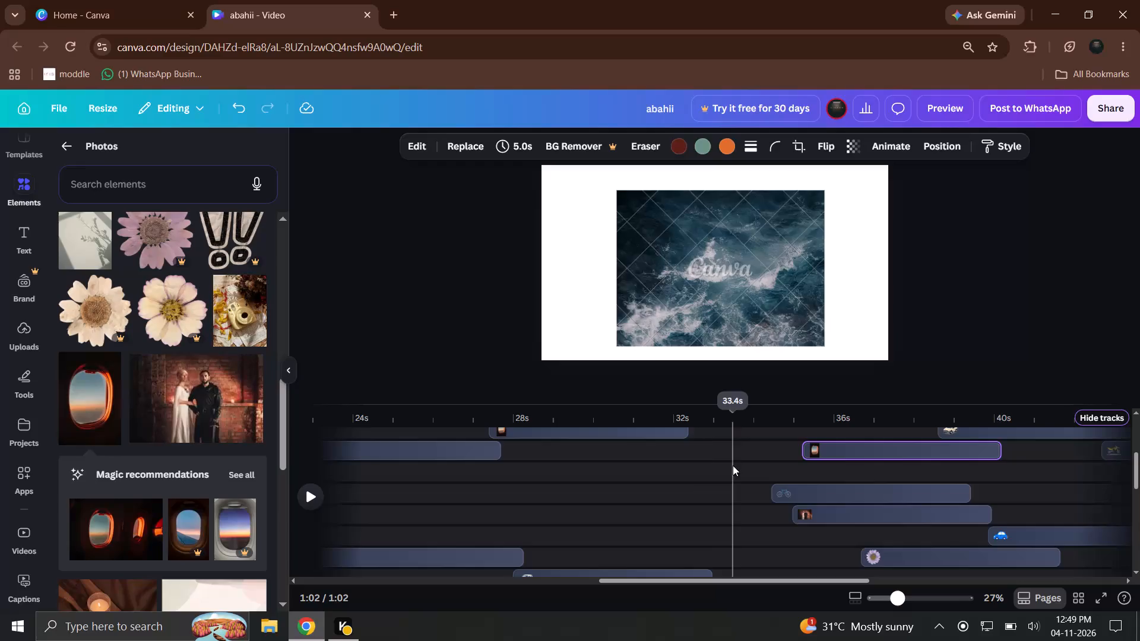
# Preview the video from about the 23-second mark, and replay it from about the 20-second mark to review the layered elements.
pyautogui.click(324, 484)
pyautogui.click(306, 512)
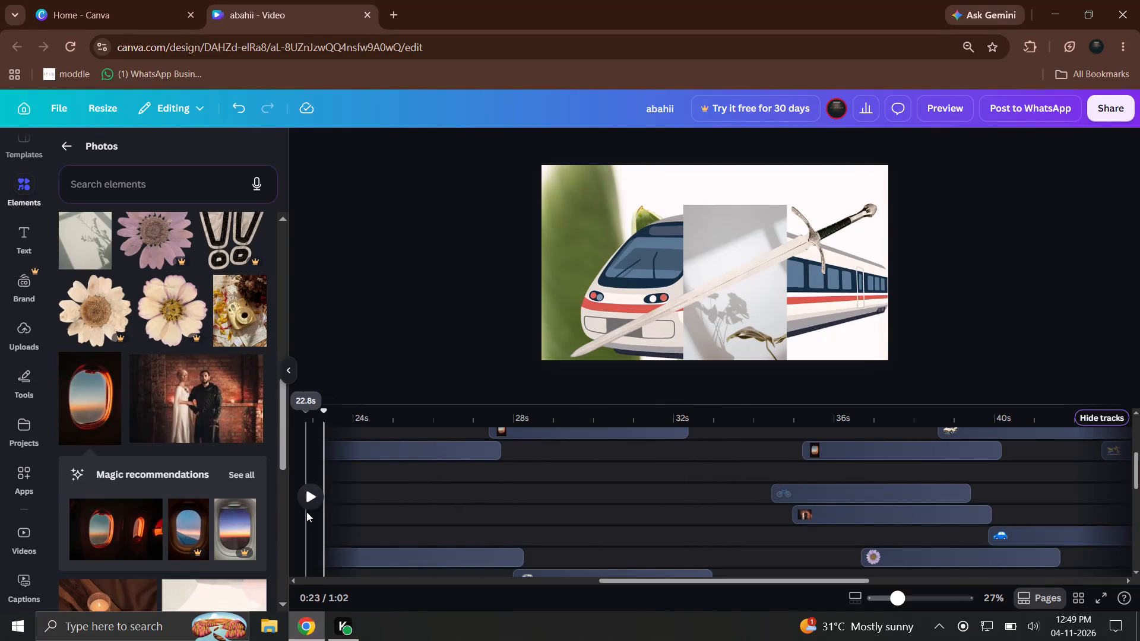
pyautogui.click(311, 503)
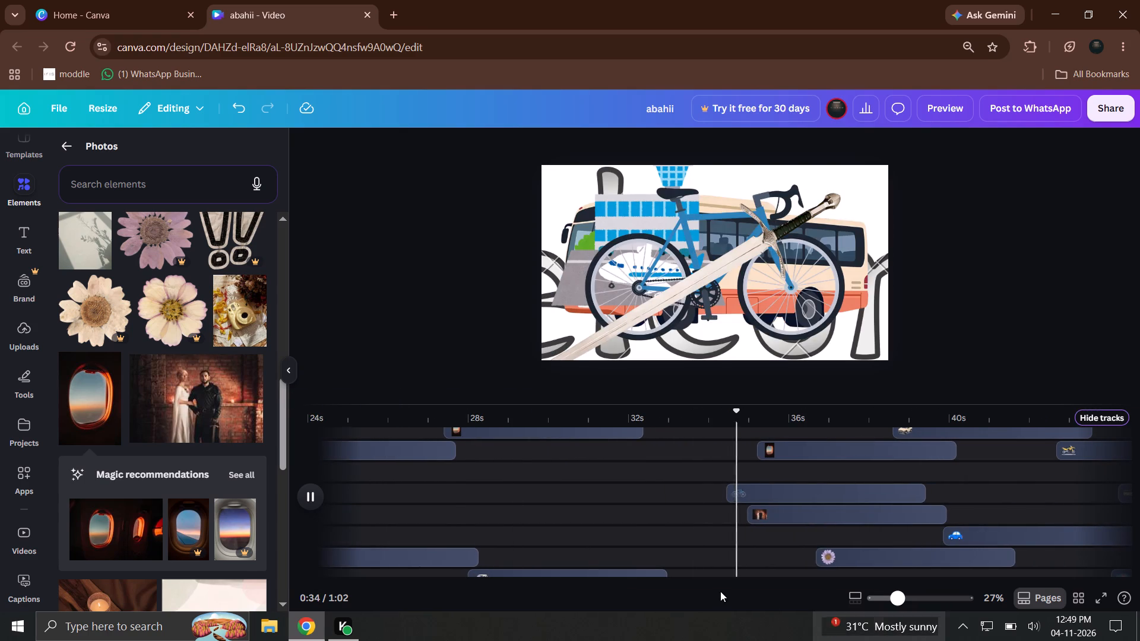
pyautogui.moveTo(361, 418); pyautogui.dragTo(309, 424)
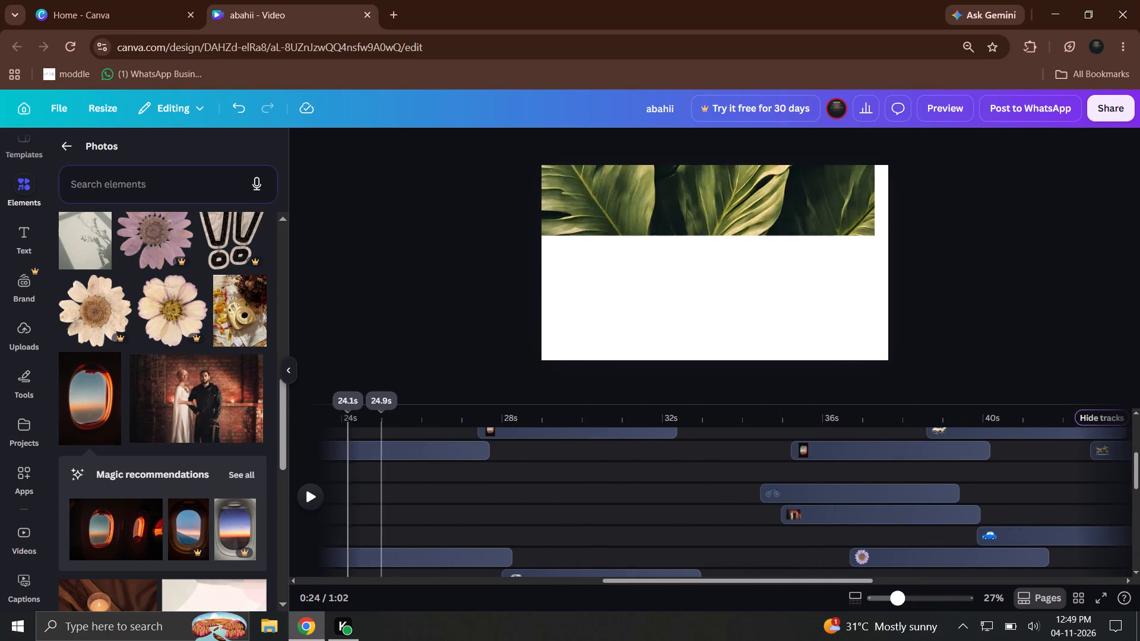
pyautogui.moveTo(309, 424); pyautogui.dragTo(306, 424)
pyautogui.click(317, 499)
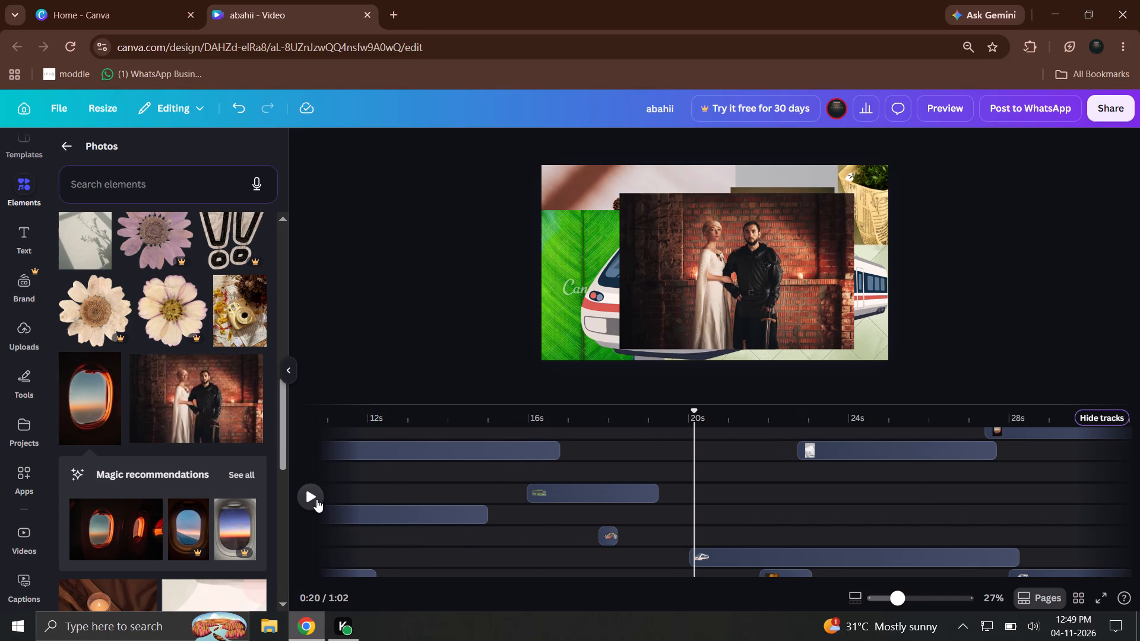
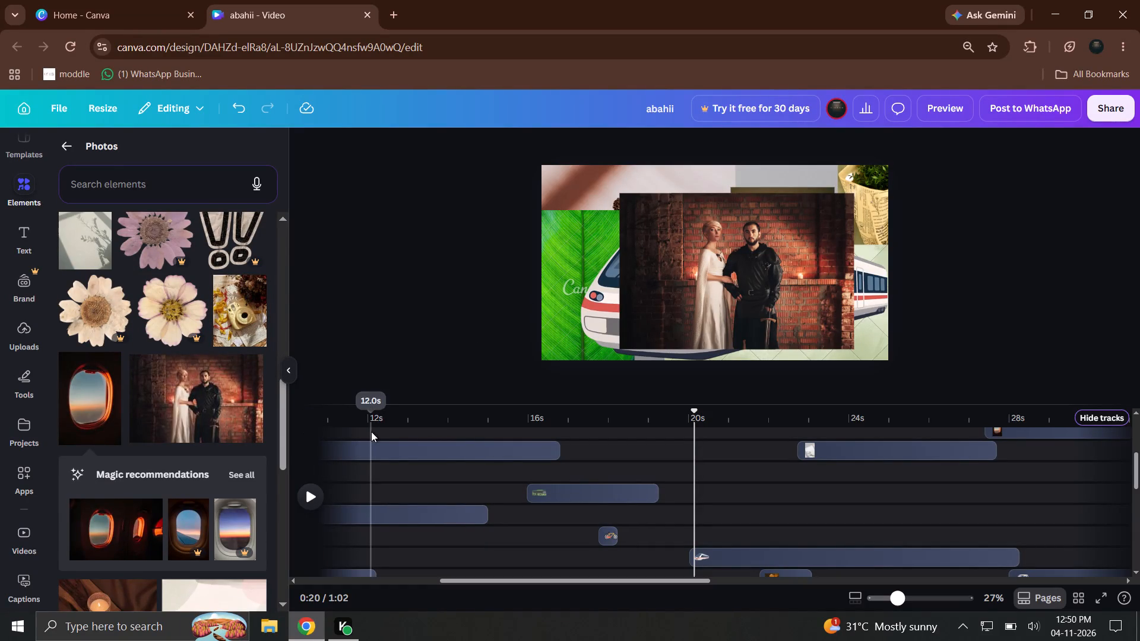
# Play the video from the 20-second mark, and replay it from about the 41-second mark to review the layered photos and graphics.
pyautogui.click(302, 491)
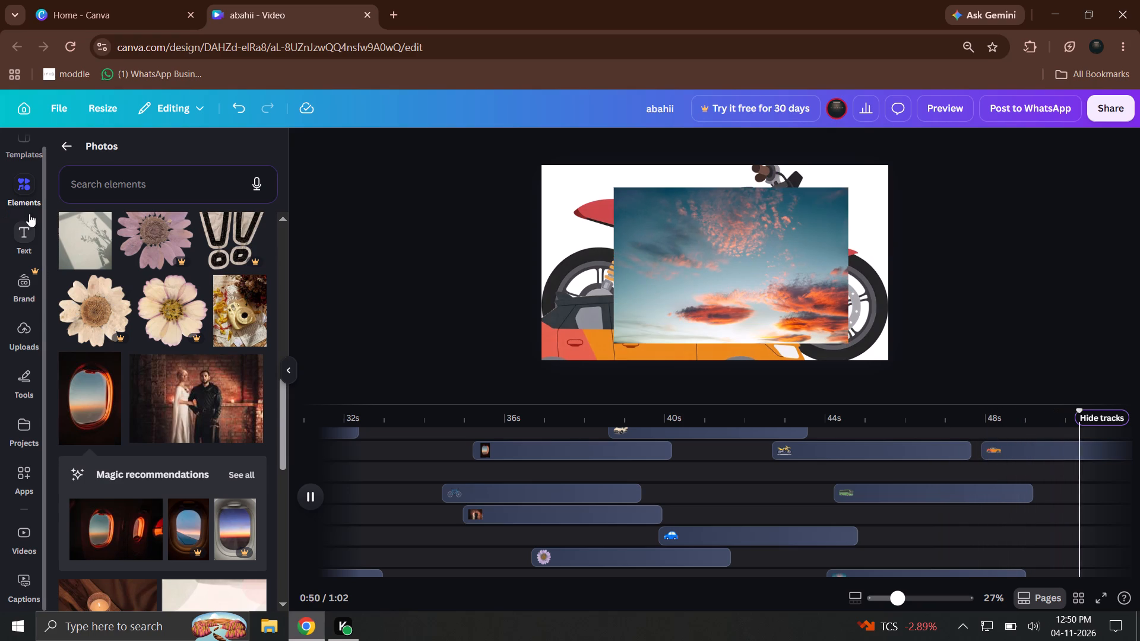
pyautogui.click(381, 415)
pyautogui.click(309, 502)
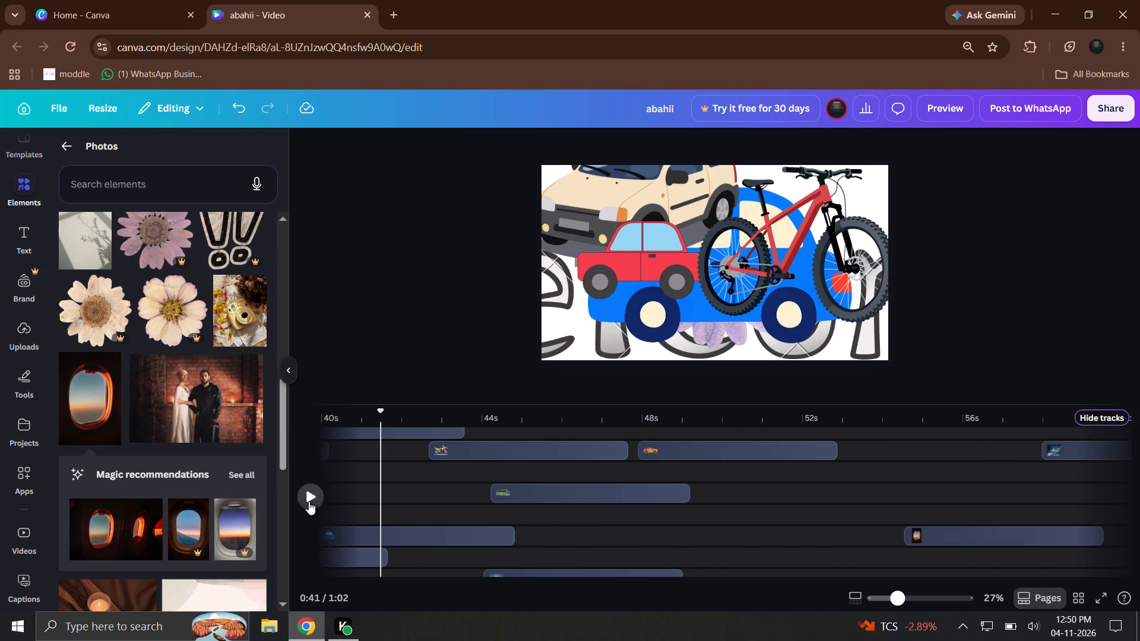
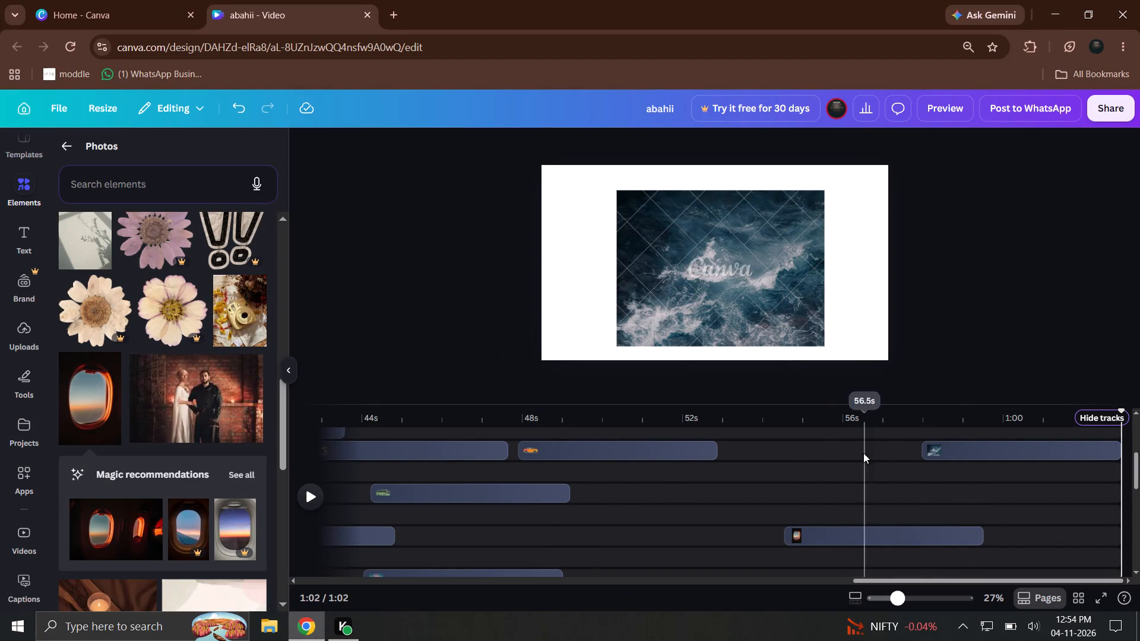
# Play the video from the start to review the opening photos and vehicle graphics.
pyautogui.click(298, 487)
pyautogui.click(300, 490)
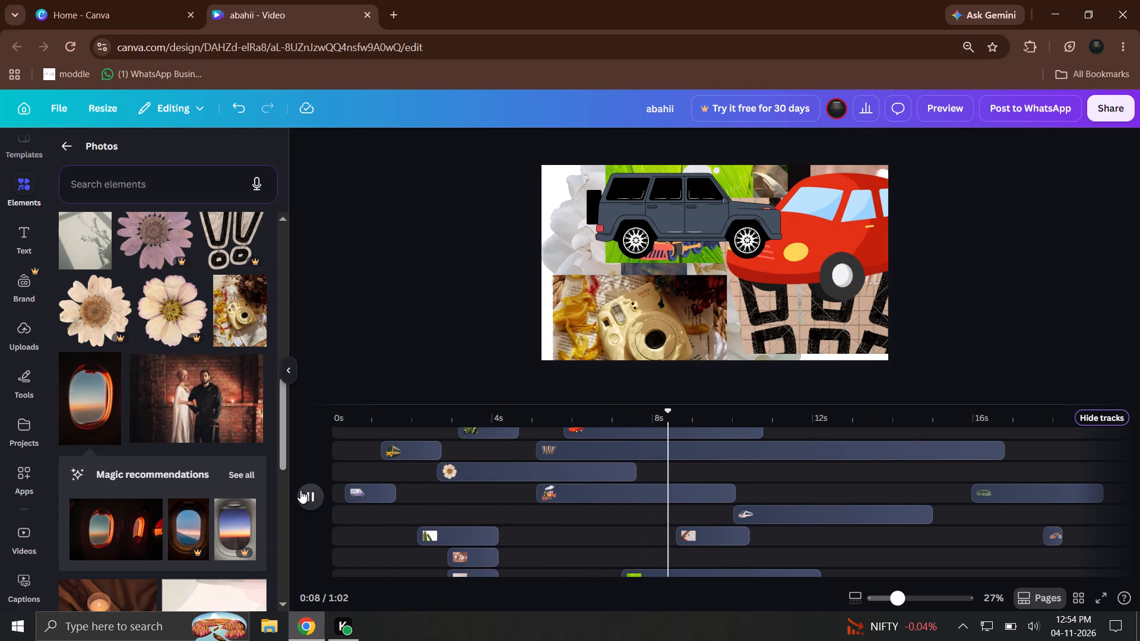
pyautogui.click(300, 490)
pyautogui.click(303, 491)
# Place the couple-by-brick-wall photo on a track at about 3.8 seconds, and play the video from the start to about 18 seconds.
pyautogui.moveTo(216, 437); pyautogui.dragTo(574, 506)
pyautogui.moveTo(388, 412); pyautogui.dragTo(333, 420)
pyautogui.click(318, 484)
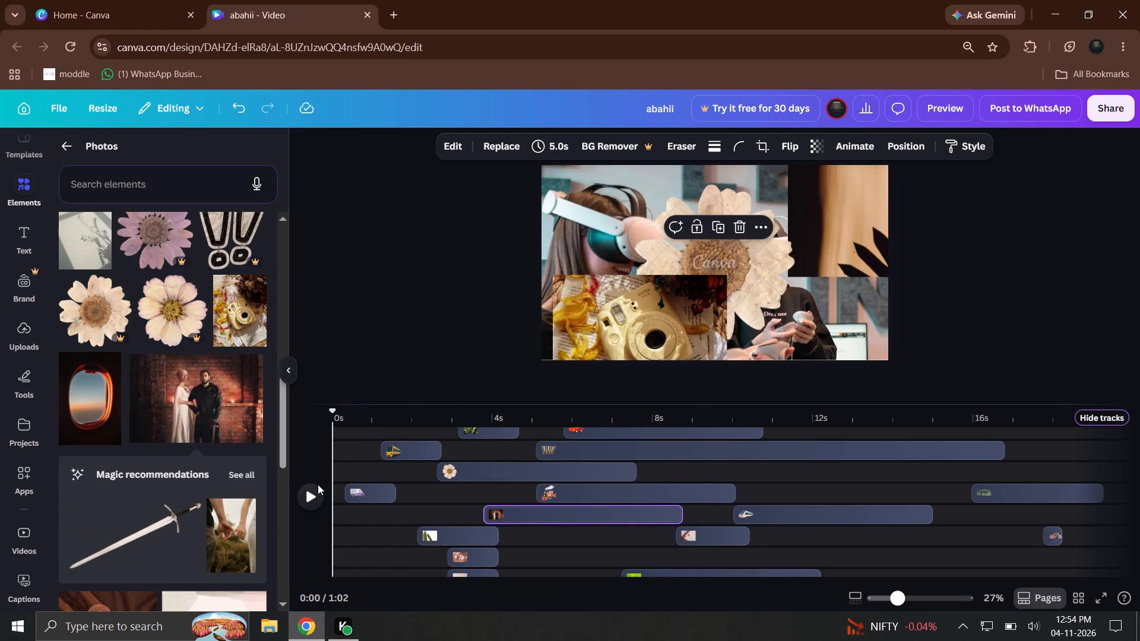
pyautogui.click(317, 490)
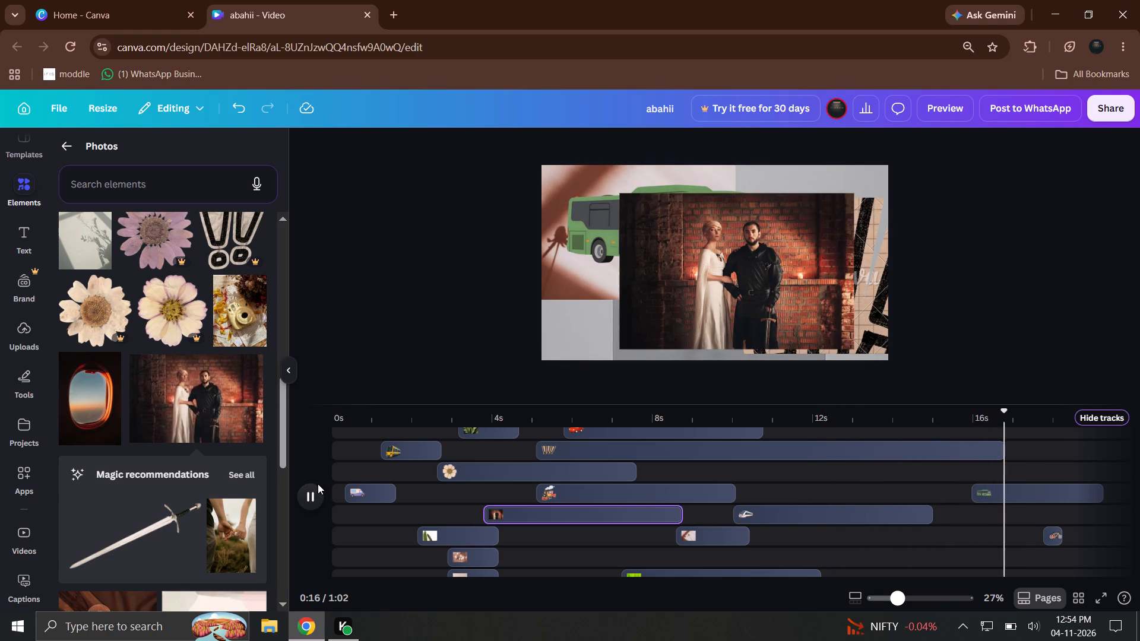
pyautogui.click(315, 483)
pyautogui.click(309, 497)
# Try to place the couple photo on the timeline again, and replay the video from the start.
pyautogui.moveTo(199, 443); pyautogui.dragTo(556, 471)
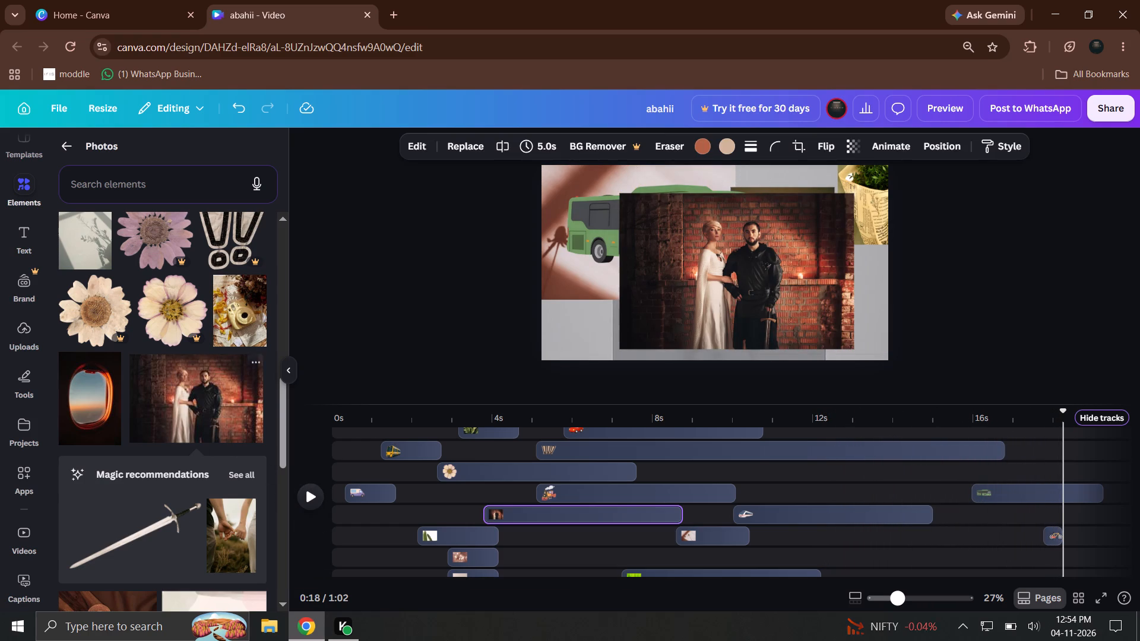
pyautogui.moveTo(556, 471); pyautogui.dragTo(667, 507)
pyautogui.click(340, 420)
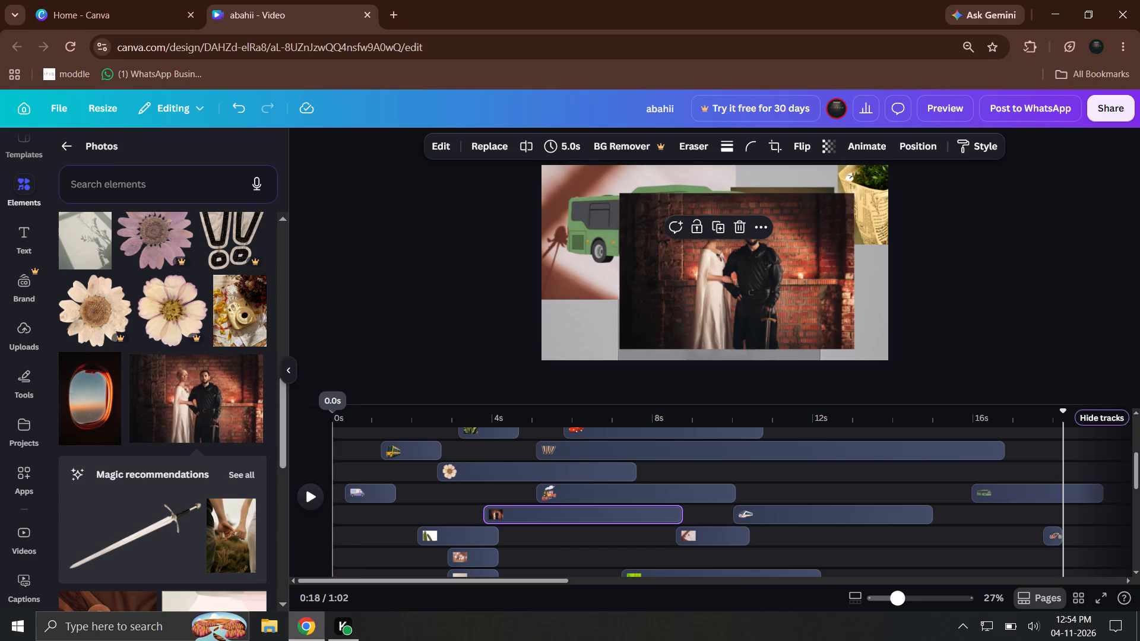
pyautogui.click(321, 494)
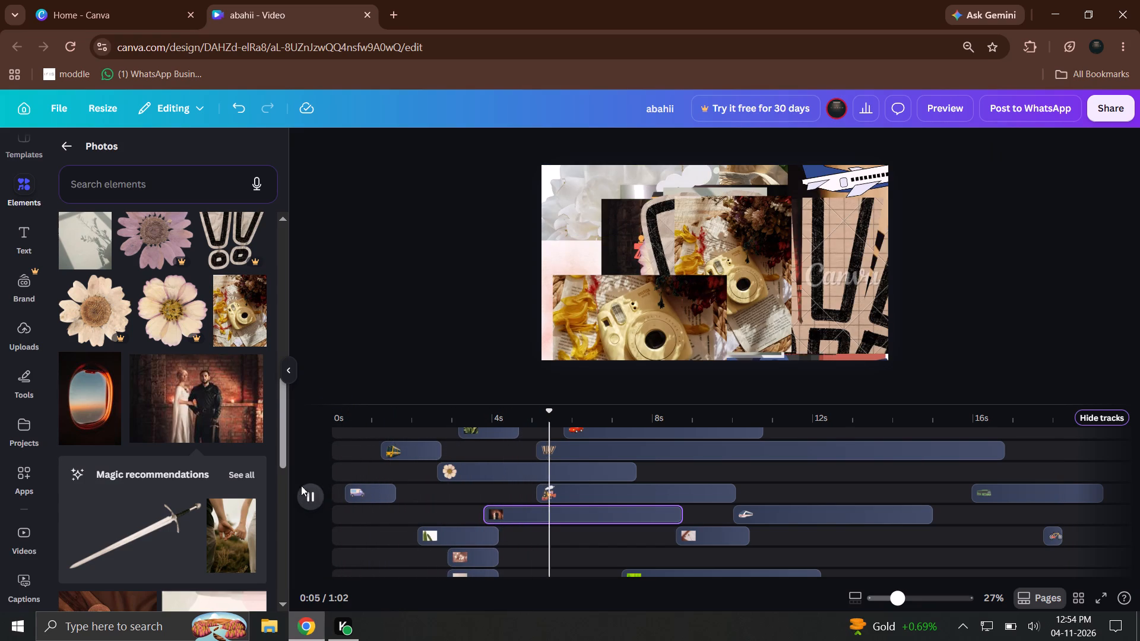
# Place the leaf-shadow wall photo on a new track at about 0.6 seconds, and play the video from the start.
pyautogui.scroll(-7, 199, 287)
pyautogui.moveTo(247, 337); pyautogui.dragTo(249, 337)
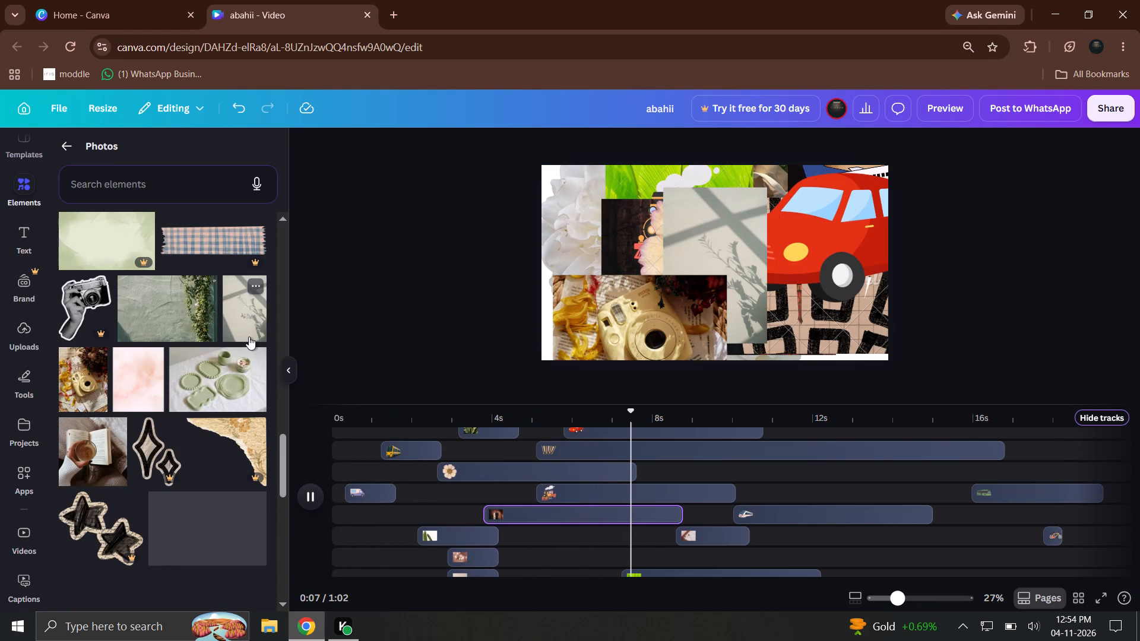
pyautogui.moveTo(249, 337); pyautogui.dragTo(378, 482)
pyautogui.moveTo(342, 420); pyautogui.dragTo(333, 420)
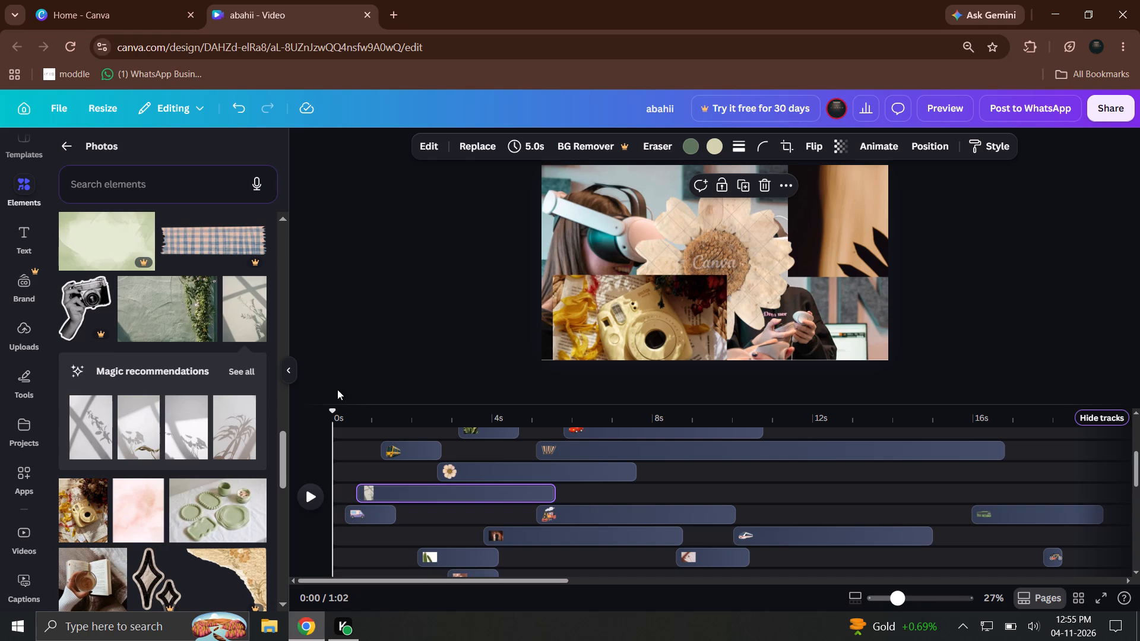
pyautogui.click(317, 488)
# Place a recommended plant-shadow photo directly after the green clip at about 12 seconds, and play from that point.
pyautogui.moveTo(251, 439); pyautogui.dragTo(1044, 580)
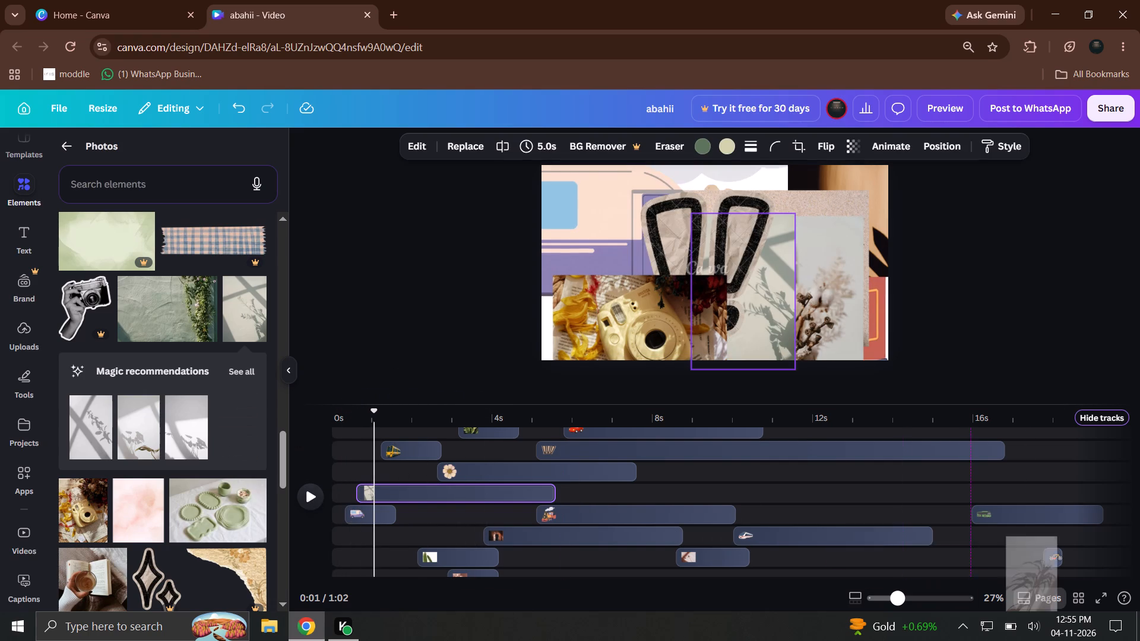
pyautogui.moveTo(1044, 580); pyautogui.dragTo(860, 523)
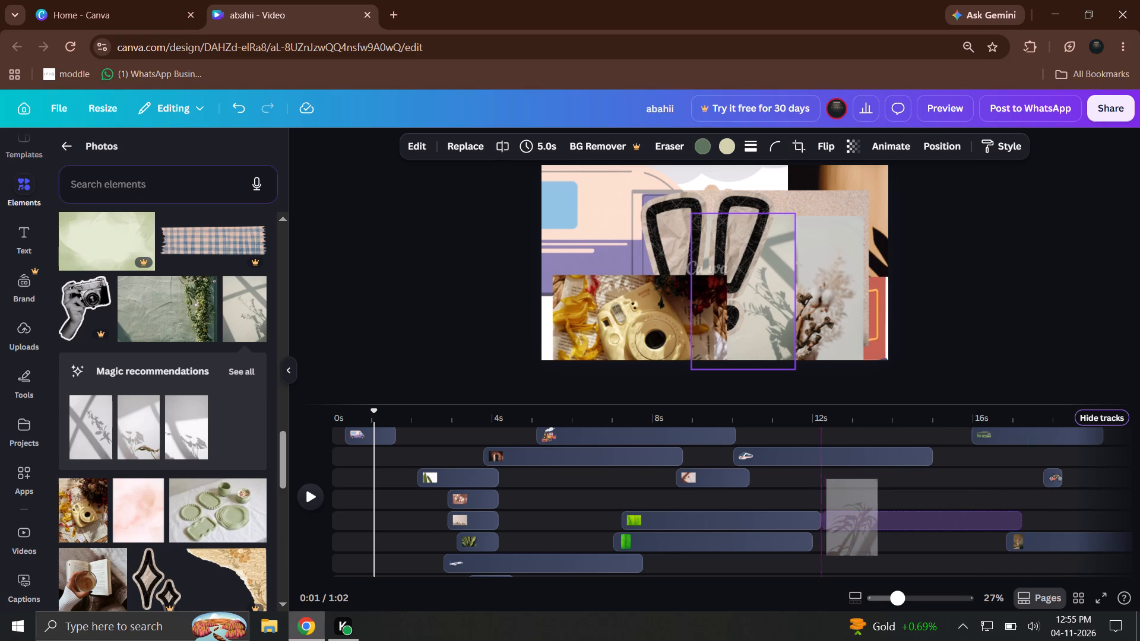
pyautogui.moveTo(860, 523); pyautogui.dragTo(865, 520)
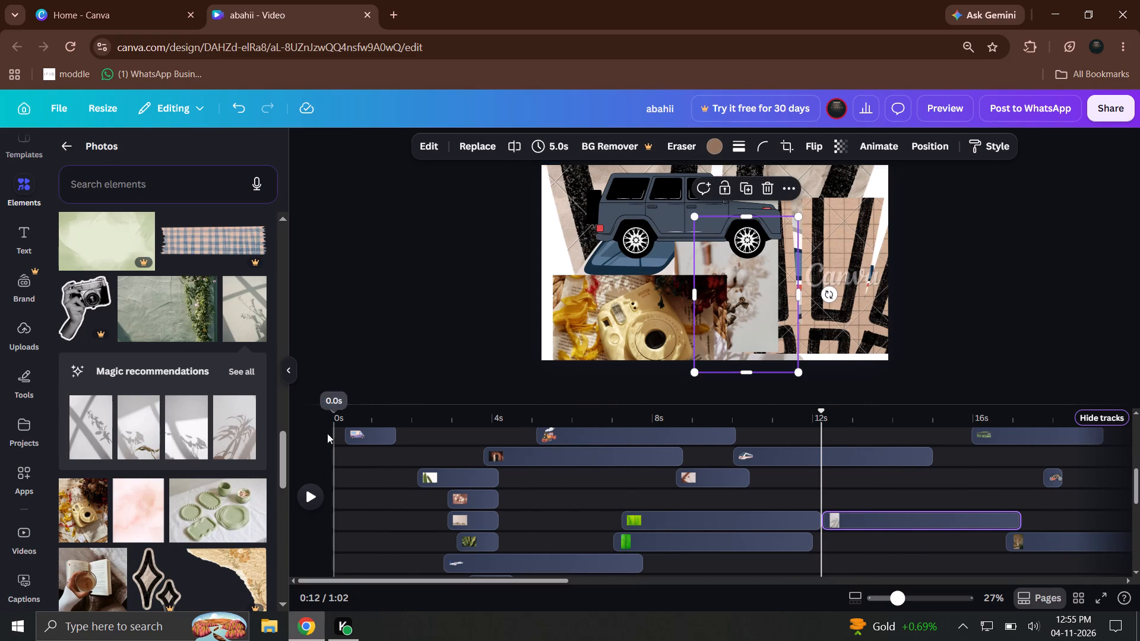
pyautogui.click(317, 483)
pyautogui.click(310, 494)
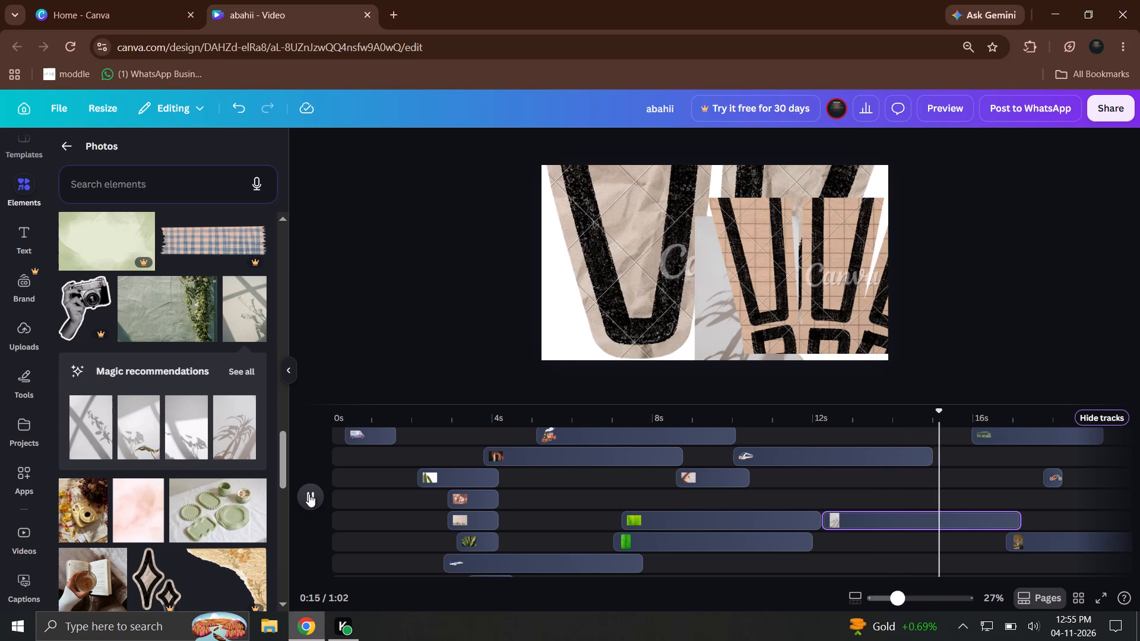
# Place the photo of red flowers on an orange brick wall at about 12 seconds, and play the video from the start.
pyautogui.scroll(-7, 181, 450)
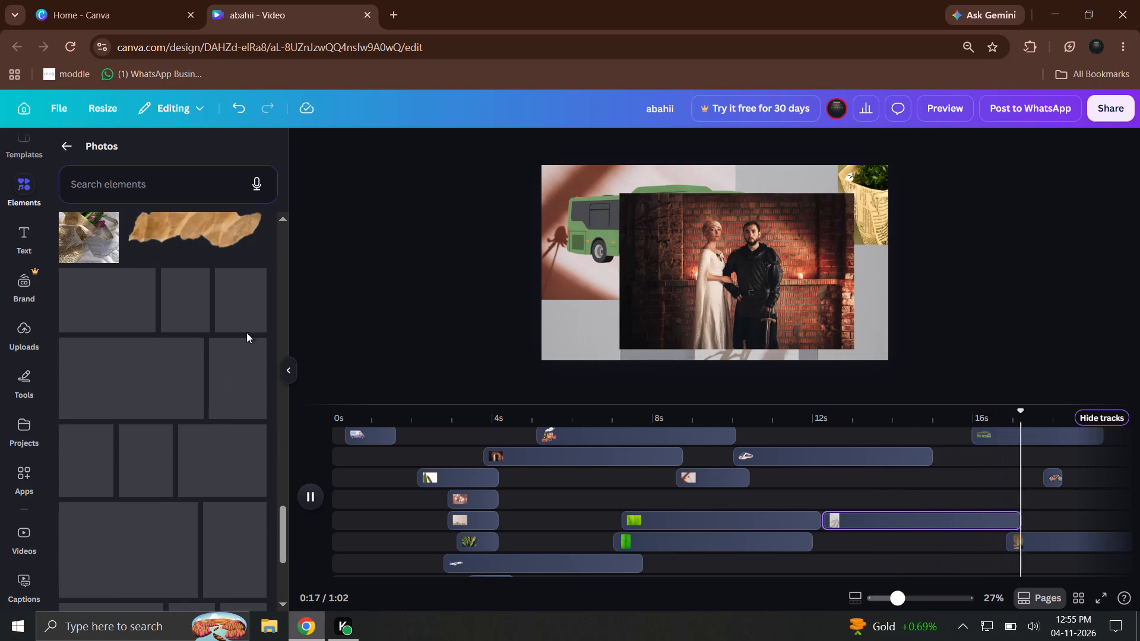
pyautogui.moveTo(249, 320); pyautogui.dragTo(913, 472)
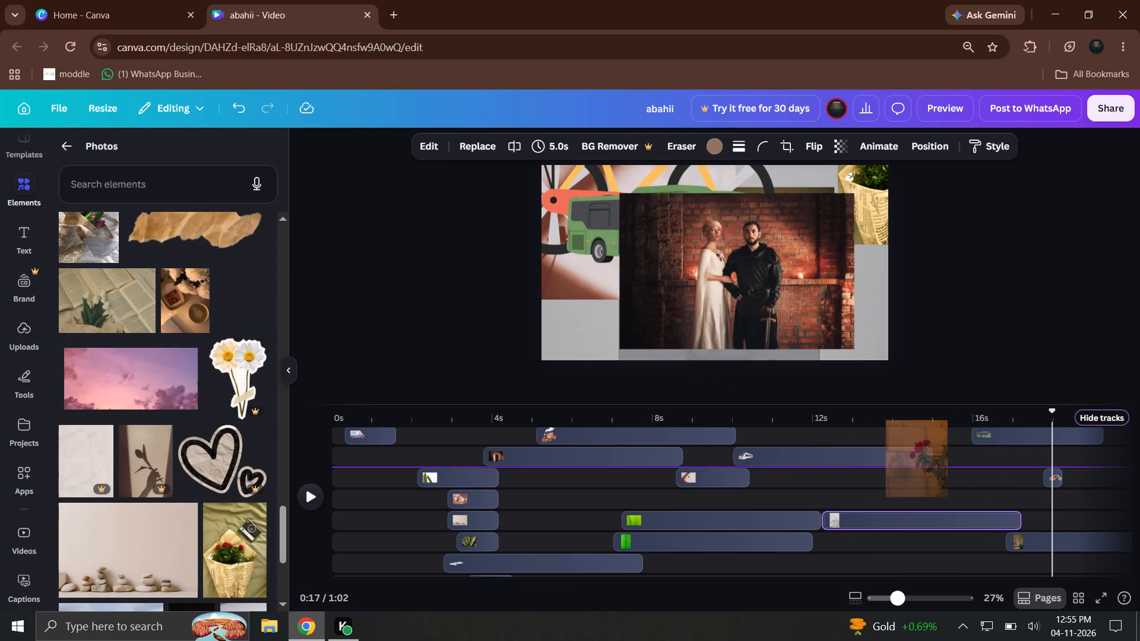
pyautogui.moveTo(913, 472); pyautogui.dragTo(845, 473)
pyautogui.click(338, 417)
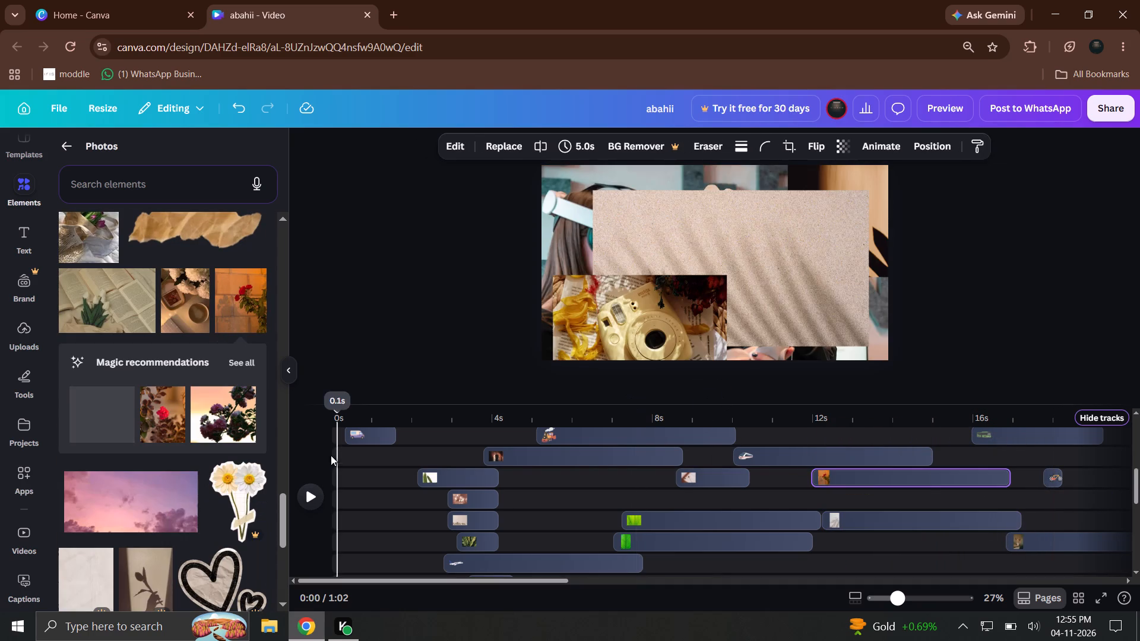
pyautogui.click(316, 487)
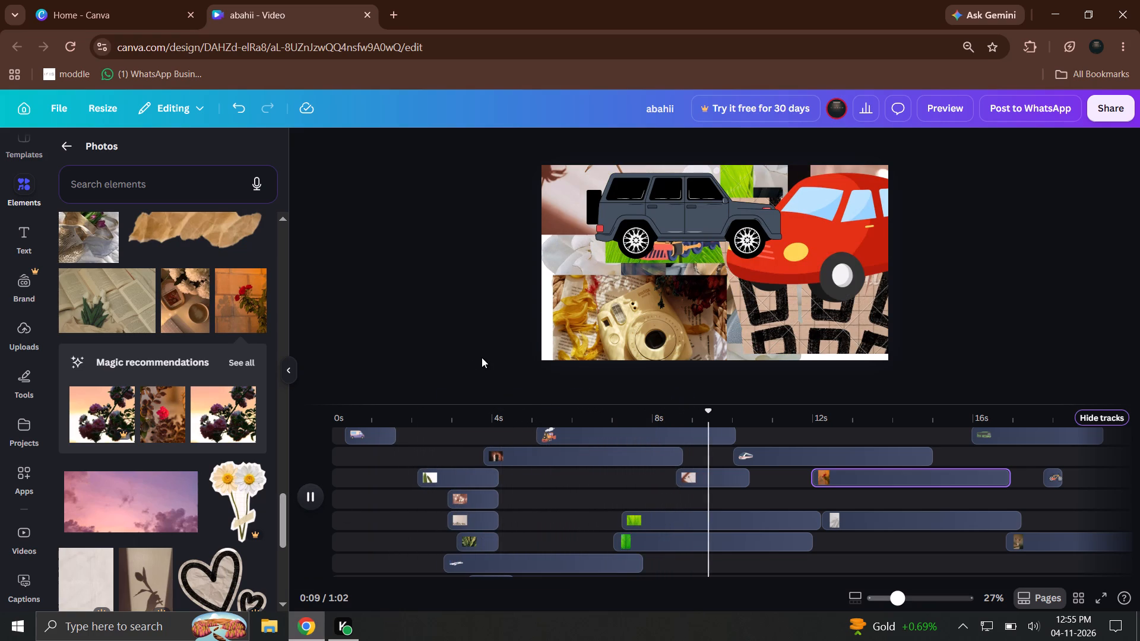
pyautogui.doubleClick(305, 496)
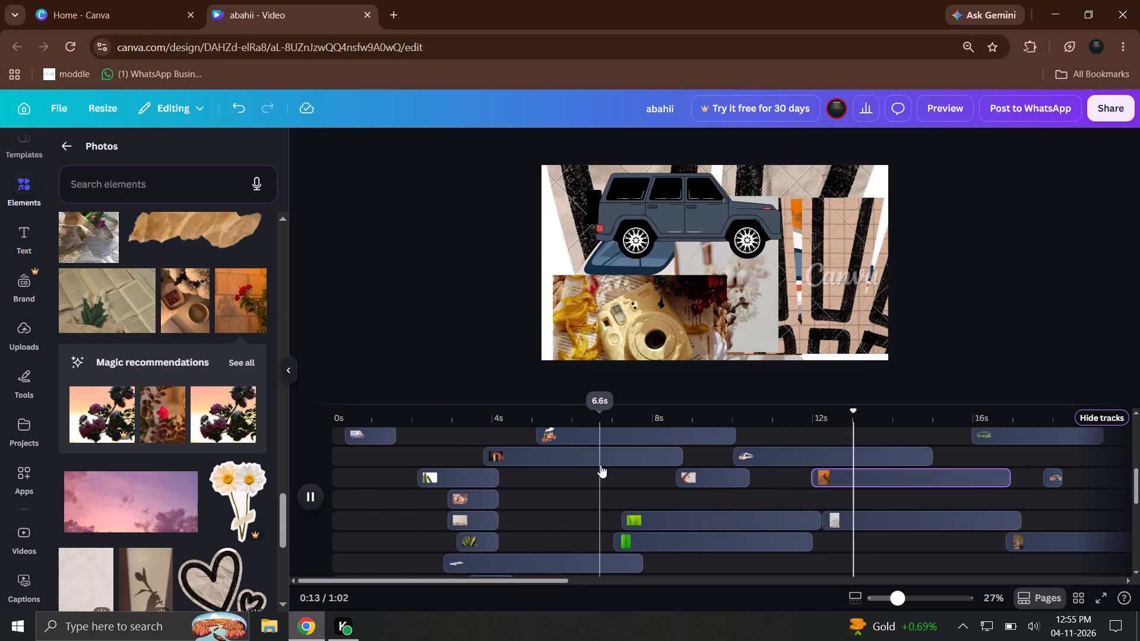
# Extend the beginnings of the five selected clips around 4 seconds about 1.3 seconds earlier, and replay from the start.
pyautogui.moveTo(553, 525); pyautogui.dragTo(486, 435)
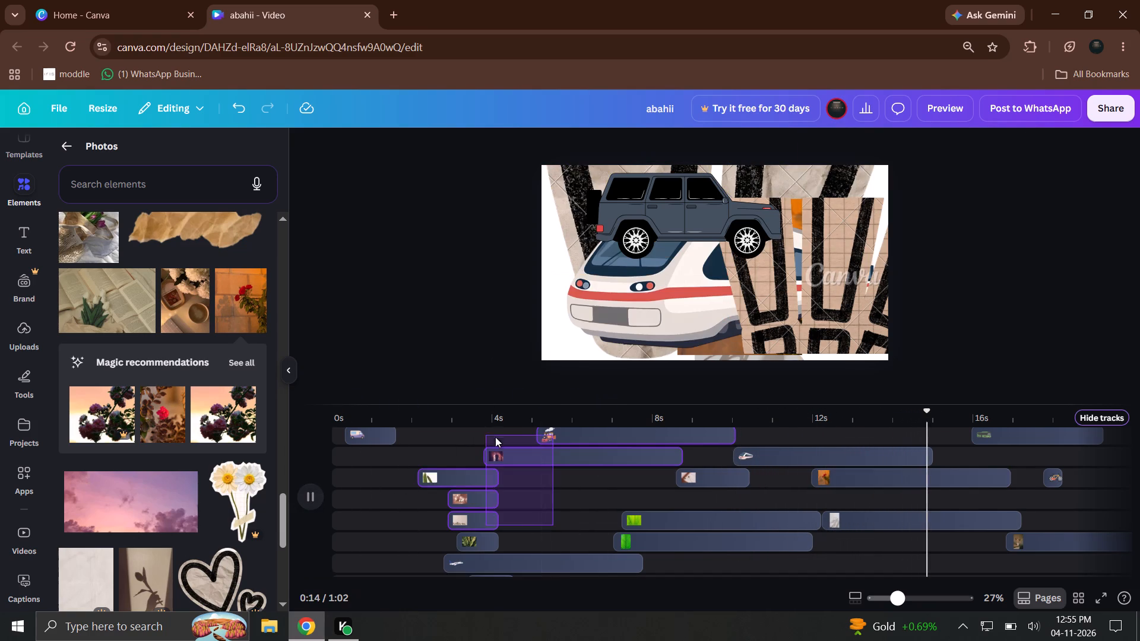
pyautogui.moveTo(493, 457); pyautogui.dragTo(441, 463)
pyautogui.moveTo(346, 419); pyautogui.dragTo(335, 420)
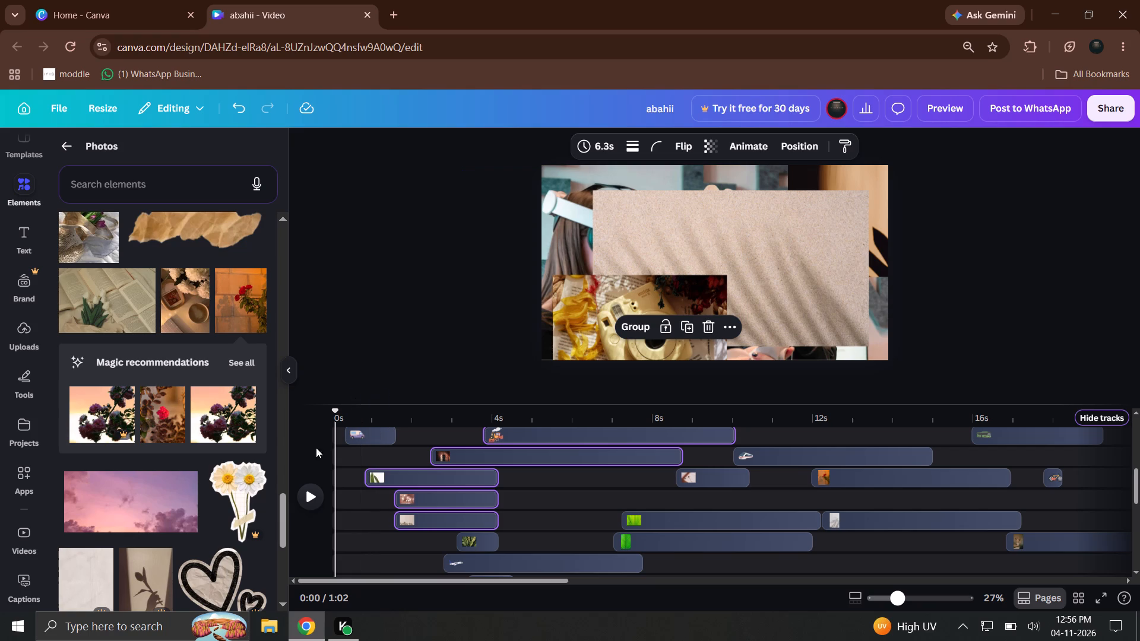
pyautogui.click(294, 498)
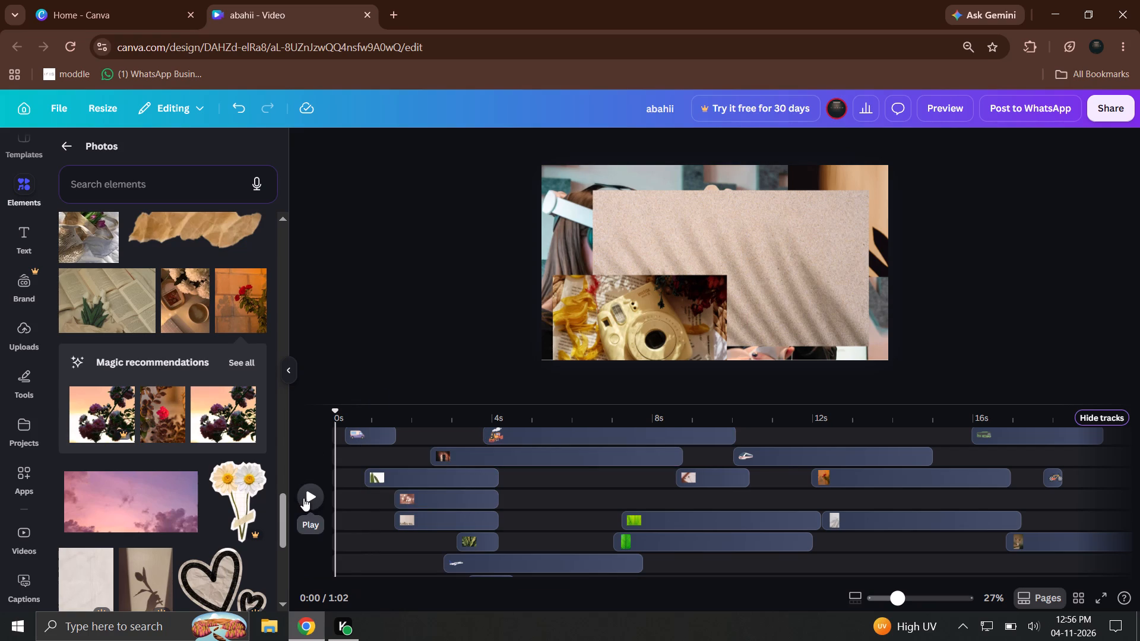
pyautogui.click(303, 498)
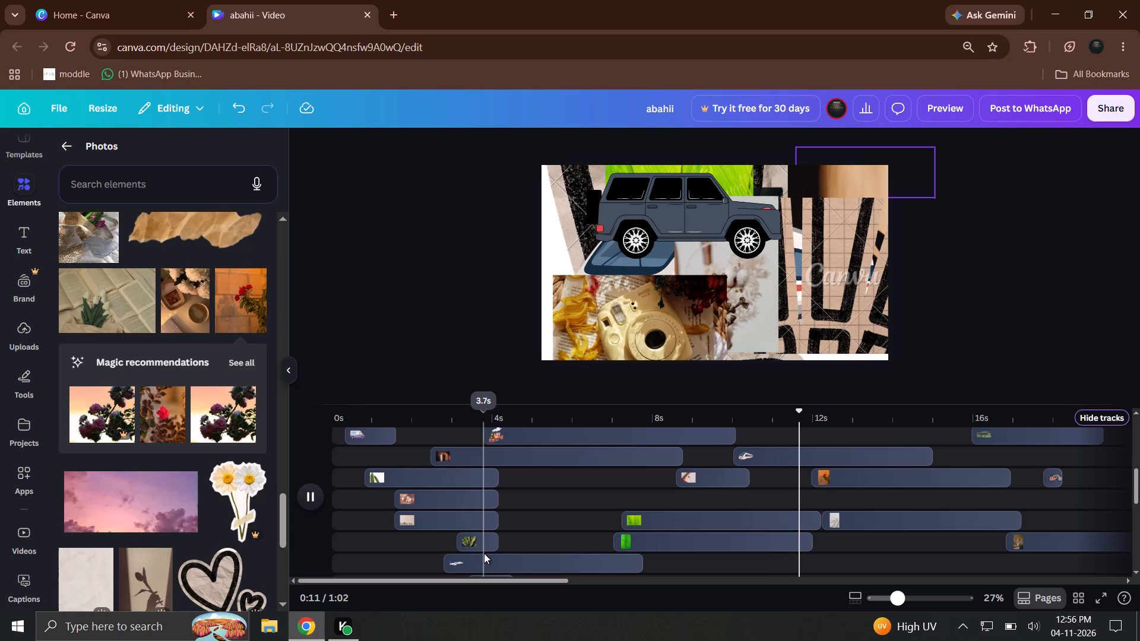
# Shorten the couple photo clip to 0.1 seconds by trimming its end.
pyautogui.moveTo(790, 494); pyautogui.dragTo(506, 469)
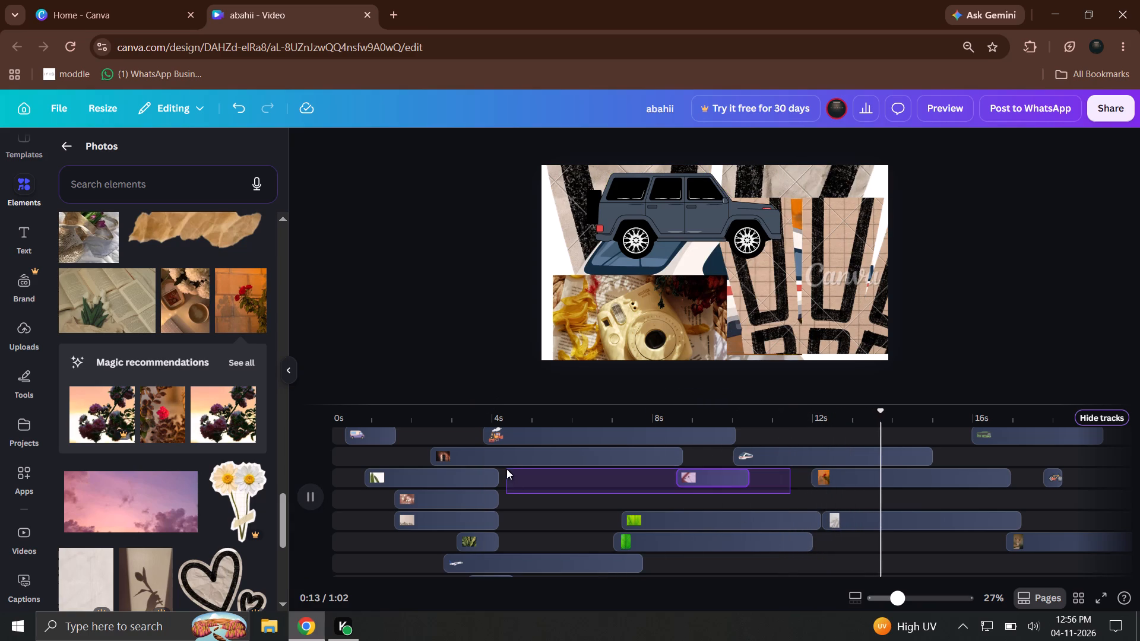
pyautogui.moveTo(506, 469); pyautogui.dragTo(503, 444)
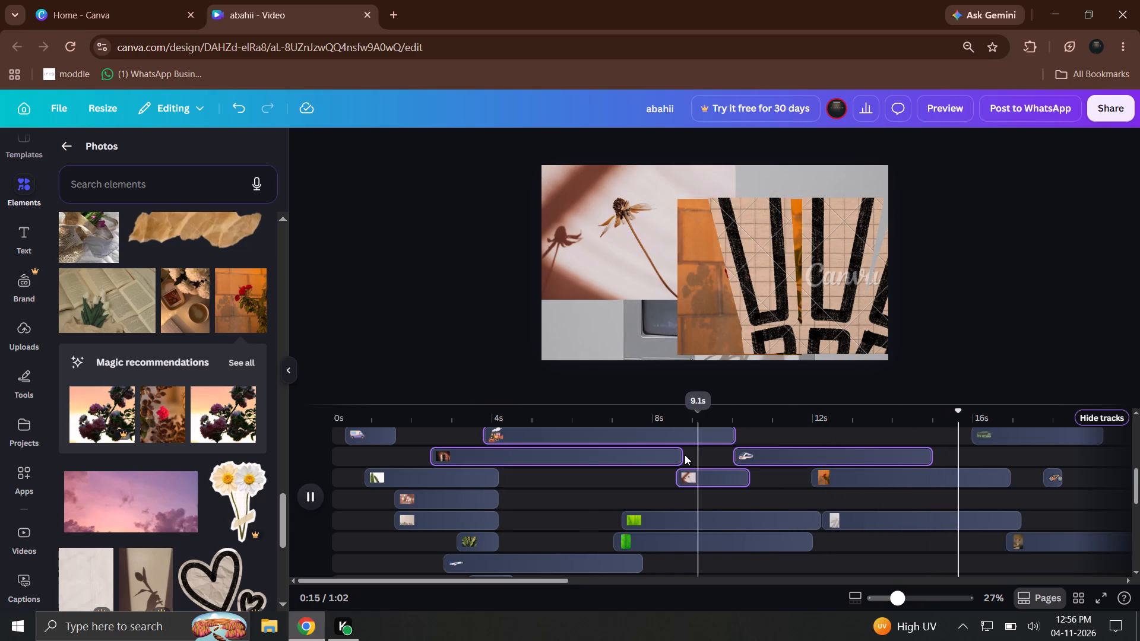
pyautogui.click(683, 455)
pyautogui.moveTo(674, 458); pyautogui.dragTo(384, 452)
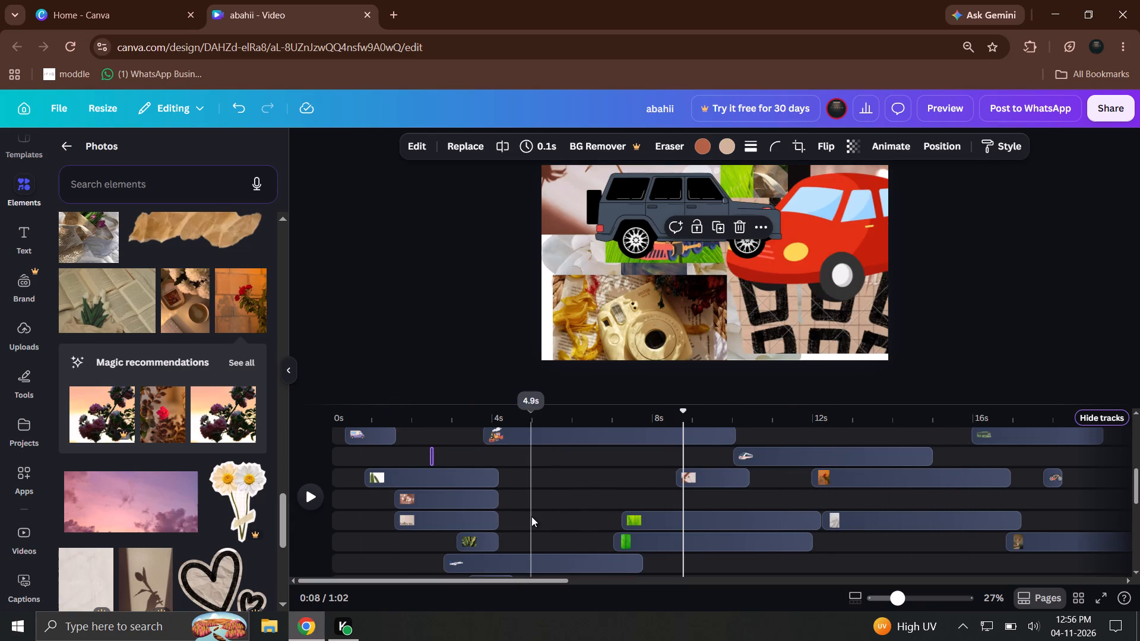
# Select all overlay clips on the tracks and delete them.
pyautogui.click(476, 542)
pyautogui.hotkey('ctrl', 'a')
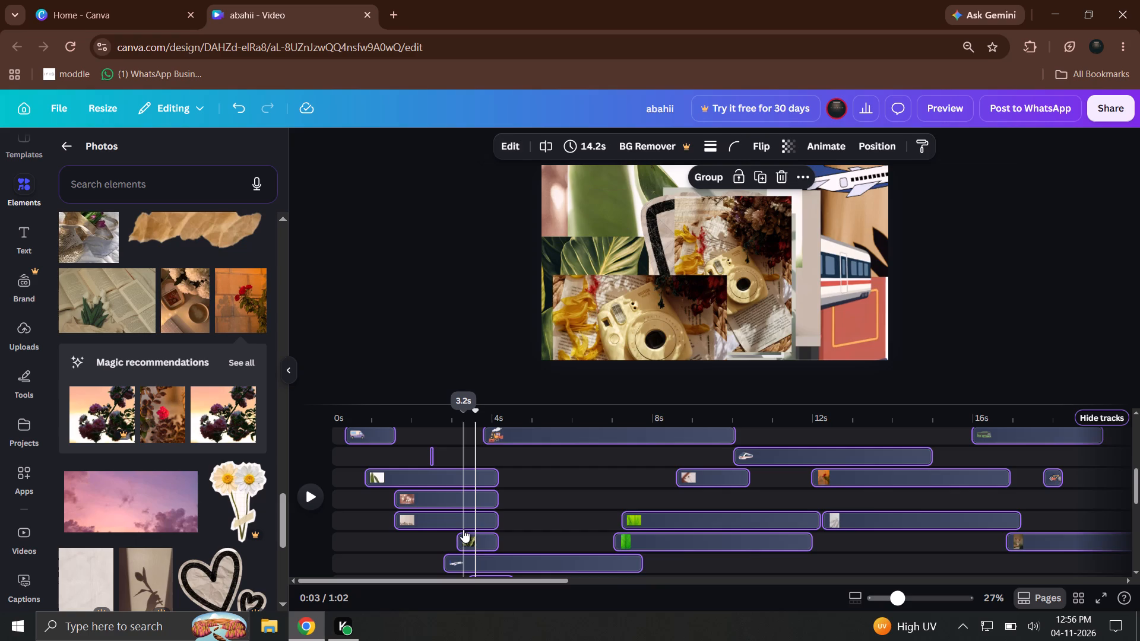
pyautogui.press('BackSpace')
# Place the recommended rose bush photo over the train scene, starting at about 3.6 seconds.
pyautogui.moveTo(195, 409); pyautogui.dragTo(238, 431)
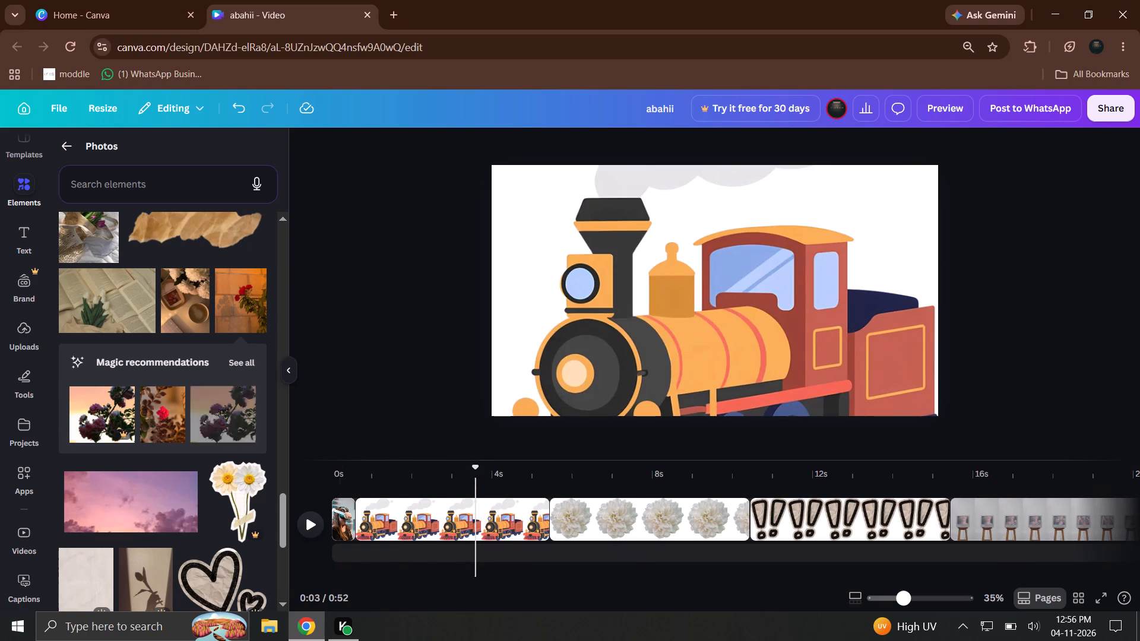
pyautogui.moveTo(238, 431); pyautogui.dragTo(401, 483)
pyautogui.moveTo(220, 426); pyautogui.dragTo(468, 532)
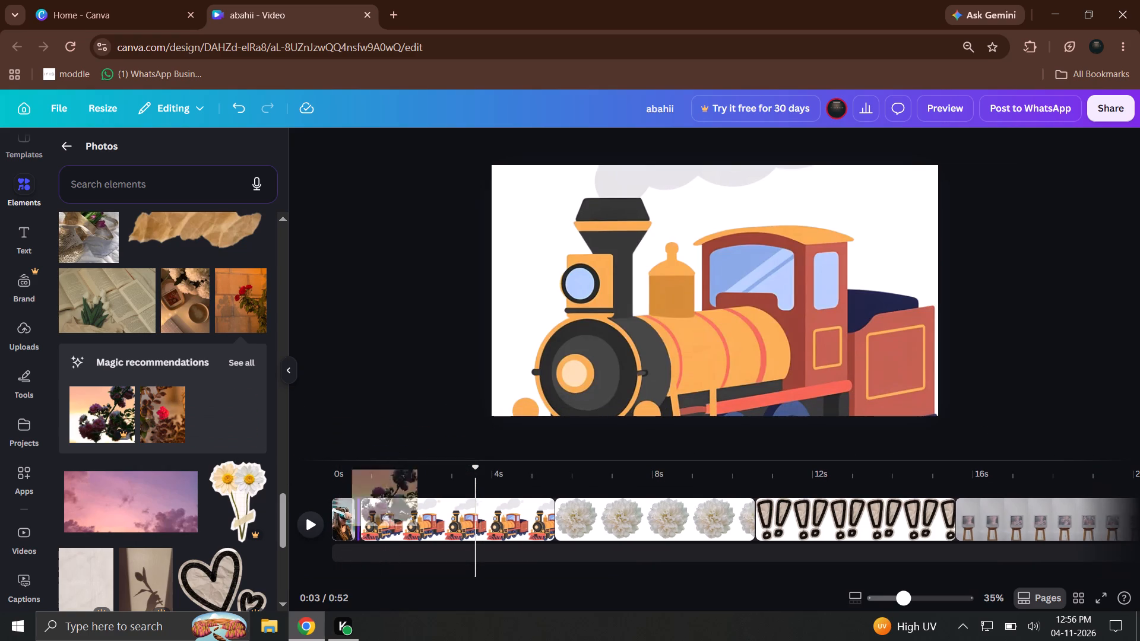
pyautogui.moveTo(468, 532); pyautogui.dragTo(701, 322)
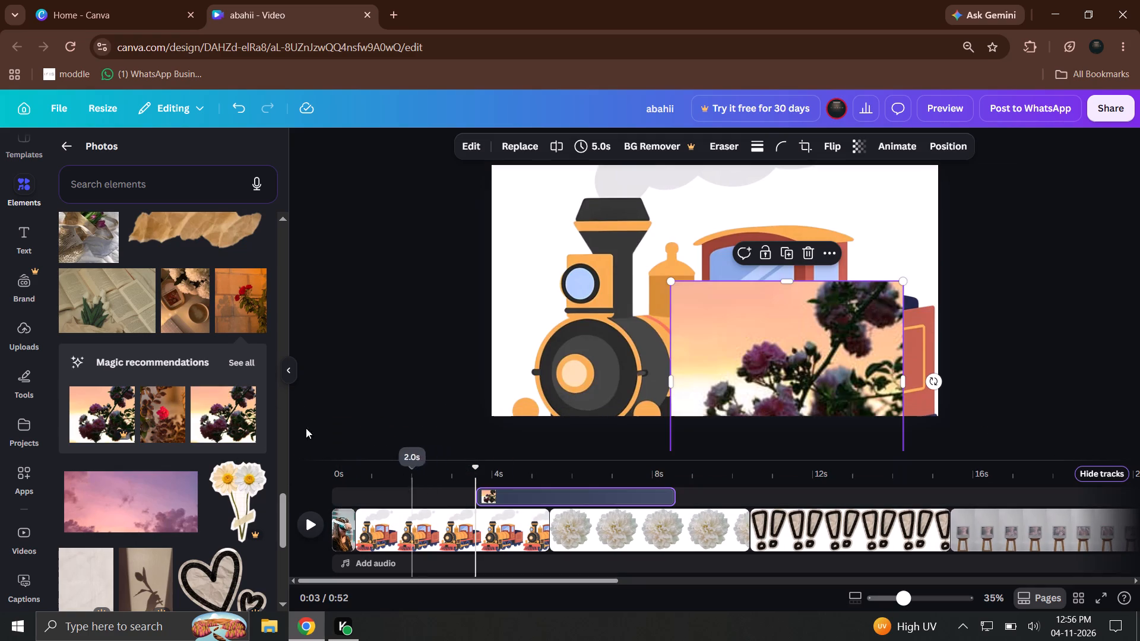
# Place the coffee and white flowers photo twice on a new track, starting at about 8.1 seconds and about 1.5 seconds.
pyautogui.moveTo(189, 317); pyautogui.dragTo(688, 497)
pyautogui.scroll(4, 667, 513)
pyautogui.moveTo(199, 326); pyautogui.dragTo(451, 441)
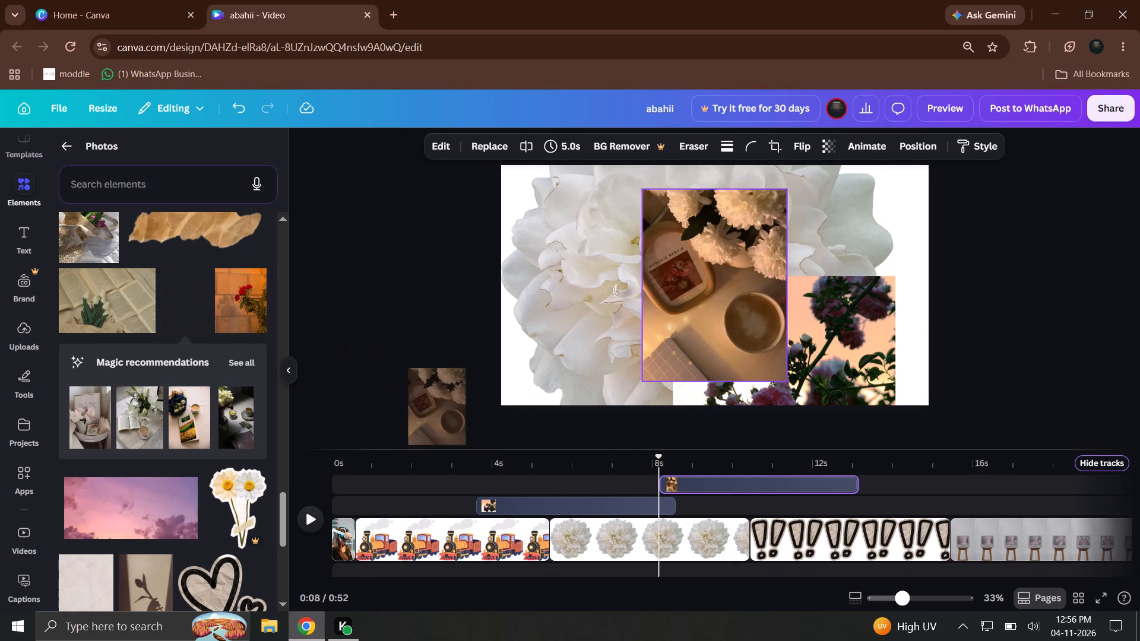
pyautogui.moveTo(451, 441); pyautogui.dragTo(429, 476)
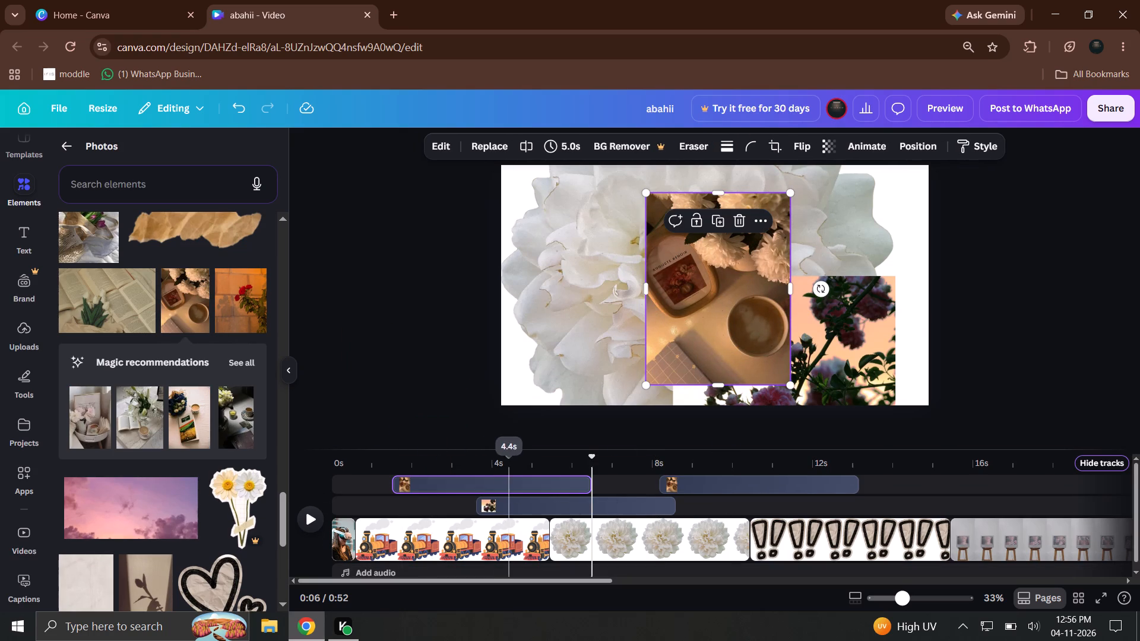
# Place the torn brown paper on a new track above the coffee photos, starting at about 4.8 seconds.
pyautogui.moveTo(207, 252); pyautogui.dragTo(639, 483)
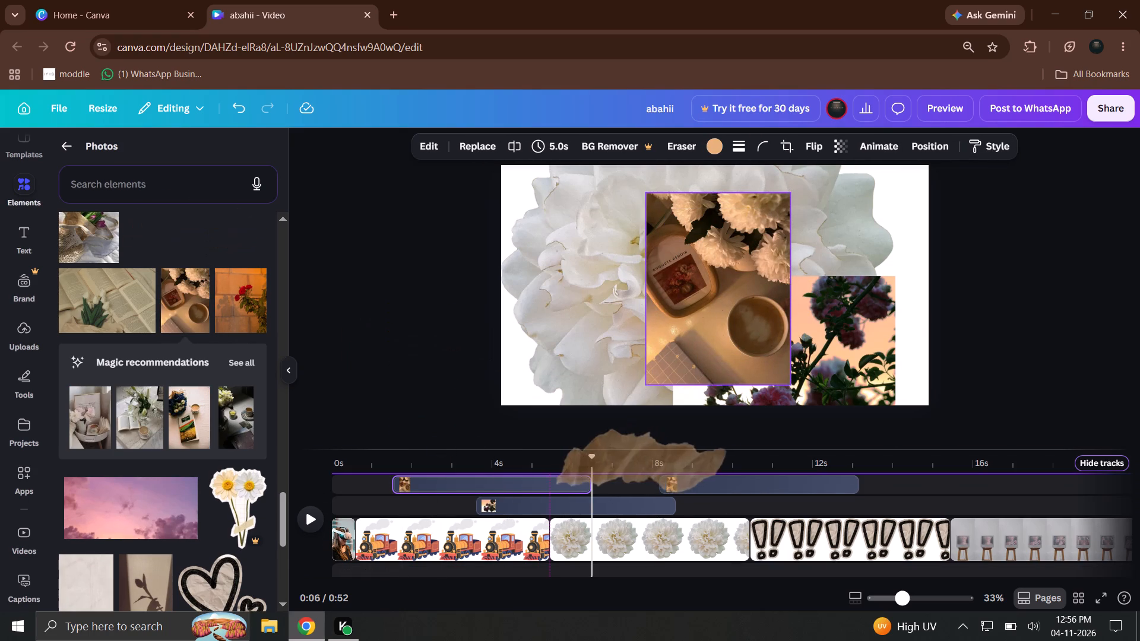
pyautogui.moveTo(639, 483); pyautogui.dragTo(606, 480)
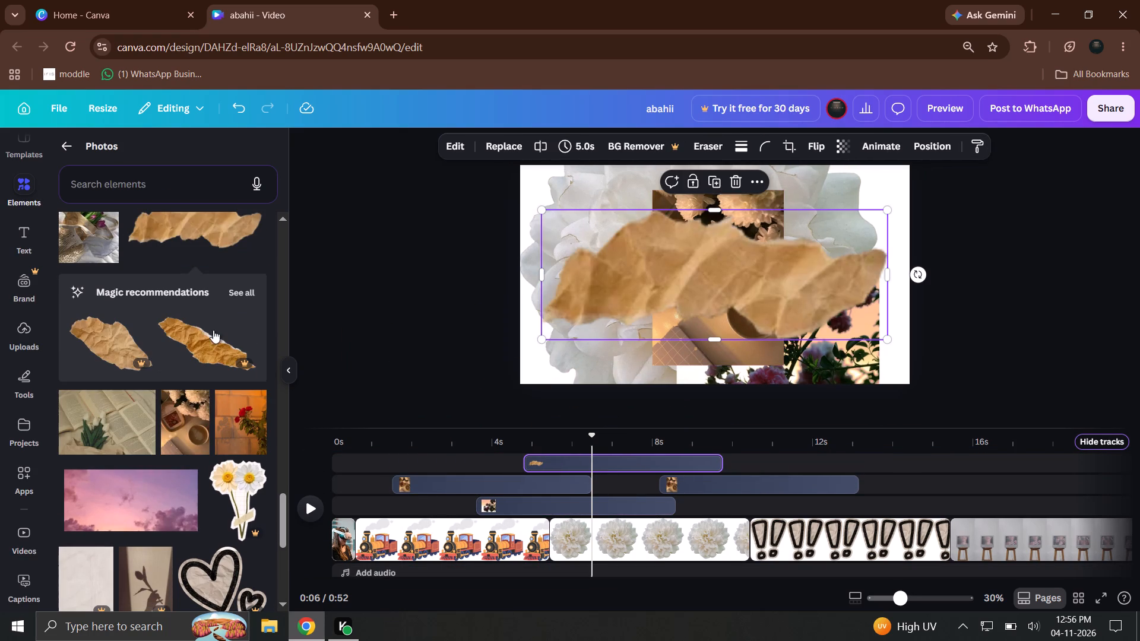
pyautogui.moveTo(182, 228); pyautogui.dragTo(662, 445)
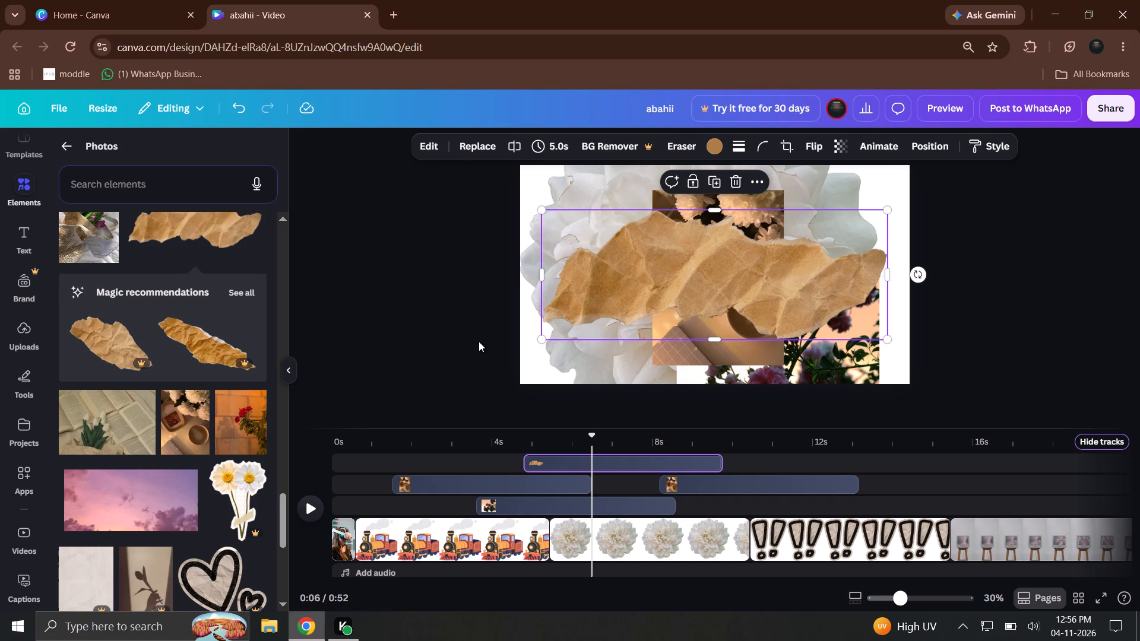
# Place the black star sticker on a new track above the torn brown paper, starting at about 2.5 seconds.
pyautogui.scroll(4, 163, 322)
pyautogui.moveTo(151, 357); pyautogui.dragTo(419, 467)
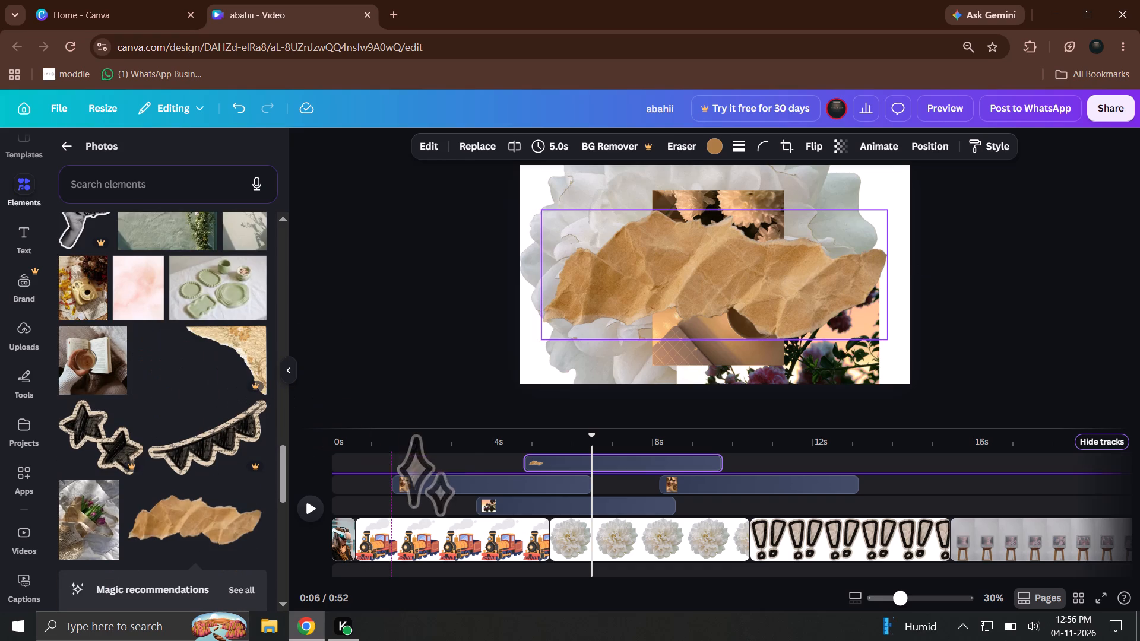
pyautogui.moveTo(419, 467); pyautogui.dragTo(451, 455)
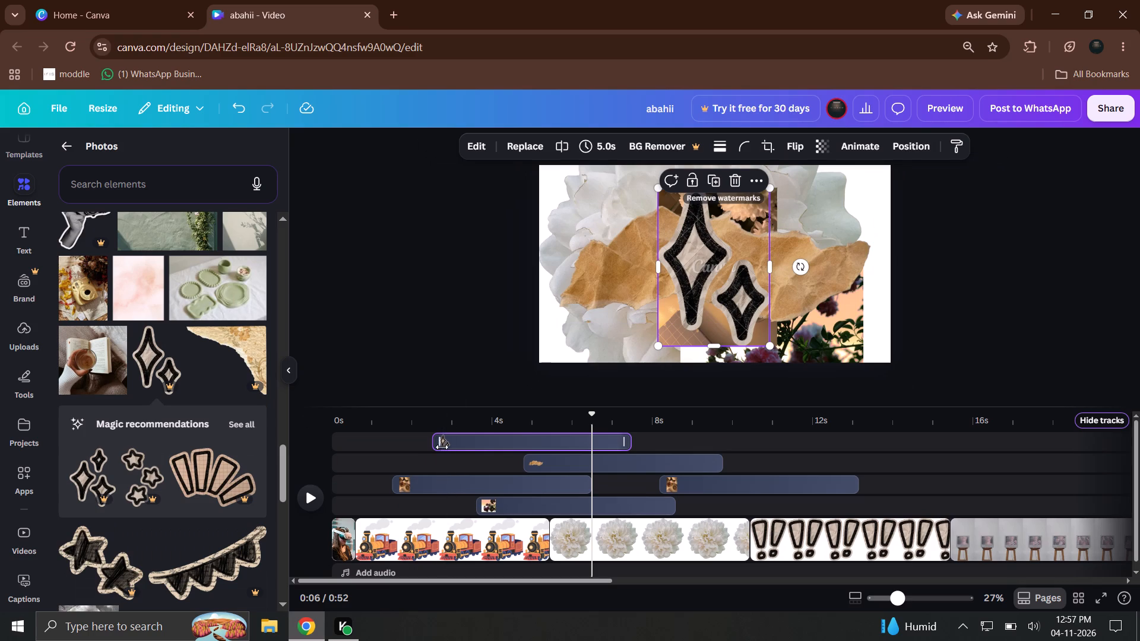
# Replace the image in the star sticker clip with the torn golden paper corner.
pyautogui.scroll(2, 451, 456)
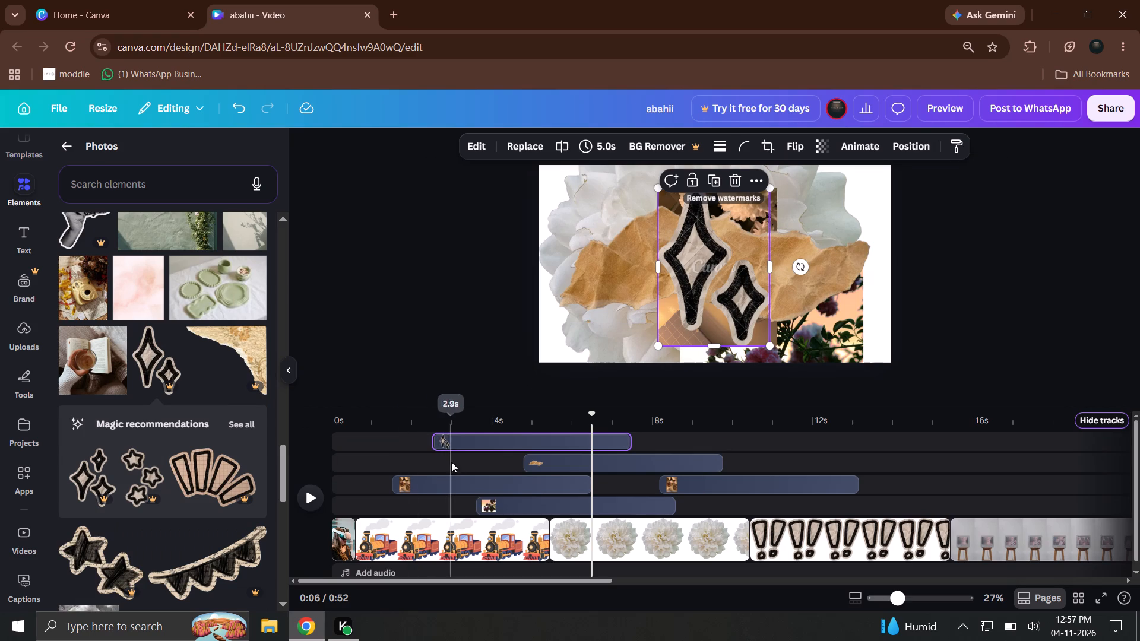
pyautogui.scroll(2, 451, 462)
pyautogui.moveTo(228, 380); pyautogui.dragTo(511, 446)
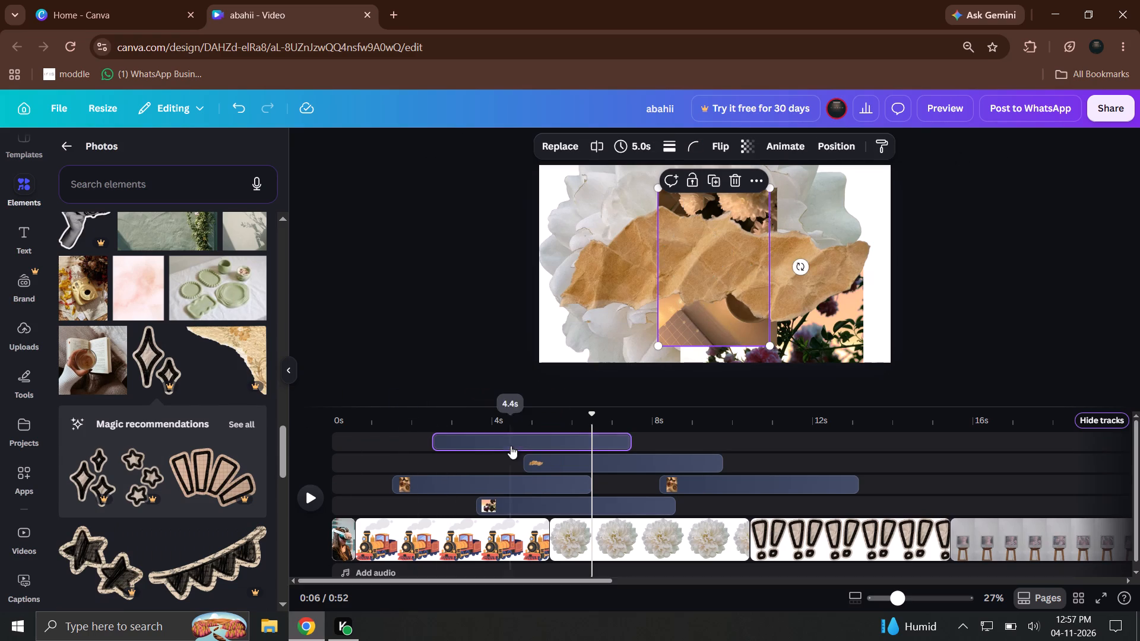
# Place the photo of a hand holding coffee over an open book on the same top track, starting at about 7.8 seconds.
pyautogui.moveTo(75, 366); pyautogui.dragTo(184, 375)
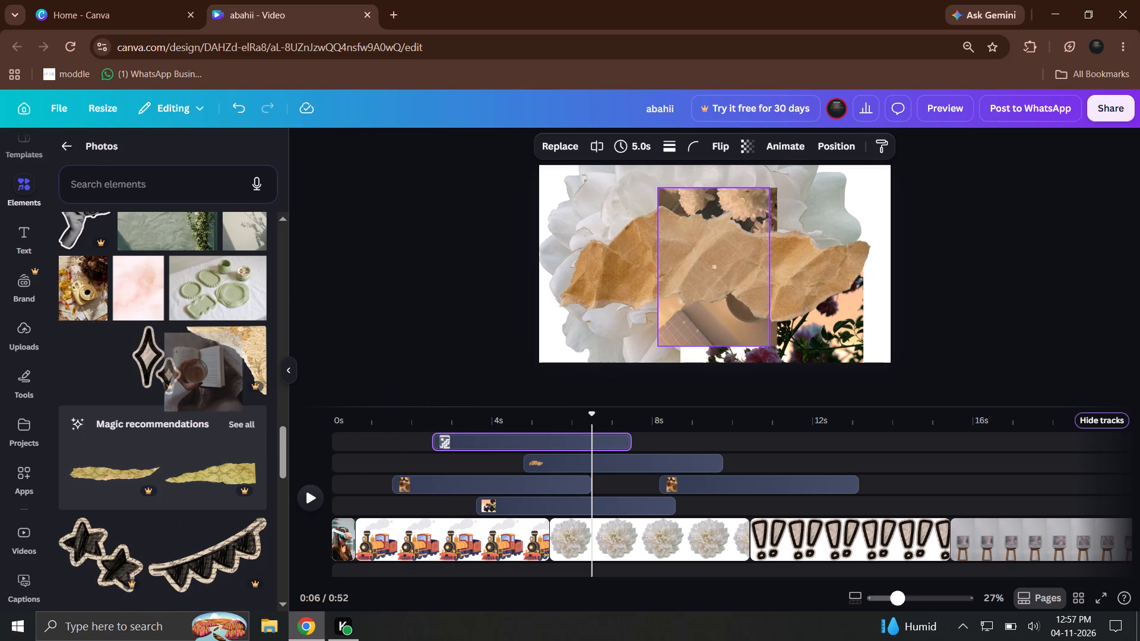
pyautogui.moveTo(184, 375); pyautogui.dragTo(489, 434)
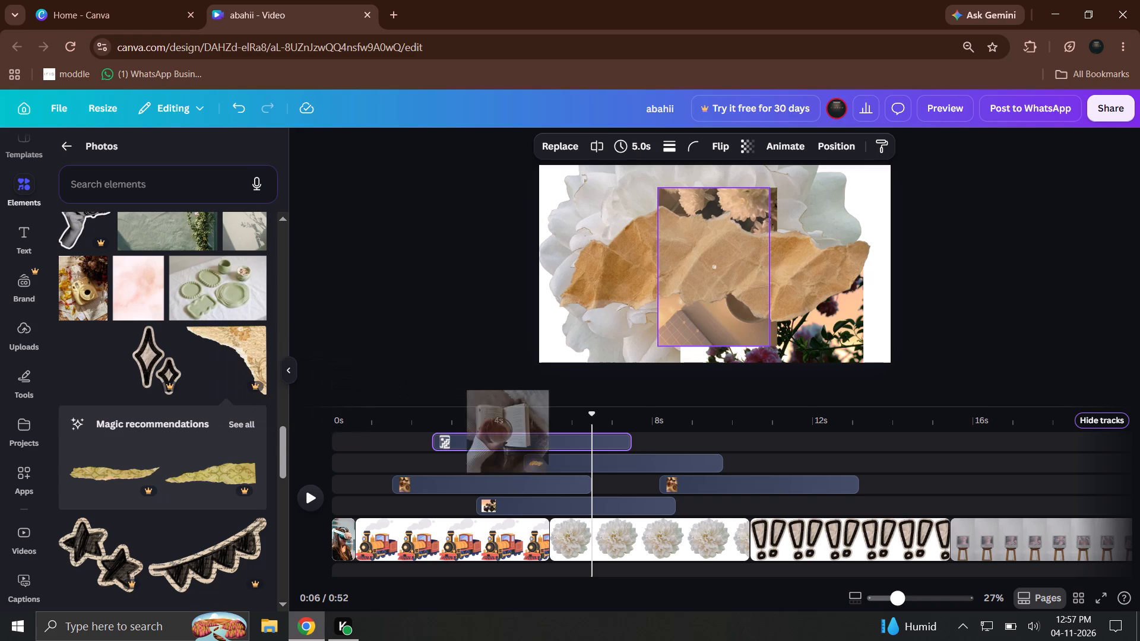
pyautogui.moveTo(489, 434); pyautogui.dragTo(661, 445)
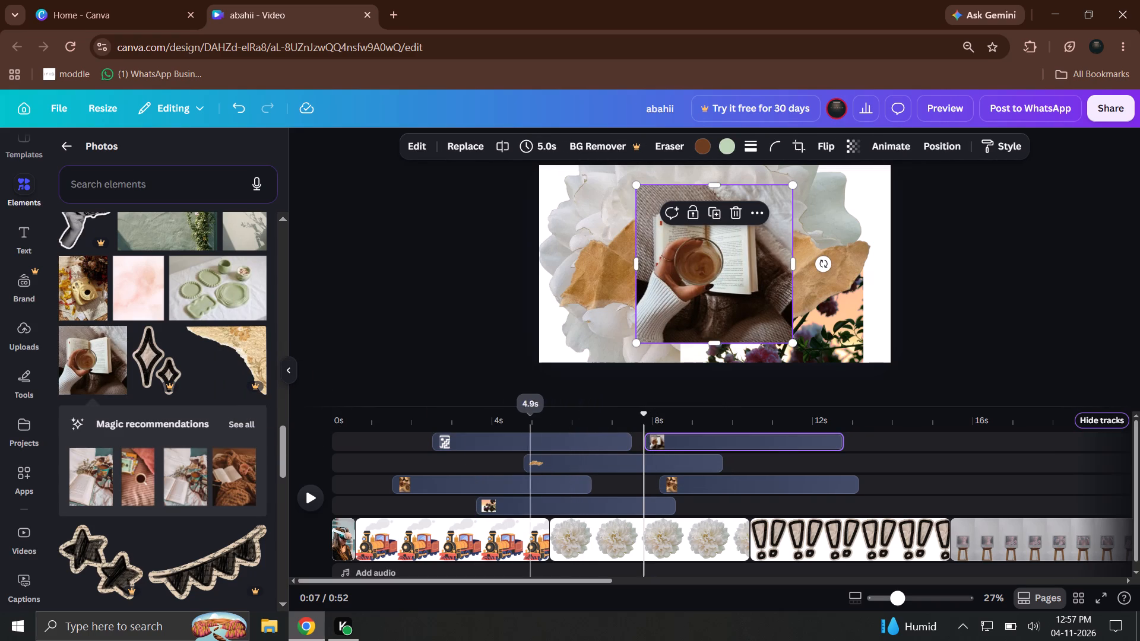
# Place the grey crumpled paper and the candle photo on two new top tracks, starting at about 1.1 and 1.3 seconds.
pyautogui.scroll(3, 224, 352)
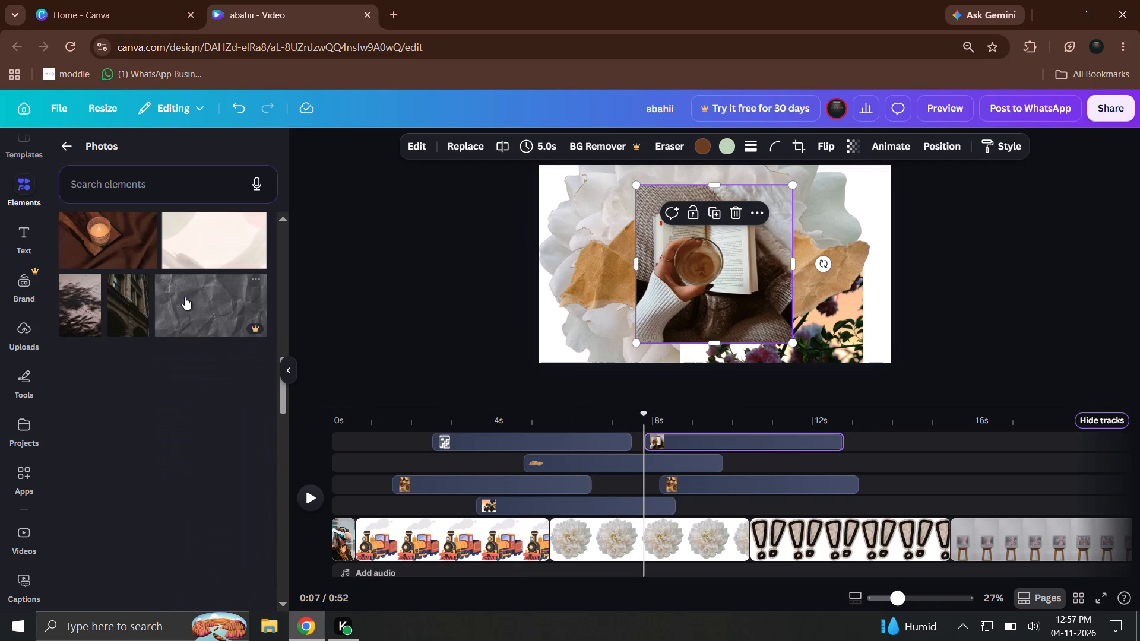
pyautogui.moveTo(185, 297); pyautogui.dragTo(408, 435)
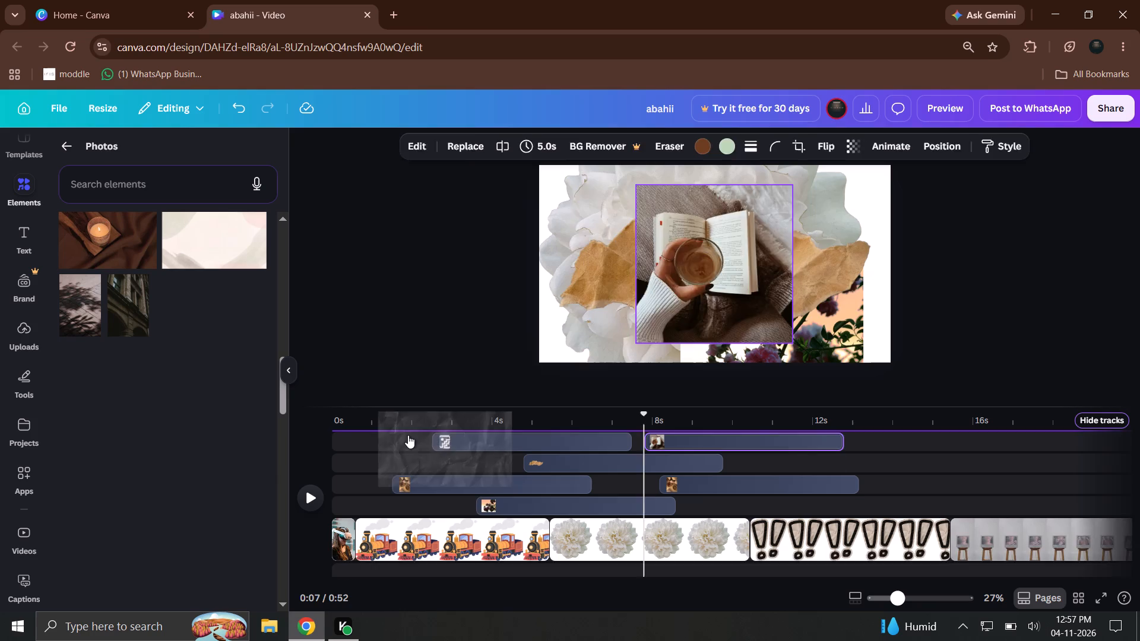
pyautogui.moveTo(132, 262); pyautogui.dragTo(450, 399)
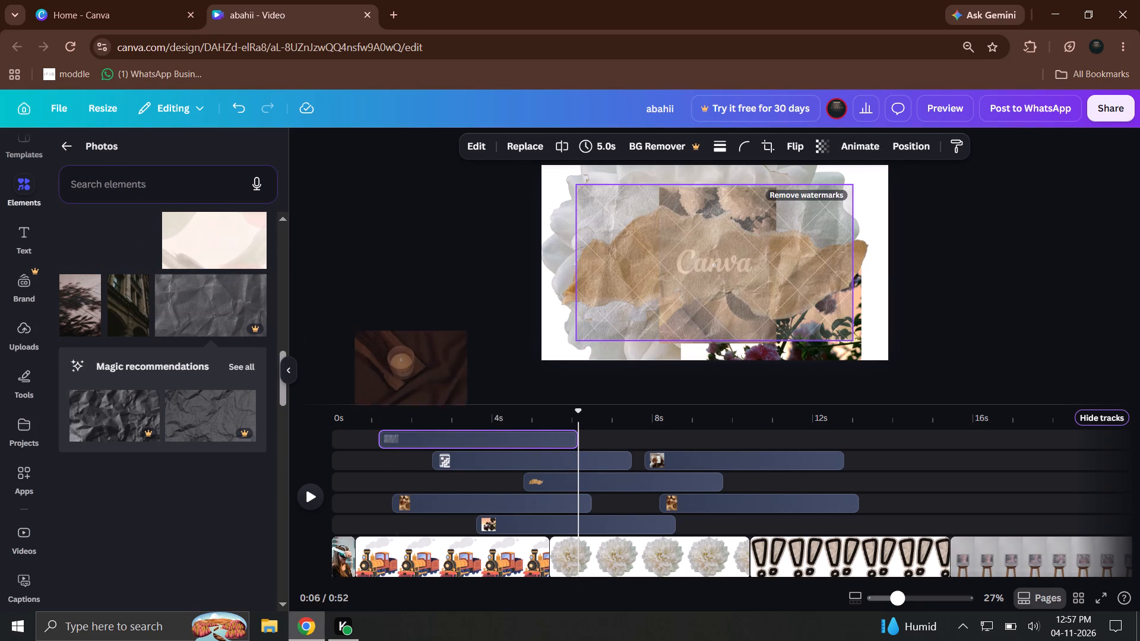
pyautogui.moveTo(450, 399); pyautogui.dragTo(456, 429)
# Place the photo of the couple by the brick fireplace on the candle photo's track, starting at about 11.7 seconds.
pyautogui.scroll(4, 458, 445)
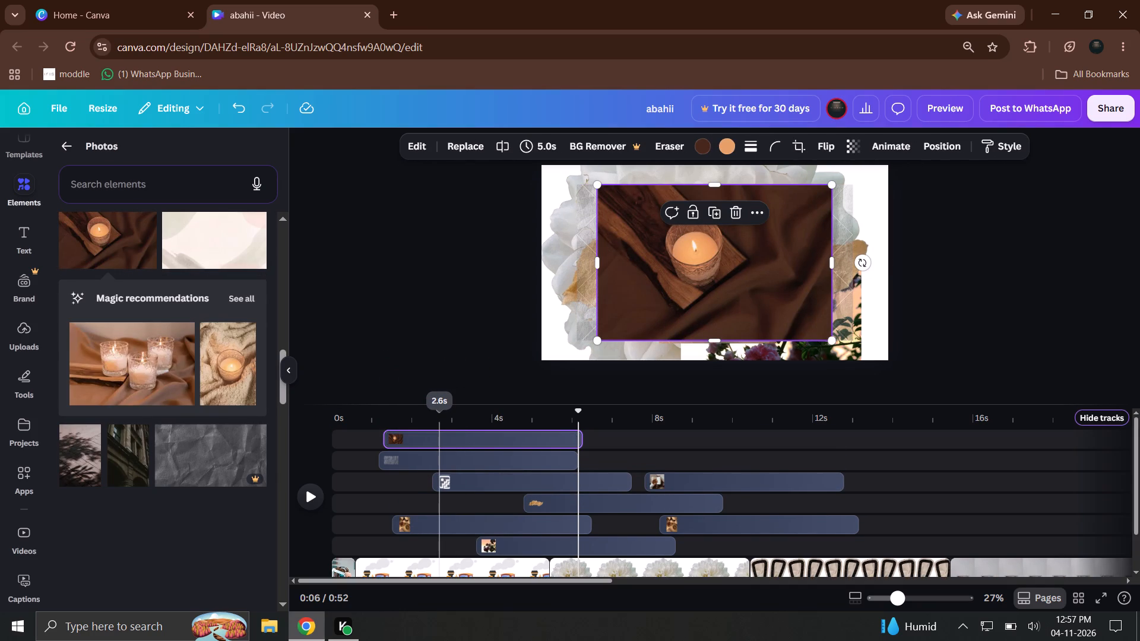
pyautogui.scroll(2, 237, 347)
pyautogui.moveTo(150, 280); pyautogui.dragTo(813, 437)
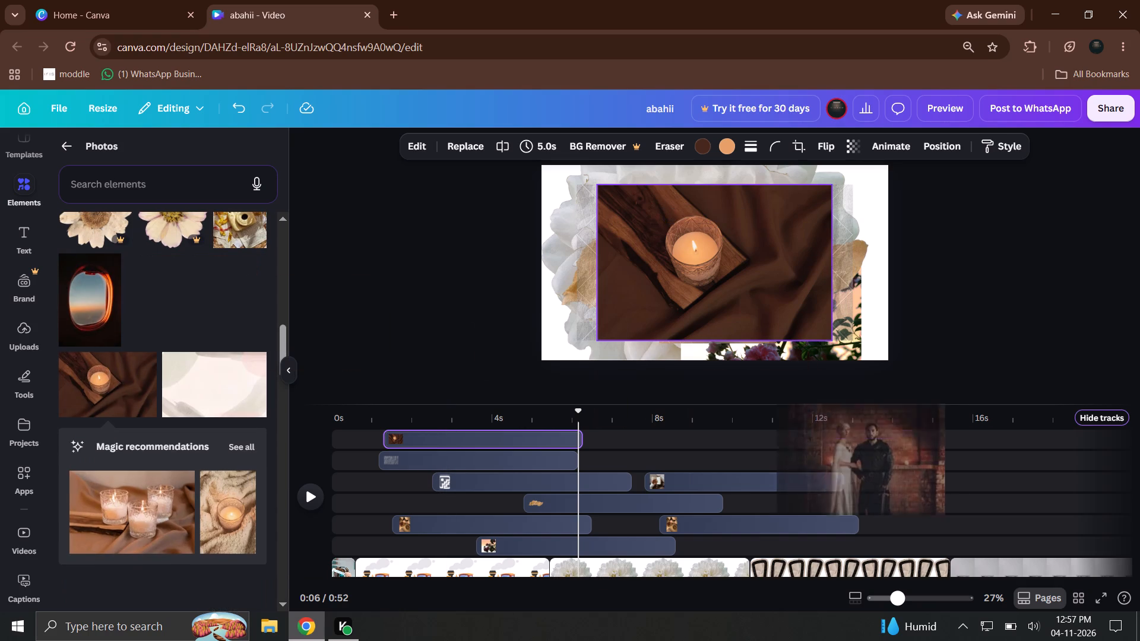
pyautogui.moveTo(813, 437); pyautogui.dragTo(825, 442)
# Place the green watercolour background on the crumpled paper's track at about 10.3 seconds and on the track below at about 14.5 seconds.
pyautogui.scroll(5, 176, 351)
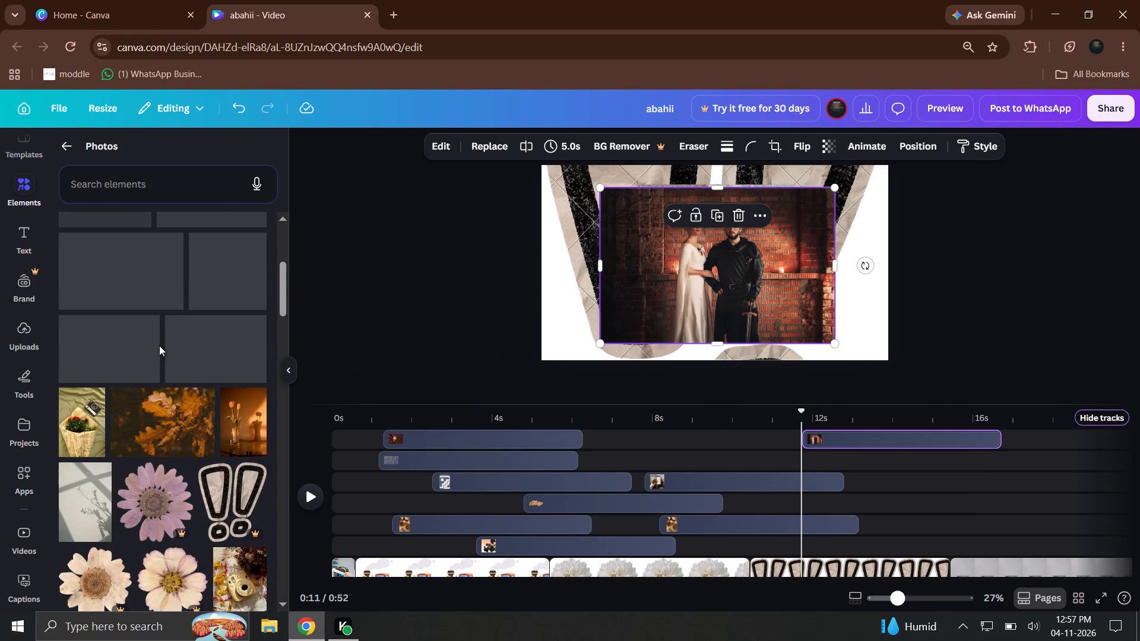
pyautogui.moveTo(150, 300); pyautogui.dragTo(658, 444)
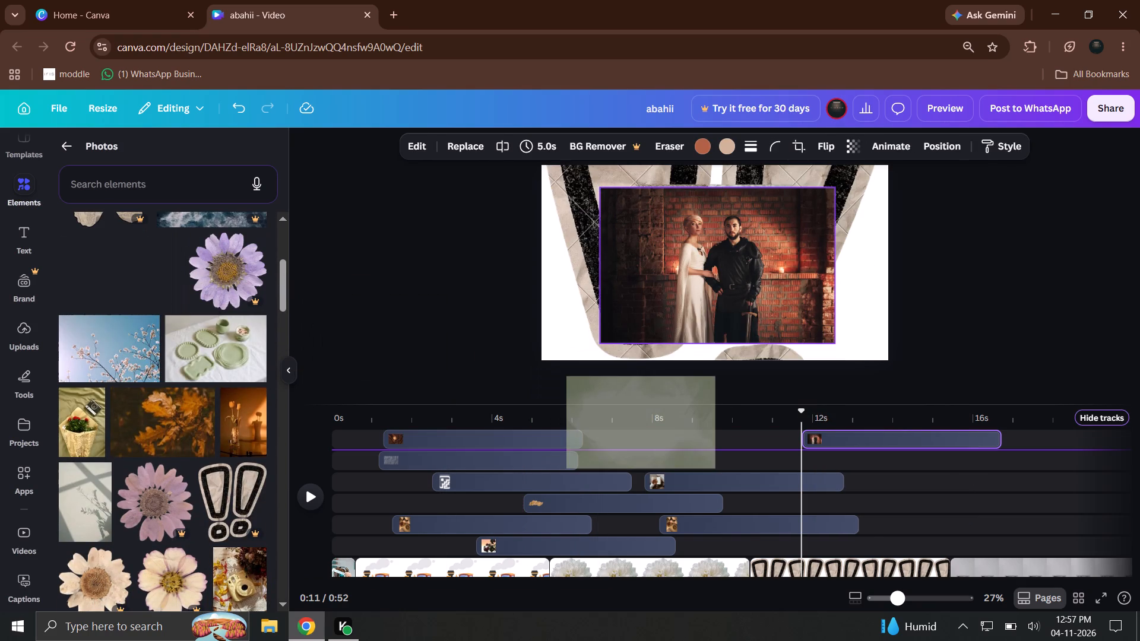
pyautogui.moveTo(658, 444); pyautogui.dragTo(834, 465)
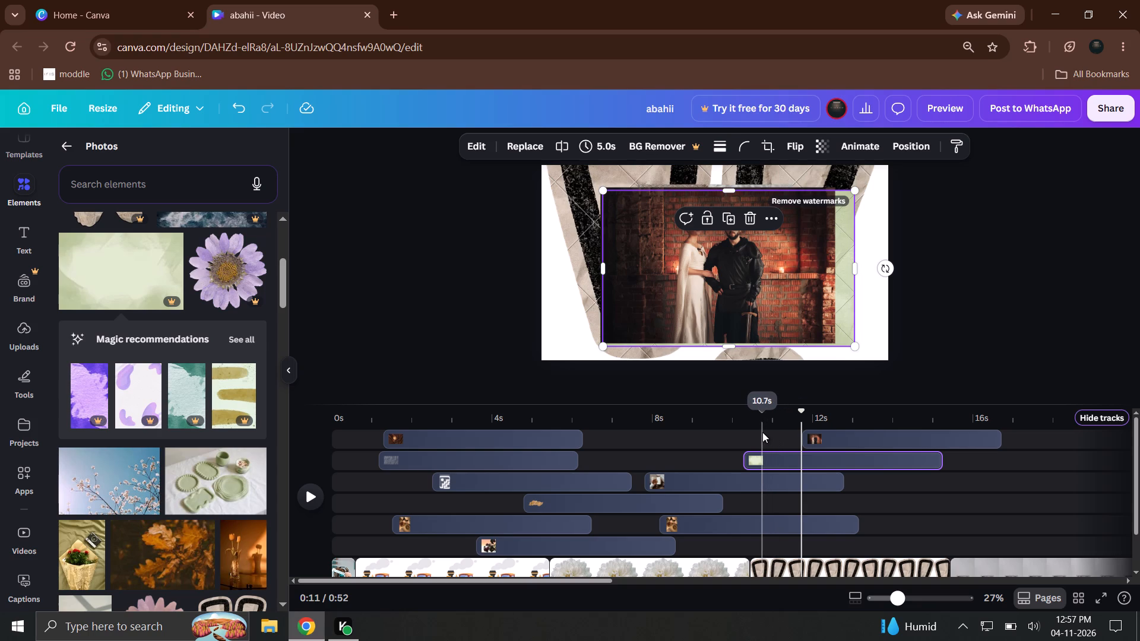
pyautogui.moveTo(86, 282); pyautogui.dragTo(97, 287)
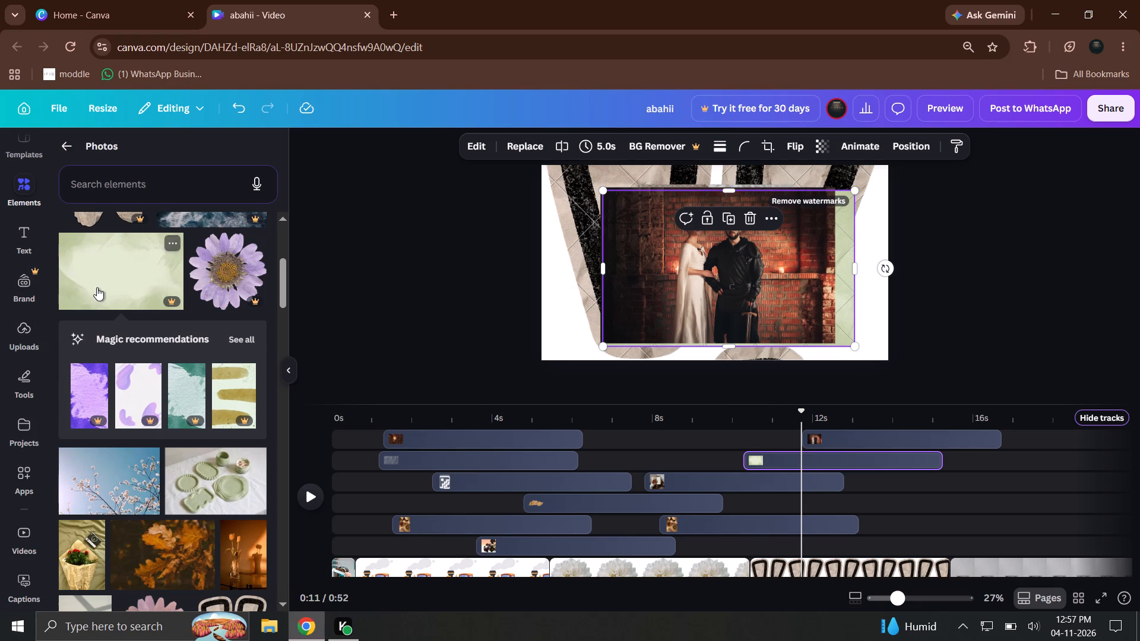
pyautogui.moveTo(97, 287); pyautogui.dragTo(940, 491)
# Play the video from the start to review the layered overlays.
pyautogui.click(336, 421)
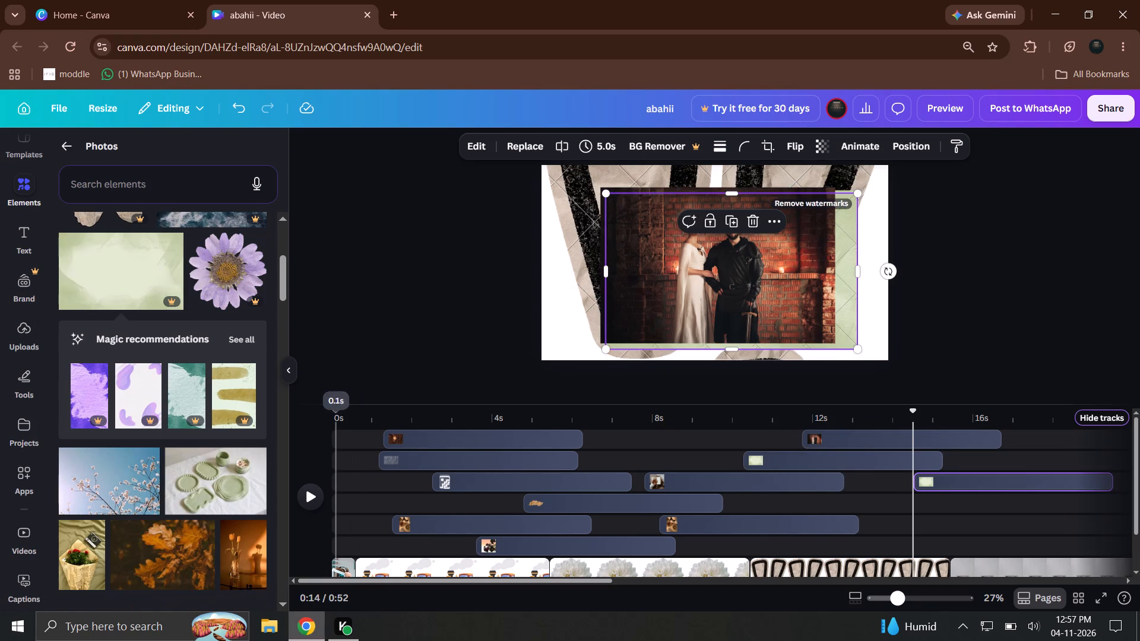
pyautogui.click(297, 504)
pyautogui.click(299, 501)
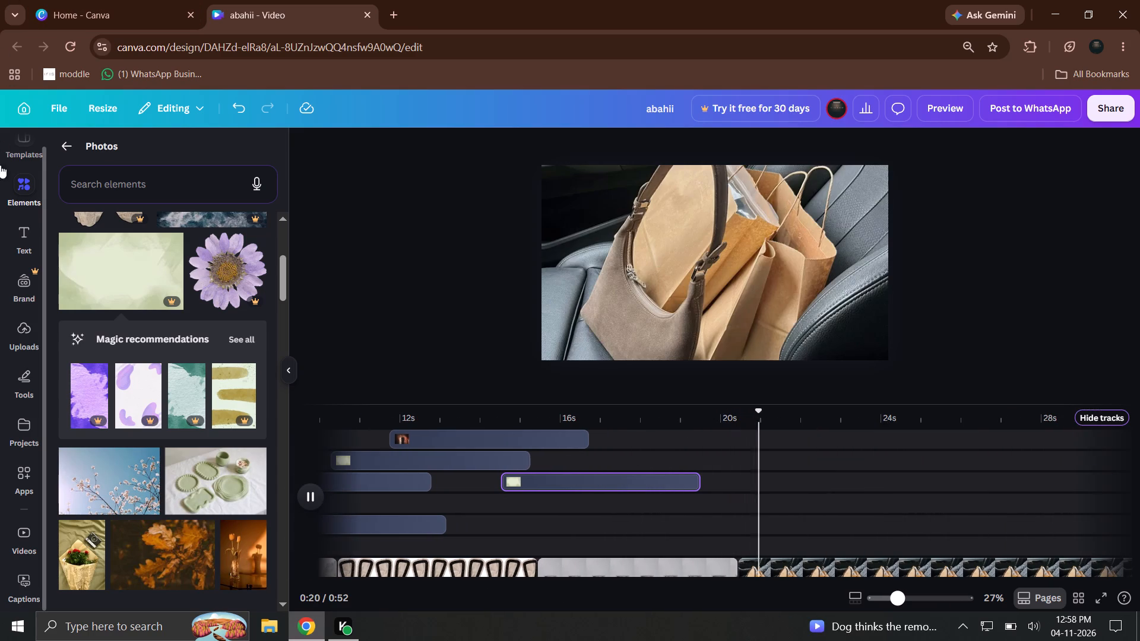
# Place the recommended purple watercolour paper on the torn brown paper's track, starting at about 16.7 seconds.
pyautogui.moveTo(94, 389); pyautogui.dragTo(629, 472)
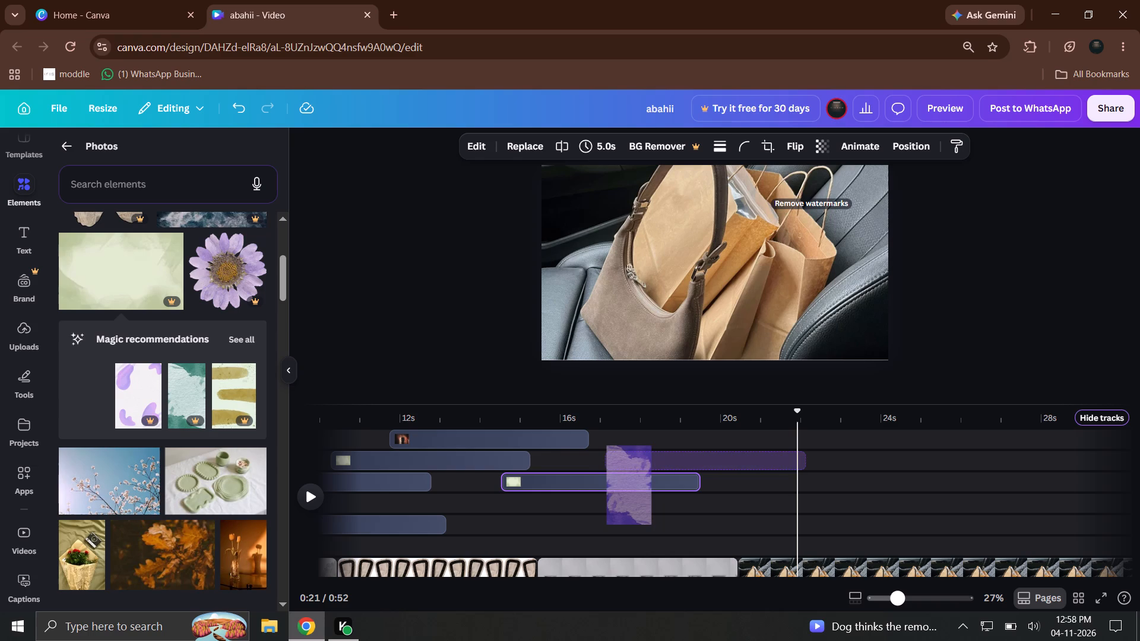
pyautogui.moveTo(629, 472); pyautogui.dragTo(606, 470)
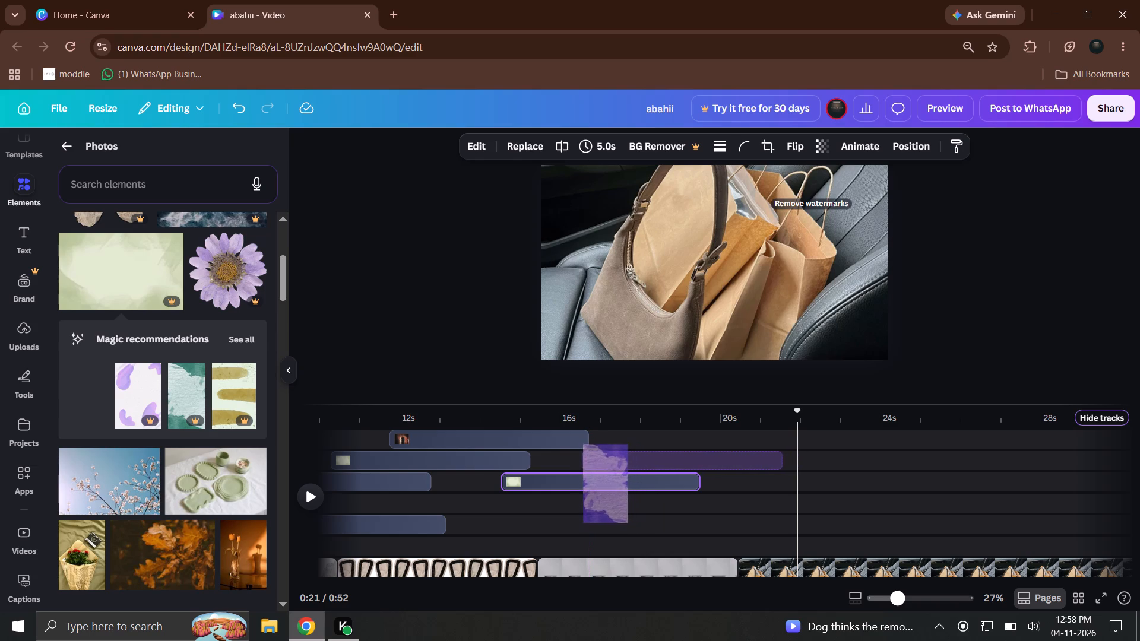
pyautogui.moveTo(606, 470); pyautogui.dragTo(573, 467)
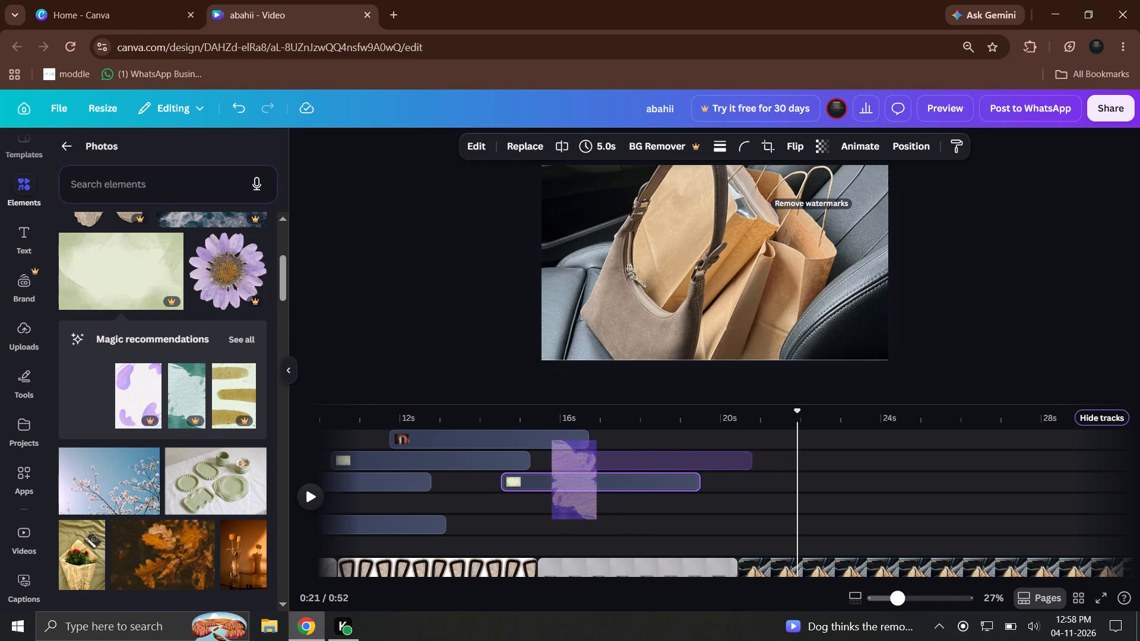
pyautogui.moveTo(573, 467); pyautogui.dragTo(617, 510)
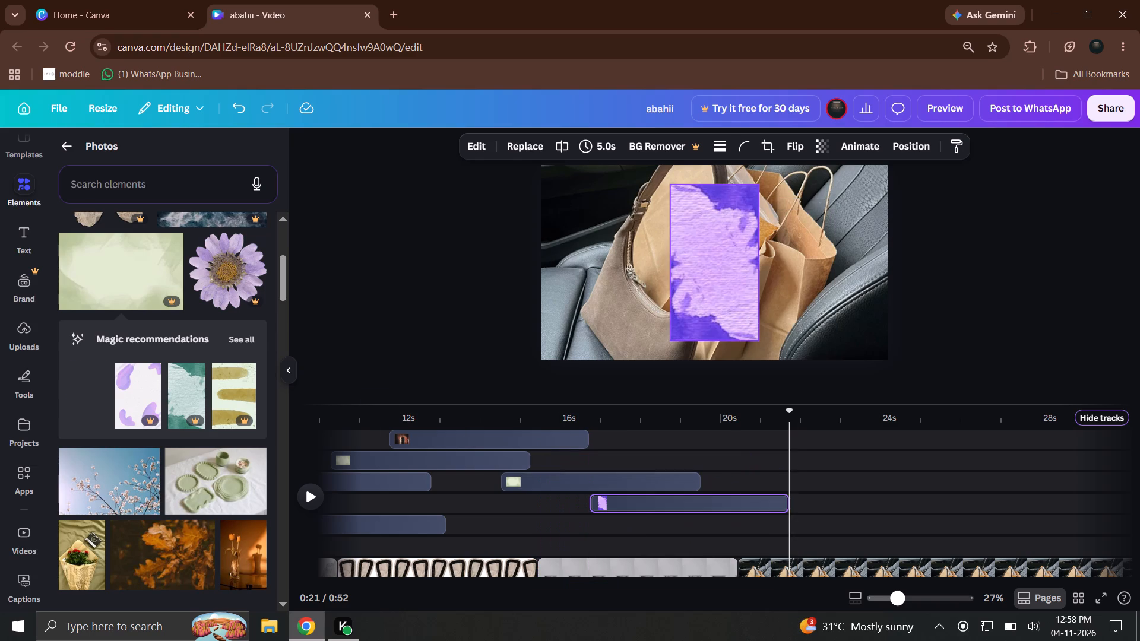
# Play back the video again to review the overlays up to the handbag scene.
pyautogui.moveTo(368, 417); pyautogui.dragTo(338, 417)
pyautogui.click(322, 494)
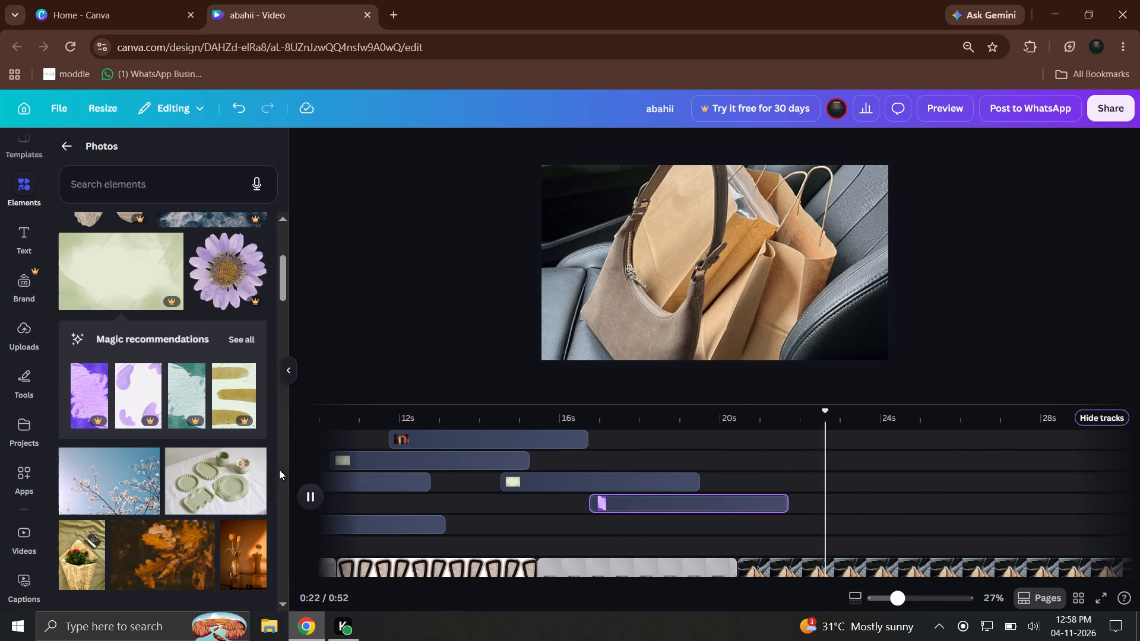
pyautogui.moveTo(334, 405); pyautogui.dragTo(320, 407)
pyautogui.click(314, 426)
pyautogui.click(312, 502)
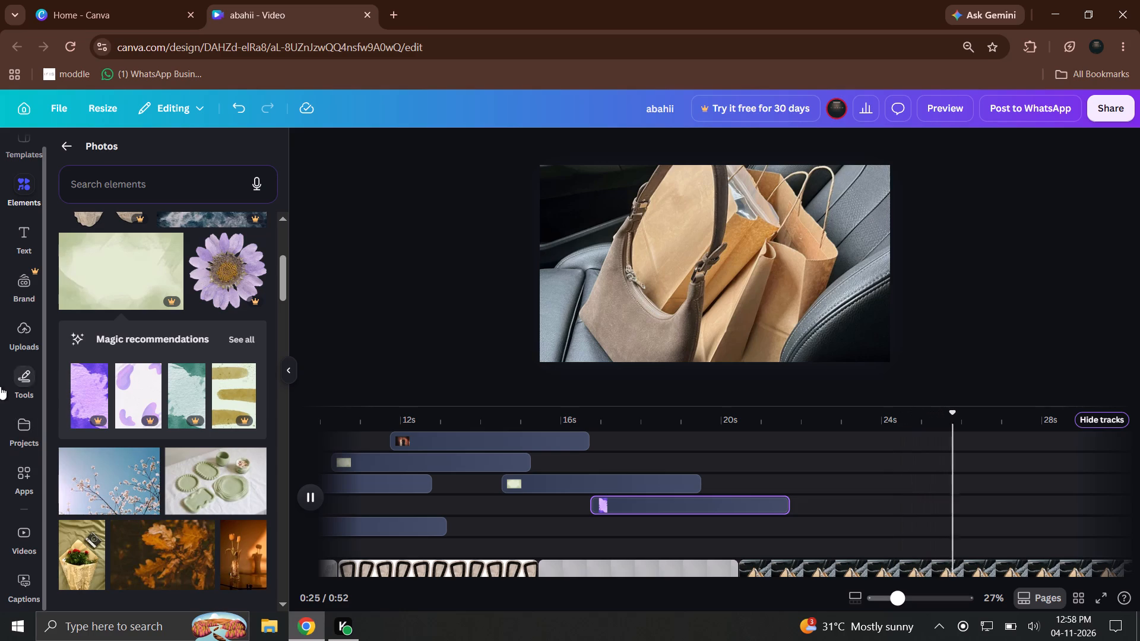
# Place another green watercolour background on the crumpled paper's track, starting at about 19.8 seconds.
pyautogui.moveTo(137, 288); pyautogui.dragTo(794, 463)
# Play the video from the start, restarting it once, to review the overlay timing.
pyautogui.moveTo(579, 415); pyautogui.dragTo(300, 412)
pyautogui.click(303, 506)
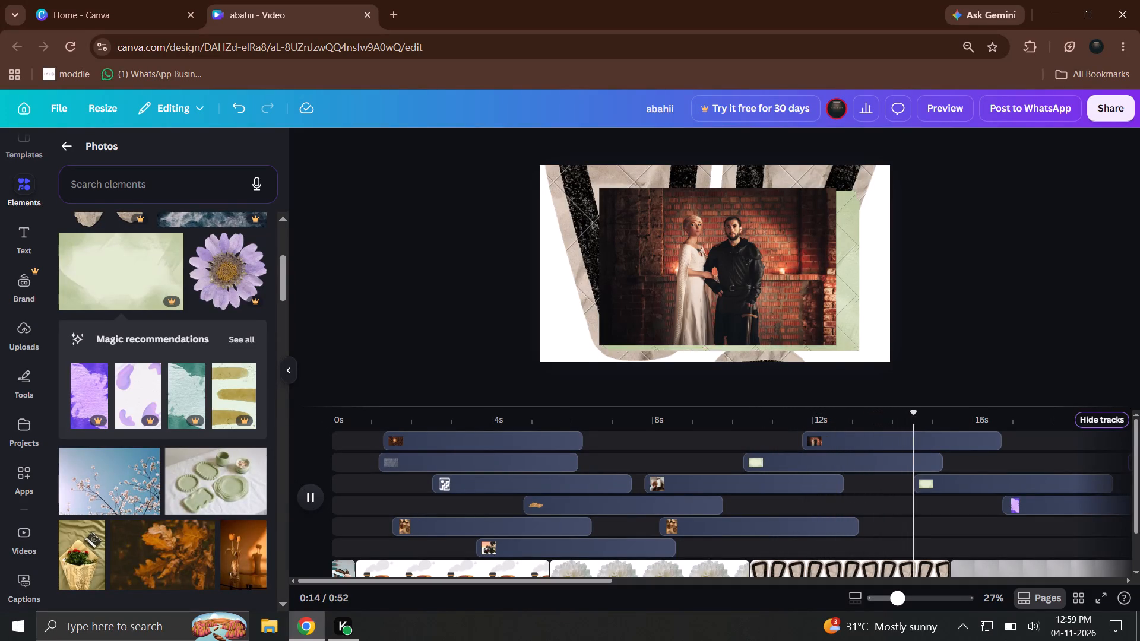
pyautogui.doubleClick(334, 416)
pyautogui.click(322, 484)
pyautogui.click(312, 503)
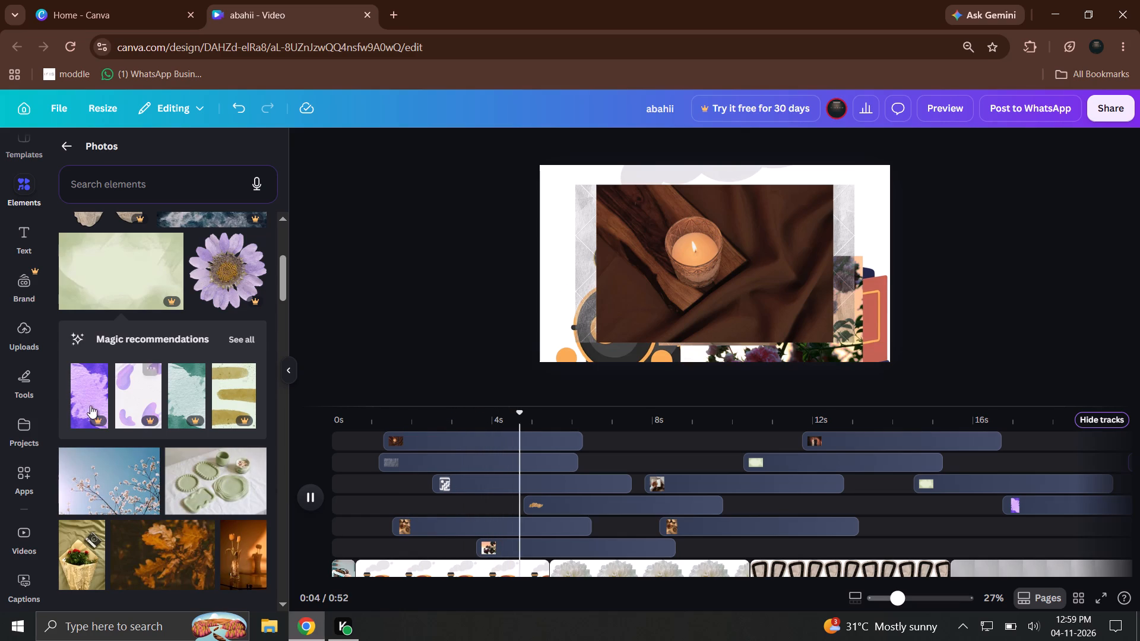
# Place the open books and white tulips photo on a new track just below the candle photo's track, starting at about 7.1 seconds.
pyautogui.scroll(8, 126, 347)
pyautogui.moveTo(154, 345); pyautogui.dragTo(318, 395)
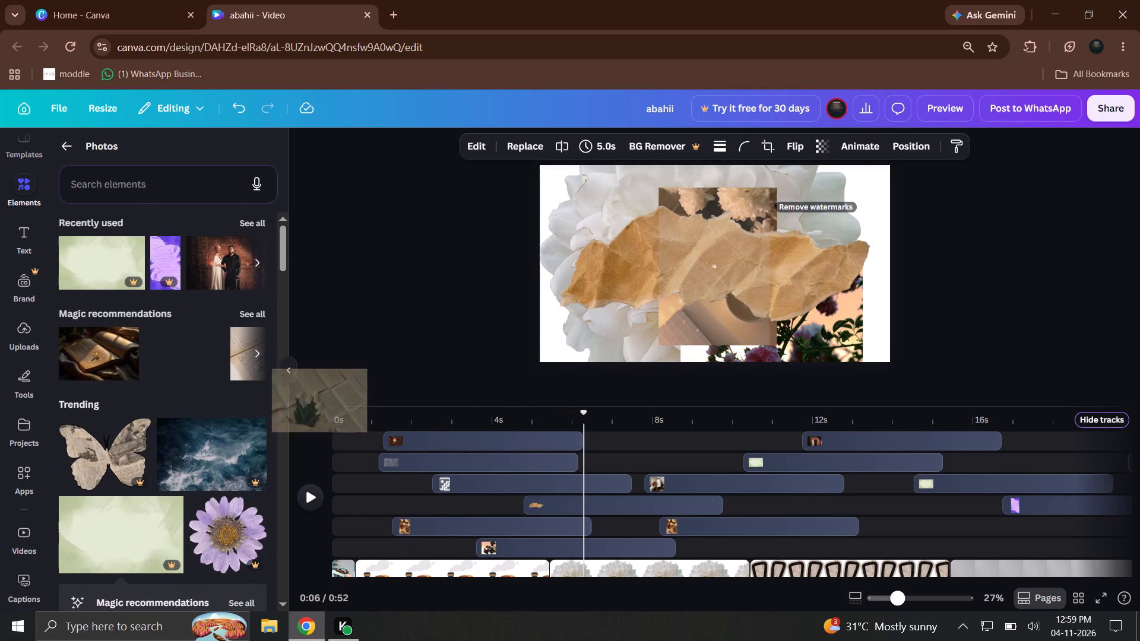
pyautogui.moveTo(318, 395); pyautogui.dragTo(629, 446)
# Play back the video to check the overlays through the handbag scene.
pyautogui.moveTo(489, 410); pyautogui.dragTo(285, 406)
pyautogui.click(309, 507)
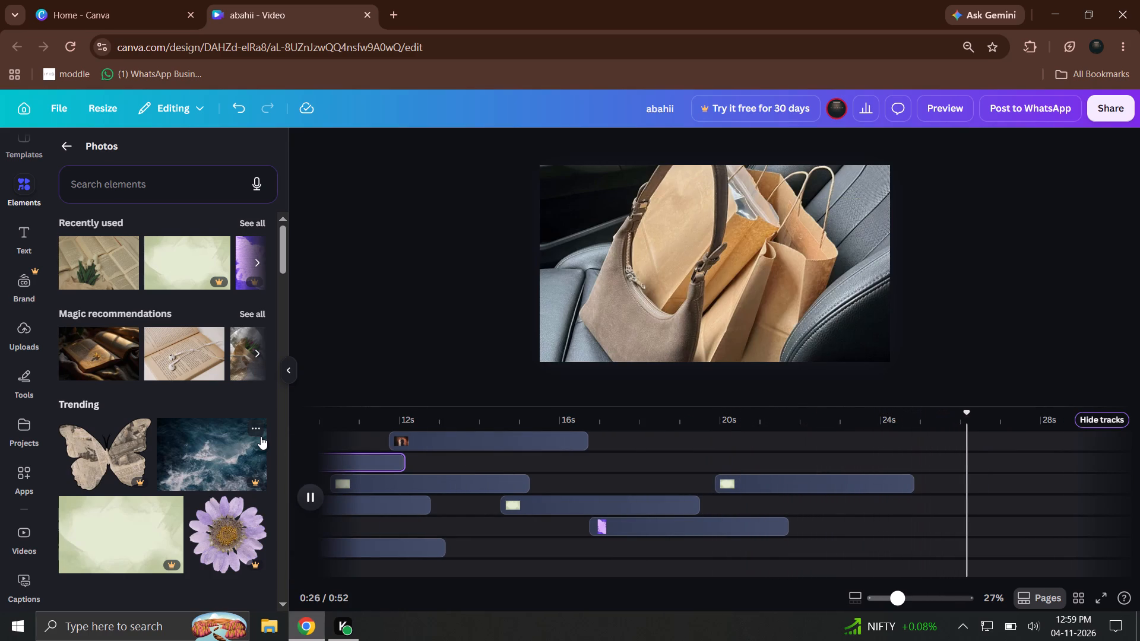
# Move the couple photo clip to a new track just above the purple watercolour paper, starting at about 19.3 seconds.
pyautogui.click(485, 447)
pyautogui.moveTo(502, 445); pyautogui.dragTo(806, 518)
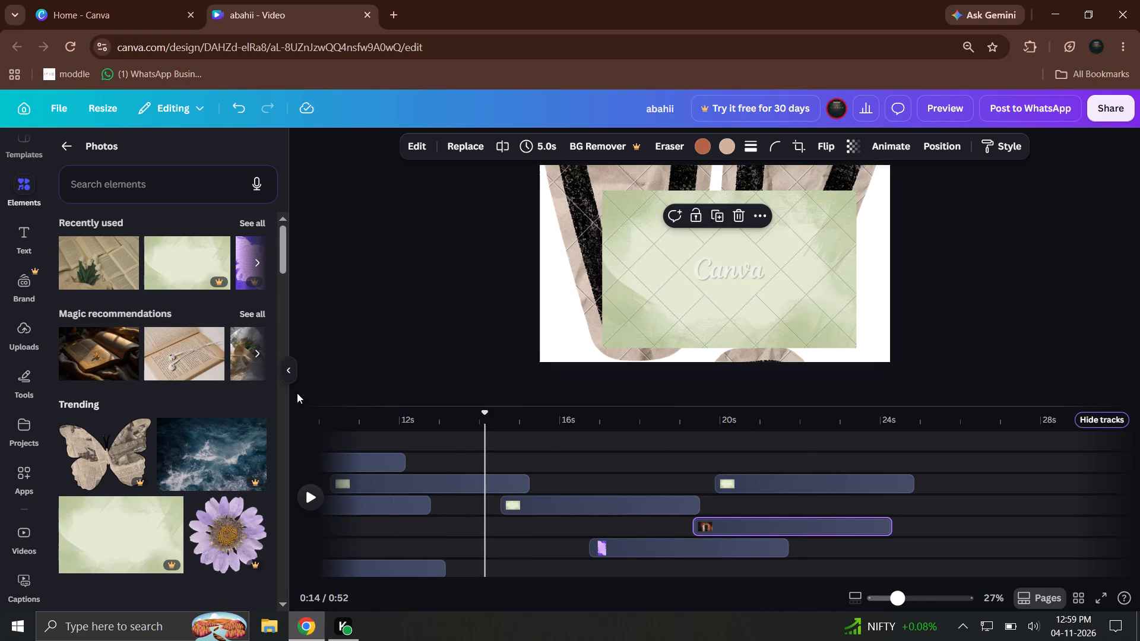
# Play back the video to check the repositioned couple photo.
pyautogui.click(308, 410)
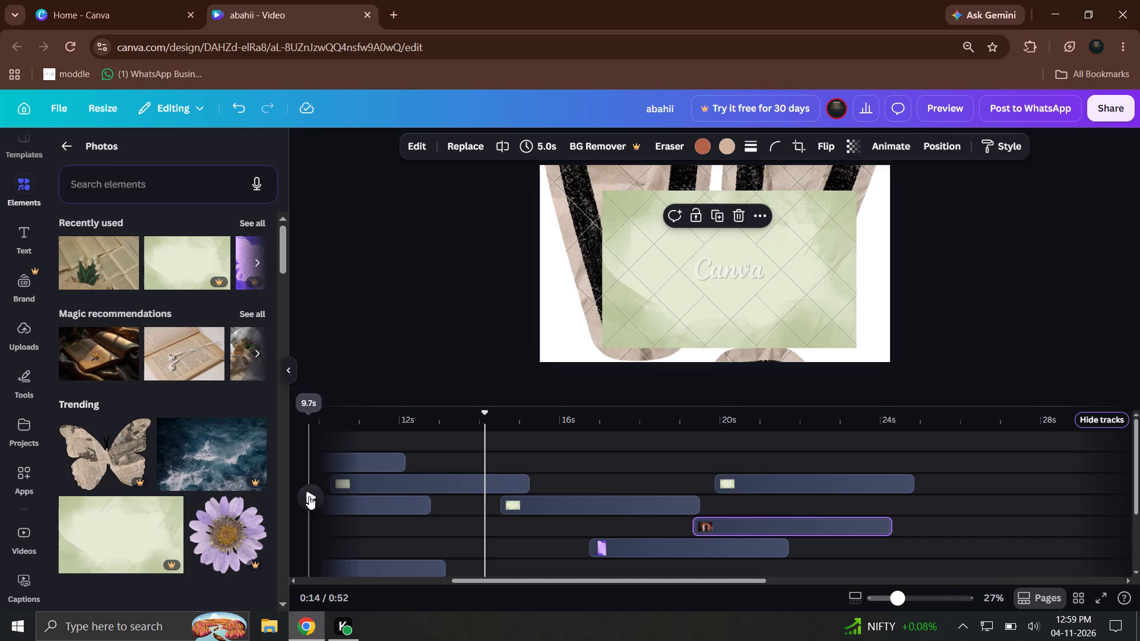
pyautogui.click(309, 504)
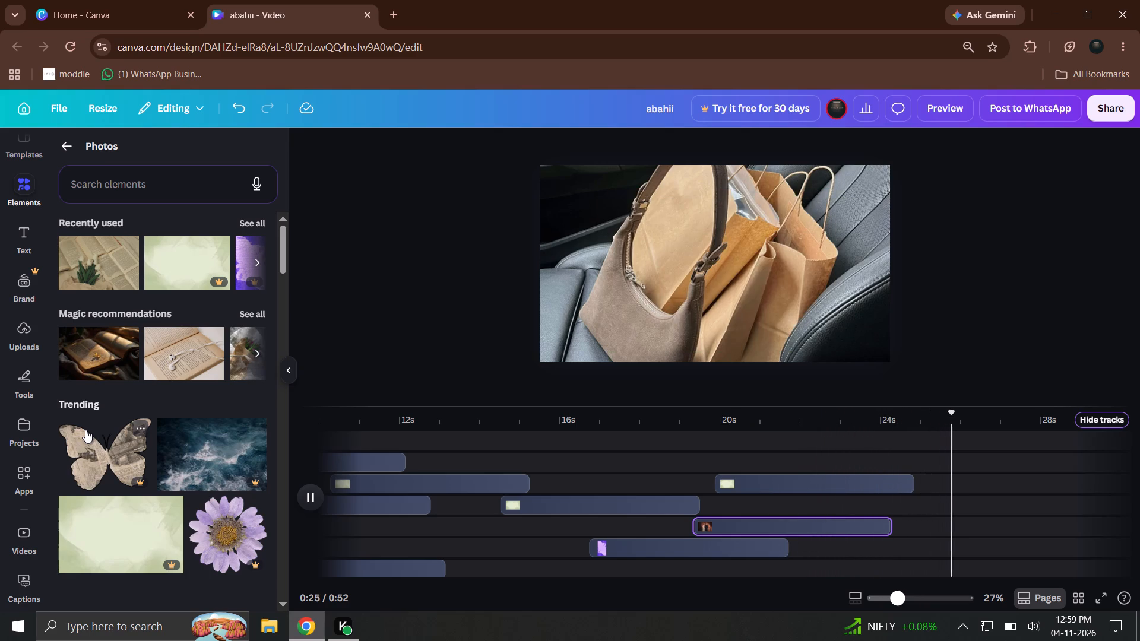
# Add the newspaper butterfly as a 5.0-second base scene just before the handbag scene.
pyautogui.click(85, 430)
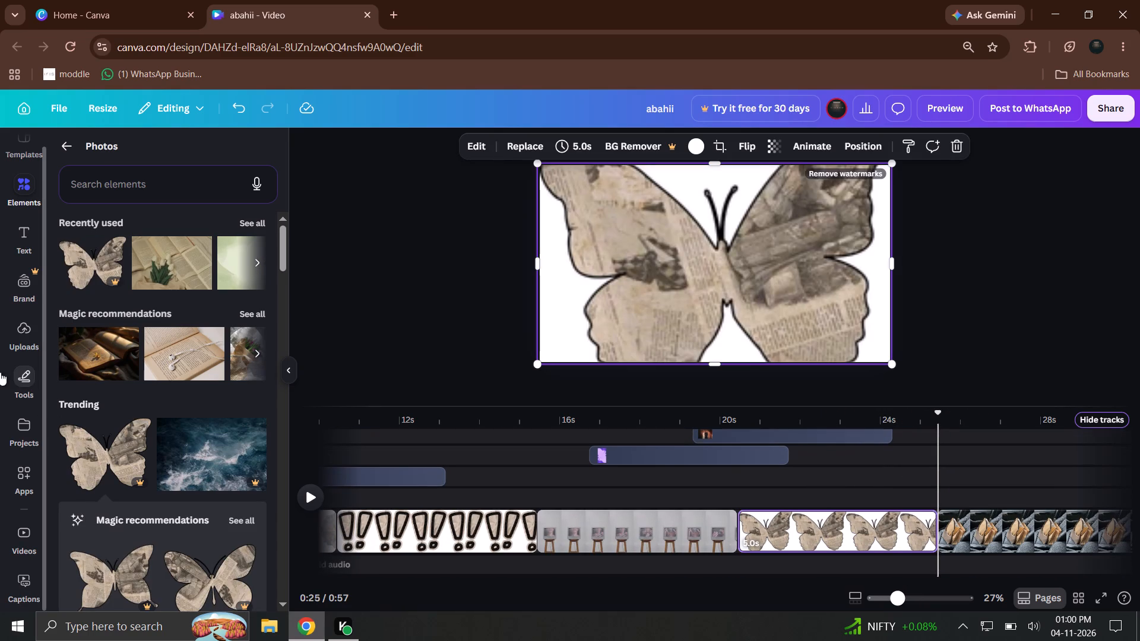
# Place the newspaper butterfly as an overlay on the coffee and white flowers photos' track, starting at about 15.4 seconds.
pyautogui.moveTo(98, 421); pyautogui.dragTo(582, 464)
# Play back the video from an earlier point to review the overlays.
pyautogui.moveTo(468, 426); pyautogui.dragTo(308, 404)
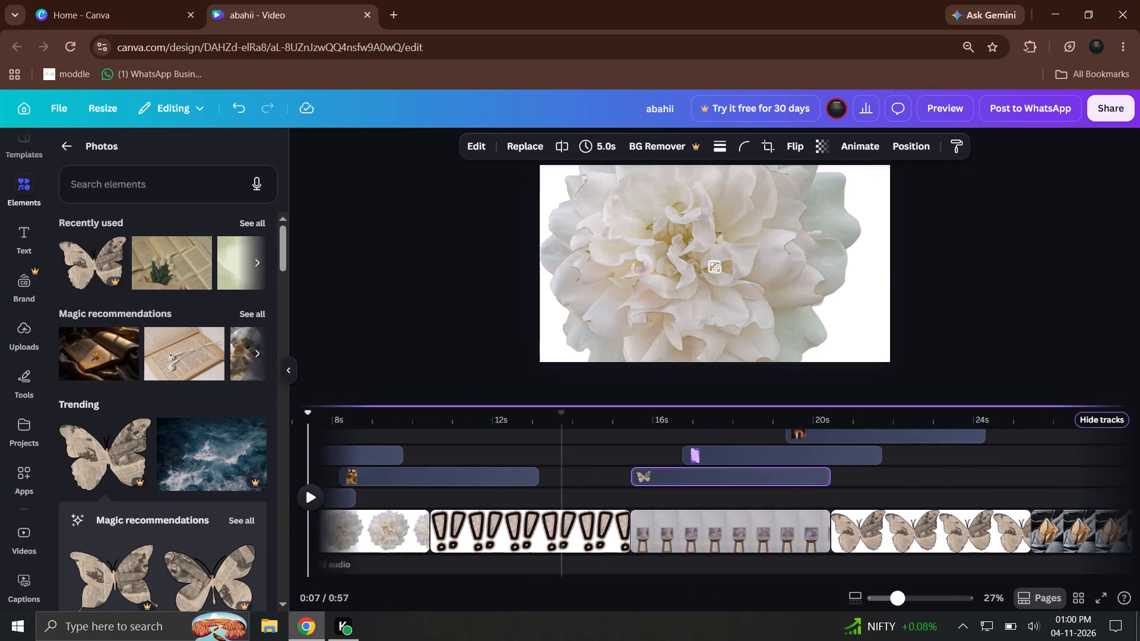
pyautogui.click(325, 487)
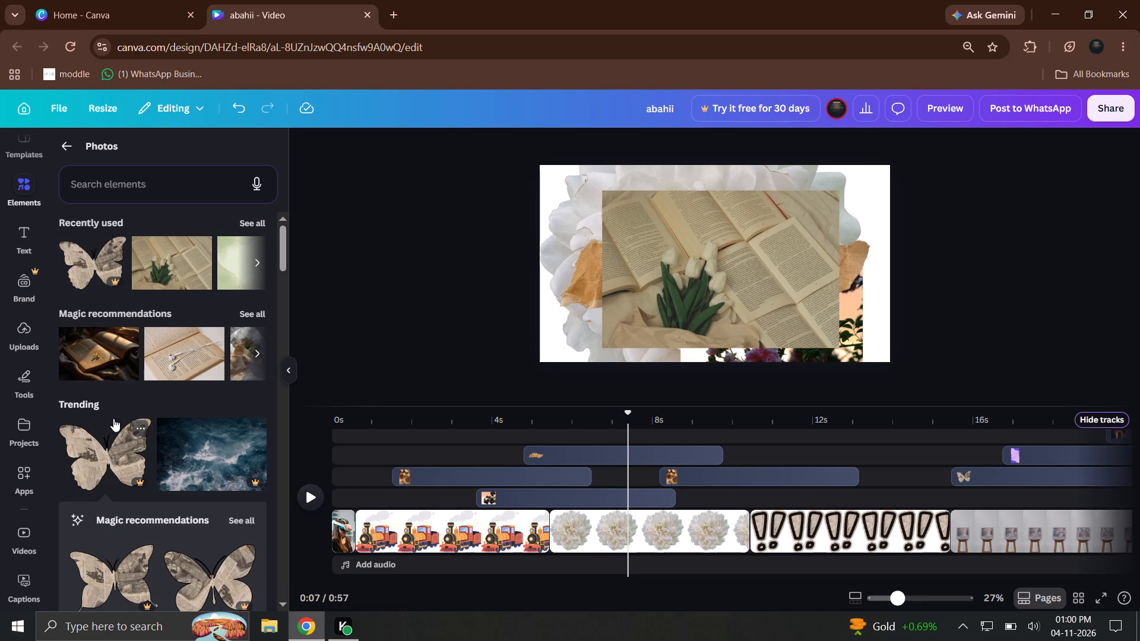
# Place the newspaper butterfly as a 5.0-second overlay starting at about 10.4 seconds, above the exclamation-mark scene.
pyautogui.moveTo(119, 459); pyautogui.dragTo(816, 486)
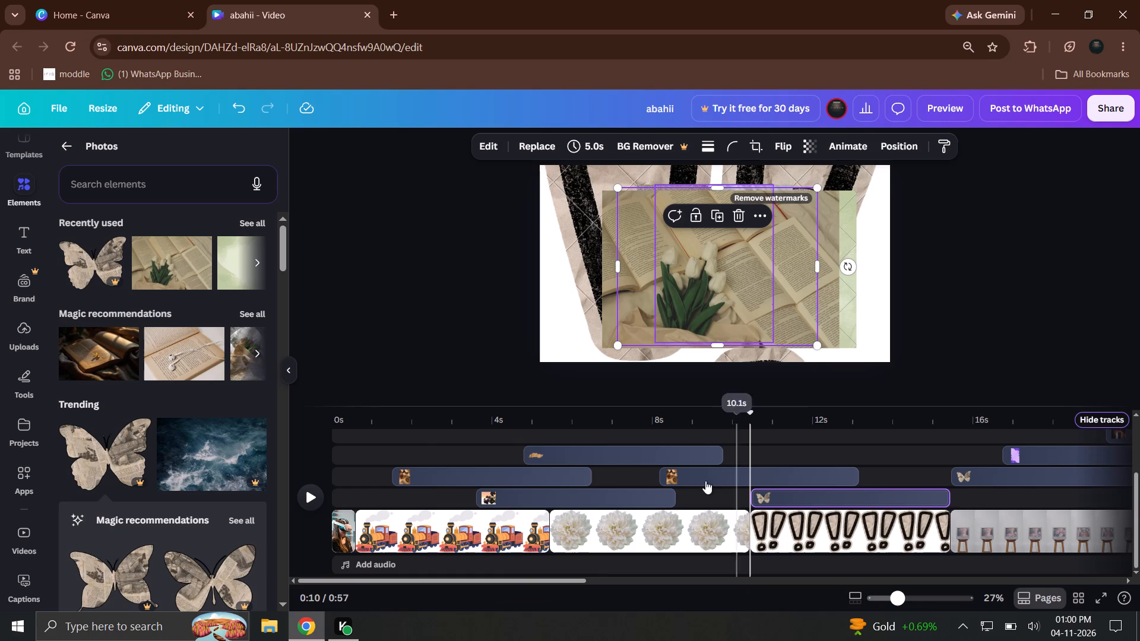
# Add the ocean waves photo as a 5.0-second base scene between the white flower and exclamation-mark scenes.
pyautogui.moveTo(208, 478); pyautogui.dragTo(724, 537)
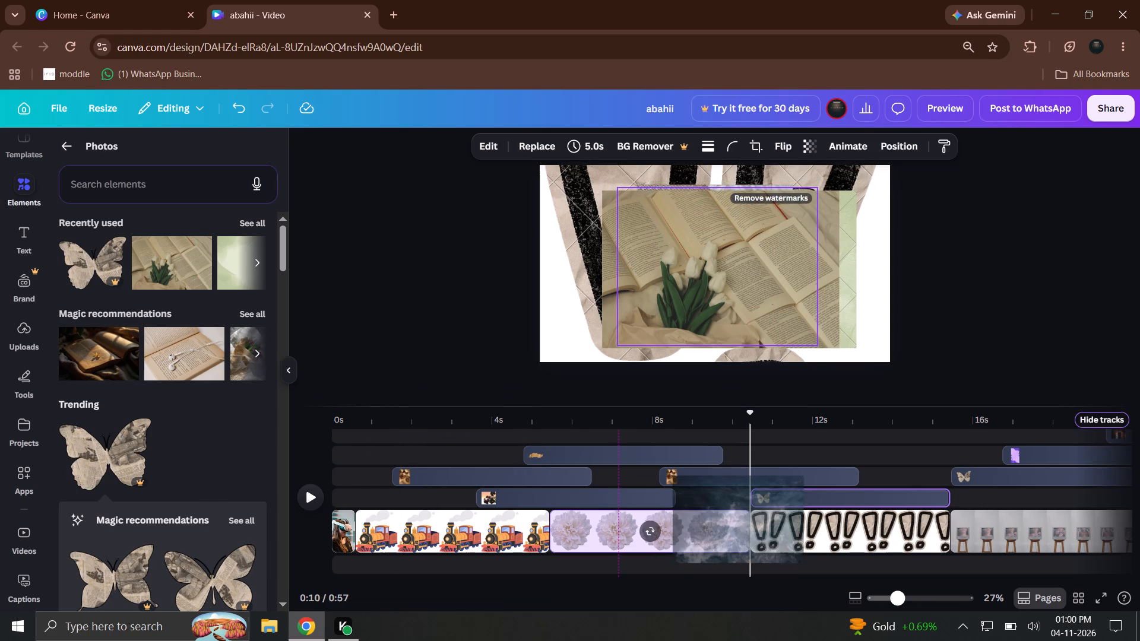
pyautogui.moveTo(724, 537); pyautogui.dragTo(741, 535)
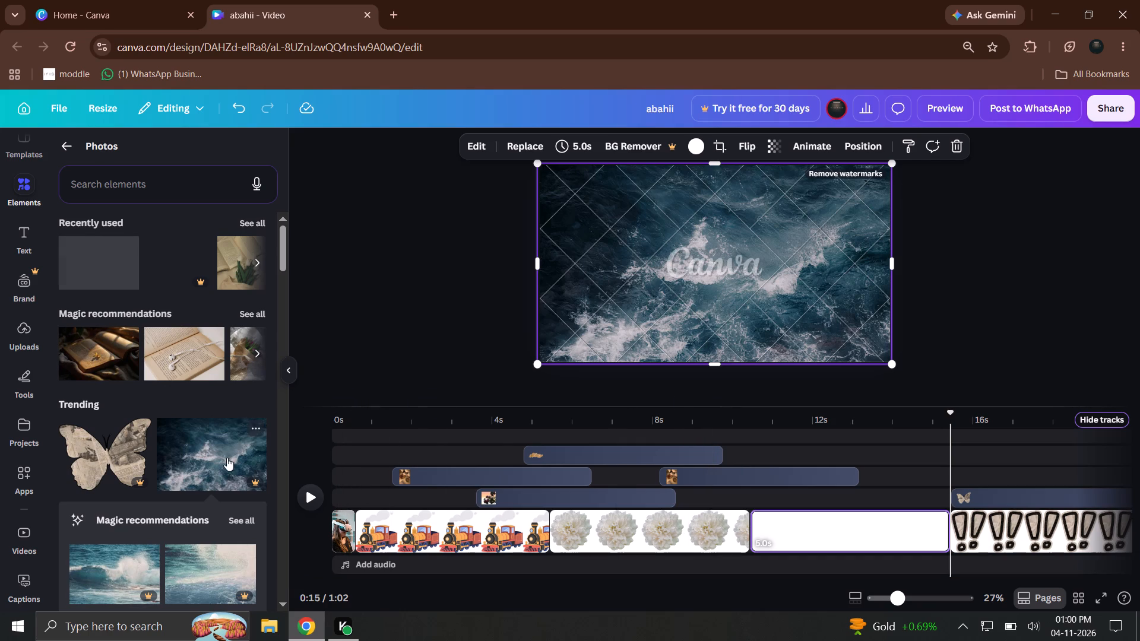
# Place the open books with tulips photo as an overlay on a new track, starting at about 18.3 seconds.
pyautogui.moveTo(241, 281); pyautogui.dragTo(1084, 478)
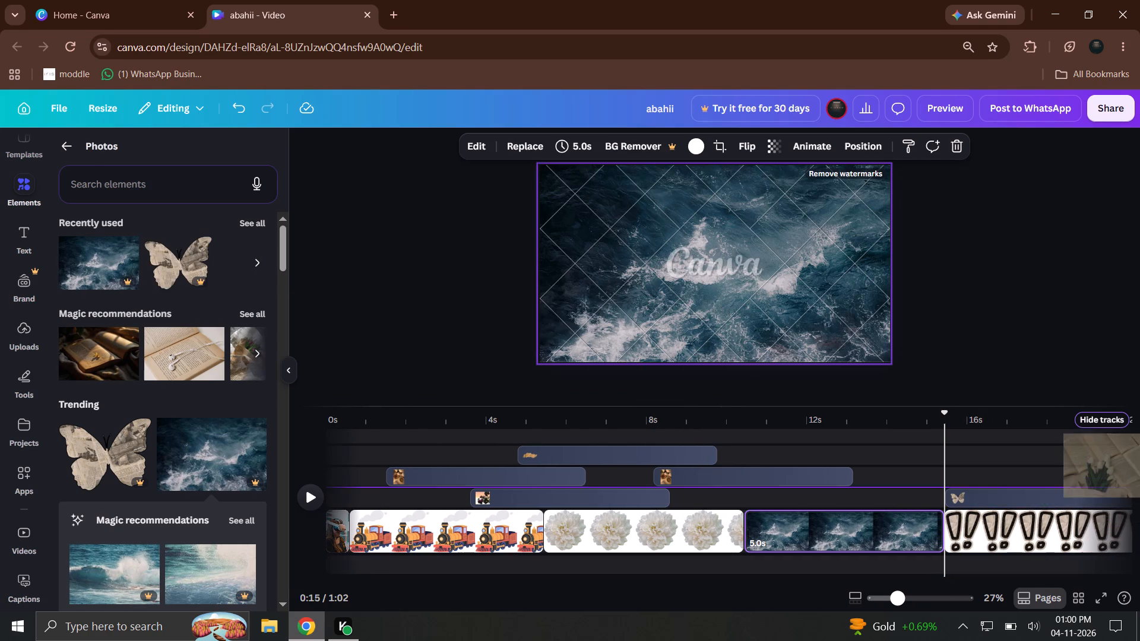
pyautogui.moveTo(1084, 478); pyautogui.dragTo(1083, 478)
# Play back the video from the start to review the timing of the scenes and overlays.
pyautogui.moveTo(682, 412); pyautogui.dragTo(427, 416)
pyautogui.moveTo(342, 426); pyautogui.dragTo(332, 426)
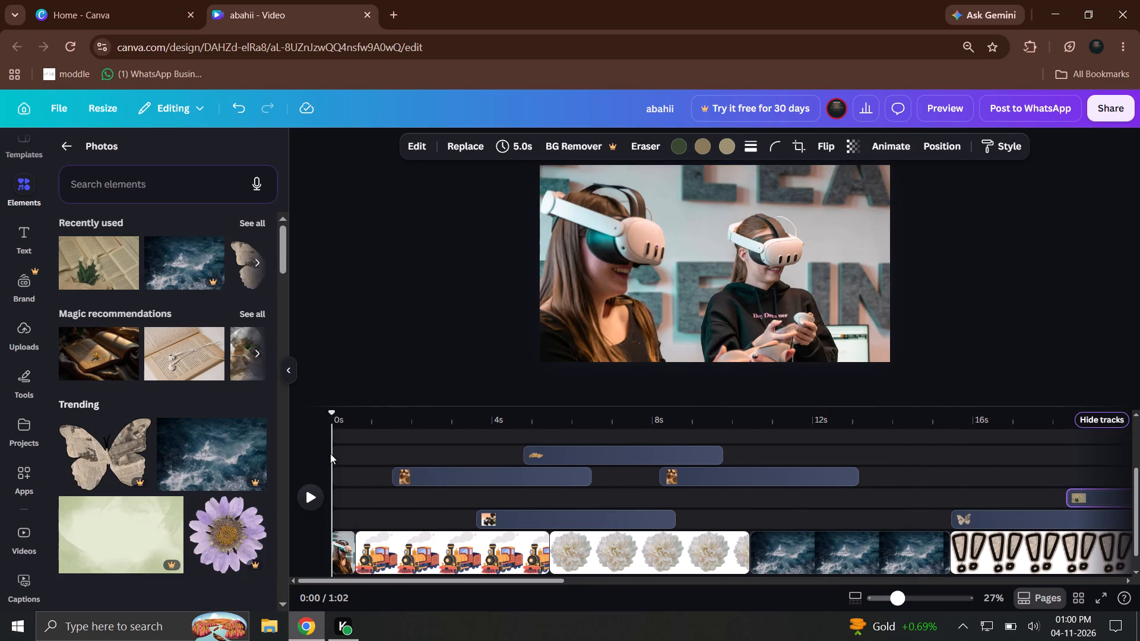
pyautogui.click(312, 496)
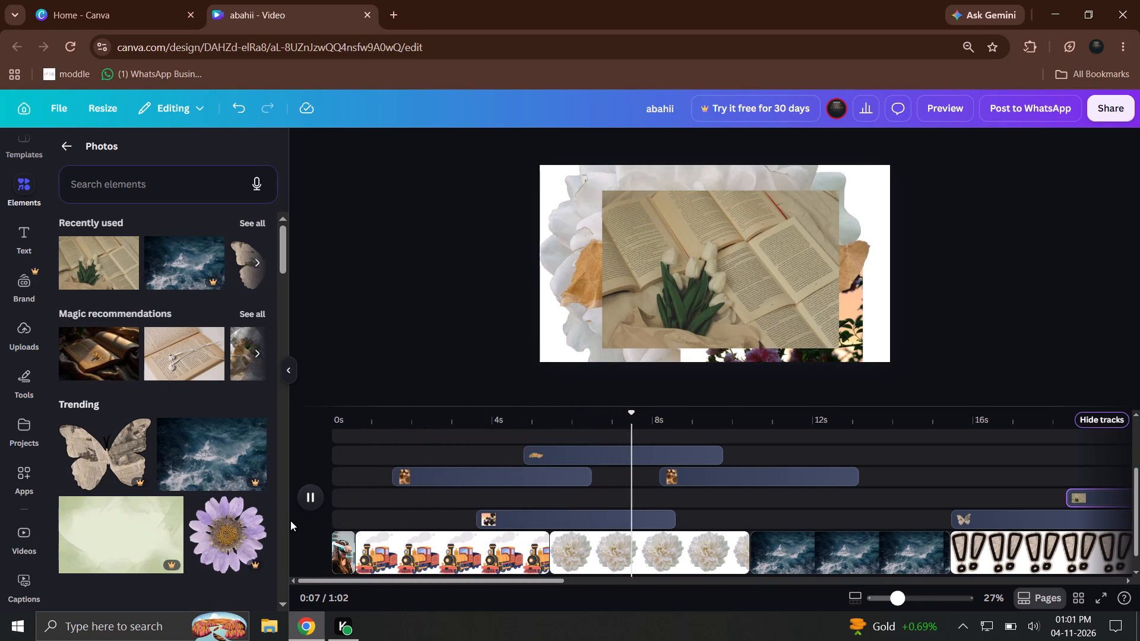
# Place the ocean waves photo as an overlay on the books photo's track, starting at about 6.2 seconds.
pyautogui.moveTo(173, 484); pyautogui.dragTo(462, 500)
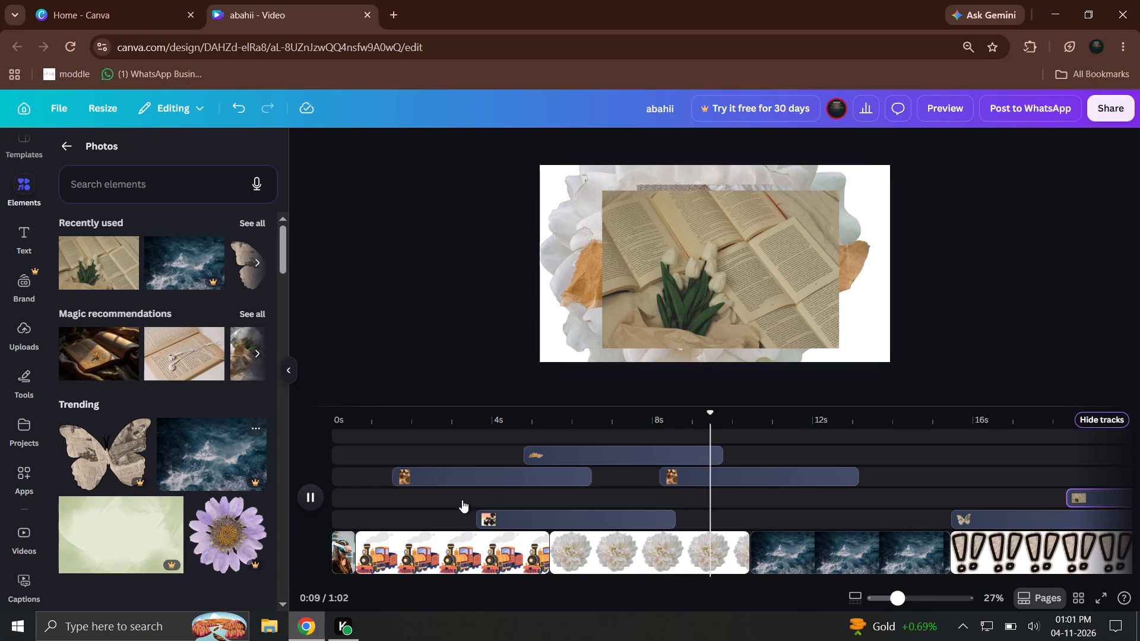
pyautogui.moveTo(462, 500); pyautogui.dragTo(595, 511)
# Play back the video from near the start to check the overlays.
pyautogui.moveTo(369, 439); pyautogui.dragTo(360, 435)
pyautogui.click(353, 431)
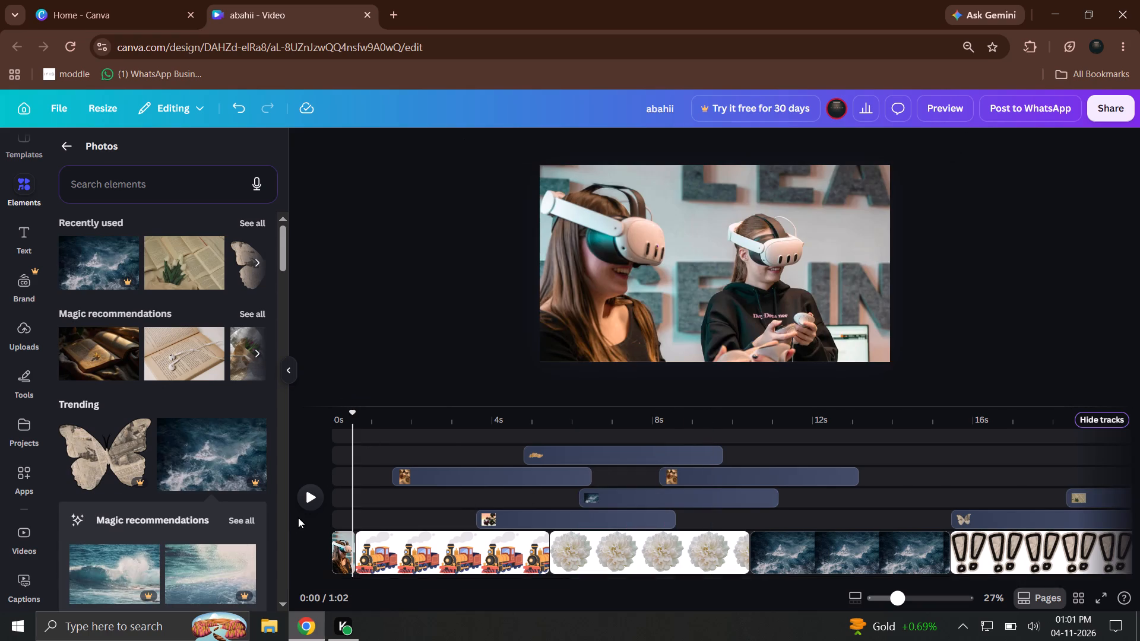
pyautogui.click(298, 518)
pyautogui.click(303, 504)
# Add the autumn oak leaves photo as an overlay after the second coffee-and-flowers clip and extend its start to make it 7.2 seconds long.
pyautogui.scroll(-7, 192, 554)
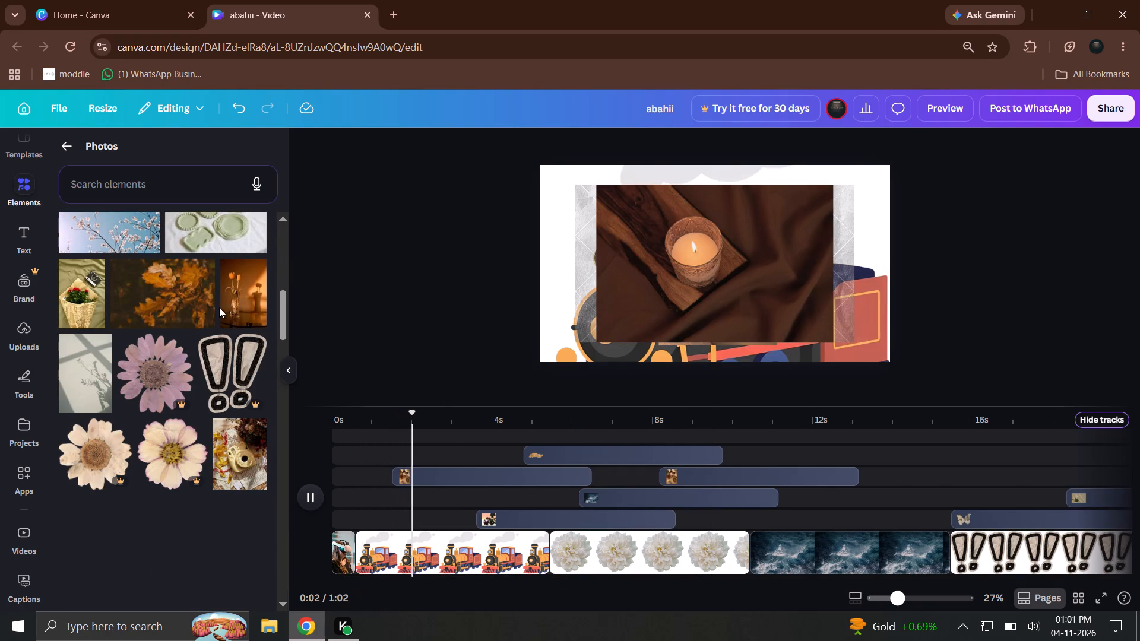
pyautogui.moveTo(192, 319); pyautogui.dragTo(1001, 471)
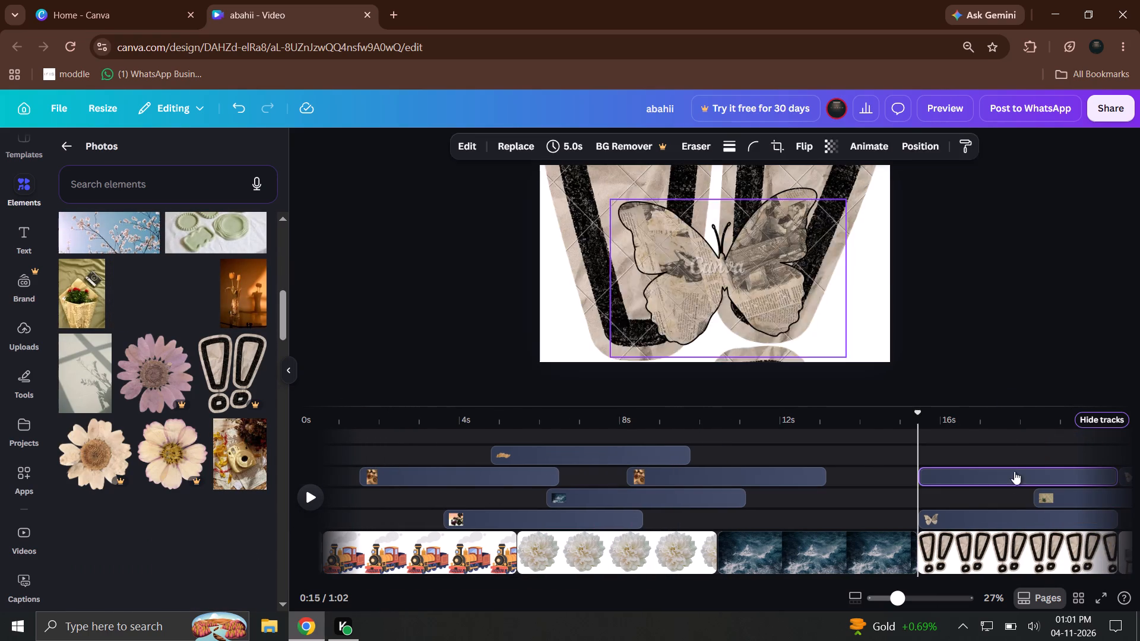
pyautogui.moveTo(922, 472); pyautogui.dragTo(841, 474)
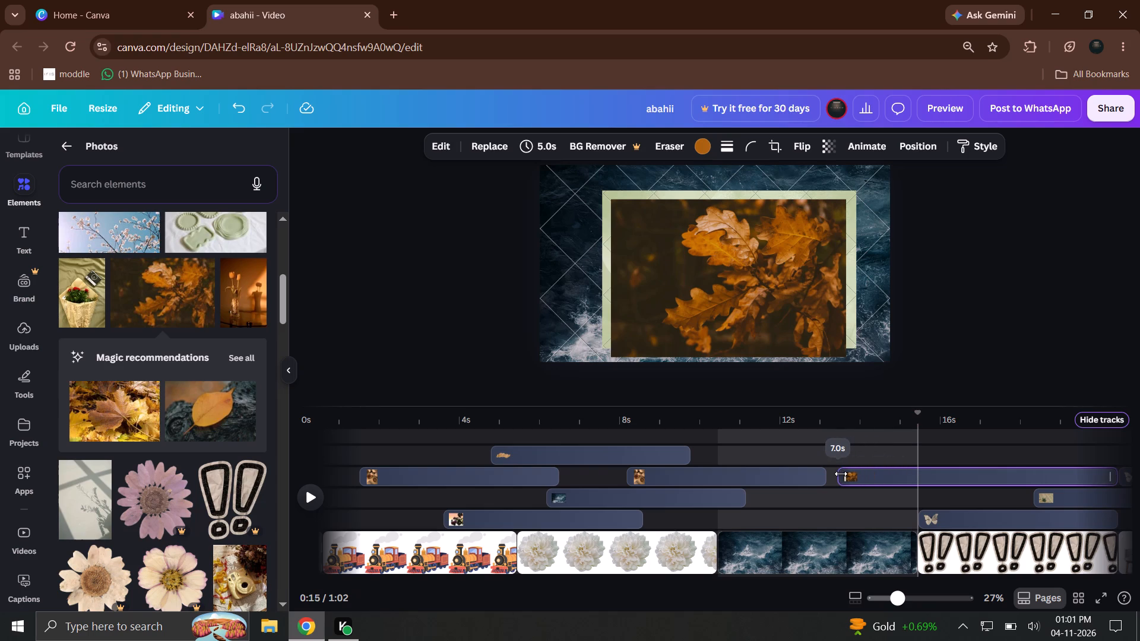
pyautogui.moveTo(841, 474); pyautogui.dragTo(837, 474)
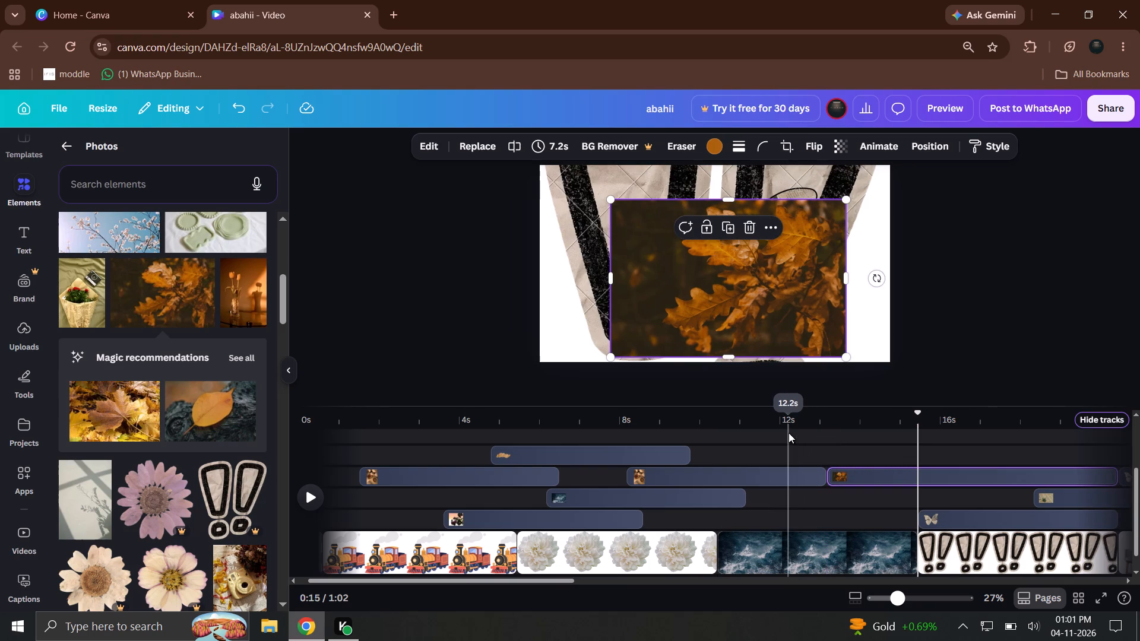
# Play back the video from the start to review the overlay sequence.
pyautogui.click(791, 424)
pyautogui.click(323, 417)
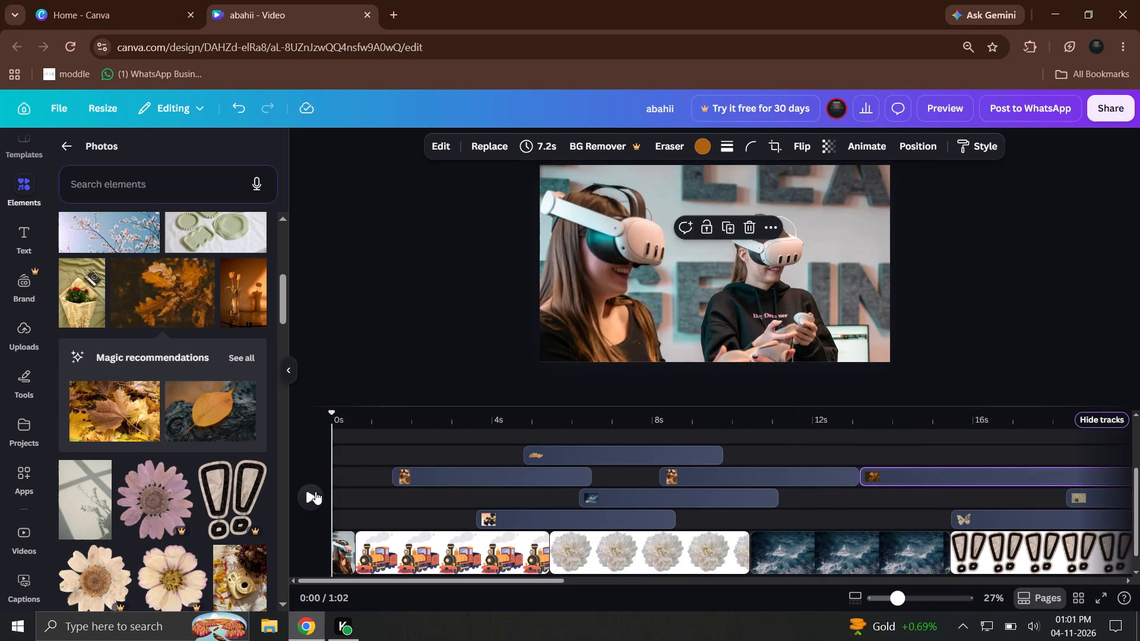
pyautogui.click(315, 491)
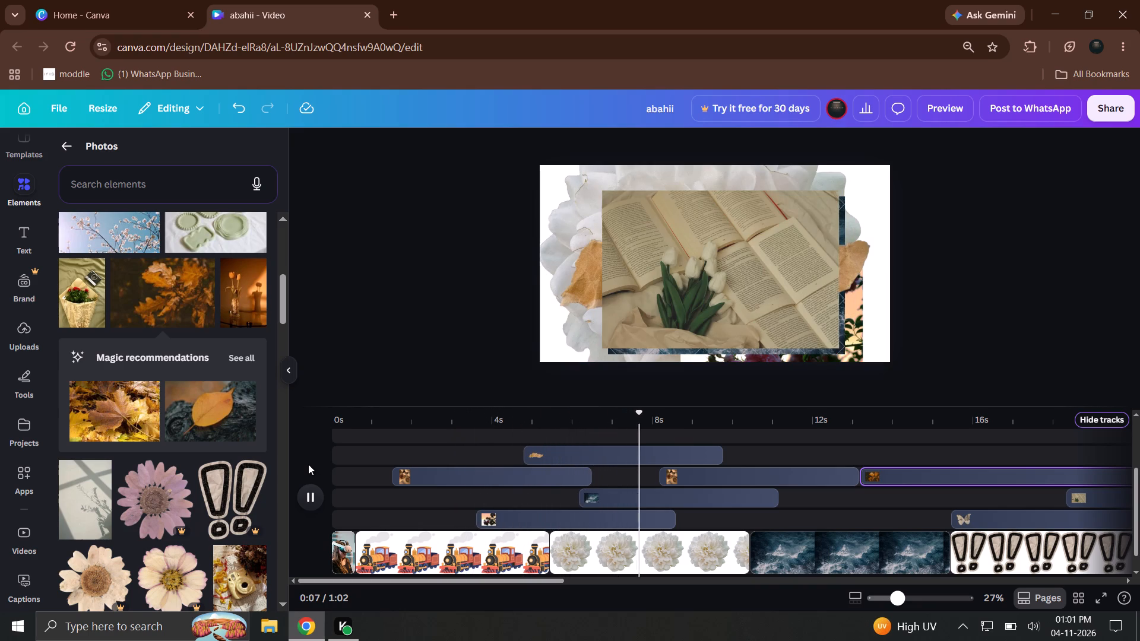
# Place the recommended single orange leaf photo as an overlay on a new track, starting at about 13.9 seconds.
pyautogui.moveTo(187, 422); pyautogui.dragTo(827, 558)
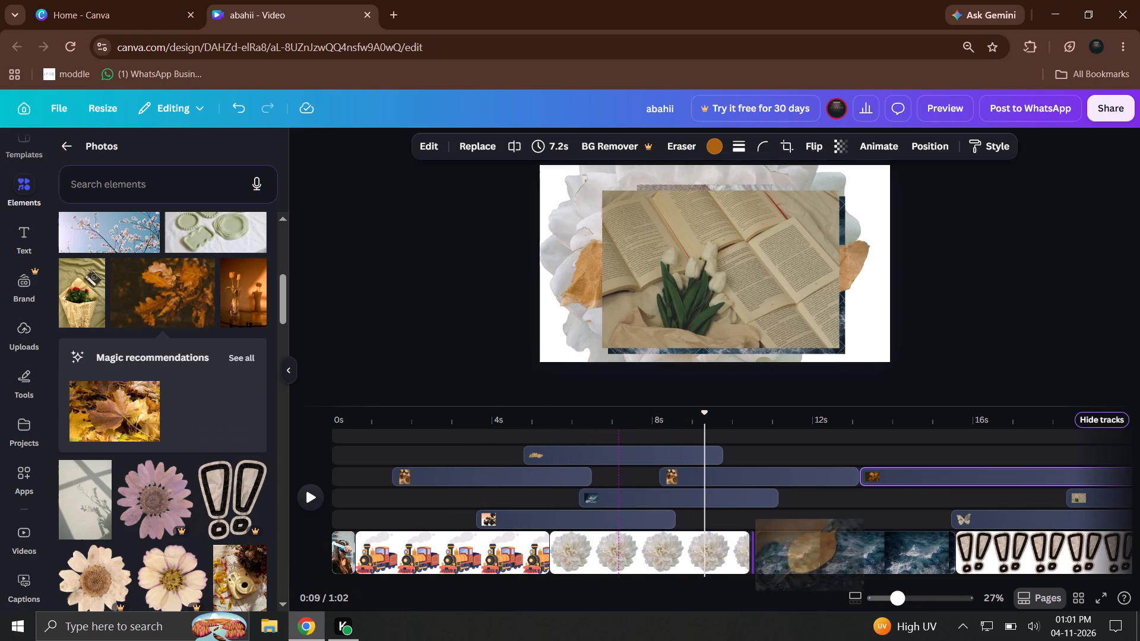
pyautogui.moveTo(827, 558); pyautogui.dragTo(912, 500)
# Select the ocean, both coffee-and-flowers and the orange sticker overlays together and trim their starts so each lasts about 1.9 seconds.
pyautogui.moveTo(771, 530); pyautogui.dragTo(488, 416)
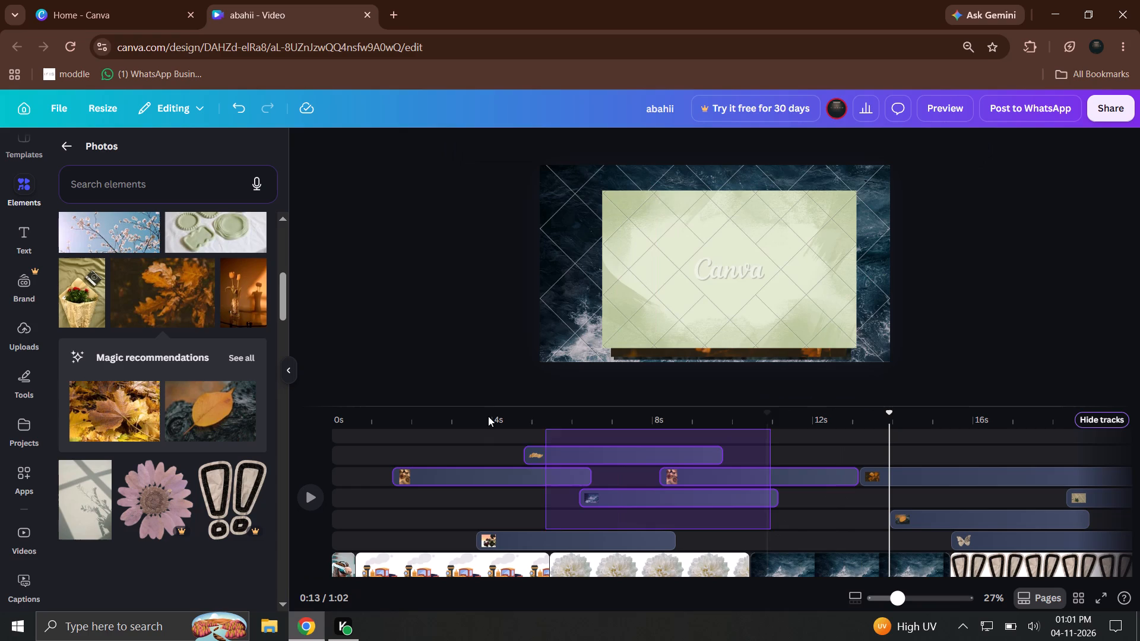
pyautogui.moveTo(488, 416); pyautogui.dragTo(486, 416)
pyautogui.moveTo(667, 482); pyautogui.dragTo(790, 494)
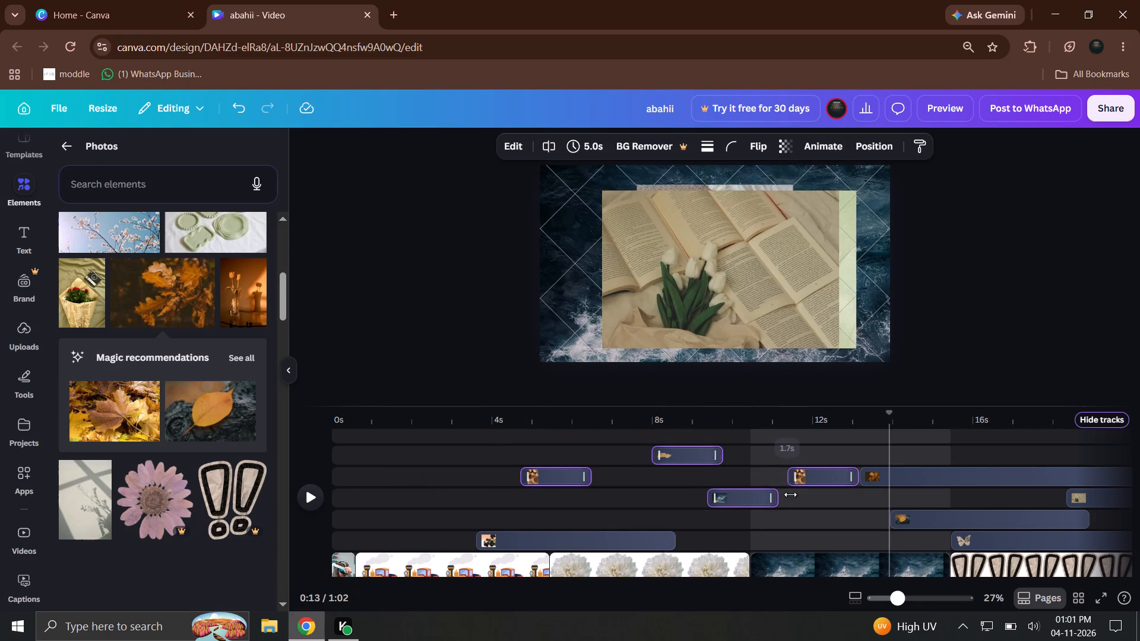
pyautogui.moveTo(790, 494); pyautogui.dragTo(788, 494)
pyautogui.click(820, 511)
# Play back the video from about 3 seconds to review the shortened overlays.
pyautogui.moveTo(539, 412); pyautogui.dragTo(457, 413)
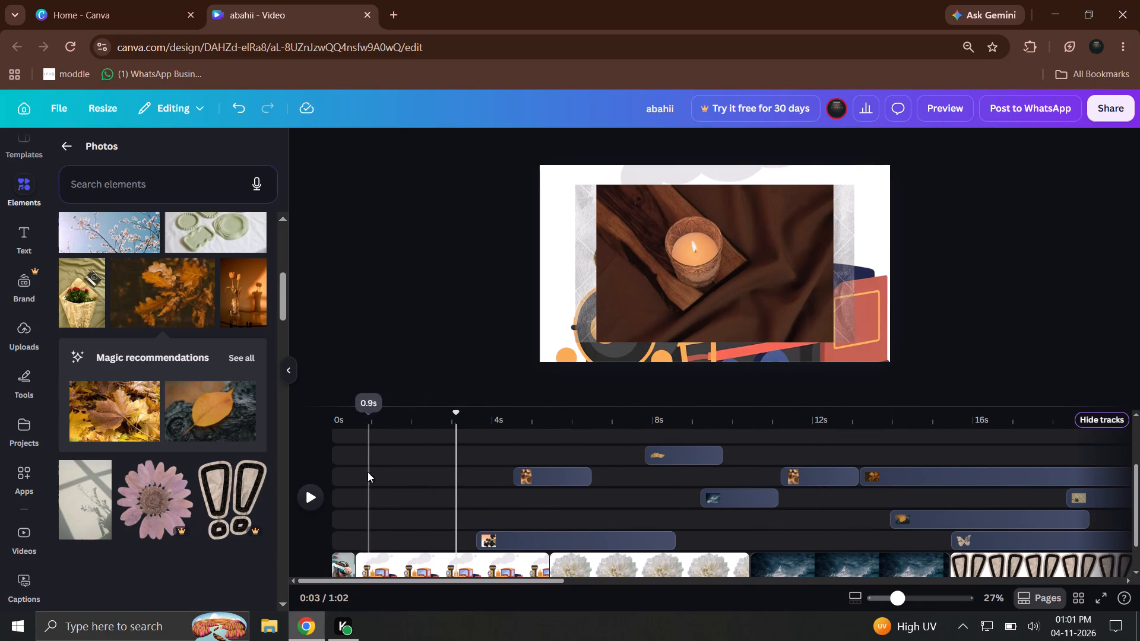
pyautogui.click(312, 493)
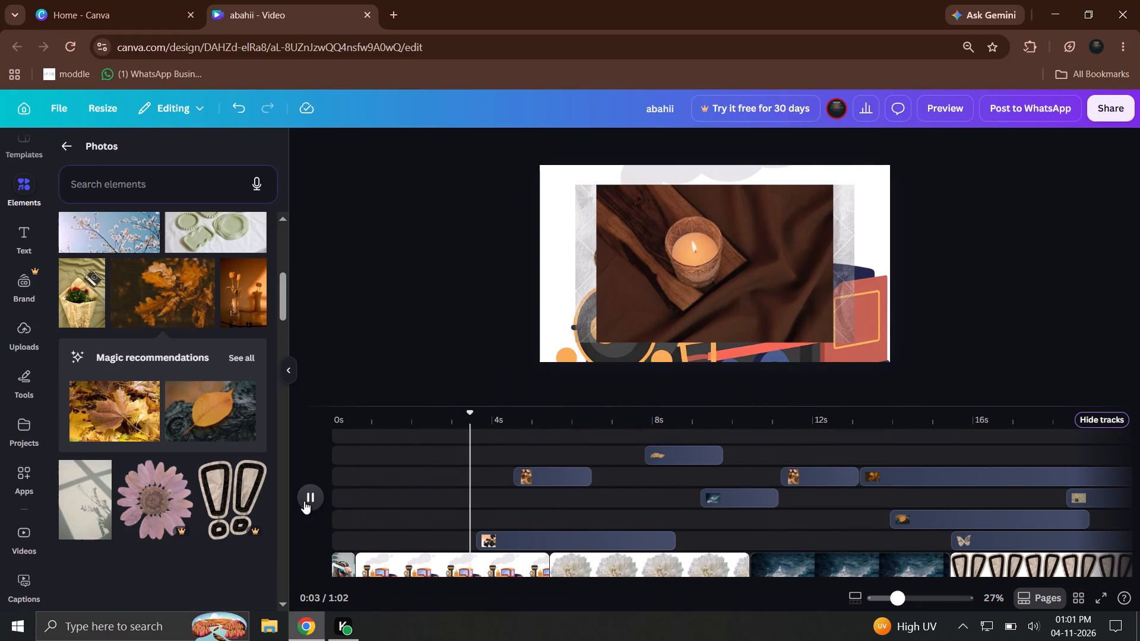
# Add the exclamation-mark sticker as a 5.0-second base scene between the white flower and ocean scenes.
pyautogui.click(243, 464)
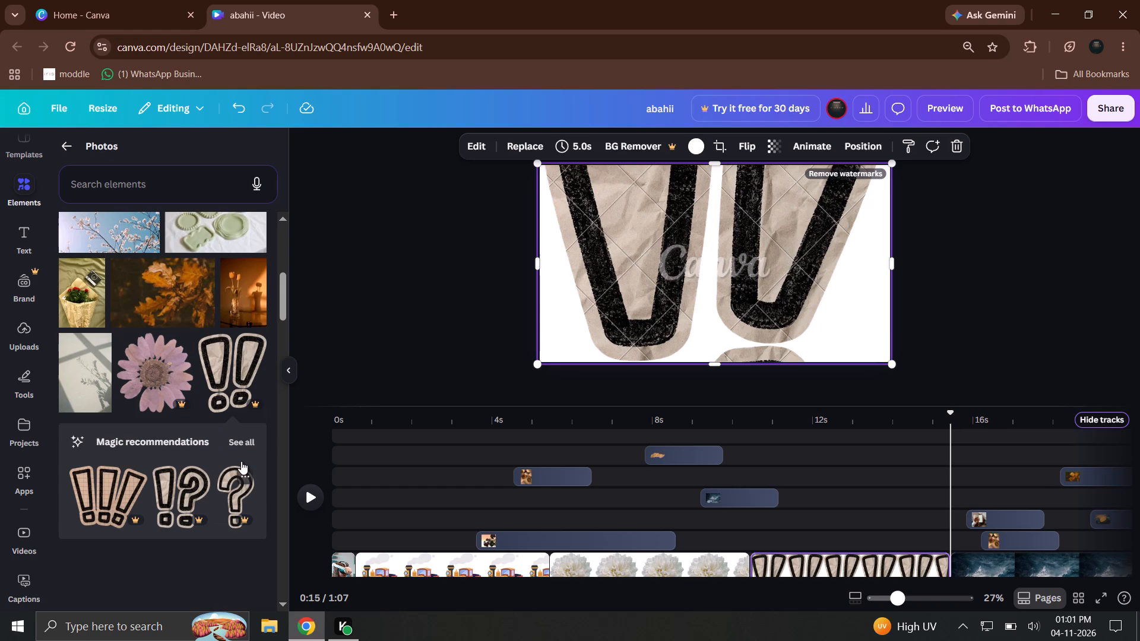
pyautogui.click(241, 461)
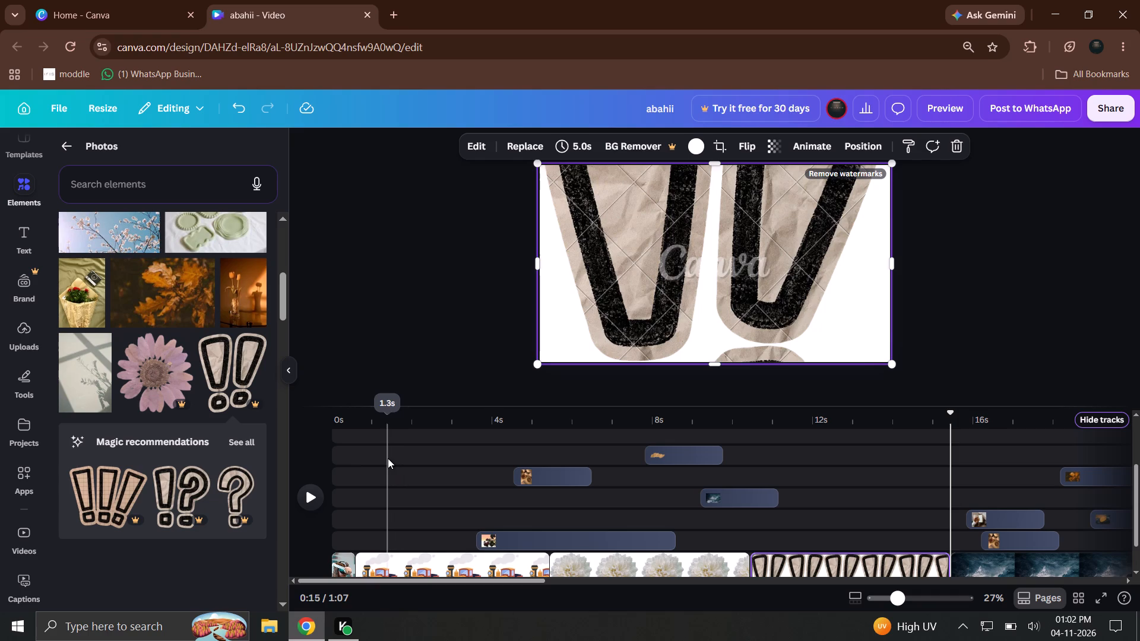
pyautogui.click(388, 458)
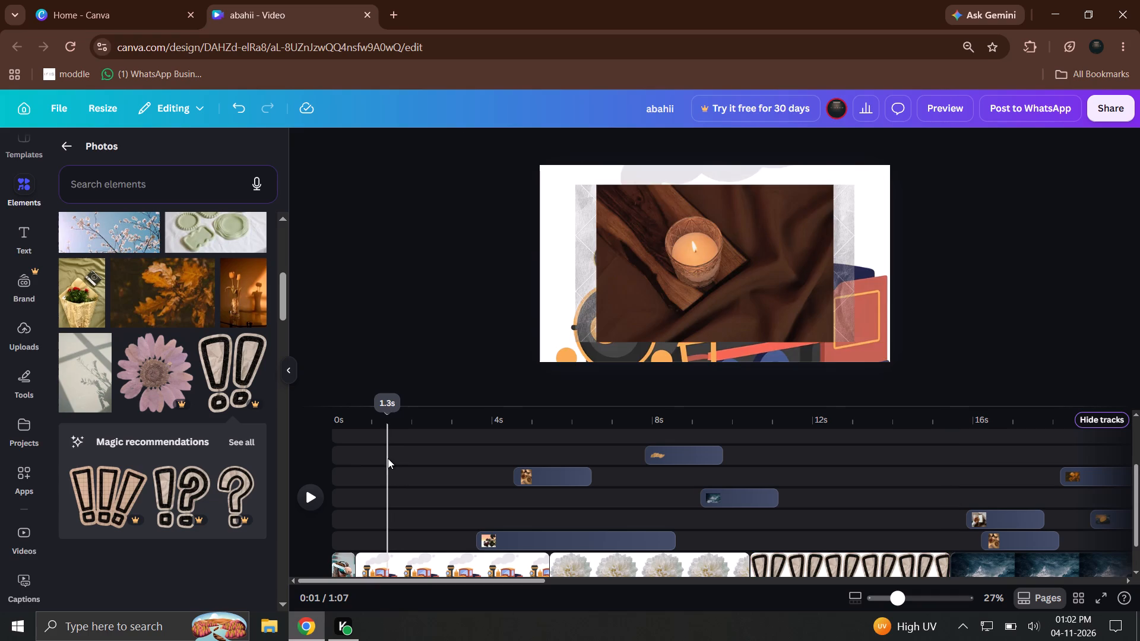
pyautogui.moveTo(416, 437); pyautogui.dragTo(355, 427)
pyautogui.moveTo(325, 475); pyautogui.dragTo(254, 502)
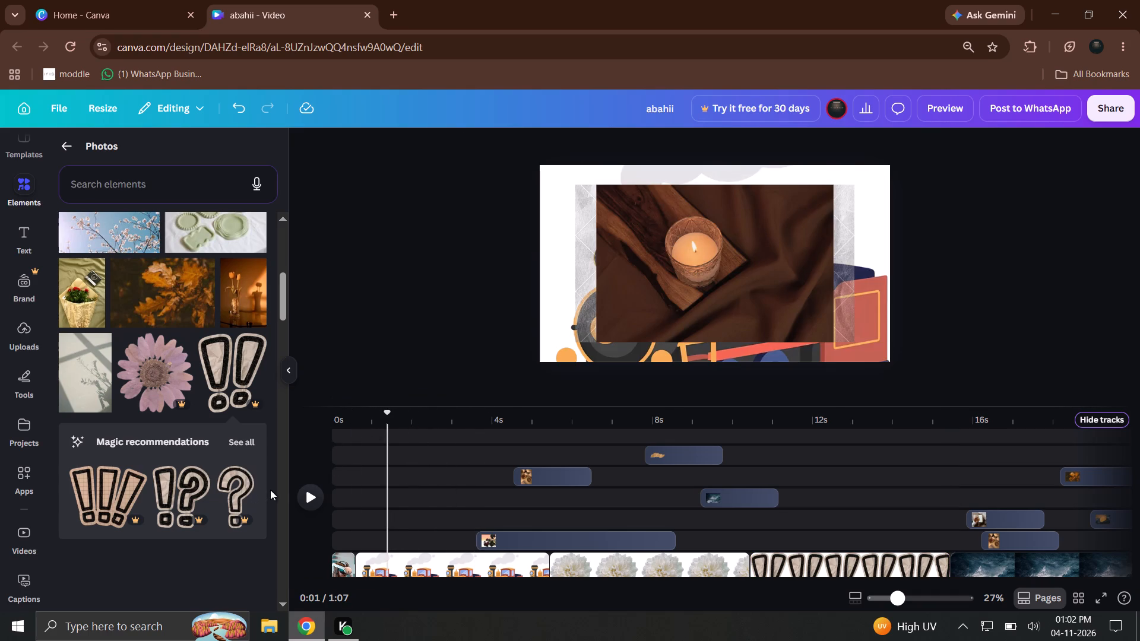
# Place the couple by the brick wall photo as a 5.0-second overlay starting at 0 seconds on the orange sticker's track.
pyautogui.click(277, 482)
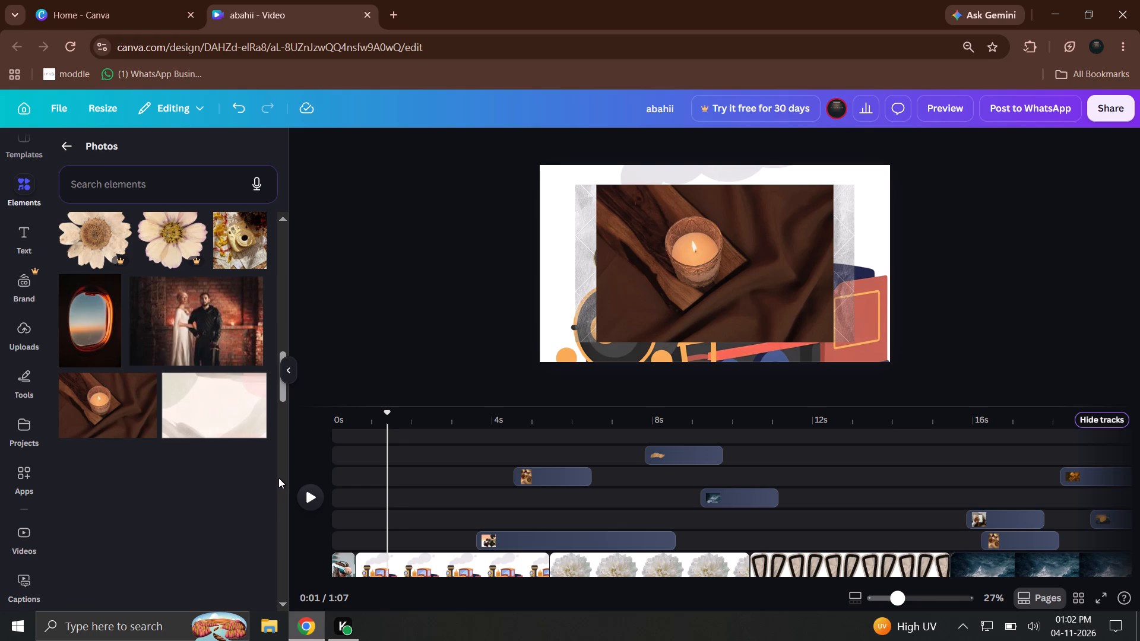
pyautogui.click(385, 437)
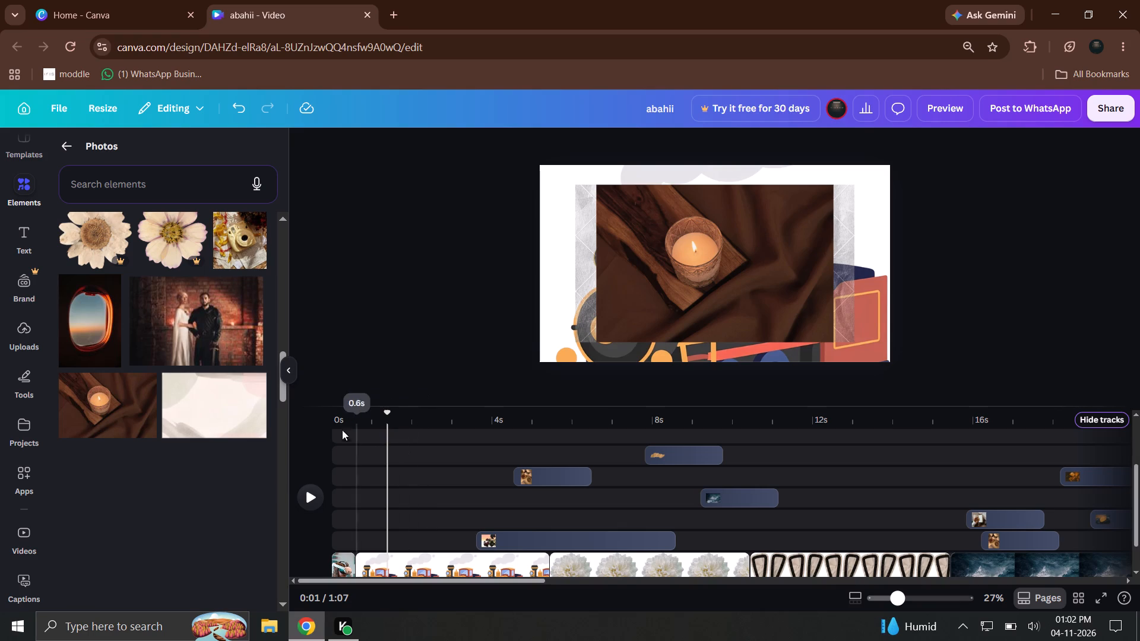
pyautogui.moveTo(259, 343); pyautogui.dragTo(400, 458)
# Play back the video to check the couple photo overlay.
pyautogui.click(341, 426)
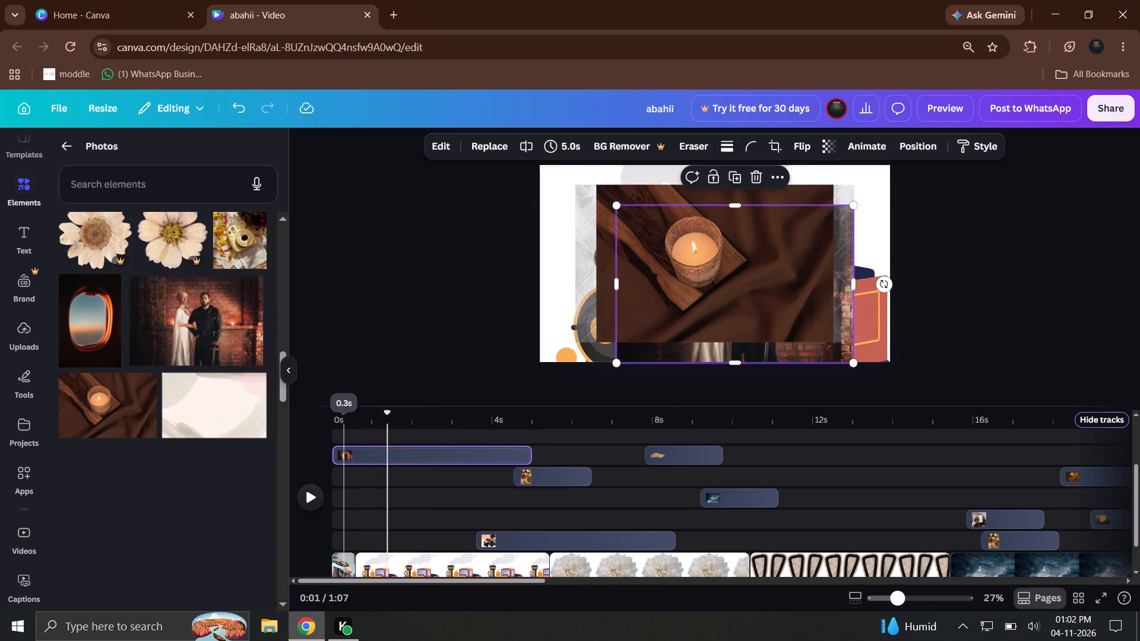
pyautogui.click(320, 496)
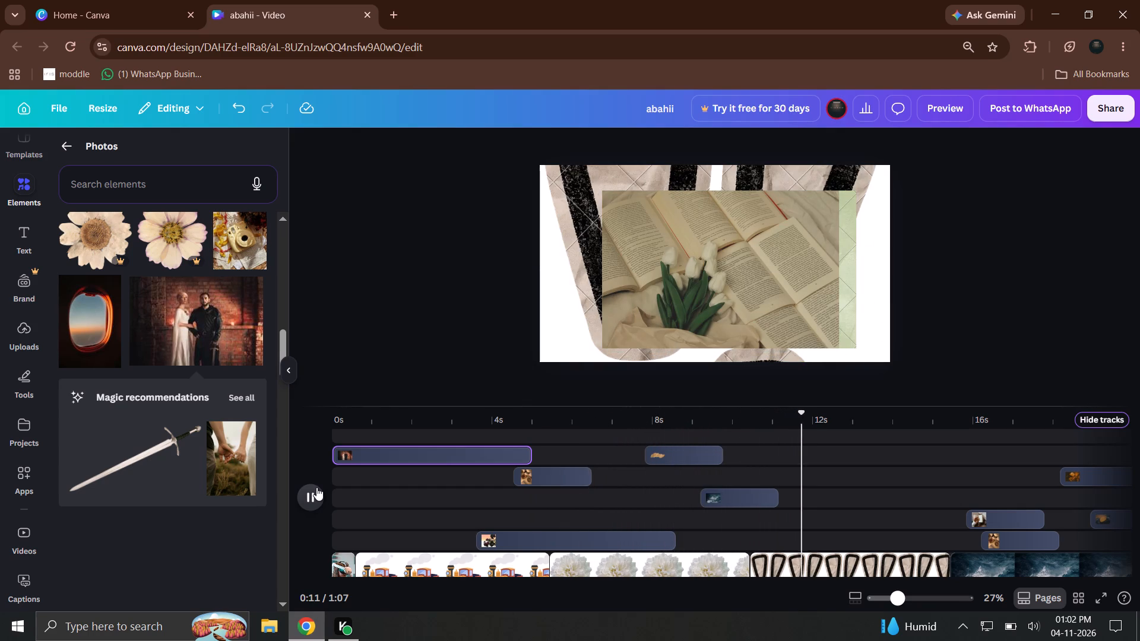
# Place the recommended holding-hands photo as a 5.0-second overlay on the ocean overlay's track, starting at about 1.5 seconds.
pyautogui.moveTo(221, 451); pyautogui.dragTo(489, 483)
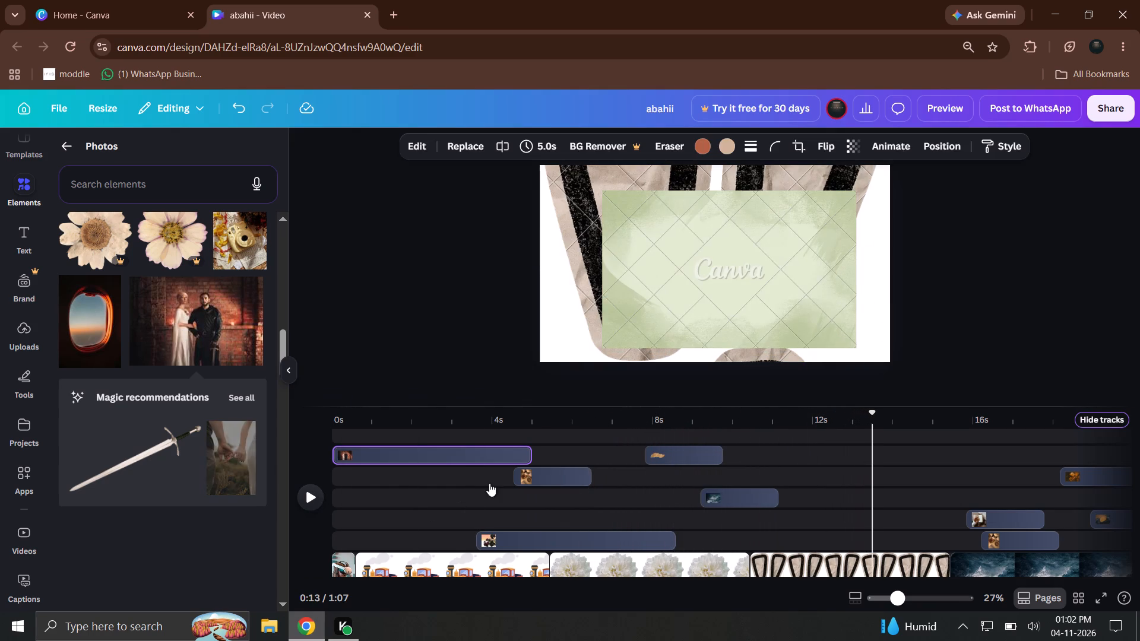
pyautogui.moveTo(489, 483); pyautogui.dragTo(407, 490)
# Play back the video from the beginning, restarting it from about 0.5 seconds, to review the overlays' timing.
pyautogui.click(337, 422)
pyautogui.click(321, 490)
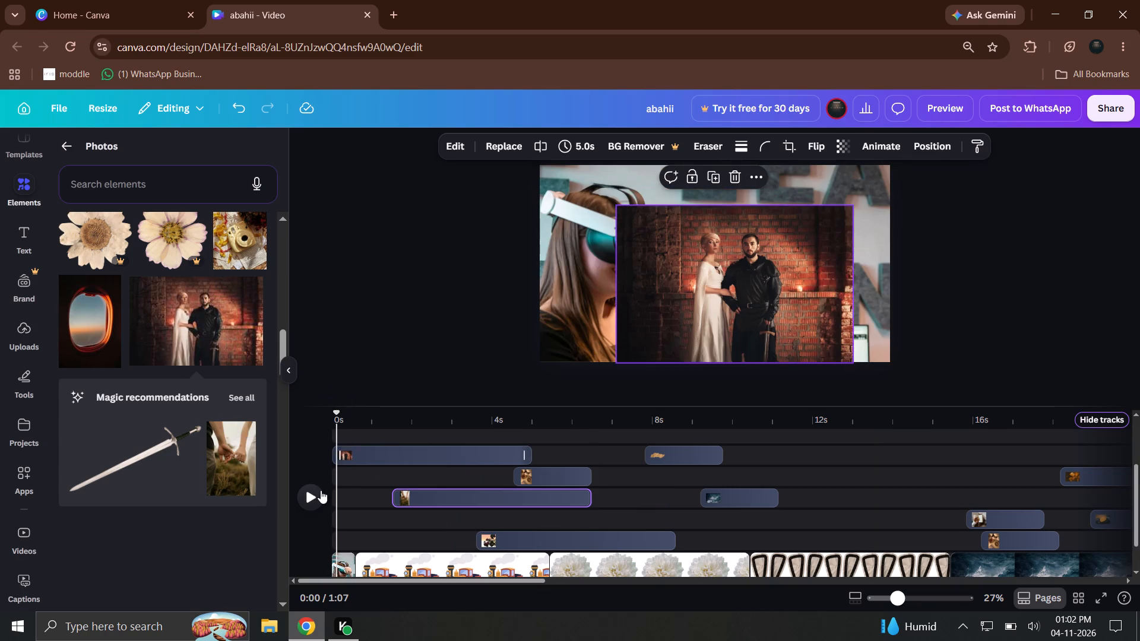
pyautogui.click(319, 492)
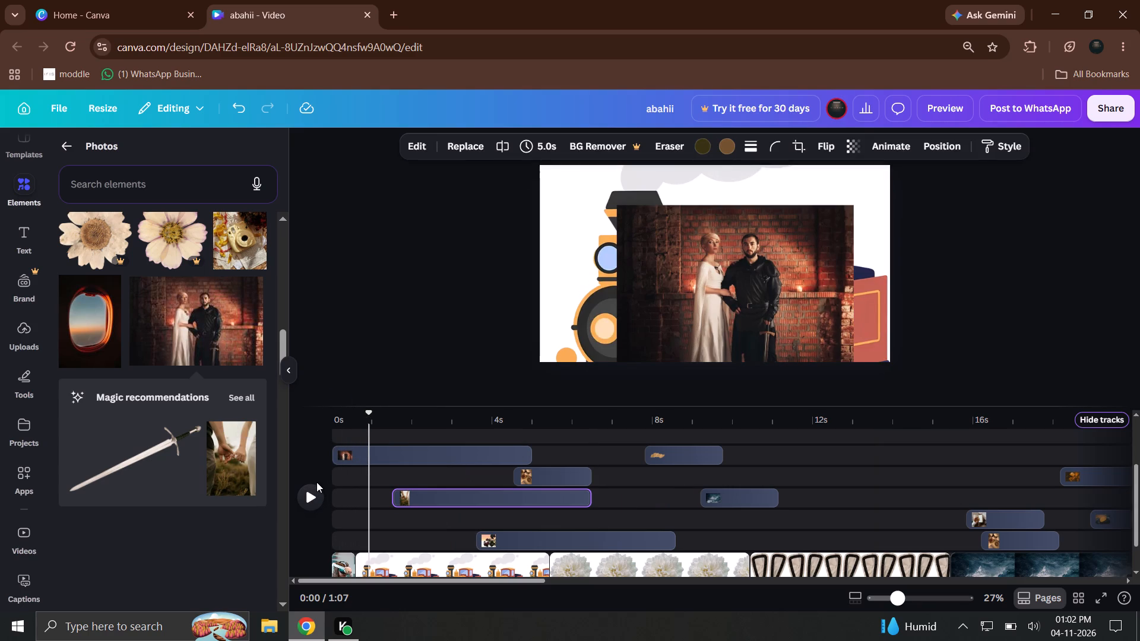
pyautogui.click(316, 482)
pyautogui.click(318, 487)
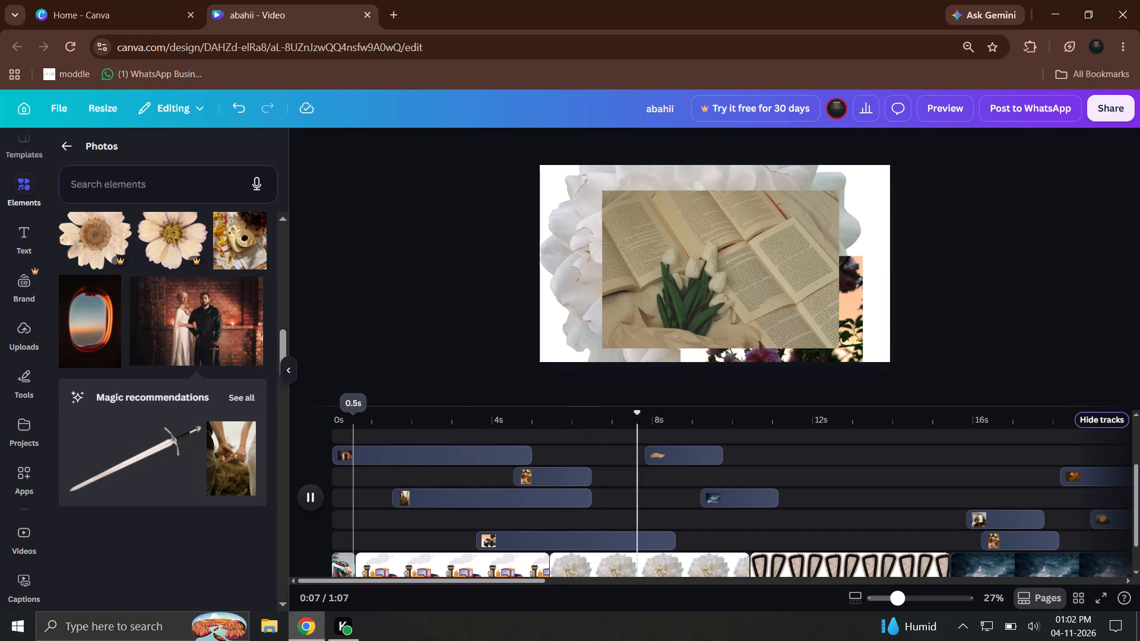
pyautogui.click(353, 413)
pyautogui.click(314, 491)
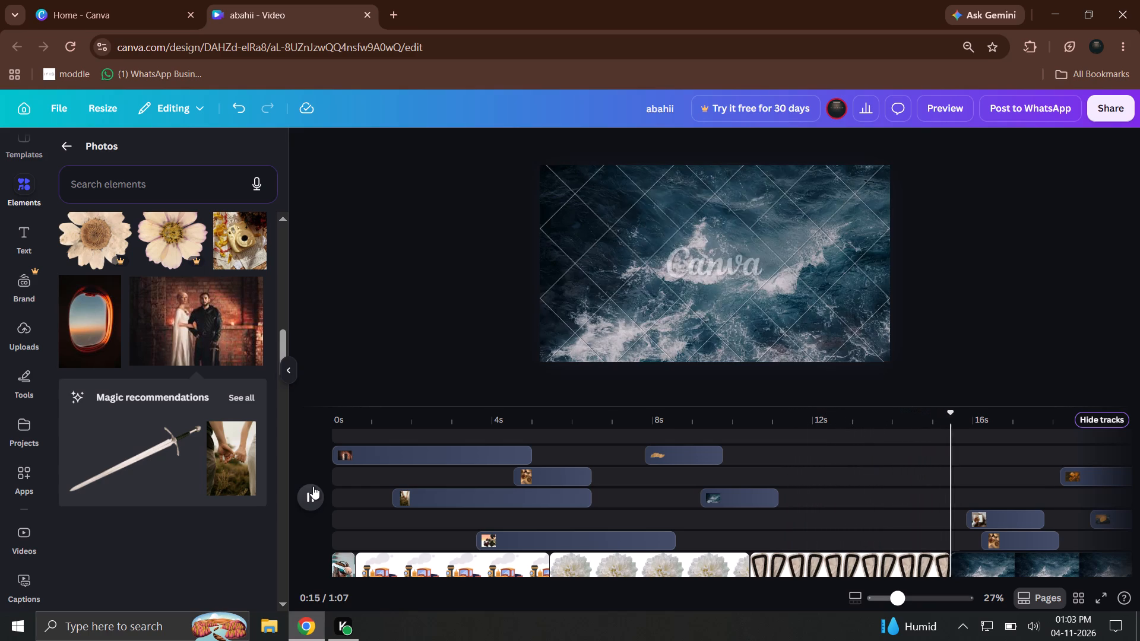
pyautogui.click(313, 486)
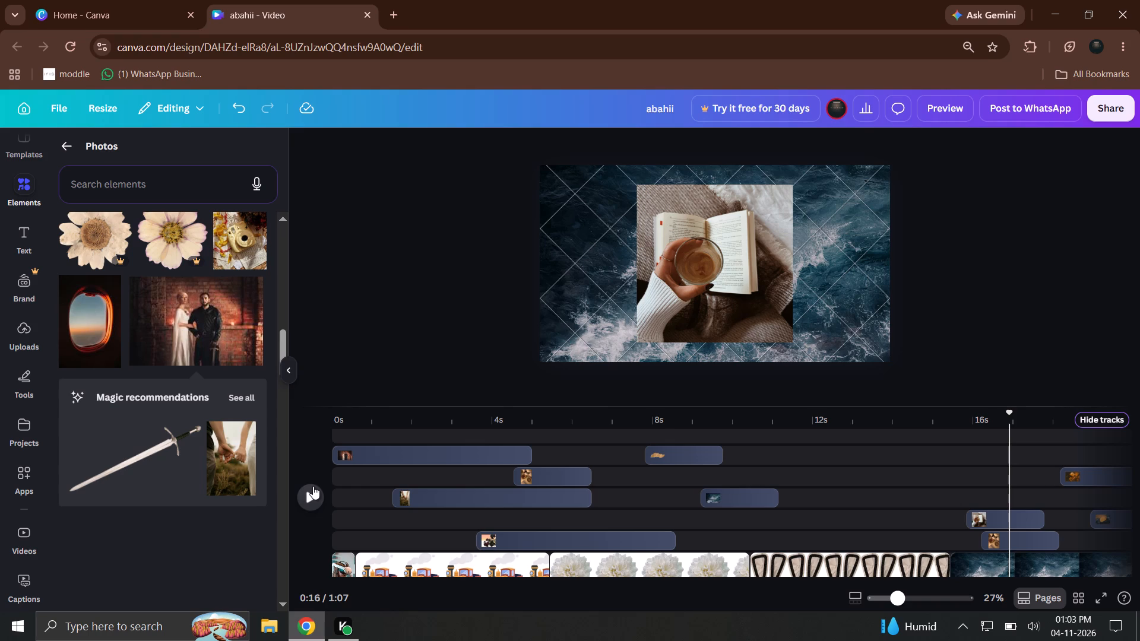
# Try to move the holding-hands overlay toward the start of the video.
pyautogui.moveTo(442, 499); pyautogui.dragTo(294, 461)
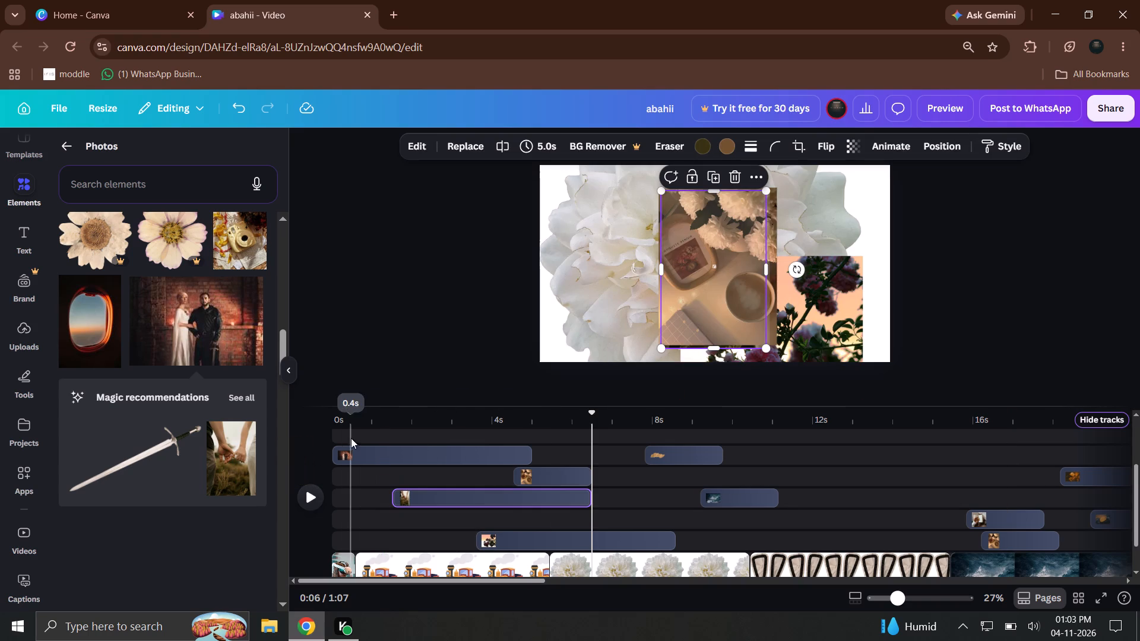
# Play back the video from near the start through the later ocean and exclamation-mark scenes.
pyautogui.moveTo(350, 410); pyautogui.dragTo(344, 409)
pyautogui.click(312, 491)
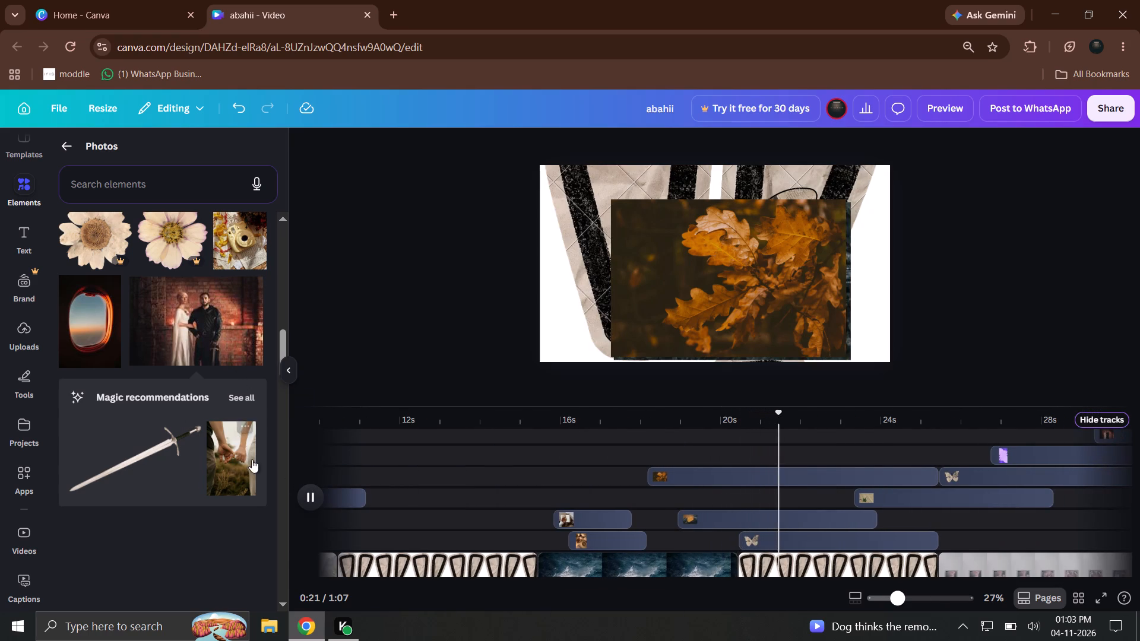
# Browse all the recommended photos and place the old village street photo as a 5.0-second overlay starting at about 13.2 seconds.
pyautogui.click(251, 404)
pyautogui.scroll(-7, 154, 503)
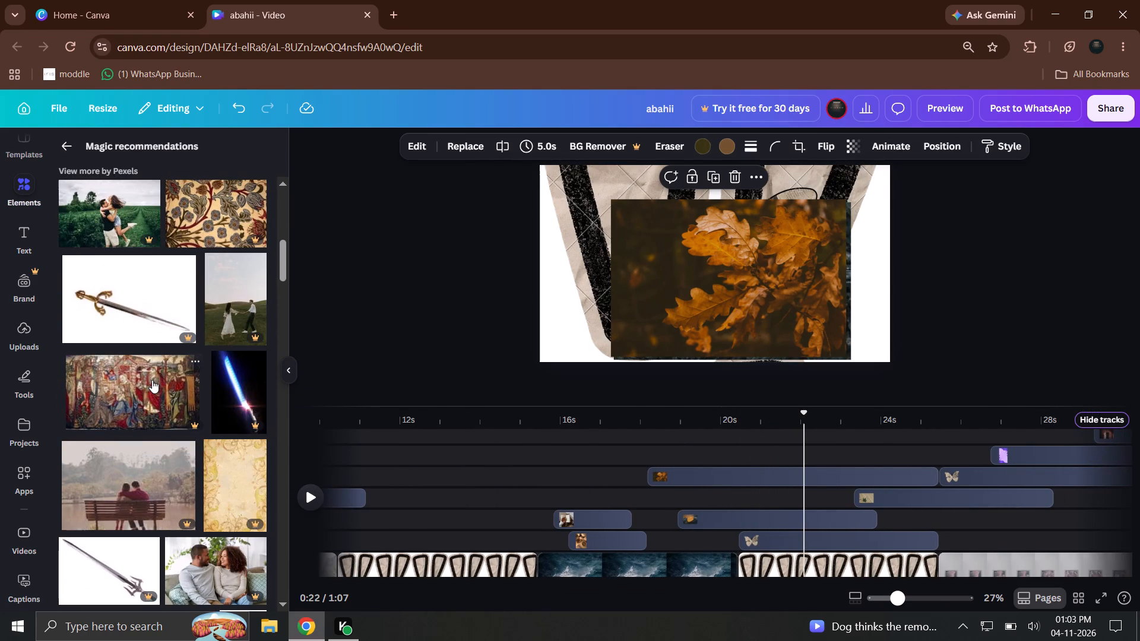
pyautogui.scroll(5, 152, 342)
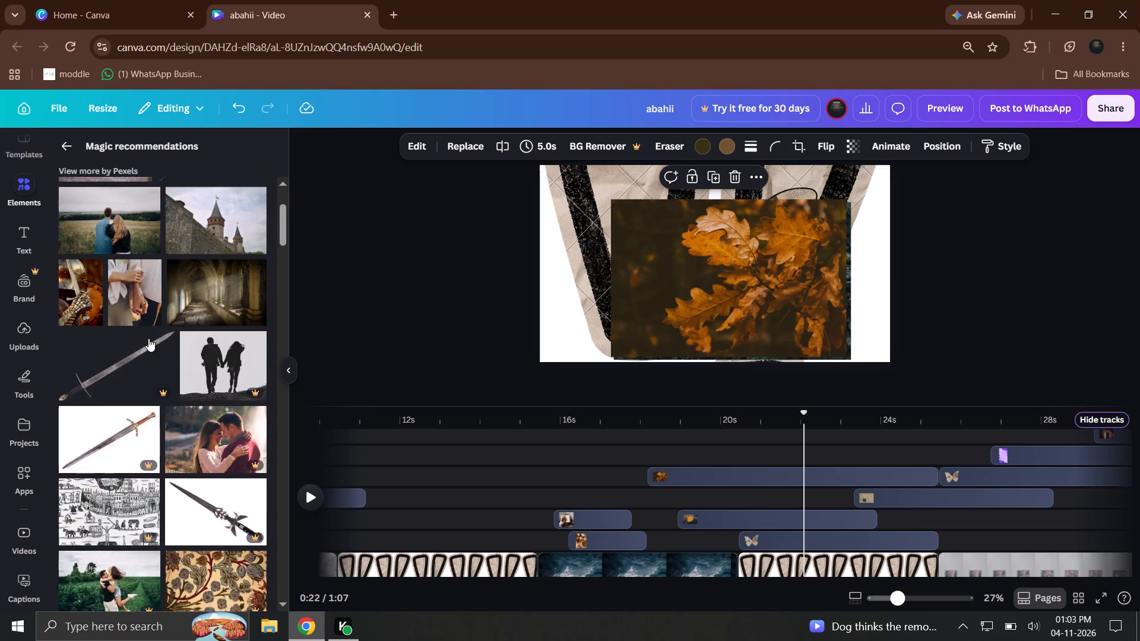
pyautogui.scroll(14, 141, 322)
pyautogui.moveTo(148, 292); pyautogui.dragTo(188, 315)
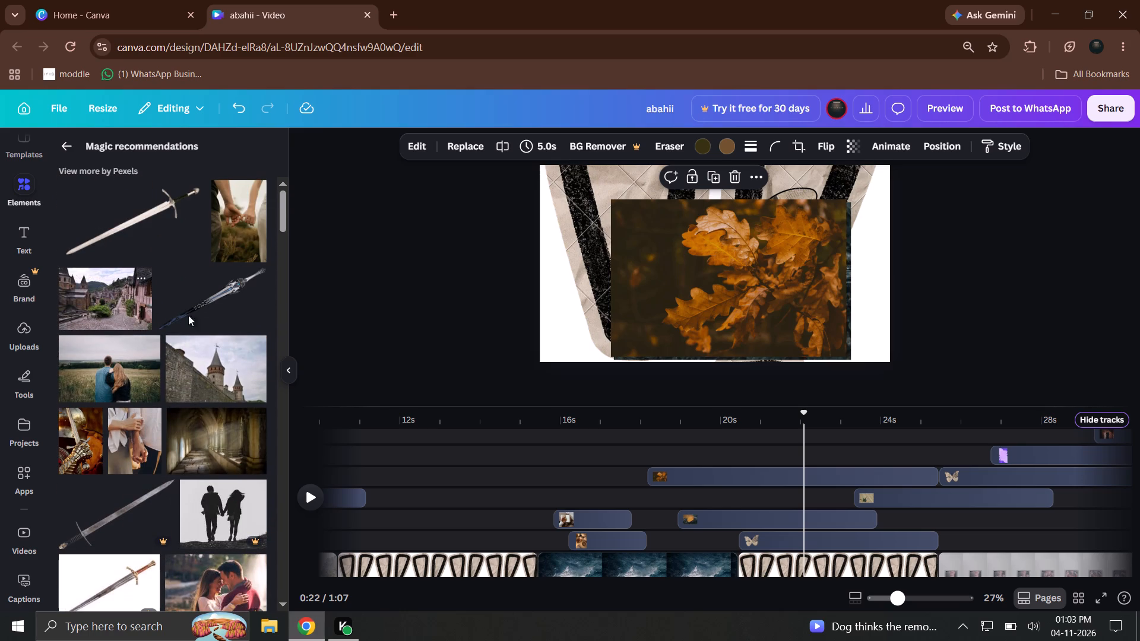
pyautogui.moveTo(188, 315); pyautogui.dragTo(534, 446)
# Place the dark ornate blade photo as a 5.0-second overlay on the empty track below the village overlay, starting at about 9.5 seconds.
pyautogui.moveTo(481, 415); pyautogui.dragTo(334, 413)
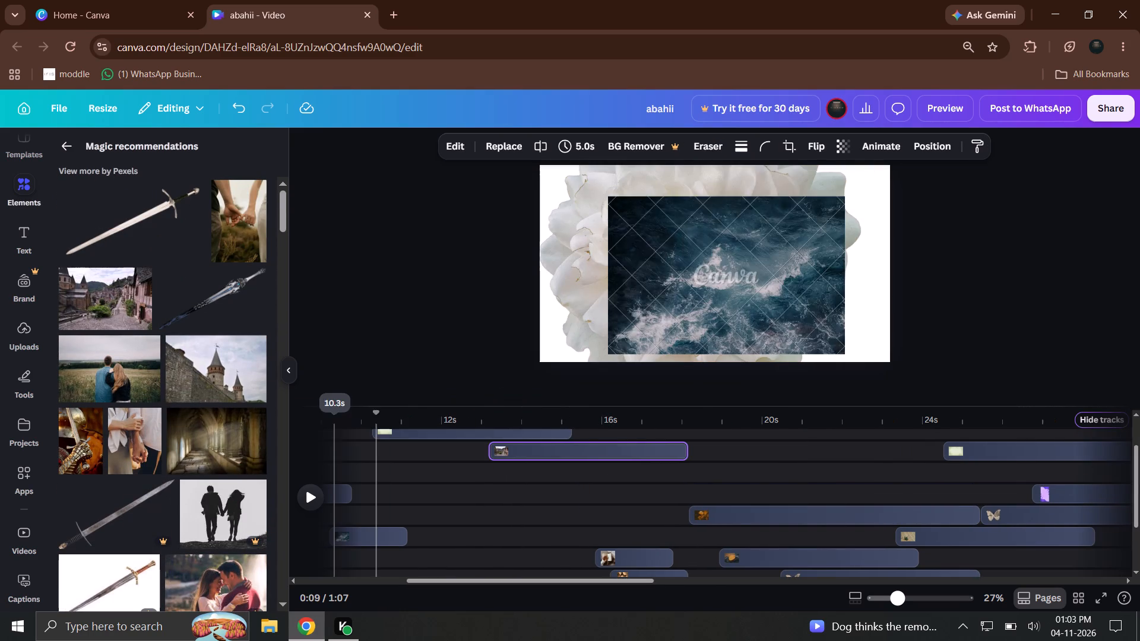
pyautogui.moveTo(216, 304); pyautogui.dragTo(398, 455)
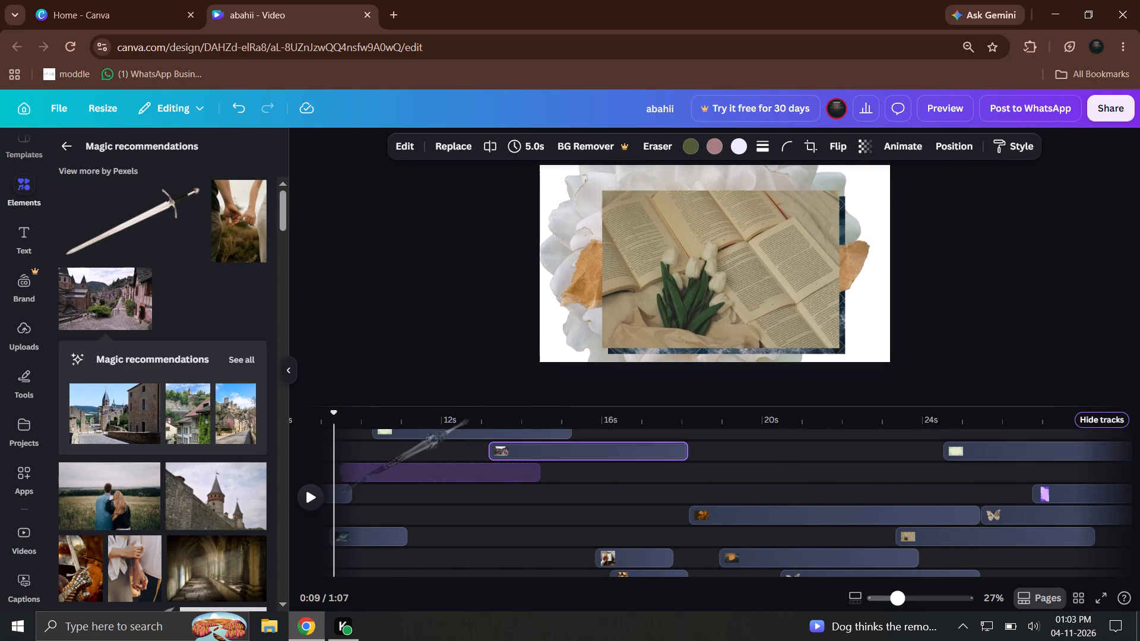
pyautogui.moveTo(398, 455); pyautogui.dragTo(398, 455)
pyautogui.moveTo(343, 432); pyautogui.dragTo(335, 431)
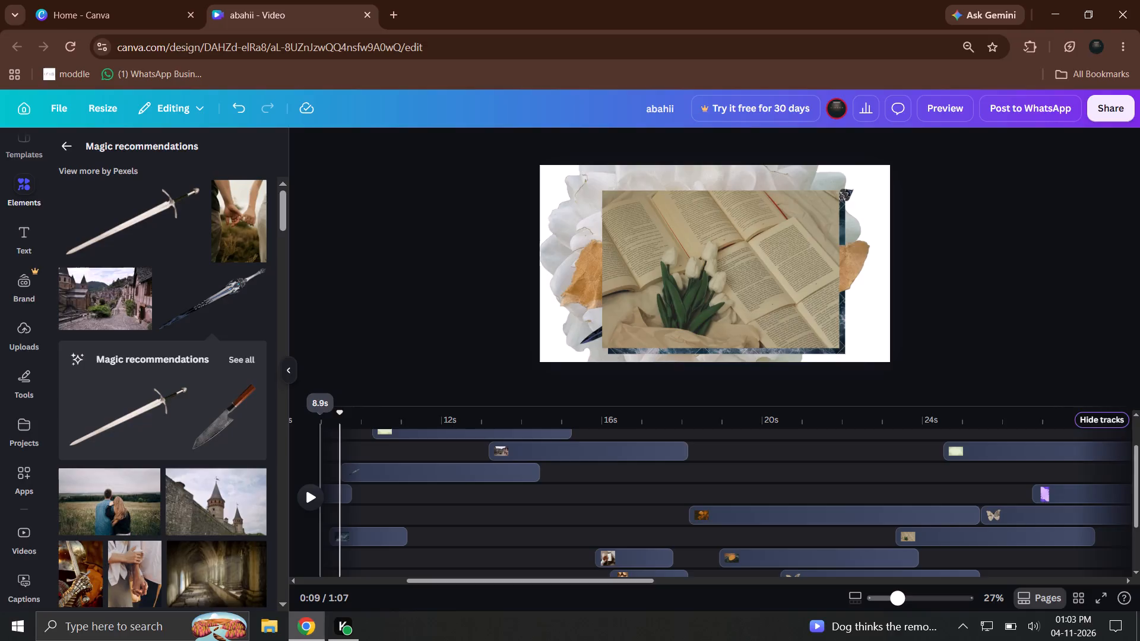
# Place the recommended brown-handled knife as a 5.0-second overlay on the dark blade's track, starting at about 21 seconds.
pyautogui.moveTo(249, 422); pyautogui.dragTo(860, 461)
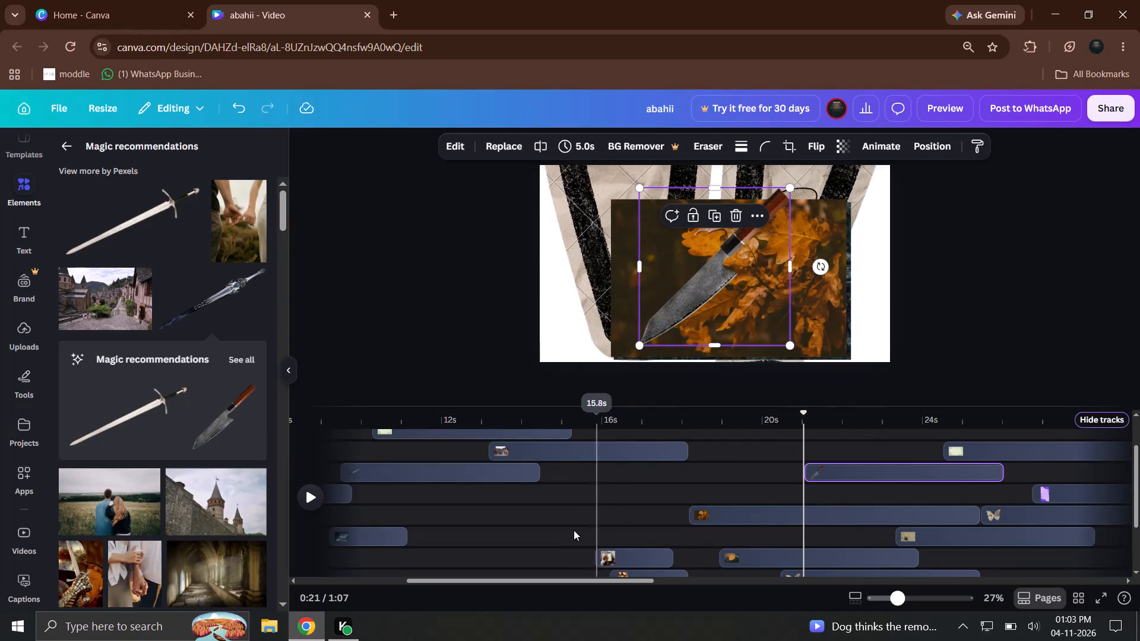
# Play back the video from the beginning to review the opening overlays.
pyautogui.click(309, 415)
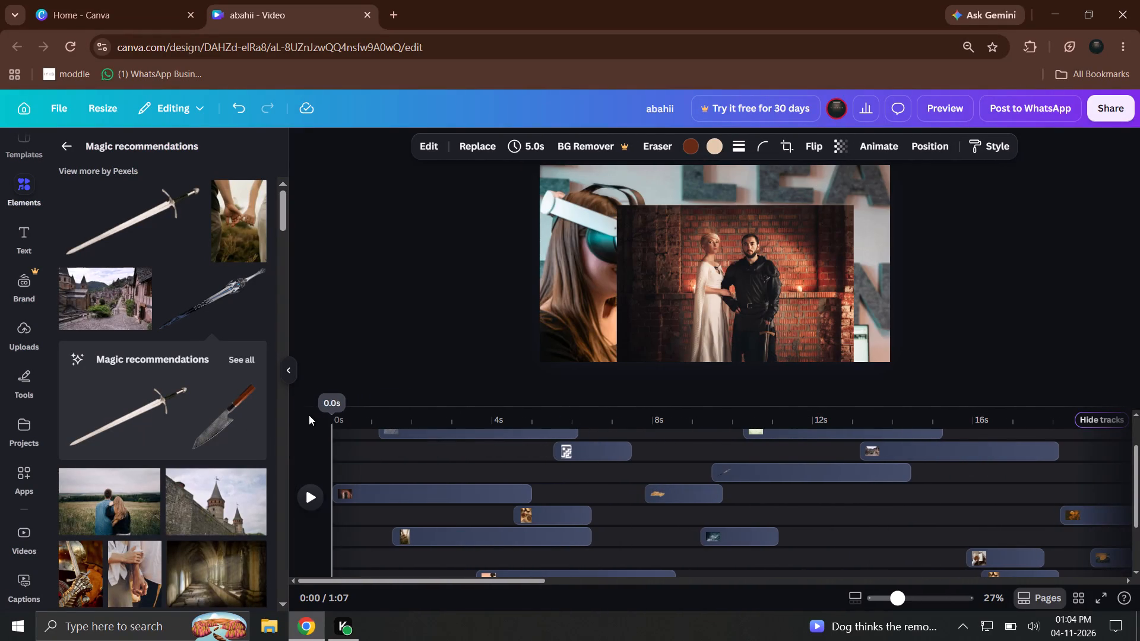
pyautogui.click(319, 507)
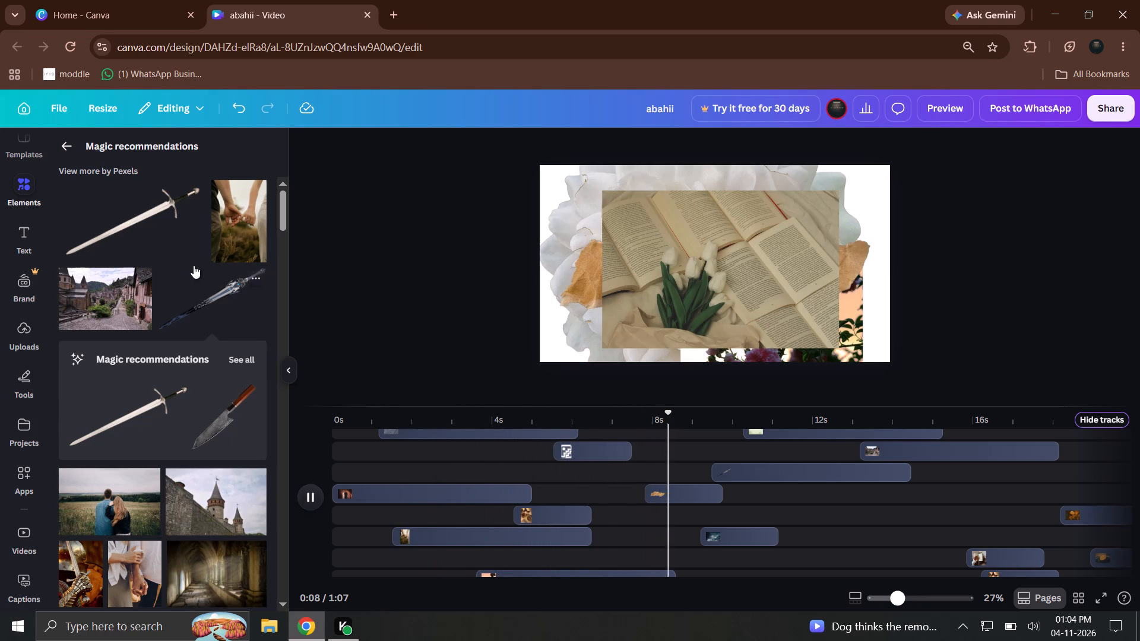
# Browse the knife's related photos and place the knife on a pink background on the dark blade's track, starting at about 0.9 seconds.
pyautogui.click(237, 358)
pyautogui.scroll(-2, 197, 444)
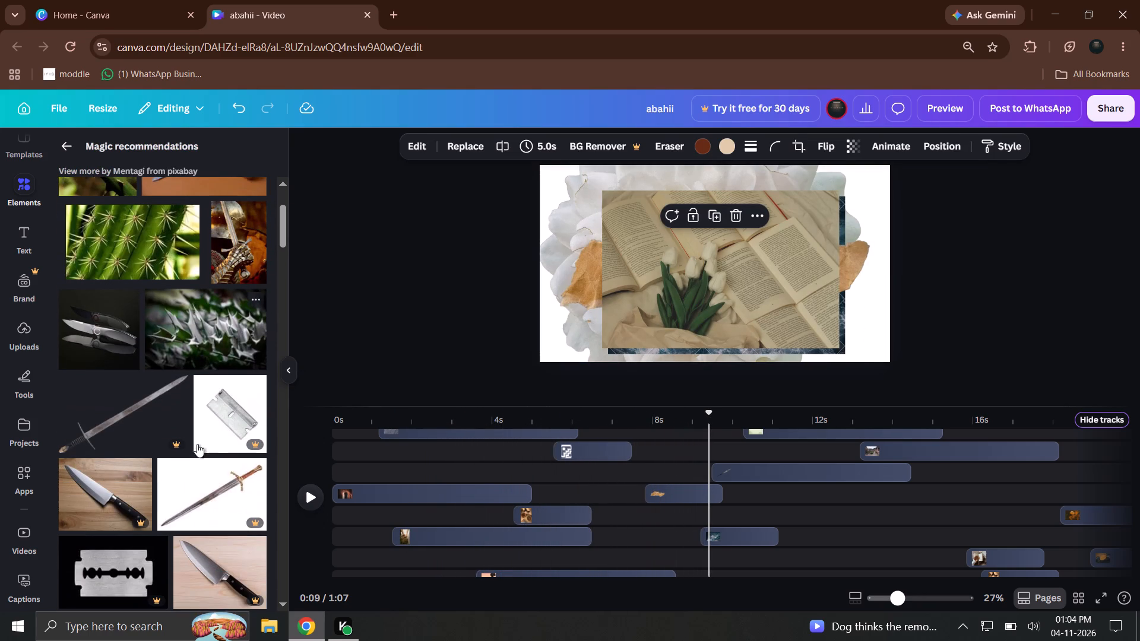
pyautogui.scroll(-2, 171, 414)
pyautogui.moveTo(197, 415); pyautogui.dragTo(388, 477)
# Play back the video from the beginning to check the newly placed knife overlay.
pyautogui.click(334, 414)
pyautogui.click(309, 499)
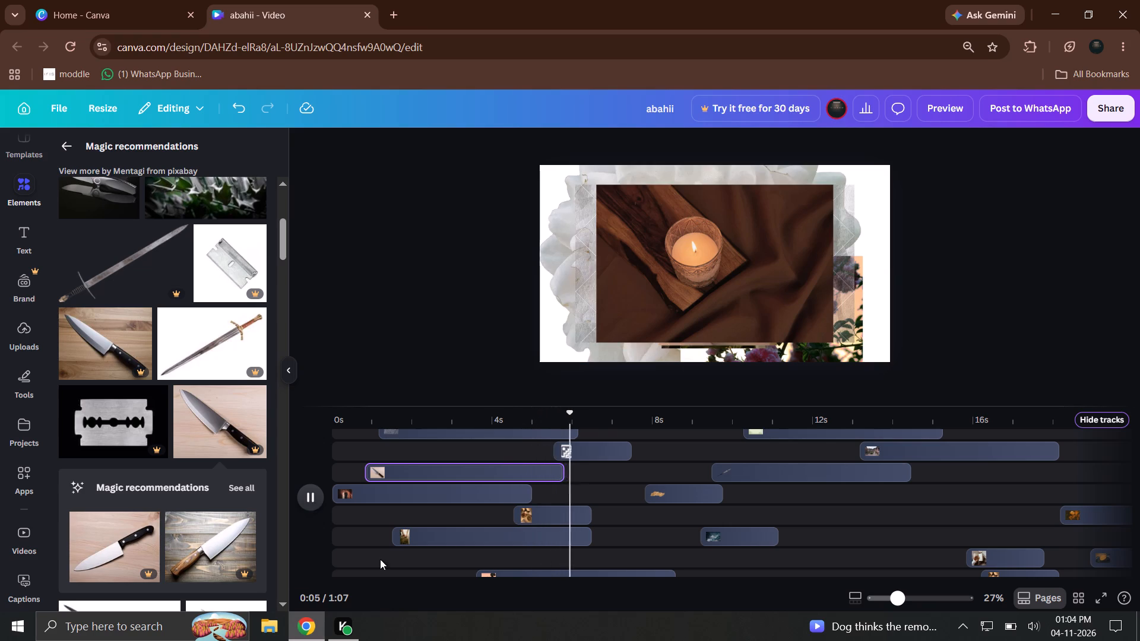
# Place the razor-blade photo as a 5.0-second overlay starting at about 9.8 seconds and move it toward the canvas's upper-left corner.
pyautogui.moveTo(91, 439); pyautogui.dragTo(620, 479)
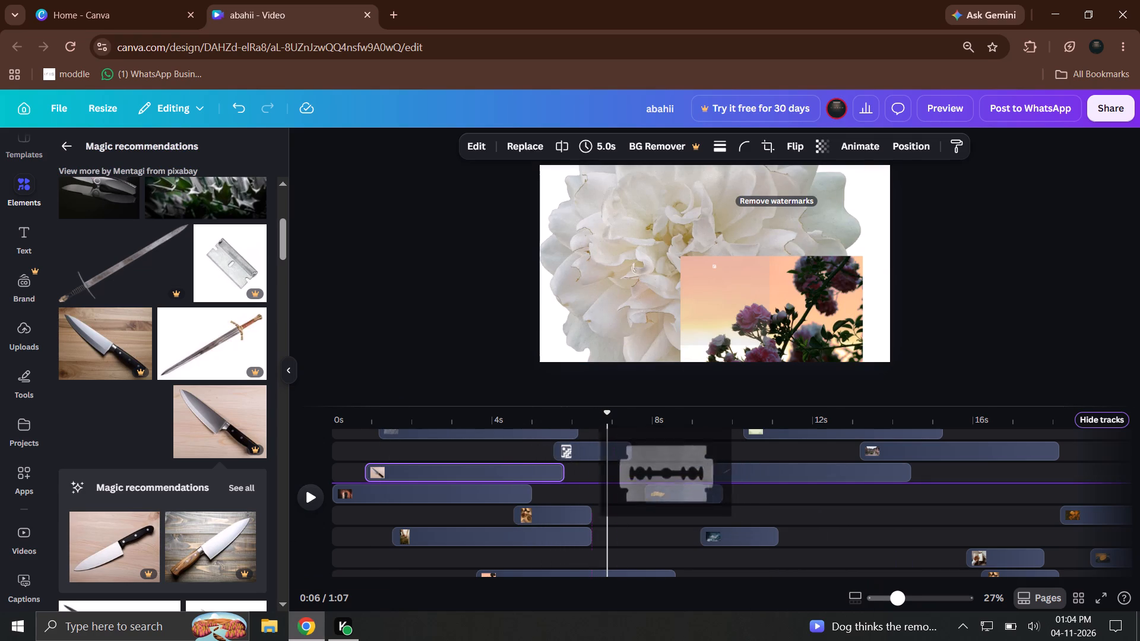
pyautogui.moveTo(620, 479); pyautogui.dragTo(751, 489)
pyautogui.moveTo(704, 339); pyautogui.dragTo(615, 278)
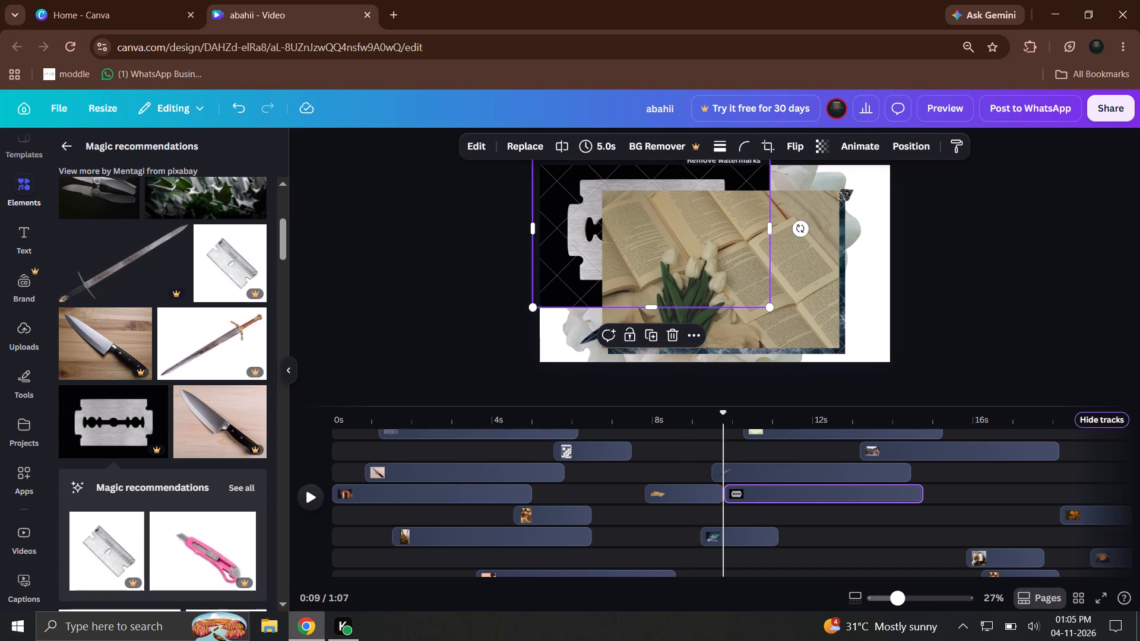
# Trim the start of the short black-and-white overlay on the village photo's track to about 7.4 seconds, leaving only a sliver.
pyautogui.moveTo(555, 455); pyautogui.dragTo(597, 457)
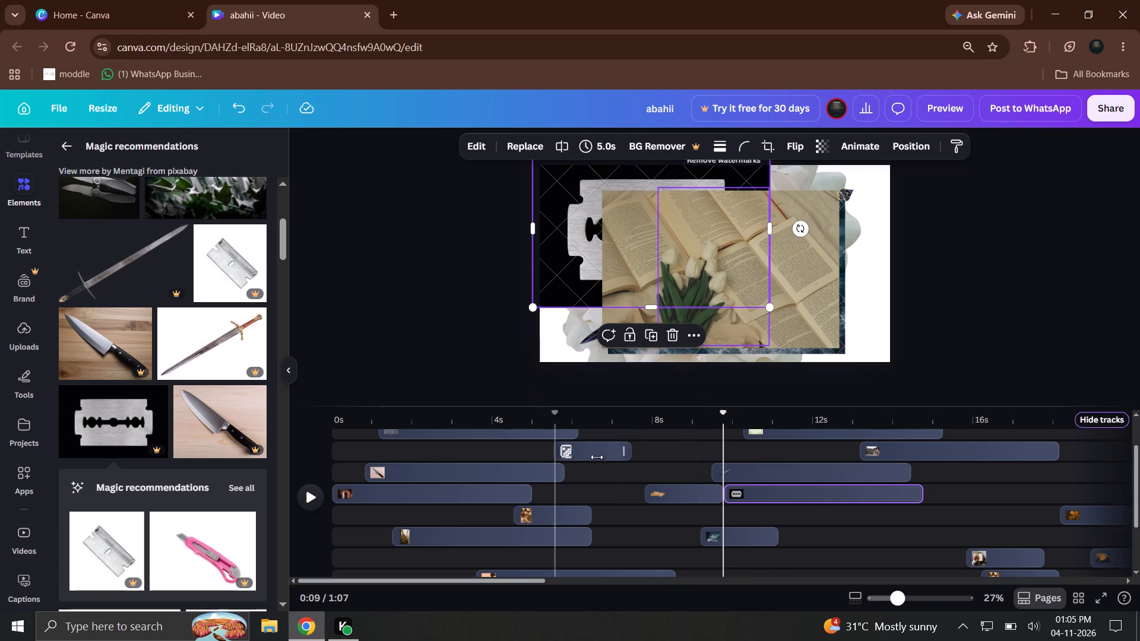
pyautogui.moveTo(597, 457); pyautogui.dragTo(650, 457)
pyautogui.moveTo(650, 457); pyautogui.dragTo(711, 472)
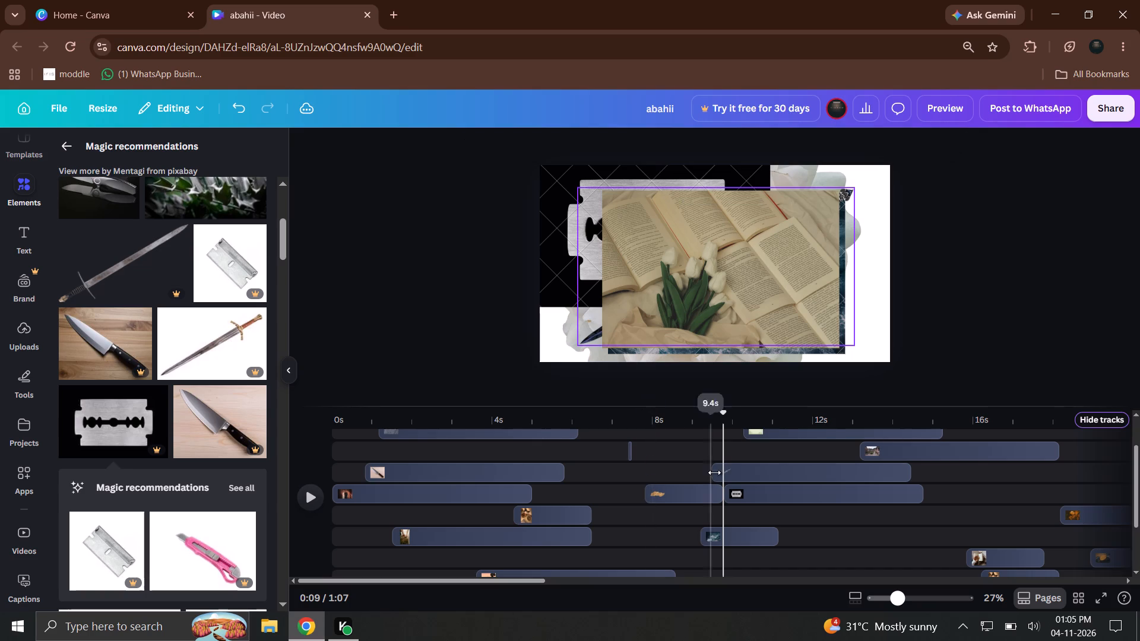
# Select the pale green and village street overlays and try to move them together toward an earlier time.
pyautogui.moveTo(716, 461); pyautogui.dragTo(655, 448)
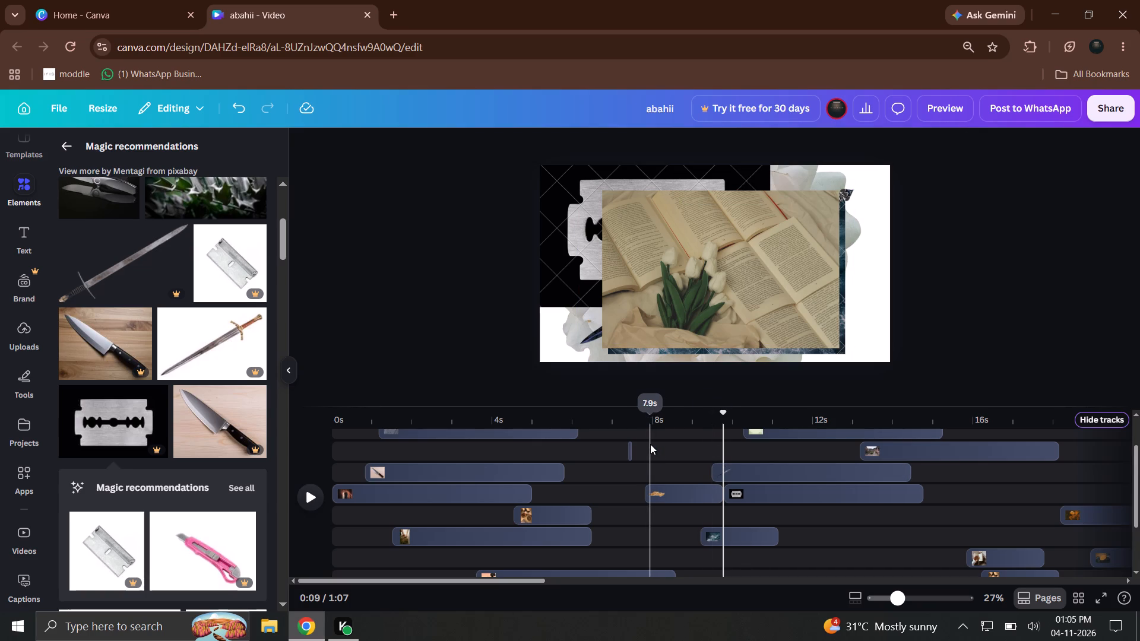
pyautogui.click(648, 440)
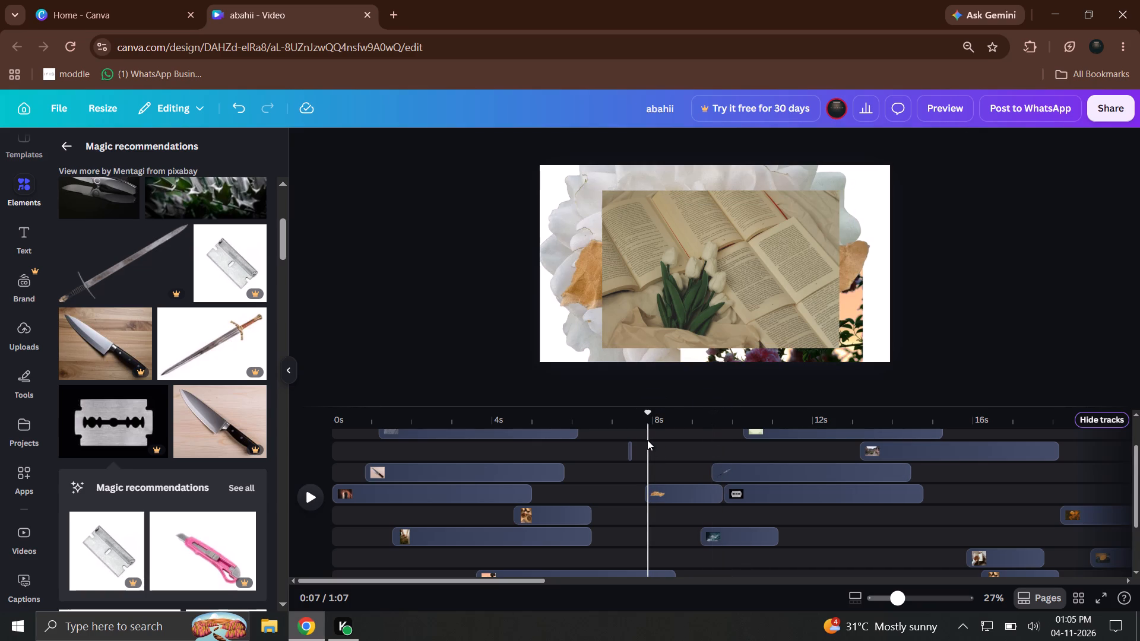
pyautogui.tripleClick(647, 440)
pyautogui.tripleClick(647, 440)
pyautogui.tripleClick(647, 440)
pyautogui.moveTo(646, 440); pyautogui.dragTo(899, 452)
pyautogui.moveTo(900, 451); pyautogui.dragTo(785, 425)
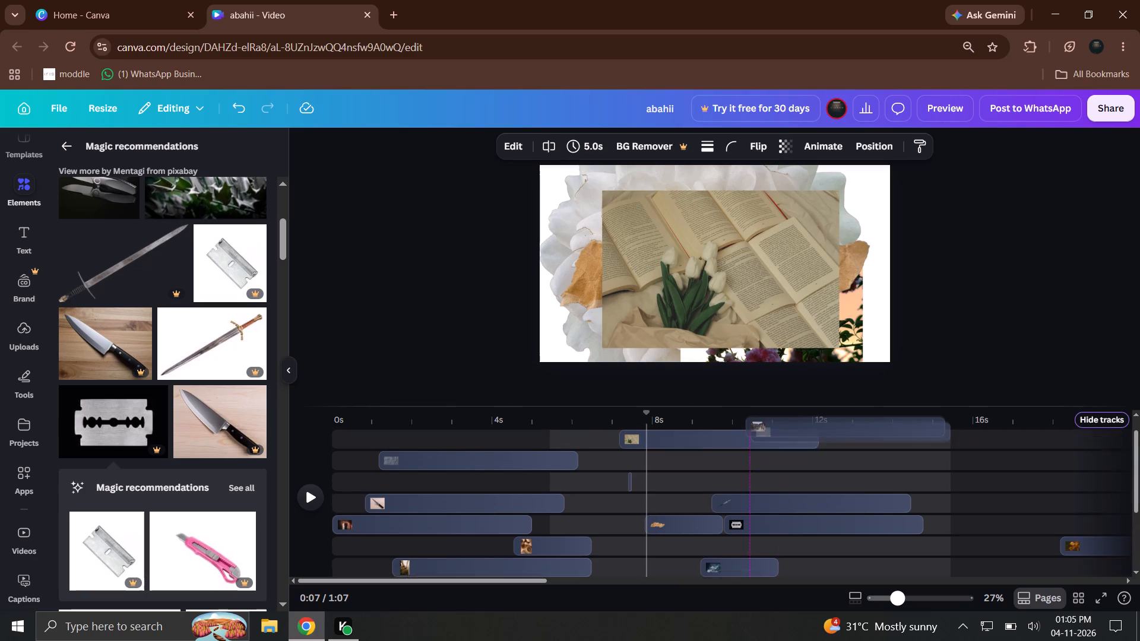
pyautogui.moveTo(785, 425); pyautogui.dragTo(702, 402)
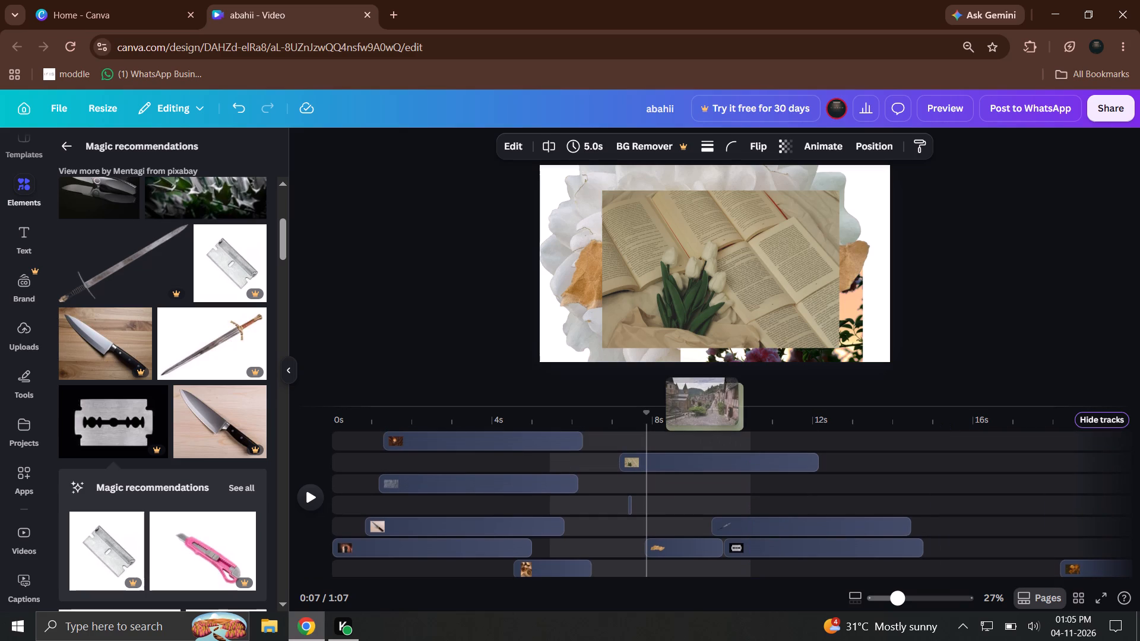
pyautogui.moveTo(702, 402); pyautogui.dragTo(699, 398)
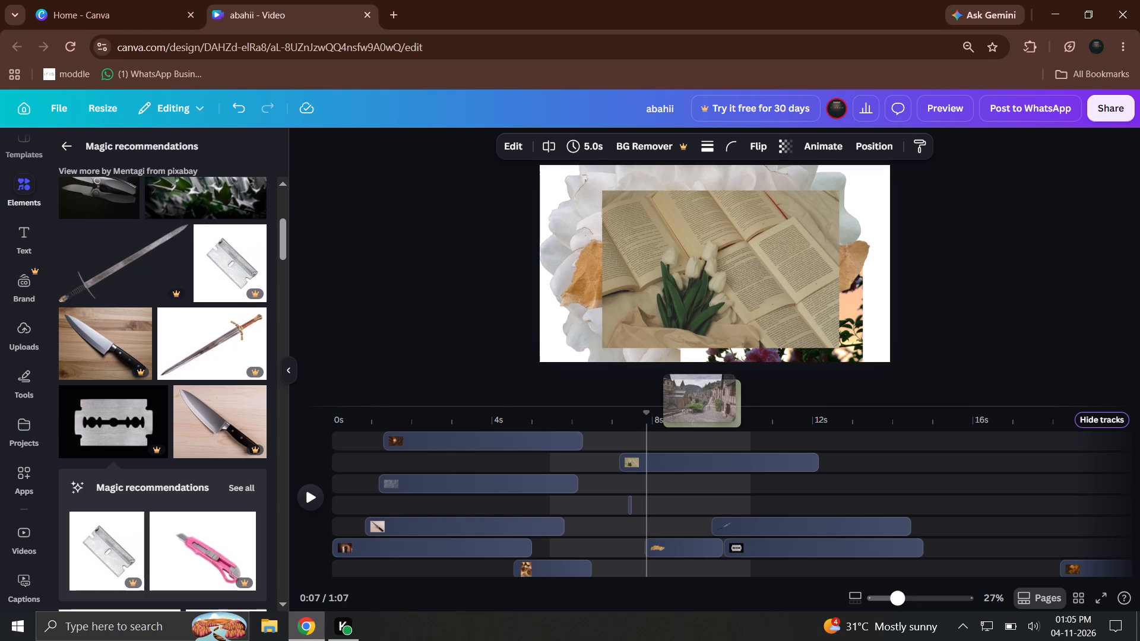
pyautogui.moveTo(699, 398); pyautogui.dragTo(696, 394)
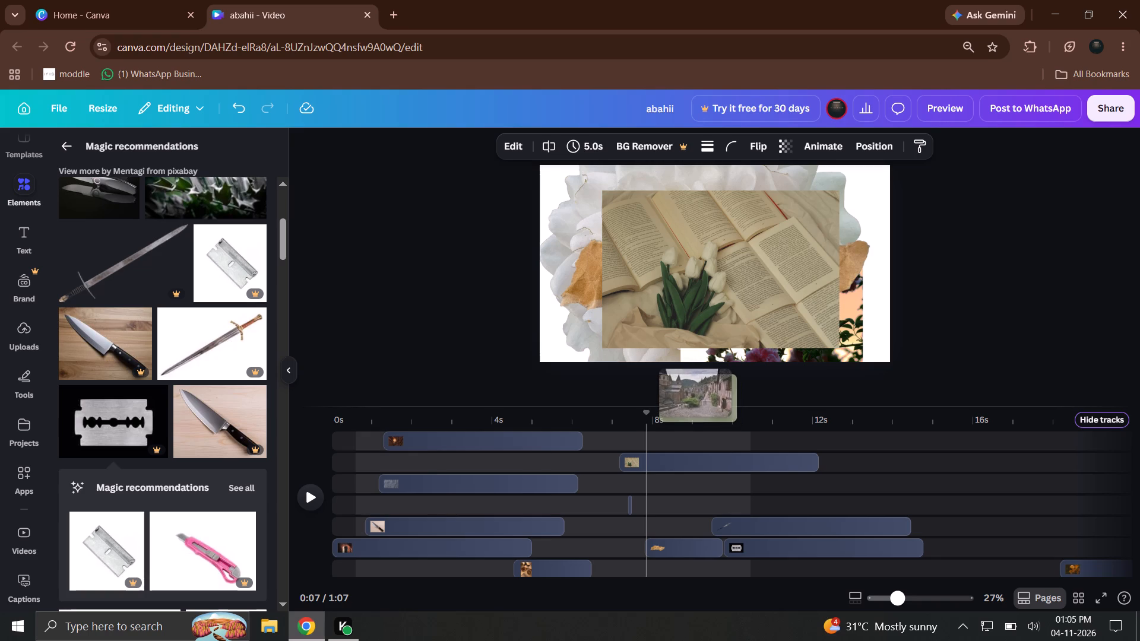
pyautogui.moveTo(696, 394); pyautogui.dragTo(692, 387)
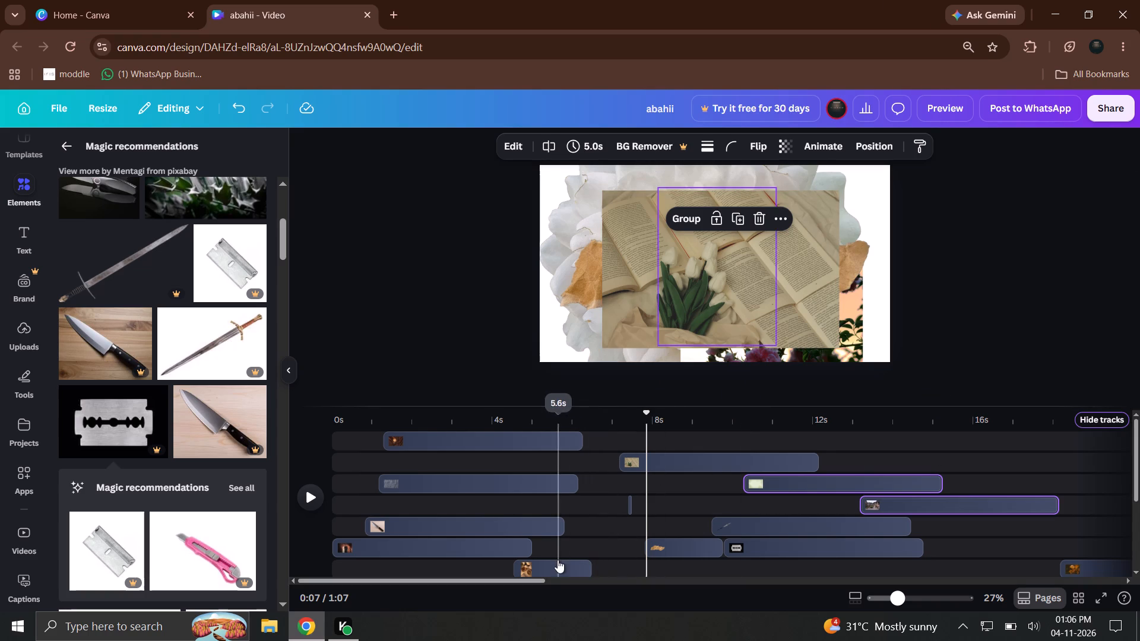
# Trim the end of the candle overlay to about 4.5 seconds, giving it a 3.2-second duration.
pyautogui.moveTo(571, 553); pyautogui.dragTo(555, 420)
pyautogui.click(584, 439)
pyautogui.moveTo(581, 439); pyautogui.dragTo(565, 434)
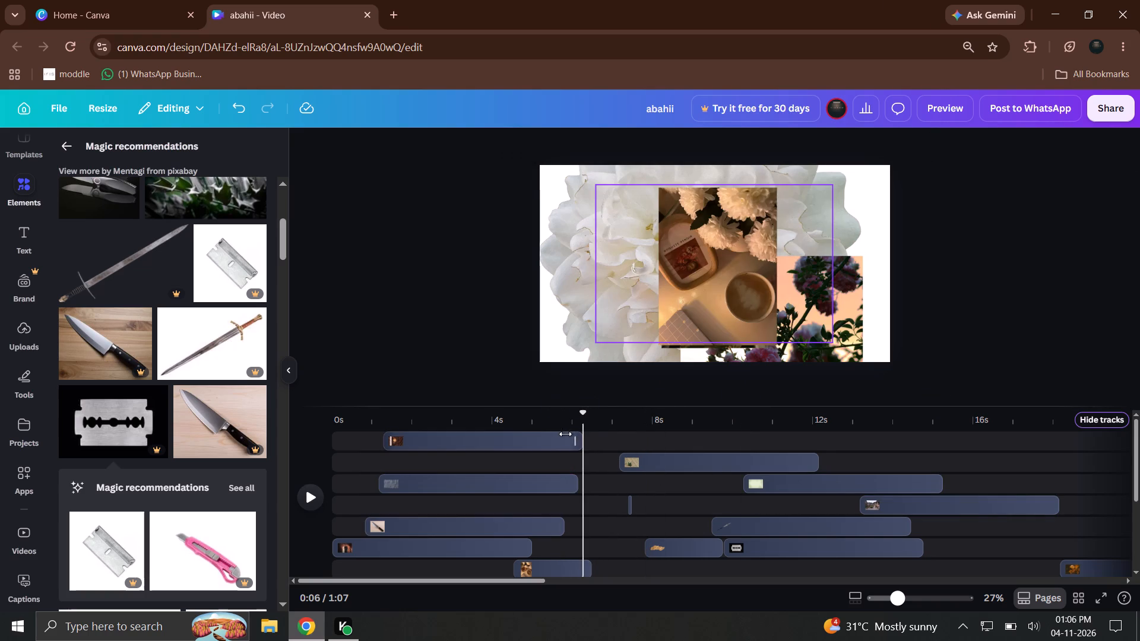
pyautogui.moveTo(565, 434); pyautogui.dragTo(513, 428)
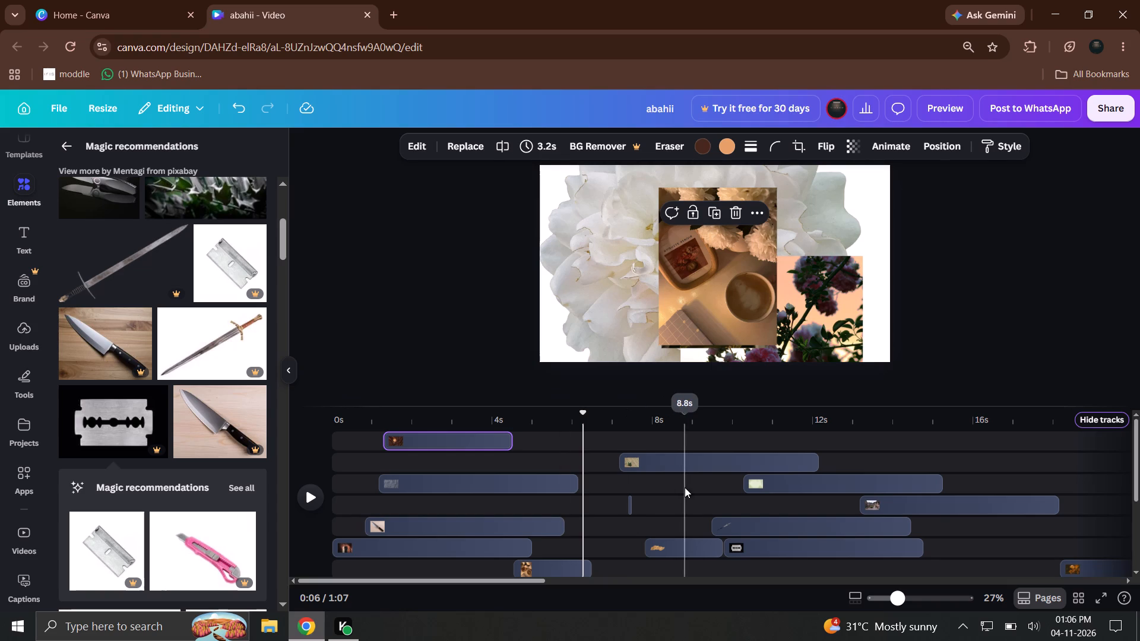
# Move the grey watermarked overlay that starts near 1.2 seconds to its own track, starting at about 8.4 seconds.
pyautogui.moveTo(681, 485); pyautogui.dragTo(567, 485)
pyautogui.moveTo(481, 489); pyautogui.dragTo(738, 488)
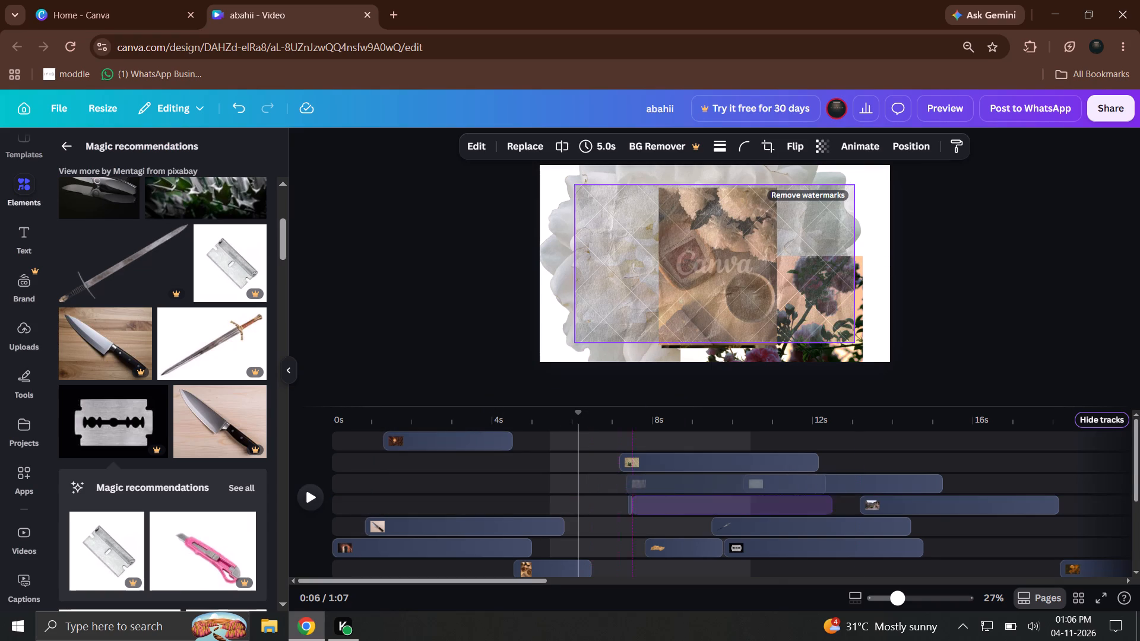
pyautogui.moveTo(738, 488); pyautogui.dragTo(771, 488)
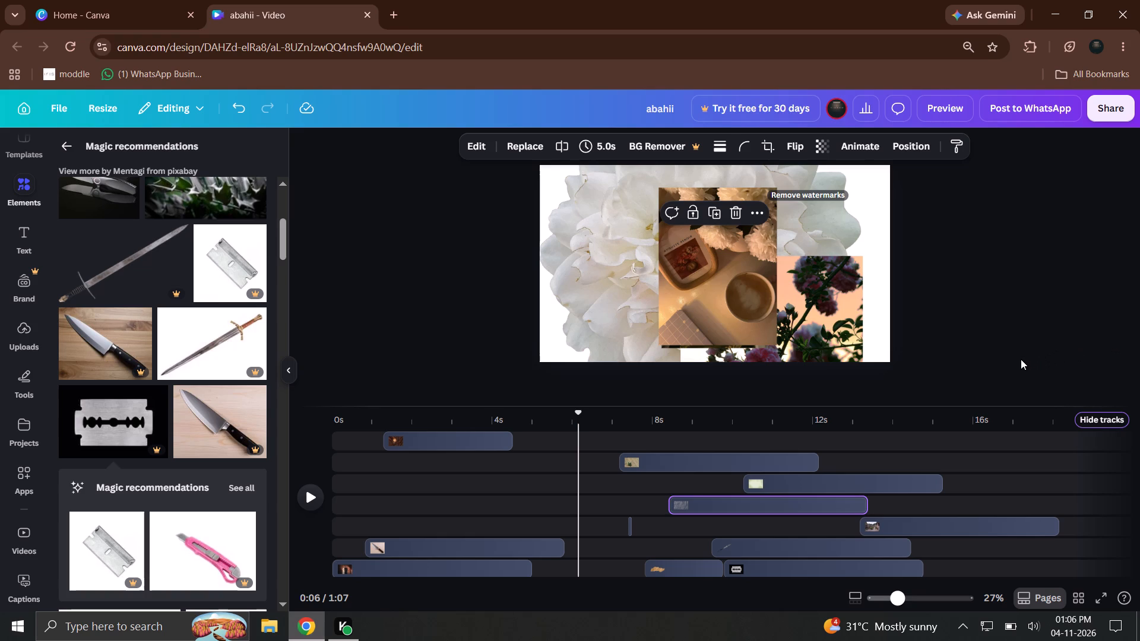
# Select the pale green, grey, village, dark blade and razor overlays and retime them together through 0.6 and 3.8 seconds to 7.0 seconds.
pyautogui.moveTo(1021, 359); pyautogui.dragTo(1012, 367)
pyautogui.moveTo(955, 469); pyautogui.dragTo(853, 640)
pyautogui.moveTo(1057, 533); pyautogui.dragTo(844, 533)
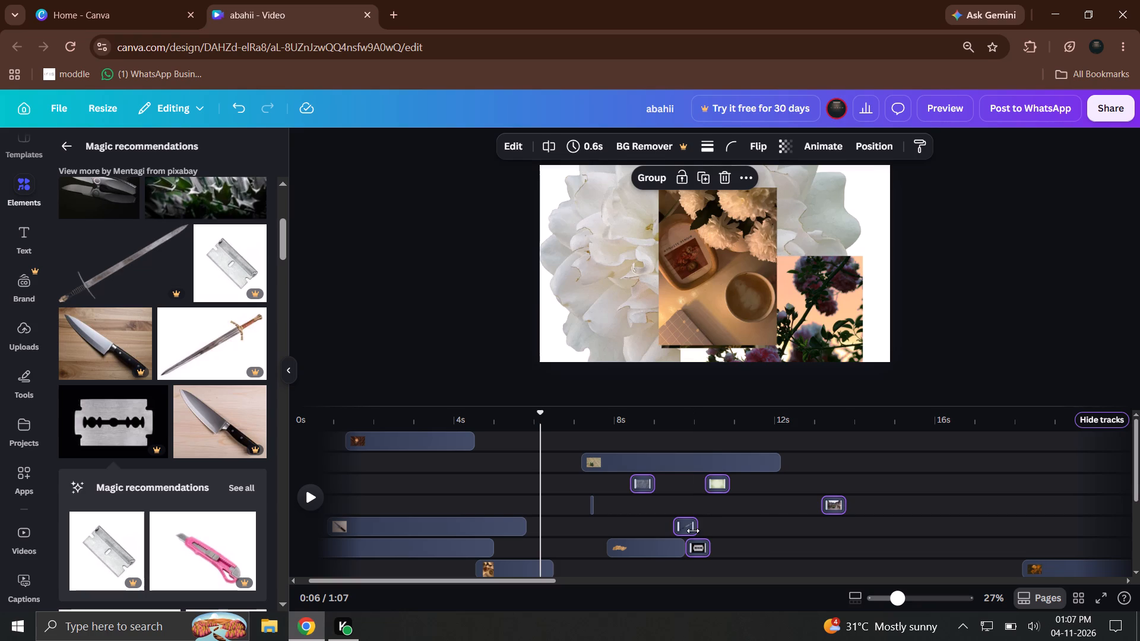
pyautogui.moveTo(693, 531); pyautogui.dragTo(822, 514)
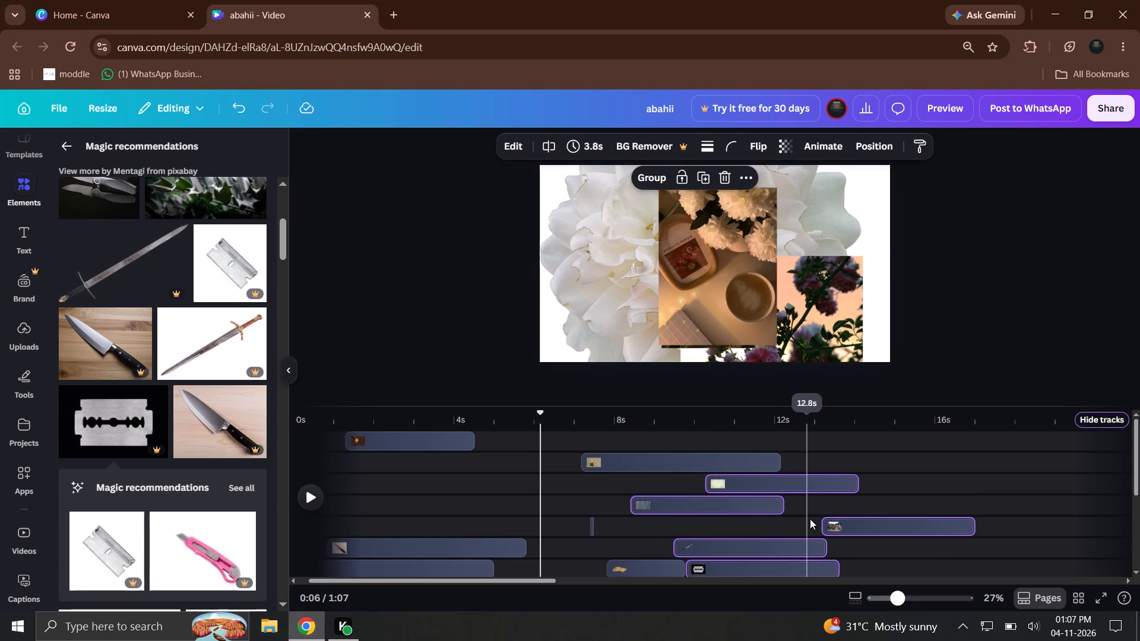
pyautogui.moveTo(828, 531); pyautogui.dragTo(701, 516)
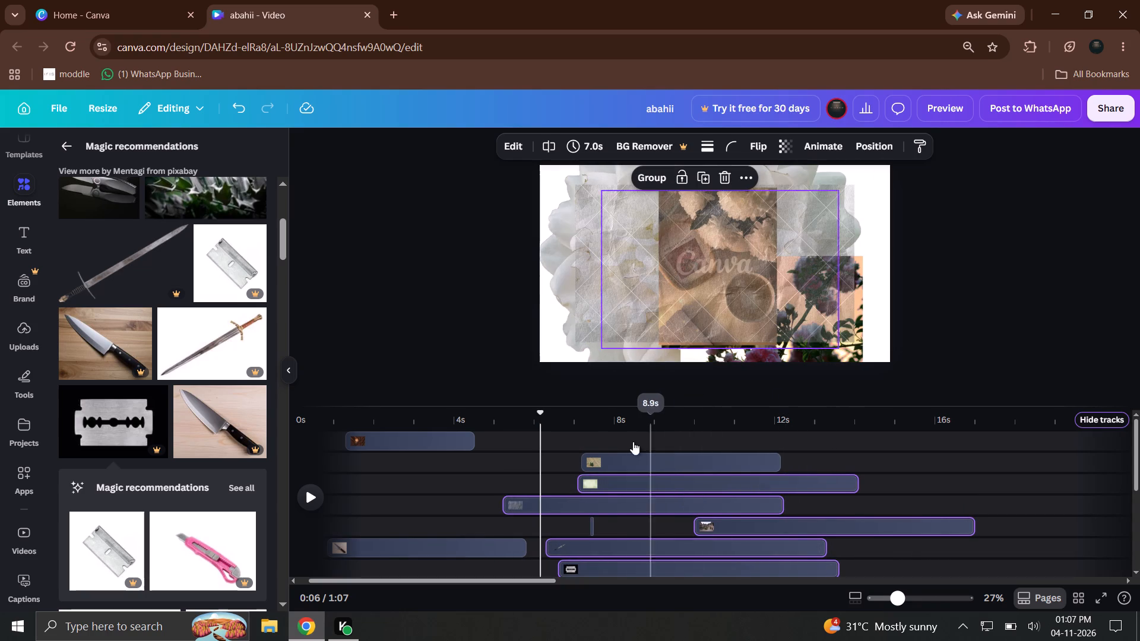
# Play back the video from the beginning and from about 4 seconds to review the retimed overlays.
pyautogui.moveTo(622, 423); pyautogui.dragTo(340, 420)
pyautogui.click(303, 497)
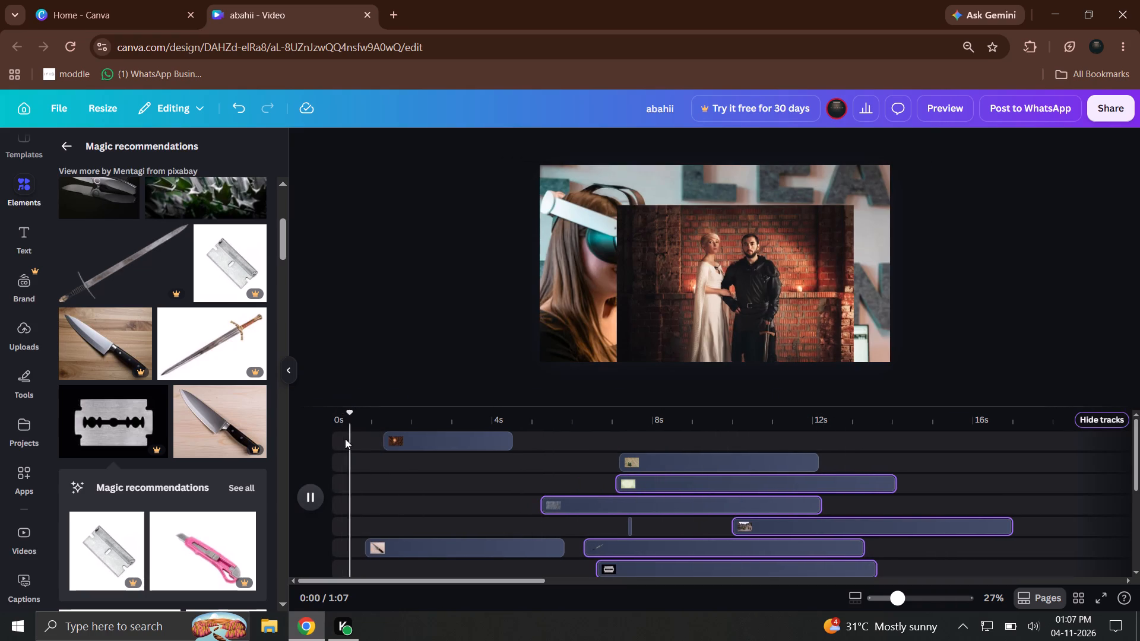
pyautogui.moveTo(347, 427); pyautogui.dragTo(552, 442)
pyautogui.moveTo(550, 432); pyautogui.dragTo(498, 423)
pyautogui.click(498, 416)
pyautogui.click(301, 497)
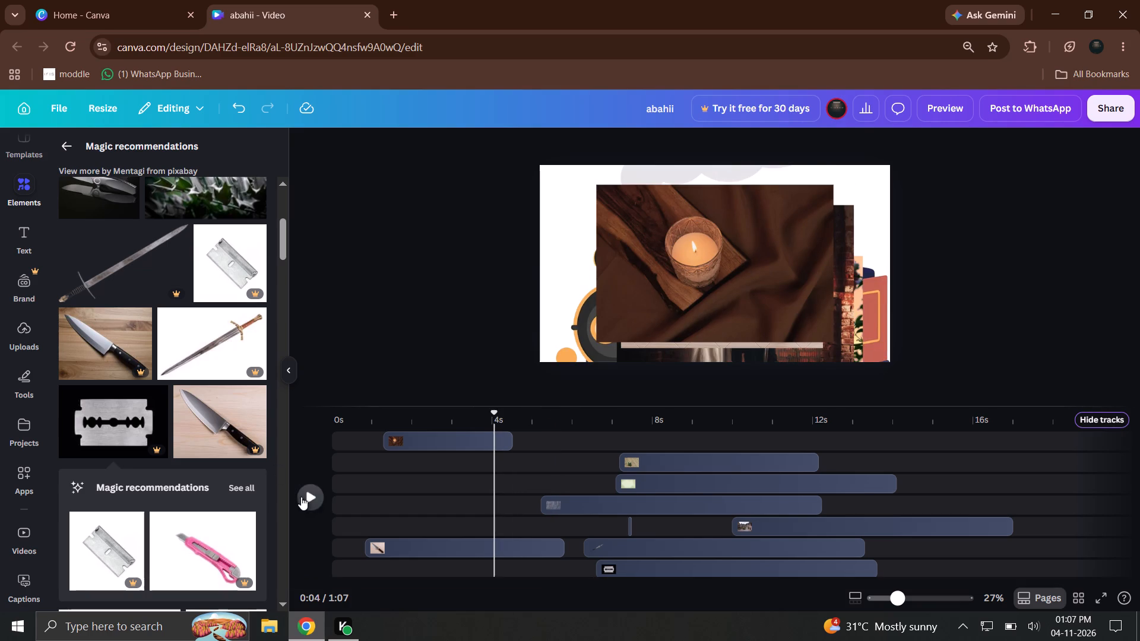
pyautogui.click(340, 420)
pyautogui.click(316, 503)
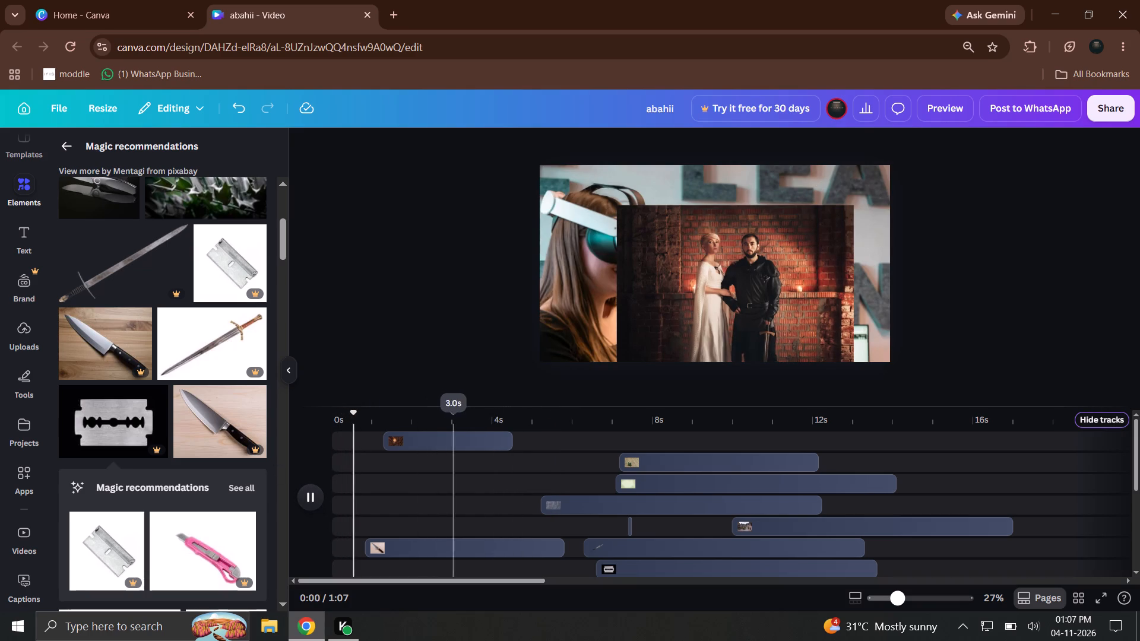
pyautogui.click(490, 420)
pyautogui.click(306, 500)
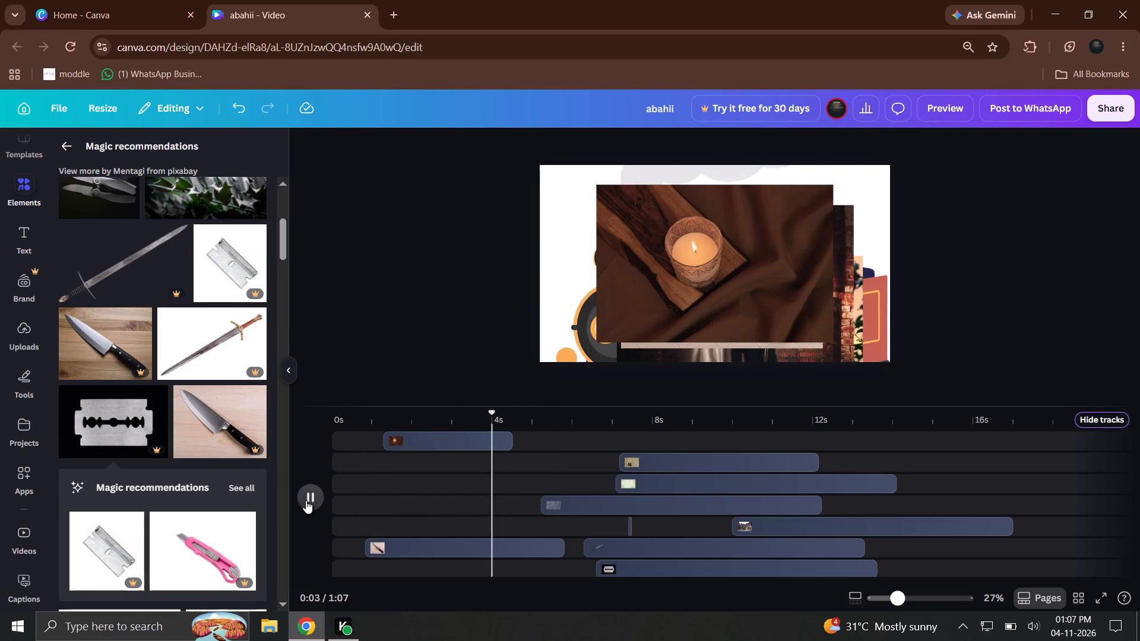
pyautogui.click(306, 498)
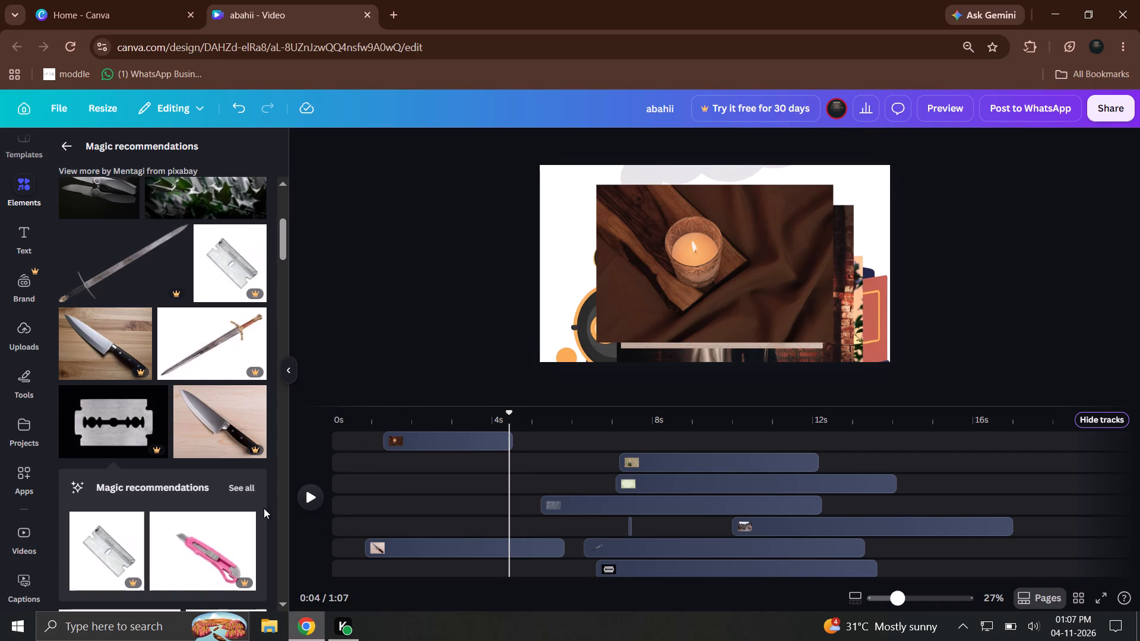
# Add the recommended photo of a black-handled knife on a wooden table to its own track, starting at about 5.2 seconds.
pyautogui.scroll(1, 252, 513)
pyautogui.scroll(-2, 245, 514)
pyautogui.click(297, 491)
pyautogui.click(301, 493)
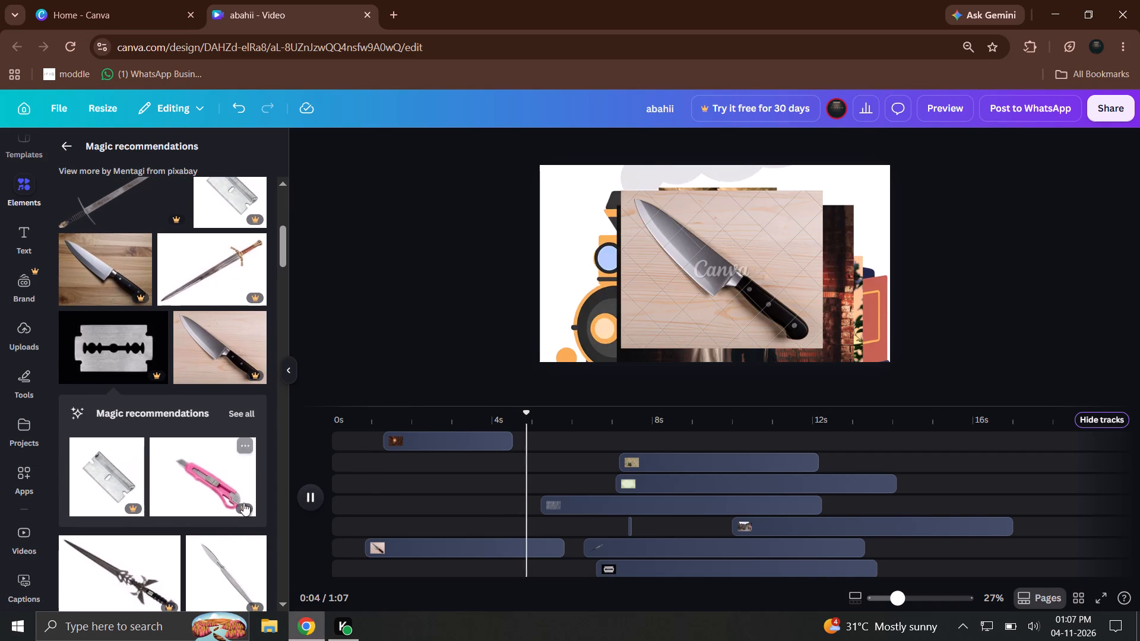
pyautogui.scroll(-4, 224, 566)
pyautogui.moveTo(119, 320); pyautogui.dragTo(221, 386)
pyautogui.moveTo(103, 377); pyautogui.dragTo(216, 382)
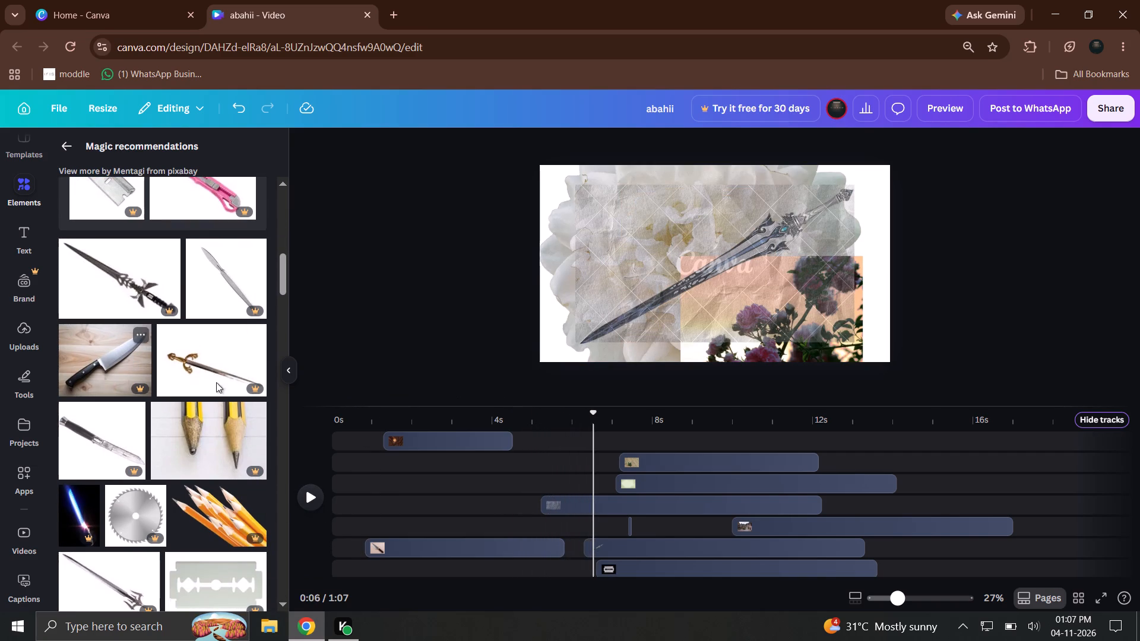
pyautogui.moveTo(216, 382); pyautogui.dragTo(596, 521)
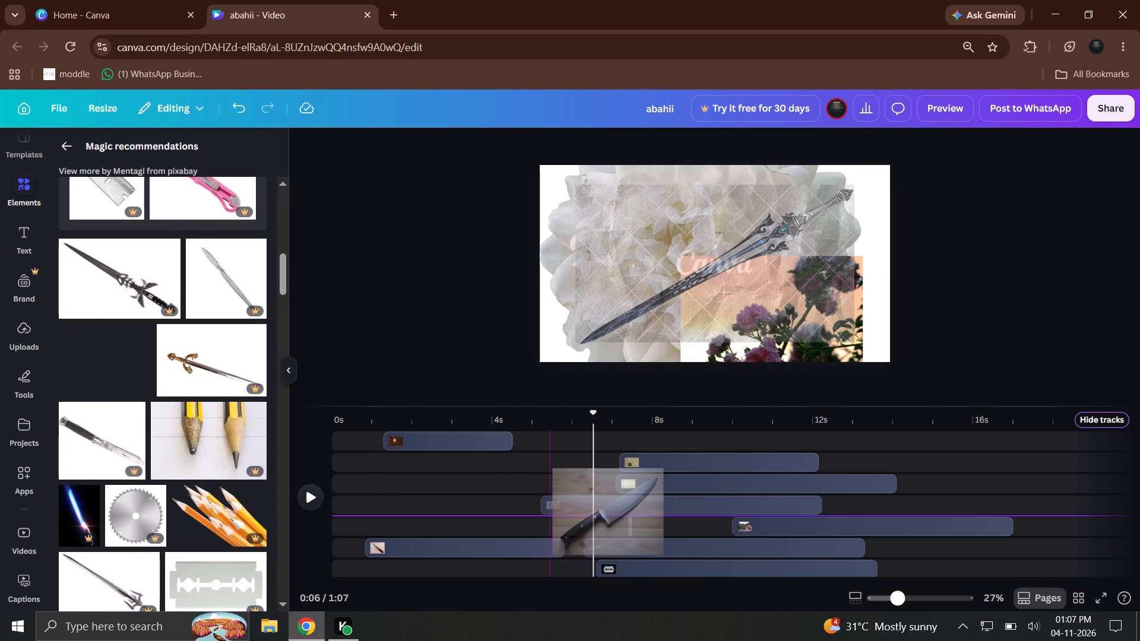
pyautogui.moveTo(596, 521); pyautogui.dragTo(581, 528)
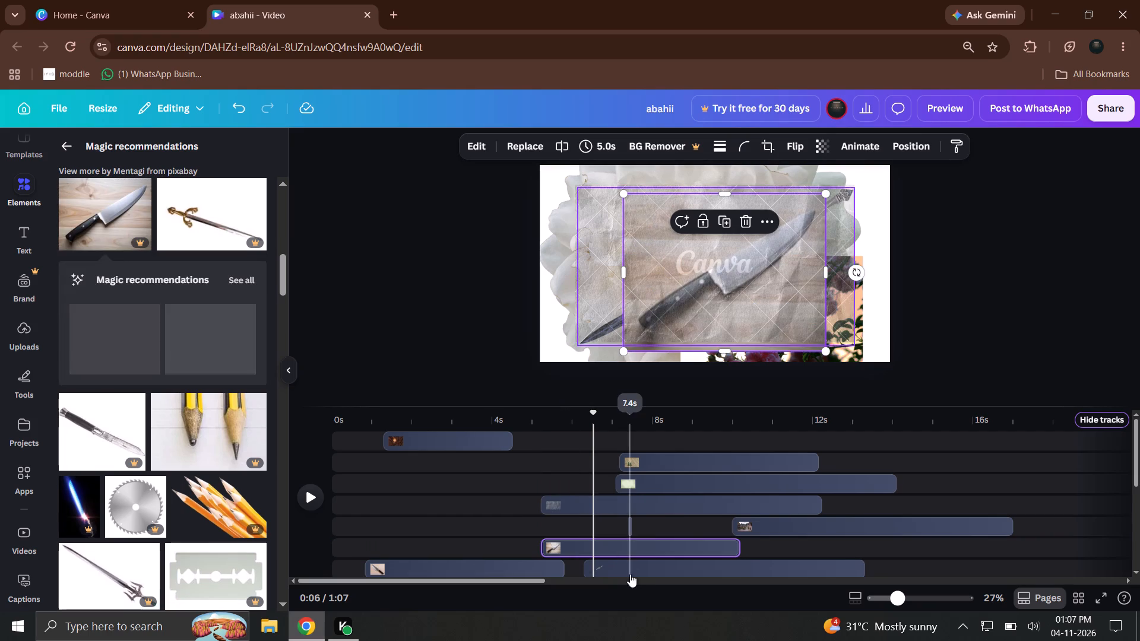
# Move the 0.1-second overlay clip onto the pale green overlay's track, starting at about 3.1 seconds.
pyautogui.click(626, 532)
pyautogui.moveTo(629, 528); pyautogui.dragTo(477, 493)
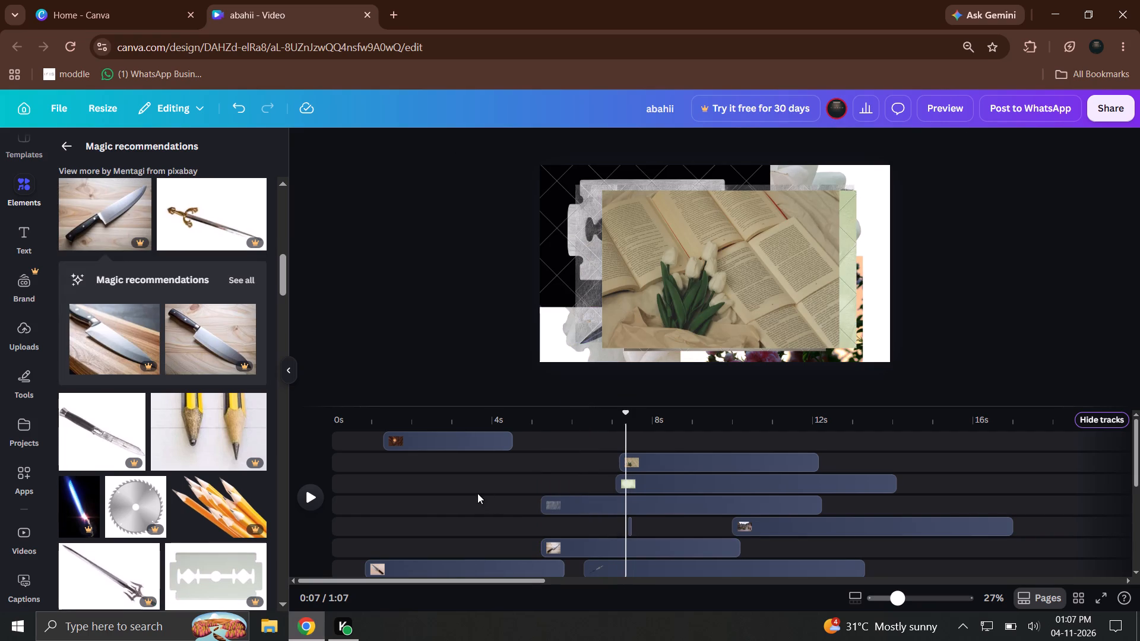
pyautogui.moveTo(477, 493); pyautogui.dragTo(458, 493)
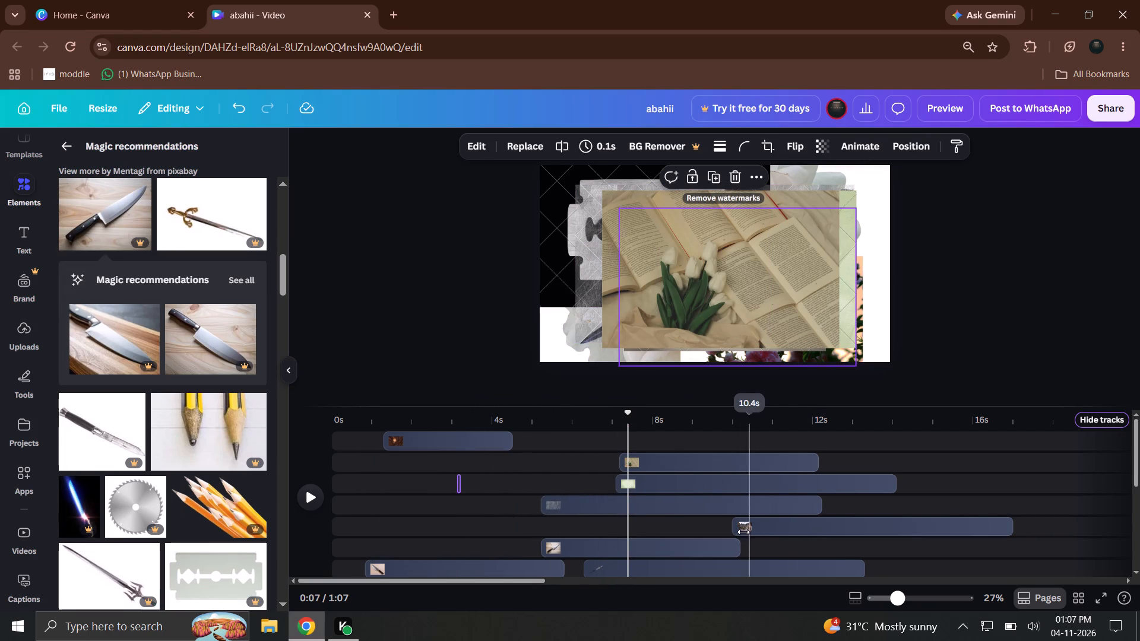
# Extend the start of the village overlay back to about 5.4 seconds, giving it an 11.5-second duration.
pyautogui.moveTo(732, 532); pyautogui.dragTo(547, 494)
# Play back the video from about 2.6 seconds to review the retimed overlays.
pyautogui.moveTo(578, 407); pyautogui.dragTo(529, 407)
pyautogui.moveTo(520, 408); pyautogui.dragTo(501, 414)
pyautogui.click(501, 414)
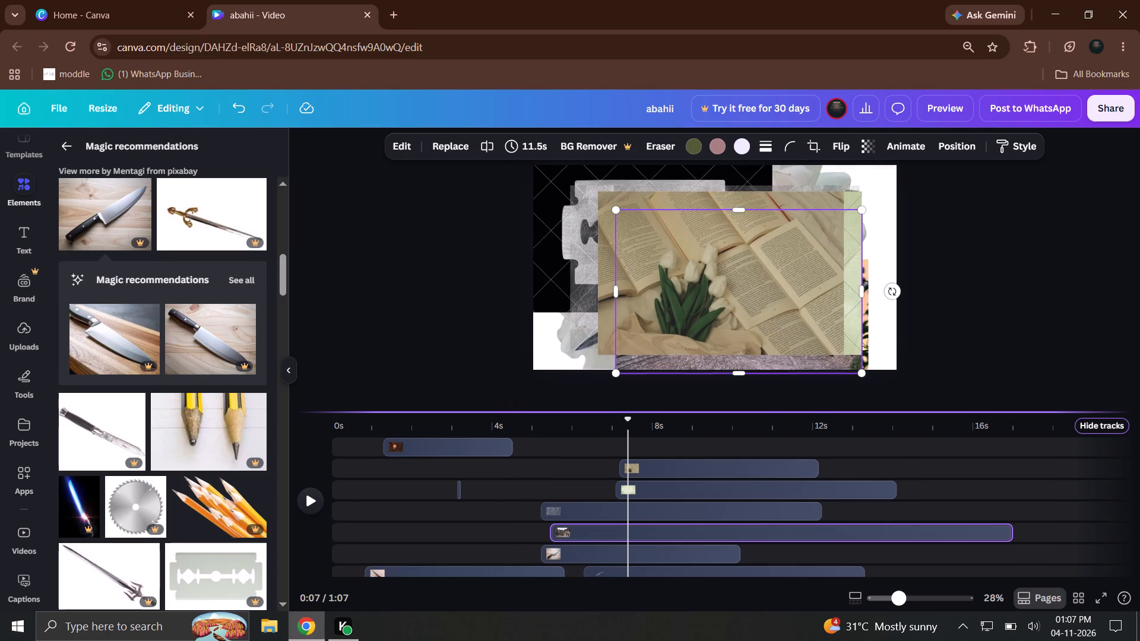
pyautogui.moveTo(489, 418); pyautogui.dragTo(436, 418)
pyautogui.click(296, 497)
pyautogui.click(303, 500)
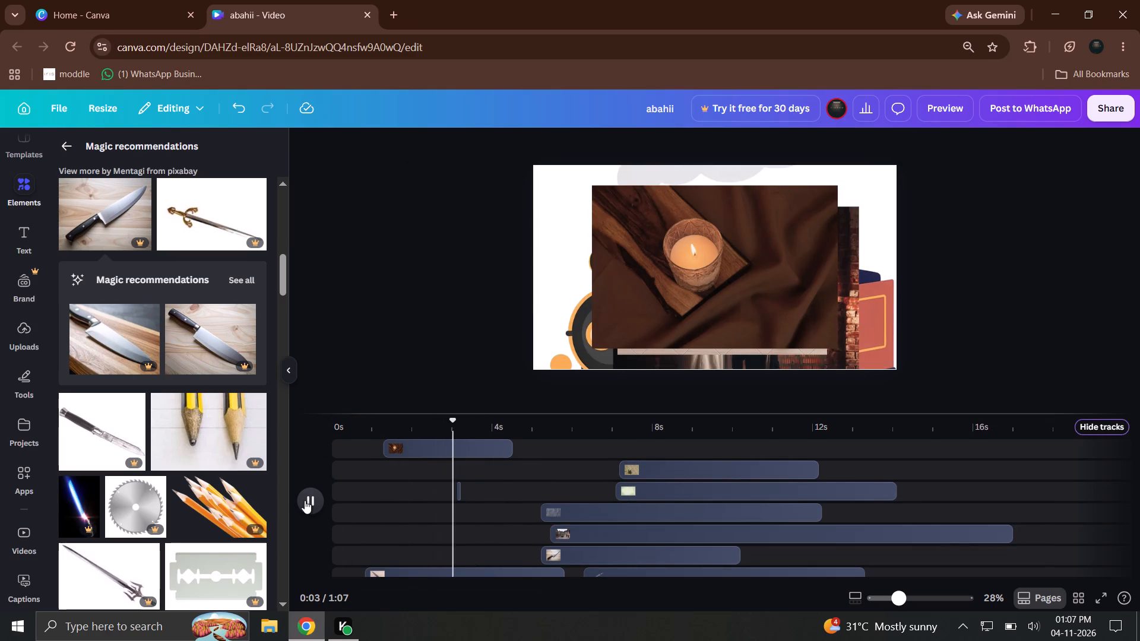
pyautogui.click(306, 500)
pyautogui.click(306, 500)
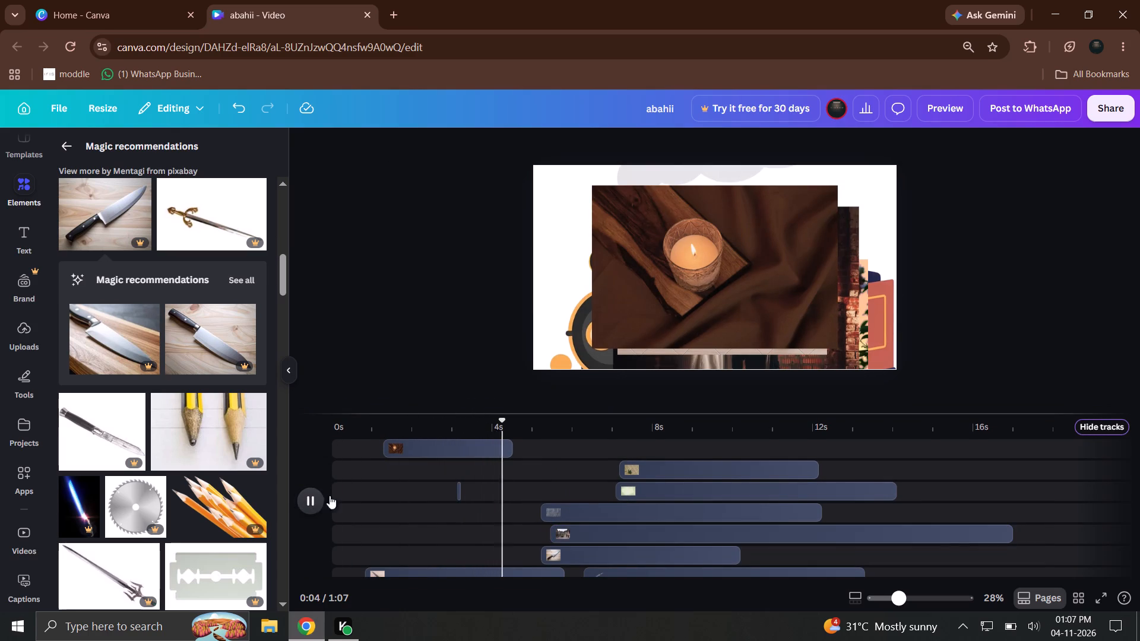
# At about 5.6 seconds, reposition the village photo in the canvas's upper-left corner and the grey watermarked overlay in its lower-right corner.
pyautogui.moveTo(582, 429); pyautogui.dragTo(559, 429)
pyautogui.click(787, 296)
pyautogui.moveTo(768, 296); pyautogui.dragTo(854, 240)
pyautogui.moveTo(756, 329); pyautogui.dragTo(637, 302)
pyautogui.moveTo(626, 306); pyautogui.dragTo(545, 304)
pyautogui.moveTo(572, 306); pyautogui.dragTo(515, 246)
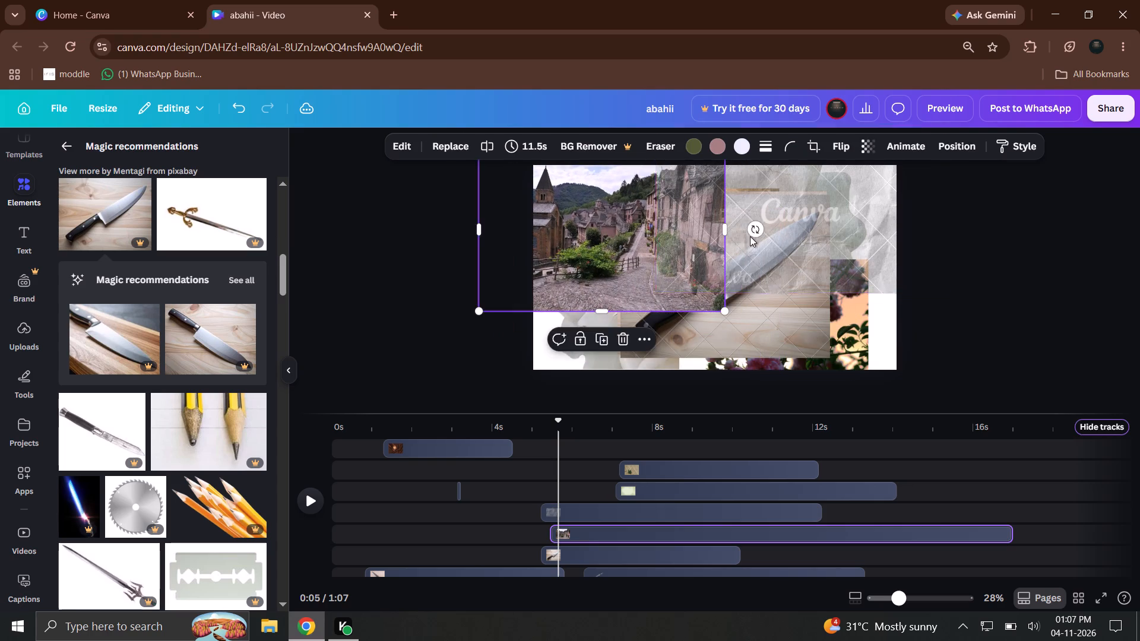
pyautogui.moveTo(794, 224); pyautogui.dragTo(787, 318)
# Play back the video from about 5.6 seconds to review the repositioned overlays.
pyautogui.click(315, 508)
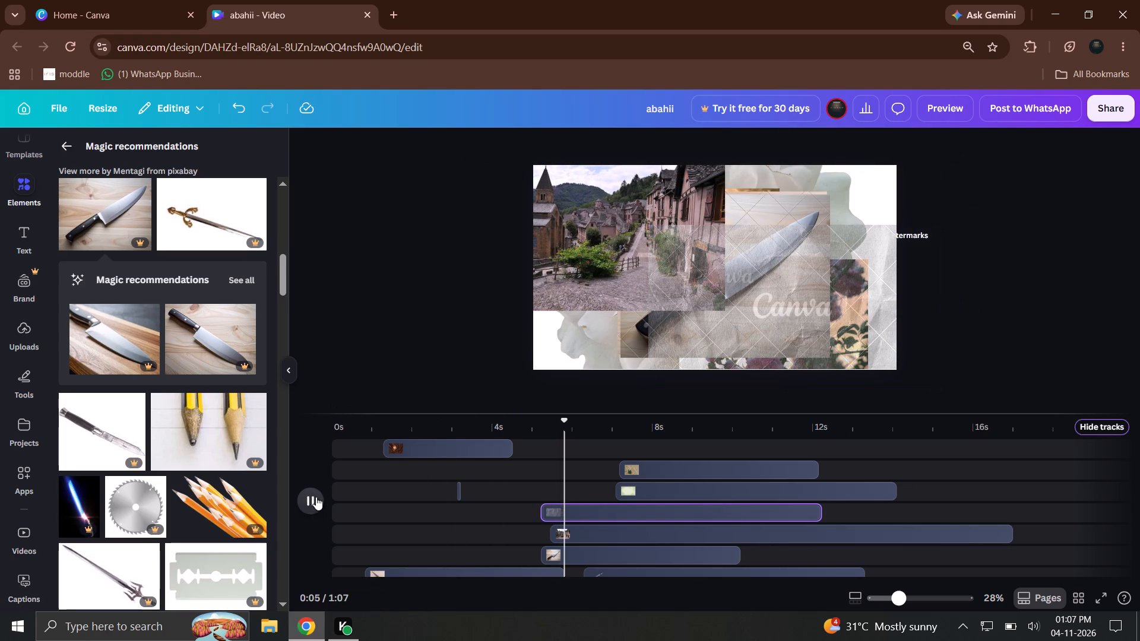
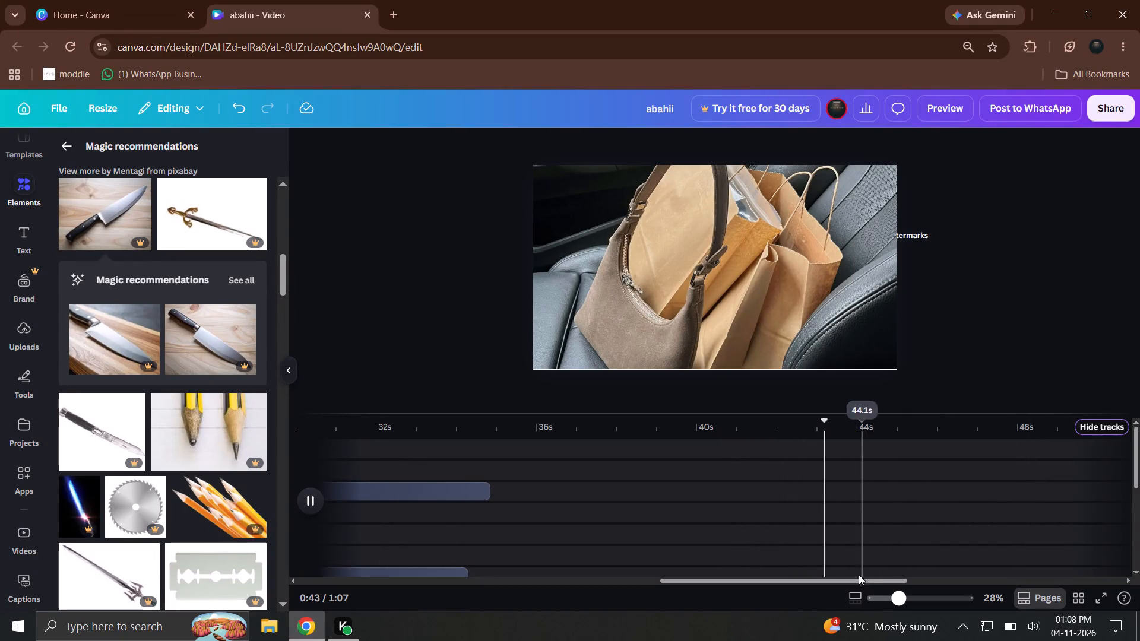
# Stop the playback and bring the playhead back to about 9.6 seconds.
pyautogui.moveTo(856, 578); pyautogui.dragTo(400, 605)
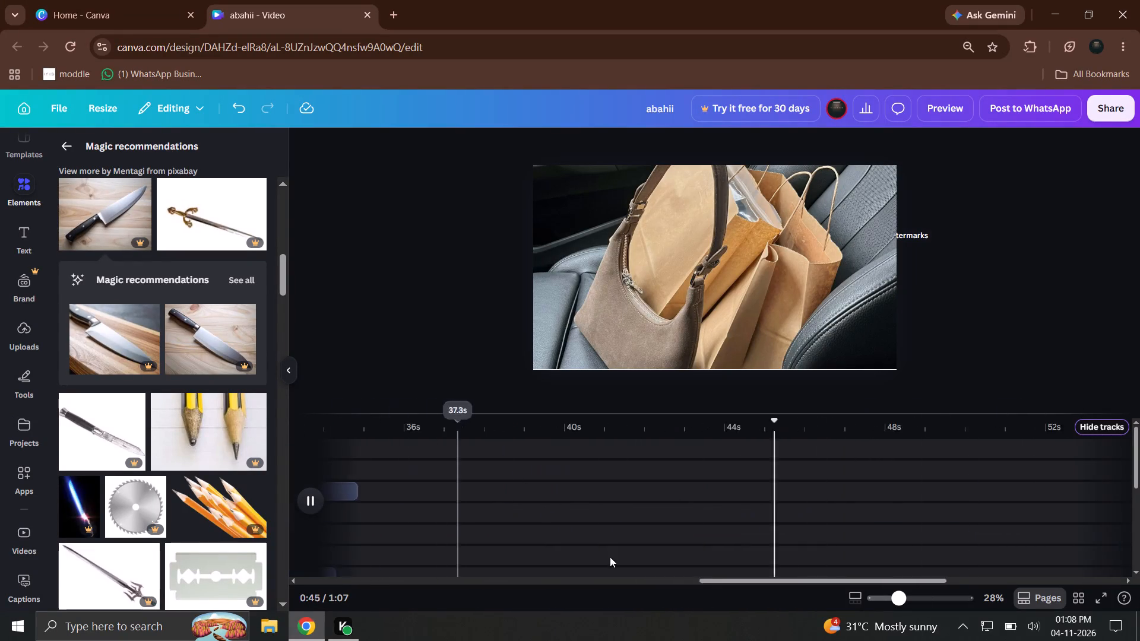
pyautogui.click(299, 504)
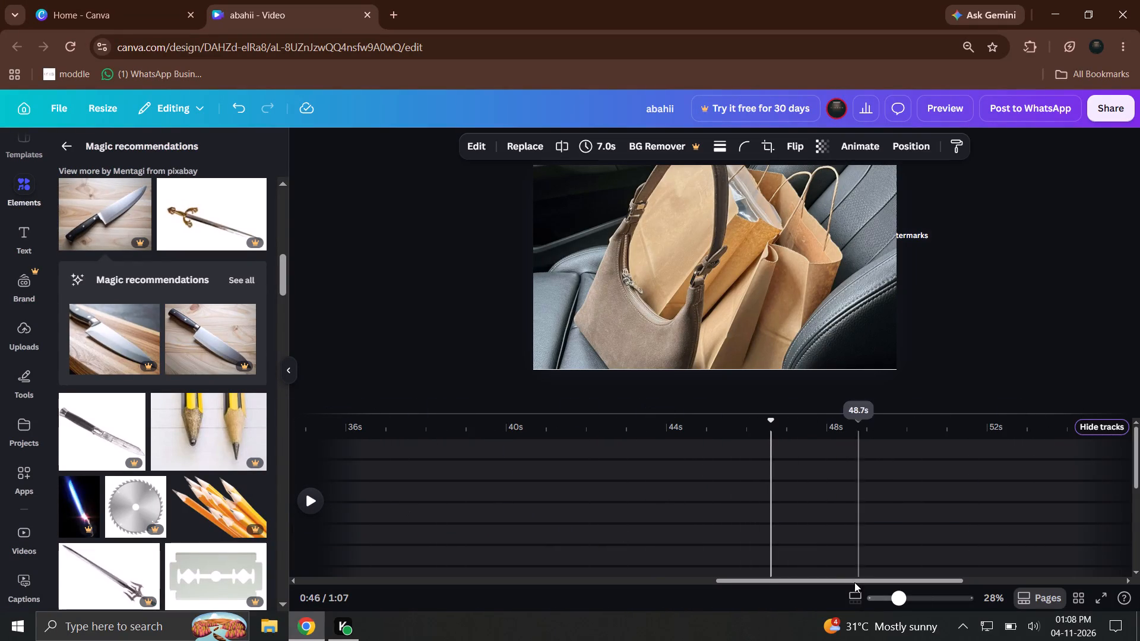
pyautogui.moveTo(853, 583); pyautogui.dragTo(421, 589)
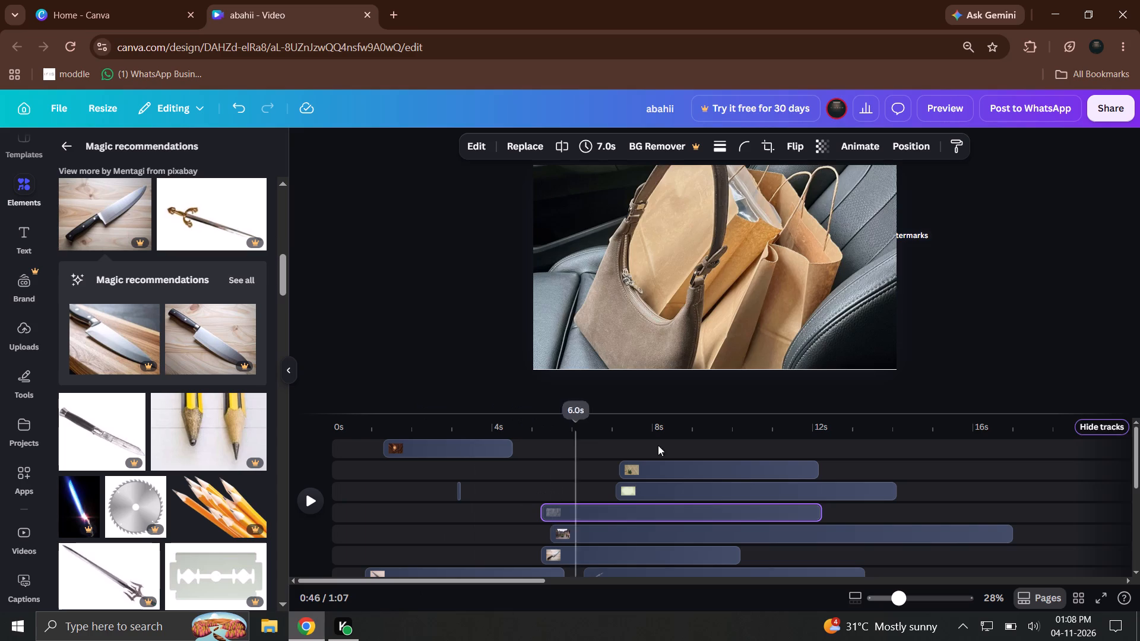
pyautogui.click(716, 429)
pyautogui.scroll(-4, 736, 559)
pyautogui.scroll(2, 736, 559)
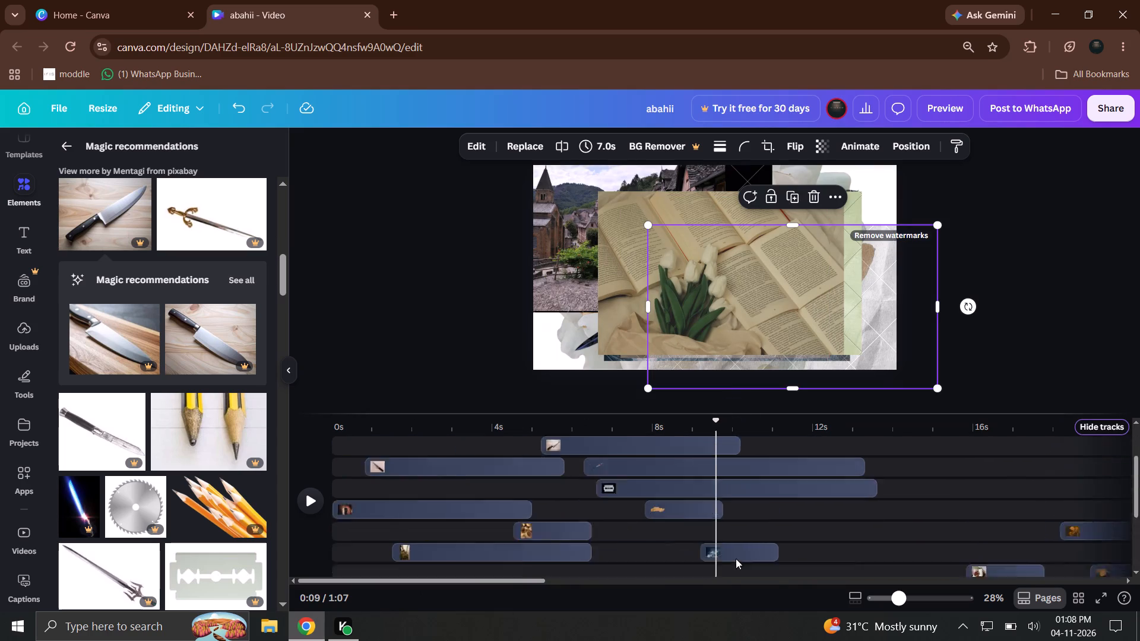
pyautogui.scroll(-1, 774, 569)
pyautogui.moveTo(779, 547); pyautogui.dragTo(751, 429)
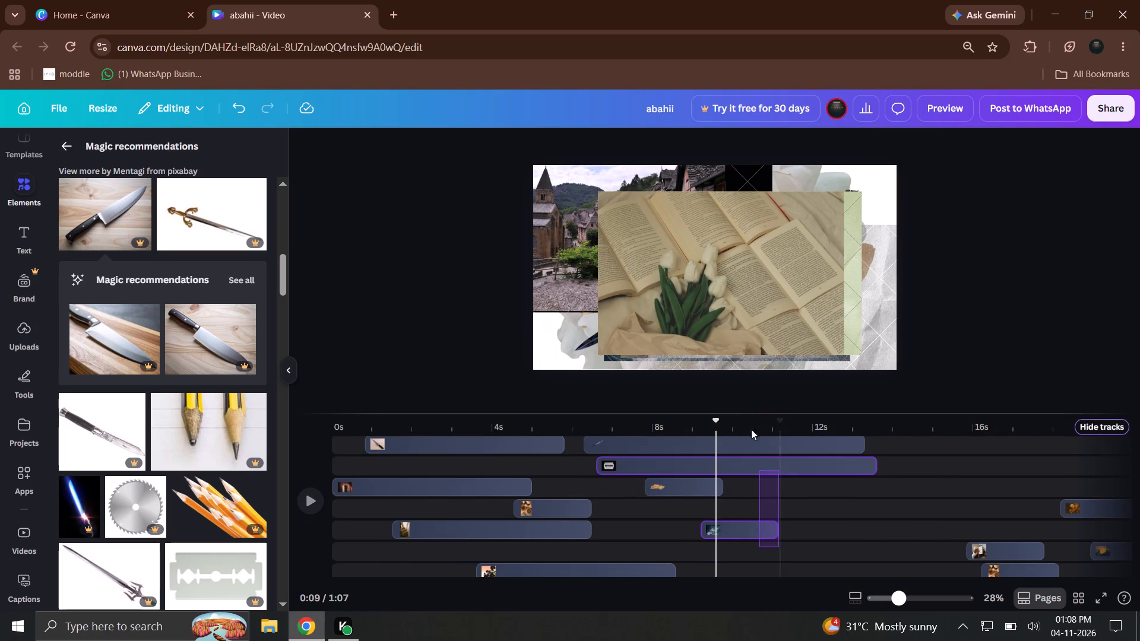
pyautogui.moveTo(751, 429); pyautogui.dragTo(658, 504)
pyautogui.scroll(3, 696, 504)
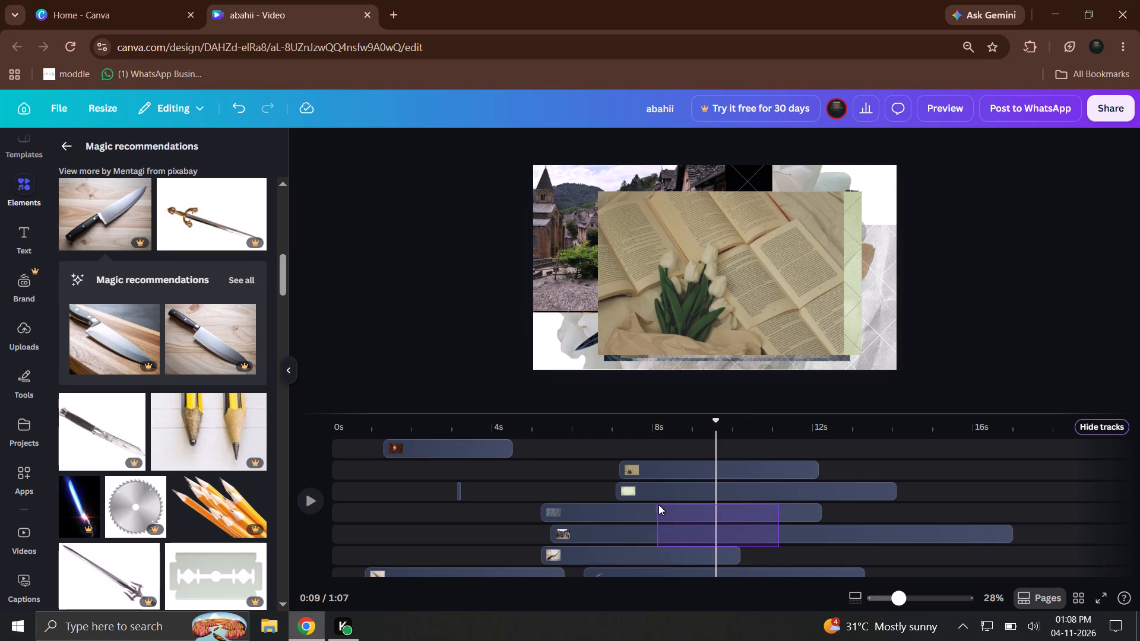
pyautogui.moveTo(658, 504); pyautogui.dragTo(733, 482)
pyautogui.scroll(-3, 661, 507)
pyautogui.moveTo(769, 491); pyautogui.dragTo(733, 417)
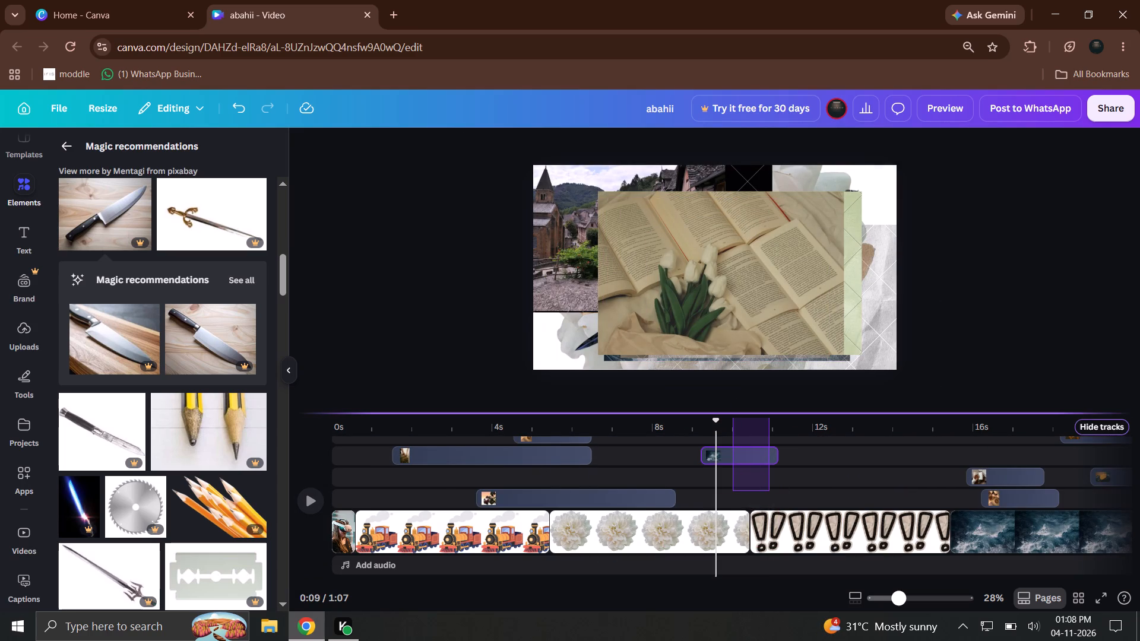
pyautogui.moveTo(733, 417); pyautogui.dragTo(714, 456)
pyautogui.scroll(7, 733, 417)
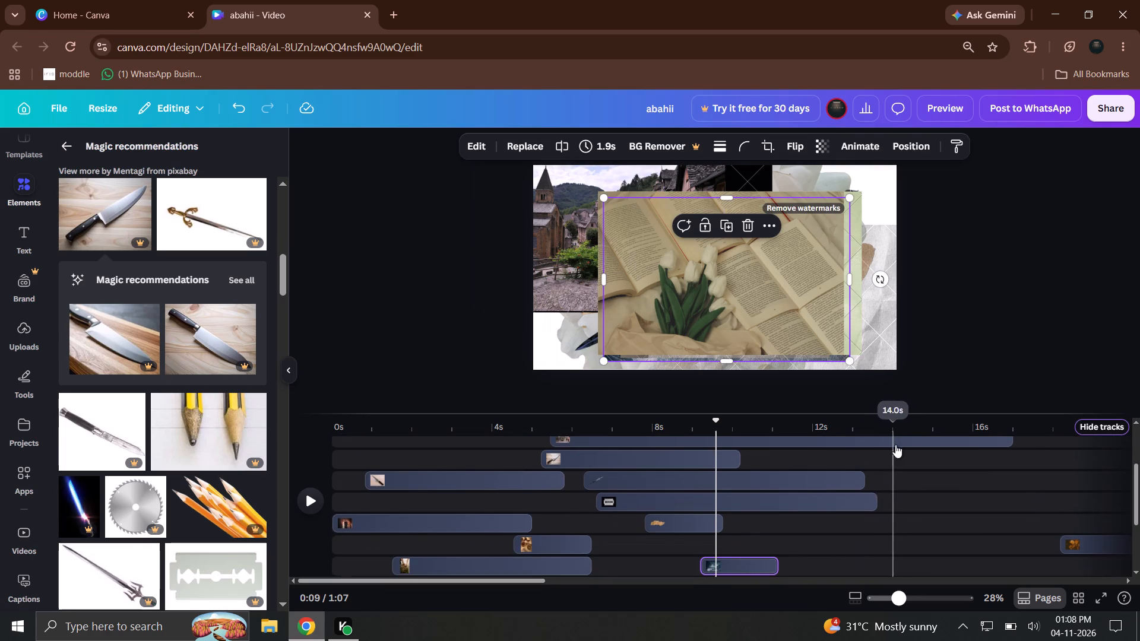
# Select the overlays stacked around 5 to 17 seconds and extend their ends together by 1.5 seconds, giving the village overlay 13.0 seconds.
pyautogui.moveTo(923, 537); pyautogui.dragTo(531, 412)
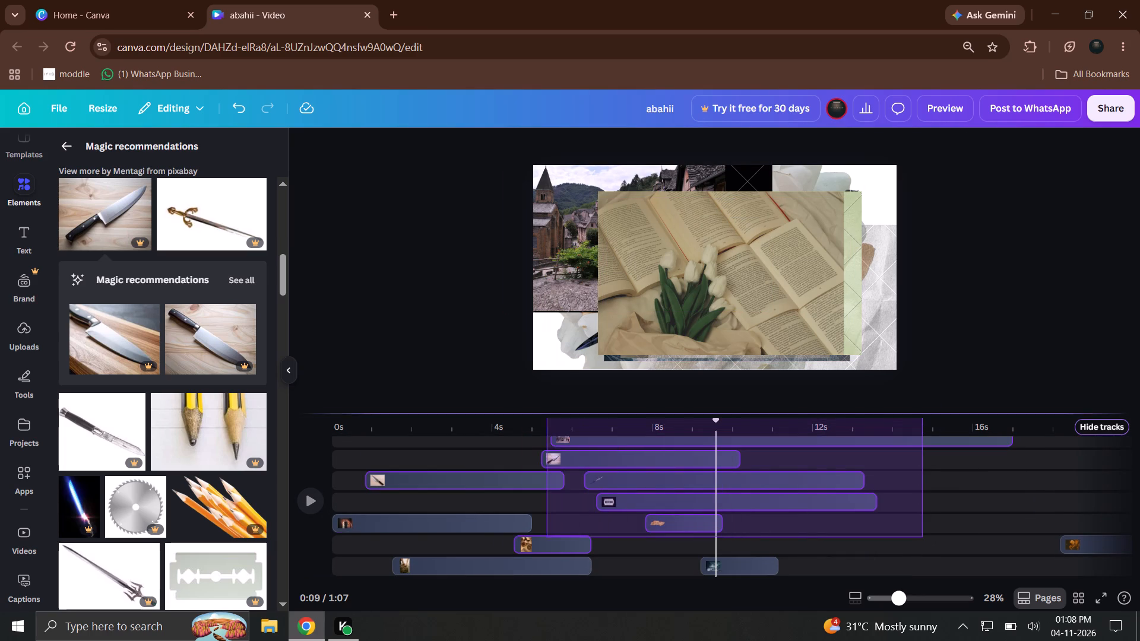
pyautogui.moveTo(531, 412); pyautogui.dragTo(456, 373)
pyautogui.scroll(2, 869, 512)
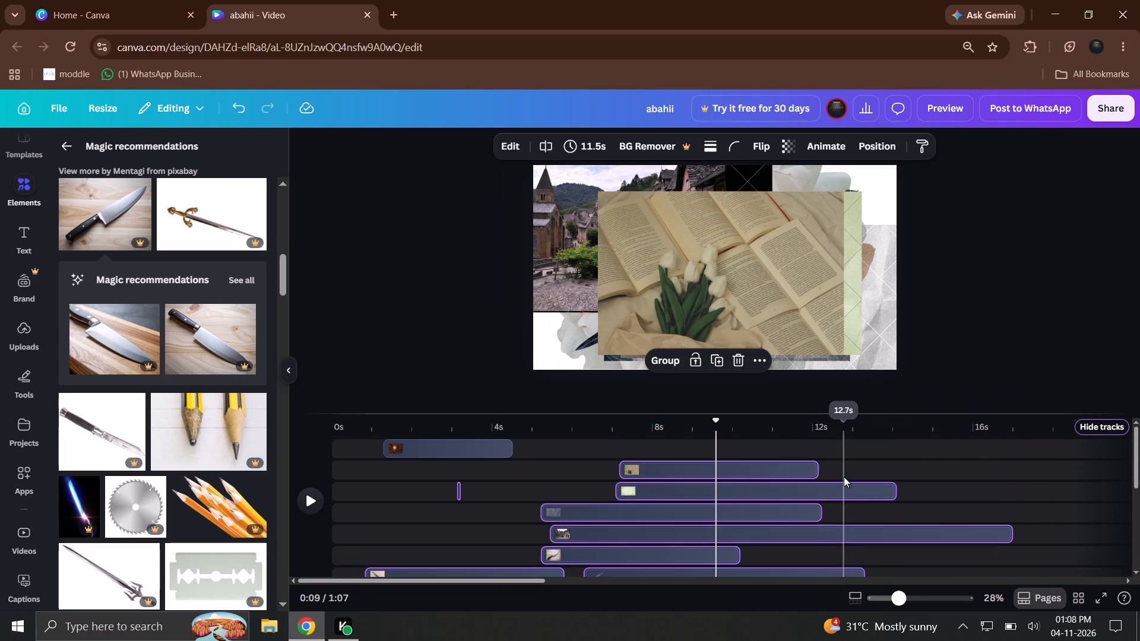
pyautogui.moveTo(892, 484); pyautogui.dragTo(813, 488)
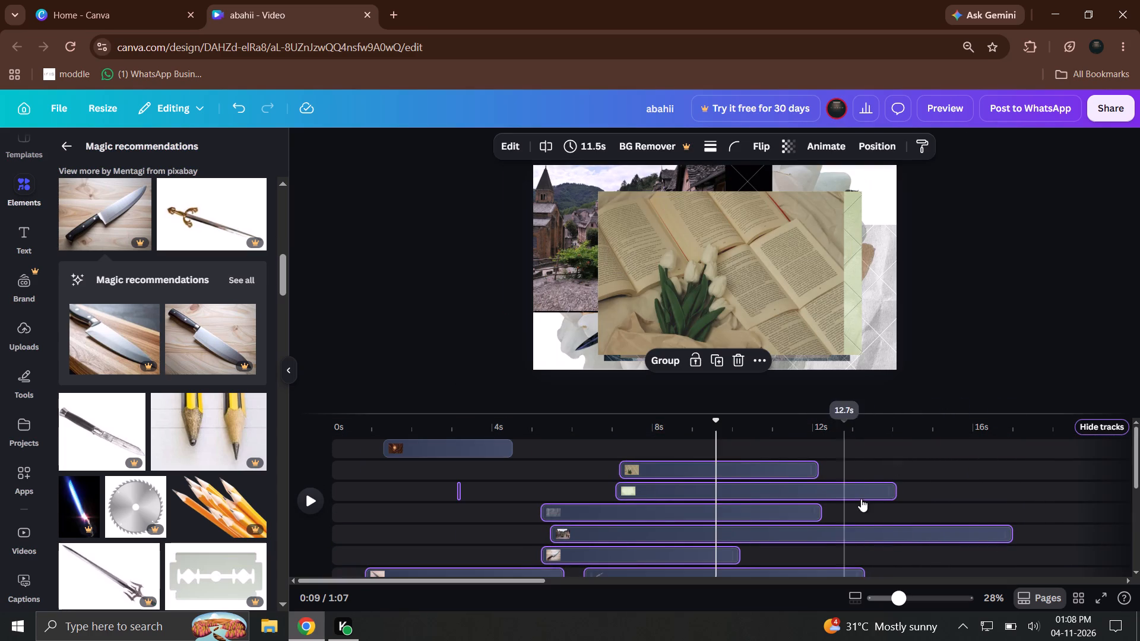
pyautogui.moveTo(888, 491); pyautogui.dragTo(803, 479)
pyautogui.moveTo(807, 469); pyautogui.dragTo(822, 469)
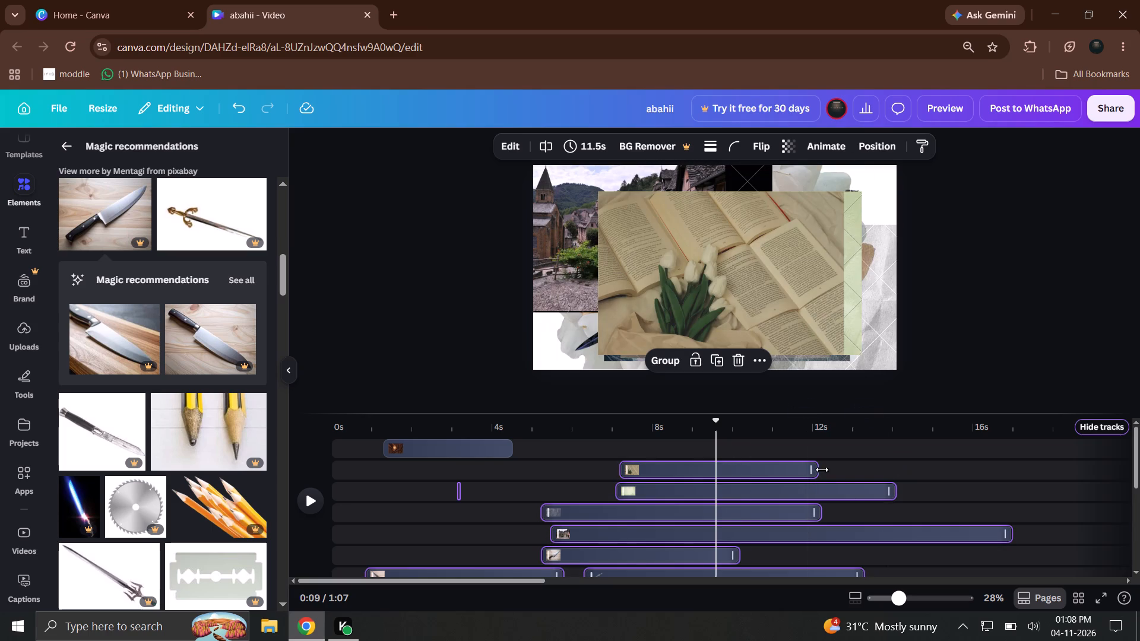
pyautogui.moveTo(822, 469); pyautogui.dragTo(867, 479)
# Play back the video from the beginning, pausing and resuming, to review the lengthened overlays.
pyautogui.moveTo(668, 434); pyautogui.dragTo(663, 433)
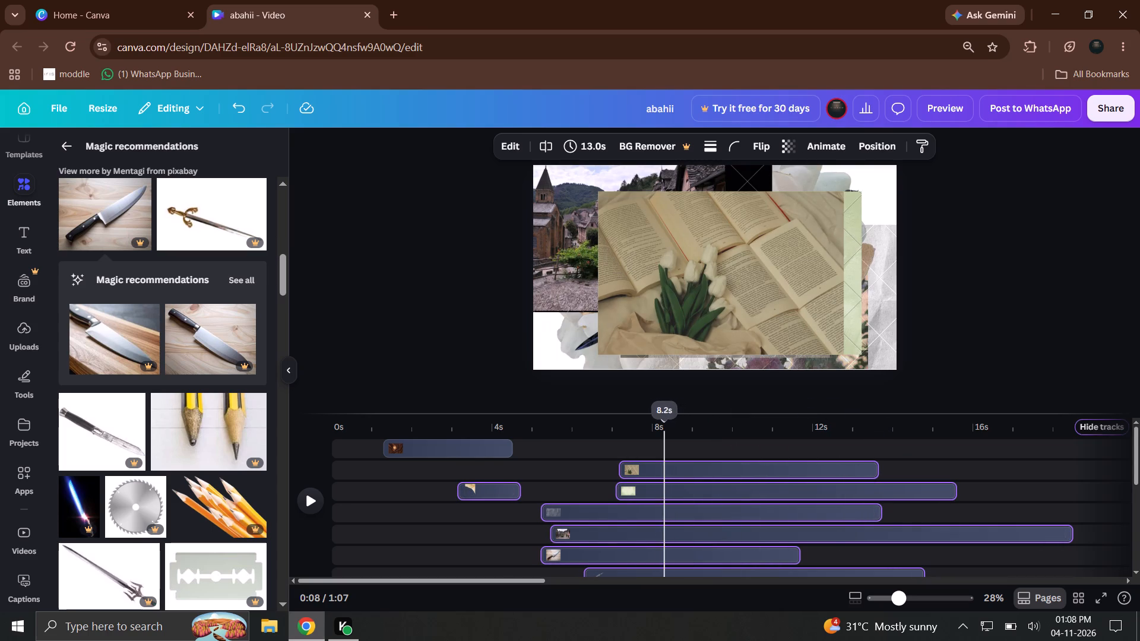
pyautogui.moveTo(663, 433); pyautogui.dragTo(302, 461)
pyautogui.click(300, 486)
pyautogui.click(299, 496)
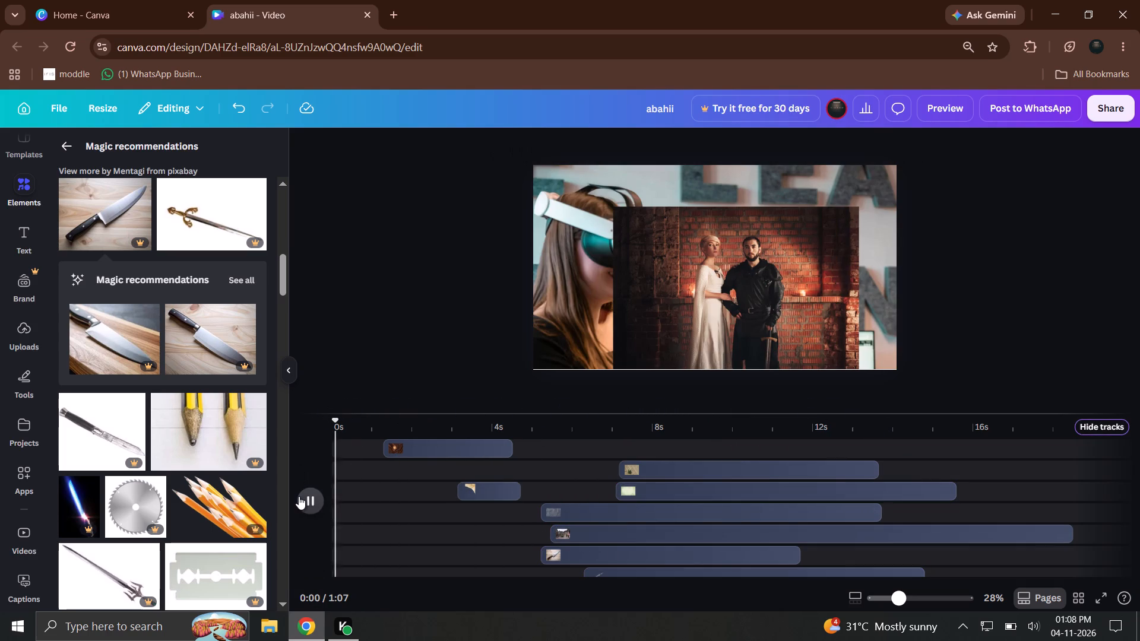
pyautogui.click(305, 488)
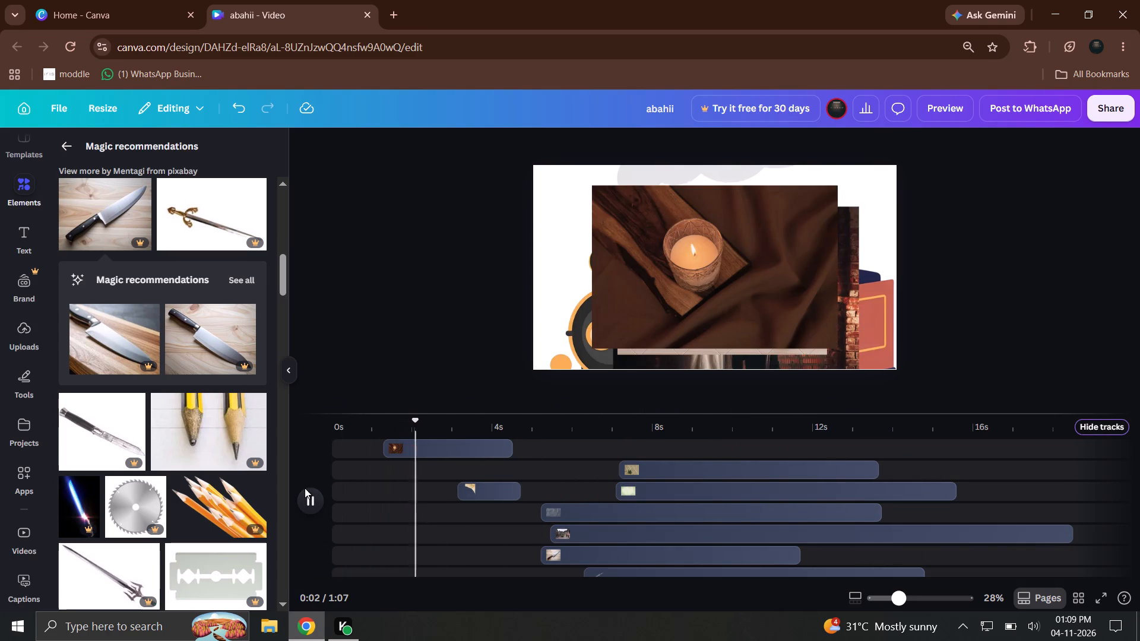
pyautogui.click(307, 485)
pyautogui.doubleClick(315, 493)
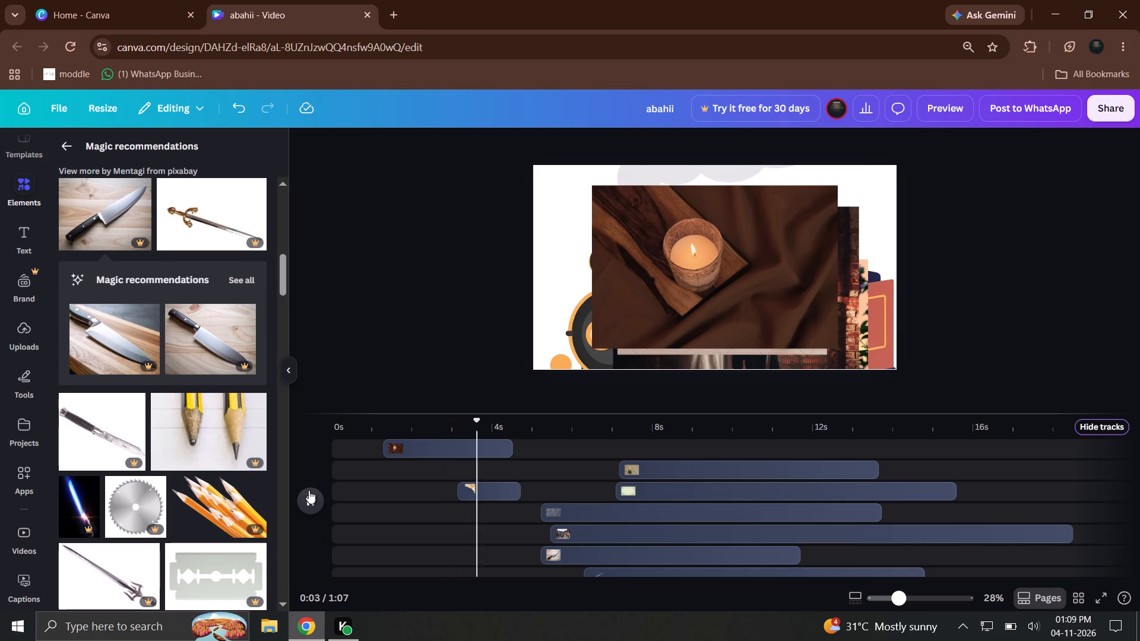
pyautogui.click(309, 490)
pyautogui.moveTo(306, 498); pyautogui.dragTo(316, 505)
pyautogui.click(316, 505)
pyautogui.click(316, 505)
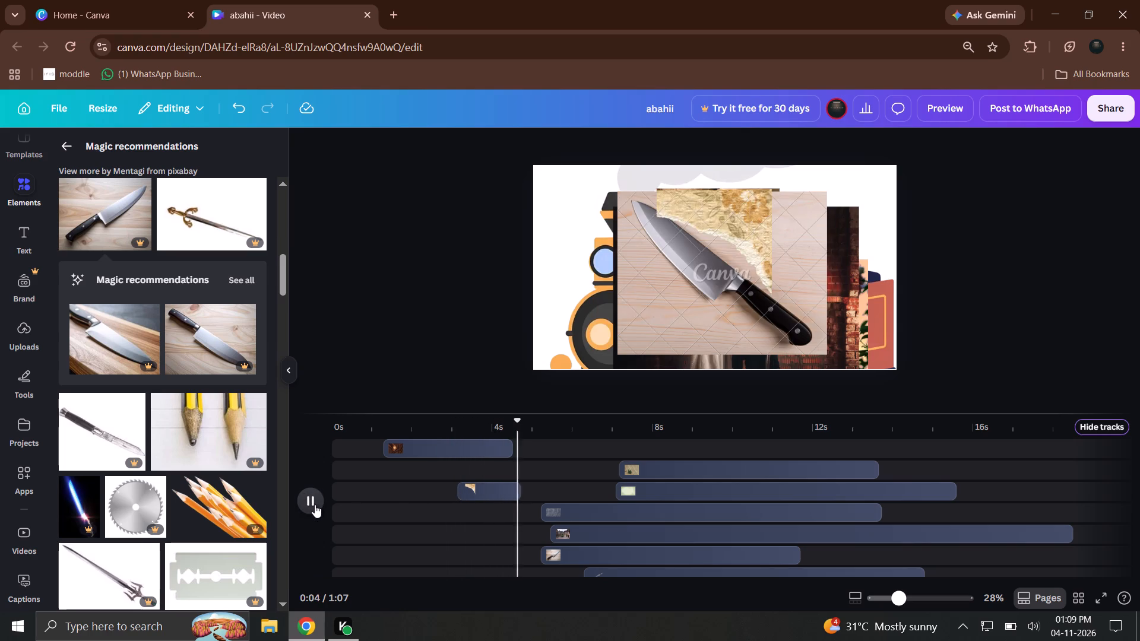
pyautogui.doubleClick(307, 502)
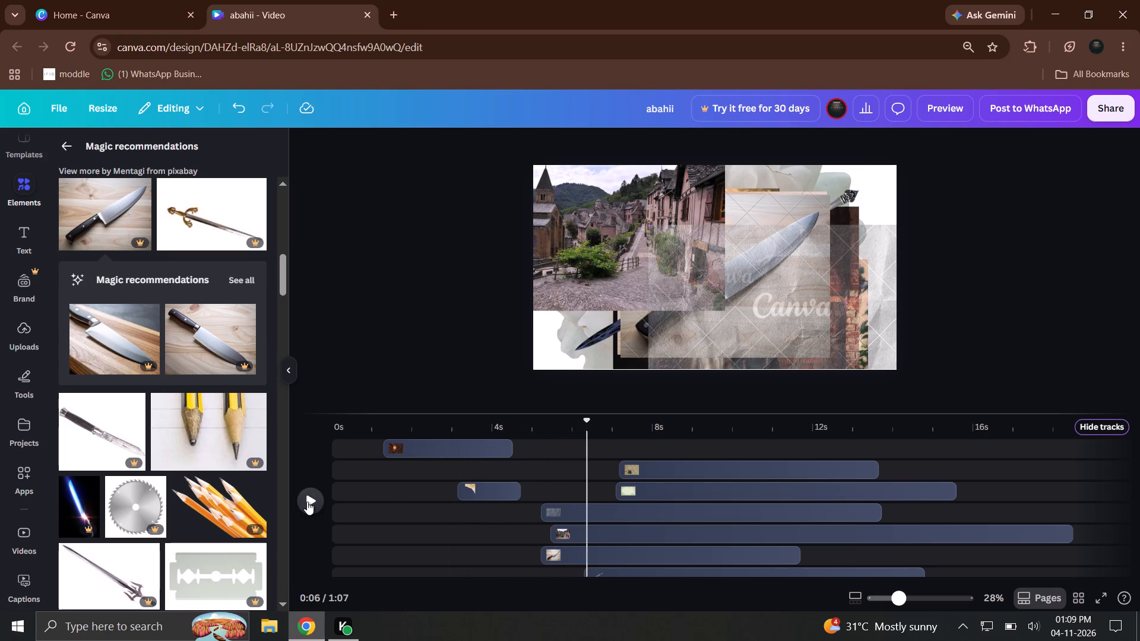
pyautogui.moveTo(307, 502); pyautogui.dragTo(314, 468)
pyautogui.click(314, 465)
pyautogui.click(322, 495)
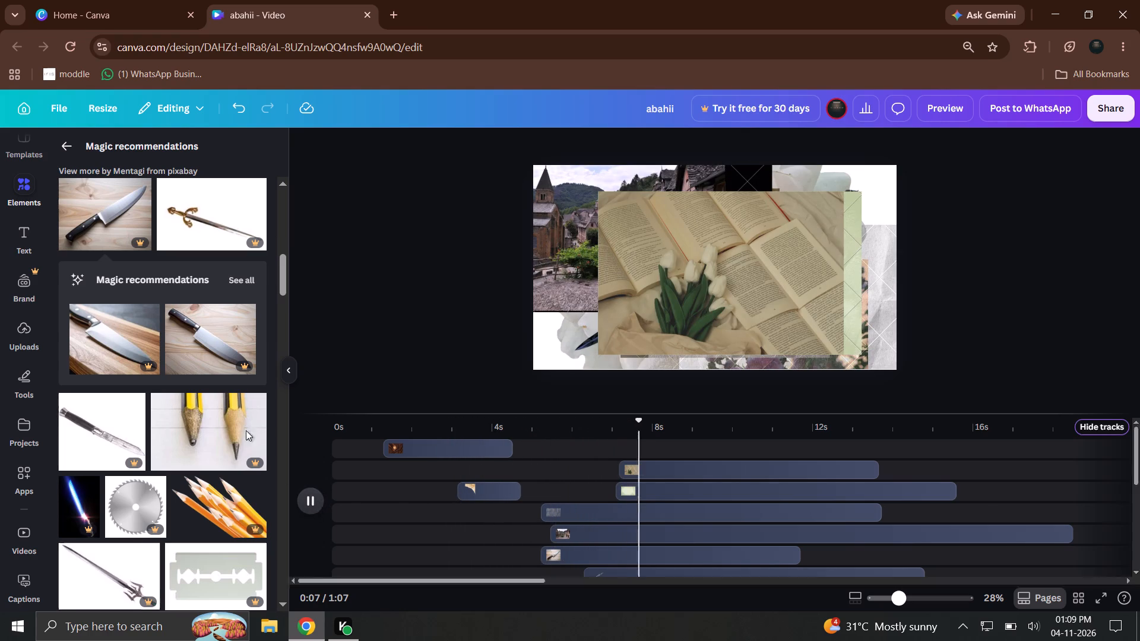
# Add the folding-knife photo with the blue background as a 5.0-second overlay on the top track, starting at about 6.5 seconds.
pyautogui.scroll(-7, 229, 446)
pyautogui.moveTo(192, 426); pyautogui.dragTo(176, 431)
pyautogui.moveTo(172, 429); pyautogui.dragTo(1088, 484)
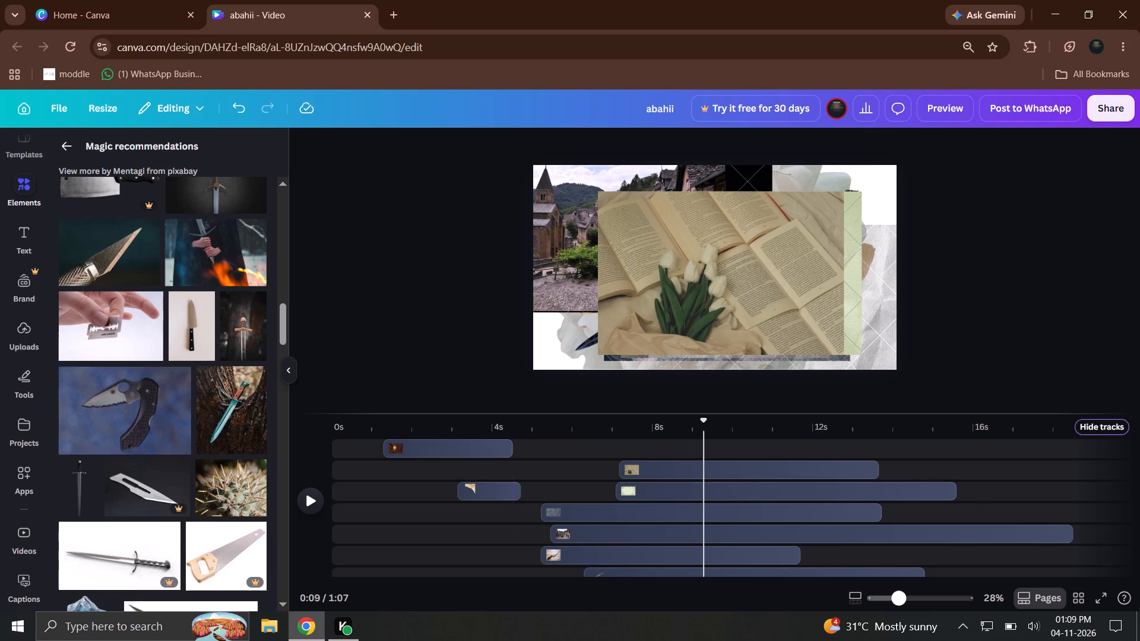
pyautogui.moveTo(1088, 484); pyautogui.dragTo(705, 458)
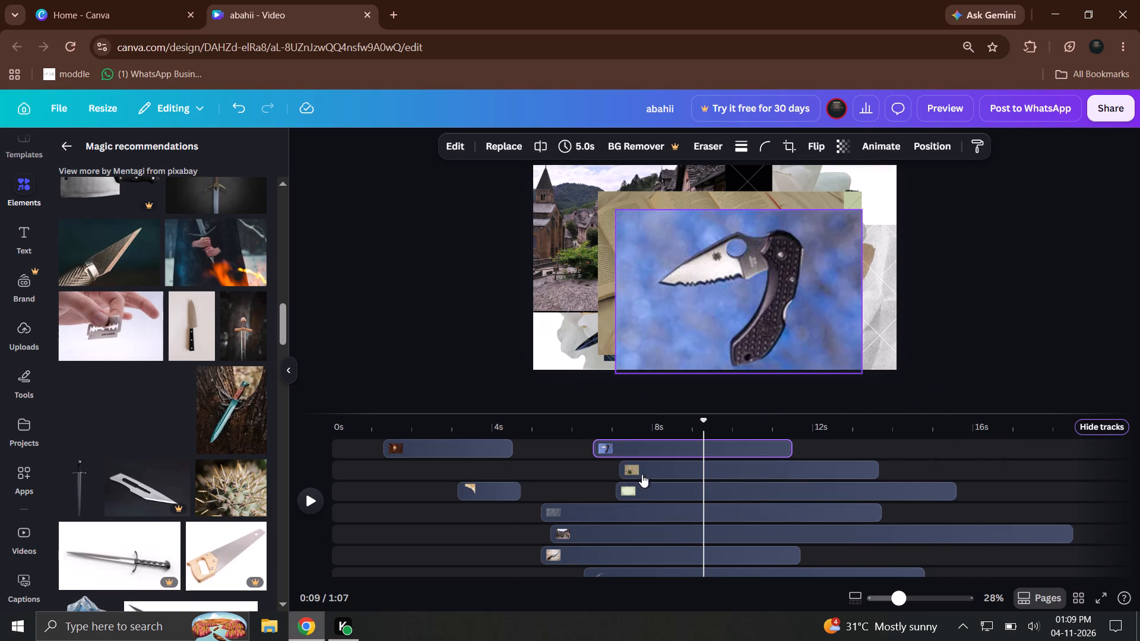
# Arrange the overlays on the canvas: folding knife in the upper-right, open book in the lower-left and pale green watermarked image in the lower-right.
pyautogui.click(717, 352)
pyautogui.moveTo(717, 352); pyautogui.dragTo(792, 301)
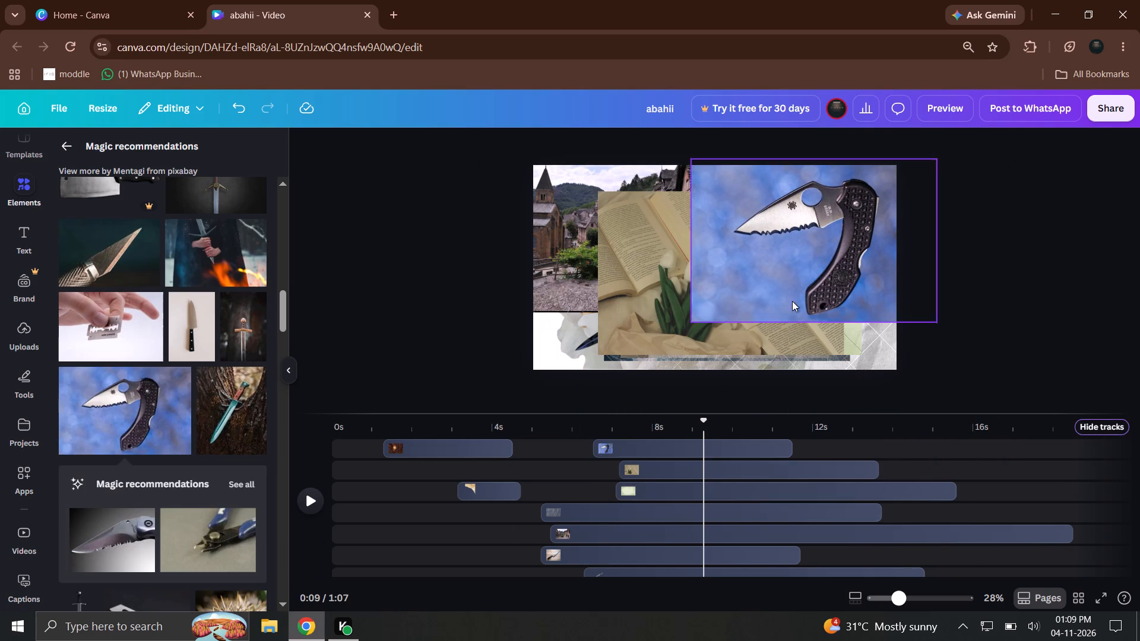
pyautogui.moveTo(632, 278); pyautogui.dragTo(562, 348)
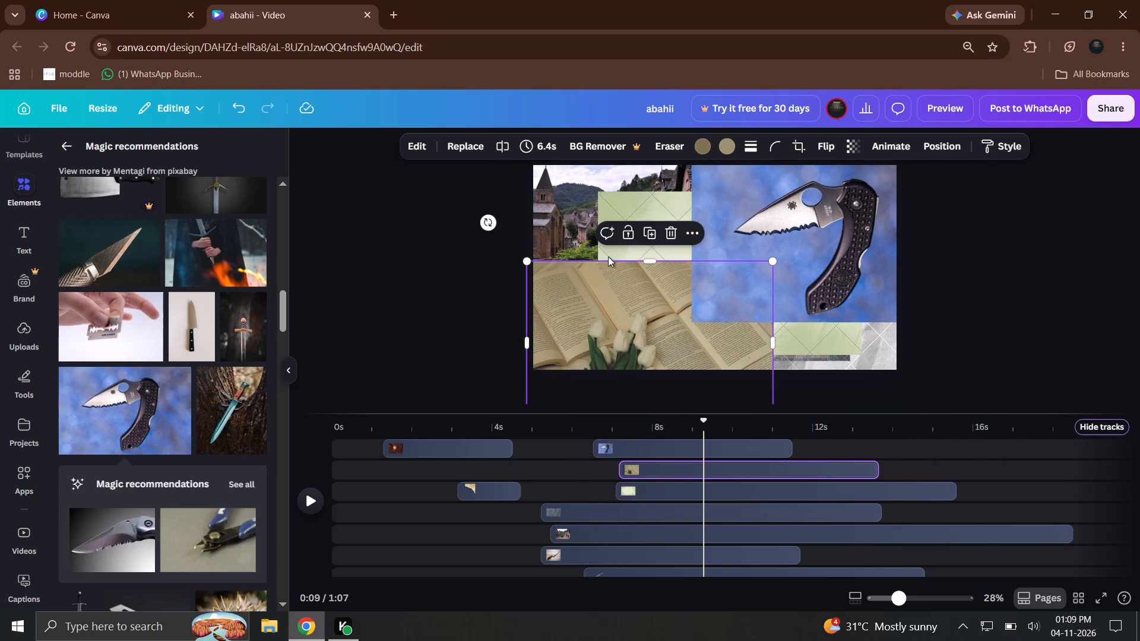
pyautogui.moveTo(615, 247); pyautogui.dragTo(809, 302)
pyautogui.moveTo(645, 303); pyautogui.dragTo(620, 313)
pyautogui.moveTo(772, 225); pyautogui.dragTo(806, 224)
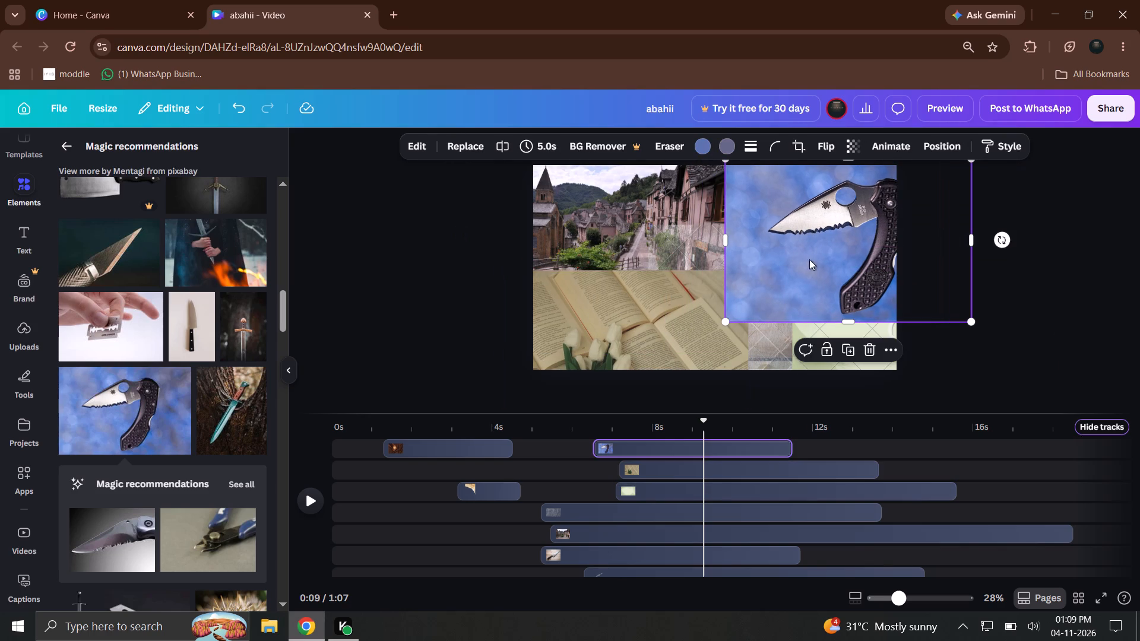
# Move the grey watermarked overlay to the canvas's upper-left corner and enlarge it to fill the whole canvas.
pyautogui.click(763, 358)
pyautogui.moveTo(839, 353); pyautogui.dragTo(805, 362)
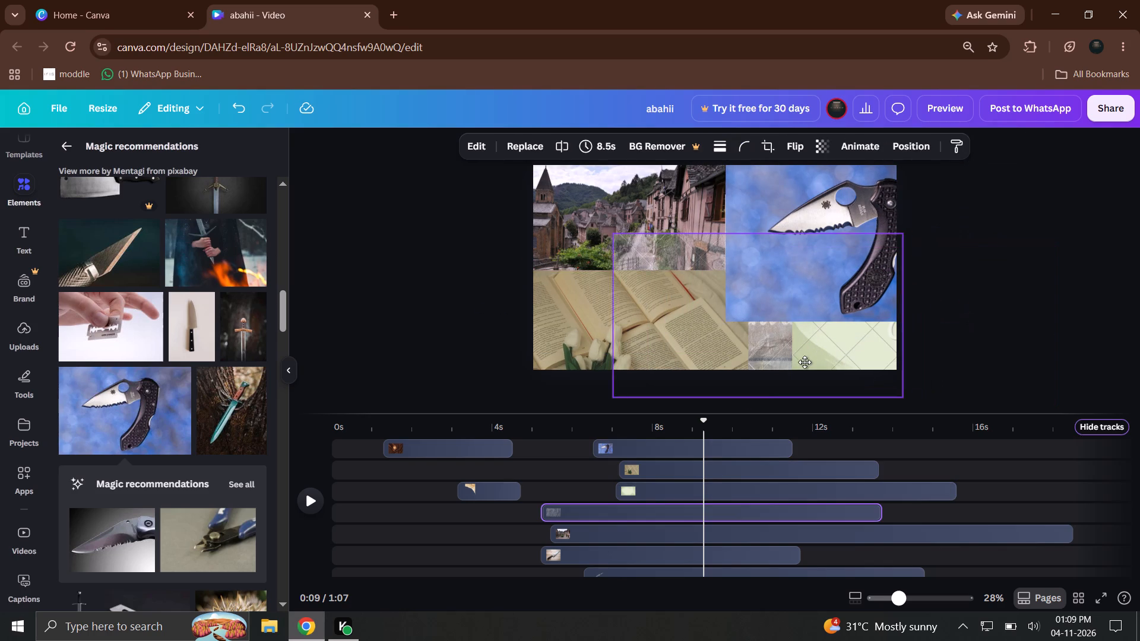
pyautogui.moveTo(805, 362); pyautogui.dragTo(727, 296)
pyautogui.moveTo(828, 332); pyautogui.dragTo(909, 370)
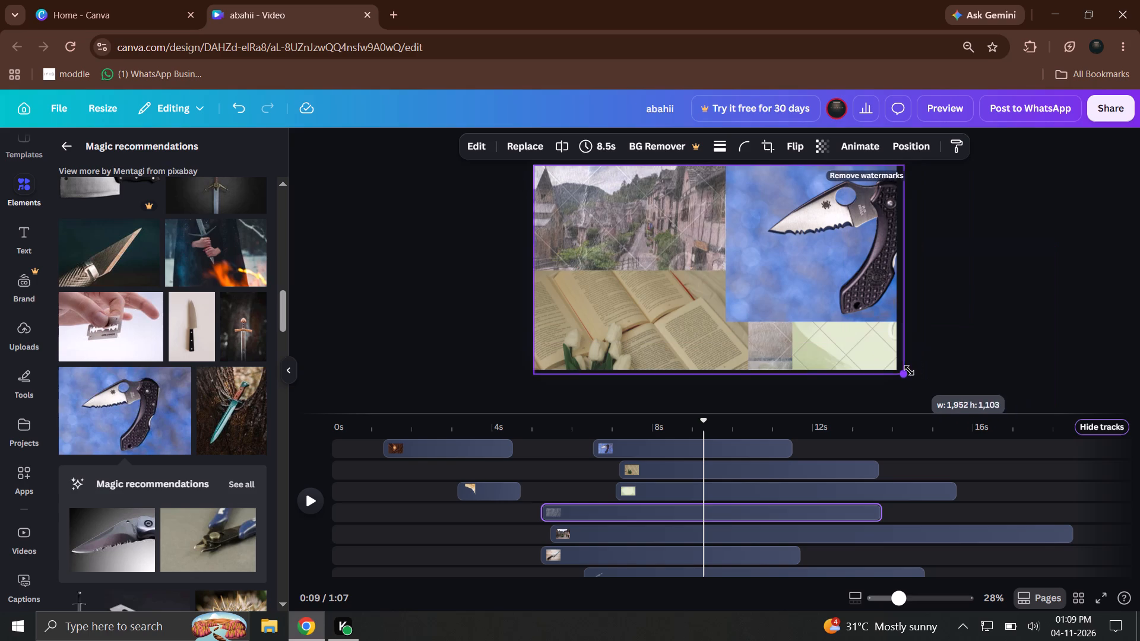
pyautogui.moveTo(909, 370); pyautogui.dragTo(909, 361)
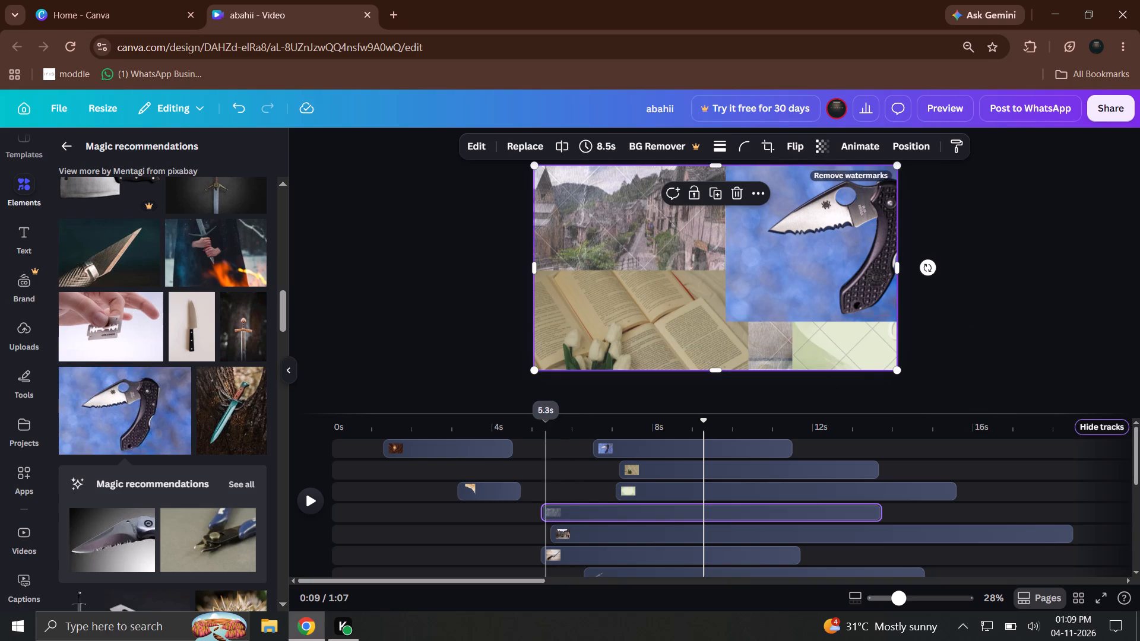
# Play back the video from near the beginning to review the rearranged overlays.
pyautogui.moveTo(546, 435); pyautogui.dragTo(349, 449)
pyautogui.click(325, 486)
pyautogui.click(321, 493)
pyautogui.click(321, 493)
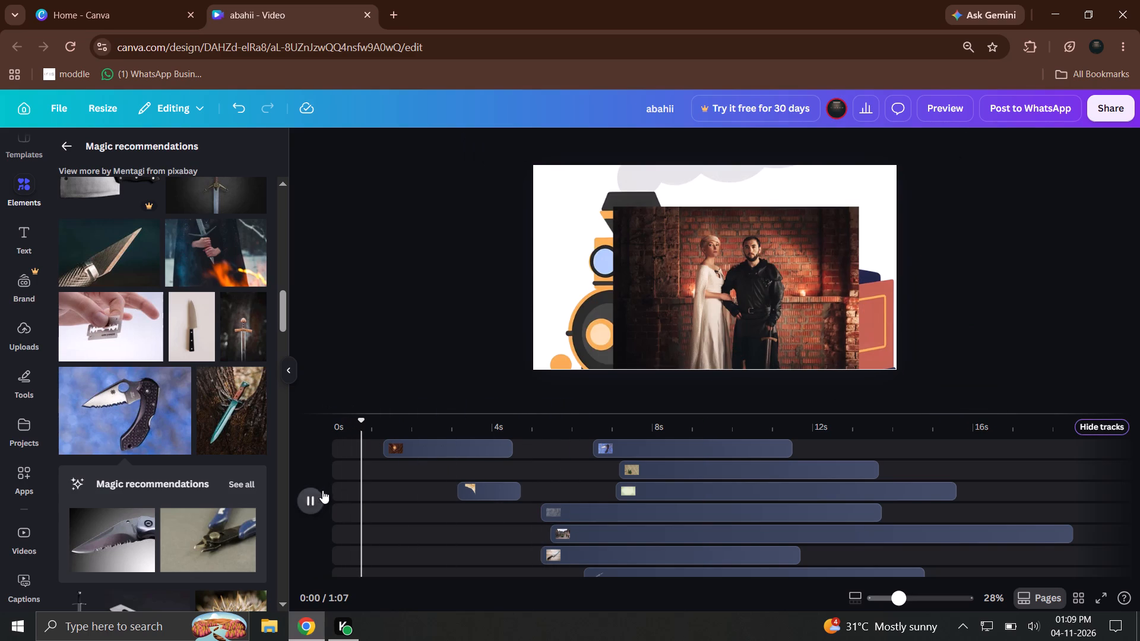
pyautogui.click(321, 500)
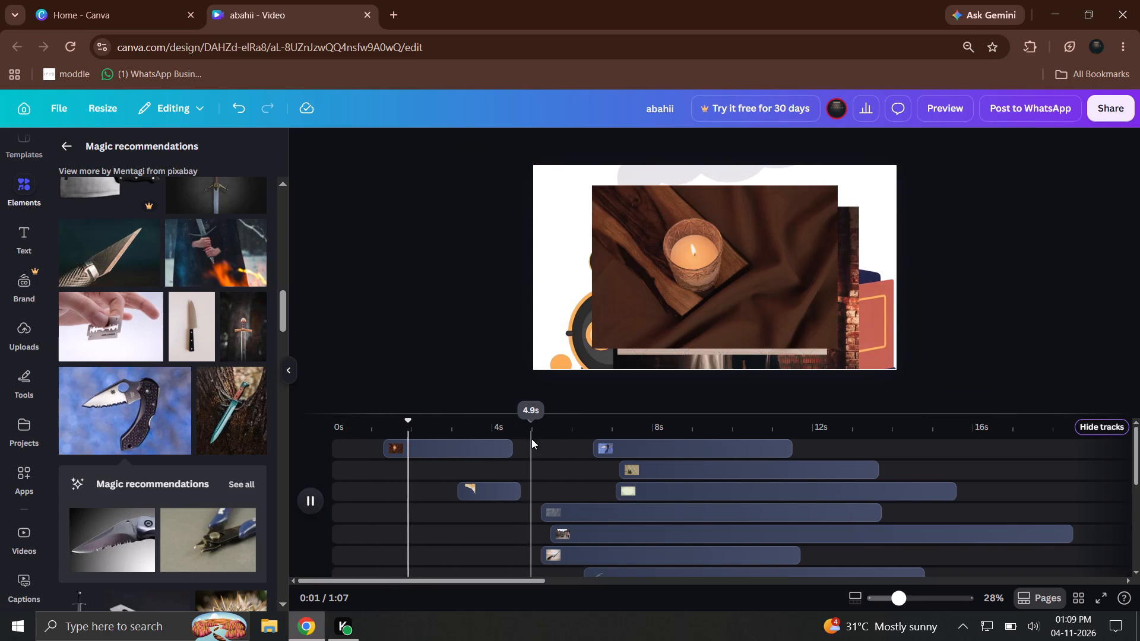
# Extend the starts of the pale green, open-book and folding-knife overlays back to about 5.5 seconds, giving durations of 10.1, 8.0 and 6.0 seconds.
pyautogui.moveTo(531, 439); pyautogui.dragTo(596, 437)
pyautogui.moveTo(526, 435); pyautogui.dragTo(506, 431)
pyautogui.moveTo(514, 430); pyautogui.dragTo(577, 429)
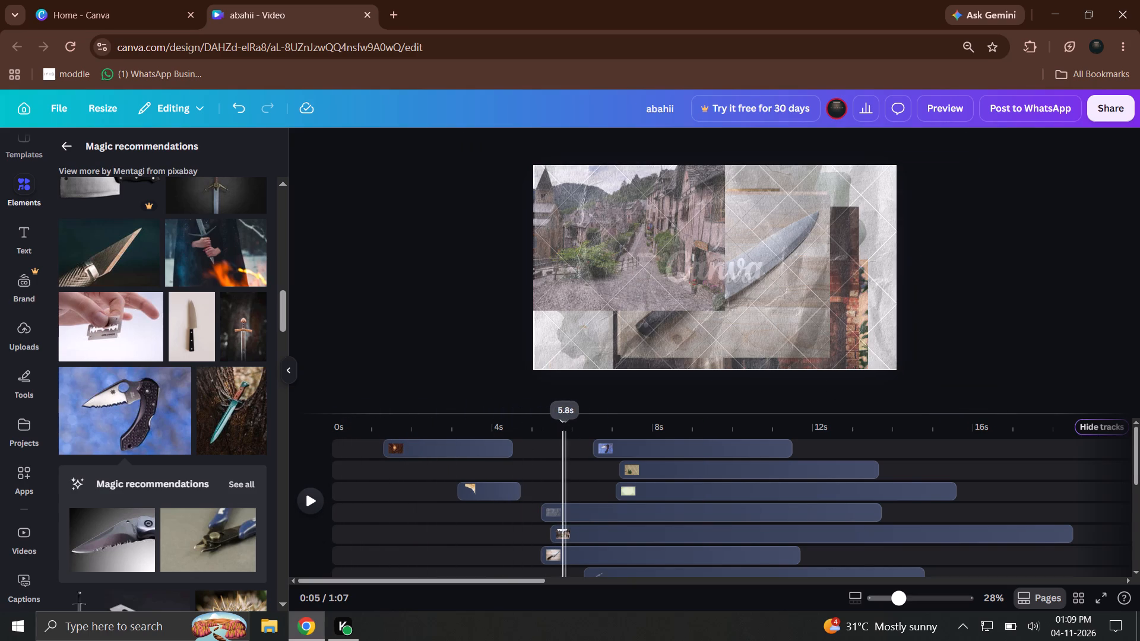
pyautogui.moveTo(577, 429); pyautogui.dragTo(580, 429)
pyautogui.moveTo(622, 483); pyautogui.dragTo(555, 483)
pyautogui.moveTo(620, 472); pyautogui.dragTo(588, 484)
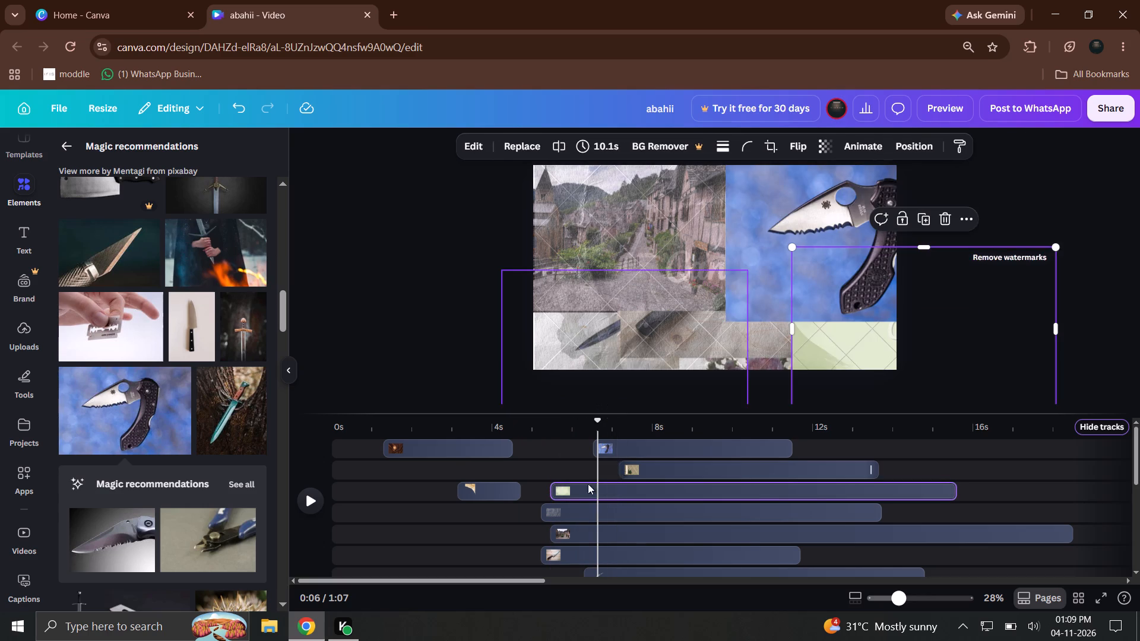
pyautogui.moveTo(588, 484); pyautogui.dragTo(558, 467)
pyautogui.moveTo(596, 444); pyautogui.dragTo(596, 447)
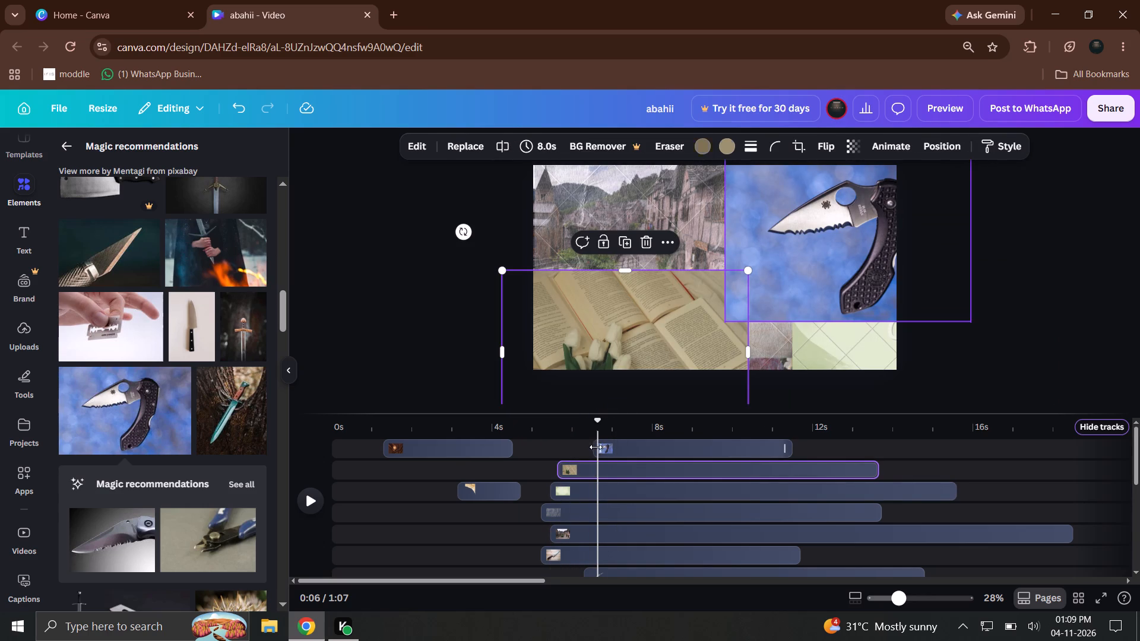
pyautogui.moveTo(596, 447); pyautogui.dragTo(550, 468)
# Shorten the six overlays starting around 5.5 seconds together by about 1.8 seconds, giving the grey watermarked overlay a 6.7-second duration.
pyautogui.moveTo(511, 436); pyautogui.dragTo(486, 437)
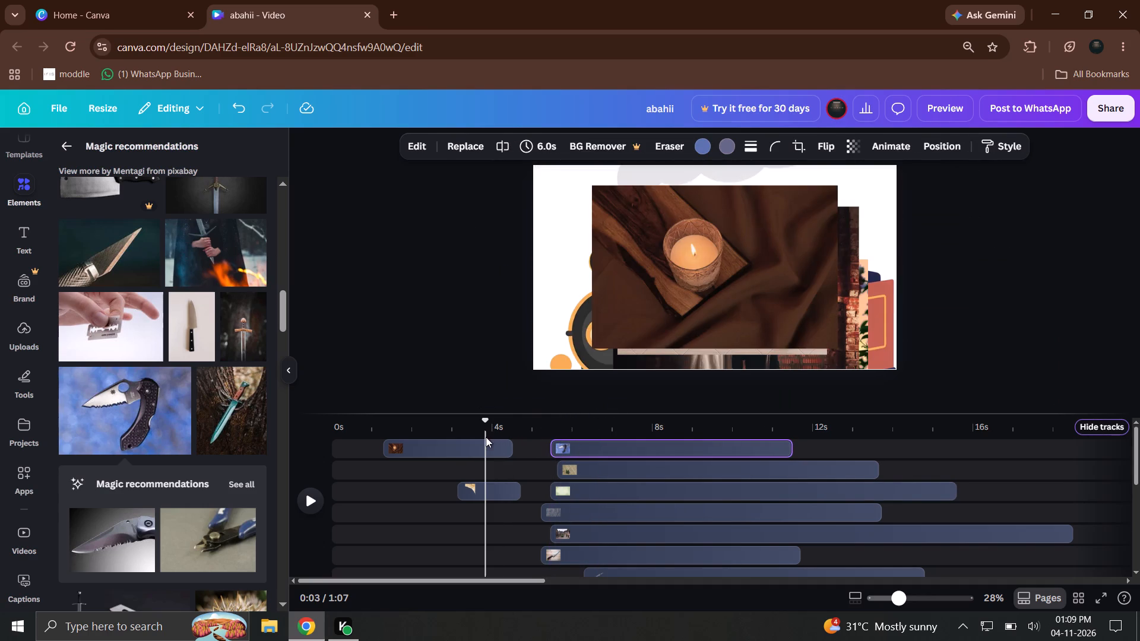
pyautogui.moveTo(523, 559); pyautogui.dragTo(623, 437)
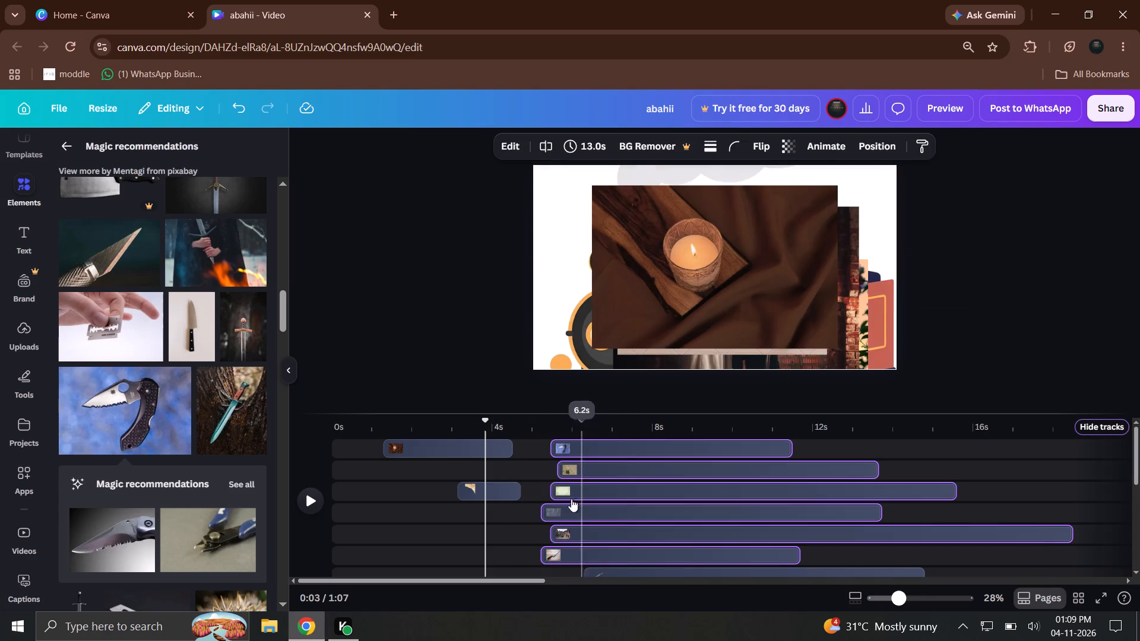
pyautogui.moveTo(954, 497); pyautogui.dragTo(765, 497)
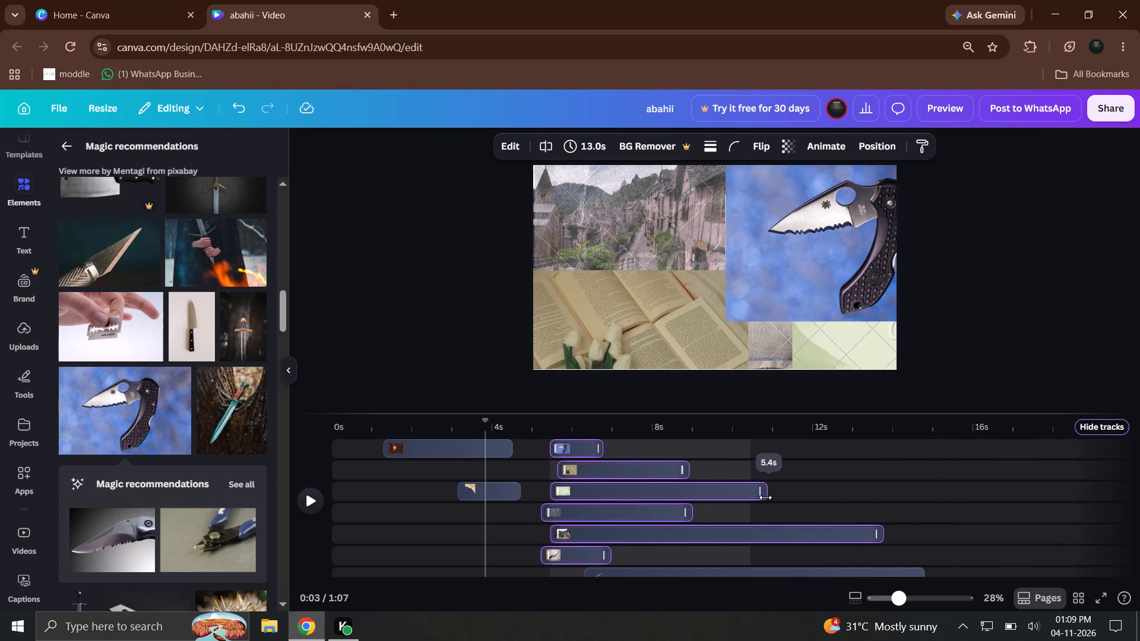
pyautogui.moveTo(765, 497); pyautogui.dragTo(832, 497)
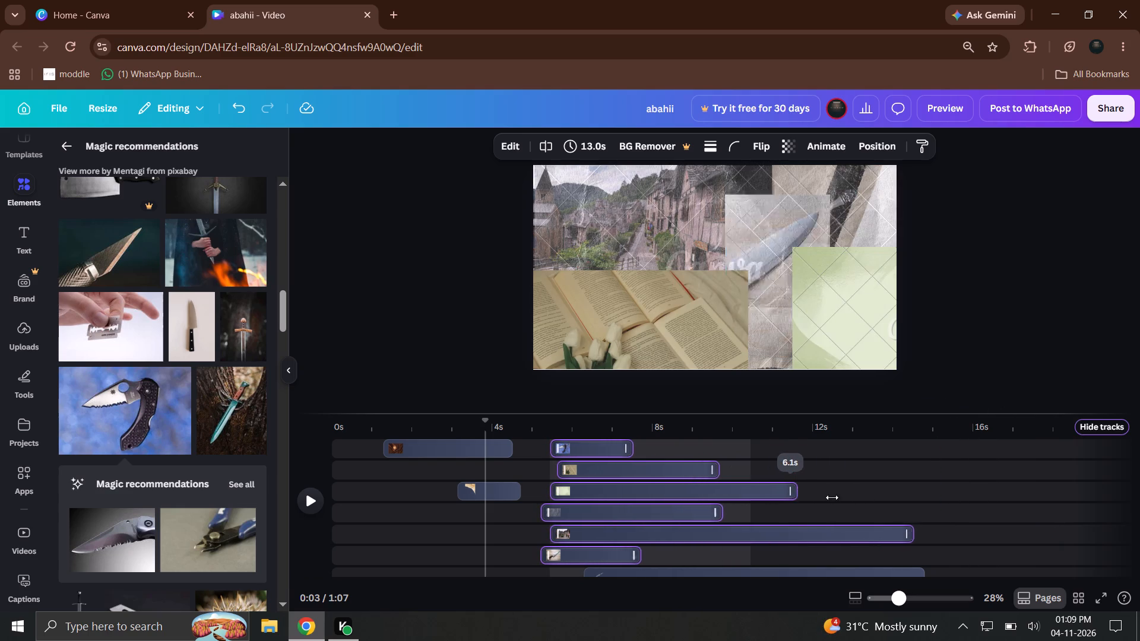
pyautogui.moveTo(832, 497); pyautogui.dragTo(883, 488)
pyautogui.click(1033, 527)
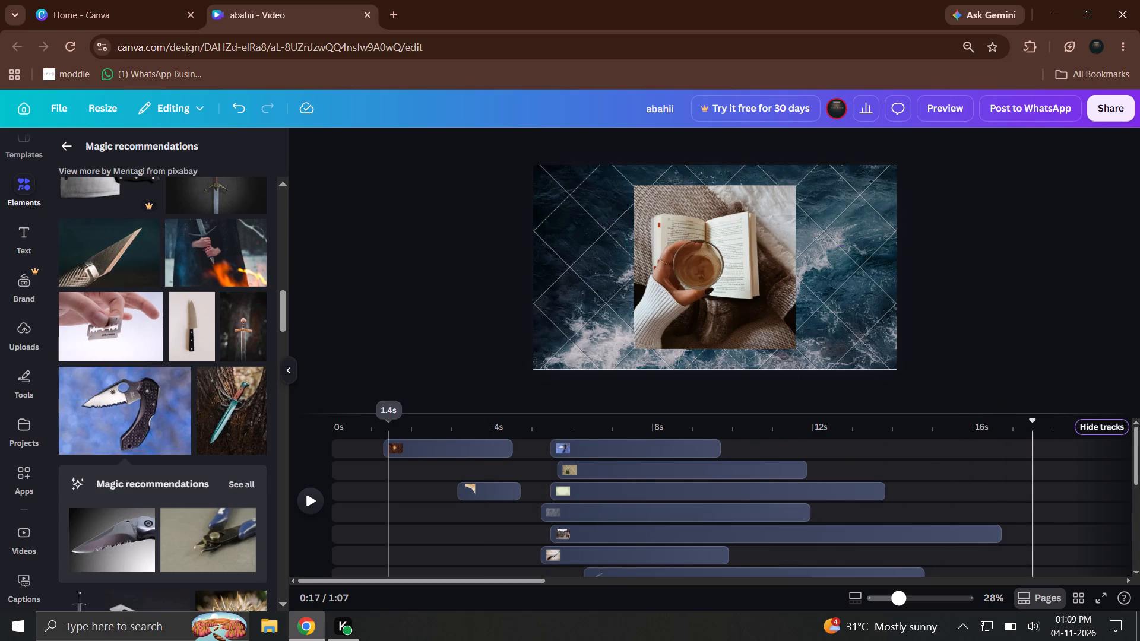
# Play back the opening seconds and inspect the grey watermarked and surrounding overlays around 5 to 6 seconds.
pyautogui.moveTo(376, 434); pyautogui.dragTo(349, 439)
pyautogui.click(326, 479)
pyautogui.click(321, 503)
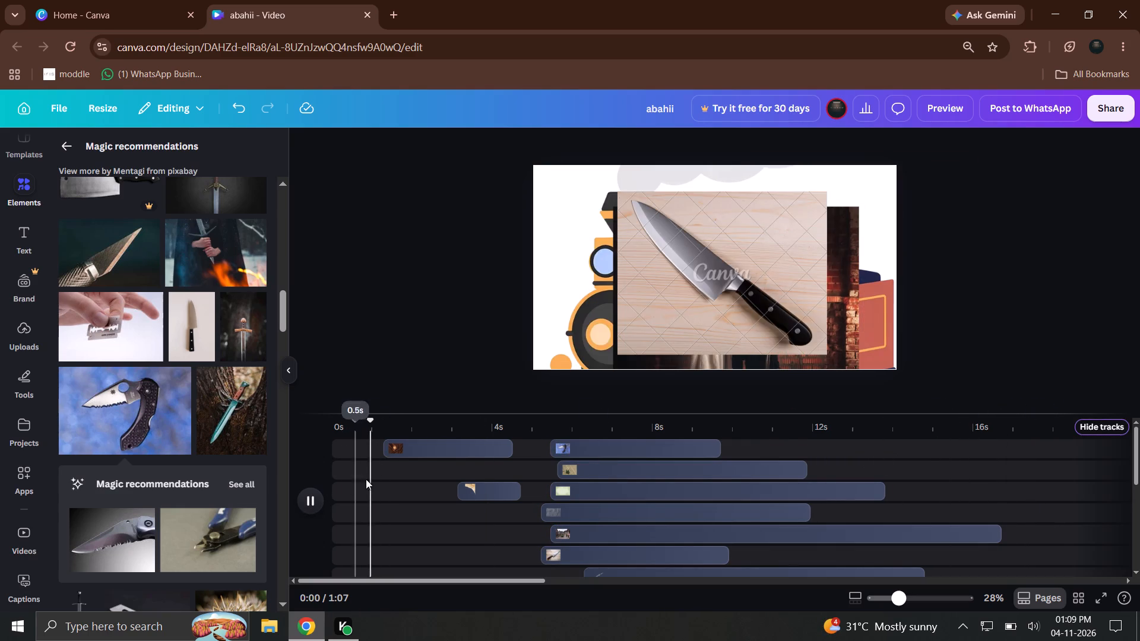
pyautogui.click(493, 434)
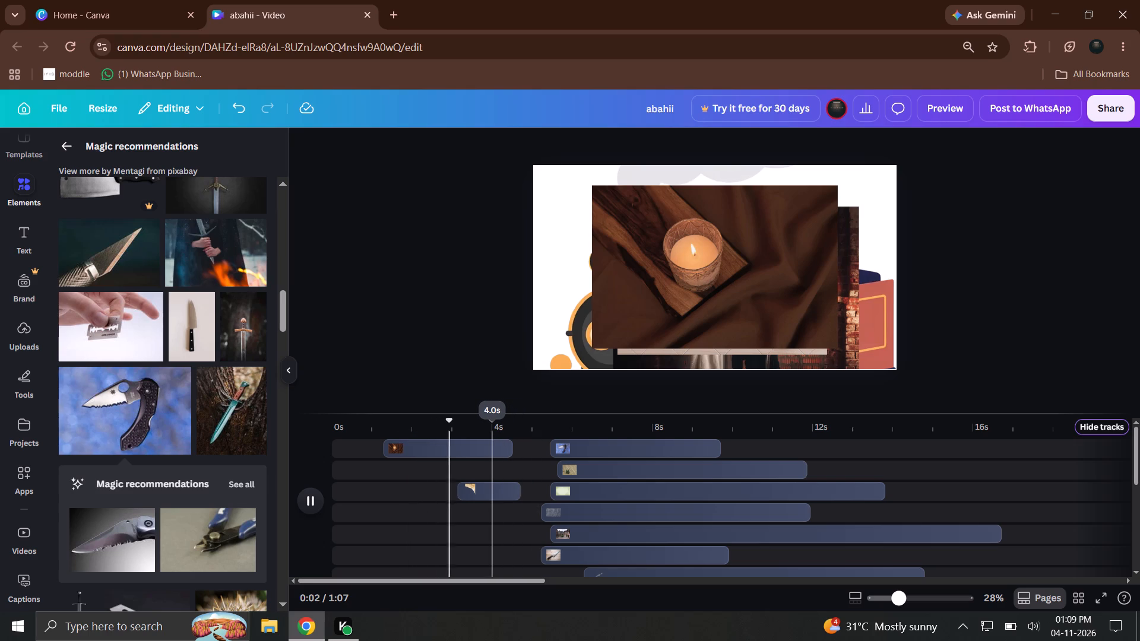
pyautogui.click(493, 434)
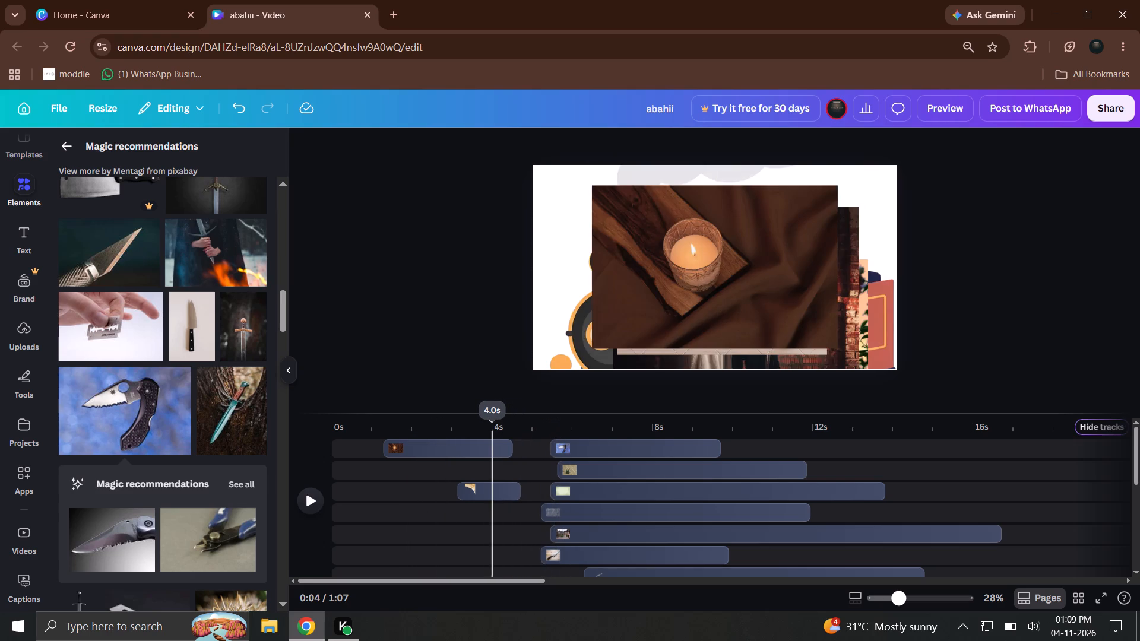
pyautogui.click(493, 434)
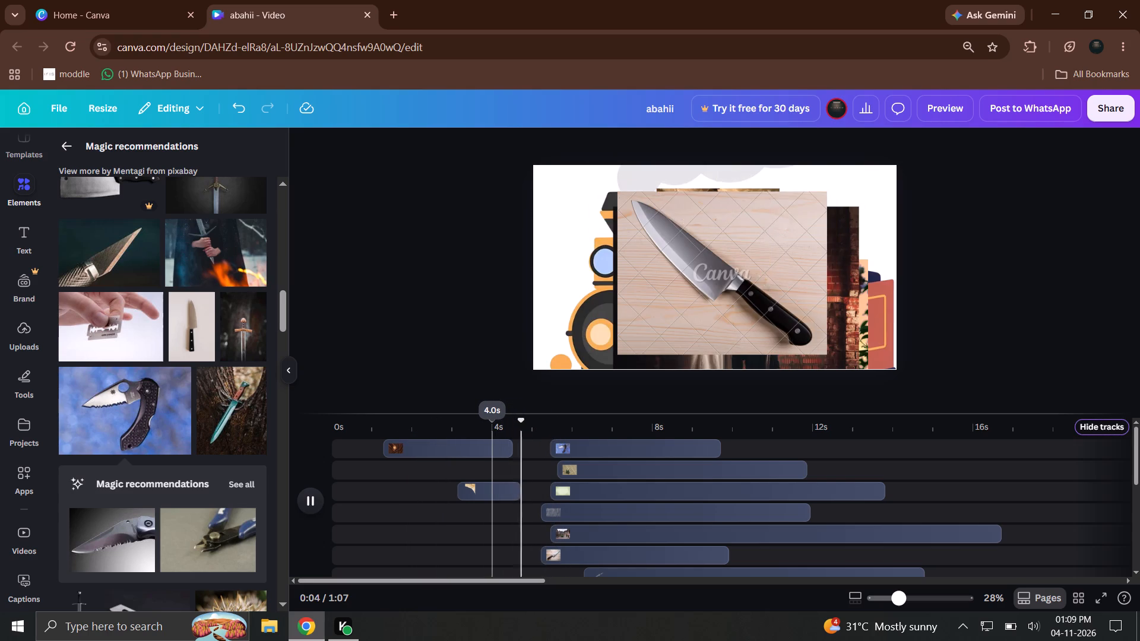
pyautogui.click(493, 434)
pyautogui.moveTo(493, 434); pyautogui.dragTo(556, 437)
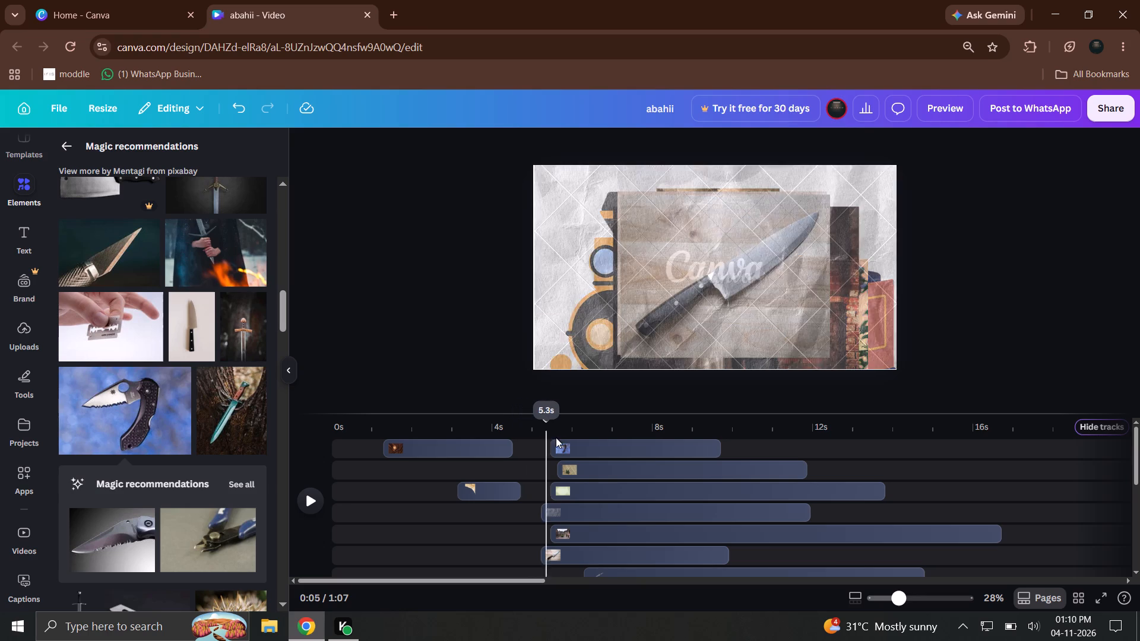
pyautogui.moveTo(556, 437); pyautogui.dragTo(550, 449)
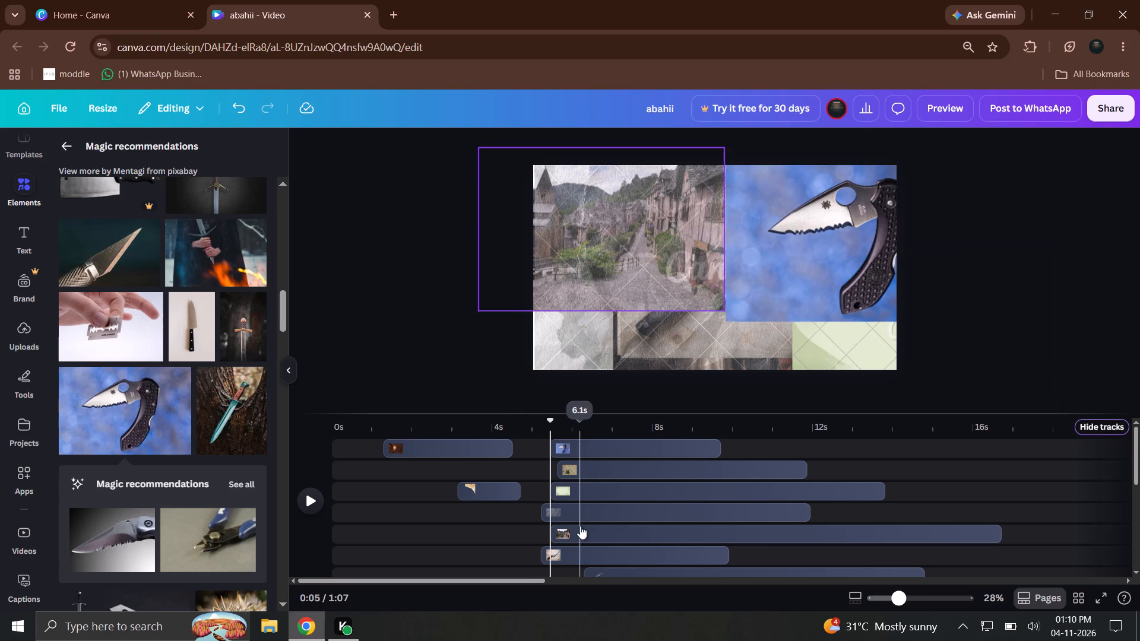
pyautogui.click(575, 513)
pyautogui.click(603, 241)
pyautogui.click(586, 212)
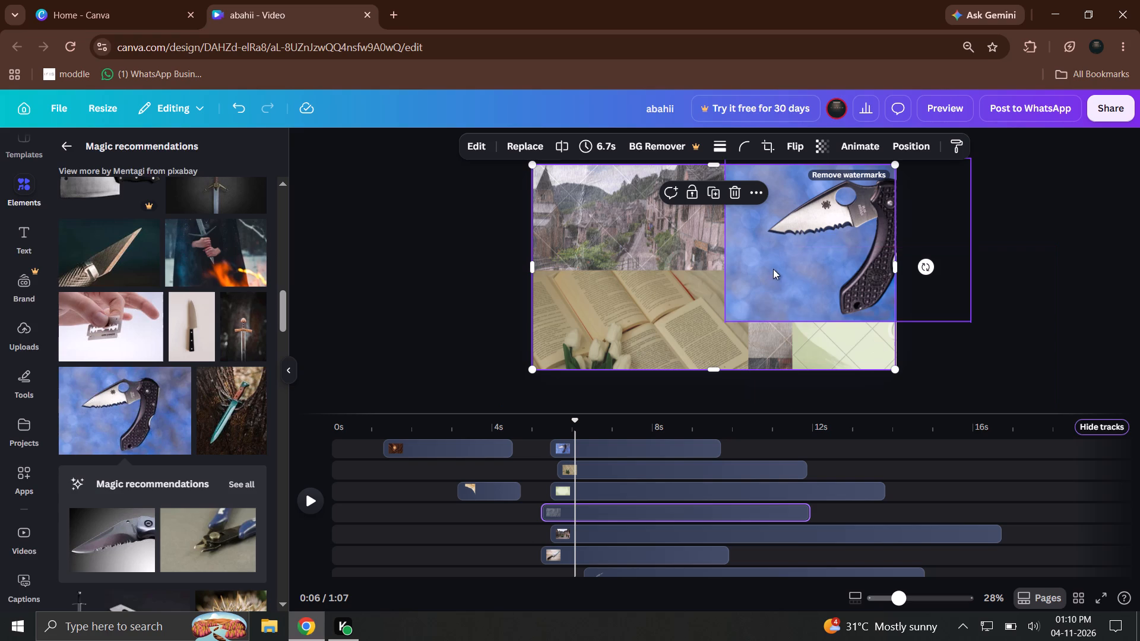
pyautogui.click(846, 340)
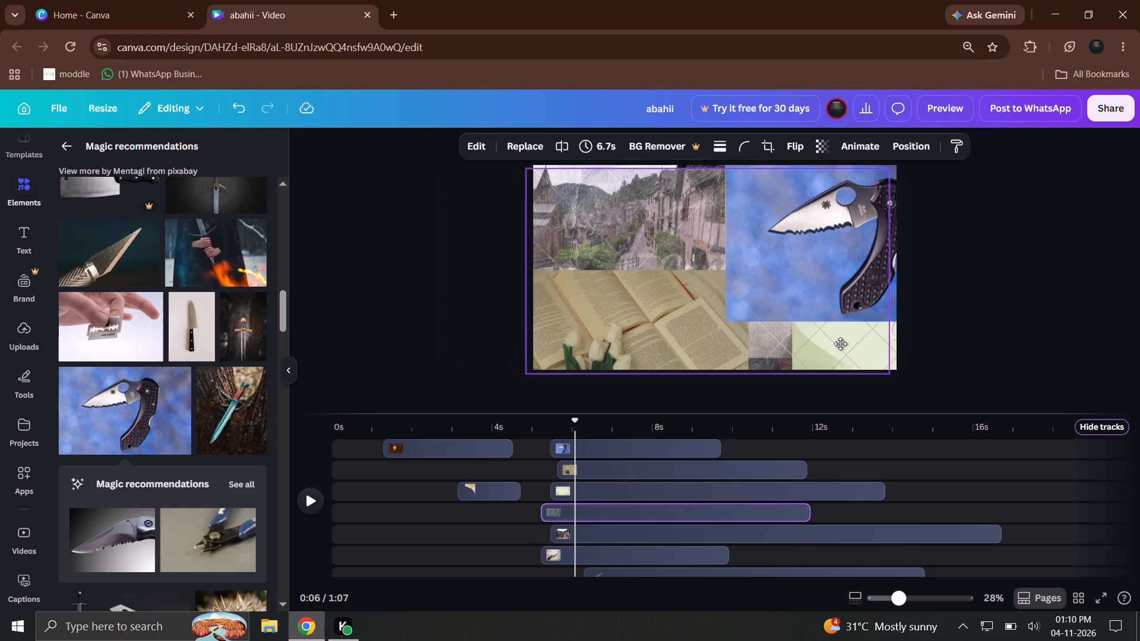
# Replay from the start and scrub to about 12 seconds to review when the shortened overlays appear and end.
pyautogui.click(337, 426)
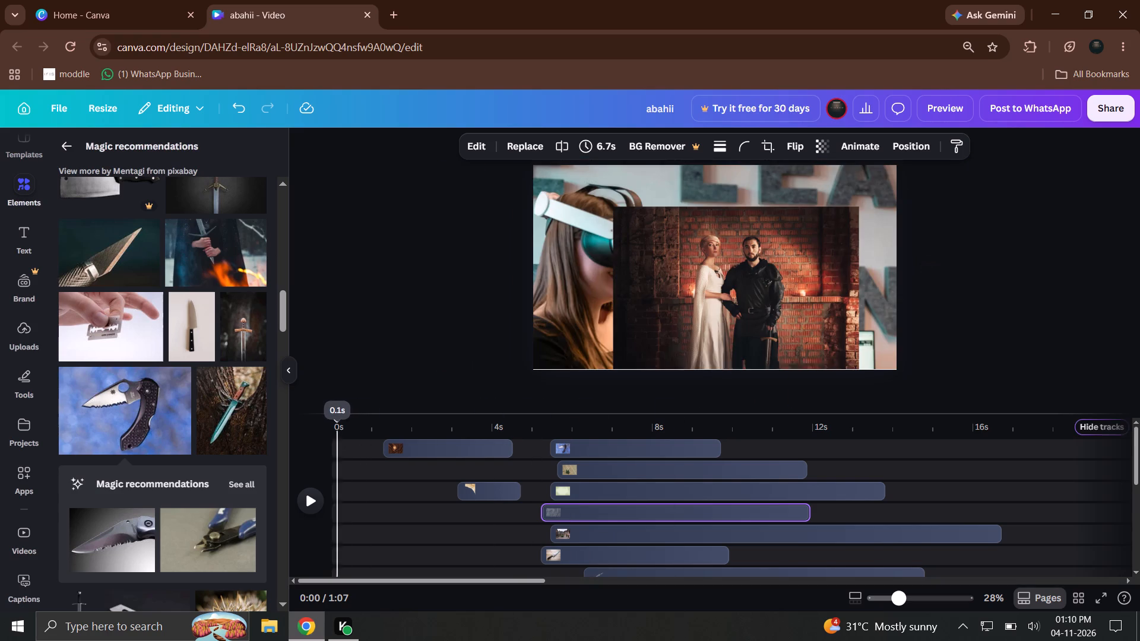
pyautogui.click(321, 499)
pyautogui.moveTo(458, 426); pyautogui.dragTo(591, 414)
pyautogui.moveTo(577, 430); pyautogui.dragTo(575, 429)
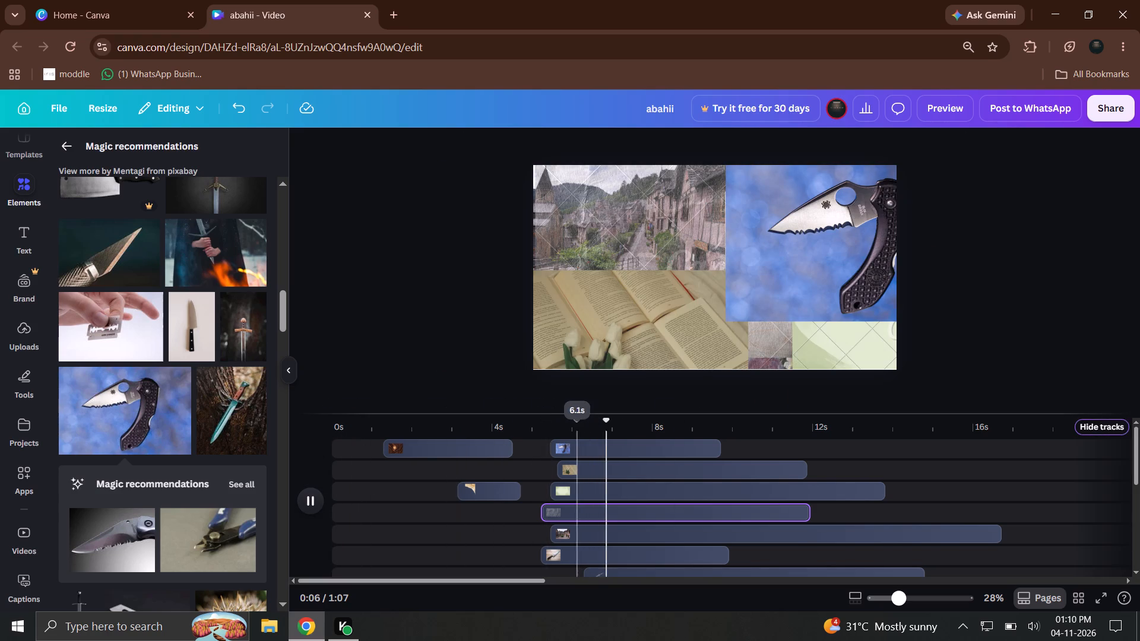
pyautogui.moveTo(575, 429); pyautogui.dragTo(554, 431)
pyautogui.moveTo(563, 433); pyautogui.dragTo(565, 434)
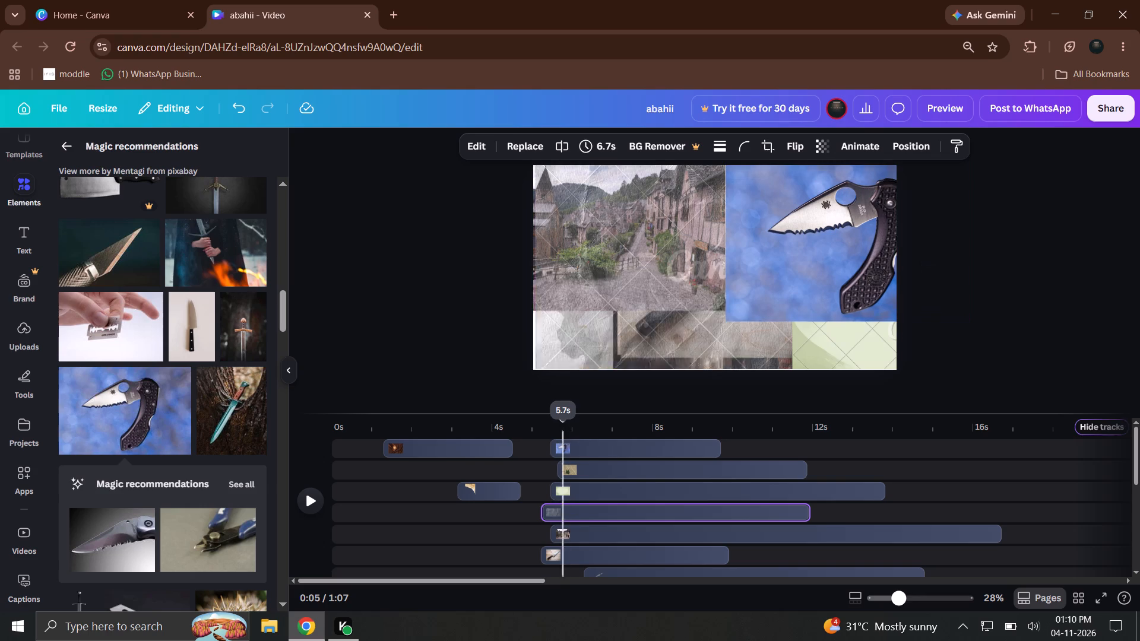
pyautogui.moveTo(565, 434); pyautogui.dragTo(571, 434)
pyautogui.moveTo(593, 433); pyautogui.dragTo(657, 427)
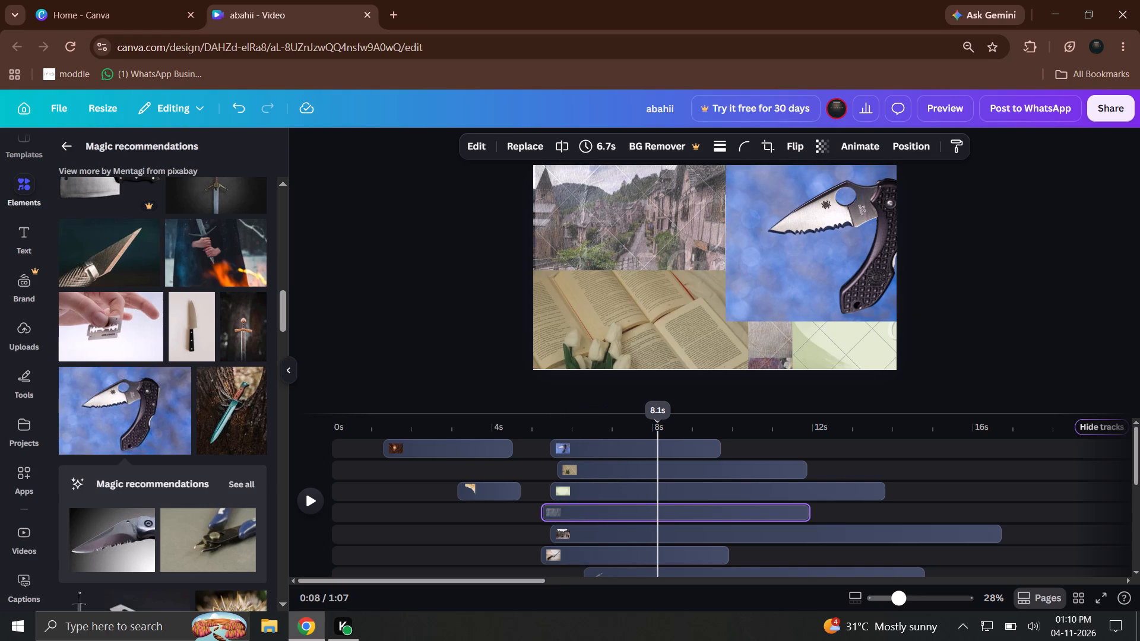
pyautogui.moveTo(657, 427); pyautogui.dragTo(778, 436)
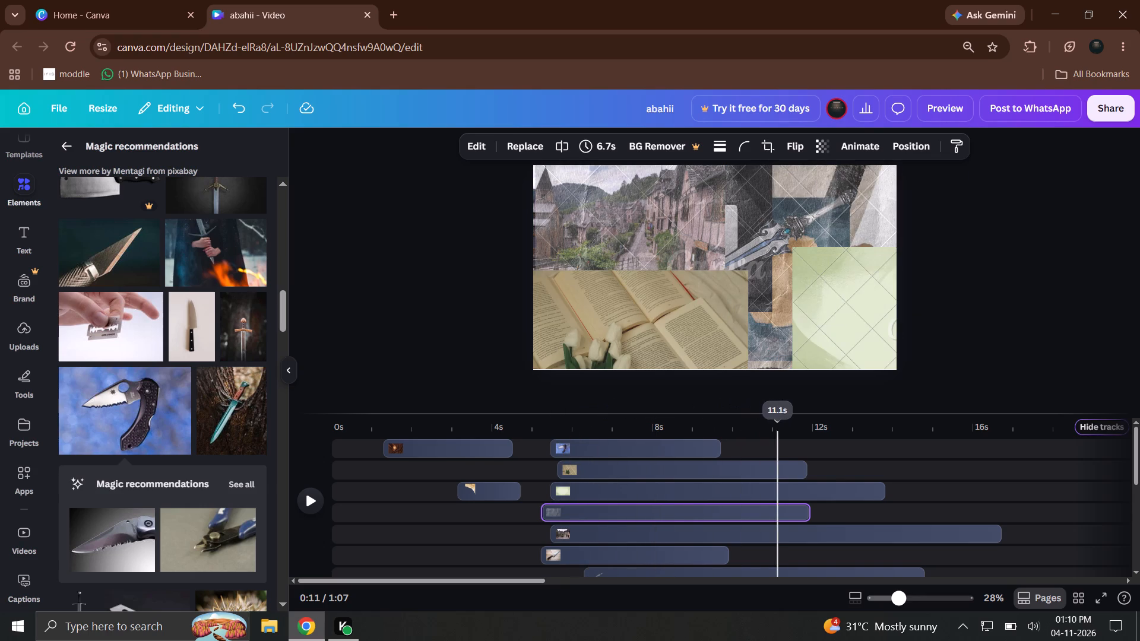
pyautogui.moveTo(778, 436); pyautogui.dragTo(814, 431)
# Shorten the pale green and village-street overlays together, pulling their ends back to about 9.0 and 11.9 seconds.
pyautogui.click(885, 494)
pyautogui.moveTo(940, 491); pyautogui.dragTo(913, 523)
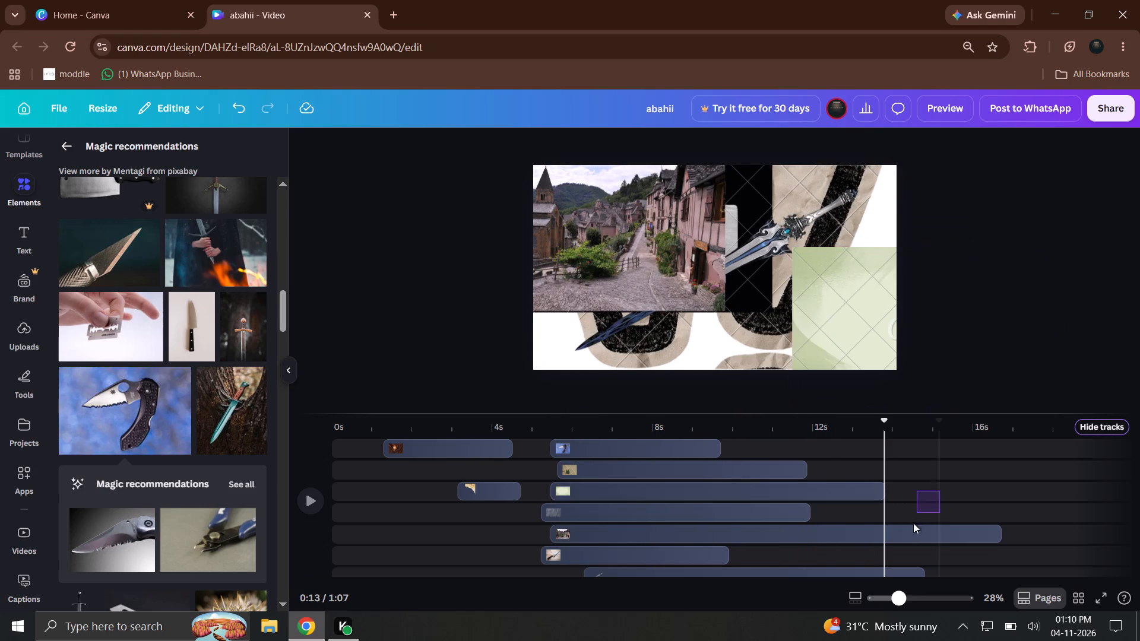
pyautogui.moveTo(913, 523); pyautogui.dragTo(819, 547)
pyautogui.moveTo(999, 537); pyautogui.dragTo(867, 539)
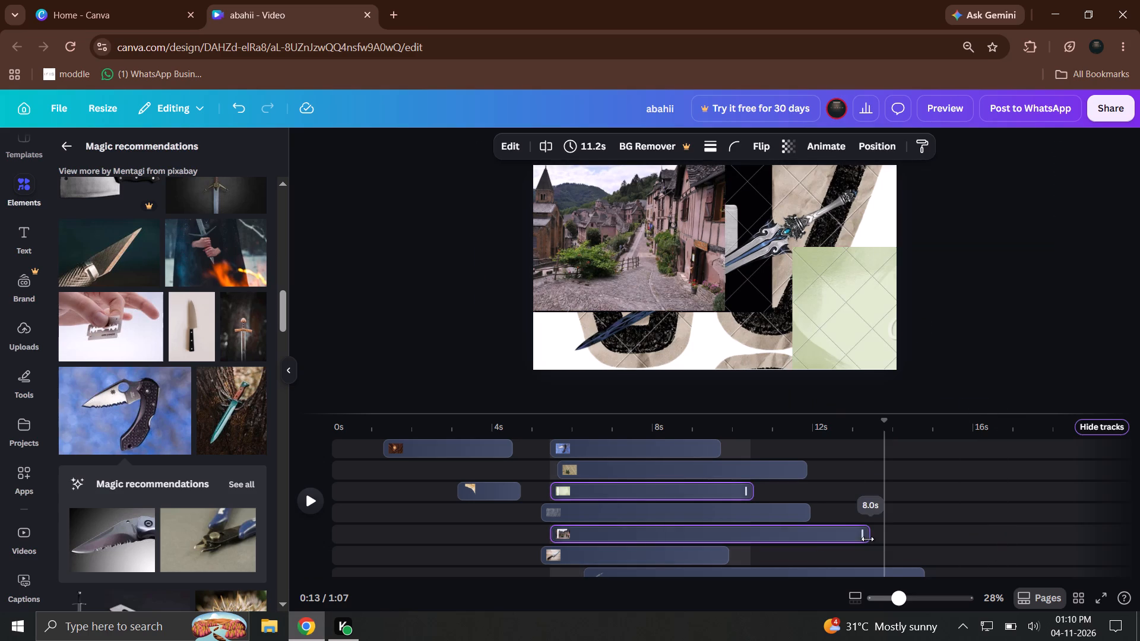
pyautogui.moveTo(867, 539); pyautogui.dragTo(813, 546)
# Add the photo of the teal dagger against tree bark to the top track, directly after the folding-knife overlay.
pyautogui.moveTo(354, 437); pyautogui.dragTo(347, 437)
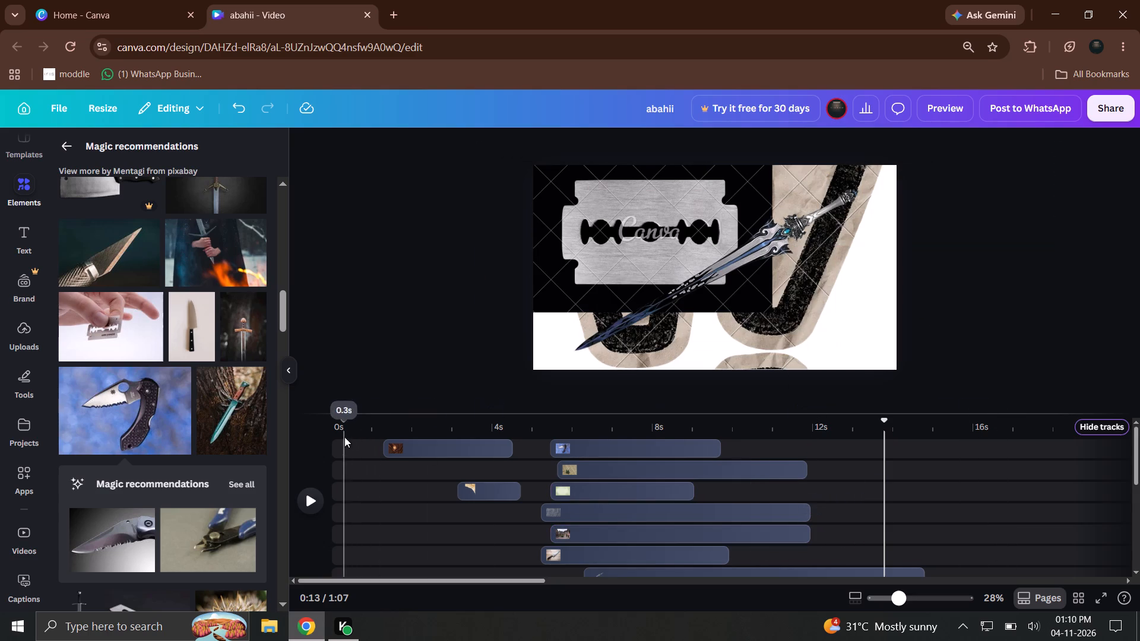
pyautogui.click(313, 485)
pyautogui.click(335, 420)
pyautogui.click(313, 512)
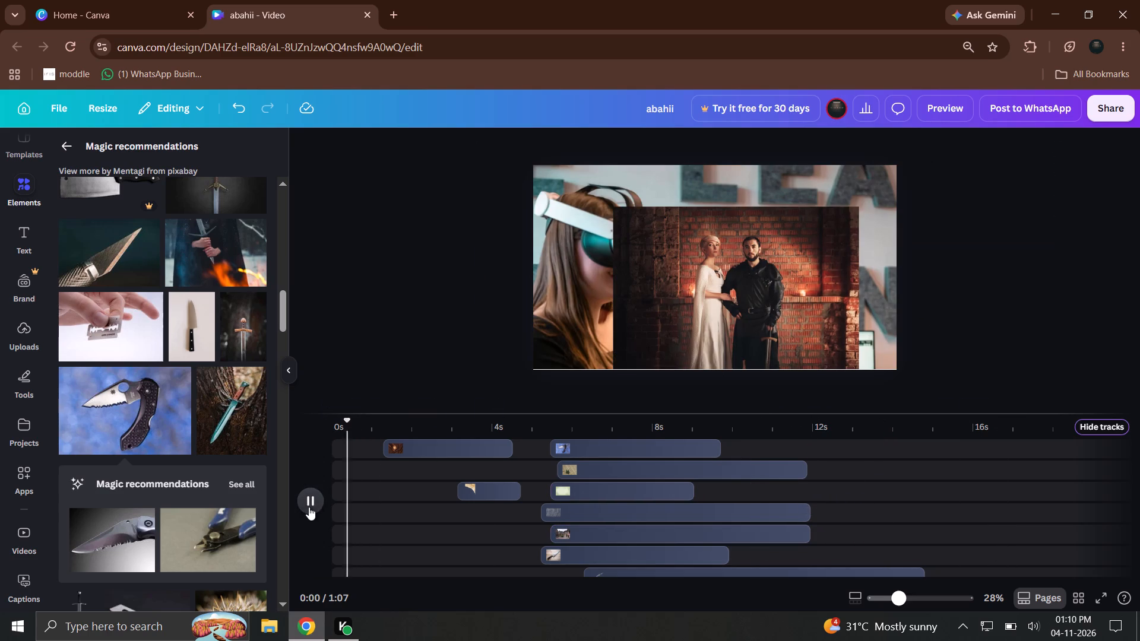
pyautogui.moveTo(222, 435); pyautogui.dragTo(738, 447)
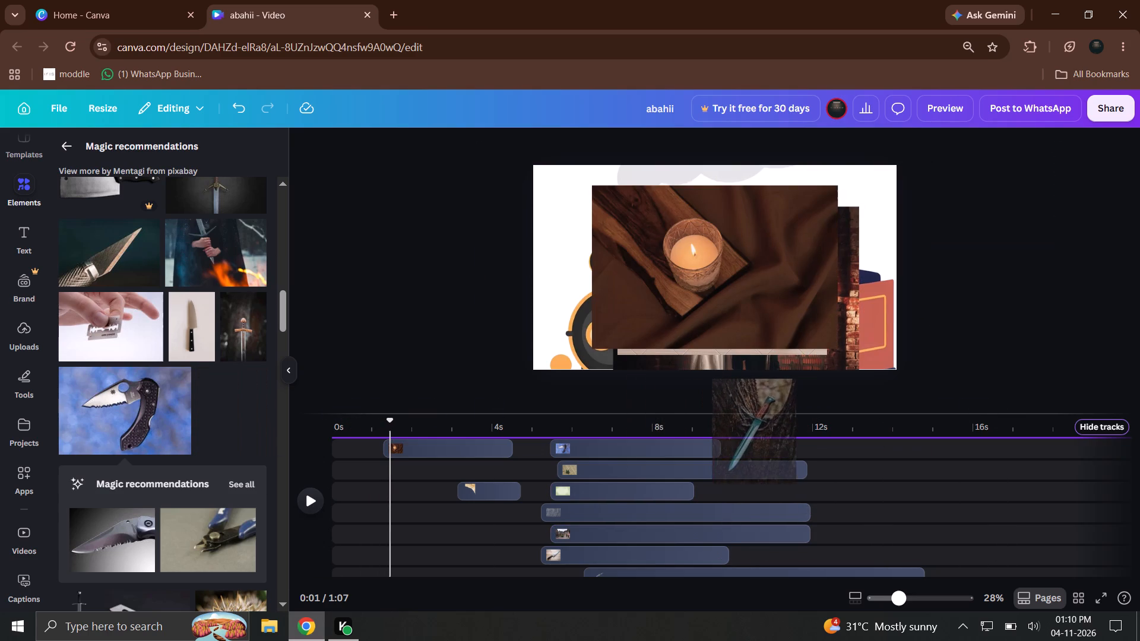
pyautogui.moveTo(738, 447); pyautogui.dragTo(742, 455)
# Move the teal dagger overlay into the canvas's upper-left corner.
pyautogui.moveTo(557, 432); pyautogui.dragTo(486, 447)
pyautogui.click(301, 497)
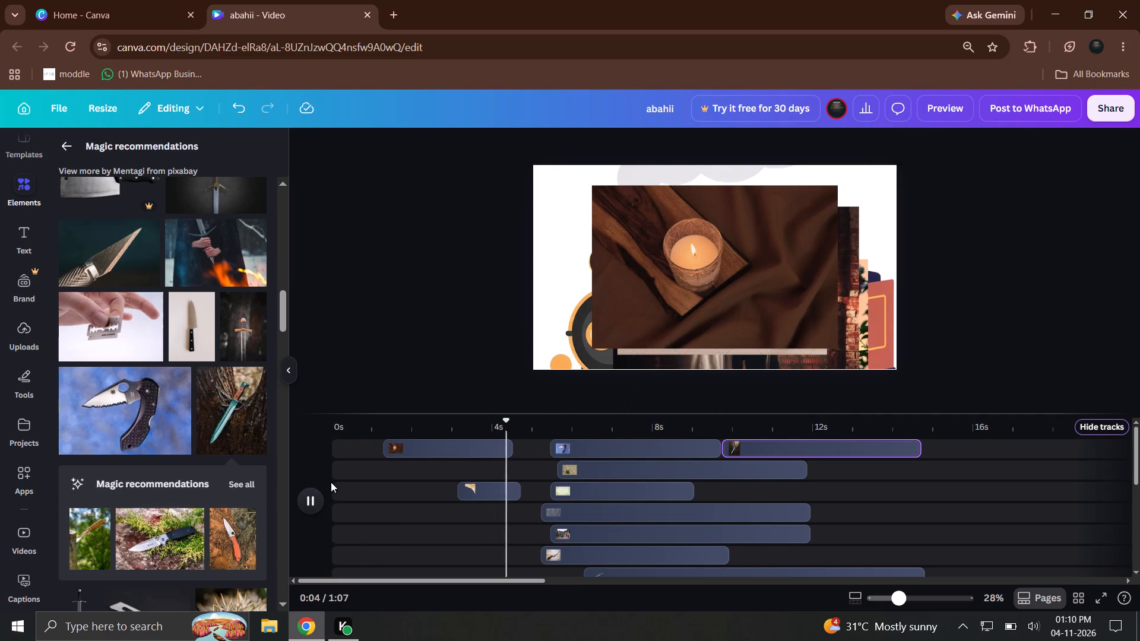
pyautogui.click(598, 426)
pyautogui.moveTo(598, 429); pyautogui.dragTo(695, 439)
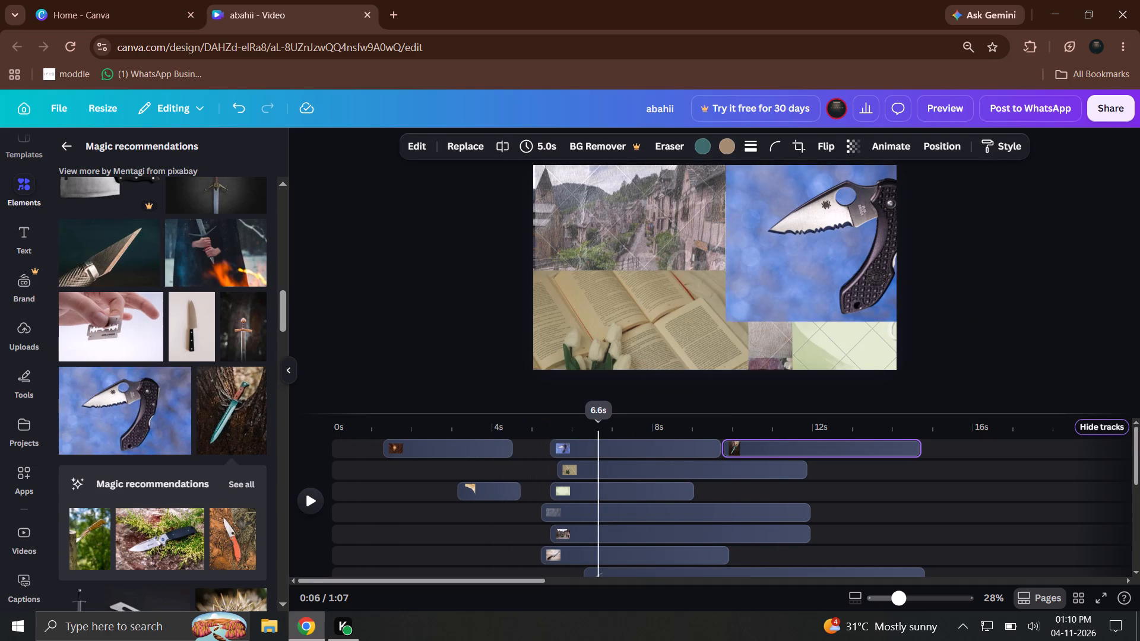
pyautogui.moveTo(695, 439); pyautogui.dragTo(737, 439)
pyautogui.click(722, 335)
pyautogui.moveTo(700, 323); pyautogui.dragTo(579, 302)
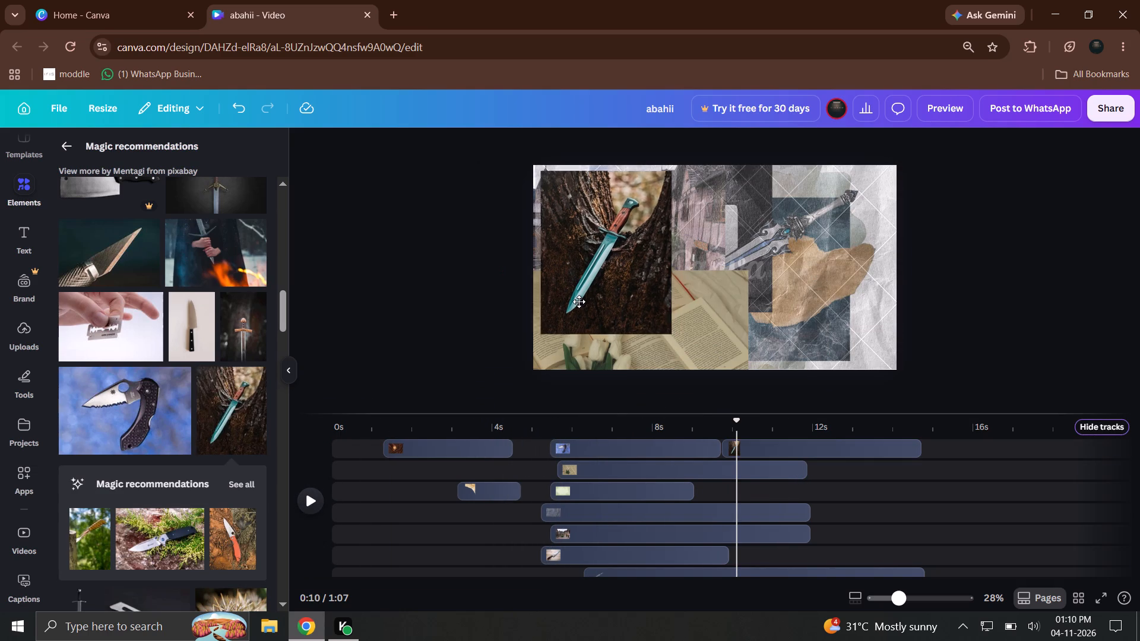
pyautogui.moveTo(579, 302); pyautogui.dragTo(571, 296)
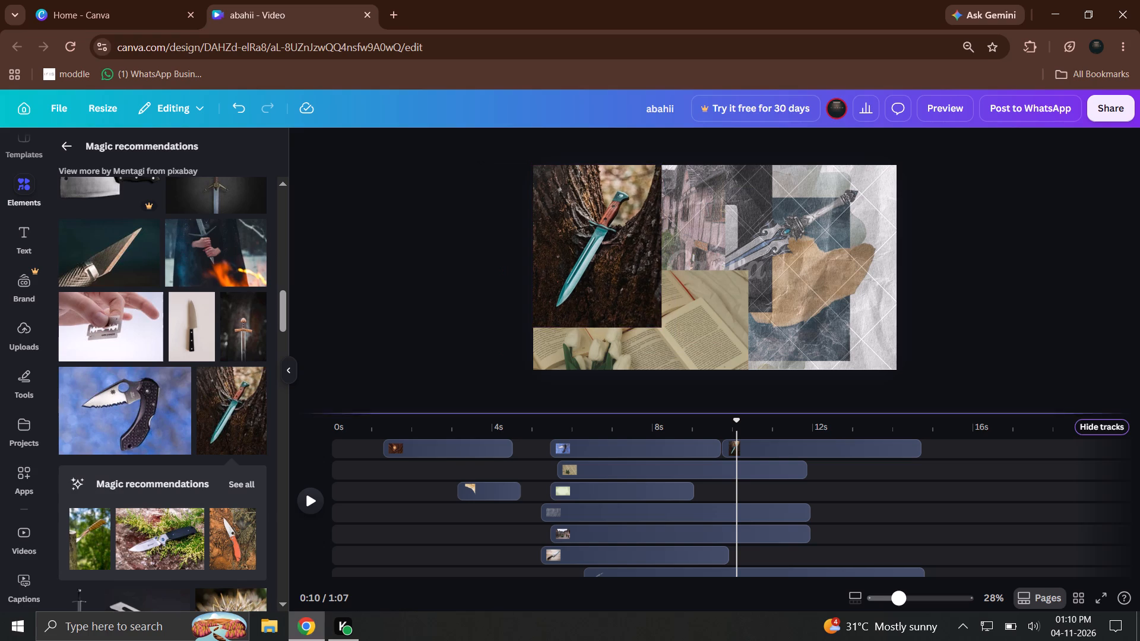
# Replace the open-book overlay on the second track with the photo of the ornate dark dagger on white.
pyautogui.moveTo(356, 435); pyautogui.dragTo(344, 437)
pyautogui.click(308, 504)
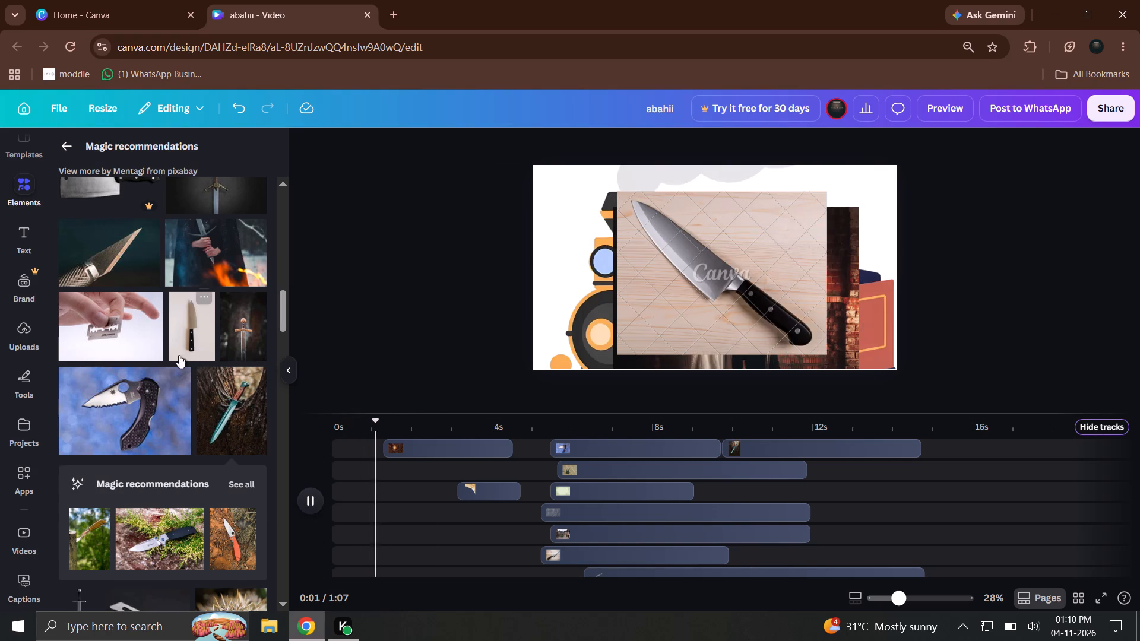
pyautogui.scroll(-6, 164, 370)
pyautogui.moveTo(185, 350); pyautogui.dragTo(834, 490)
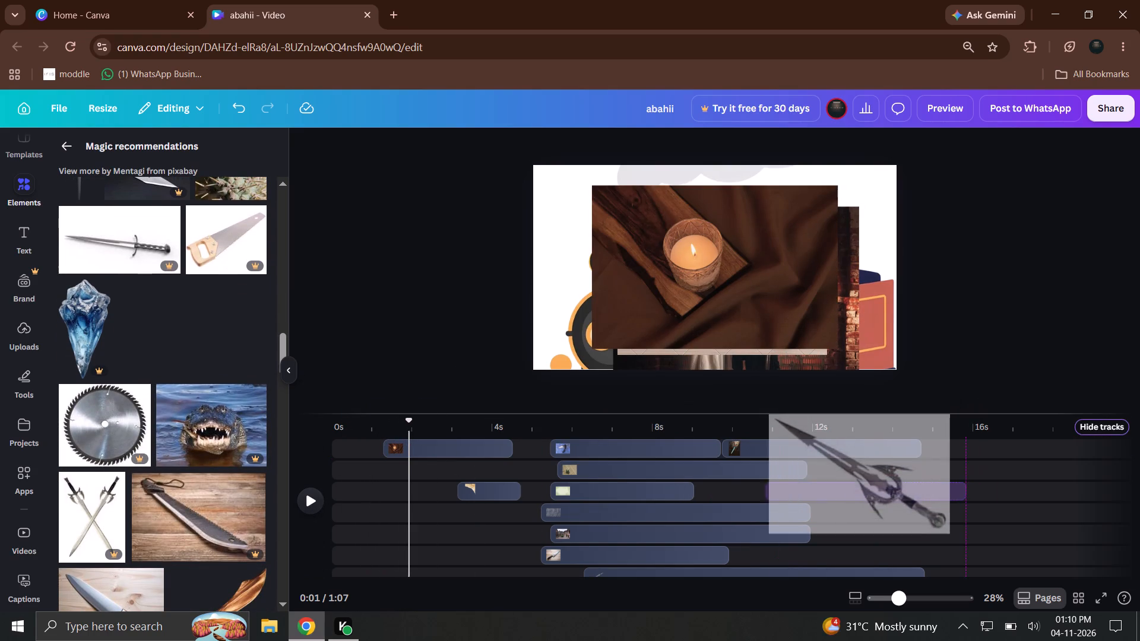
pyautogui.moveTo(834, 490); pyautogui.dragTo(734, 471)
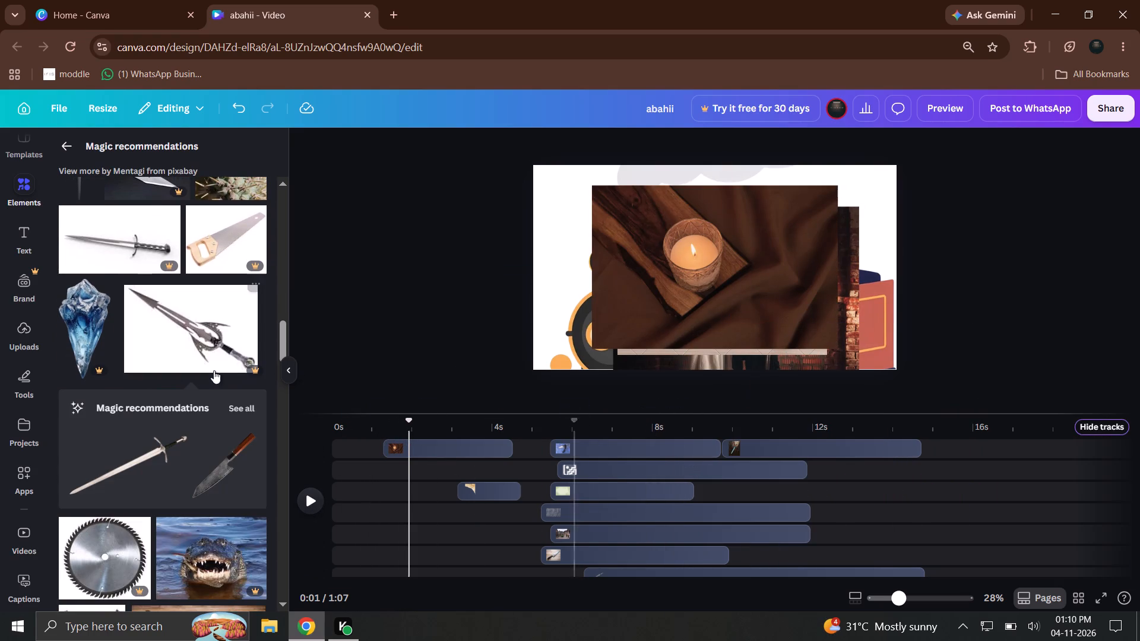
# Add the recommended long sword image to the third track, directly after the pale green overlay at about 9 seconds.
pyautogui.moveTo(152, 465); pyautogui.dragTo(774, 497)
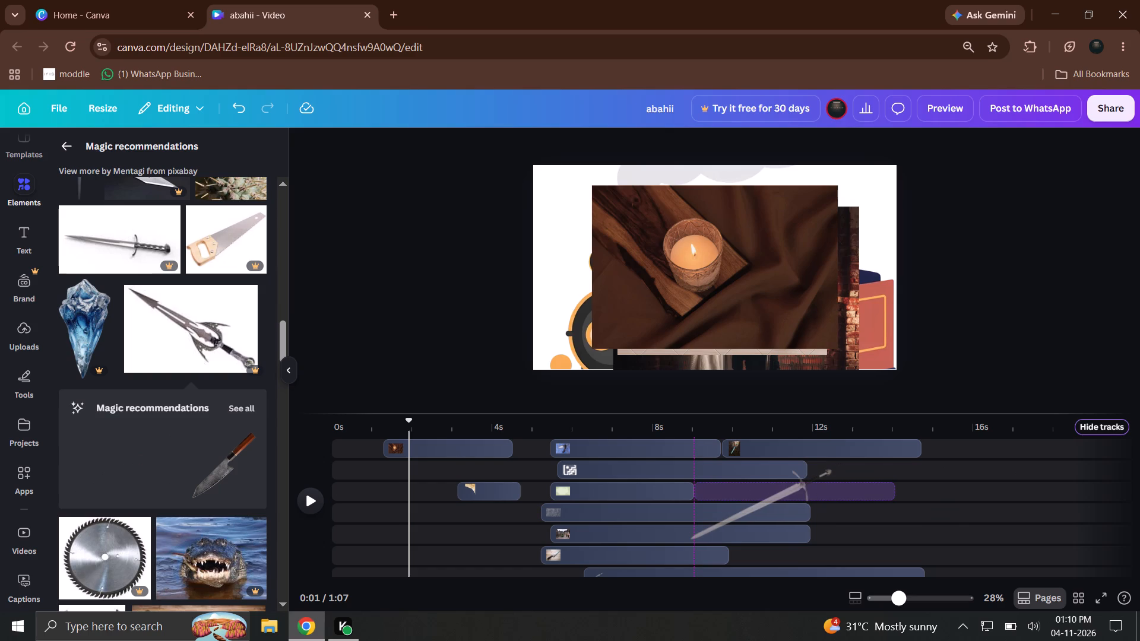
pyautogui.moveTo(774, 497); pyautogui.dragTo(777, 496)
# Add the recommended wooden sword image to the second track, directly after the ornate dark dagger overlay at about 12 seconds.
pyautogui.moveTo(642, 433); pyautogui.dragTo(502, 448)
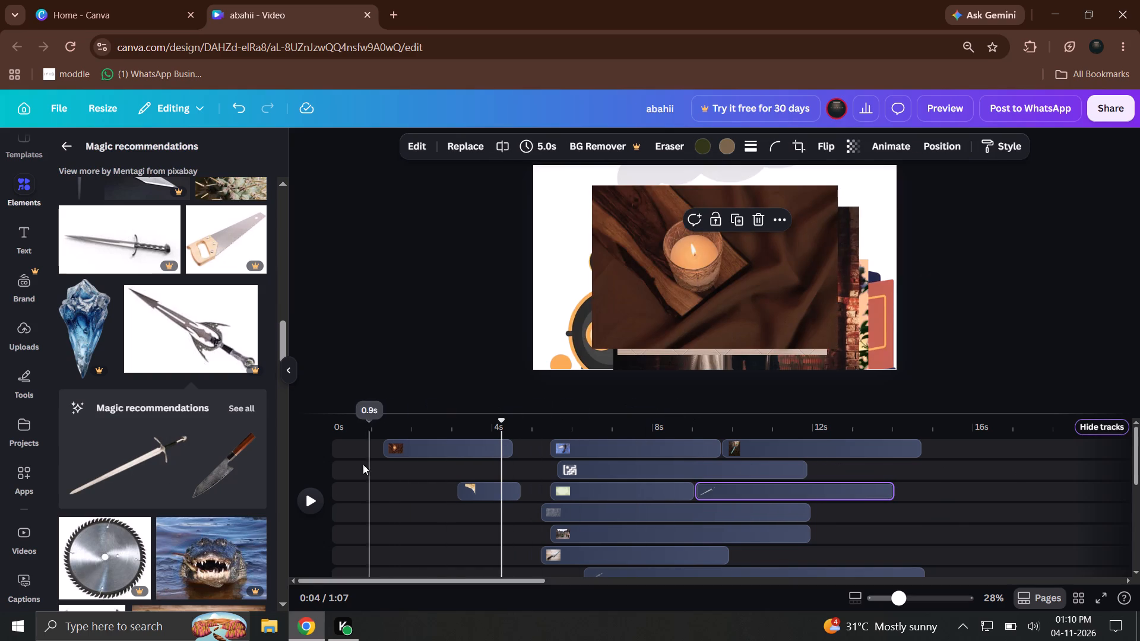
pyautogui.click(322, 511)
pyautogui.scroll(-2, 208, 488)
pyautogui.scroll(1, 186, 507)
pyautogui.scroll(-3, 185, 507)
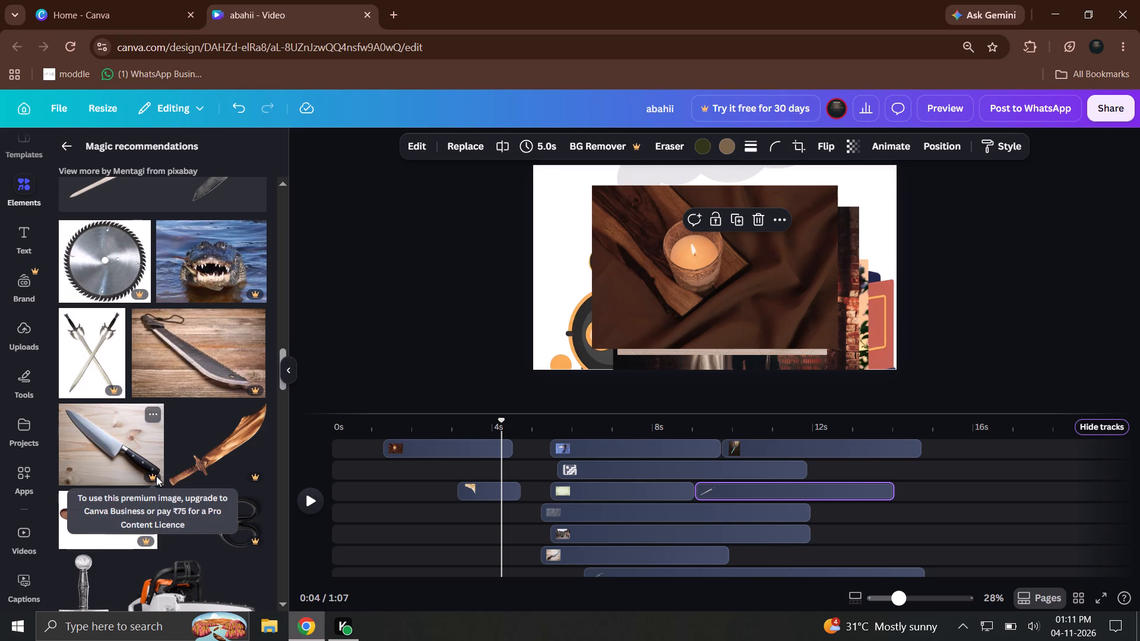
pyautogui.moveTo(194, 460); pyautogui.dragTo(934, 506)
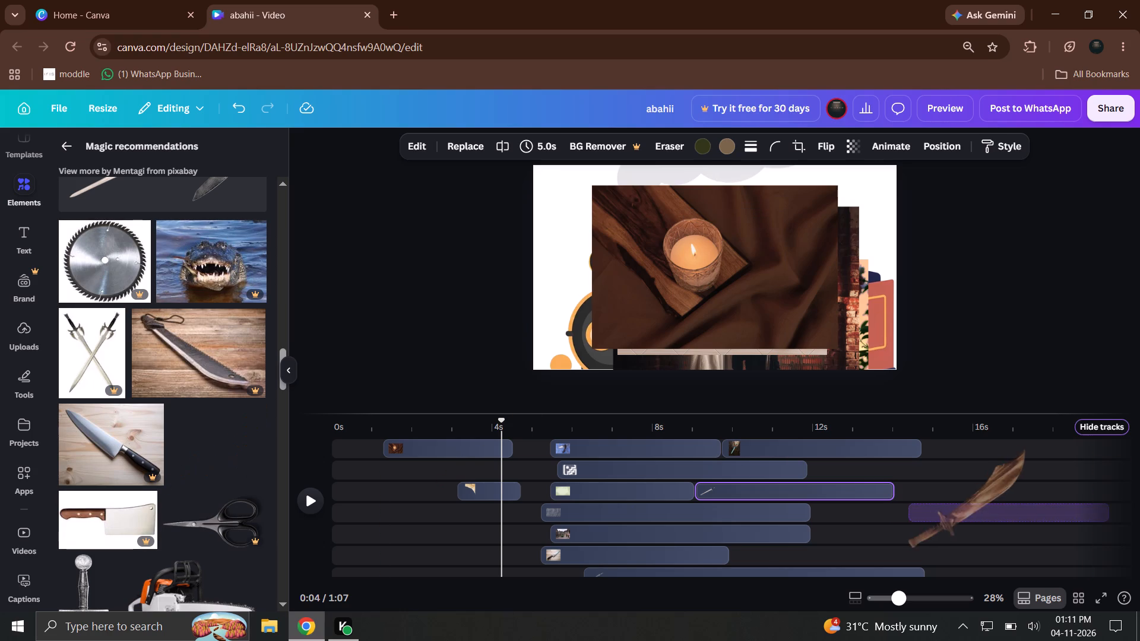
pyautogui.moveTo(934, 506); pyautogui.dragTo(844, 476)
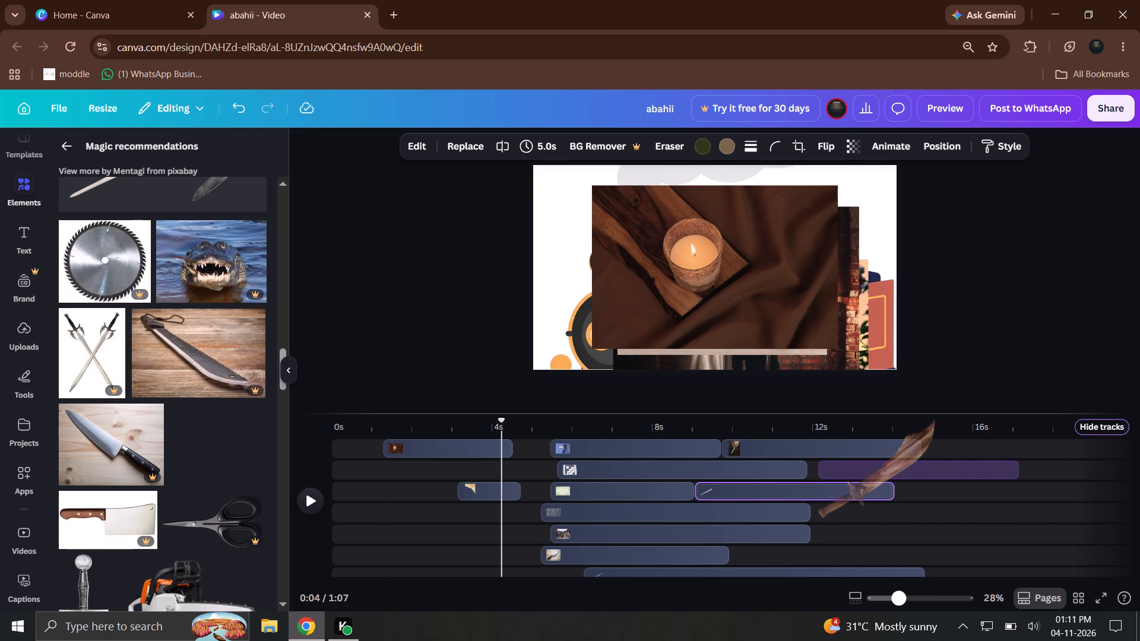
pyautogui.moveTo(844, 476); pyautogui.dragTo(837, 476)
# Select the overlays on the top five tracks after about 5 seconds and retime their ends together, bringing the wooden sword to about 4.9 s.
pyautogui.moveTo(1002, 534); pyautogui.dragTo(581, 432)
pyautogui.moveTo(1008, 474); pyautogui.dragTo(943, 478)
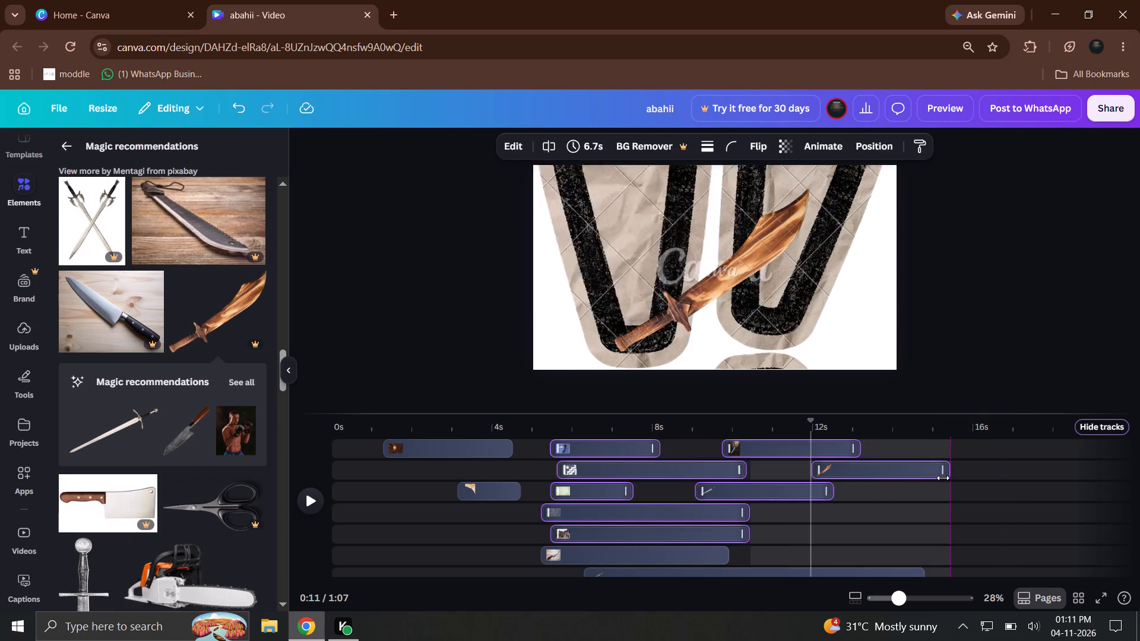
pyautogui.moveTo(943, 478); pyautogui.dragTo(973, 480)
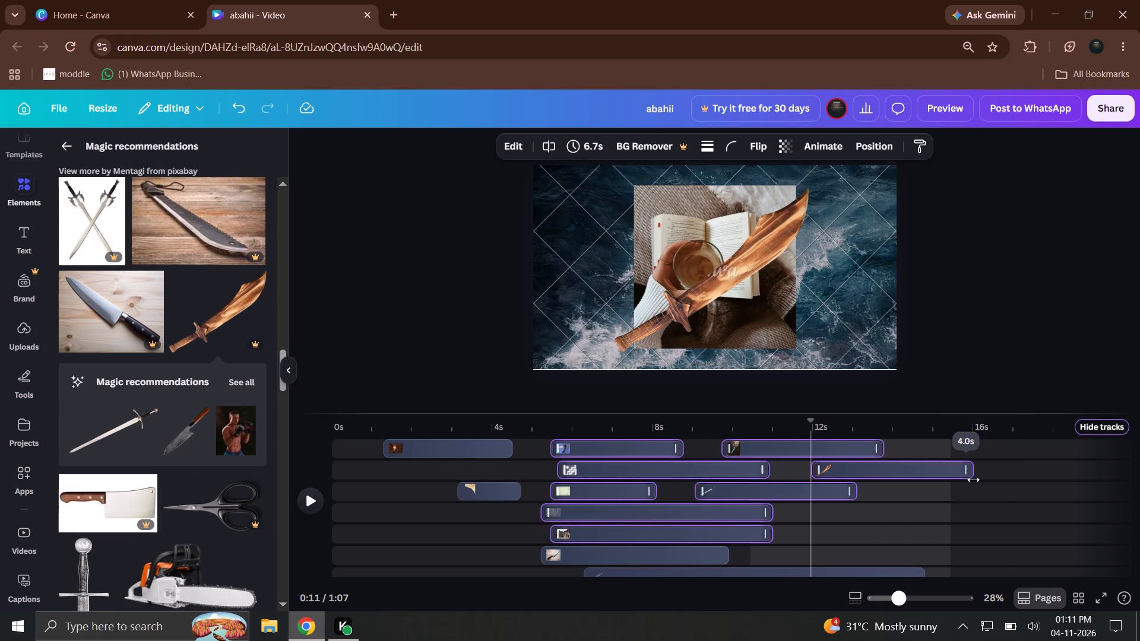
pyautogui.moveTo(973, 480); pyautogui.dragTo(1027, 478)
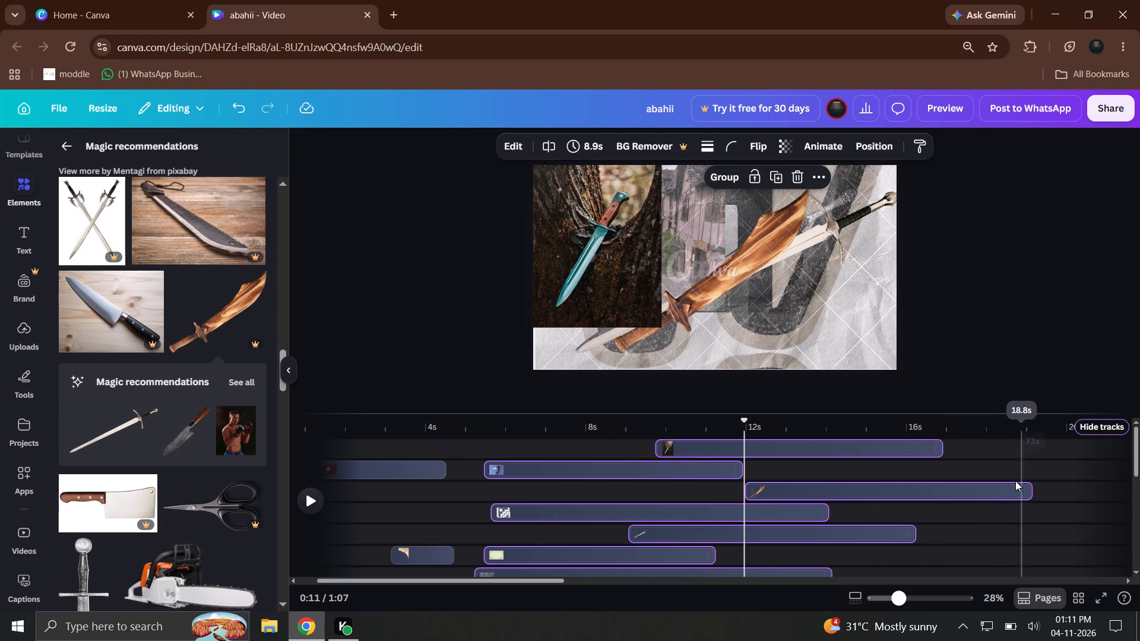
pyautogui.moveTo(1030, 489); pyautogui.dragTo(971, 486)
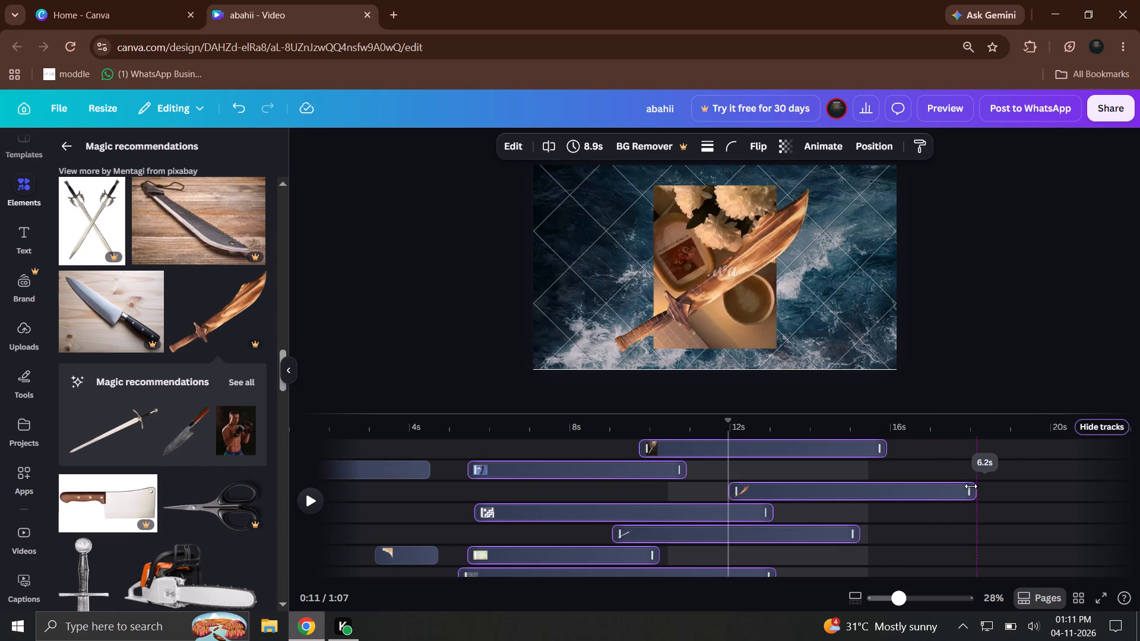
pyautogui.moveTo(971, 486); pyautogui.dragTo(924, 484)
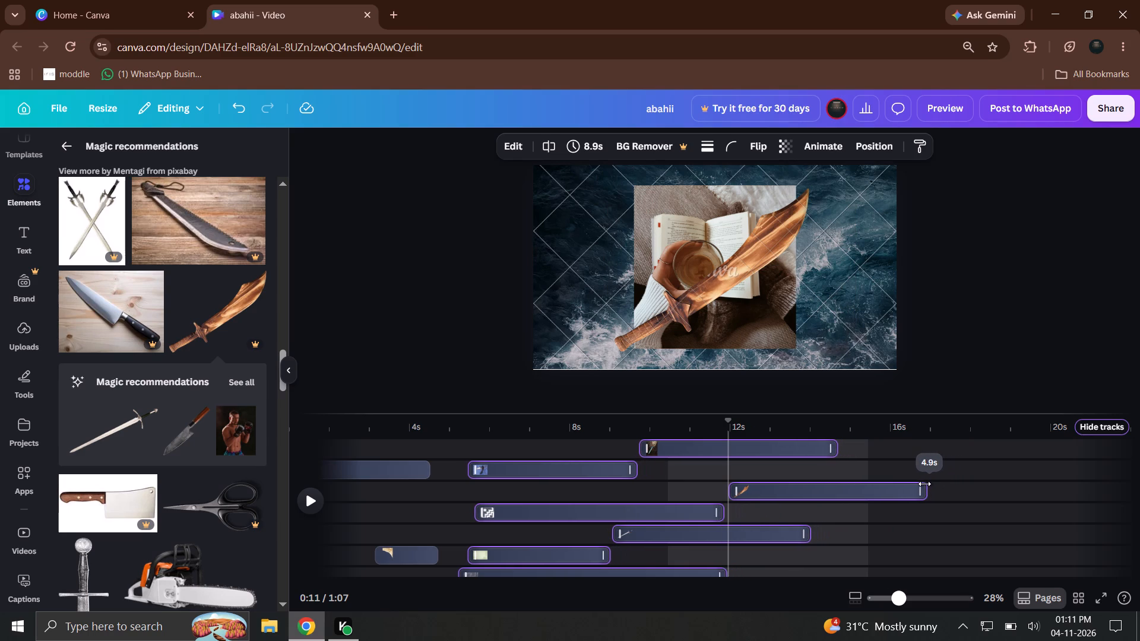
pyautogui.moveTo(924, 484); pyautogui.dragTo(923, 484)
pyautogui.moveTo(891, 518); pyautogui.dragTo(886, 527)
pyautogui.moveTo(866, 517); pyautogui.dragTo(824, 506)
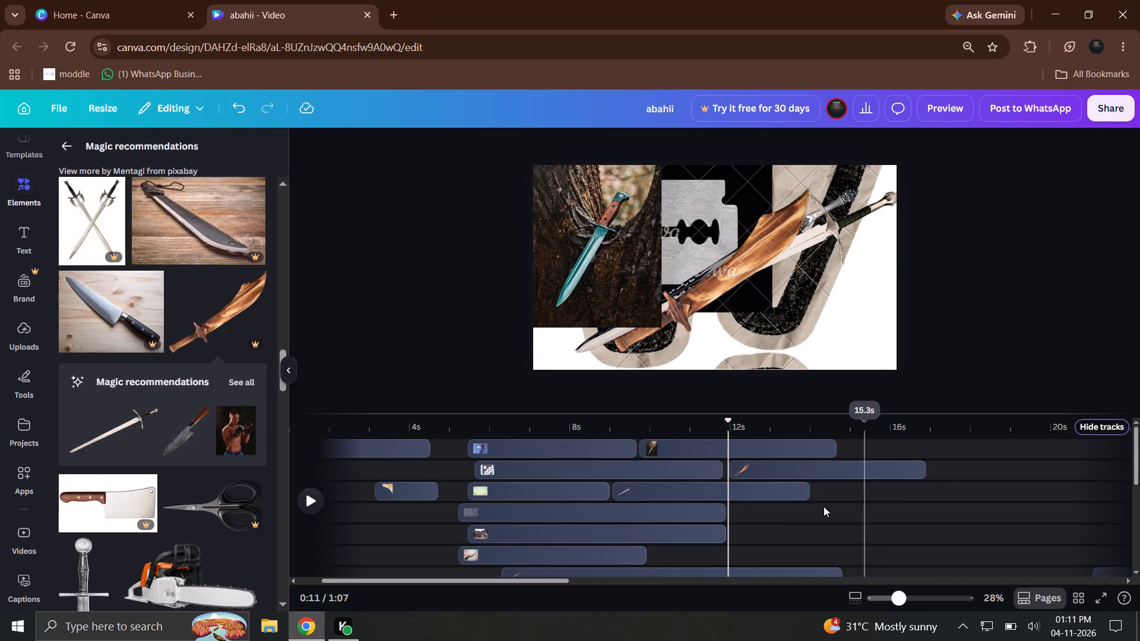
pyautogui.moveTo(824, 506); pyautogui.dragTo(786, 493)
# Extend the long overlay on the fifth track so it ends at about 15 seconds.
pyautogui.click(815, 513)
pyautogui.moveTo(721, 536); pyautogui.dragTo(849, 547)
# Extend the gray overlay on the fourth track to a duration of 11.2 s.
pyautogui.click(716, 507)
pyautogui.moveTo(716, 507); pyautogui.dragTo(858, 523)
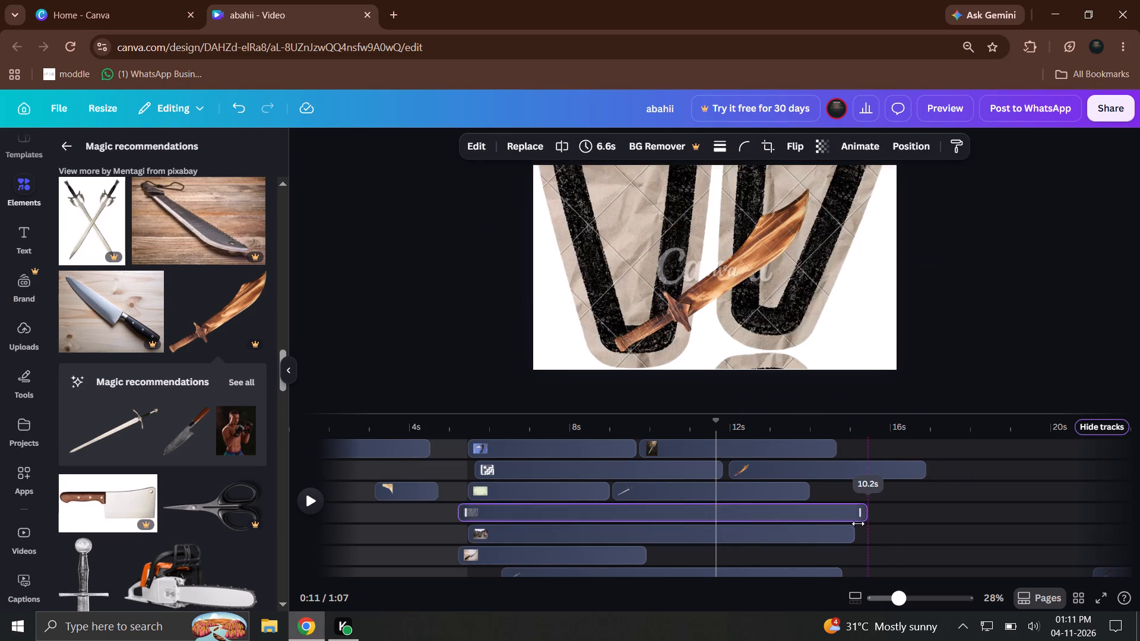
pyautogui.moveTo(858, 523); pyautogui.dragTo(900, 512)
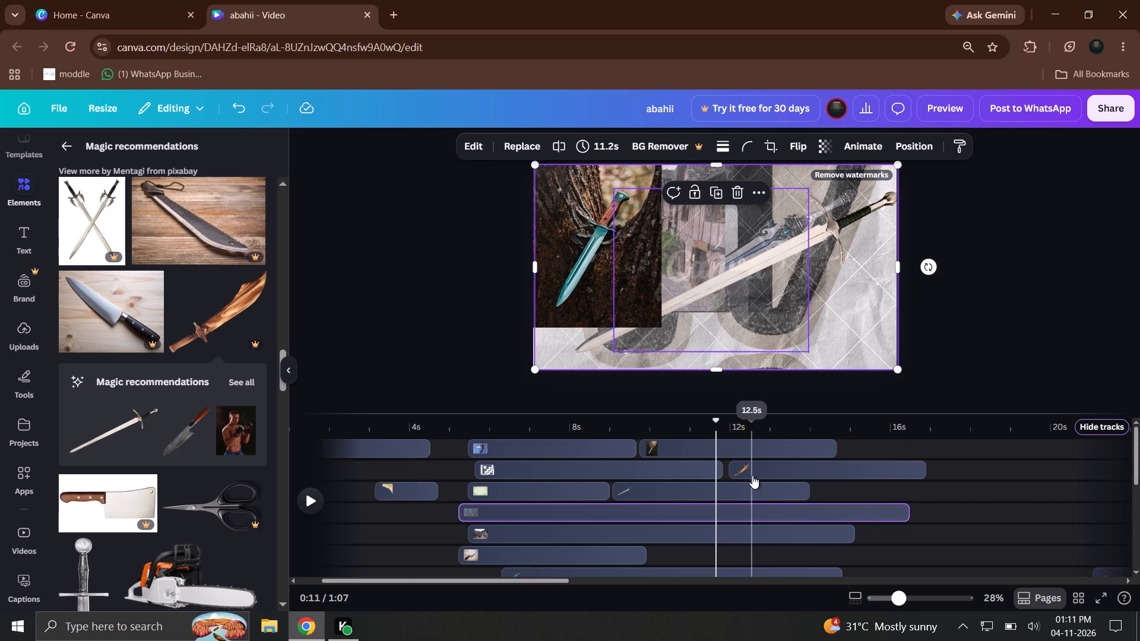
# Extend the long sword overlay on the third track to a duration of 7.1 s.
pyautogui.click(757, 494)
pyautogui.moveTo(803, 493); pyautogui.dragTo(885, 500)
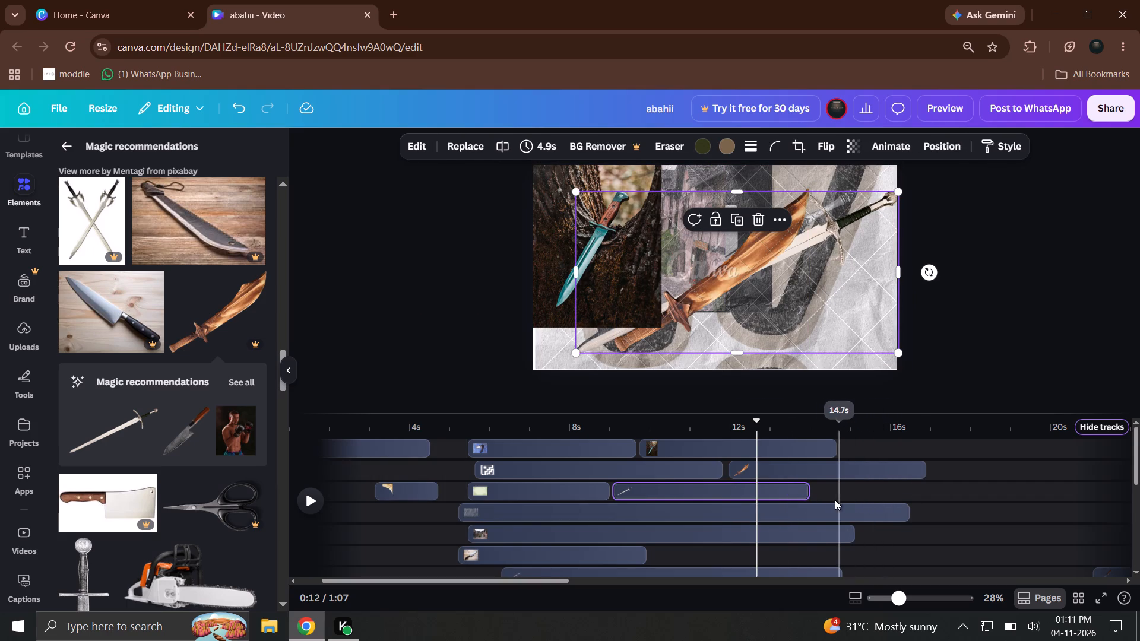
pyautogui.moveTo(806, 493); pyautogui.dragTo(889, 496)
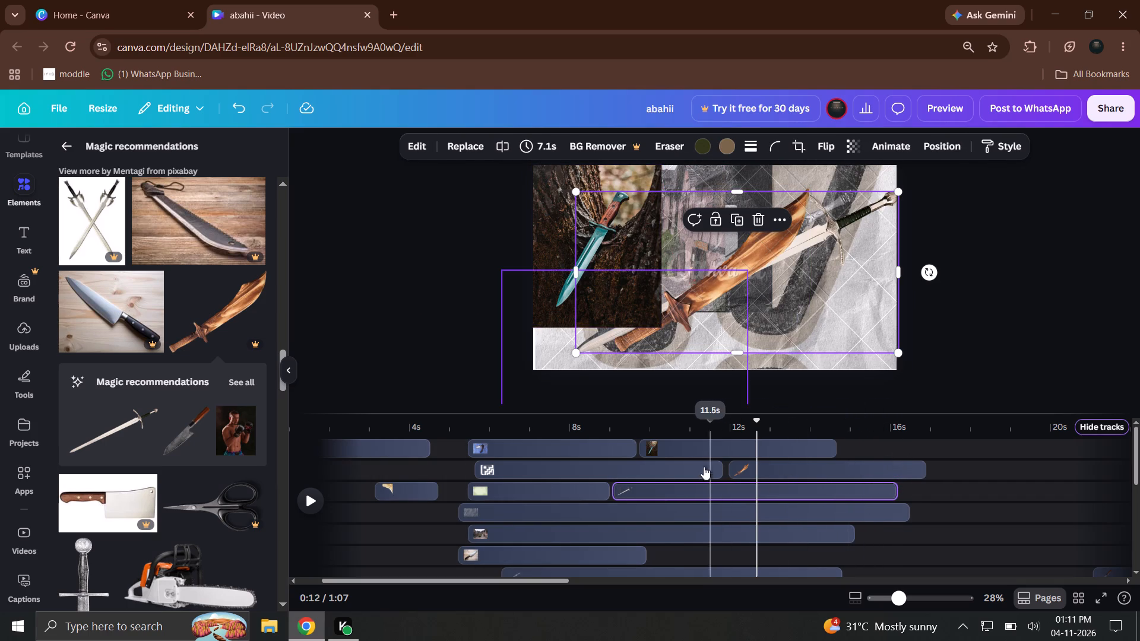
# Select the early overlays across the upper twelve tracks and extend their ends together until the gray fourth-track overlay lasts 13.3 s.
pyautogui.scroll(-6, 503, 504)
pyautogui.scroll(4, 542, 527)
pyautogui.scroll(-3, 639, 531)
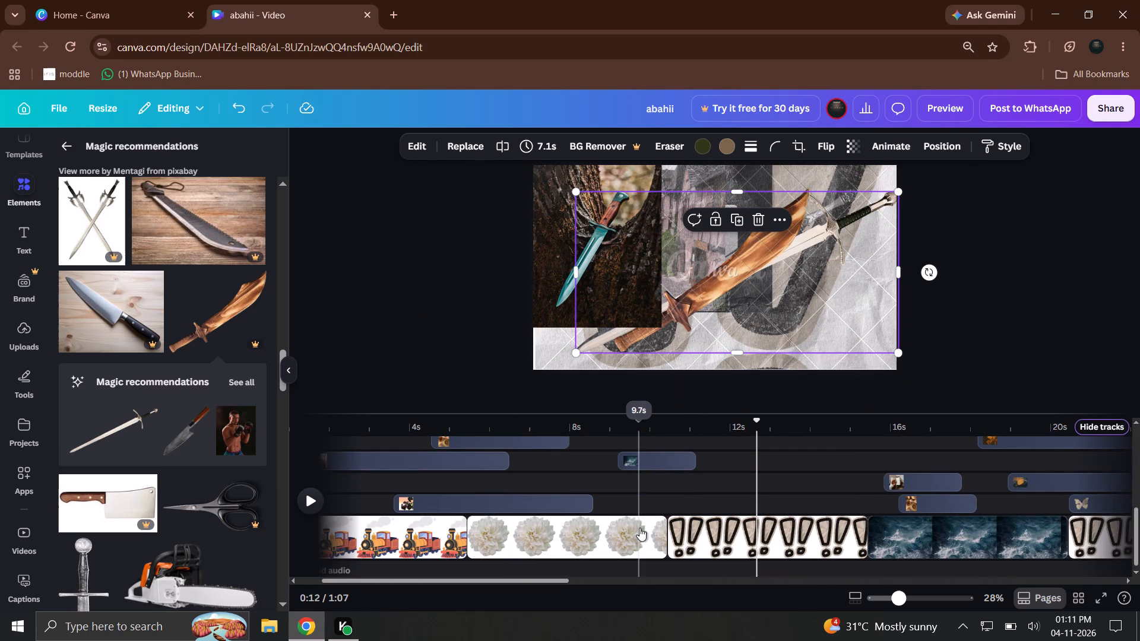
pyautogui.moveTo(733, 414); pyautogui.dragTo(764, 56)
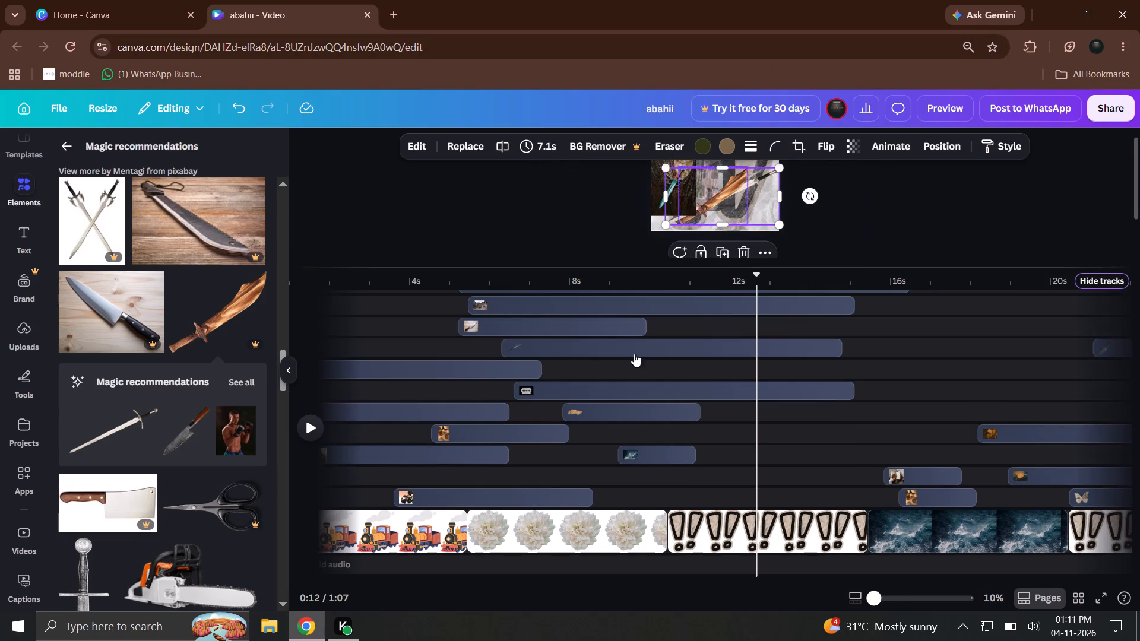
pyautogui.scroll(5, 609, 366)
pyautogui.moveTo(786, 545); pyautogui.dragTo(385, 284)
pyautogui.moveTo(841, 429); pyautogui.dragTo(756, 424)
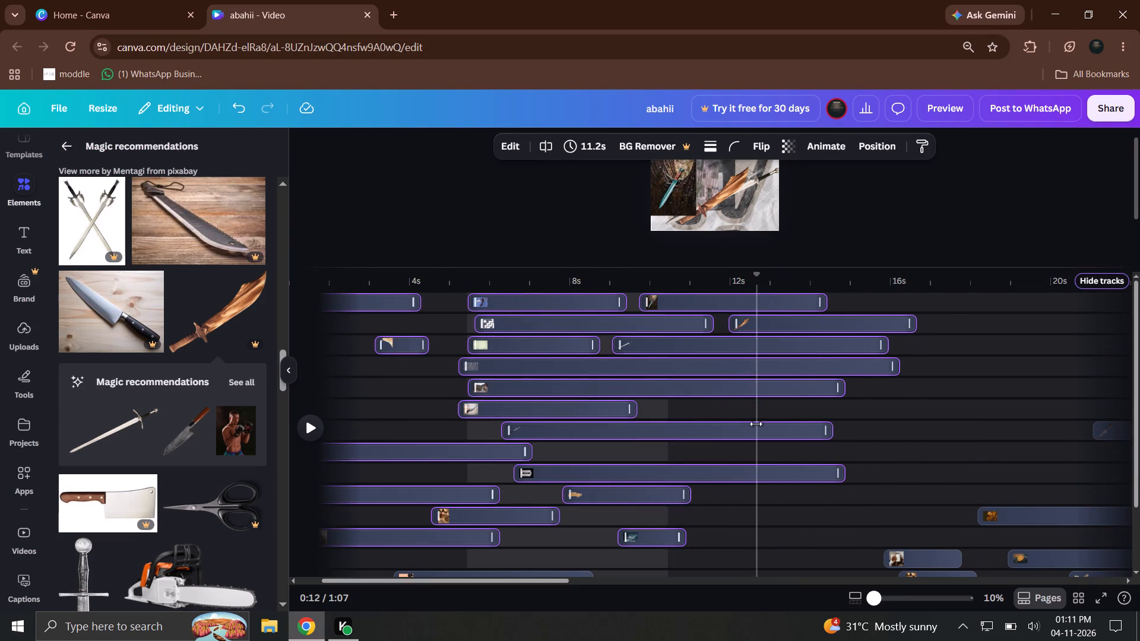
pyautogui.moveTo(756, 424); pyautogui.dragTo(768, 443)
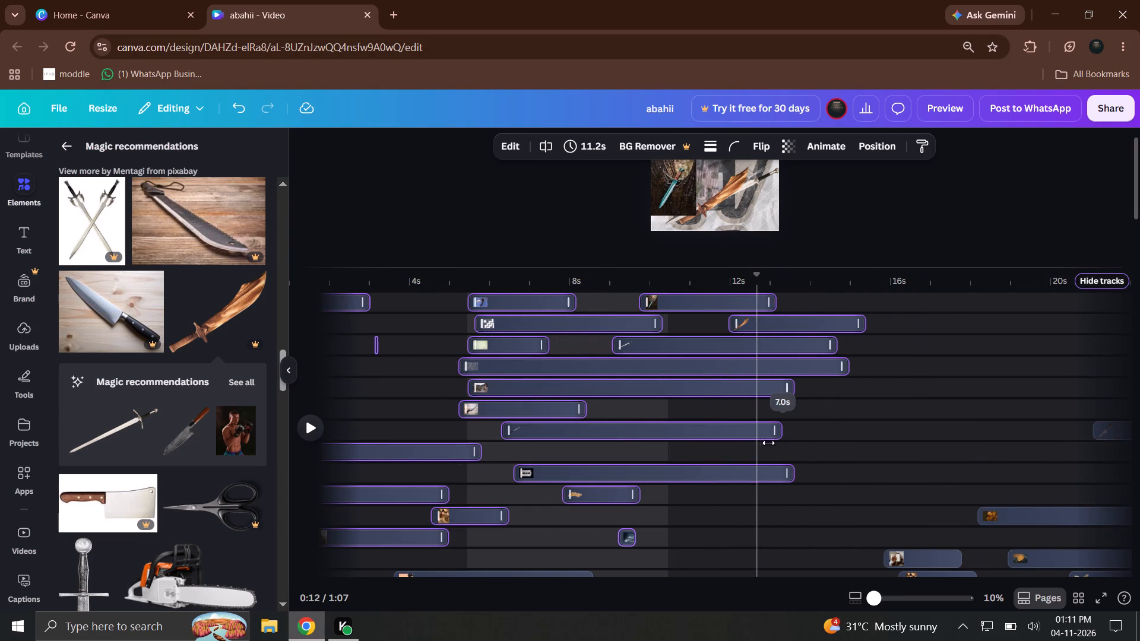
pyautogui.moveTo(768, 443); pyautogui.dragTo(989, 443)
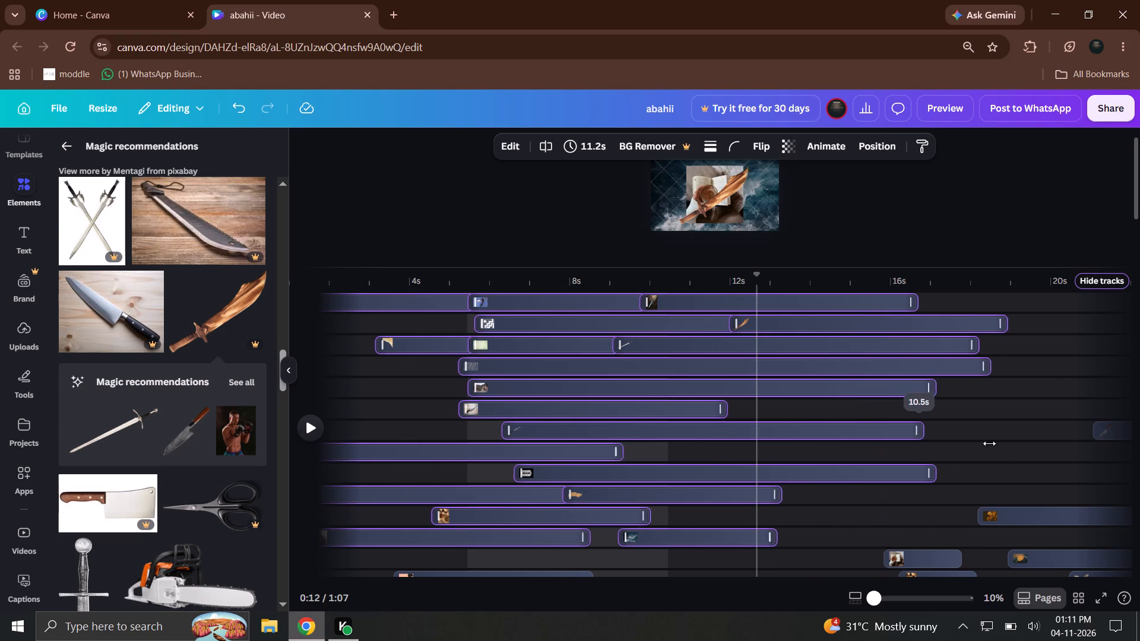
pyautogui.moveTo(989, 443); pyautogui.dragTo(1054, 439)
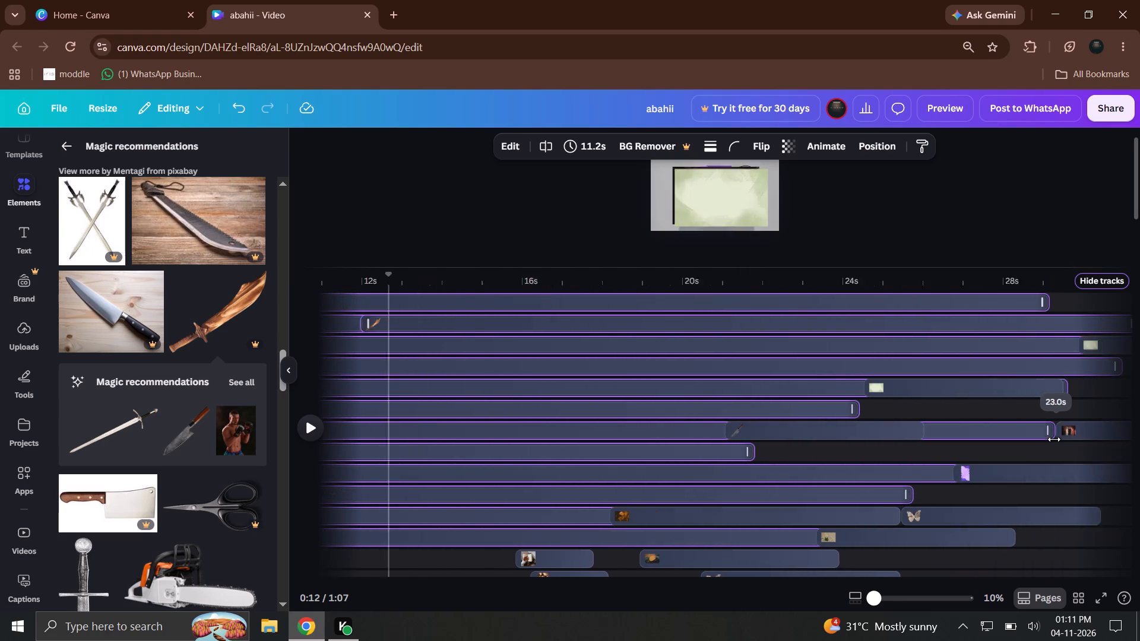
pyautogui.moveTo(1054, 439); pyautogui.dragTo(1052, 444)
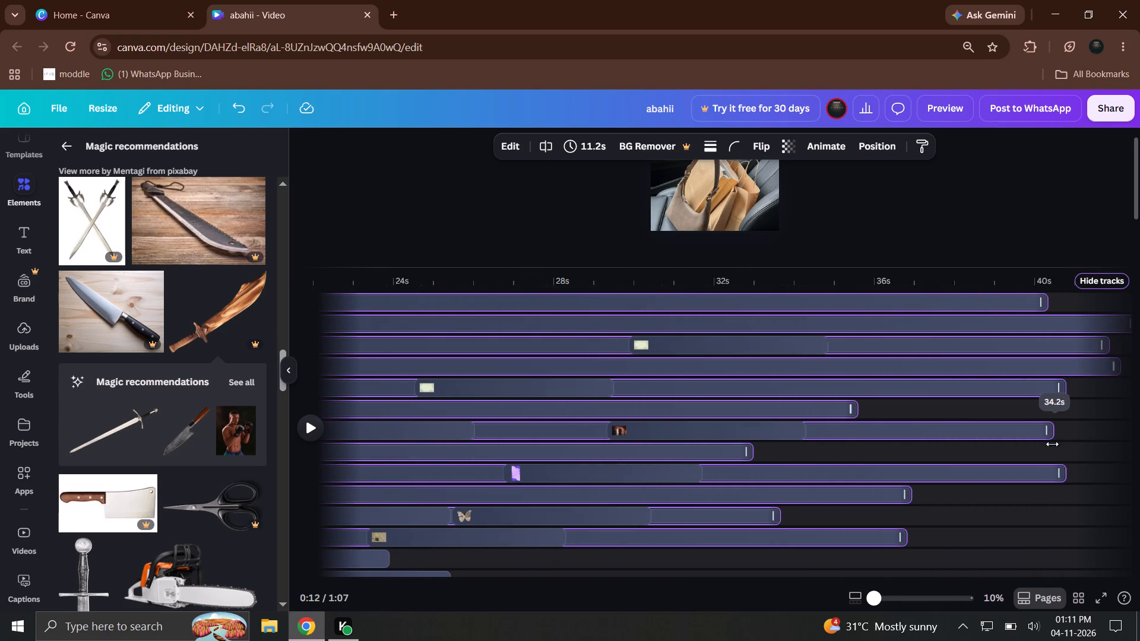
pyautogui.moveTo(1052, 444); pyautogui.dragTo(737, 398)
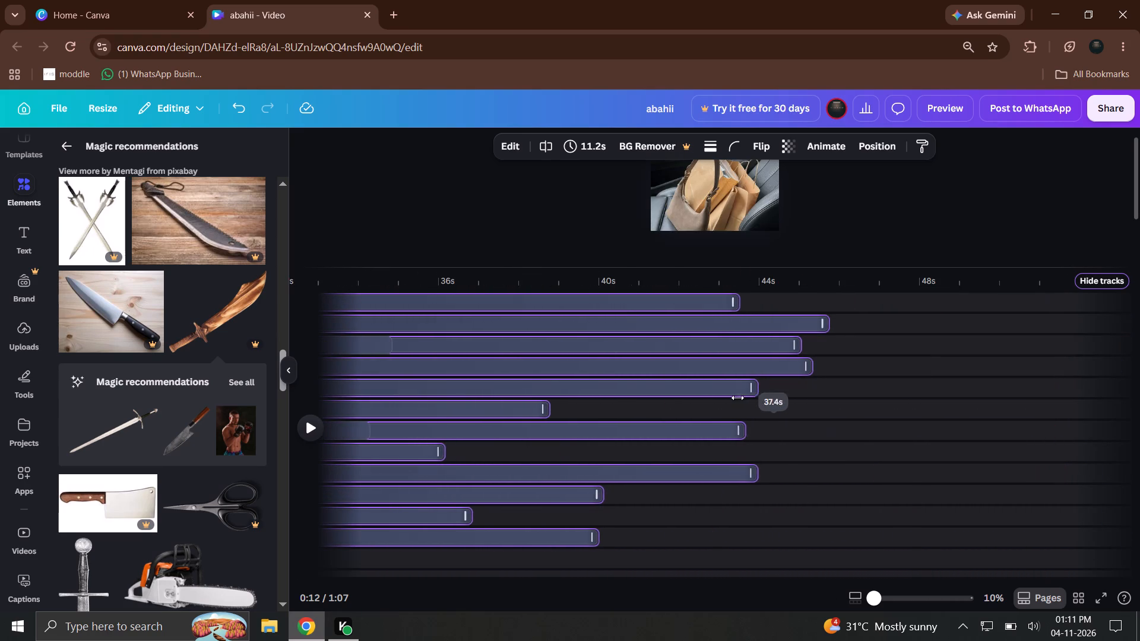
pyautogui.moveTo(737, 398); pyautogui.dragTo(241, 375)
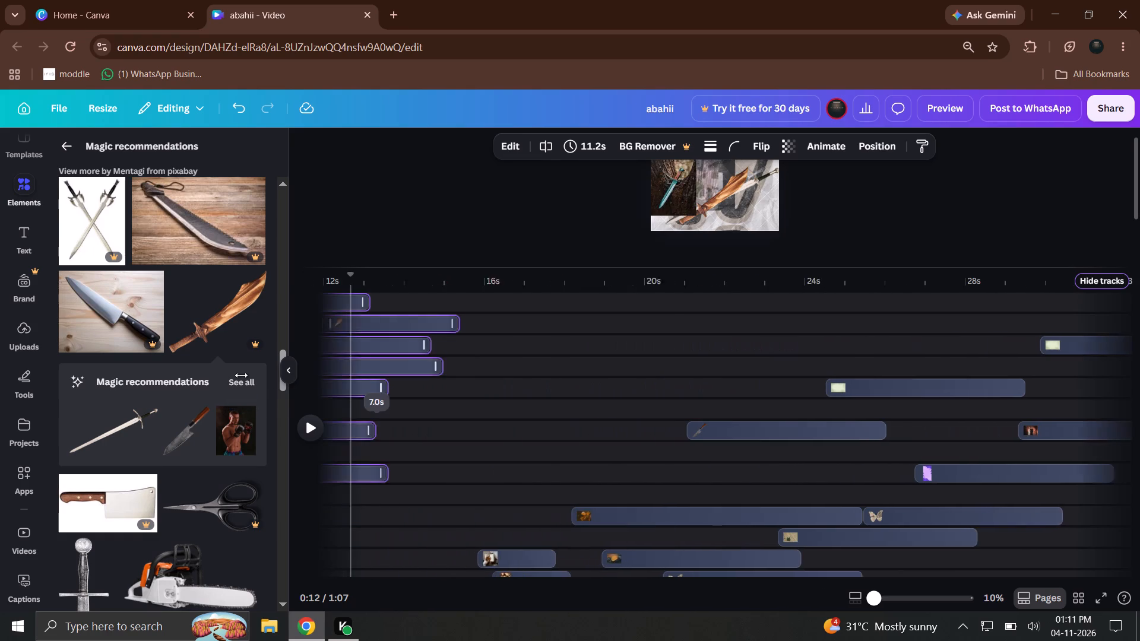
pyautogui.moveTo(241, 375); pyautogui.dragTo(825, 426)
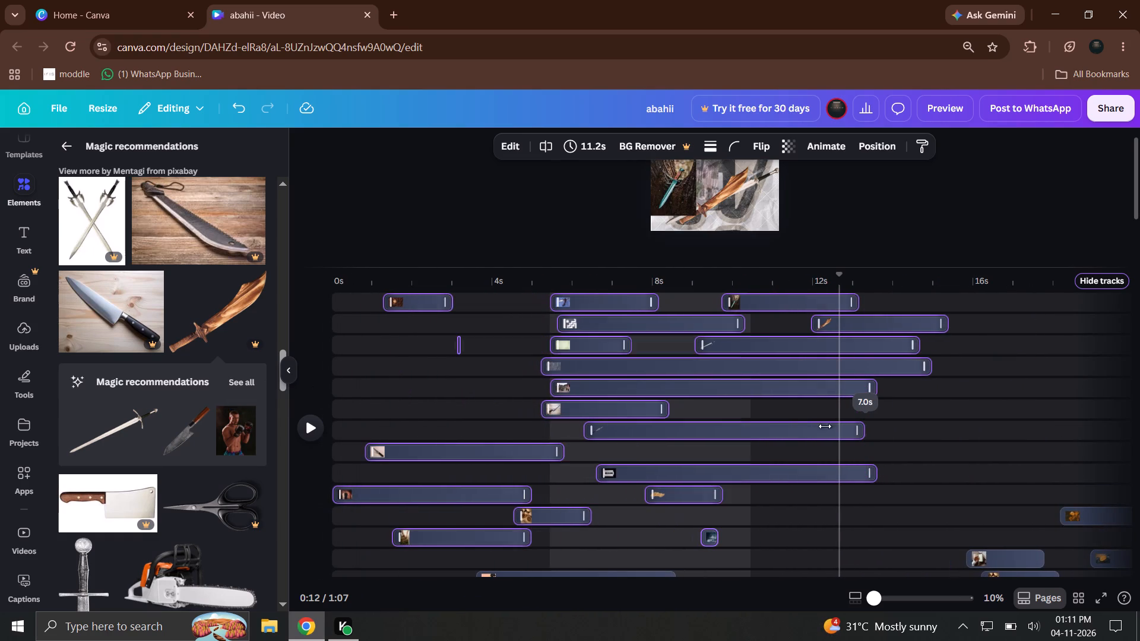
pyautogui.moveTo(825, 426); pyautogui.dragTo(1004, 449)
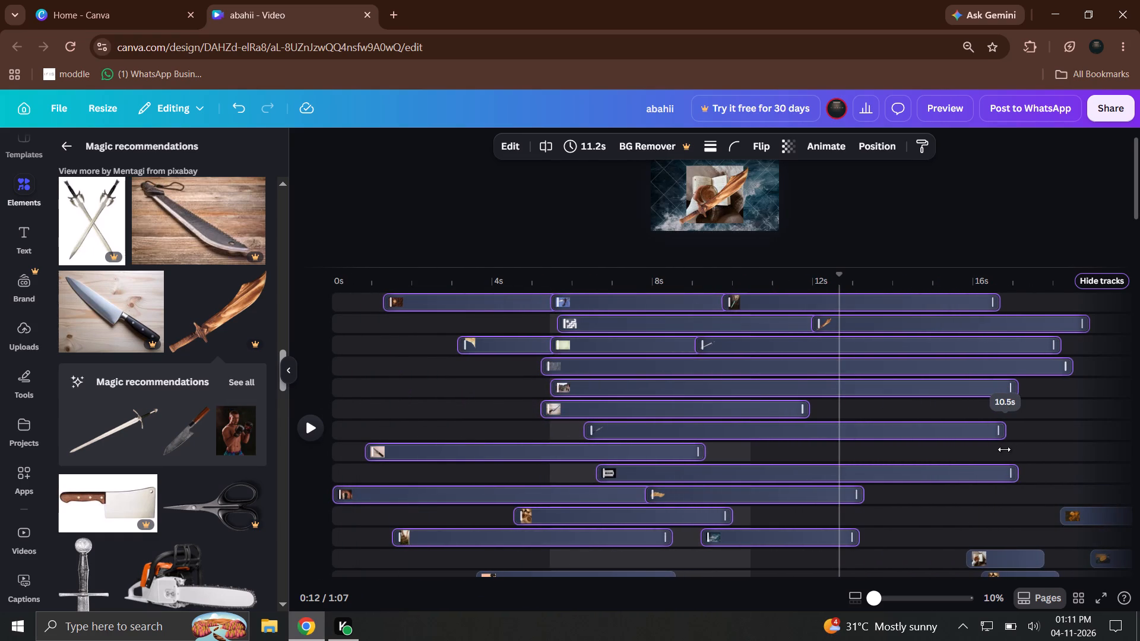
pyautogui.moveTo(1004, 449); pyautogui.dragTo(1006, 449)
pyautogui.scroll(2, 563, 389)
pyautogui.scroll(6, 628, 369)
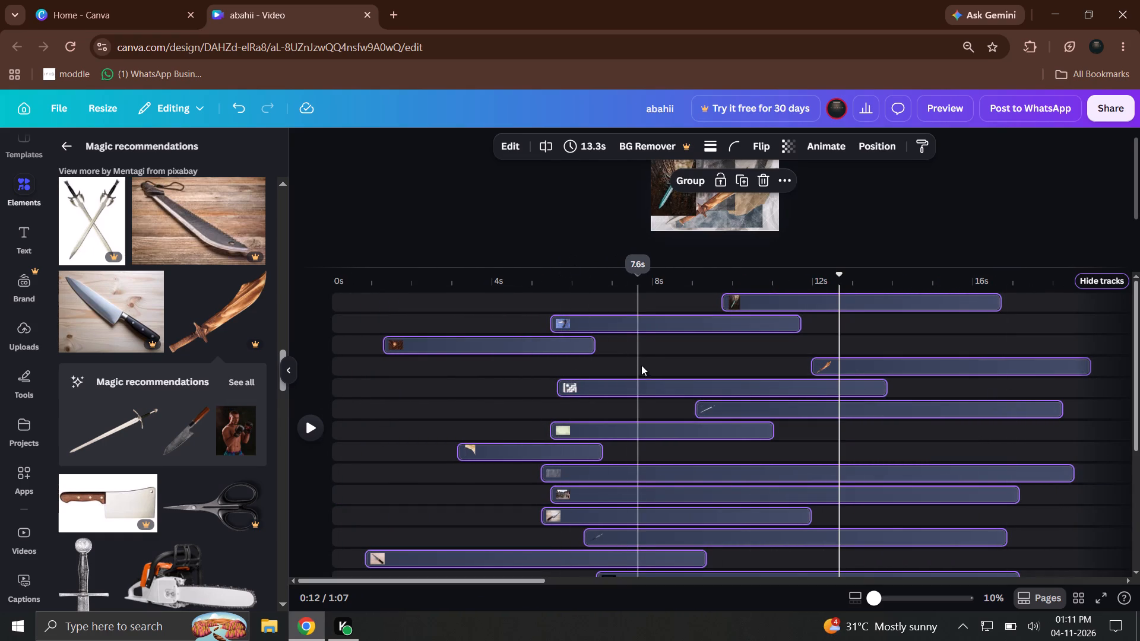
pyautogui.click(645, 362)
# Play the video from the start and enlarge the preview canvas to review the retimed overlays.
pyautogui.click(324, 283)
pyautogui.click(326, 280)
pyautogui.click(334, 277)
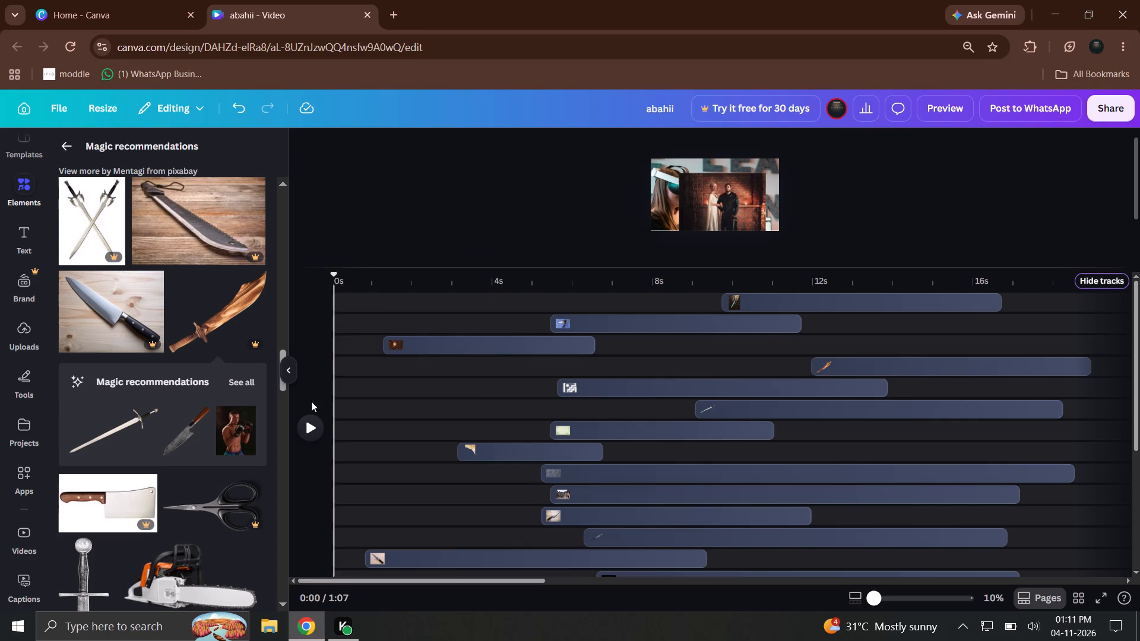
pyautogui.click(316, 421)
pyautogui.moveTo(700, 265); pyautogui.dragTo(626, 456)
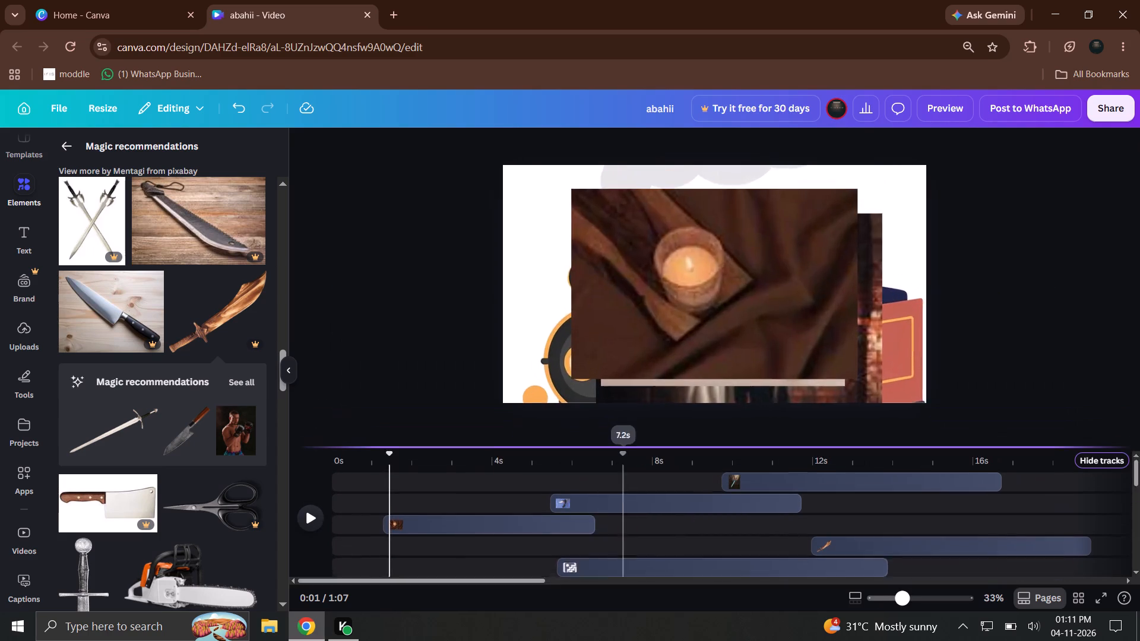
pyautogui.moveTo(626, 456); pyautogui.dragTo(623, 483)
# Go to about 5 seconds and replace the folding-knife overlay with the orange and white chainsaw image.
pyautogui.click(553, 481)
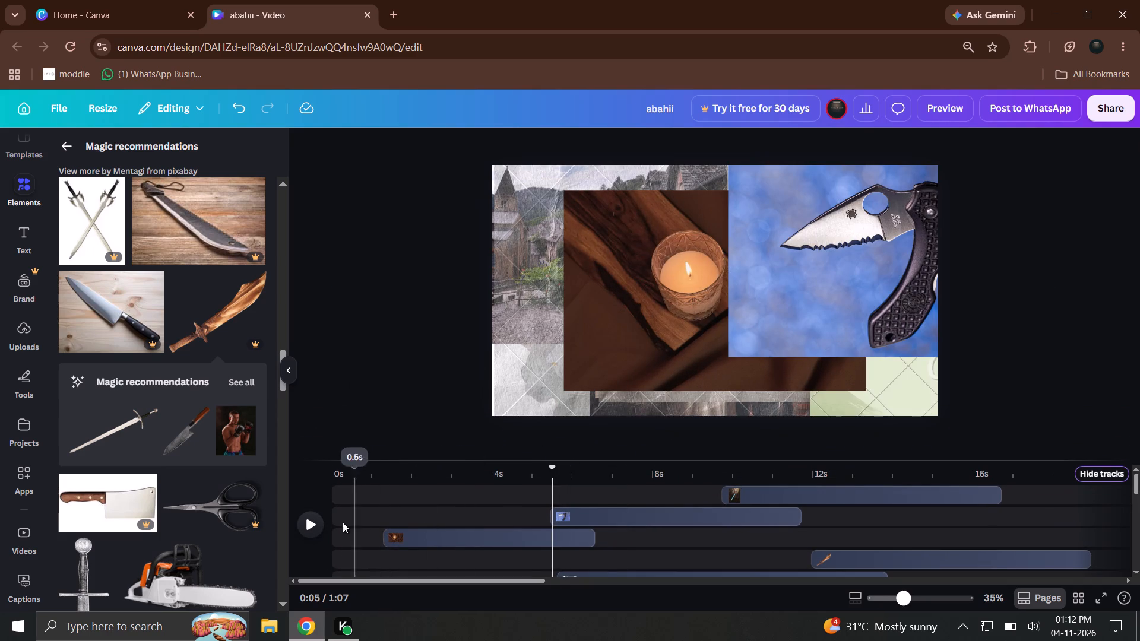
pyautogui.scroll(-4, 225, 452)
pyautogui.moveTo(165, 272); pyautogui.dragTo(844, 331)
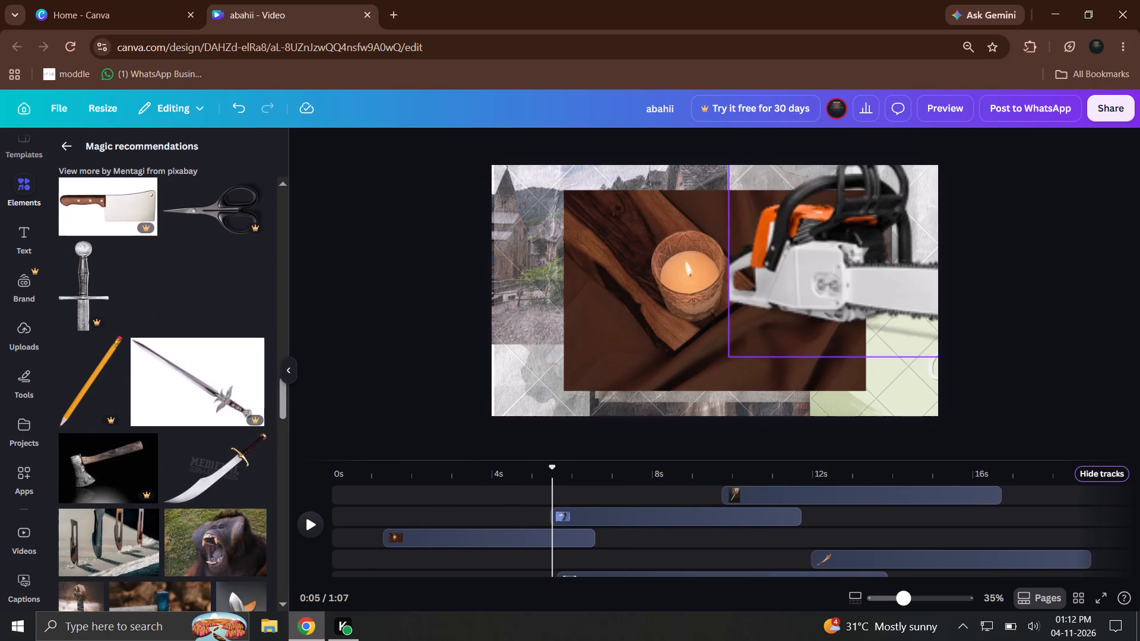
pyautogui.moveTo(844, 331); pyautogui.dragTo(850, 283)
# Move the chainsaw overlay toward the middle of the canvas and widen its frame on both sides to show the whole saw.
pyautogui.moveTo(767, 325); pyautogui.dragTo(596, 338)
pyautogui.moveTo(555, 266); pyautogui.dragTo(534, 271)
pyautogui.moveTo(860, 275); pyautogui.dragTo(890, 271)
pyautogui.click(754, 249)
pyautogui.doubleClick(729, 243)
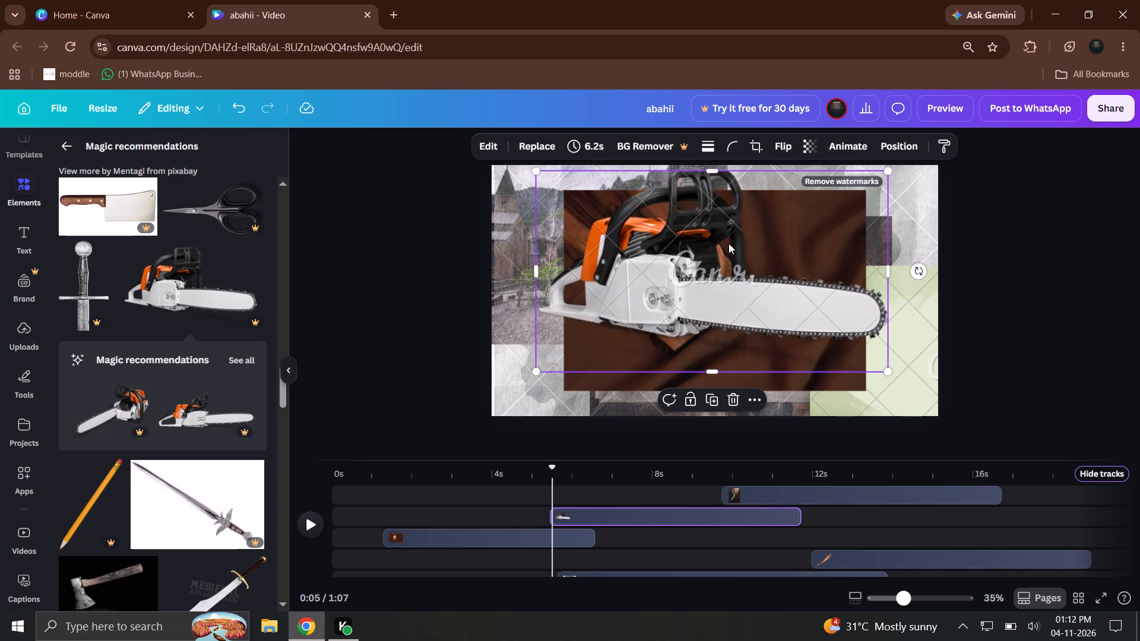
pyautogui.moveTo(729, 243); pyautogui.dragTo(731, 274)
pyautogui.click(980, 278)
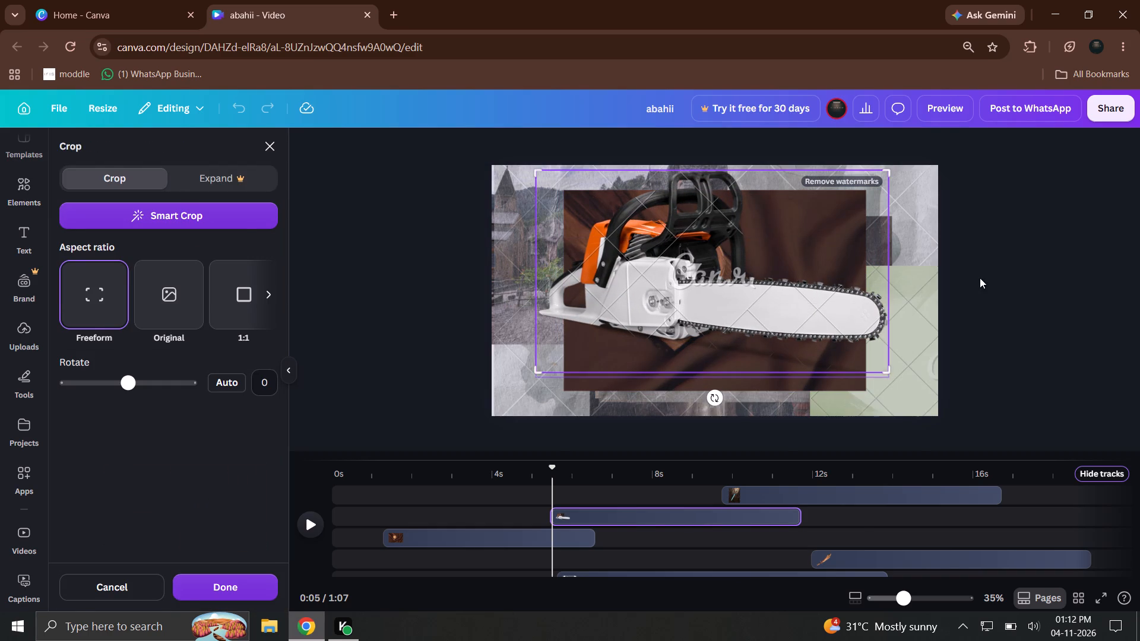
# Align the chainsaw overlay to the canvas's upper-left corner and enlarge it to fill the whole canvas.
pyautogui.moveTo(829, 284); pyautogui.dragTo(786, 278)
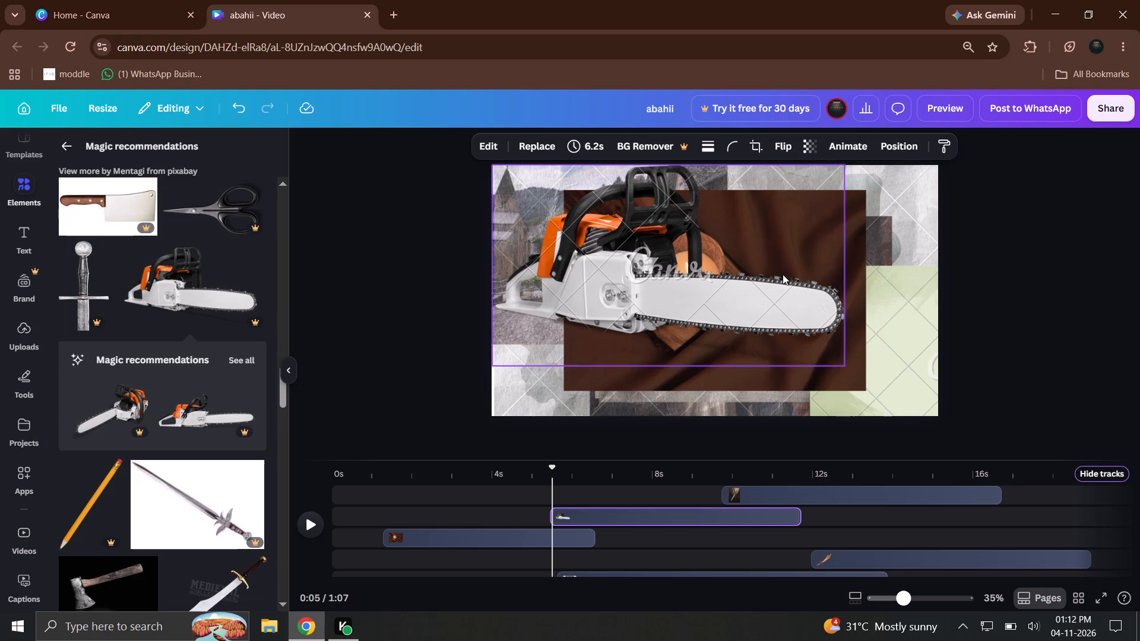
pyautogui.moveTo(846, 369); pyautogui.dragTo(875, 377)
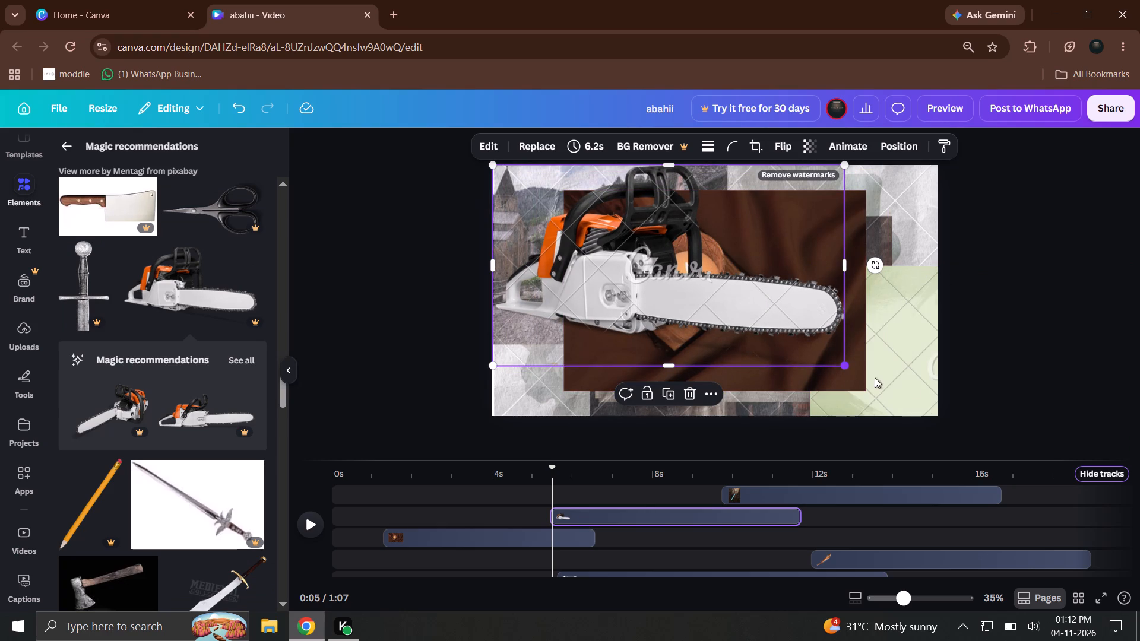
pyautogui.moveTo(875, 377); pyautogui.dragTo(936, 426)
pyautogui.click(992, 399)
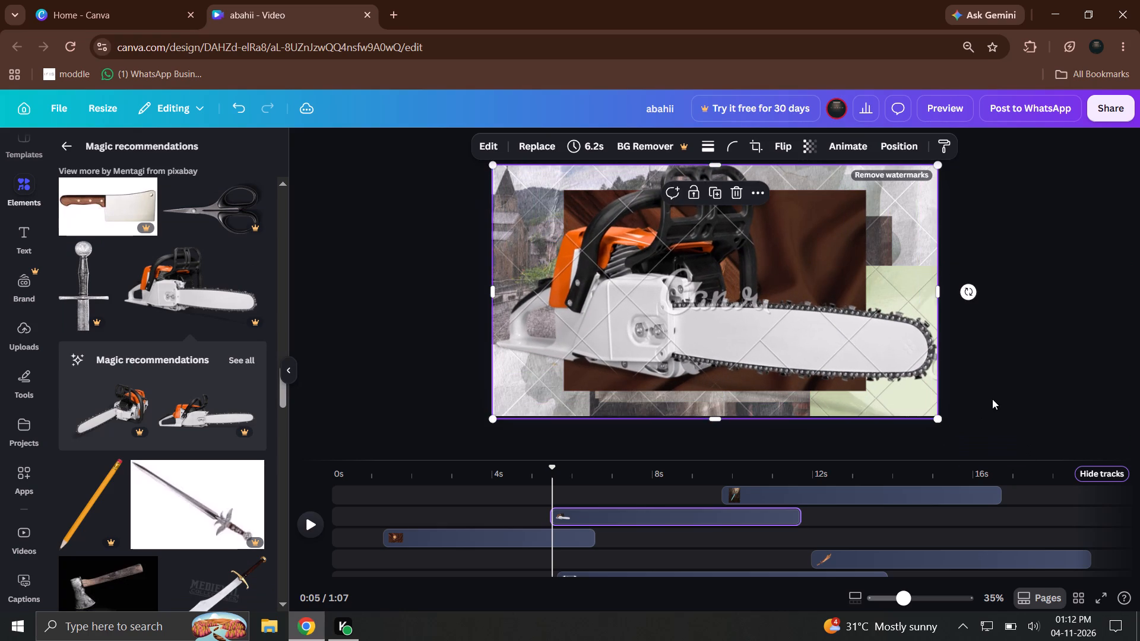
# Play the video from the start and replace the chainsaw clip near 5 seconds with the recommended side-view chainsaw image.
pyautogui.moveTo(357, 469); pyautogui.dragTo(334, 480)
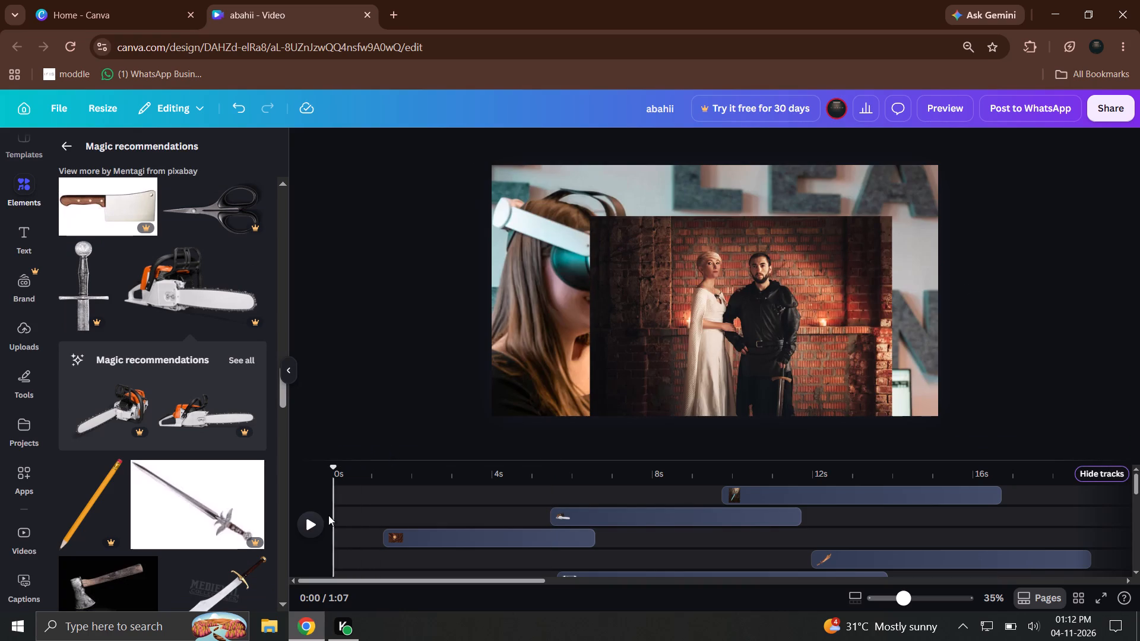
pyautogui.click(328, 515)
pyautogui.click(321, 532)
pyautogui.moveTo(173, 412); pyautogui.dragTo(341, 457)
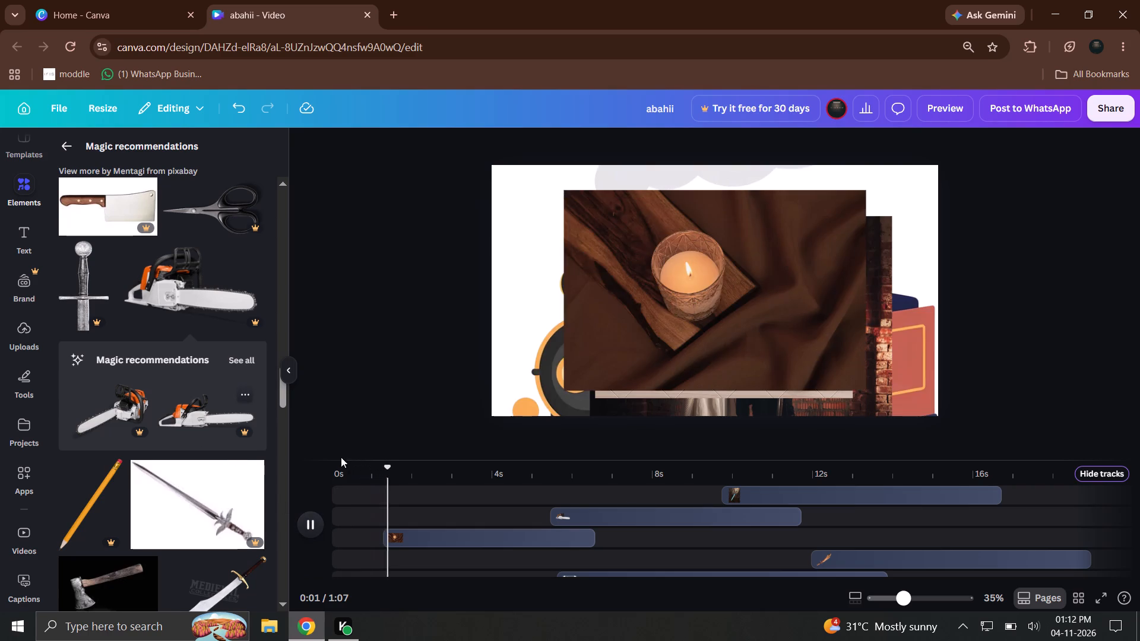
pyautogui.moveTo(341, 457); pyautogui.dragTo(650, 500)
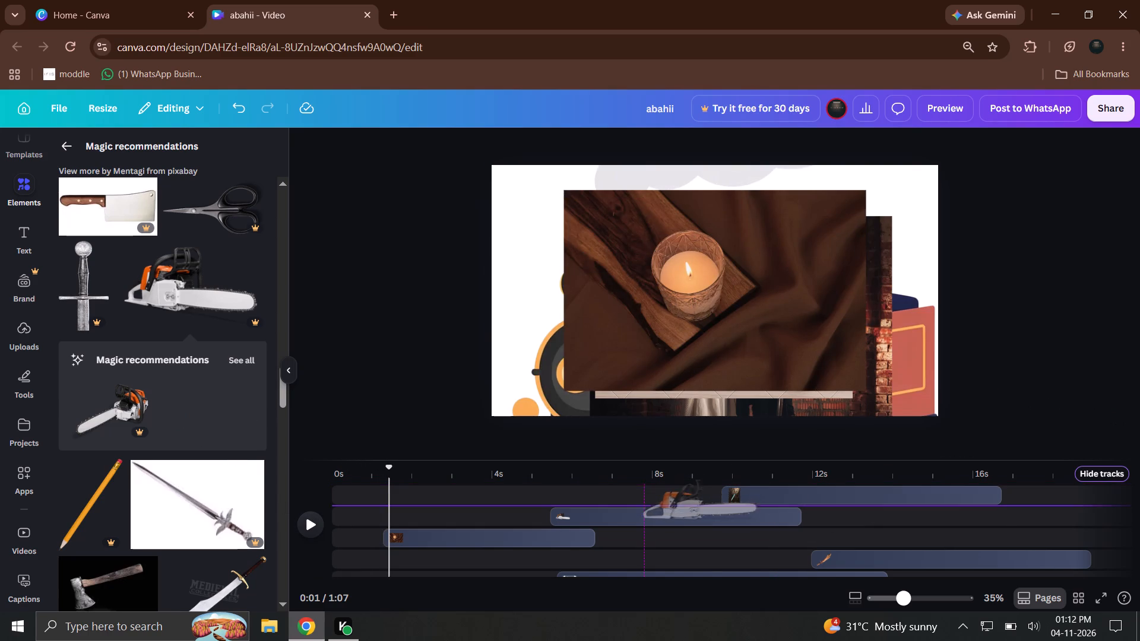
pyautogui.moveTo(650, 500); pyautogui.dragTo(612, 524)
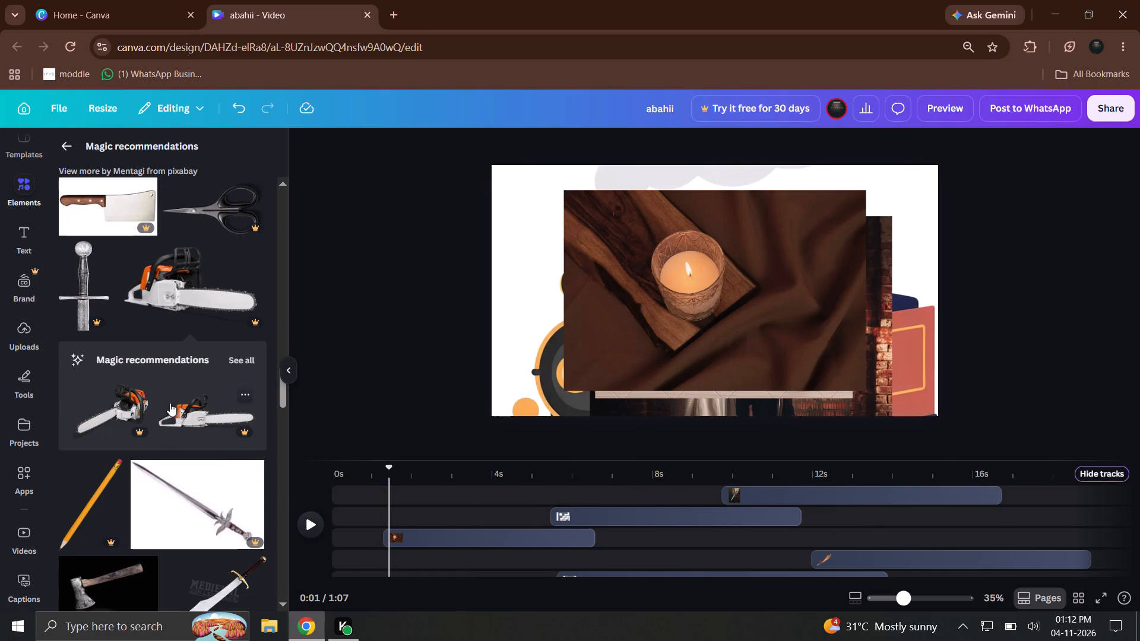
# Add the yellow pencil image at about 10 seconds on the same track as the candle clip.
pyautogui.scroll(-2, 236, 265)
pyautogui.moveTo(94, 341); pyautogui.dragTo(1005, 529)
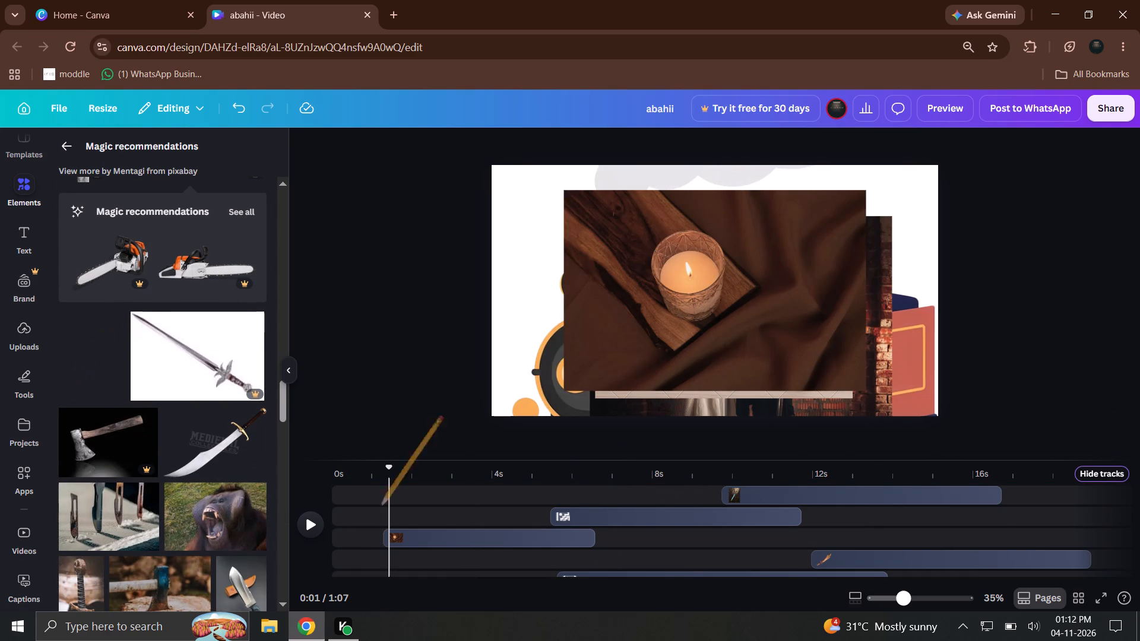
pyautogui.moveTo(1005, 529); pyautogui.dragTo(770, 535)
# Go to about 10 seconds and move the pencil overlay into the canvas's upper-right corner.
pyautogui.click(678, 463)
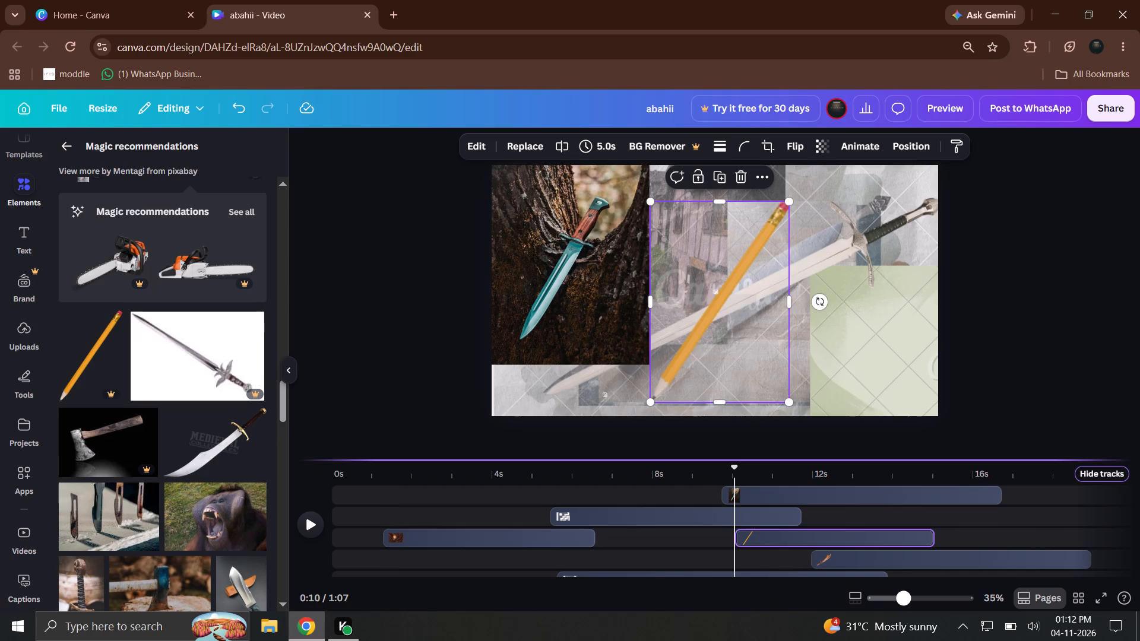
pyautogui.click(671, 476)
pyautogui.click(685, 398)
pyautogui.click(763, 477)
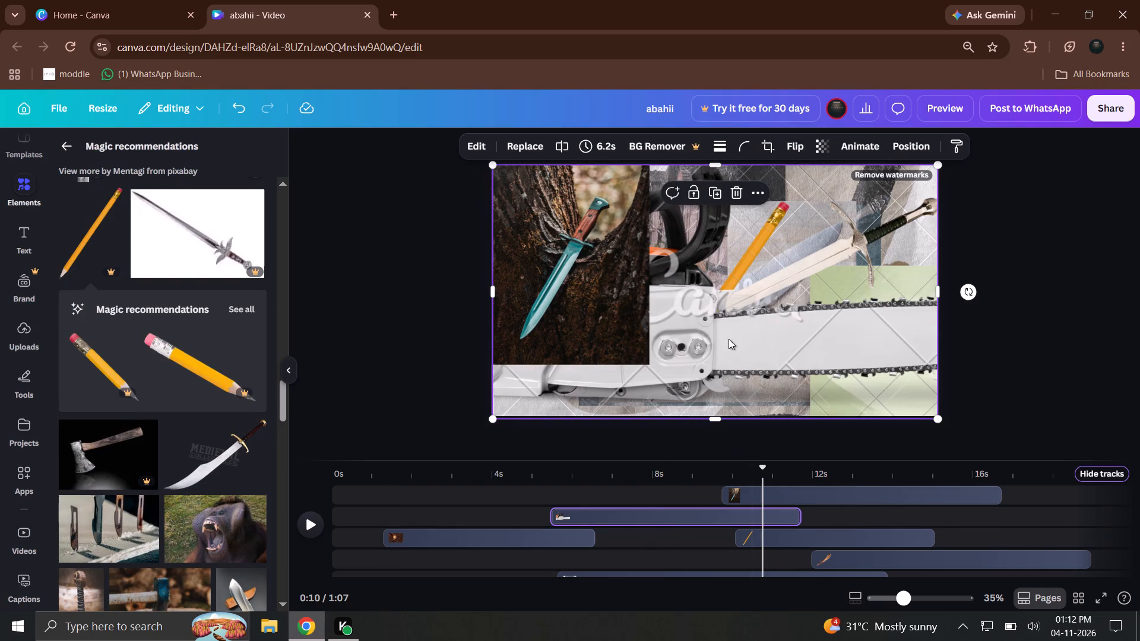
pyautogui.click(727, 288)
pyautogui.moveTo(743, 258); pyautogui.dragTo(825, 254)
pyautogui.click(767, 262)
pyautogui.moveTo(761, 242); pyautogui.dragTo(804, 230)
pyautogui.moveTo(787, 243); pyautogui.dragTo(745, 252)
pyautogui.moveTo(781, 215); pyautogui.dragTo(765, 262)
pyautogui.moveTo(777, 214); pyautogui.dragTo(773, 240)
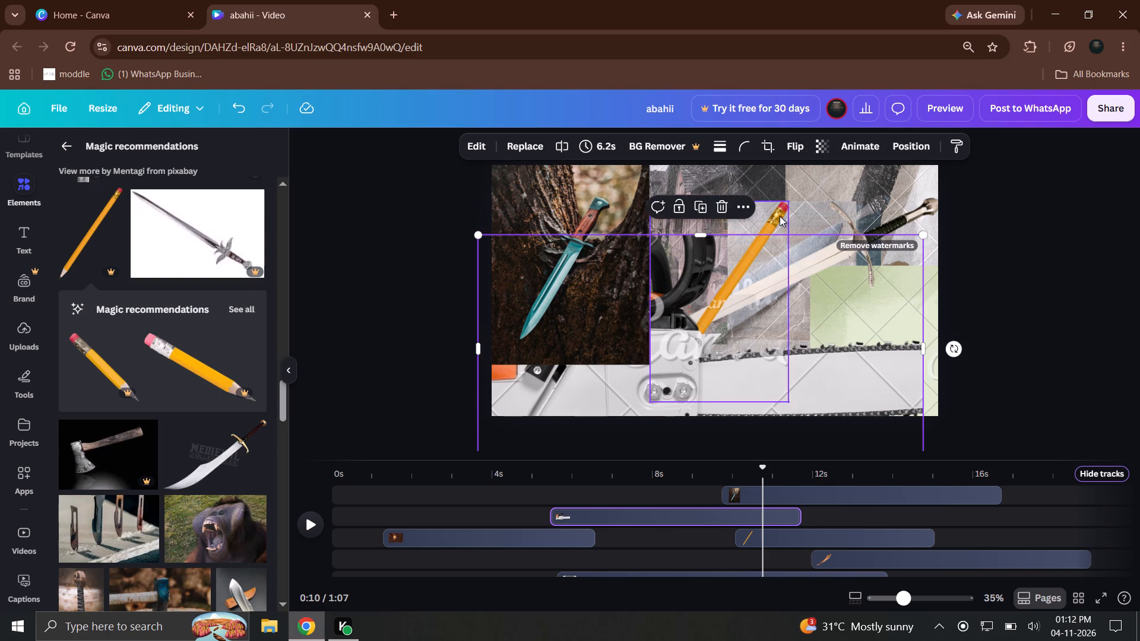
pyautogui.moveTo(780, 216); pyautogui.dragTo(925, 177)
# Realign the chainsaw overlay with the canvas sides and extend its top edge so it fills the whole canvas.
pyautogui.moveTo(696, 280); pyautogui.dragTo(701, 237)
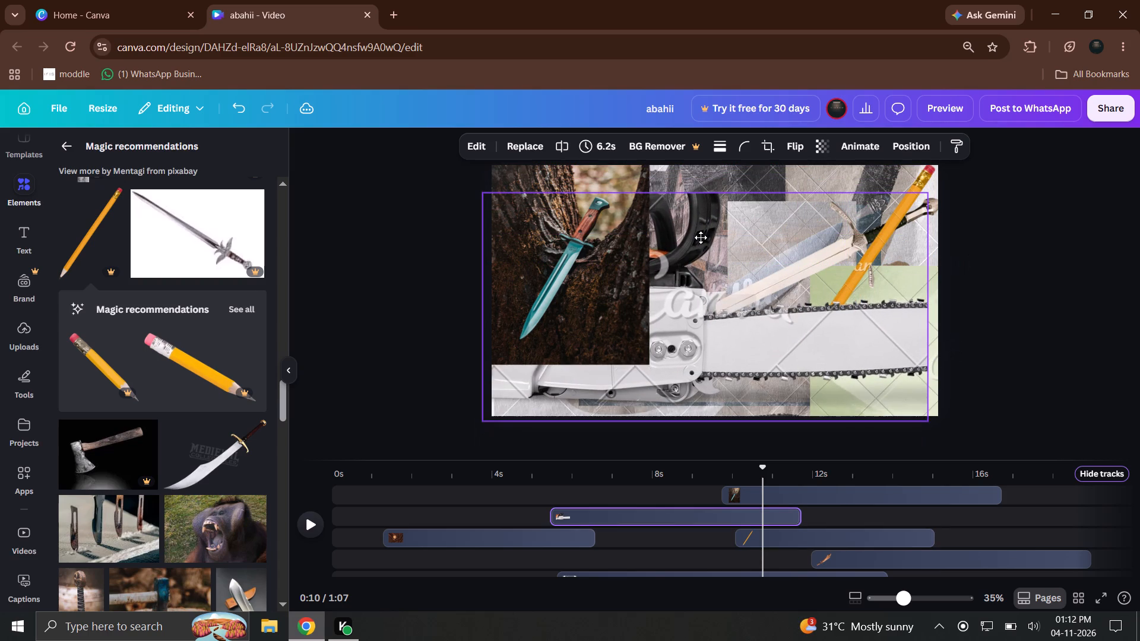
pyautogui.moveTo(701, 237); pyautogui.dragTo(710, 236)
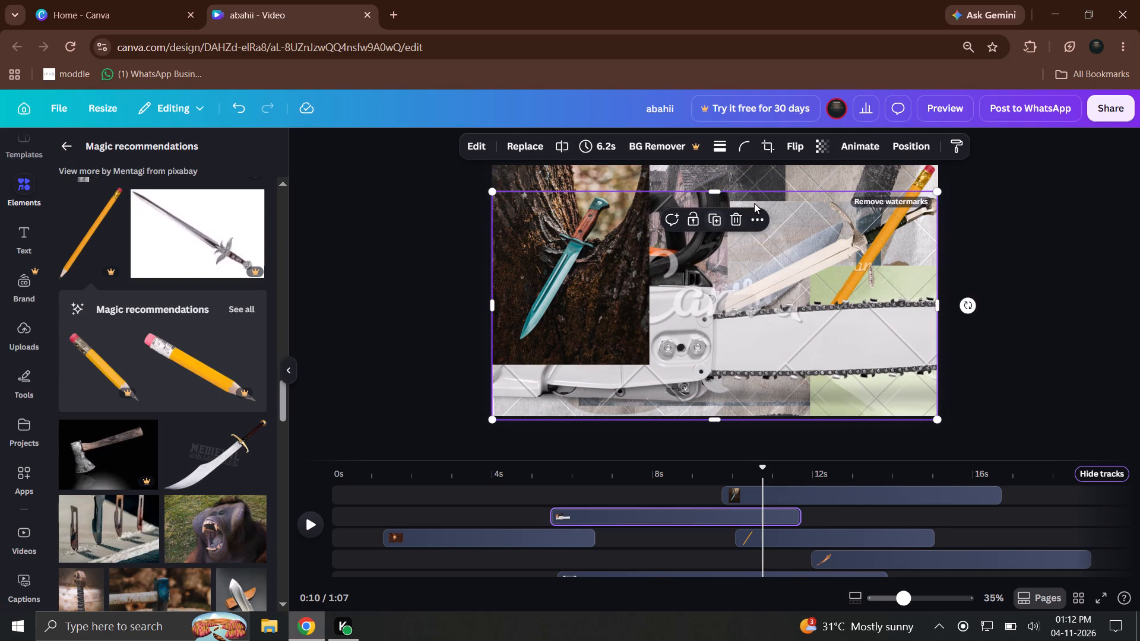
pyautogui.moveTo(718, 196); pyautogui.dragTo(717, 166)
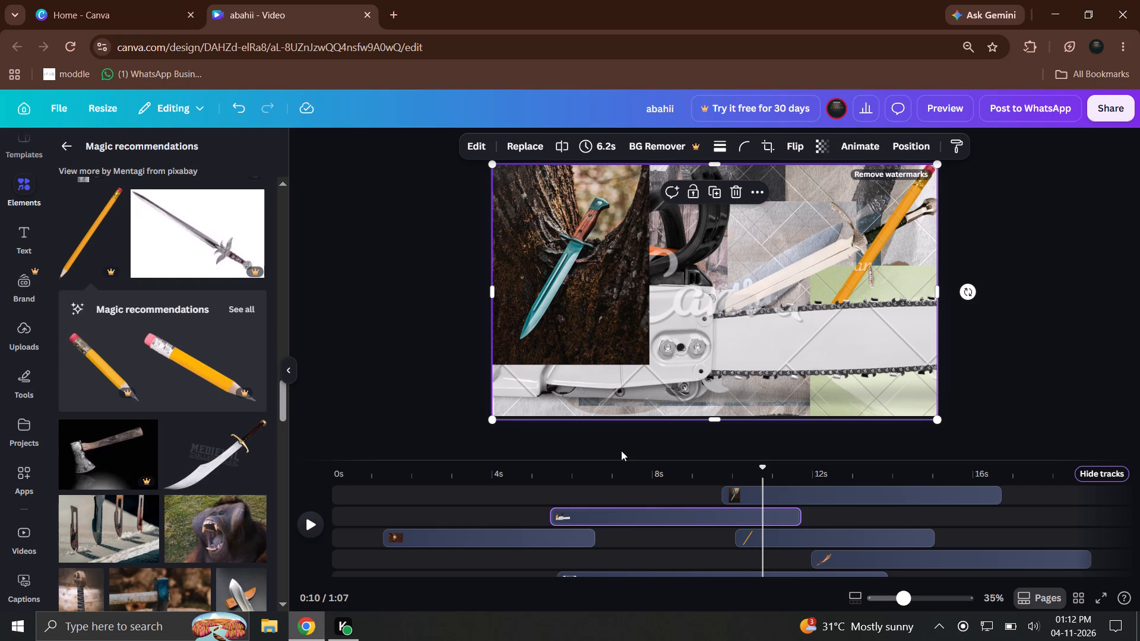
# Select the pencil overlay and rotate it clockwise by about 48° so it lies nearly horizontal.
pyautogui.click(743, 548)
pyautogui.moveTo(883, 229); pyautogui.dragTo(872, 221)
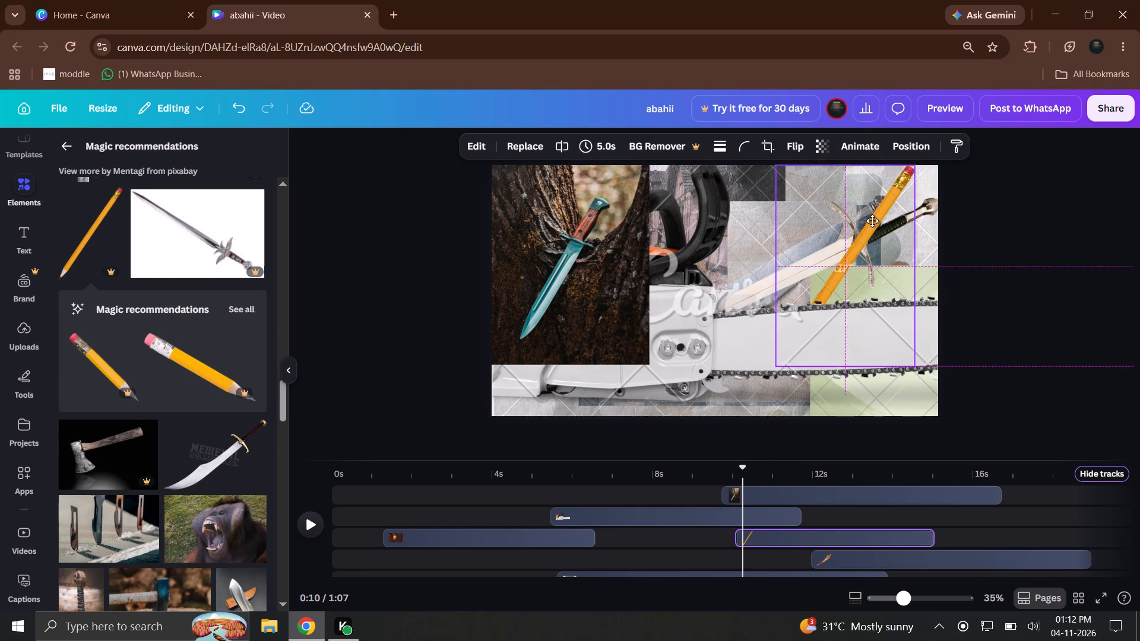
pyautogui.moveTo(872, 221); pyautogui.dragTo(891, 214)
pyautogui.moveTo(968, 253); pyautogui.dragTo(967, 259)
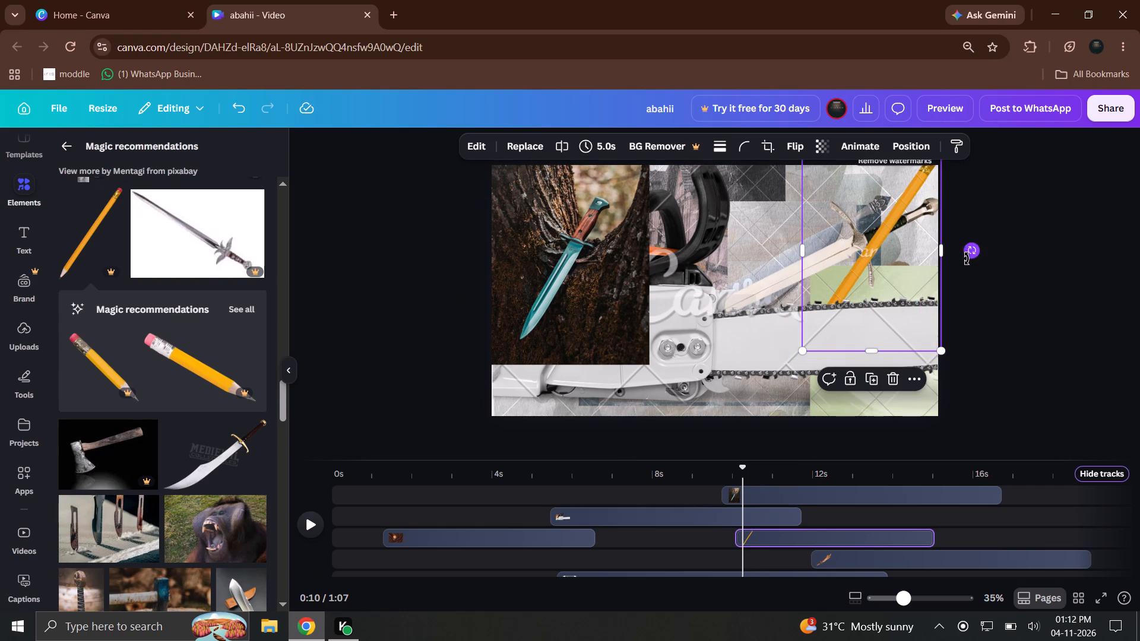
pyautogui.moveTo(967, 259); pyautogui.dragTo(952, 318)
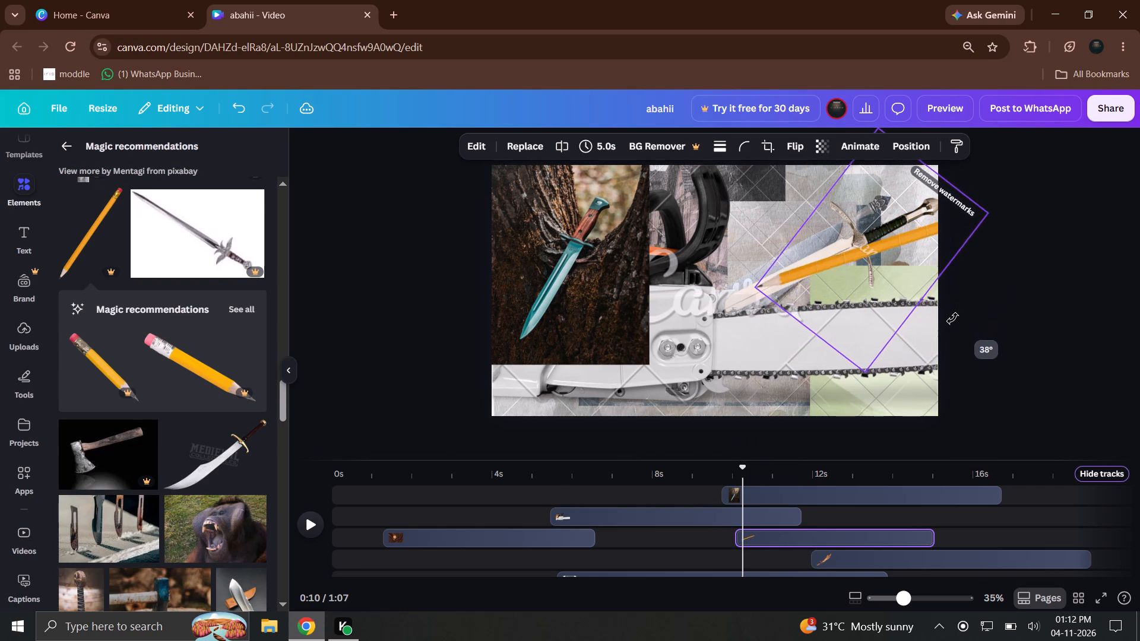
pyautogui.moveTo(952, 318); pyautogui.dragTo(946, 337)
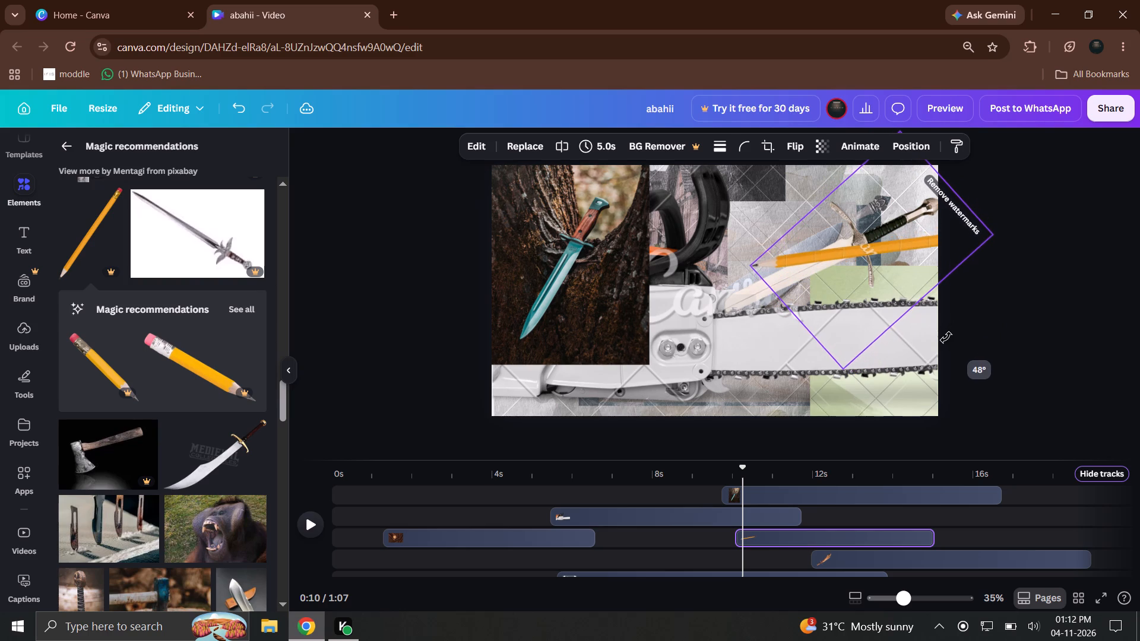
pyautogui.moveTo(946, 337); pyautogui.dragTo(944, 341)
# Move the pencil overlay against the canvas's top edge and level it at about 56° rotation.
pyautogui.moveTo(875, 291); pyautogui.dragTo(809, 281)
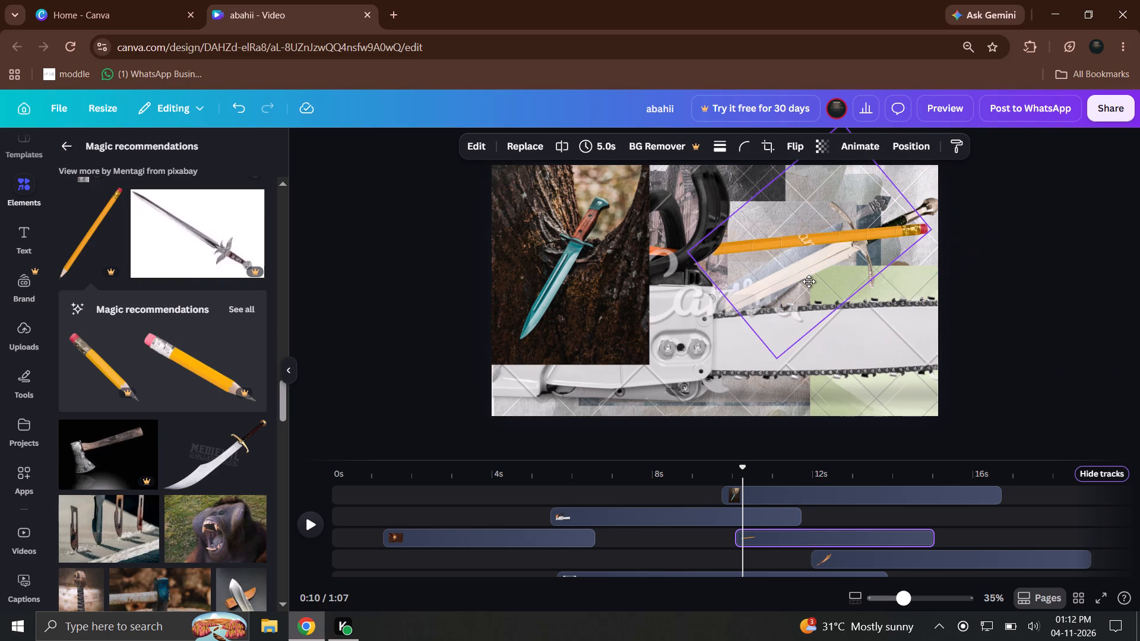
pyautogui.moveTo(809, 281); pyautogui.dragTo(829, 221)
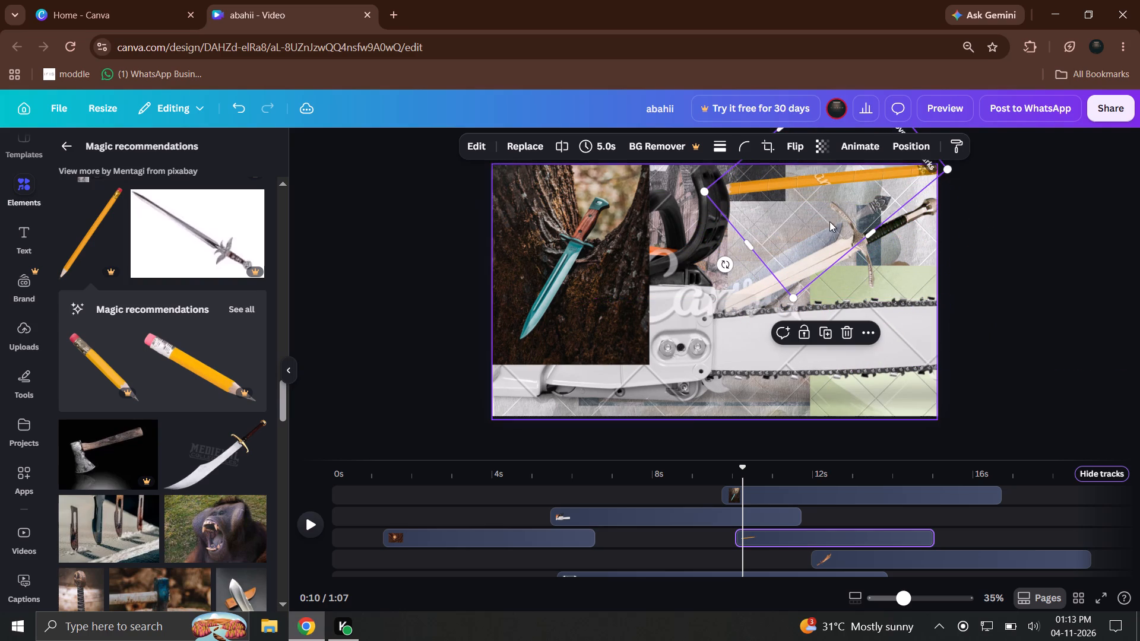
pyautogui.moveTo(723, 257); pyautogui.dragTo(722, 241)
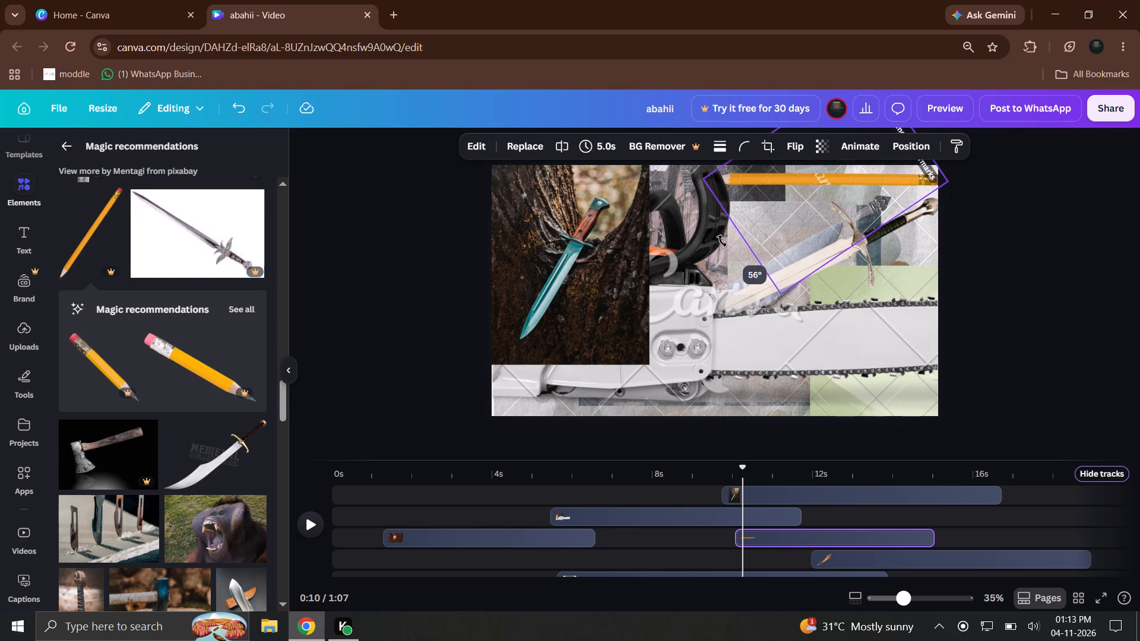
pyautogui.moveTo(722, 241); pyautogui.dragTo(722, 243)
pyautogui.moveTo(813, 236); pyautogui.dragTo(813, 230)
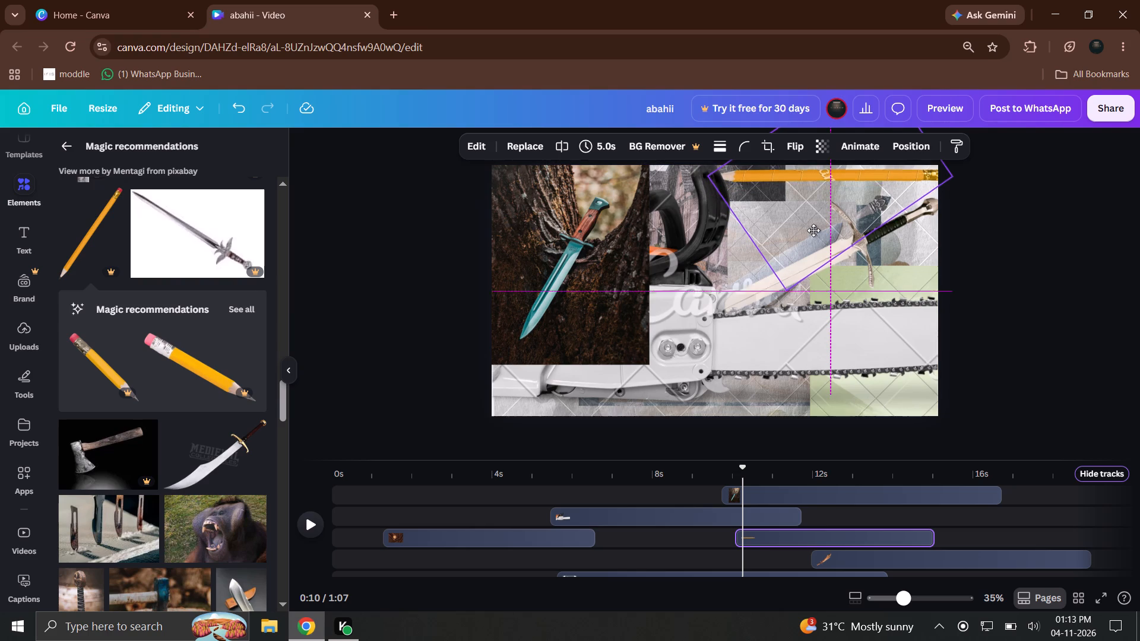
pyautogui.moveTo(813, 230); pyautogui.dragTo(813, 227)
pyautogui.click(975, 246)
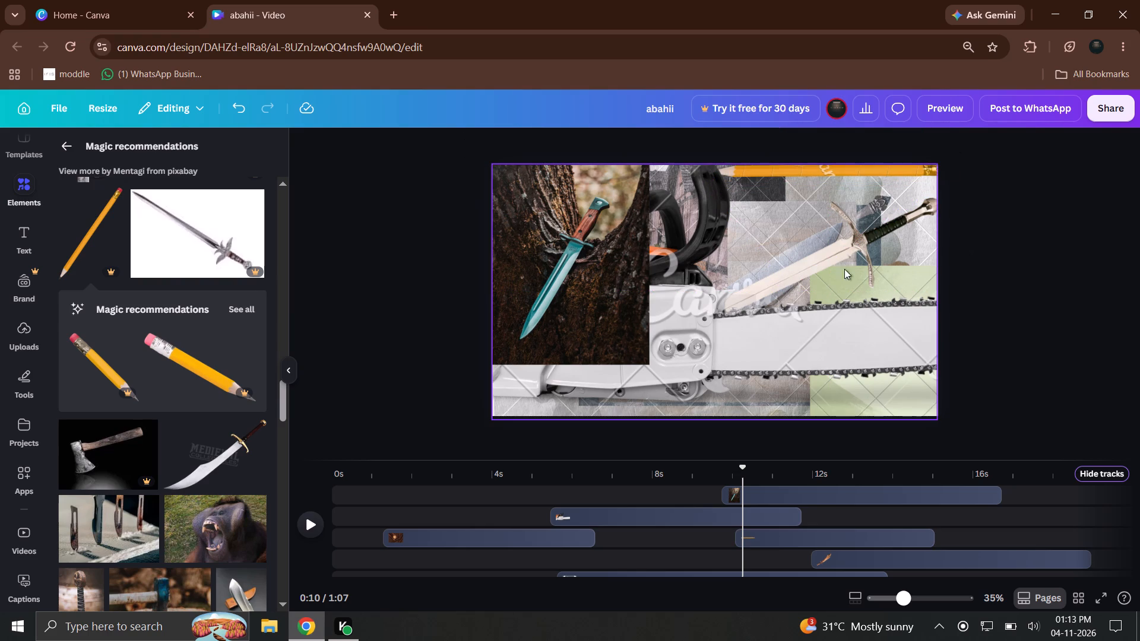
pyautogui.click(820, 227)
pyautogui.click(802, 190)
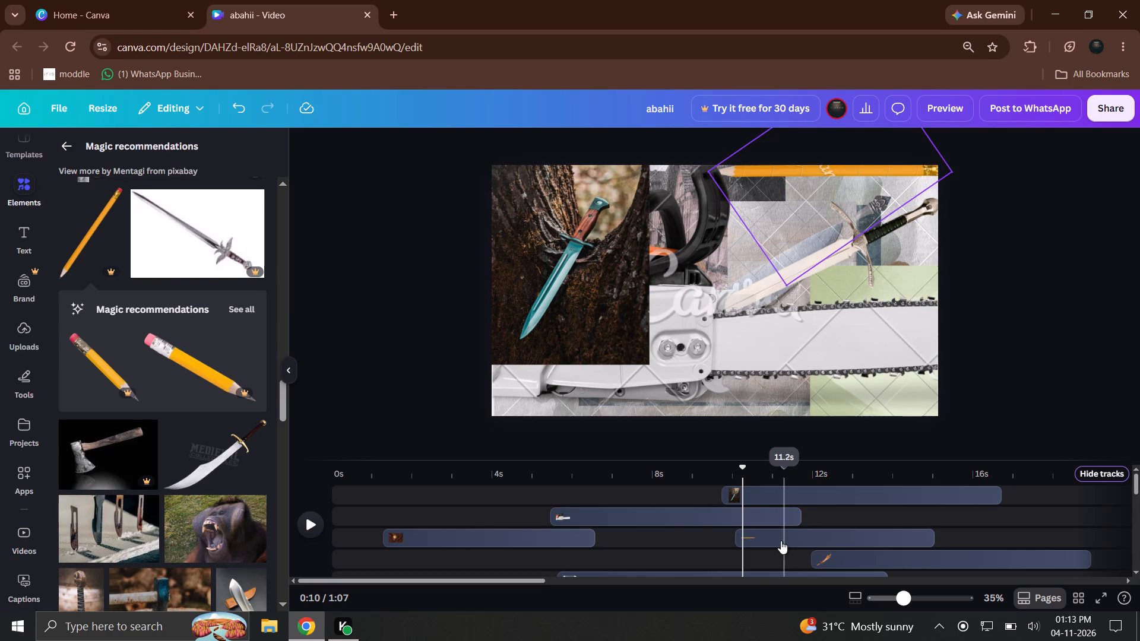
pyautogui.click(781, 541)
pyautogui.click(807, 186)
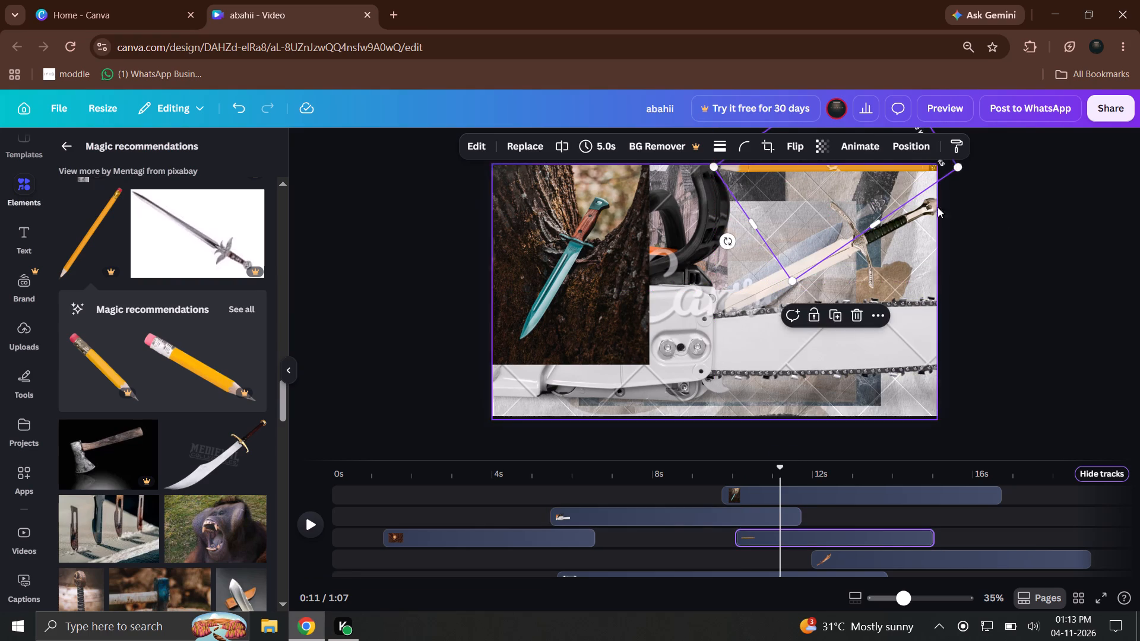
pyautogui.click(1113, 217)
# Play the video from the start to about 4 seconds and move the candle photo into the canvas's upper-left corner.
pyautogui.moveTo(383, 484); pyautogui.dragTo(294, 484)
pyautogui.click(313, 529)
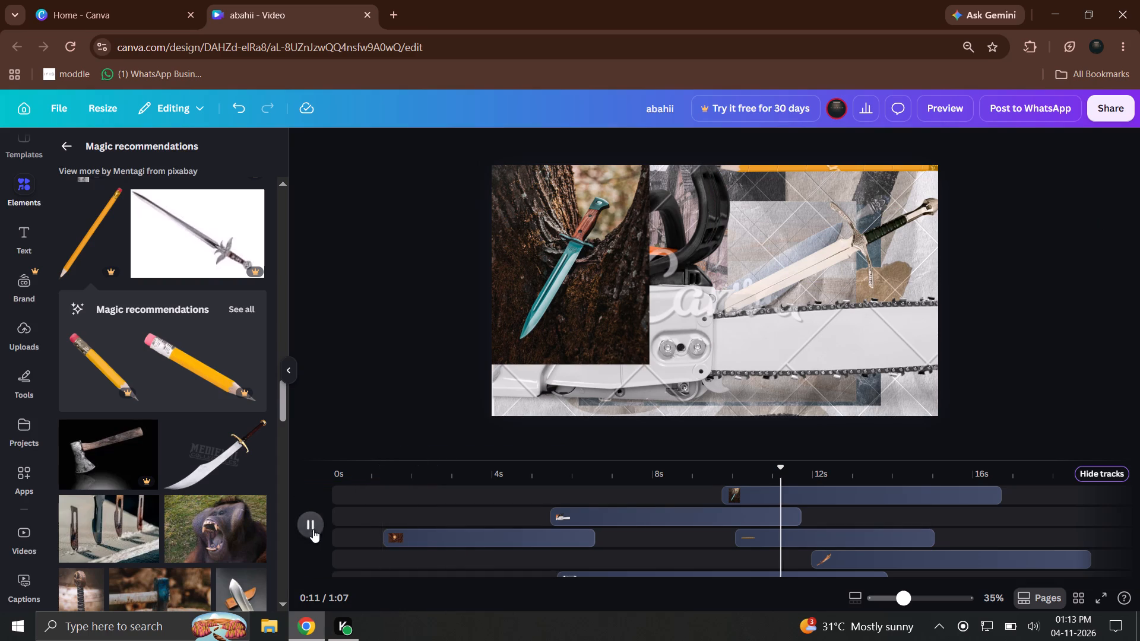
pyautogui.moveTo(360, 477); pyautogui.dragTo(343, 494)
pyautogui.click(315, 527)
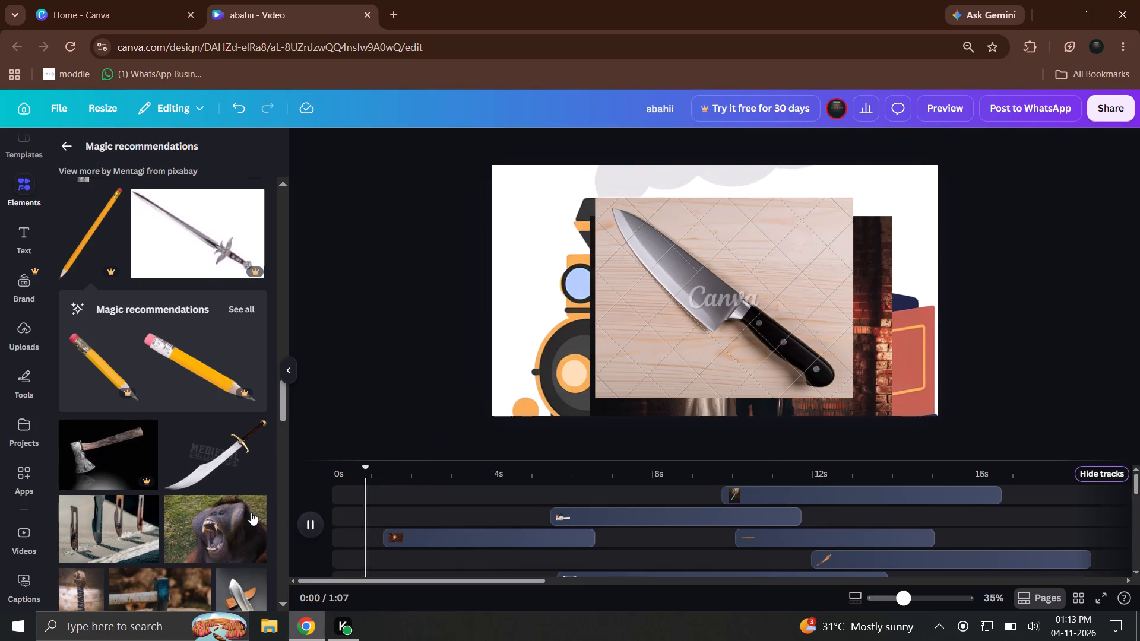
pyautogui.scroll(-3, 210, 534)
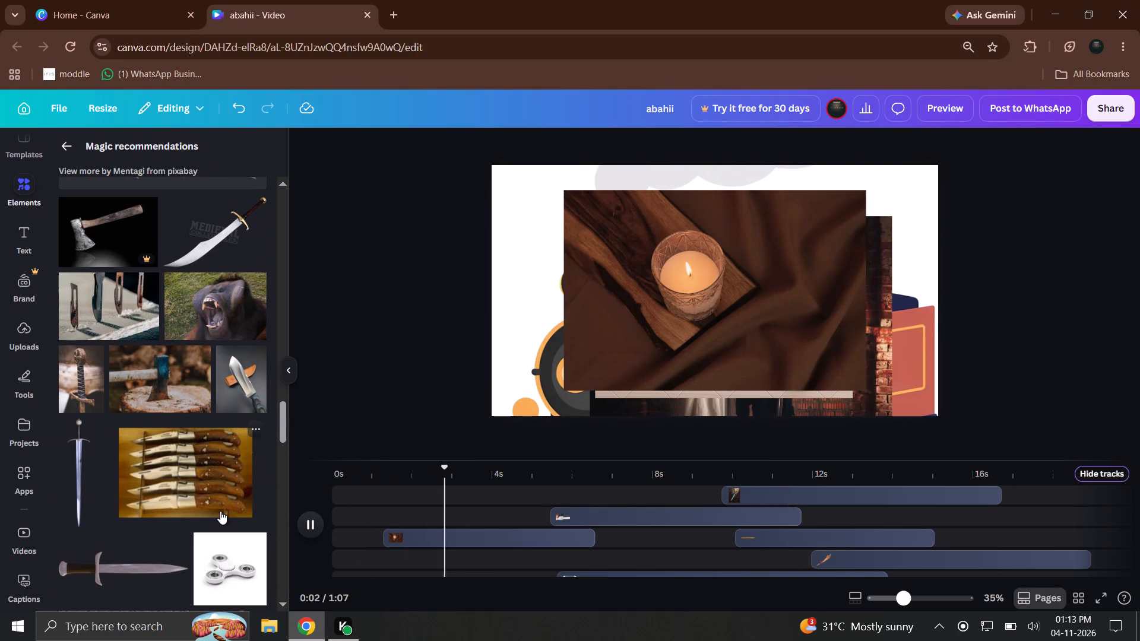
pyautogui.click(647, 327)
pyautogui.moveTo(648, 325); pyautogui.dragTo(640, 311)
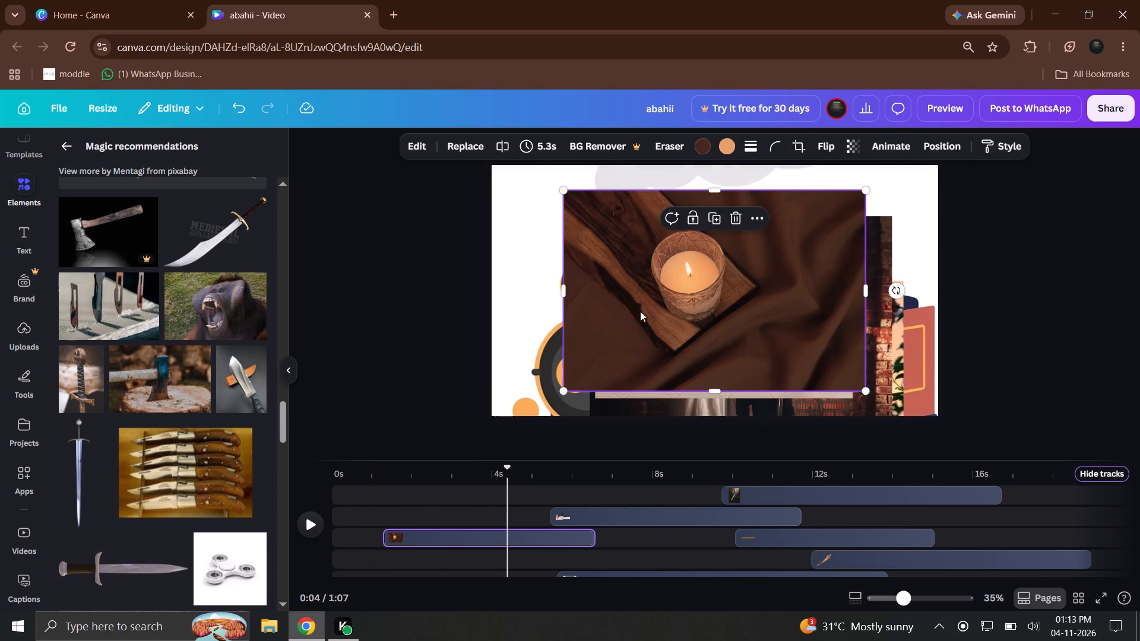
pyautogui.moveTo(640, 311); pyautogui.dragTo(566, 288)
# Spread the overlays to the canvas corners: chef's knife photo upper right, couple photo lower left, rose photo lower right.
pyautogui.moveTo(841, 300); pyautogui.dragTo(980, 196)
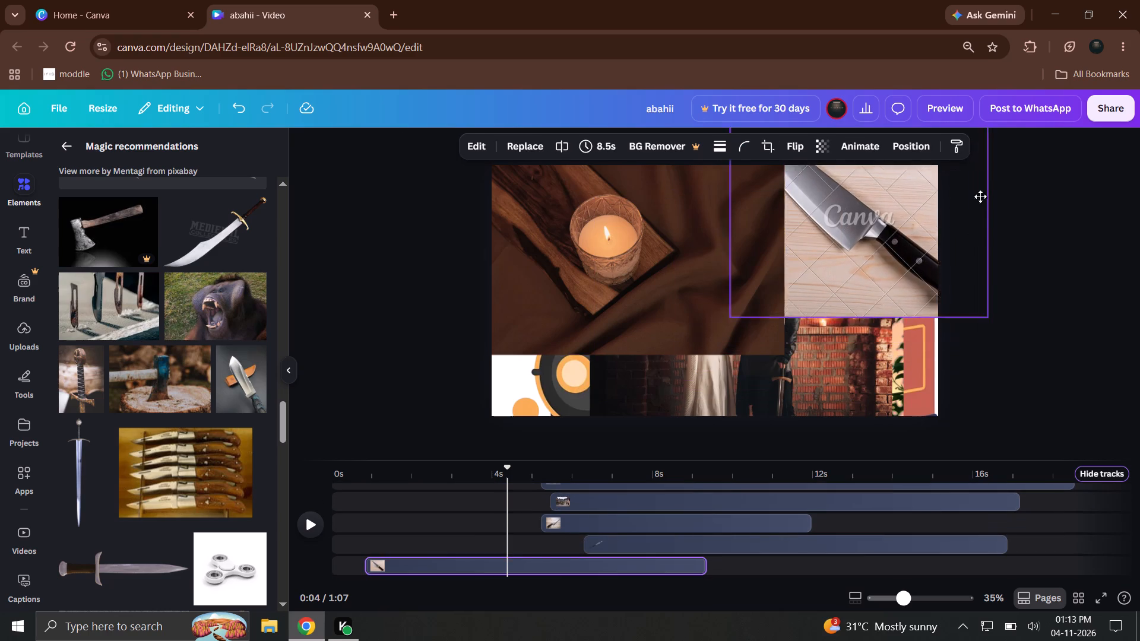
pyautogui.moveTo(980, 196); pyautogui.dragTo(983, 183)
pyautogui.moveTo(865, 371); pyautogui.dragTo(753, 377)
pyautogui.moveTo(852, 360); pyautogui.dragTo(921, 354)
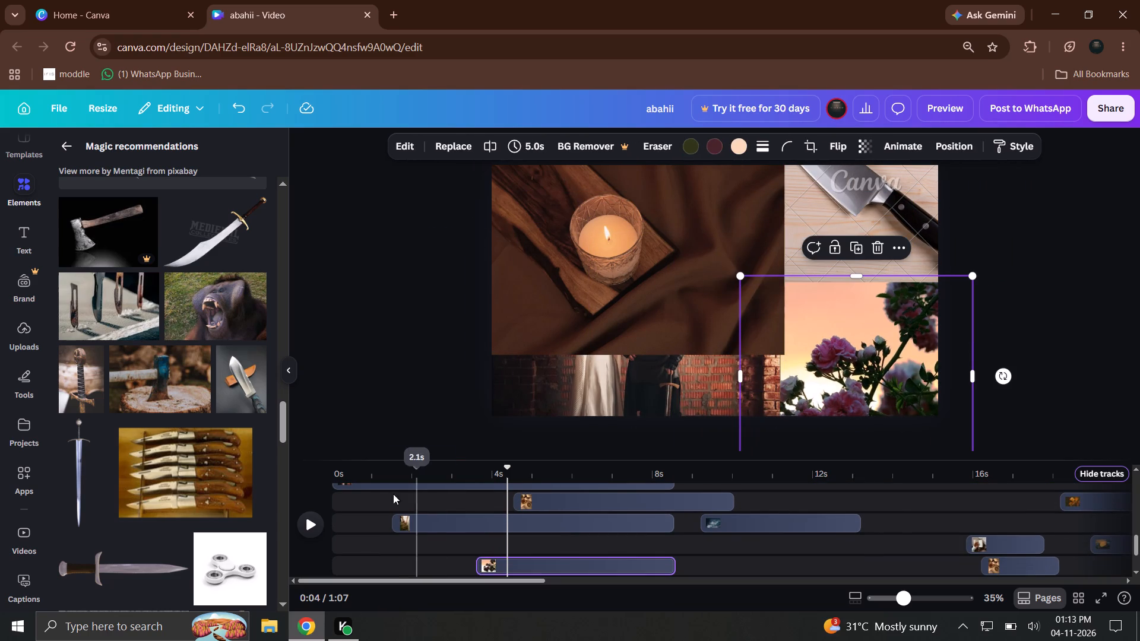
# Play from the start and replace the cartoon train base scene with the photo of stacked folding knives.
pyautogui.click(346, 481)
pyautogui.click(321, 511)
pyautogui.click(312, 519)
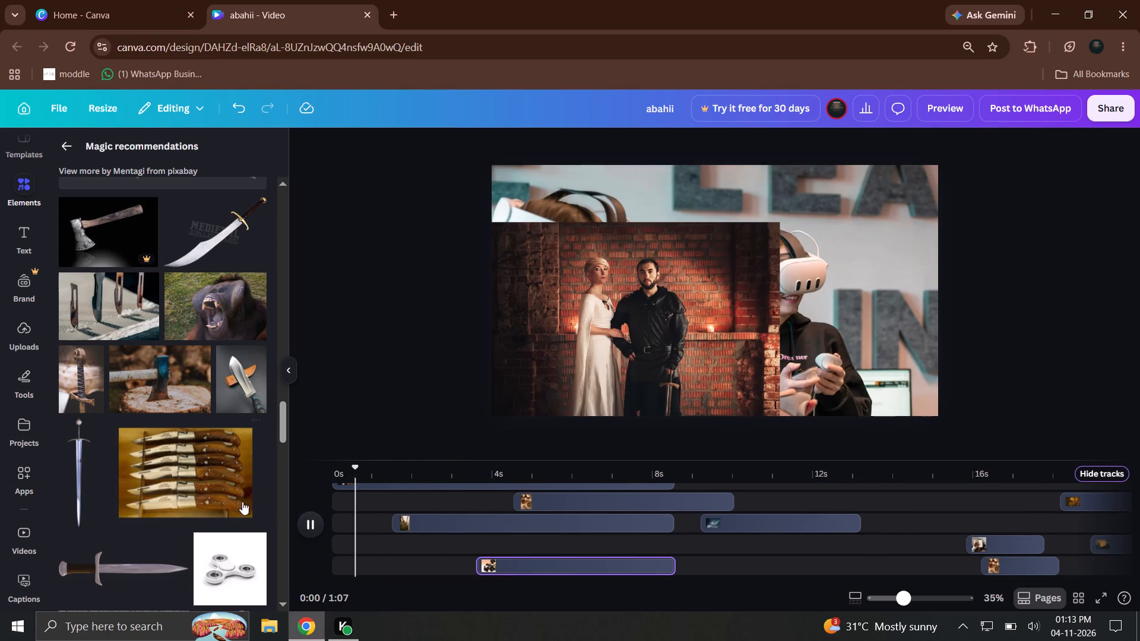
pyautogui.moveTo(242, 502); pyautogui.dragTo(856, 317)
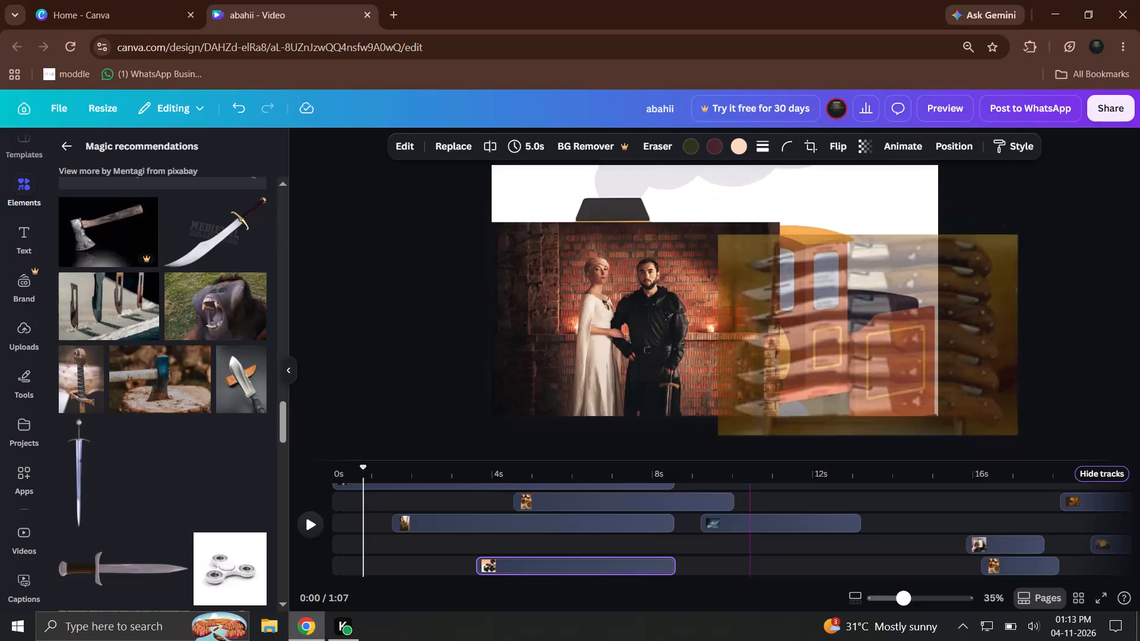
pyautogui.moveTo(856, 317); pyautogui.dragTo(925, 202)
# Shift the folding-knives photo downward within its crop frame to show the upper knives.
pyautogui.doubleClick(841, 328)
pyautogui.moveTo(840, 309); pyautogui.dragTo(849, 399)
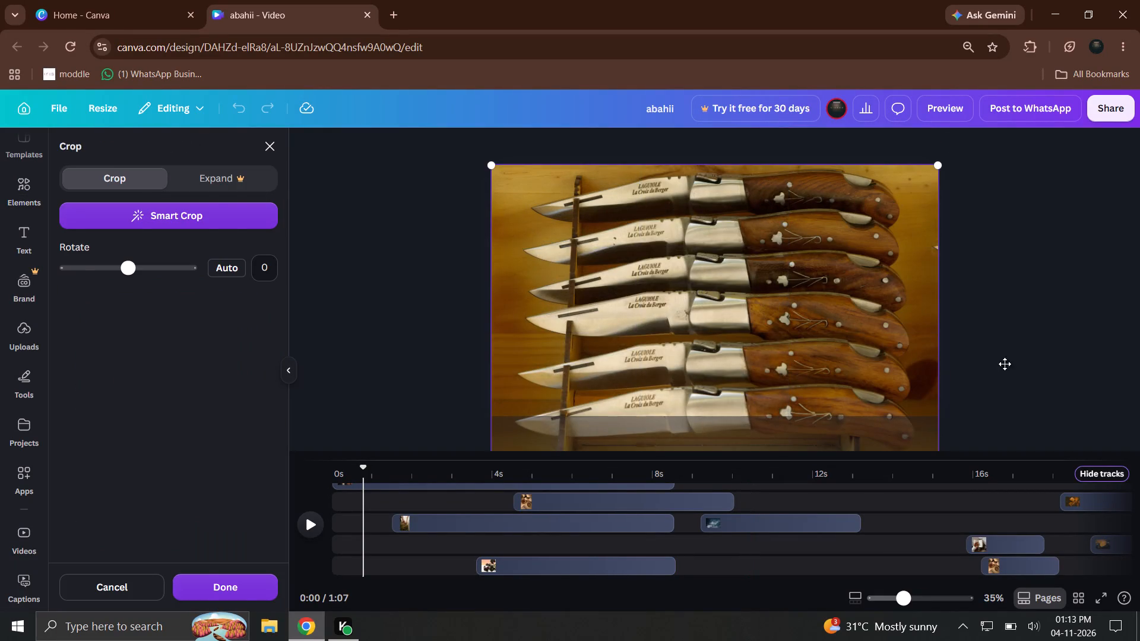
pyautogui.click(1070, 361)
# Play the video from the start and look through the timeline tracks to review the rearranged overlays.
pyautogui.click(343, 480)
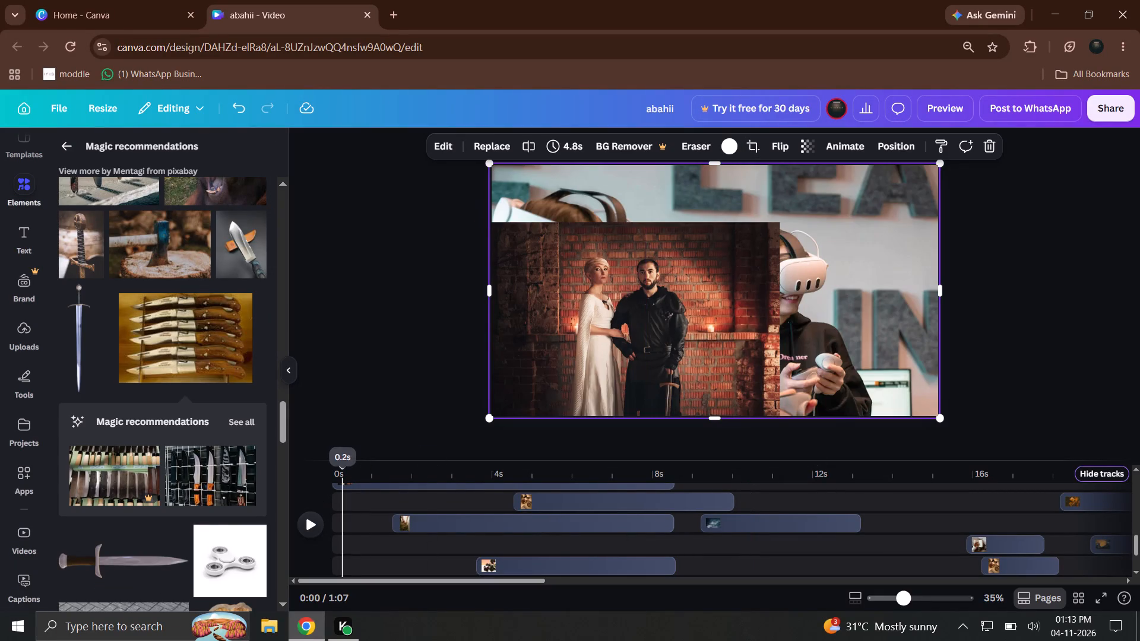
pyautogui.click(312, 526)
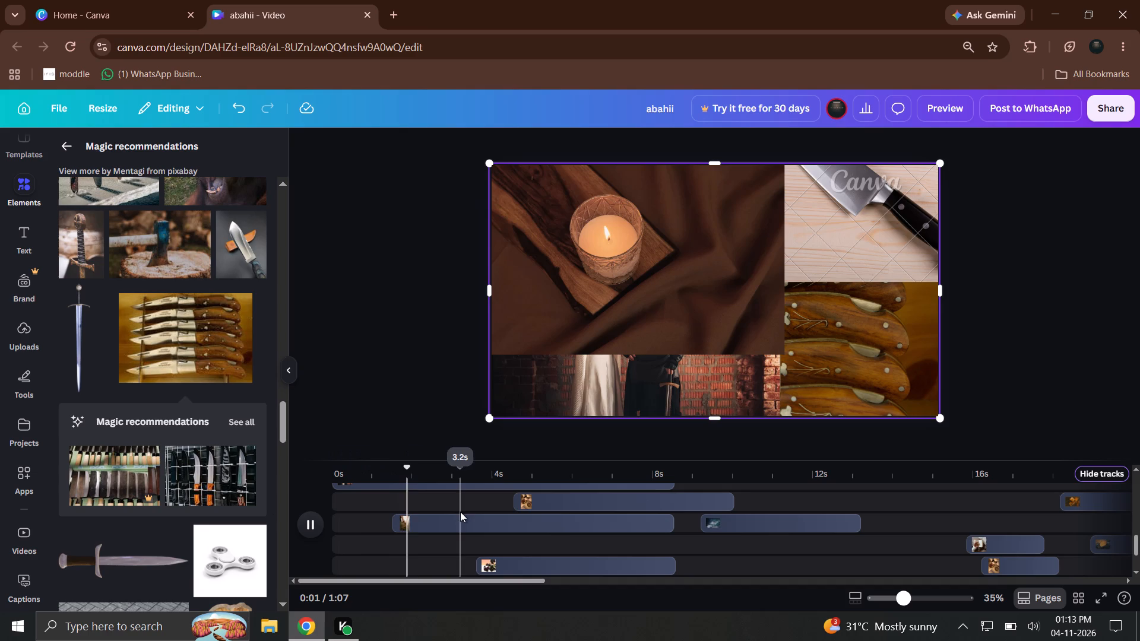
pyautogui.scroll(-6, 804, 537)
pyautogui.scroll(5, 788, 549)
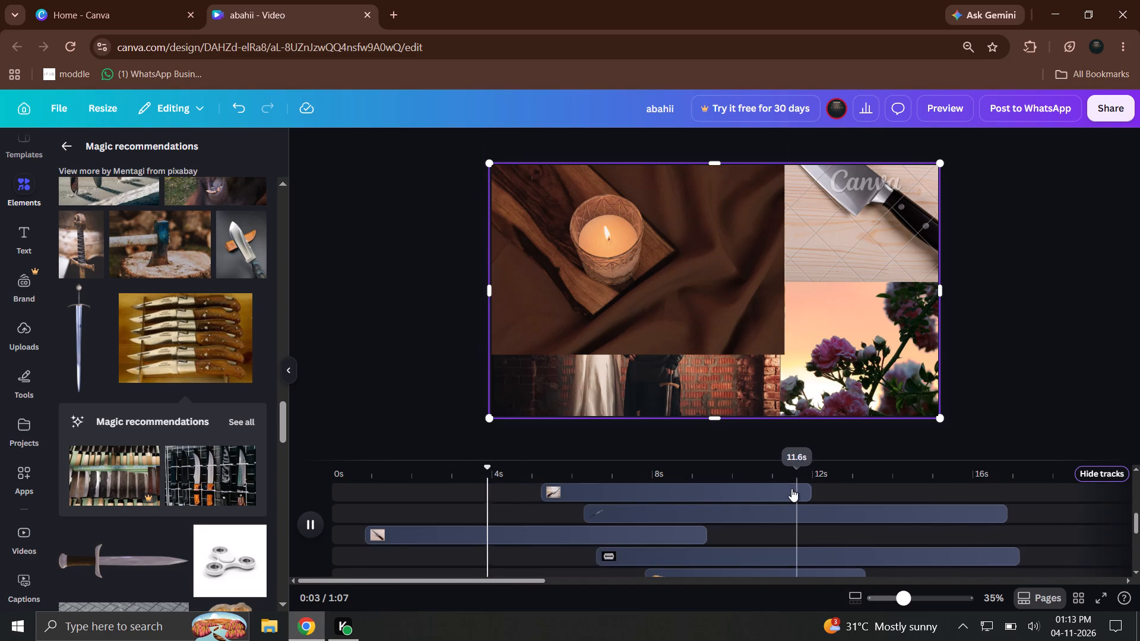
pyautogui.scroll(5, 710, 490)
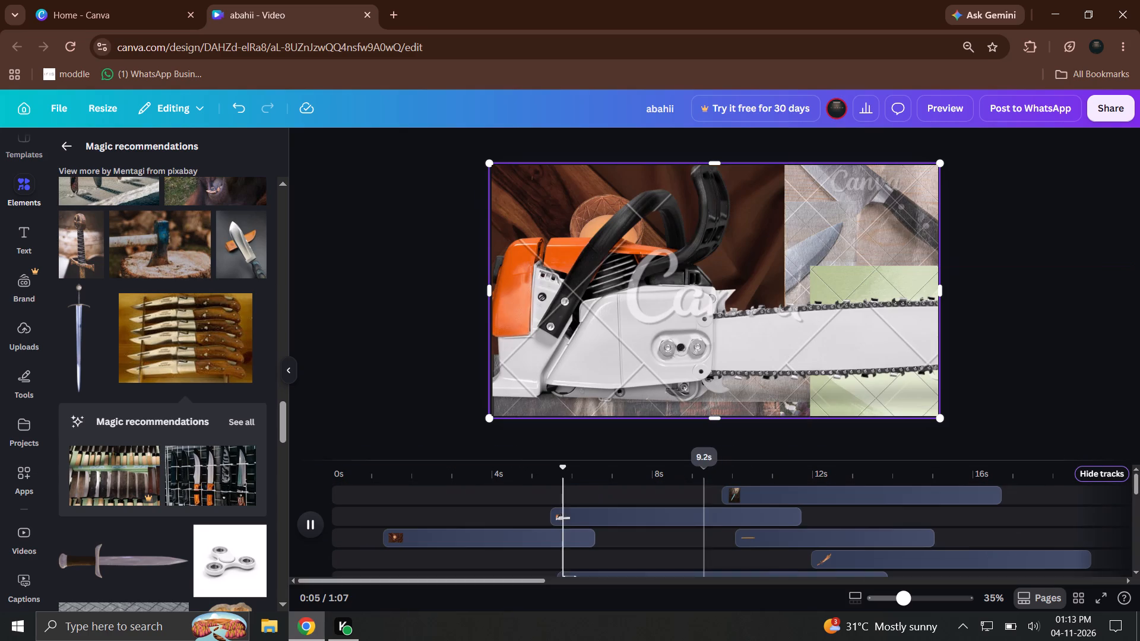
# Select the overlay clips crossing 12 s to 17 s and shorten their ends together so the longest lasts 10.0 s.
pyautogui.scroll(6, 712, 535)
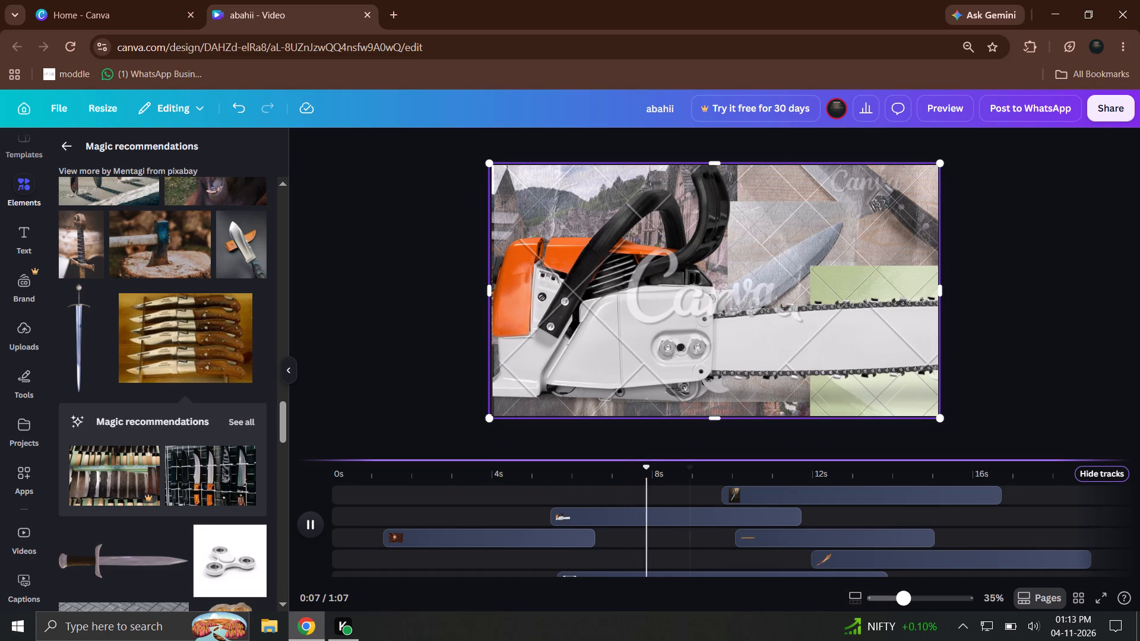
pyautogui.moveTo(691, 456); pyautogui.dragTo(696, 327)
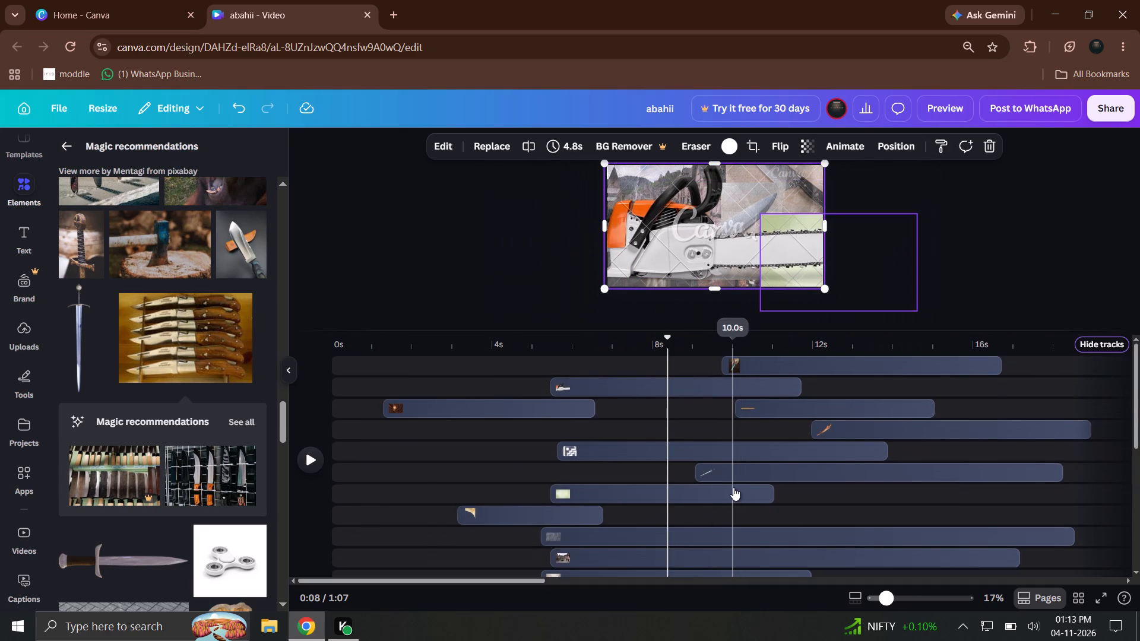
pyautogui.scroll(-5, 730, 503)
pyautogui.scroll(4, 760, 531)
pyautogui.scroll(4, 886, 480)
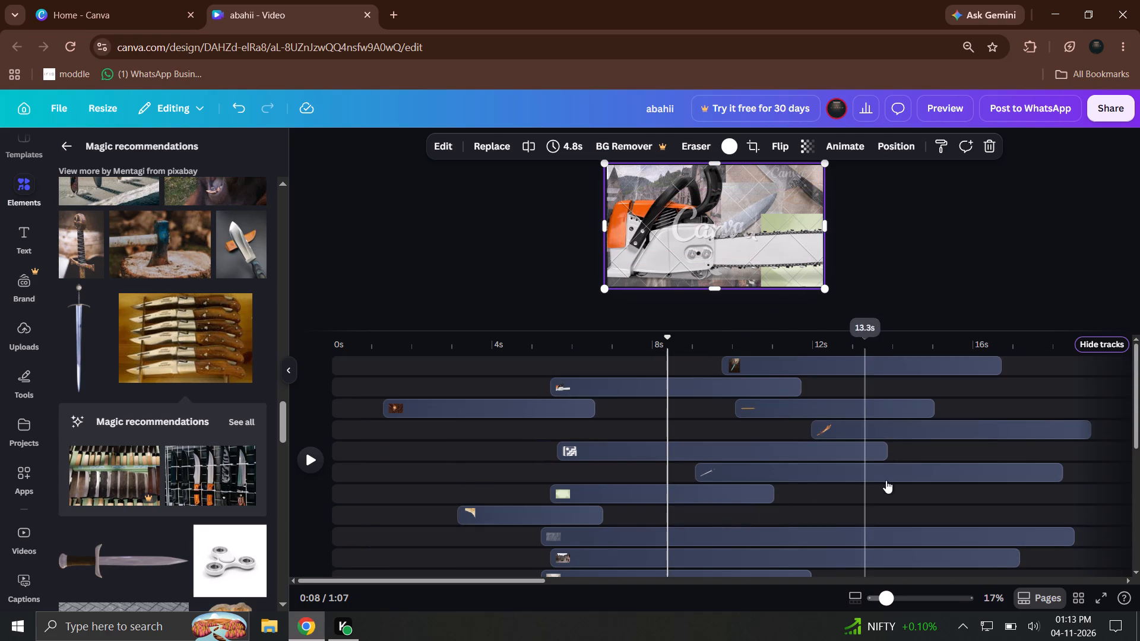
pyautogui.moveTo(1038, 372); pyautogui.dragTo(799, 556)
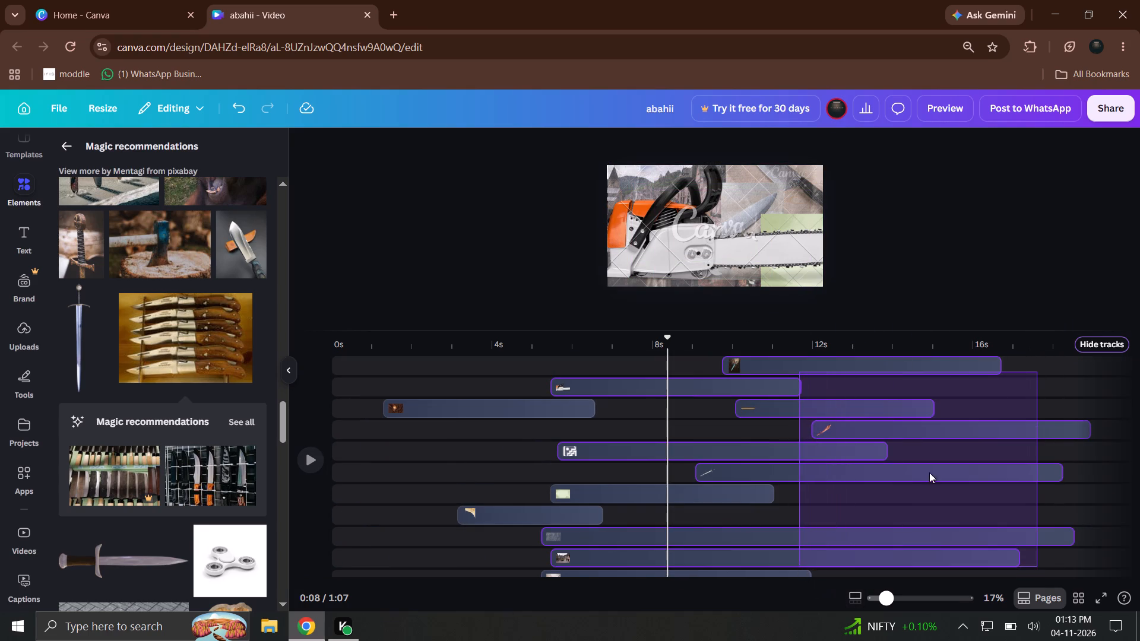
pyautogui.moveTo(1086, 423); pyautogui.dragTo(955, 418)
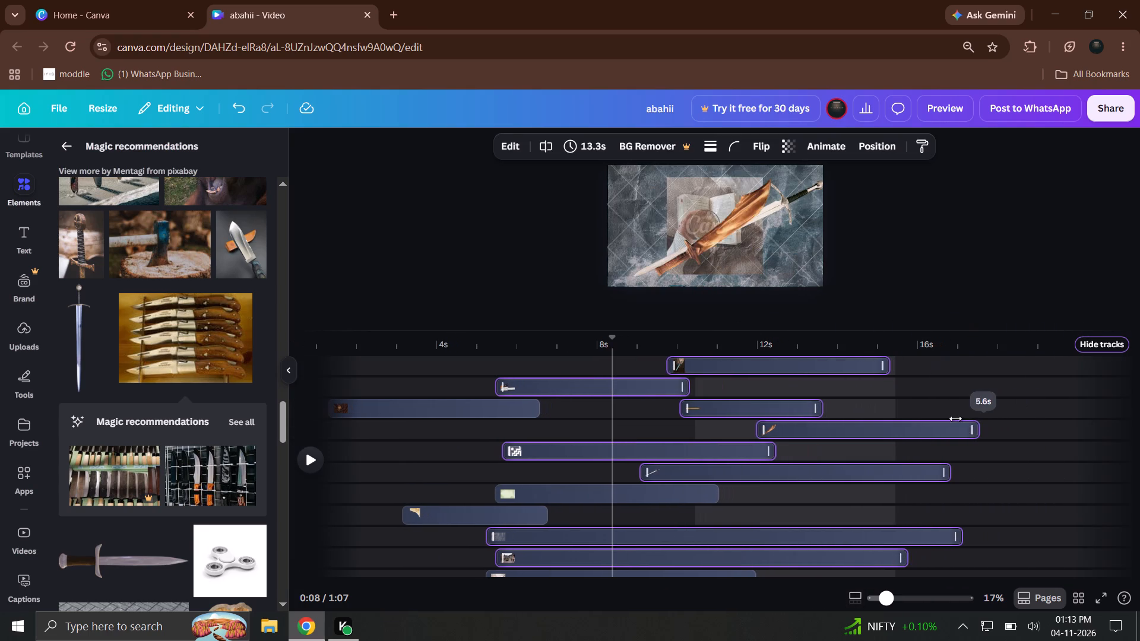
pyautogui.moveTo(955, 418); pyautogui.dragTo(900, 416)
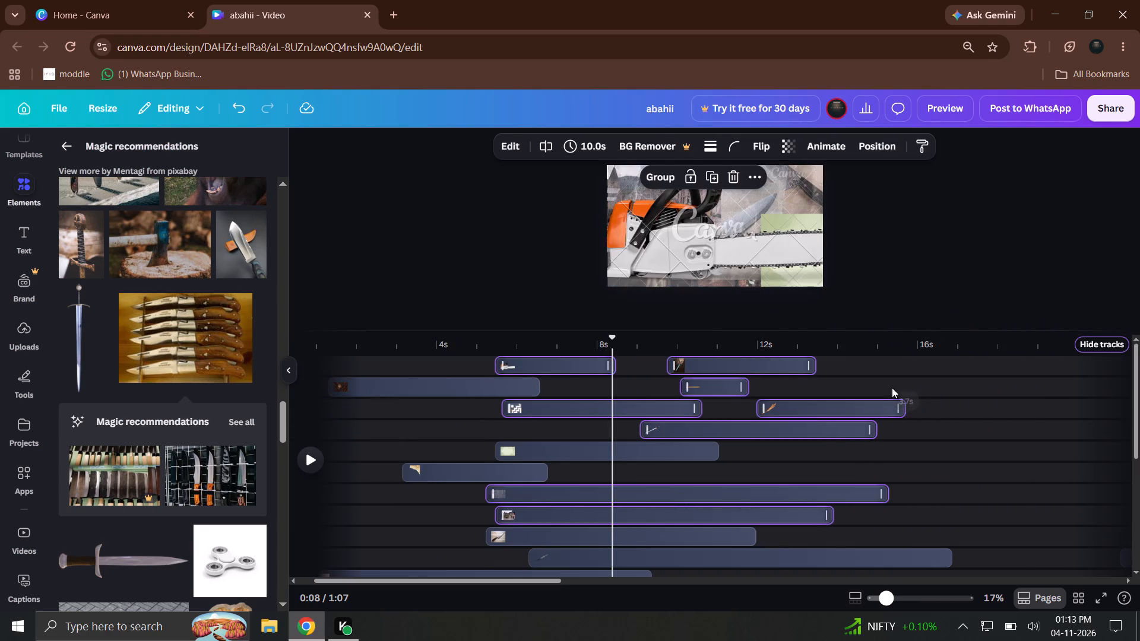
pyautogui.click(886, 376)
# Play the video from the start and look through the upper and lower tracks to check the shortened overlays.
pyautogui.moveTo(830, 345); pyautogui.dragTo(370, 382)
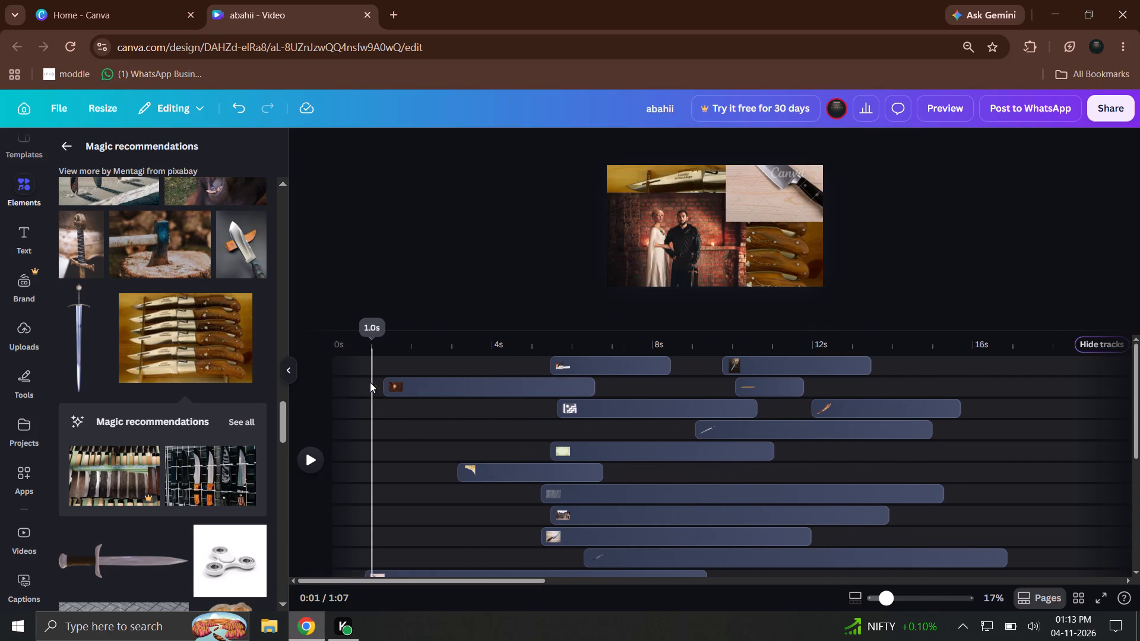
pyautogui.moveTo(370, 382); pyautogui.dragTo(334, 422)
pyautogui.click(304, 459)
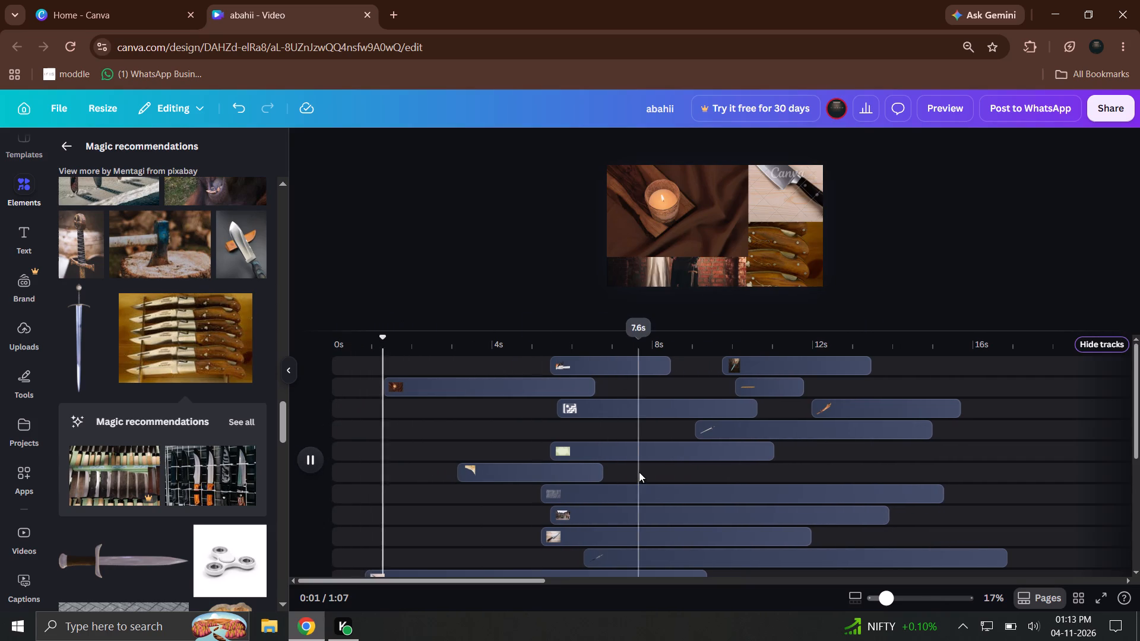
pyautogui.scroll(-3, 639, 472)
pyautogui.scroll(3, 639, 474)
pyautogui.scroll(-6, 639, 474)
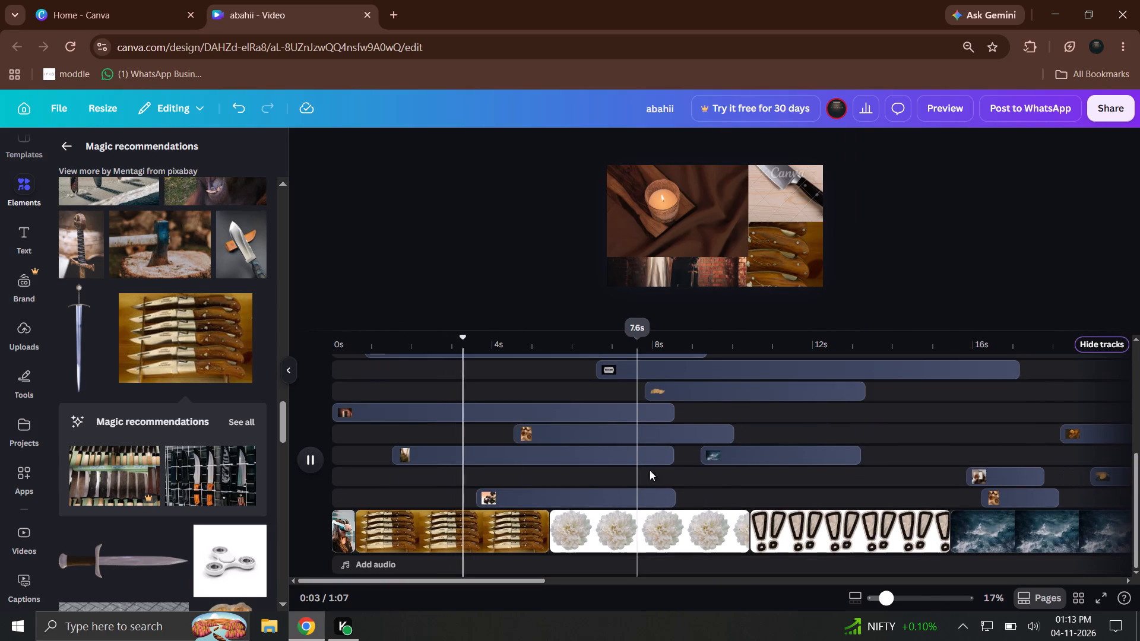
# Select the group of overlays on the lower tracks and pull their ends back from about 13 s.
pyautogui.moveTo(752, 491); pyautogui.dragTo(660, 379)
pyautogui.scroll(8, 672, 385)
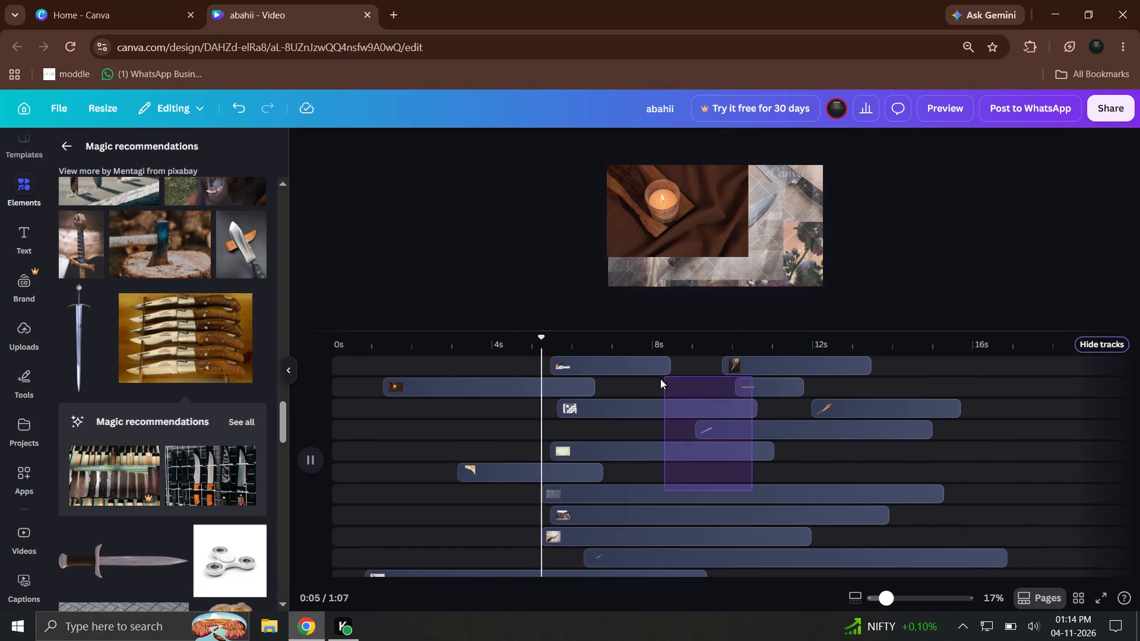
pyautogui.moveTo(660, 379); pyautogui.dragTo(653, 382)
pyautogui.scroll(-2, 1041, 417)
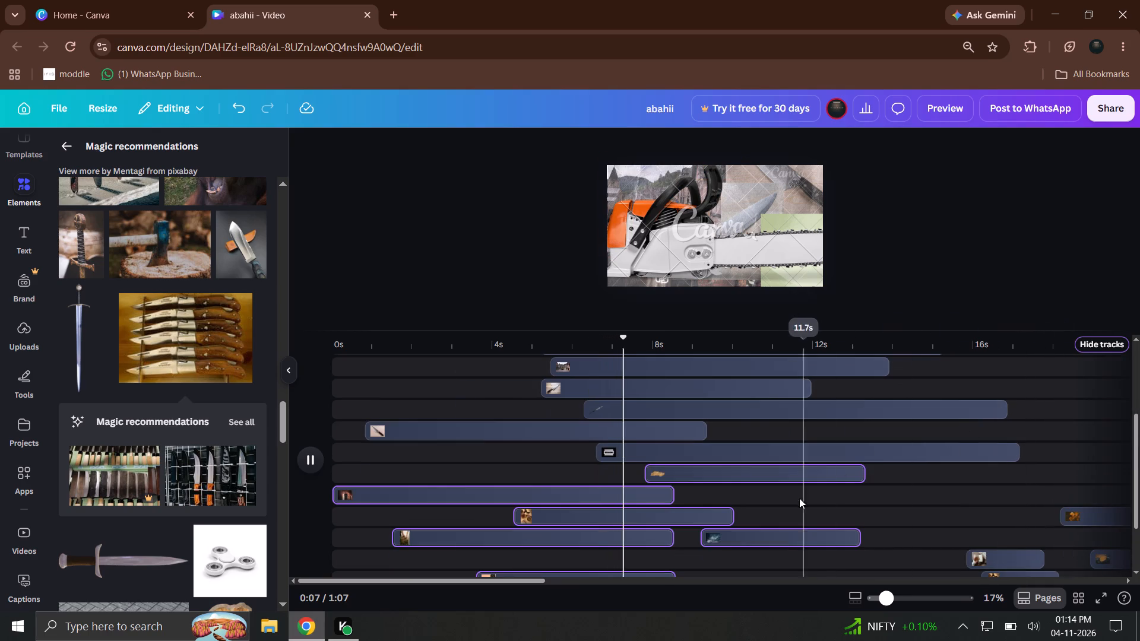
pyautogui.moveTo(860, 478); pyautogui.dragTo(808, 484)
pyautogui.click(854, 497)
pyautogui.scroll(8, 774, 518)
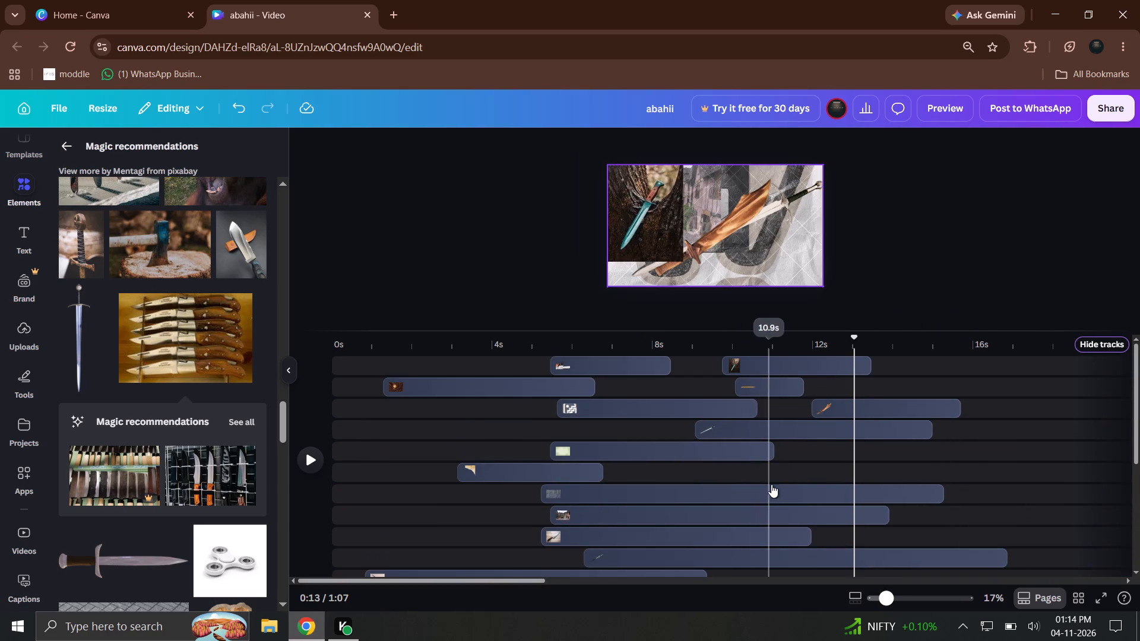
# Select the overlays across the upper tracks and extend their ends slightly together, making the longest about 10.7 s.
pyautogui.moveTo(897, 360); pyautogui.dragTo(666, 551)
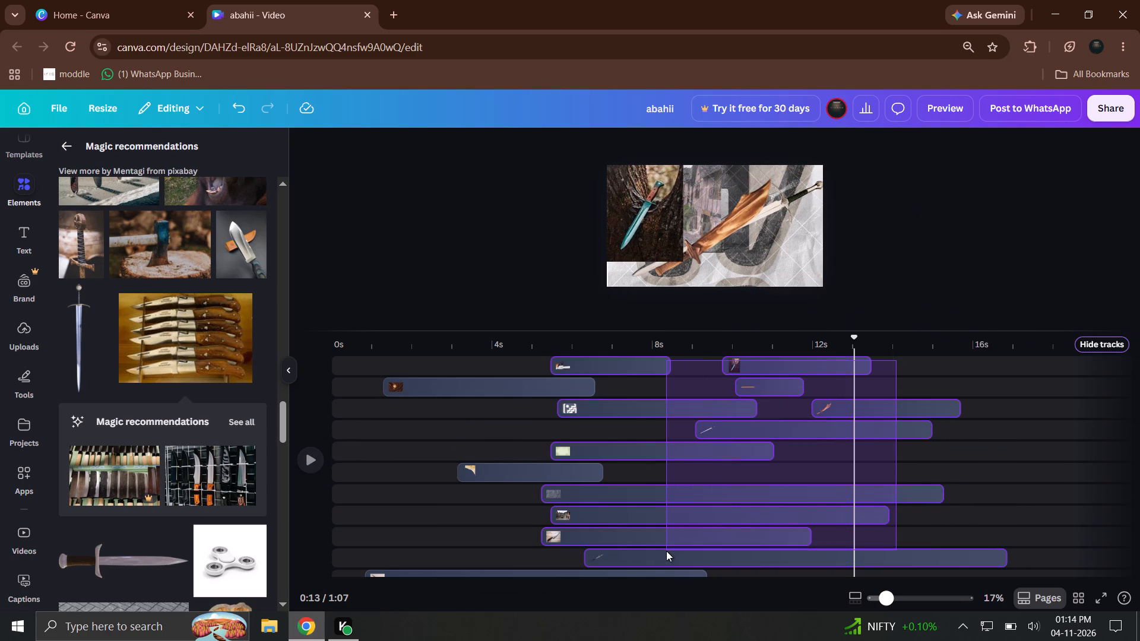
pyautogui.moveTo(666, 551); pyautogui.dragTo(547, 557)
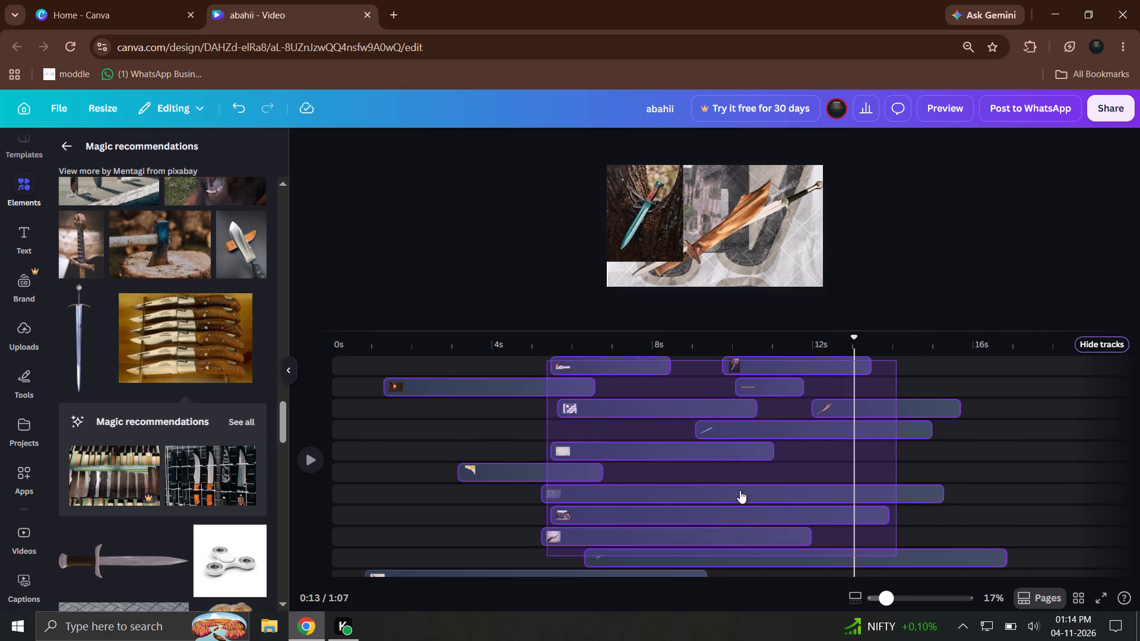
pyautogui.click(949, 415)
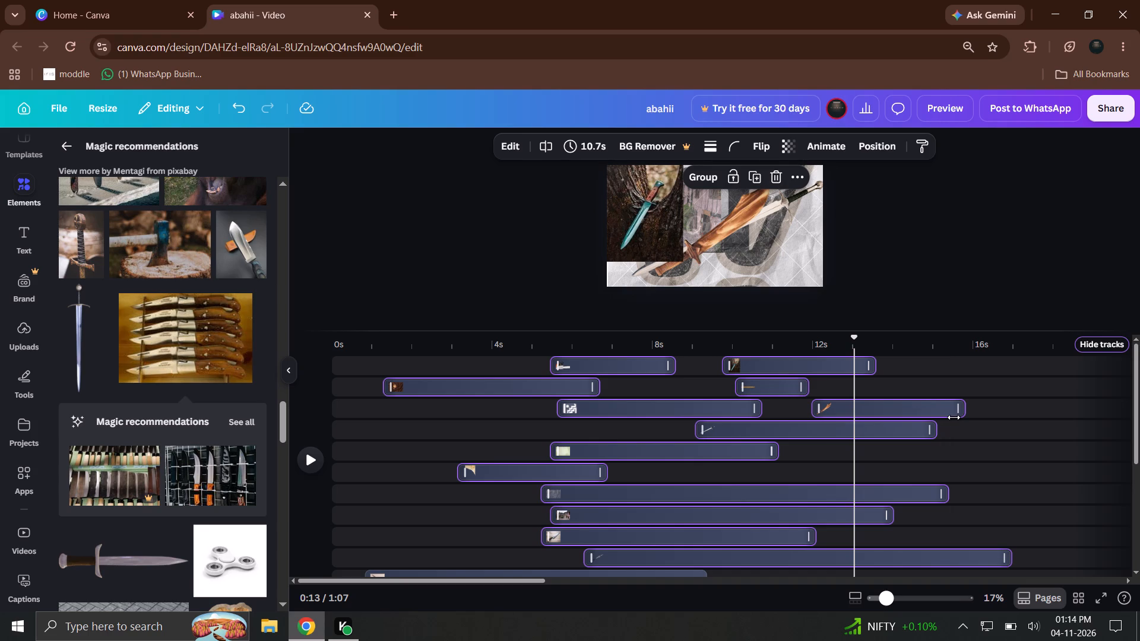
pyautogui.moveTo(363, 468); pyautogui.dragTo(368, 470)
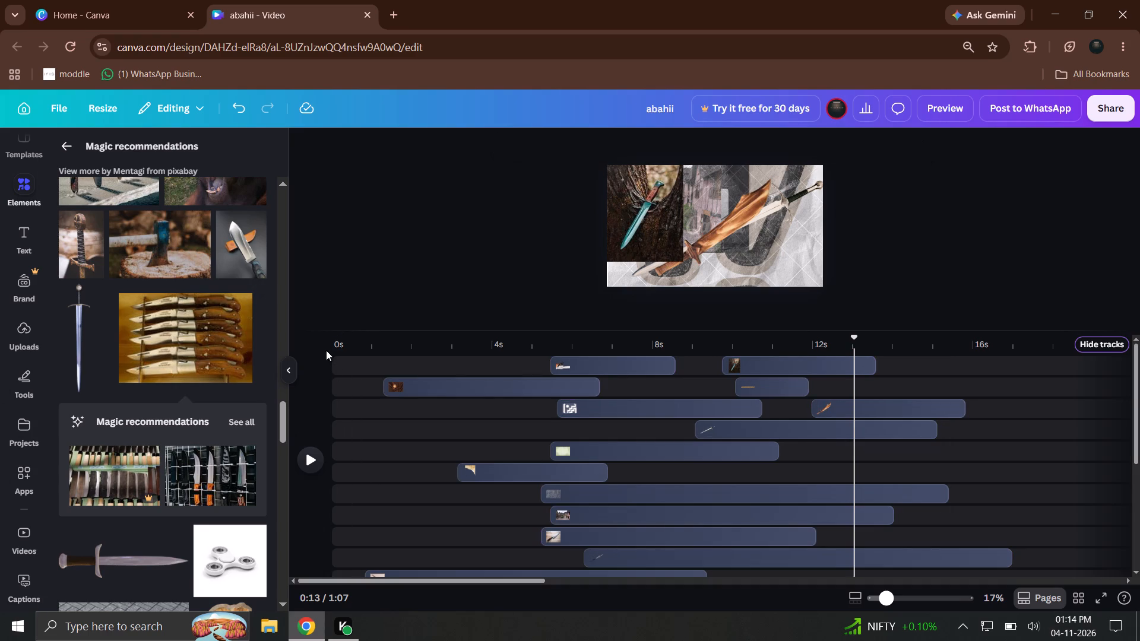
# Play from the start and add the torn cream paper strip to the timeline, directly after the overlay ending near 7 s.
pyautogui.click(326, 350)
pyautogui.click(327, 344)
pyautogui.click(334, 342)
pyautogui.click(308, 468)
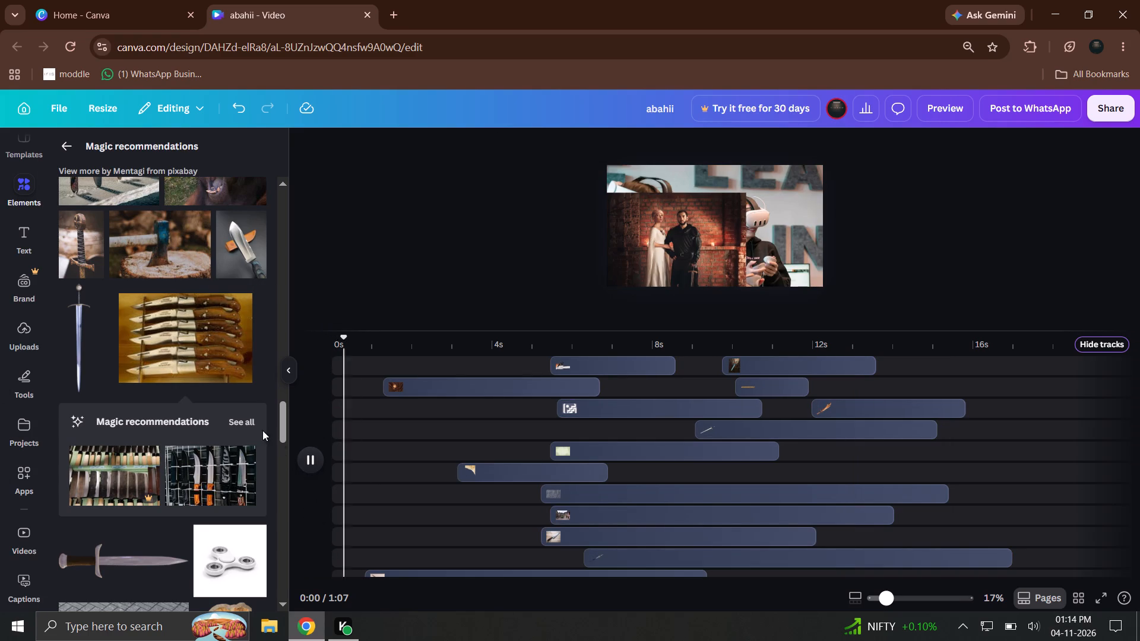
pyautogui.scroll(-8, 216, 422)
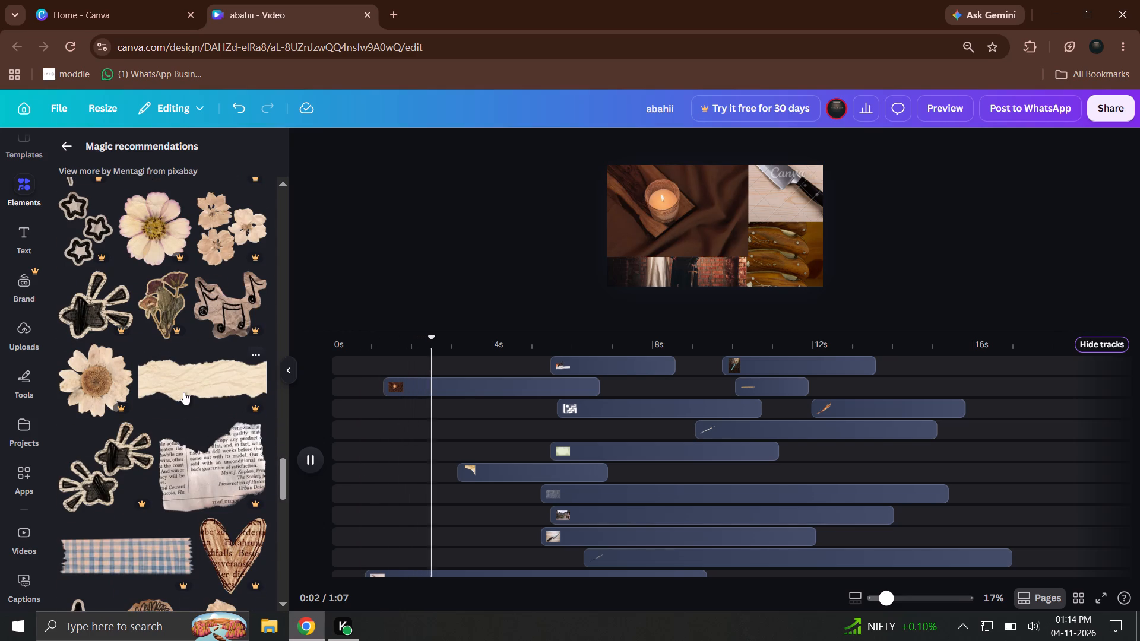
pyautogui.moveTo(183, 392); pyautogui.dragTo(666, 474)
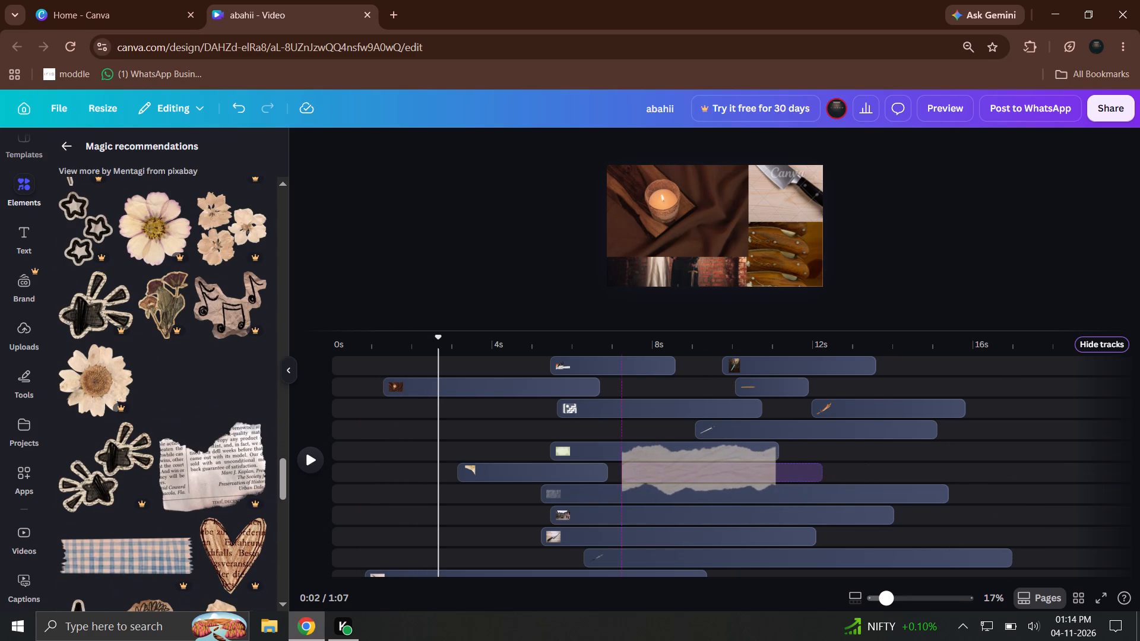
pyautogui.moveTo(666, 474); pyautogui.dragTo(658, 475)
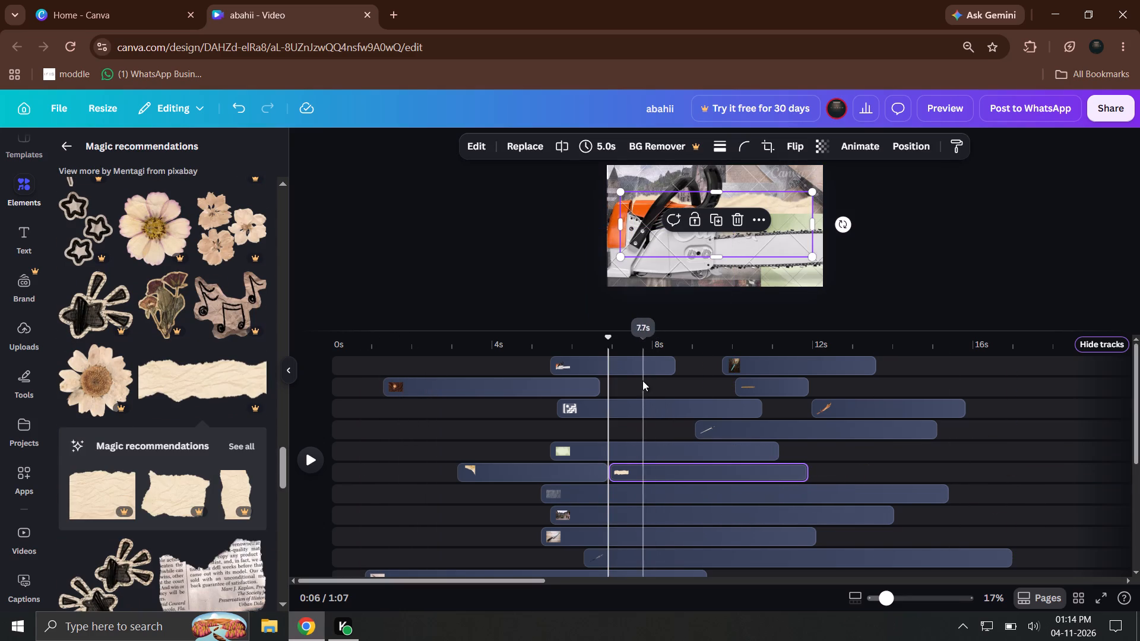
# At about 7.5 s, move the chainsaw photo down to the lower left and the torn paper strip up to the canvas top.
pyautogui.click(637, 373)
pyautogui.click(633, 349)
pyautogui.click(639, 342)
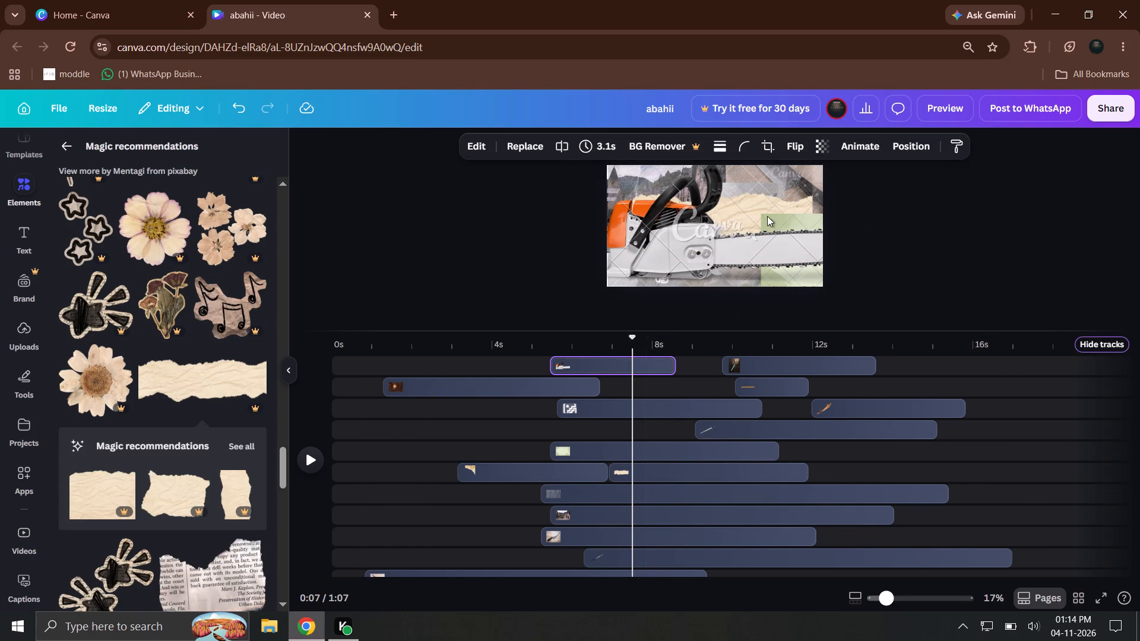
pyautogui.click(764, 215)
pyautogui.moveTo(730, 207); pyautogui.dragTo(699, 265)
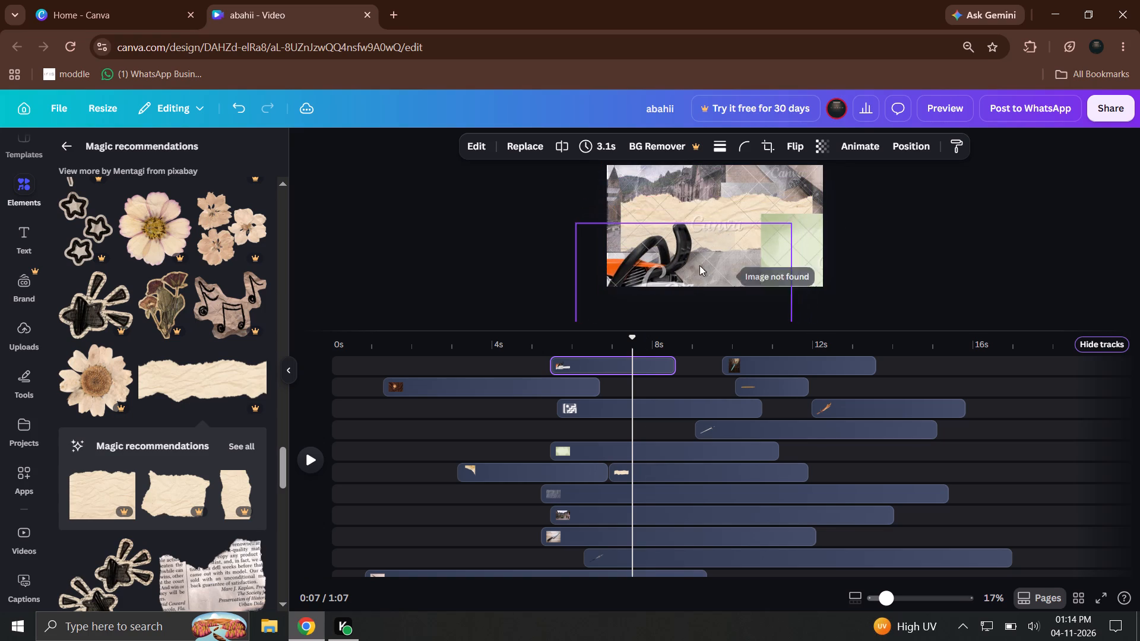
pyautogui.moveTo(757, 202); pyautogui.dragTo(755, 177)
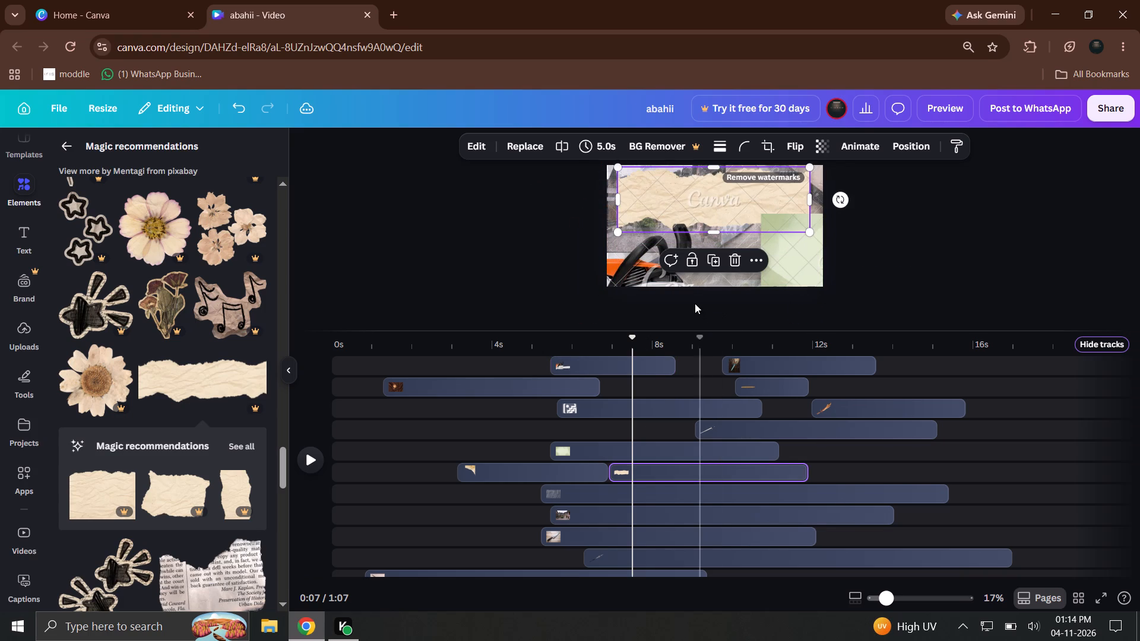
# Play from the start, then select the middle- and lower-track overlays and shorten their ends together so the longest lasts 6.5 s.
pyautogui.moveTo(692, 329); pyautogui.dragTo(725, 458)
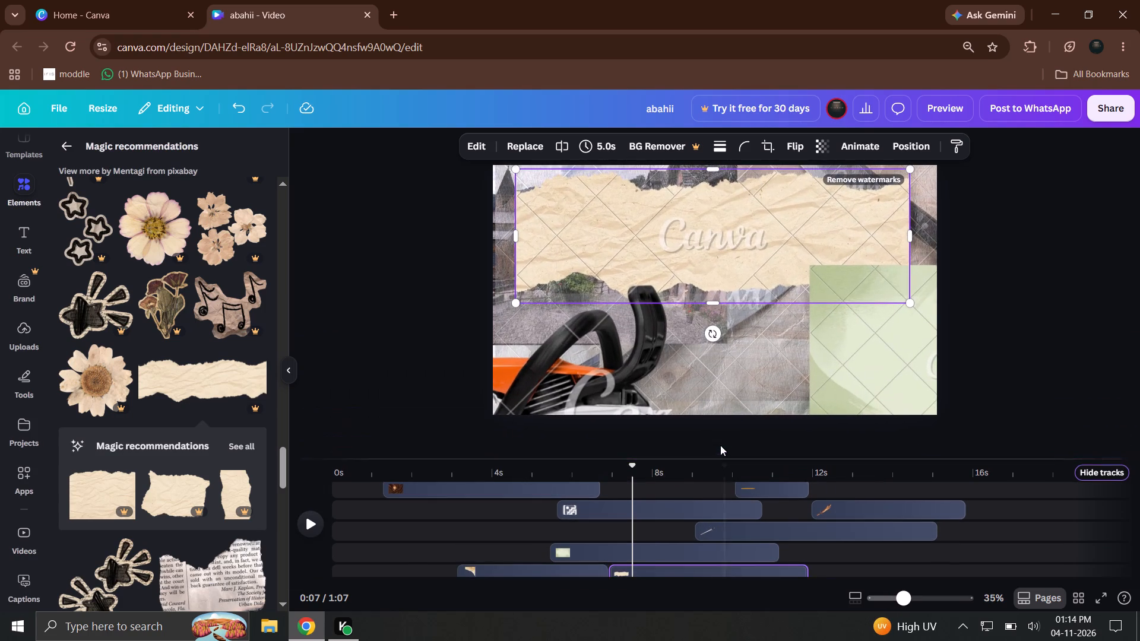
pyautogui.moveTo(614, 469); pyautogui.dragTo(346, 480)
pyautogui.click(322, 519)
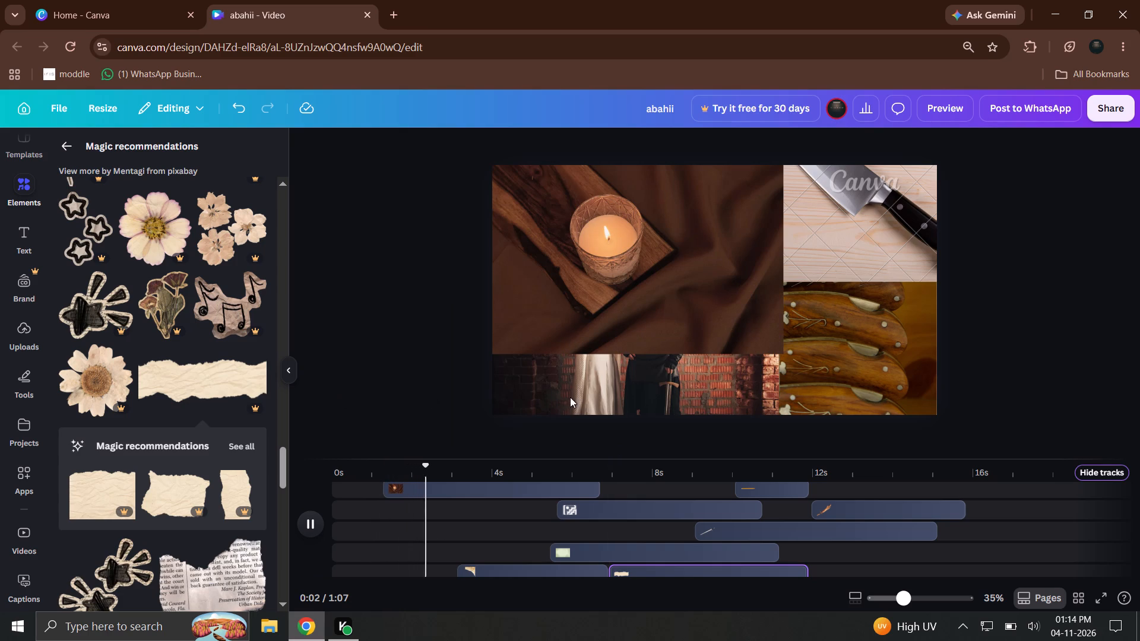
pyautogui.moveTo(479, 526); pyautogui.dragTo(1020, 592)
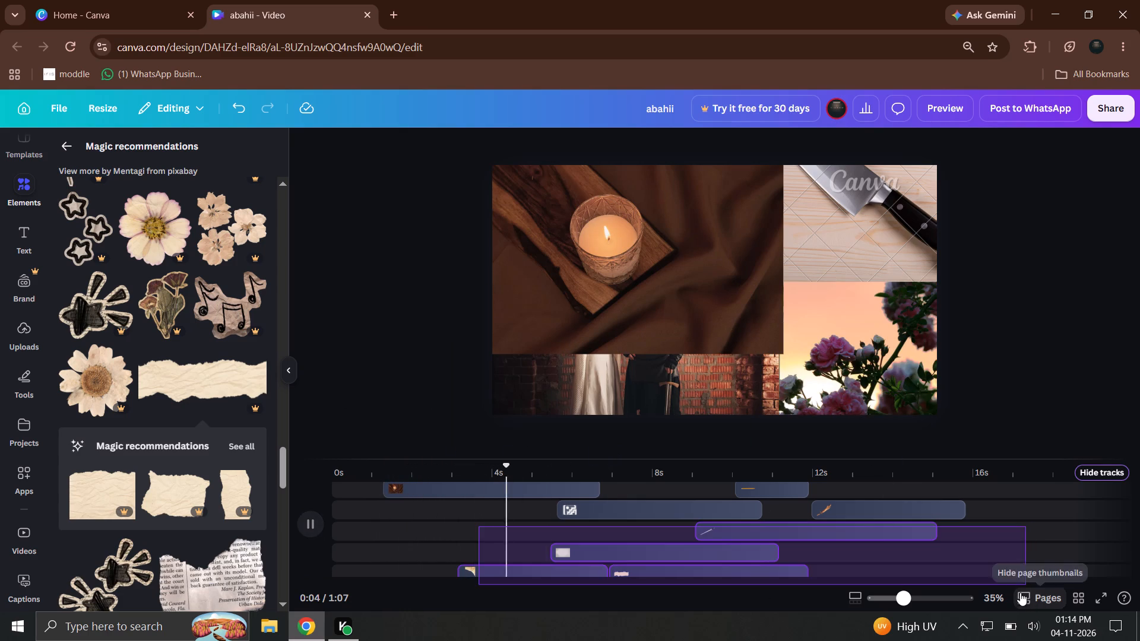
pyautogui.moveTo(1020, 592); pyautogui.dragTo(1018, 592)
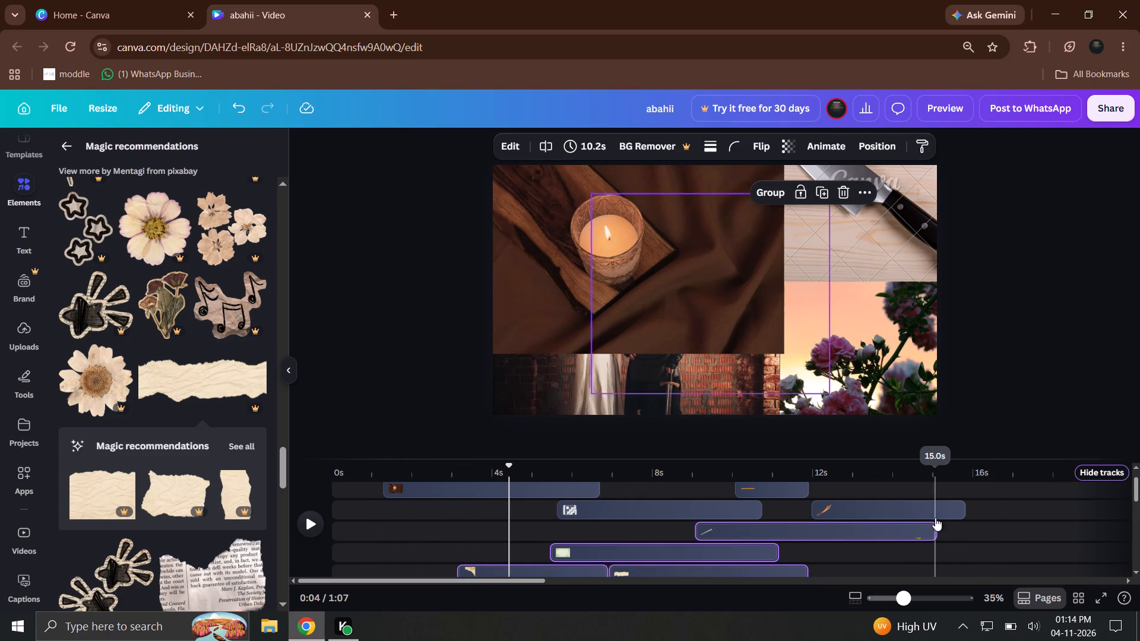
pyautogui.moveTo(929, 533); pyautogui.dragTo(737, 569)
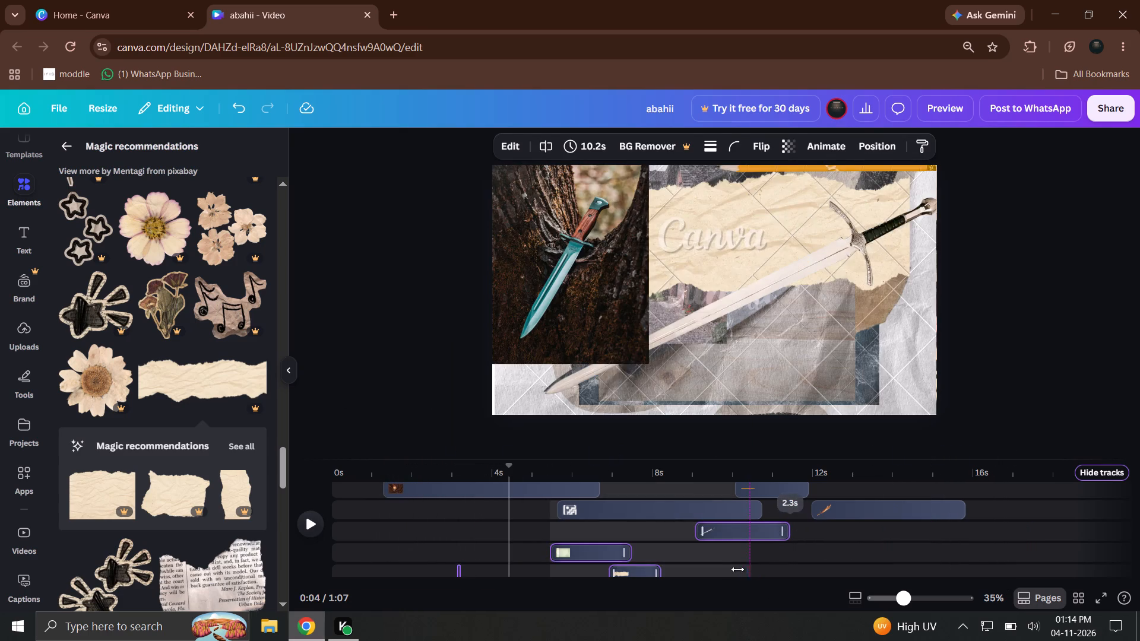
pyautogui.moveTo(737, 569); pyautogui.dragTo(726, 561)
pyautogui.click(834, 580)
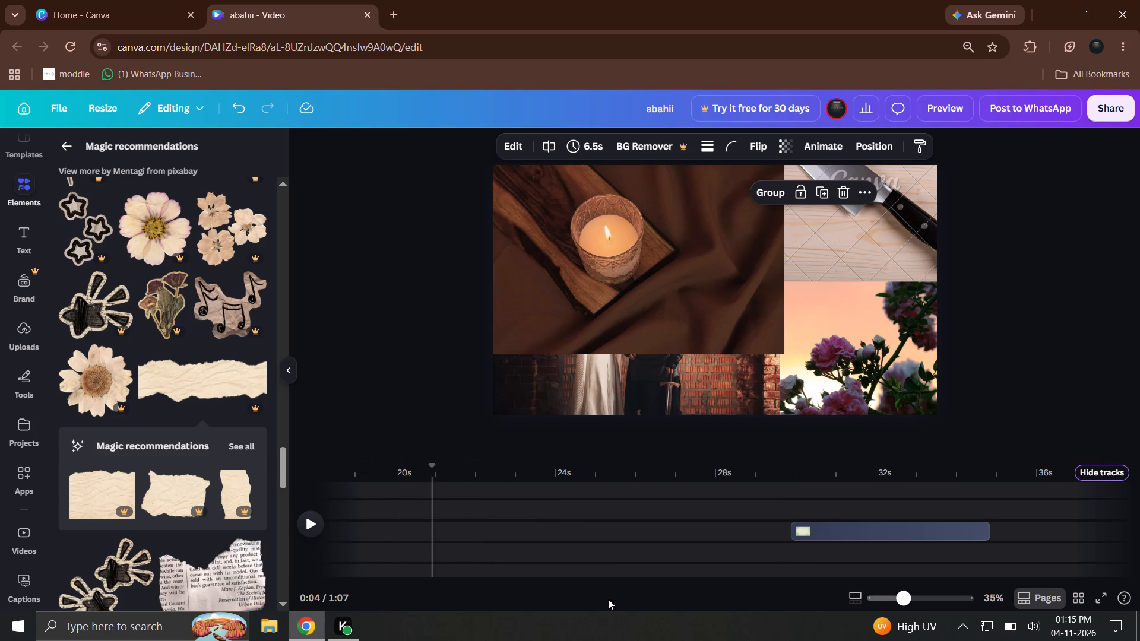
pyautogui.moveTo(537, 581); pyautogui.dragTo(283, 596)
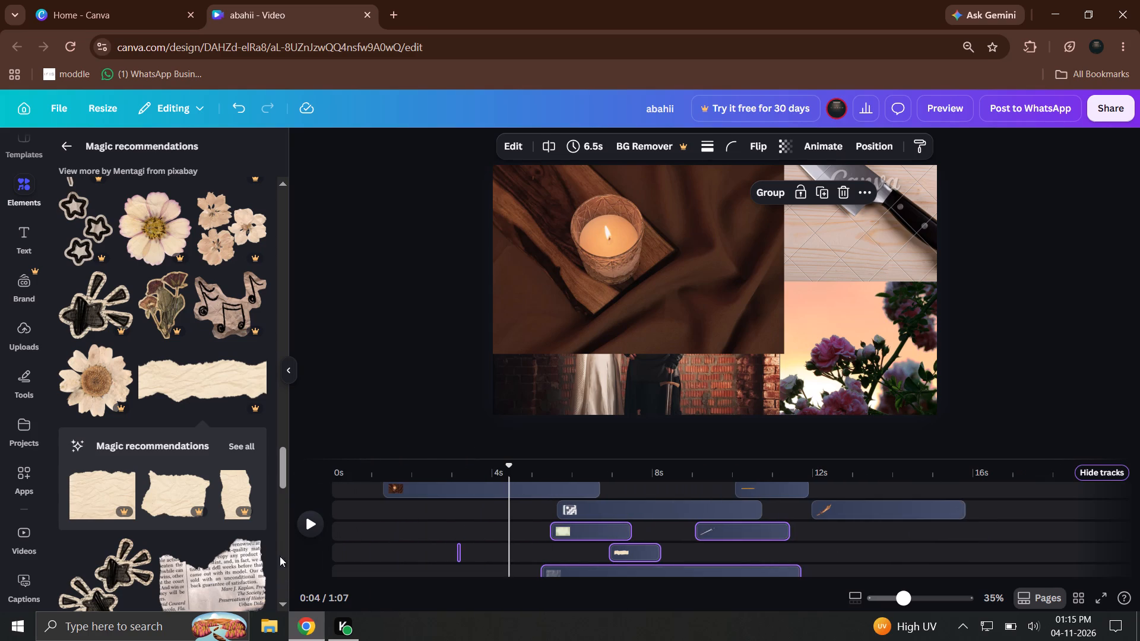
# Play from the start, then at about 5.7 s replace the knives-on-grey-tiles photo with the white flowers by the sea photo.
pyautogui.click(332, 474)
pyautogui.click(316, 516)
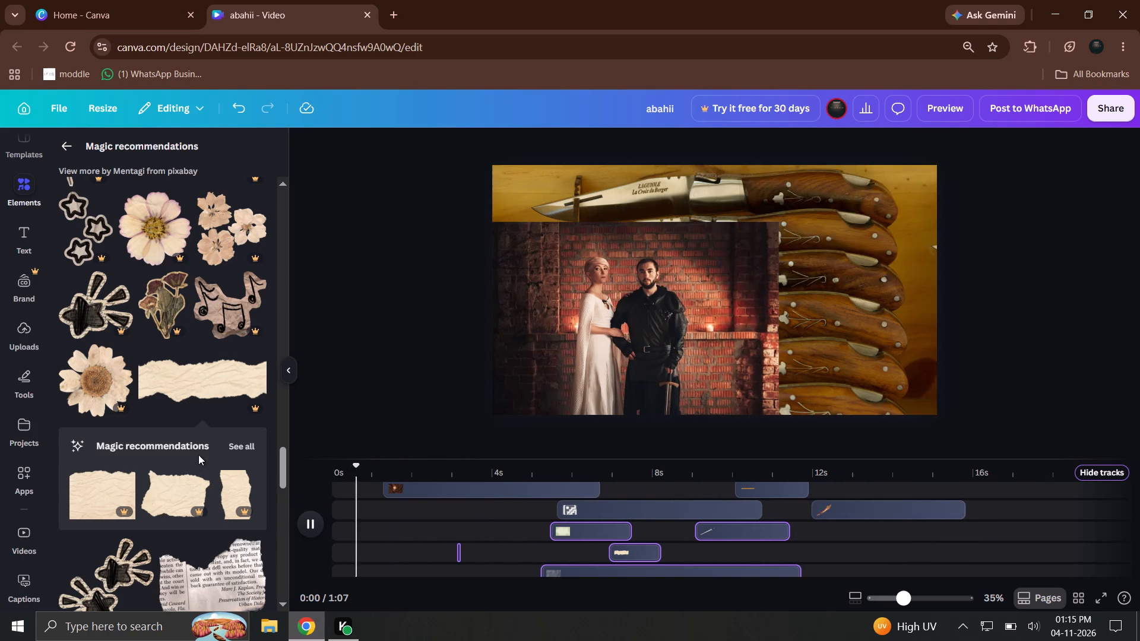
pyautogui.scroll(12, 176, 348)
pyautogui.scroll(6, 145, 260)
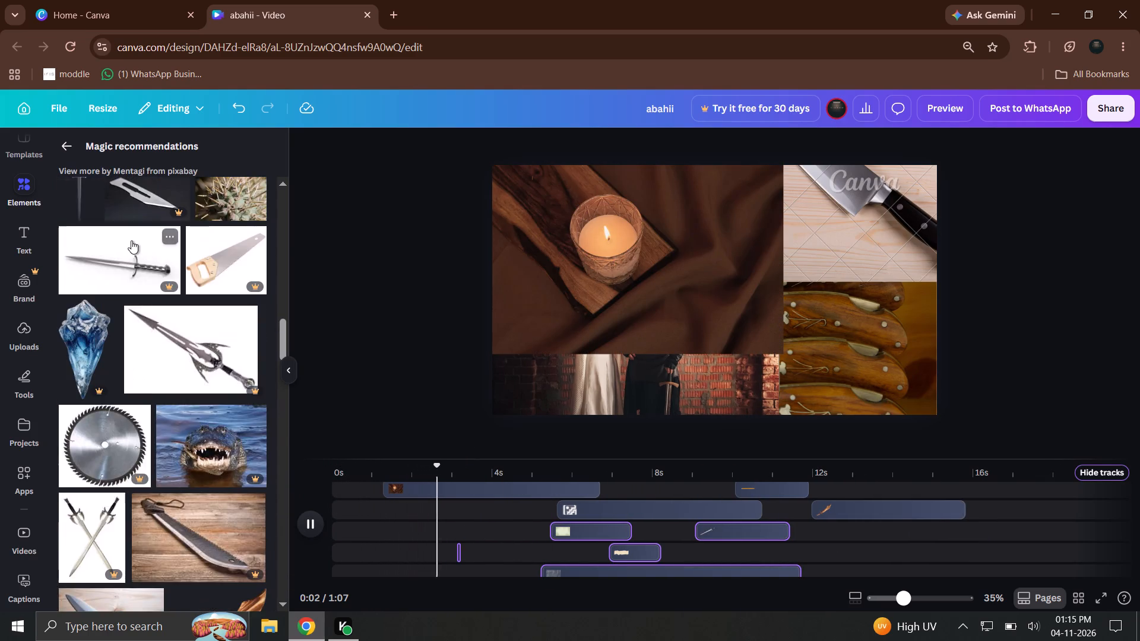
pyautogui.scroll(4, 131, 241)
pyautogui.scroll(20, 119, 242)
pyautogui.scroll(2, 119, 242)
pyautogui.scroll(1, 80, 561)
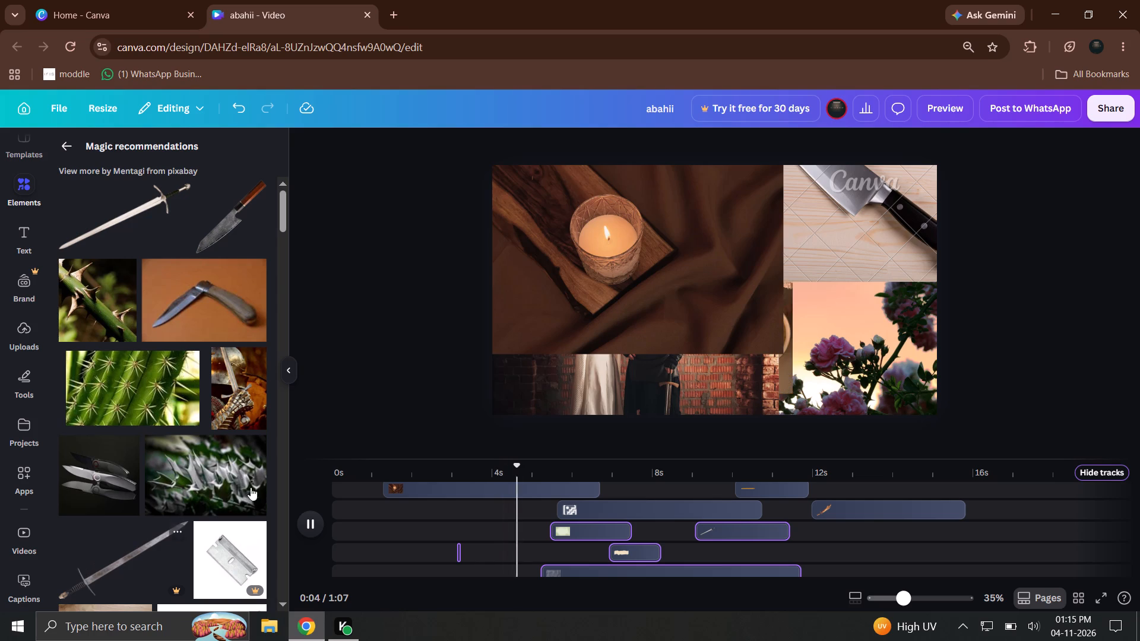
pyautogui.click(74, 137)
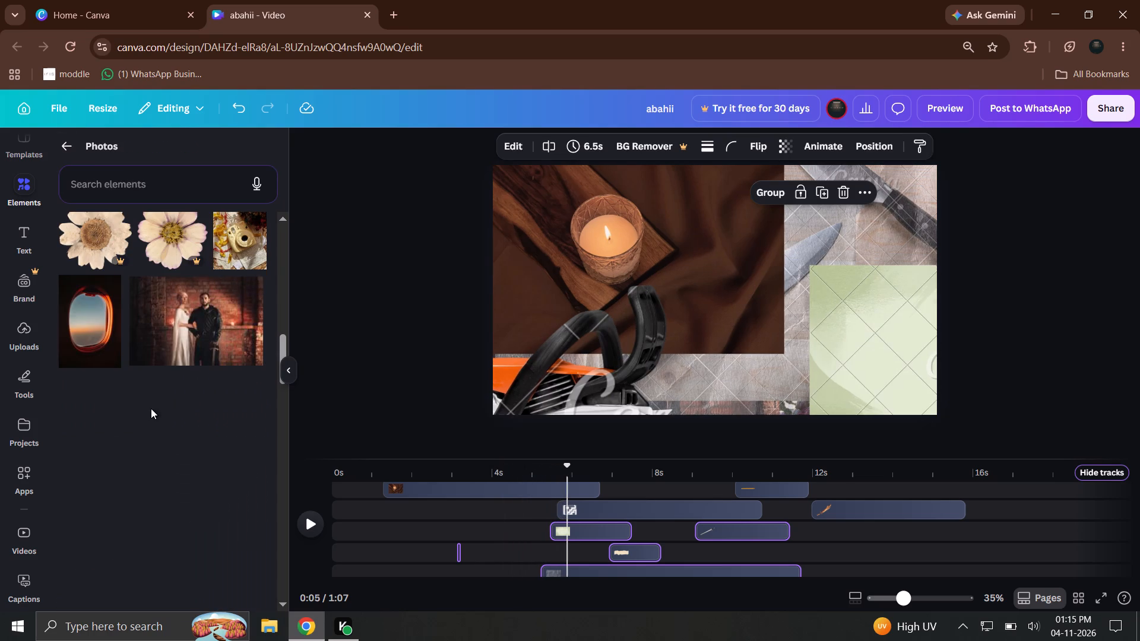
pyautogui.scroll(-5, 137, 397)
pyautogui.scroll(9, 137, 397)
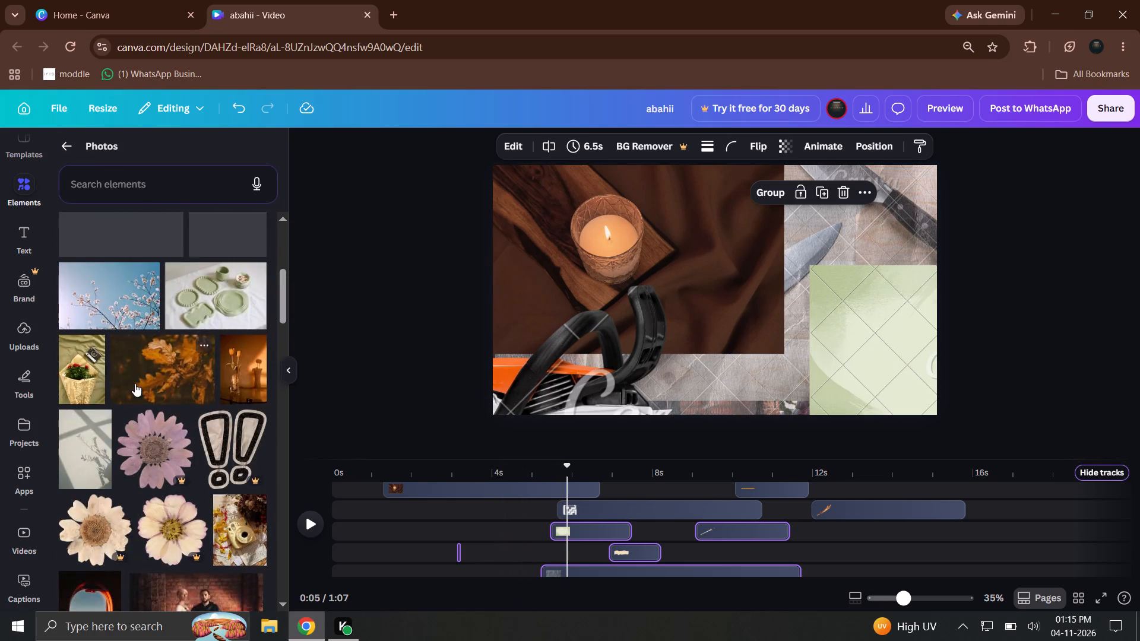
pyautogui.scroll(-4, 137, 383)
pyautogui.scroll(8, 123, 351)
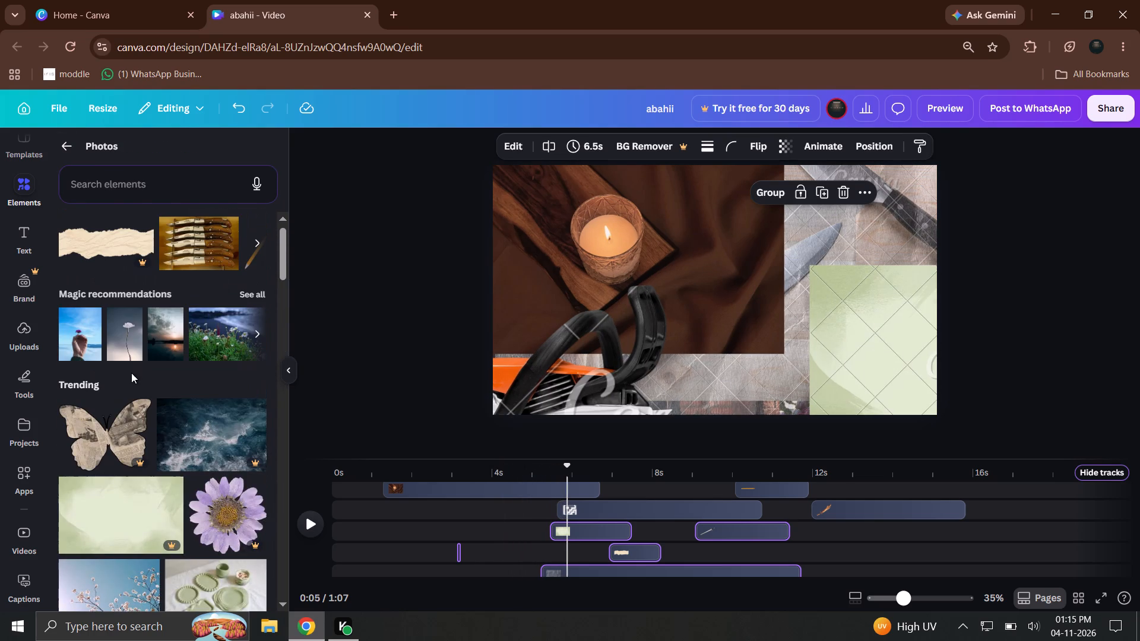
pyautogui.scroll(5, 188, 314)
pyautogui.moveTo(201, 329); pyautogui.dragTo(878, 364)
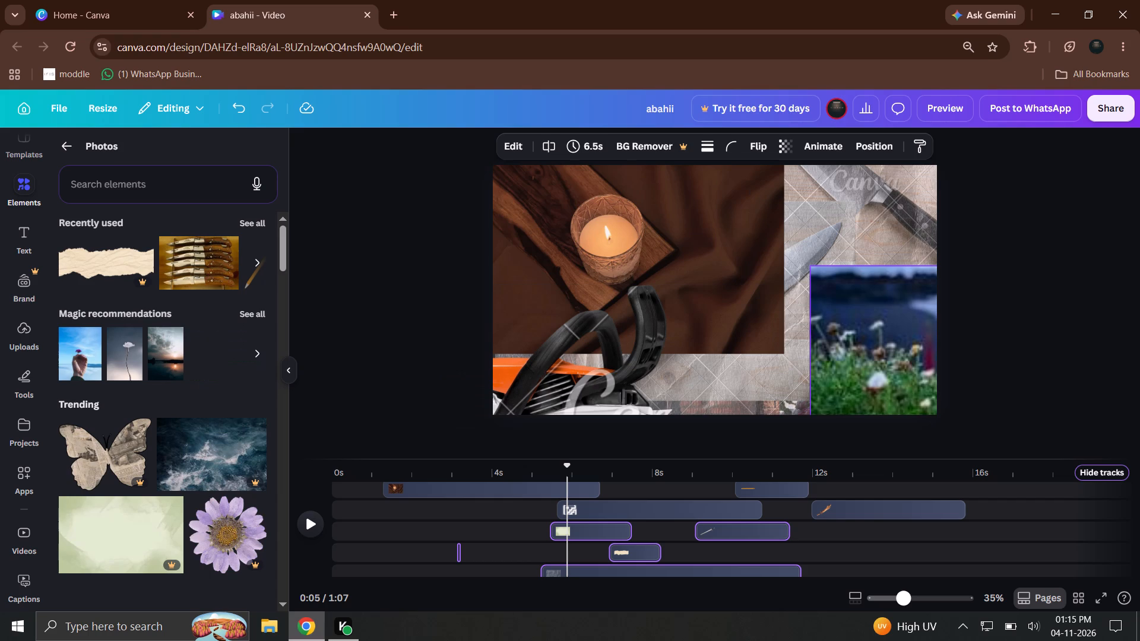
pyautogui.moveTo(878, 364); pyautogui.dragTo(864, 218)
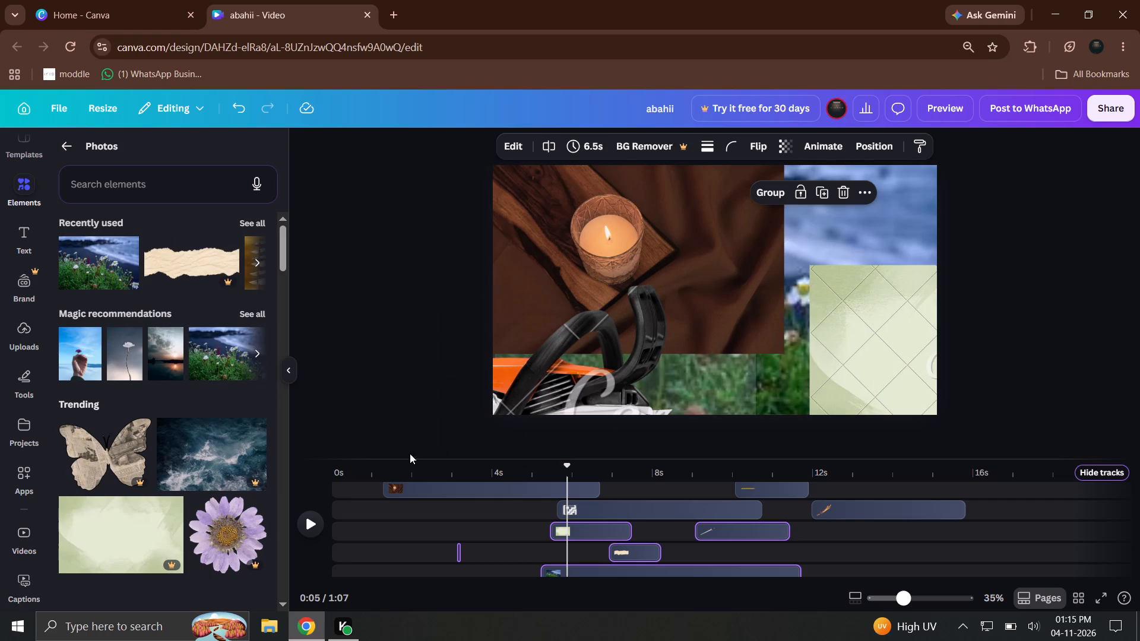
# Review the video from the start and again from about 4 s, checking the passage with the flowers-by-the-sea photo.
pyautogui.click(347, 469)
pyautogui.click(321, 527)
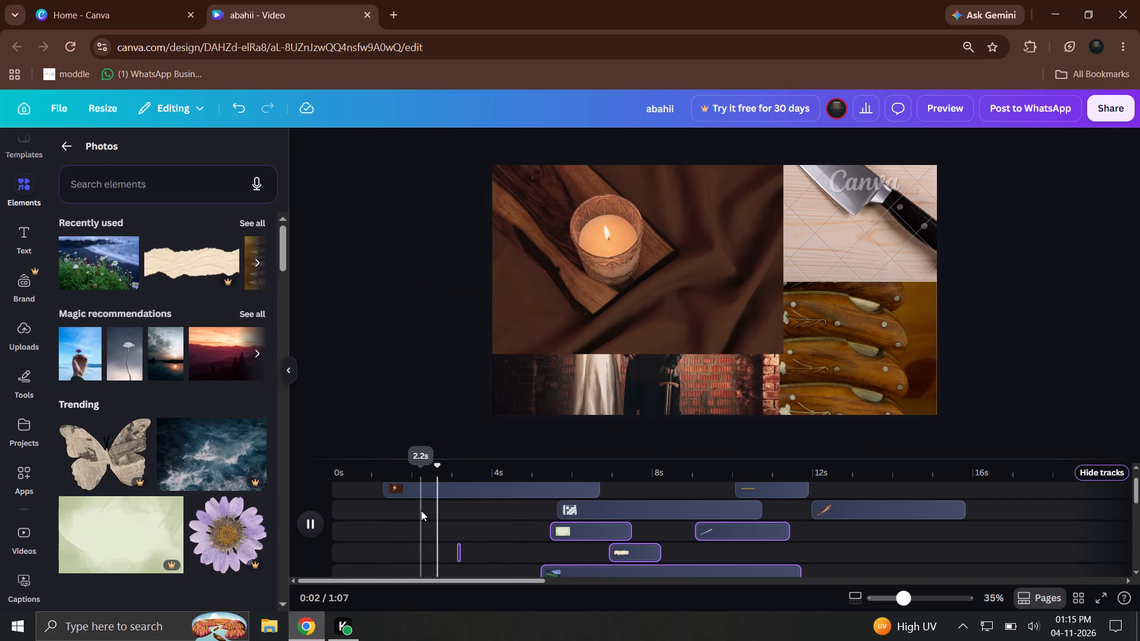
pyautogui.click(546, 544)
pyautogui.click(315, 524)
pyautogui.click(344, 473)
pyautogui.click(316, 513)
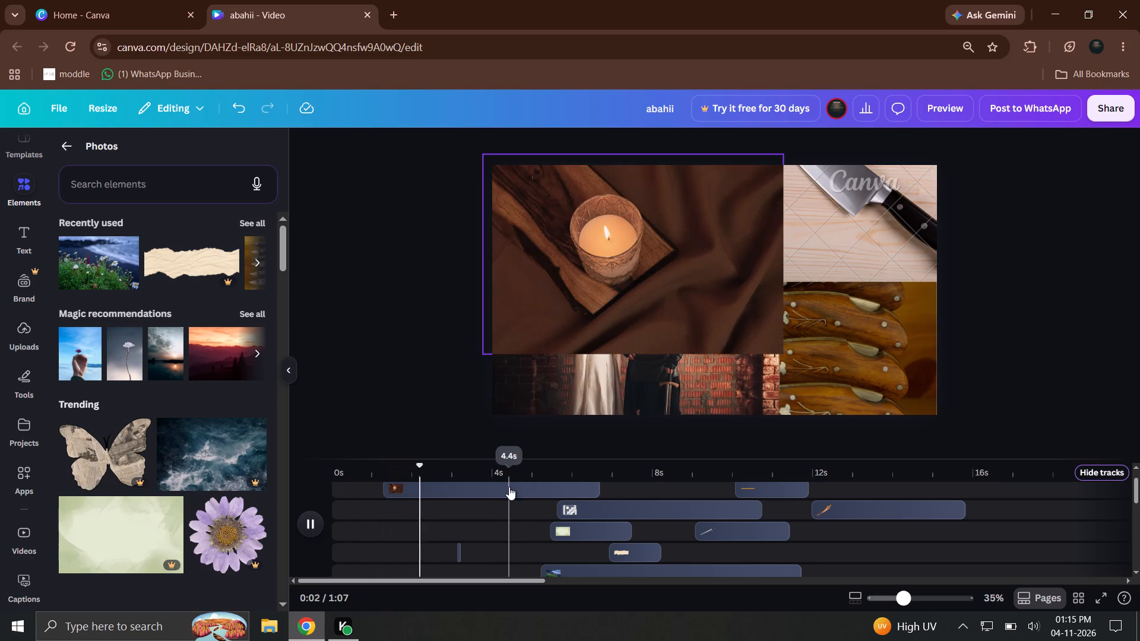
pyautogui.click(498, 466)
pyautogui.click(315, 525)
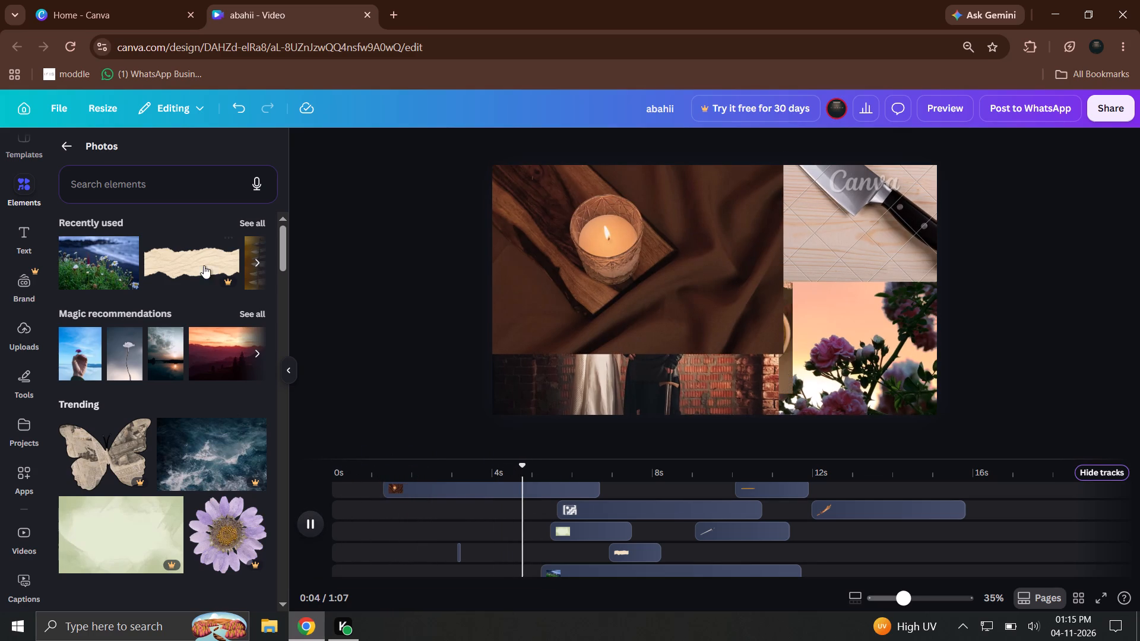
# At about 6 s, replace the chainsaw with the recently used long silver sword and shift the sword left within its frame.
pyautogui.click(255, 266)
pyautogui.click(263, 221)
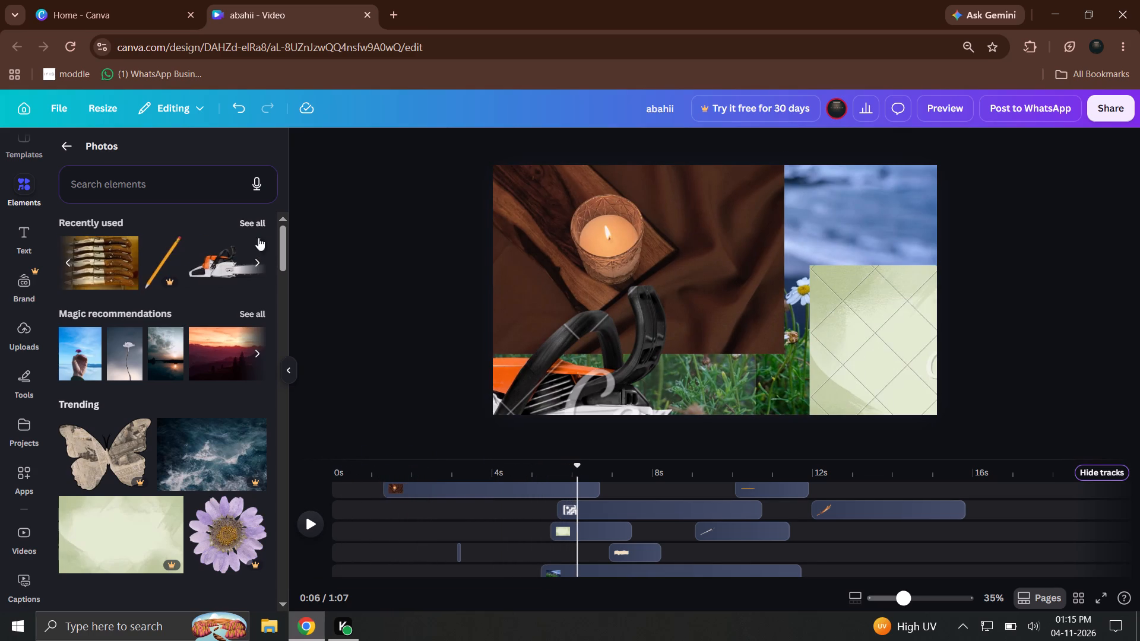
pyautogui.moveTo(157, 426); pyautogui.dragTo(525, 411)
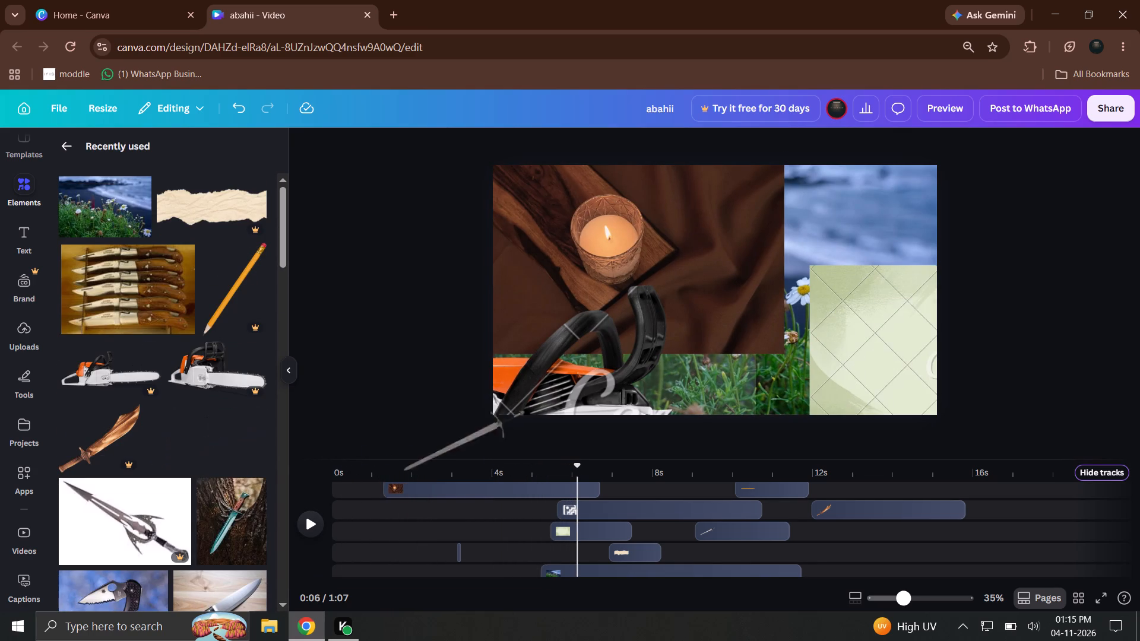
pyautogui.moveTo(525, 411); pyautogui.dragTo(655, 305)
pyautogui.moveTo(733, 361); pyautogui.dragTo(799, 226)
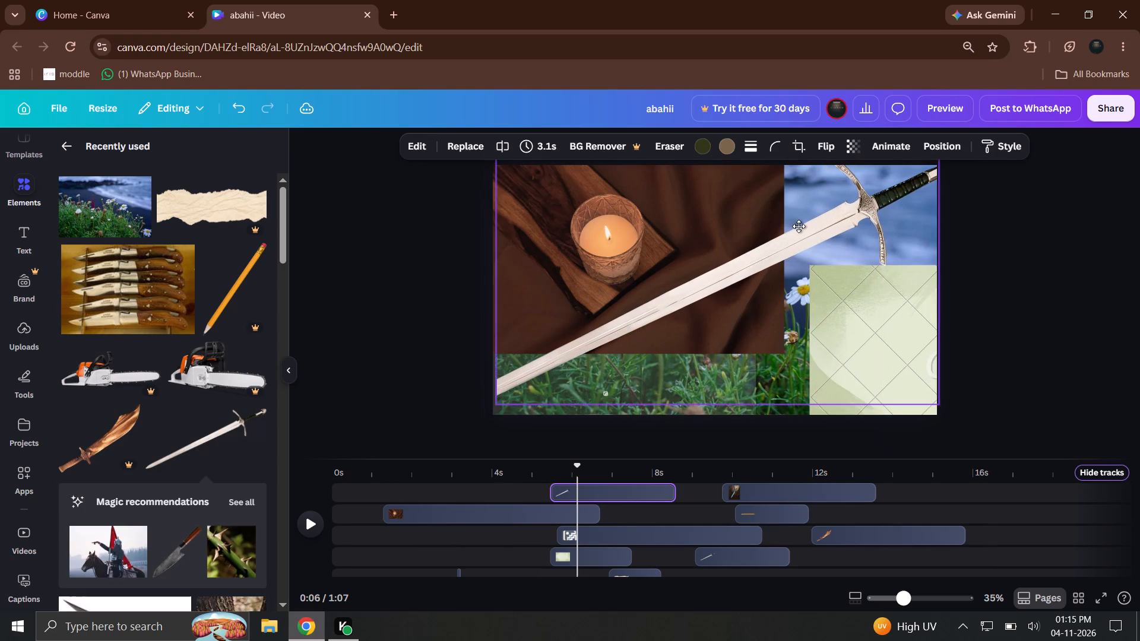
pyautogui.moveTo(799, 226); pyautogui.dragTo(795, 231)
pyautogui.moveTo(794, 275); pyautogui.dragTo(791, 281)
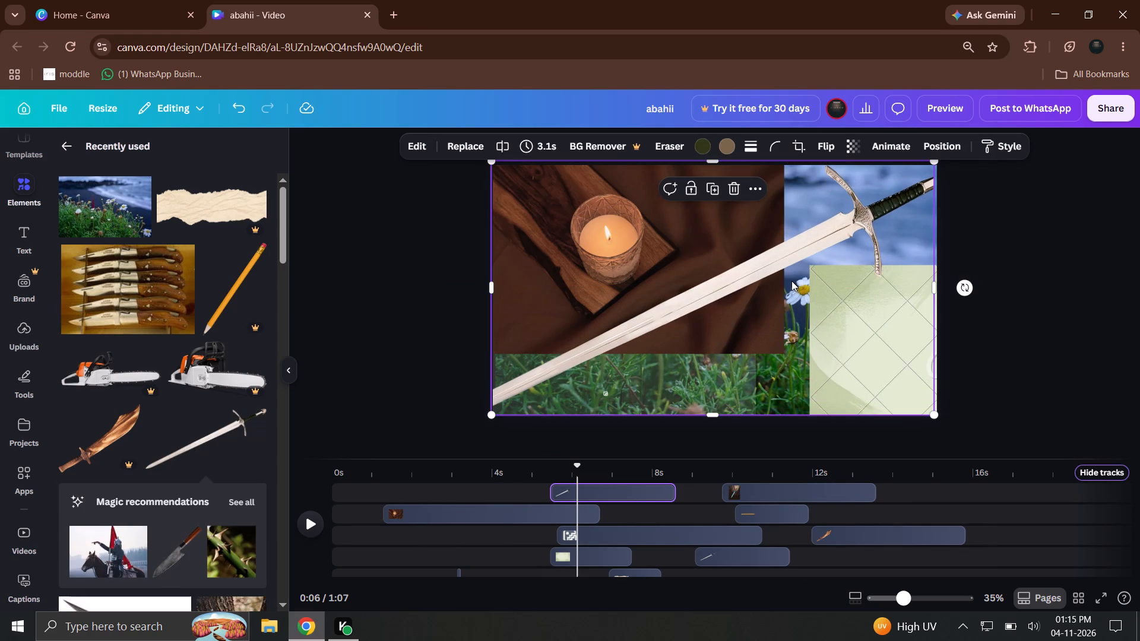
pyautogui.doubleClick(791, 281)
pyautogui.moveTo(834, 279); pyautogui.dragTo(767, 300)
pyautogui.click(979, 344)
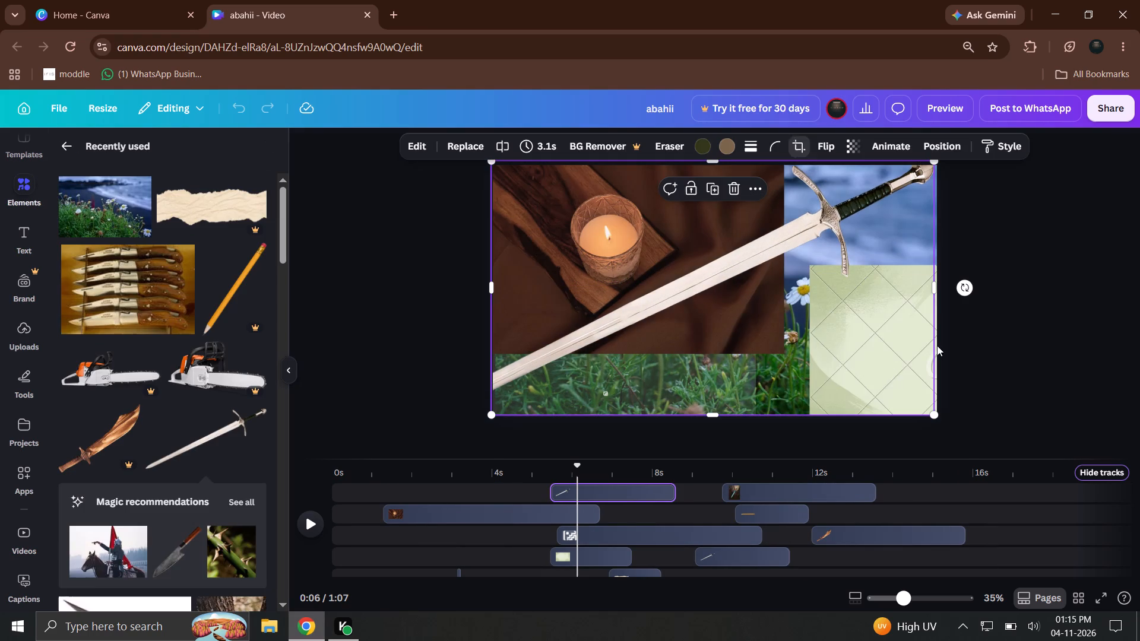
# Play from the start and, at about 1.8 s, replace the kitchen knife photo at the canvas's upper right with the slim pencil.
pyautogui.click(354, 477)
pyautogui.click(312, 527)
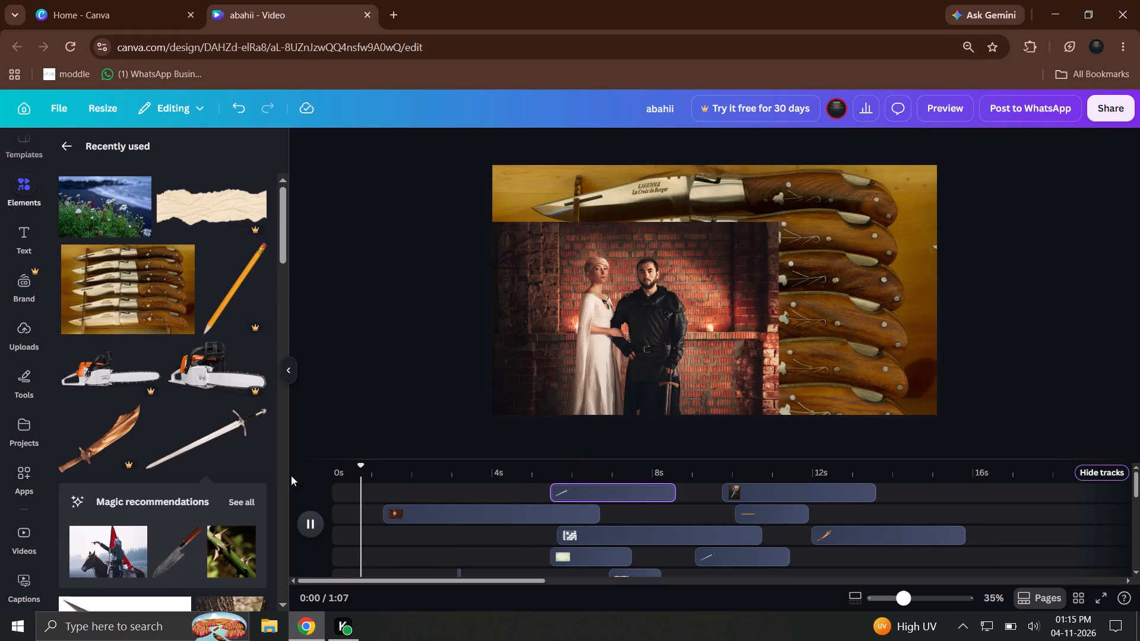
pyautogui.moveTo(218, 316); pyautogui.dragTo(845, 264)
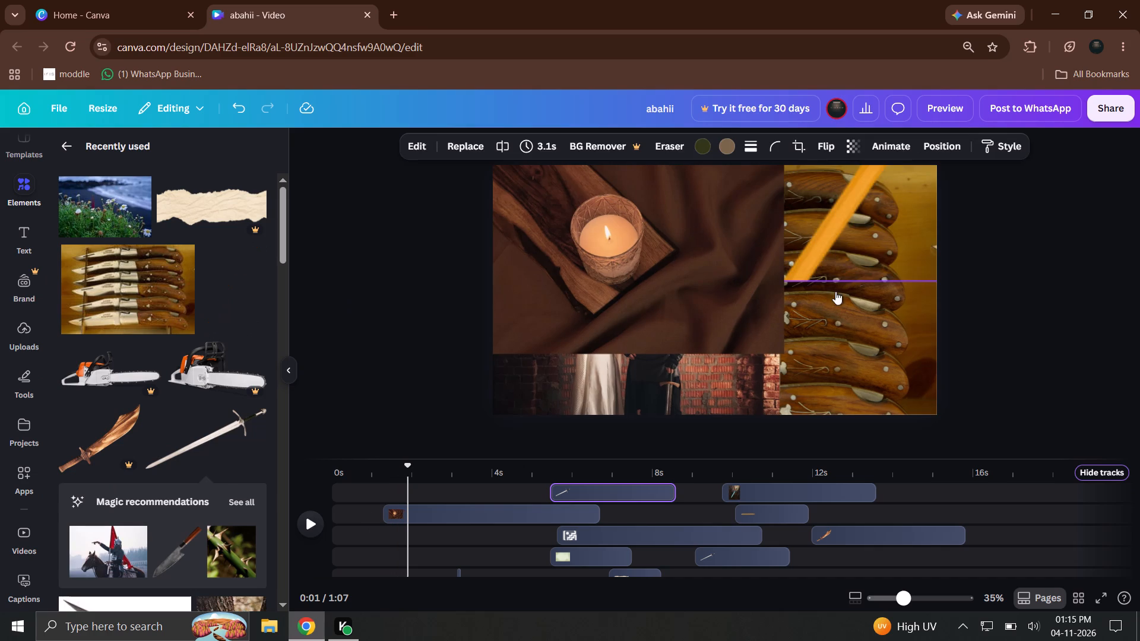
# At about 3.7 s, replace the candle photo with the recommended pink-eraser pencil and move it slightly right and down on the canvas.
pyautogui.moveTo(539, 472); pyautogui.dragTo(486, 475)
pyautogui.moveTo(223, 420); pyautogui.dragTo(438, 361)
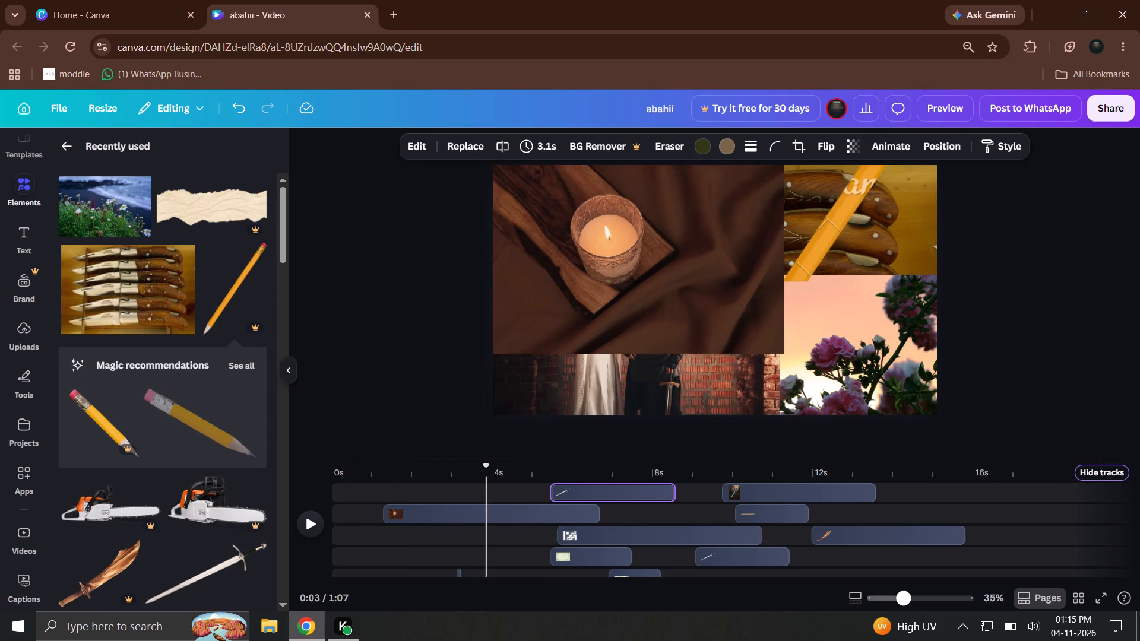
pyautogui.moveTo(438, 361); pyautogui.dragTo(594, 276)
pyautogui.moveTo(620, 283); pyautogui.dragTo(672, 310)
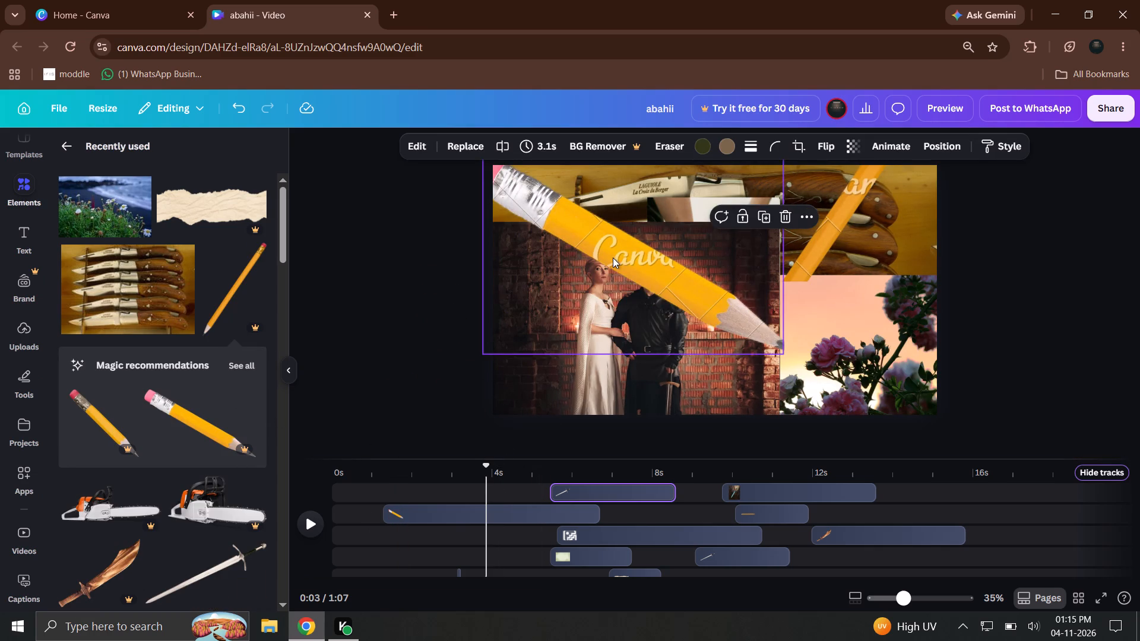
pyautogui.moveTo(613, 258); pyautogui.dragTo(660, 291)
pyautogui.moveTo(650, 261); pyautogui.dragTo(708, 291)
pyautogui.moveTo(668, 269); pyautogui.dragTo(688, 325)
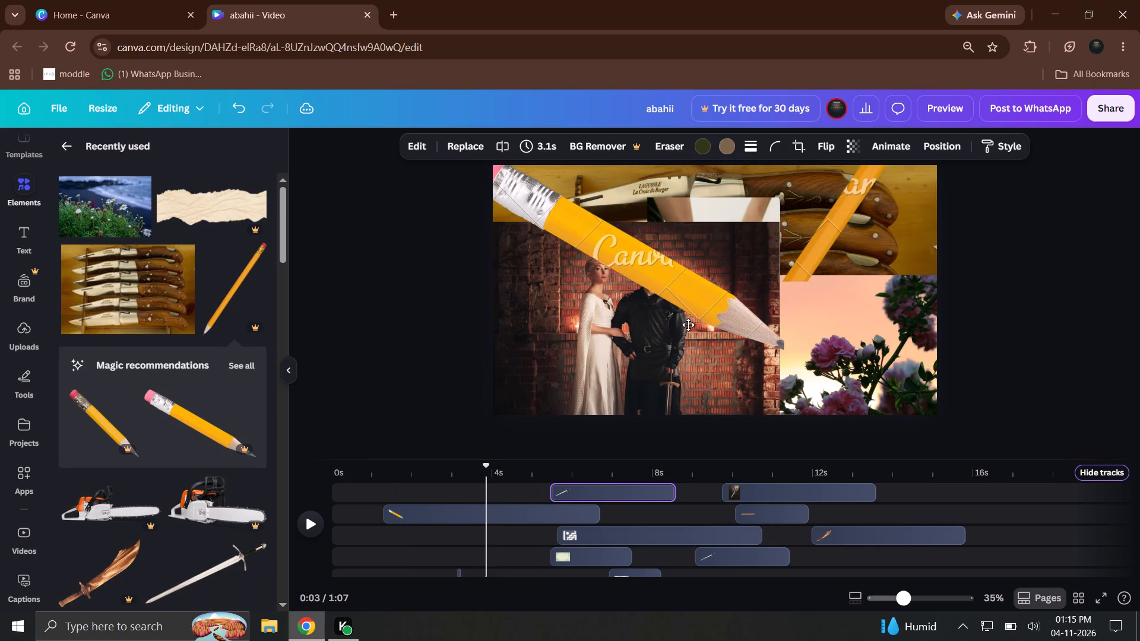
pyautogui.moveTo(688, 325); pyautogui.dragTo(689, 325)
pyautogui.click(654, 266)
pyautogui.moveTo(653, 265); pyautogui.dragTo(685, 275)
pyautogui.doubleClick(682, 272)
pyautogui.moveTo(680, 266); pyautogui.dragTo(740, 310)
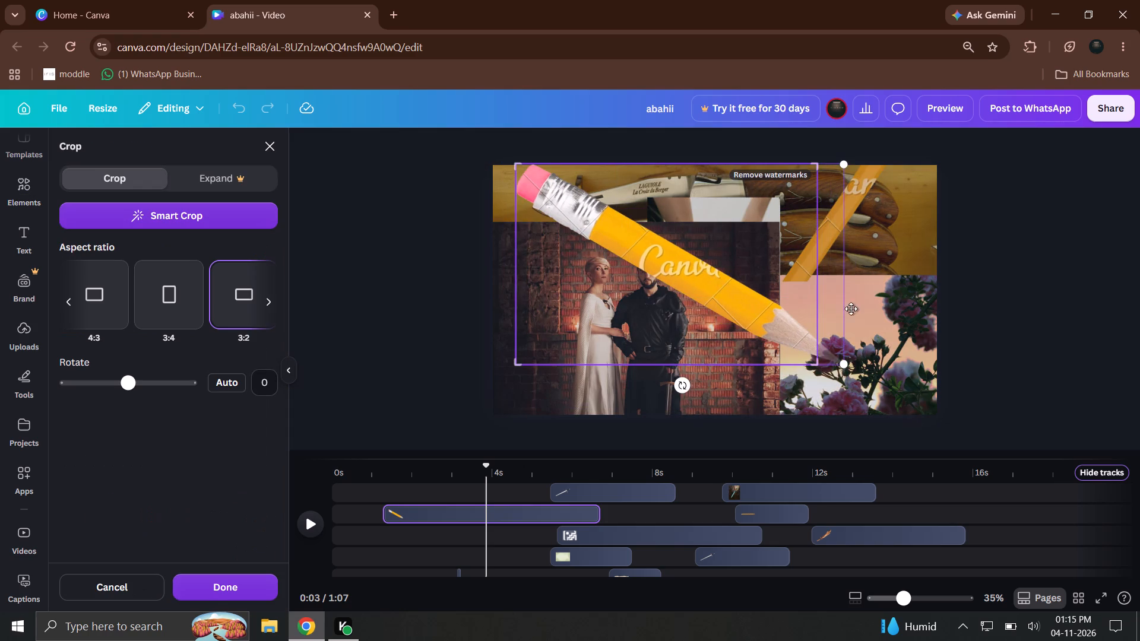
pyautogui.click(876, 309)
# Enlarge the large pencil's frame slightly from its lower-right corner and shift the image up and left within the crop.
pyautogui.click(793, 357)
pyautogui.click(817, 362)
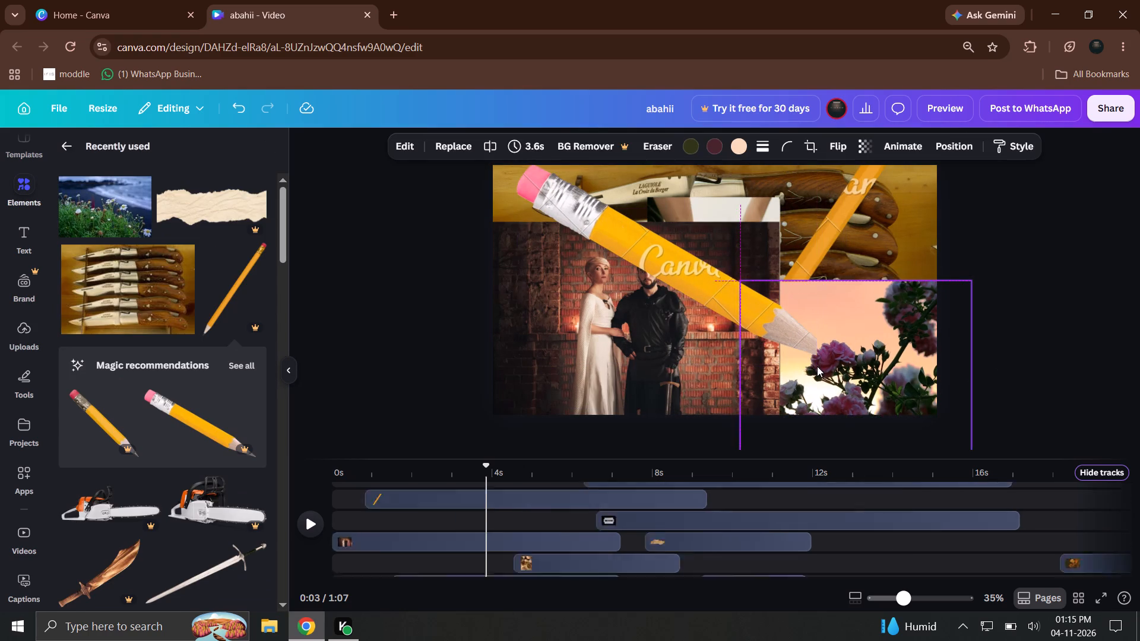
pyautogui.click(774, 334)
pyautogui.moveTo(813, 364); pyautogui.dragTo(818, 372)
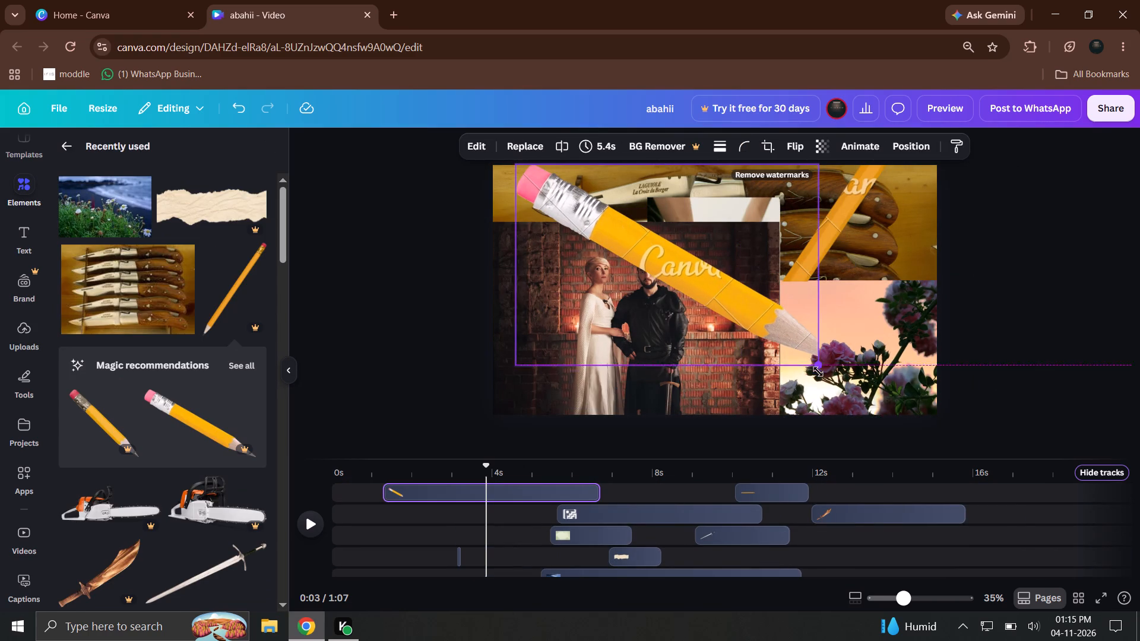
pyautogui.moveTo(818, 372); pyautogui.dragTo(828, 382)
pyautogui.doubleClick(794, 322)
pyautogui.moveTo(794, 316); pyautogui.dragTo(759, 293)
pyautogui.click(457, 352)
# Play from the start, replace the large pencil with the blue-silver fantasy sword at about 2.3 s, and position it over the couple photo.
pyautogui.moveTo(429, 479); pyautogui.dragTo(363, 472)
pyautogui.moveTo(357, 475); pyautogui.dragTo(347, 487)
pyautogui.click(336, 509)
pyautogui.click(317, 523)
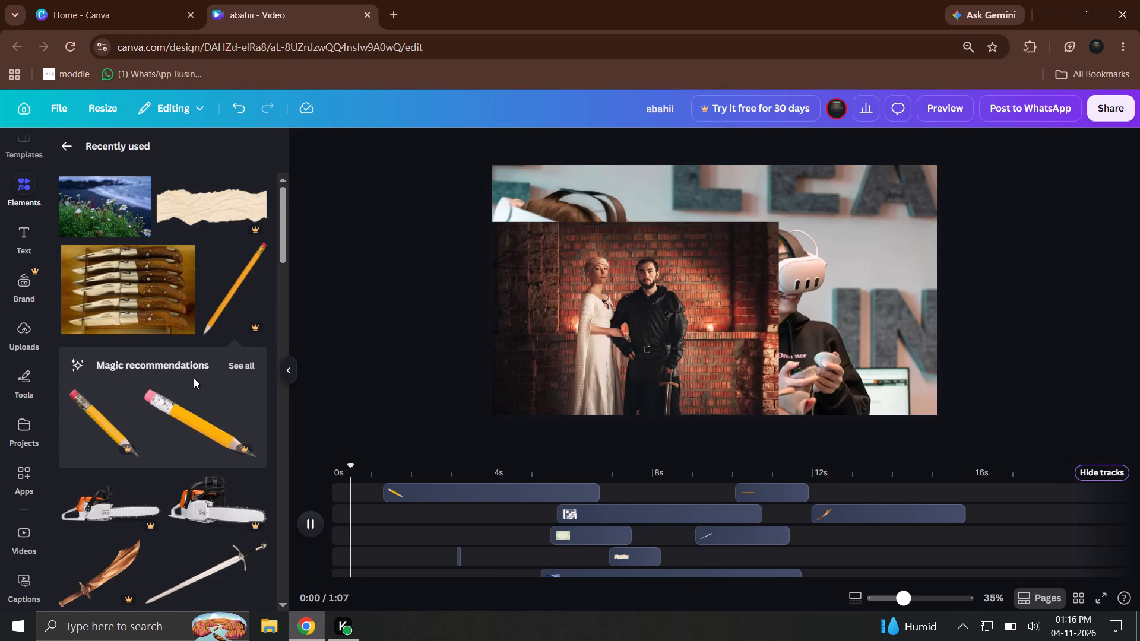
pyautogui.scroll(-7, 171, 430)
pyautogui.moveTo(236, 397); pyautogui.dragTo(319, 385)
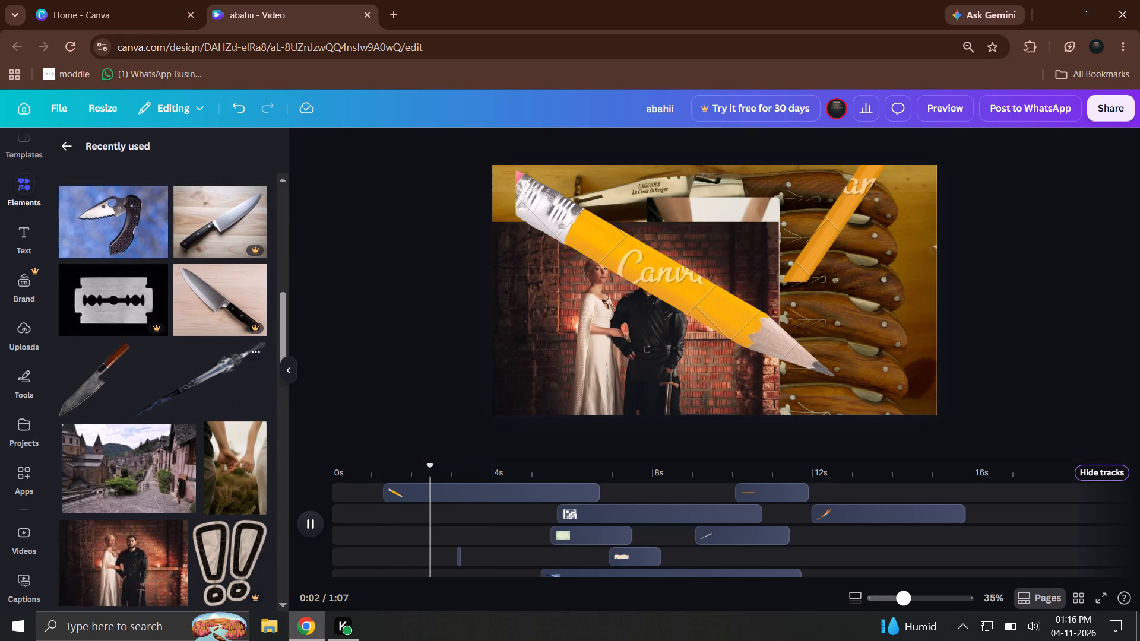
pyautogui.moveTo(319, 385); pyautogui.dragTo(531, 335)
pyautogui.moveTo(625, 325); pyautogui.dragTo(630, 371)
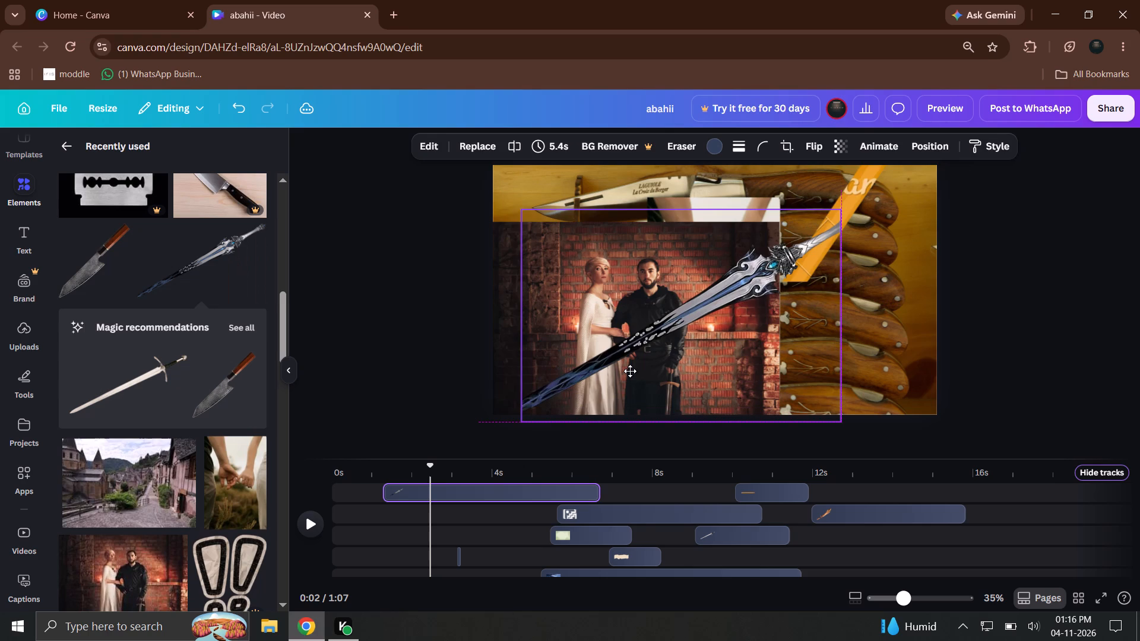
pyautogui.moveTo(630, 371); pyautogui.dragTo(604, 367)
pyautogui.click(501, 346)
pyautogui.moveTo(411, 385); pyautogui.dragTo(417, 388)
pyautogui.moveTo(495, 487); pyautogui.dragTo(495, 468)
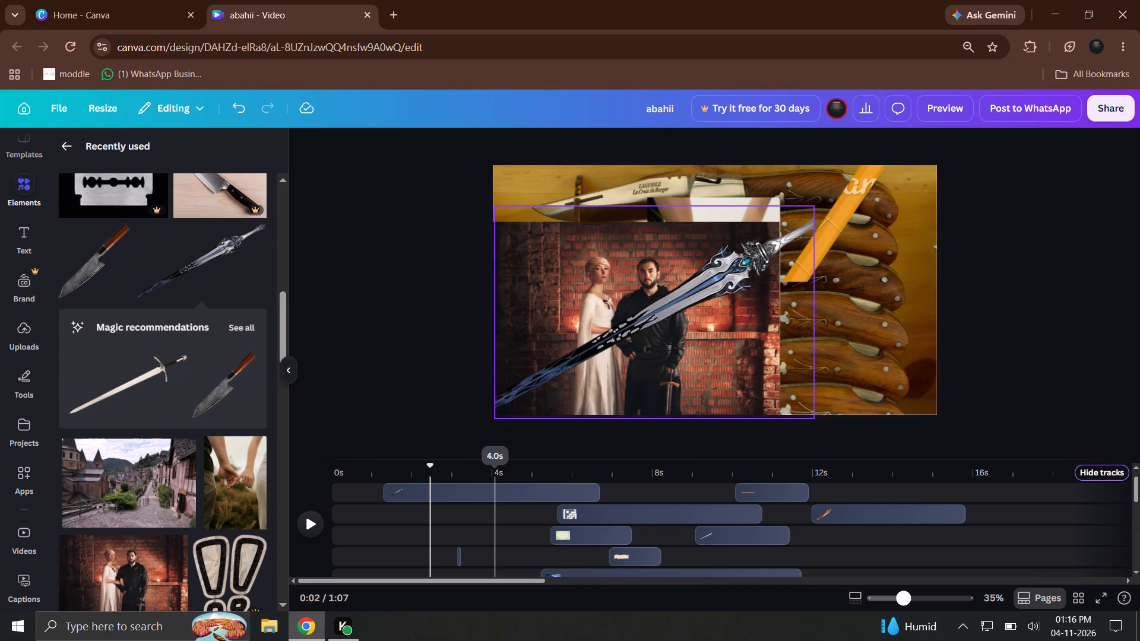
pyautogui.click(495, 467)
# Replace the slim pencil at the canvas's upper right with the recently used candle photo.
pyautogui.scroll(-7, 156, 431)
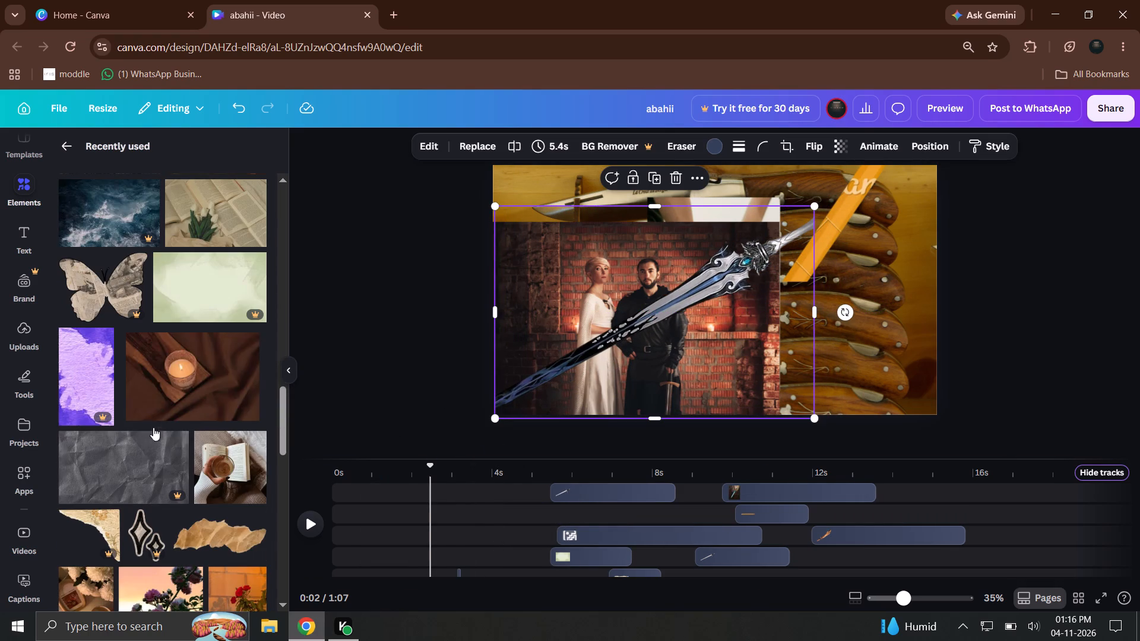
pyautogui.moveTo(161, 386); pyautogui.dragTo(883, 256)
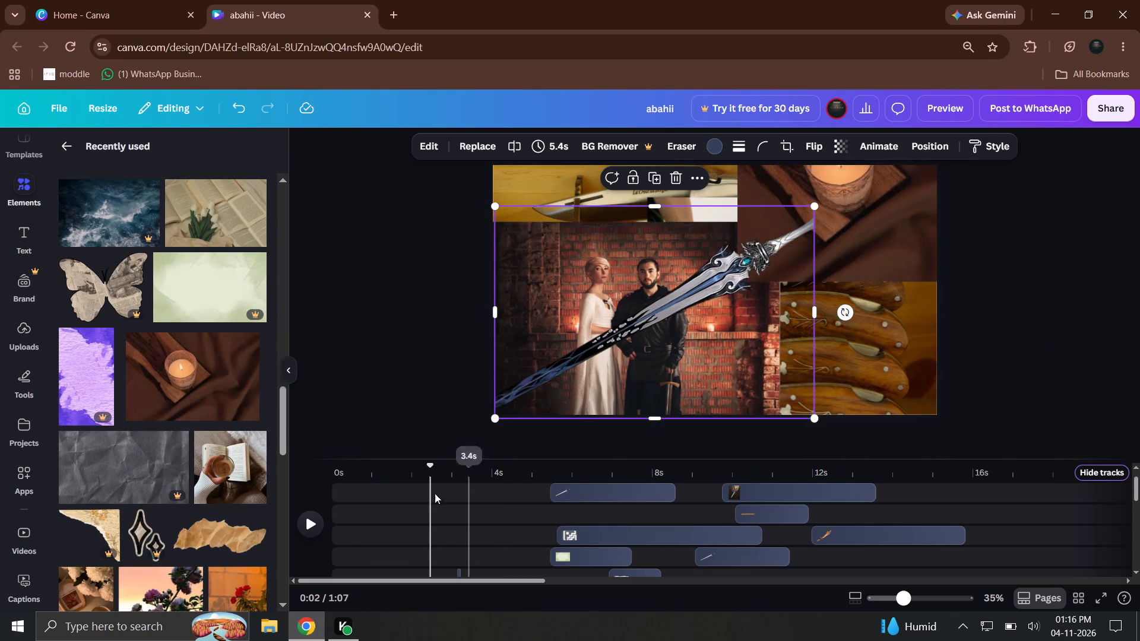
# Play from the start and, at about 1.4 s, replace the upper-right candle photo with the recently used black-and-cream star sticker.
pyautogui.moveTo(384, 473); pyautogui.dragTo(328, 473)
pyautogui.click(324, 518)
pyautogui.click(320, 518)
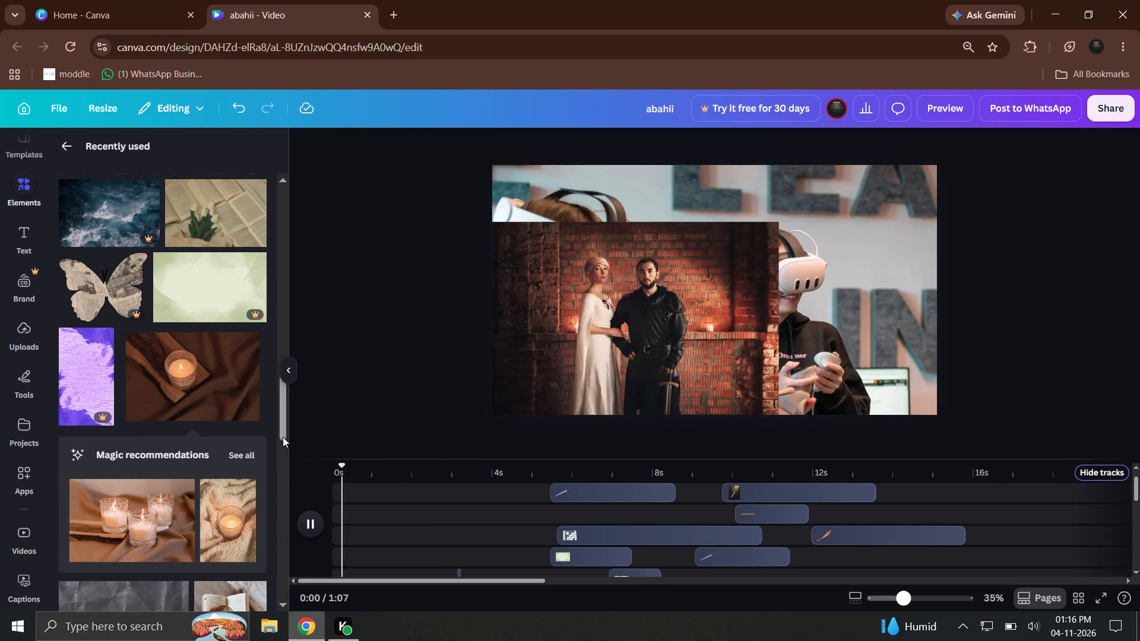
pyautogui.scroll(-4, 157, 410)
pyautogui.moveTo(163, 385); pyautogui.dragTo(1005, 261)
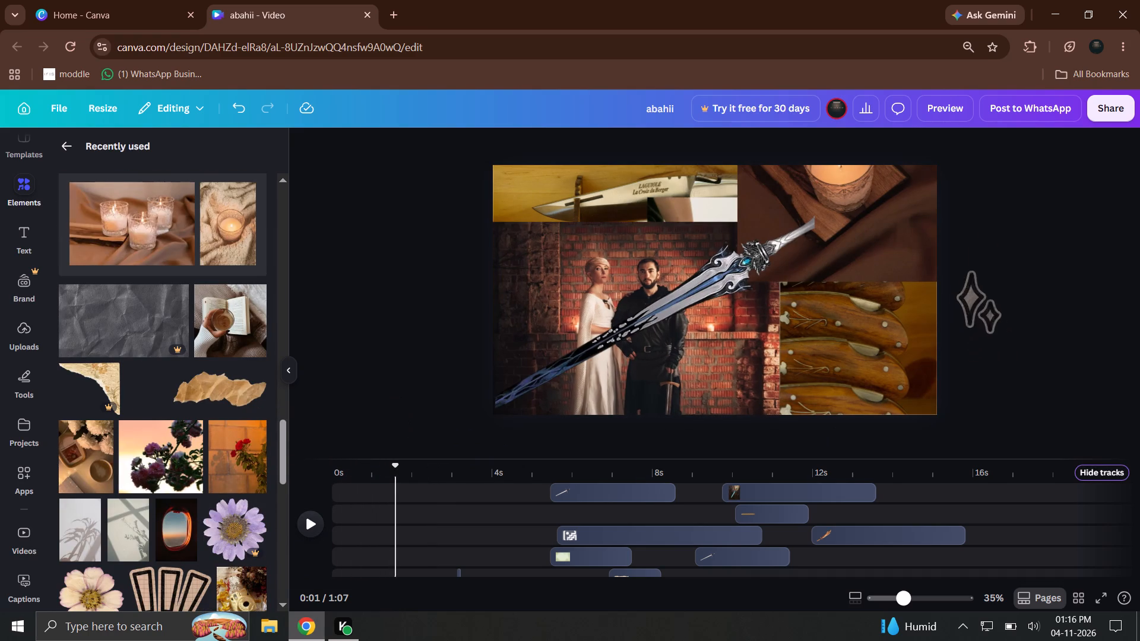
pyautogui.moveTo(1005, 261); pyautogui.dragTo(875, 325)
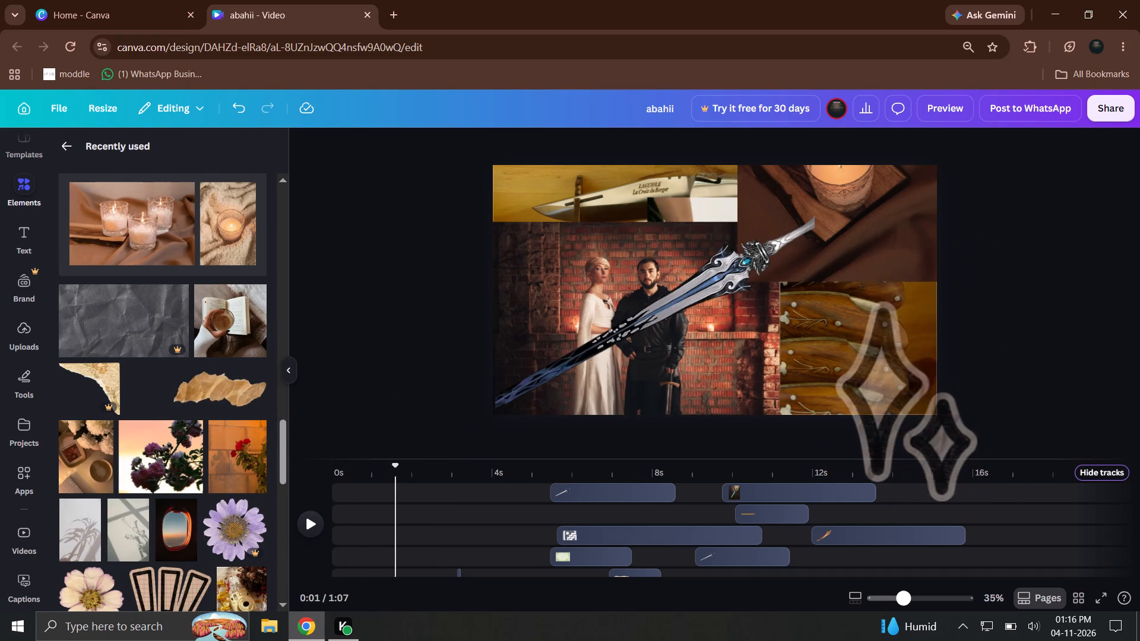
pyautogui.moveTo(875, 325); pyautogui.dragTo(910, 283)
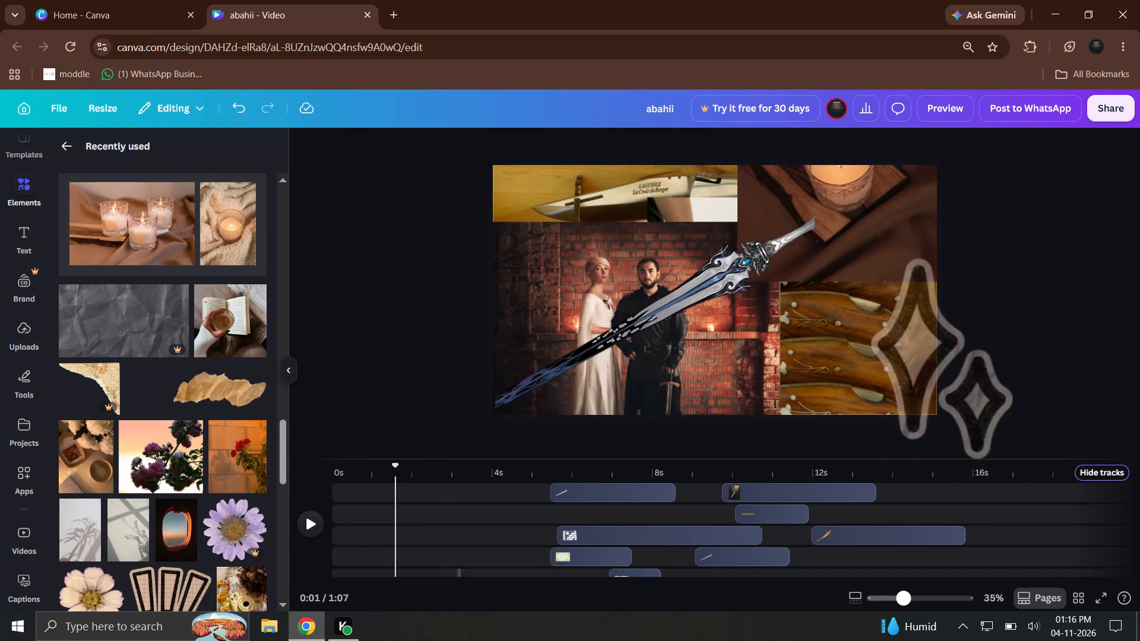
pyautogui.moveTo(910, 283); pyautogui.dragTo(816, 236)
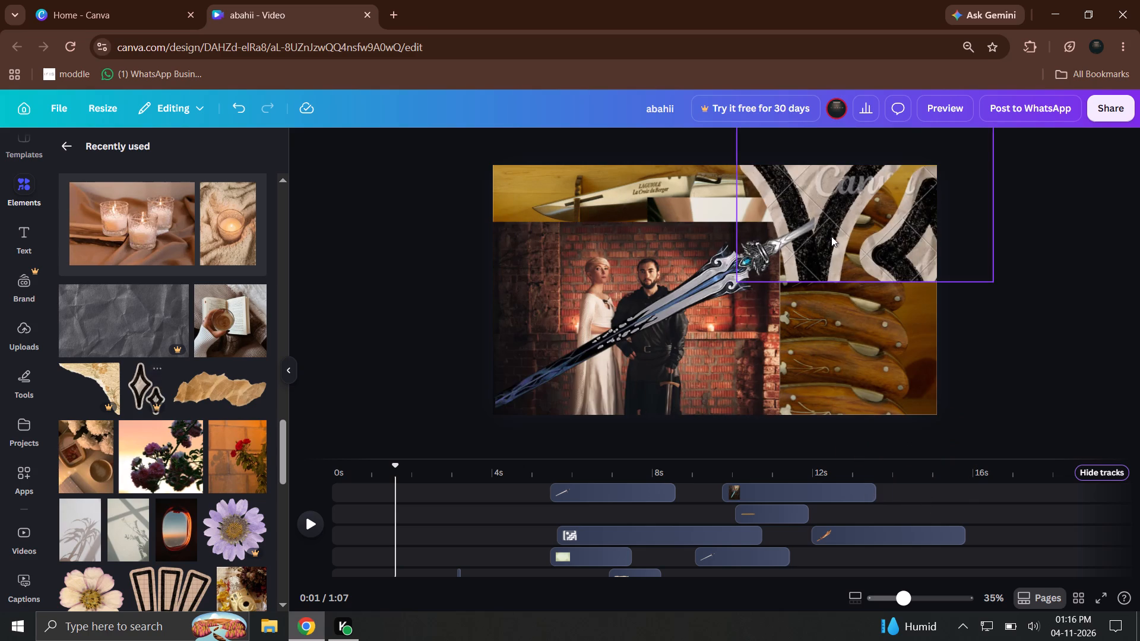
# Move the black-and-cream star sticker down and right so its upper edge meets the canvas's upper edge, beside the couple photo.
pyautogui.click(834, 236)
pyautogui.click(834, 236)
pyautogui.moveTo(856, 226); pyautogui.dragTo(892, 314)
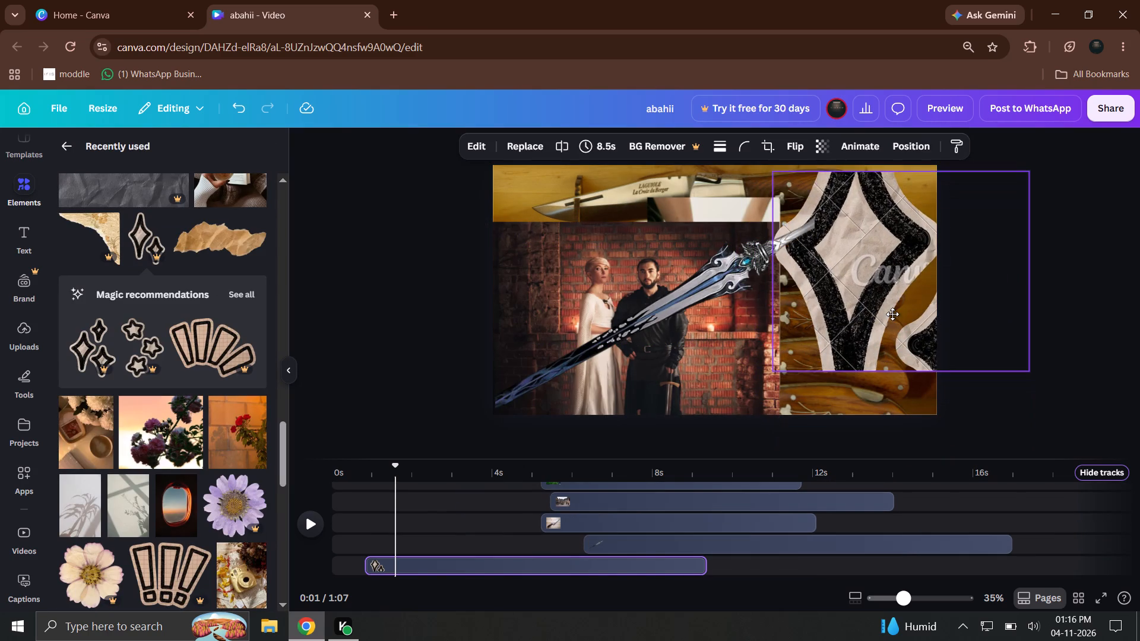
pyautogui.moveTo(892, 314); pyautogui.dragTo(894, 310)
pyautogui.click(1139, 337)
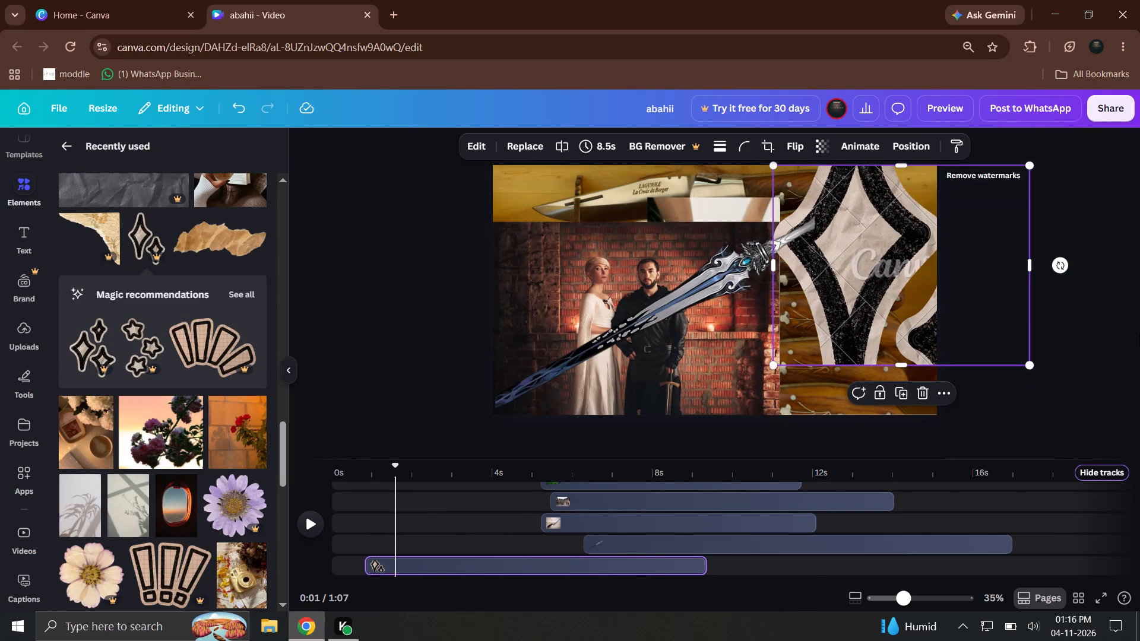
# Extend the star sticker's crop downward to about the canvas's lower edge.
pyautogui.doubleClick(916, 307)
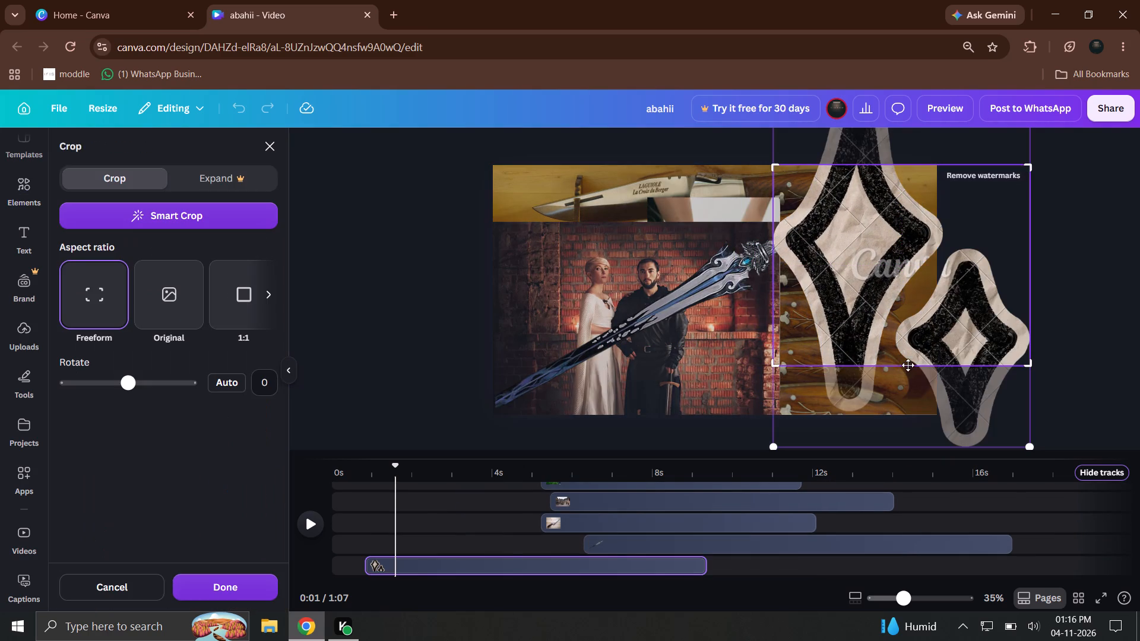
pyautogui.click(1139, 346)
pyautogui.moveTo(901, 364); pyautogui.dragTo(900, 413)
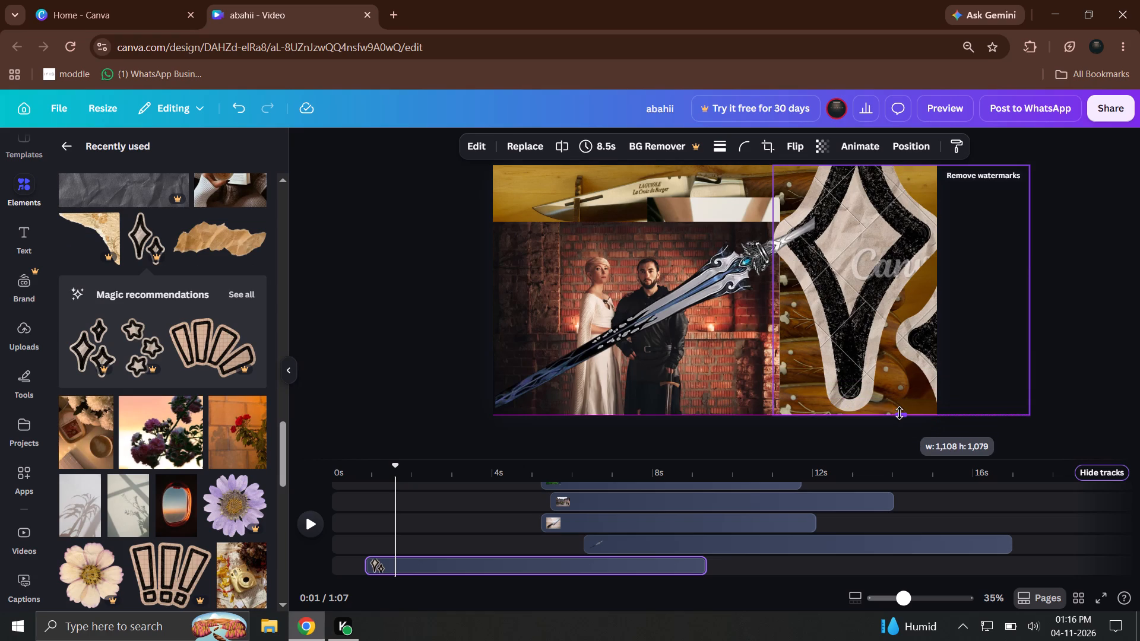
pyautogui.moveTo(900, 413); pyautogui.dragTo(900, 414)
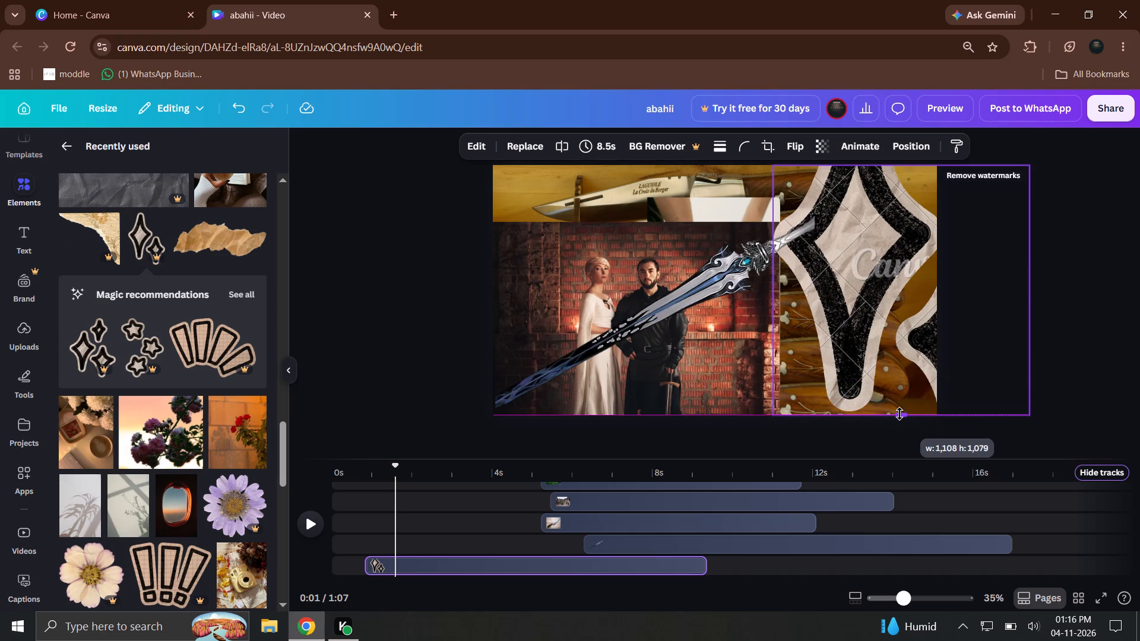
pyautogui.moveTo(900, 414); pyautogui.dragTo(900, 412)
pyautogui.click(1065, 327)
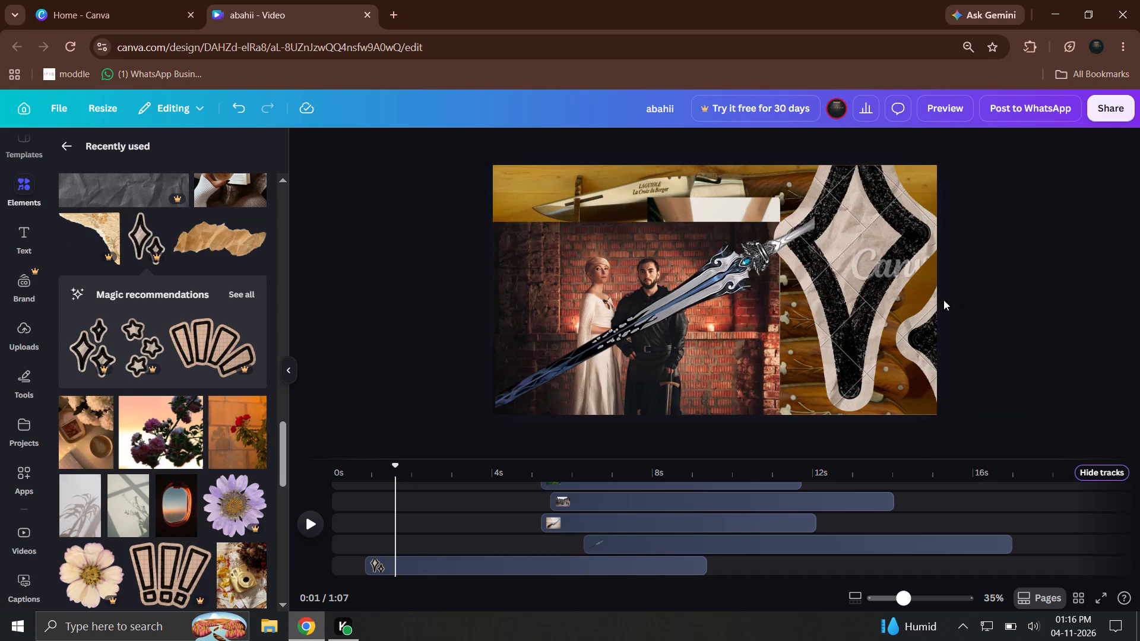
# Crop the star sticker inward from its right side to just inside the canvas's right edge.
pyautogui.click(937, 298)
pyautogui.click(915, 291)
pyautogui.moveTo(1030, 286); pyautogui.dragTo(951, 290)
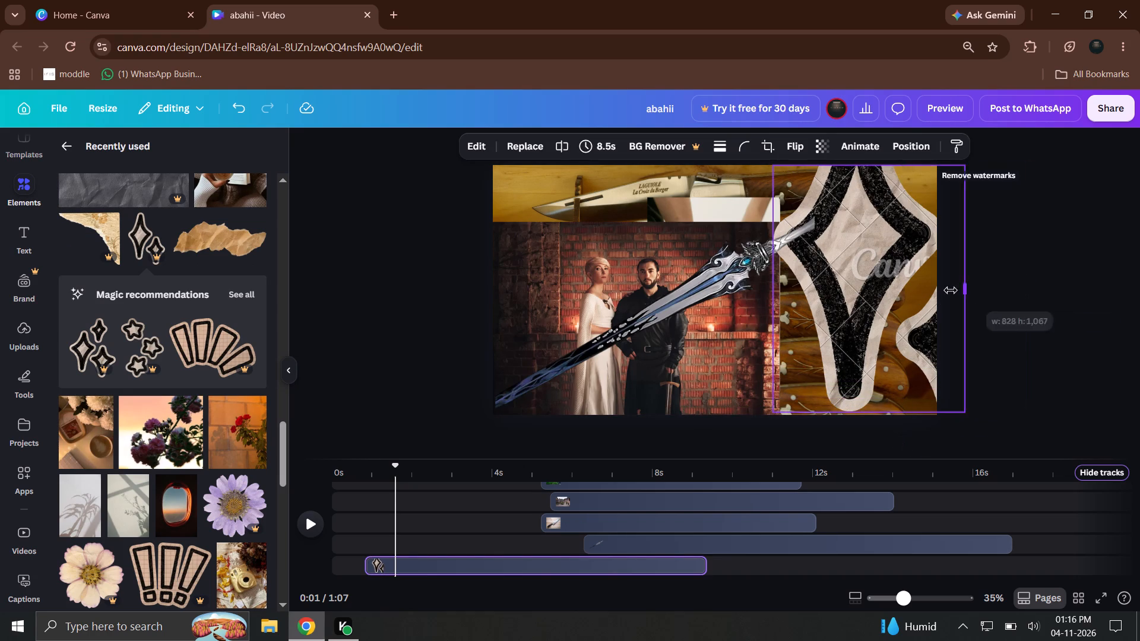
pyautogui.moveTo(951, 290); pyautogui.dragTo(924, 313)
pyautogui.click(1006, 320)
# Shift the star sticker right so it partly overhangs the canvas's right edge, and nudge its upper edge slightly upward.
pyautogui.moveTo(860, 294); pyautogui.dragTo(869, 296)
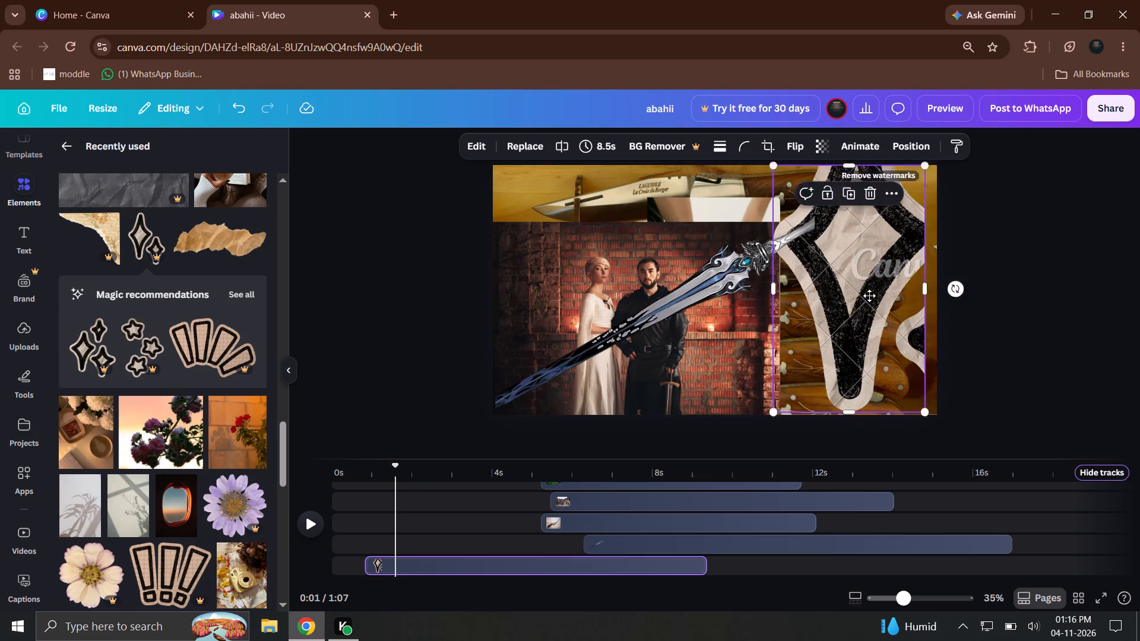
pyautogui.moveTo(869, 296); pyautogui.dragTo(902, 300)
pyautogui.click(1094, 364)
pyautogui.moveTo(862, 319); pyautogui.dragTo(867, 313)
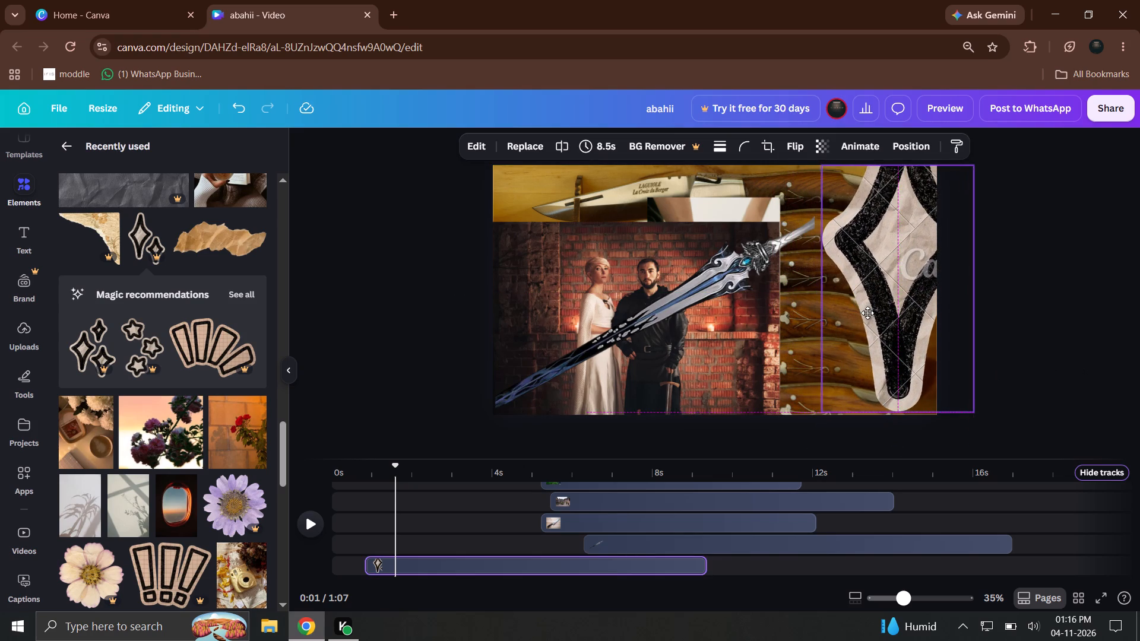
pyautogui.moveTo(867, 313); pyautogui.dragTo(867, 314)
pyautogui.moveTo(902, 166); pyautogui.dragTo(901, 161)
pyautogui.click(1130, 261)
# Play from near the start and, at about 2 s, widen the fantasy sword's frame rightward to reveal more of its handle.
pyautogui.moveTo(364, 466); pyautogui.dragTo(346, 469)
pyautogui.click(319, 526)
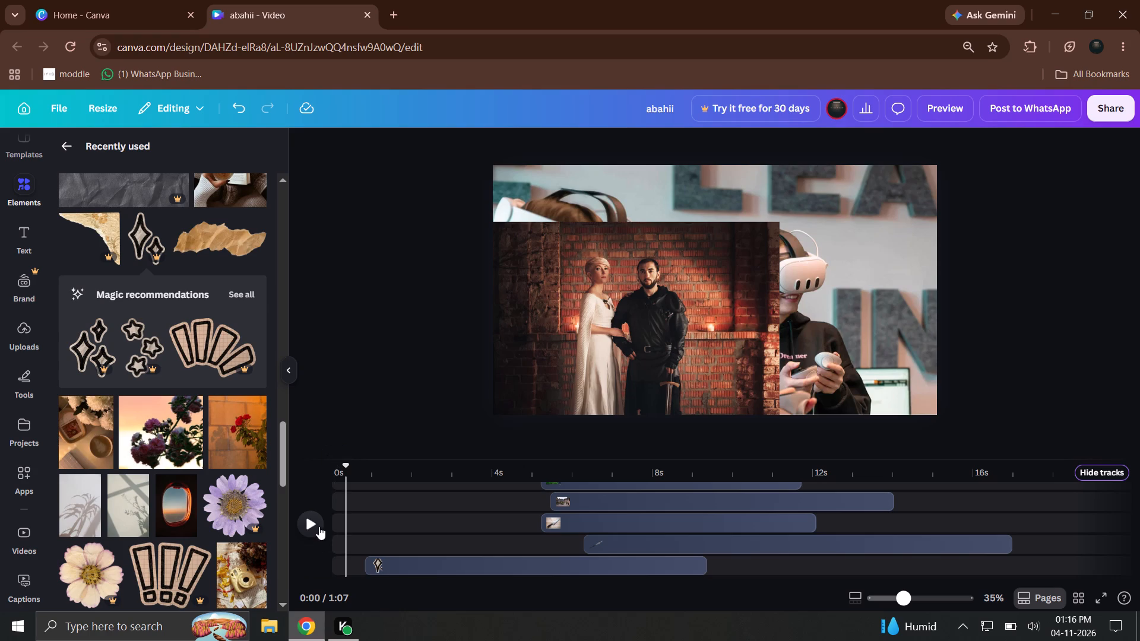
pyautogui.click(619, 384)
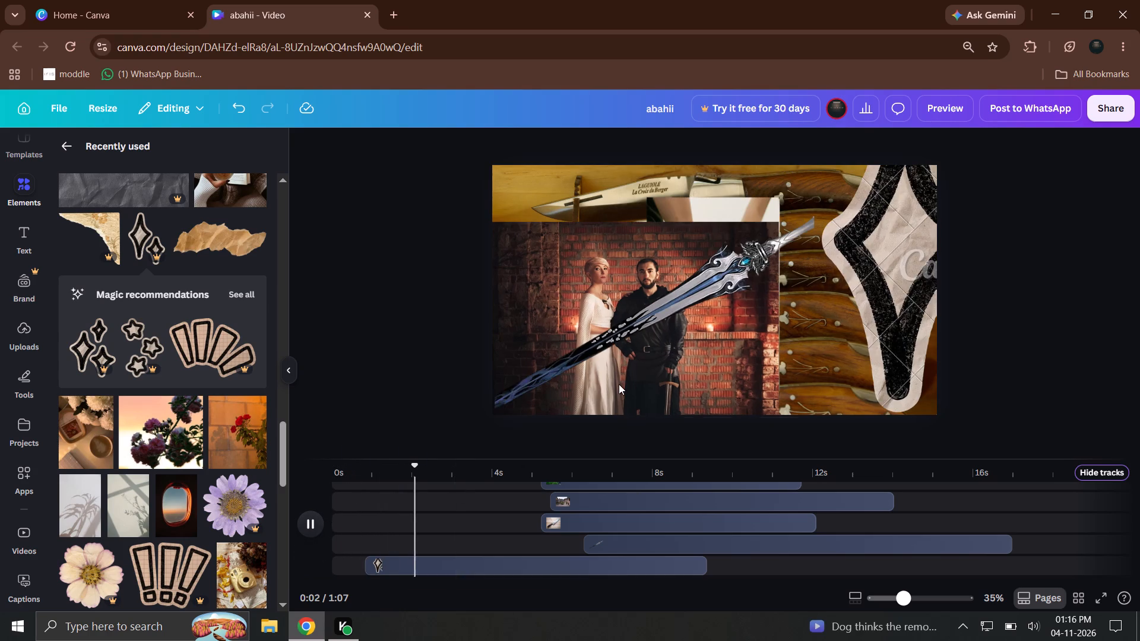
pyautogui.moveTo(812, 309); pyautogui.dragTo(827, 309)
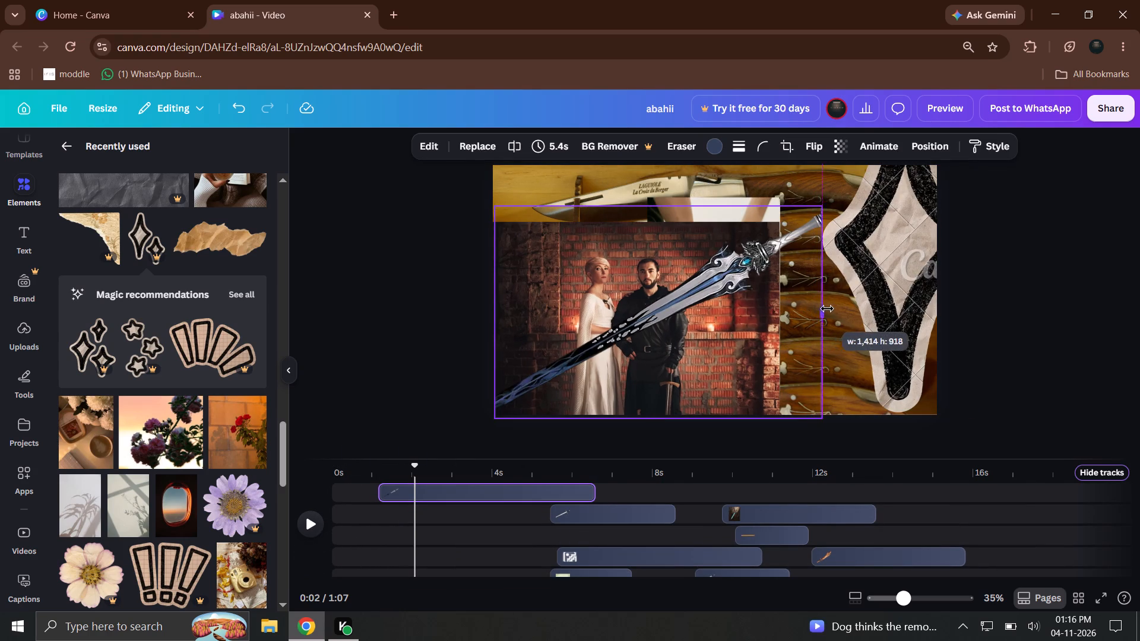
pyautogui.moveTo(827, 309); pyautogui.dragTo(844, 306)
pyautogui.click(1010, 324)
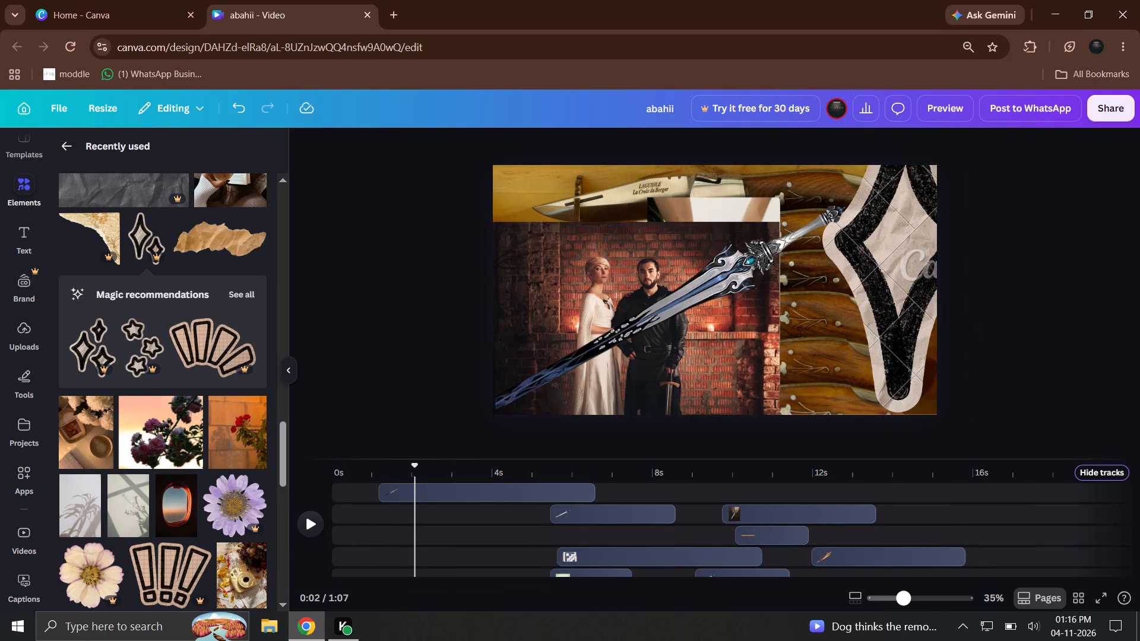
# Play the opening seconds to review the sword and star sticker over the scenes.
pyautogui.click(351, 480)
pyautogui.click(310, 519)
pyautogui.moveTo(363, 484); pyautogui.dragTo(420, 483)
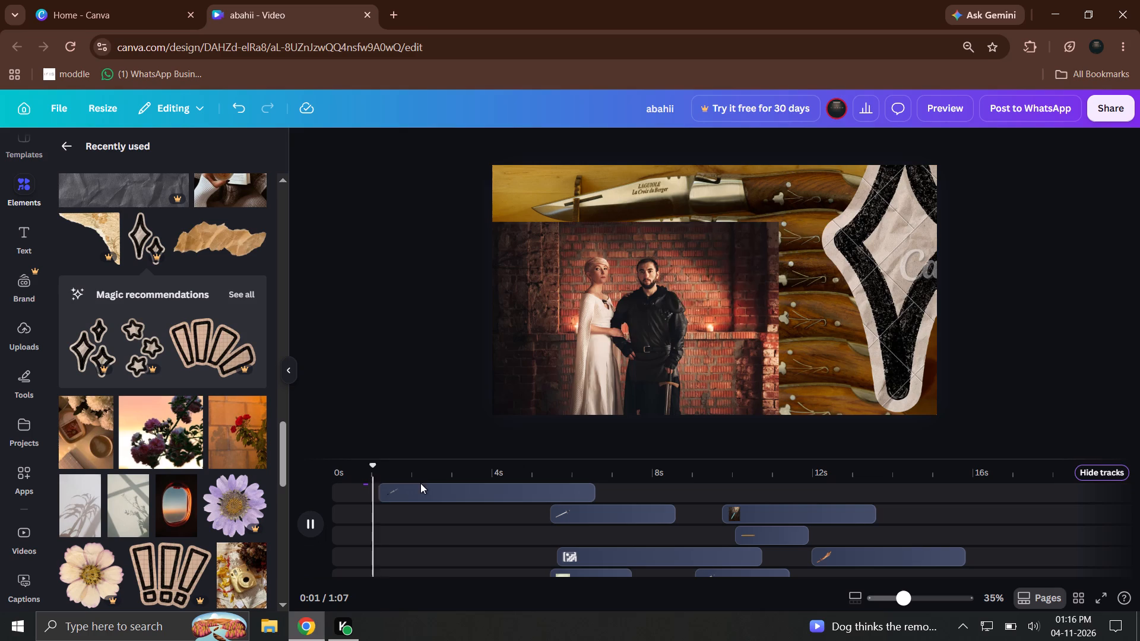
pyautogui.moveTo(420, 483); pyautogui.dragTo(449, 487)
pyautogui.moveTo(463, 481); pyautogui.dragTo(506, 474)
pyautogui.moveTo(506, 474); pyautogui.dragTo(496, 475)
pyautogui.moveTo(581, 489); pyautogui.dragTo(534, 493)
pyautogui.moveTo(438, 553); pyautogui.dragTo(433, 561)
# Play from the start and add the recently used dried palm leaf photo on the second track at 0 s.
pyautogui.click(338, 469)
pyautogui.click(310, 528)
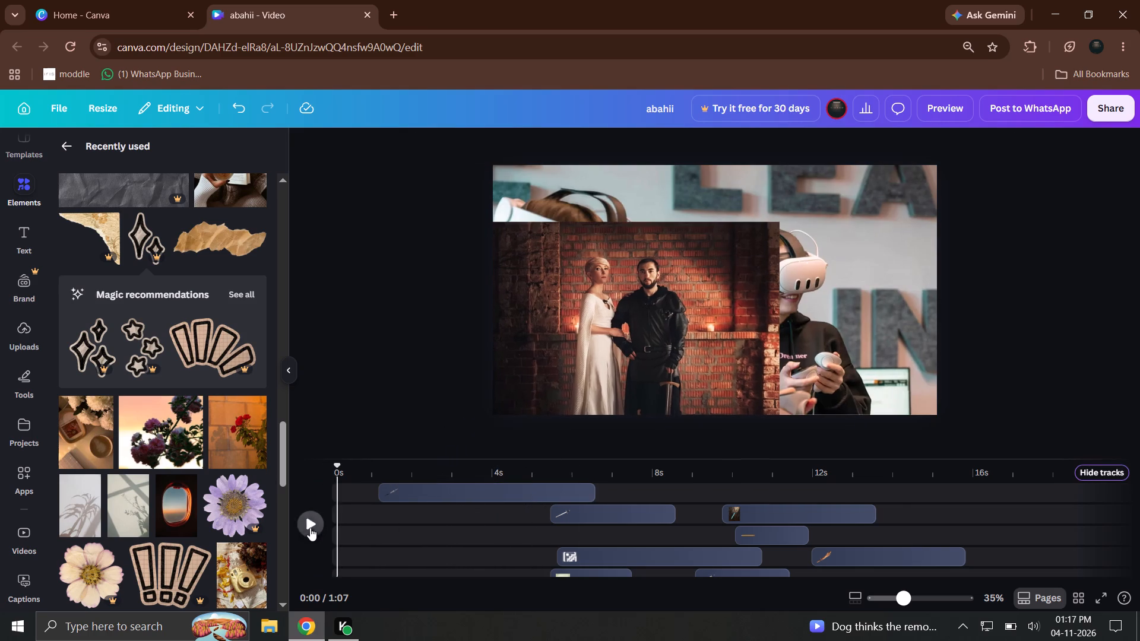
pyautogui.scroll(-5, 118, 503)
pyautogui.moveTo(154, 407); pyautogui.dragTo(477, 491)
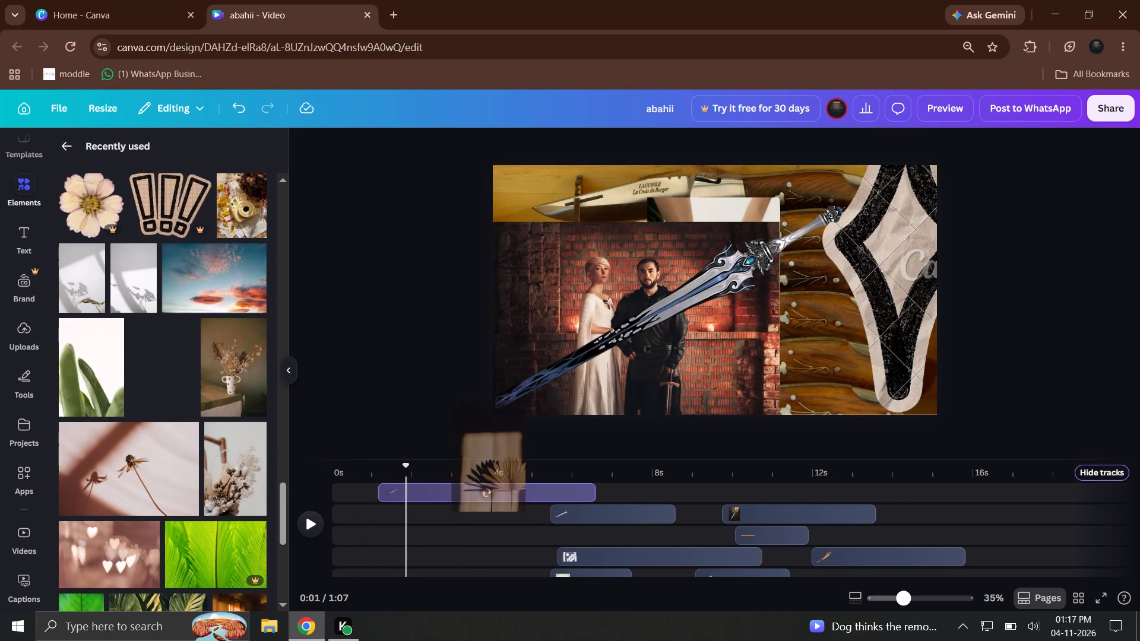
pyautogui.moveTo(477, 491); pyautogui.dragTo(363, 514)
# Play from the start and add the recently used dried-flower arrangement photo on the third track at about 1.9 s.
pyautogui.click(340, 472)
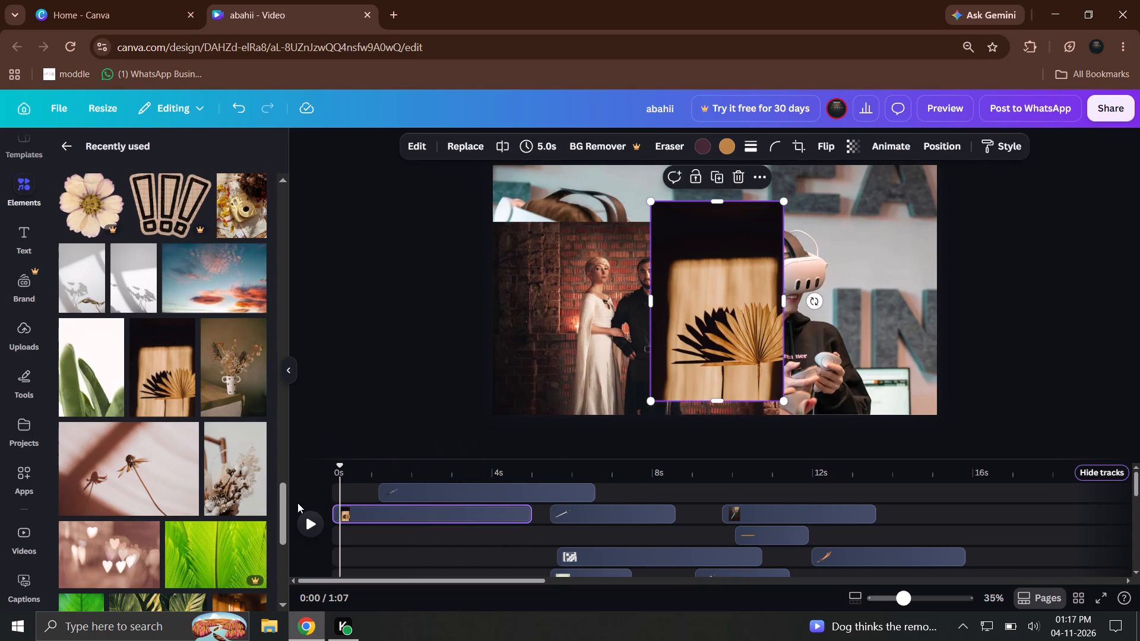
pyautogui.click(296, 505)
pyautogui.click(299, 526)
pyautogui.moveTo(224, 492); pyautogui.dragTo(419, 532)
# Add the recently used white flower on the top track at about 7 s, after the sword clip.
pyautogui.scroll(-3, 149, 541)
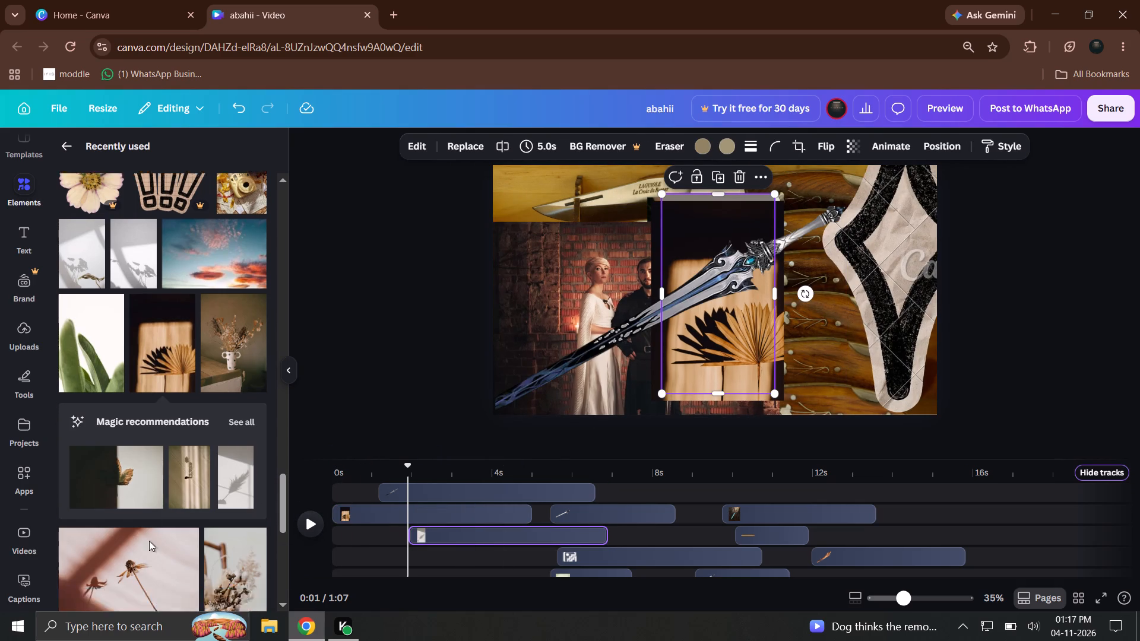
pyautogui.scroll(-2, 149, 541)
pyautogui.moveTo(124, 454); pyautogui.dragTo(713, 529)
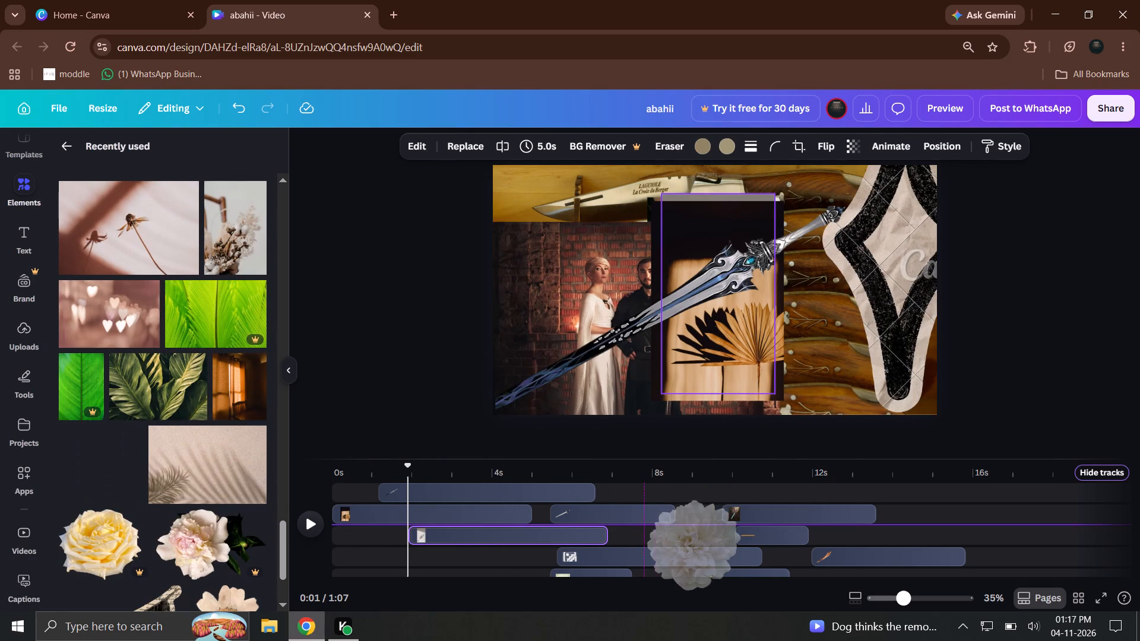
pyautogui.moveTo(713, 529); pyautogui.dragTo(668, 496)
# Replay from the start and add the recently used stacked-stones photo on the top track at about 12 s, after the white flower.
pyautogui.moveTo(632, 478); pyautogui.dragTo(347, 464)
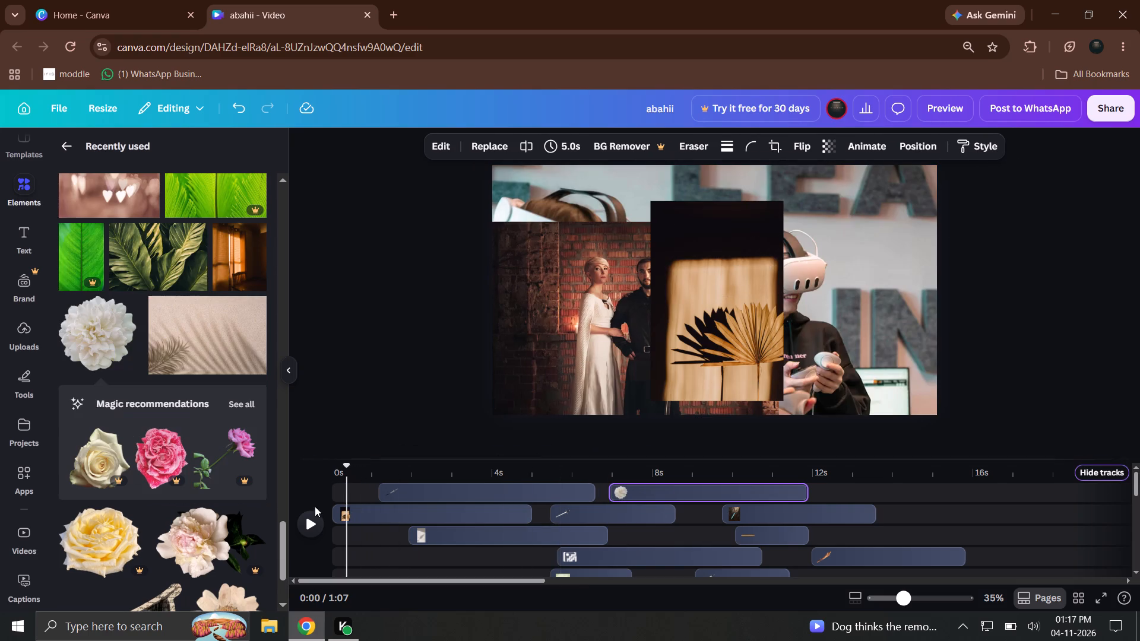
pyautogui.click(313, 510)
pyautogui.click(313, 521)
pyautogui.moveTo(363, 475); pyautogui.dragTo(332, 491)
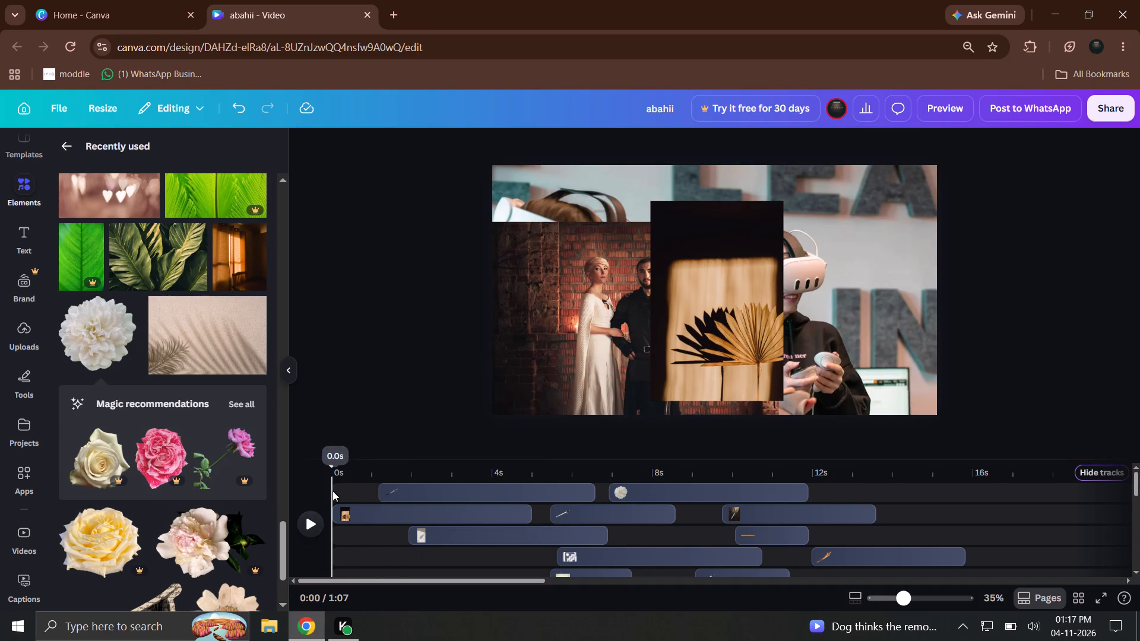
pyautogui.moveTo(332, 491); pyautogui.dragTo(331, 492)
pyautogui.click(320, 523)
pyautogui.scroll(-6, 186, 439)
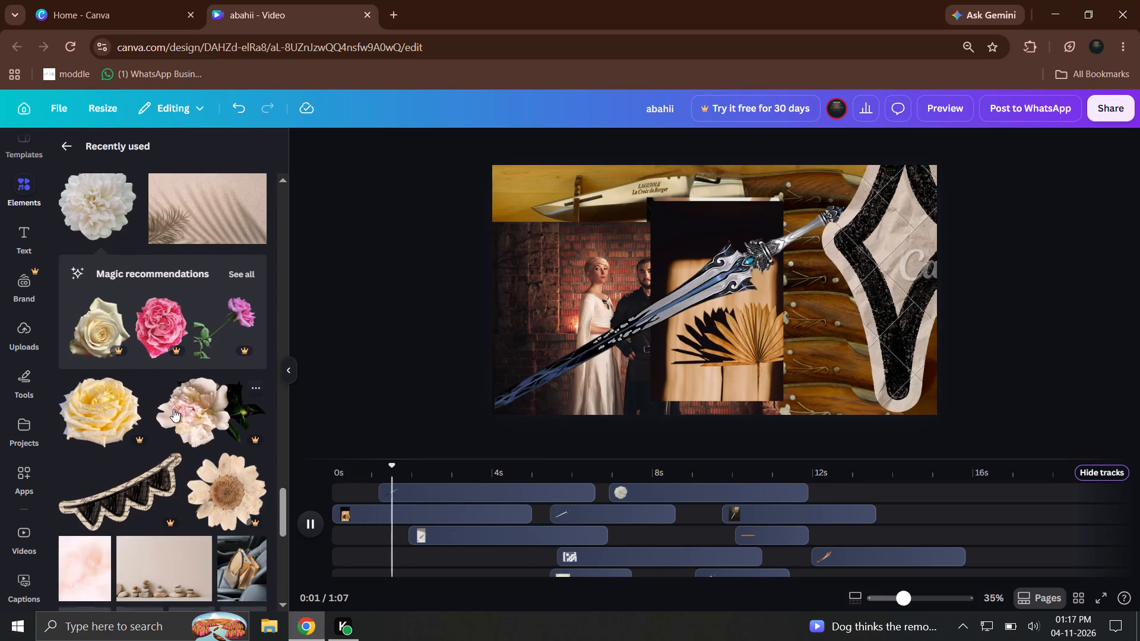
pyautogui.scroll(-4, 157, 426)
pyautogui.moveTo(156, 290); pyautogui.dragTo(893, 501)
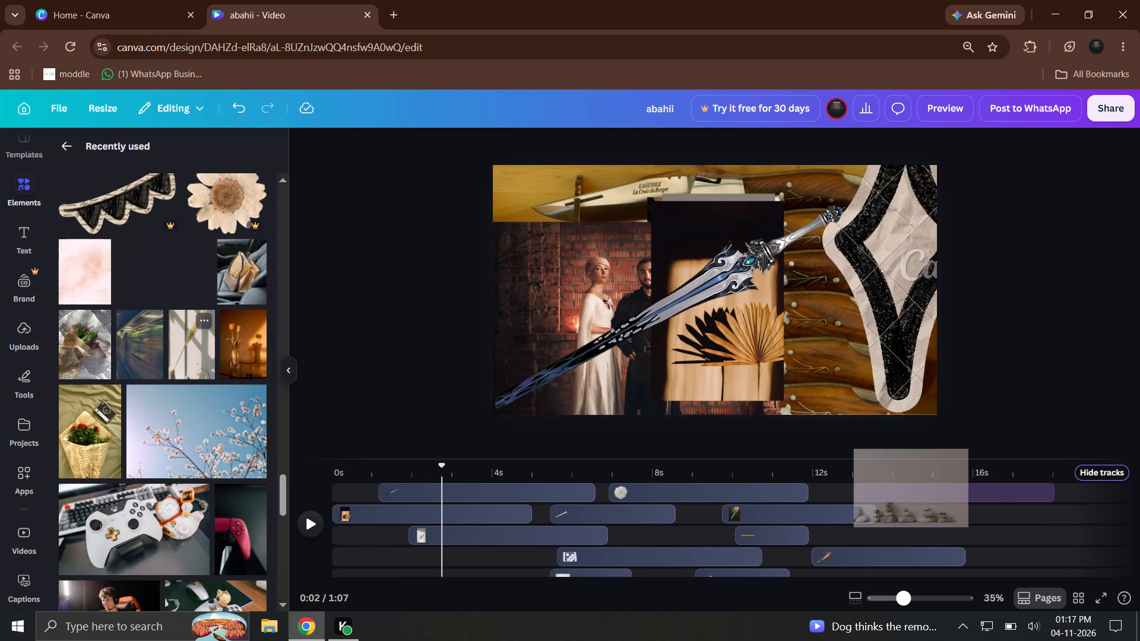
pyautogui.moveTo(893, 501); pyautogui.dragTo(851, 493)
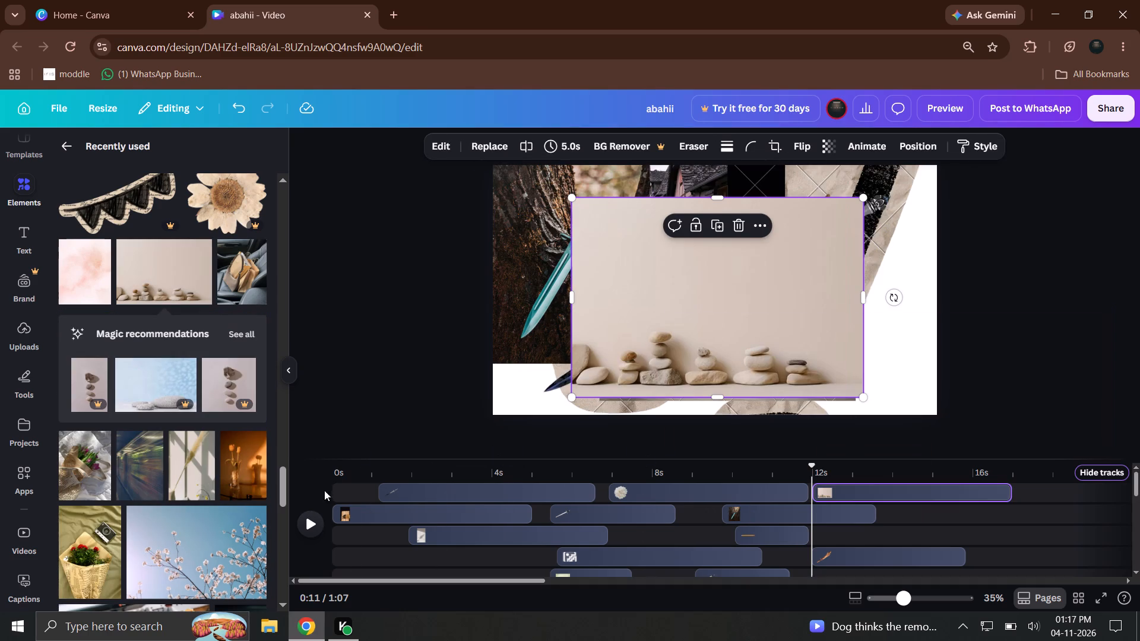
# Play from the start and add the recently used single-candle photo on brown fabric to the third track at about 12 s.
pyautogui.click(336, 471)
pyautogui.click(327, 517)
pyautogui.click(313, 520)
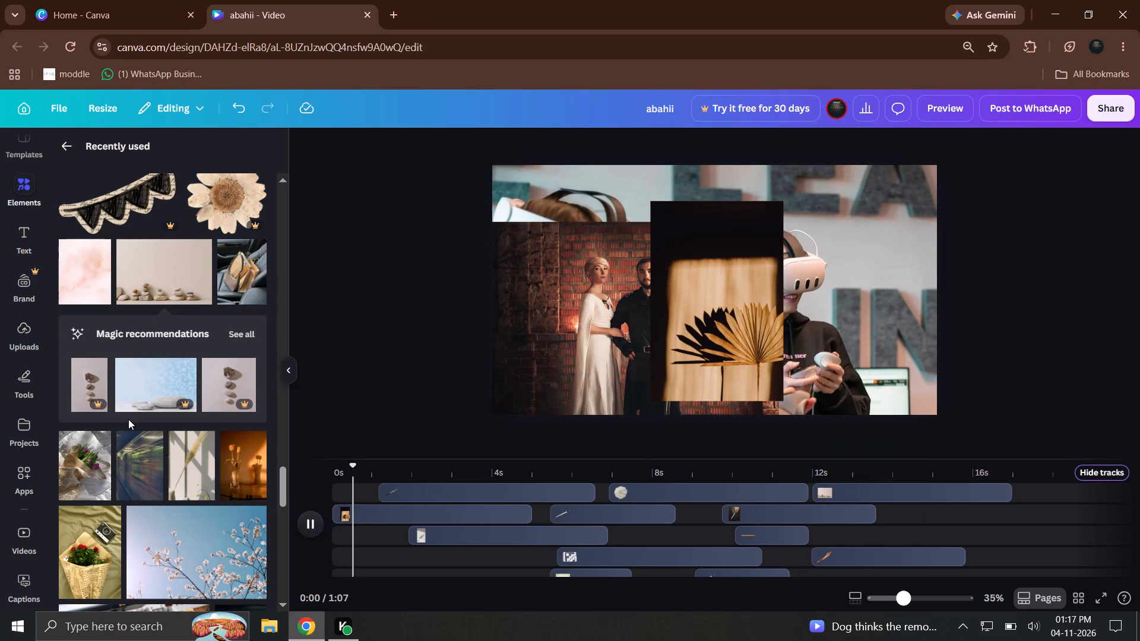
pyautogui.scroll(-4, 109, 421)
pyautogui.scroll(9, 104, 420)
pyautogui.scroll(12, 113, 391)
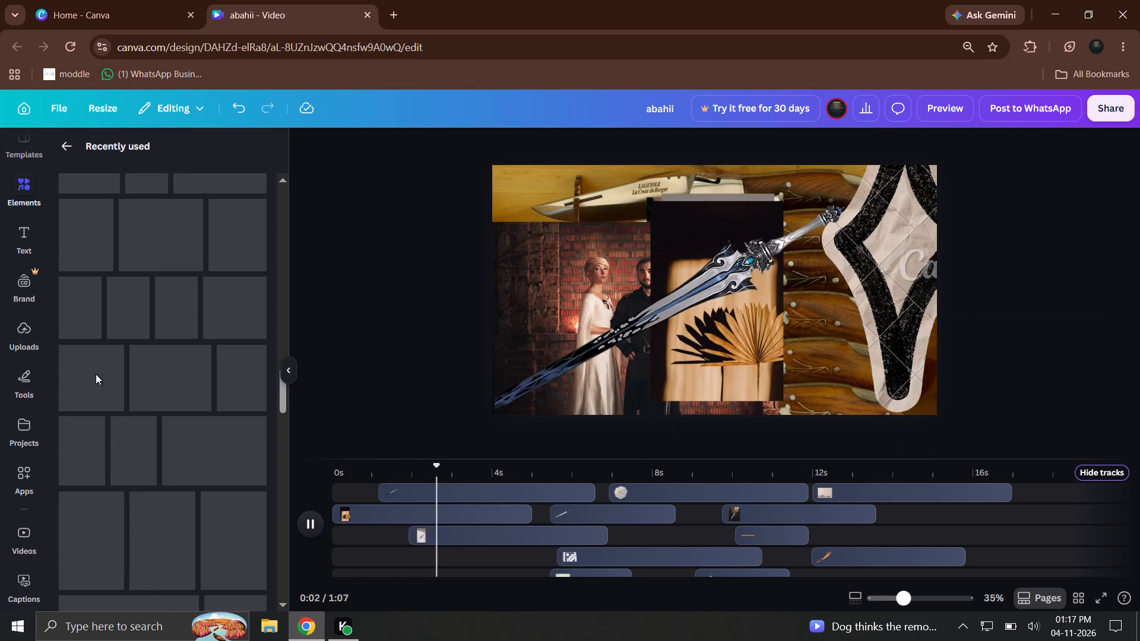
pyautogui.scroll(3, 96, 374)
pyautogui.moveTo(129, 364); pyautogui.dragTo(256, 386)
pyautogui.moveTo(216, 376); pyautogui.dragTo(886, 534)
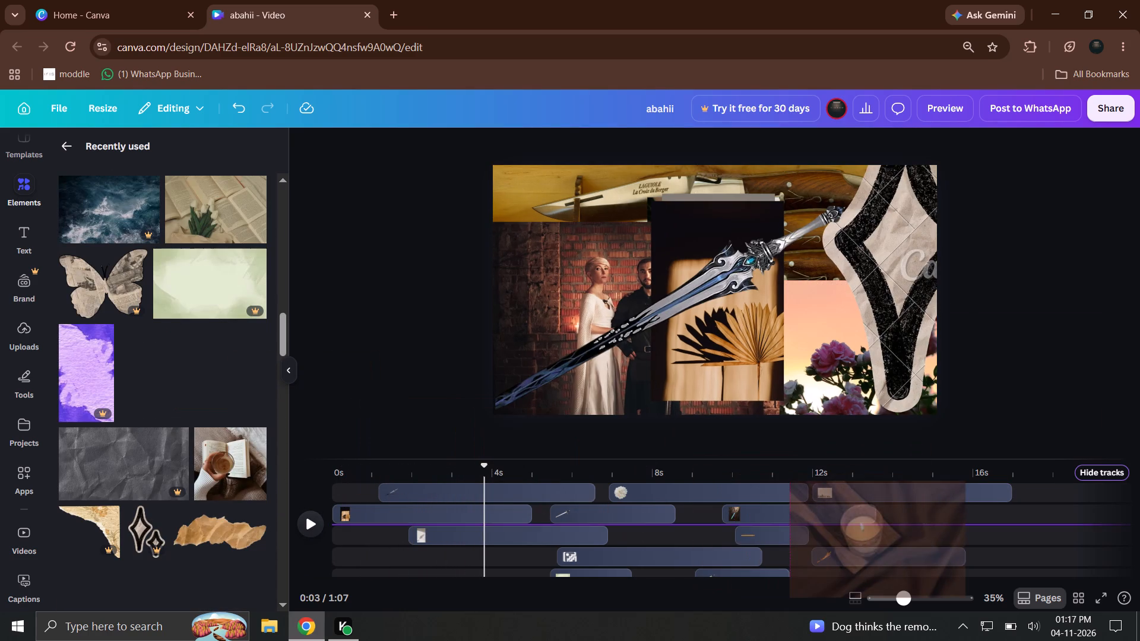
pyautogui.moveTo(886, 534); pyautogui.dragTo(933, 523)
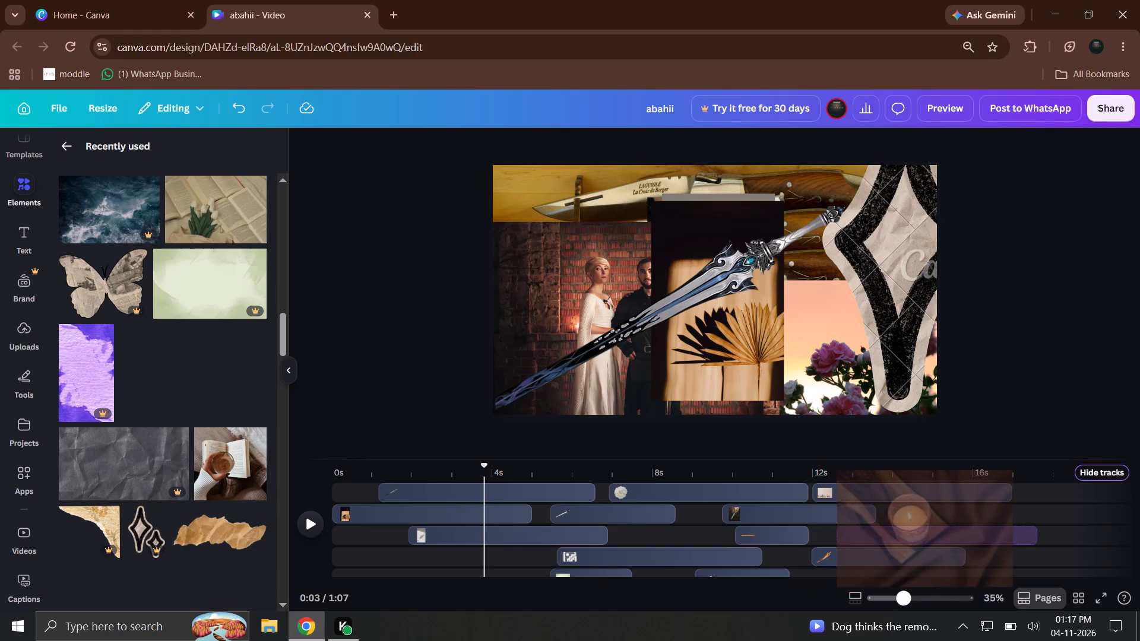
pyautogui.moveTo(933, 523); pyautogui.dragTo(919, 523)
# Return to about 0.5 s and move the couple photo up to the canvas's upper-left area.
pyautogui.moveTo(717, 467); pyautogui.dragTo(353, 483)
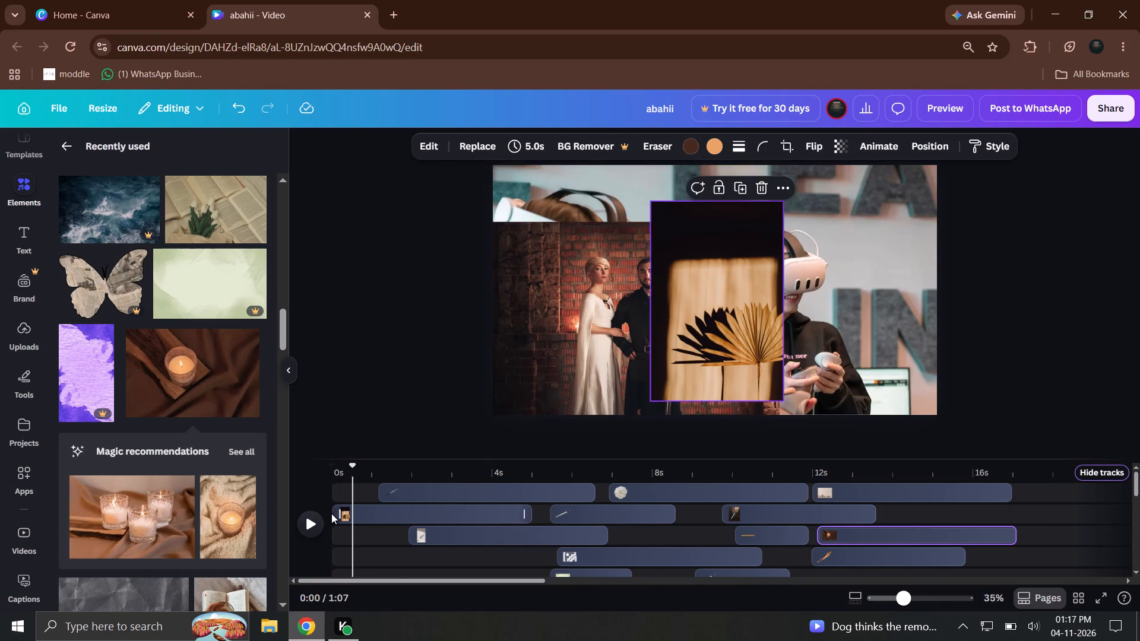
pyautogui.click(330, 518)
pyautogui.scroll(-10, 198, 423)
pyautogui.scroll(-6, 137, 410)
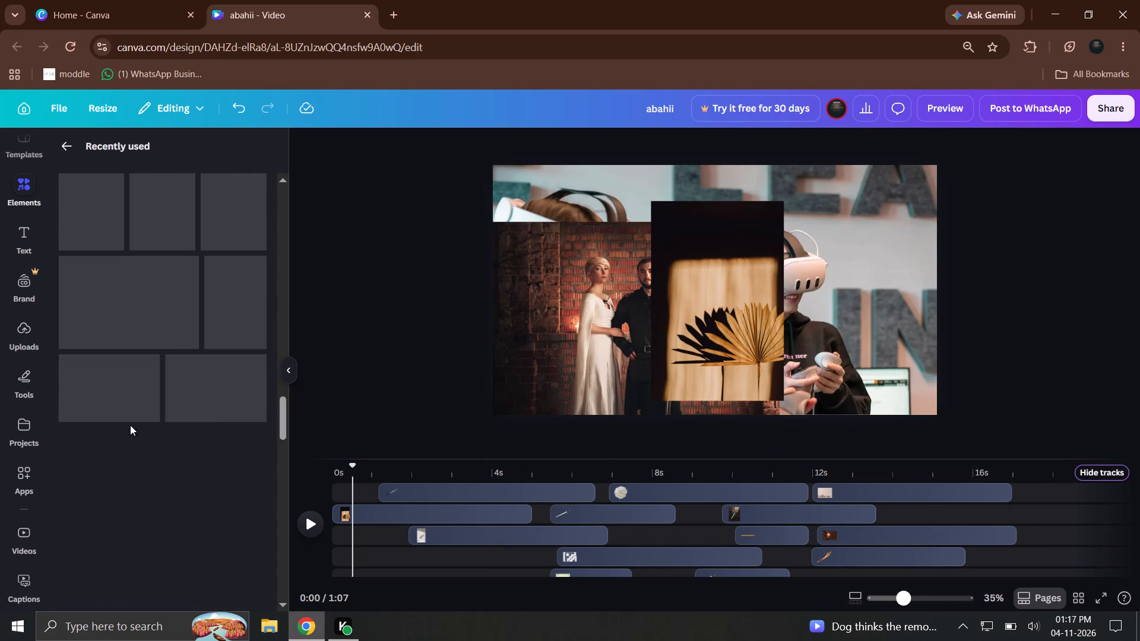
pyautogui.scroll(10, 130, 425)
pyautogui.click(636, 328)
pyautogui.moveTo(740, 318); pyautogui.dragTo(712, 320)
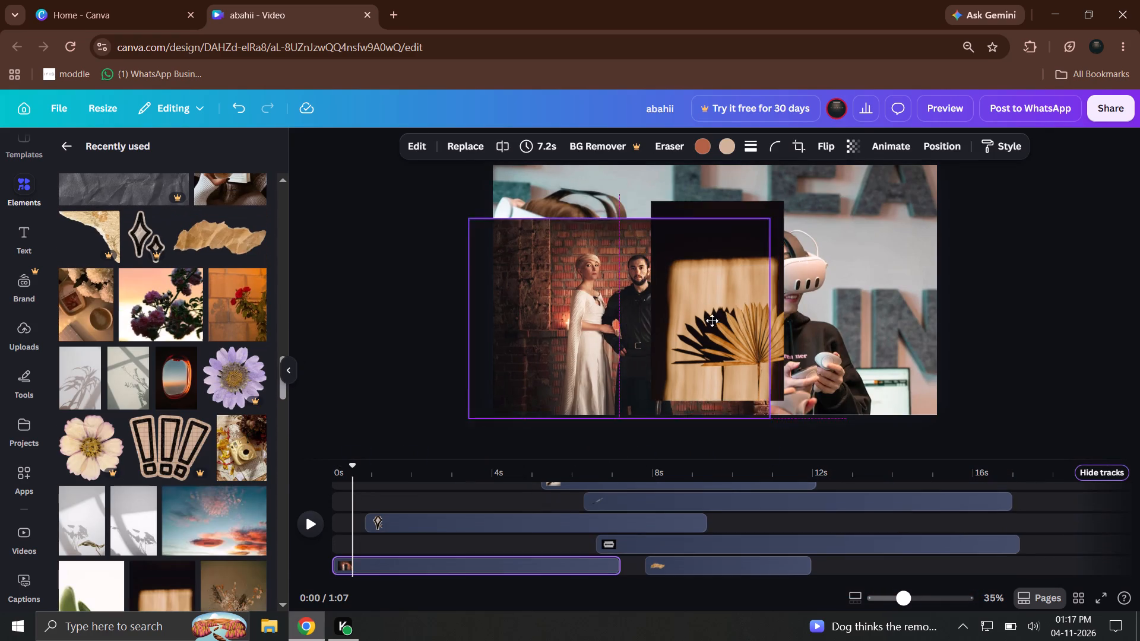
pyautogui.moveTo(712, 320); pyautogui.dragTo(748, 254)
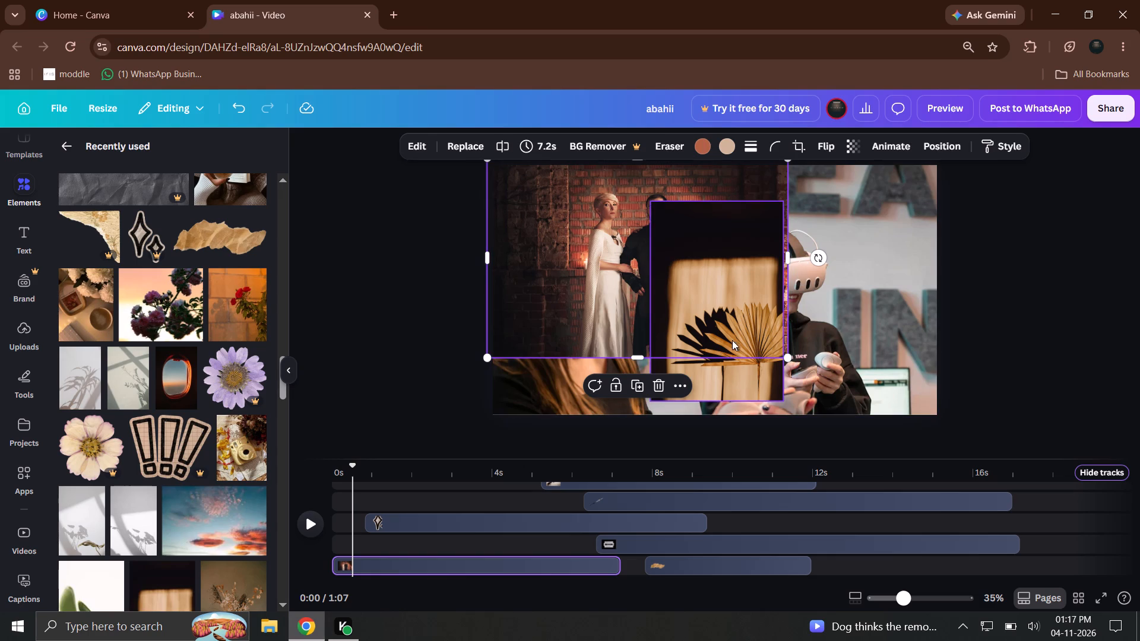
# Move the dried palm leaf photo to the canvas's upper right, alongside the couple photo.
pyautogui.moveTo(742, 379); pyautogui.dragTo(876, 341)
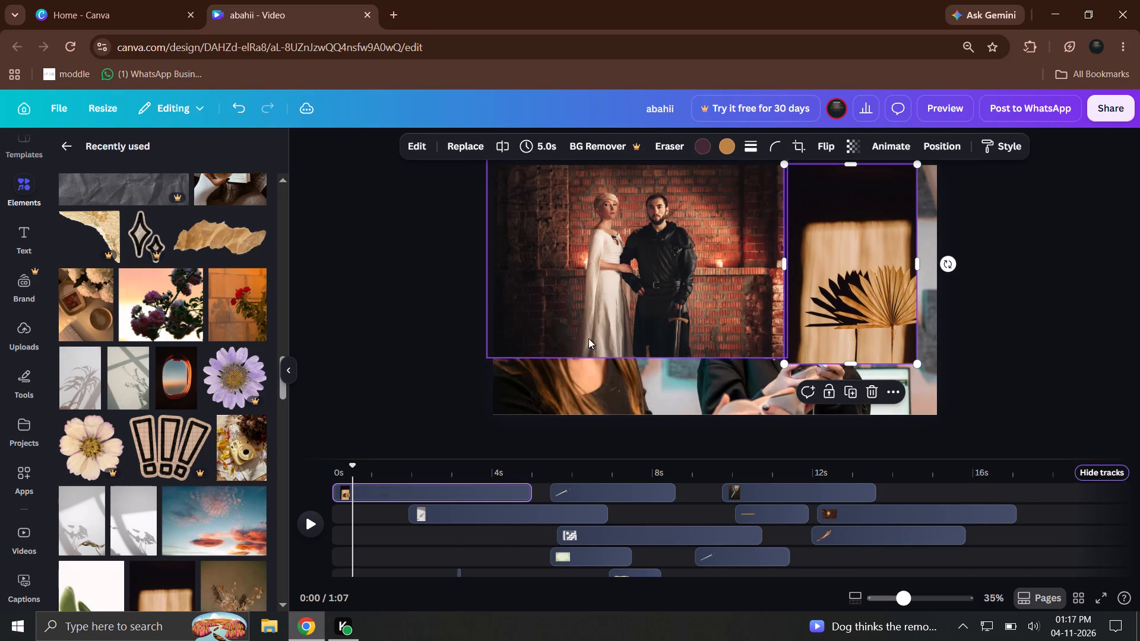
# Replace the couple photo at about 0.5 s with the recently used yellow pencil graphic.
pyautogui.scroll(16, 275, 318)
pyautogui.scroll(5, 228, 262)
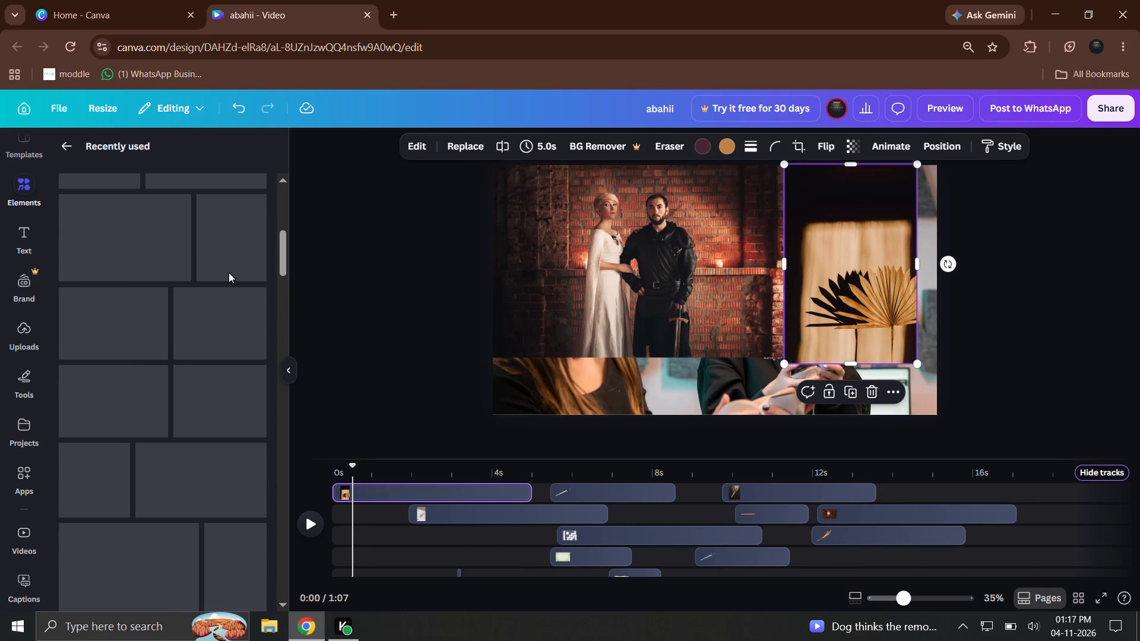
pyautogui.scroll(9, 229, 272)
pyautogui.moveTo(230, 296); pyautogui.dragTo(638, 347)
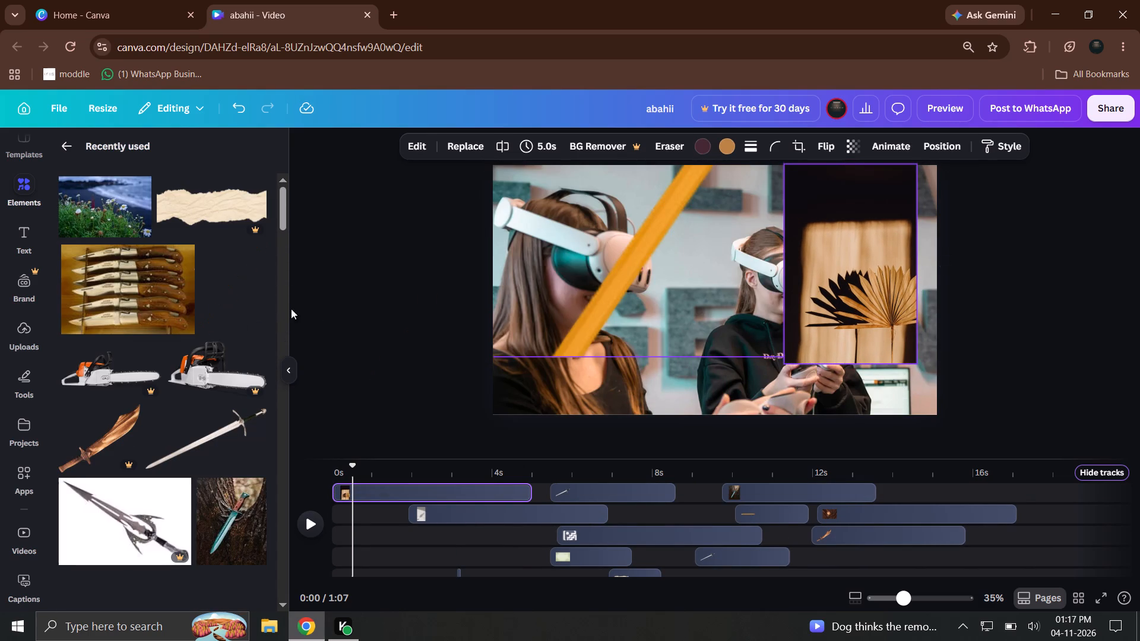
# Add the recently used torn beige paper strip over the canvas's lower-right area at about 0.5 s.
pyautogui.moveTo(189, 214); pyautogui.dragTo(704, 386)
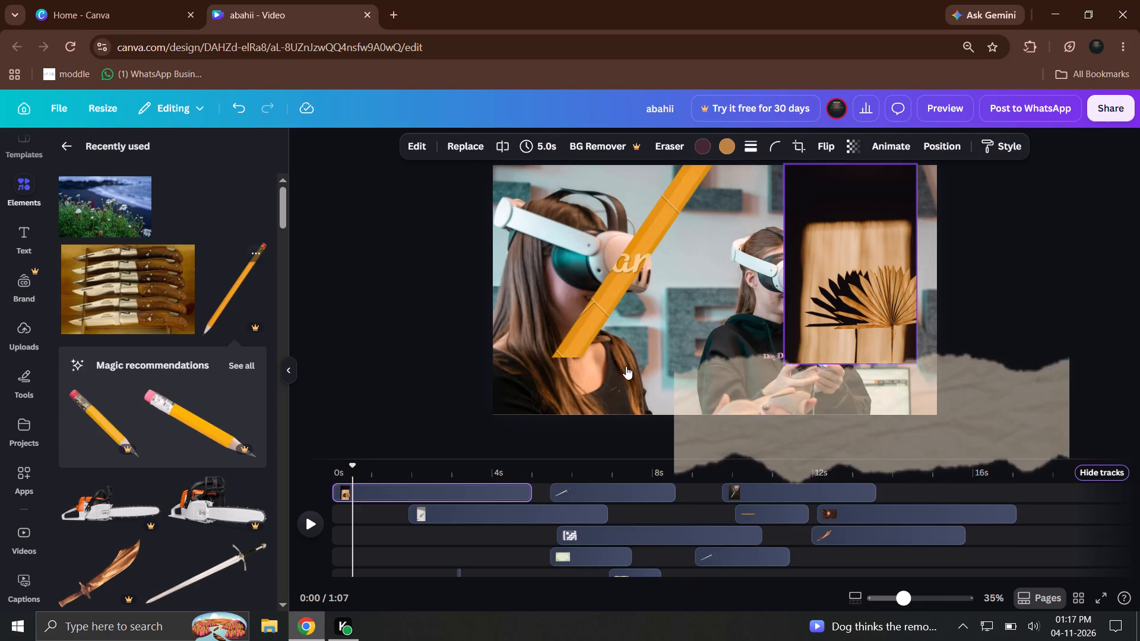
# Replace the pencil beside the palm leaf photo with the recommended crumpled beige paper sheet with torn edges.
pyautogui.moveTo(236, 272); pyautogui.dragTo(616, 285)
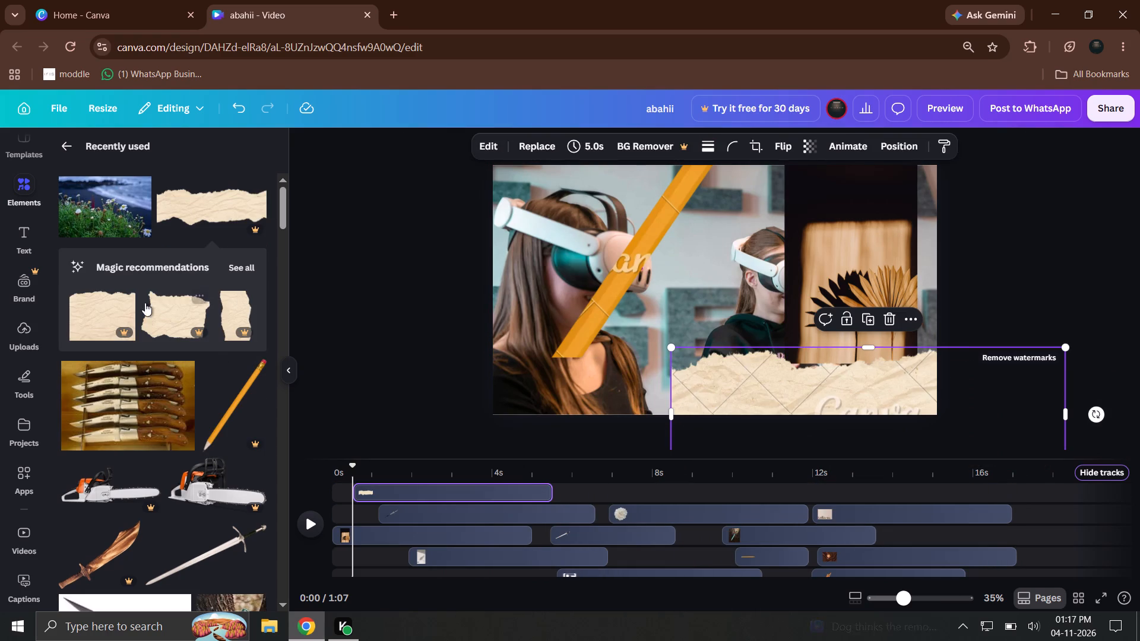
pyautogui.moveTo(145, 303); pyautogui.dragTo(679, 299)
# Play from the start and add the recently used folding knife photo on the top track at about 5.5 s, after the torn paper strip.
pyautogui.moveTo(525, 472); pyautogui.dragTo(338, 481)
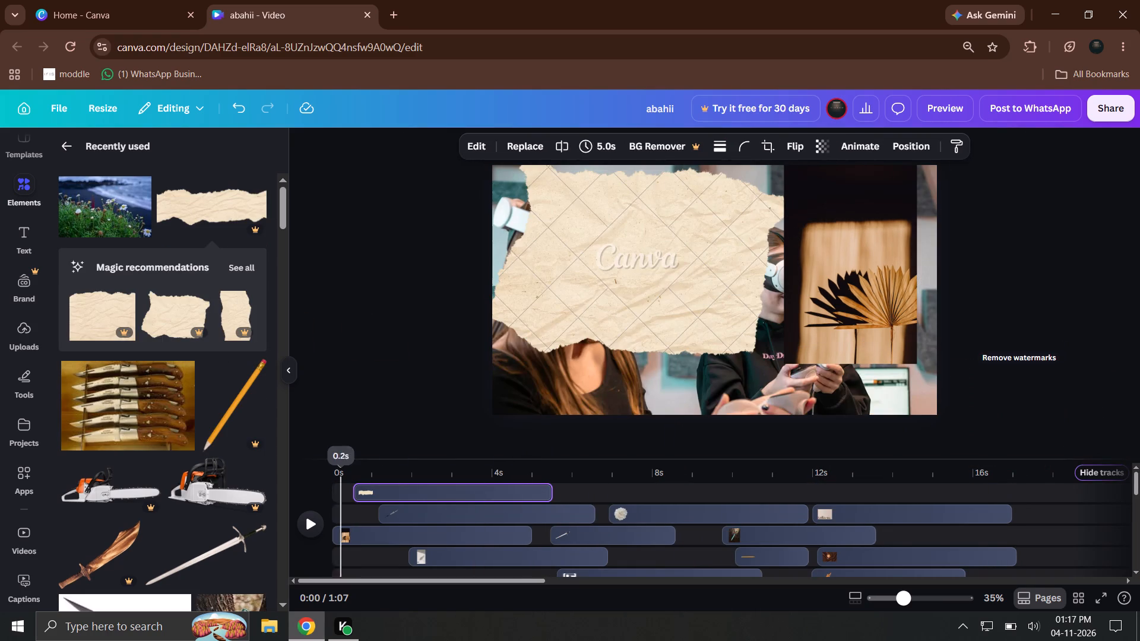
pyautogui.moveTo(338, 481); pyautogui.dragTo(337, 481)
pyautogui.click(328, 515)
pyautogui.click(328, 519)
pyautogui.click(306, 524)
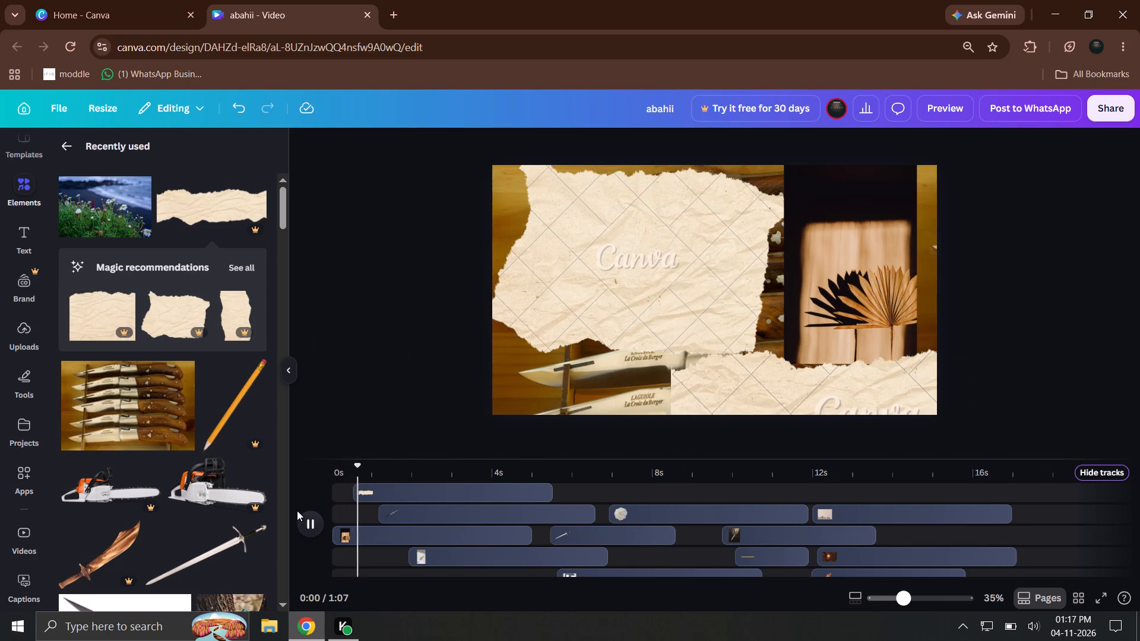
pyautogui.click(301, 518)
pyautogui.scroll(-6, 133, 300)
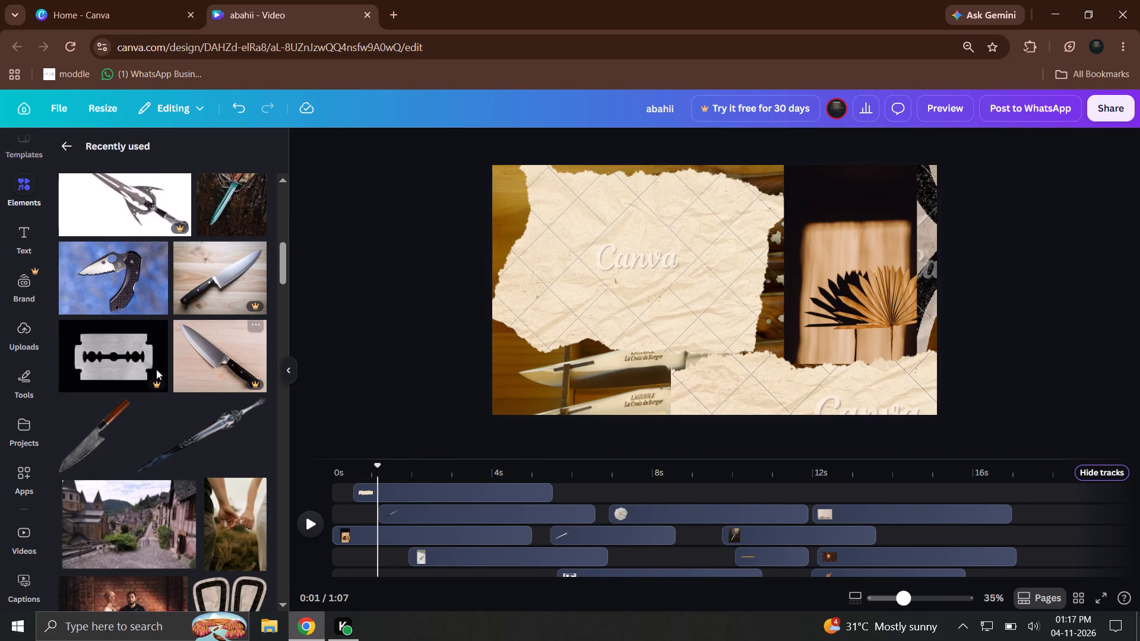
pyautogui.moveTo(106, 291); pyautogui.dragTo(666, 494)
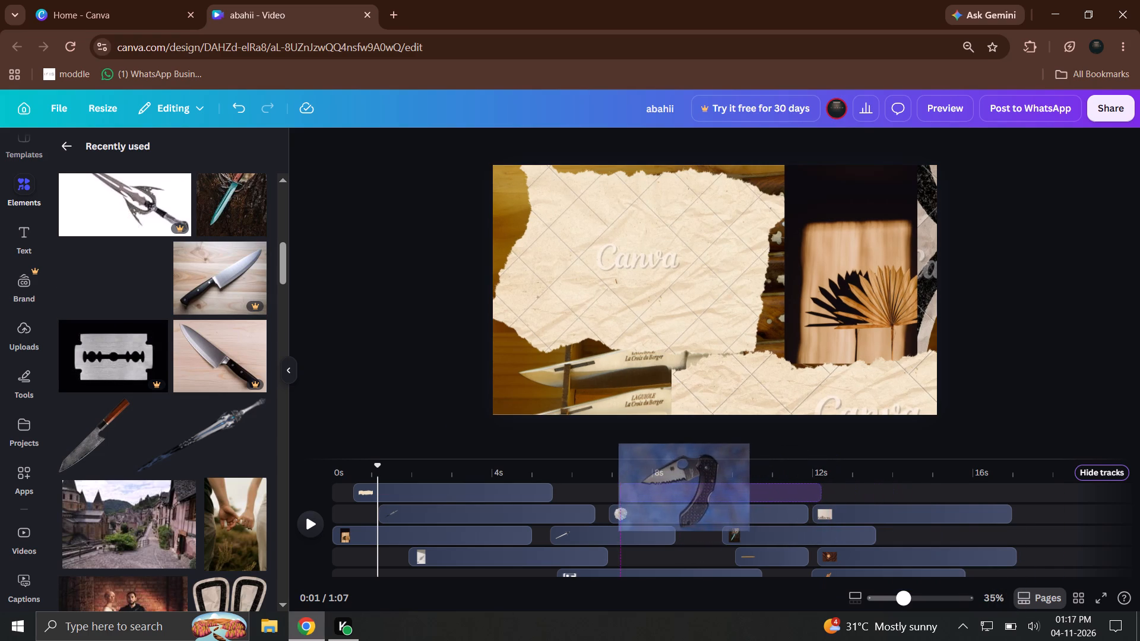
pyautogui.moveTo(666, 494); pyautogui.dragTo(600, 493)
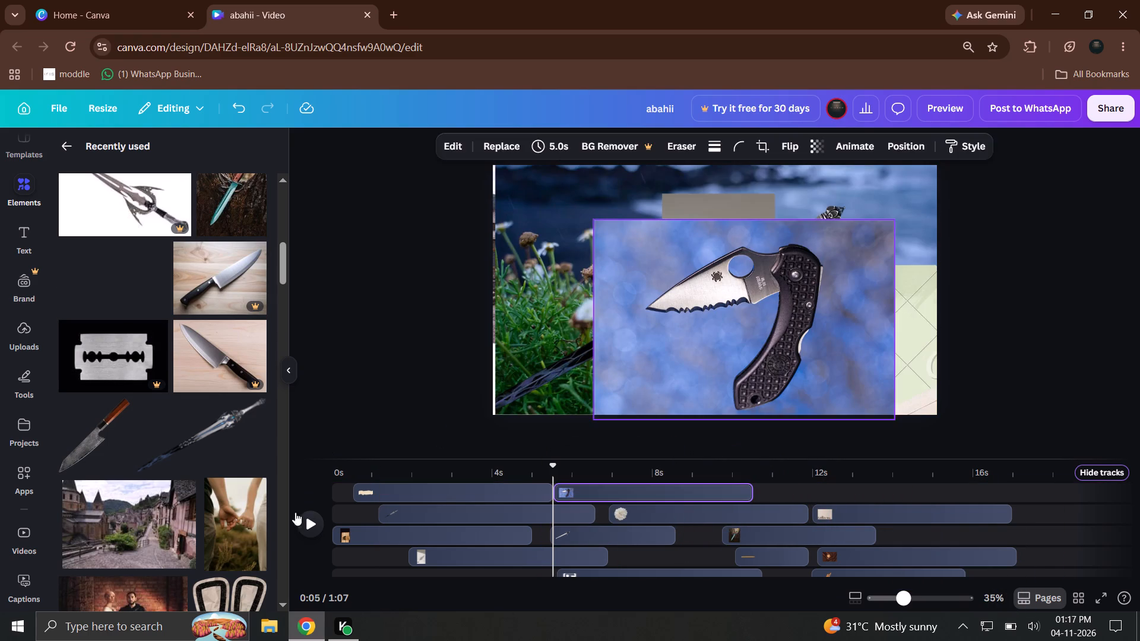
pyautogui.click(290, 527)
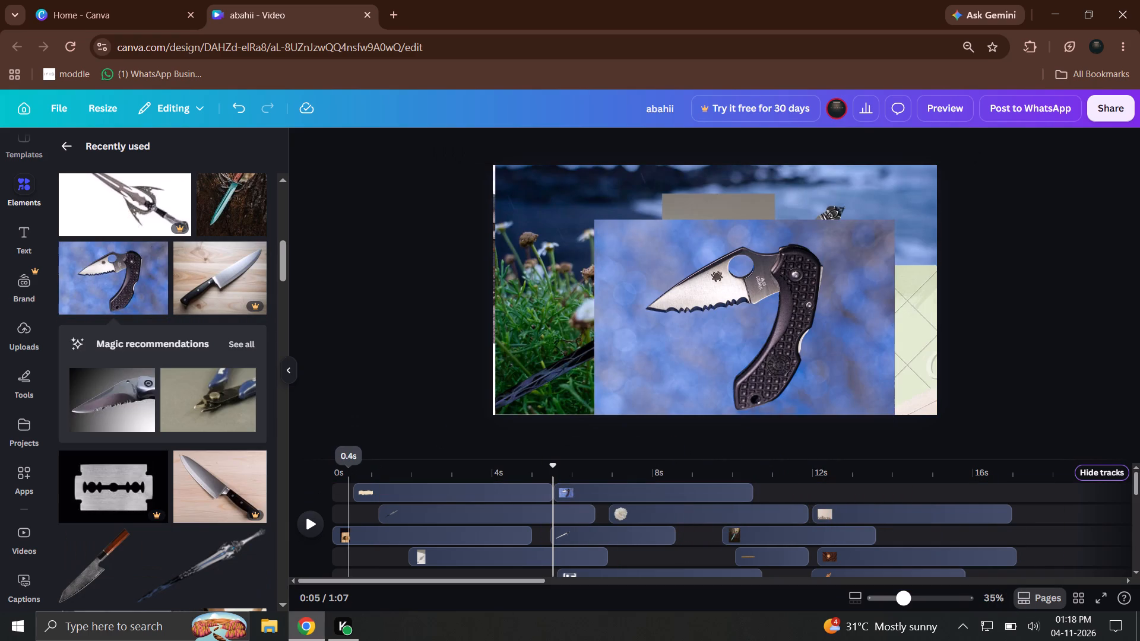
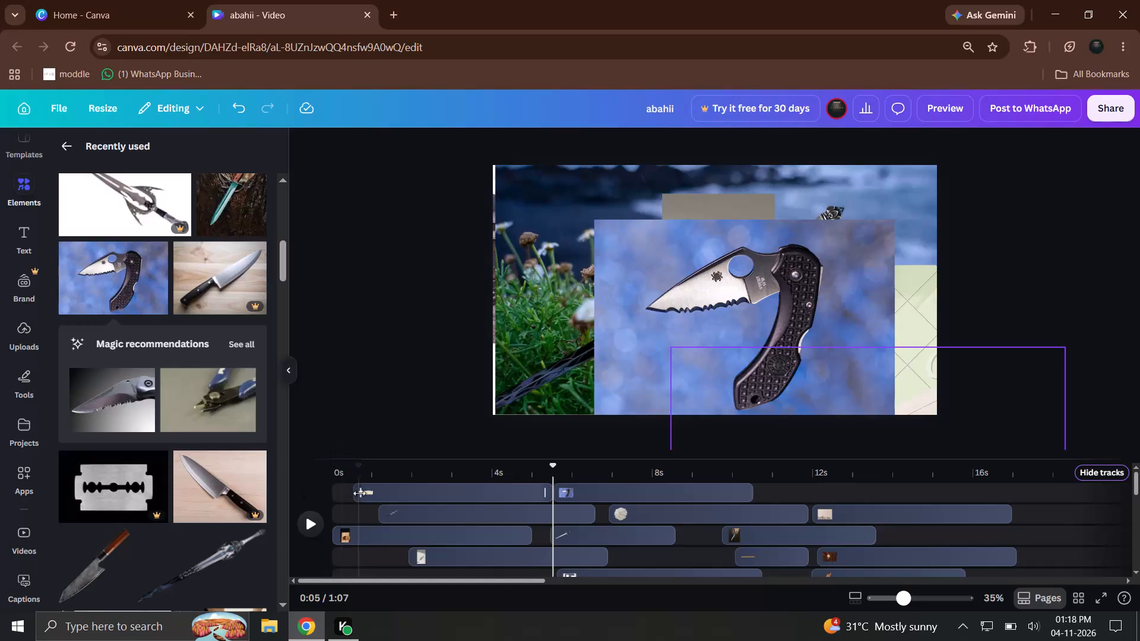
# Play from the start and add the recently used photo of stacked wooden-handled knives on the third track at about 13.6 s.
pyautogui.moveTo(355, 480); pyautogui.dragTo(339, 466)
pyautogui.click(296, 535)
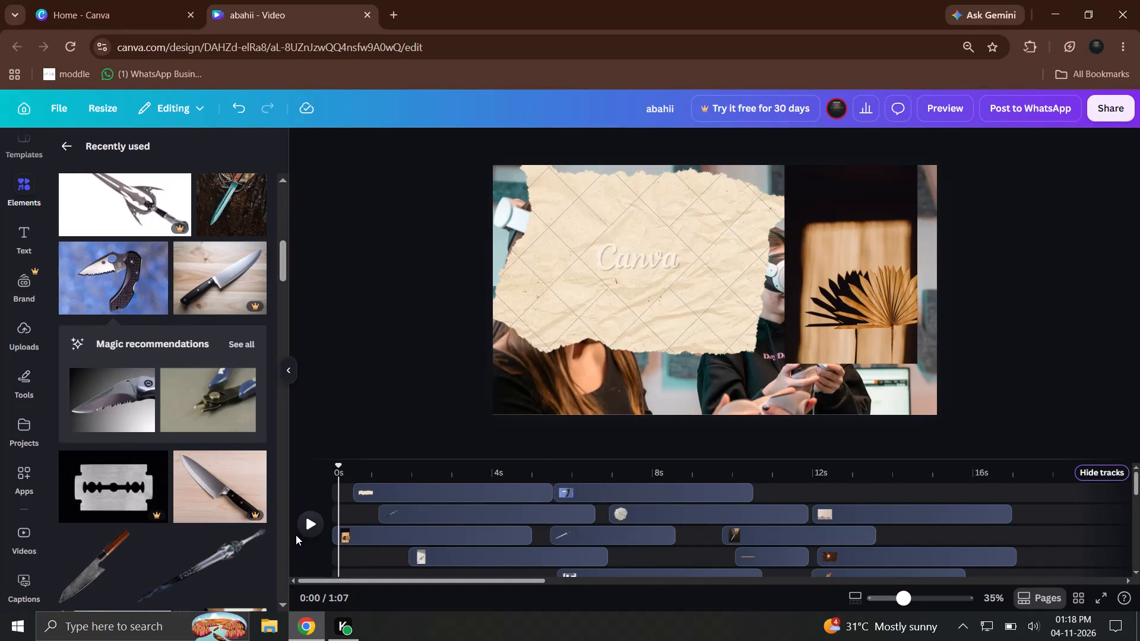
pyautogui.click(302, 499)
pyautogui.click(306, 515)
pyautogui.scroll(-2, 114, 459)
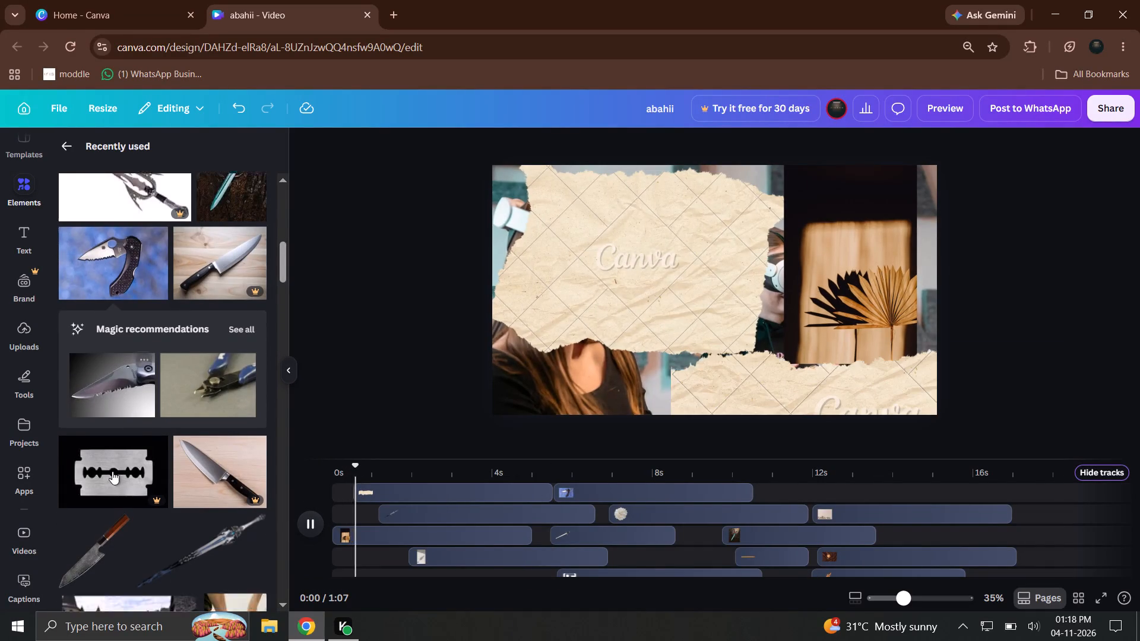
pyautogui.scroll(-7, 112, 471)
pyautogui.scroll(18, 194, 386)
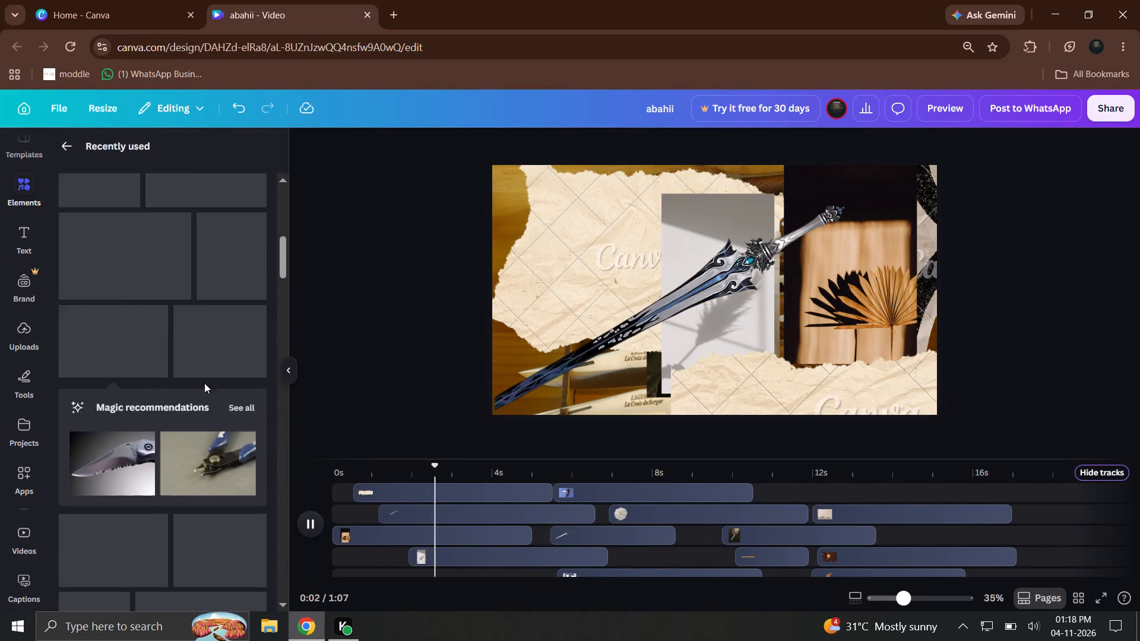
pyautogui.scroll(17, 204, 383)
pyautogui.moveTo(202, 309); pyautogui.dragTo(154, 305)
pyautogui.moveTo(136, 271); pyautogui.dragTo(544, 449)
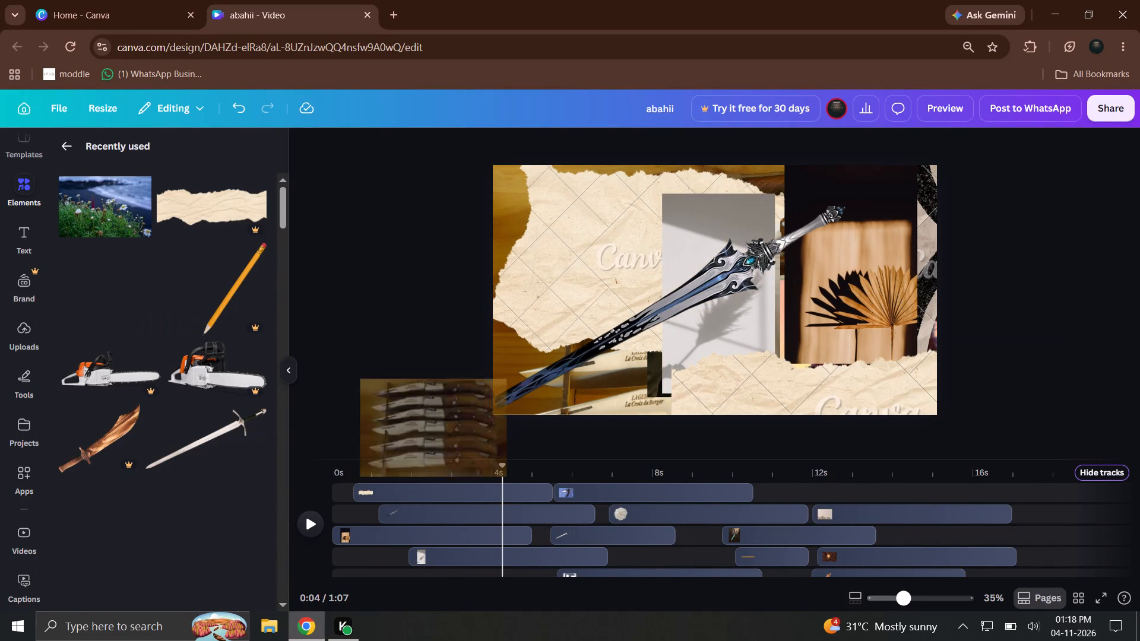
pyautogui.moveTo(544, 449); pyautogui.dragTo(964, 535)
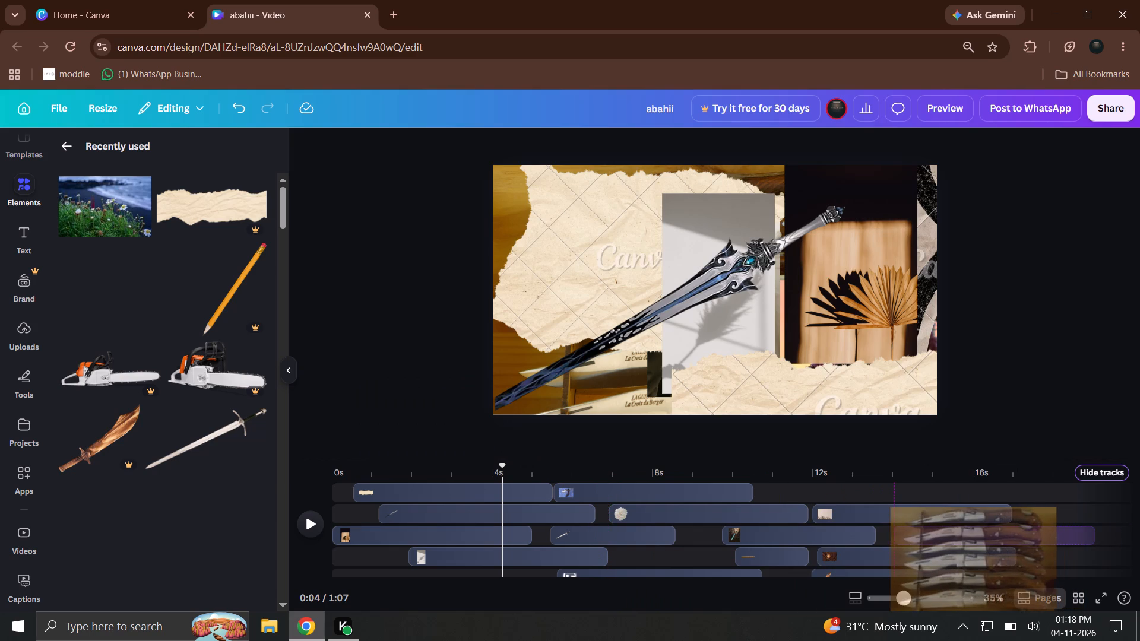
pyautogui.moveTo(964, 535); pyautogui.dragTo(951, 535)
# Play from the start and add the recently used plain silver sword on the top track at about 10.5 s, after the folding knife.
pyautogui.moveTo(850, 481); pyautogui.dragTo(809, 478)
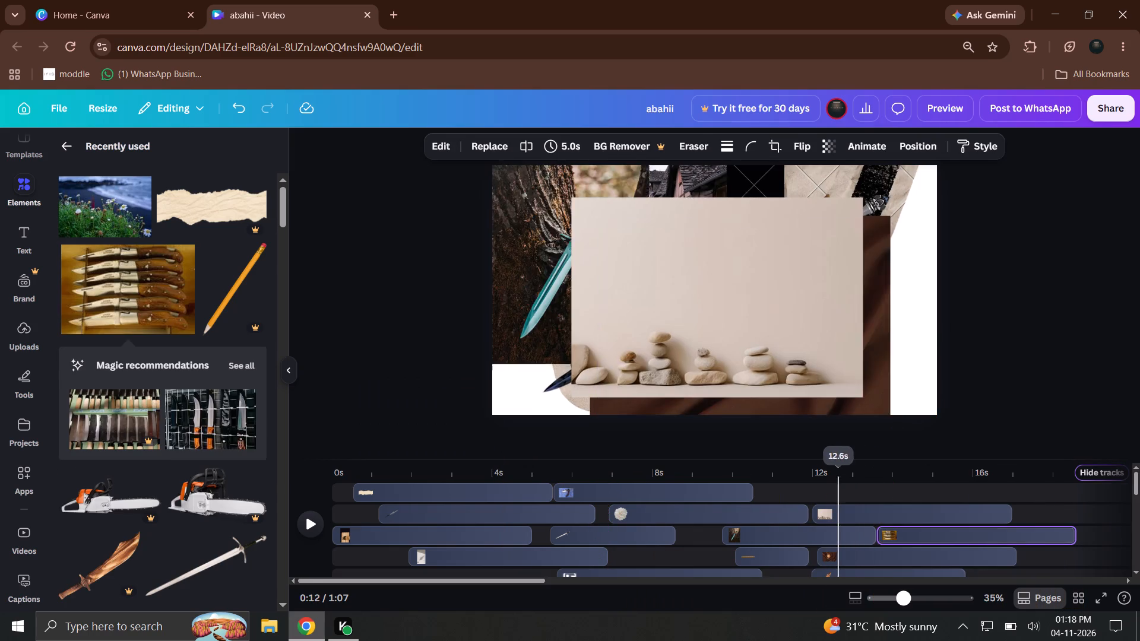
pyautogui.moveTo(809, 478); pyautogui.dragTo(248, 452)
pyautogui.click(310, 521)
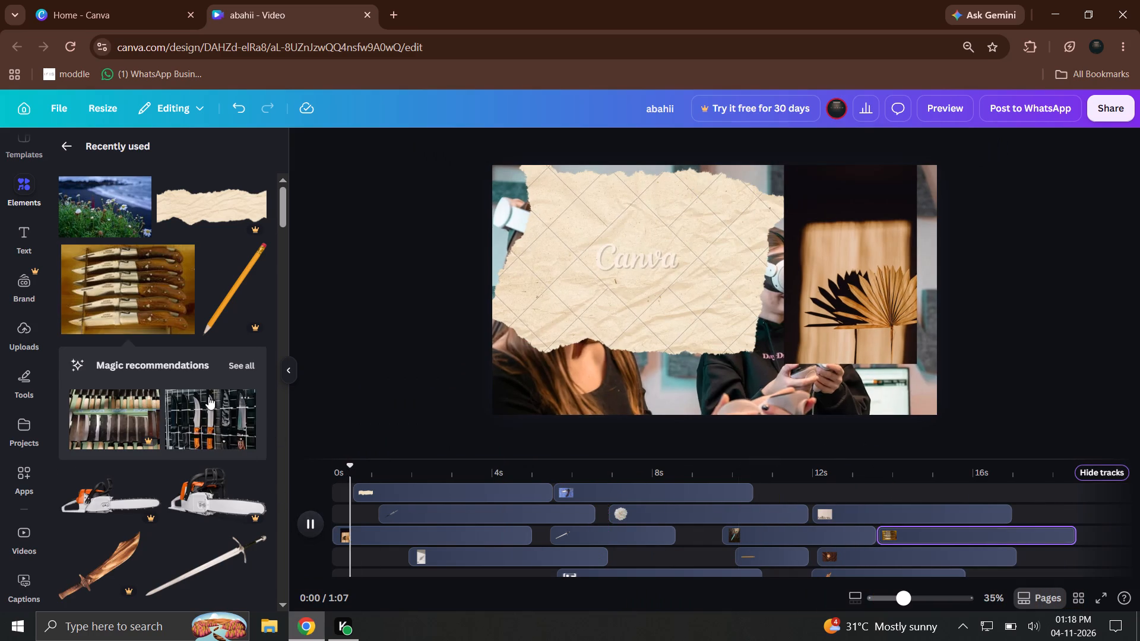
pyautogui.scroll(-7, 199, 391)
pyautogui.scroll(6, 191, 377)
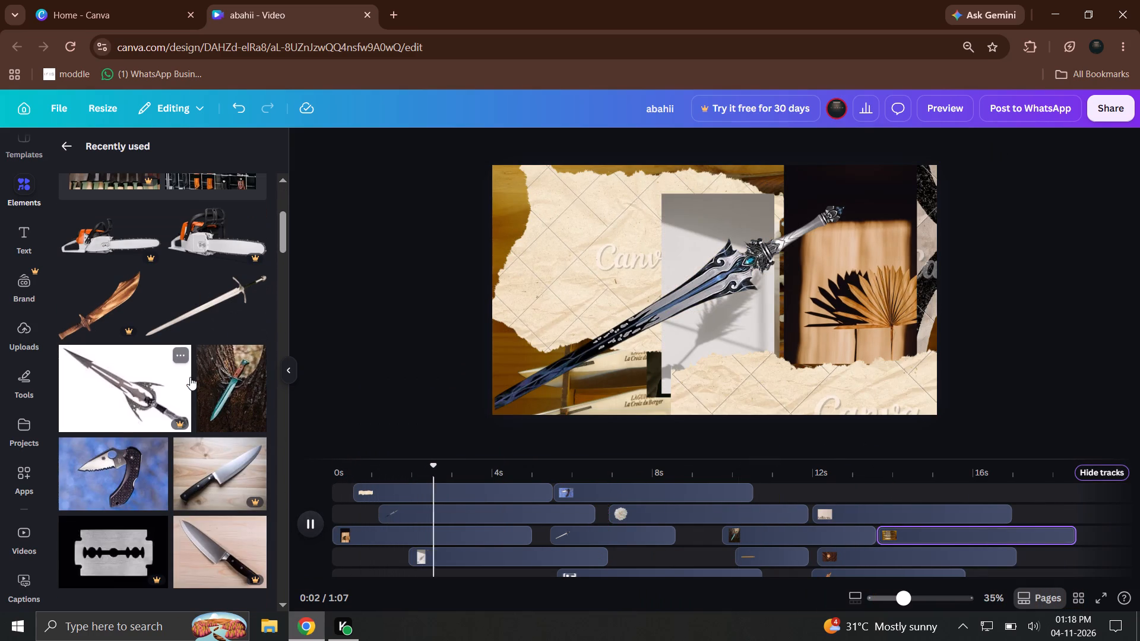
pyautogui.moveTo(226, 337); pyautogui.dragTo(898, 494)
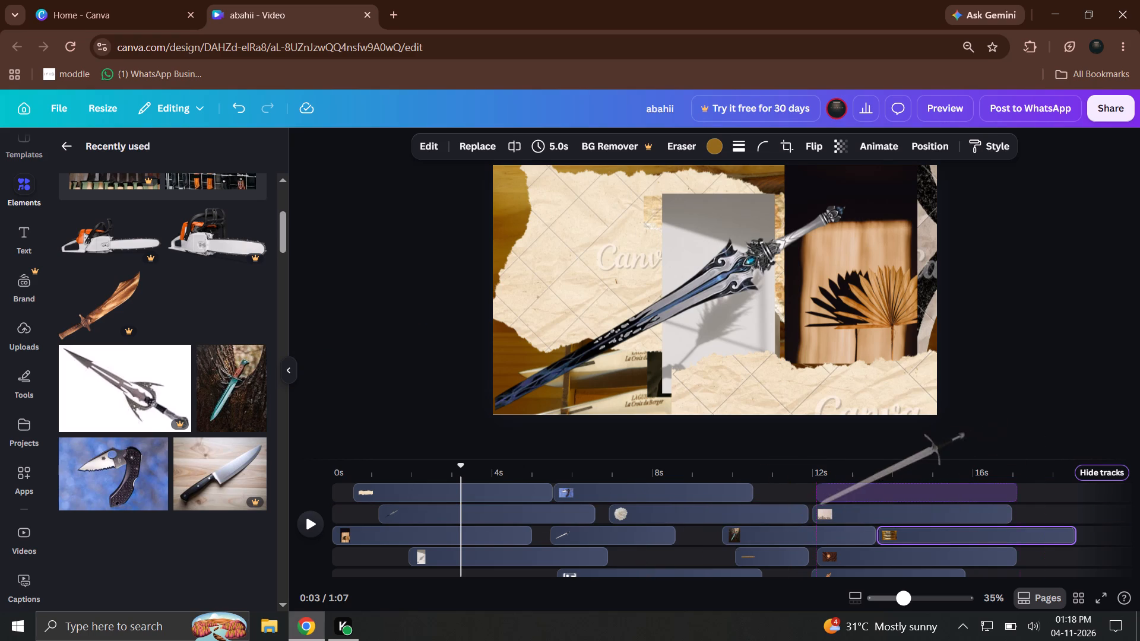
pyautogui.moveTo(898, 494); pyautogui.dragTo(833, 490)
# Play from the start and replace the open-book photo on the third track with the recently used brown-handled kitchen knife graphic.
pyautogui.moveTo(683, 467); pyautogui.dragTo(336, 472)
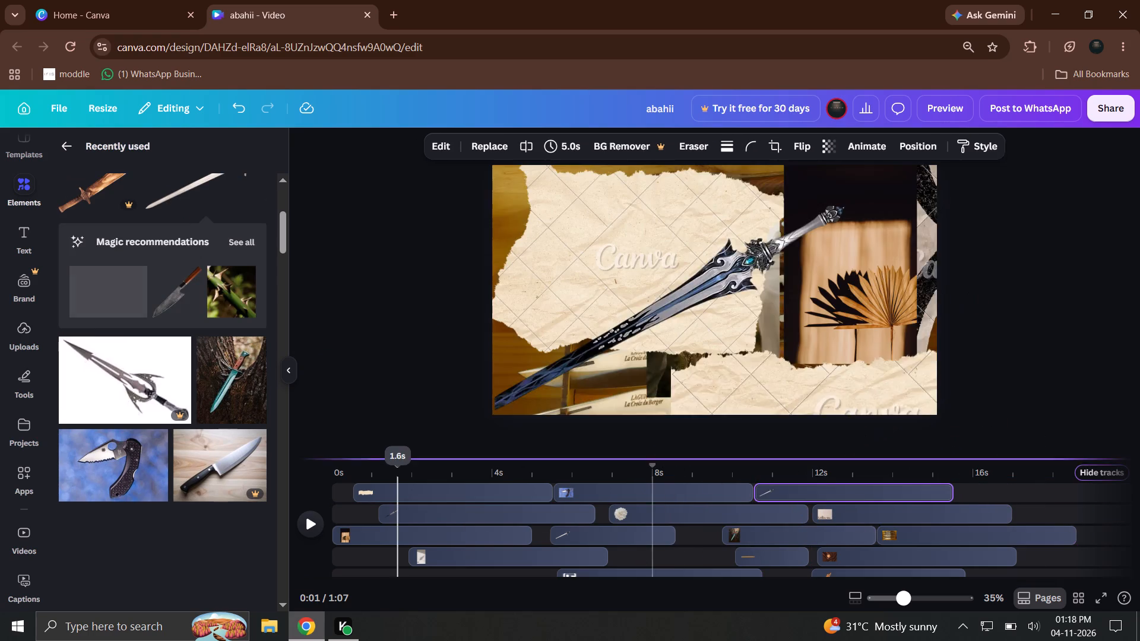
pyautogui.moveTo(336, 472); pyautogui.dragTo(331, 472)
pyautogui.click(325, 532)
pyautogui.click(315, 537)
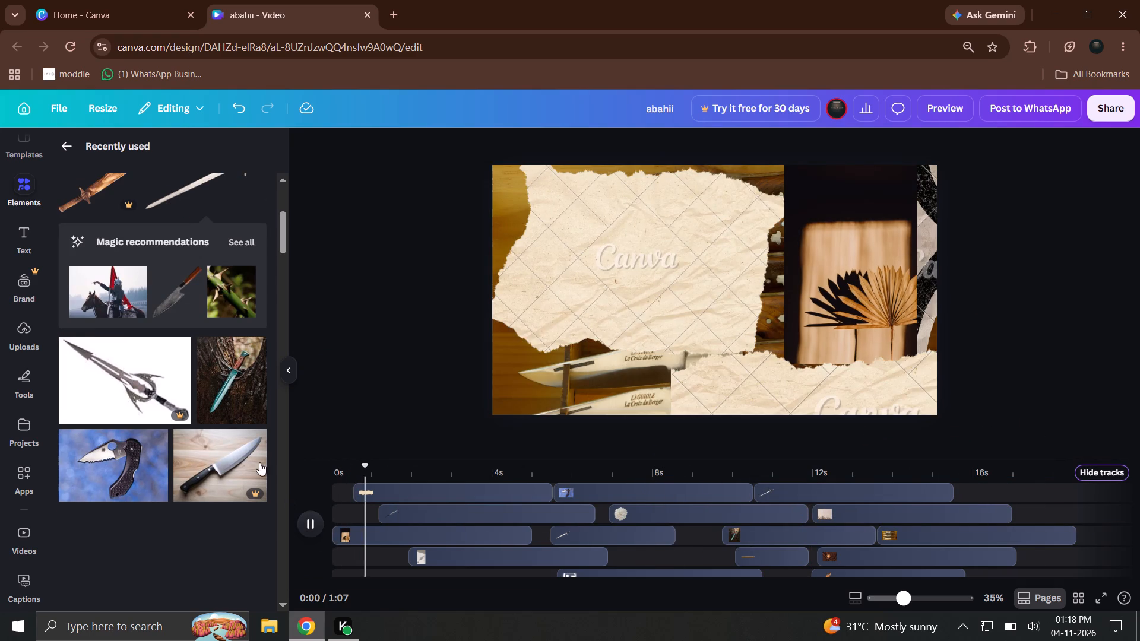
pyautogui.scroll(-5, 230, 469)
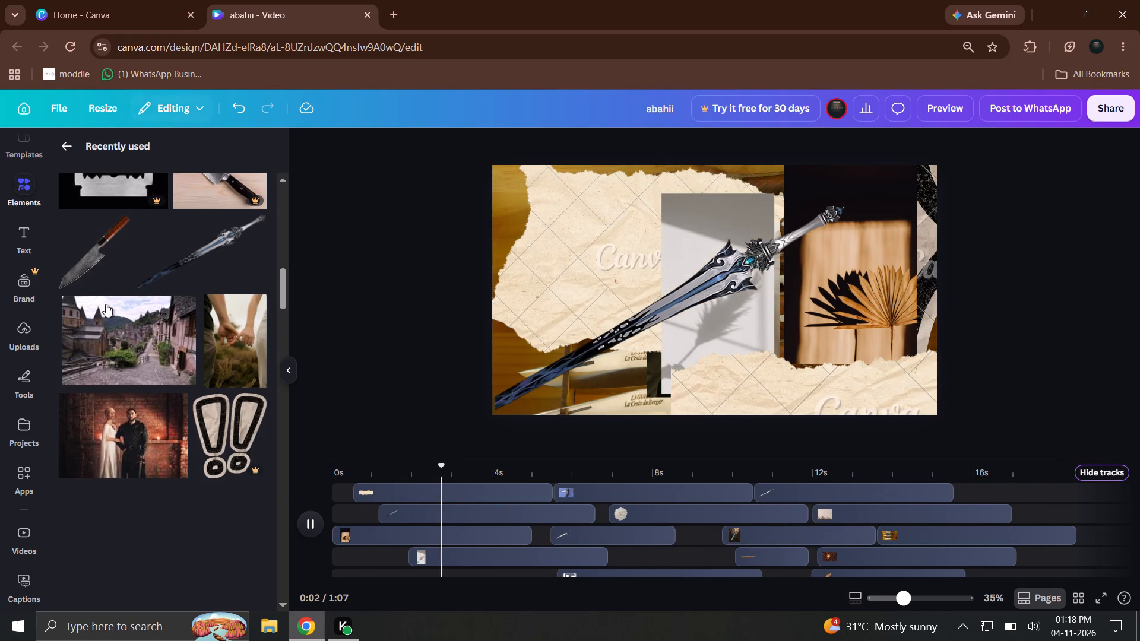
pyautogui.moveTo(84, 291); pyautogui.dragTo(691, 267)
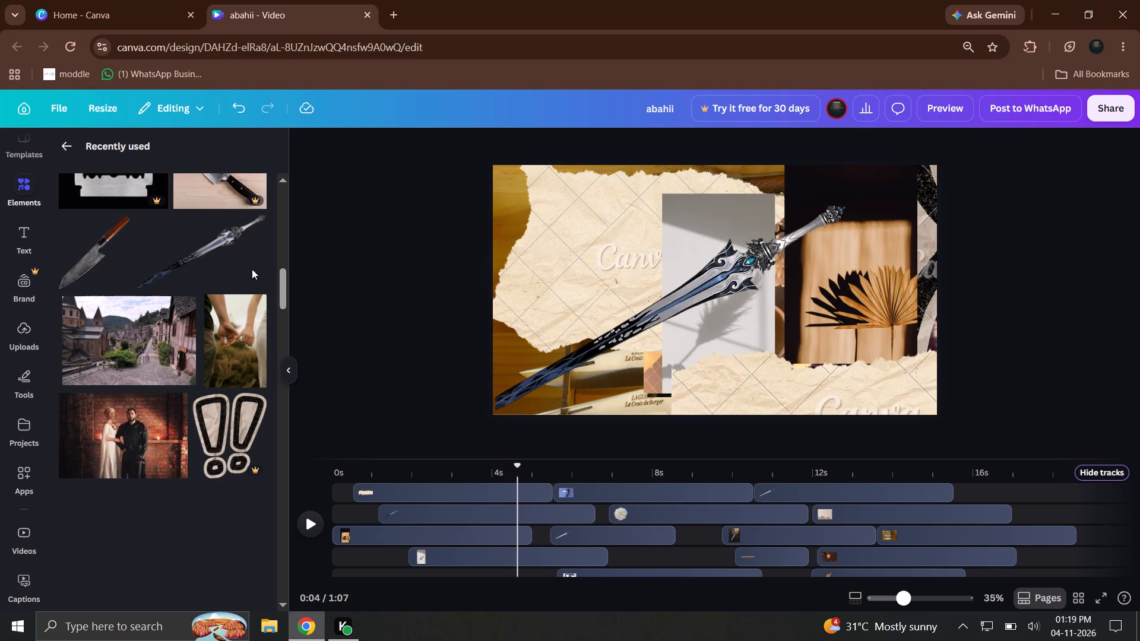
pyautogui.moveTo(114, 245); pyautogui.dragTo(898, 200)
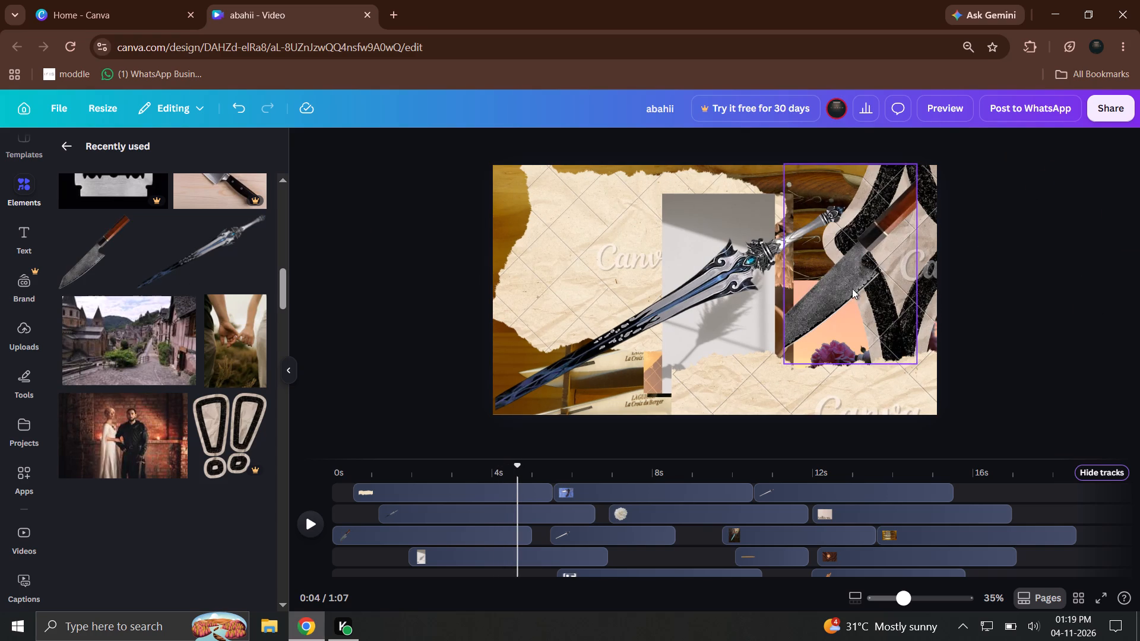
# Move the brown-handled knife flush with the canvas's right edge and widen its frame to about 861 by 864.
pyautogui.moveTo(851, 290); pyautogui.dragTo(819, 350)
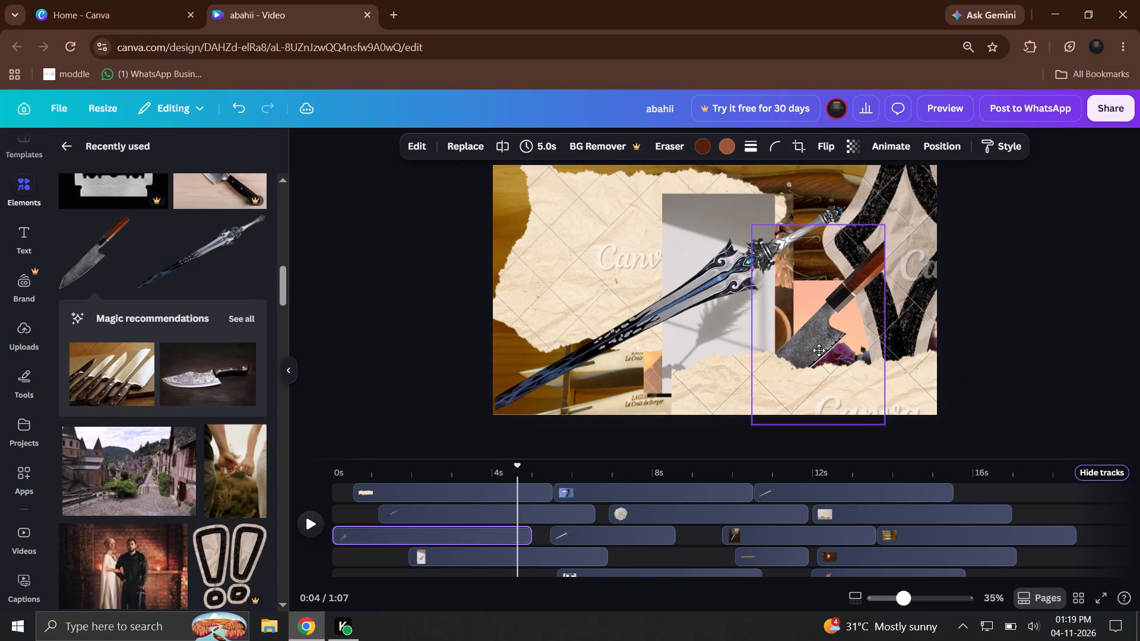
pyautogui.moveTo(819, 350); pyautogui.dragTo(796, 359)
pyautogui.moveTo(863, 312); pyautogui.dragTo(898, 322)
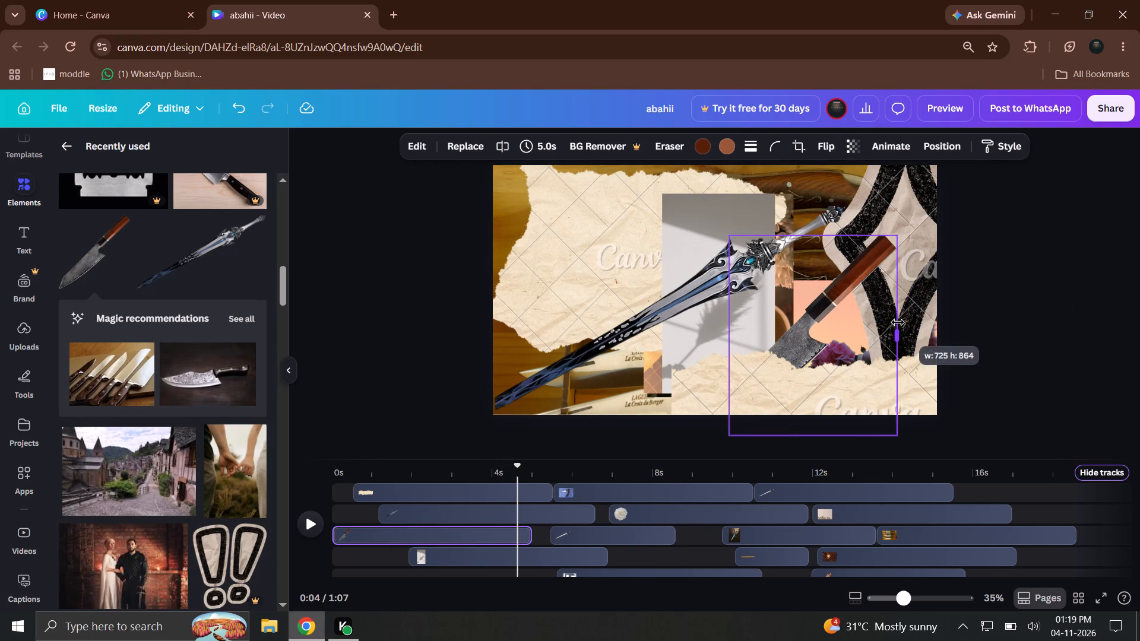
pyautogui.moveTo(898, 322); pyautogui.dragTo(898, 323)
pyautogui.moveTo(858, 320); pyautogui.dragTo(876, 270)
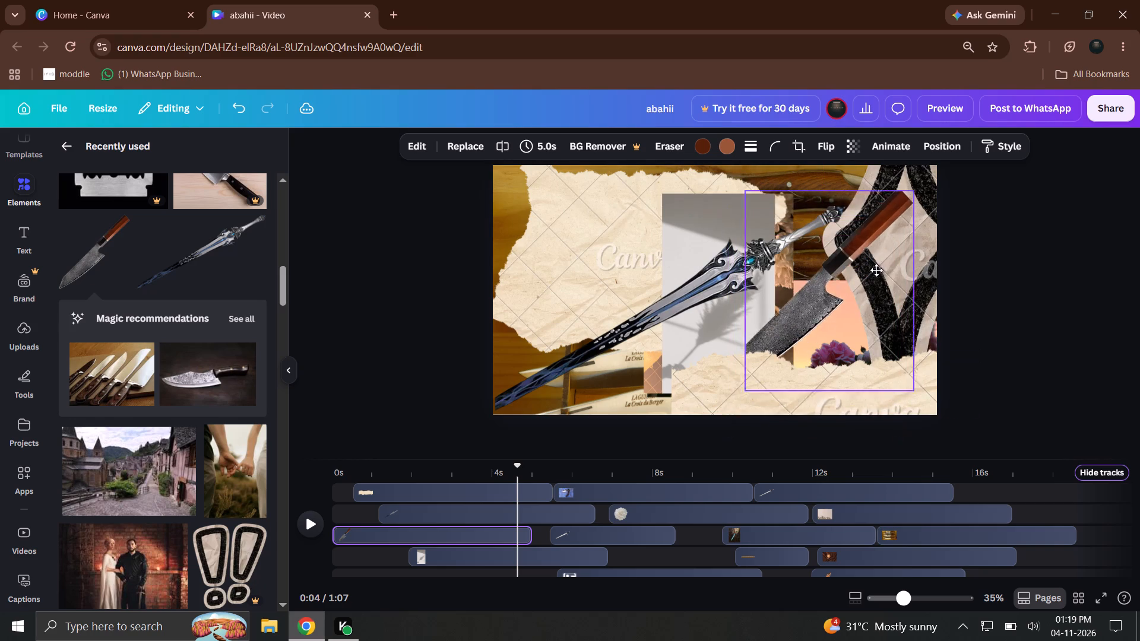
pyautogui.moveTo(876, 270); pyautogui.dragTo(896, 245)
pyautogui.moveTo(768, 264); pyautogui.dragTo(707, 291)
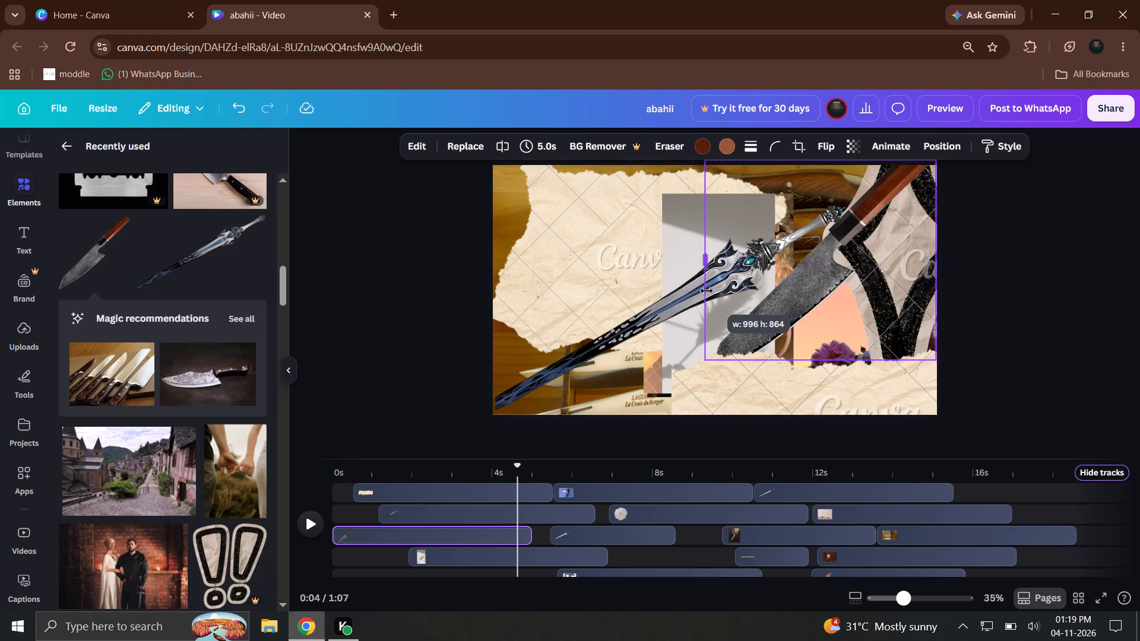
pyautogui.moveTo(707, 291); pyautogui.dragTo(749, 300)
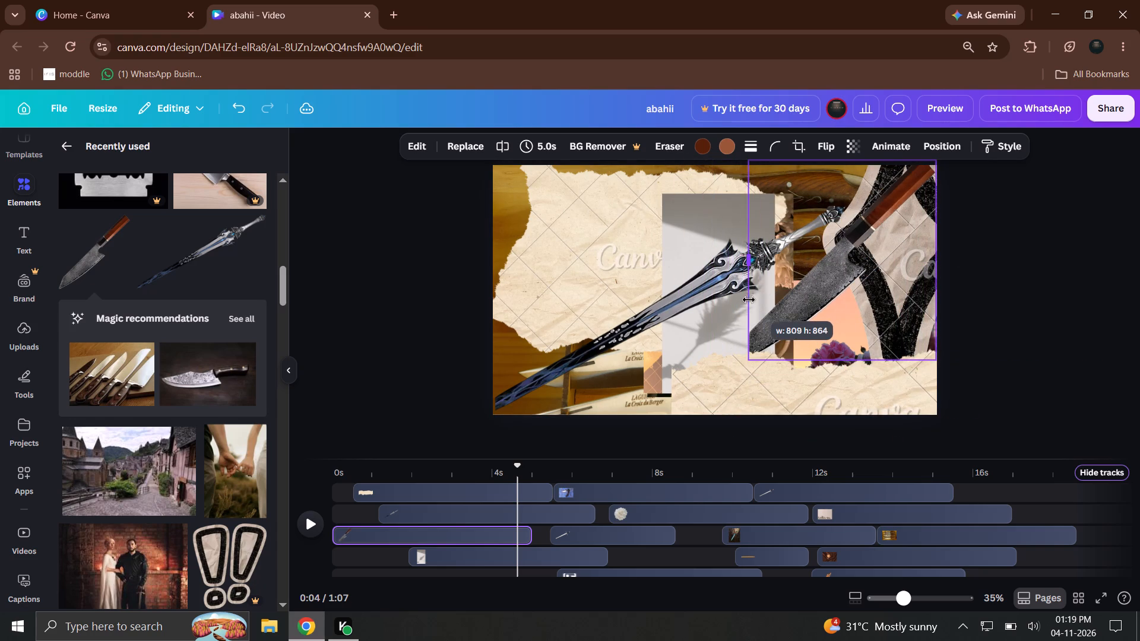
pyautogui.moveTo(749, 300); pyautogui.dragTo(737, 311)
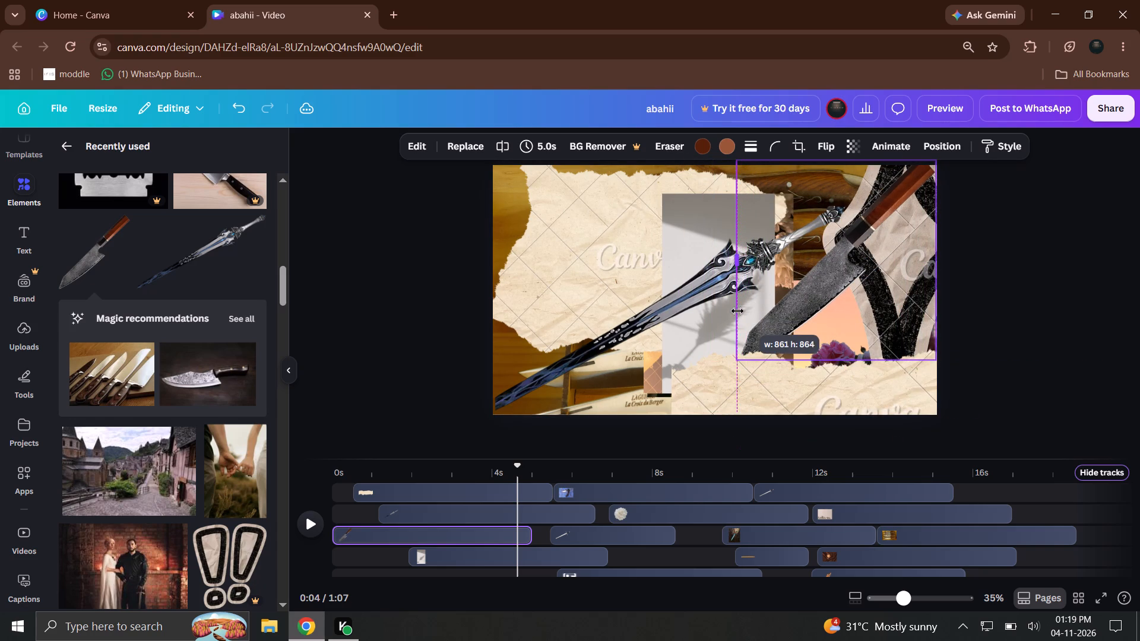
pyautogui.moveTo(737, 311); pyautogui.dragTo(737, 310)
pyautogui.doubleClick(850, 285)
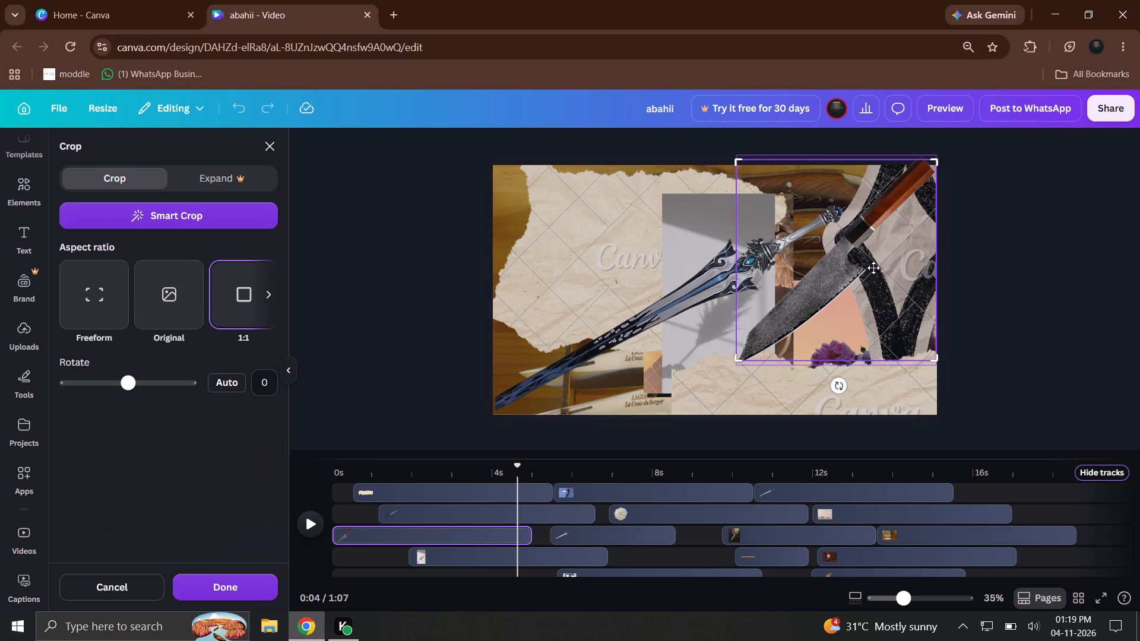
pyautogui.doubleClick(873, 268)
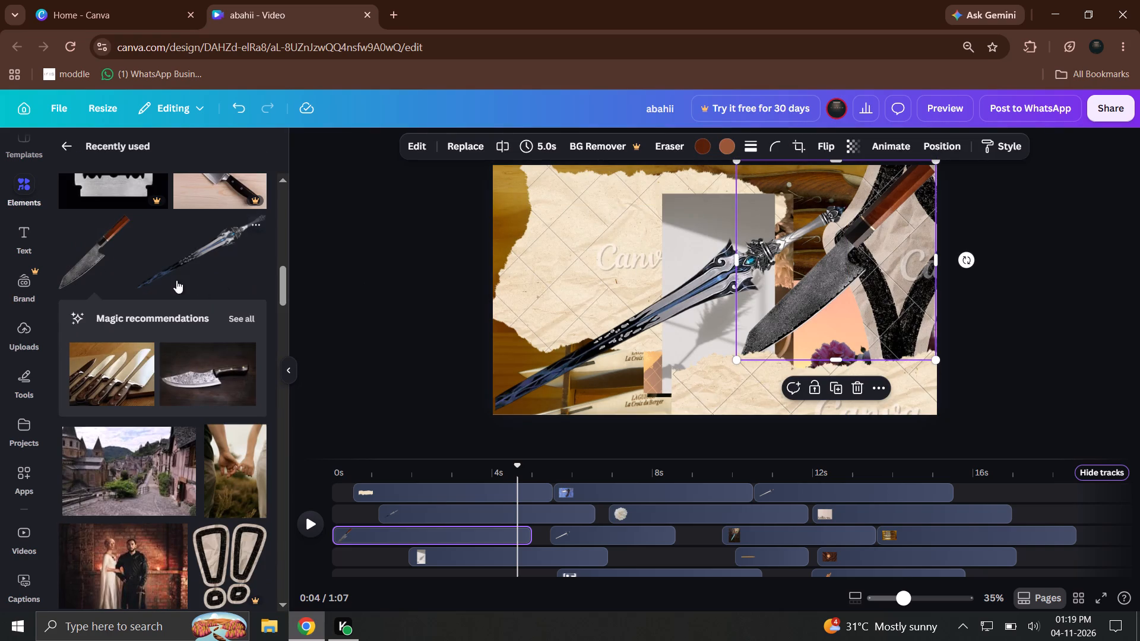
# Replace the crumpled paper sheet in the canvas's upper-left area with the recommended patterned-blade knife photo on dark wood.
pyautogui.moveTo(167, 377); pyautogui.dragTo(513, 167)
# Play from the start and replace the torn paper strip in the canvas's lower-right area with the recently used holding-hands photo.
pyautogui.moveTo(351, 475); pyautogui.dragTo(332, 483)
pyautogui.click(322, 518)
pyautogui.click(344, 514)
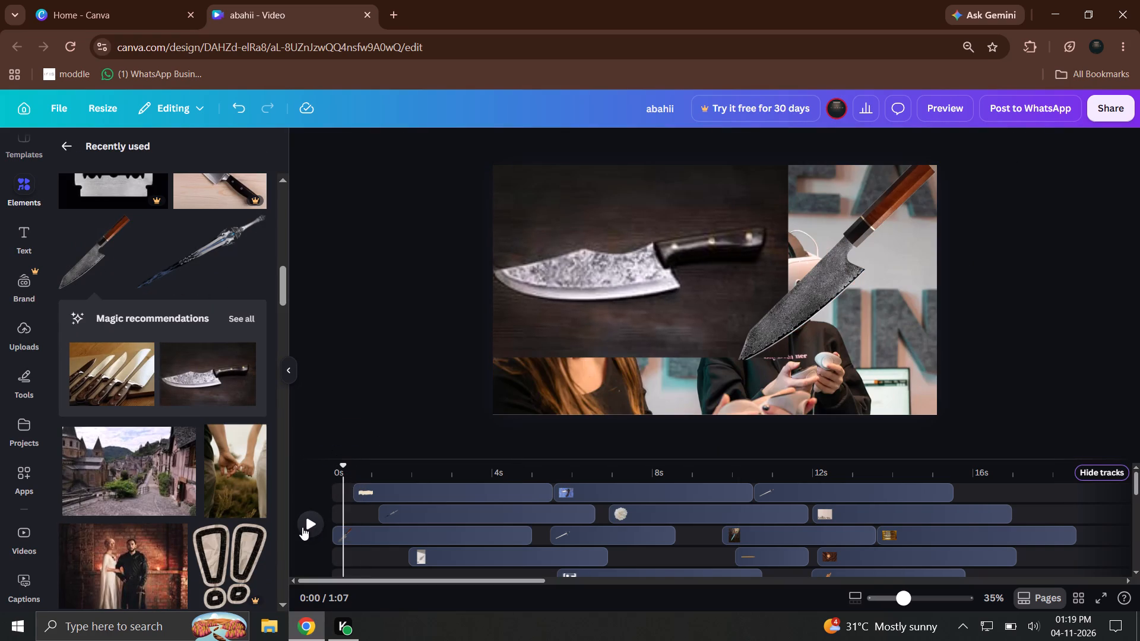
pyautogui.click(302, 527)
pyautogui.moveTo(225, 477); pyautogui.dragTo(914, 360)
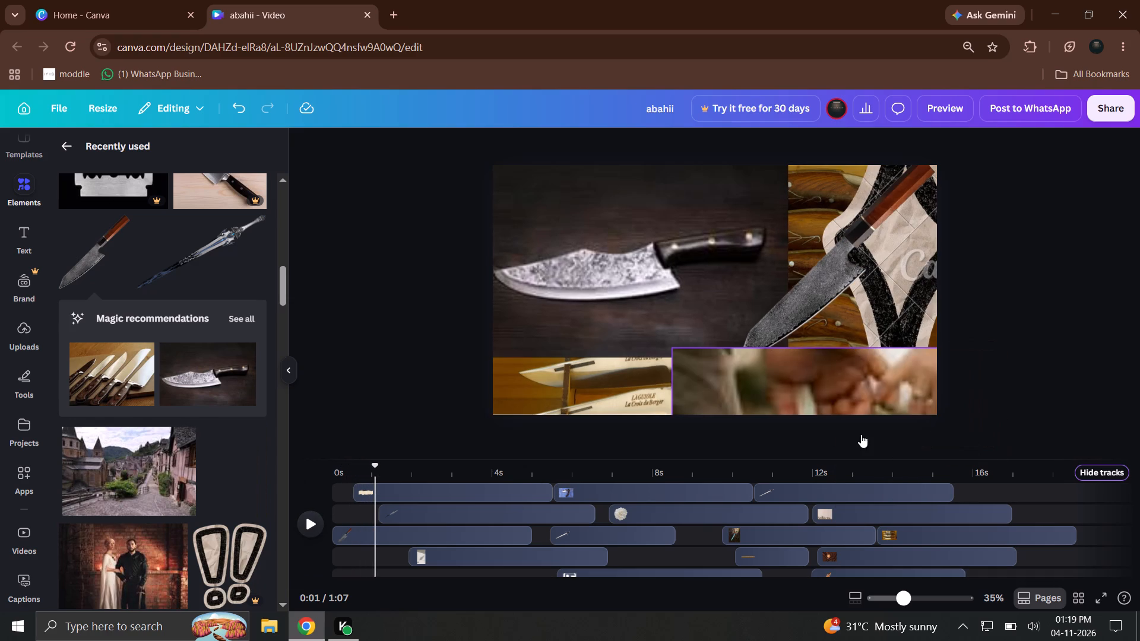
# Check the frame at about 4 s and add the recently used sunset rose photo on the top track at about 15.8 s.
pyautogui.click(452, 467)
pyautogui.moveTo(469, 467); pyautogui.dragTo(497, 473)
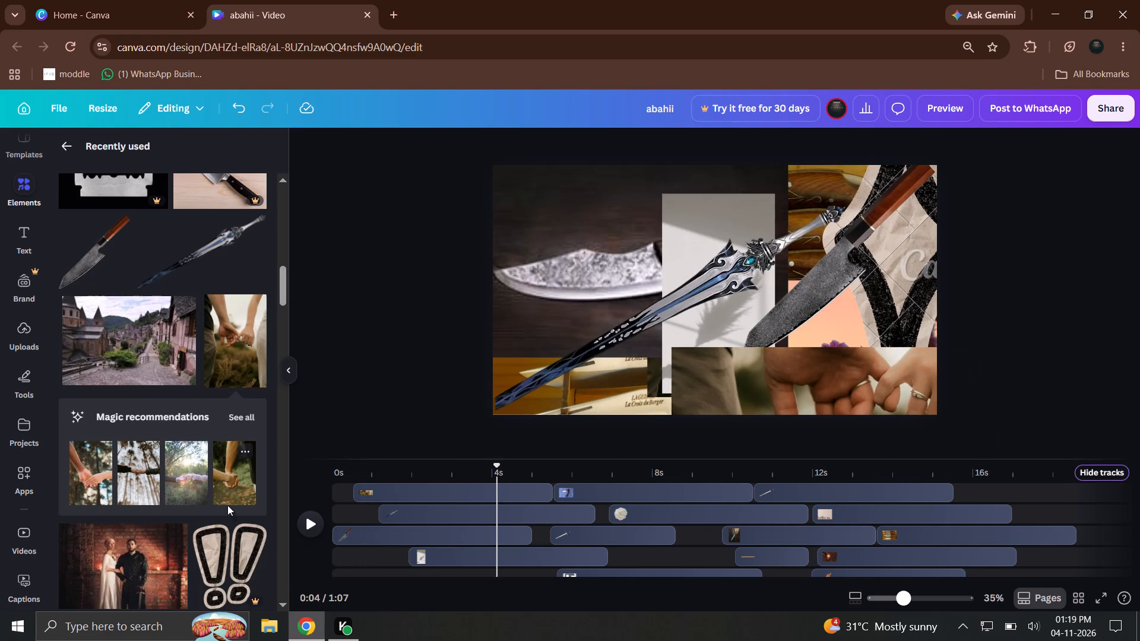
pyautogui.click(324, 535)
pyautogui.click(323, 529)
pyautogui.scroll(-8, 232, 417)
pyautogui.scroll(5, 233, 285)
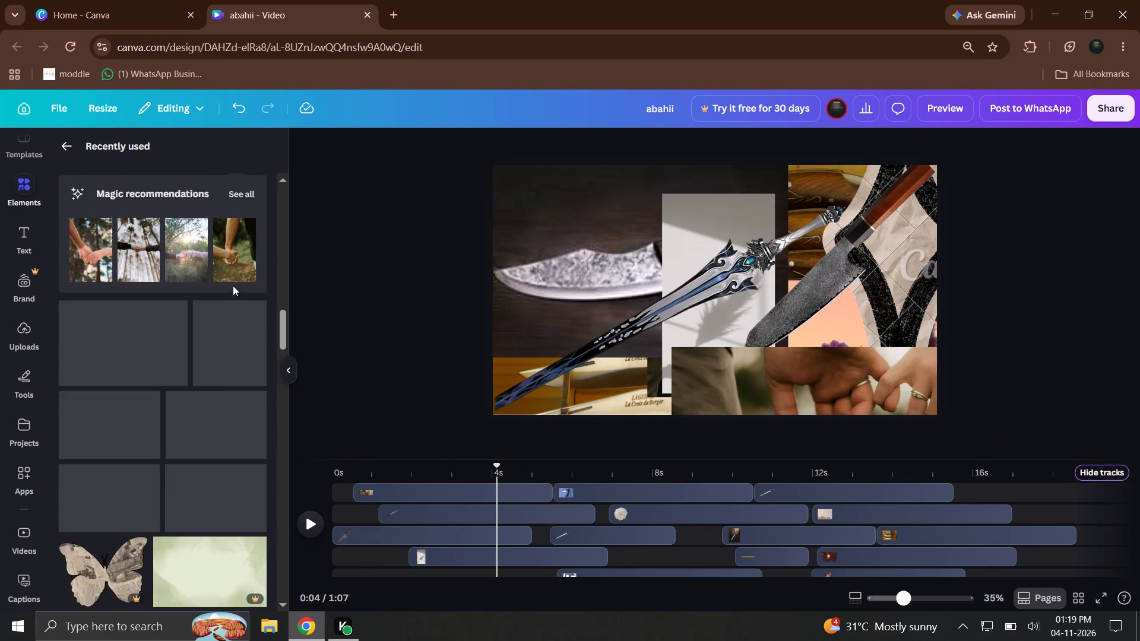
pyautogui.scroll(-8, 233, 285)
pyautogui.moveTo(186, 298); pyautogui.dragTo(995, 501)
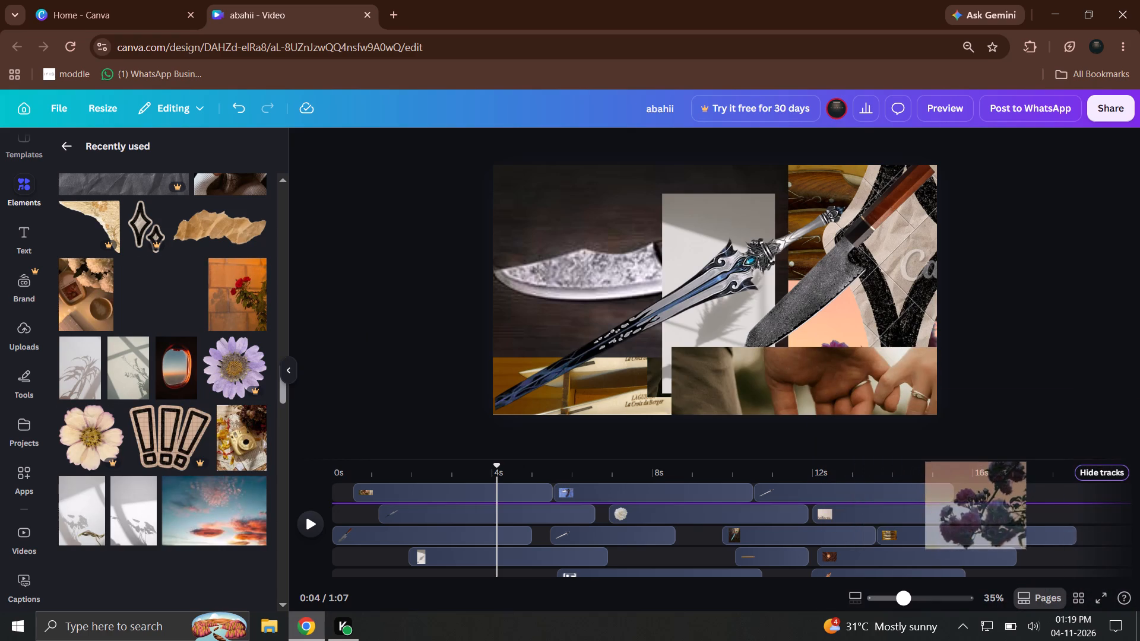
pyautogui.moveTo(995, 501); pyautogui.dragTo(1040, 493)
# Replay the opening repeatedly from the start, with the timeline enlarged to show more tracks.
pyautogui.moveTo(926, 464); pyautogui.dragTo(372, 462)
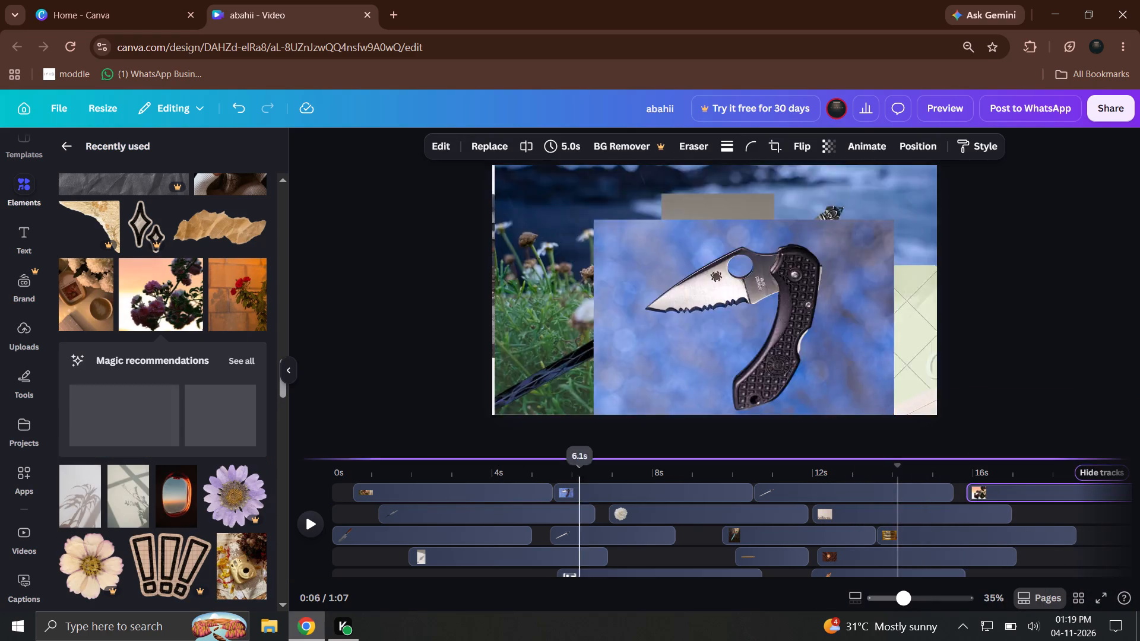
pyautogui.moveTo(372, 462); pyautogui.dragTo(346, 476)
pyautogui.click(321, 524)
pyautogui.click(319, 526)
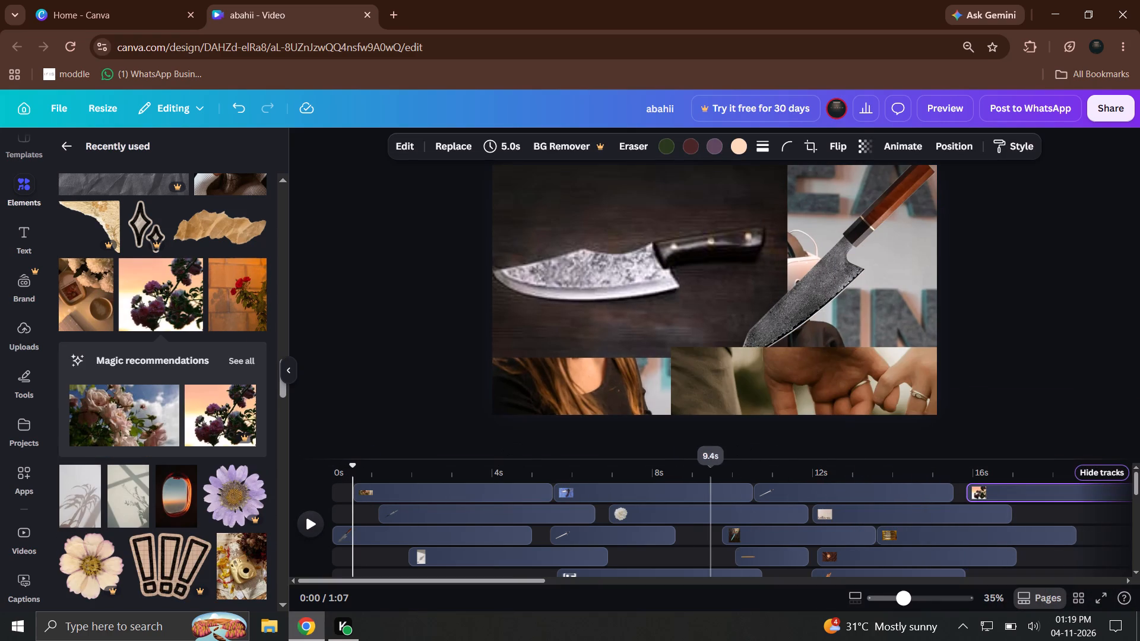
pyautogui.moveTo(683, 459); pyautogui.dragTo(691, 379)
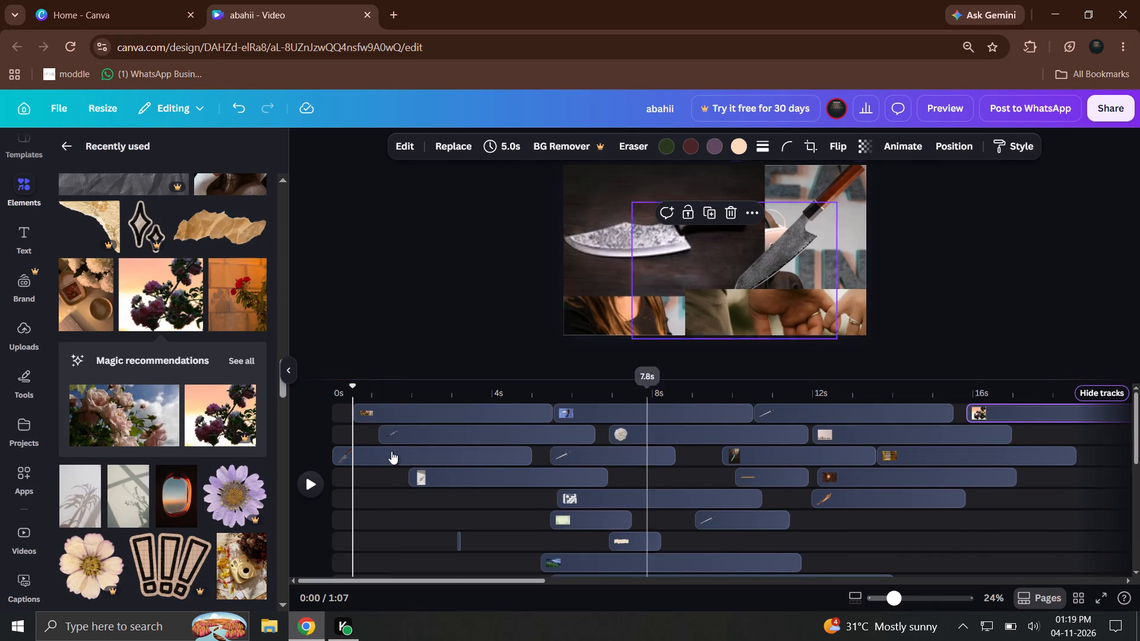
pyautogui.moveTo(340, 385); pyautogui.dragTo(335, 394)
pyautogui.click(312, 488)
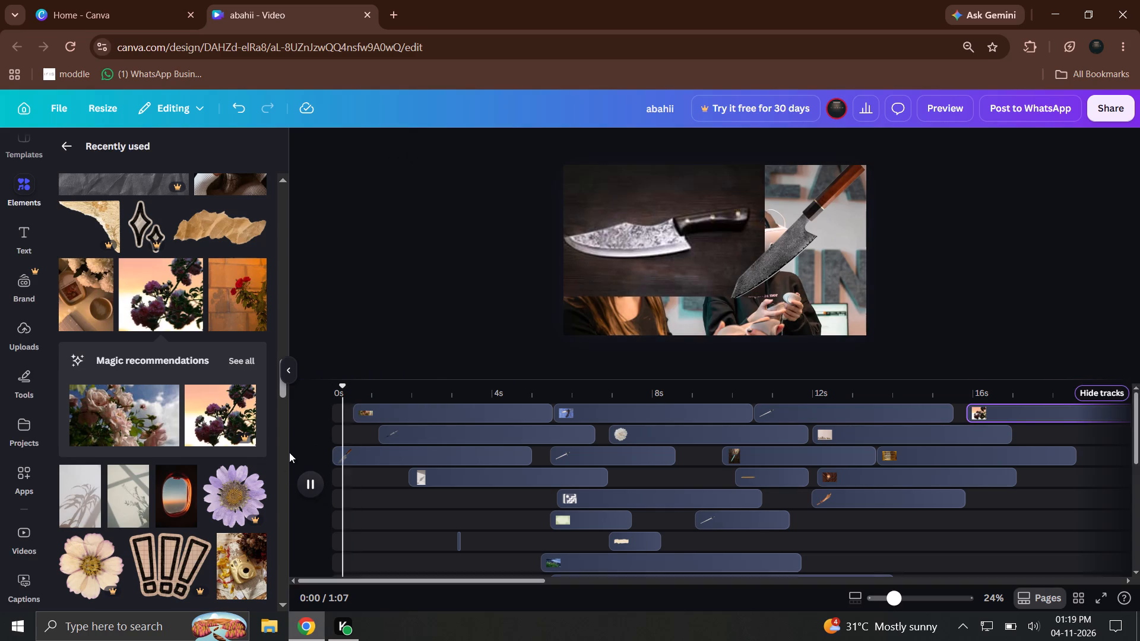
pyautogui.moveTo(427, 389); pyautogui.dragTo(335, 426)
pyautogui.click(302, 474)
pyautogui.moveTo(394, 374); pyautogui.dragTo(394, 383)
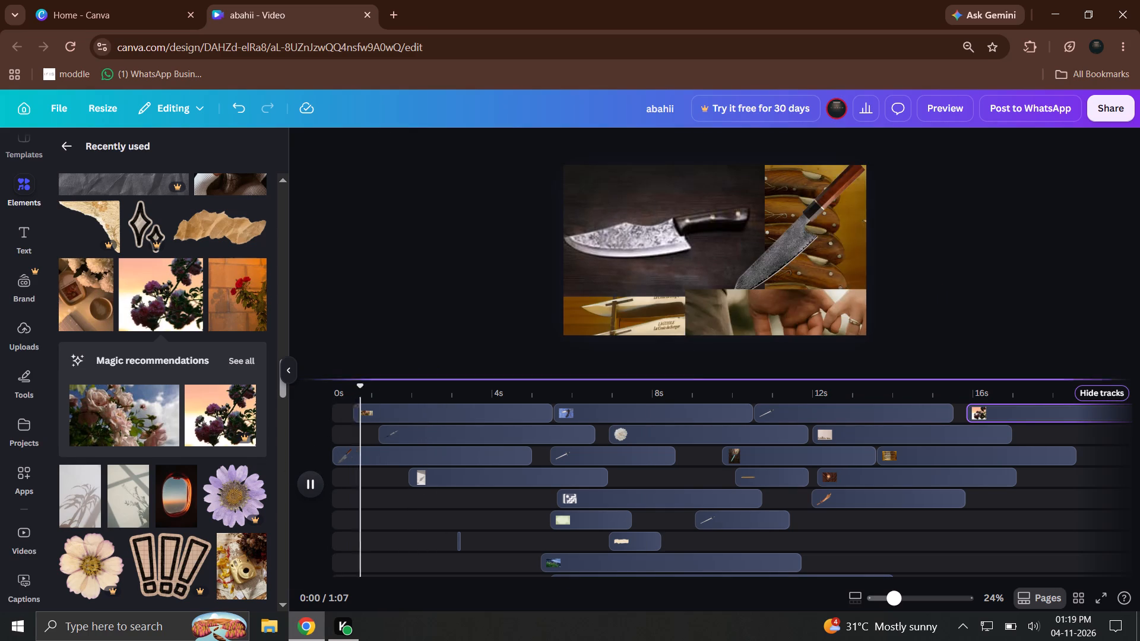
pyautogui.moveTo(394, 383); pyautogui.dragTo(394, 387)
pyautogui.moveTo(384, 401); pyautogui.dragTo(335, 404)
pyautogui.click(312, 480)
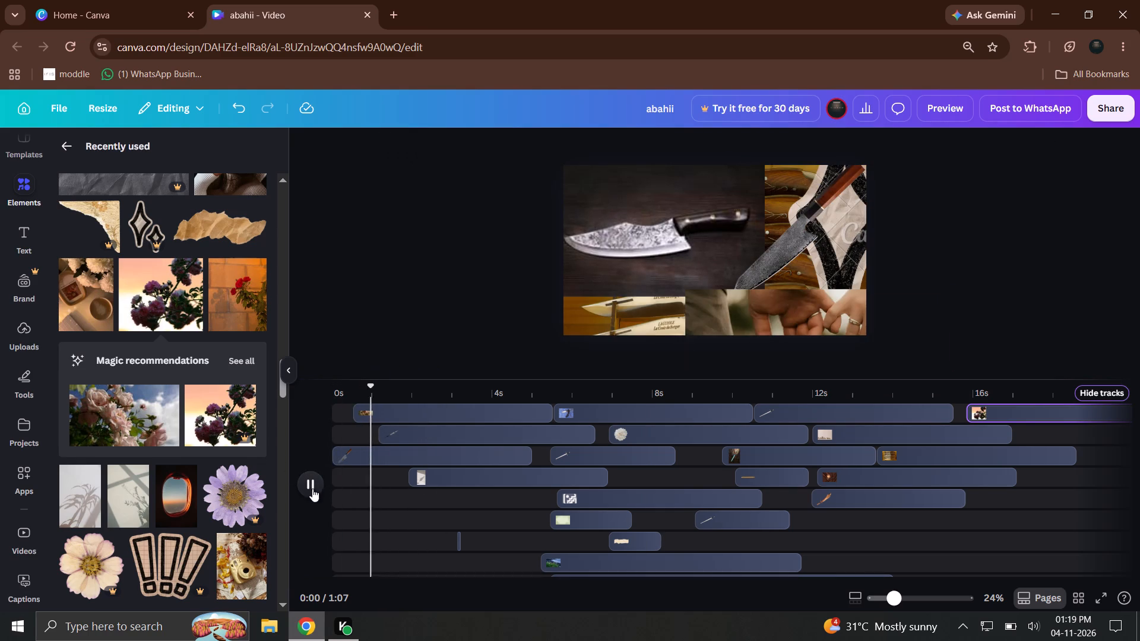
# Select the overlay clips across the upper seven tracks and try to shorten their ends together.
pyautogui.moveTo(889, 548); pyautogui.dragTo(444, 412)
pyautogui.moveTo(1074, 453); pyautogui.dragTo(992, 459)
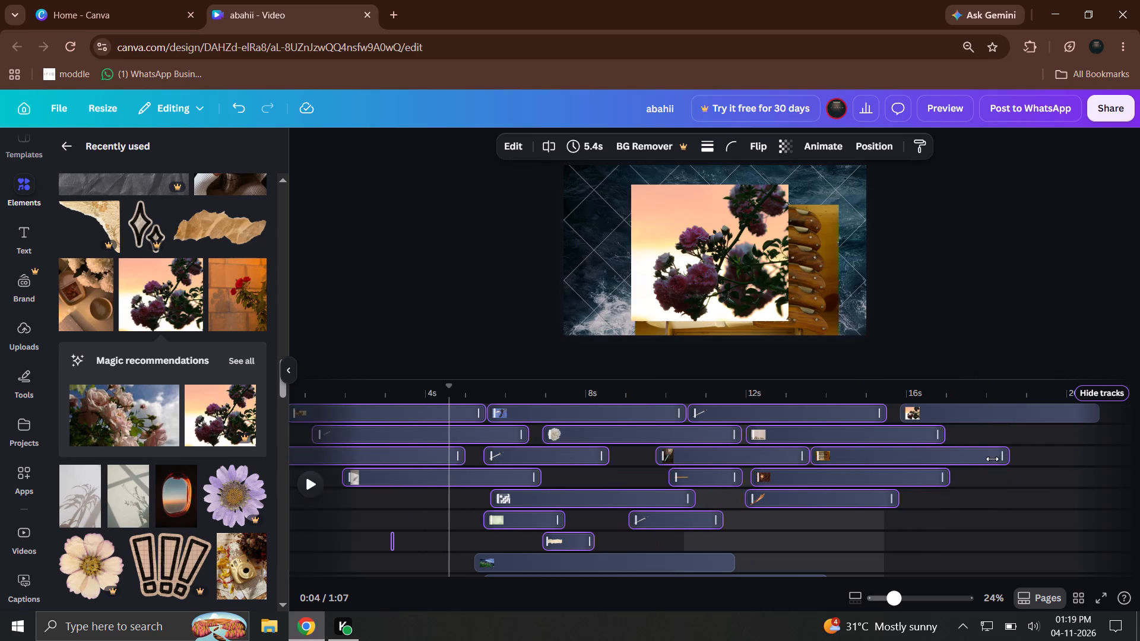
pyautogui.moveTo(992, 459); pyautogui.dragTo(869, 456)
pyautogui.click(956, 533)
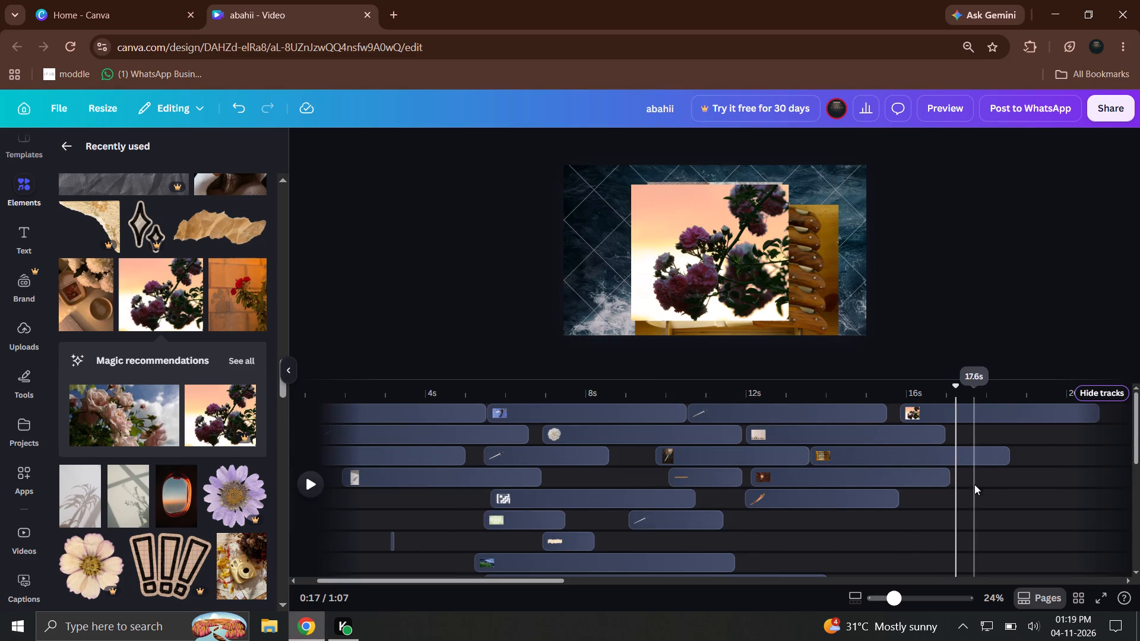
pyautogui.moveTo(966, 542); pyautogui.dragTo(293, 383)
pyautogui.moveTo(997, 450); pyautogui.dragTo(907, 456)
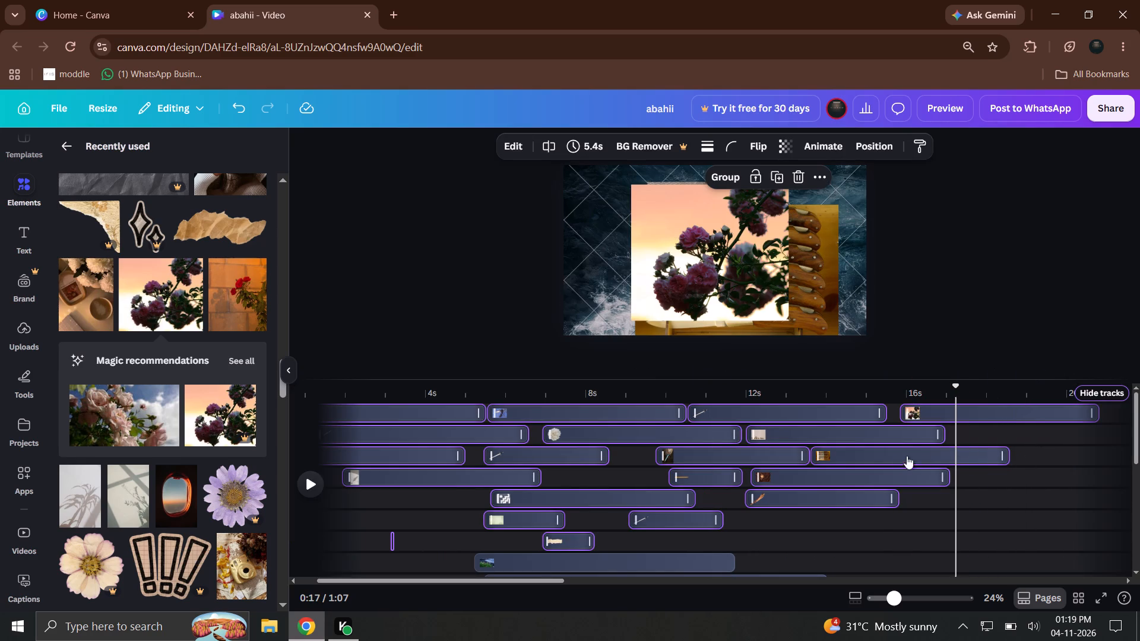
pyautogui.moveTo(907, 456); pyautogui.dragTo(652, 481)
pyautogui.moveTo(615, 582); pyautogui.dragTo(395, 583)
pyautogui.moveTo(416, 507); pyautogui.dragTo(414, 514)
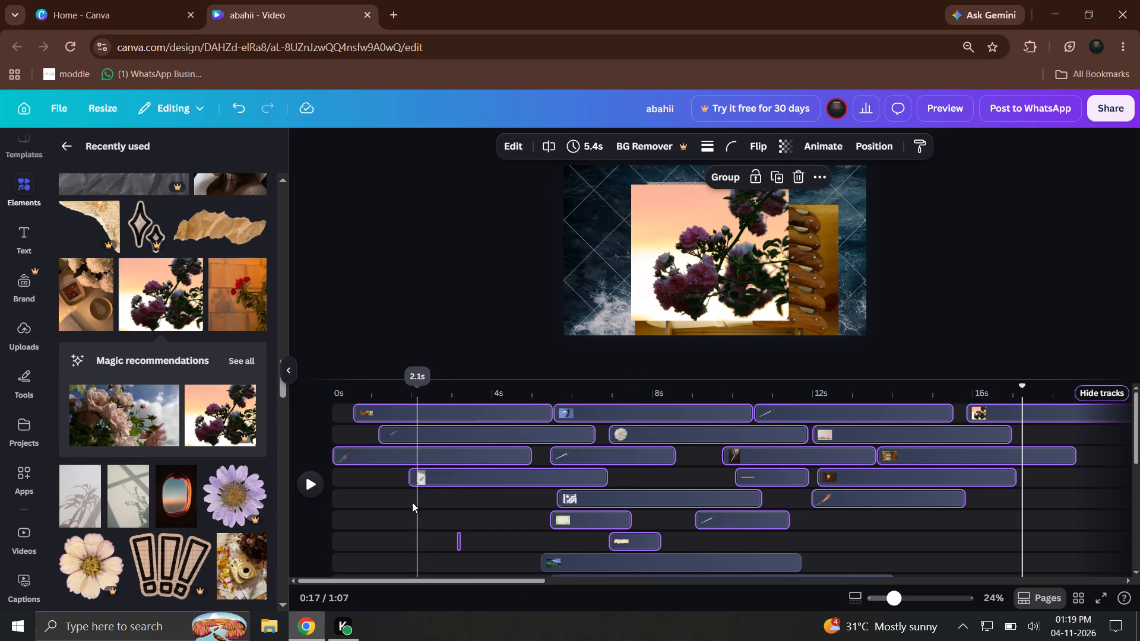
# Reposition the very short torn-paper clip on the seventh track and lengthen it to 1.6 s, starting at about 1.2 s.
pyautogui.moveTo(448, 541); pyautogui.dragTo(461, 541)
pyautogui.moveTo(458, 546); pyautogui.dragTo(493, 548)
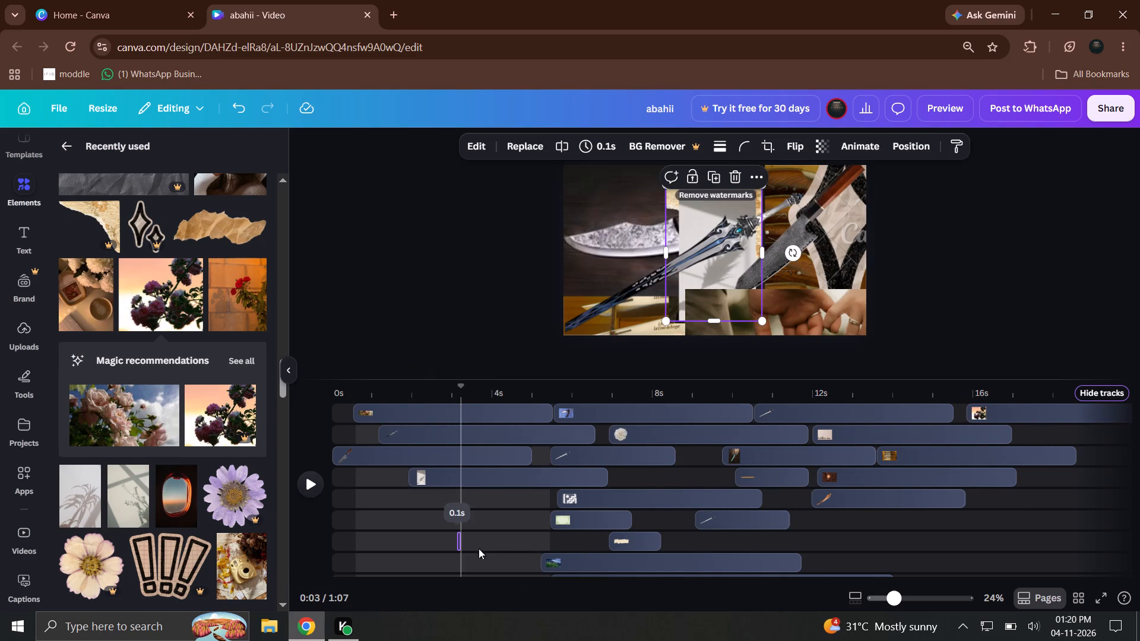
pyautogui.moveTo(457, 545); pyautogui.dragTo(439, 540)
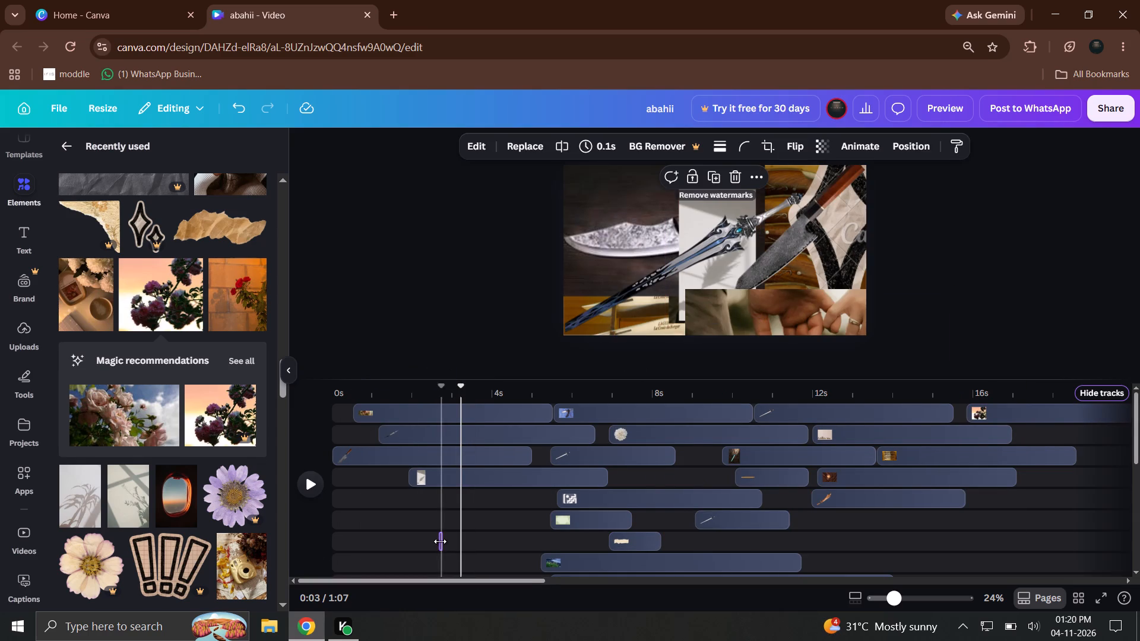
pyautogui.moveTo(440, 541); pyautogui.dragTo(381, 542)
# Play the opening from the start to check the timing of the torn-paper overlay.
pyautogui.moveTo(337, 402); pyautogui.dragTo(337, 392)
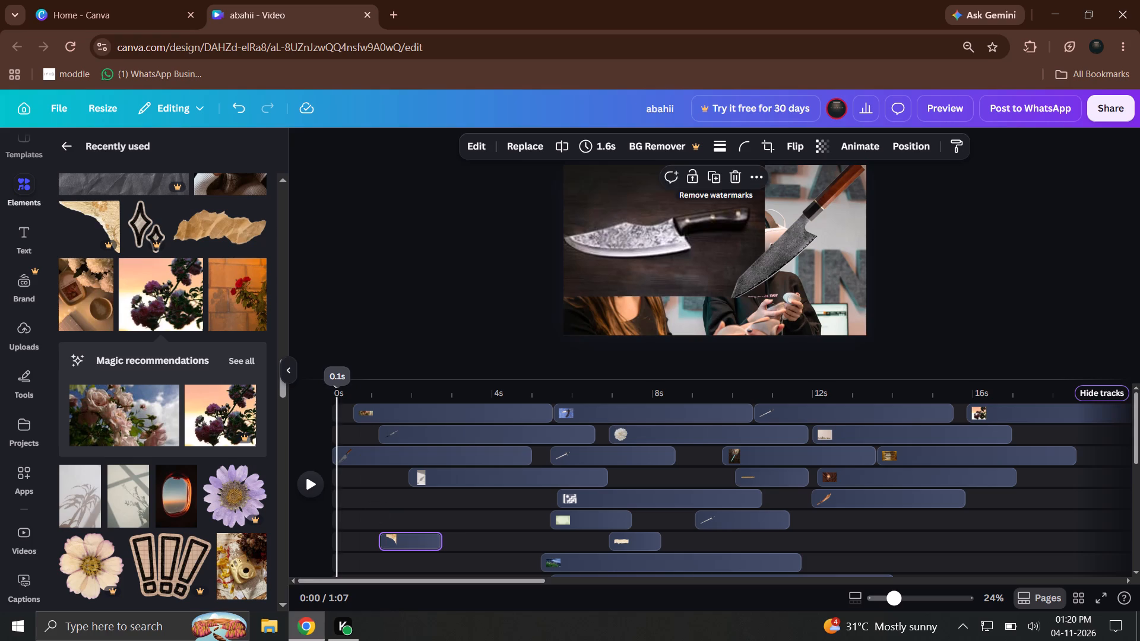
pyautogui.click(313, 491)
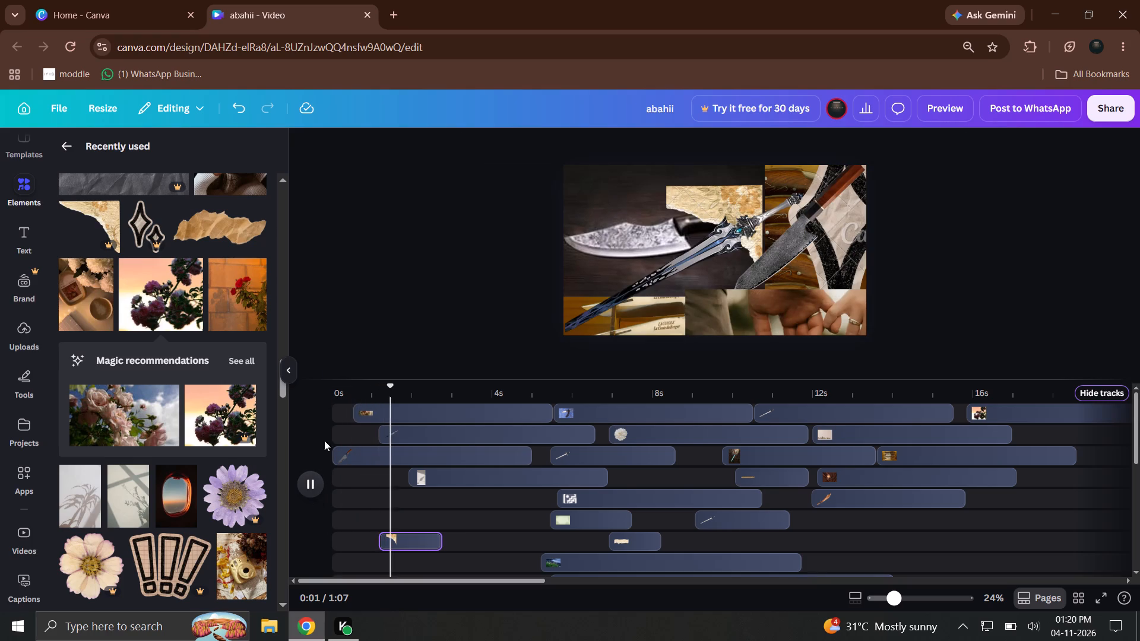
pyautogui.click(342, 401)
pyautogui.click(302, 492)
pyautogui.click(302, 492)
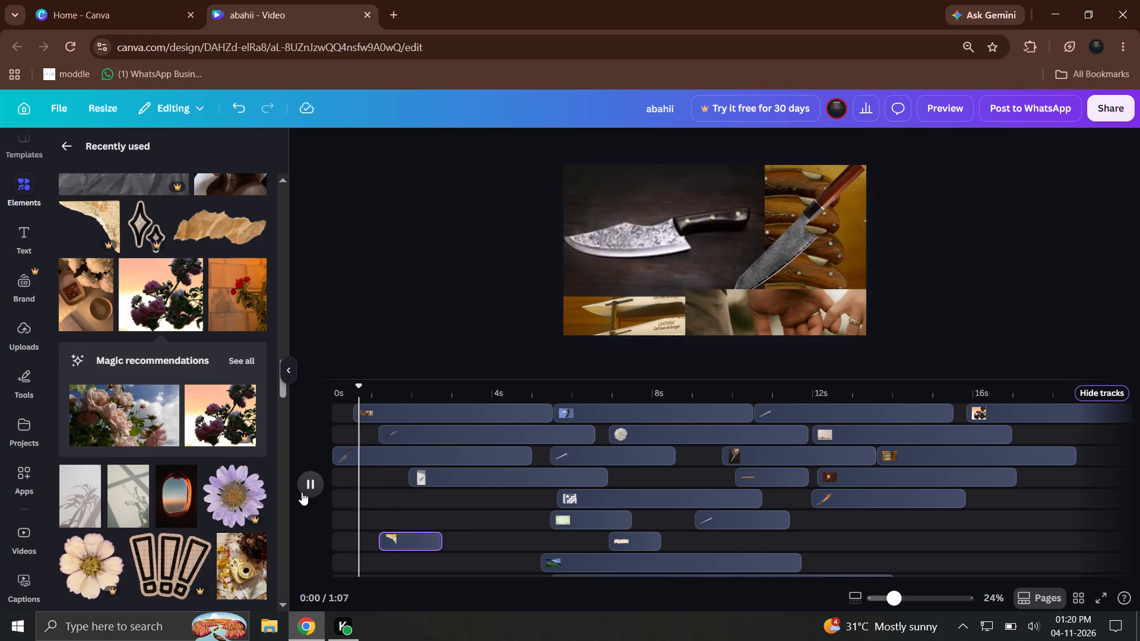
pyautogui.click(302, 492)
# Trim about 2.5 s off the starts of the blue sword, chef's knife and leaf-shadow clips together, leaving the sword at 2.9 s.
pyautogui.click(388, 516)
pyautogui.moveTo(340, 507); pyautogui.dragTo(421, 431)
pyautogui.click(378, 439)
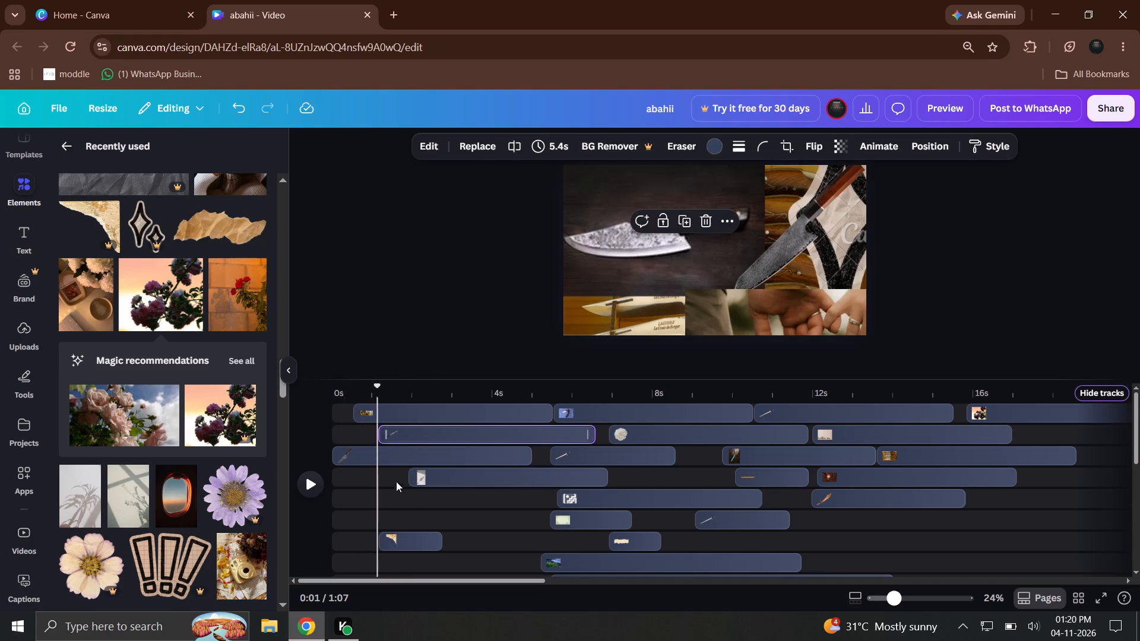
pyautogui.moveTo(382, 486); pyautogui.dragTo(445, 428)
pyautogui.moveTo(381, 434); pyautogui.dragTo(440, 430)
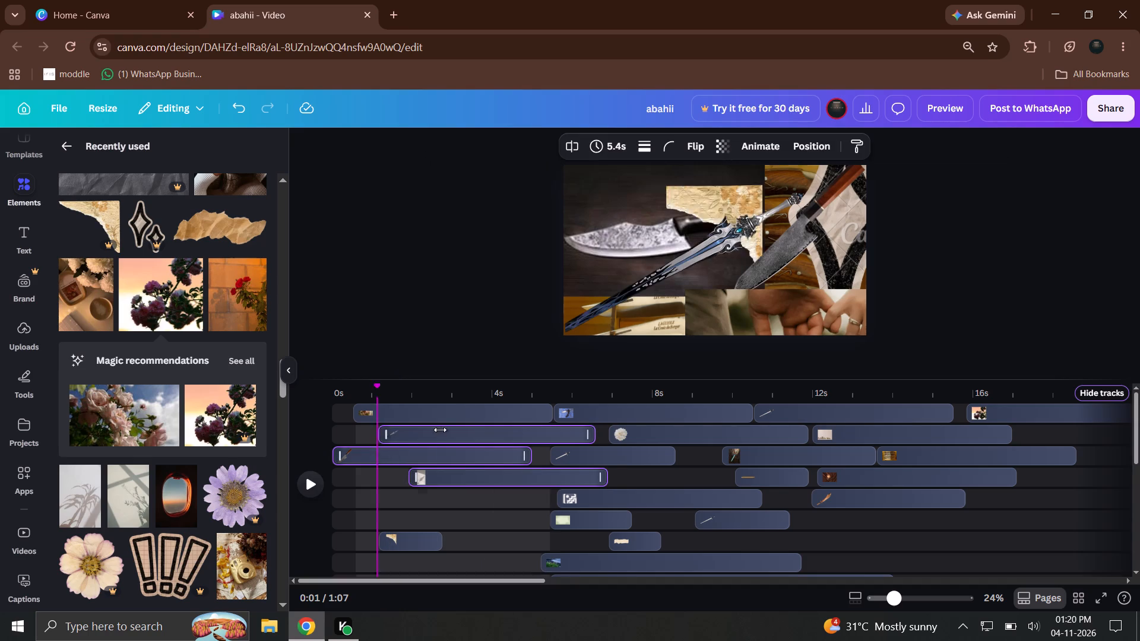
pyautogui.moveTo(440, 430); pyautogui.dragTo(481, 442)
# Shift the three trimmed clips on the second to fourth tracks together about 0.3 s later.
pyautogui.moveTo(544, 440); pyautogui.dragTo(490, 440)
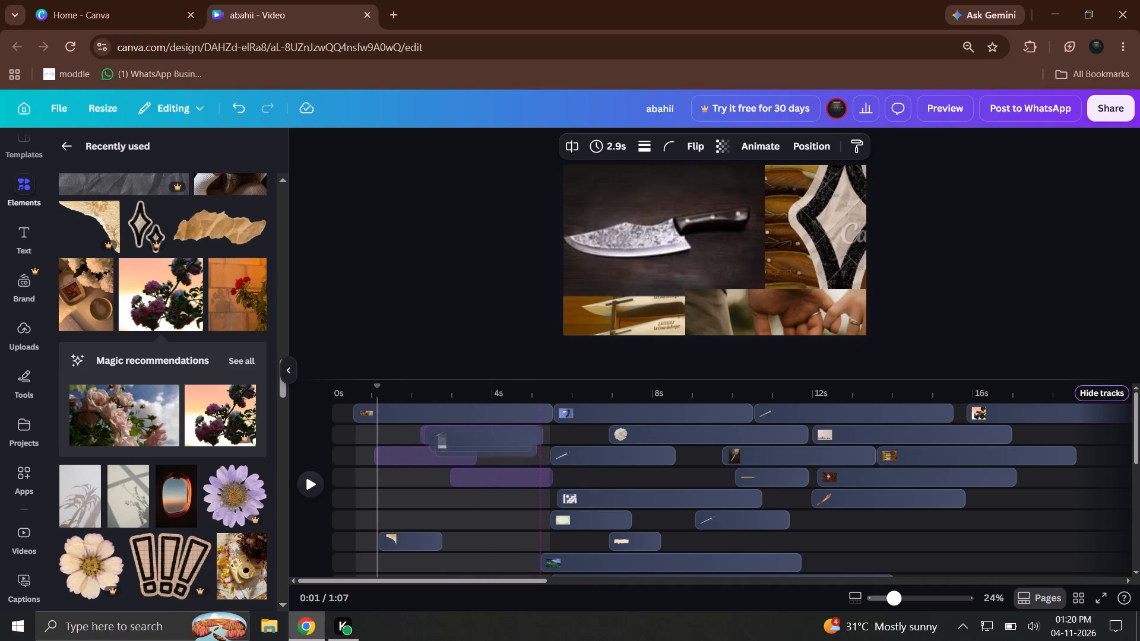
pyautogui.moveTo(490, 440); pyautogui.dragTo(539, 439)
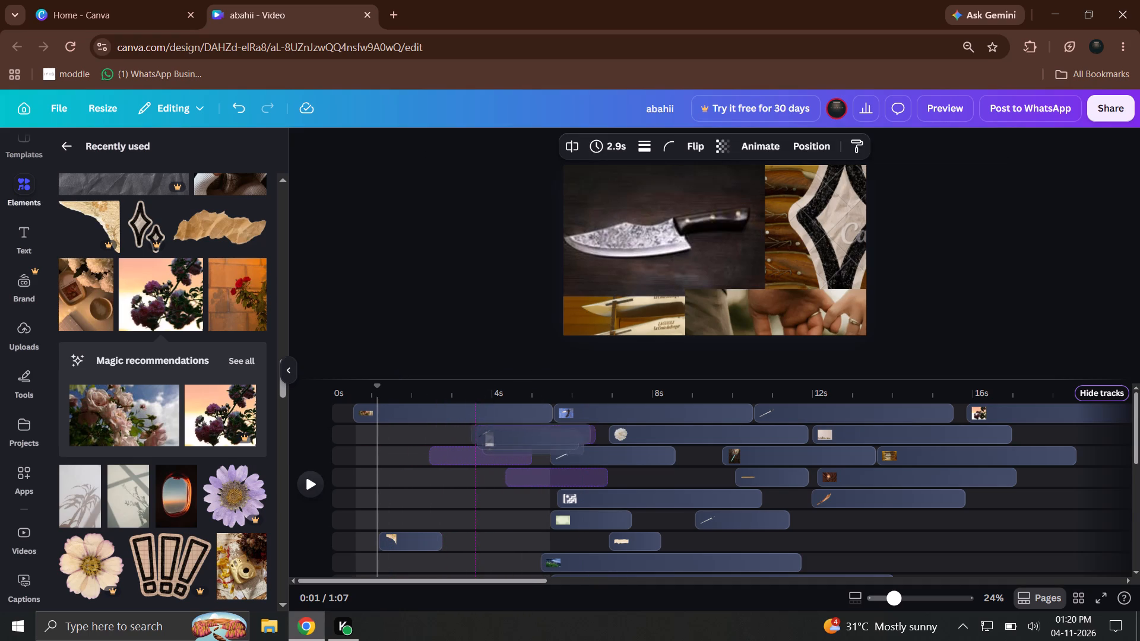
pyautogui.moveTo(539, 439); pyautogui.dragTo(557, 439)
pyautogui.click(706, 474)
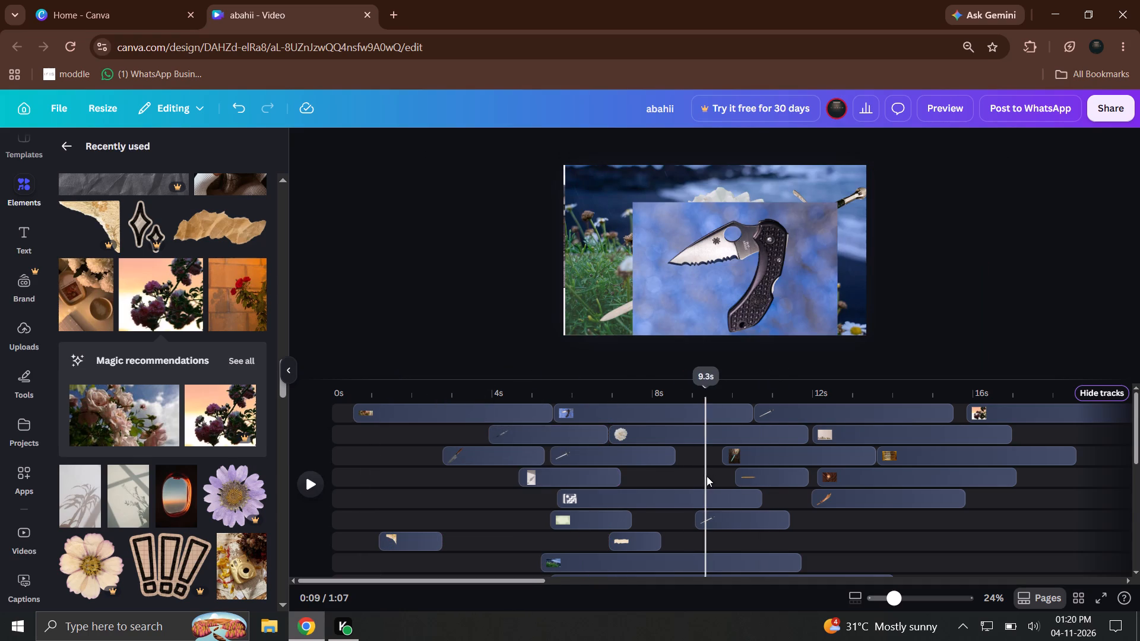
# Shorten the round cream-coloured overlay to 4.5 s and place it on the second track starting at about 7.1 s.
pyautogui.moveTo(707, 476); pyautogui.dragTo(692, 459)
pyautogui.moveTo(699, 474); pyautogui.dragTo(694, 433)
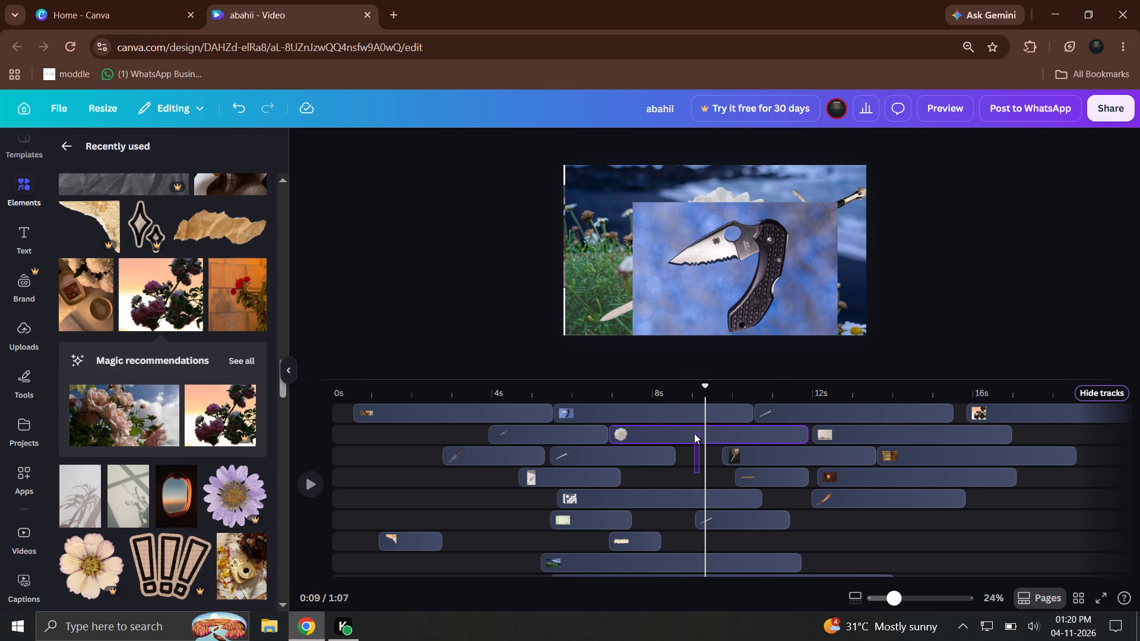
pyautogui.click(695, 465)
pyautogui.click(687, 434)
pyautogui.moveTo(672, 430); pyautogui.dragTo(636, 468)
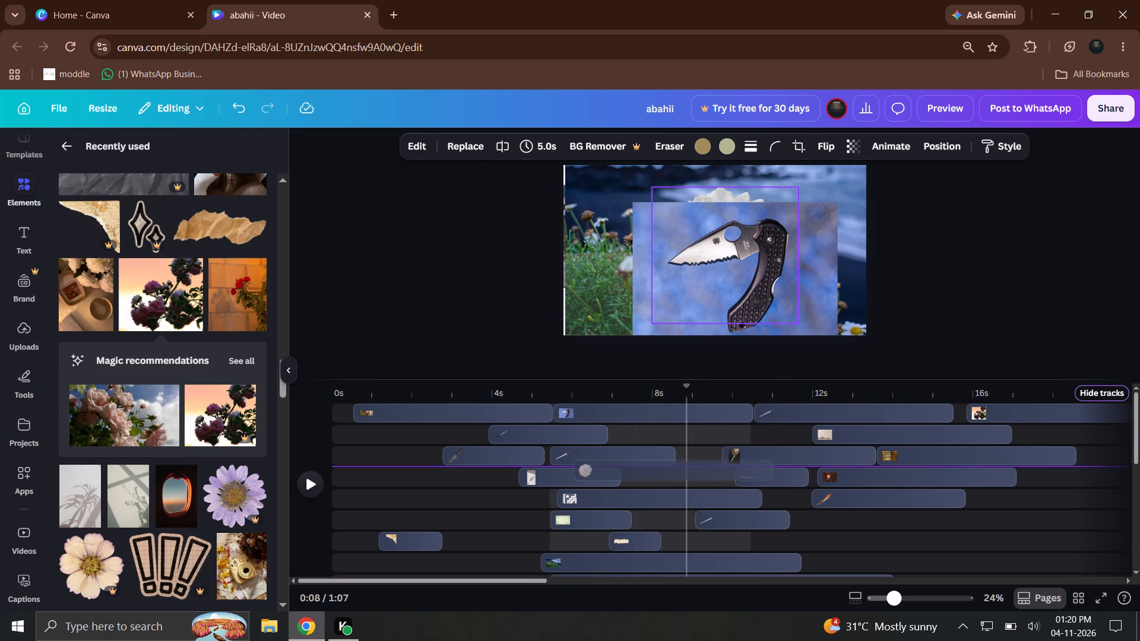
pyautogui.moveTo(636, 468); pyautogui.dragTo(685, 434)
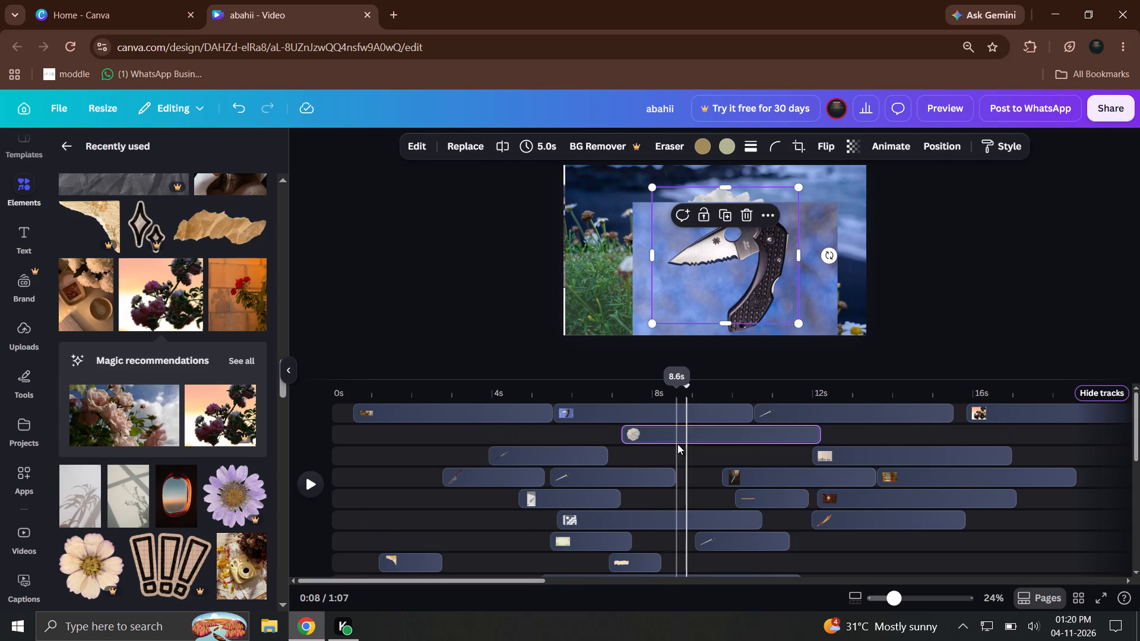
pyautogui.moveTo(677, 444); pyautogui.dragTo(672, 456)
pyautogui.moveTo(656, 458); pyautogui.dragTo(660, 435)
pyautogui.moveTo(816, 461); pyautogui.dragTo(797, 462)
pyautogui.moveTo(765, 462); pyautogui.dragTo(761, 440)
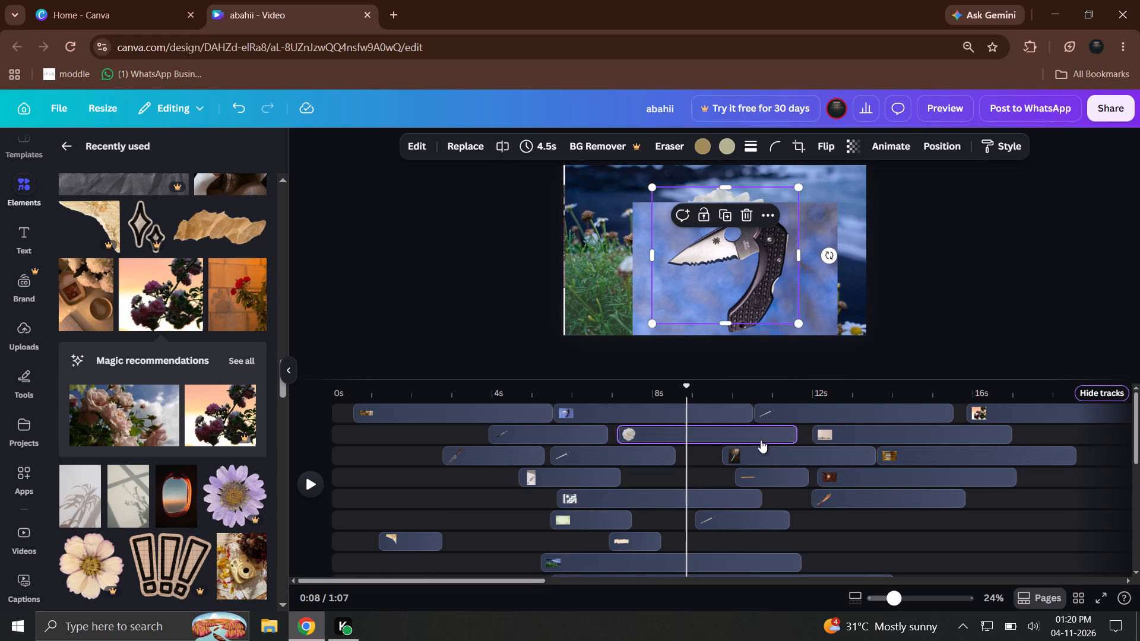
pyautogui.click(810, 437)
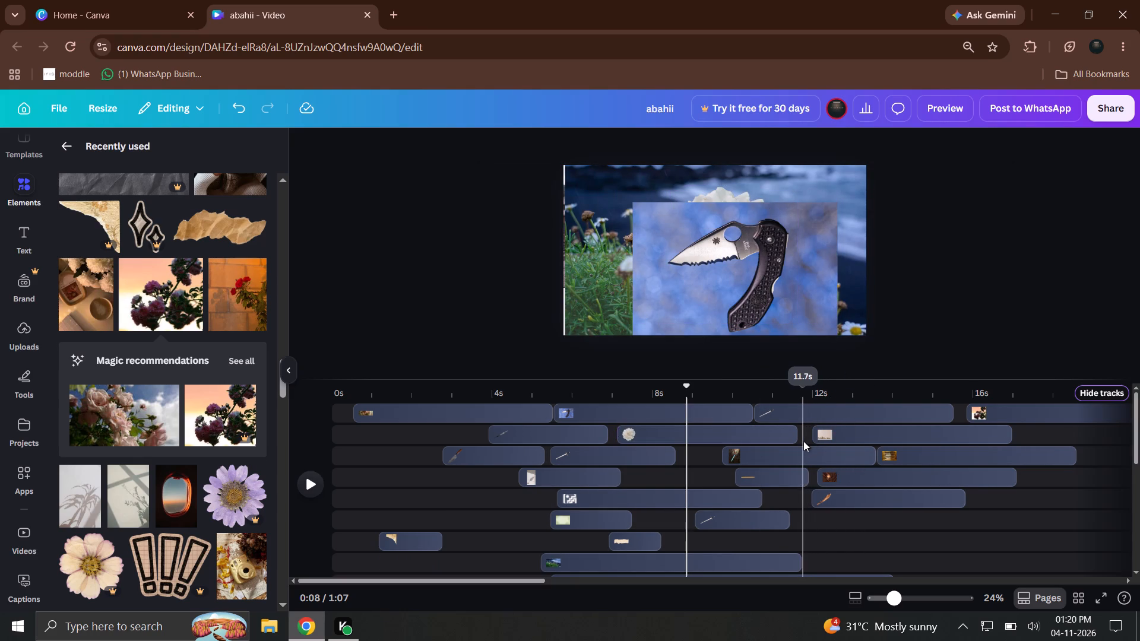
# Move the 2.5 s leaf-shadow clip along the fourth track to start at about 7.3 s.
pyautogui.moveTo(572, 484); pyautogui.dragTo(630, 484)
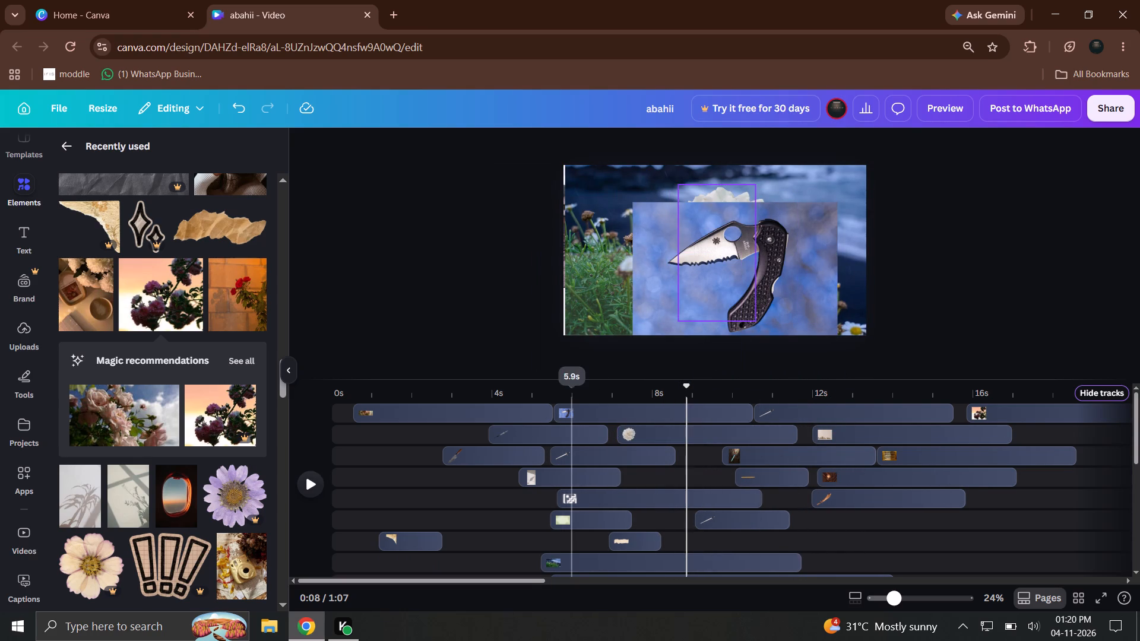
pyautogui.moveTo(630, 484); pyautogui.dragTo(682, 476)
pyautogui.moveTo(684, 477); pyautogui.dragTo(678, 488)
pyautogui.moveTo(678, 488); pyautogui.dragTo(676, 493)
pyautogui.moveTo(677, 480); pyautogui.dragTo(677, 493)
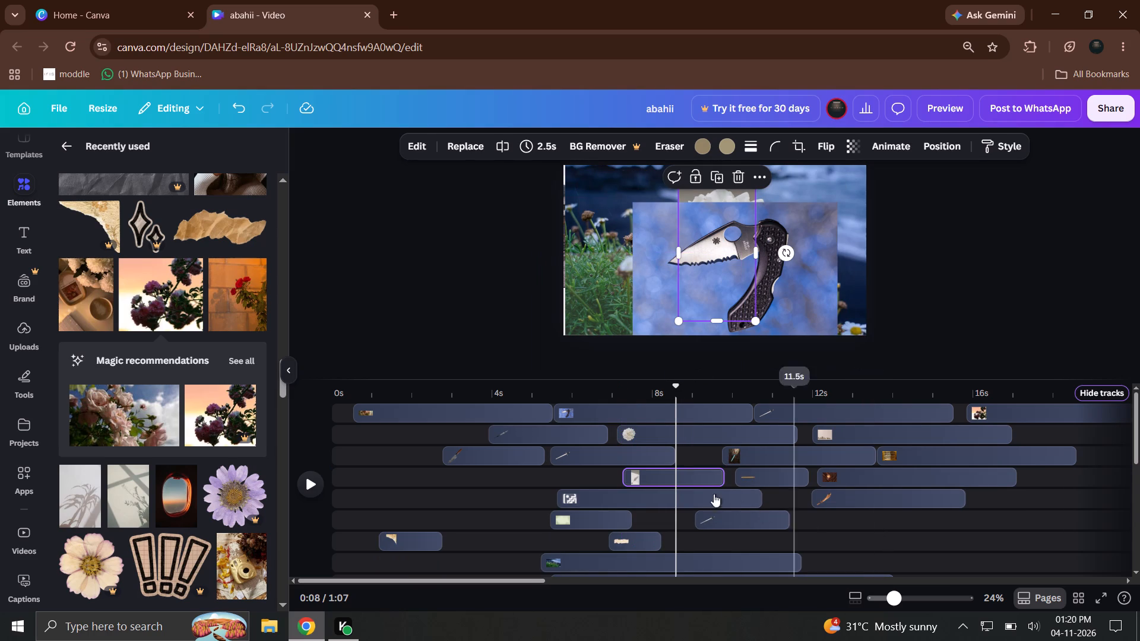
# Extend the end of the sword clip on the third track to meet the following dagger photo at about 9.7 s.
pyautogui.moveTo(672, 461); pyautogui.dragTo(714, 465)
# Move the torn-paper clip up to the fourth track, before the leaf-shadow clip, starting at about 5.5 s.
pyautogui.click(487, 485)
pyautogui.moveTo(482, 497); pyautogui.dragTo(476, 500)
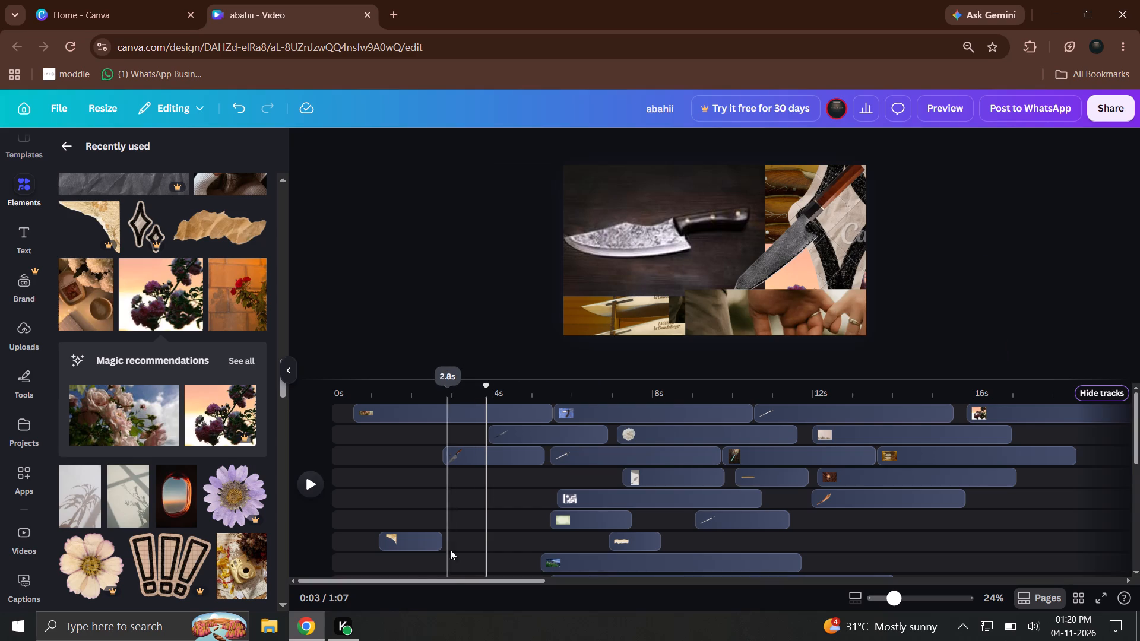
pyautogui.moveTo(413, 552); pyautogui.dragTo(455, 525)
pyautogui.moveTo(418, 538); pyautogui.dragTo(578, 488)
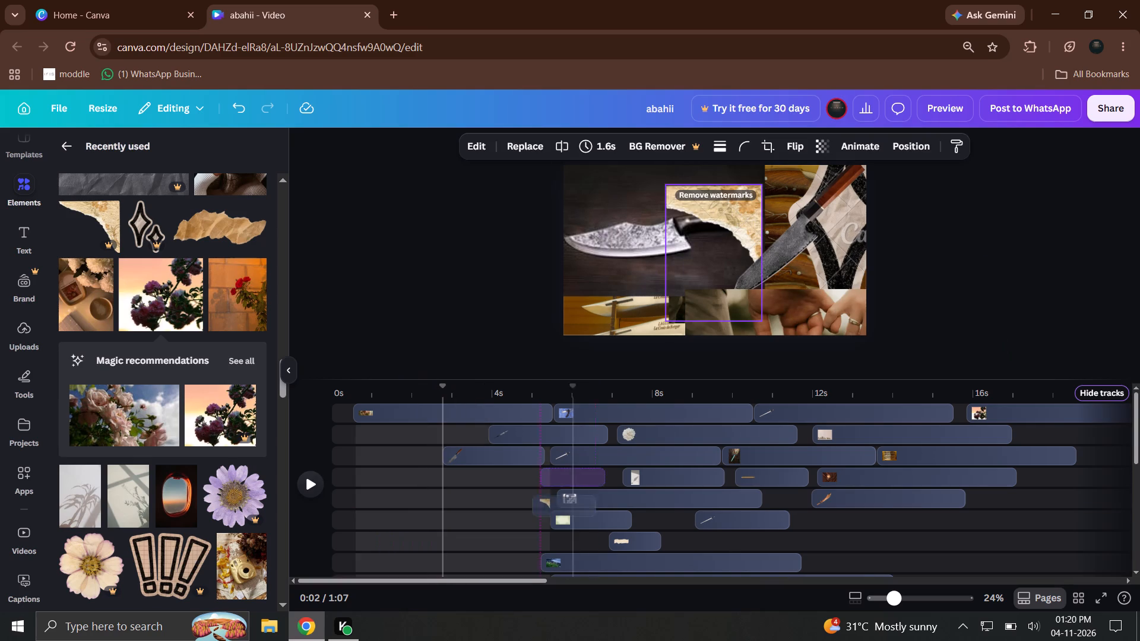
pyautogui.moveTo(578, 488); pyautogui.dragTo(589, 480)
pyautogui.click(933, 564)
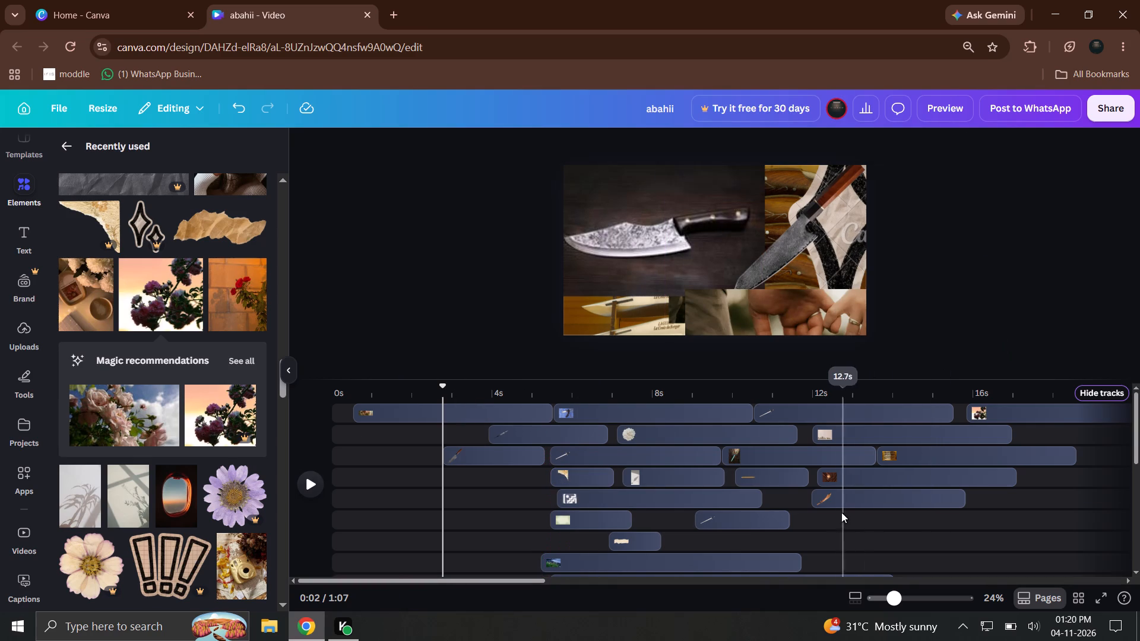
# Move the 3.8 s brown clip on the fifth track back to about 10.8 s, directly after the patterned clip.
pyautogui.moveTo(840, 509); pyautogui.dragTo(805, 509)
pyautogui.moveTo(838, 503); pyautogui.dragTo(799, 503)
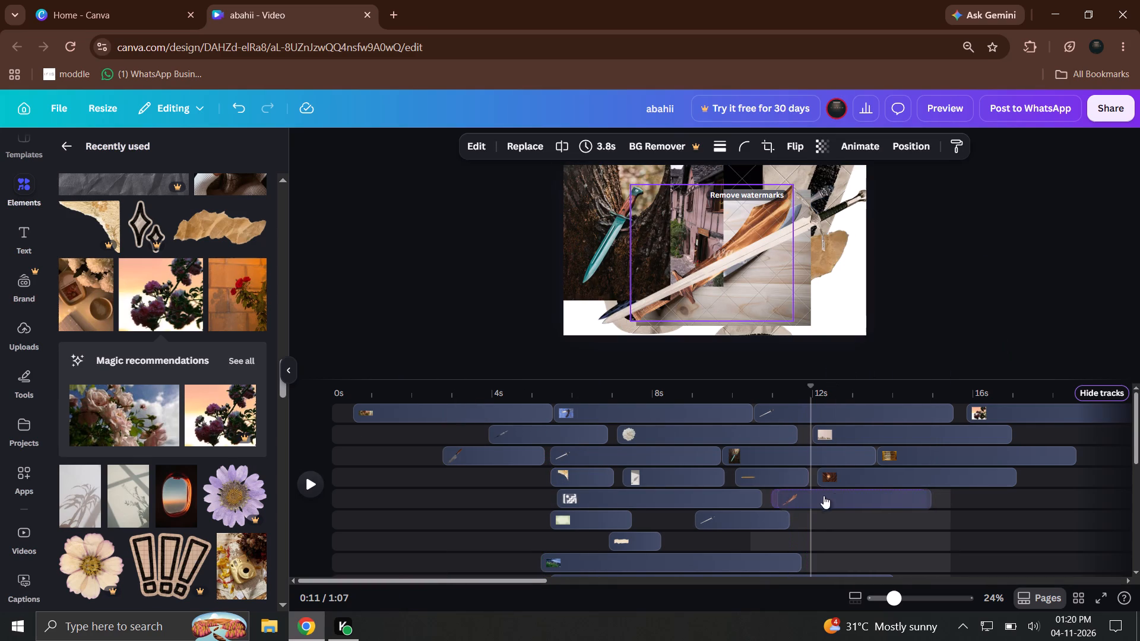
pyautogui.moveTo(787, 493); pyautogui.dragTo(780, 493)
# Move the thin brown clip on the fourth track back to start at about 9.8 s, after the leaf-shadow clip.
pyautogui.moveTo(756, 481); pyautogui.dragTo(747, 484)
pyautogui.click(866, 518)
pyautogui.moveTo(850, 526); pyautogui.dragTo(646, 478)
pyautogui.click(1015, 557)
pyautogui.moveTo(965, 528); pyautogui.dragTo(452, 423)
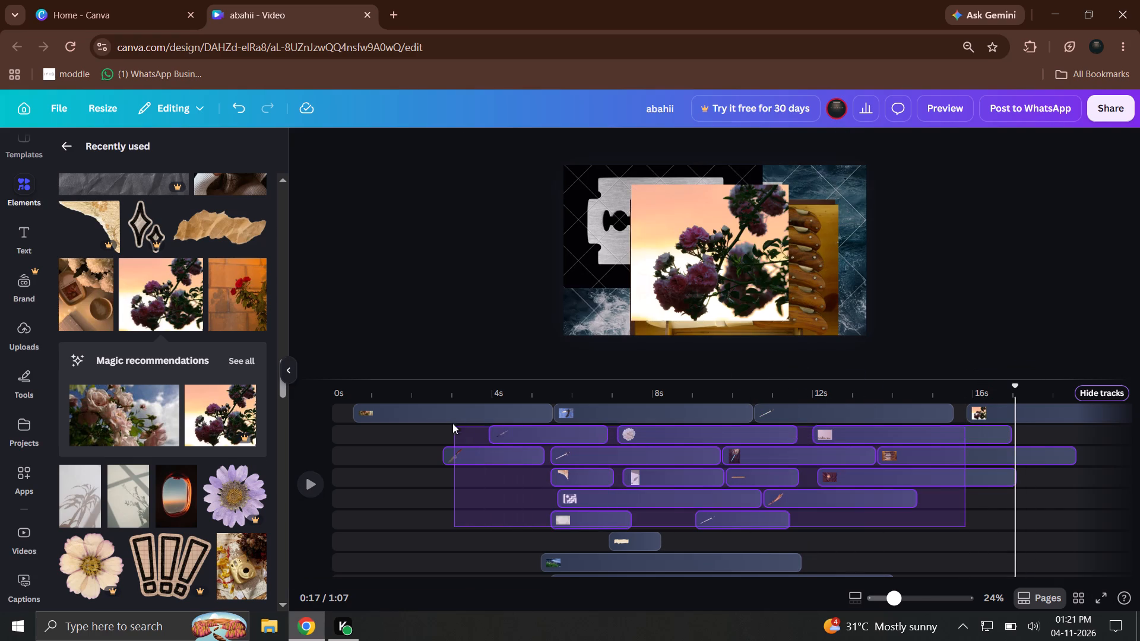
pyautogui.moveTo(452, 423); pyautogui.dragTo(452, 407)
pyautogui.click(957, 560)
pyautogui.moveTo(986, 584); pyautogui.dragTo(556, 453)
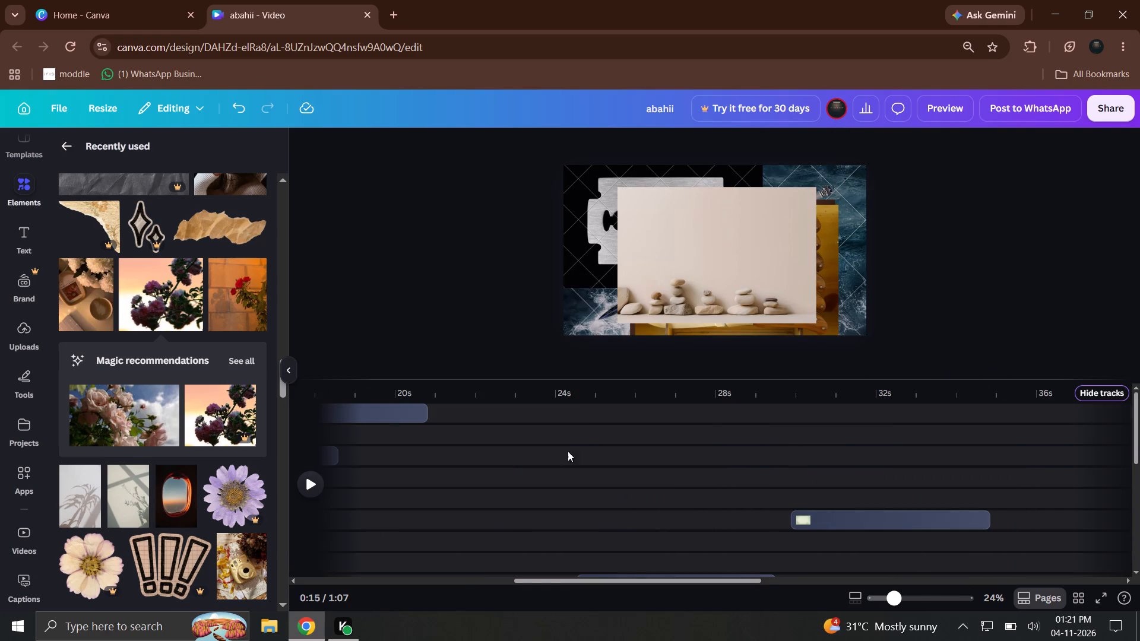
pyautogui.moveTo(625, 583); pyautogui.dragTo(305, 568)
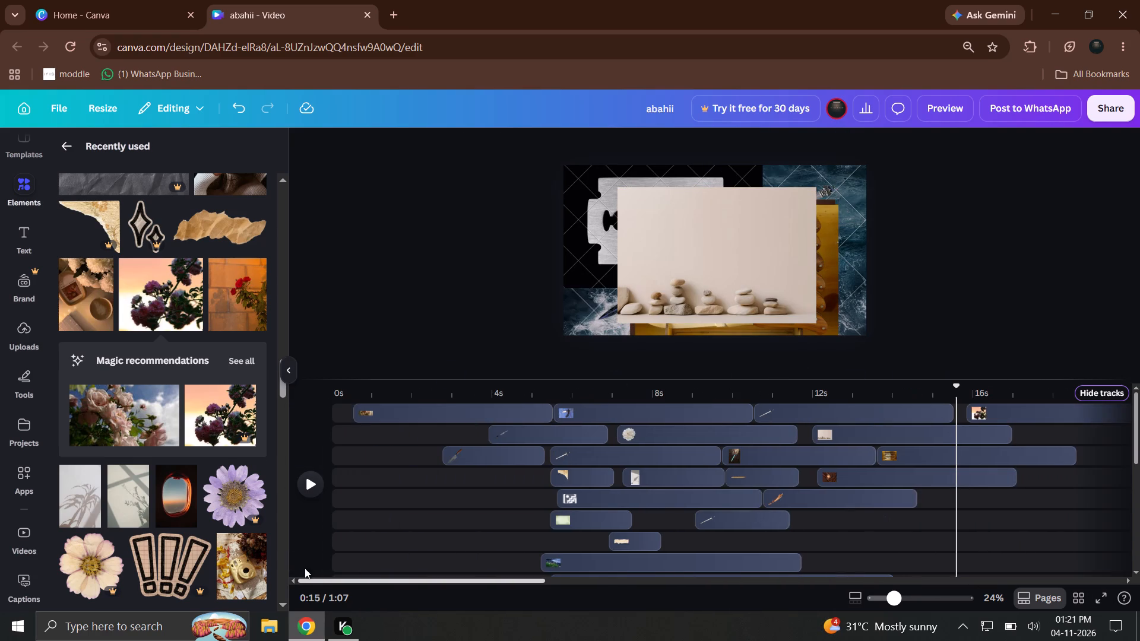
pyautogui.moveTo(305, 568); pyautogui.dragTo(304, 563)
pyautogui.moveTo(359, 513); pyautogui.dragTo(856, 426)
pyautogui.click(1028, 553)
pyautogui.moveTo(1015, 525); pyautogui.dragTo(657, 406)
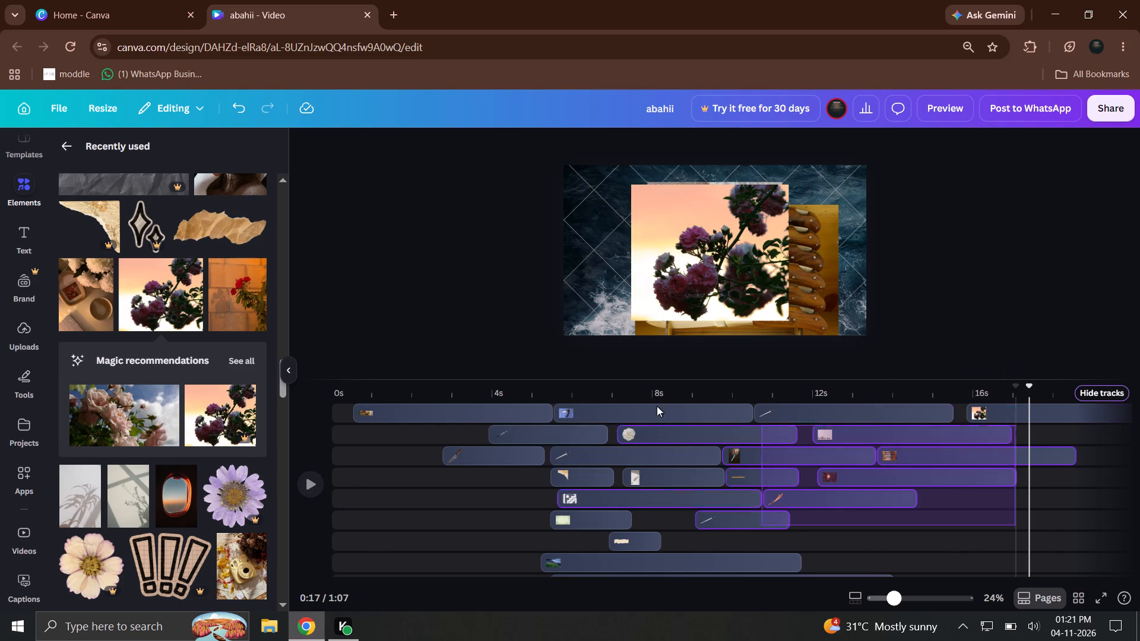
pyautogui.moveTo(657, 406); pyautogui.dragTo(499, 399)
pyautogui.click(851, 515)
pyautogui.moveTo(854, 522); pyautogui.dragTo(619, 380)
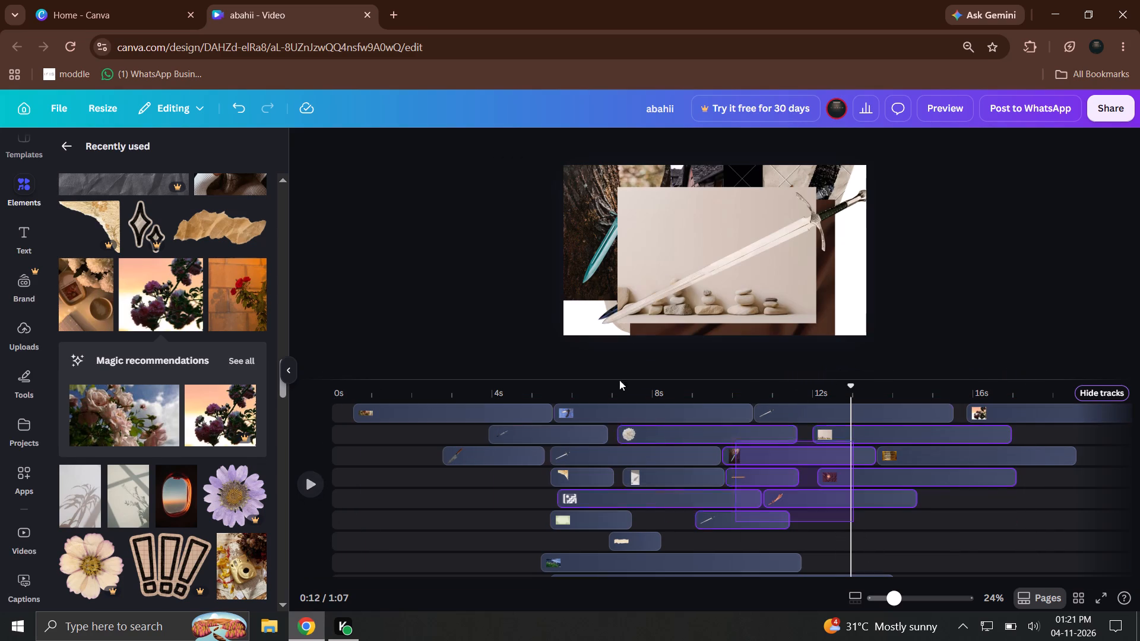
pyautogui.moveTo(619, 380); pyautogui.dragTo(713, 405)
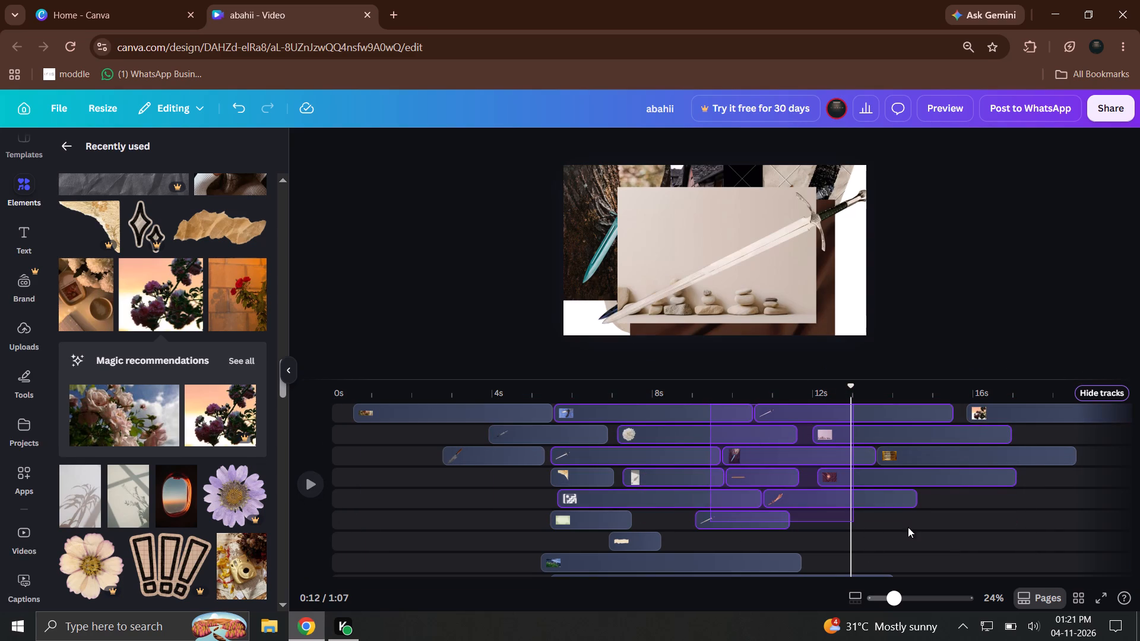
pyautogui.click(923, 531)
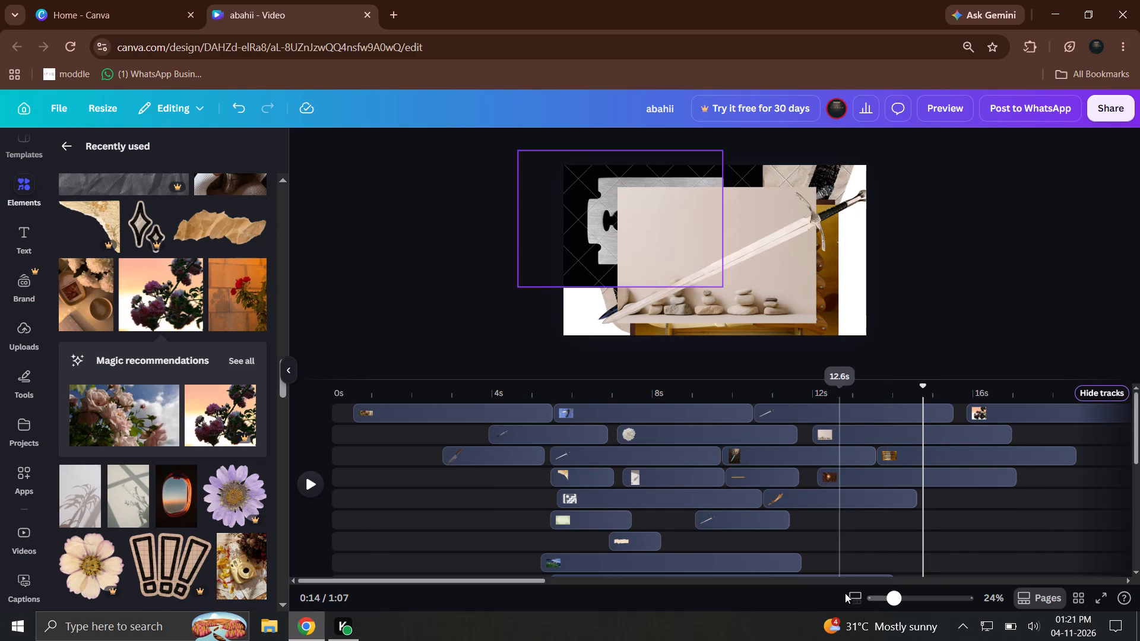
# Reduce the canvas zoom to 20% and enlarge the timeline area to show more tracks.
pyautogui.click(860, 604)
pyautogui.click(860, 604)
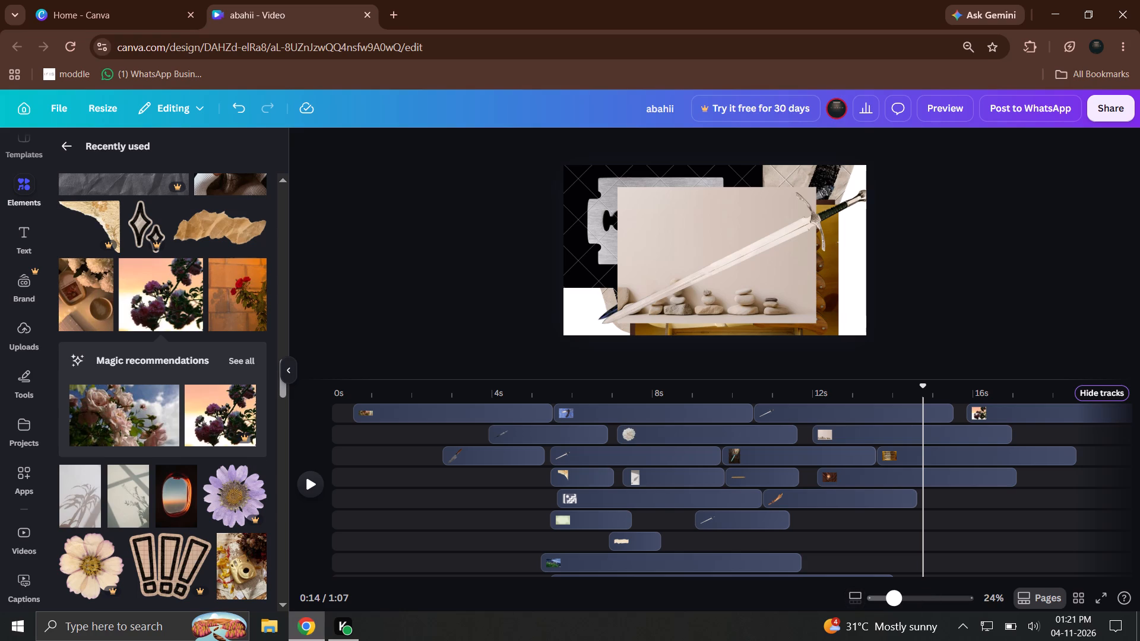
pyautogui.moveTo(900, 609); pyautogui.dragTo(889, 608)
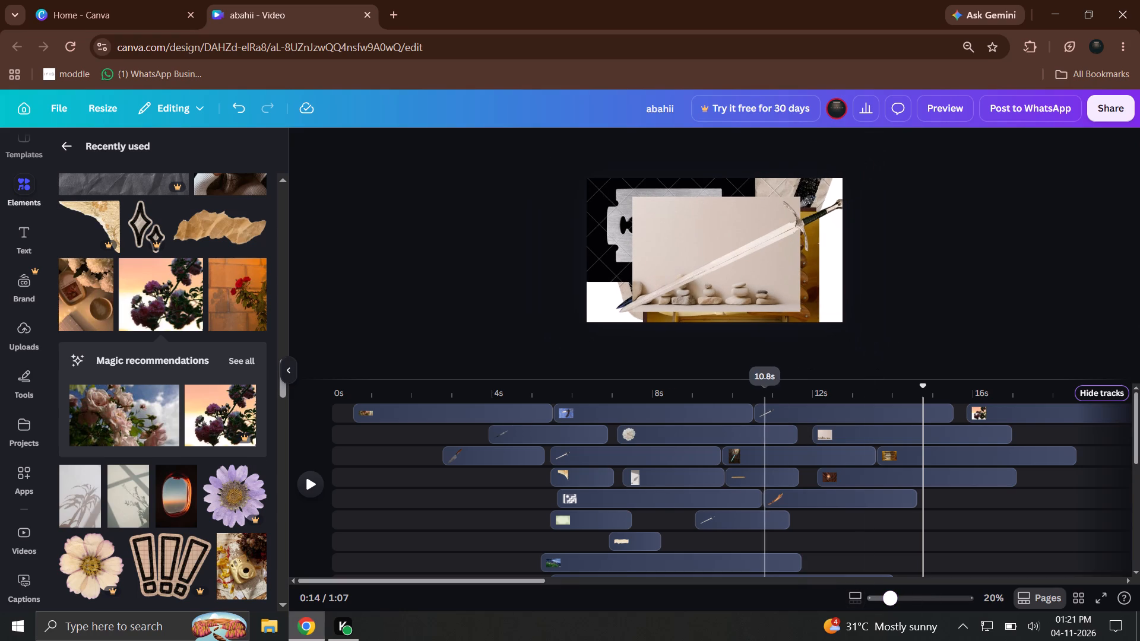
pyautogui.moveTo(763, 379); pyautogui.dragTo(767, 116)
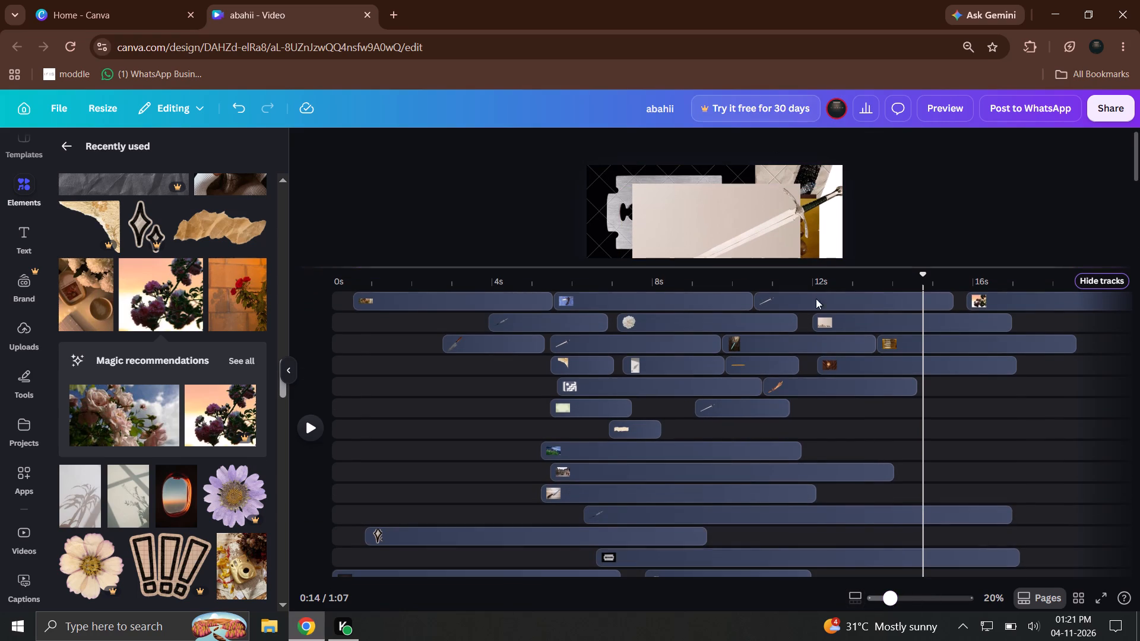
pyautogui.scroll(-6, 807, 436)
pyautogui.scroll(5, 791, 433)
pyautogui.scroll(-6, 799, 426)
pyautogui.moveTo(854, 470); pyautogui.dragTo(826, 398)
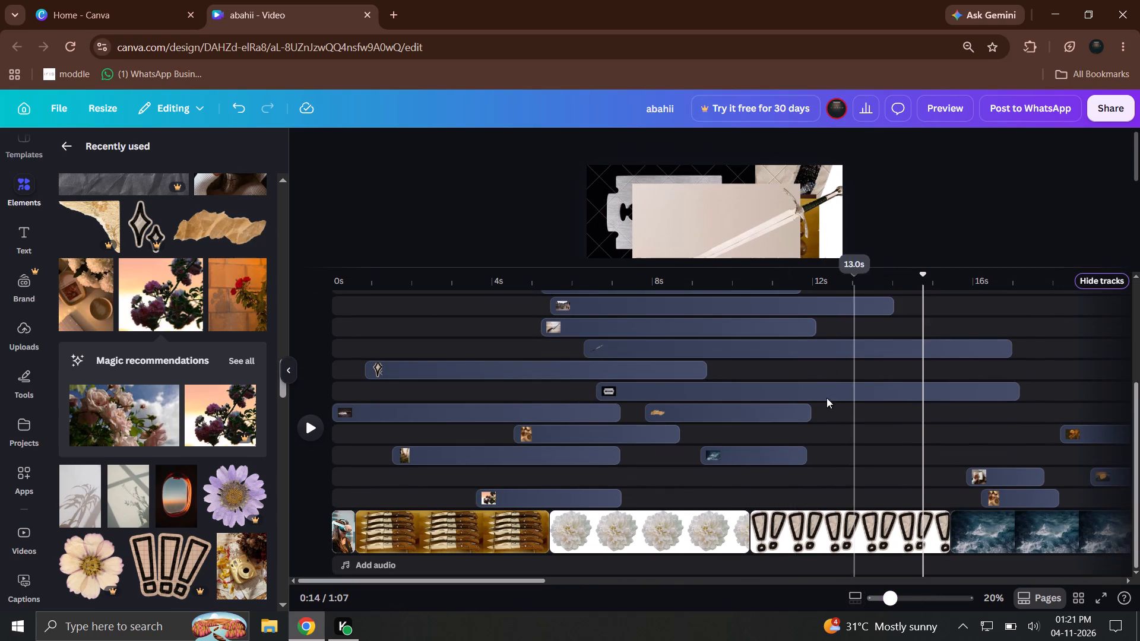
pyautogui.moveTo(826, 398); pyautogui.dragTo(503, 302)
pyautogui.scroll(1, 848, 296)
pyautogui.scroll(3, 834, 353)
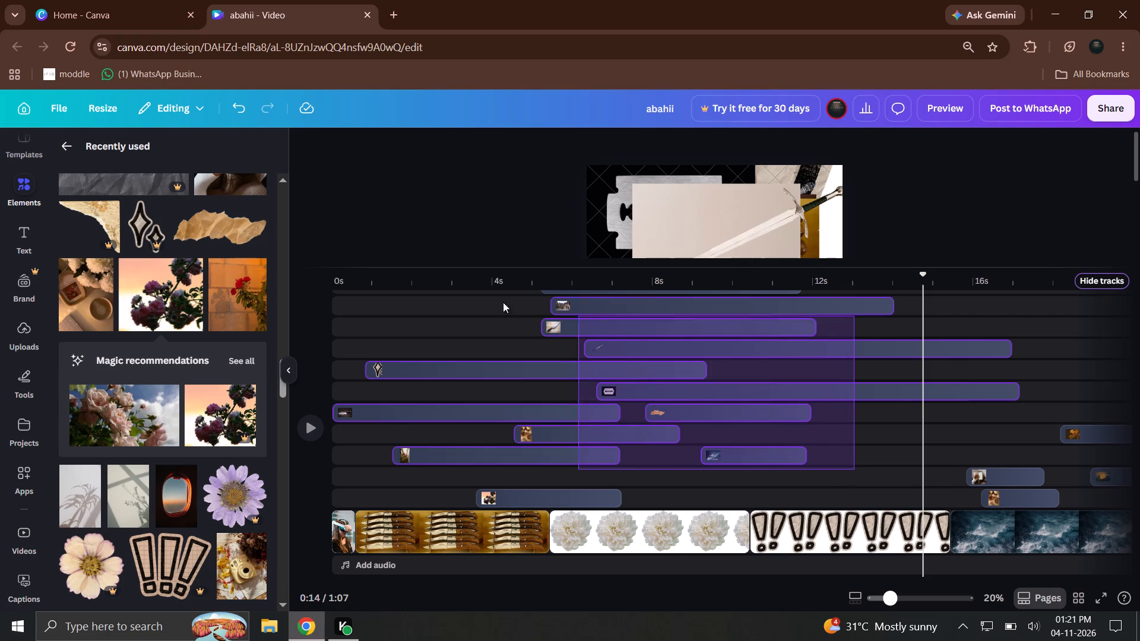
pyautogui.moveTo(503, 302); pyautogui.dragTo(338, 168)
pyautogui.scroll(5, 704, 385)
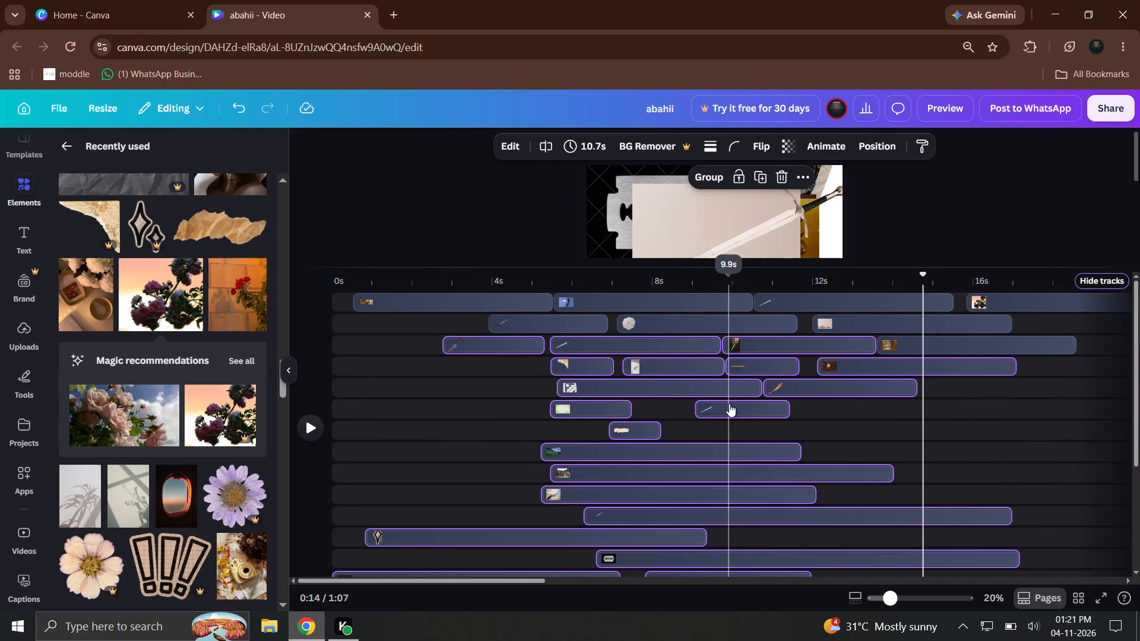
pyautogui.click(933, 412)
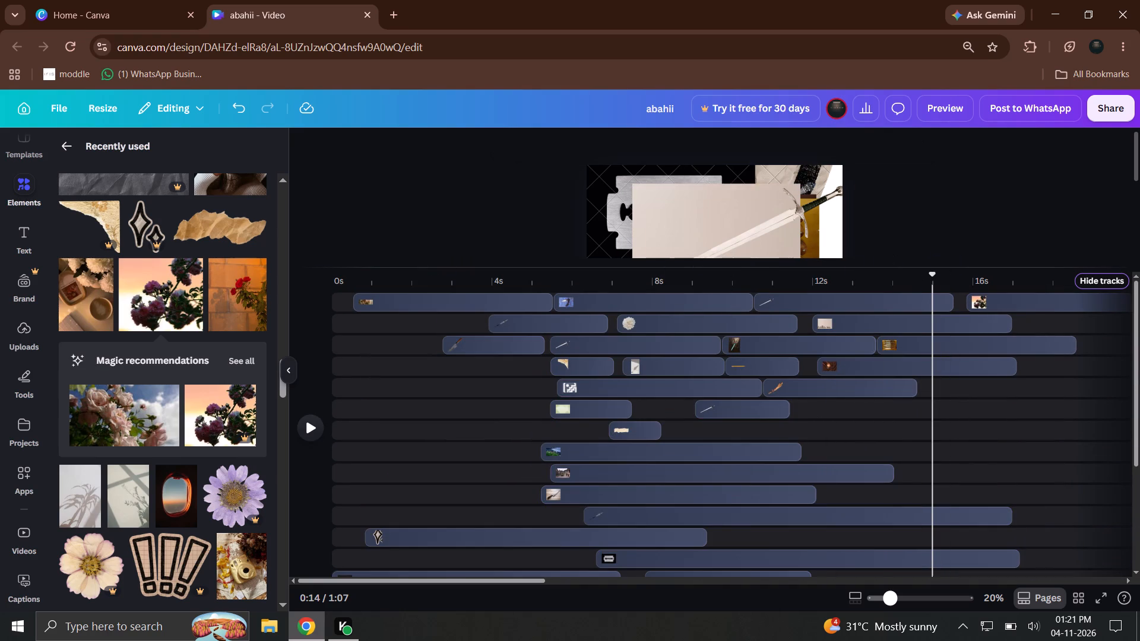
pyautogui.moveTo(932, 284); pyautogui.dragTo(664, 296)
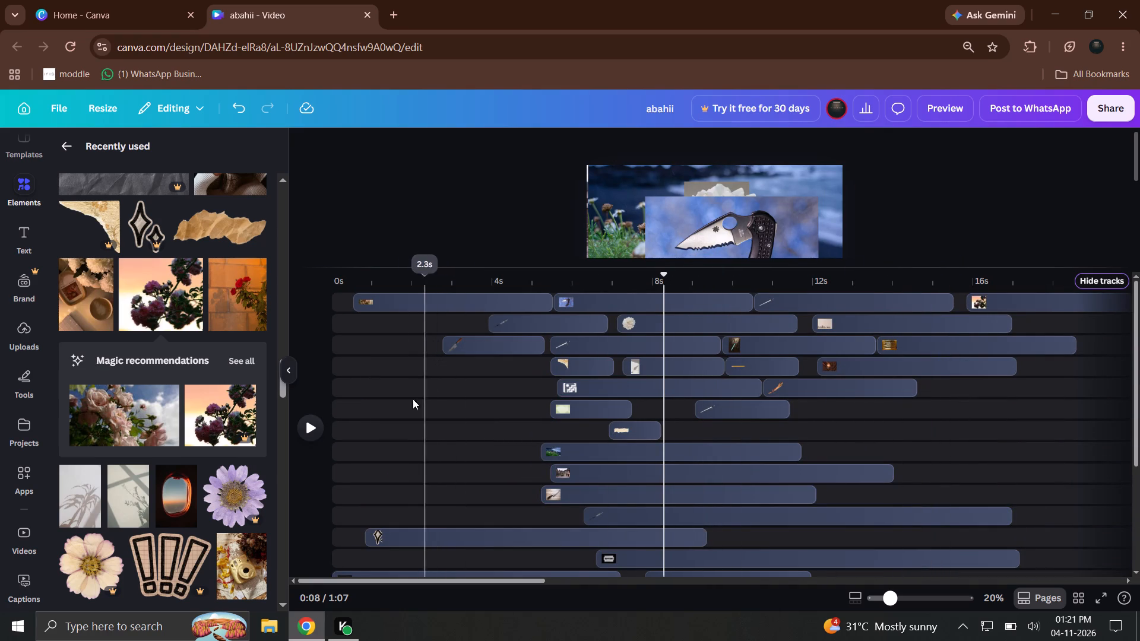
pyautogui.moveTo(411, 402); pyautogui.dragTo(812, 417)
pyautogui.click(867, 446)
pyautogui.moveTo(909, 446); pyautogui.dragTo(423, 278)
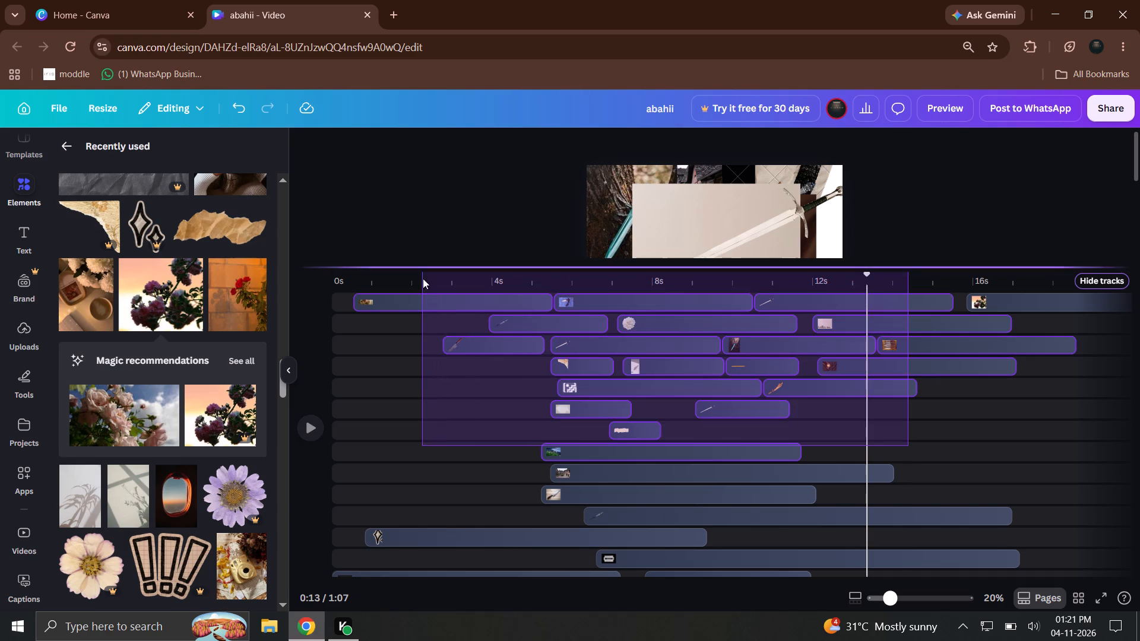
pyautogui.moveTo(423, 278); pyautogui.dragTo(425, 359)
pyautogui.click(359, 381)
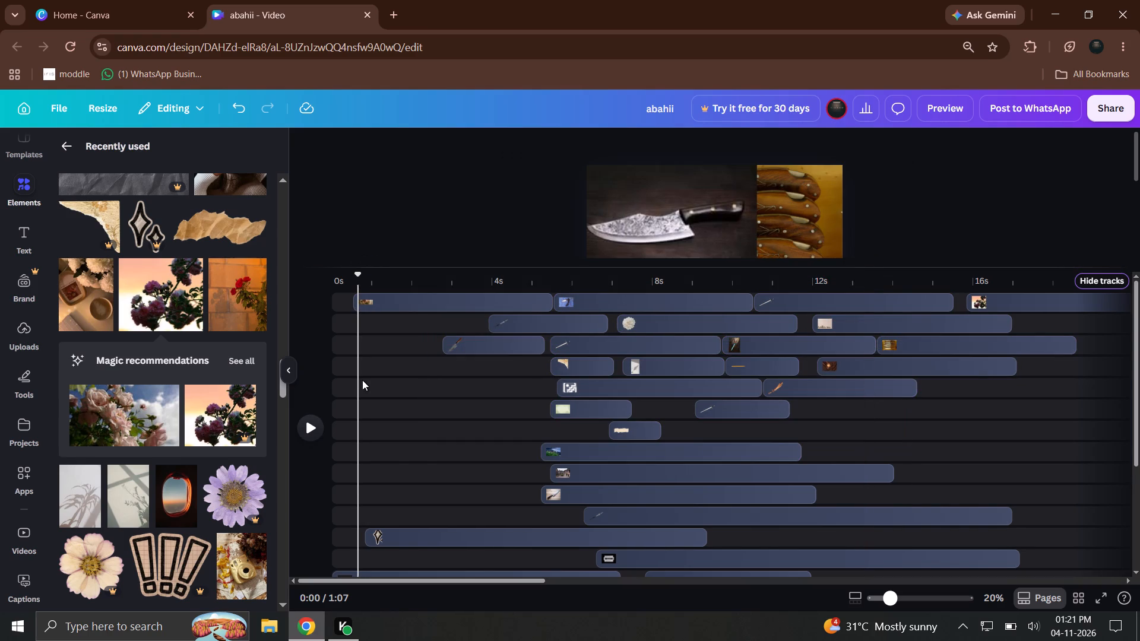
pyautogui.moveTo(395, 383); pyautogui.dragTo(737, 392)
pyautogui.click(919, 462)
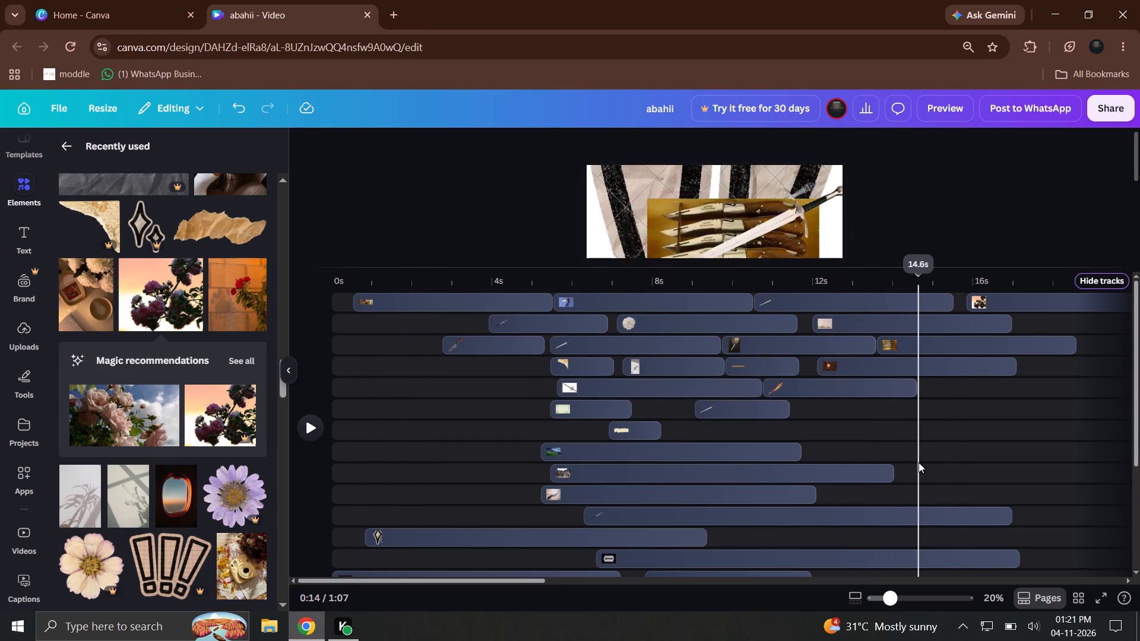
# Select the three long overlay clips on tracks eight to ten and shorten them together to about 3.5, 5.5 and 3.8 s.
pyautogui.moveTo(893, 452); pyautogui.dragTo(844, 483)
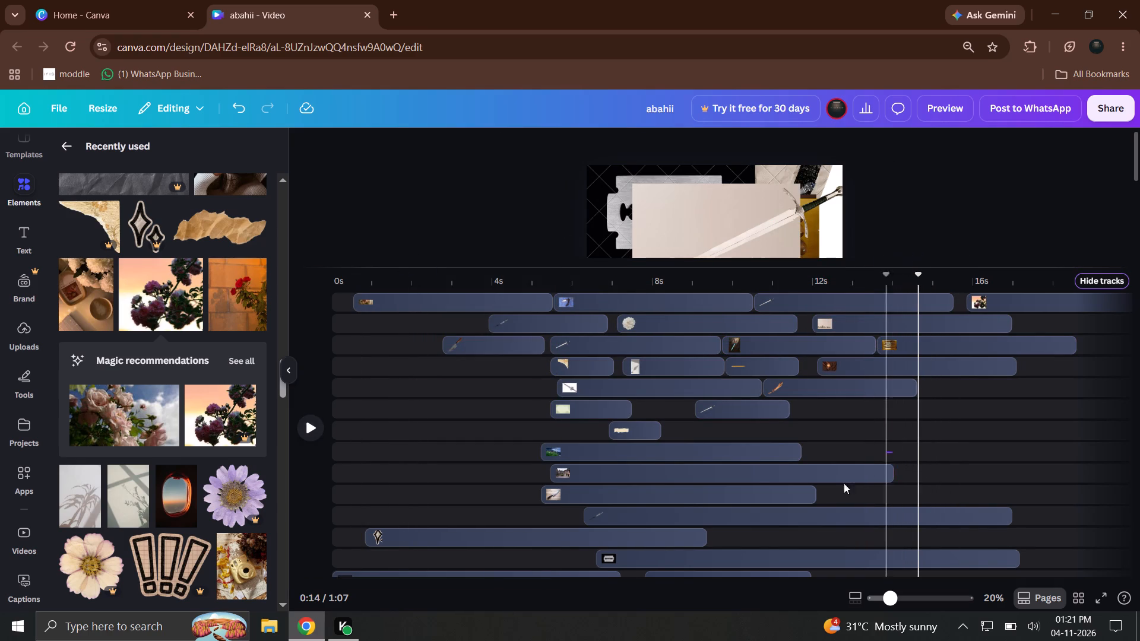
pyautogui.moveTo(844, 483); pyautogui.dragTo(755, 505)
pyautogui.moveTo(799, 453); pyautogui.dragTo(686, 456)
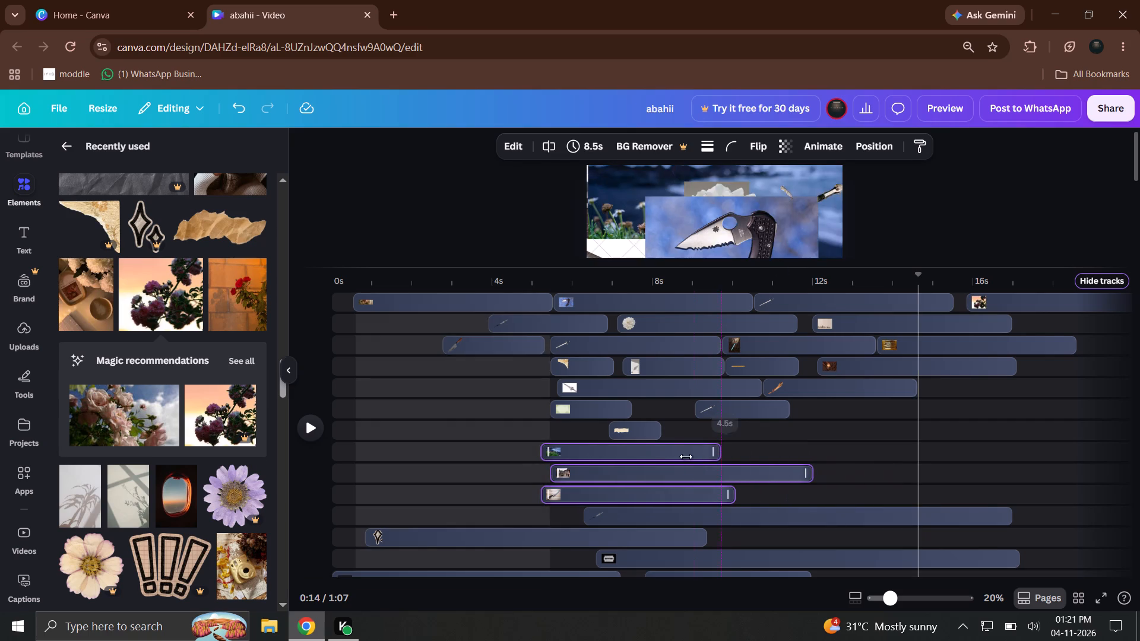
pyautogui.moveTo(686, 456); pyautogui.dragTo(679, 456)
# Move the three shortened clips together to the start of the video, onto the first, third and fourth tracks.
pyautogui.moveTo(617, 475); pyautogui.dragTo(400, 320)
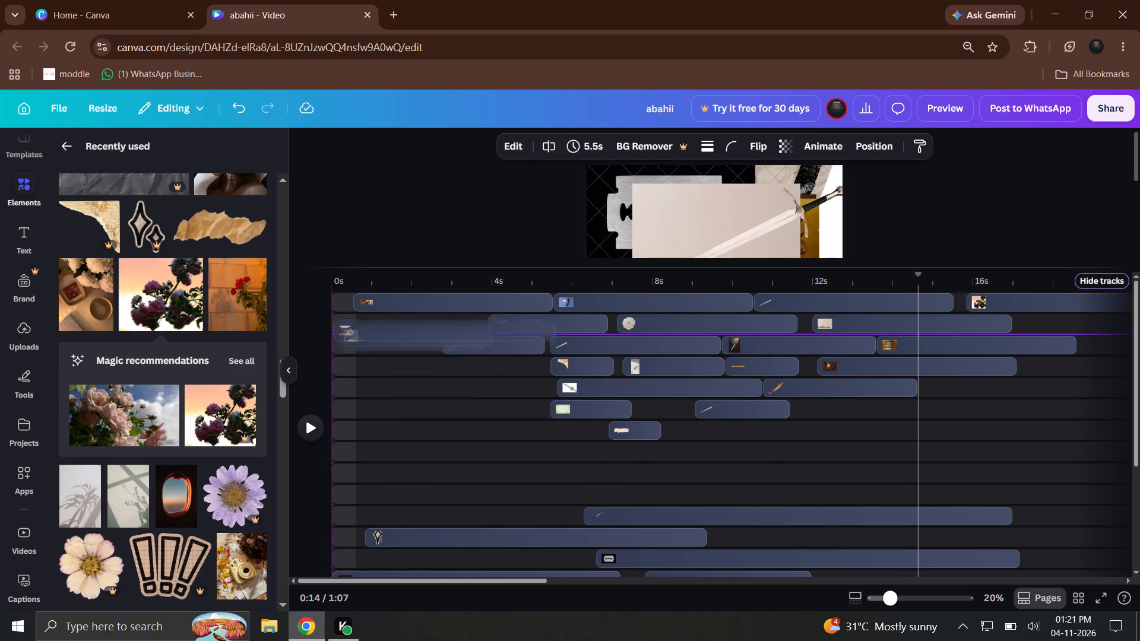
pyautogui.moveTo(400, 320); pyautogui.dragTo(400, 316)
pyautogui.click(471, 426)
# Play the opening seconds repeatedly from 0 s to check how the daisy photo and the clips beneath it look.
pyautogui.moveTo(347, 280); pyautogui.dragTo(308, 285)
pyautogui.click(307, 440)
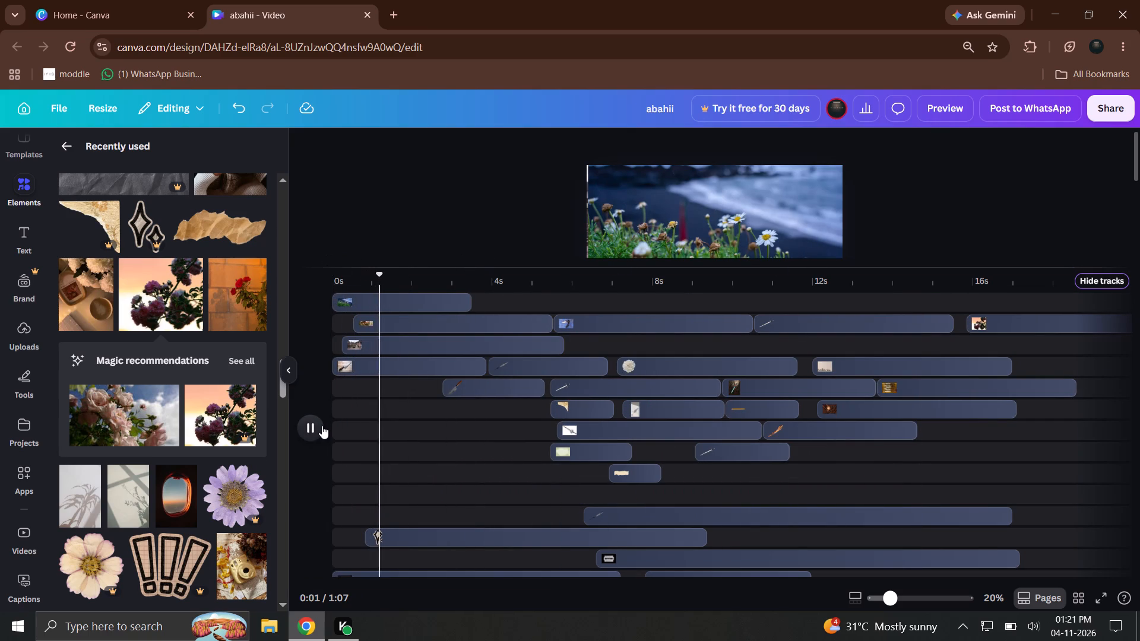
pyautogui.click(322, 426)
pyautogui.click(322, 426)
pyautogui.moveTo(354, 286); pyautogui.dragTo(312, 290)
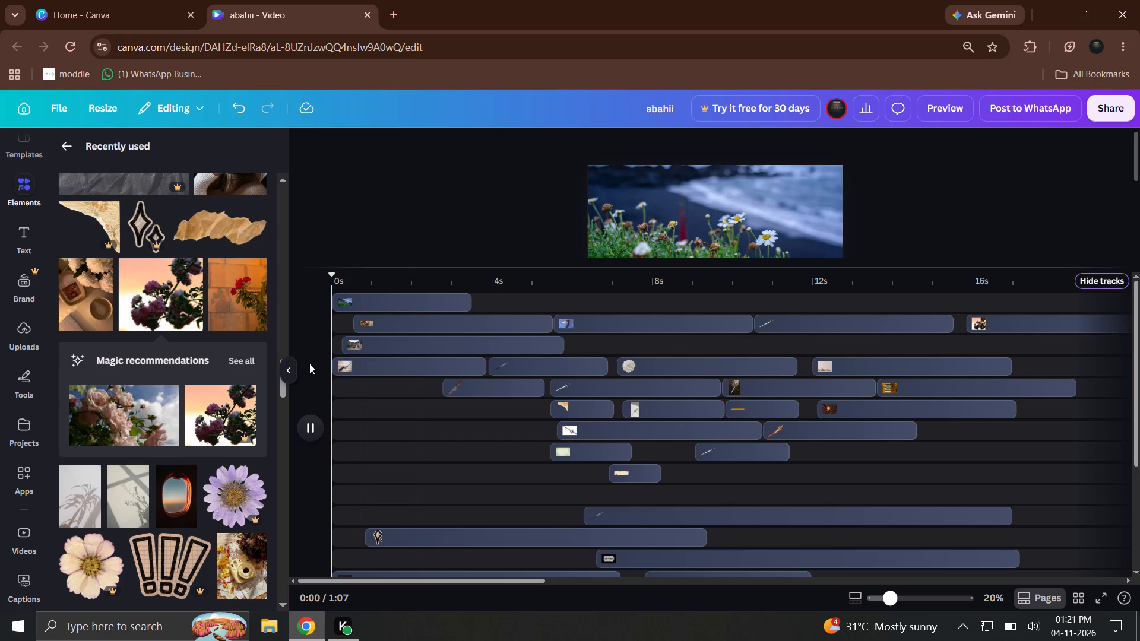
pyautogui.click(303, 438)
pyautogui.moveTo(355, 273); pyautogui.dragTo(305, 318)
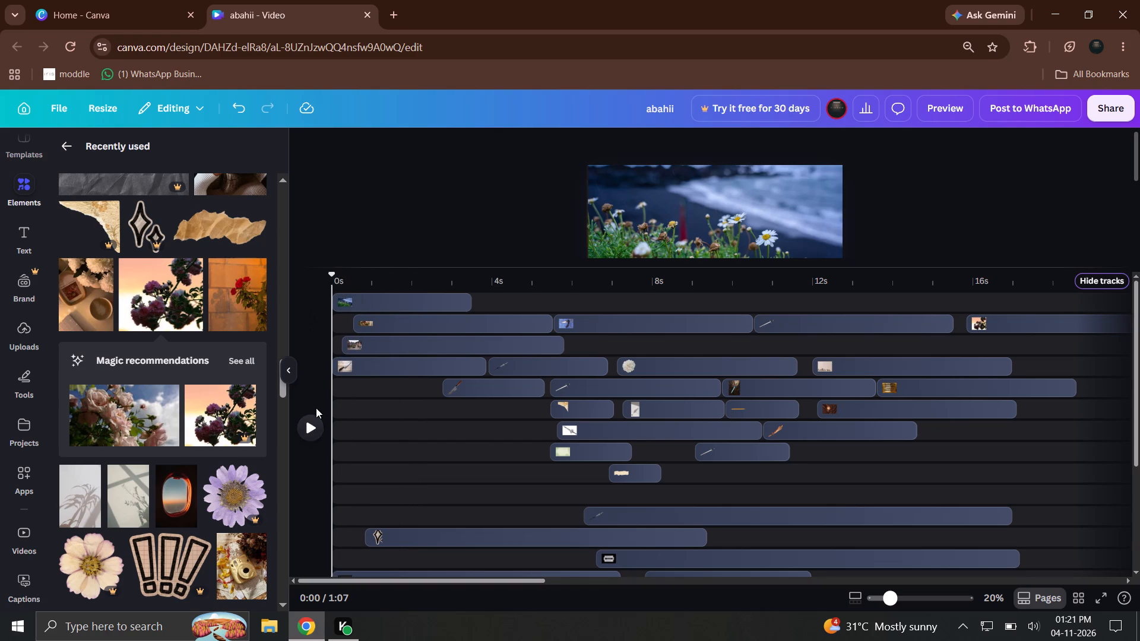
pyautogui.click(313, 420)
pyautogui.moveTo(343, 288); pyautogui.dragTo(327, 312)
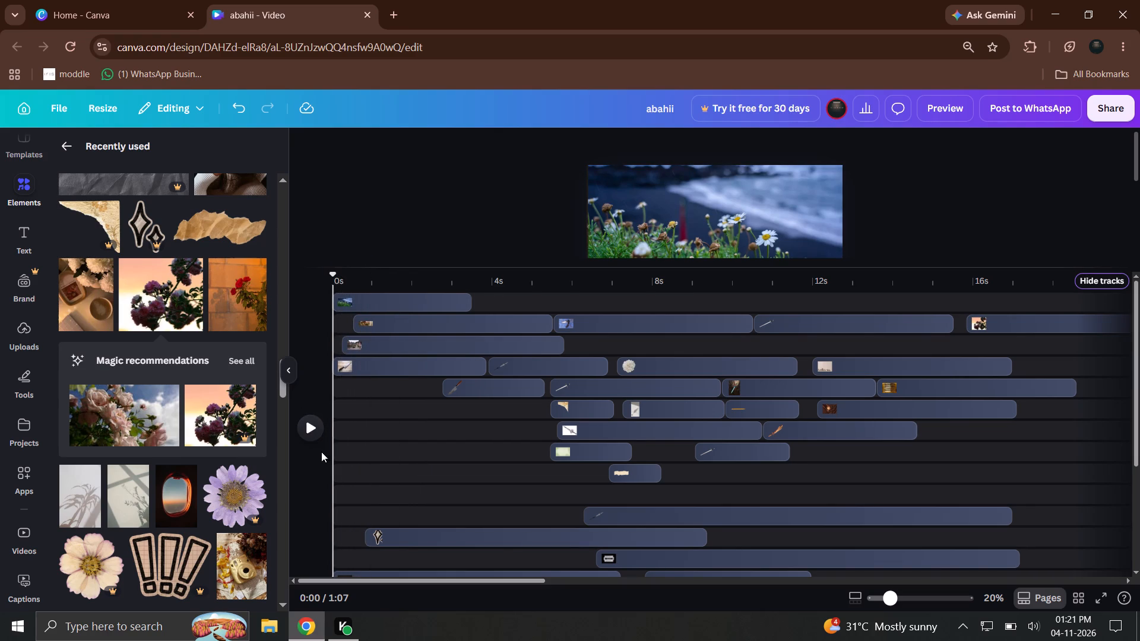
pyautogui.click(311, 428)
pyautogui.moveTo(346, 276); pyautogui.dragTo(334, 279)
pyautogui.click(306, 427)
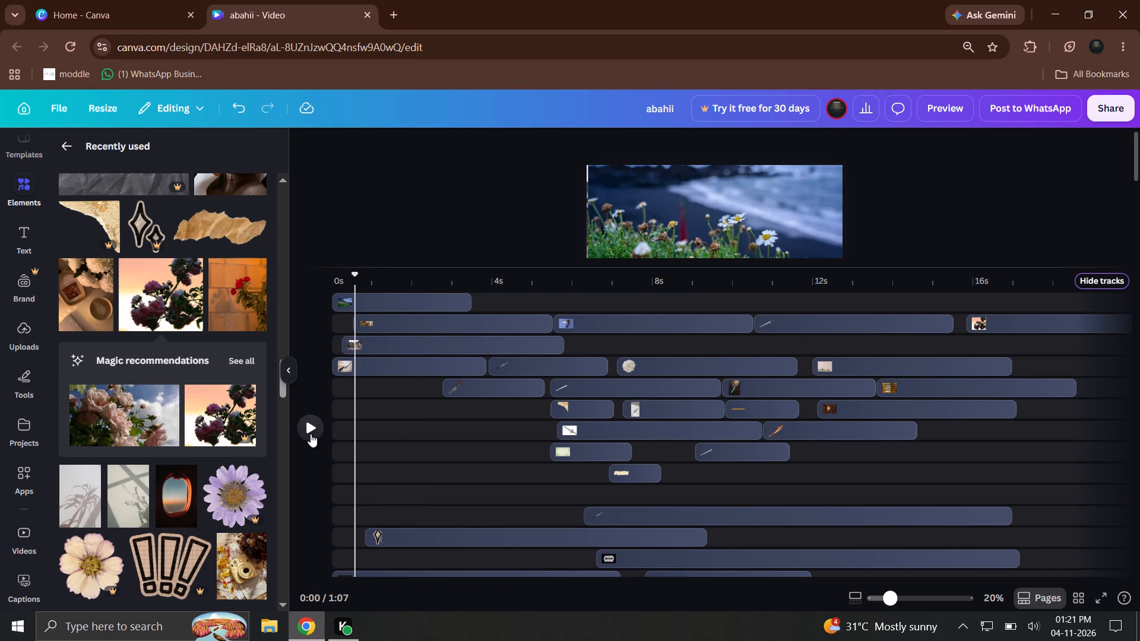
pyautogui.moveTo(338, 389); pyautogui.dragTo(321, 390)
pyautogui.moveTo(346, 274); pyautogui.dragTo(325, 282)
pyautogui.click(309, 423)
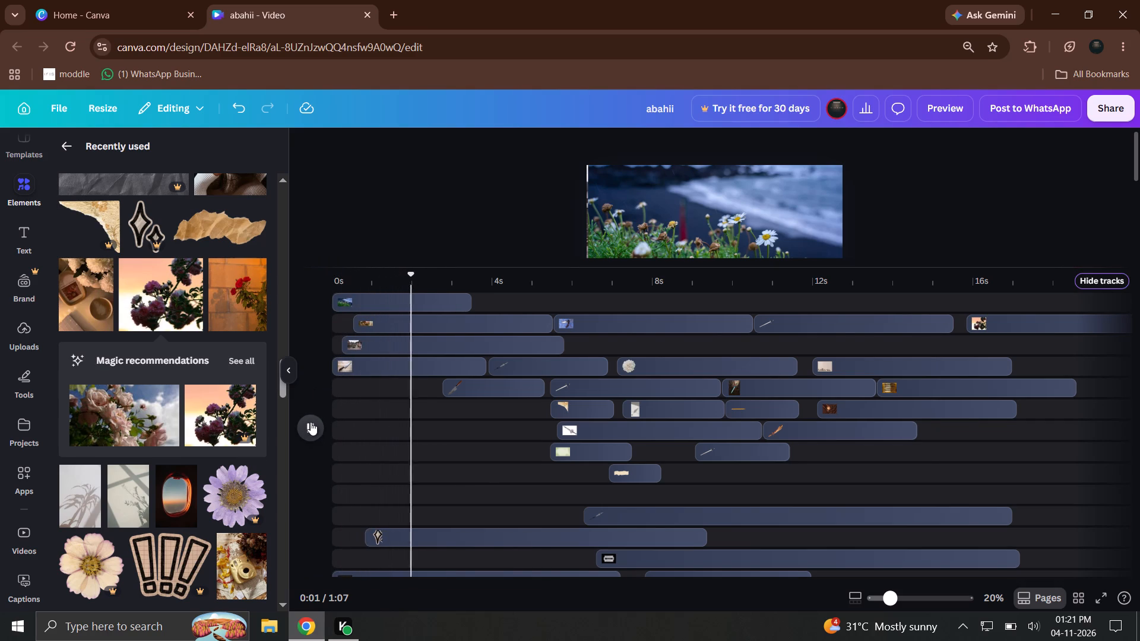
pyautogui.click(316, 420)
pyautogui.moveTo(351, 283); pyautogui.dragTo(331, 289)
pyautogui.click(322, 421)
pyautogui.click(321, 427)
pyautogui.click(313, 429)
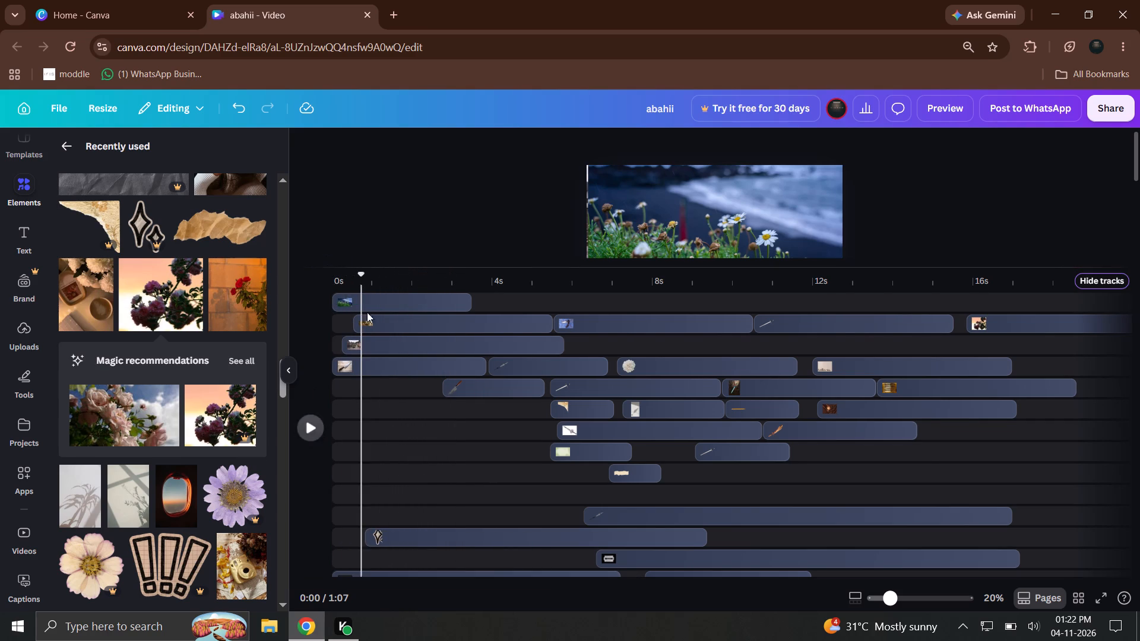
pyautogui.moveTo(360, 267); pyautogui.dragTo(335, 282)
pyautogui.click(335, 282)
pyautogui.moveTo(338, 299); pyautogui.dragTo(334, 309)
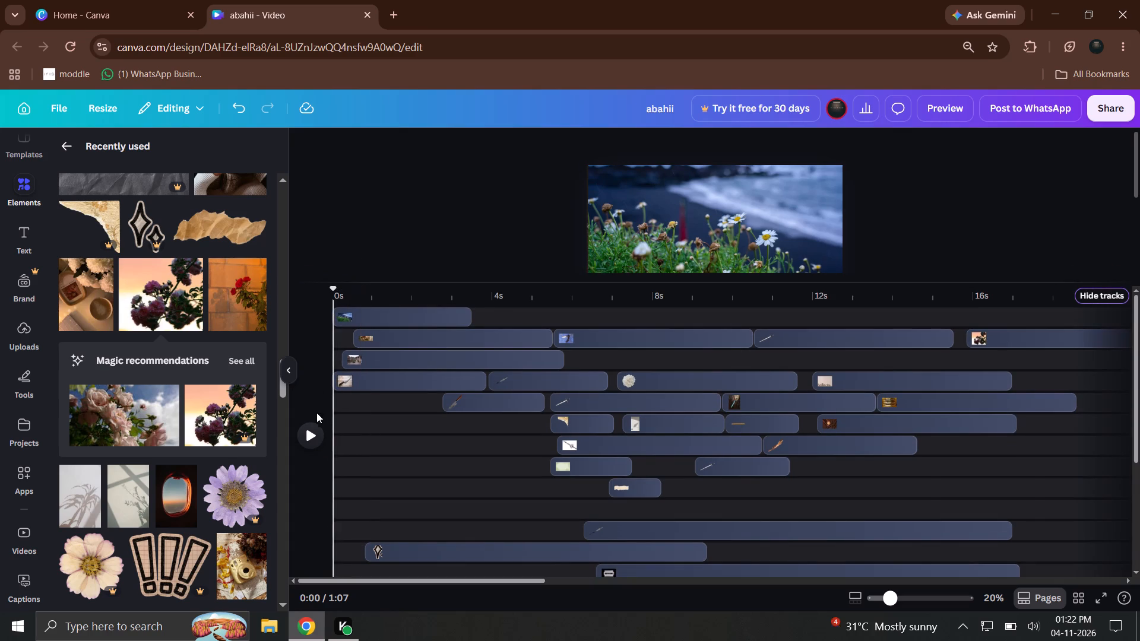
pyautogui.click(305, 438)
pyautogui.click(324, 439)
pyautogui.click(317, 430)
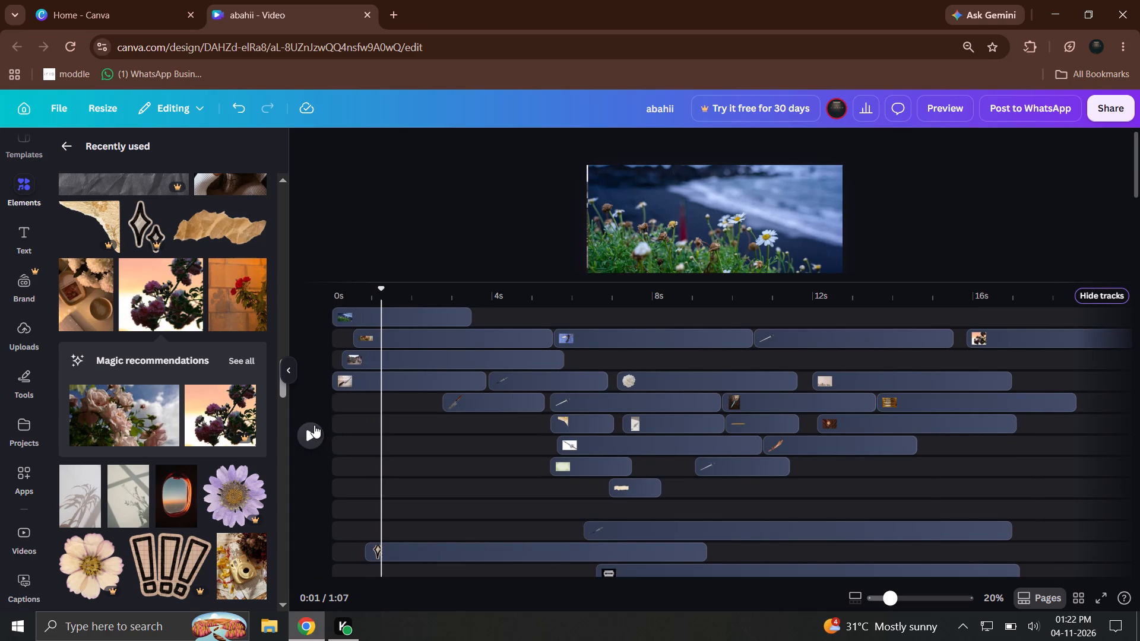
pyautogui.moveTo(353, 304); pyautogui.dragTo(329, 310)
pyautogui.click(303, 441)
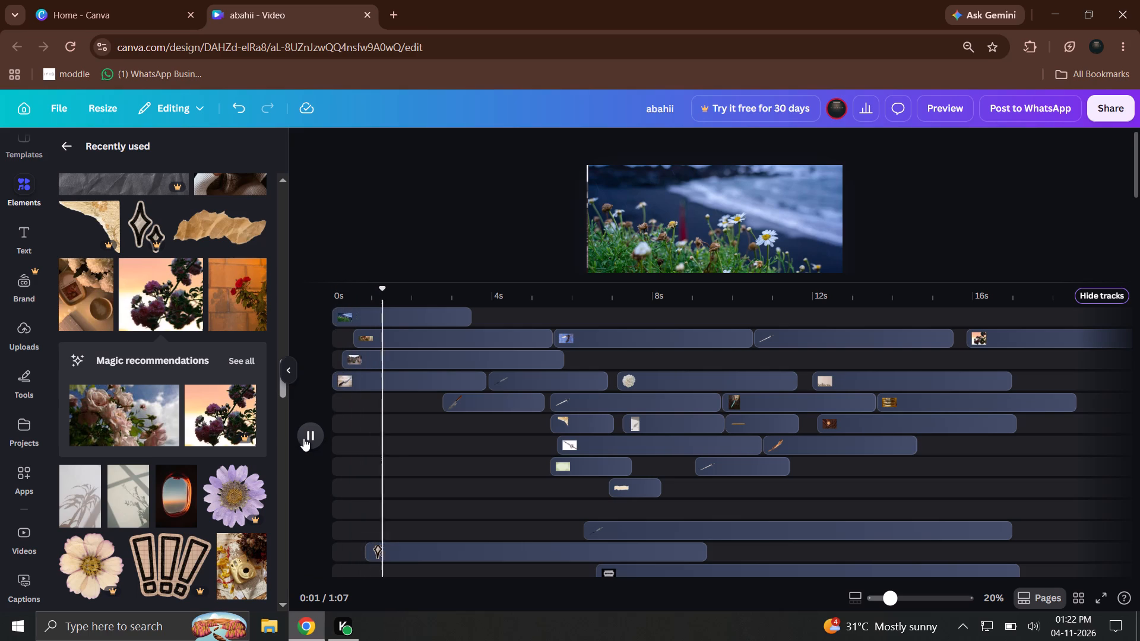
pyautogui.moveTo(419, 436); pyautogui.dragTo(282, 439)
pyautogui.moveTo(337, 290); pyautogui.dragTo(337, 295)
pyautogui.click(308, 423)
pyautogui.click(297, 406)
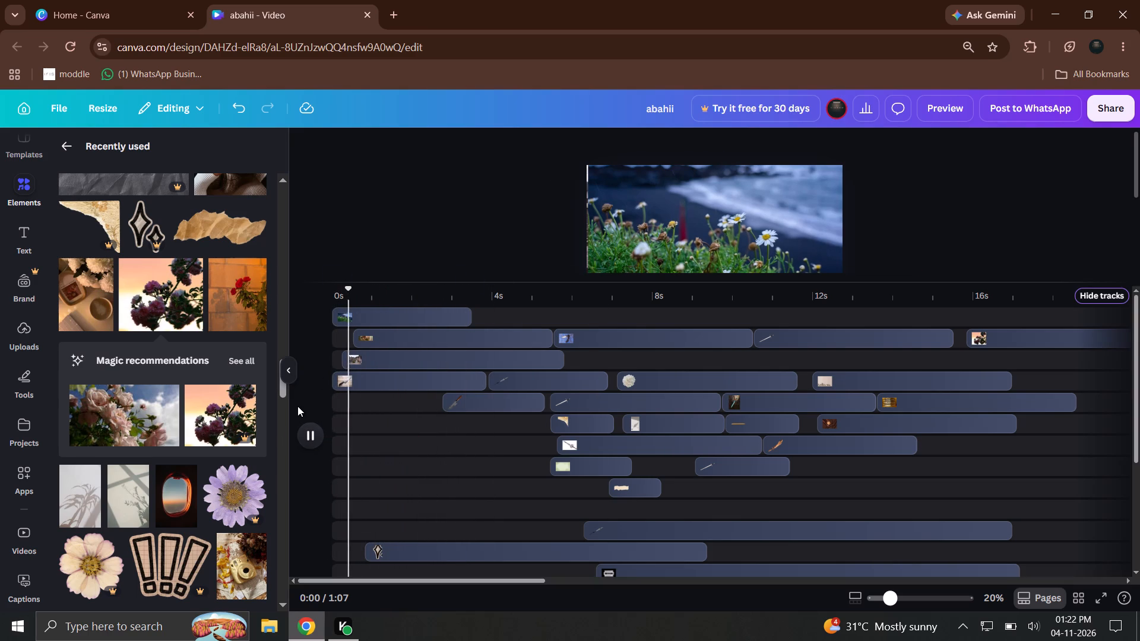
pyautogui.click(312, 448)
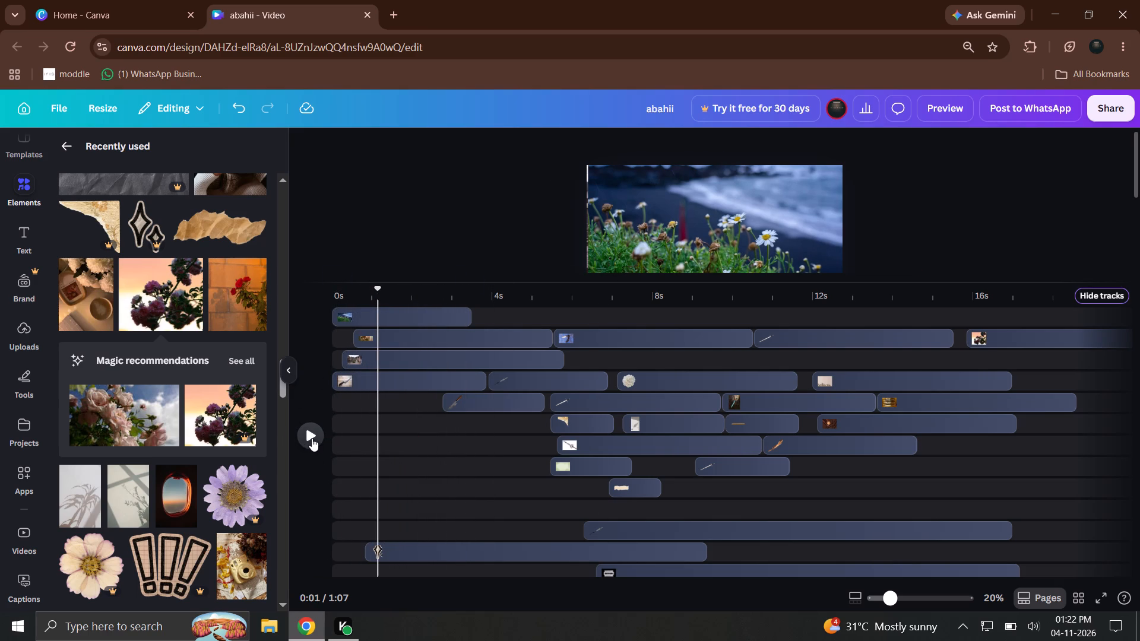
pyautogui.click(312, 438)
pyautogui.click(312, 438)
pyautogui.click(312, 438)
pyautogui.click(312, 438)
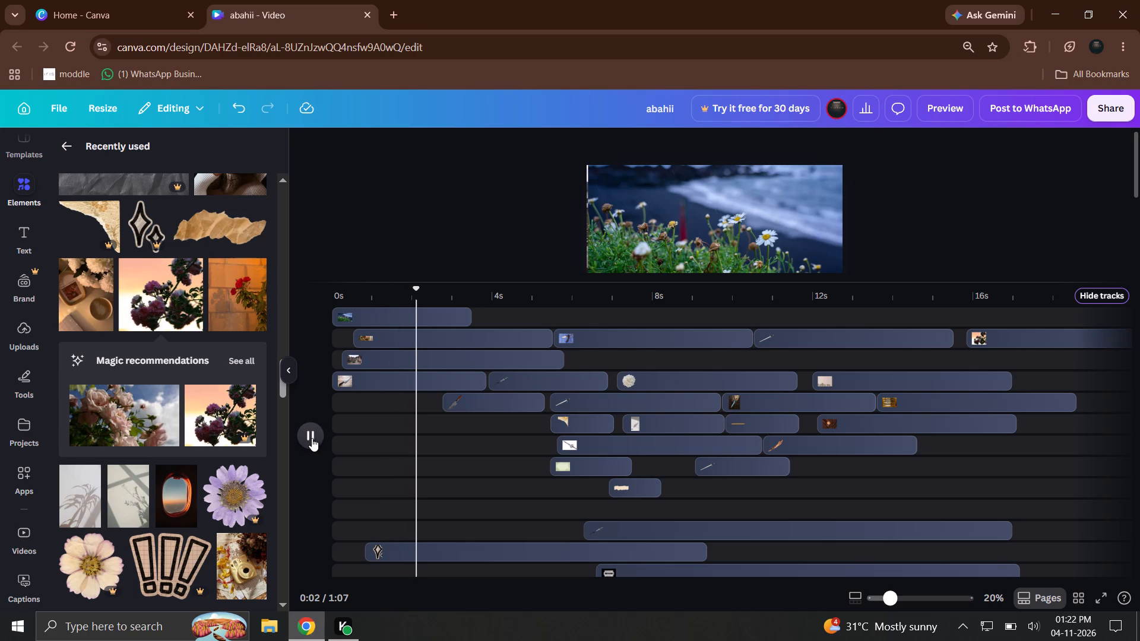
pyautogui.moveTo(352, 290); pyautogui.dragTo(336, 302)
pyautogui.click(313, 436)
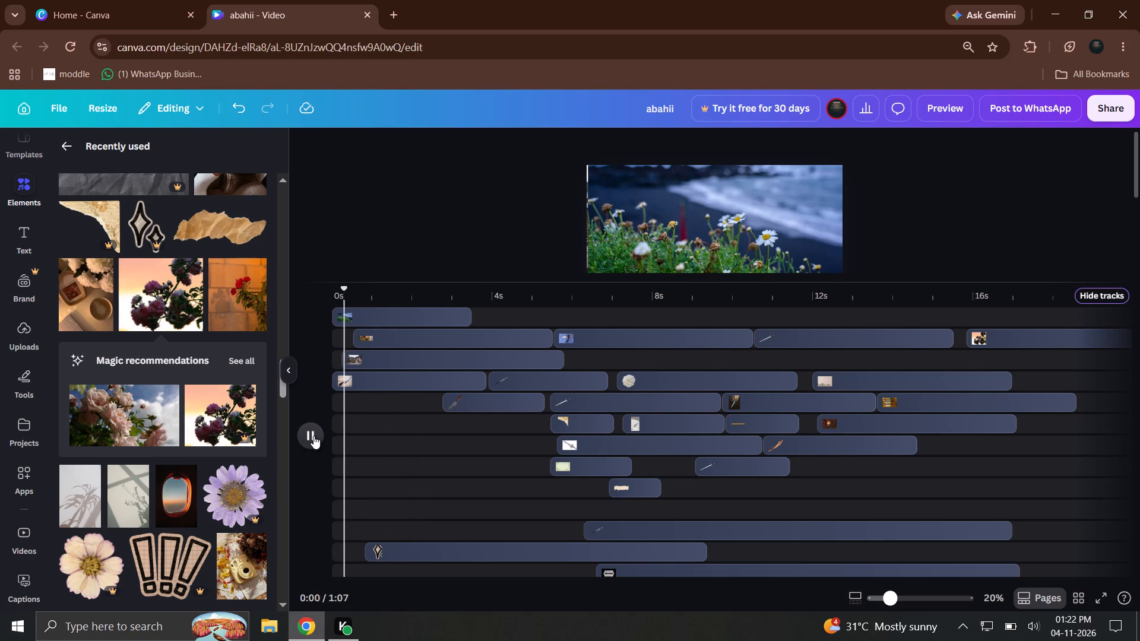
pyautogui.click(313, 436)
pyautogui.click(313, 436)
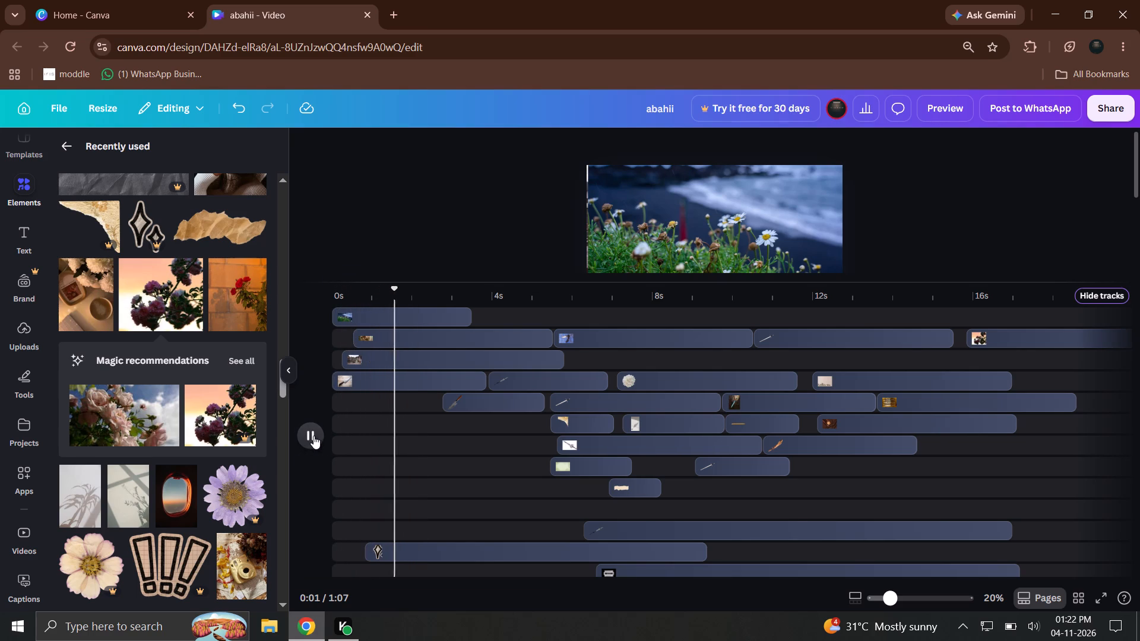
pyautogui.click(313, 431)
pyautogui.moveTo(354, 299); pyautogui.dragTo(352, 299)
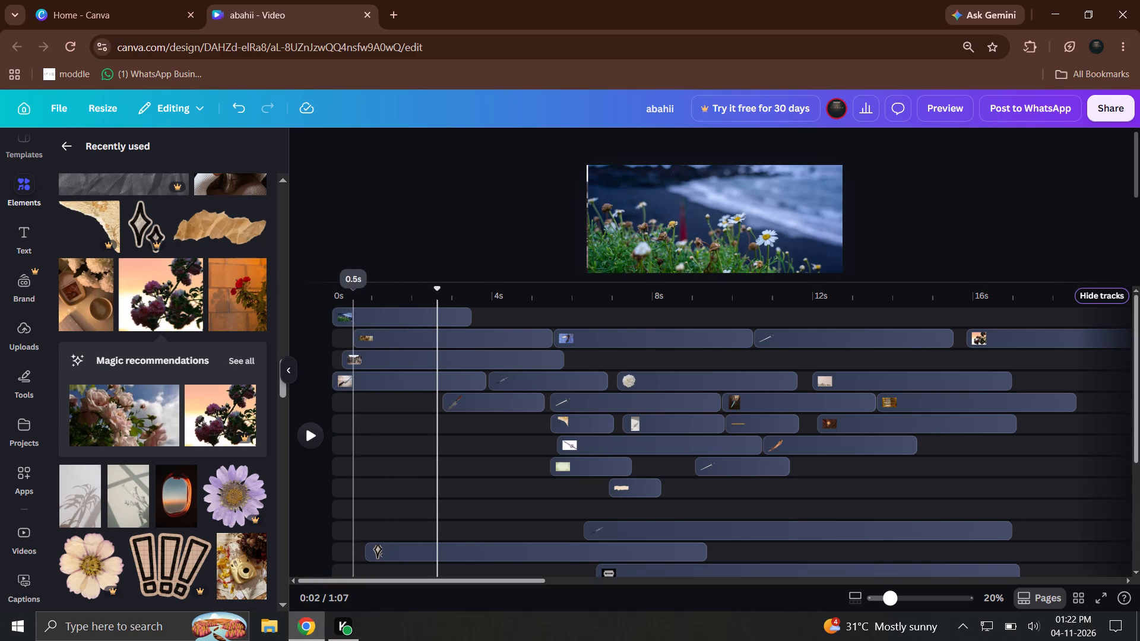
pyautogui.moveTo(352, 299); pyautogui.dragTo(331, 303)
pyautogui.click(311, 454)
pyautogui.click(311, 450)
pyautogui.click(311, 447)
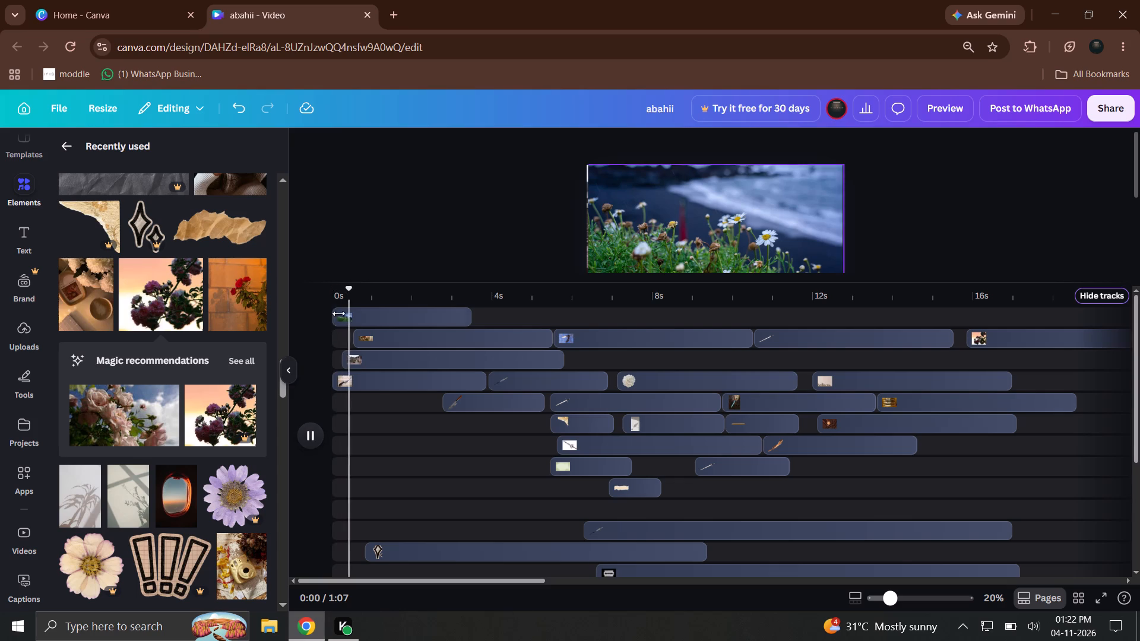
pyautogui.moveTo(343, 299); pyautogui.dragTo(324, 306)
pyautogui.click(311, 446)
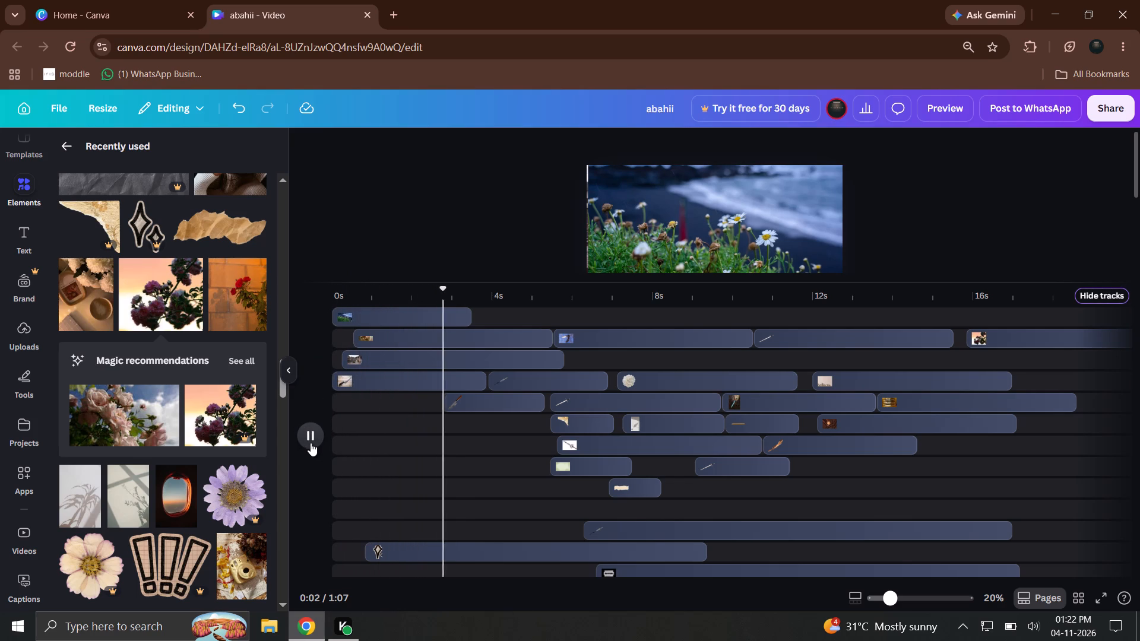
pyautogui.click(311, 443)
# Select the opening clips on the second and third tracks and shorten them together to about 2.6 and 3.2 s.
pyautogui.moveTo(527, 318); pyautogui.dragTo(522, 318)
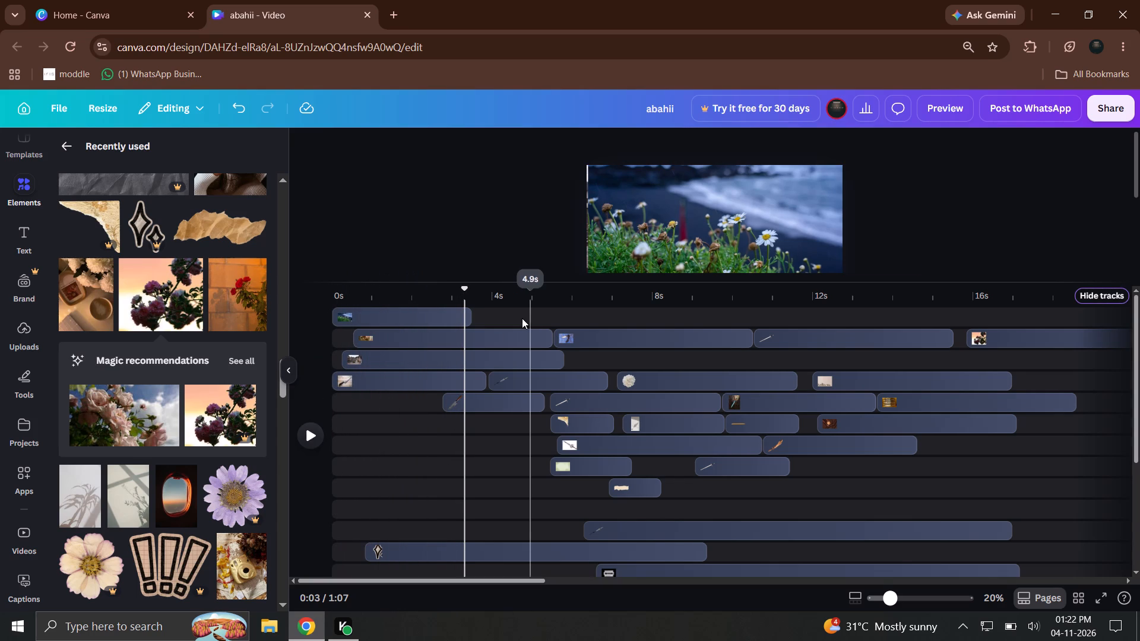
pyautogui.moveTo(522, 318); pyautogui.dragTo(486, 360)
pyautogui.moveTo(546, 342); pyautogui.dragTo(463, 347)
pyautogui.moveTo(477, 366); pyautogui.dragTo(467, 366)
pyautogui.click(494, 353)
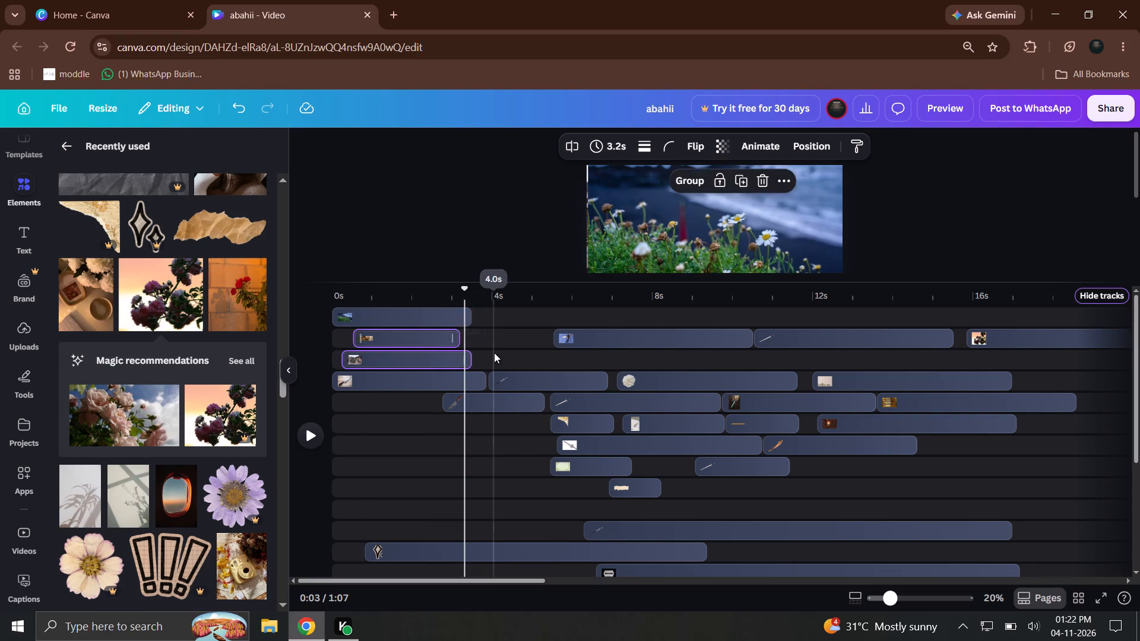
# Lengthen the second track's opening clip to 2.9 s and shift the second and third tracks' opening clips to start at 0 s.
pyautogui.click(453, 345)
pyautogui.moveTo(453, 345); pyautogui.dragTo(462, 340)
pyautogui.moveTo(472, 362); pyautogui.dragTo(466, 364)
pyautogui.click(433, 366)
pyautogui.moveTo(378, 339); pyautogui.dragTo(356, 341)
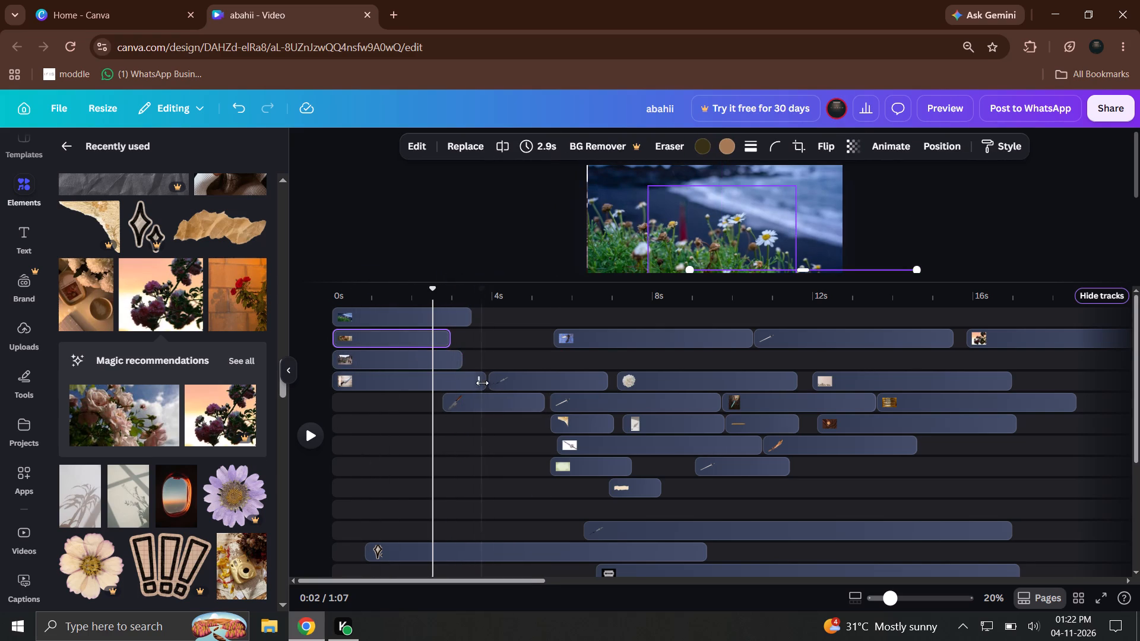
# Set the opening clips on the second, third and fourth tracks to about 3.5 s, ending level with the daisy clip.
pyautogui.moveTo(482, 383); pyautogui.dragTo(454, 382)
pyautogui.click(450, 337)
pyautogui.moveTo(450, 337); pyautogui.dragTo(468, 339)
pyautogui.moveTo(457, 368); pyautogui.dragTo(471, 366)
pyautogui.click(461, 372)
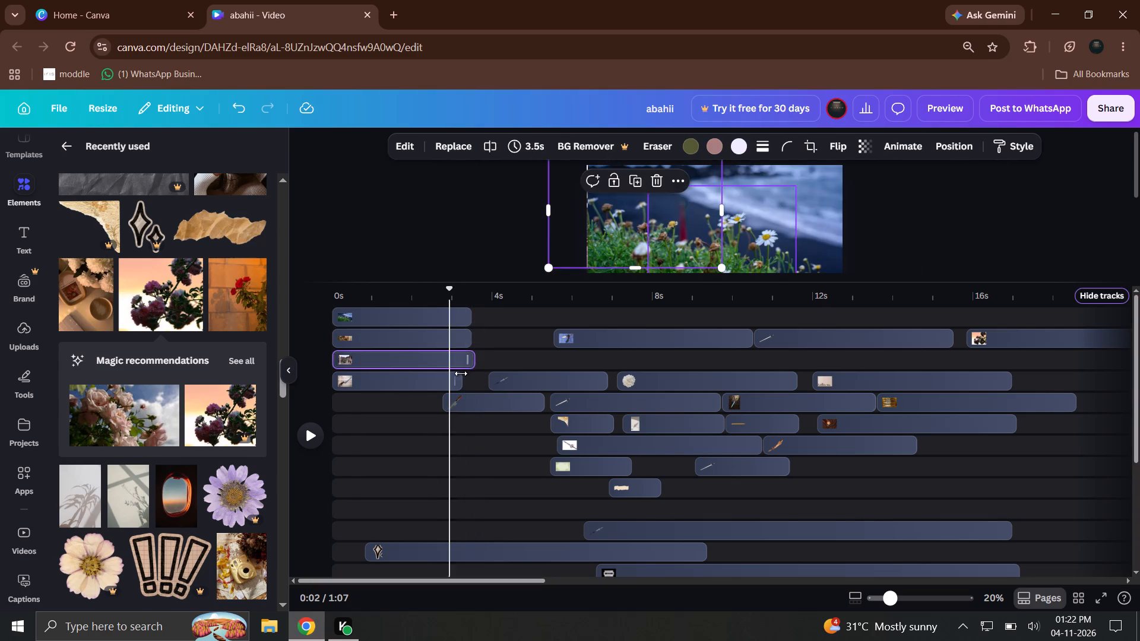
pyautogui.moveTo(454, 384); pyautogui.dragTo(471, 384)
pyautogui.click(494, 346)
# Place the blue pocket-knife photo, sword clip, 2.9 s blade clip and white flower directly behind the opening clips on the first to fourth tracks.
pyautogui.moveTo(493, 314); pyautogui.dragTo(492, 314)
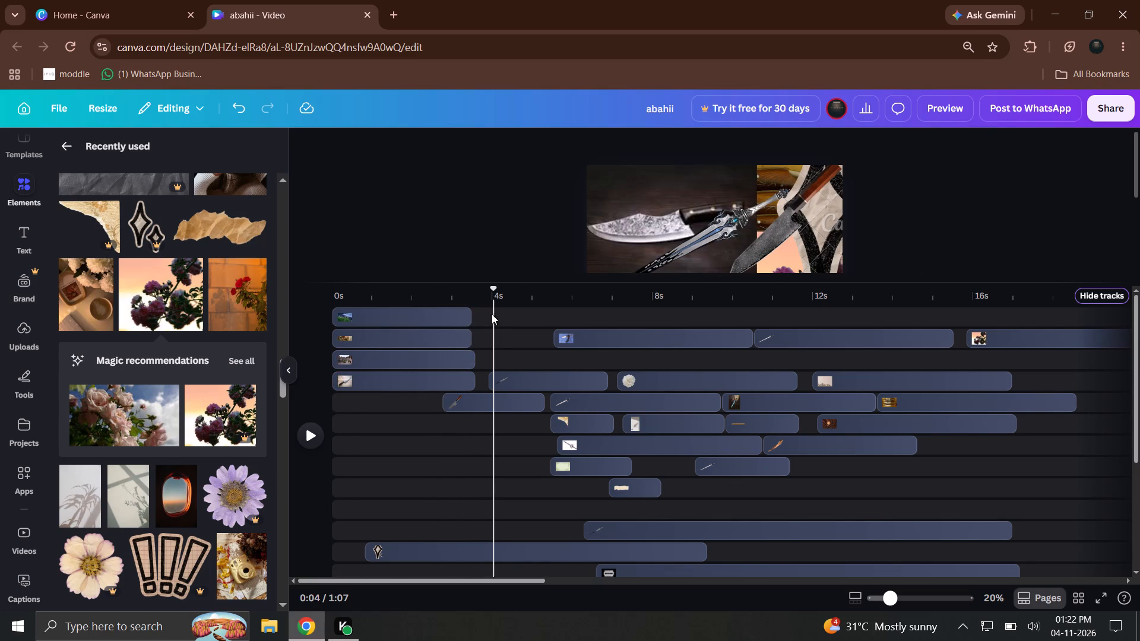
pyautogui.moveTo(492, 314); pyautogui.dragTo(464, 365)
pyautogui.click(489, 343)
pyautogui.moveTo(593, 338); pyautogui.dragTo(512, 350)
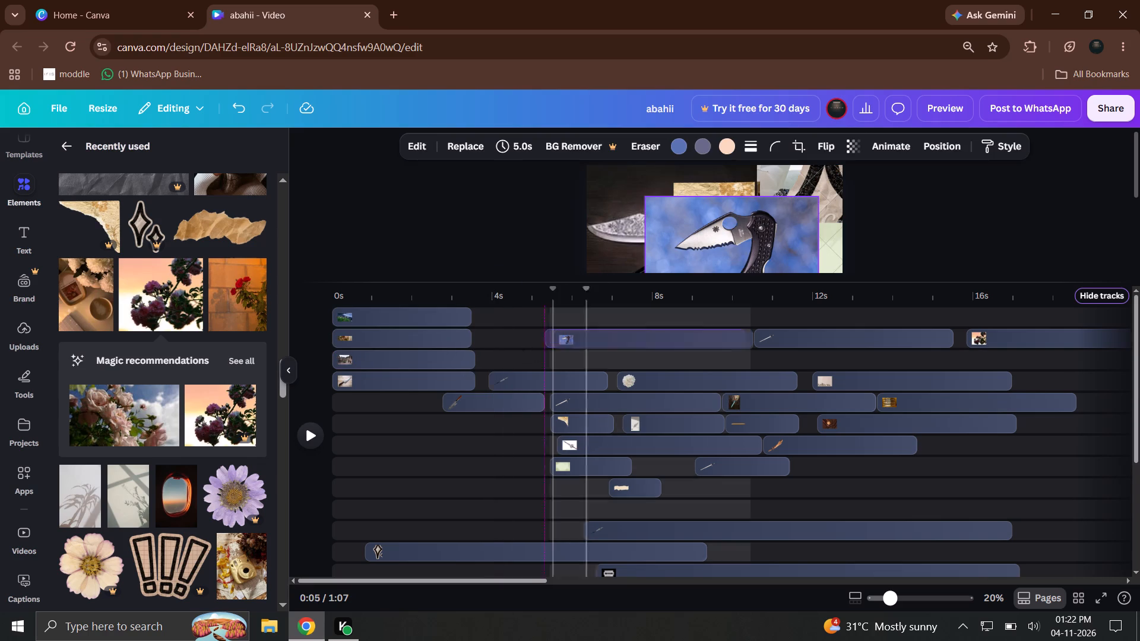
pyautogui.moveTo(512, 350); pyautogui.dragTo(510, 319)
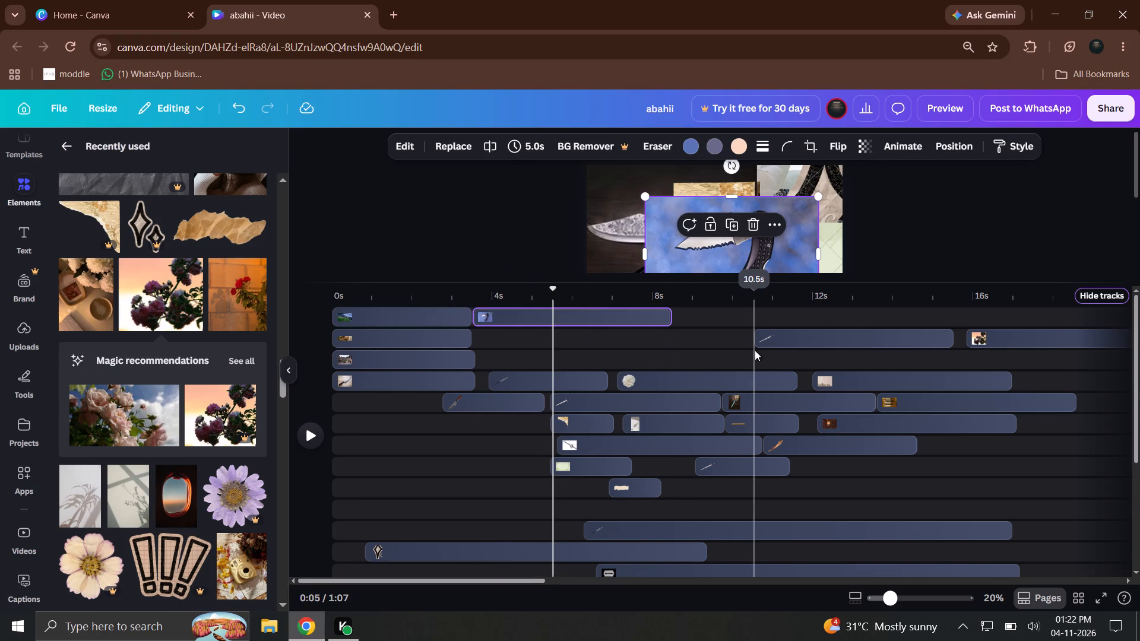
pyautogui.click(755, 350)
pyautogui.moveTo(778, 338); pyautogui.dragTo(504, 339)
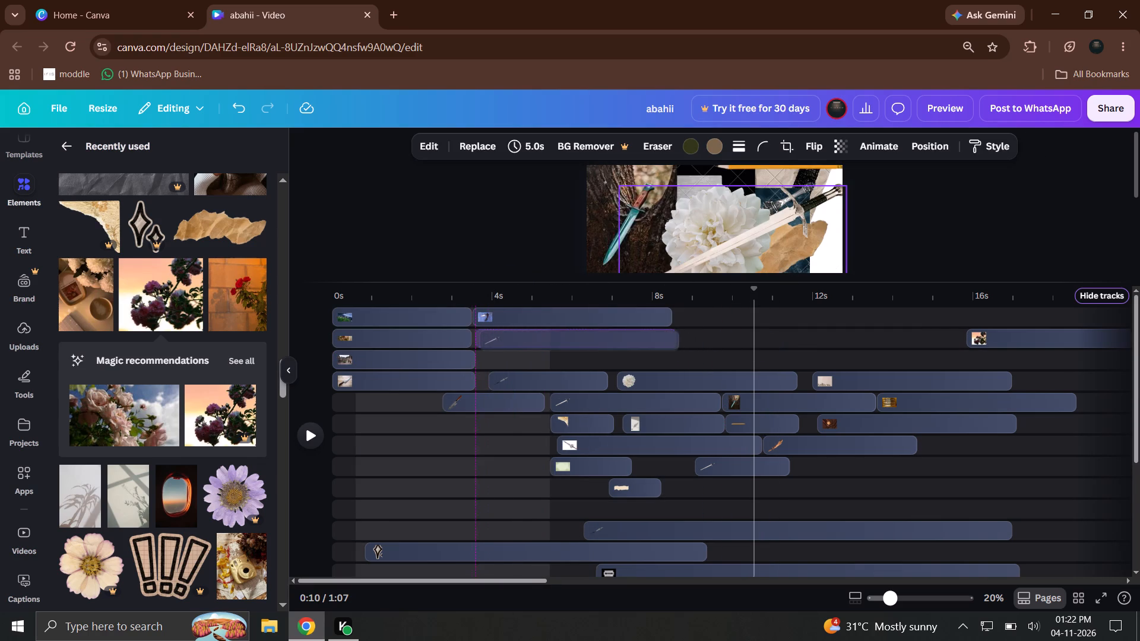
pyautogui.moveTo(504, 339); pyautogui.dragTo(496, 339)
pyautogui.moveTo(530, 382); pyautogui.dragTo(522, 361)
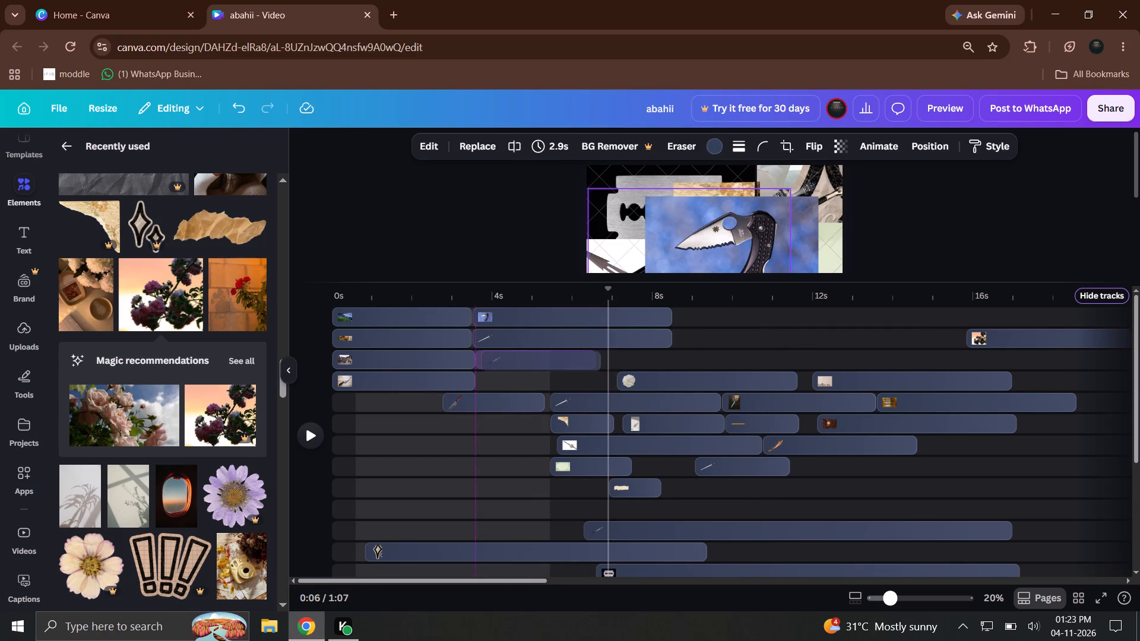
pyautogui.moveTo(673, 387); pyautogui.dragTo(539, 376)
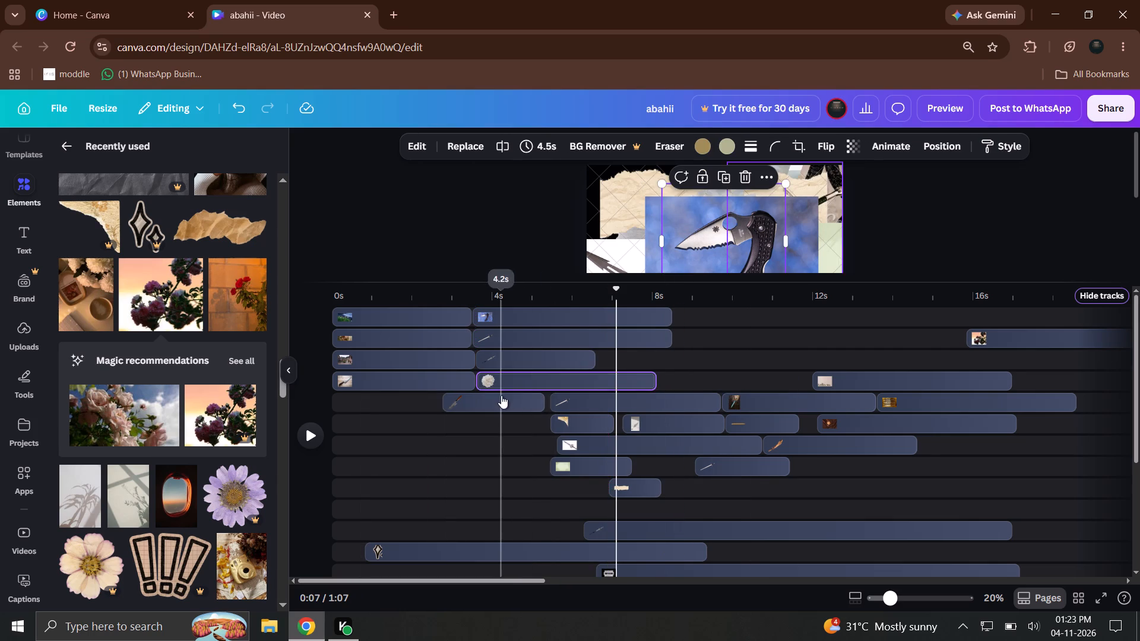
# Shift the fifth track's first three clips earlier, starting from 0 s, and place the 2.5 s paper clip behind the third track's second clip.
pyautogui.moveTo(501, 395); pyautogui.dragTo(393, 390)
pyautogui.moveTo(684, 404); pyautogui.dragTo(588, 399)
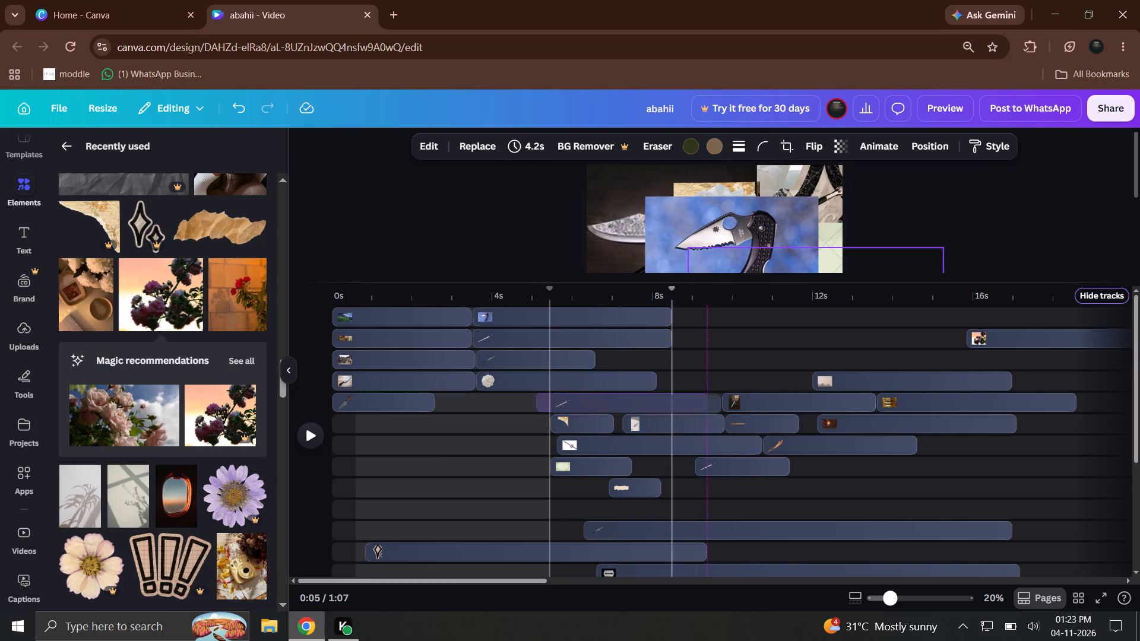
pyautogui.moveTo(588, 399); pyautogui.dragTo(572, 400)
pyautogui.moveTo(641, 420); pyautogui.dragTo(615, 367)
pyautogui.click(789, 415)
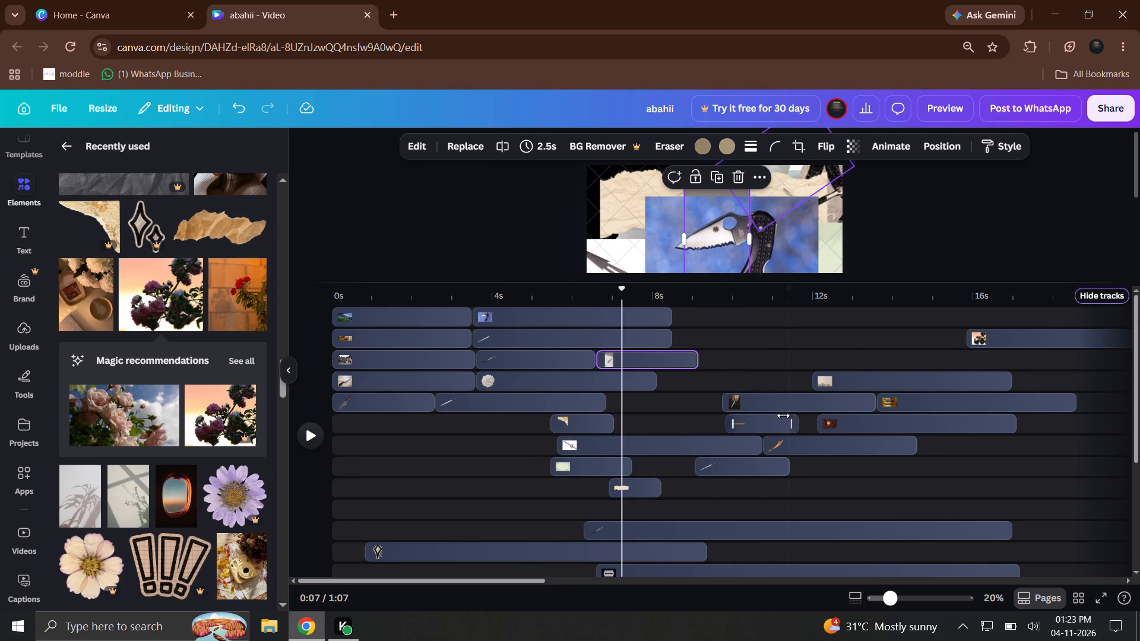
pyautogui.moveTo(734, 399); pyautogui.dragTo(725, 399)
pyautogui.moveTo(777, 396); pyautogui.dragTo(683, 399)
# Add the knife-set, candle and sunset flower photos to the ends of the first three tracks, and the beige photo behind the fourth track's flower.
pyautogui.moveTo(880, 385); pyautogui.dragTo(724, 382)
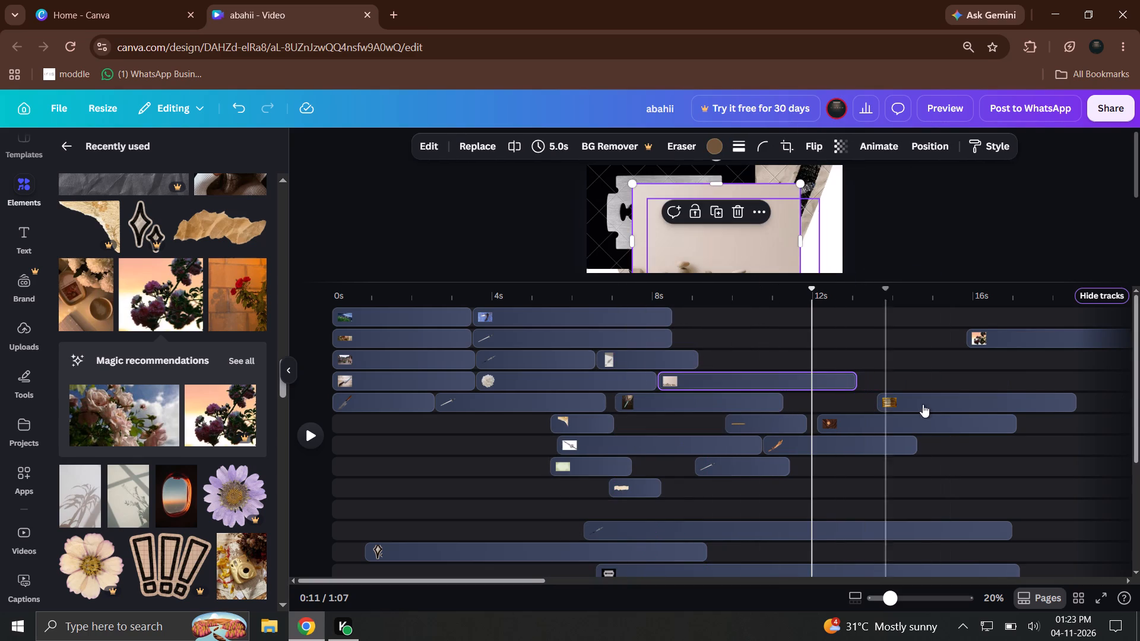
pyautogui.moveTo(924, 403); pyautogui.dragTo(718, 333)
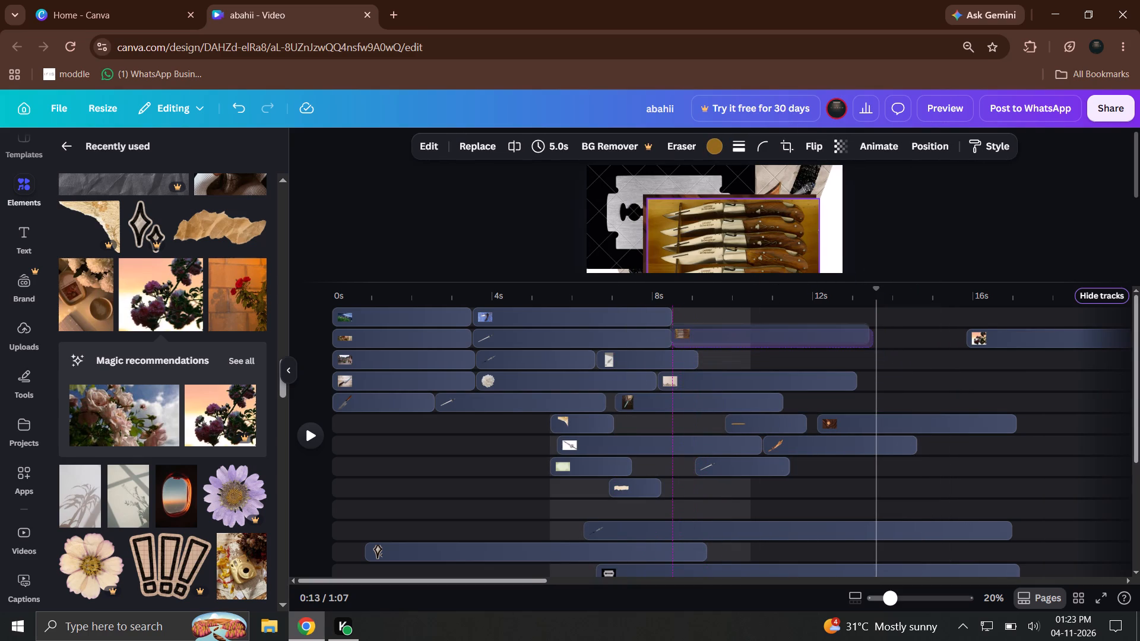
pyautogui.moveTo(718, 333); pyautogui.dragTo(719, 326)
pyautogui.moveTo(910, 428); pyautogui.dragTo(818, 359)
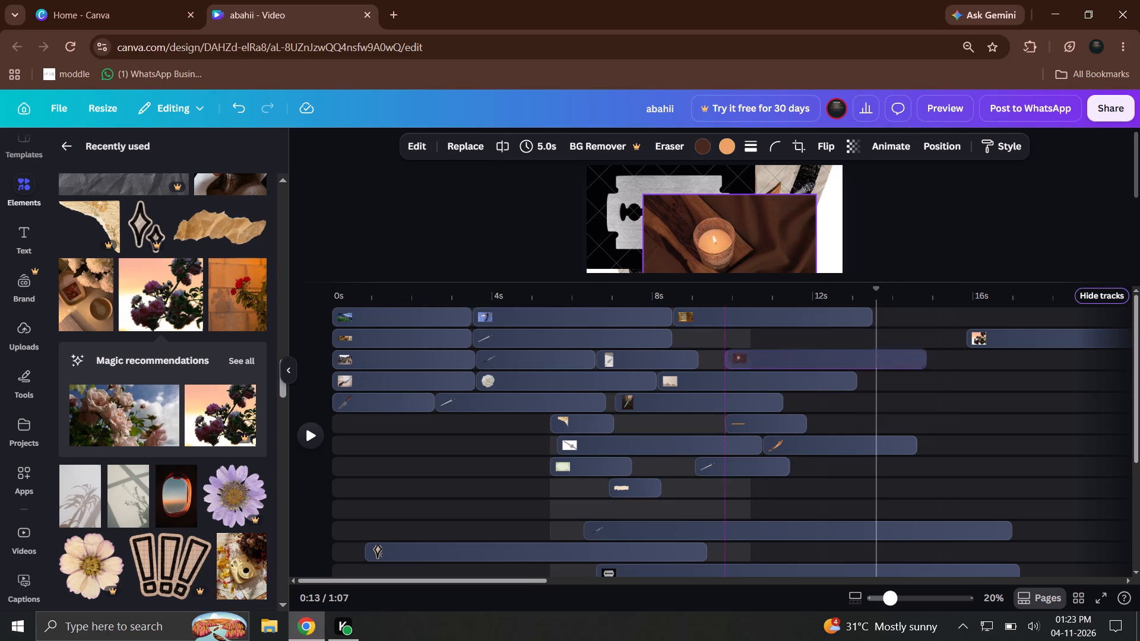
pyautogui.moveTo(818, 359); pyautogui.dragTo(774, 343)
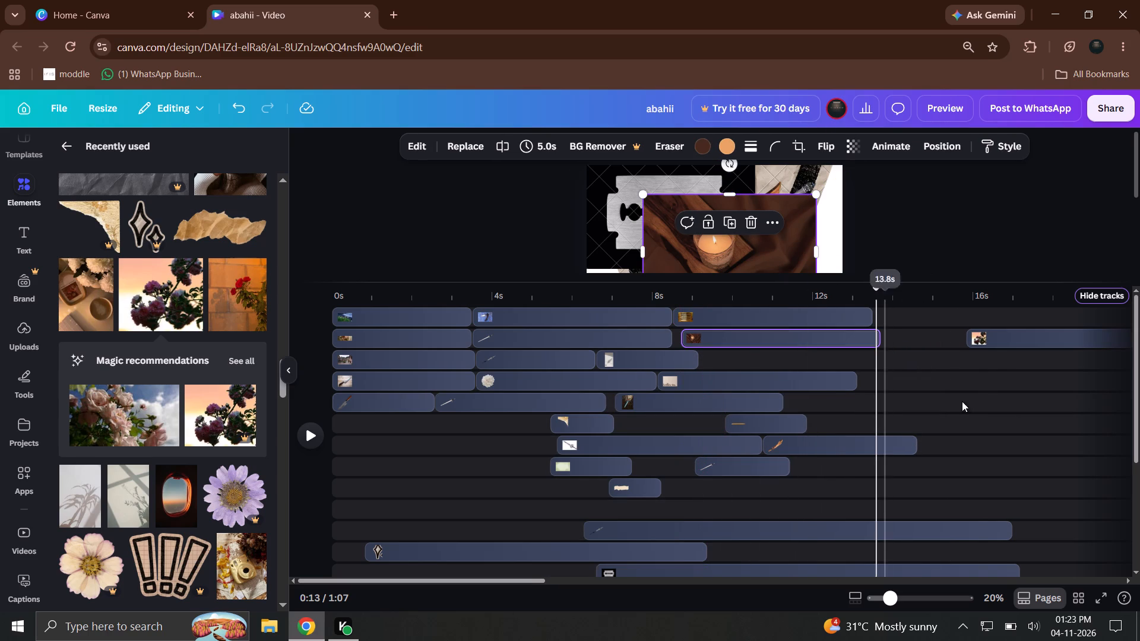
pyautogui.moveTo(1000, 339); pyautogui.dragTo(735, 374)
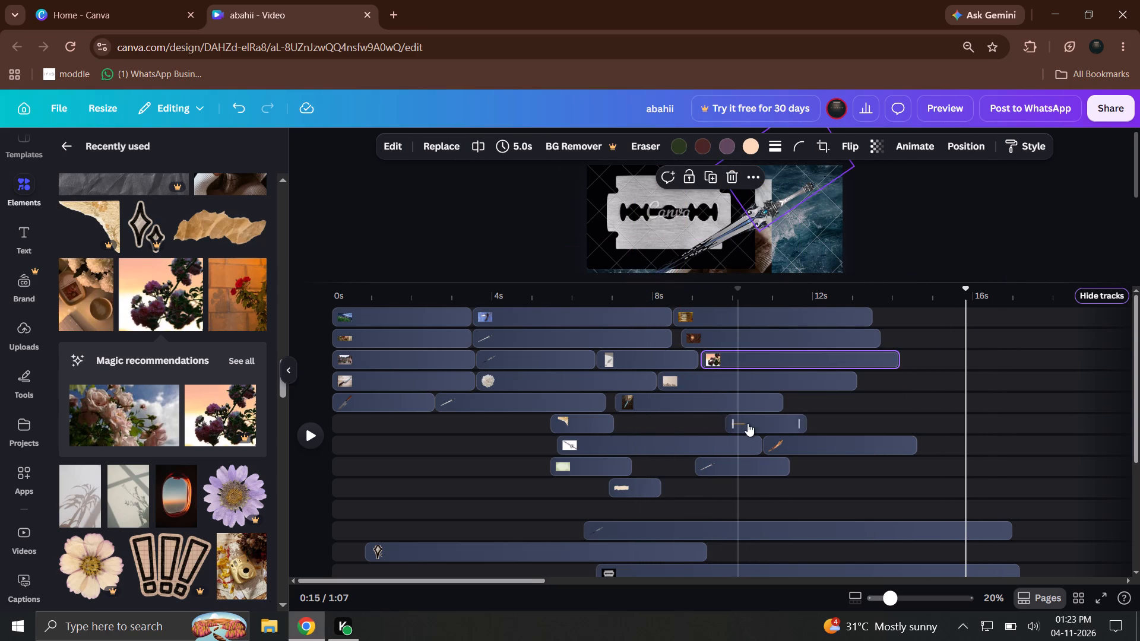
# Shift the sixth track's strip clip up behind the torn paper and place the 5.1 s white-background clip at 0 s on that track.
pyautogui.moveTo(748, 423); pyautogui.dragTo(641, 426)
pyautogui.moveTo(640, 446); pyautogui.dragTo(427, 425)
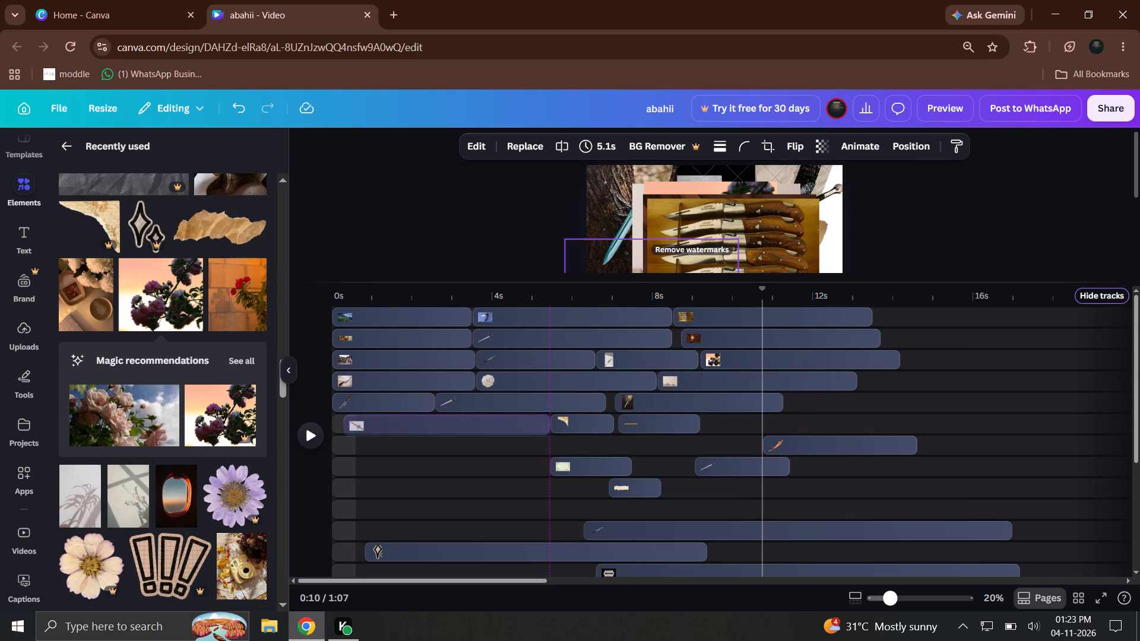
pyautogui.moveTo(427, 425); pyautogui.dragTo(419, 422)
# Add the green paper to the fifth track's end, the brown dagger to the sixth's and the torn paper banner to the first's.
pyautogui.moveTo(594, 469); pyautogui.dragTo(658, 446)
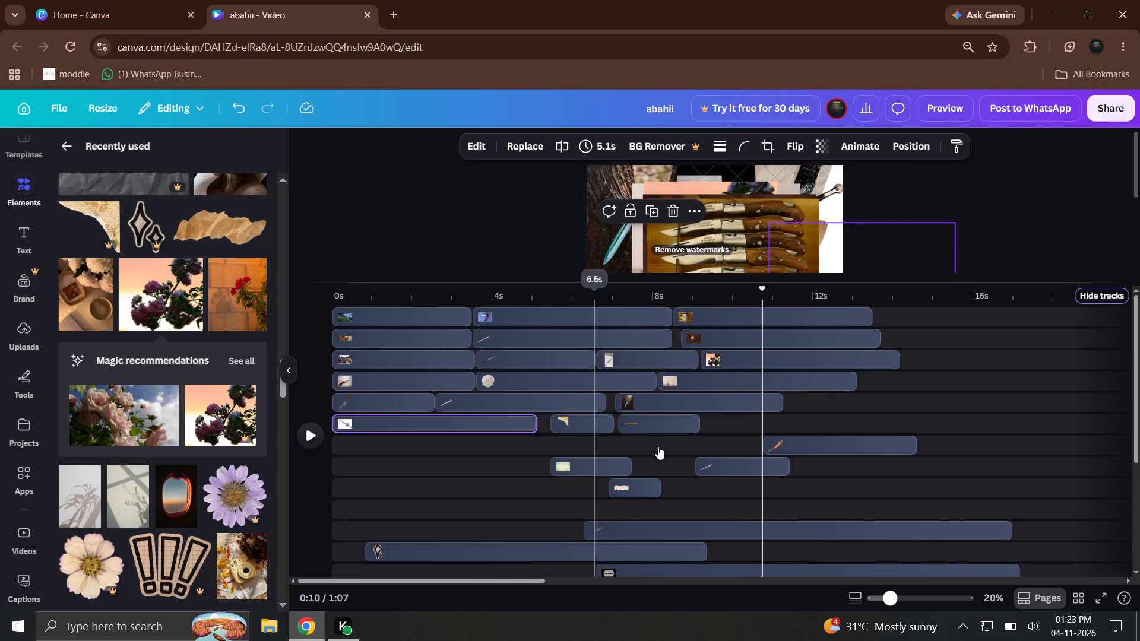
pyautogui.moveTo(658, 446); pyautogui.dragTo(827, 403)
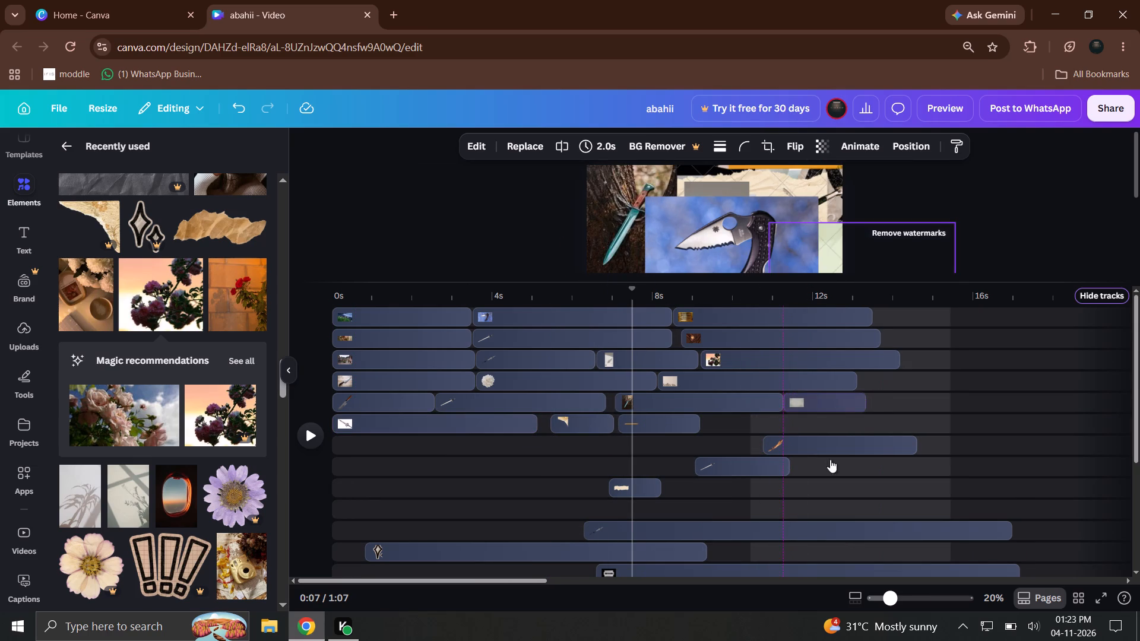
pyautogui.moveTo(823, 452); pyautogui.dragTo(765, 429)
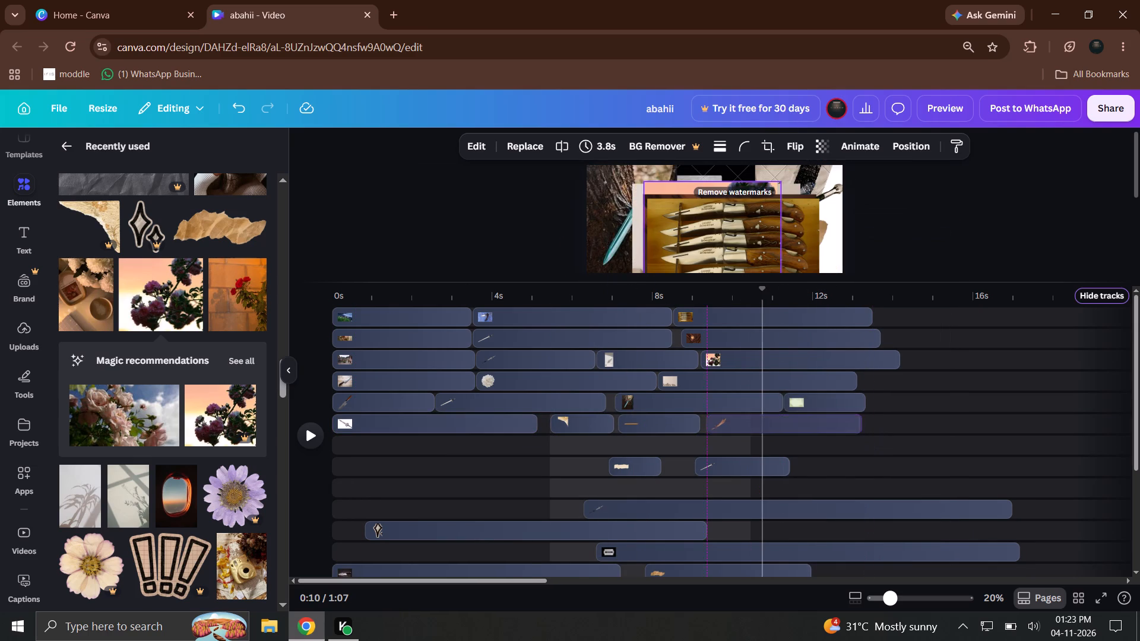
pyautogui.moveTo(765, 429); pyautogui.dragTo(766, 429)
pyautogui.moveTo(631, 451); pyautogui.dragTo(894, 326)
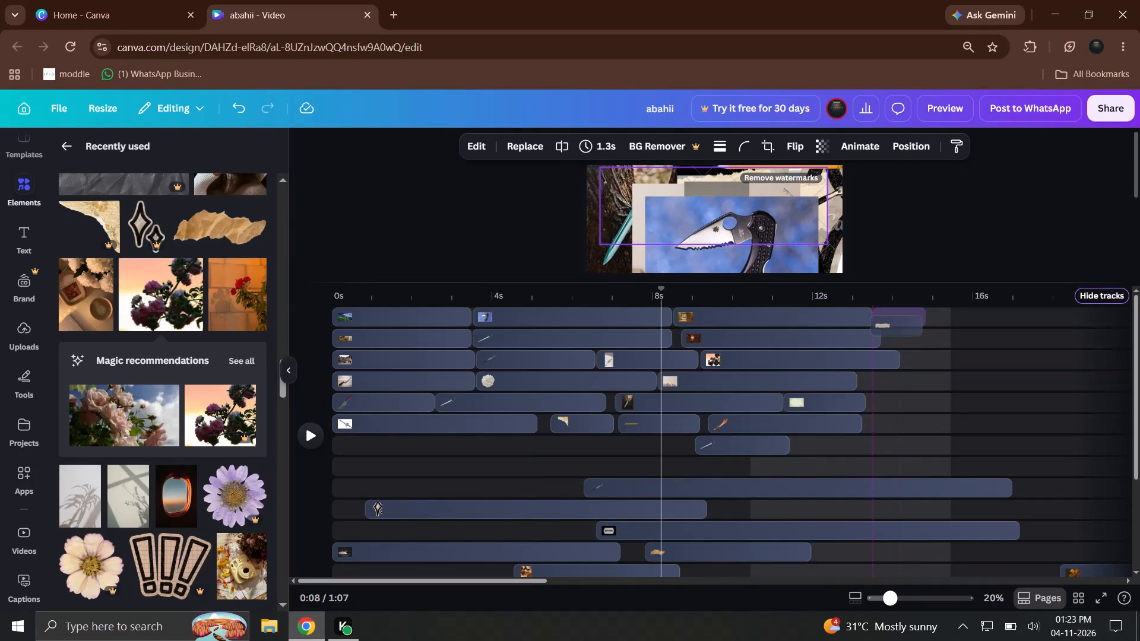
pyautogui.moveTo(894, 326); pyautogui.dragTo(895, 322)
# Place the 2.3 s sword and 10.7 s blade in sequence on the seventh track, and the star sticker and razor blade on the eighth.
pyautogui.moveTo(730, 449); pyautogui.dragTo(378, 445)
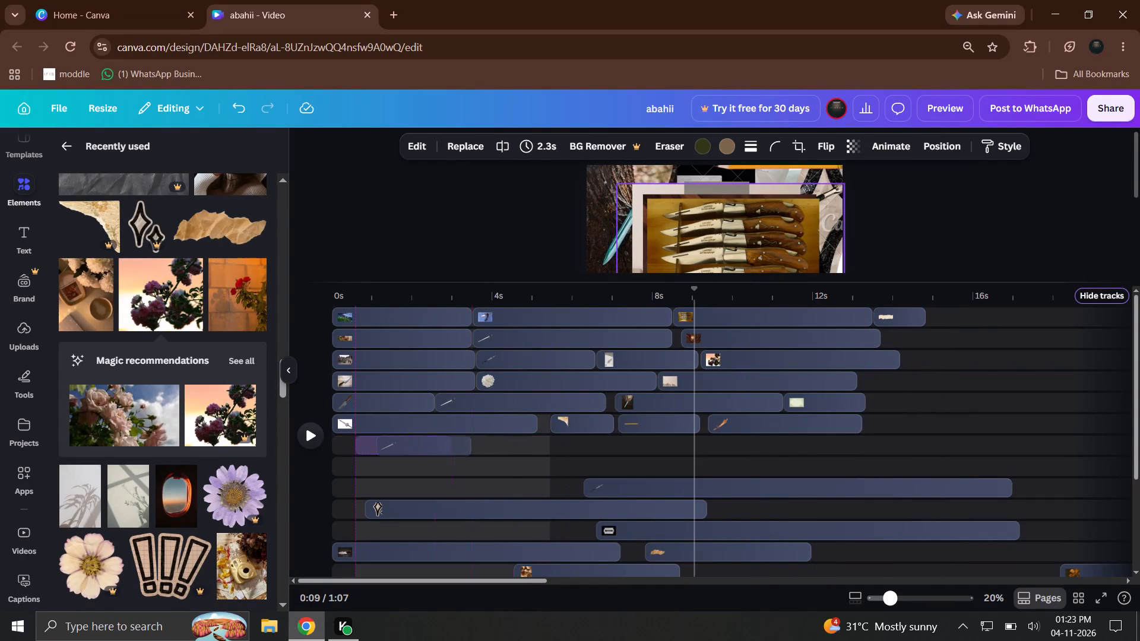
pyautogui.moveTo(378, 445); pyautogui.dragTo(369, 445)
pyautogui.moveTo(654, 485); pyautogui.dragTo(532, 456)
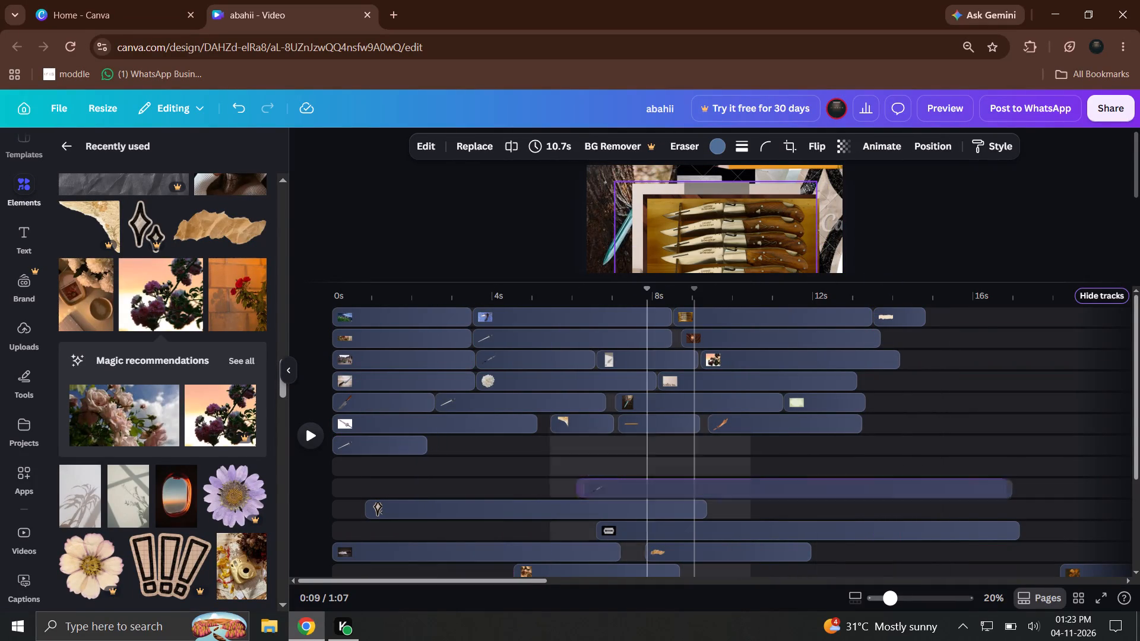
pyautogui.moveTo(532, 456); pyautogui.dragTo(499, 447)
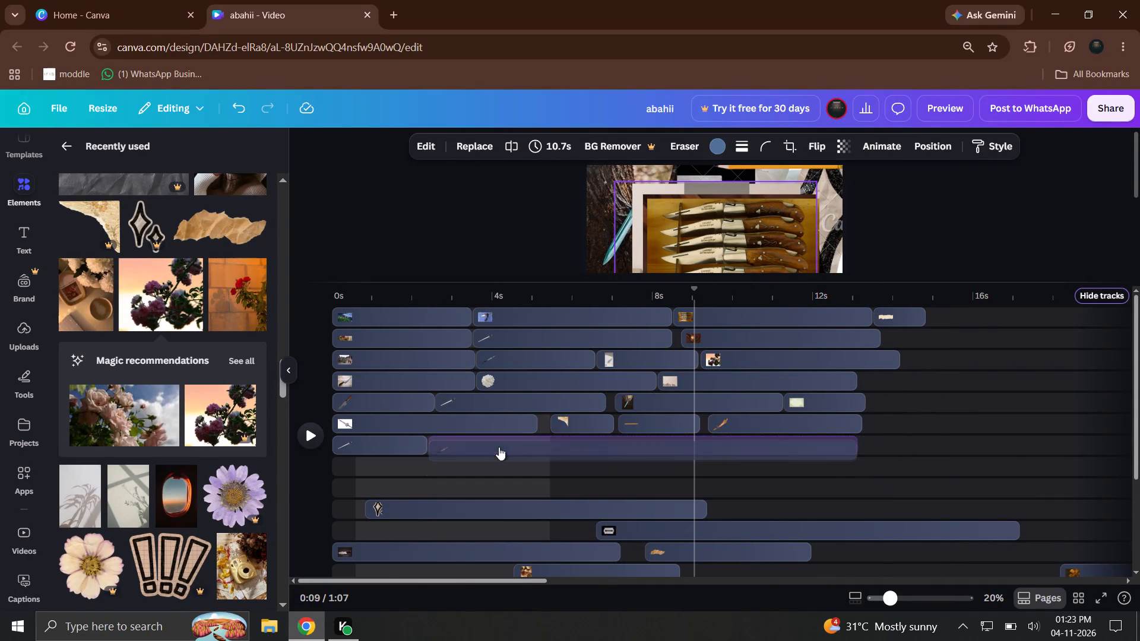
pyautogui.moveTo(647, 484); pyautogui.dragTo(628, 468)
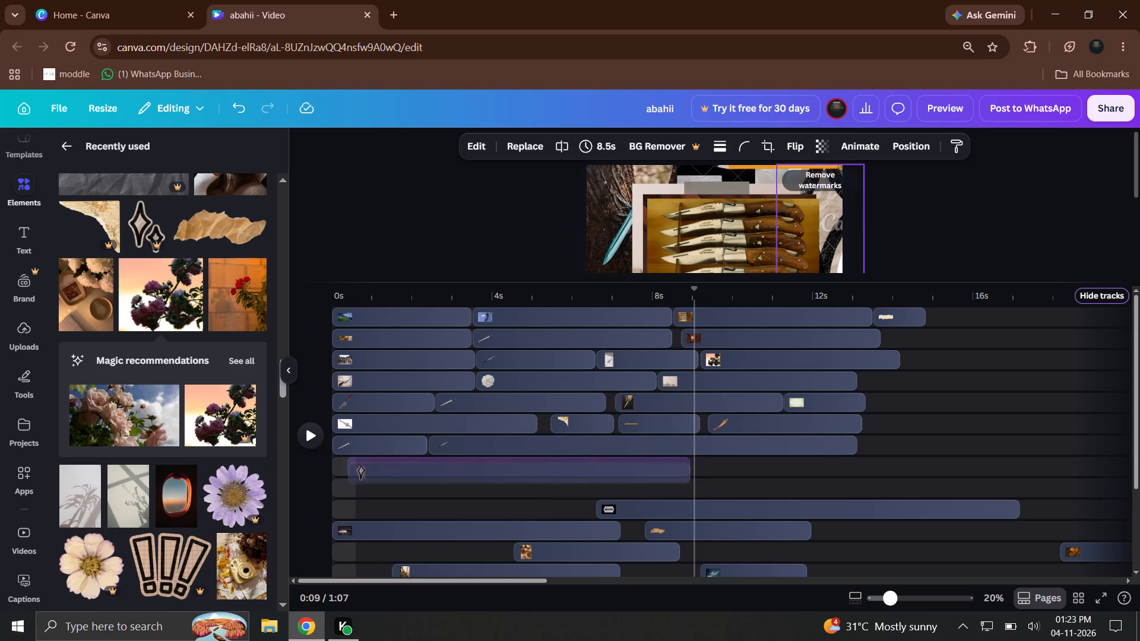
pyautogui.moveTo(628, 468); pyautogui.dragTo(622, 468)
pyautogui.moveTo(680, 506); pyautogui.dragTo(815, 469)
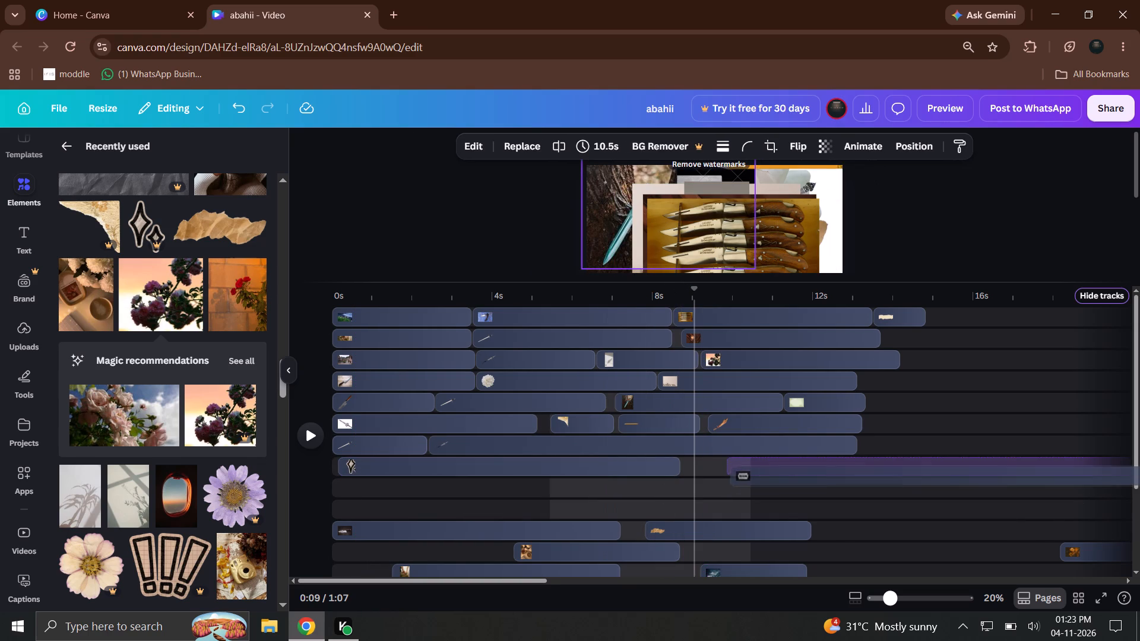
pyautogui.moveTo(815, 469); pyautogui.dragTo(766, 466)
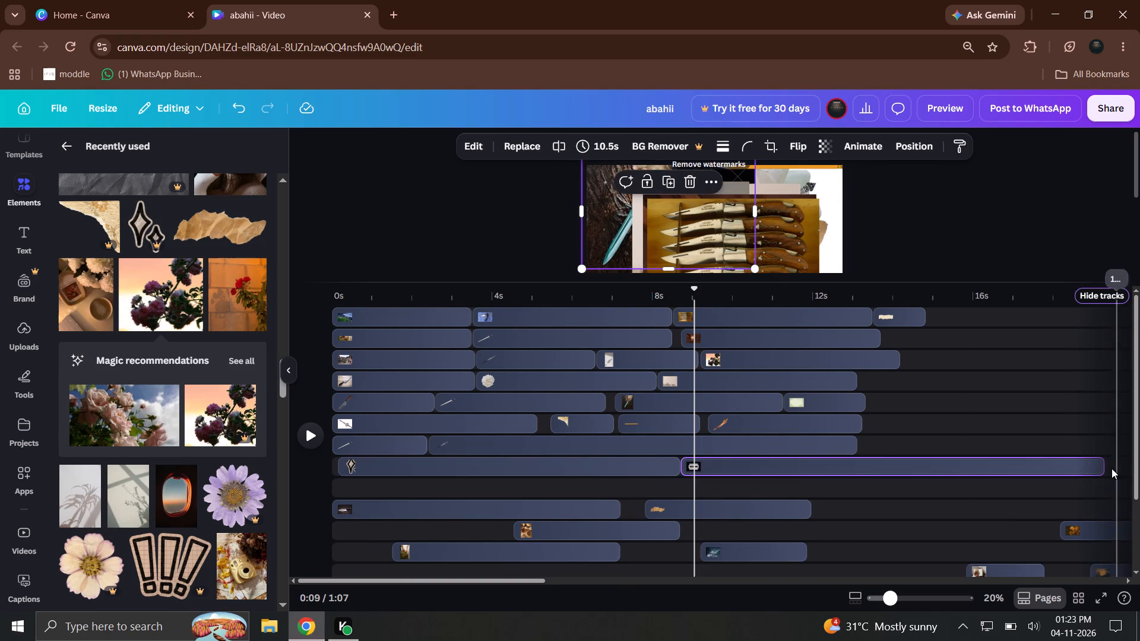
# Shorten the razor blade clip to end at about 13.2 s, the sunset flower photo to 4.0 s and the torn paper banner to 0.3 s.
pyautogui.moveTo(1103, 469); pyautogui.dragTo(771, 474)
pyautogui.moveTo(853, 325); pyautogui.dragTo(806, 372)
pyautogui.moveTo(805, 363); pyautogui.dragTo(788, 369)
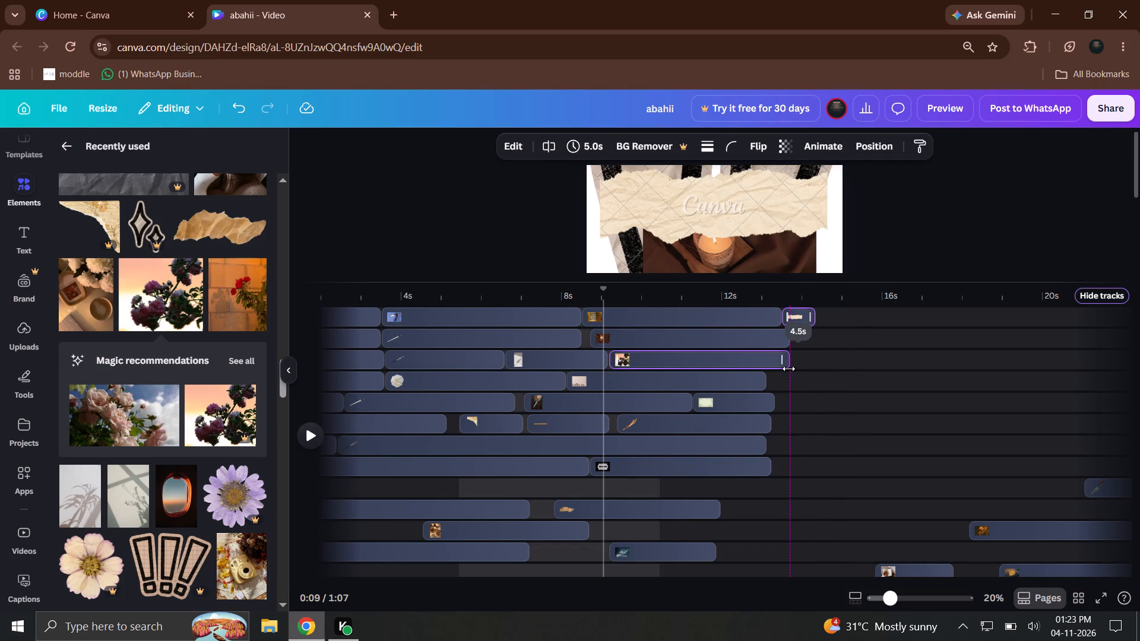
pyautogui.moveTo(788, 369); pyautogui.dragTo(768, 371)
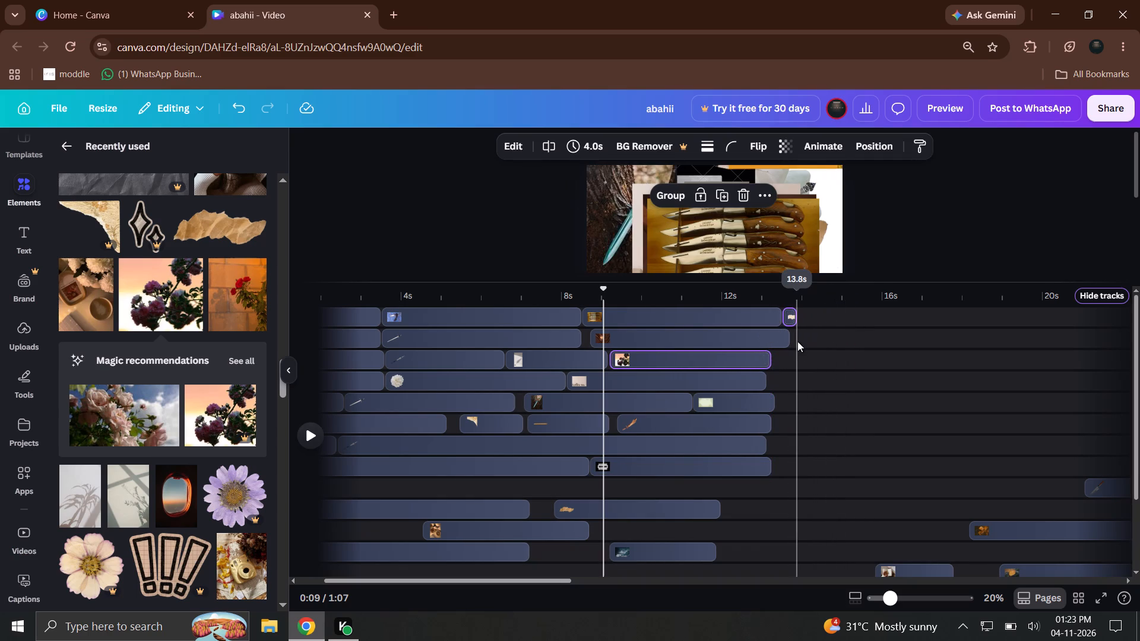
# Move the short torn paper banner clip off the first track's end and delete it.
pyautogui.click(820, 342)
pyautogui.moveTo(791, 318); pyautogui.dragTo(833, 334)
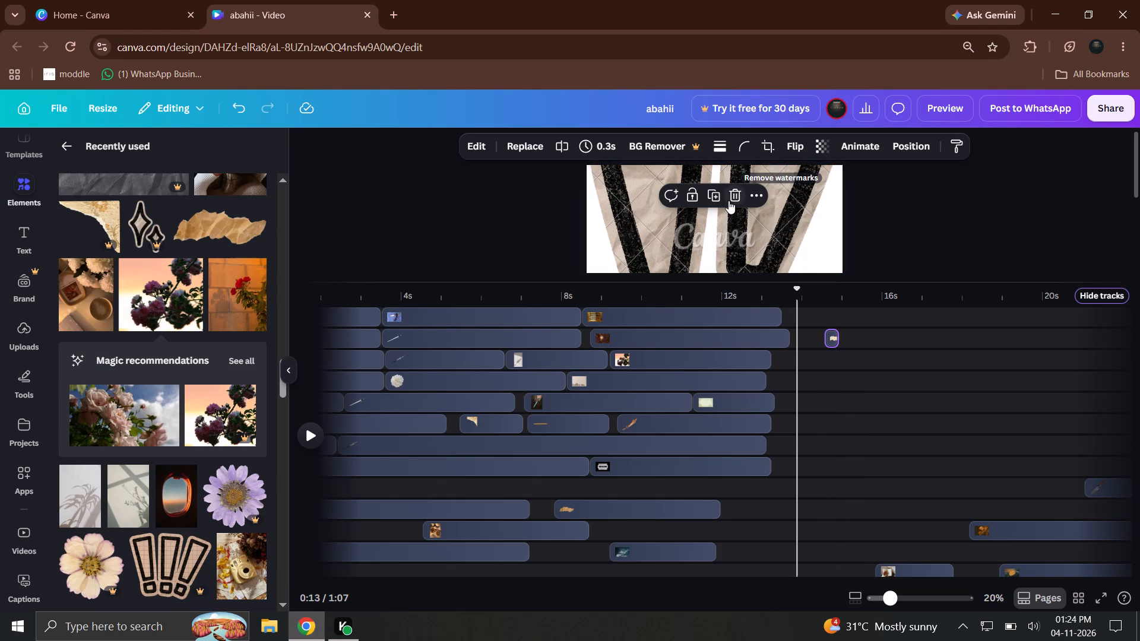
pyautogui.click(729, 201)
# Shorten the candle photo clip to 4.6 s and the knife-set photo clip on the first track to 4.7 s.
pyautogui.click(791, 337)
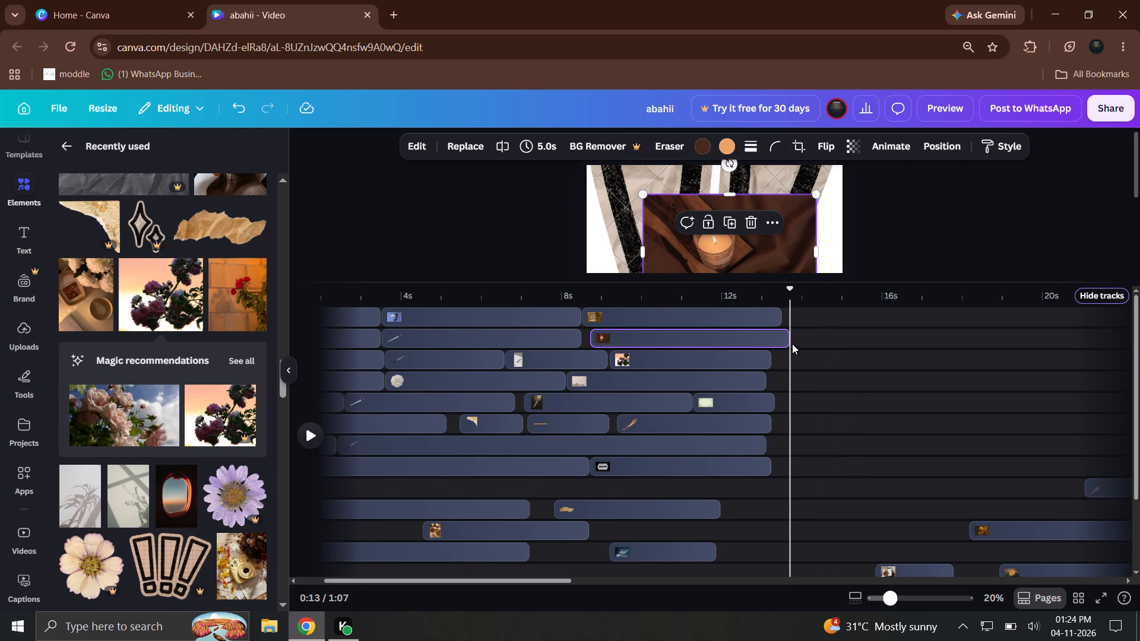
pyautogui.moveTo(784, 335); pyautogui.dragTo(771, 334)
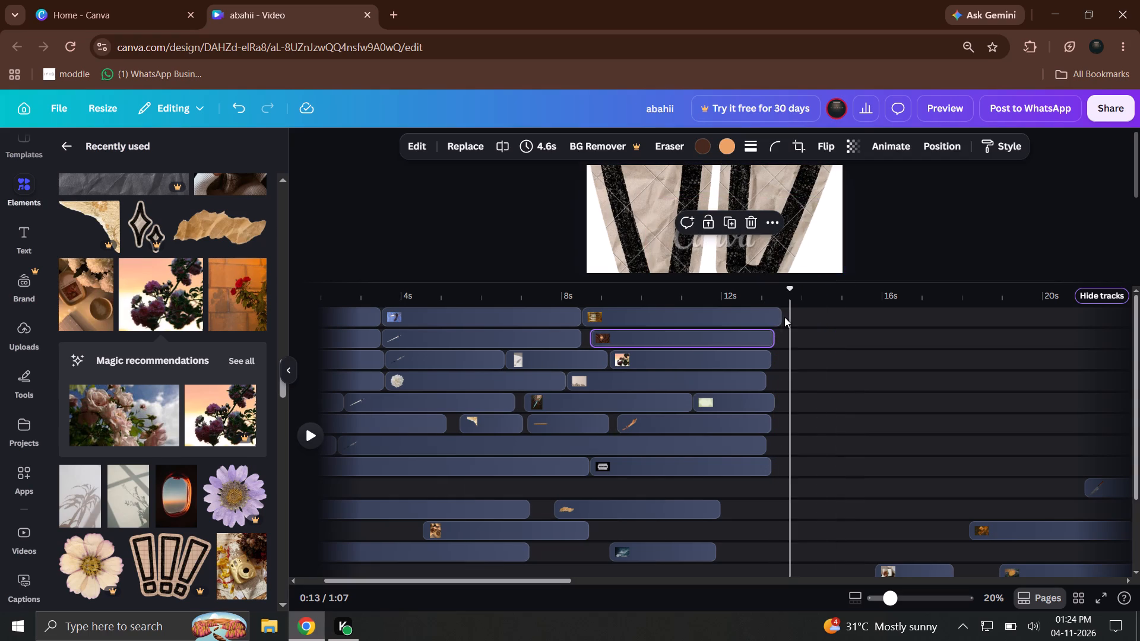
pyautogui.moveTo(776, 322); pyautogui.dragTo(765, 323)
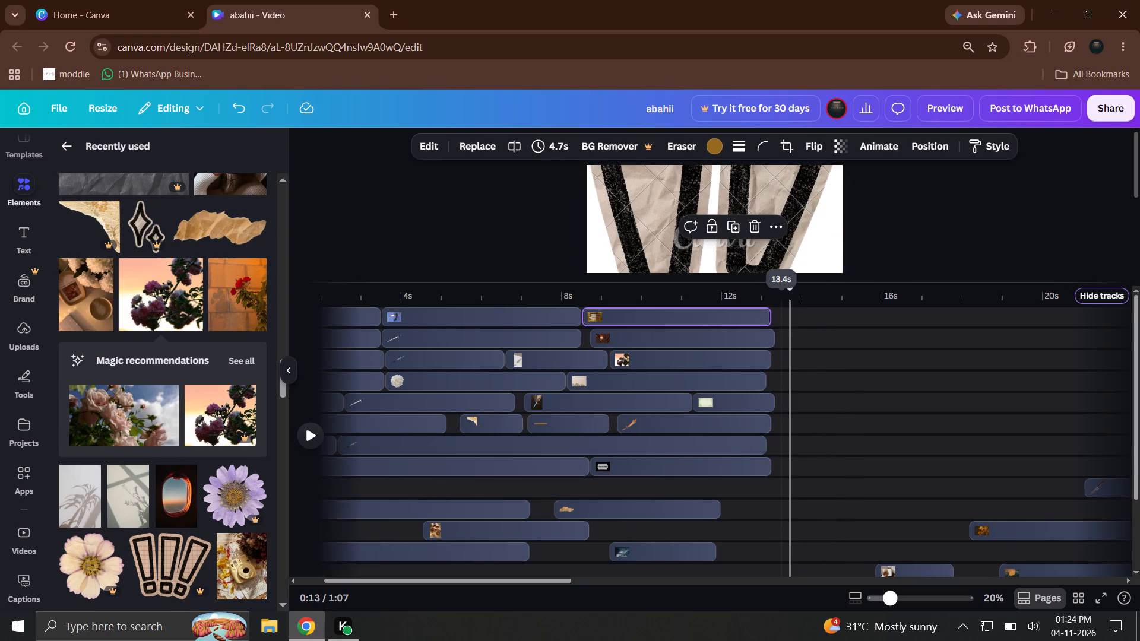
# Split the last clips on the top eight tracks at about 13.2 s and delete the pieces left selected.
pyautogui.moveTo(793, 299); pyautogui.dragTo(770, 302)
pyautogui.moveTo(797, 317); pyautogui.dragTo(791, 339)
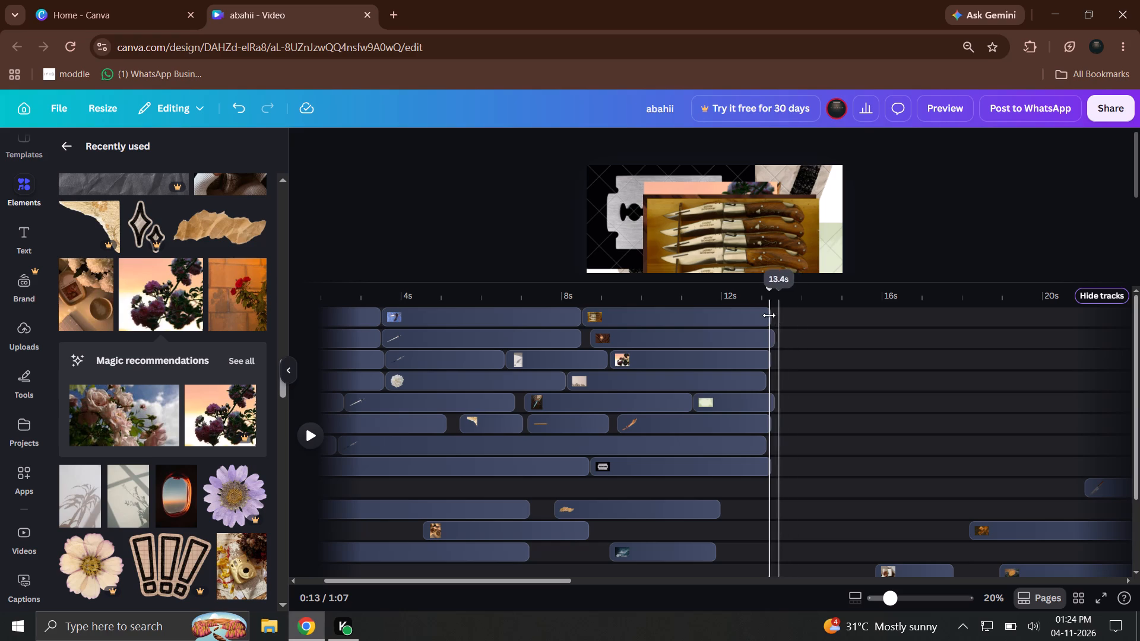
pyautogui.moveTo(790, 310); pyautogui.dragTo(762, 478)
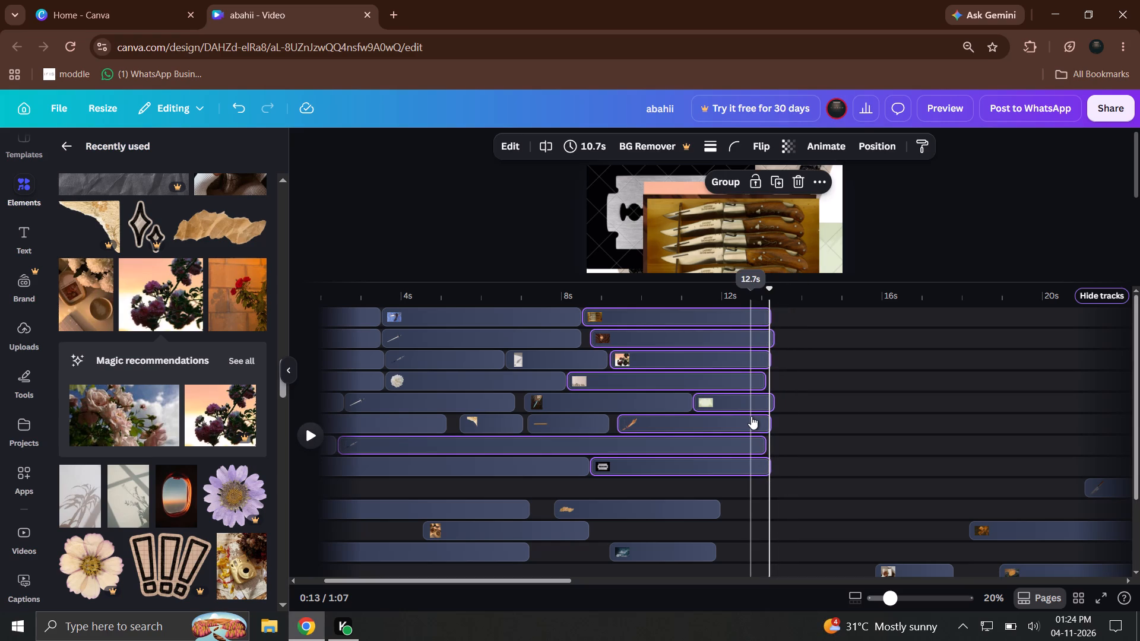
pyautogui.press('s')
pyautogui.press('BackSpace')
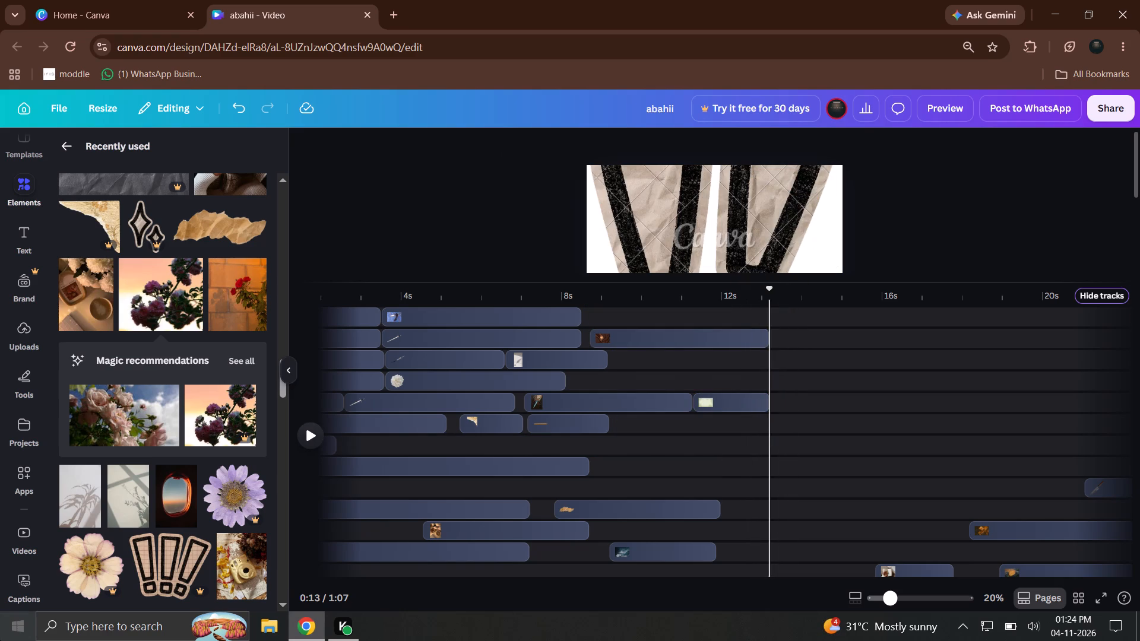
# Undo the last deletion of the end clips on the top tracks.
pyautogui.hotkey('ctrl', 'a')
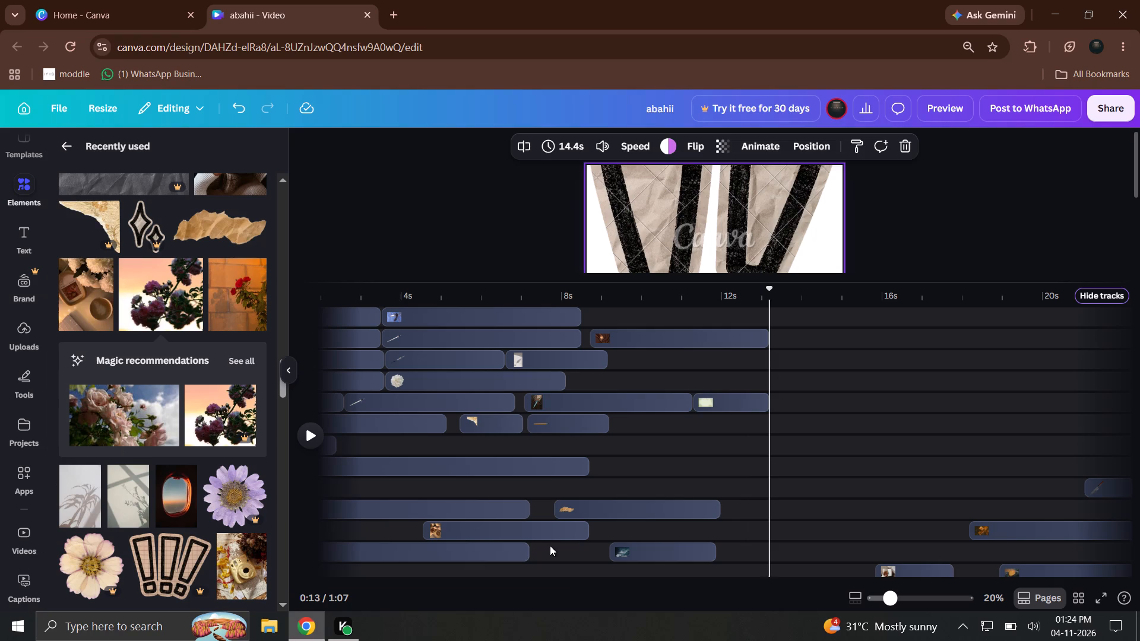
pyautogui.click(698, 379)
pyautogui.hotkey('ctrl', 'a')
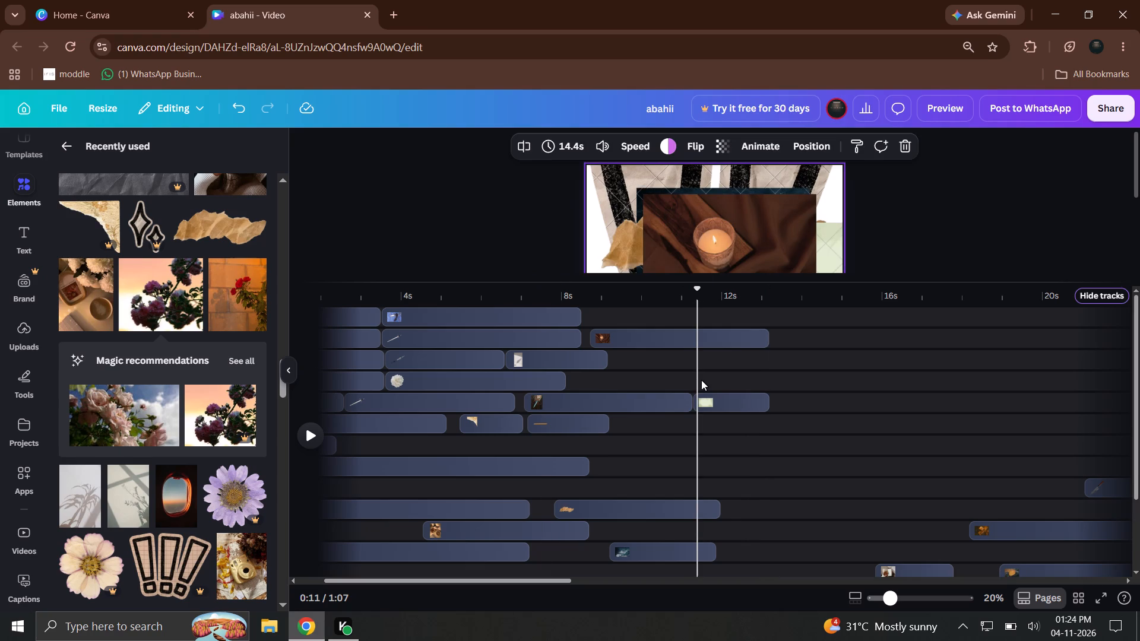
pyautogui.hotkey('ctrl', 'z')
pyautogui.click(801, 351)
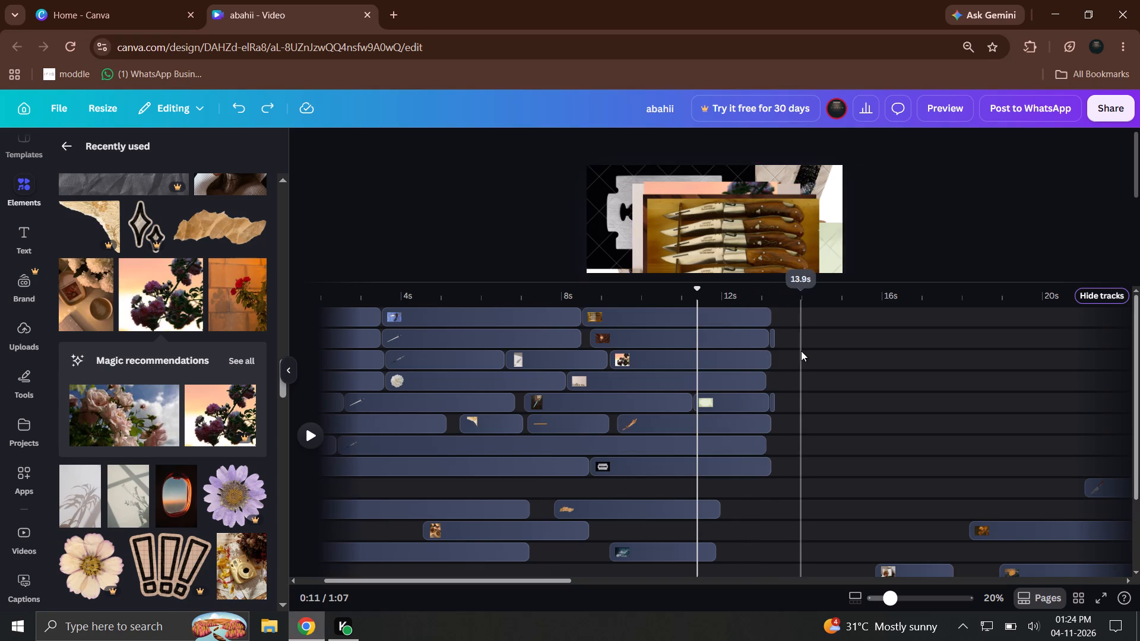
# Delete the 0.1 s leftover pieces of the candle photo and the pale green paper just after 13.2 s.
pyautogui.moveTo(784, 338); pyautogui.dragTo(767, 341)
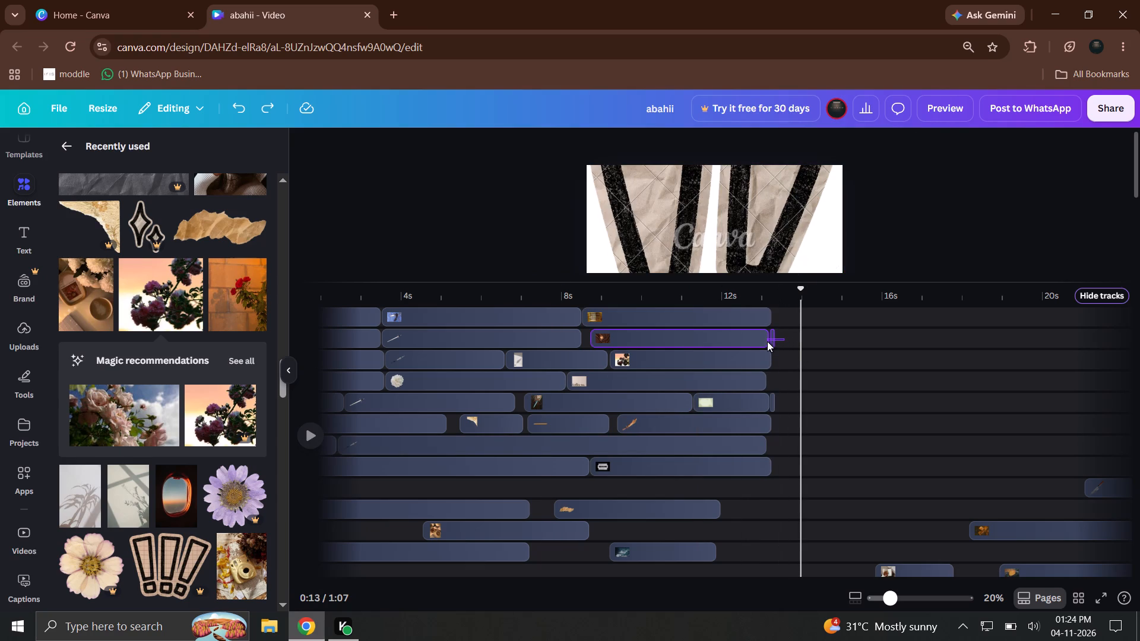
pyautogui.moveTo(767, 341); pyautogui.dragTo(771, 339)
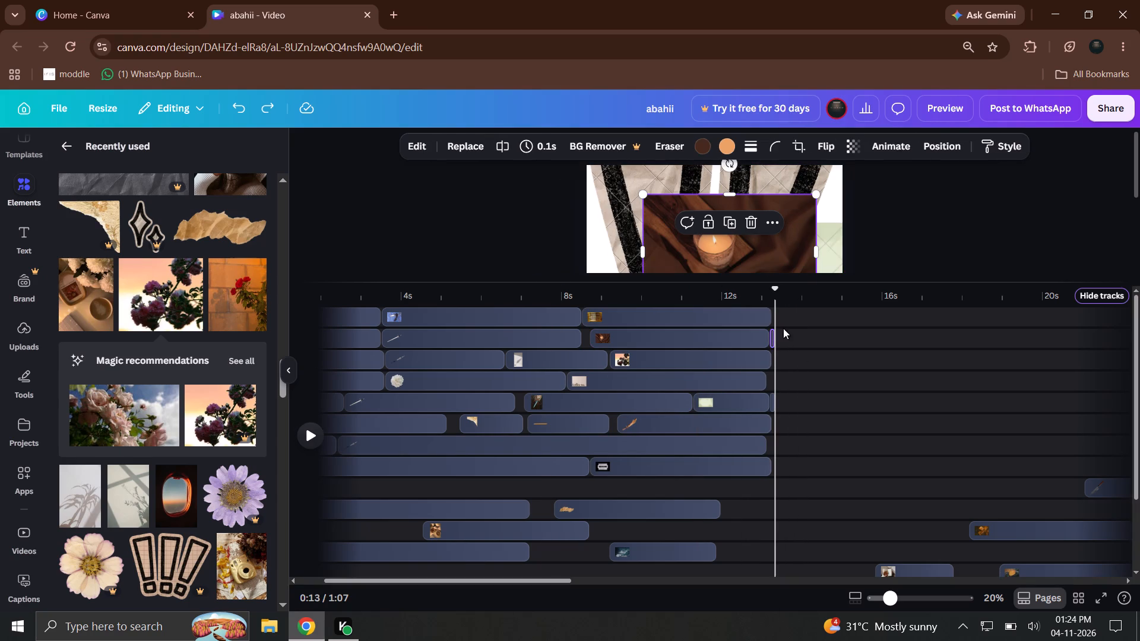
pyautogui.click(749, 228)
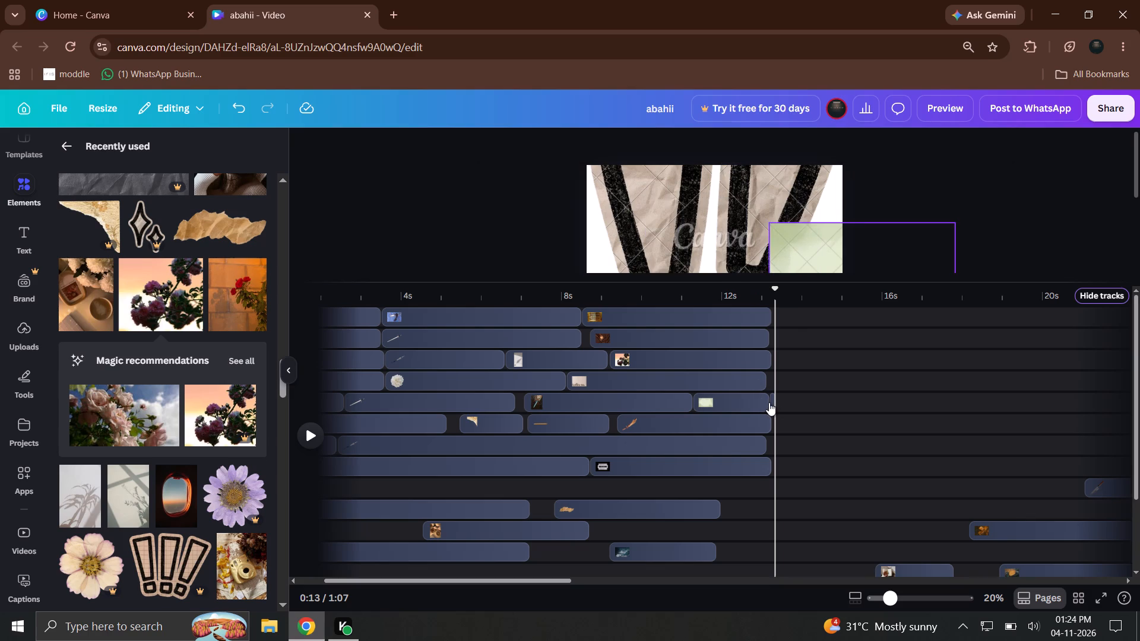
pyautogui.click(769, 402)
pyautogui.click(771, 403)
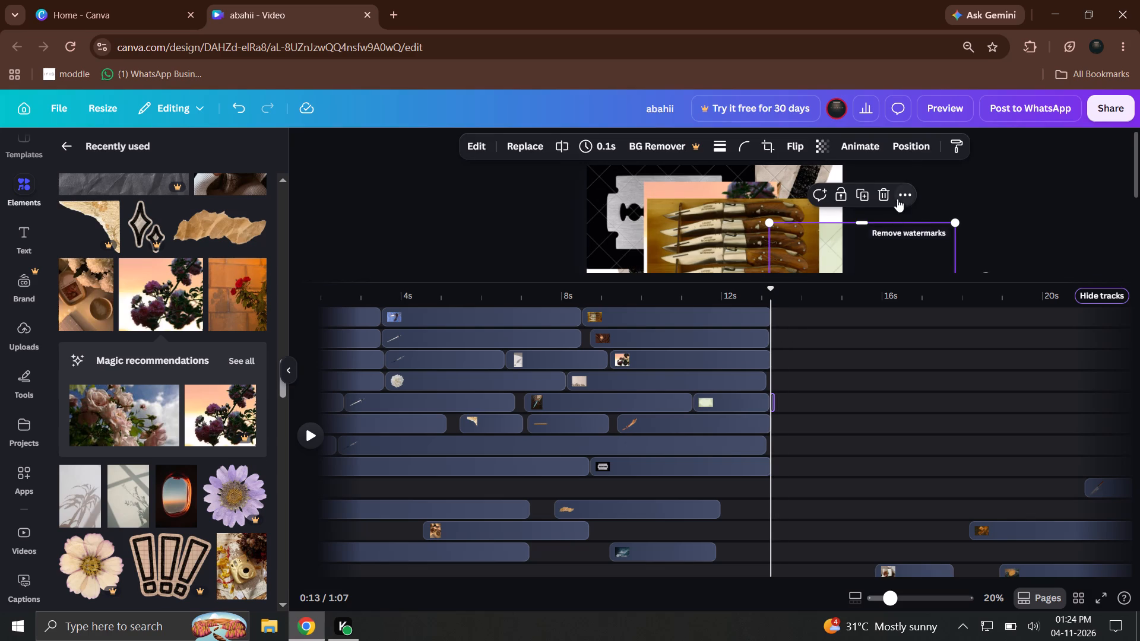
pyautogui.click(883, 199)
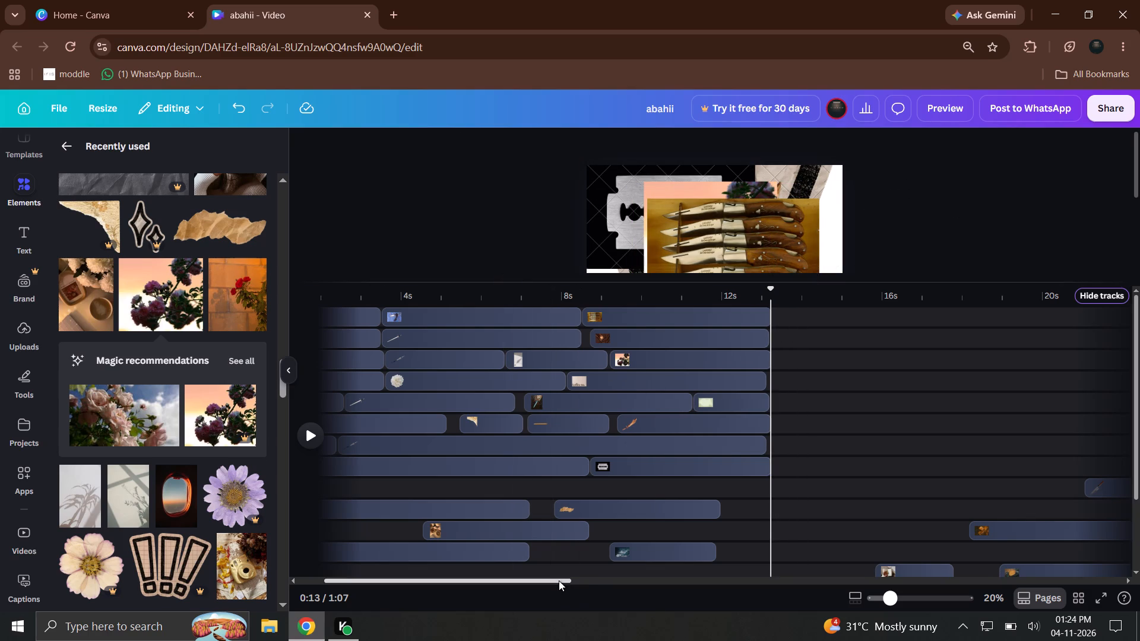
# Play the video from the start in a taller preview area with the canvas zoomed to 37%.
pyautogui.moveTo(555, 579); pyautogui.dragTo(600, 455)
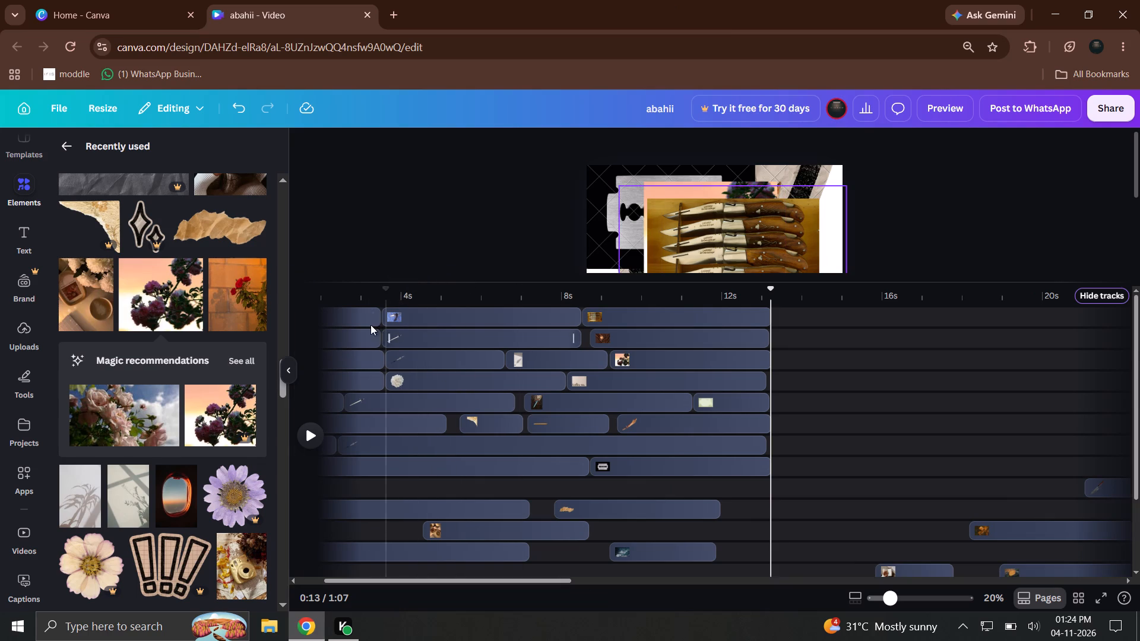
pyautogui.moveTo(350, 303); pyautogui.dragTo(303, 331)
pyautogui.click(315, 434)
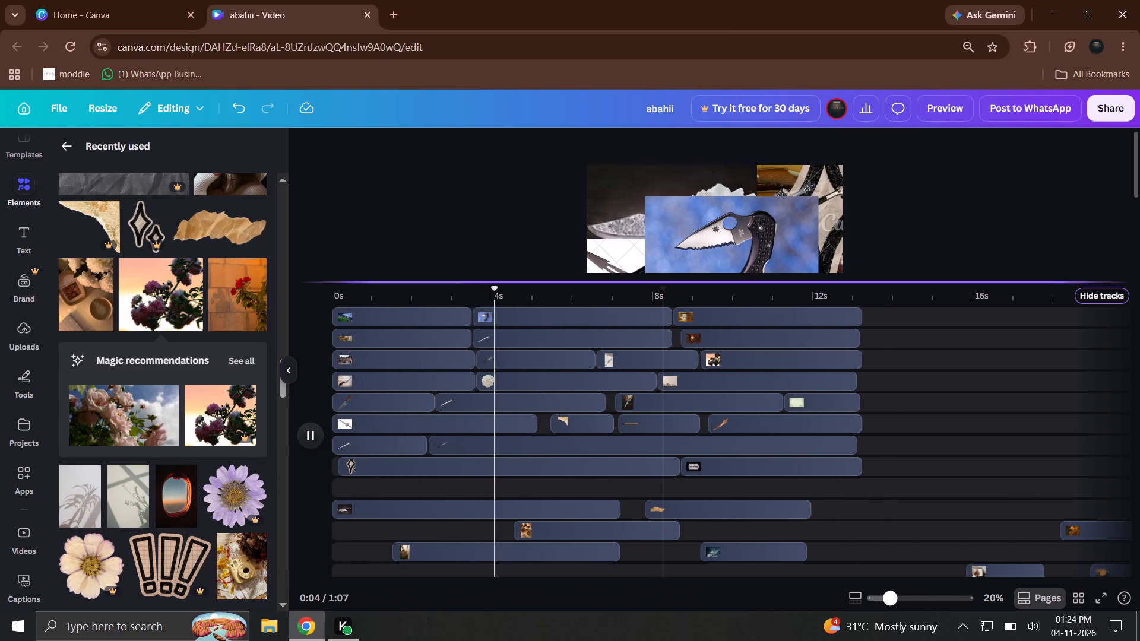
pyautogui.moveTo(663, 282); pyautogui.dragTo(692, 481)
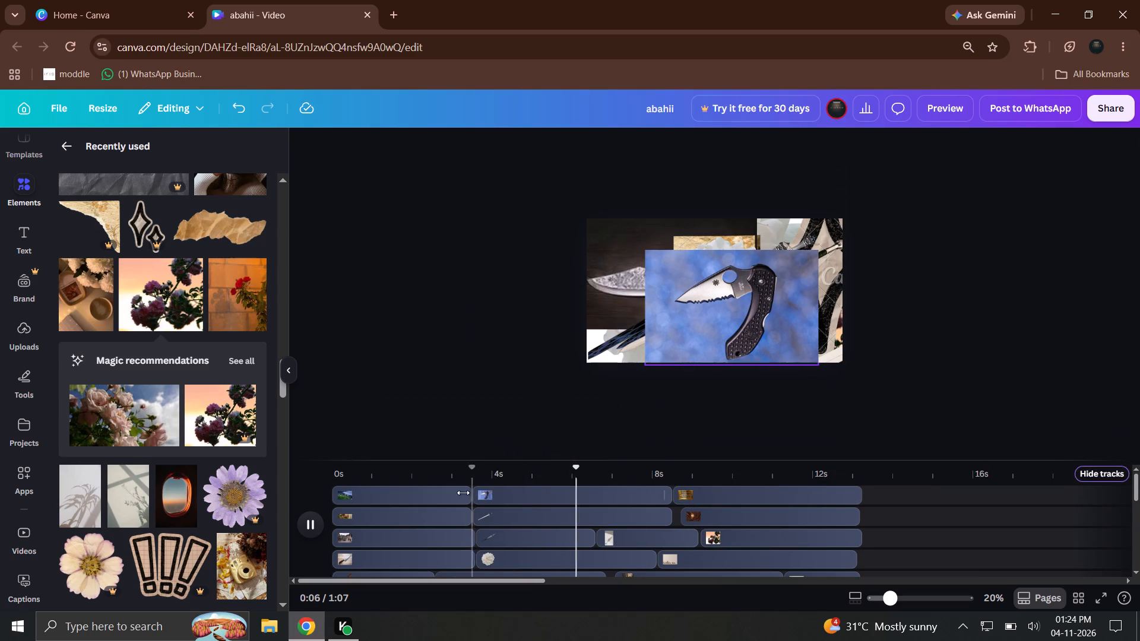
pyautogui.click(894, 593)
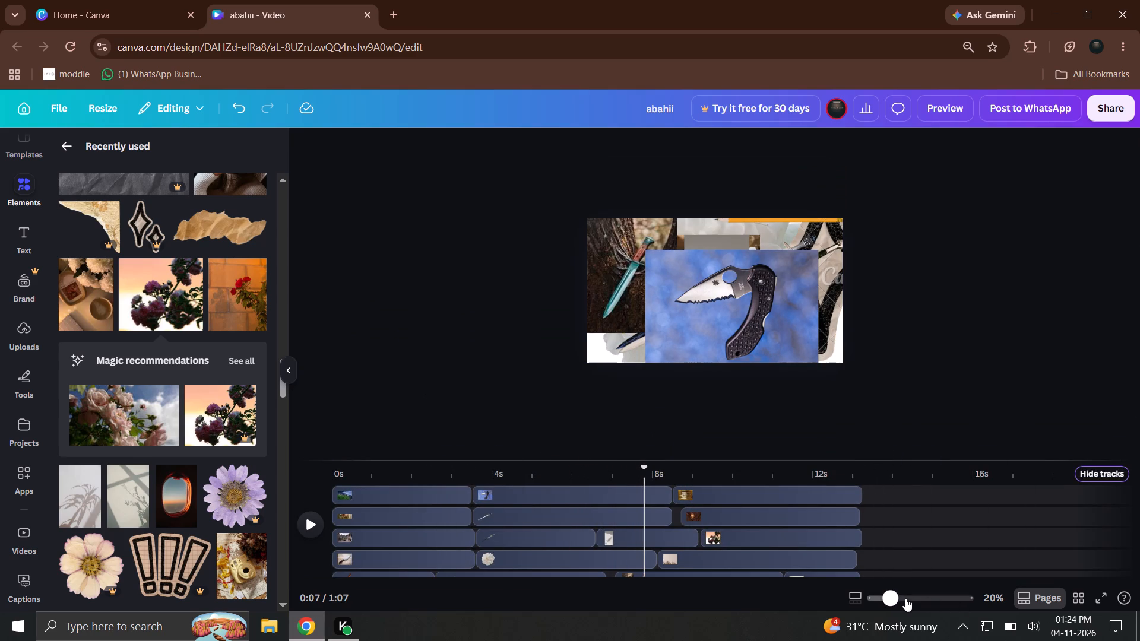
pyautogui.click(905, 598)
pyautogui.moveTo(907, 599); pyautogui.dragTo(900, 600)
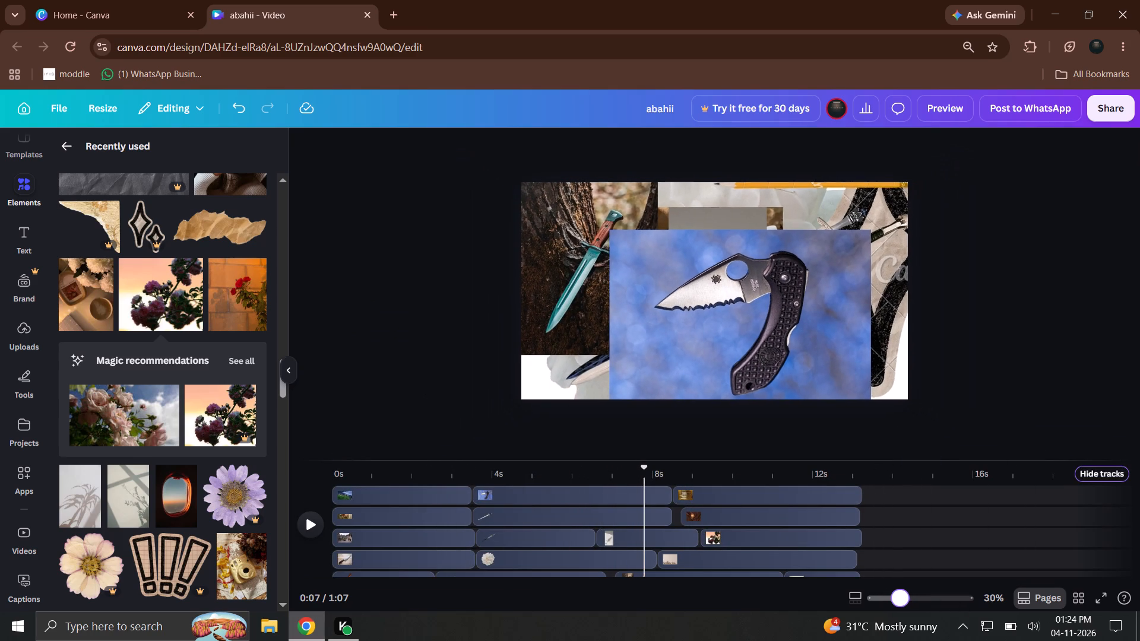
pyautogui.moveTo(900, 600); pyautogui.dragTo(896, 603)
pyautogui.moveTo(896, 603); pyautogui.dragTo(904, 608)
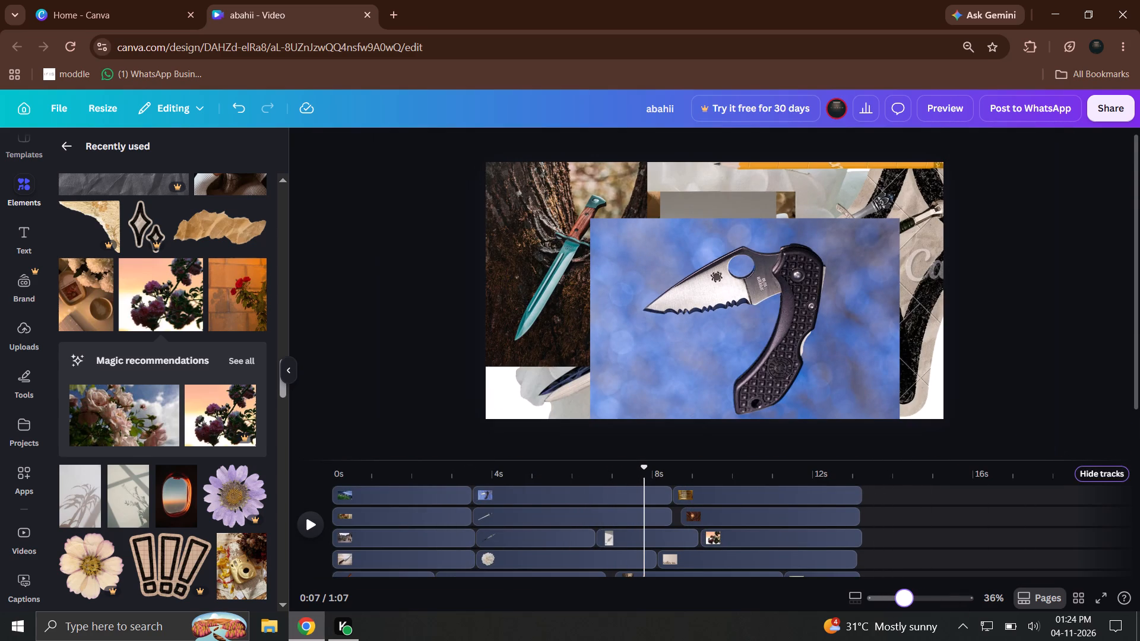
pyautogui.moveTo(904, 608); pyautogui.dragTo(905, 608)
# Remove the 3.4 s daisy shore photo from the start of the first track by moving it completely off the canvas.
pyautogui.click(884, 377)
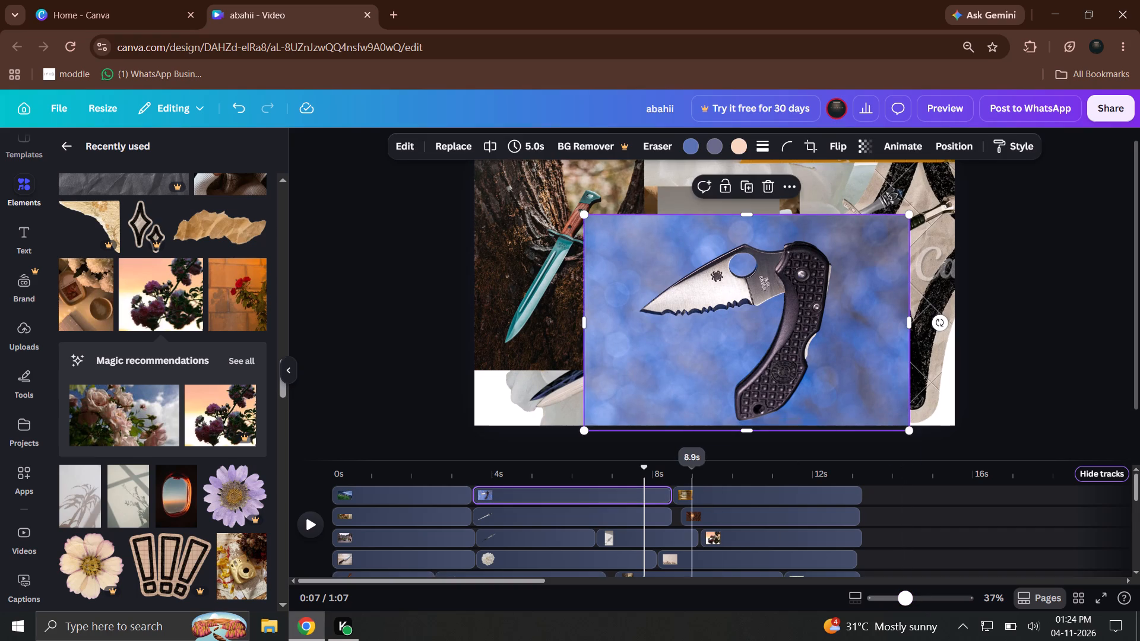
pyautogui.moveTo(674, 479); pyautogui.dragTo(309, 499)
pyautogui.click(306, 513)
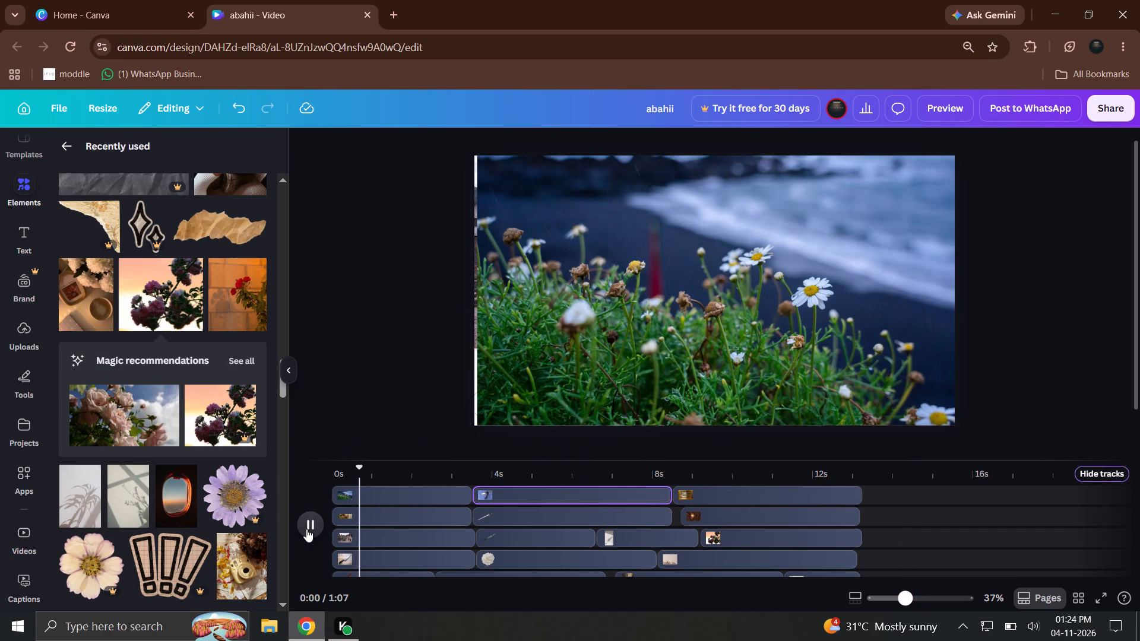
pyautogui.click(723, 285)
pyautogui.moveTo(713, 298); pyautogui.dragTo(917, 331)
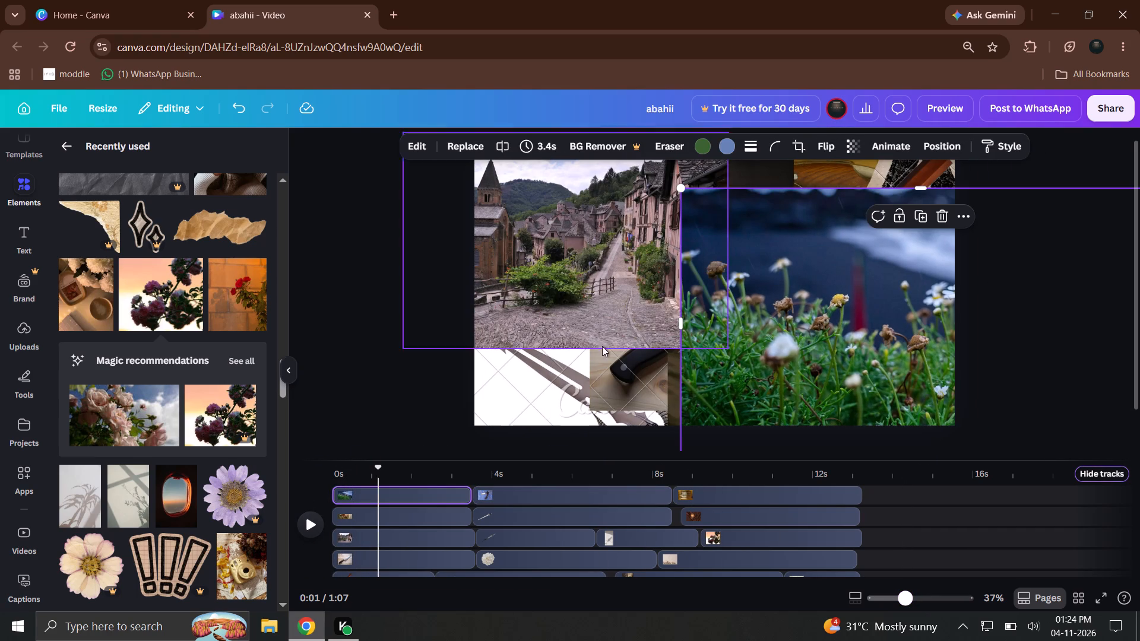
pyautogui.moveTo(797, 339); pyautogui.dragTo(1135, 395)
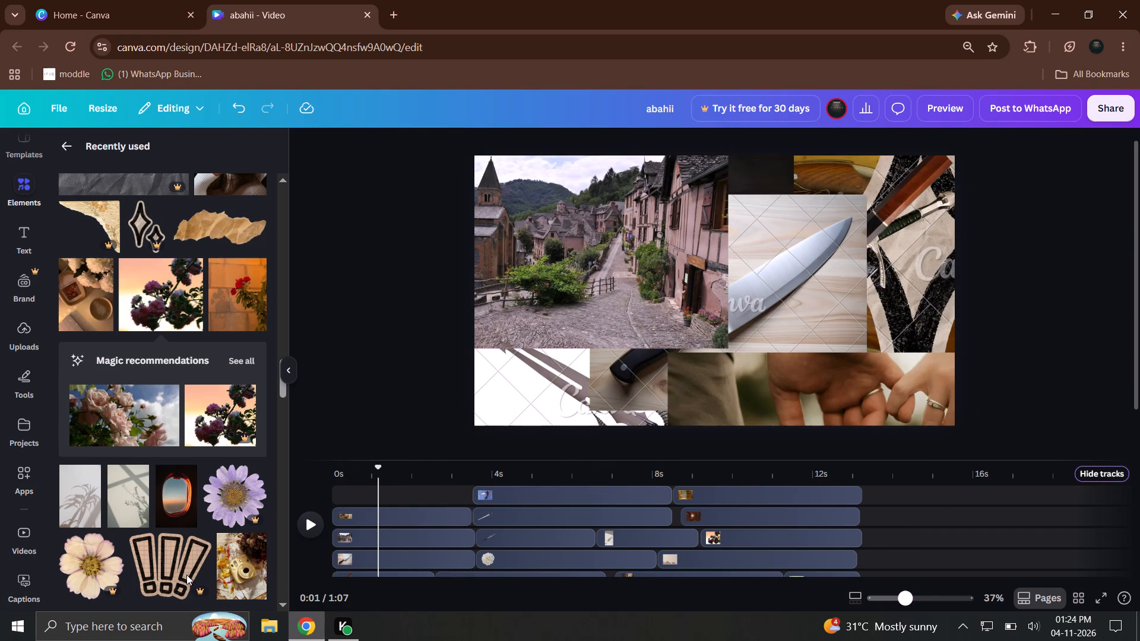
# Move the kitchen knife photo to the canvas's upper-right area, directly beside the village street photo.
pyautogui.moveTo(342, 476); pyautogui.dragTo(333, 475)
pyautogui.moveTo(327, 526); pyautogui.dragTo(318, 526)
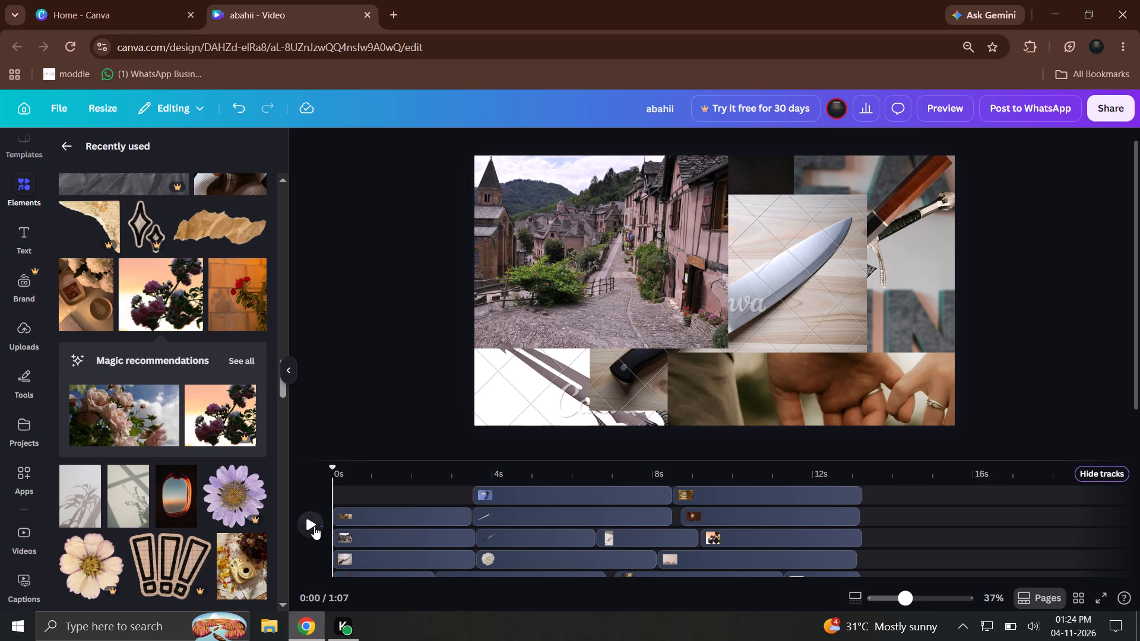
pyautogui.click(314, 526)
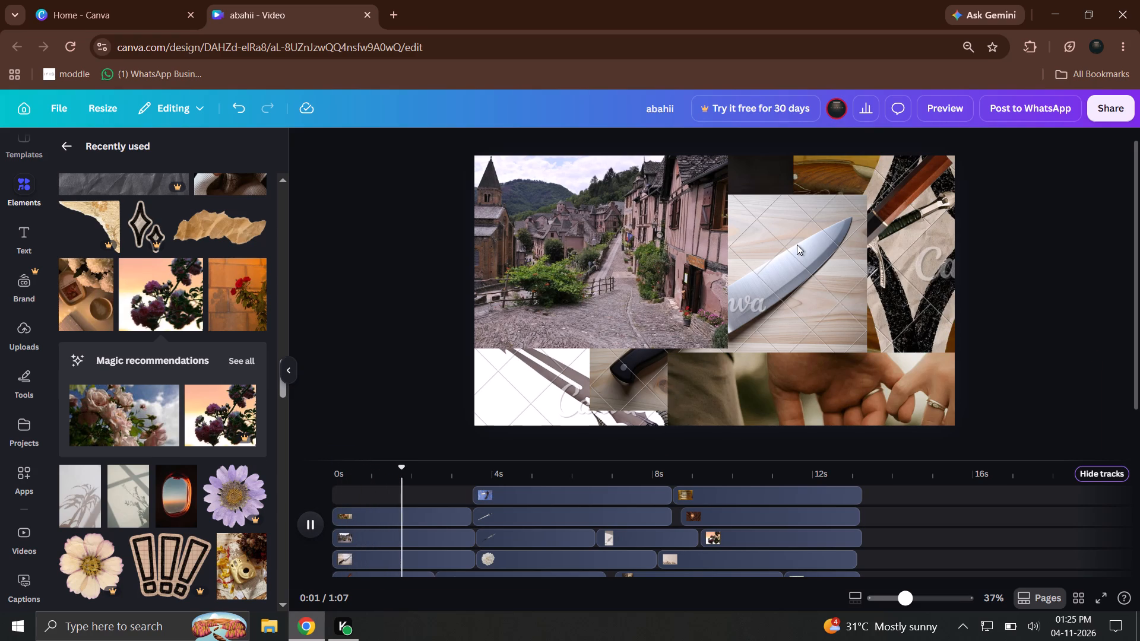
pyautogui.moveTo(797, 245); pyautogui.dragTo(787, 347)
pyautogui.moveTo(799, 275); pyautogui.dragTo(890, 220)
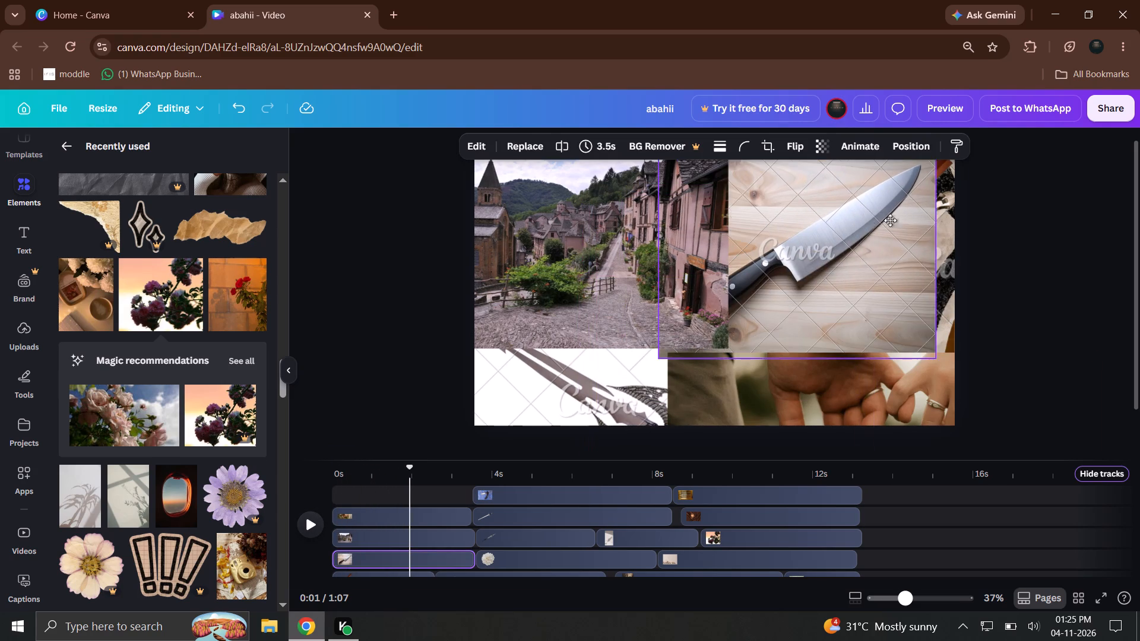
pyautogui.moveTo(890, 220); pyautogui.dragTo(898, 219)
pyautogui.moveTo(790, 313); pyautogui.dragTo(862, 309)
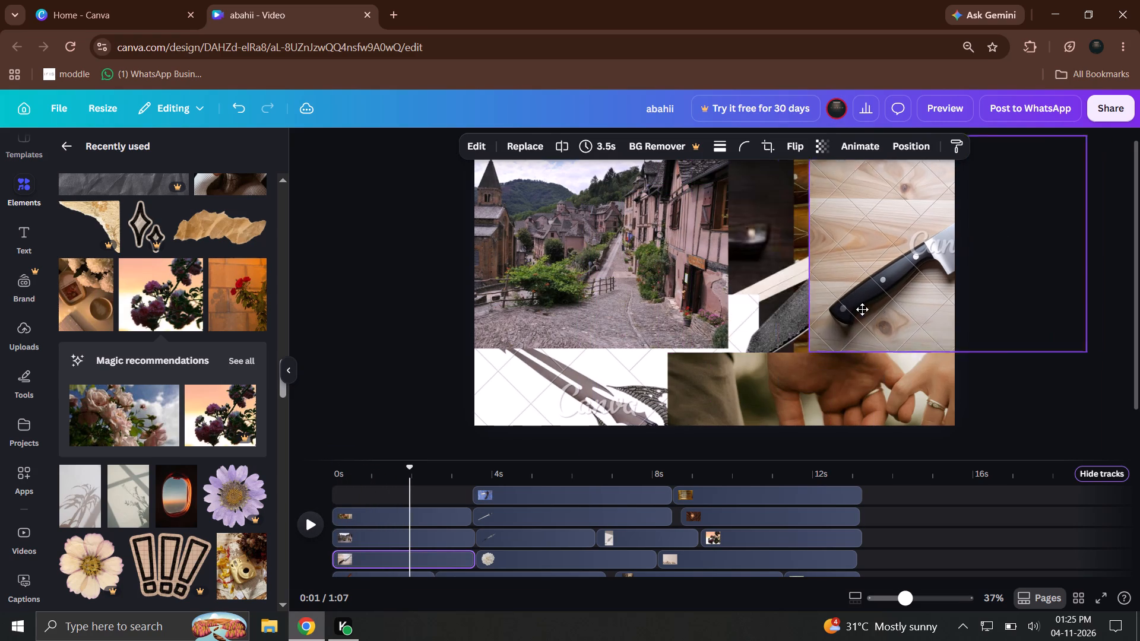
pyautogui.moveTo(862, 309); pyautogui.dragTo(822, 312)
# Play the opening seconds of the video from the start to check the rearranged photo collage.
pyautogui.moveTo(346, 476); pyautogui.dragTo(333, 477)
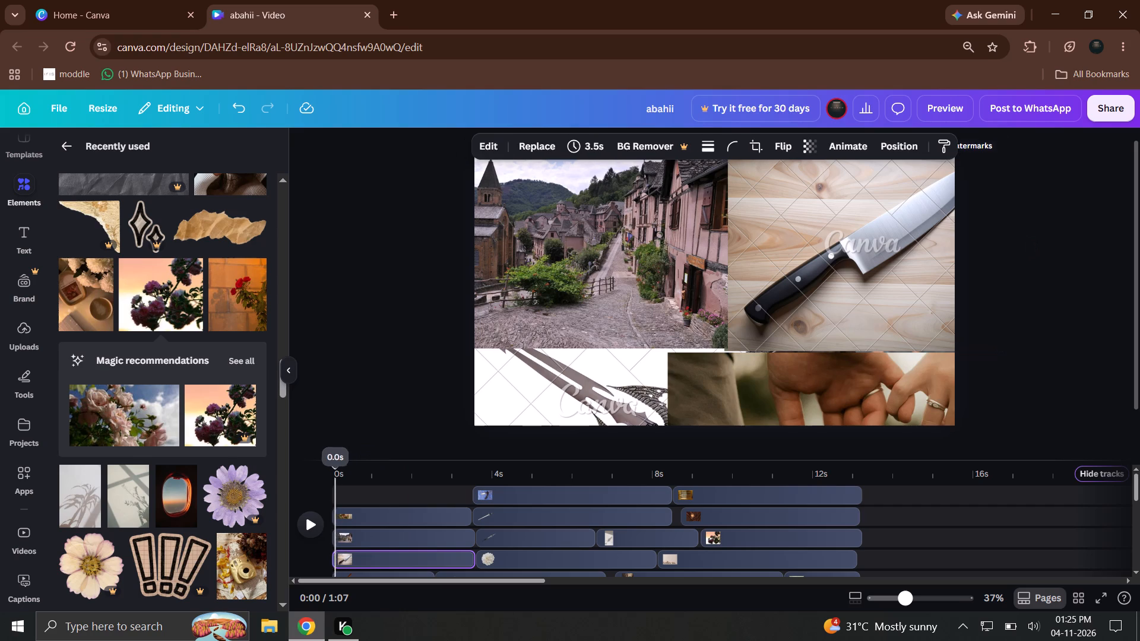
pyautogui.moveTo(333, 477); pyautogui.dragTo(324, 485)
pyautogui.click(317, 515)
pyautogui.click(317, 515)
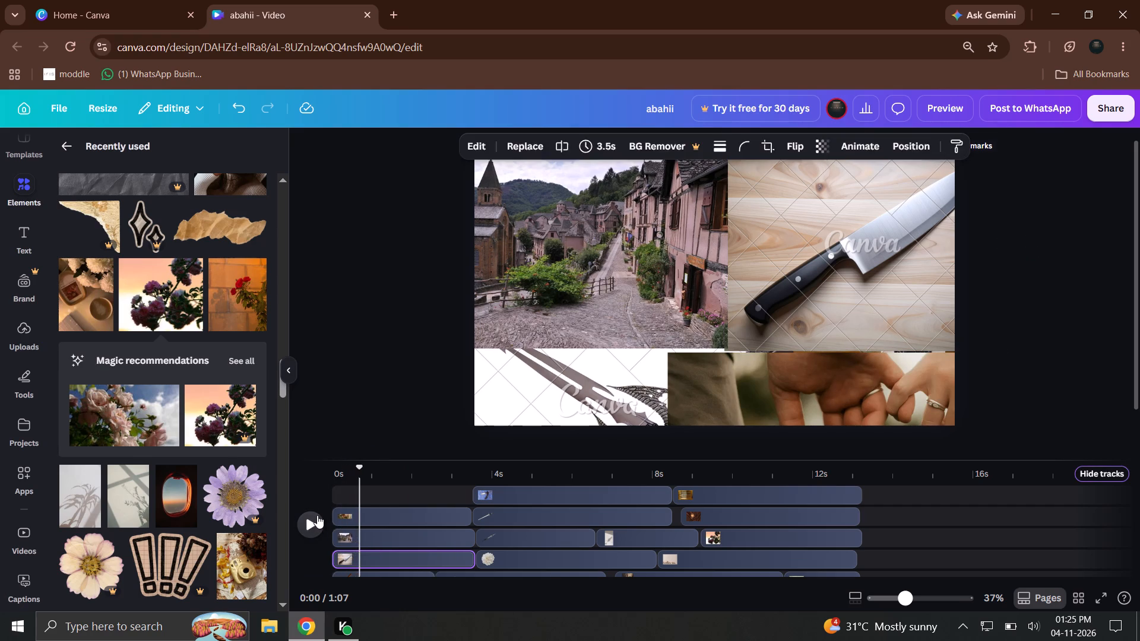
pyautogui.click(317, 515)
pyautogui.click(317, 515)
pyautogui.click(317, 515)
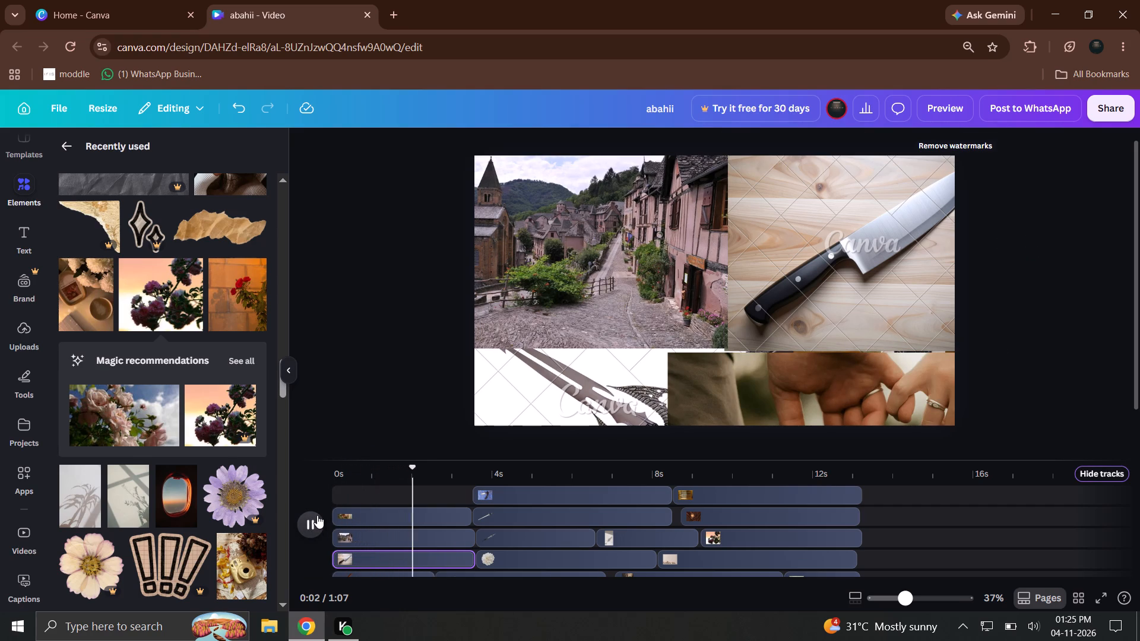
pyautogui.click(317, 515)
pyautogui.click(317, 517)
pyautogui.click(317, 518)
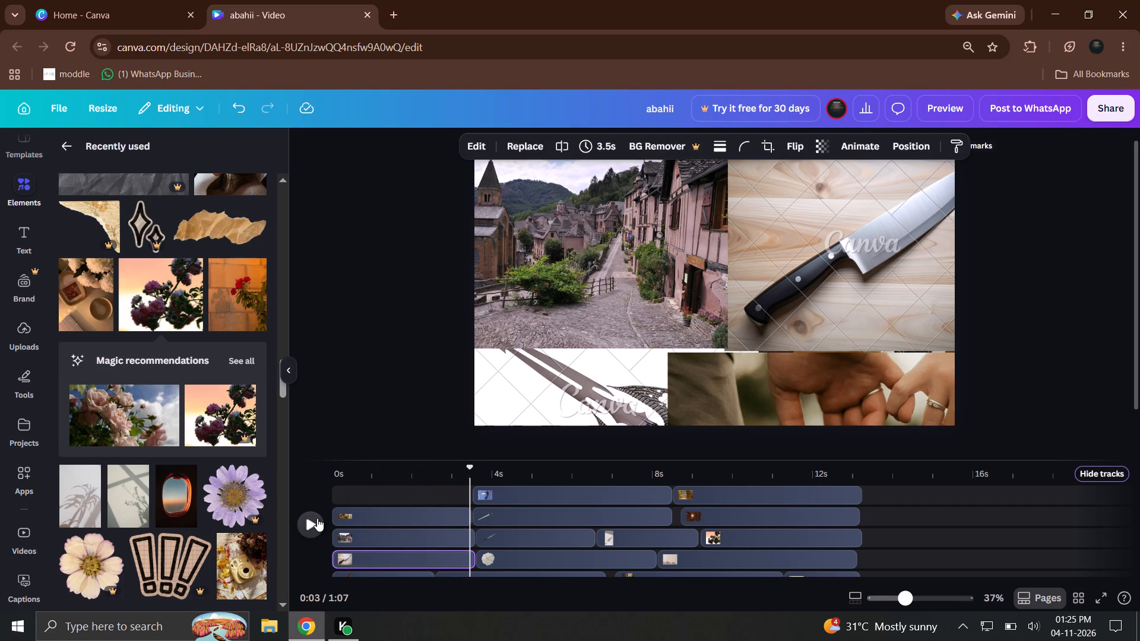
pyautogui.click(317, 518)
pyautogui.click(317, 518)
pyautogui.click(317, 518)
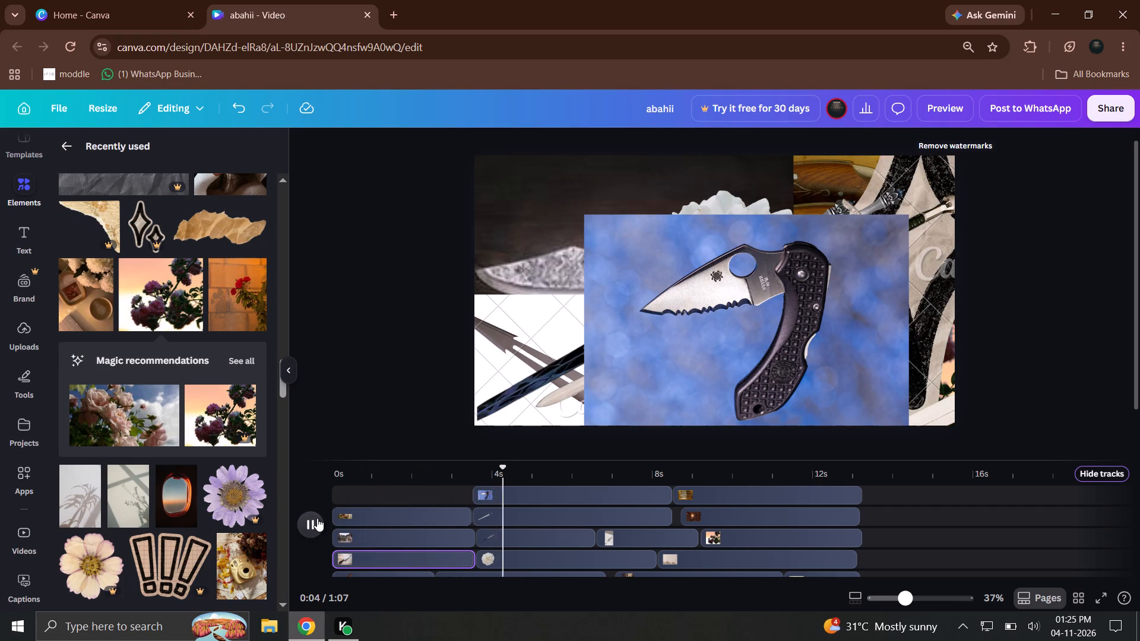
pyautogui.click(317, 518)
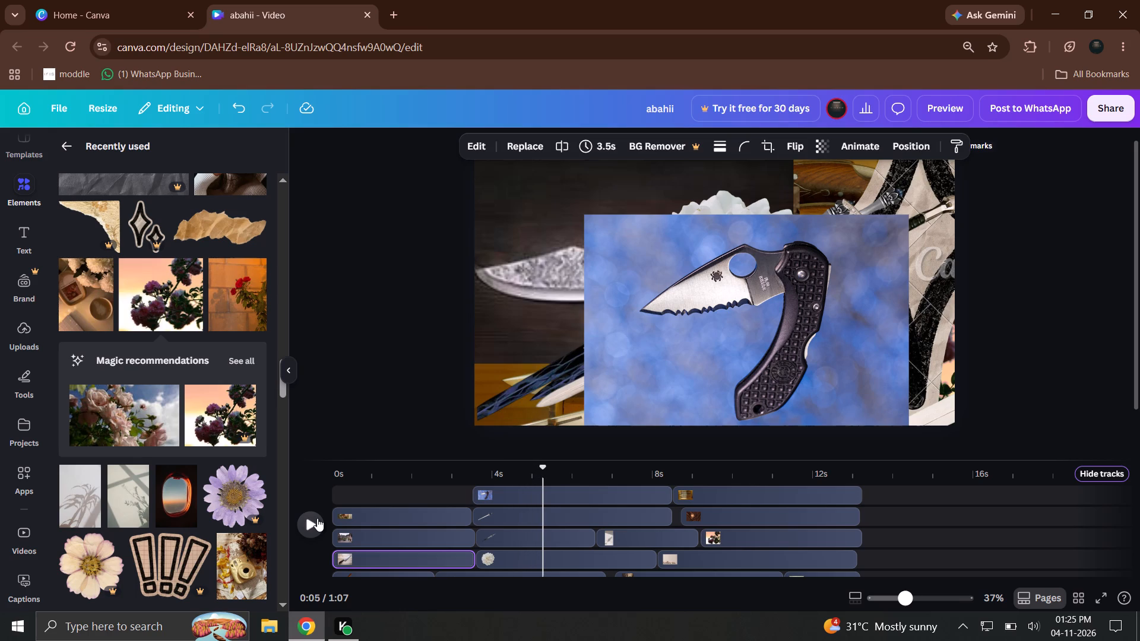
pyautogui.click(330, 477)
pyautogui.click(335, 474)
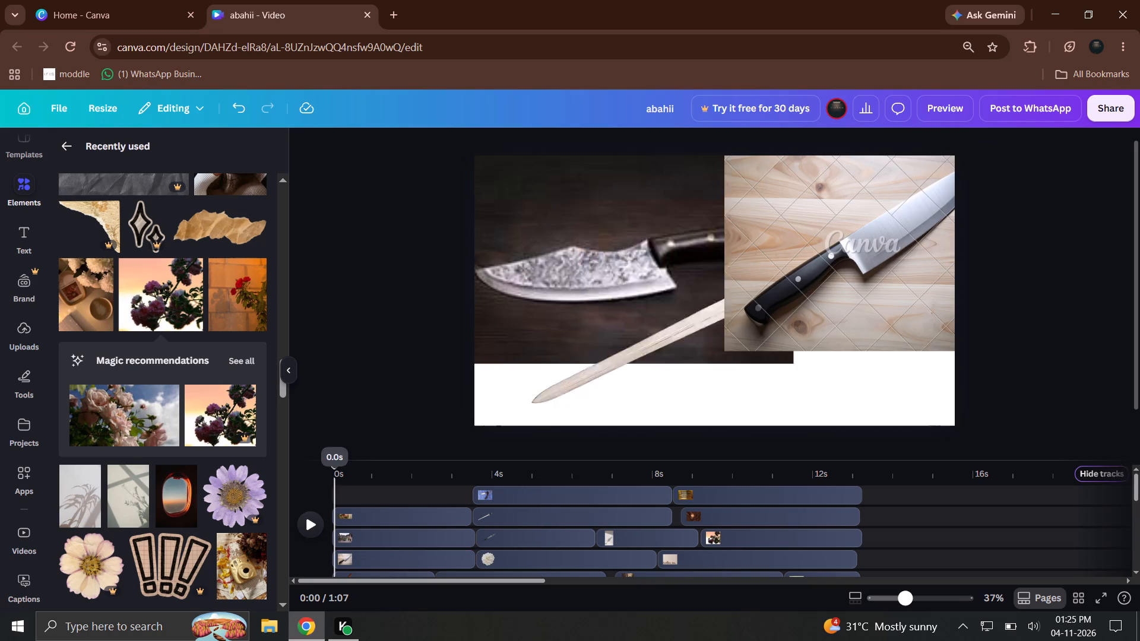
pyautogui.click(318, 531)
pyautogui.click(318, 531)
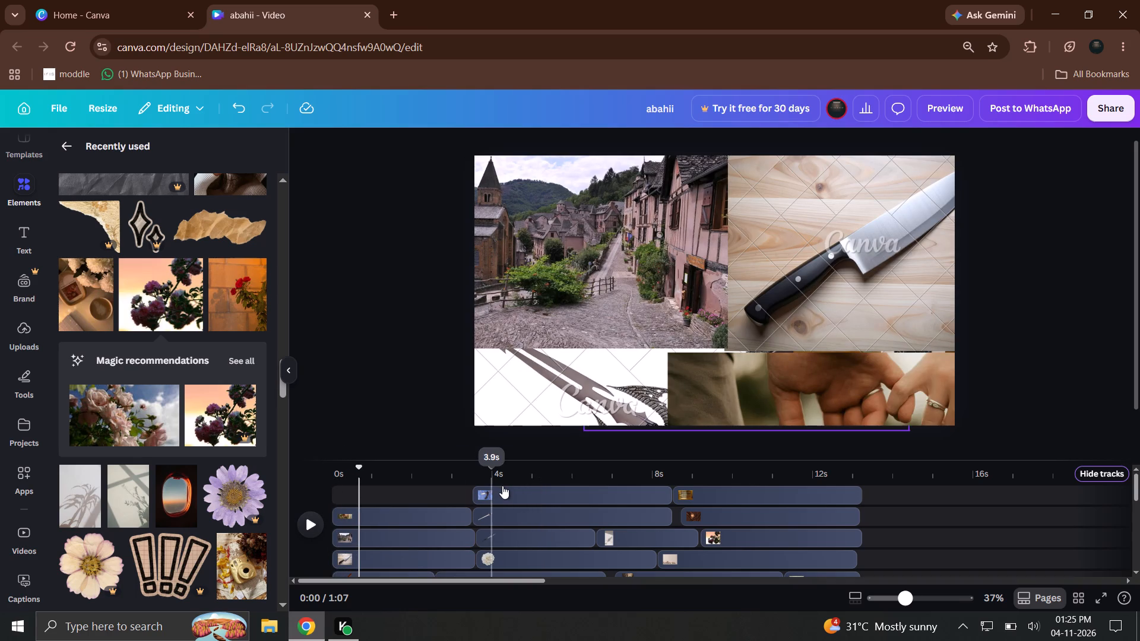
# Shift the blue folding-knife clip slightly earlier, extend its start to 0 s for an 8.1 s duration, and preview it.
pyautogui.moveTo(502, 490); pyautogui.dragTo(481, 494)
pyautogui.click(468, 496)
pyautogui.moveTo(461, 496); pyautogui.dragTo(361, 499)
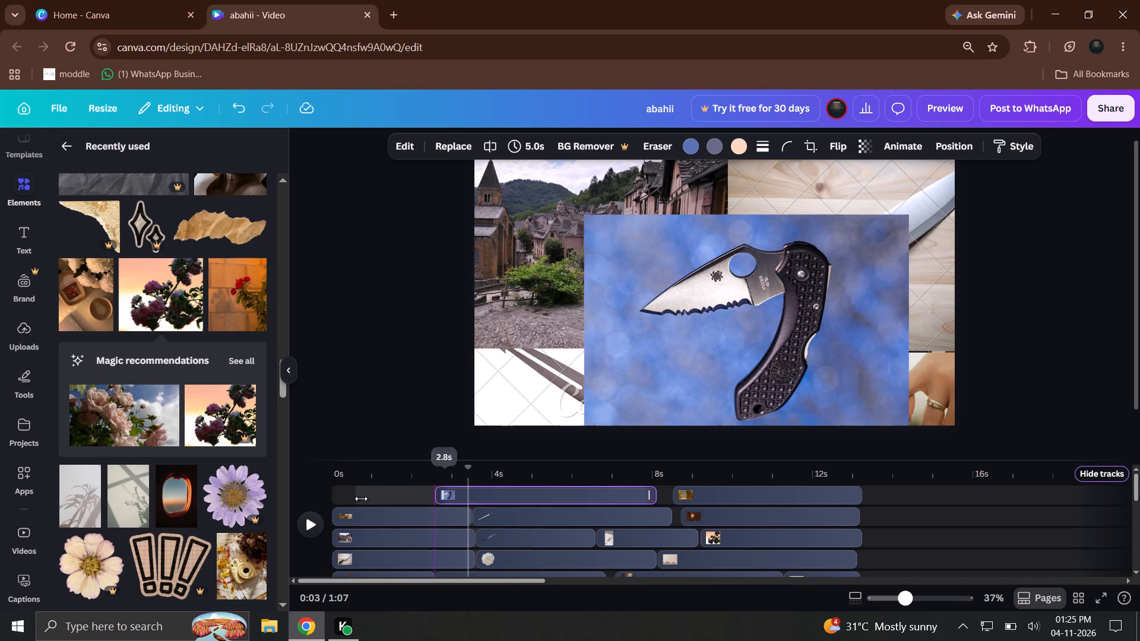
pyautogui.moveTo(361, 499); pyautogui.dragTo(327, 499)
pyautogui.moveTo(350, 472); pyautogui.dragTo(326, 483)
pyautogui.click(316, 514)
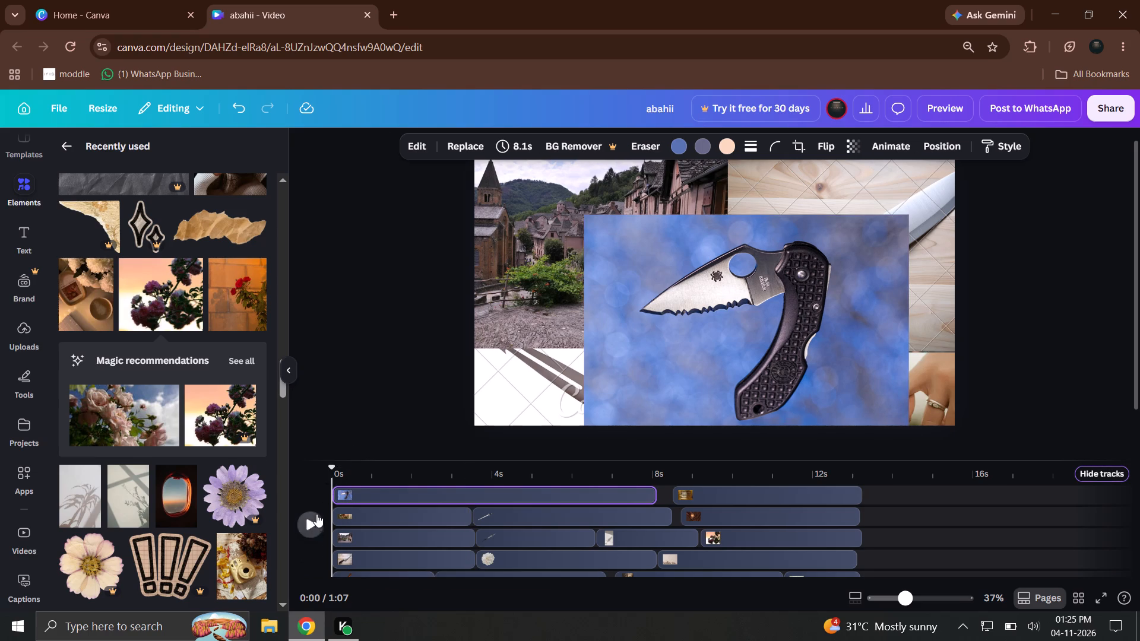
pyautogui.click(315, 524)
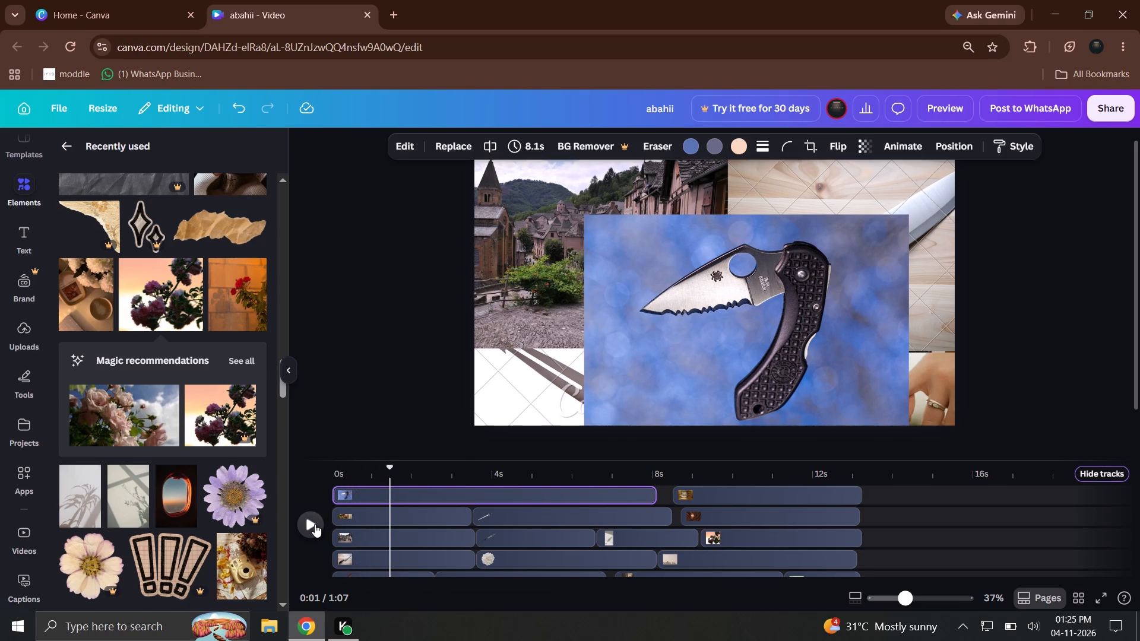
pyautogui.click(315, 524)
# Extend the start of the knife-set photo clip back to the folding-knife clip's end, making it 5.1 s long.
pyautogui.moveTo(675, 500); pyautogui.dragTo(664, 501)
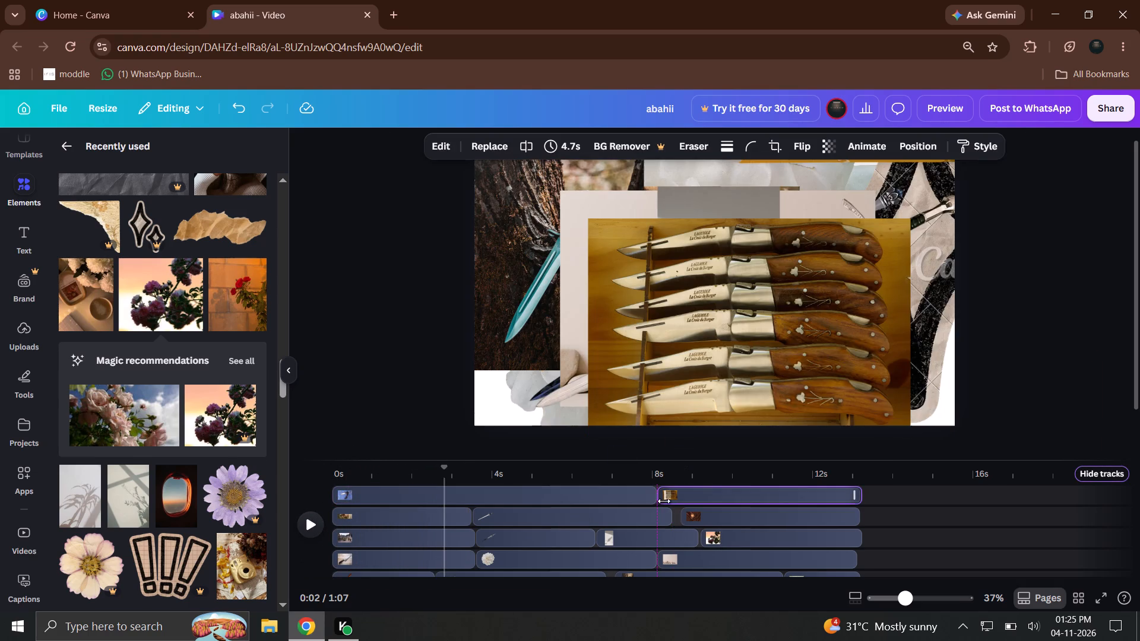
pyautogui.moveTo(664, 501); pyautogui.dragTo(661, 503)
pyautogui.moveTo(360, 471); pyautogui.dragTo(333, 479)
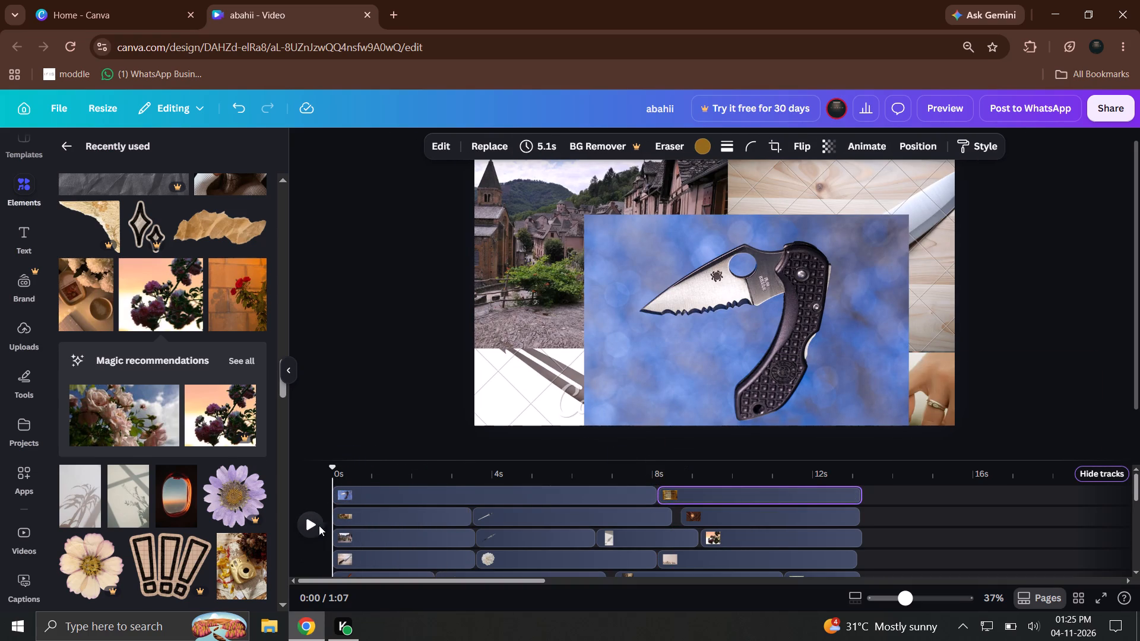
# Play the video from the start and preview the photo collage at about 3.4 s.
pyautogui.doubleClick(318, 537)
pyautogui.click(311, 531)
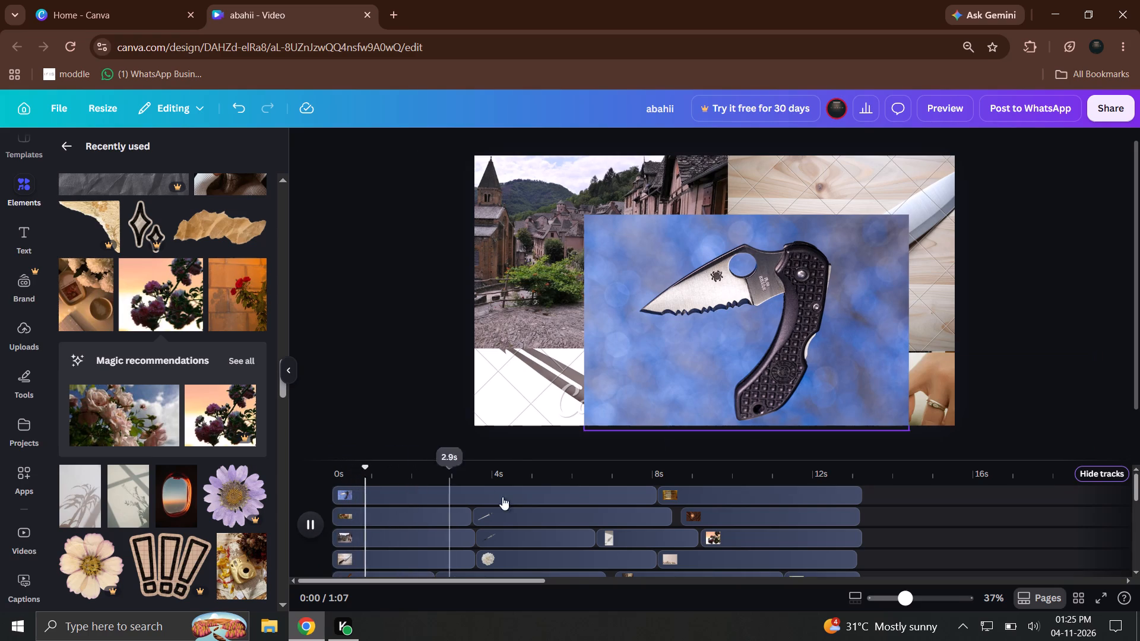
pyautogui.click(470, 482)
pyautogui.click(470, 481)
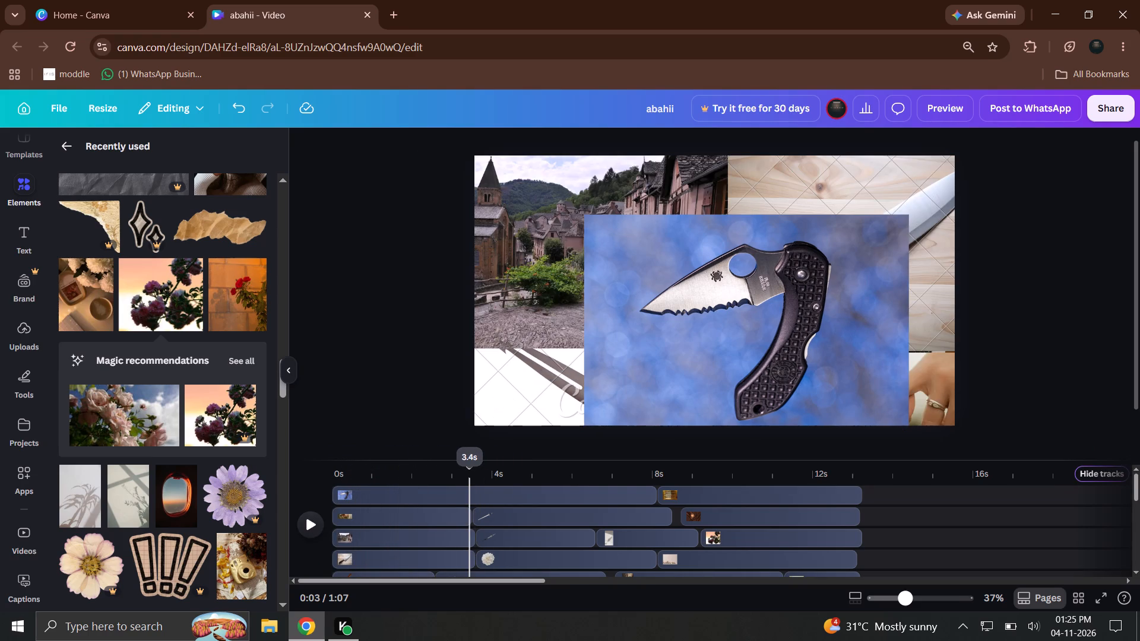
pyautogui.click(470, 481)
pyautogui.click(470, 481)
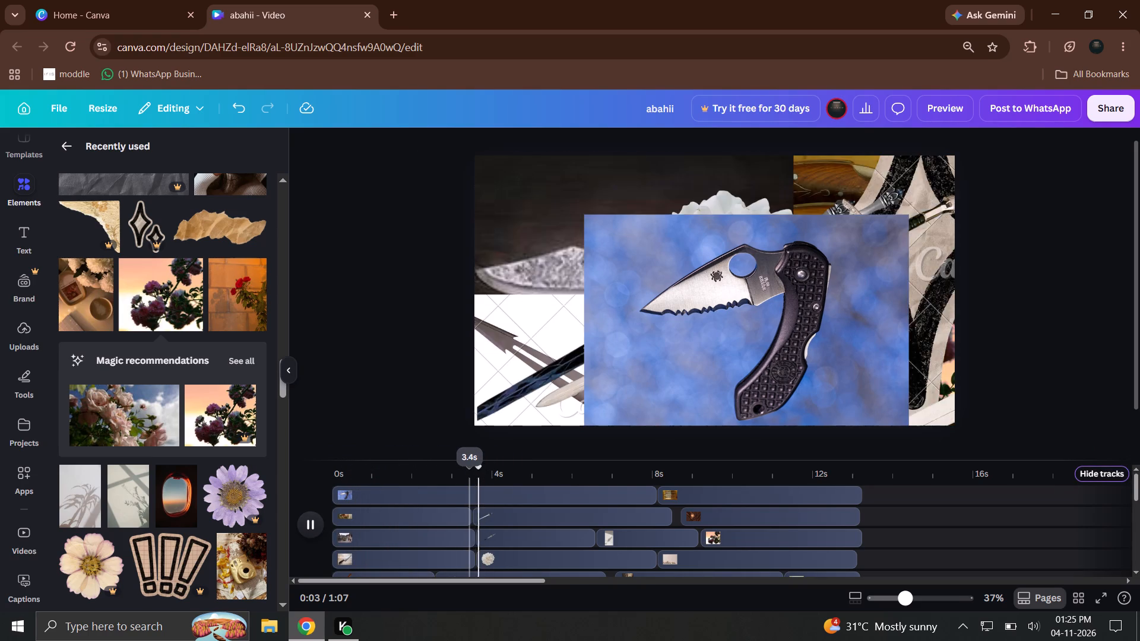
# Return the playhead to 0 s and replay the opening seconds repeatedly to check the folding-knife photo over the collage.
pyautogui.moveTo(470, 481); pyautogui.dragTo(245, 485)
pyautogui.click(301, 524)
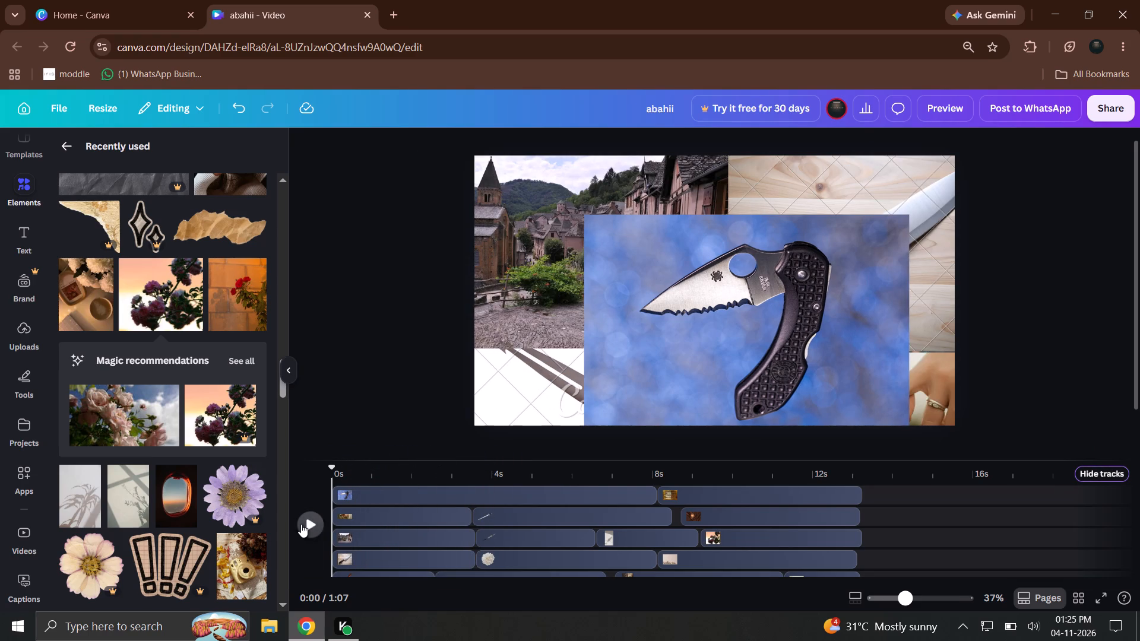
pyautogui.moveTo(338, 468); pyautogui.dragTo(320, 485)
pyautogui.click(312, 528)
pyautogui.click(312, 528)
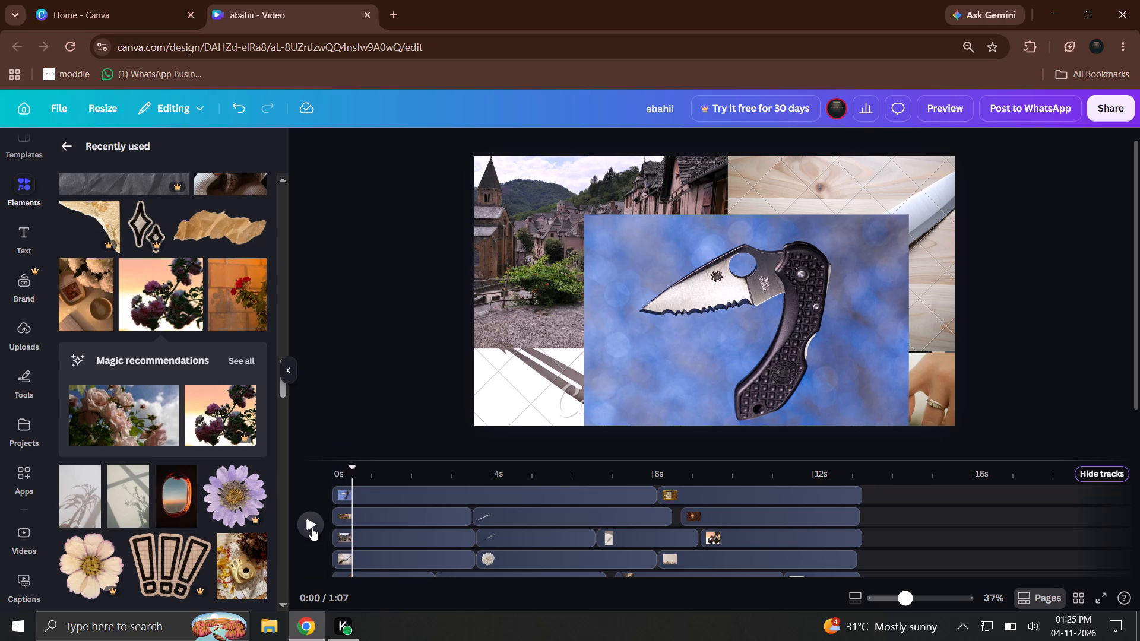
pyautogui.click(343, 485)
pyautogui.click(343, 470)
pyautogui.moveTo(336, 471); pyautogui.dragTo(321, 483)
pyautogui.click(303, 538)
pyautogui.click(302, 533)
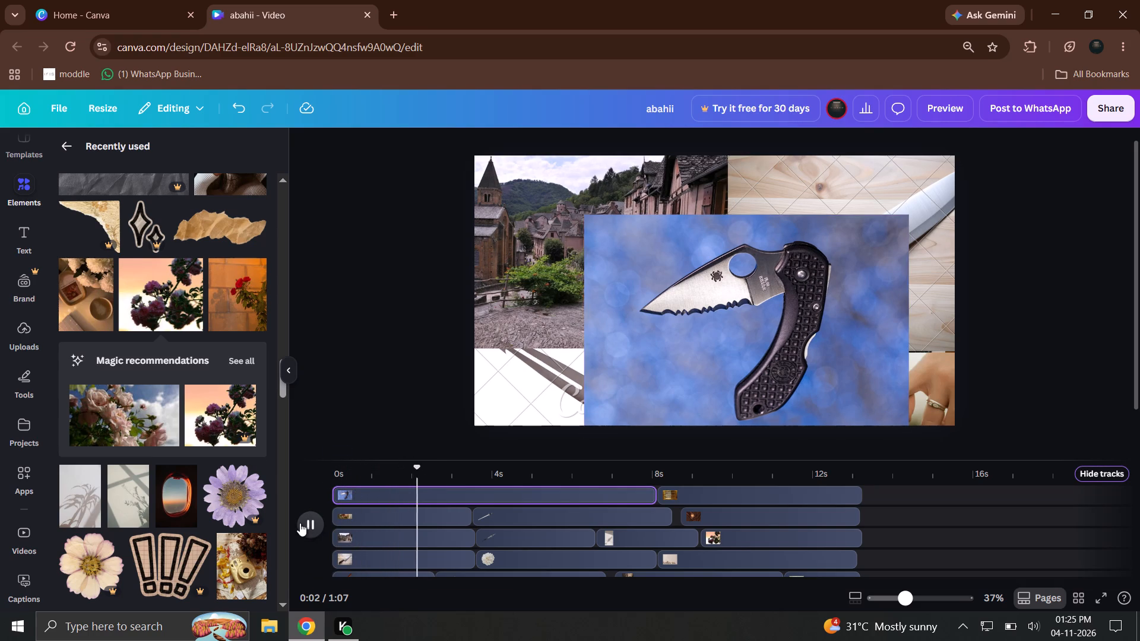
pyautogui.click(300, 523)
pyautogui.click(300, 523)
pyautogui.moveTo(348, 471); pyautogui.dragTo(317, 486)
pyautogui.click(307, 544)
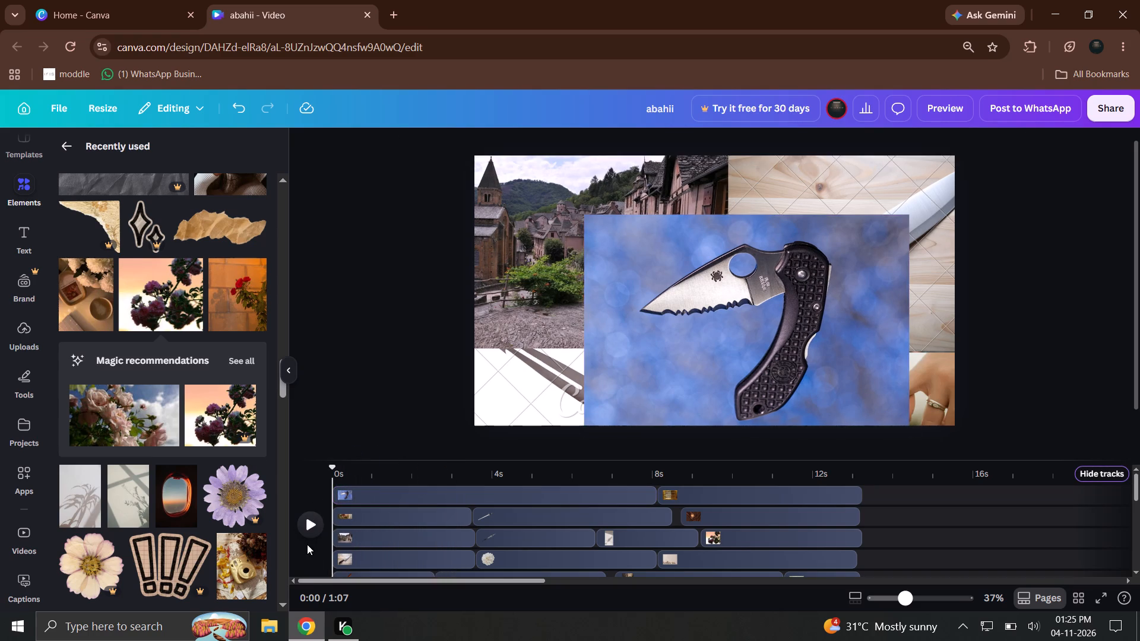
pyautogui.click(303, 536)
pyautogui.click(304, 526)
pyautogui.moveTo(353, 482); pyautogui.dragTo(327, 491)
pyautogui.click(302, 552)
pyautogui.click(300, 528)
pyautogui.doubleClick(300, 528)
pyautogui.click(340, 485)
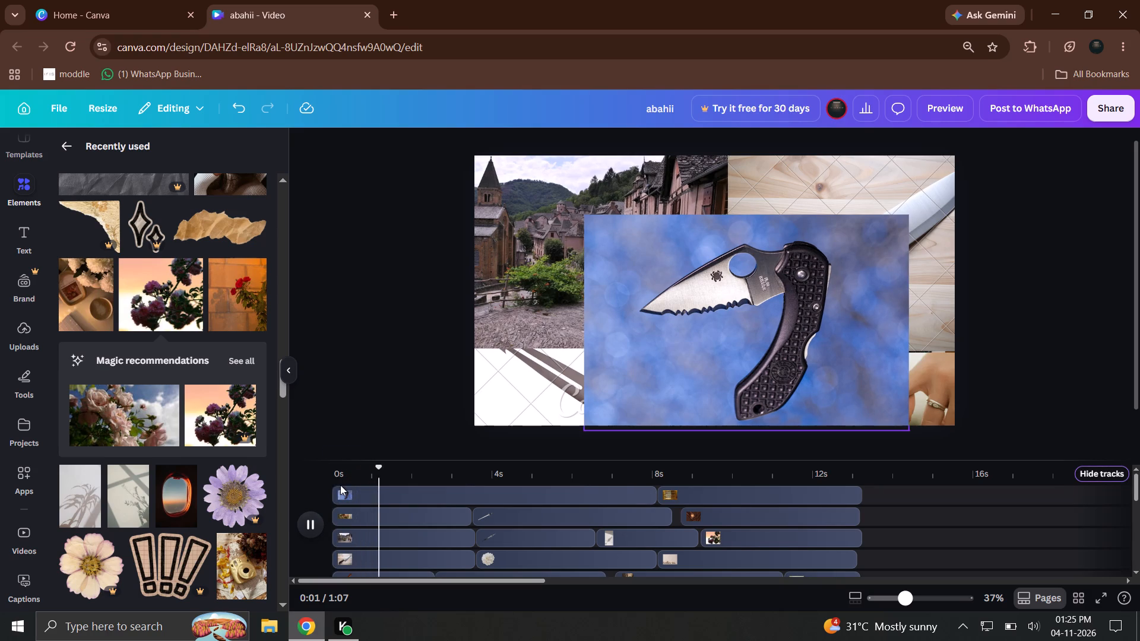
pyautogui.moveTo(340, 480); pyautogui.dragTo(327, 485)
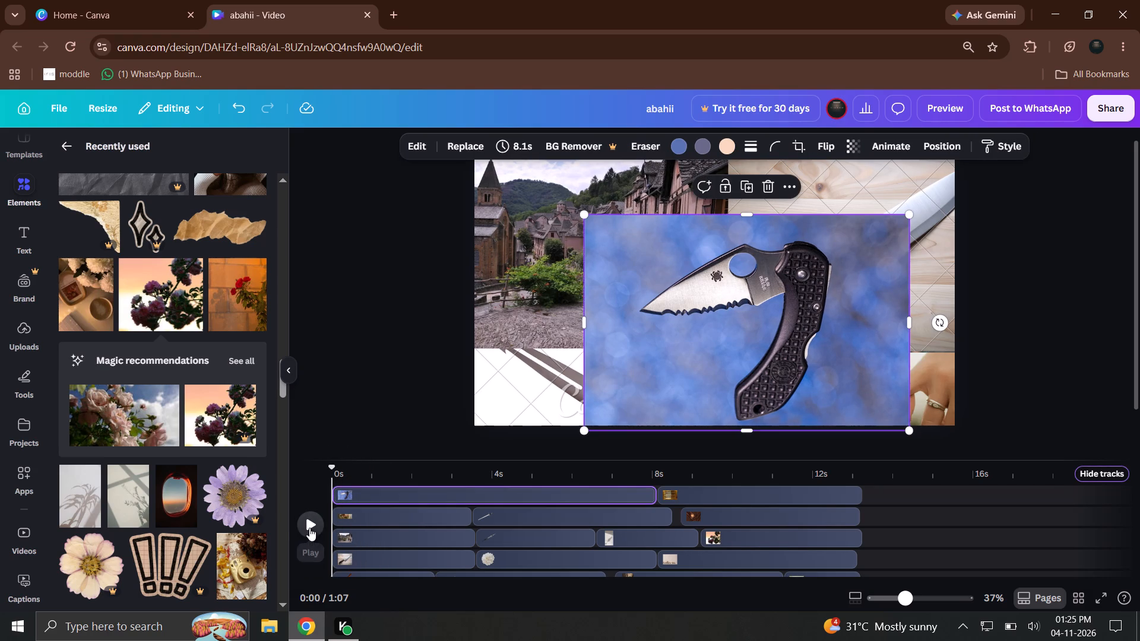
pyautogui.click(309, 528)
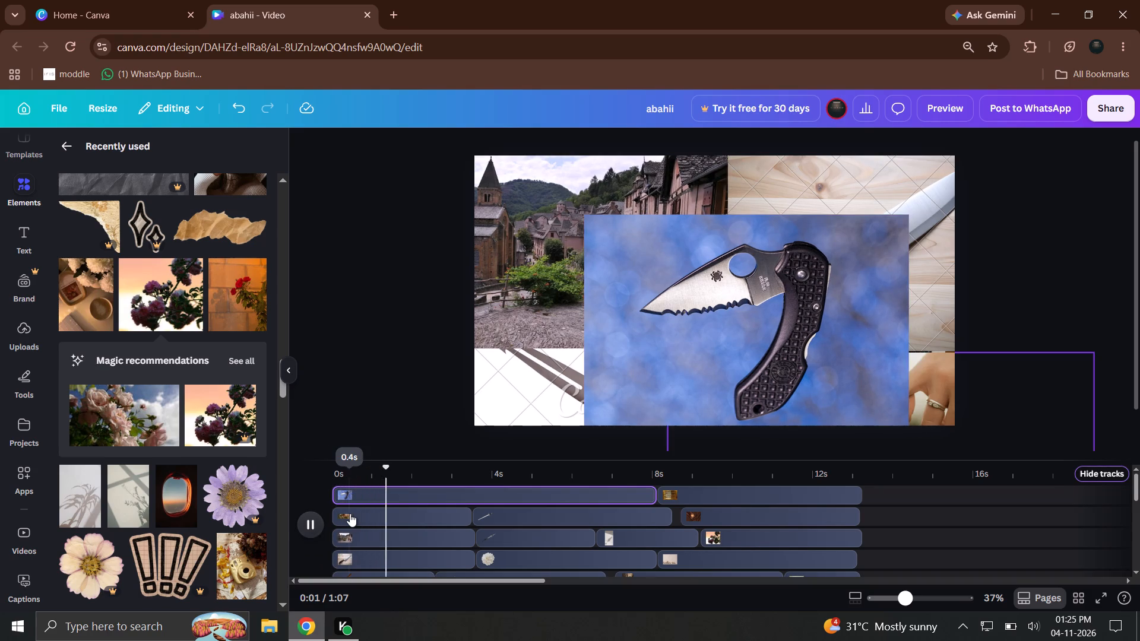
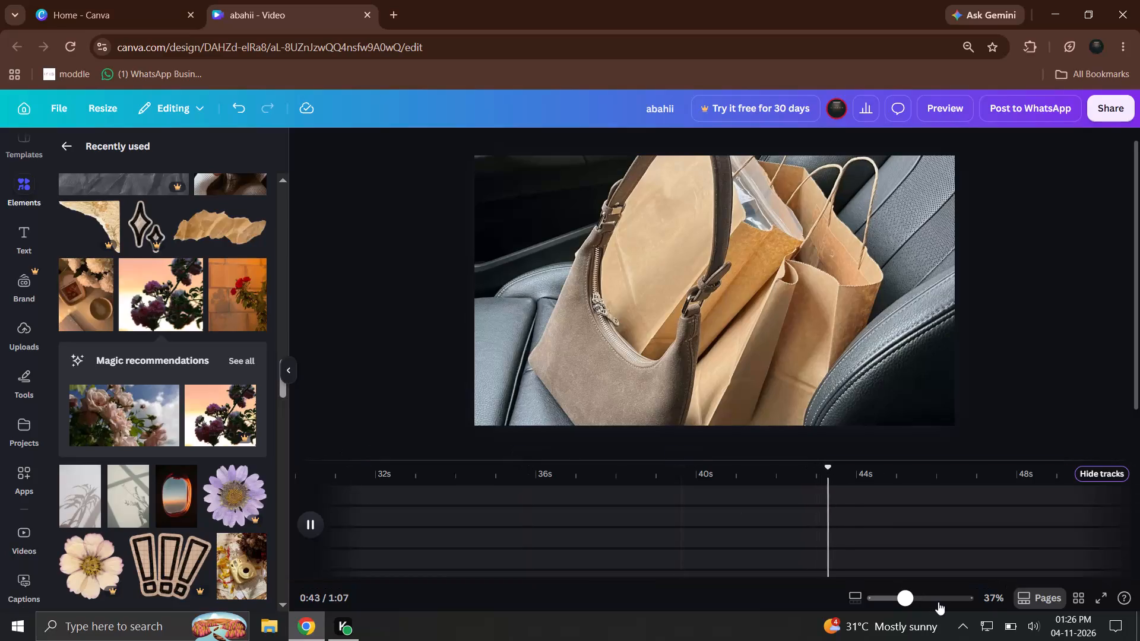
# Stop the playback, return to the start of the timeline and enlarge the timeline to show more tracks.
pyautogui.moveTo(832, 579); pyautogui.dragTo(396, 565)
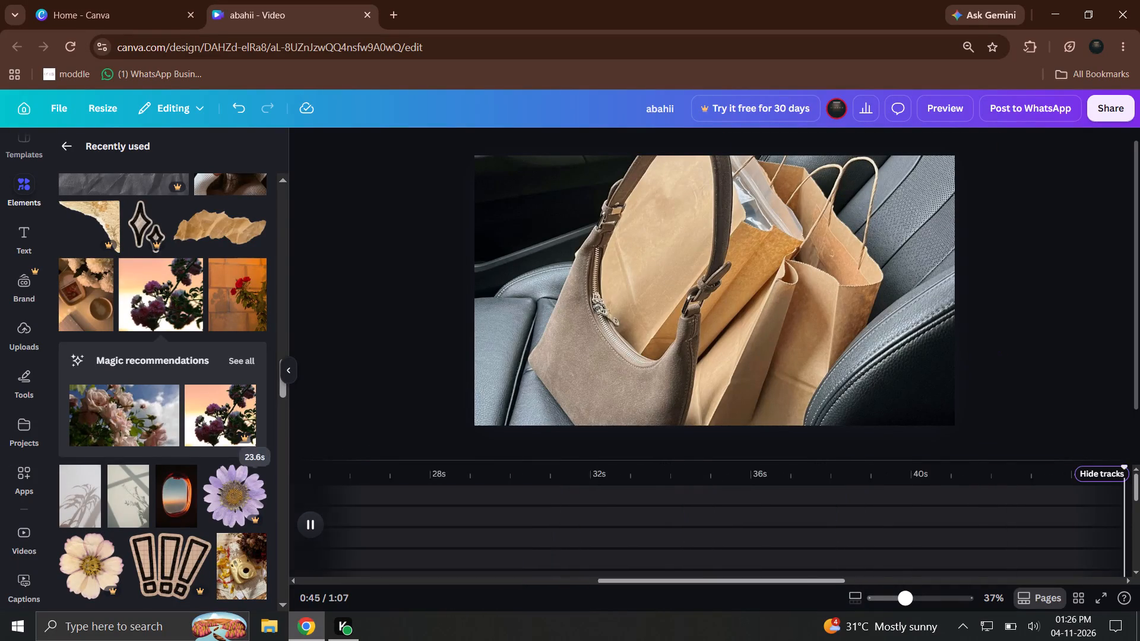
pyautogui.click(315, 518)
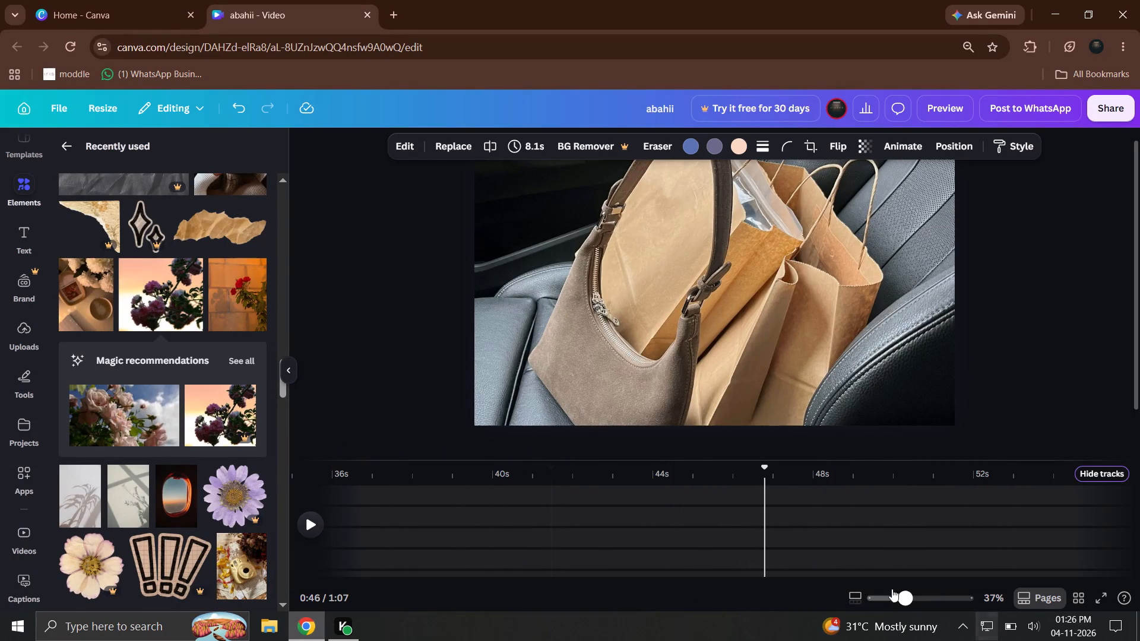
pyautogui.moveTo(879, 580); pyautogui.dragTo(406, 556)
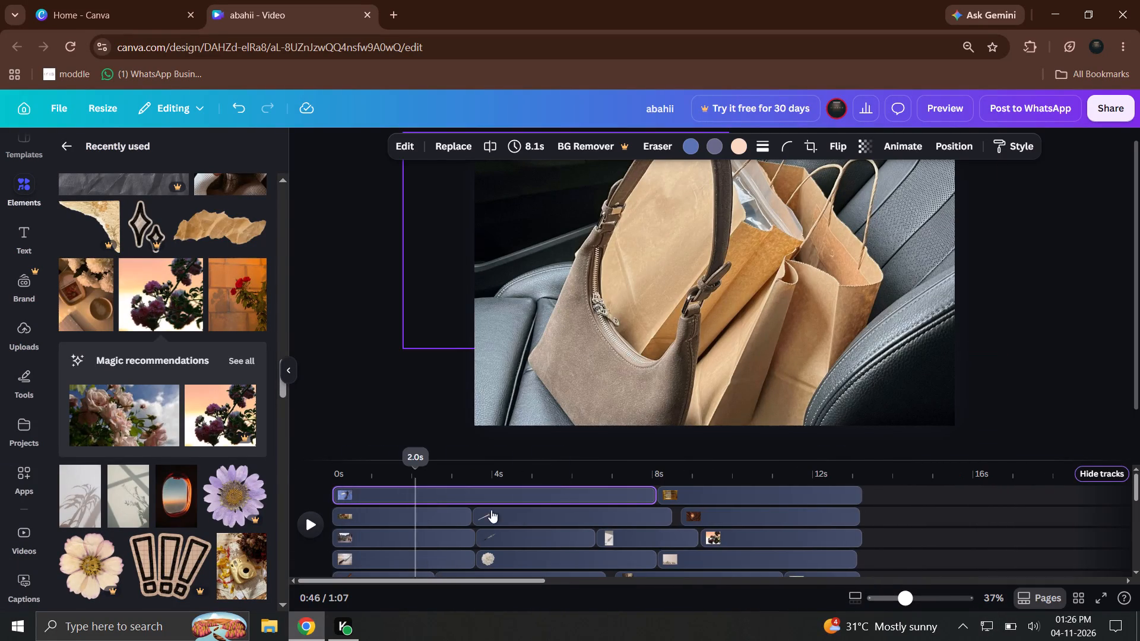
pyautogui.moveTo(689, 463); pyautogui.dragTo(700, 250)
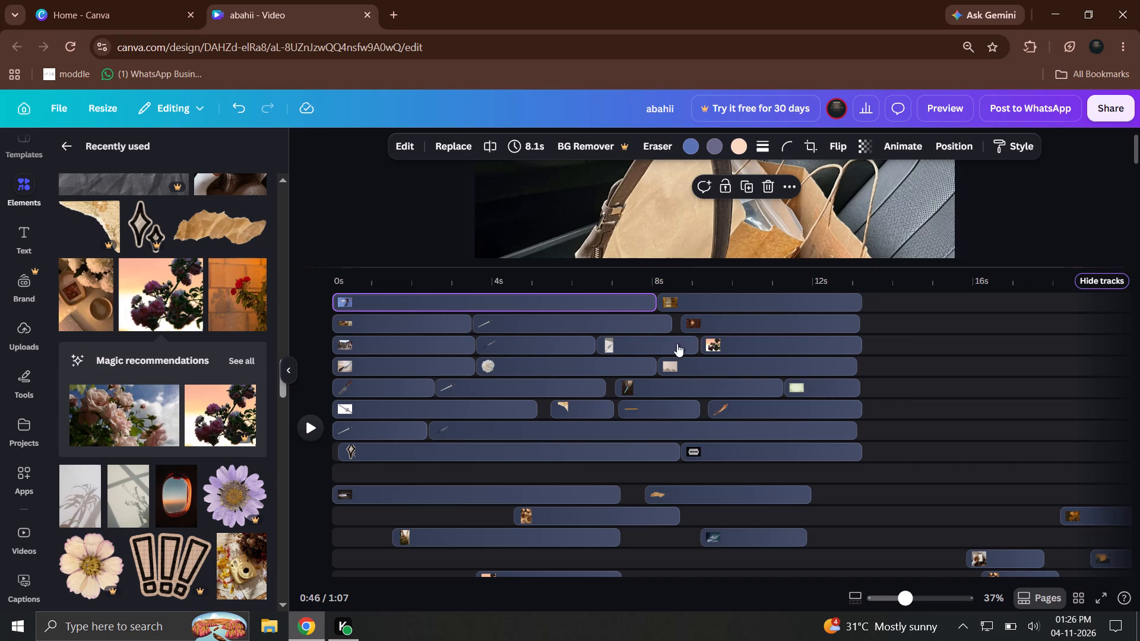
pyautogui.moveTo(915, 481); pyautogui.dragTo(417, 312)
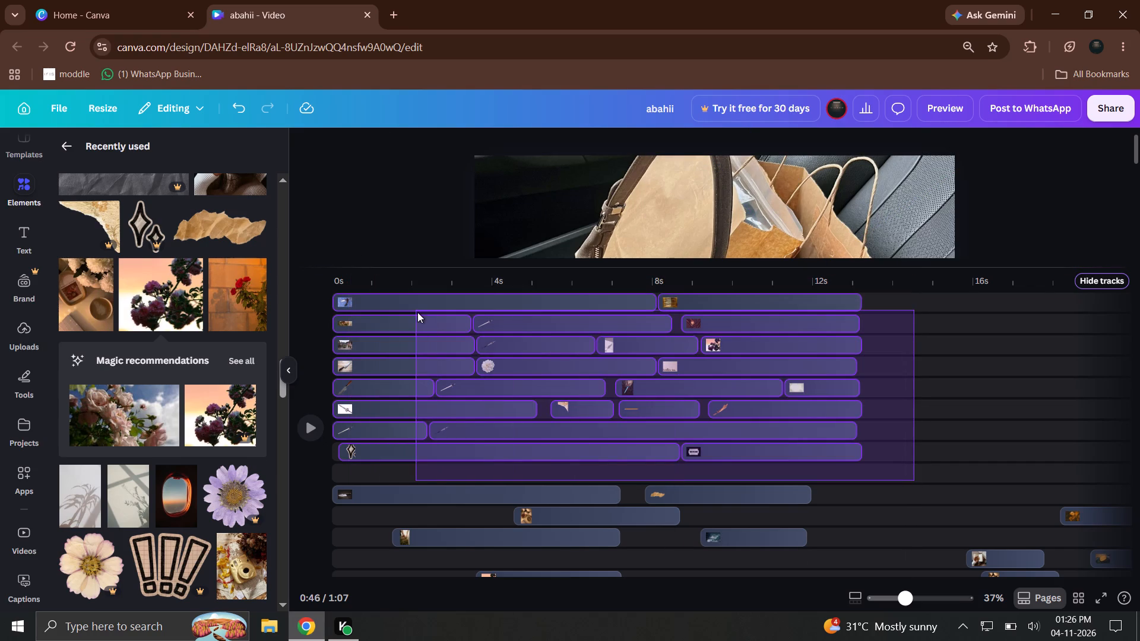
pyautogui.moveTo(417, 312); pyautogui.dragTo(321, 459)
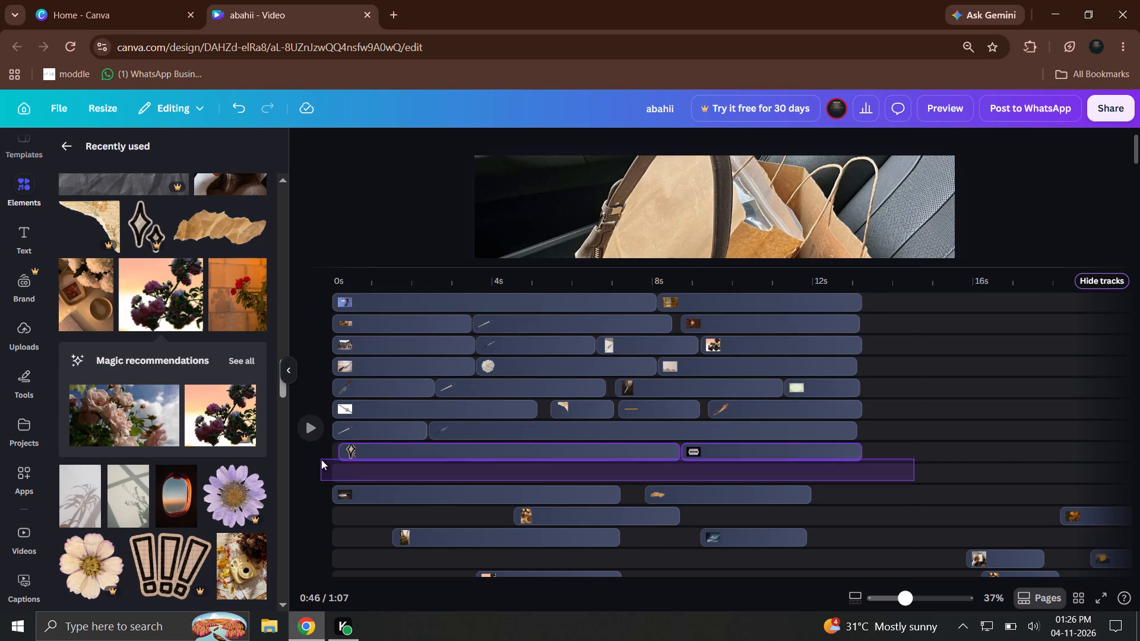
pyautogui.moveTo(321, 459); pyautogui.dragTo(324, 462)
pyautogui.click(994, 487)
# Move the dark photo clip at 0 s and the torn-paper clip together up into the empty track above.
pyautogui.moveTo(905, 488); pyautogui.dragTo(578, 387)
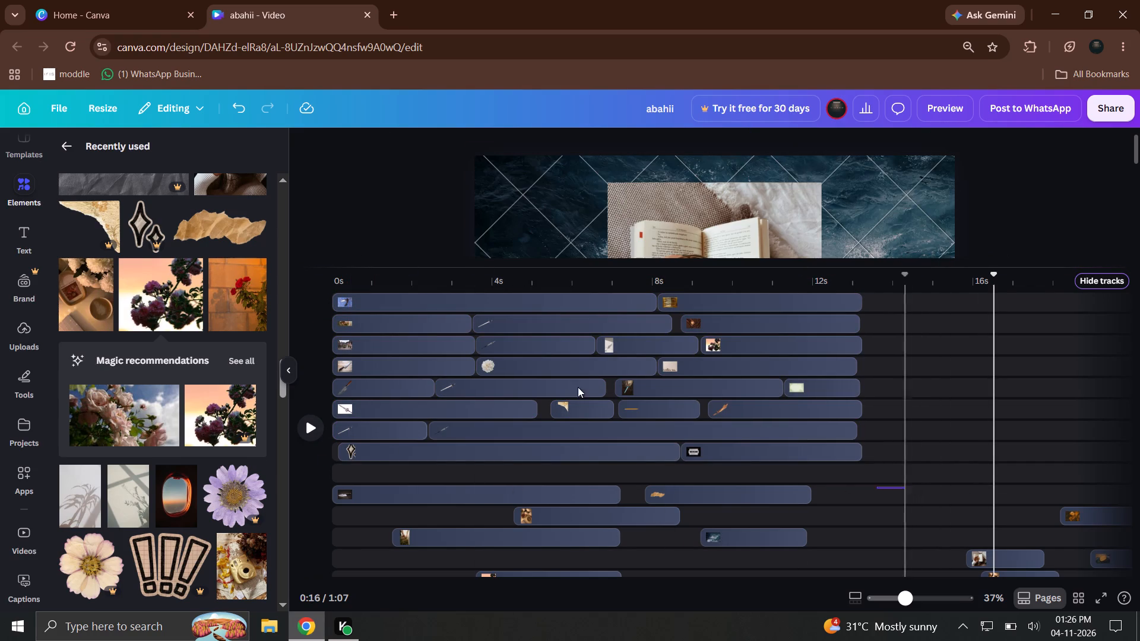
pyautogui.moveTo(578, 387); pyautogui.dragTo(444, 487)
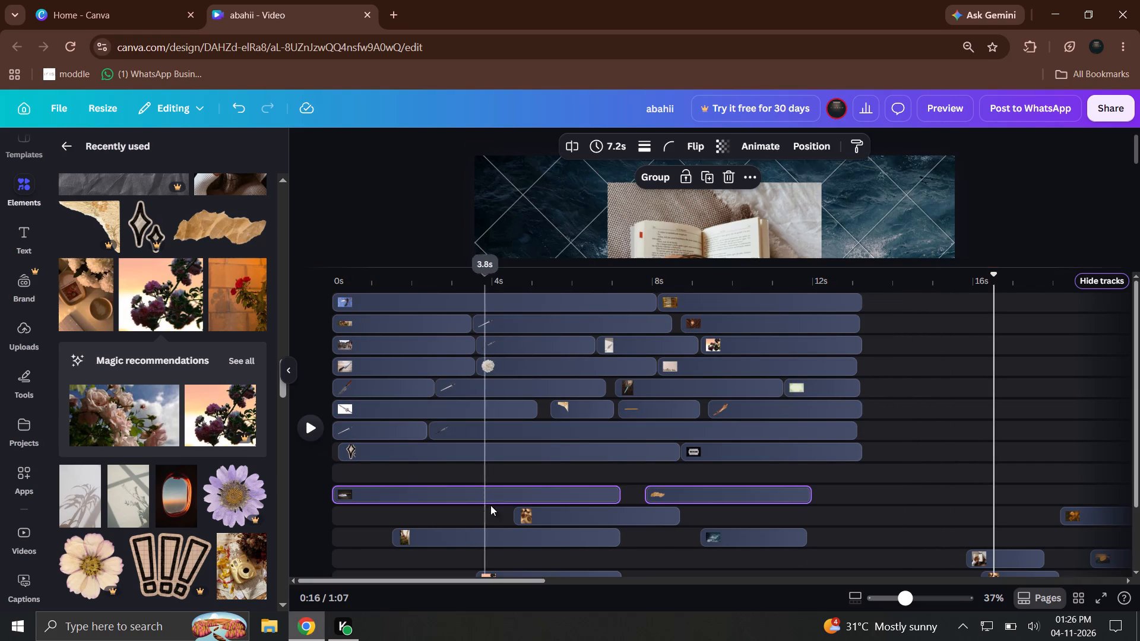
pyautogui.moveTo(556, 497); pyautogui.dragTo(551, 475)
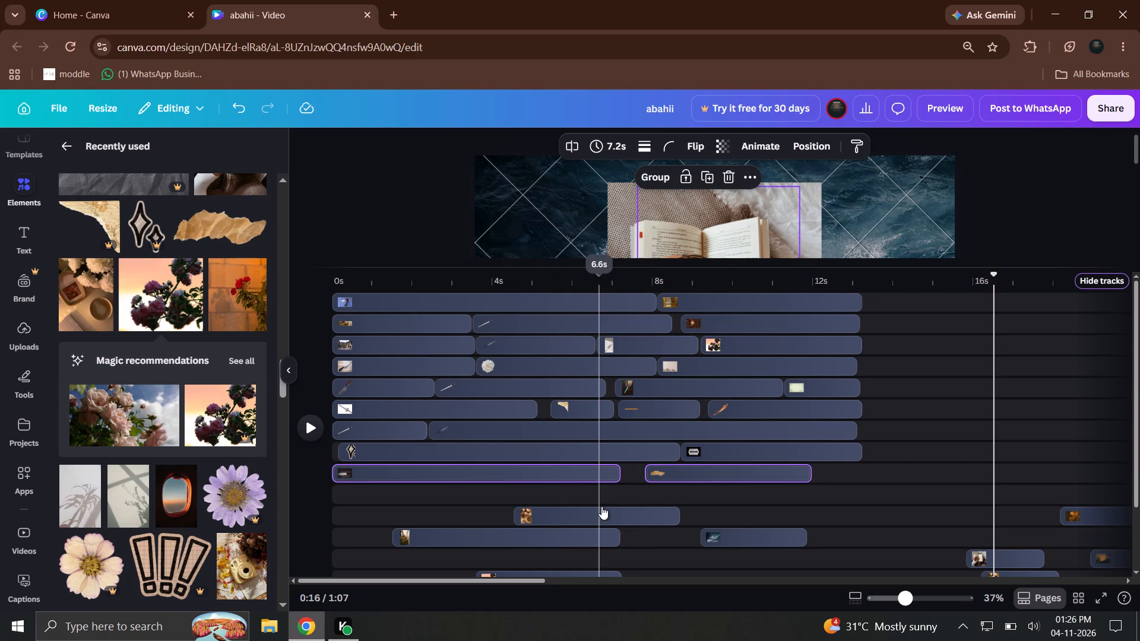
# Pack the three overlay clips from the two tracks below end to end on the freed track, starting at 0 s.
pyautogui.moveTo(601, 506); pyautogui.dragTo(463, 481)
pyautogui.moveTo(441, 495); pyautogui.dragTo(393, 488)
pyautogui.moveTo(497, 538); pyautogui.dragTo(614, 503)
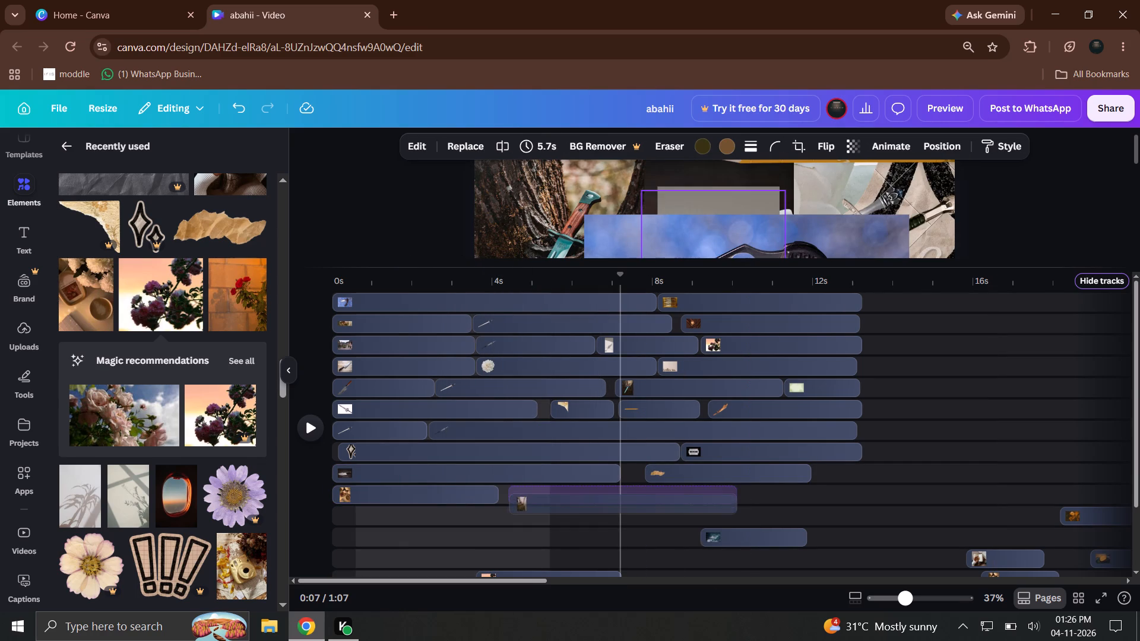
pyautogui.moveTo(614, 503); pyautogui.dragTo(607, 500)
pyautogui.moveTo(753, 545); pyautogui.dragTo(778, 504)
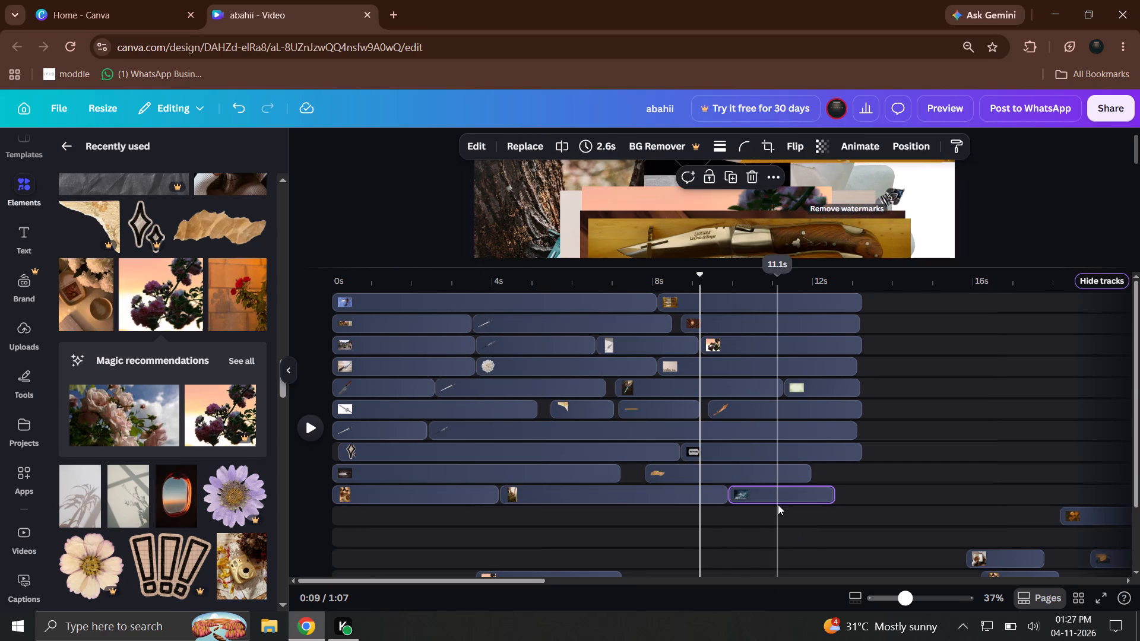
# Extend the torn-paper clip to 5.3 s and the last clip on the track below to 3.2 s, ending both around 13 s.
pyautogui.click(862, 459)
pyautogui.click(863, 479)
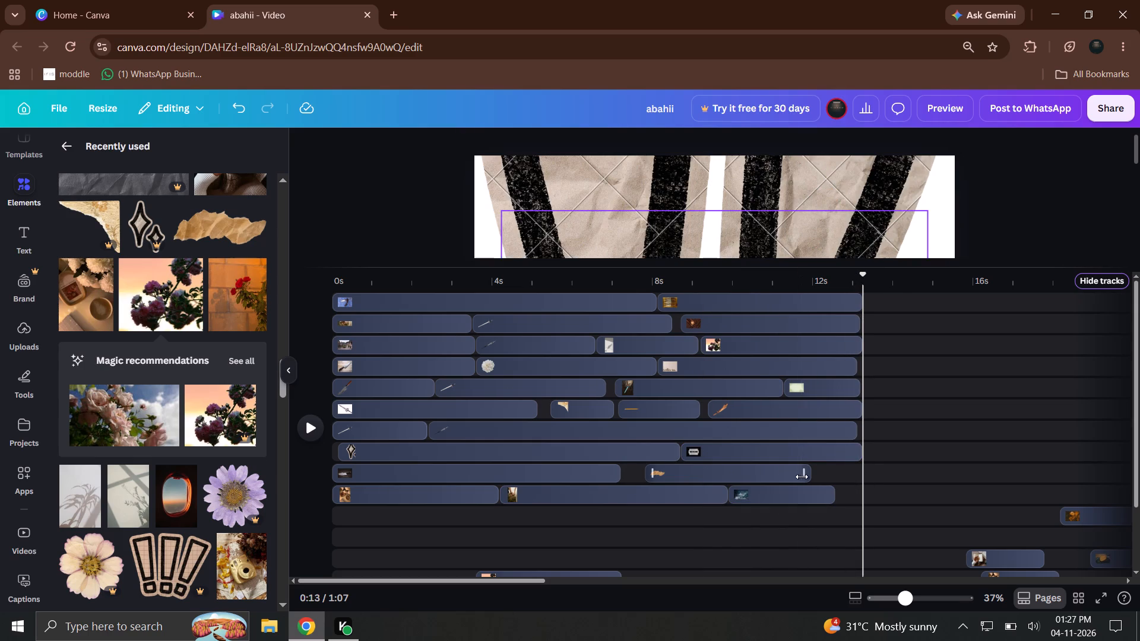
pyautogui.moveTo(802, 477); pyautogui.dragTo(843, 477)
pyautogui.click(824, 505)
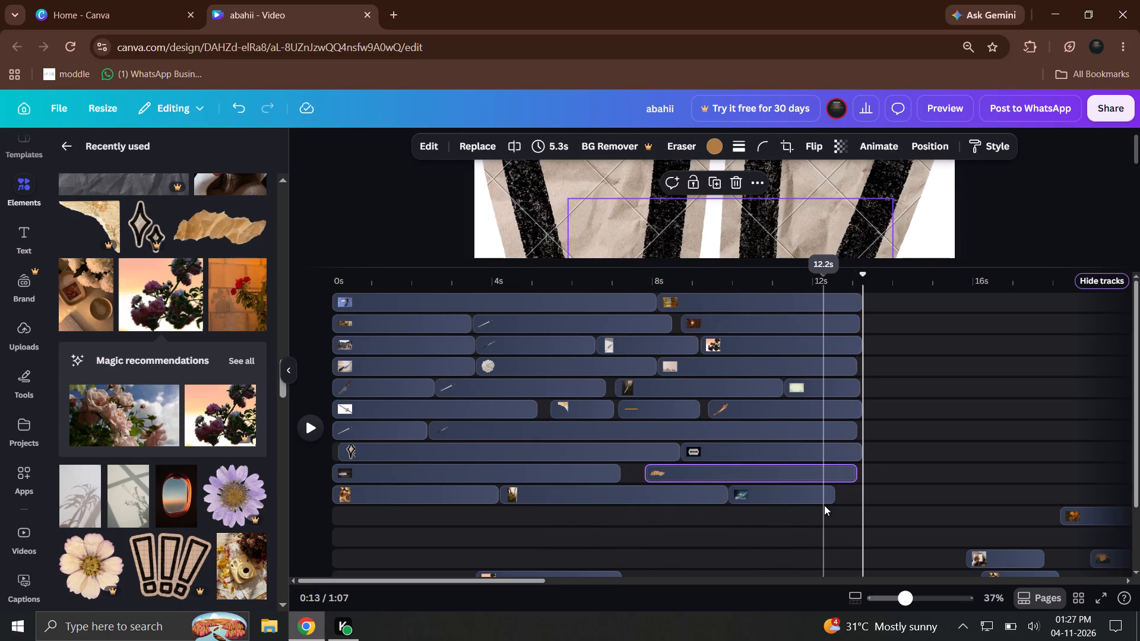
pyautogui.moveTo(825, 503); pyautogui.dragTo(844, 501)
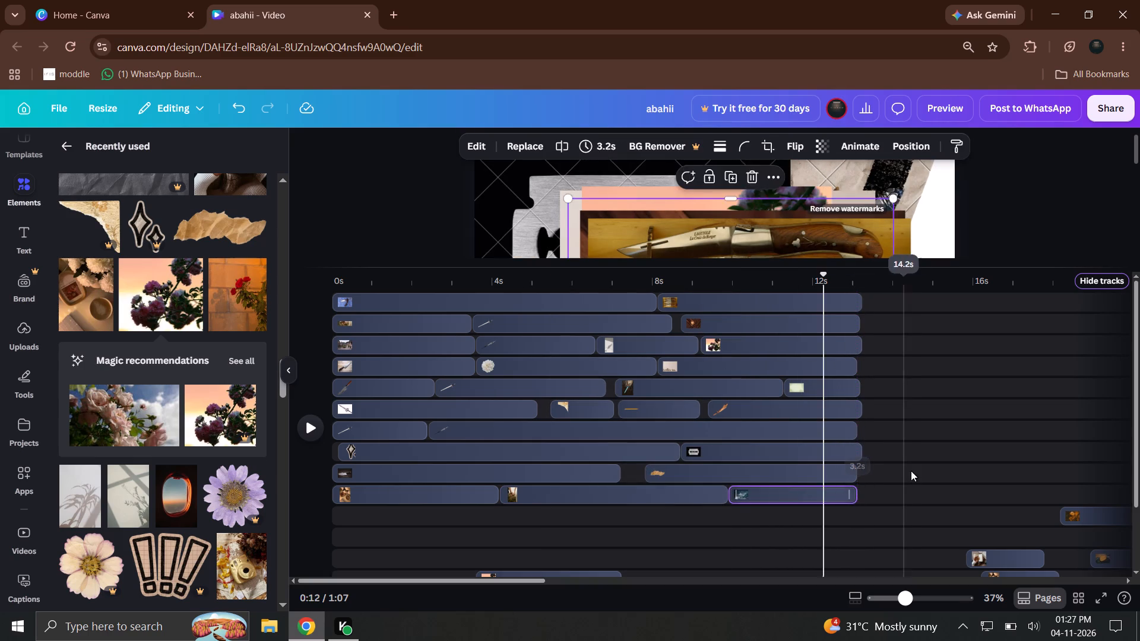
# Trim the ends of the black label sticker clip and the orange diagonal overlay clip back to about 13 s.
pyautogui.click(911, 471)
pyautogui.moveTo(858, 455); pyautogui.dragTo(851, 455)
pyautogui.click(878, 446)
pyautogui.moveTo(856, 411); pyautogui.dragTo(847, 412)
pyautogui.click(901, 396)
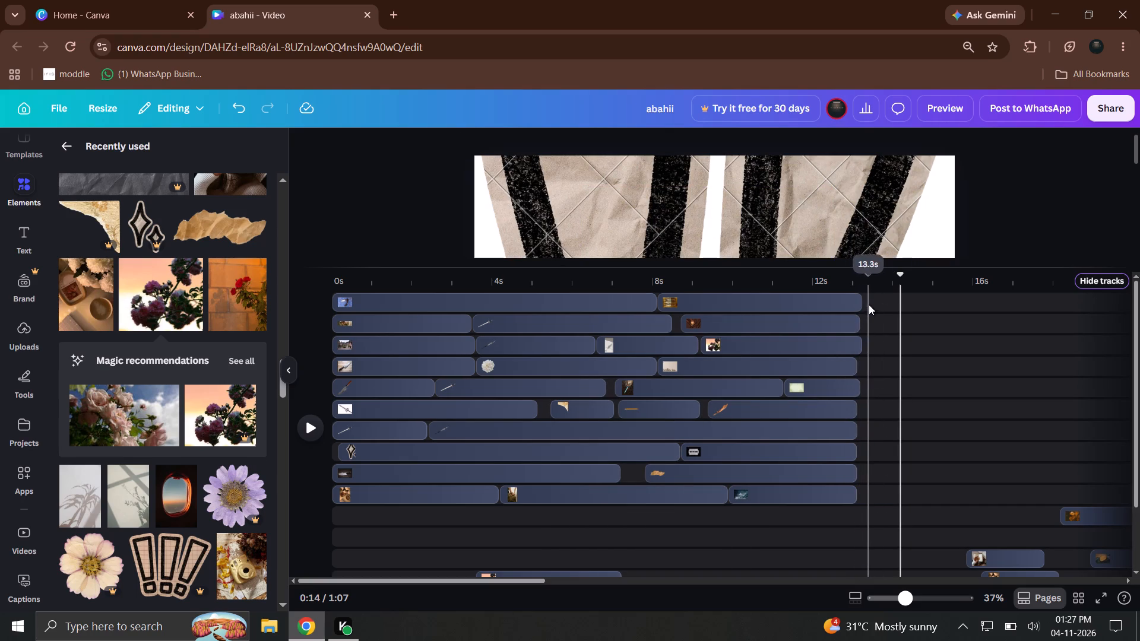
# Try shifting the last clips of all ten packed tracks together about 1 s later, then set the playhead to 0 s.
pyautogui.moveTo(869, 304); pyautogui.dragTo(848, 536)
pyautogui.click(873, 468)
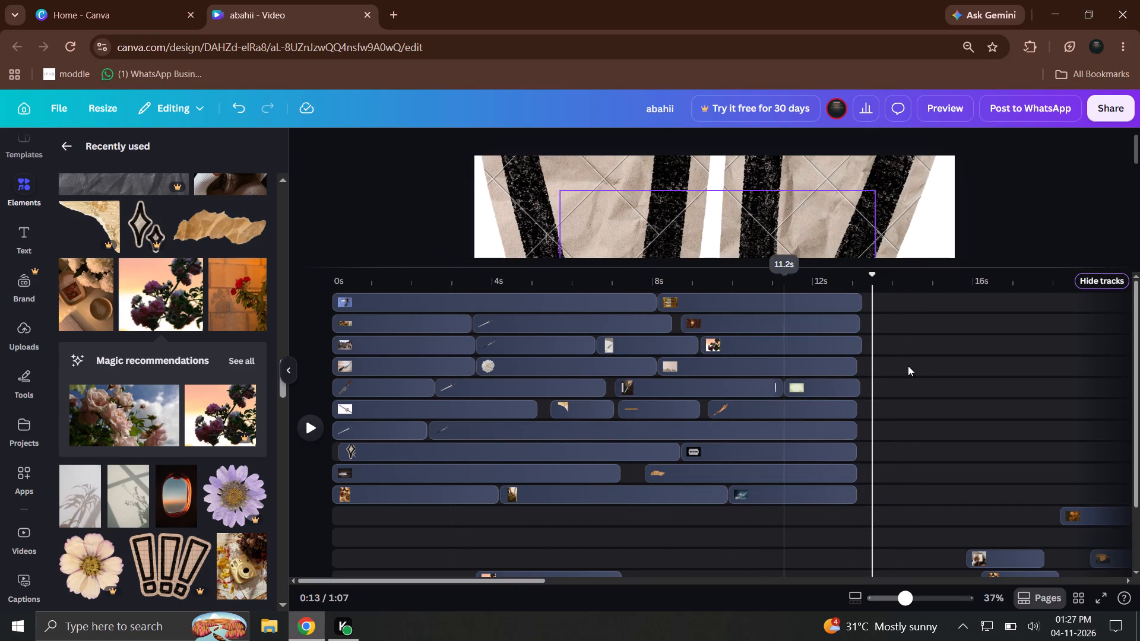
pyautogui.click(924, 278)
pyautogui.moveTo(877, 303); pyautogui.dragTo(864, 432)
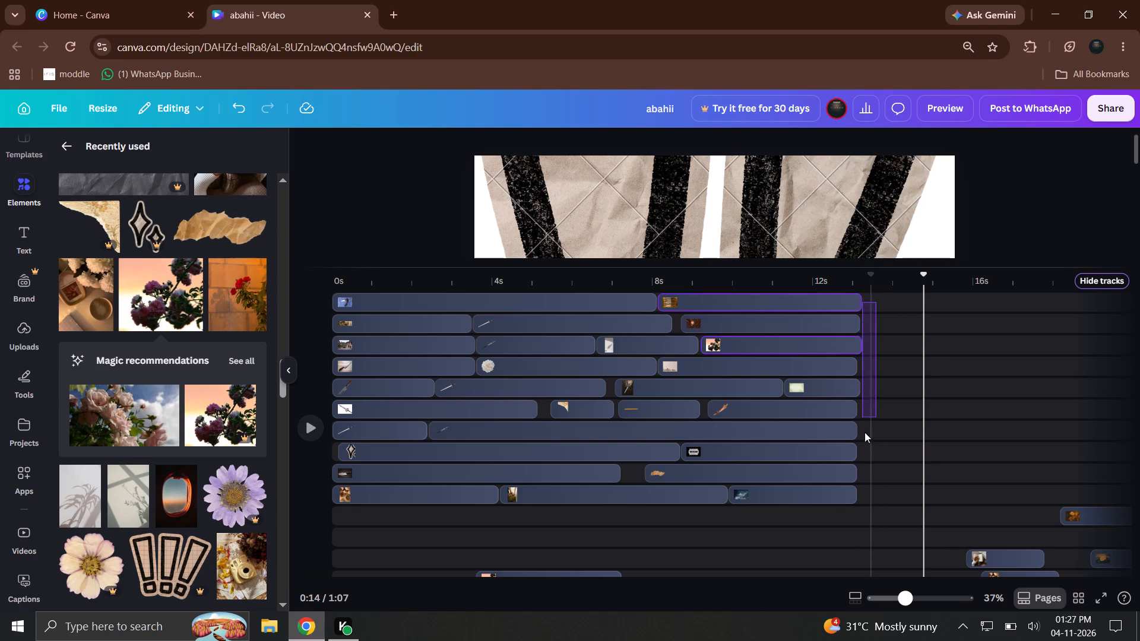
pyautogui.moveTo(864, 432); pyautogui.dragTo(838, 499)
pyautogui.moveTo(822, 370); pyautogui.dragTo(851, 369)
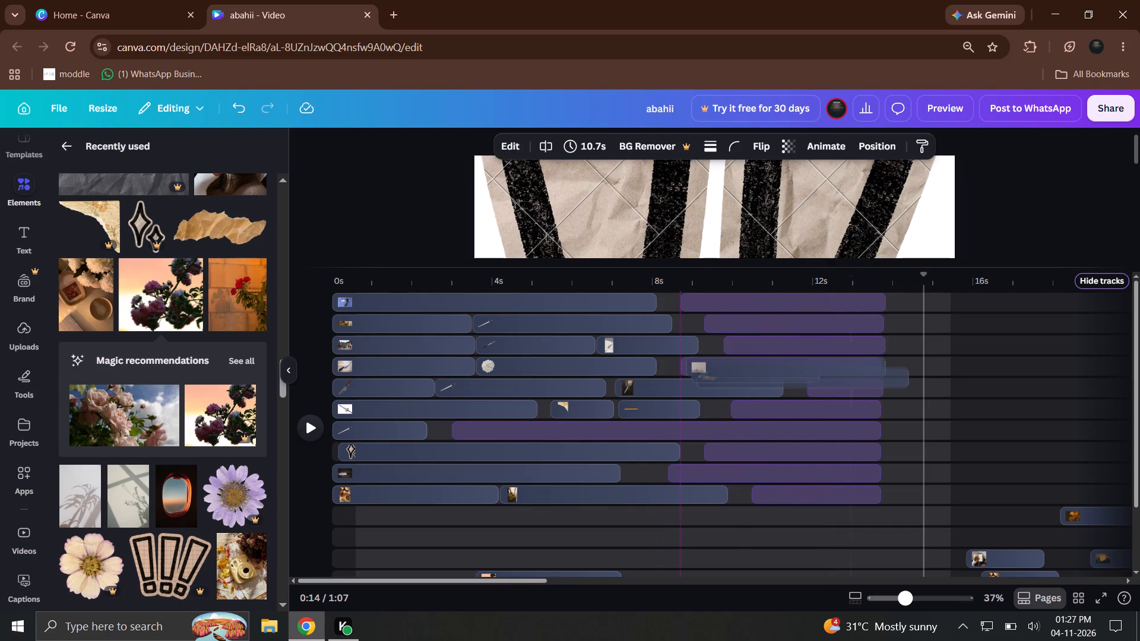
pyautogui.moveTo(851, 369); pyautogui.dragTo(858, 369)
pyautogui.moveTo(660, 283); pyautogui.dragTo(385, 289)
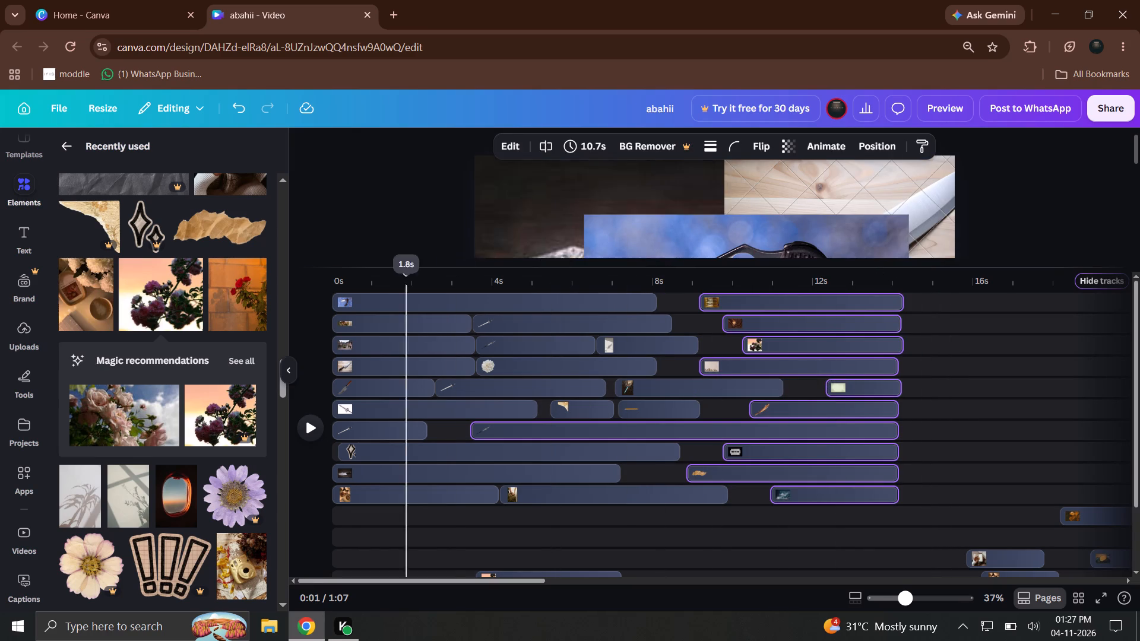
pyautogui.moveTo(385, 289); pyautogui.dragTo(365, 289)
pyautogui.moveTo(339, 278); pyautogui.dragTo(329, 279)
# Shift the group of last clips back about 1 s earlier and move it down to repack the tracks.
pyautogui.moveTo(853, 342); pyautogui.dragTo(805, 341)
pyautogui.click(914, 348)
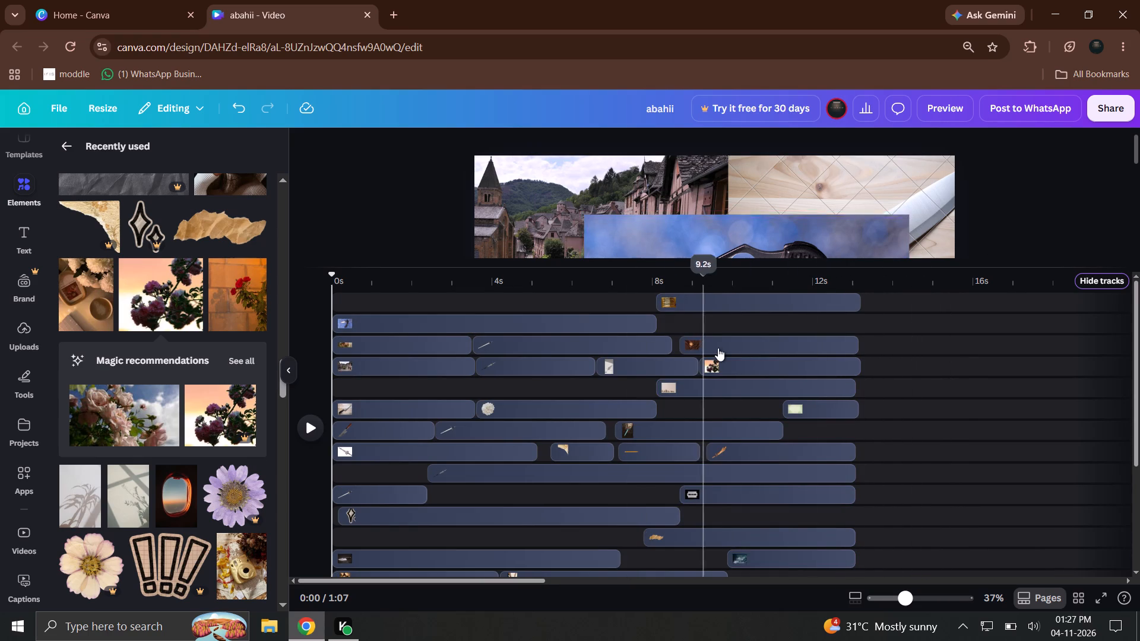
pyautogui.moveTo(873, 309); pyautogui.dragTo(837, 566)
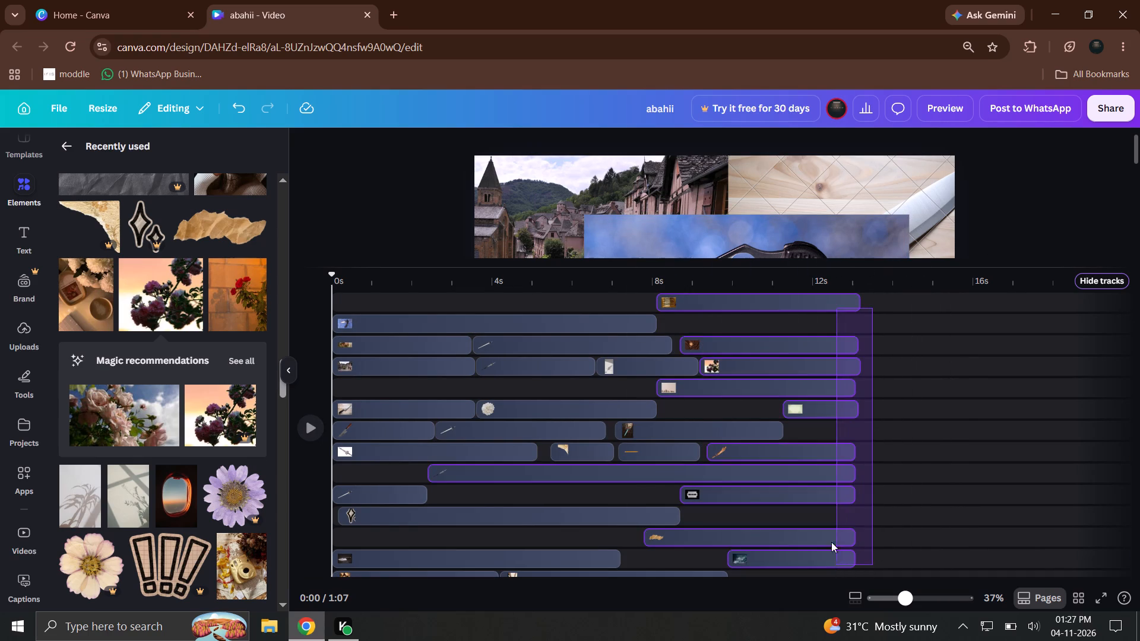
pyautogui.moveTo(774, 345); pyautogui.dragTo(782, 361)
pyautogui.click(866, 373)
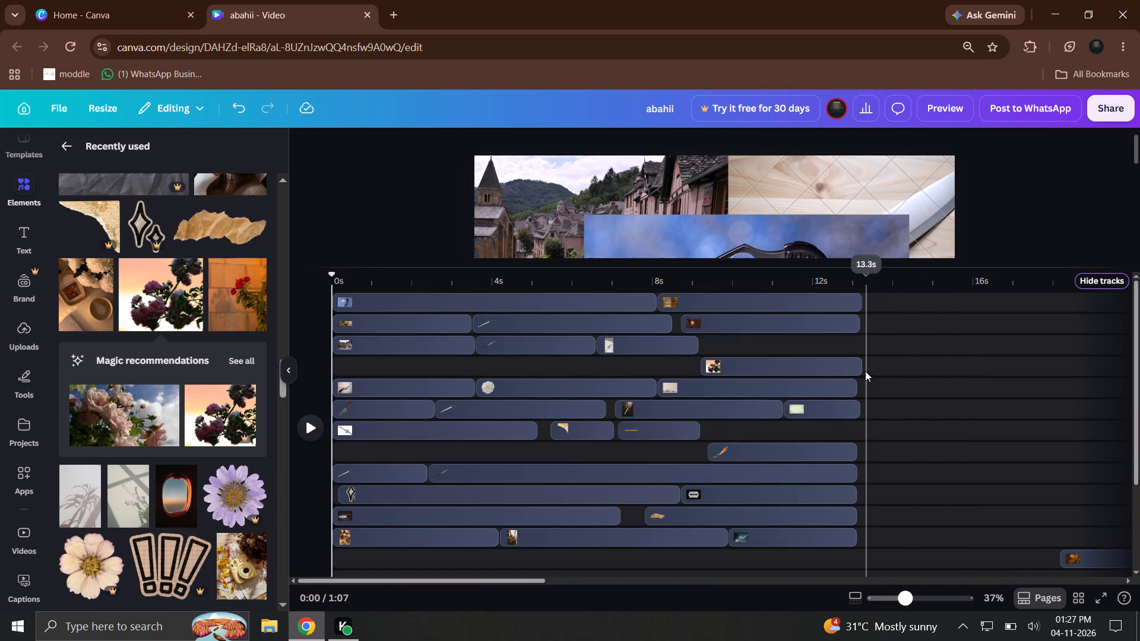
# Extend the starts of the orange diagonal overlay and the sunset-flowers photo almost to 0 s, making them 12.9 s and 13.0 s long.
pyautogui.click(327, 414)
pyautogui.click(312, 438)
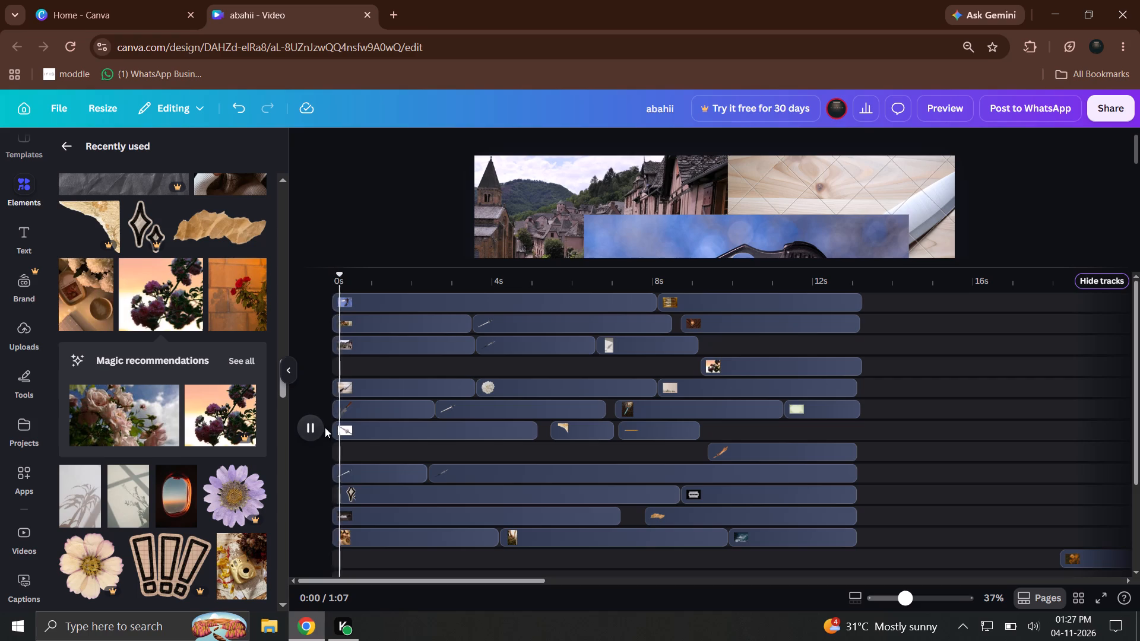
pyautogui.moveTo(709, 458); pyautogui.dragTo(668, 458)
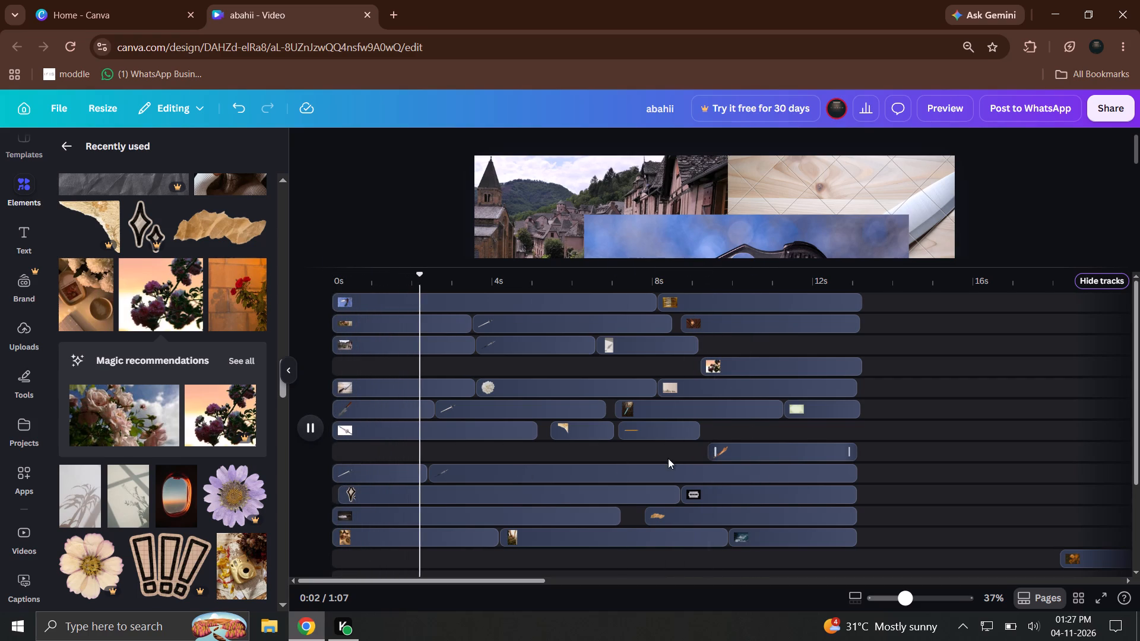
pyautogui.moveTo(668, 458); pyautogui.dragTo(341, 453)
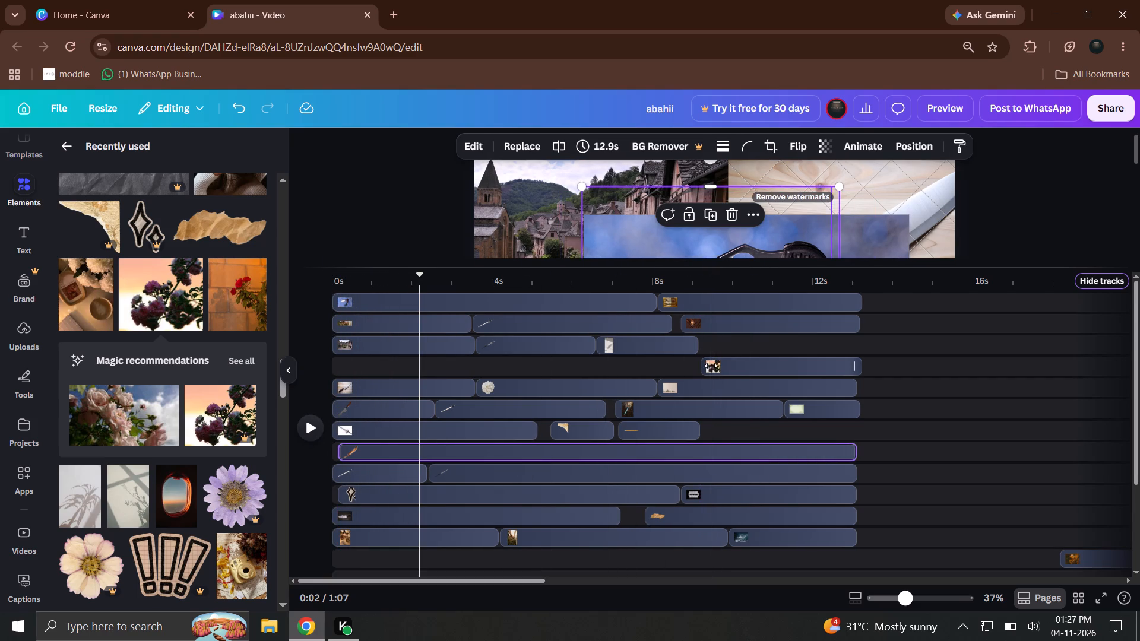
pyautogui.moveTo(711, 366); pyautogui.dragTo(352, 361)
# Nudge the dark orange photo clip at the end of the second track slightly later.
pyautogui.moveTo(729, 326); pyautogui.dragTo(730, 341)
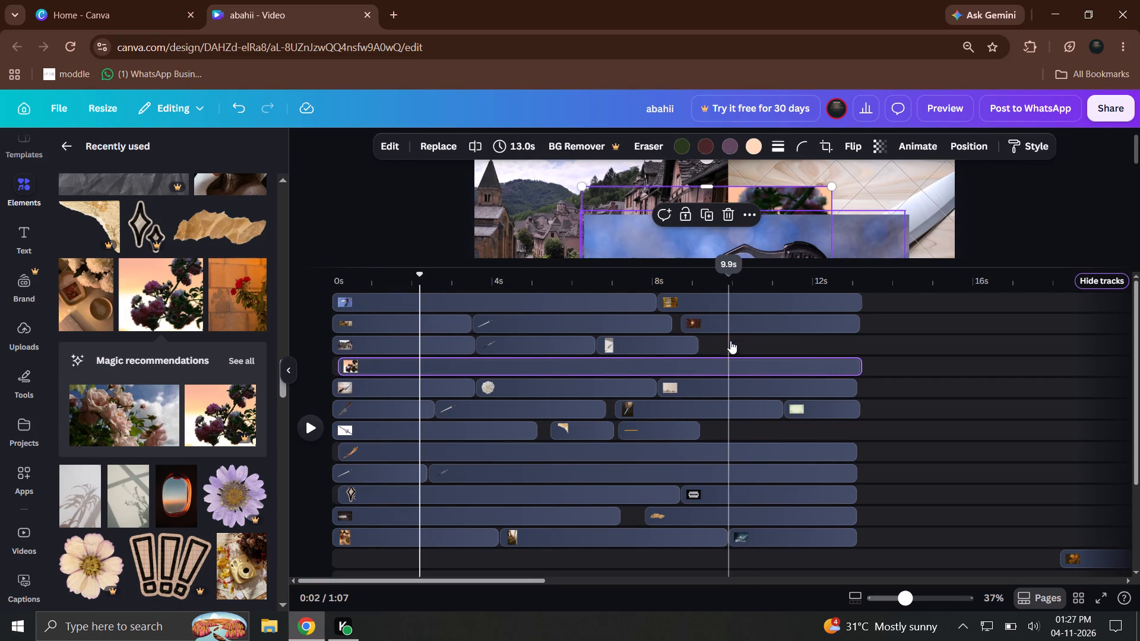
pyautogui.moveTo(730, 341); pyautogui.dragTo(732, 344)
pyautogui.click(799, 335)
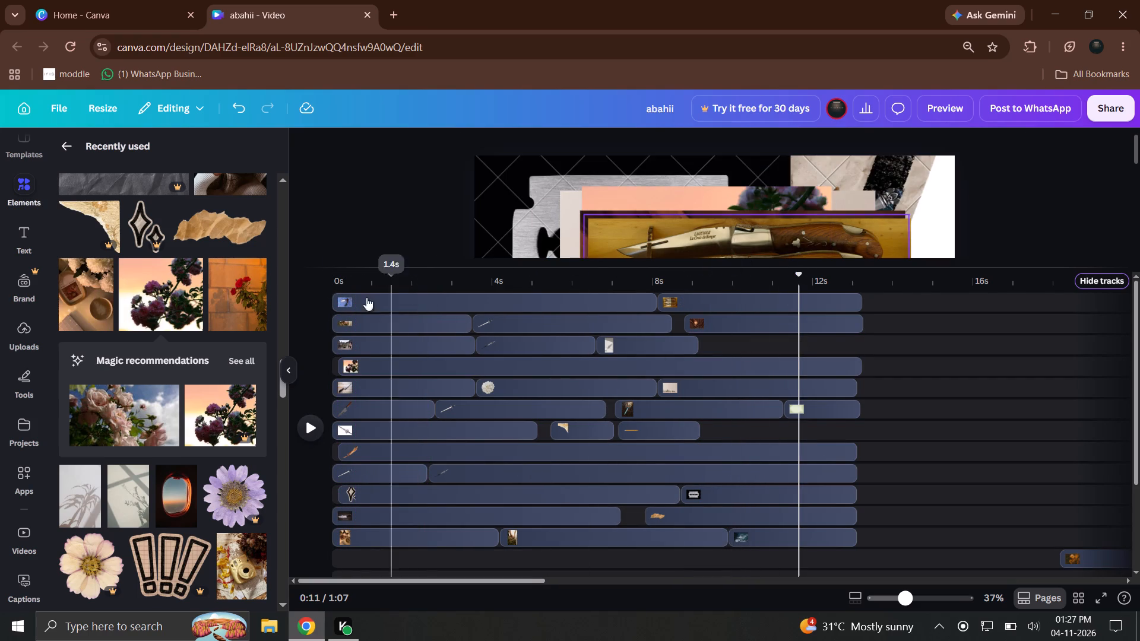
# Play the video briefly from 0 s to check the extended overlays in the collage.
pyautogui.click(335, 274)
pyautogui.moveTo(307, 420); pyautogui.dragTo(307, 426)
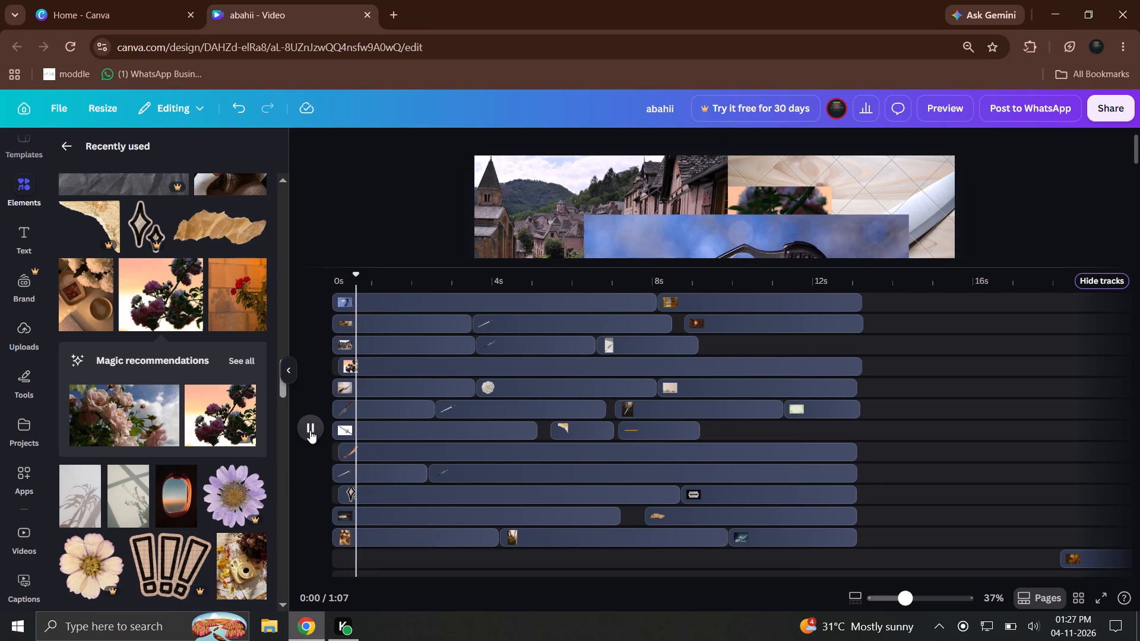
pyautogui.click(310, 430)
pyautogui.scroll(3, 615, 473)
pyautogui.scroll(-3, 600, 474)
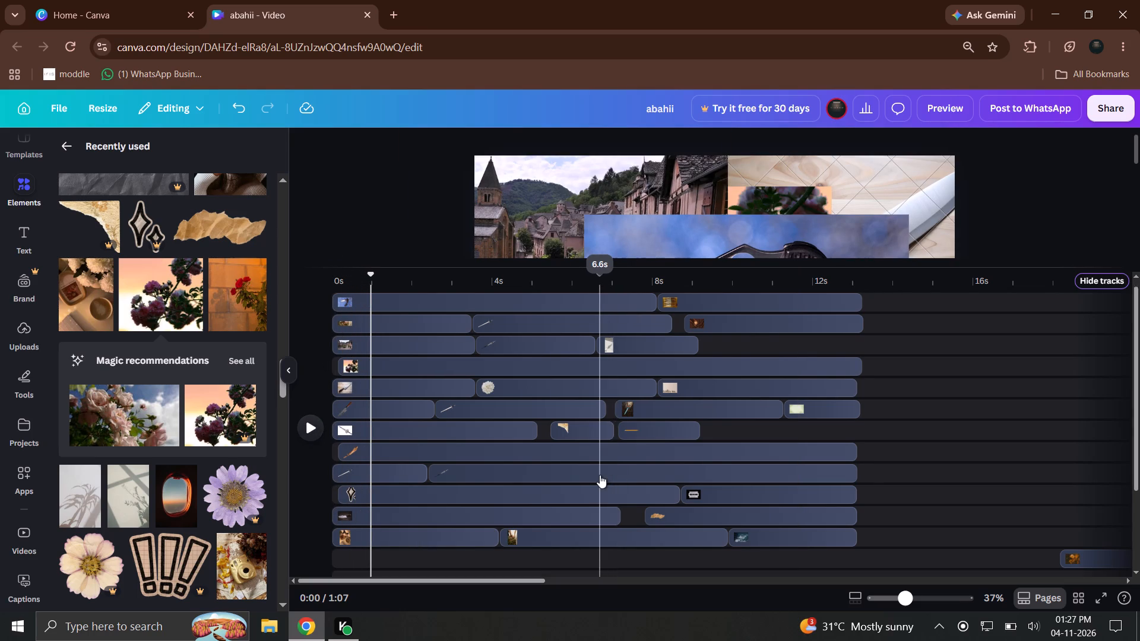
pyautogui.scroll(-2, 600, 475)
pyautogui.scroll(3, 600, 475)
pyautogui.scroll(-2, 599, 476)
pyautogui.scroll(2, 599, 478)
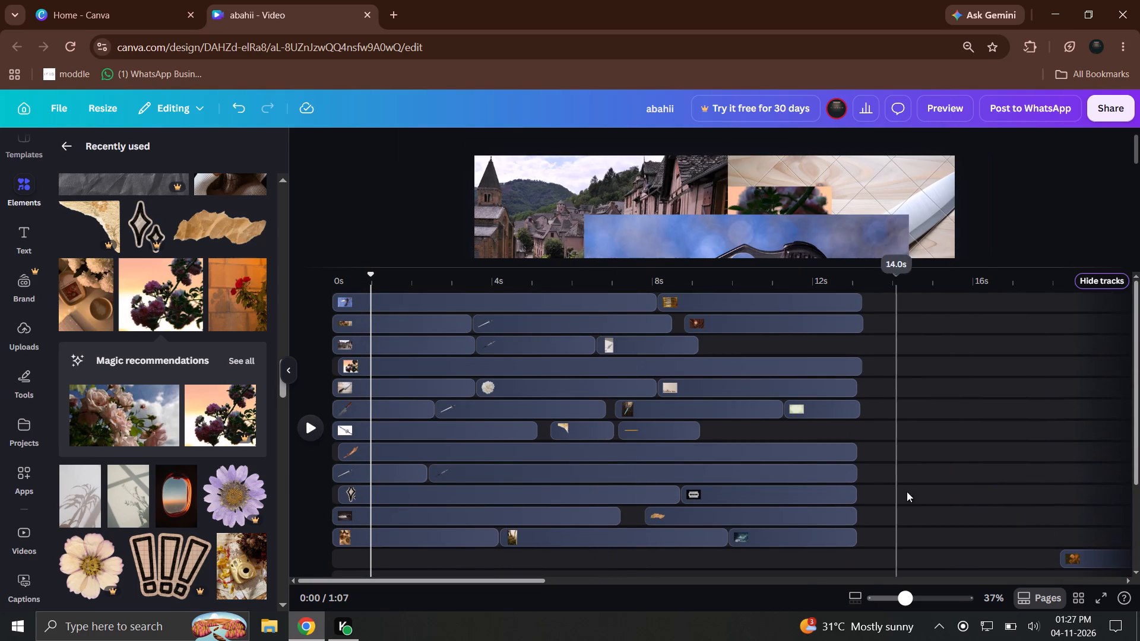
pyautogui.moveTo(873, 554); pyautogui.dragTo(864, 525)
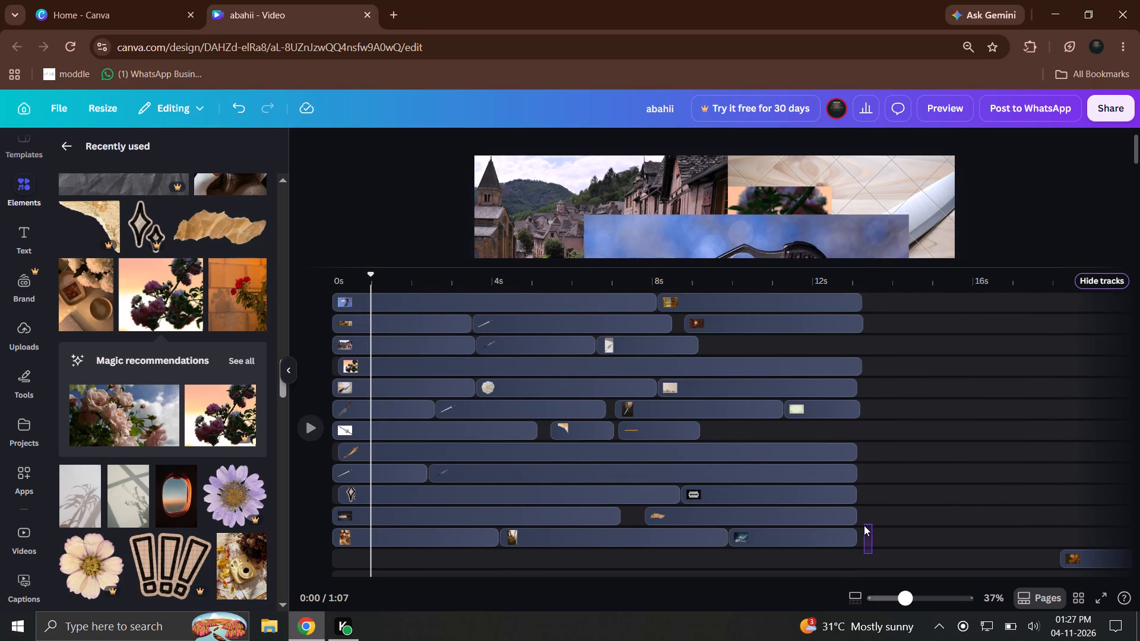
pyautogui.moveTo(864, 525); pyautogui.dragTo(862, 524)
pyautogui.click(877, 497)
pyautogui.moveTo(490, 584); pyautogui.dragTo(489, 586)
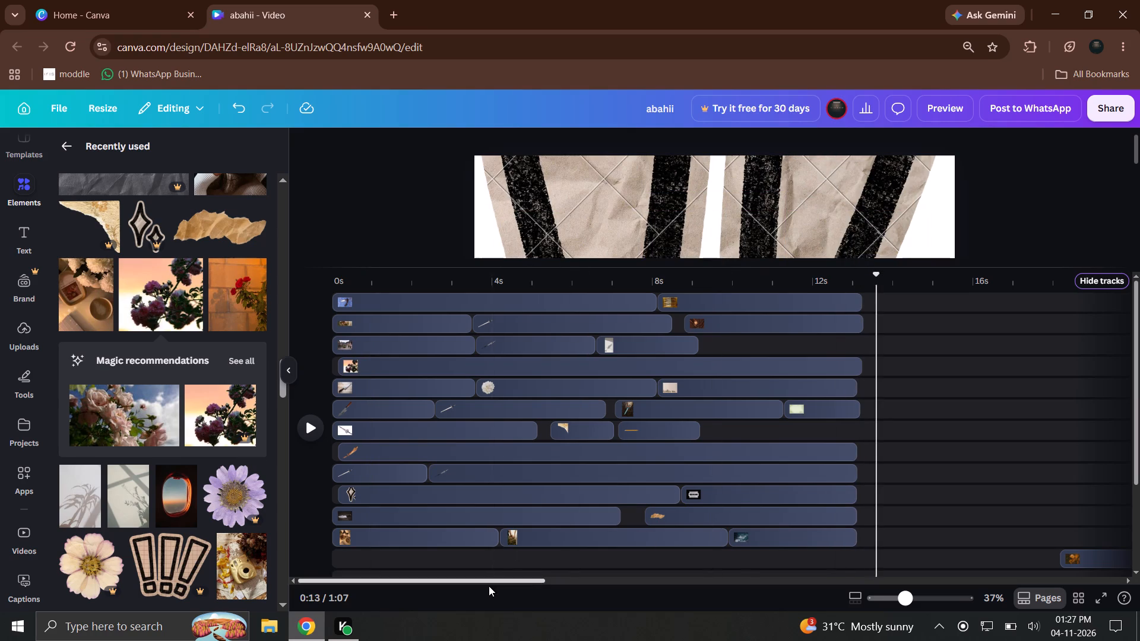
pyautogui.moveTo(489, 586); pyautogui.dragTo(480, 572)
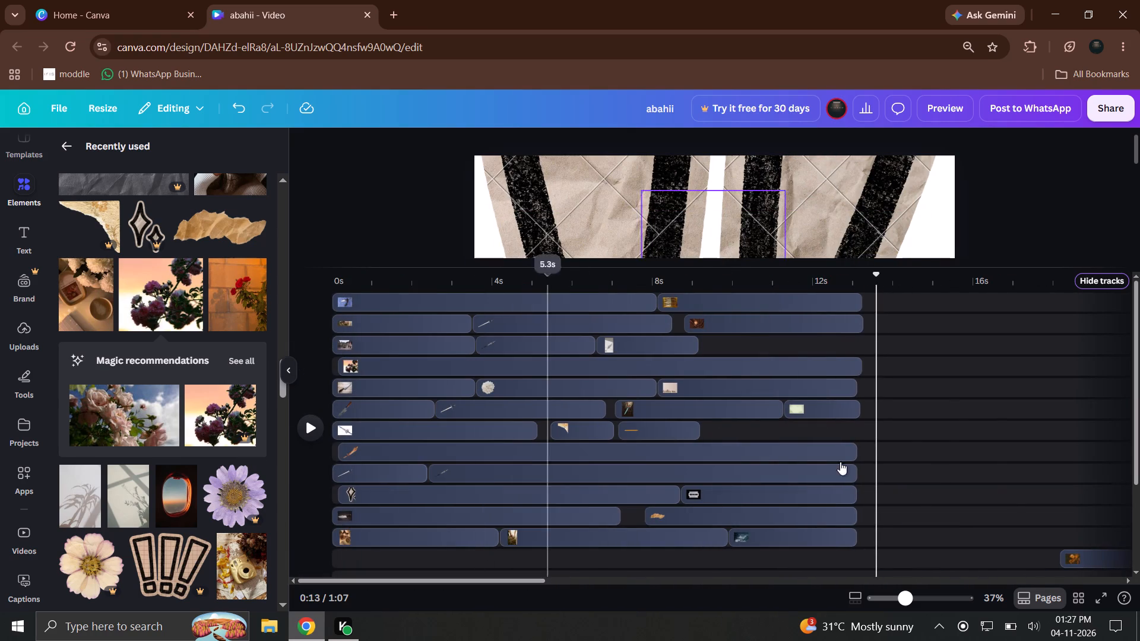
# Move the 1.9 s open-book photo clip to 0 s on a free stretch of track below the packed overlays.
pyautogui.scroll(-3, 933, 445)
pyautogui.moveTo(1001, 479); pyautogui.dragTo(392, 449)
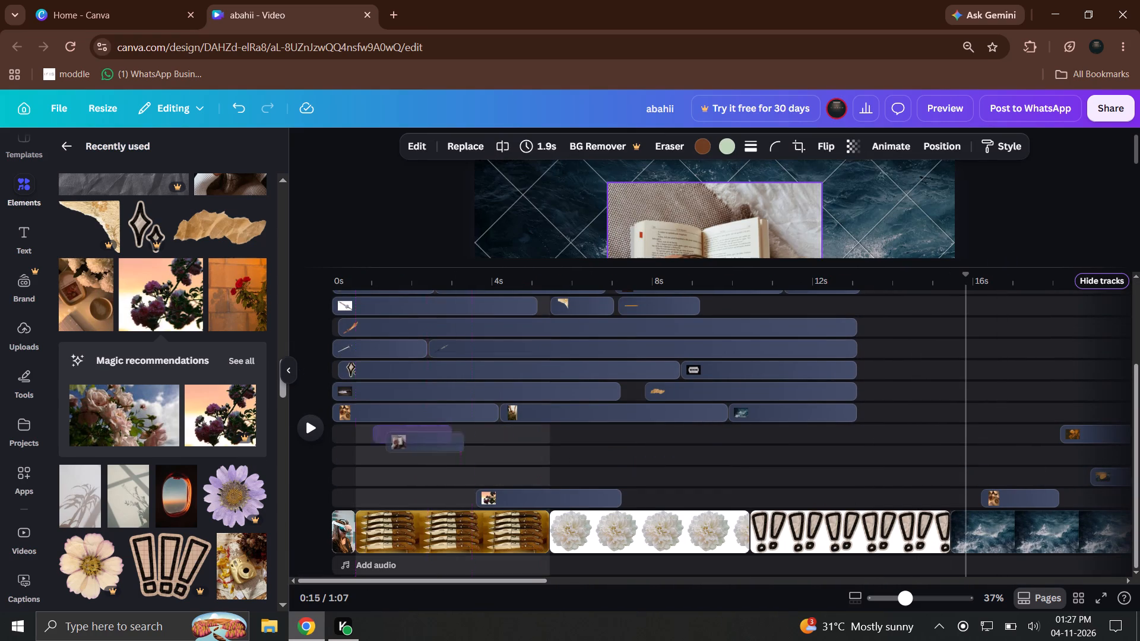
pyautogui.moveTo(392, 449); pyautogui.dragTo(368, 469)
# Move the 7.2 s oak-leaf photo clip to 0 s and the 5.0 s orange-and-teal photo clip to about 1.6 s on lower tracks.
pyautogui.moveTo(1117, 442); pyautogui.dragTo(749, 452)
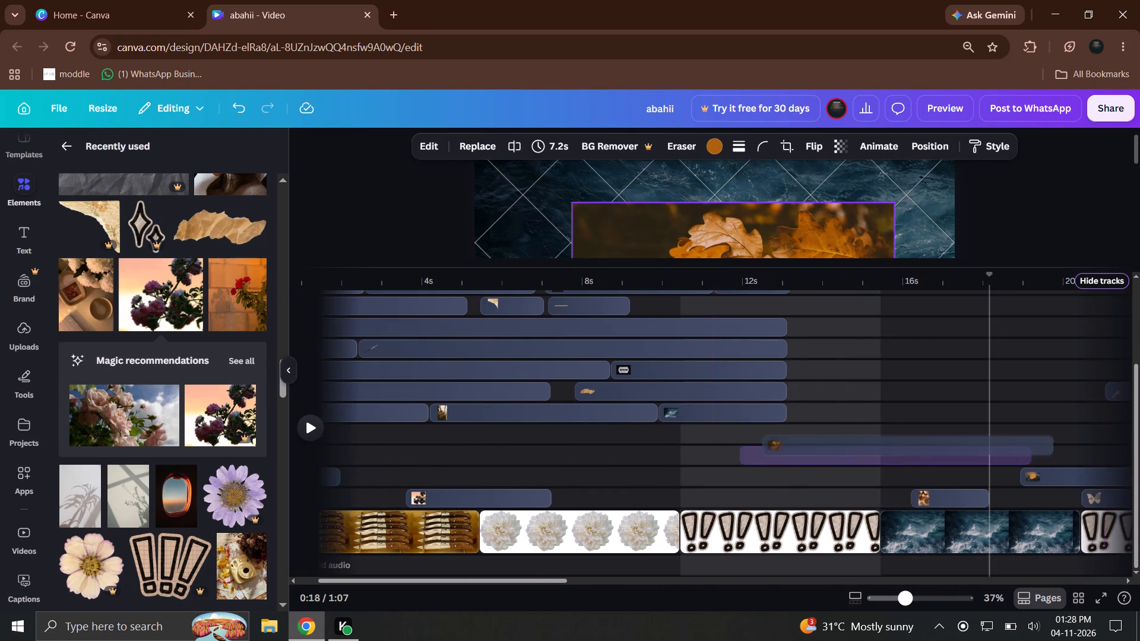
pyautogui.moveTo(749, 452); pyautogui.dragTo(374, 459)
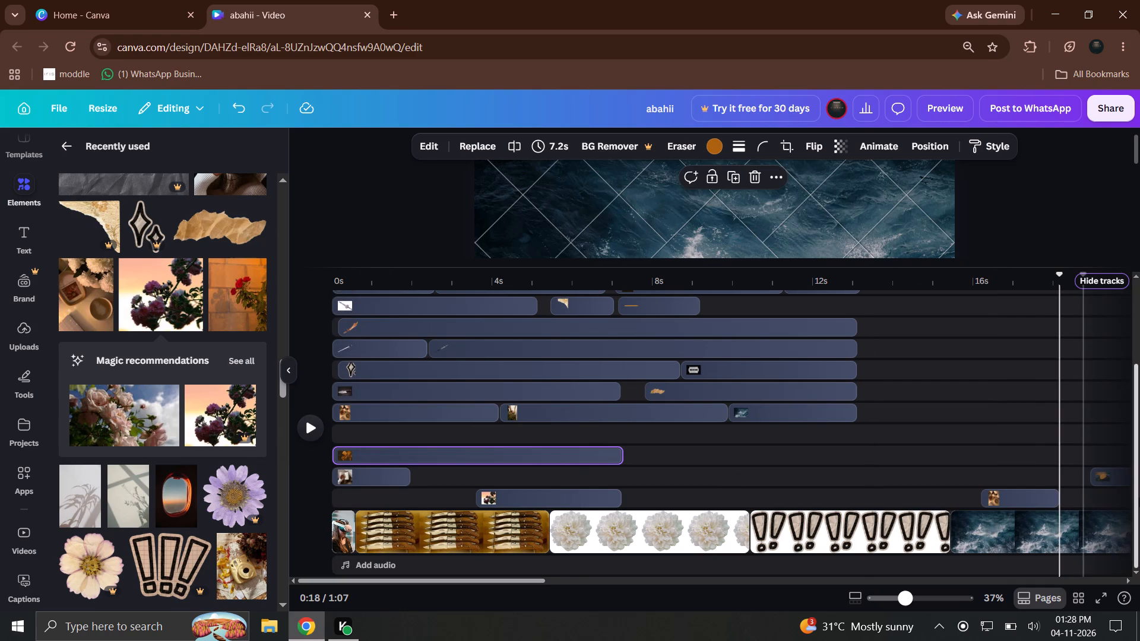
pyautogui.moveTo(1107, 482); pyautogui.dragTo(493, 462)
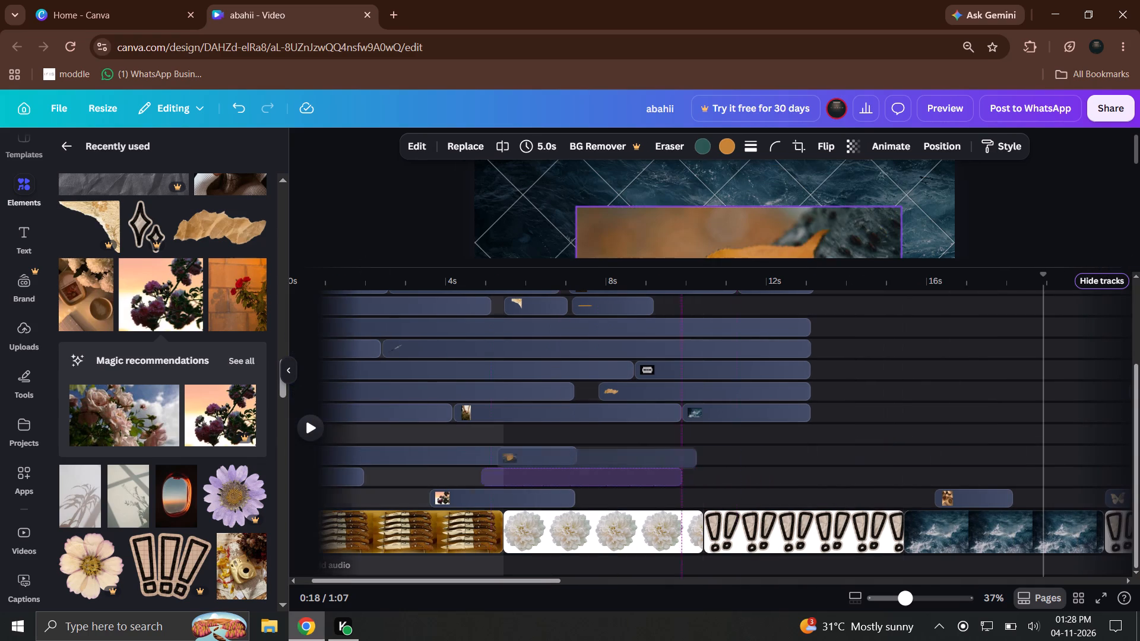
pyautogui.moveTo(493, 462); pyautogui.dragTo(395, 467)
# Move the 1.9 s white-flowers photo clip to about 0.6 s on the free track directly below the packed overlays.
pyautogui.moveTo(1009, 522); pyautogui.dragTo(571, 474)
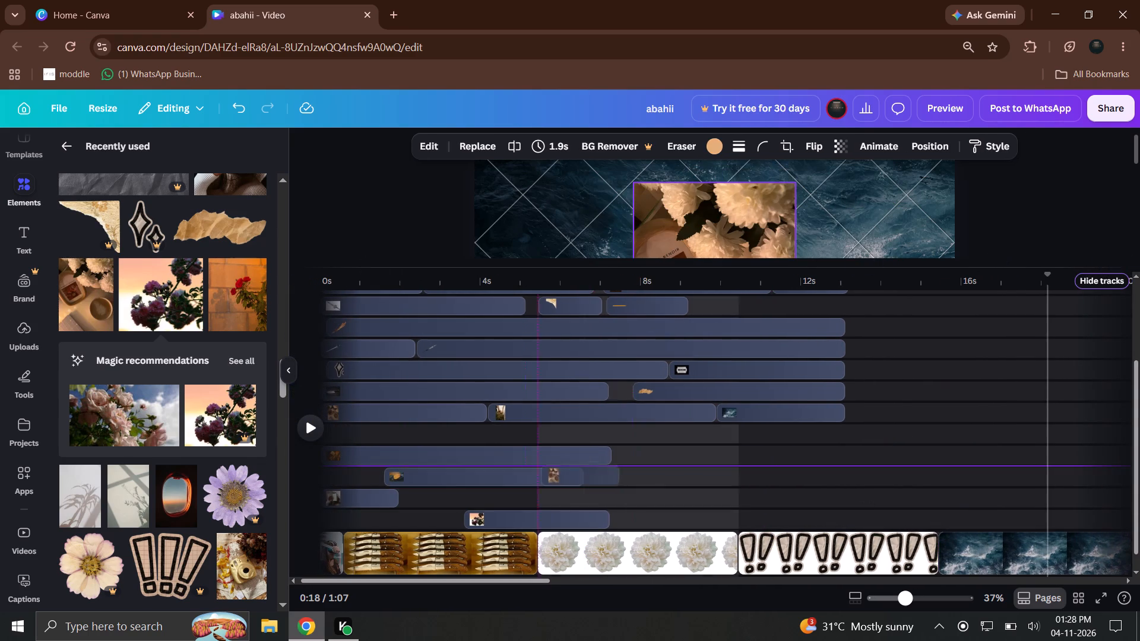
pyautogui.moveTo(571, 474); pyautogui.dragTo(391, 439)
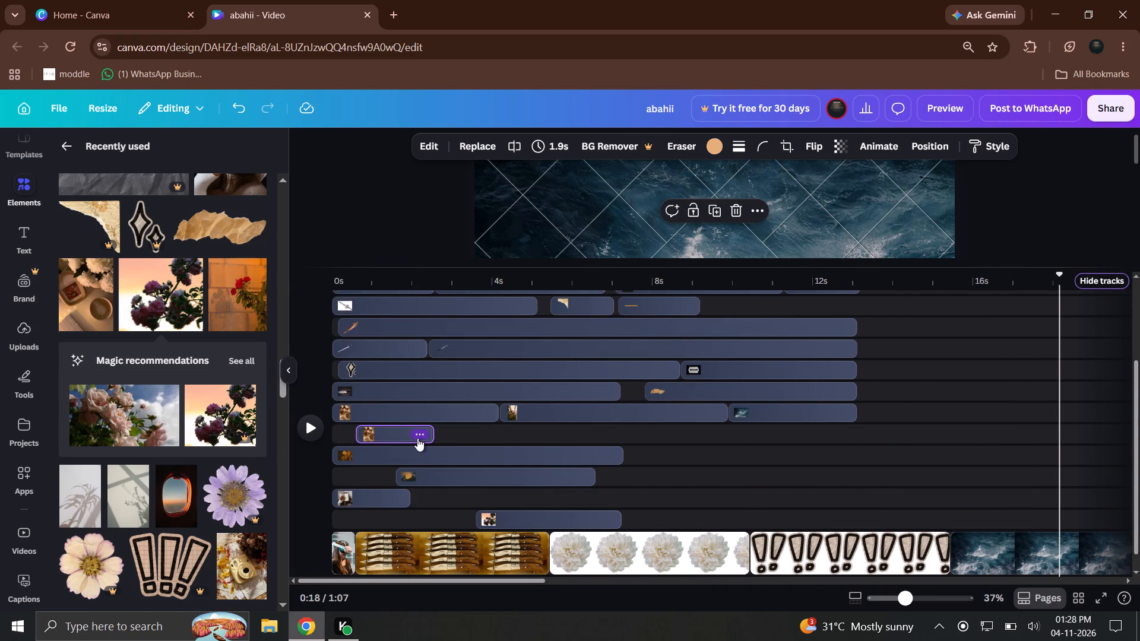
# At about 1 s, move the blue pocket-knife photo to the lower-left corner of the canvas, partly beyond its edge.
pyautogui.scroll(4, 620, 391)
pyautogui.click(375, 285)
pyautogui.scroll(6, 467, 303)
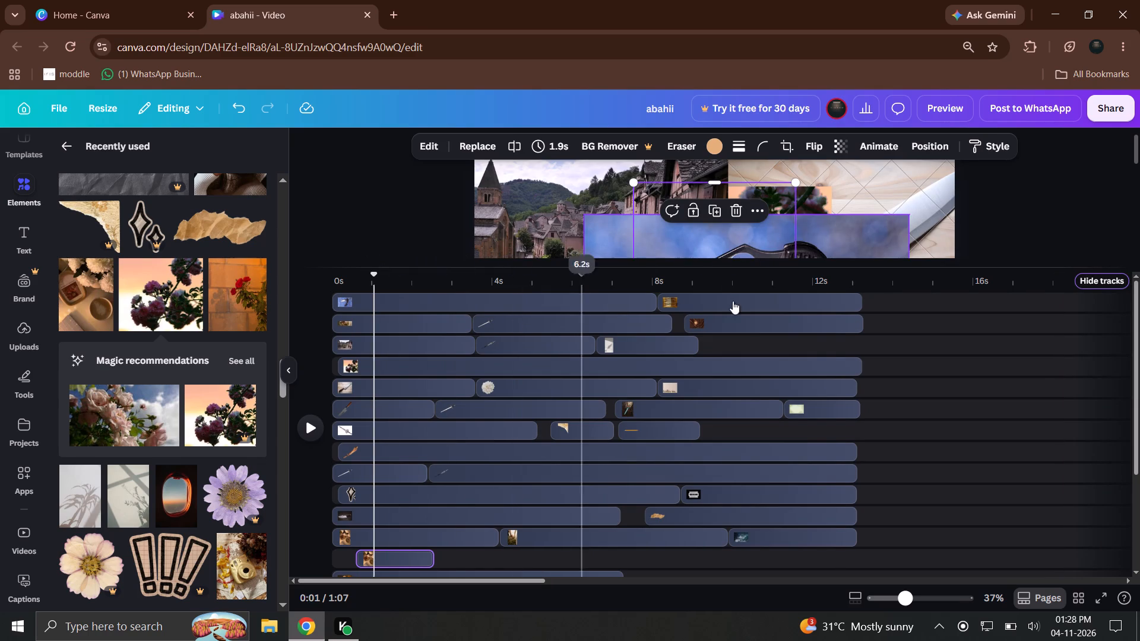
pyautogui.moveTo(733, 268); pyautogui.dragTo(766, 490)
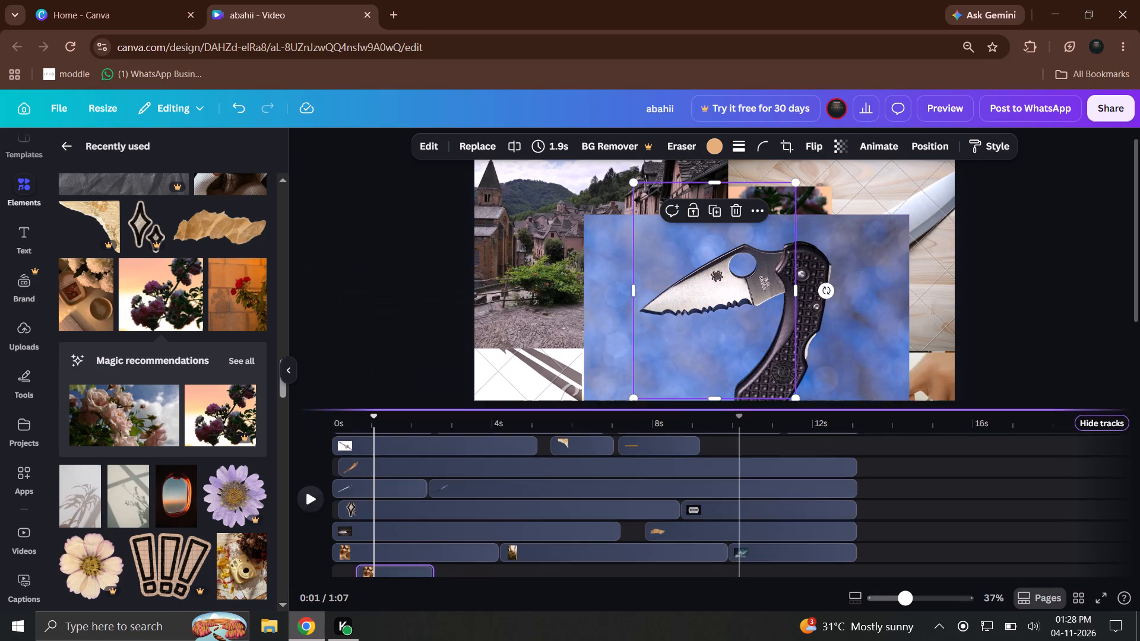
pyautogui.moveTo(766, 490); pyautogui.dragTo(752, 583)
pyautogui.moveTo(756, 401); pyautogui.dragTo(914, 341)
pyautogui.moveTo(864, 345); pyautogui.dragTo(900, 331)
pyautogui.moveTo(866, 330); pyautogui.dragTo(535, 386)
# Move the village-street photo to the canvas's right edge and the sunset-flowers photo to its upper-left corner.
pyautogui.moveTo(702, 275); pyautogui.dragTo(895, 296)
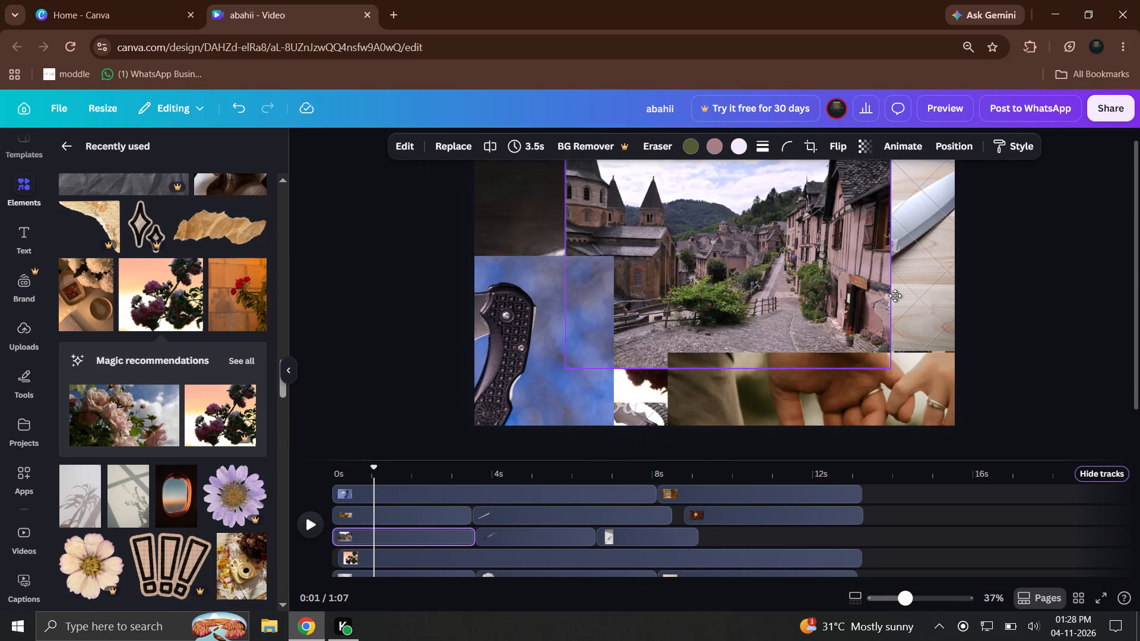
pyautogui.moveTo(895, 296); pyautogui.dragTo(1138, 272)
pyautogui.moveTo(743, 287); pyautogui.dragTo(544, 241)
# Shift the kitchen-knife photo towards the canvas's right side and the holding-hands photo left along its bottom edge.
pyautogui.moveTo(726, 253); pyautogui.dragTo(781, 288)
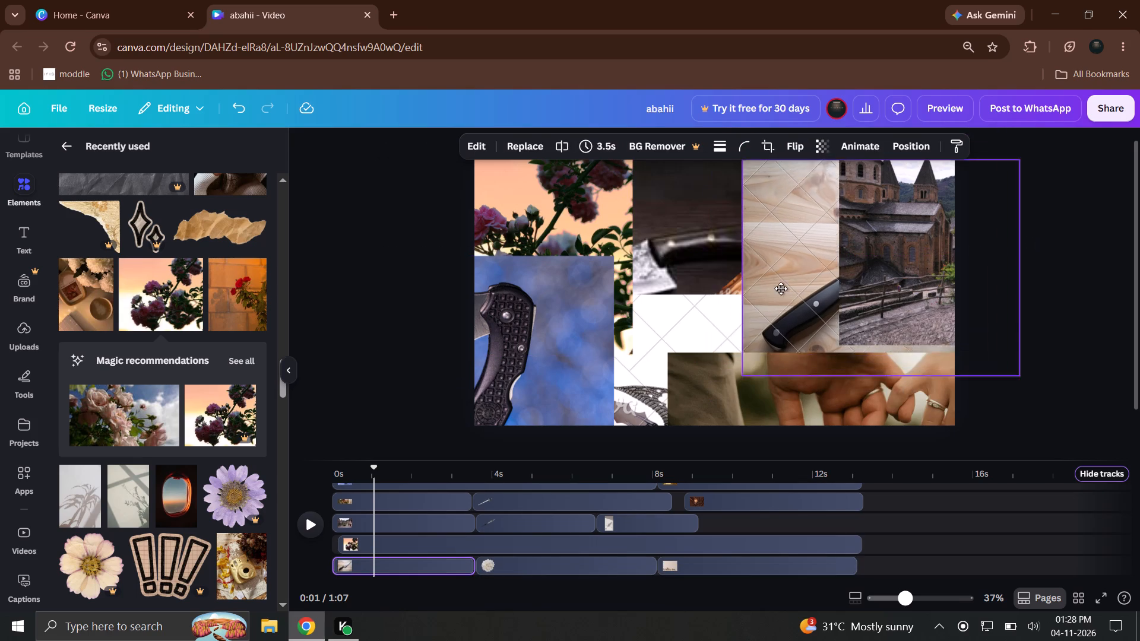
pyautogui.moveTo(781, 288); pyautogui.dragTo(786, 275)
pyautogui.moveTo(724, 381); pyautogui.dragTo(665, 391)
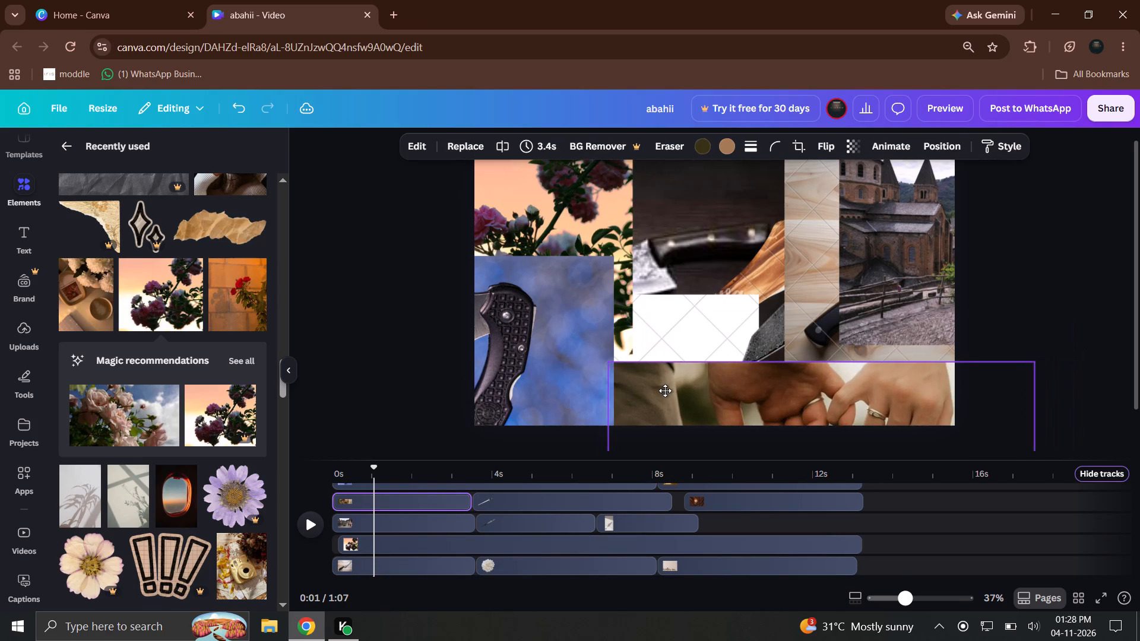
pyautogui.moveTo(665, 391); pyautogui.dragTo(664, 387)
# Reposition the wooden dagger overlay across the upper middle of the canvas, between the flowers and the kitchen-knife photo.
pyautogui.moveTo(726, 285); pyautogui.dragTo(774, 158)
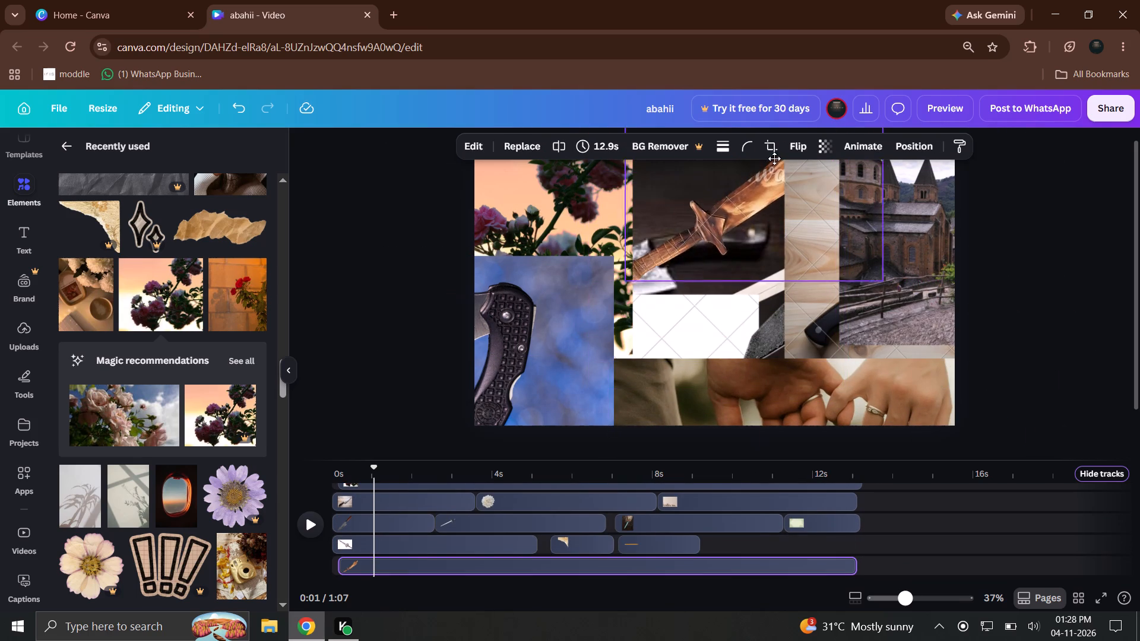
pyautogui.moveTo(774, 158); pyautogui.dragTo(666, 285)
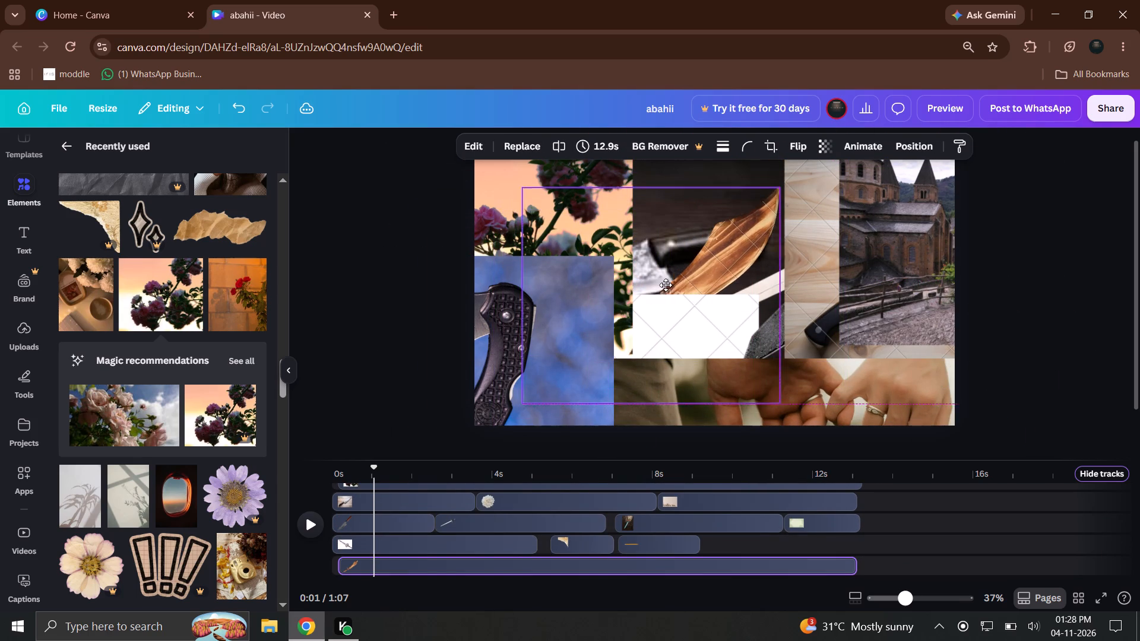
pyautogui.moveTo(666, 285); pyautogui.dragTo(673, 258)
# Move the kitchen-knife photo back to the middle of the canvas, above the holding-hands photo.
pyautogui.click(805, 272)
pyautogui.moveTo(816, 325); pyautogui.dragTo(813, 329)
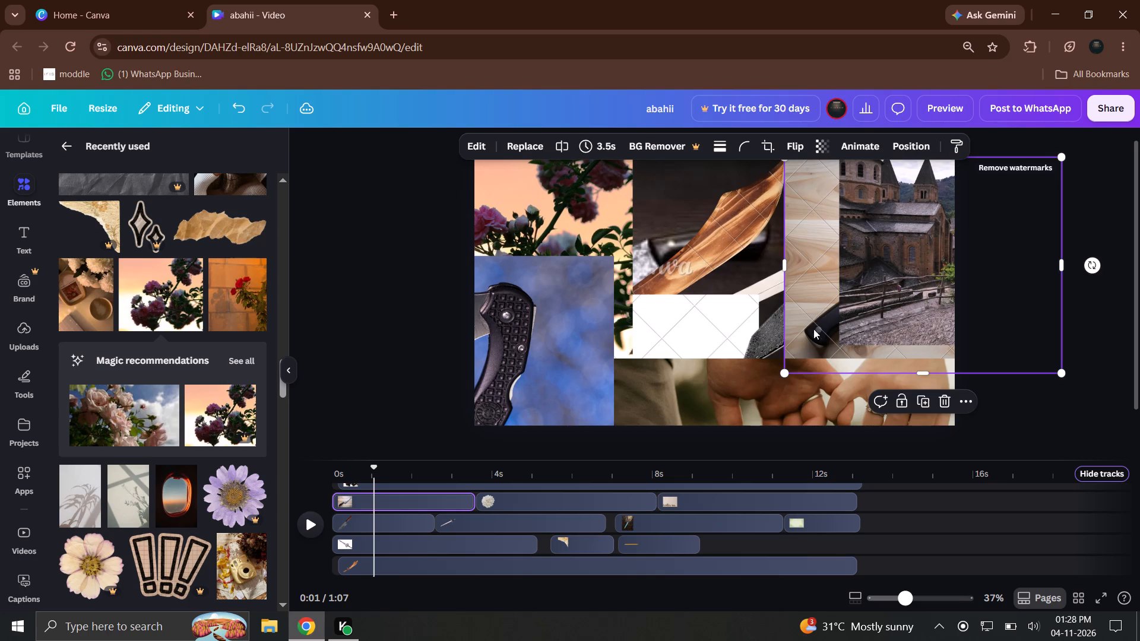
pyautogui.moveTo(813, 329); pyautogui.dragTo(668, 320)
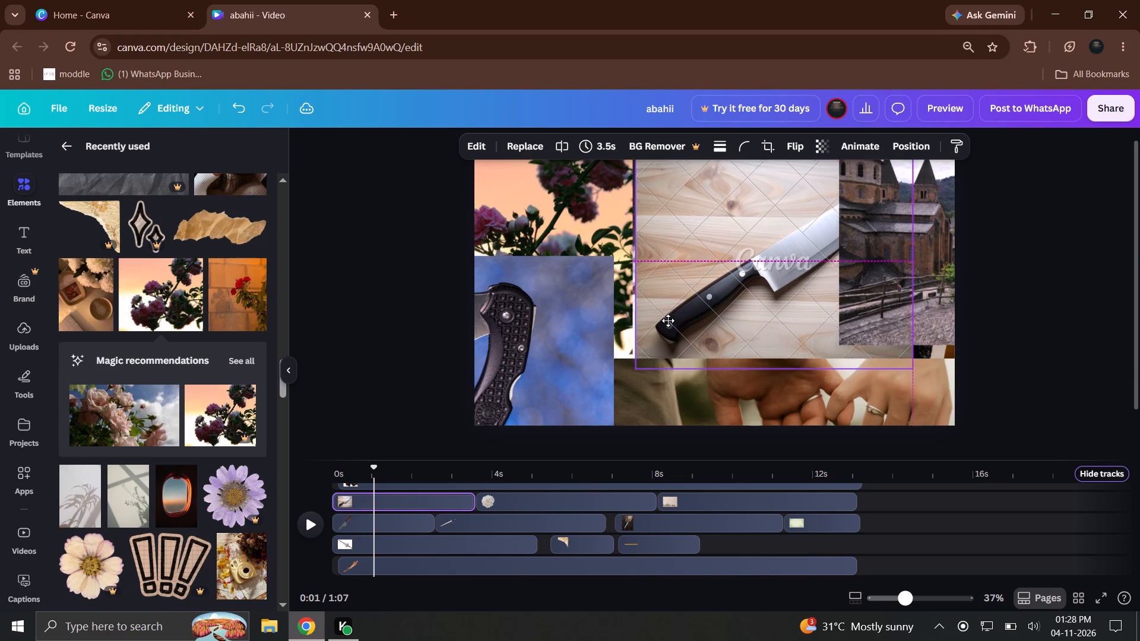
pyautogui.moveTo(668, 320); pyautogui.dragTo(674, 316)
pyautogui.moveTo(850, 307); pyautogui.dragTo(822, 316)
# Move the village-street photo left so that it fills the upper-right part of the canvas.
pyautogui.moveTo(901, 309); pyautogui.dragTo(895, 316)
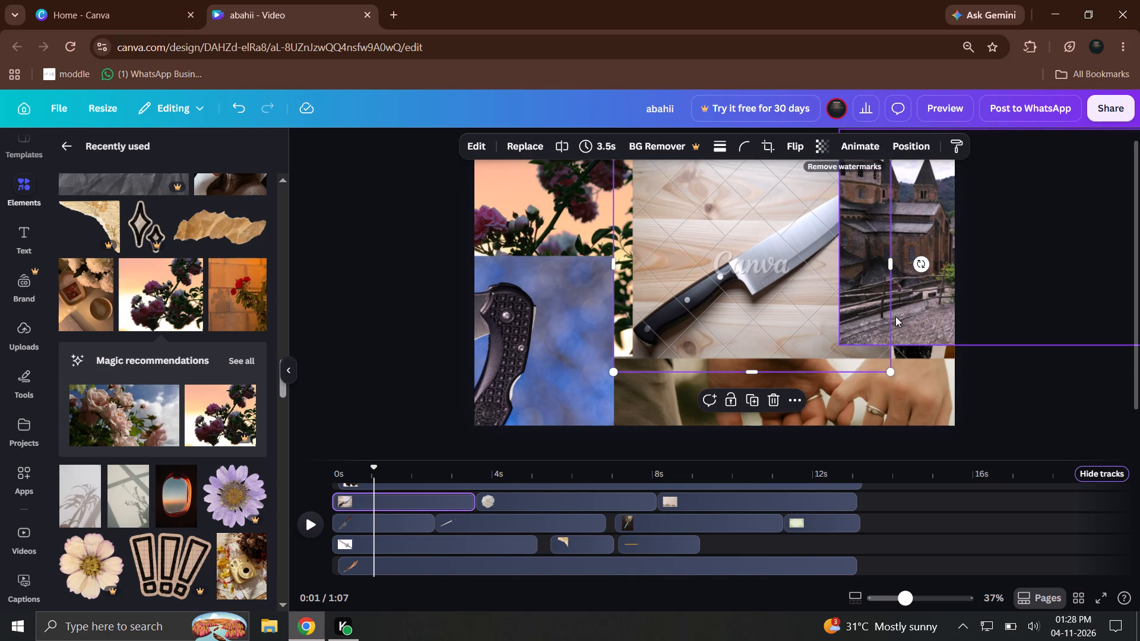
pyautogui.moveTo(895, 316); pyautogui.dragTo(695, 320)
pyautogui.moveTo(672, 333); pyautogui.dragTo(669, 325)
# Move the blue pocket-knife photo right and slightly up so that it fills the lower-left part of the canvas.
pyautogui.moveTo(579, 328); pyautogui.dragTo(758, 300)
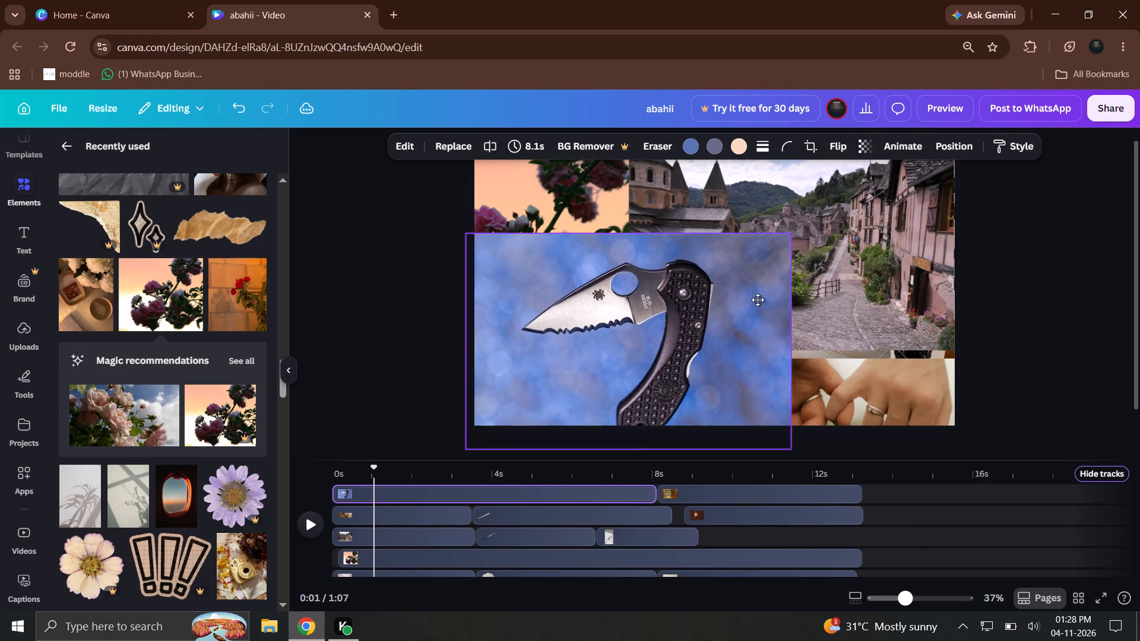
pyautogui.moveTo(758, 300); pyautogui.dragTo(762, 287)
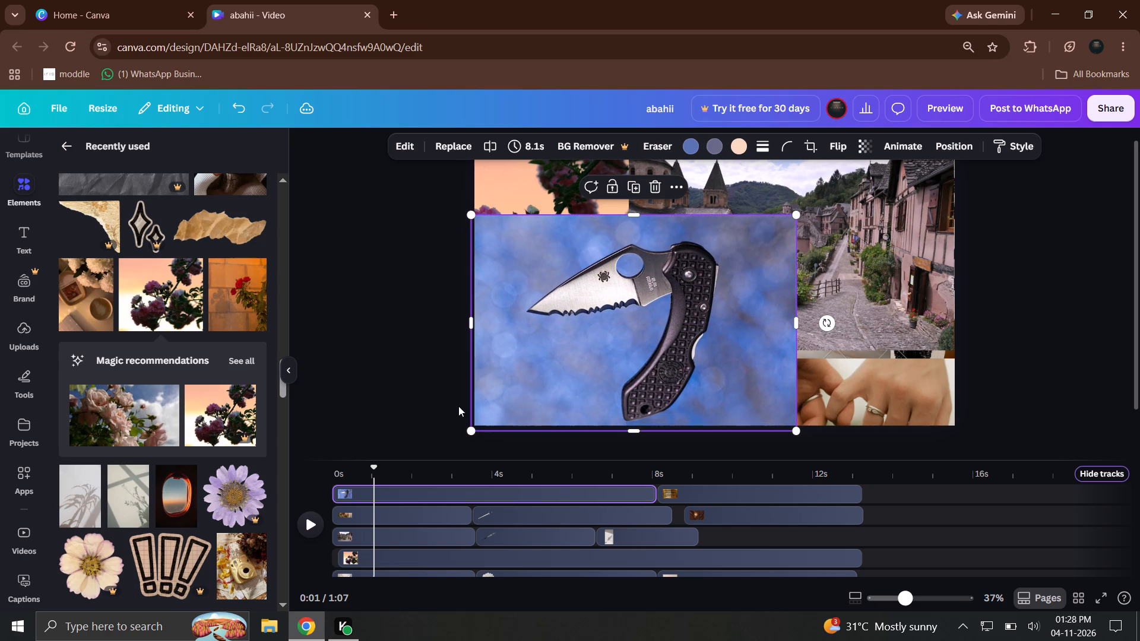
# Play the video from 0 s to check the rearranged collage.
pyautogui.moveTo(355, 465); pyautogui.dragTo(325, 474)
pyautogui.click(307, 537)
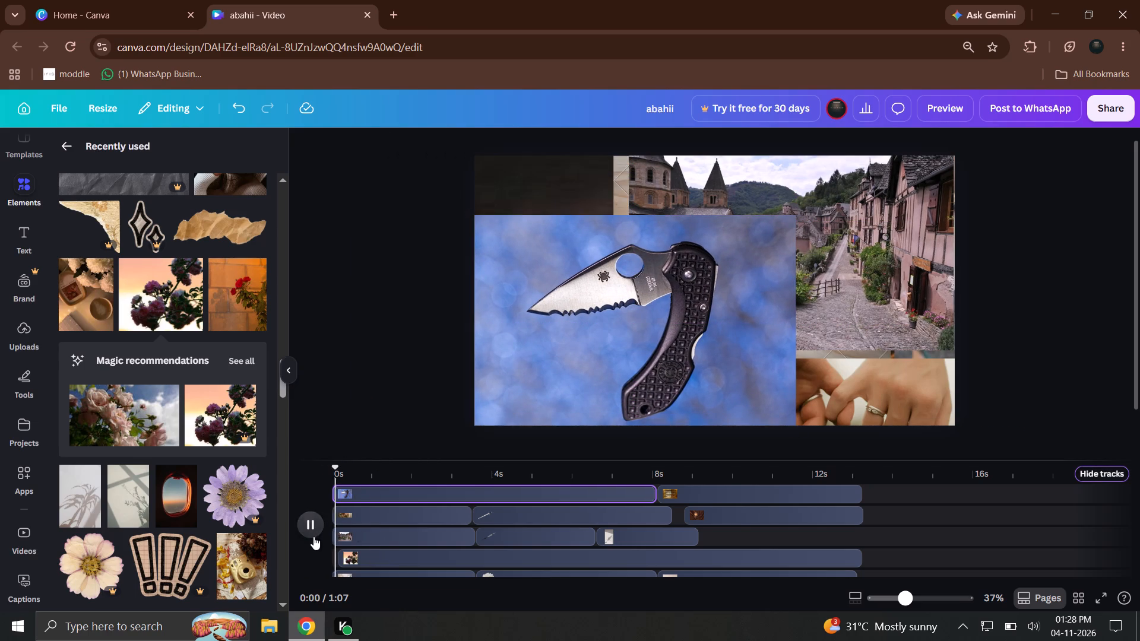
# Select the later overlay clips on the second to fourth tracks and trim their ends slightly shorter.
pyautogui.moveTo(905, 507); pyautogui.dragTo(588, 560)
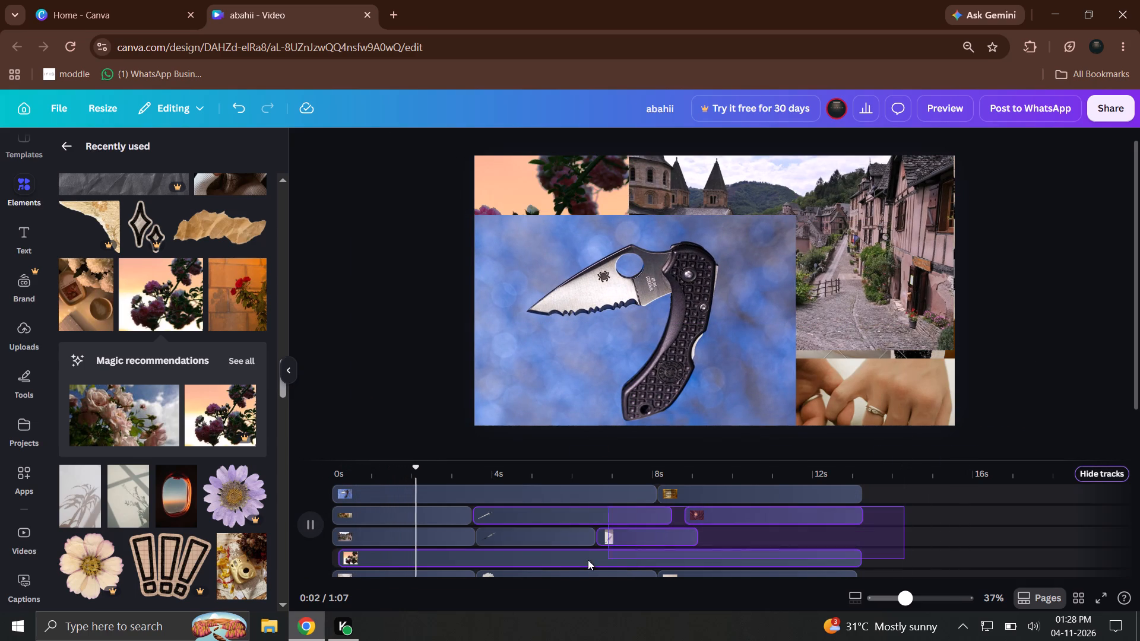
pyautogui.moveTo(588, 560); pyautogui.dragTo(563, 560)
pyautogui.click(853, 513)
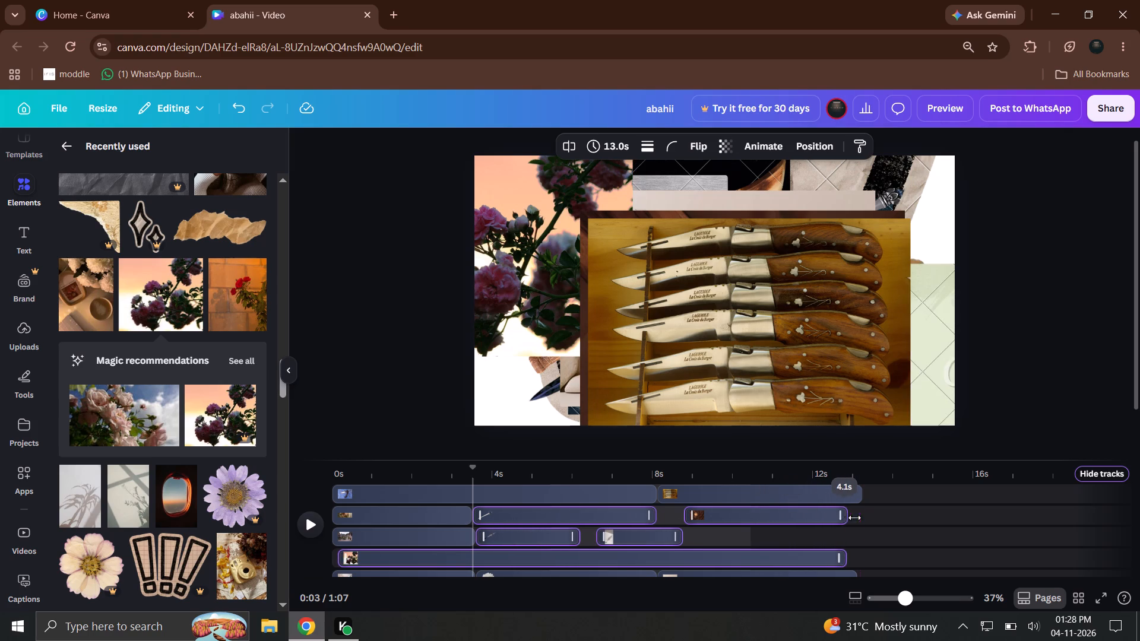
# Play the video briefly again from 0 s to check the opening collage.
pyautogui.moveTo(399, 476); pyautogui.dragTo(309, 478)
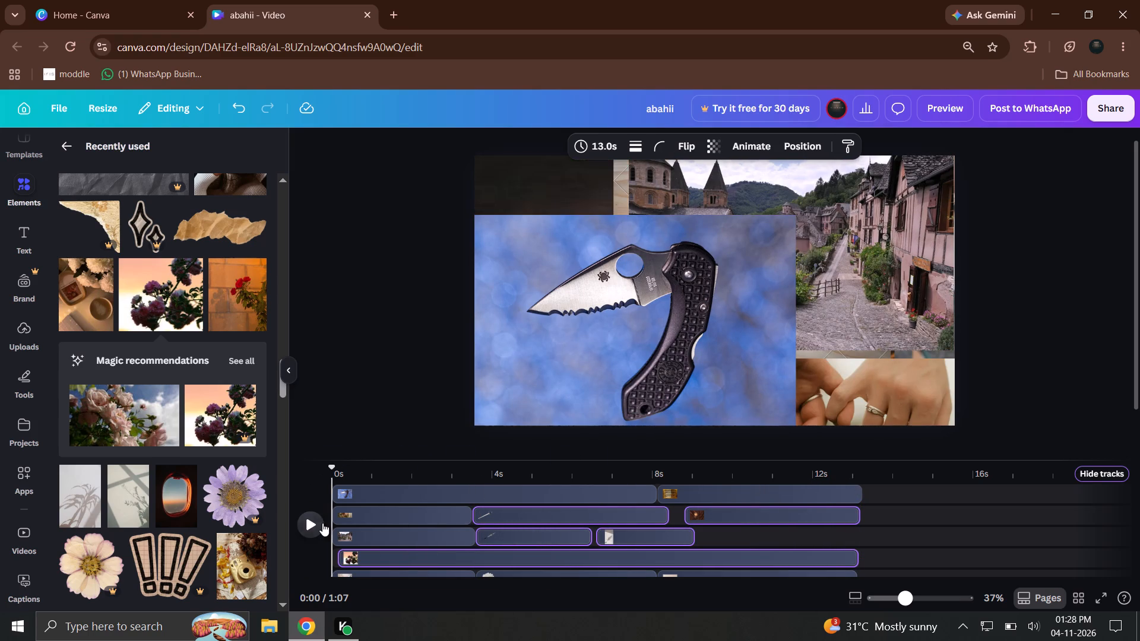
pyautogui.click(322, 523)
pyautogui.click(327, 497)
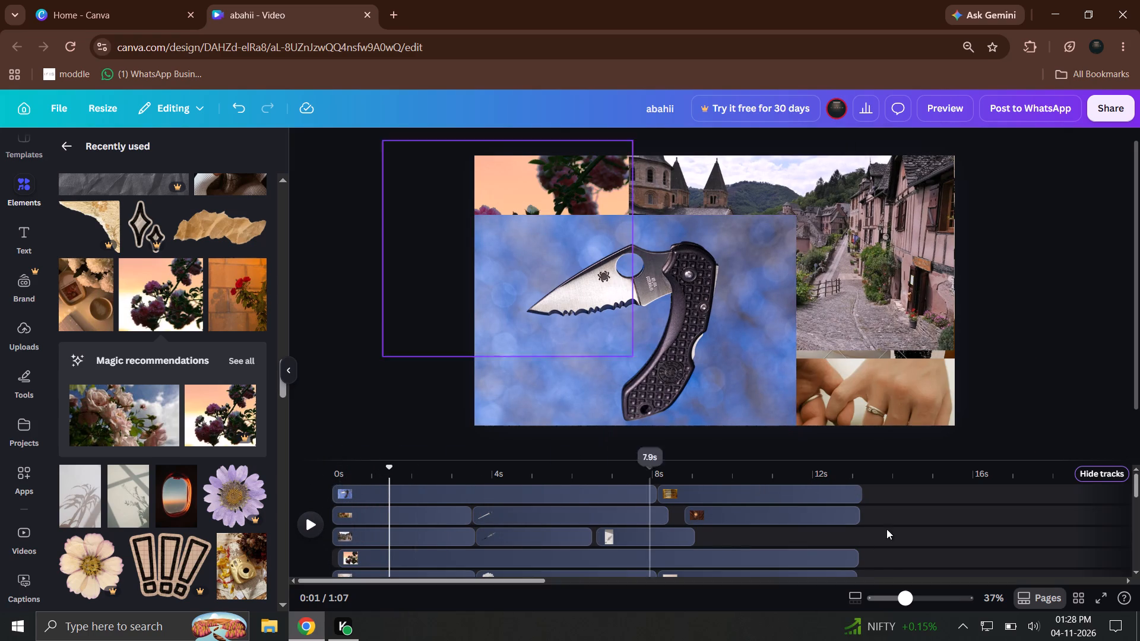
# Delete the three clips on the lowest packed track, ending with the ocean photo, together with the oak-leaf and orange-and-teal photo clips.
pyautogui.moveTo(892, 509); pyautogui.dragTo(771, 575)
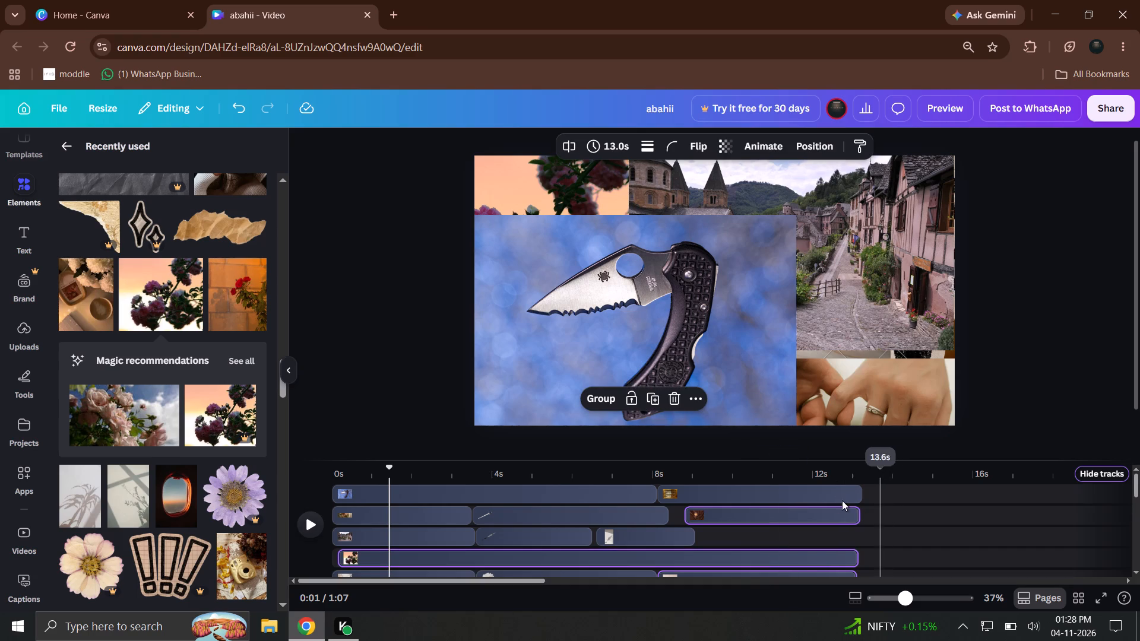
pyautogui.scroll(-5, 821, 487)
pyautogui.scroll(2, 774, 515)
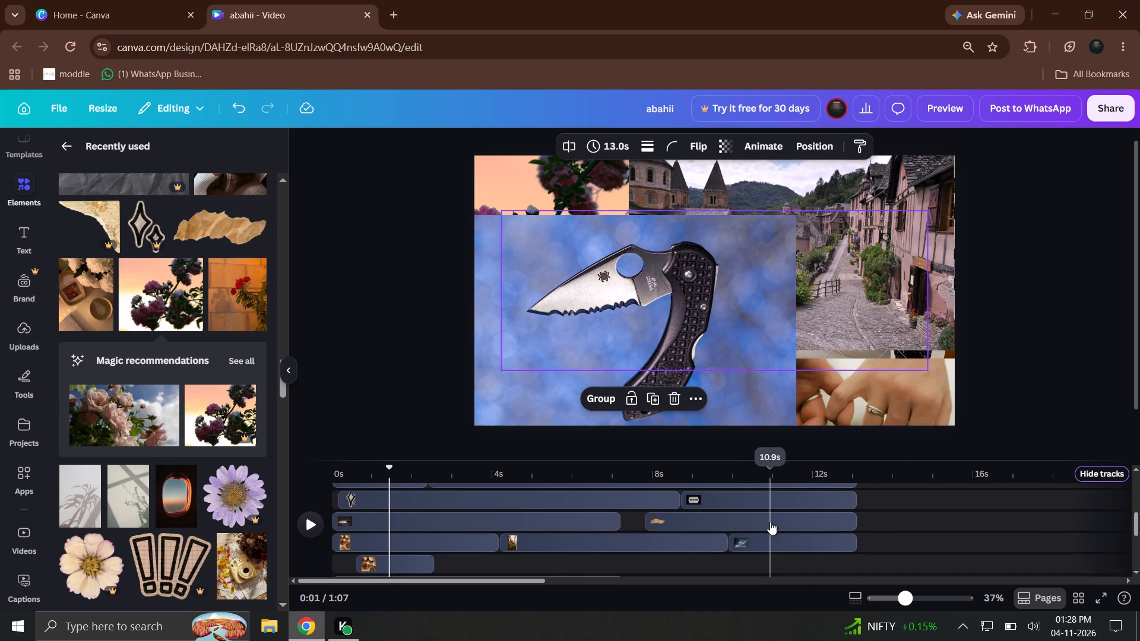
pyautogui.scroll(-1, 770, 536)
pyautogui.moveTo(791, 536); pyautogui.dragTo(455, 476)
pyautogui.click(771, 221)
# Delete the late overlay clips from the second track down to the badge sticker's track, including the sunset-flowers photo and orange dagger.
pyautogui.scroll(2, 731, 436)
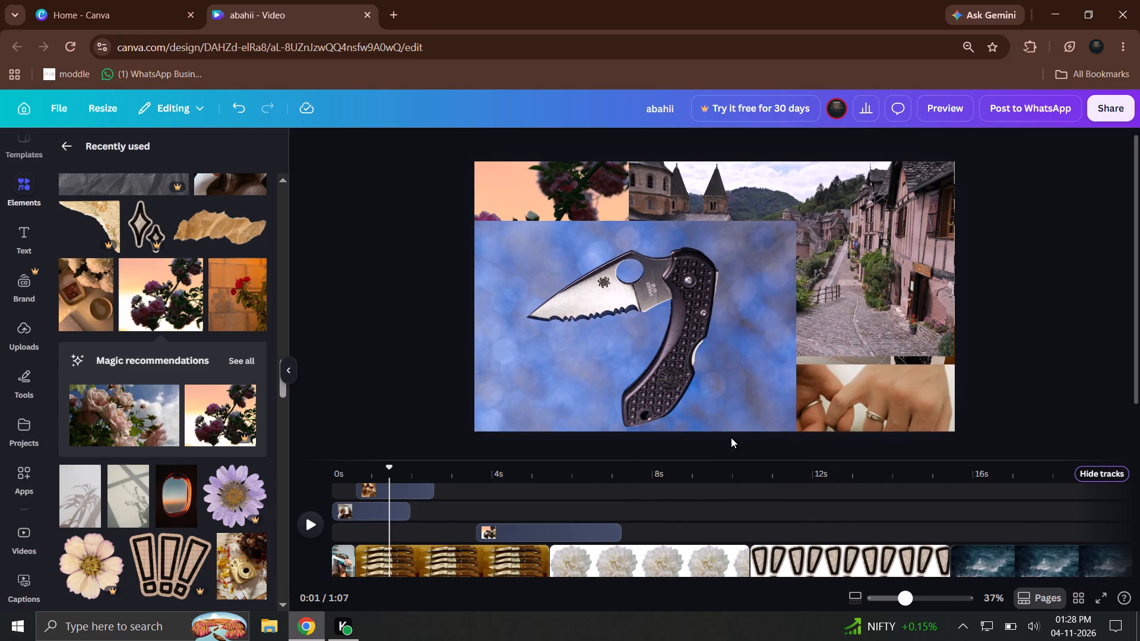
pyautogui.scroll(3, 664, 556)
pyautogui.moveTo(698, 459); pyautogui.dragTo(698, 414)
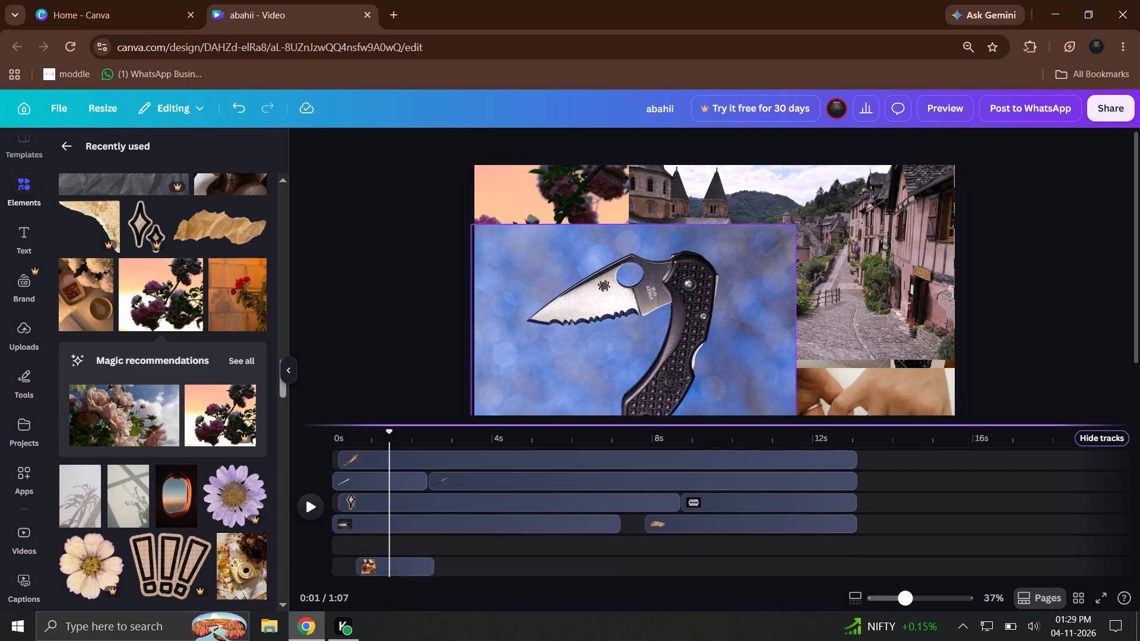
pyautogui.moveTo(698, 414); pyautogui.dragTo(698, 373)
pyautogui.scroll(2, 729, 516)
pyautogui.moveTo(887, 423); pyautogui.dragTo(753, 608)
pyautogui.click(804, 181)
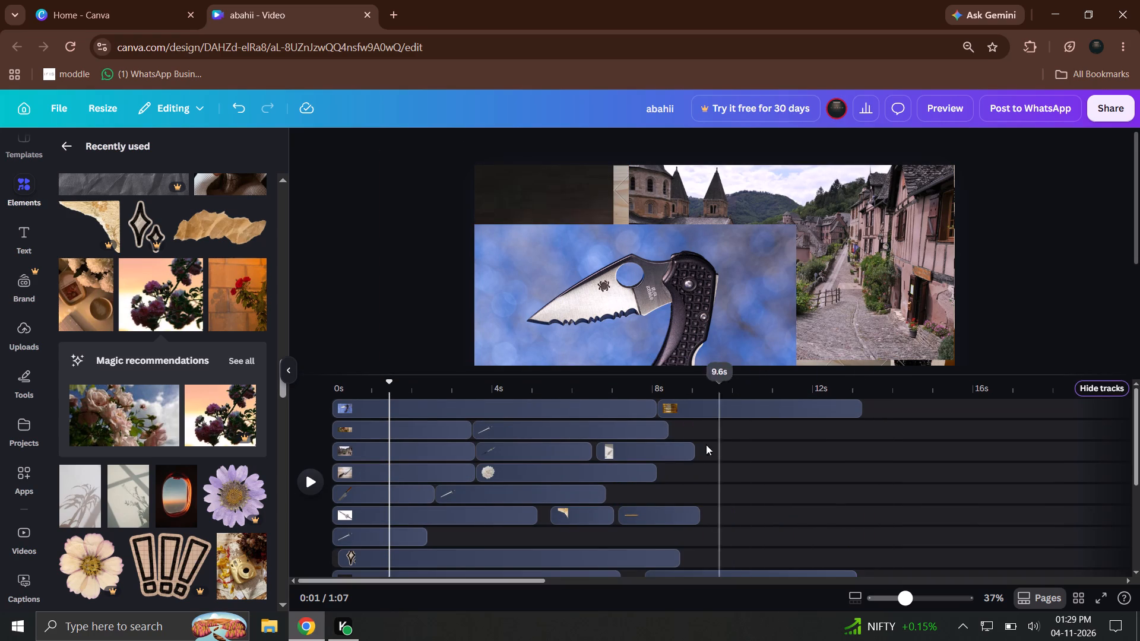
# Delete the eight remaining overlay clips on the second to sixth tracks, keeping the first clips of the second to fifth tracks.
pyautogui.moveTo(821, 425); pyautogui.dragTo(524, 512)
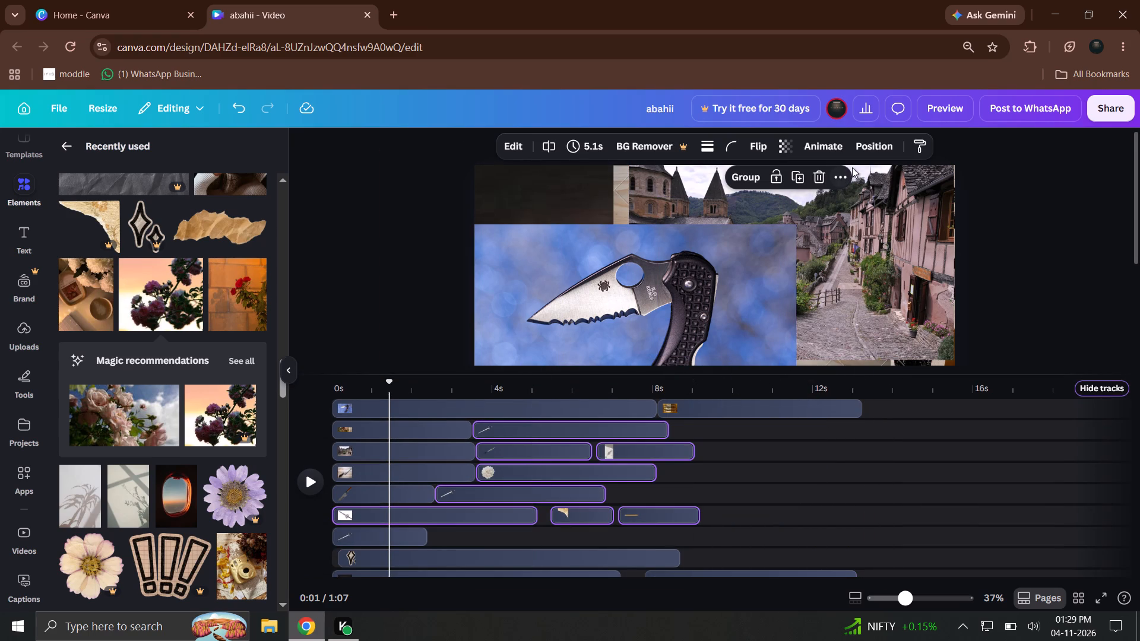
pyautogui.click(824, 177)
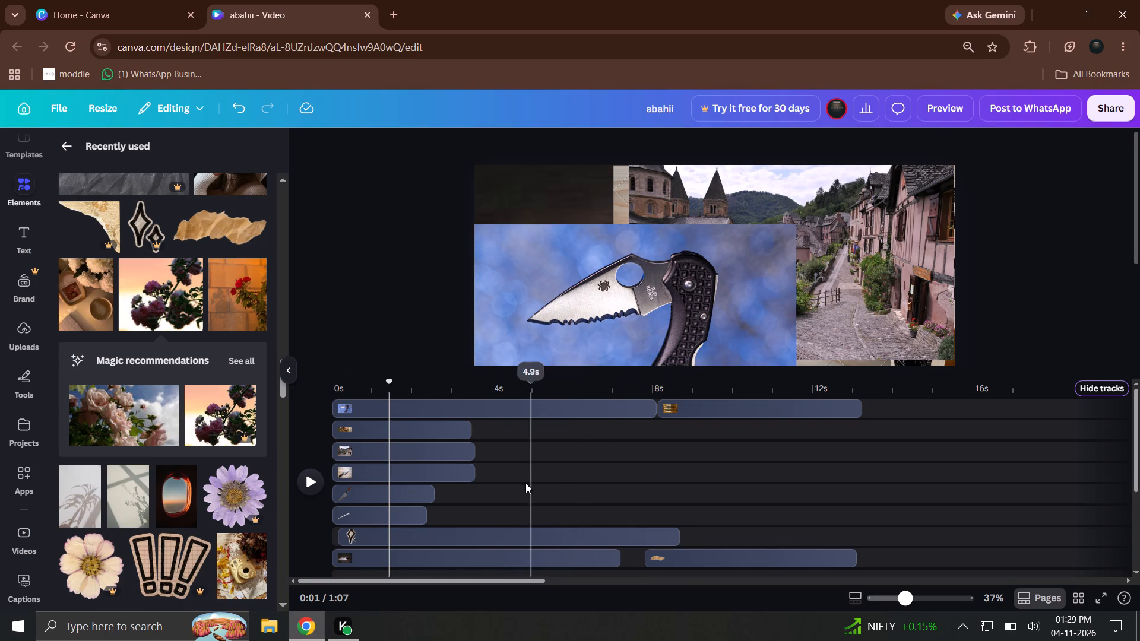
# Move the short dark dagger clip to about 4.1 s beside the kitchen-knife photo and extend the thin sword clip's end to about 6.1 s.
pyautogui.moveTo(496, 484); pyautogui.dragTo(372, 434)
pyautogui.moveTo(357, 494); pyautogui.dragTo(531, 455)
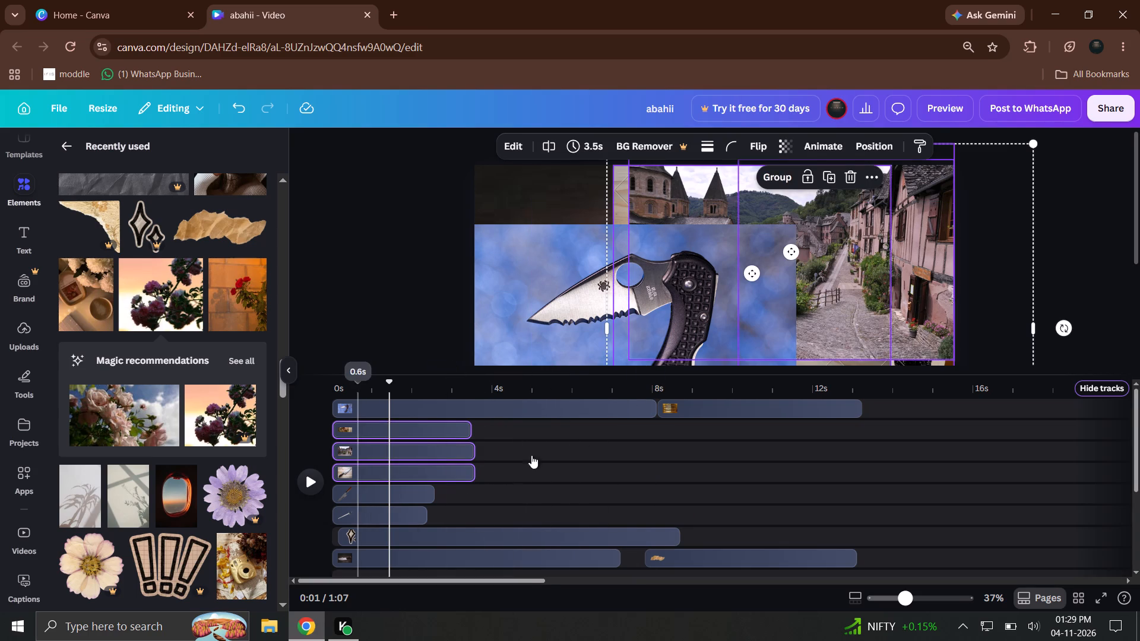
pyautogui.moveTo(531, 455); pyautogui.dragTo(524, 464)
pyautogui.moveTo(420, 493); pyautogui.dragTo(569, 421)
# Move the 7.2 s dark knife photo clip to about 0.4 s on a new track directly below the top one.
pyautogui.moveTo(552, 531); pyautogui.dragTo(568, 445)
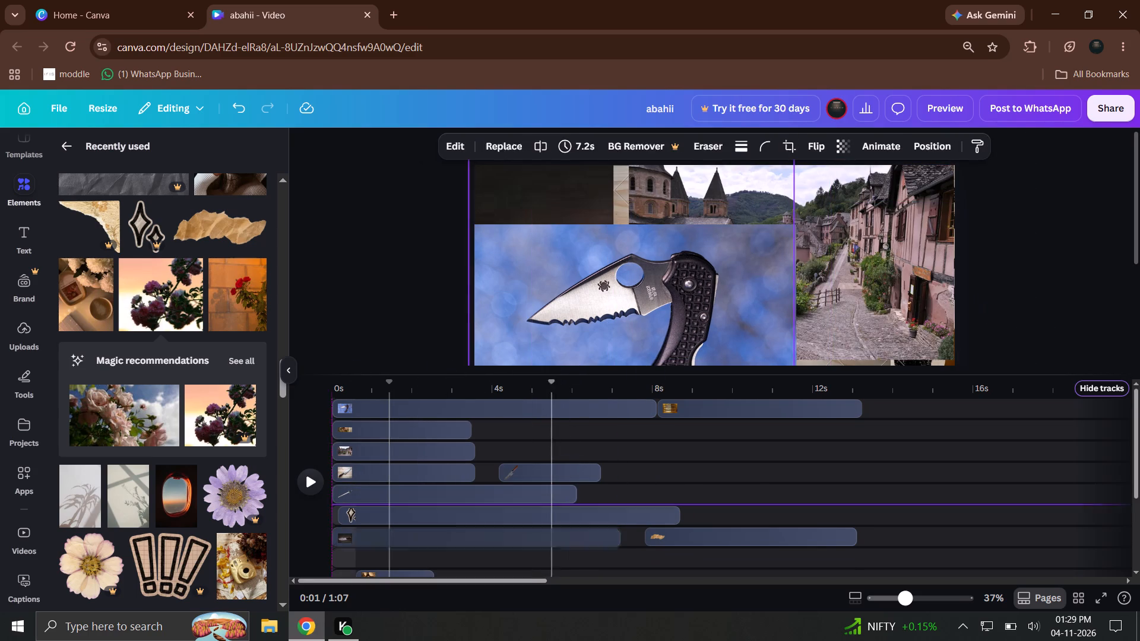
pyautogui.moveTo(568, 445); pyautogui.dragTo(568, 428)
# Select the thin sword and diamond sticker clips and move them together to upper tracks, starting at about 4 s.
pyautogui.moveTo(577, 561); pyautogui.dragTo(589, 515)
pyautogui.moveTo(512, 532); pyautogui.dragTo(603, 486)
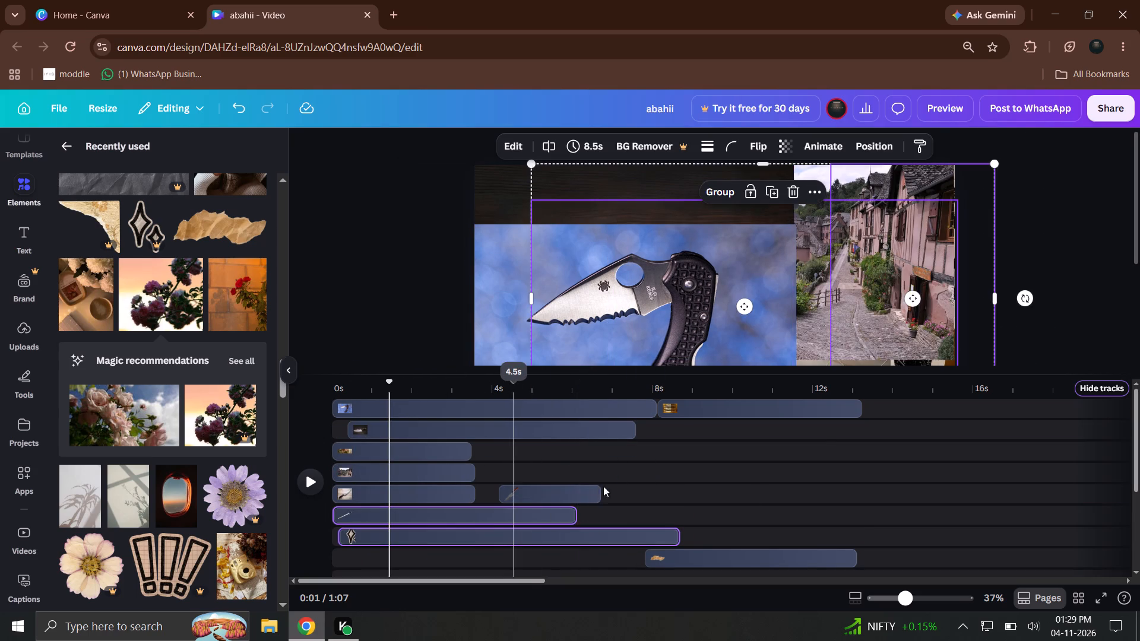
pyautogui.moveTo(603, 486); pyautogui.dragTo(674, 448)
# Move the 5.3 s torn-paper clip to about 4.1 s on the village-street photo's track.
pyautogui.moveTo(728, 561); pyautogui.dragTo(608, 528)
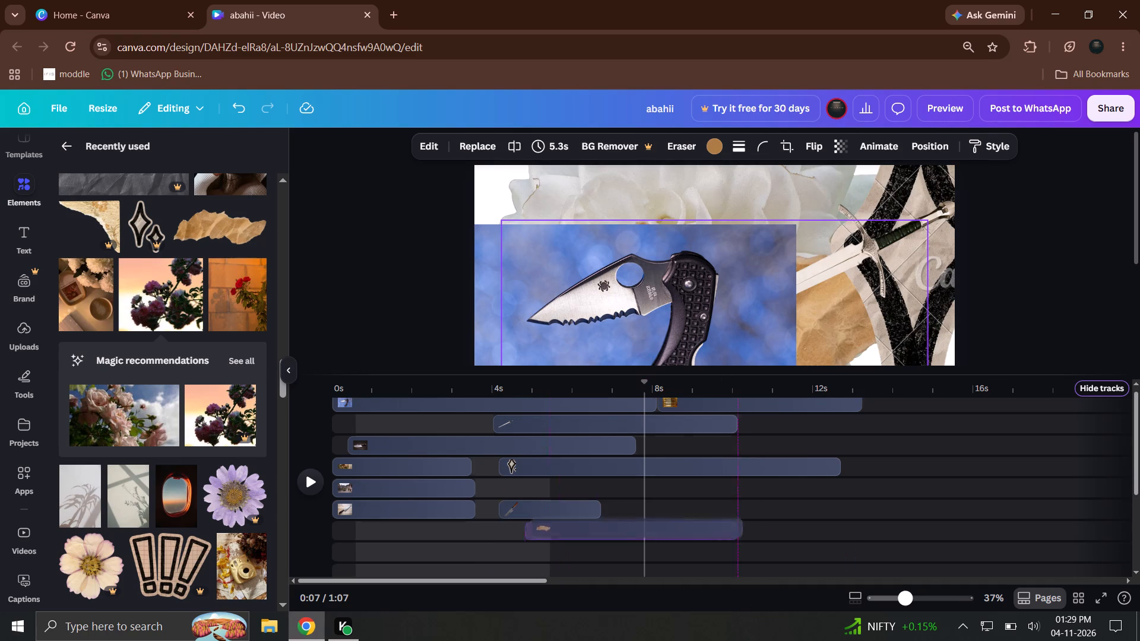
pyautogui.moveTo(608, 528); pyautogui.dragTo(587, 491)
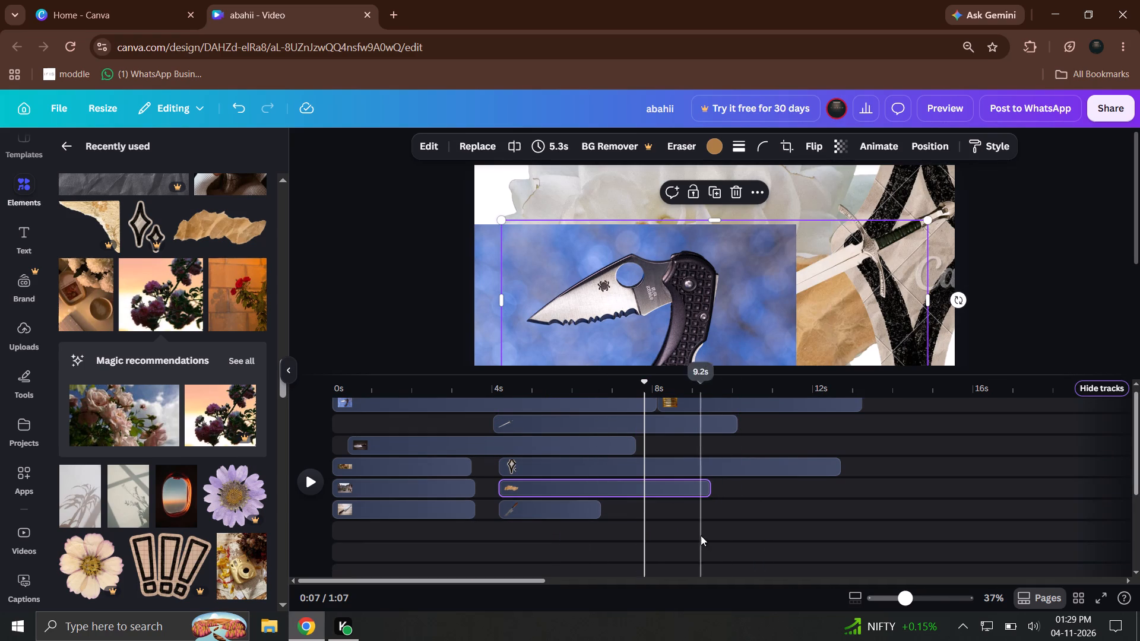
# Play the video from the beginning to review the clip layout.
pyautogui.scroll(8, 719, 429)
pyautogui.scroll(4, 657, 434)
pyautogui.moveTo(353, 392); pyautogui.dragTo(328, 396)
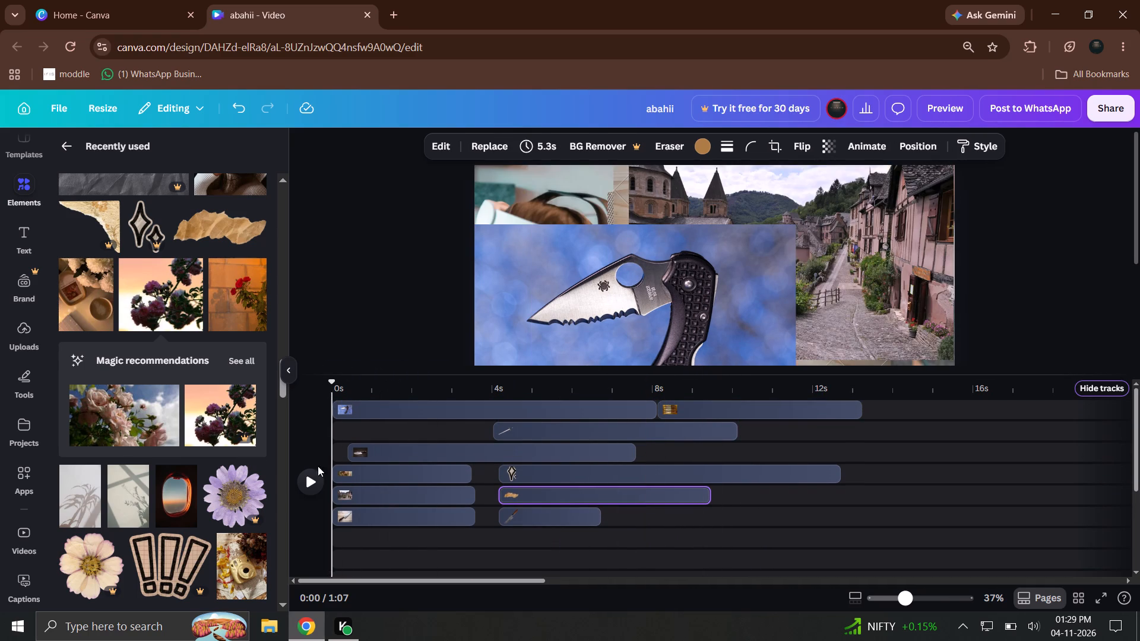
pyautogui.click(300, 483)
pyautogui.click(499, 396)
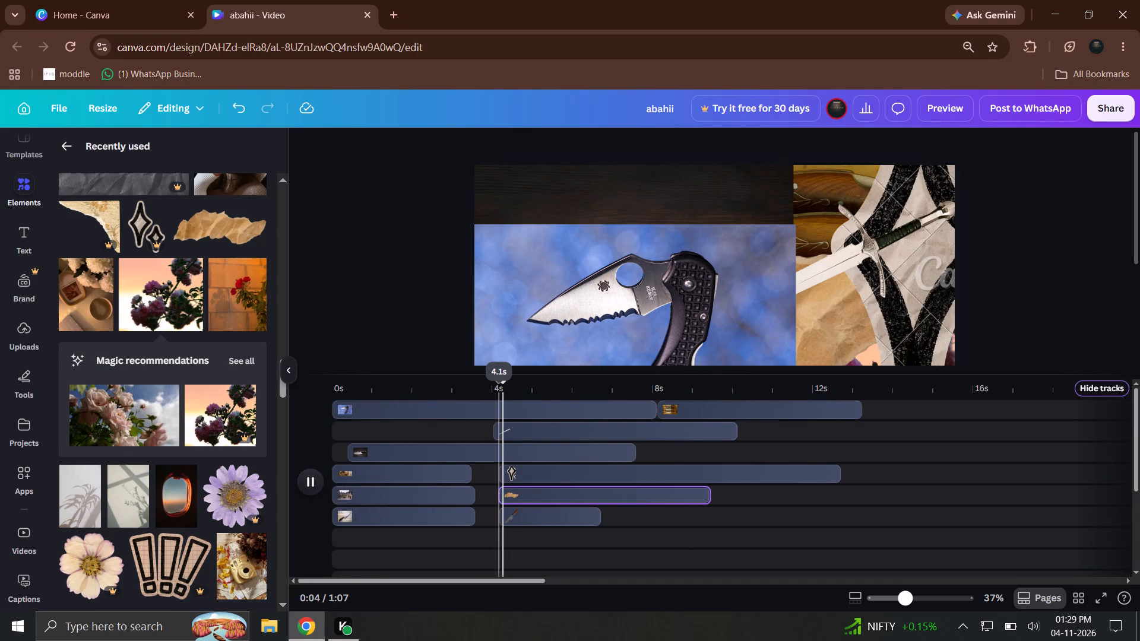
pyautogui.moveTo(499, 396); pyautogui.dragTo(237, 399)
pyautogui.click(315, 480)
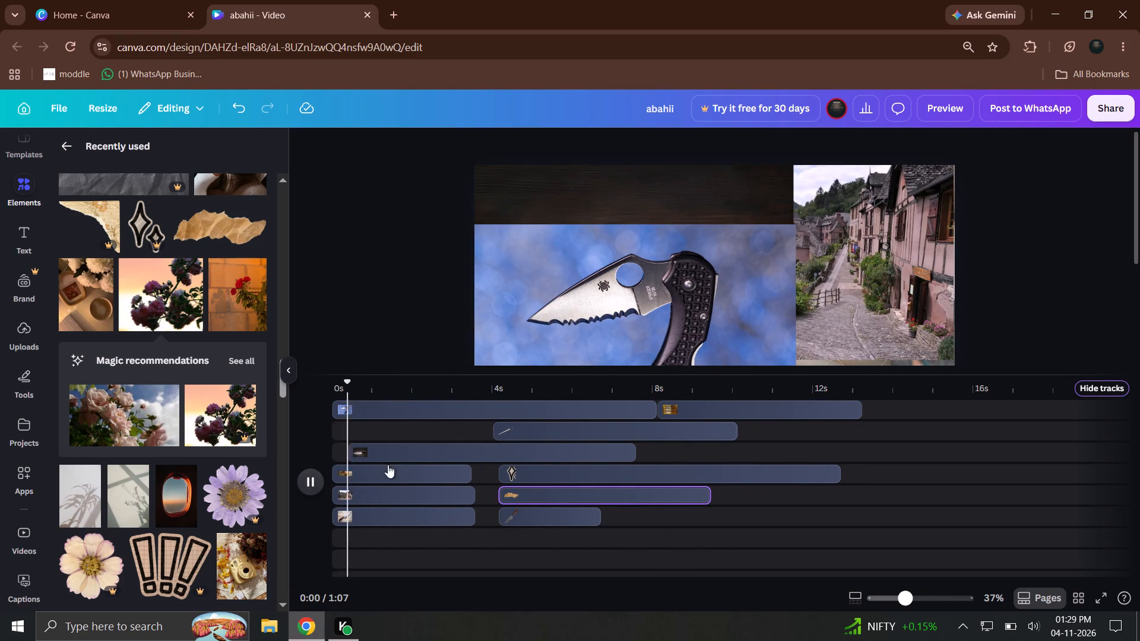
# Extend the thin sword clip's start back to 0 s.
pyautogui.moveTo(499, 430); pyautogui.dragTo(305, 430)
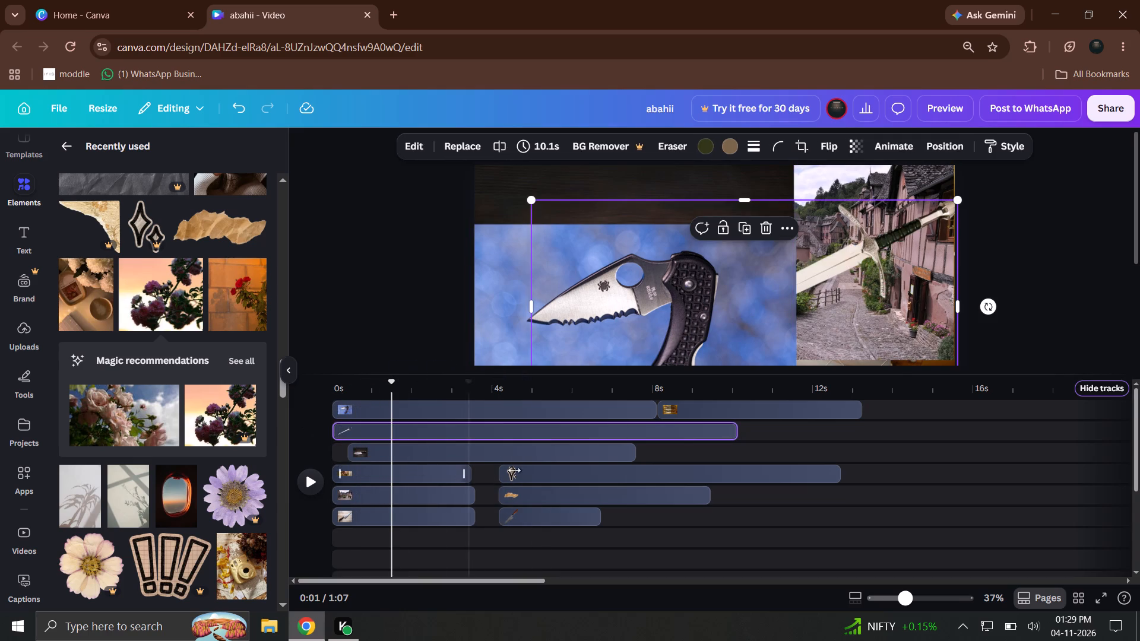
# Move the diamond sticker clip to about 3.5 s and extend the torn-paper and dagger clips' starts back to about 3.5 s.
pyautogui.moveTo(514, 470); pyautogui.dragTo(489, 471)
pyautogui.click(518, 499)
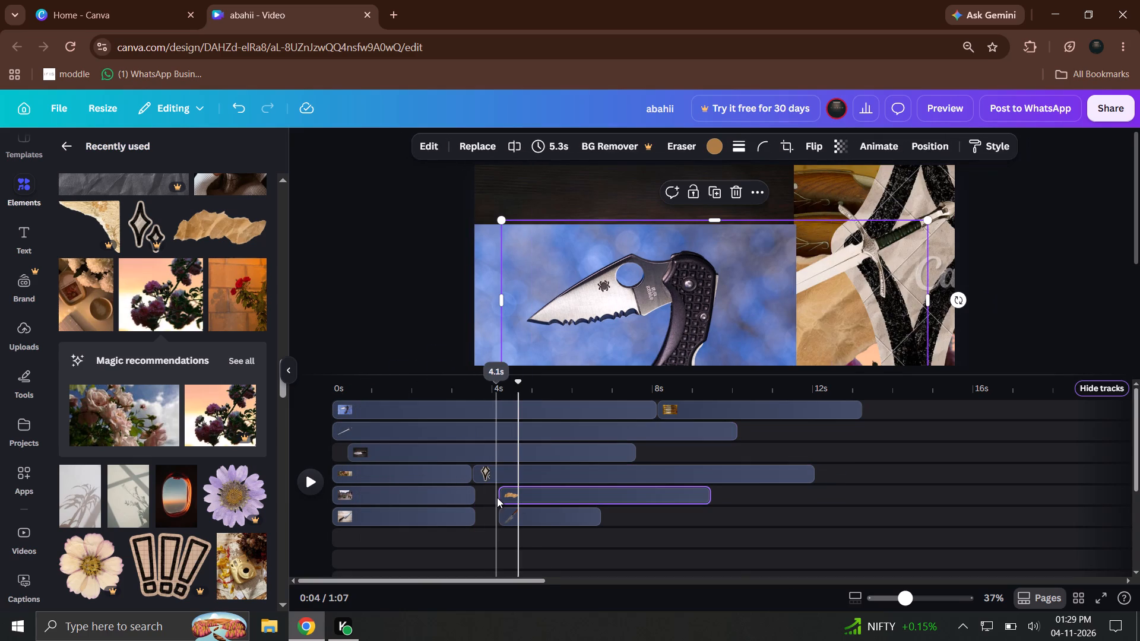
pyautogui.moveTo(502, 497); pyautogui.dragTo(480, 499)
pyautogui.click(496, 510)
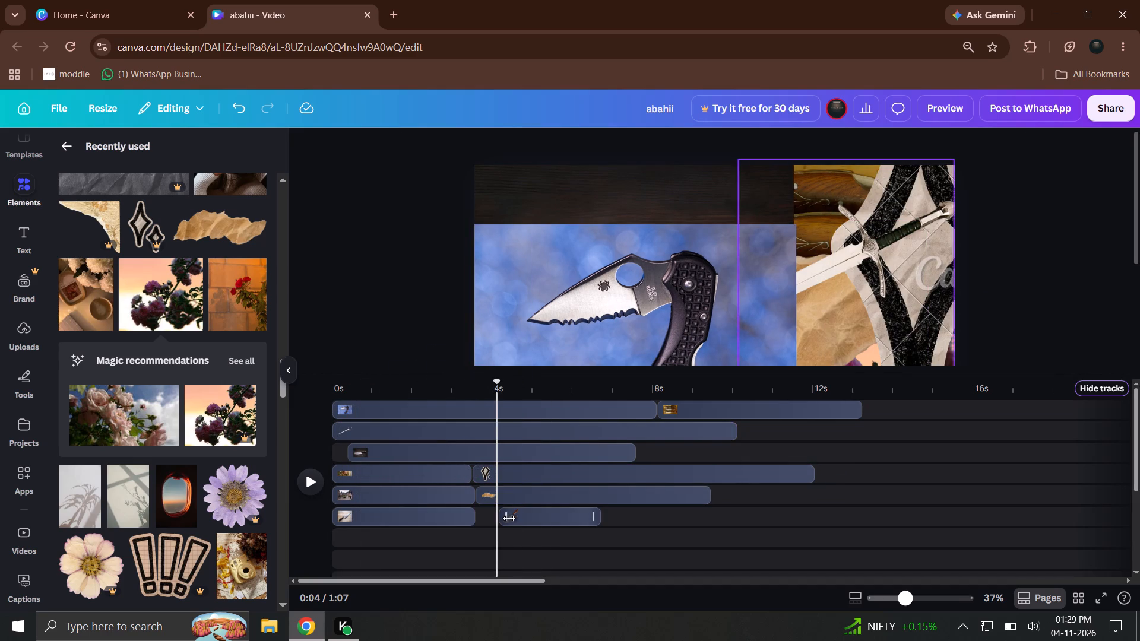
pyautogui.click(509, 518)
pyautogui.moveTo(503, 519); pyautogui.dragTo(475, 522)
# Extend the dark knife photo clip's start back to 0 s.
pyautogui.click(346, 395)
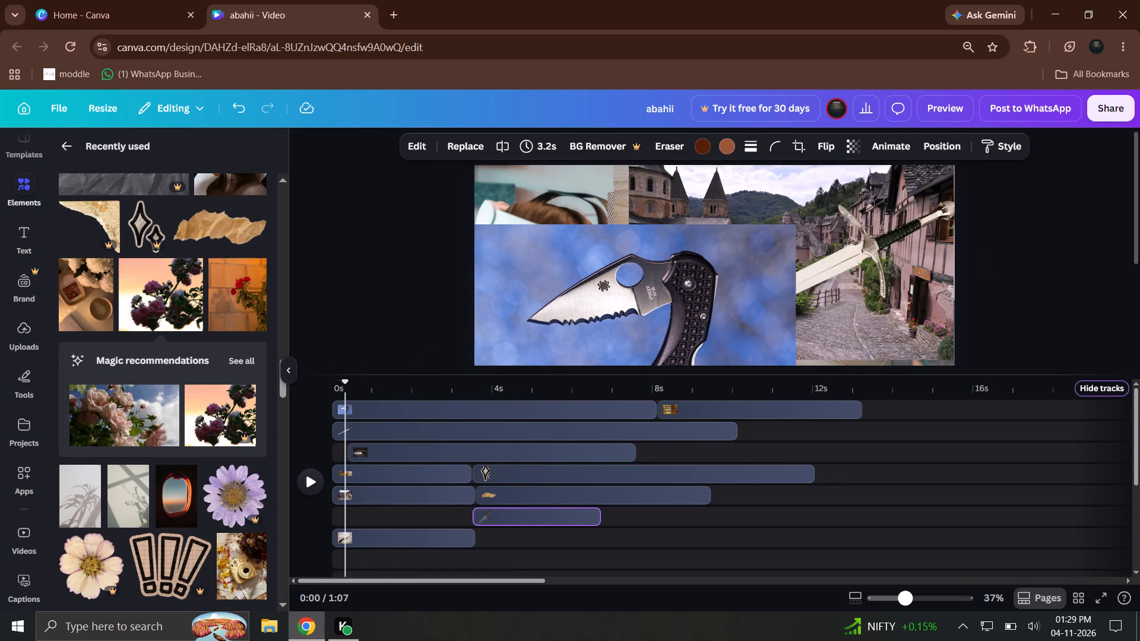
pyautogui.click(346, 389)
pyautogui.click(365, 459)
pyautogui.moveTo(359, 458); pyautogui.dragTo(330, 458)
# Move the kitchen-knife photo clip up one track, above the dagger clip, starting at about 0.1 s.
pyautogui.moveTo(356, 388); pyautogui.dragTo(316, 405)
pyautogui.click(315, 491)
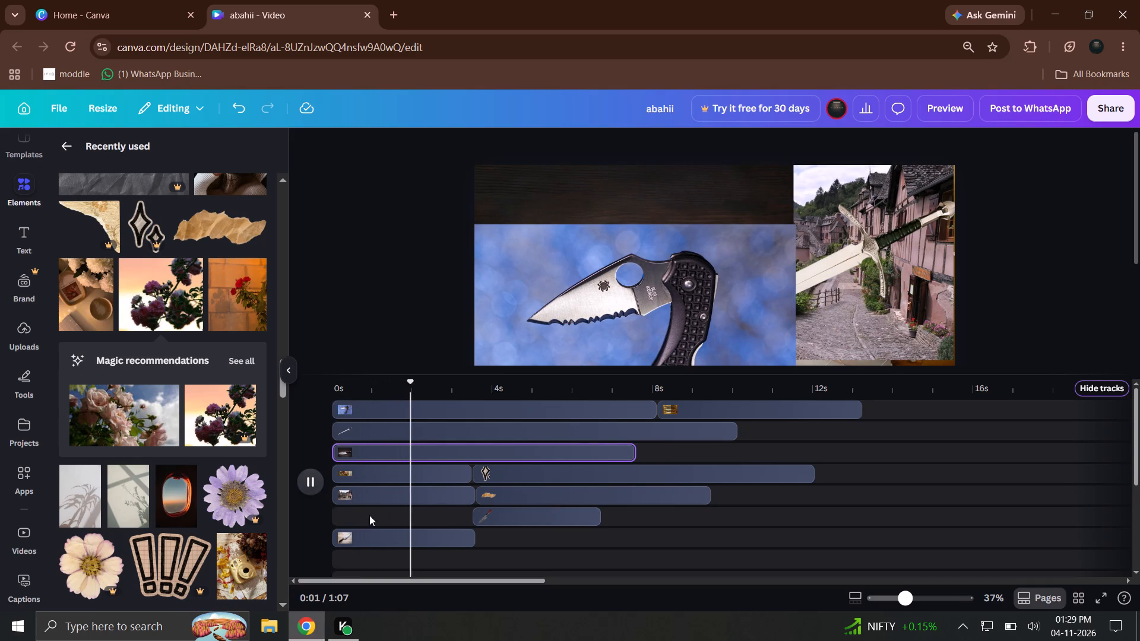
pyautogui.moveTo(381, 535); pyautogui.dragTo(385, 515)
# Replay and scrub through the opening seconds to examine how the overlays appear, shrinking the timeline area to enlarge the canvas.
pyautogui.click(301, 480)
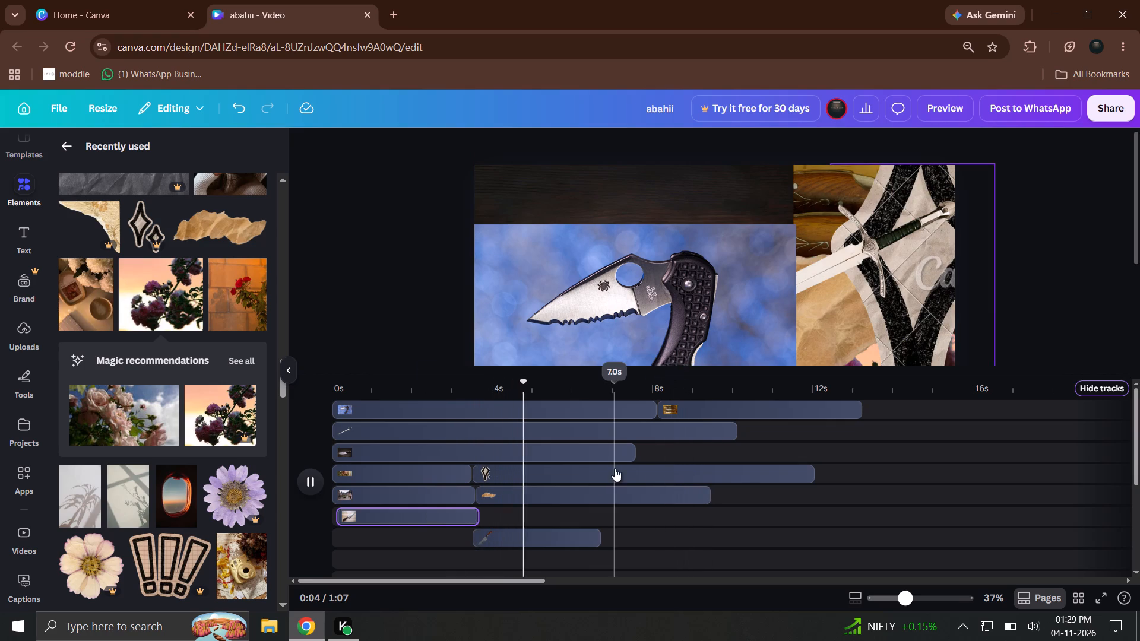
pyautogui.click(318, 495)
pyautogui.click(315, 486)
pyautogui.moveTo(395, 397); pyautogui.dragTo(317, 397)
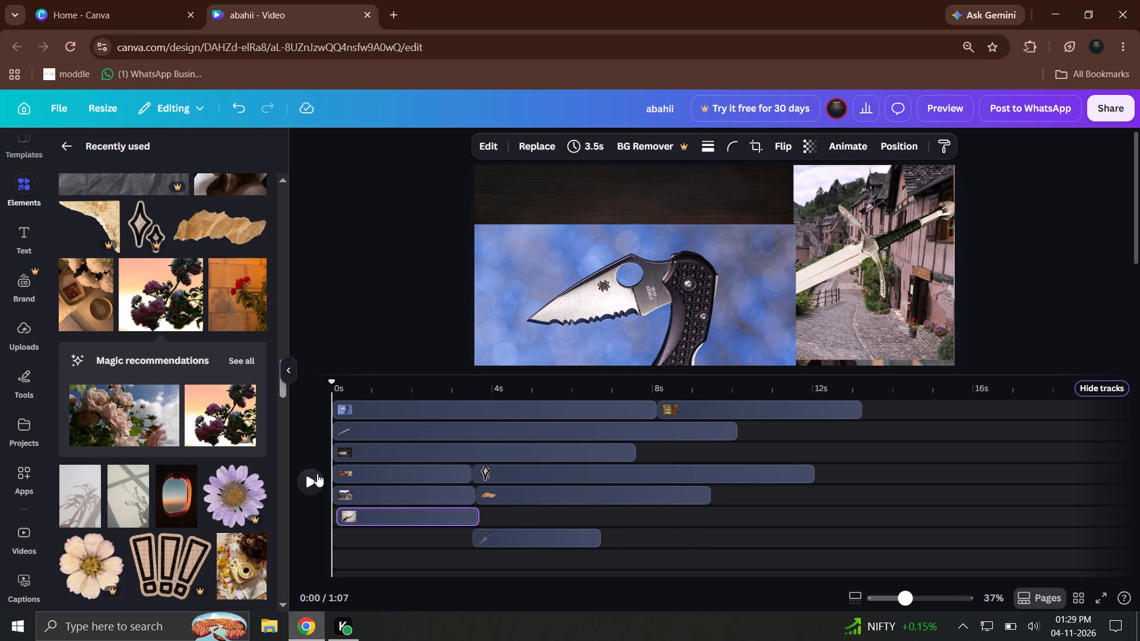
pyautogui.click(317, 474)
pyautogui.moveTo(412, 373); pyautogui.dragTo(383, 389)
pyautogui.moveTo(373, 389); pyautogui.dragTo(423, 398)
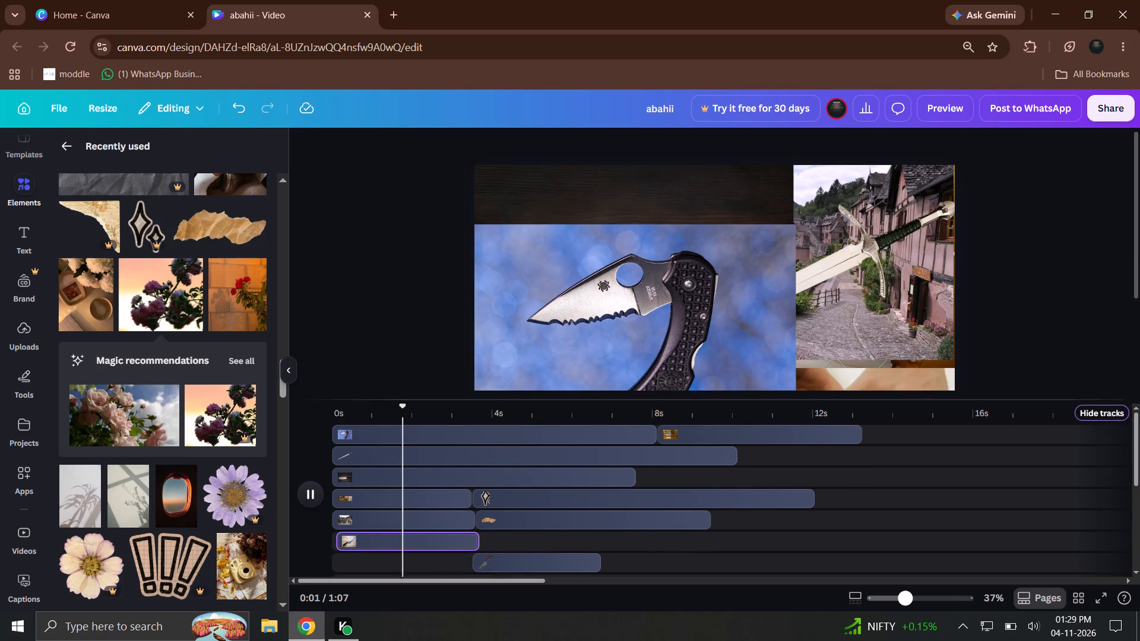
pyautogui.moveTo(392, 414); pyautogui.dragTo(315, 414)
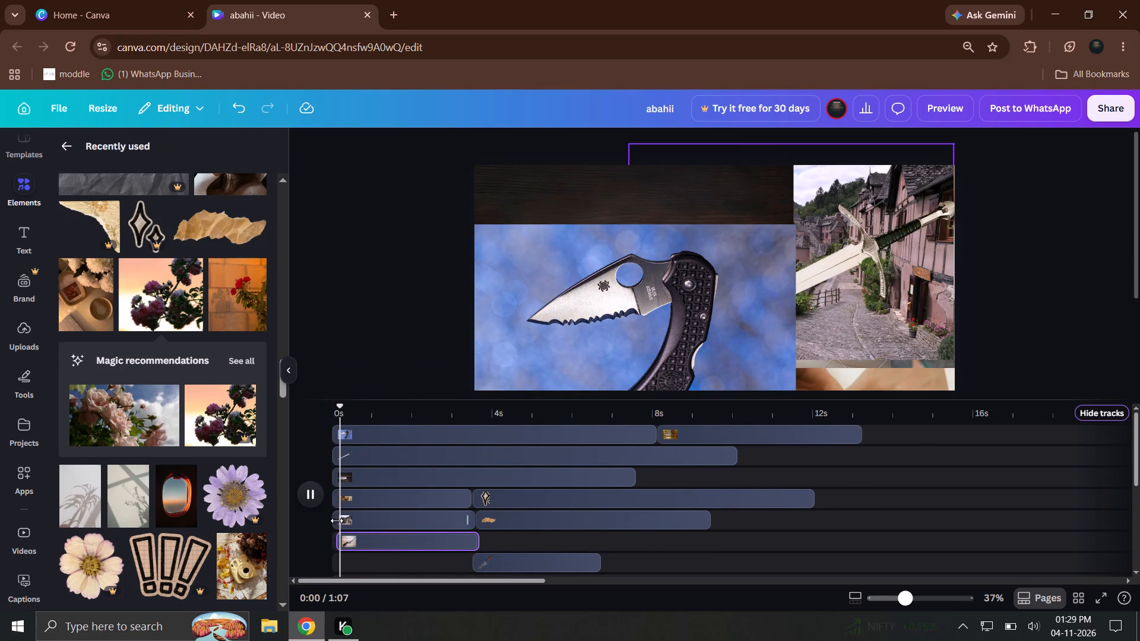
pyautogui.click(299, 516)
pyautogui.click(303, 502)
pyautogui.click(303, 502)
pyautogui.moveTo(408, 411); pyautogui.dragTo(334, 431)
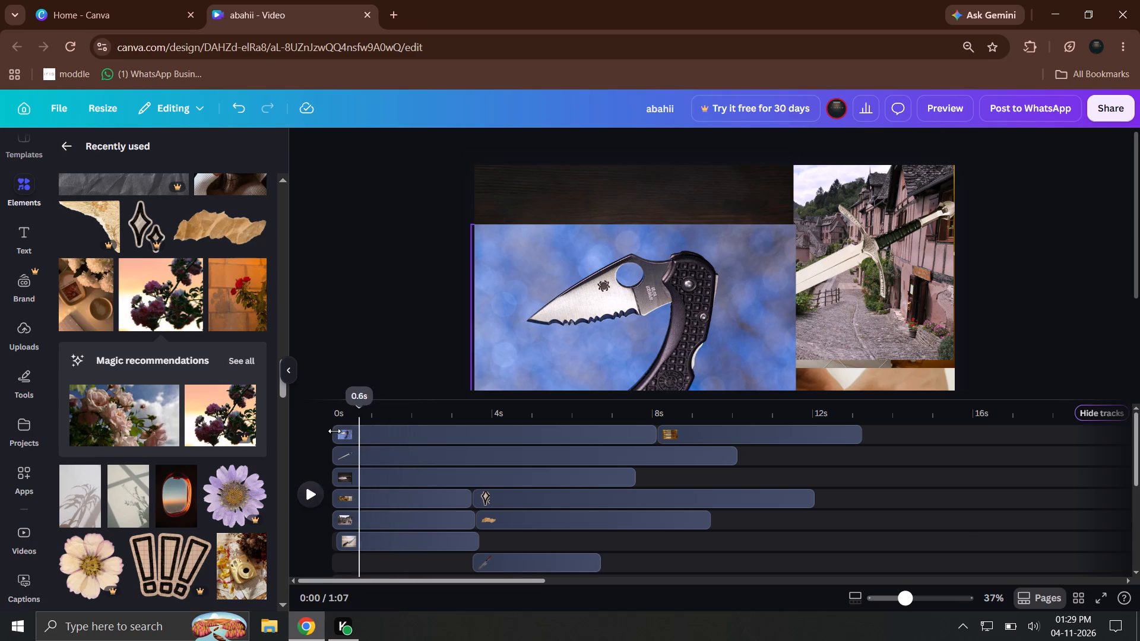
pyautogui.moveTo(334, 431); pyautogui.dragTo(330, 435)
pyautogui.click(316, 490)
pyautogui.moveTo(370, 418); pyautogui.dragTo(405, 418)
pyautogui.click(313, 502)
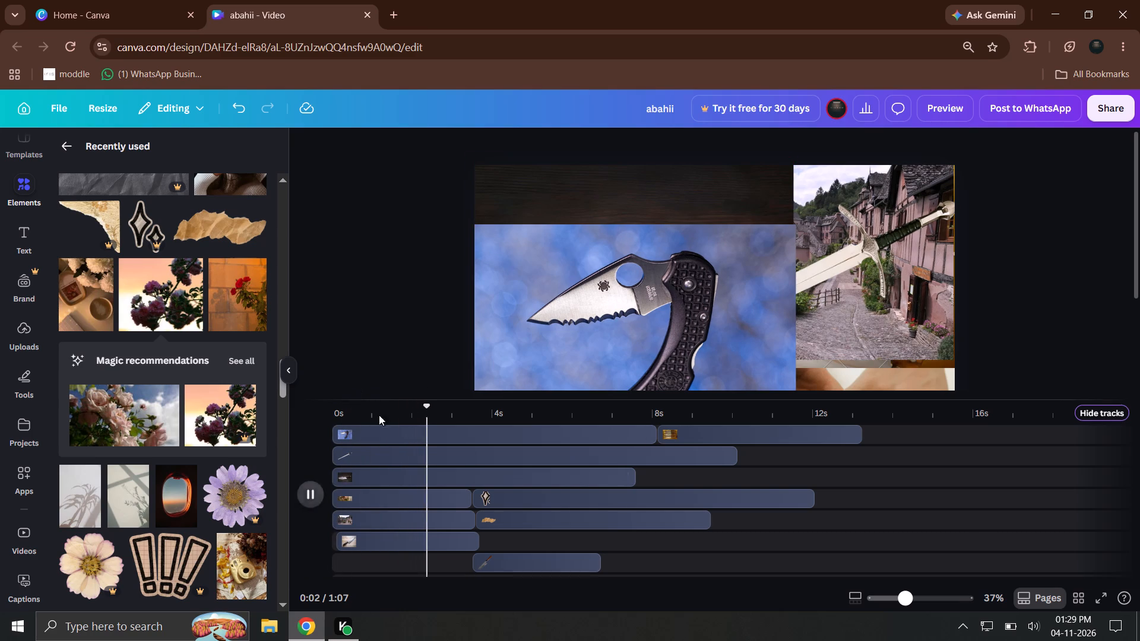
pyautogui.moveTo(382, 410); pyautogui.dragTo(334, 423)
pyautogui.click(309, 483)
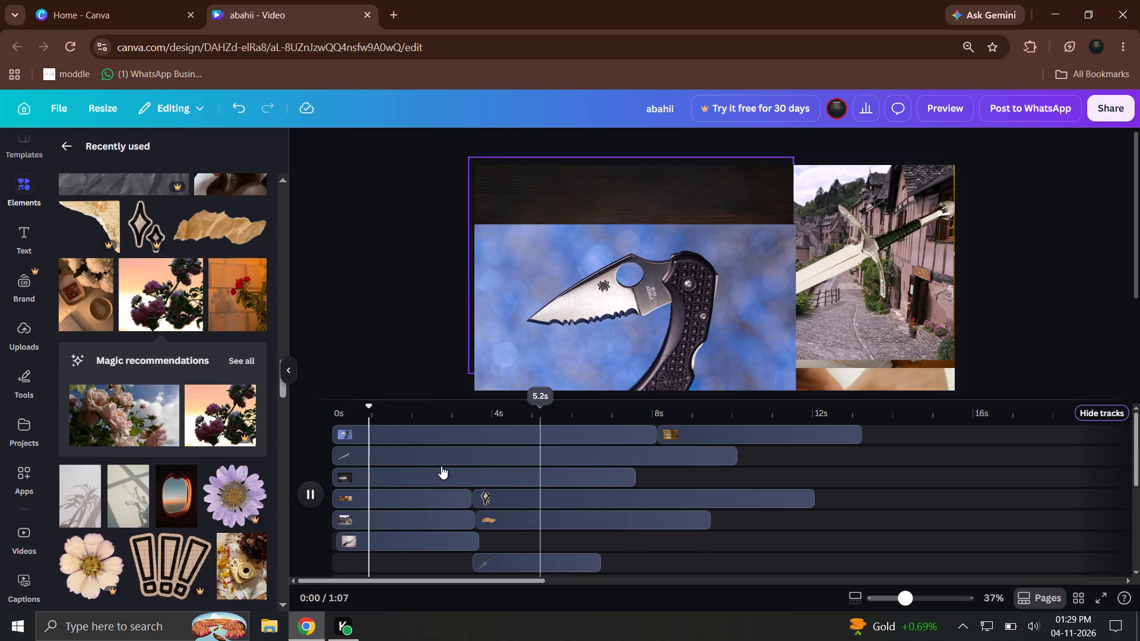
pyautogui.moveTo(362, 409); pyautogui.dragTo(297, 424)
pyautogui.click(296, 515)
pyautogui.doubleClick(297, 506)
pyautogui.click(304, 497)
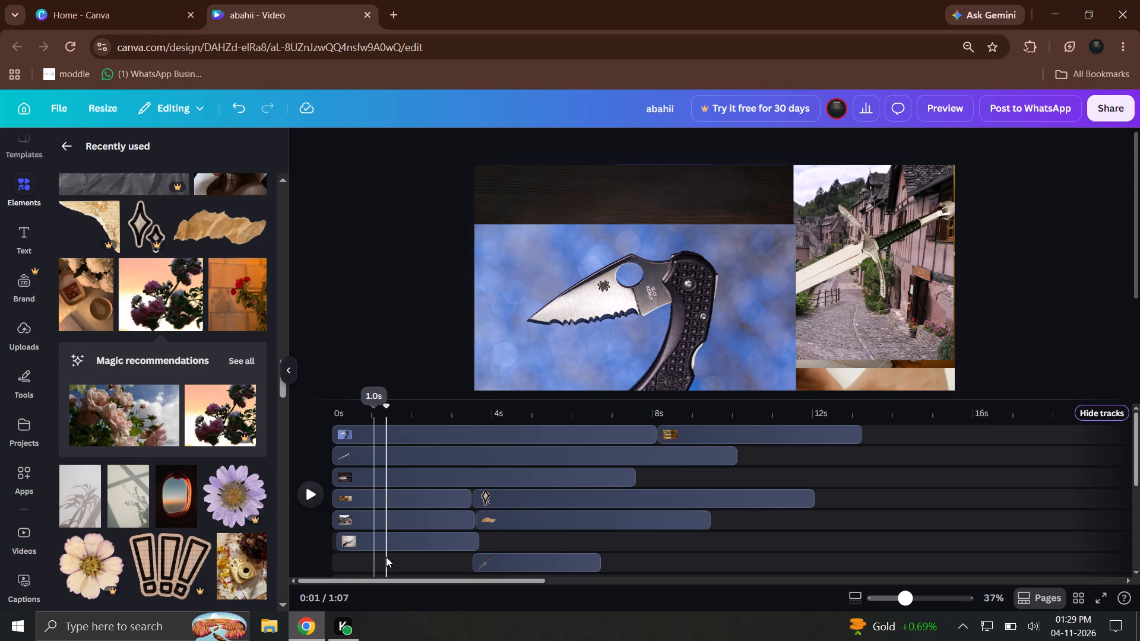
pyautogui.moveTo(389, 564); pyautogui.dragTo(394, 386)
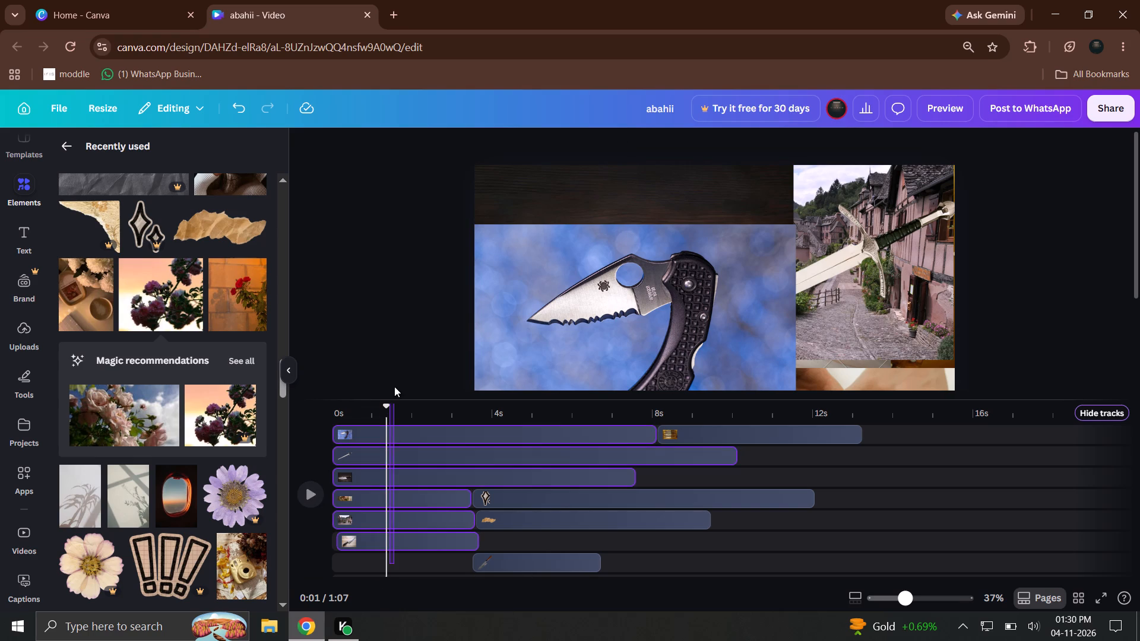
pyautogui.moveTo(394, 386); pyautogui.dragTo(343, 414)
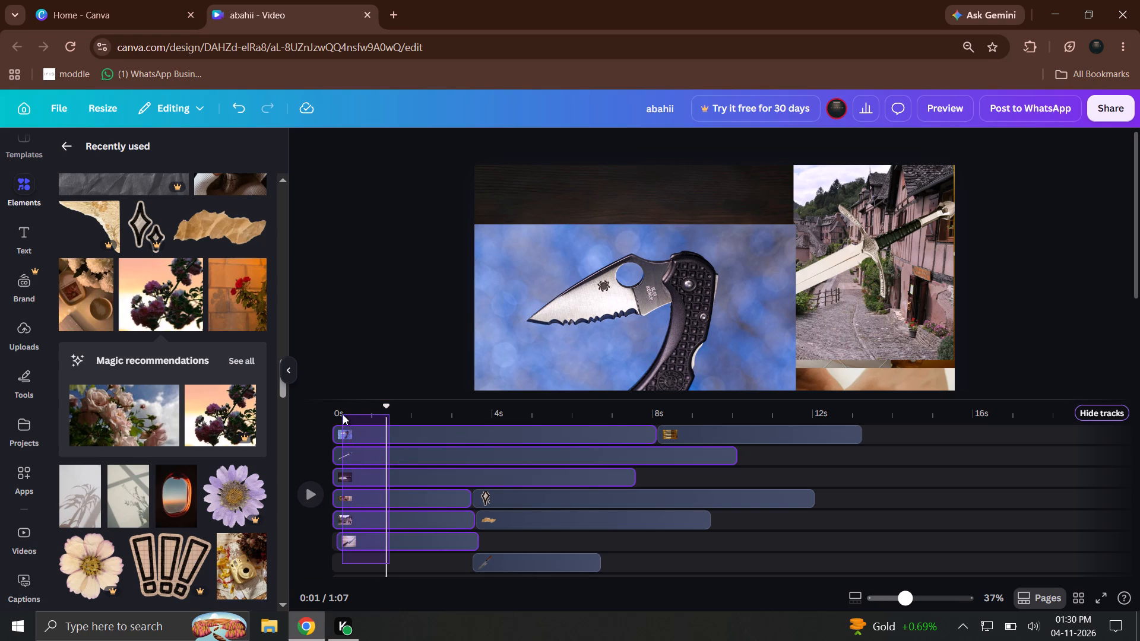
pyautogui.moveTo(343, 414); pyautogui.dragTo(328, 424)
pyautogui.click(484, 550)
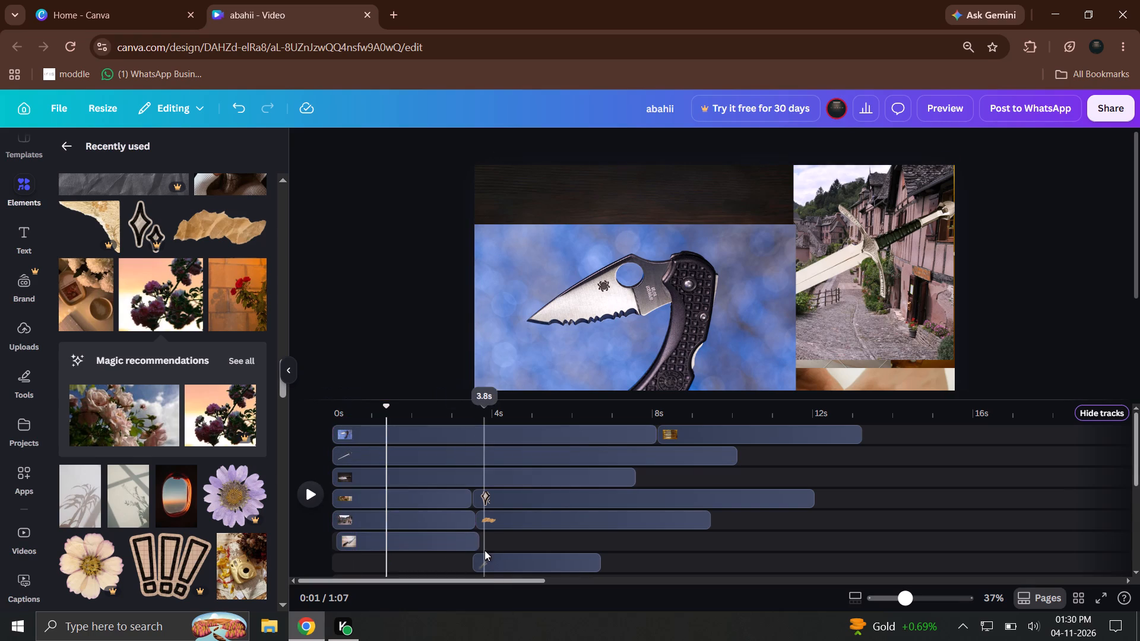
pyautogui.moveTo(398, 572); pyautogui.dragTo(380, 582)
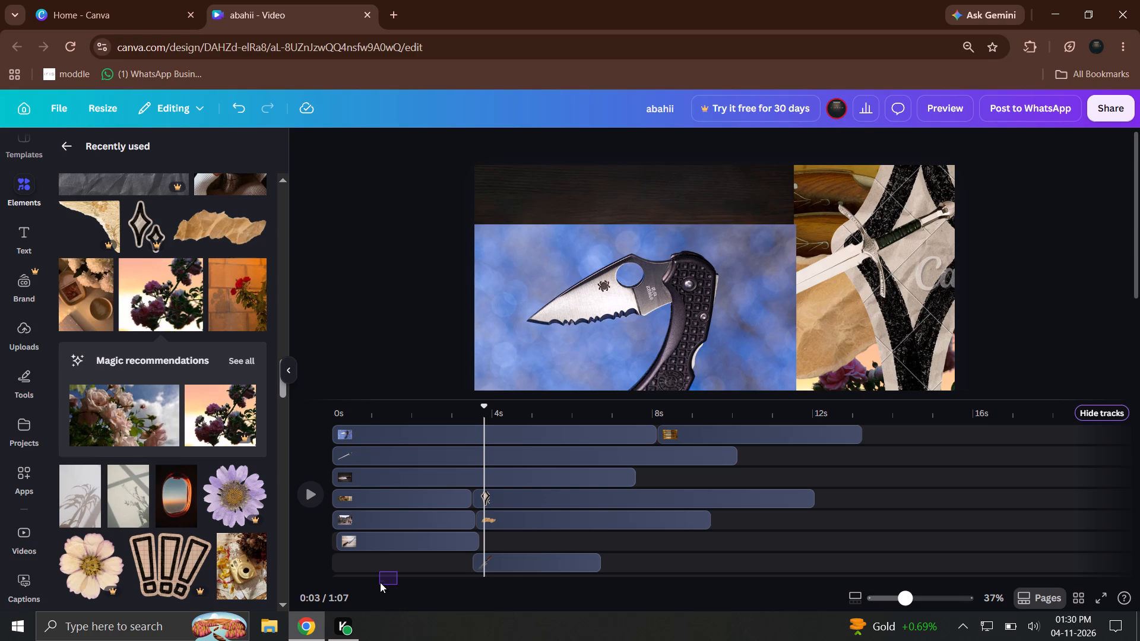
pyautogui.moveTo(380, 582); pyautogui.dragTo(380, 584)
# Select the six opening clips on the upper tracks and split them at about 2 s.
pyautogui.moveTo(489, 418); pyautogui.dragTo(411, 406)
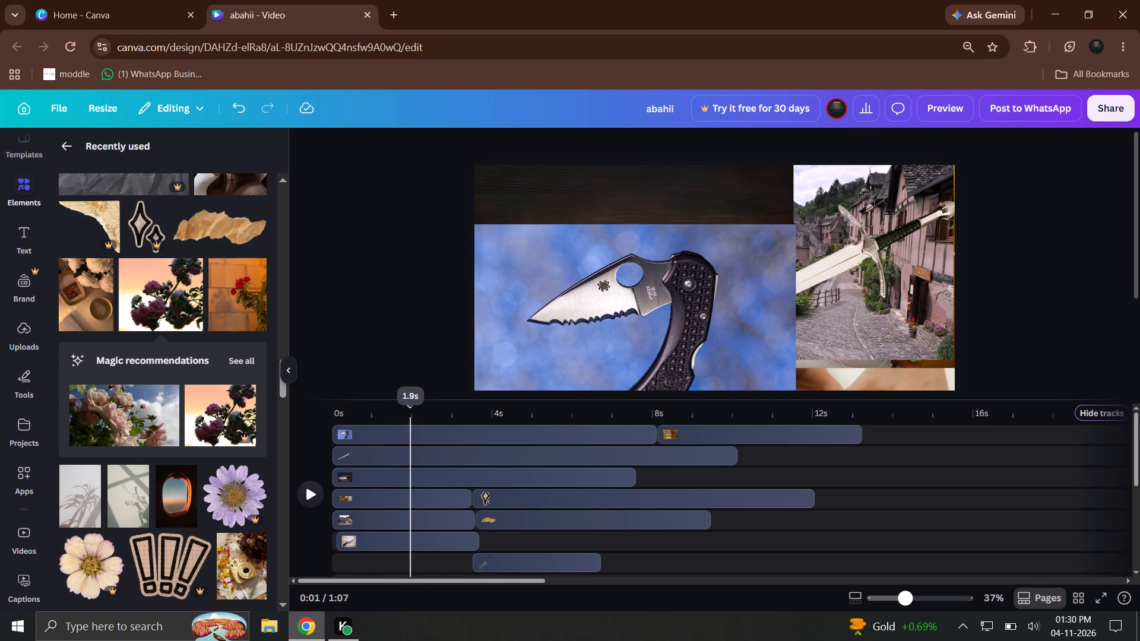
pyautogui.moveTo(411, 406); pyautogui.dragTo(414, 411)
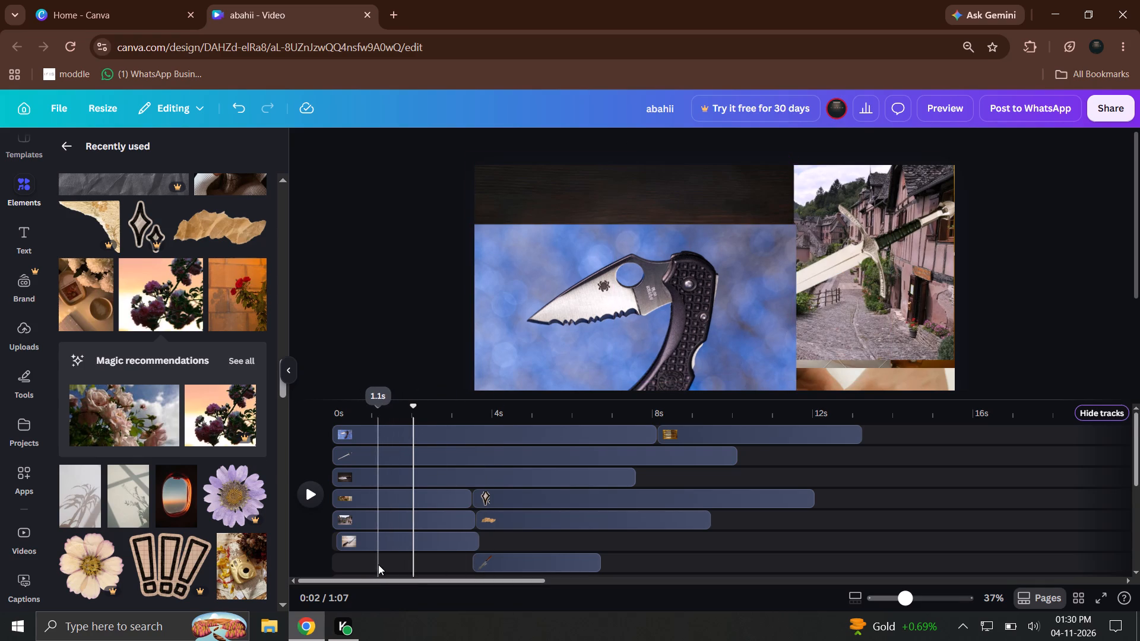
pyautogui.moveTo(378, 564); pyautogui.dragTo(420, 415)
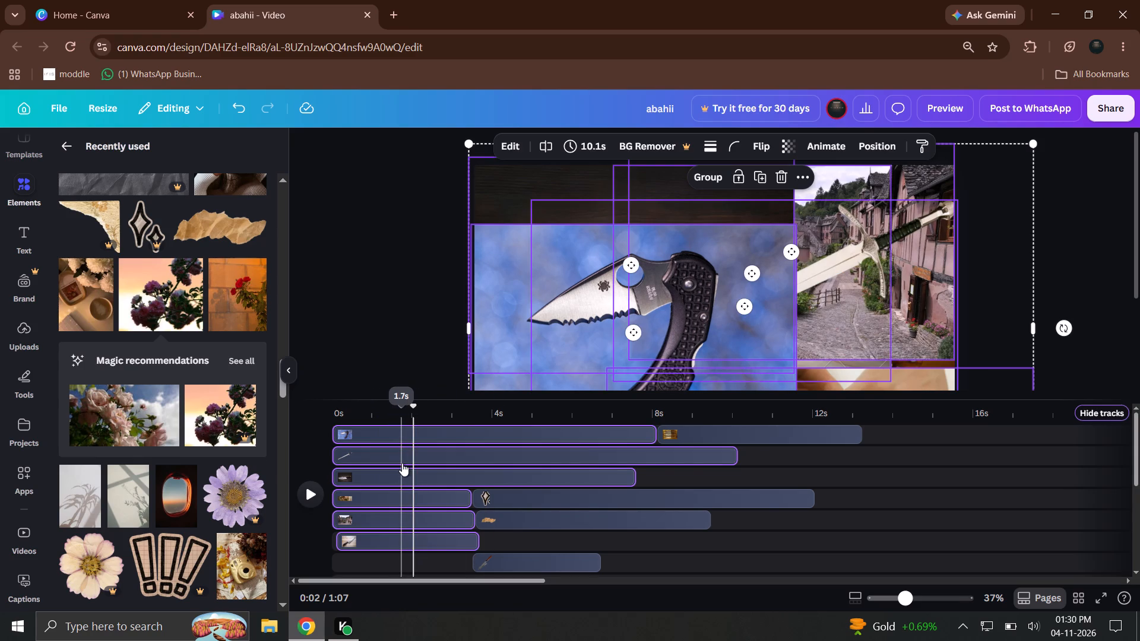
pyautogui.press('s')
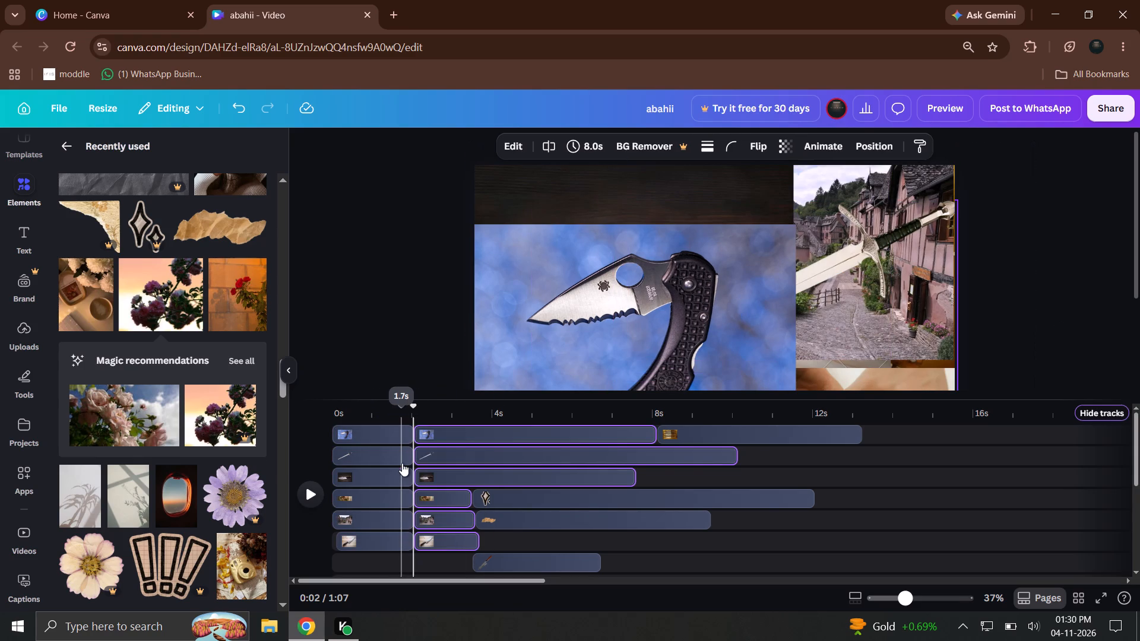
# Delete the six split pieces before the 2 s mark.
pyautogui.click(373, 577)
pyautogui.moveTo(375, 567); pyautogui.dragTo(358, 465)
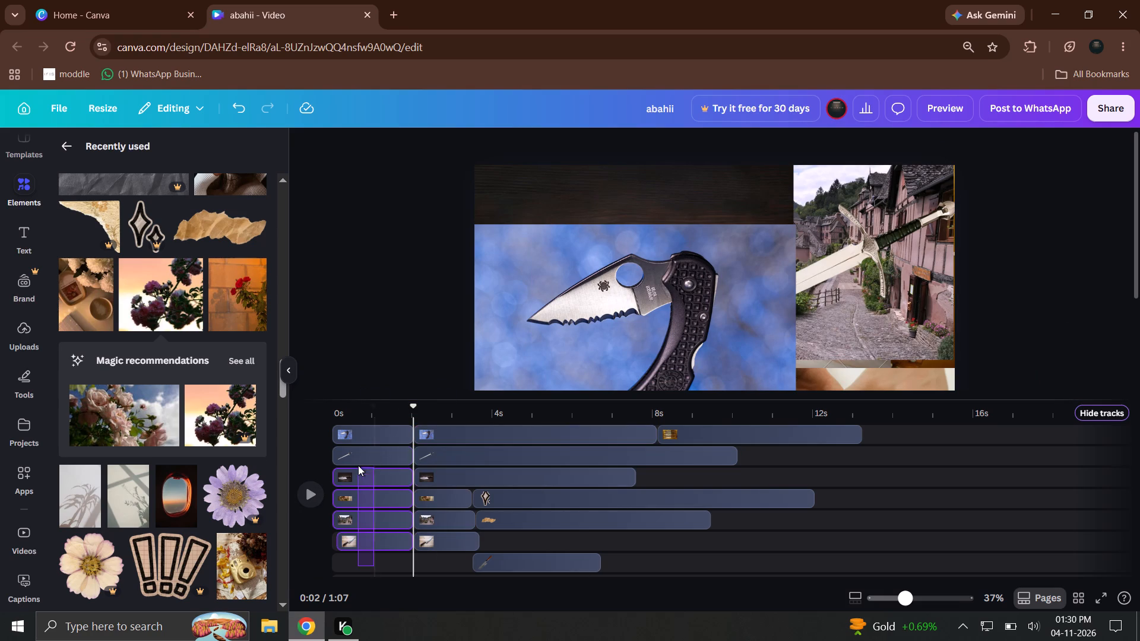
pyautogui.moveTo(358, 465); pyautogui.dragTo(358, 436)
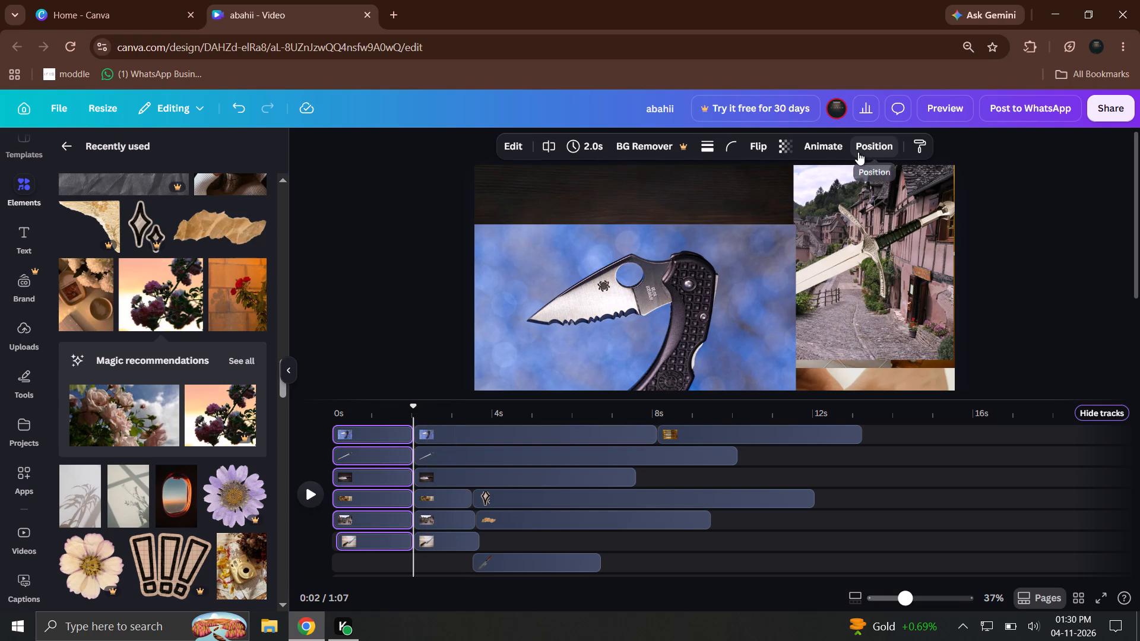
pyautogui.click(340, 461)
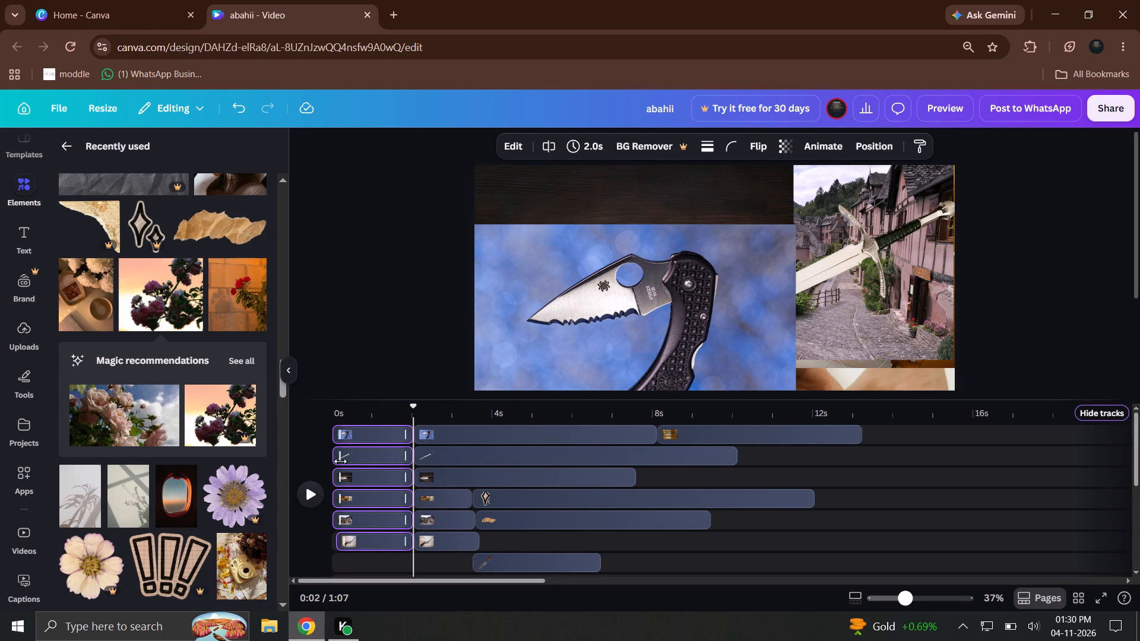
pyautogui.moveTo(369, 561); pyautogui.dragTo(355, 415)
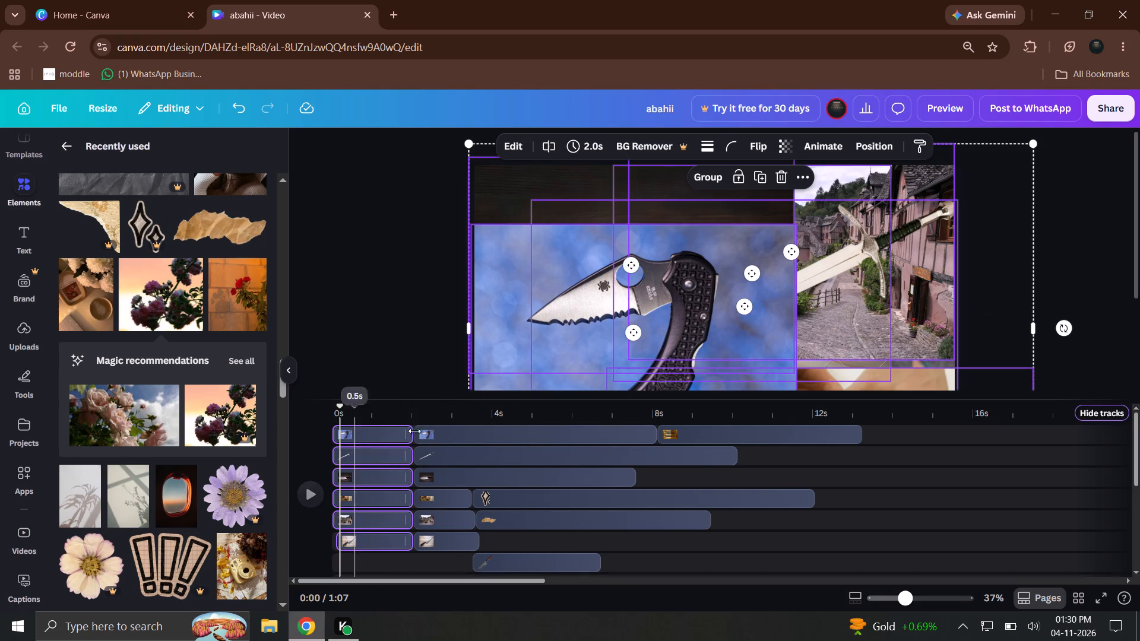
pyautogui.click(778, 177)
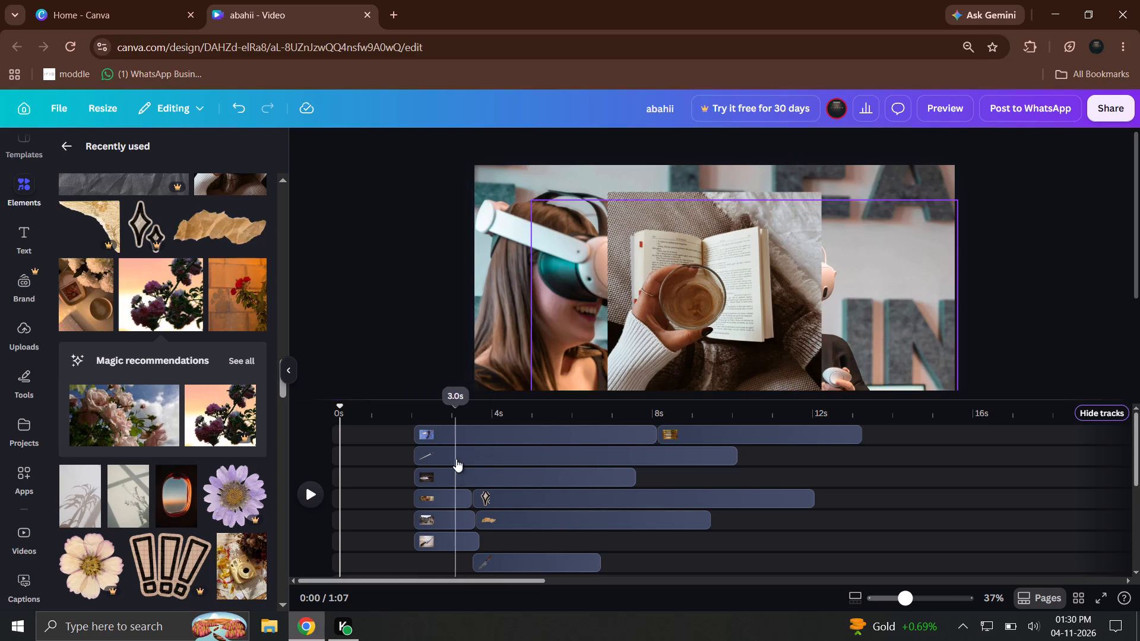
# Select the six remaining pieces after the split and move them together so the top one starts at 0 s.
pyautogui.moveTo(420, 440); pyautogui.dragTo(410, 443)
pyautogui.moveTo(445, 564); pyautogui.dragTo(437, 414)
pyautogui.moveTo(432, 449); pyautogui.dragTo(337, 435)
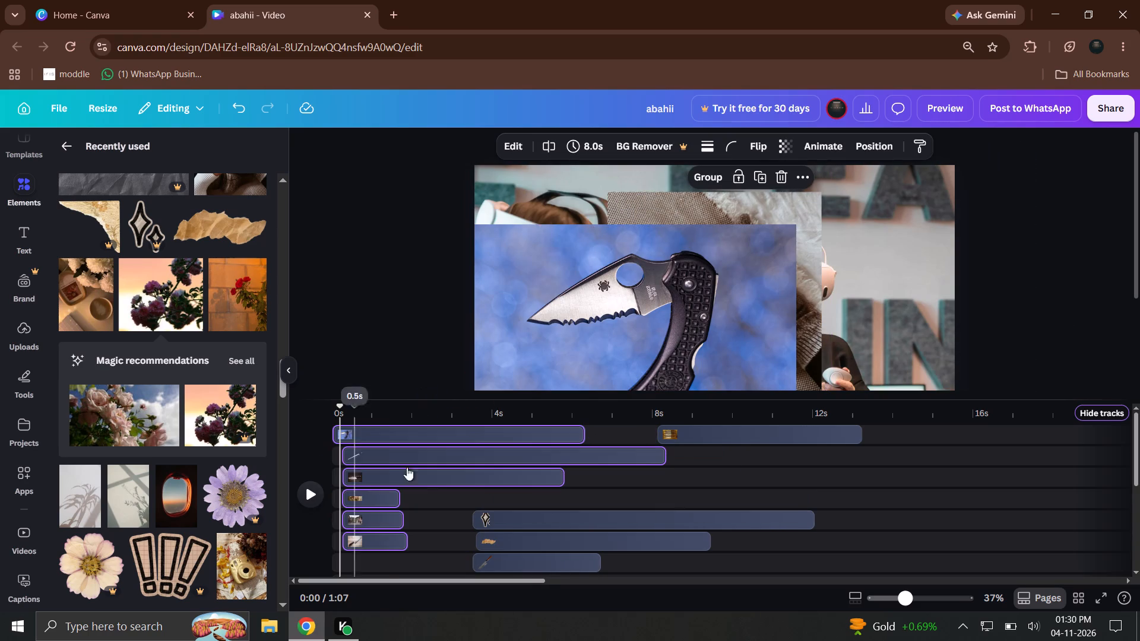
# Shift the diamond sticker, torn-paper and dagger clips earlier to about 1.9 s, 2 s and 1.7 s respectively.
pyautogui.moveTo(525, 519); pyautogui.dragTo(459, 507)
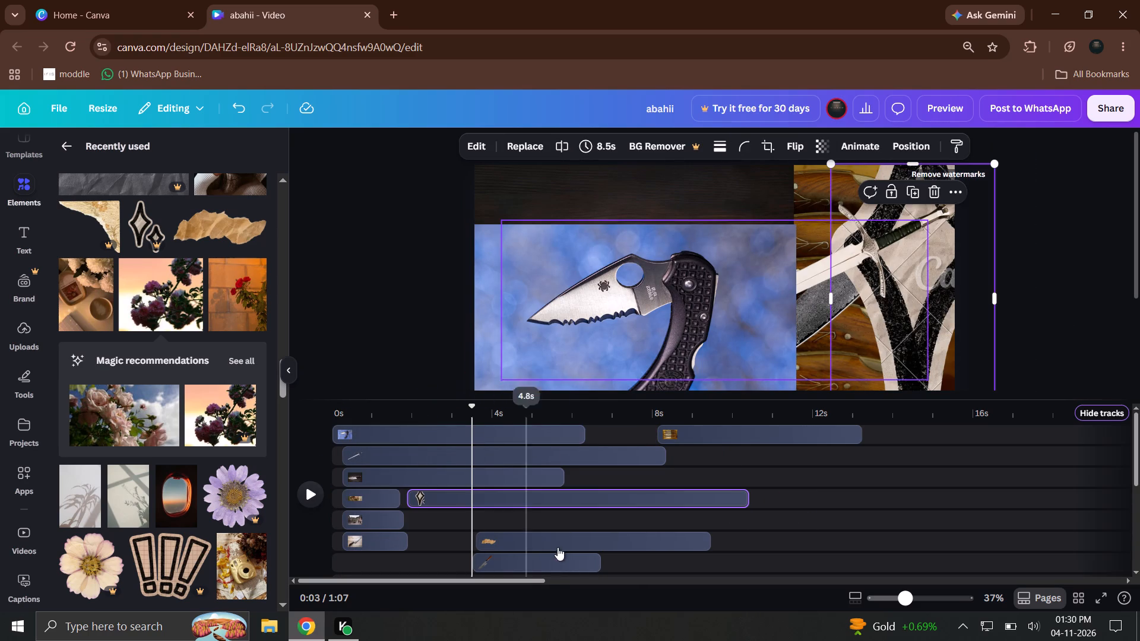
pyautogui.moveTo(558, 547); pyautogui.dragTo(493, 526)
pyautogui.moveTo(571, 567); pyautogui.dragTo(501, 538)
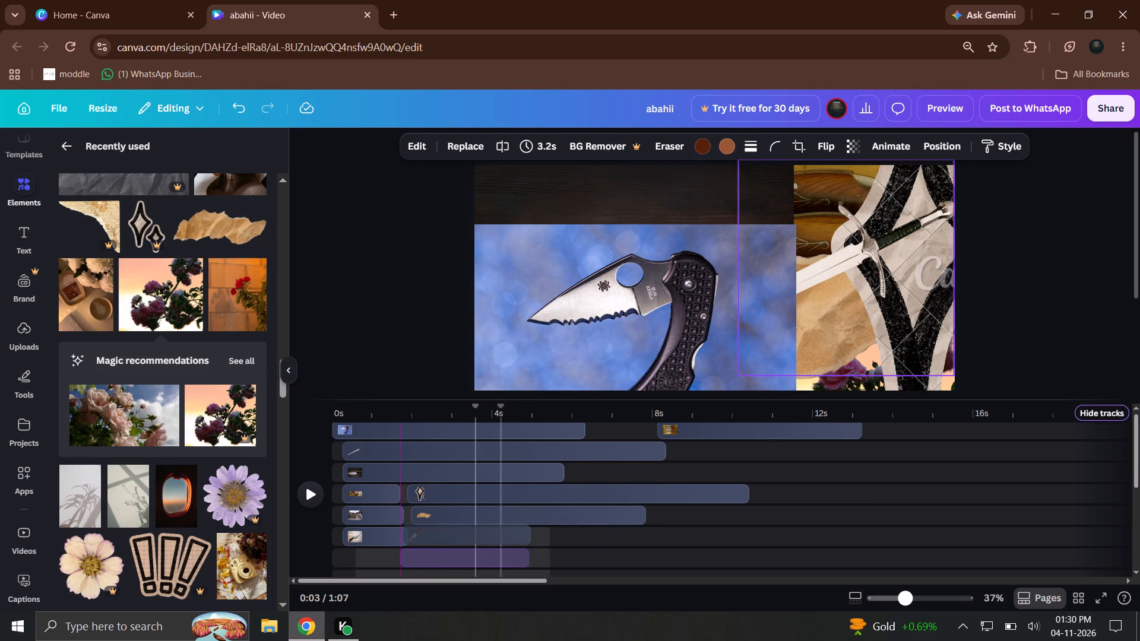
pyautogui.moveTo(501, 538); pyautogui.dragTo(500, 537)
# Move the row-of-knives photo clip onto the dark knife photo's track, starting at about 6 s.
pyautogui.moveTo(682, 432); pyautogui.dragTo(610, 482)
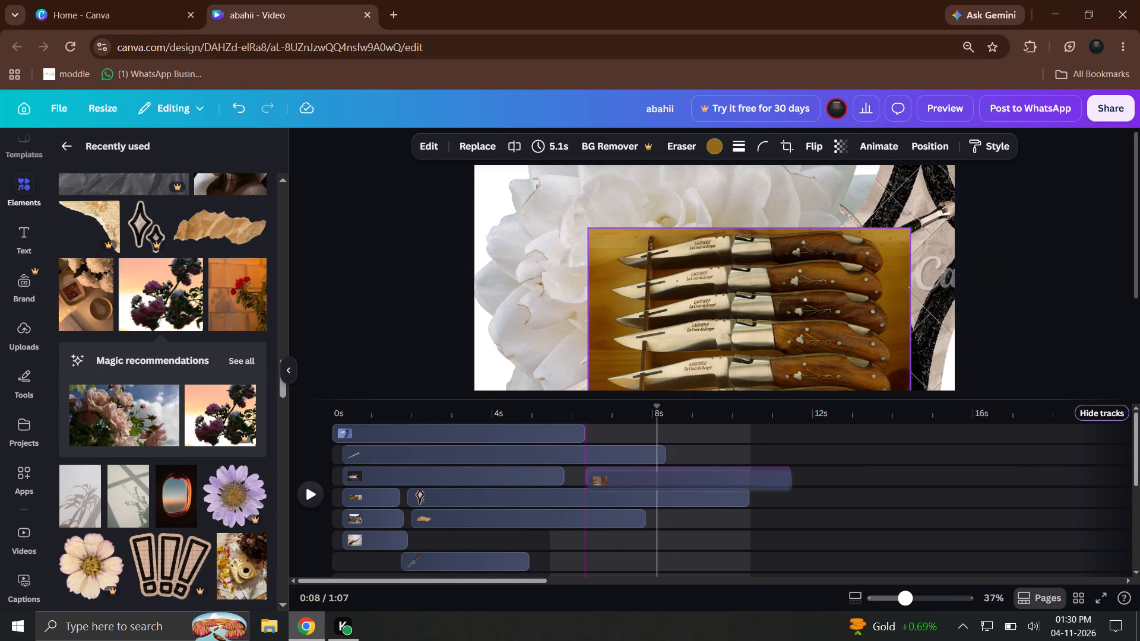
pyautogui.moveTo(610, 482); pyautogui.dragTo(599, 480)
# Move the dagger clip onto the kitchen-knife photo's track, starting at about 2 s.
pyautogui.moveTo(488, 559); pyautogui.dragTo(497, 543)
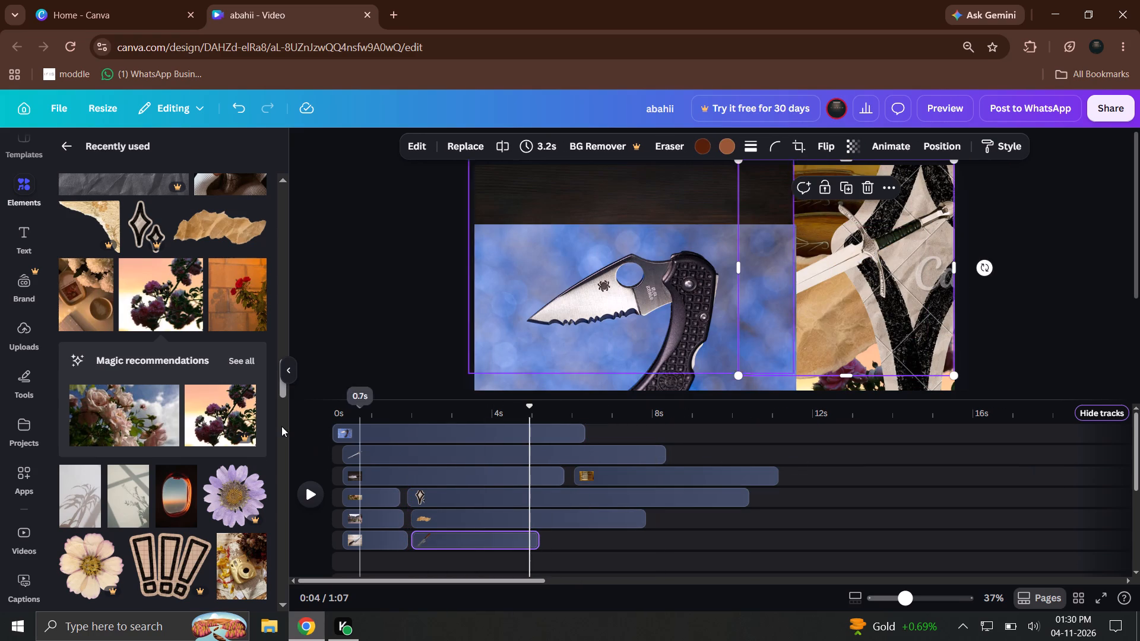
# Play the opening of the timeline from 0 s several times to check where each clip first appears.
pyautogui.click(330, 413)
pyautogui.click(332, 410)
pyautogui.click(321, 489)
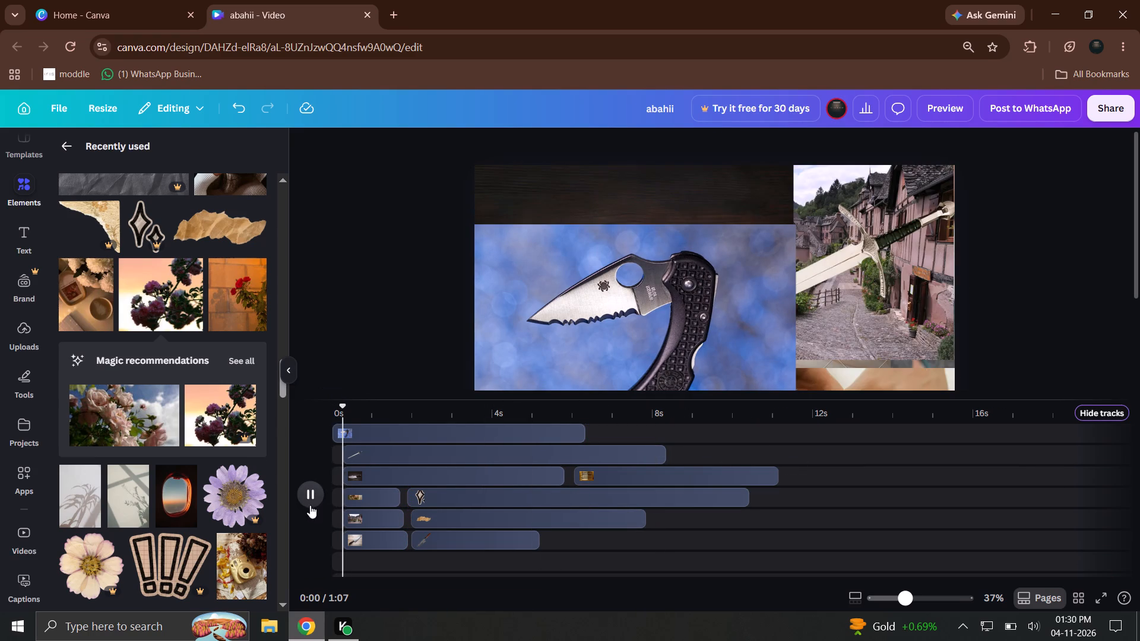
pyautogui.click(332, 472)
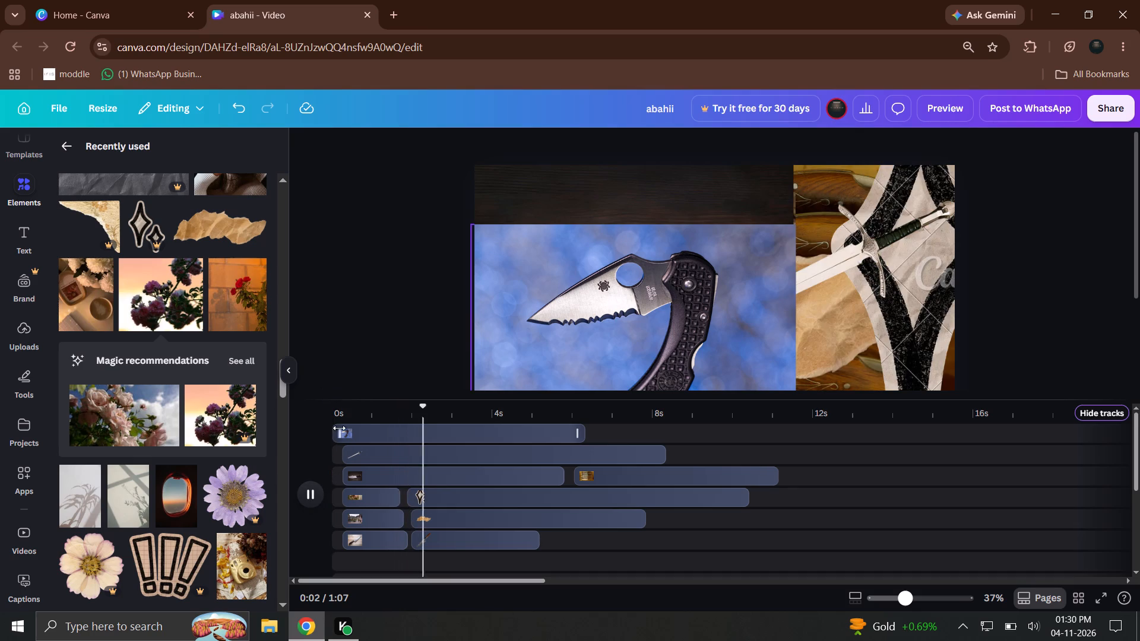
pyautogui.click(335, 415)
pyautogui.moveTo(321, 481); pyautogui.dragTo(316, 490)
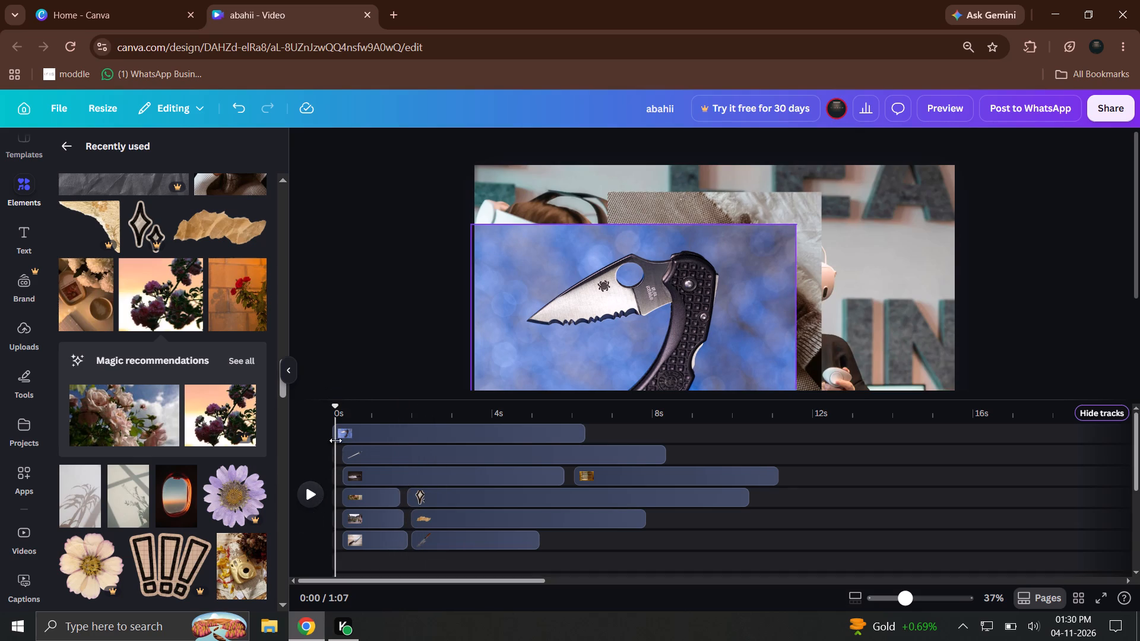
pyautogui.moveTo(335, 418); pyautogui.dragTo(339, 412)
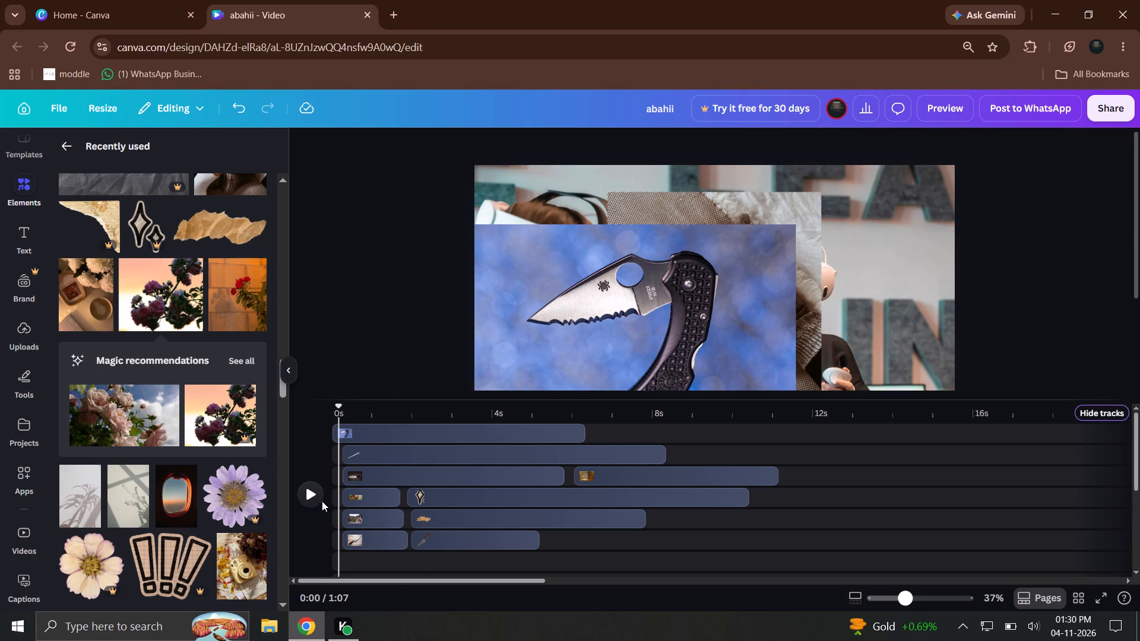
pyautogui.click(321, 500)
pyautogui.moveTo(357, 418); pyautogui.dragTo(341, 420)
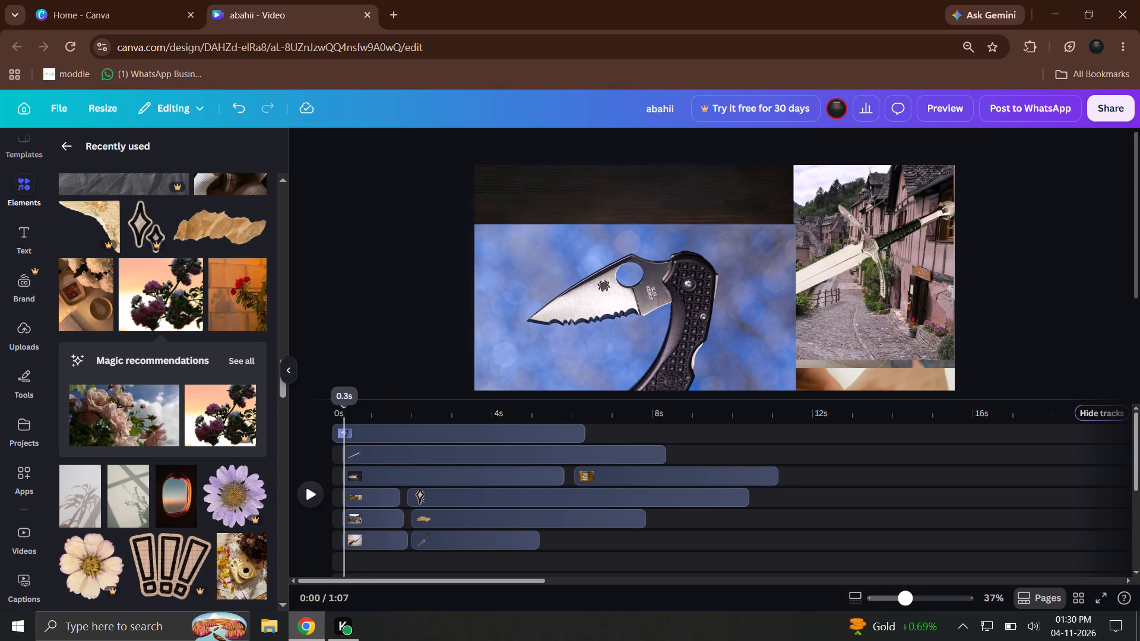
pyautogui.moveTo(341, 420); pyautogui.dragTo(339, 421)
pyautogui.click(322, 489)
pyautogui.moveTo(354, 412); pyautogui.dragTo(323, 412)
pyautogui.click(312, 487)
pyautogui.moveTo(345, 412); pyautogui.dragTo(321, 424)
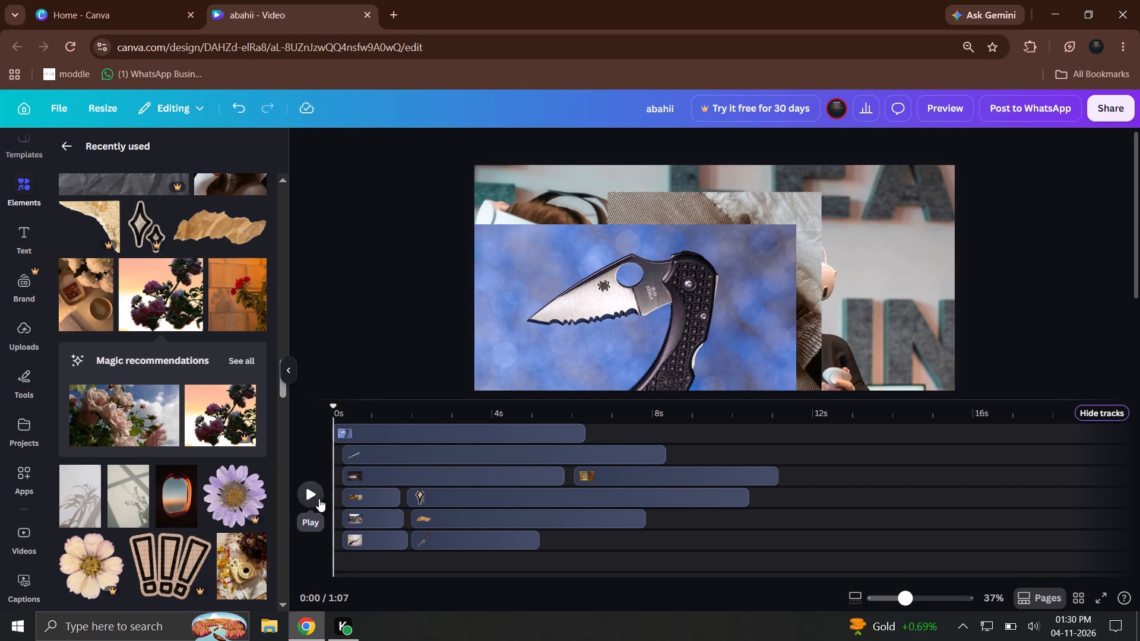
pyautogui.click(344, 420)
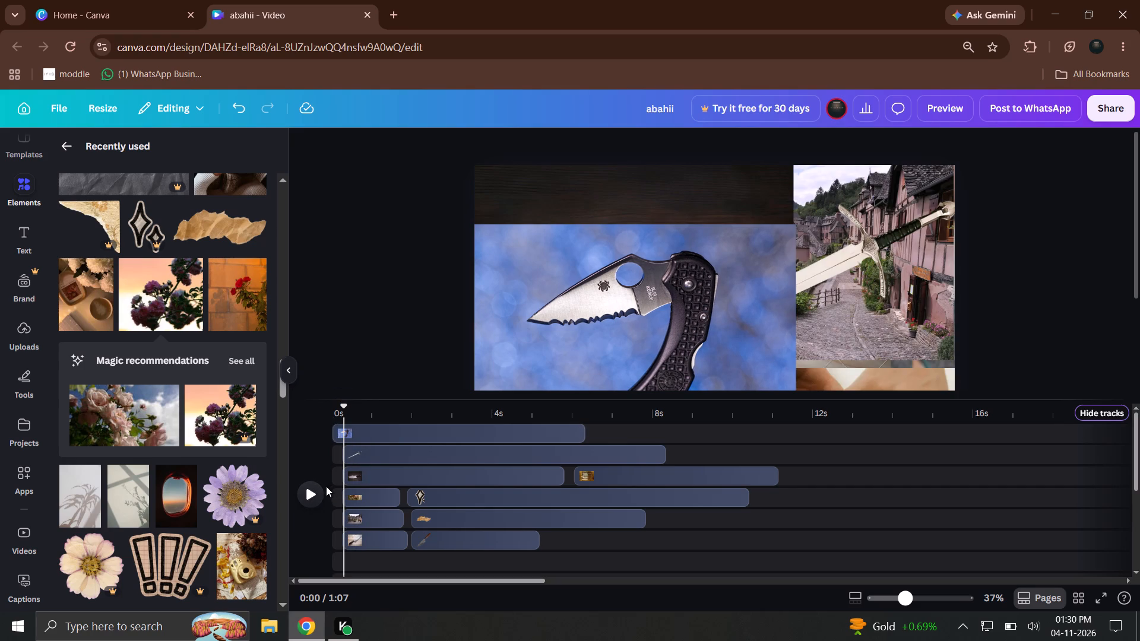
# Extend the starts of the sword, dark knife, fourth-track, village-street and kitchen-knife clips back to 0 s.
pyautogui.click(366, 450)
pyautogui.moveTo(346, 456); pyautogui.dragTo(334, 456)
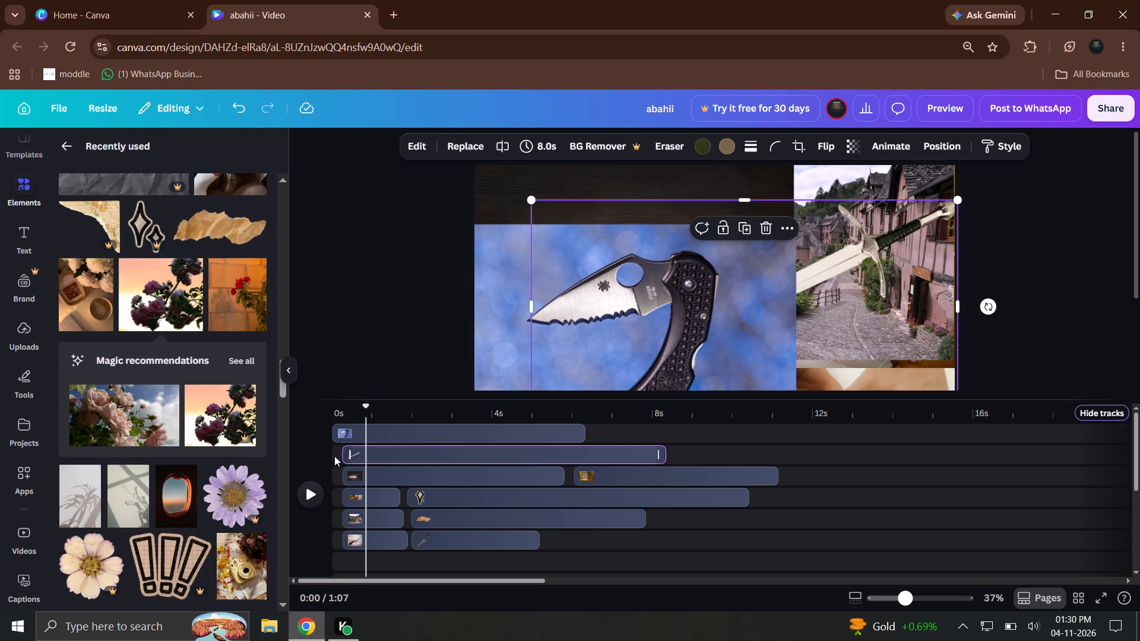
pyautogui.moveTo(334, 456); pyautogui.dragTo(331, 456)
pyautogui.click(343, 476)
pyautogui.moveTo(343, 476); pyautogui.dragTo(332, 477)
pyautogui.click(342, 490)
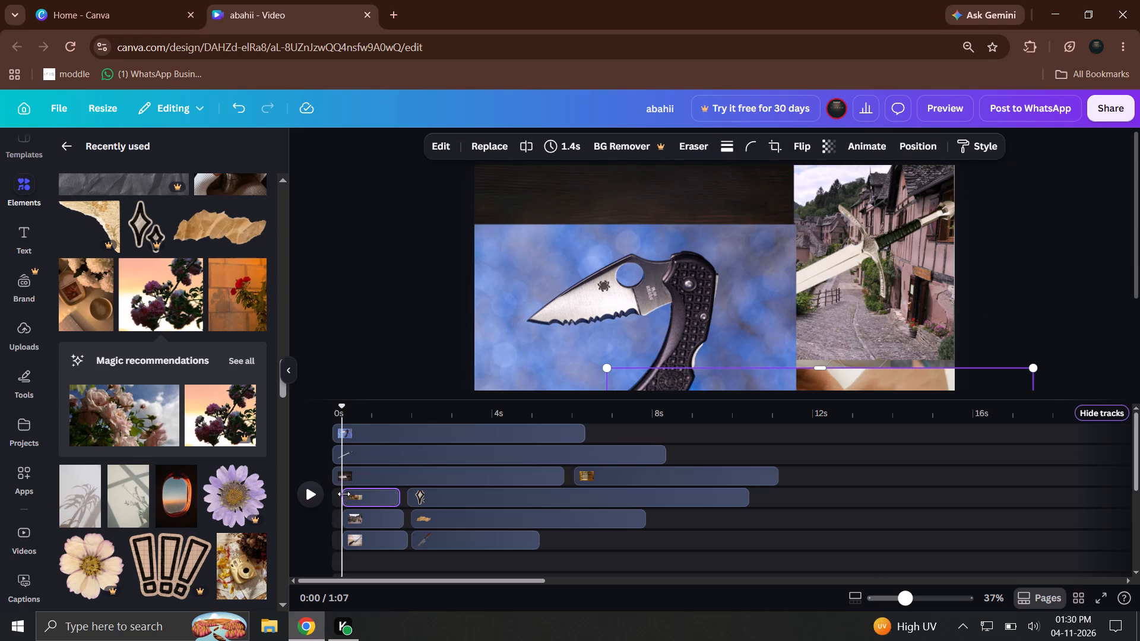
pyautogui.moveTo(346, 497); pyautogui.dragTo(337, 497)
pyautogui.click(354, 520)
pyautogui.moveTo(348, 521); pyautogui.dragTo(342, 522)
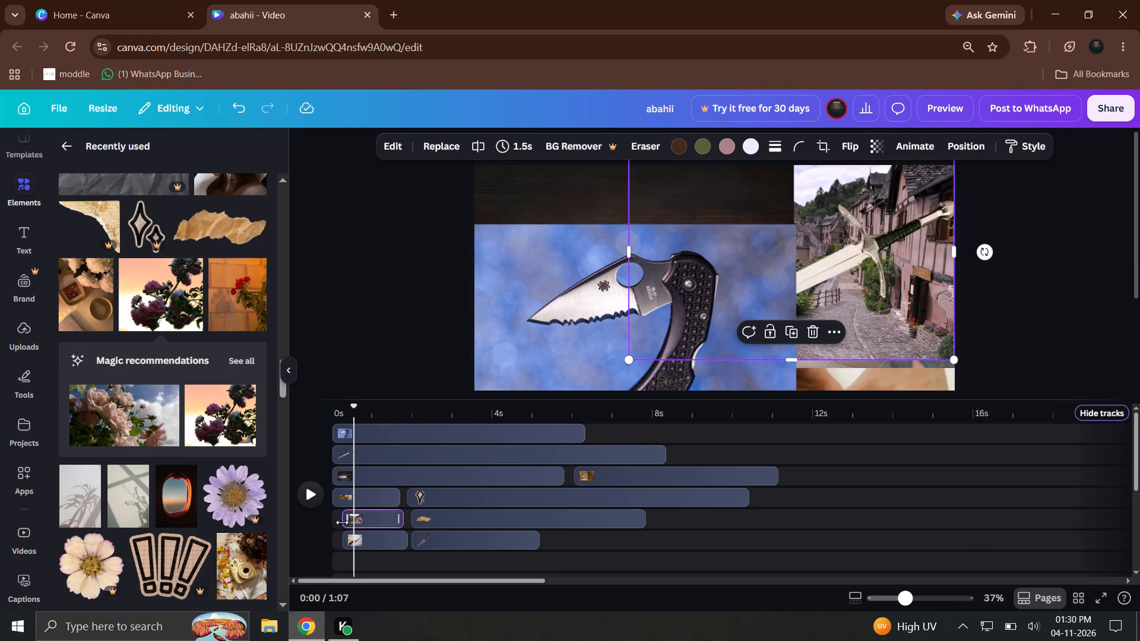
pyautogui.moveTo(342, 522); pyautogui.dragTo(341, 523)
pyautogui.click(347, 546)
pyautogui.moveTo(347, 546); pyautogui.dragTo(313, 544)
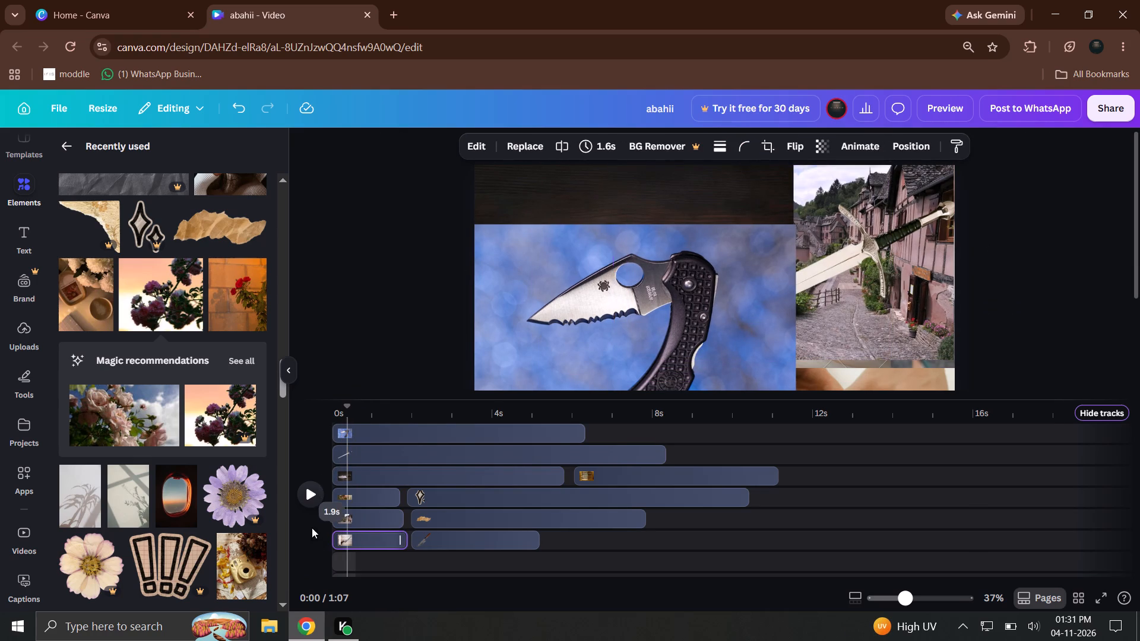
pyautogui.moveTo(340, 471); pyautogui.dragTo(331, 471)
# Extend the starts of the row-of-knives, diamond sticker and torn-paper clips back to meet the preceding clip on each track.
pyautogui.moveTo(580, 477); pyautogui.dragTo(575, 476)
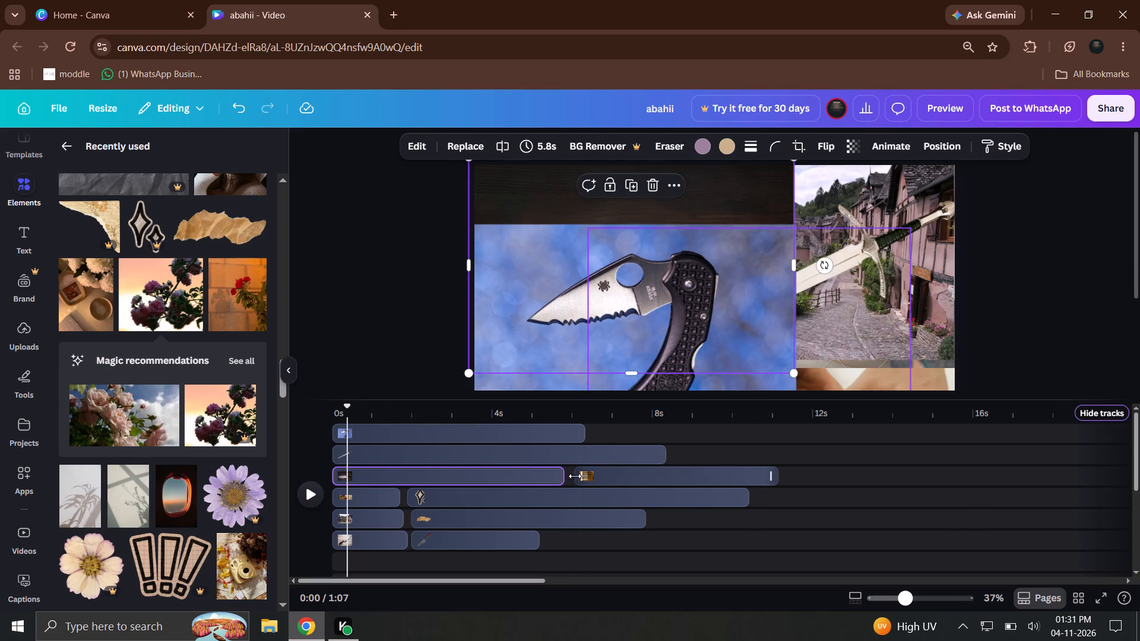
pyautogui.moveTo(575, 476); pyautogui.dragTo(569, 476)
pyautogui.click(590, 556)
pyautogui.click(427, 508)
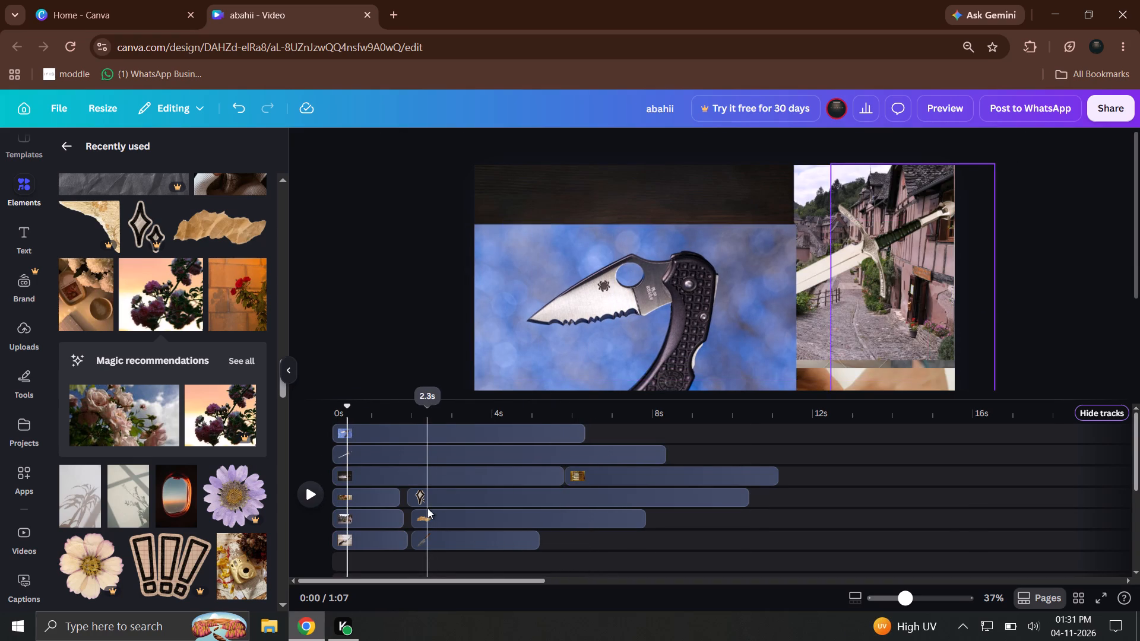
pyautogui.click(416, 496)
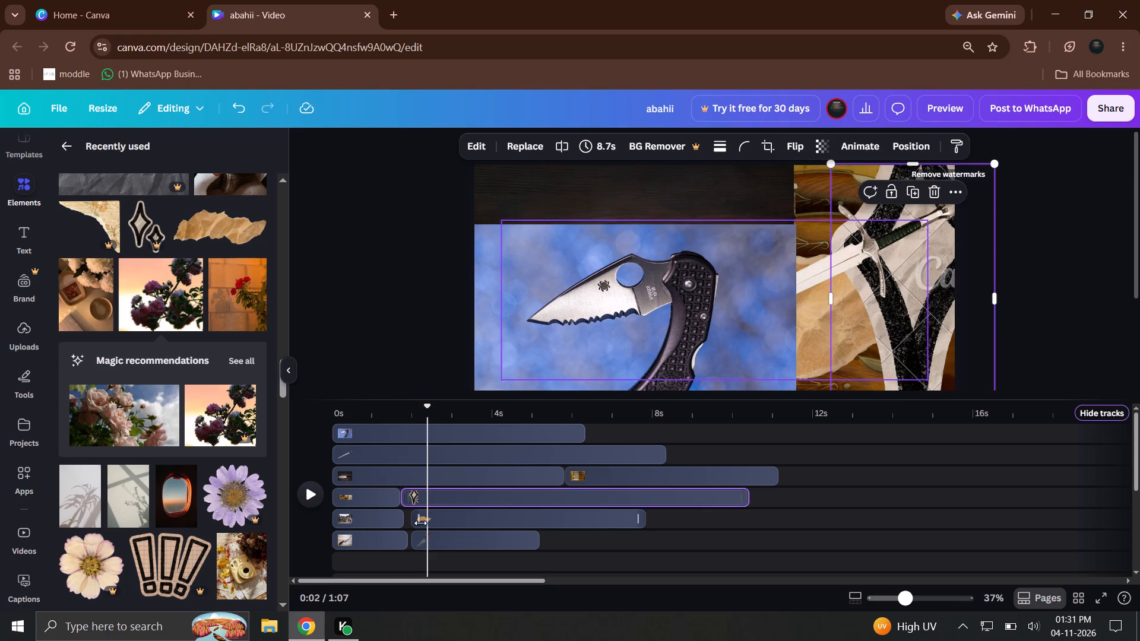
pyautogui.click(420, 523)
pyautogui.moveTo(420, 523); pyautogui.dragTo(405, 522)
pyautogui.moveTo(400, 518); pyautogui.dragTo(408, 518)
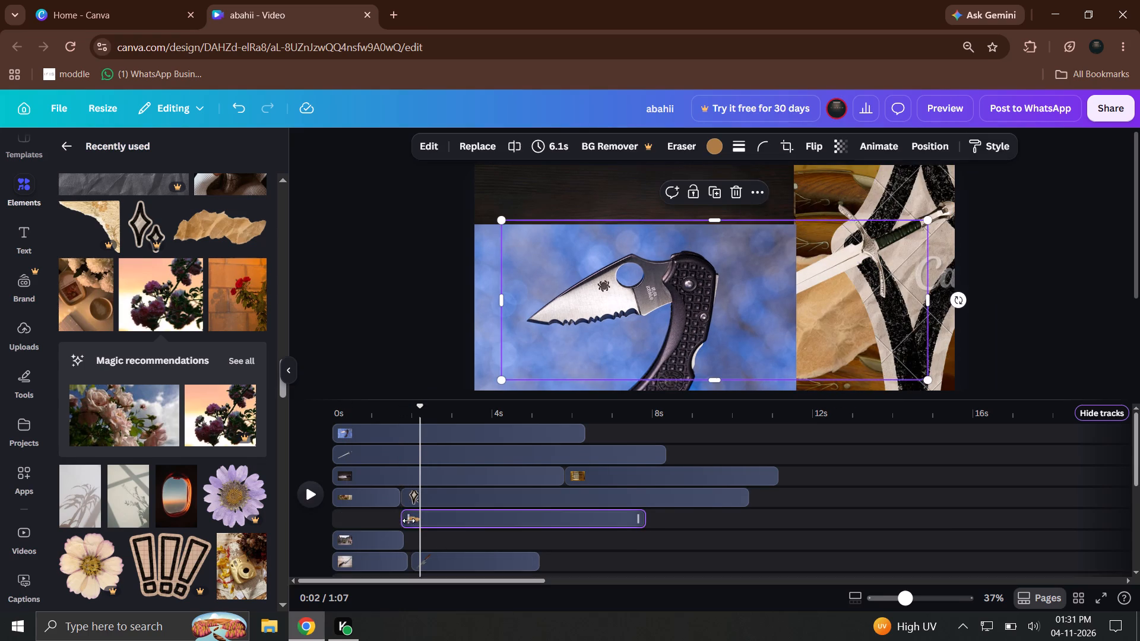
pyautogui.moveTo(408, 522); pyautogui.dragTo(414, 523)
pyautogui.click(495, 567)
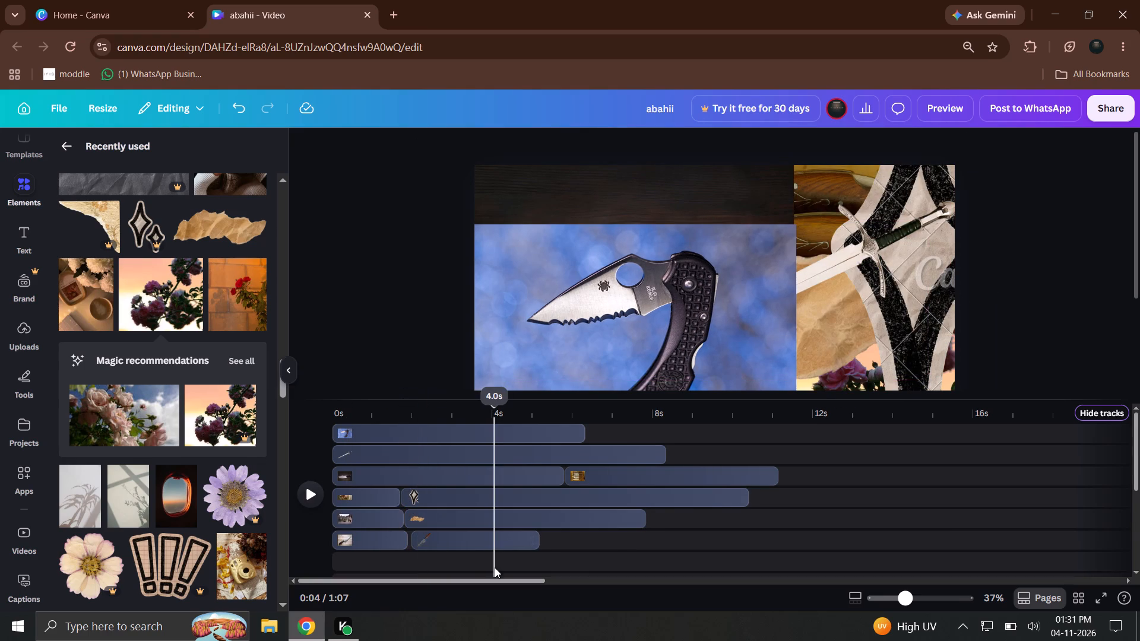
# Play the tightened sequence from the beginning to check the closed gaps.
pyautogui.moveTo(735, 559); pyautogui.dragTo(708, 553)
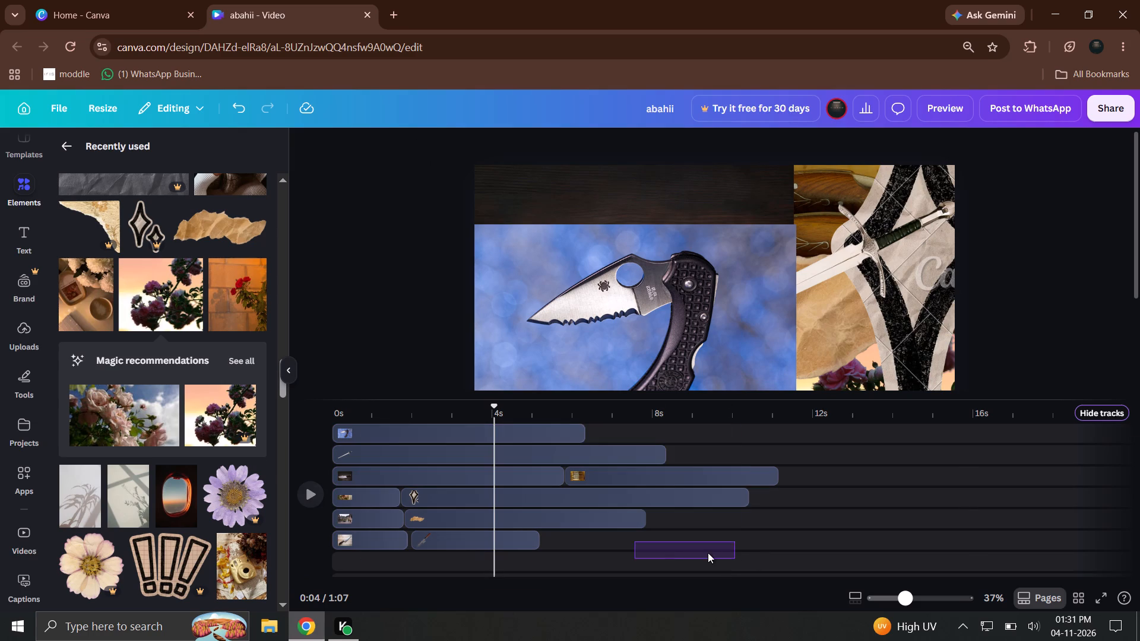
pyautogui.moveTo(708, 553); pyautogui.dragTo(757, 550)
pyautogui.moveTo(776, 425); pyautogui.dragTo(697, 423)
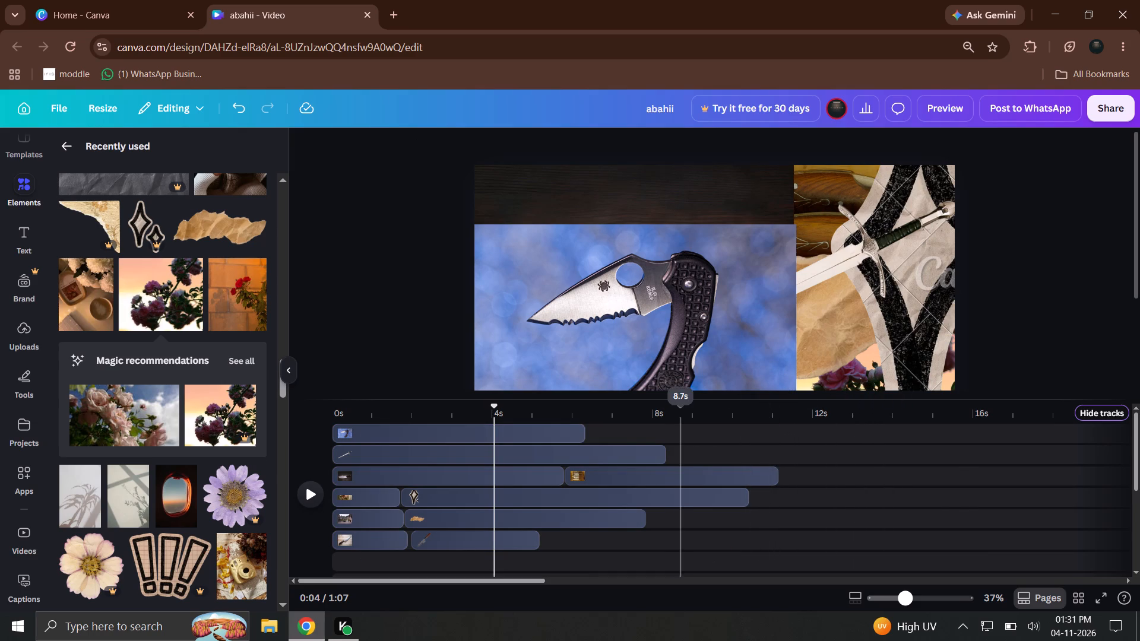
pyautogui.moveTo(674, 415); pyautogui.dragTo(343, 418)
pyautogui.click(310, 480)
pyautogui.click(309, 494)
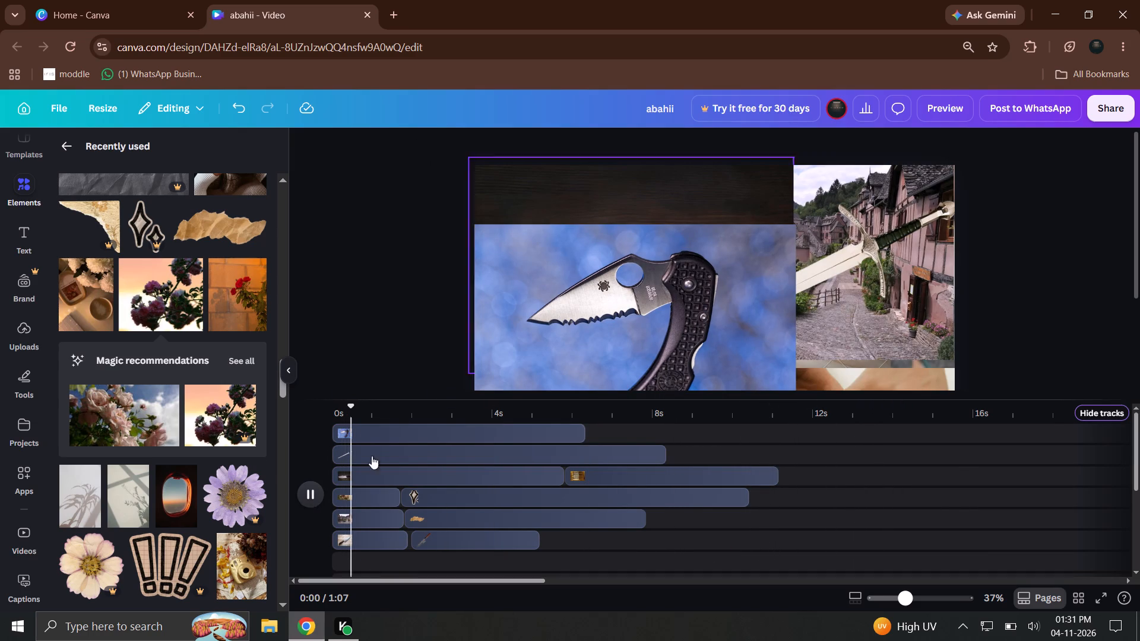
# Select the row-of-knives photo and diamond sticker clips together and delete both.
pyautogui.moveTo(753, 452); pyautogui.dragTo(712, 503)
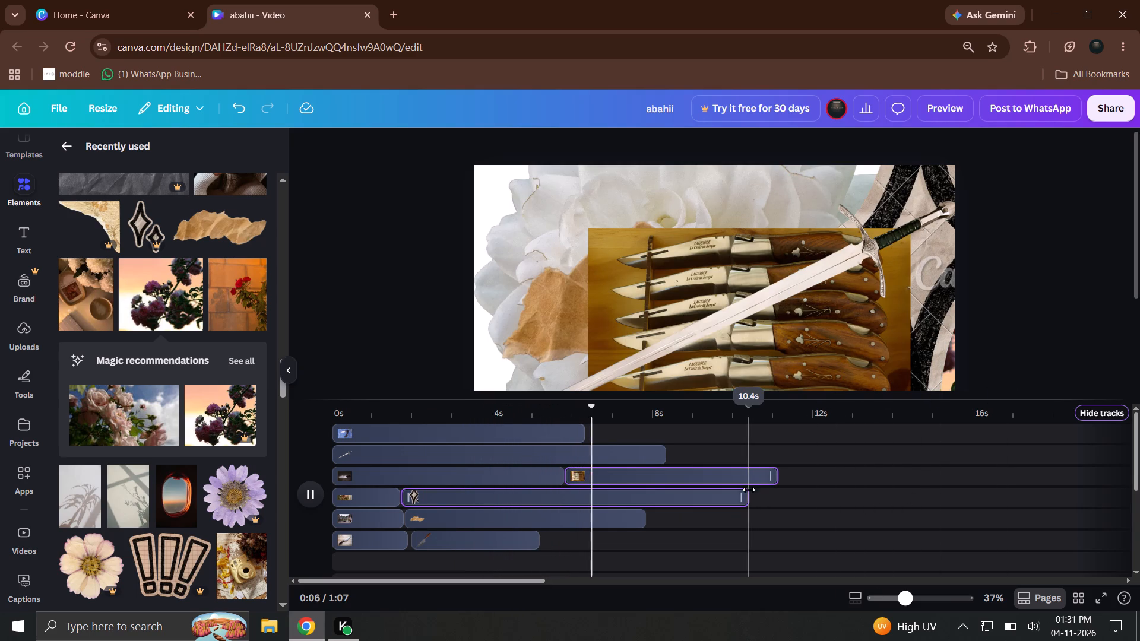
pyautogui.click(310, 496)
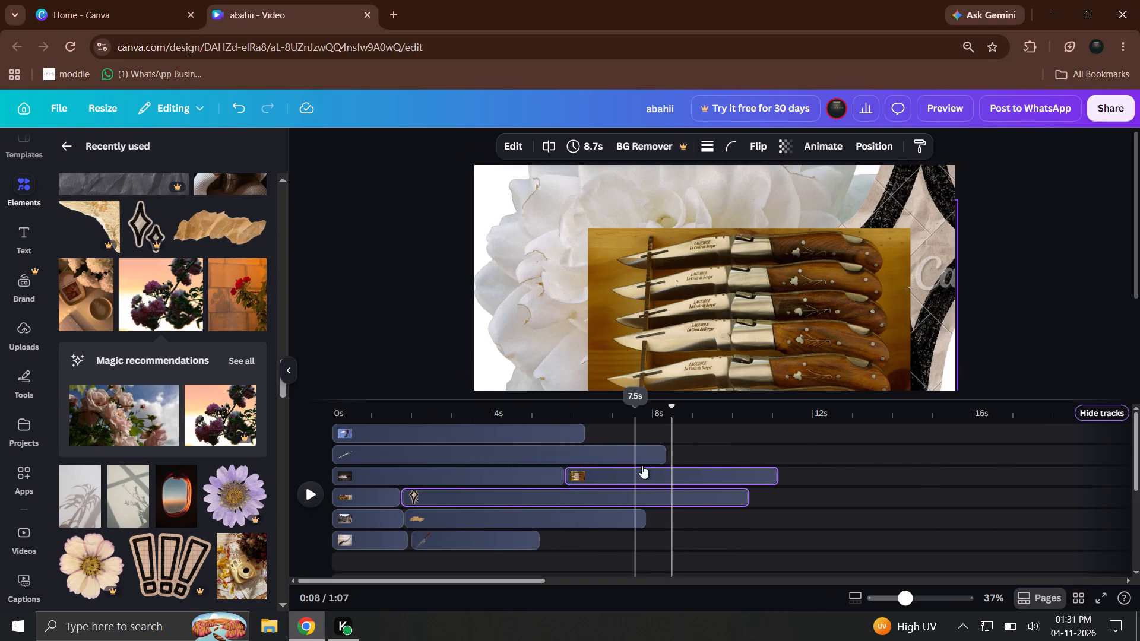
pyautogui.click(667, 507)
pyautogui.moveTo(671, 570); pyautogui.dragTo(718, 461)
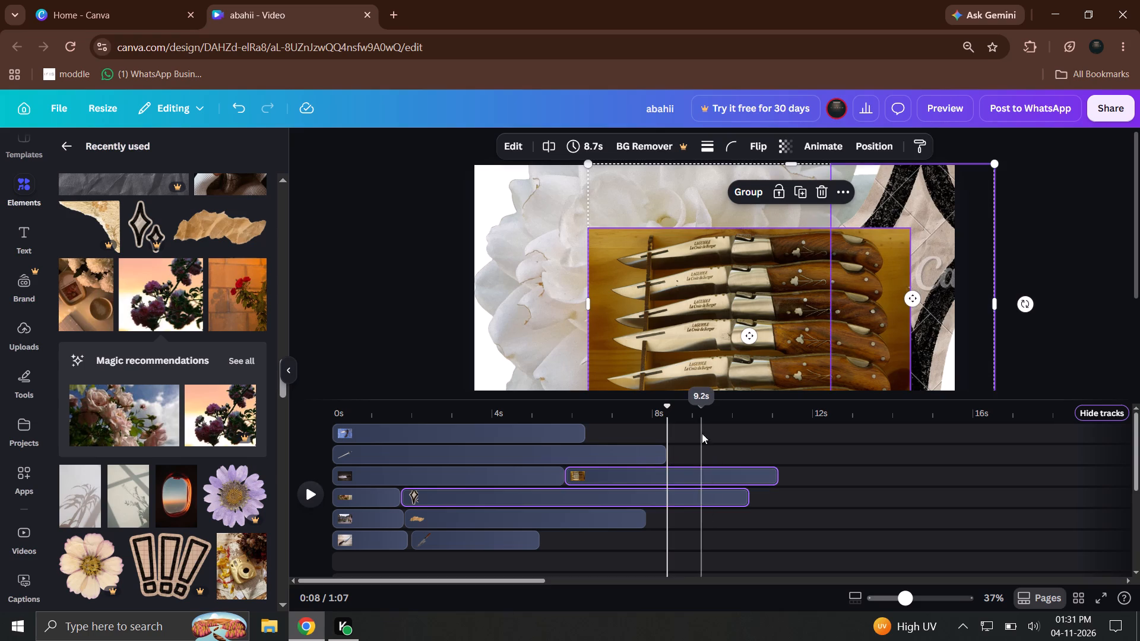
pyautogui.click(815, 185)
# Preview the remaining clips from the start and again from about 4 s.
pyautogui.moveTo(546, 416); pyautogui.dragTo(307, 437)
pyautogui.click(307, 525)
pyautogui.click(300, 502)
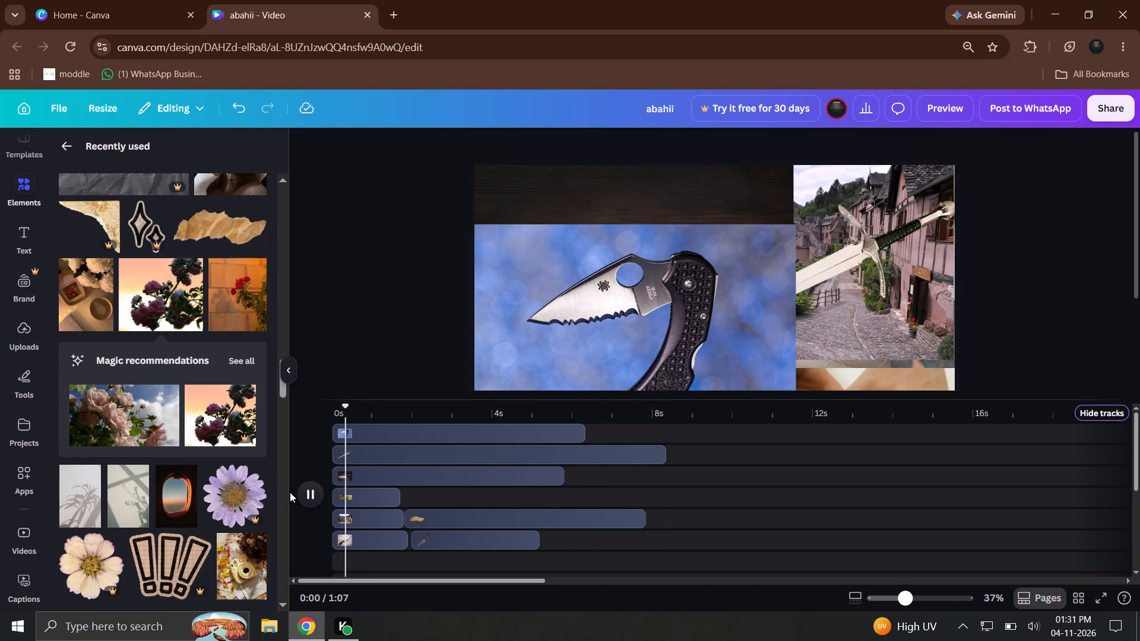
pyautogui.click(312, 495)
pyautogui.moveTo(426, 420); pyautogui.dragTo(512, 411)
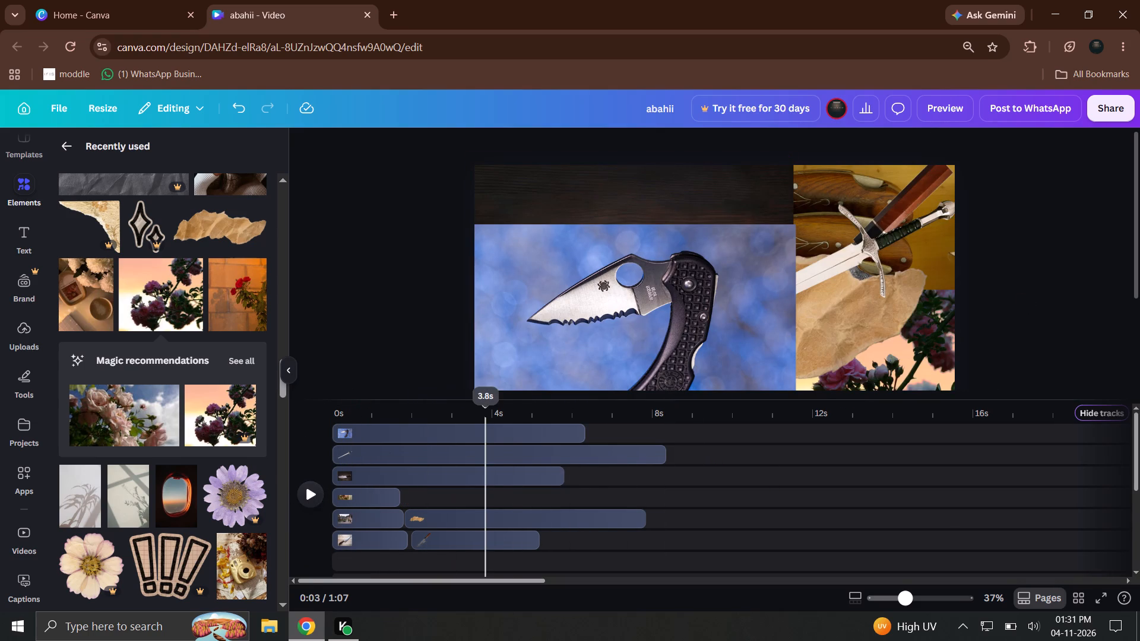
pyautogui.moveTo(512, 411); pyautogui.dragTo(494, 415)
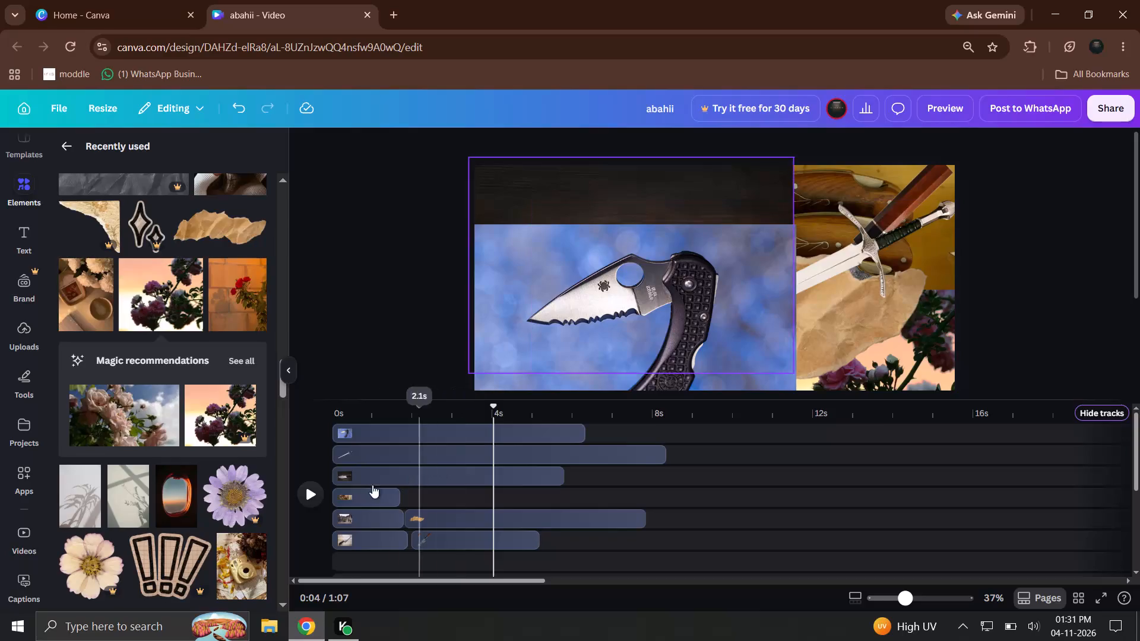
pyautogui.click(319, 502)
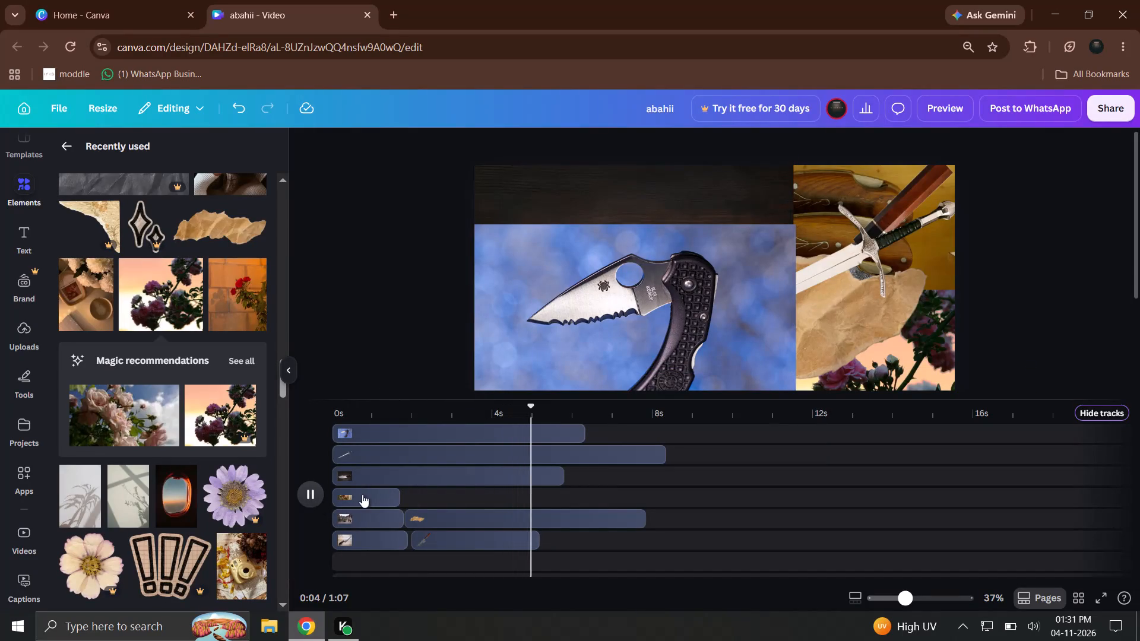
# Lengthen the fourth-track clip to 5.8 s and trim the ends of the sword and folding-knife clips to about 6.1 s.
pyautogui.moveTo(390, 498); pyautogui.dragTo(557, 499)
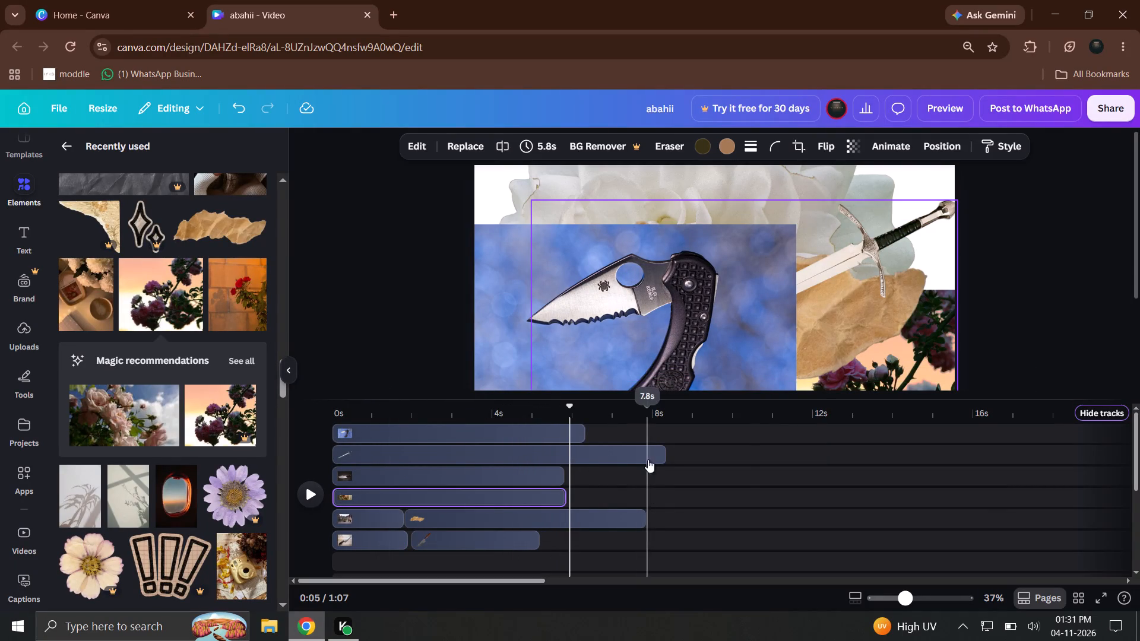
pyautogui.moveTo(664, 450); pyautogui.dragTo(575, 463)
pyautogui.moveTo(579, 442); pyautogui.dragTo(577, 439)
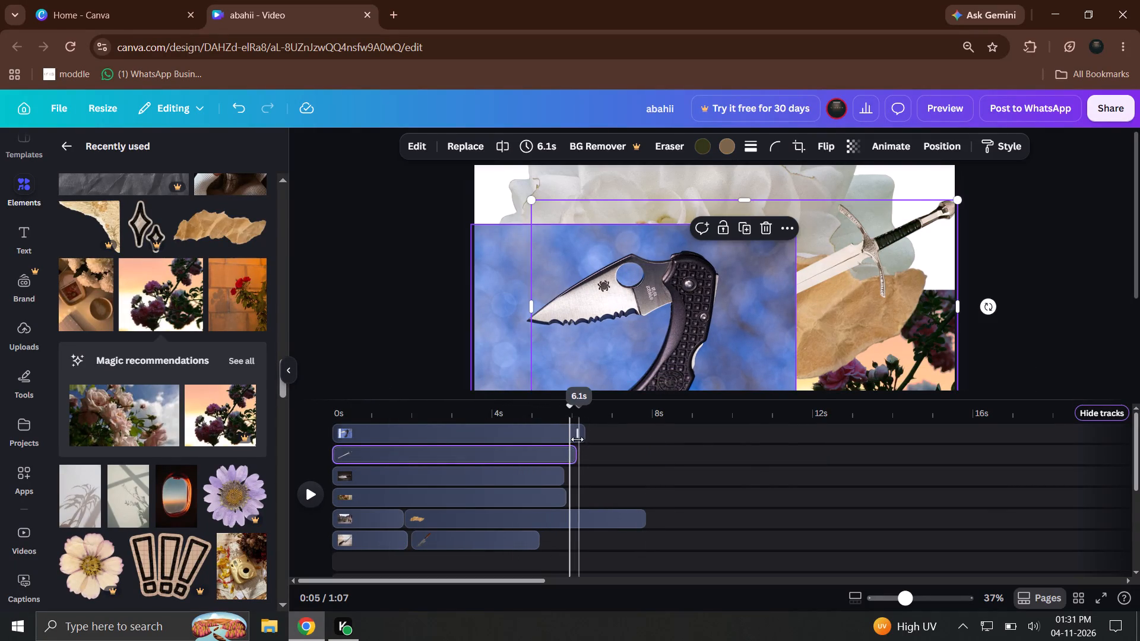
pyautogui.moveTo(577, 439); pyautogui.dragTo(574, 439)
# Trim the torn-paper clip to 4.0 s long and extend the dagger clip's end to about 6.1 s.
pyautogui.click(632, 525)
pyautogui.moveTo(637, 523); pyautogui.dragTo(570, 522)
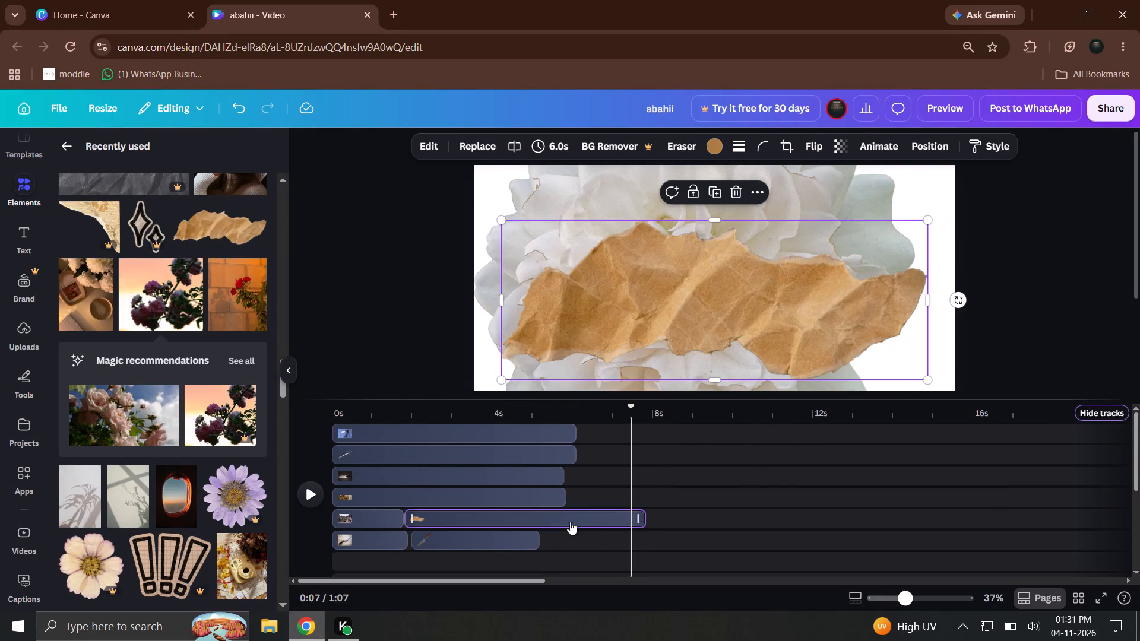
pyautogui.moveTo(570, 522); pyautogui.dragTo(559, 522)
pyautogui.click(537, 550)
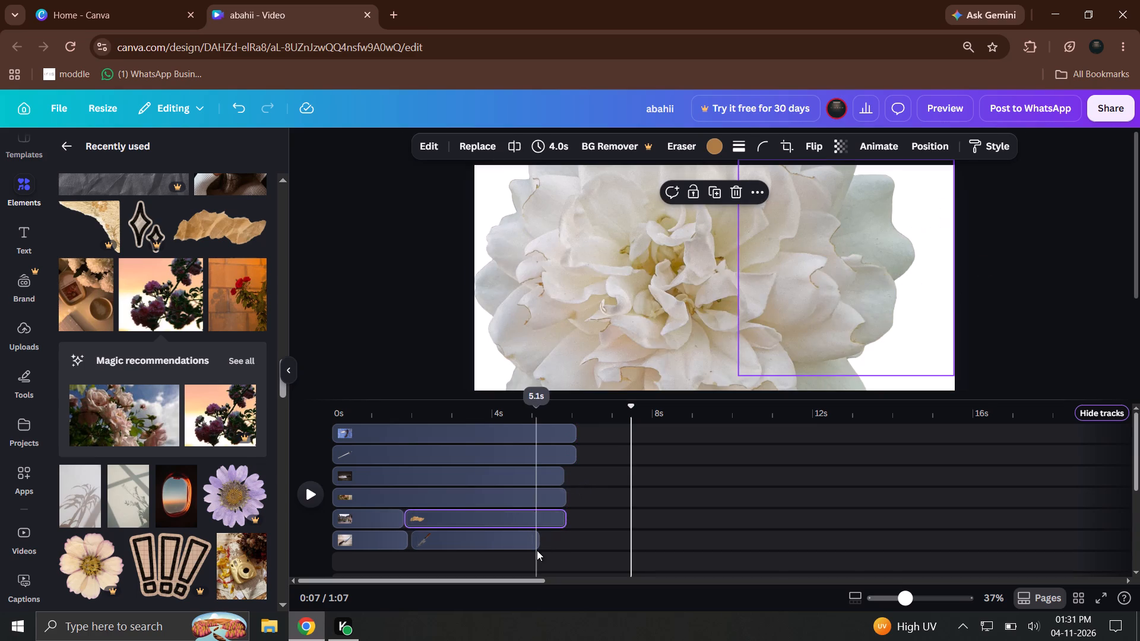
pyautogui.moveTo(534, 544); pyautogui.dragTo(566, 543)
# Select the folding-knife and sword clips together and play the sequence from about 5.7 s.
pyautogui.moveTo(587, 431); pyautogui.dragTo(575, 468)
pyautogui.click(563, 418)
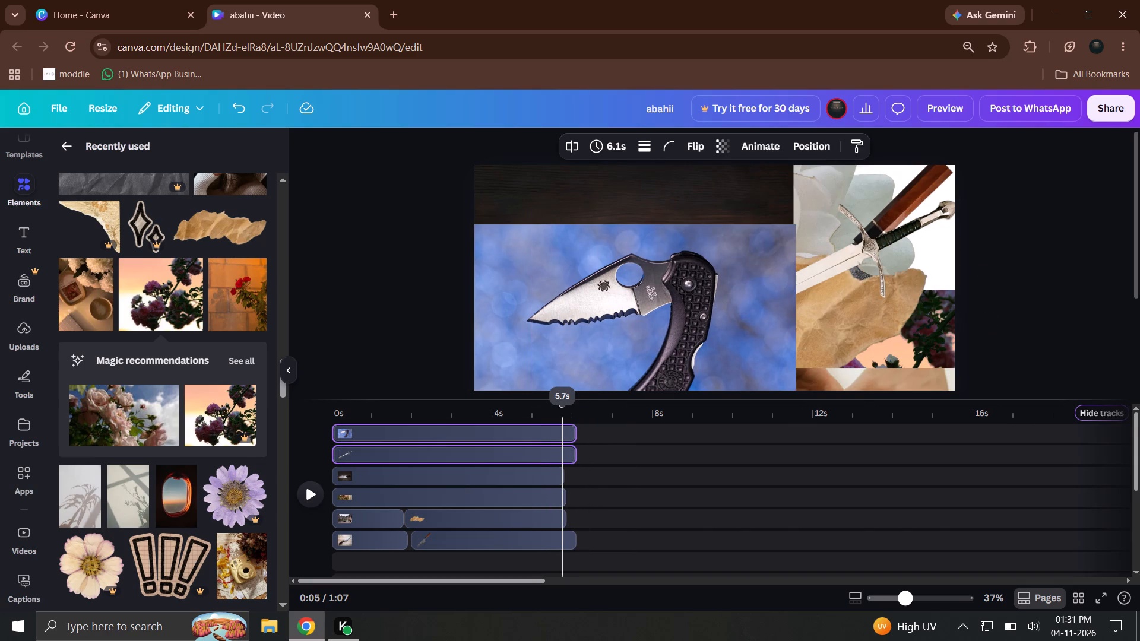
pyautogui.press('z')
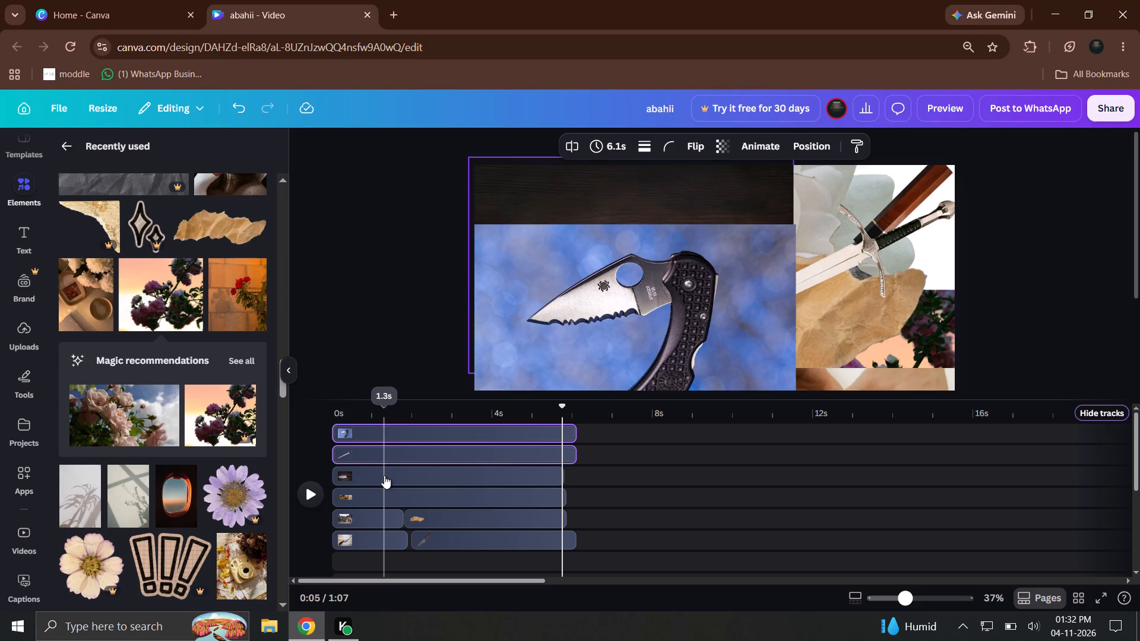
pyautogui.press('space')
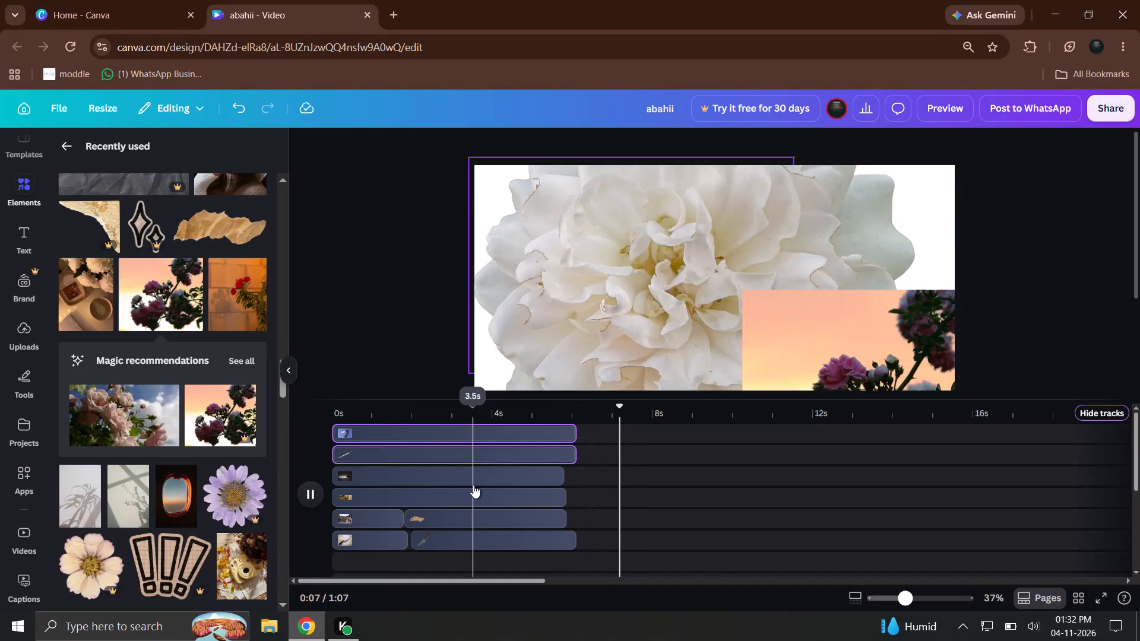
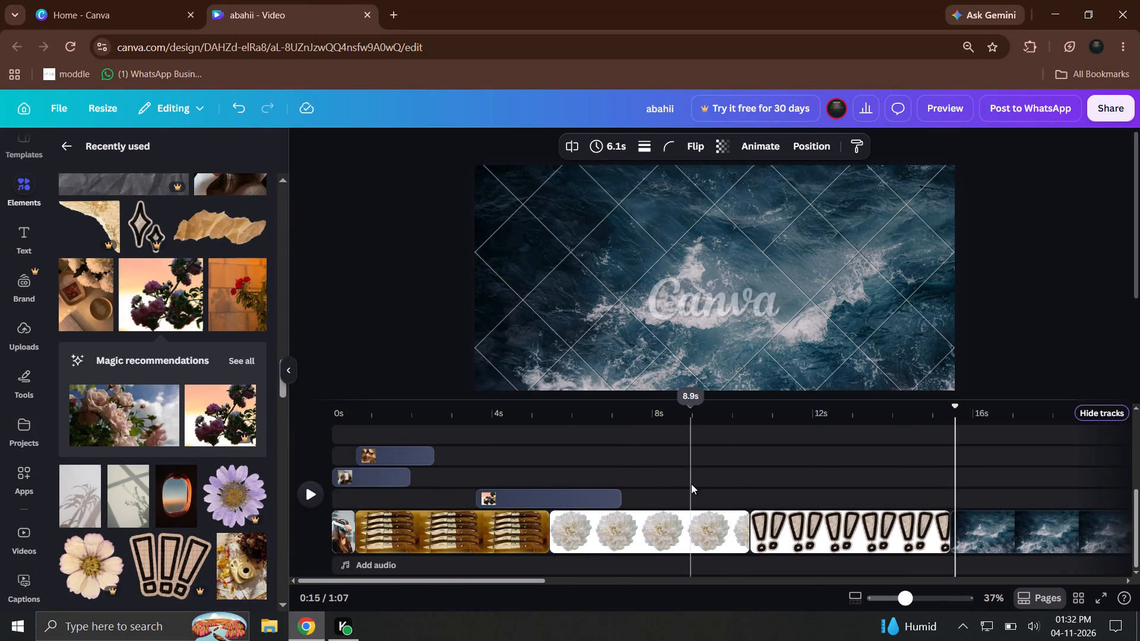
# Play the sequence from about 15 s to preview the ocean clip and the clips after it.
pyautogui.press('space')
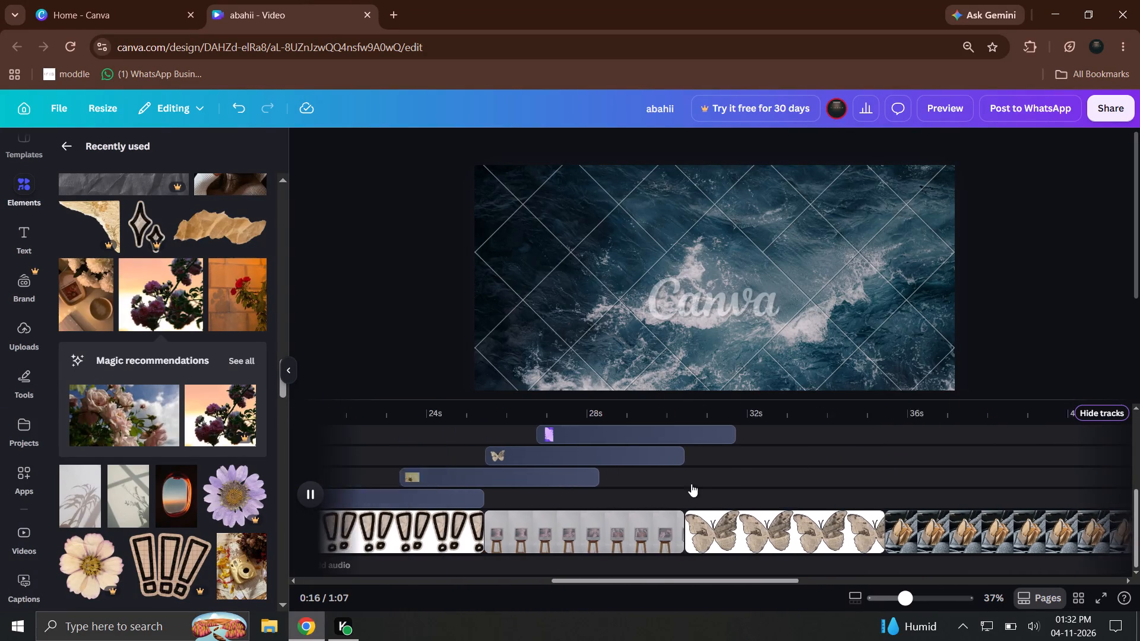
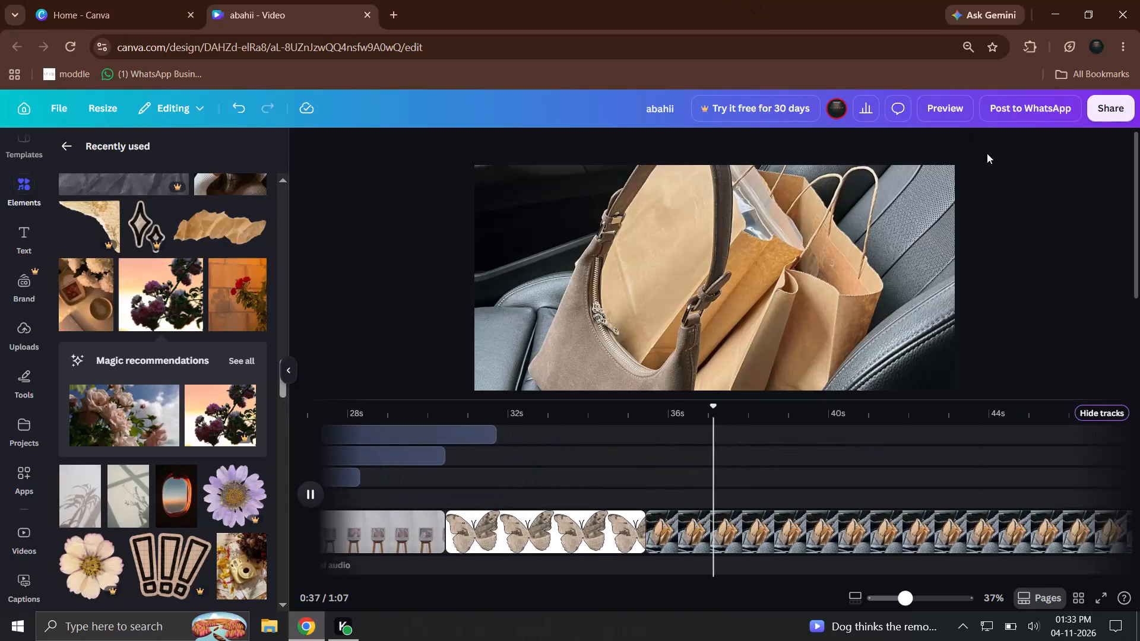
# Follow the preview past the butterfly clip and pause playback at about 42 s.
pyautogui.moveTo(775, 579); pyautogui.dragTo(671, 586)
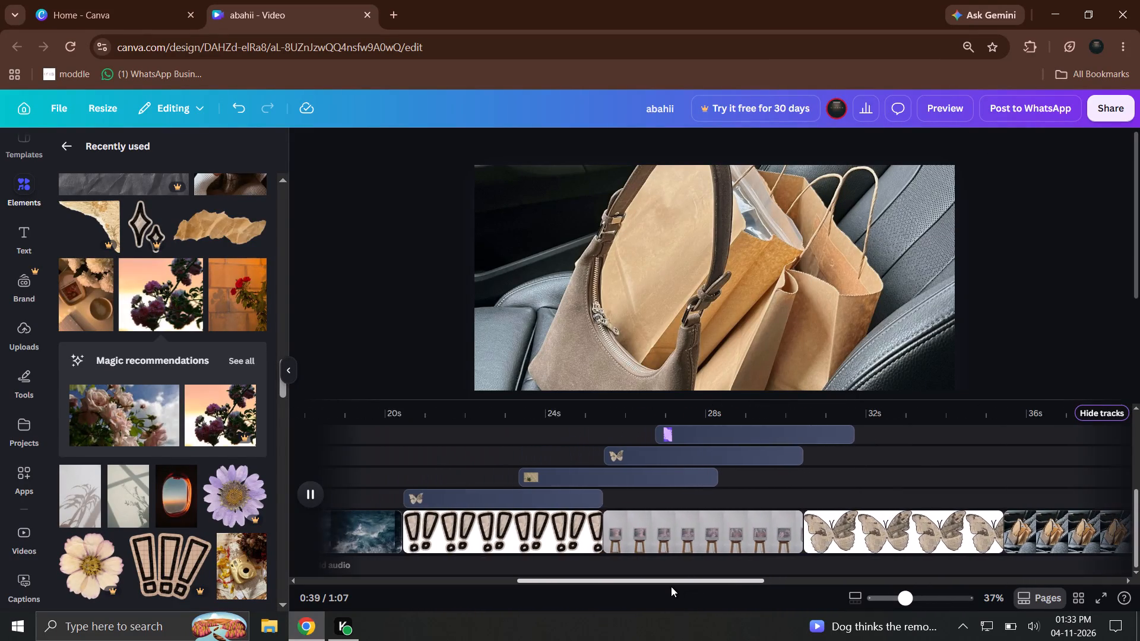
pyautogui.moveTo(671, 586); pyautogui.dragTo(662, 588)
pyautogui.moveTo(661, 579); pyautogui.dragTo(562, 588)
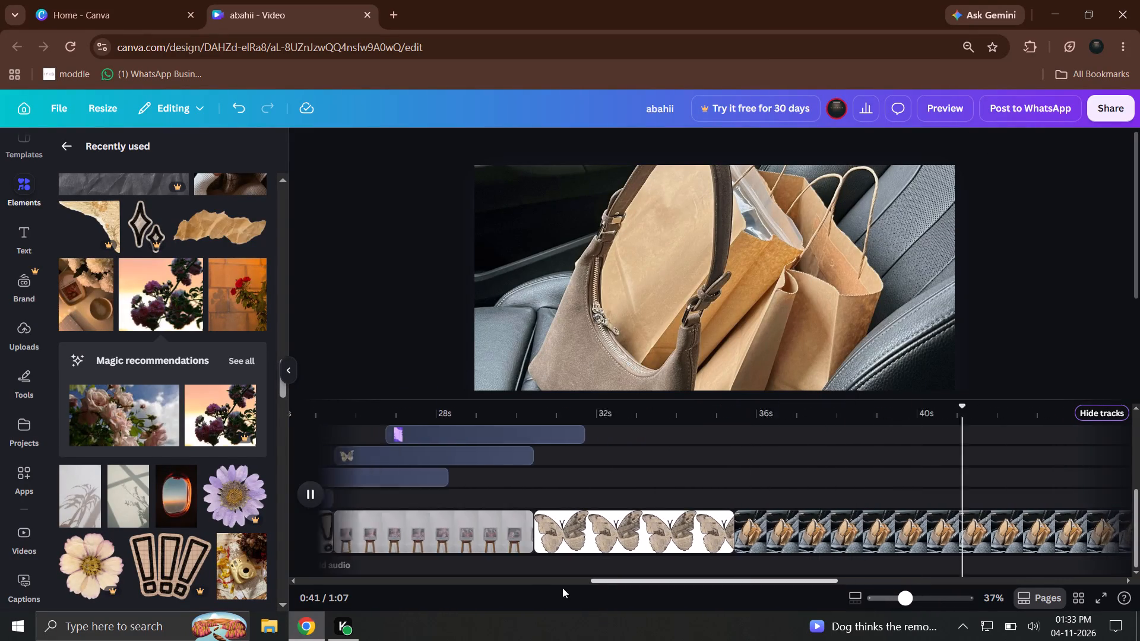
pyautogui.moveTo(562, 588); pyautogui.dragTo(517, 586)
pyautogui.click(315, 497)
# Extend the four stacked overlay clips between about 20 s and 32 s at both ends until each lasts 11.6 s.
pyautogui.moveTo(693, 582); pyautogui.dragTo(599, 582)
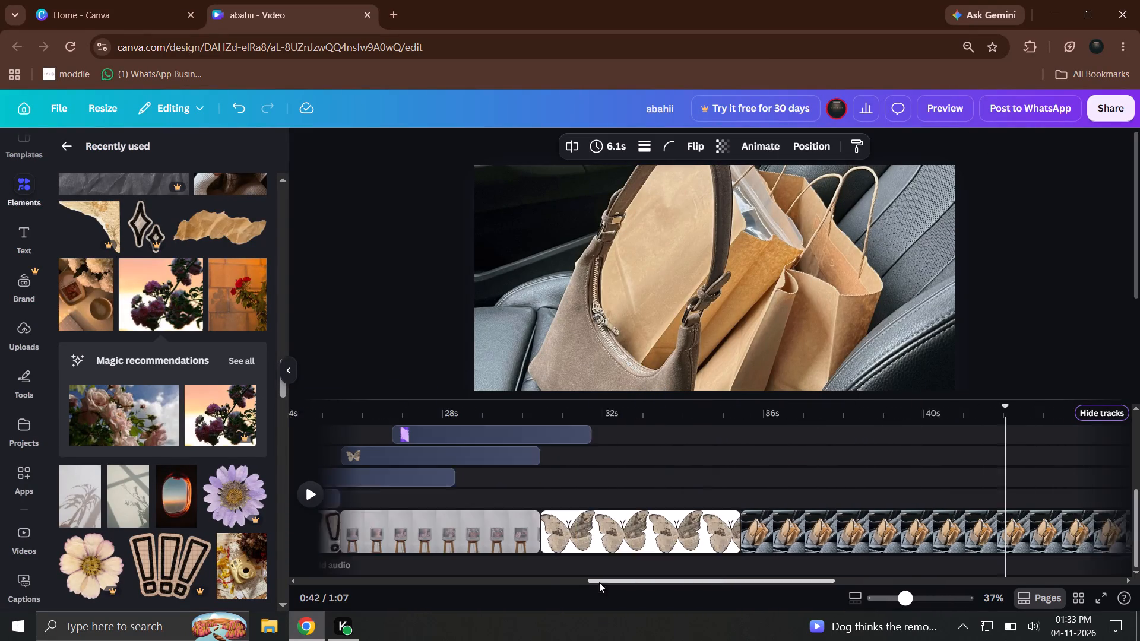
pyautogui.moveTo(599, 582); pyautogui.dragTo(540, 580)
pyautogui.moveTo(859, 440); pyautogui.dragTo(585, 510)
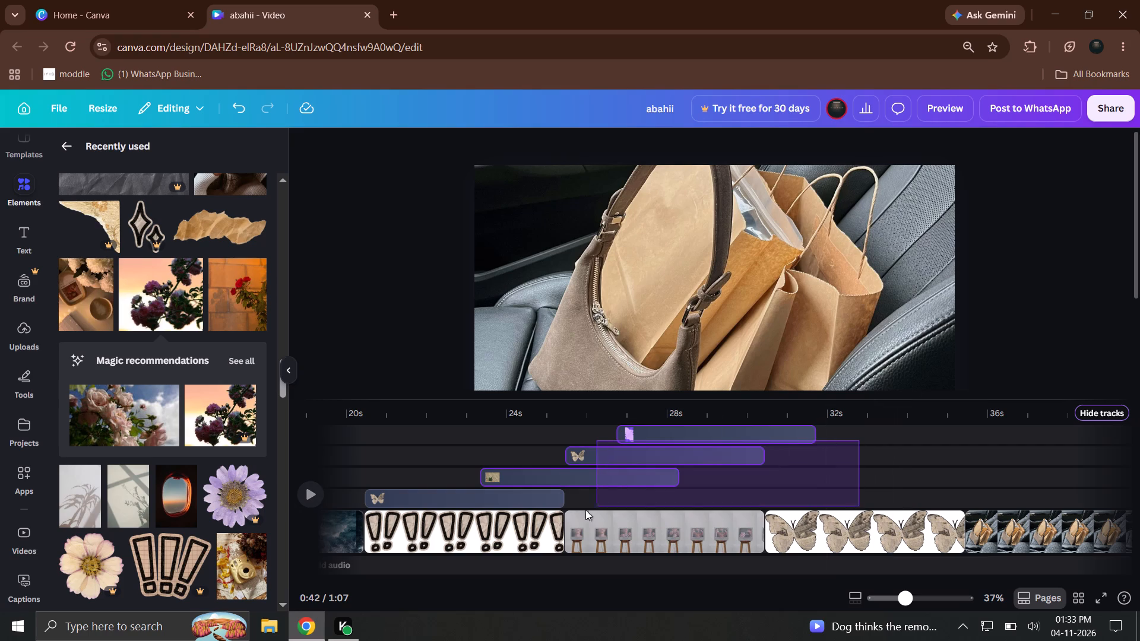
pyautogui.moveTo(585, 510); pyautogui.dragTo(558, 497)
pyautogui.click(800, 436)
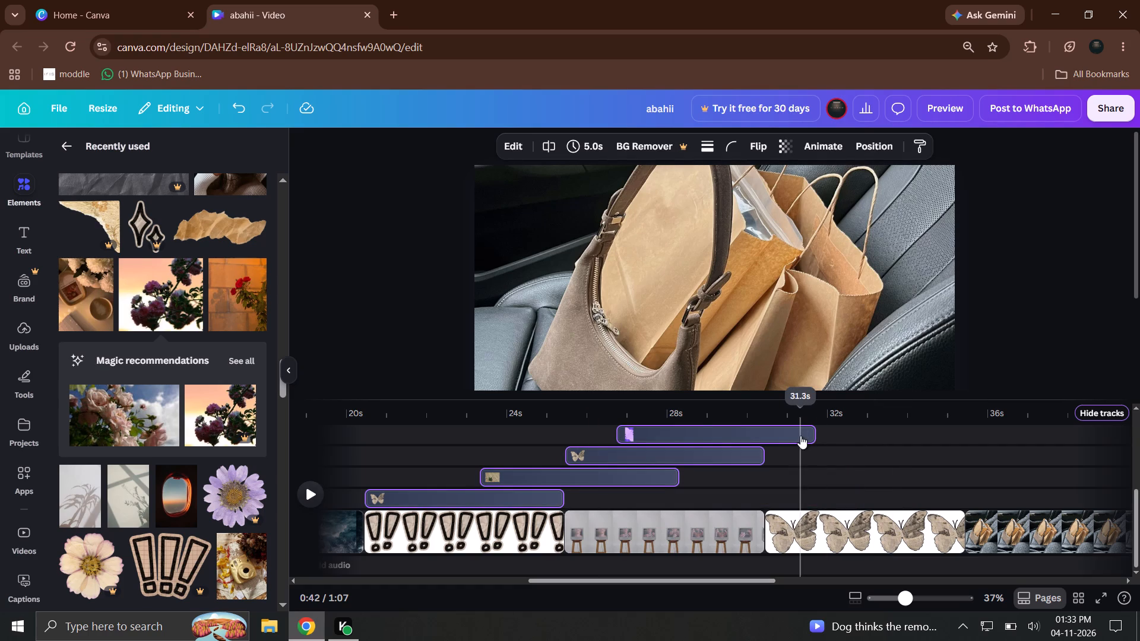
pyautogui.click(795, 456)
pyautogui.moveTo(840, 446); pyautogui.dragTo(614, 491)
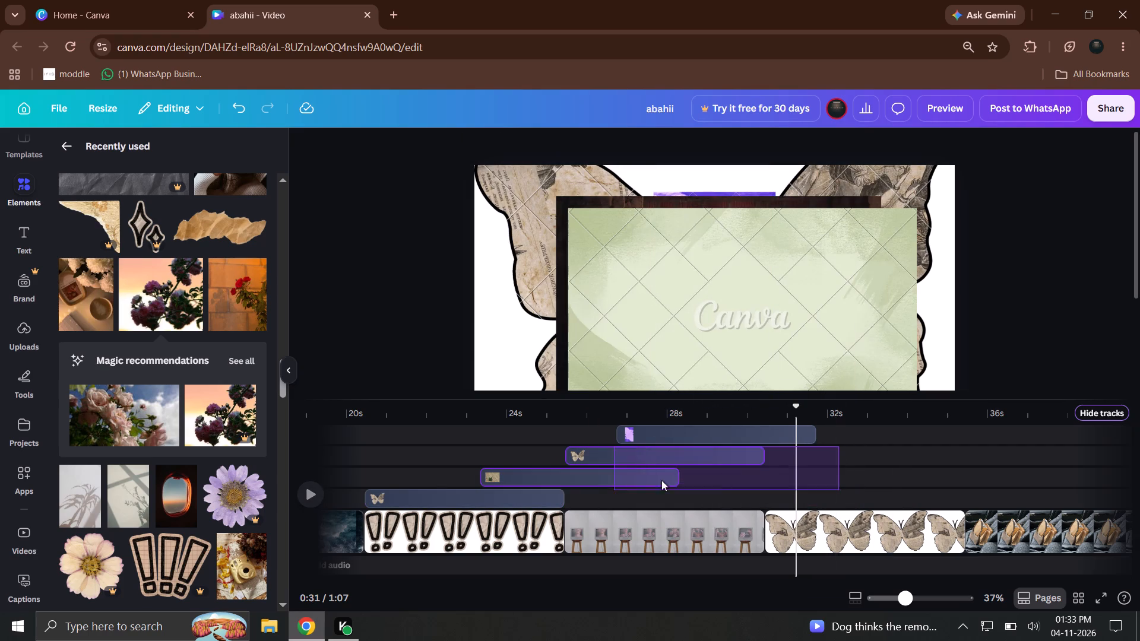
pyautogui.moveTo(840, 449); pyautogui.dragTo(553, 499)
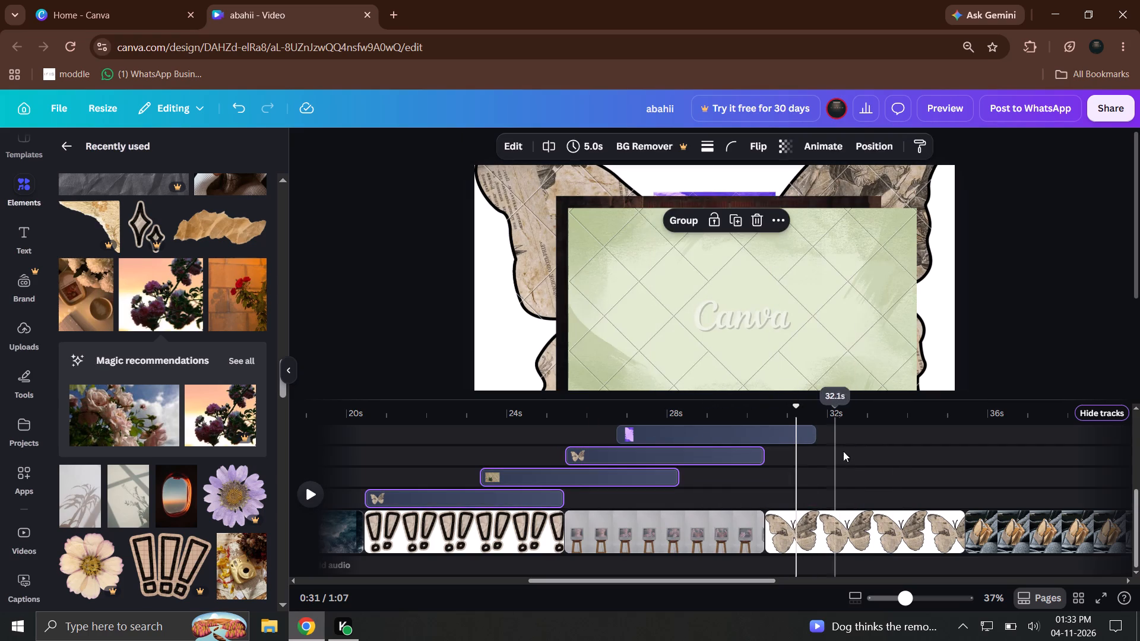
pyautogui.click(848, 442)
pyautogui.moveTo(840, 434); pyautogui.dragTo(544, 503)
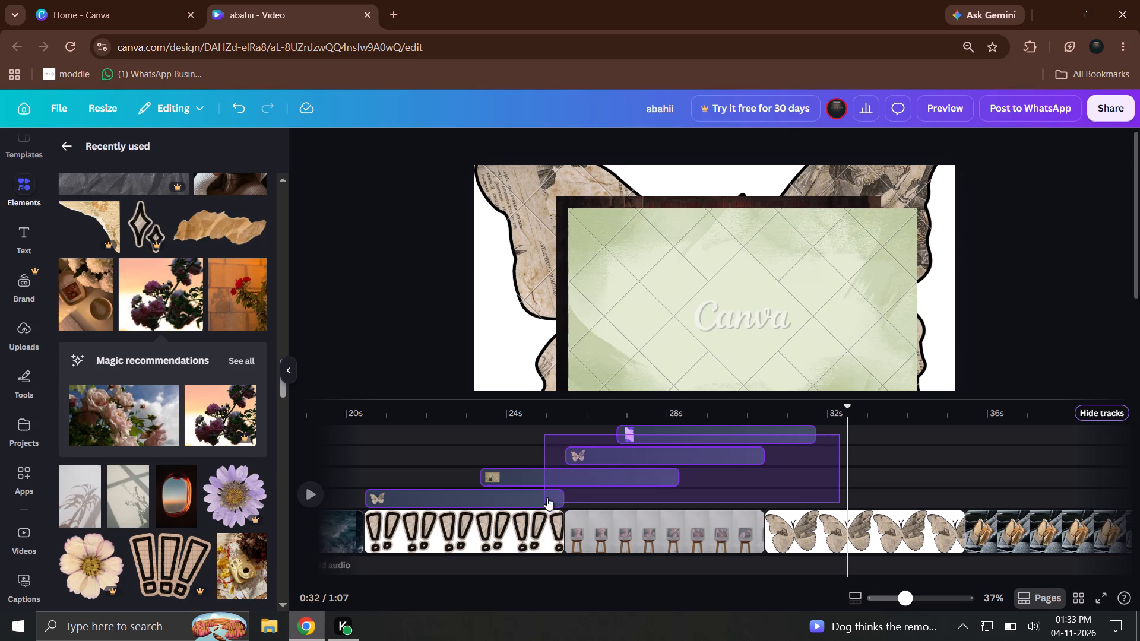
pyautogui.moveTo(624, 437); pyautogui.dragTo(519, 440)
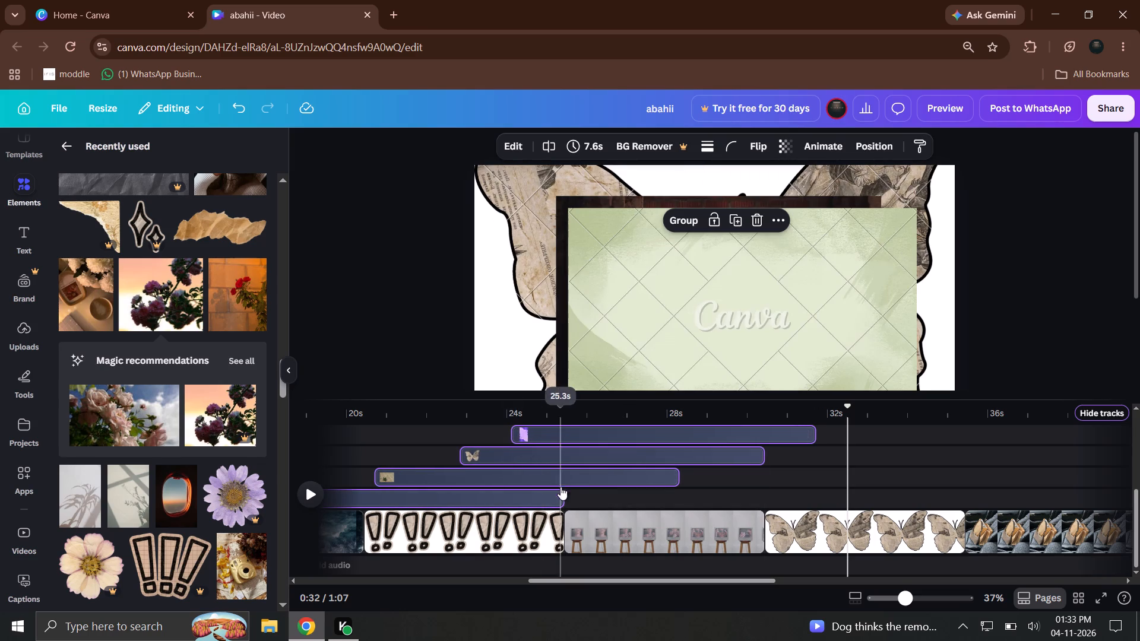
pyautogui.moveTo(563, 499); pyautogui.dragTo(731, 503)
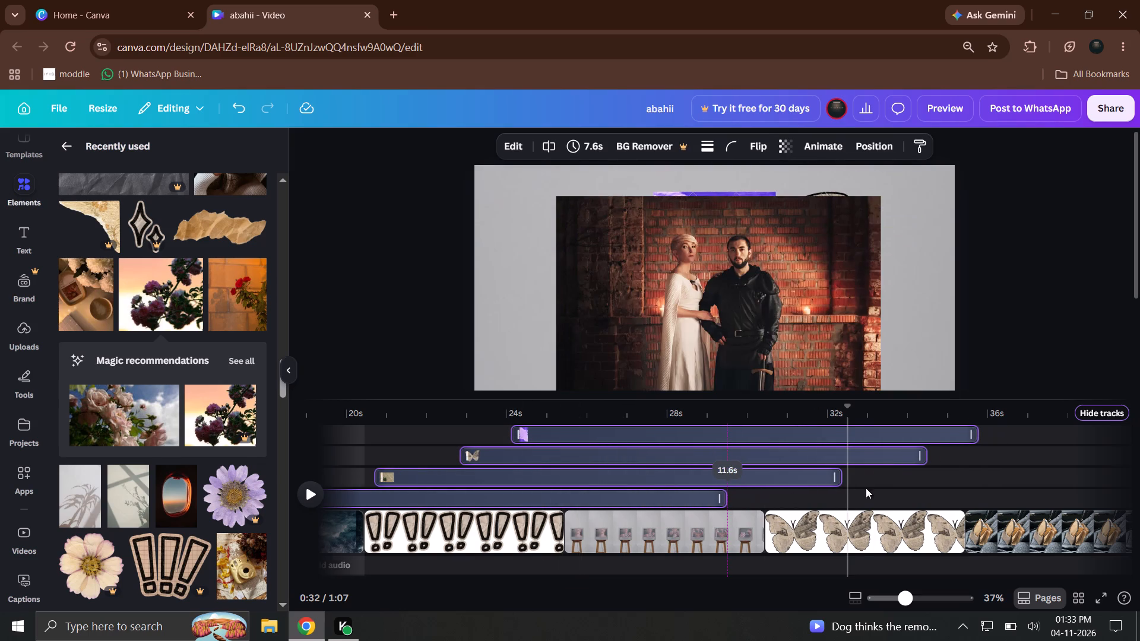
# Align the ends of the four overlay clips at about 31 s, making the lowest butterfly overlay 13.2 s long.
pyautogui.click(973, 450)
pyautogui.click(978, 442)
pyautogui.moveTo(974, 437); pyautogui.dragTo(785, 459)
pyautogui.click(919, 461)
pyautogui.moveTo(919, 461); pyautogui.dragTo(774, 465)
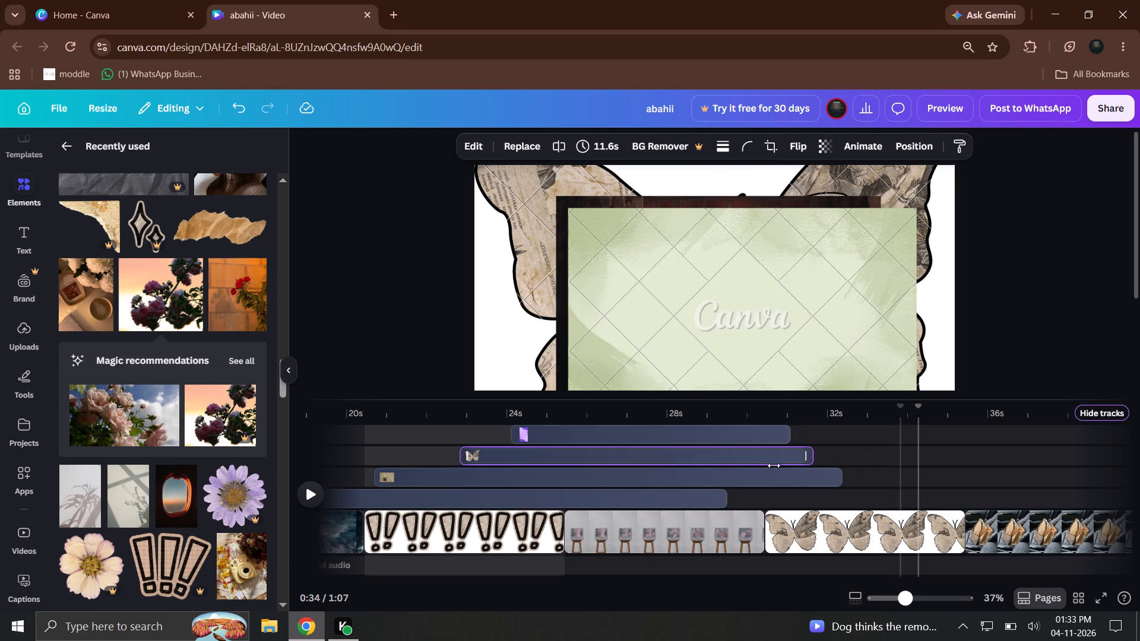
pyautogui.moveTo(774, 465); pyautogui.dragTo(777, 465)
pyautogui.moveTo(835, 476); pyautogui.dragTo(779, 480)
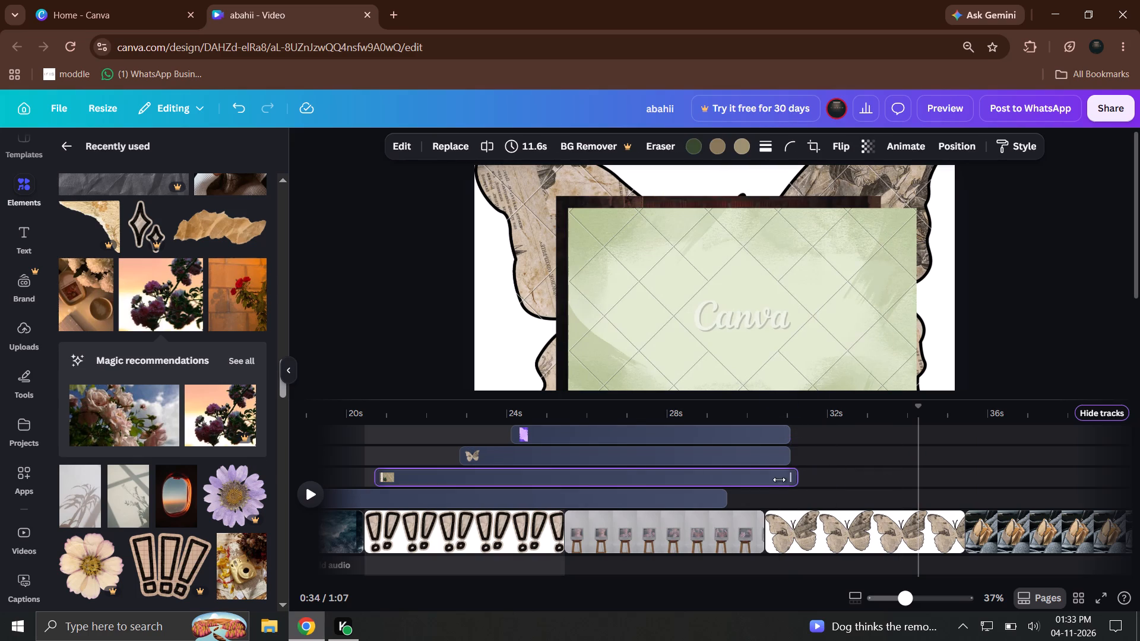
pyautogui.moveTo(779, 480); pyautogui.dragTo(778, 480)
pyautogui.moveTo(727, 503); pyautogui.dragTo(779, 502)
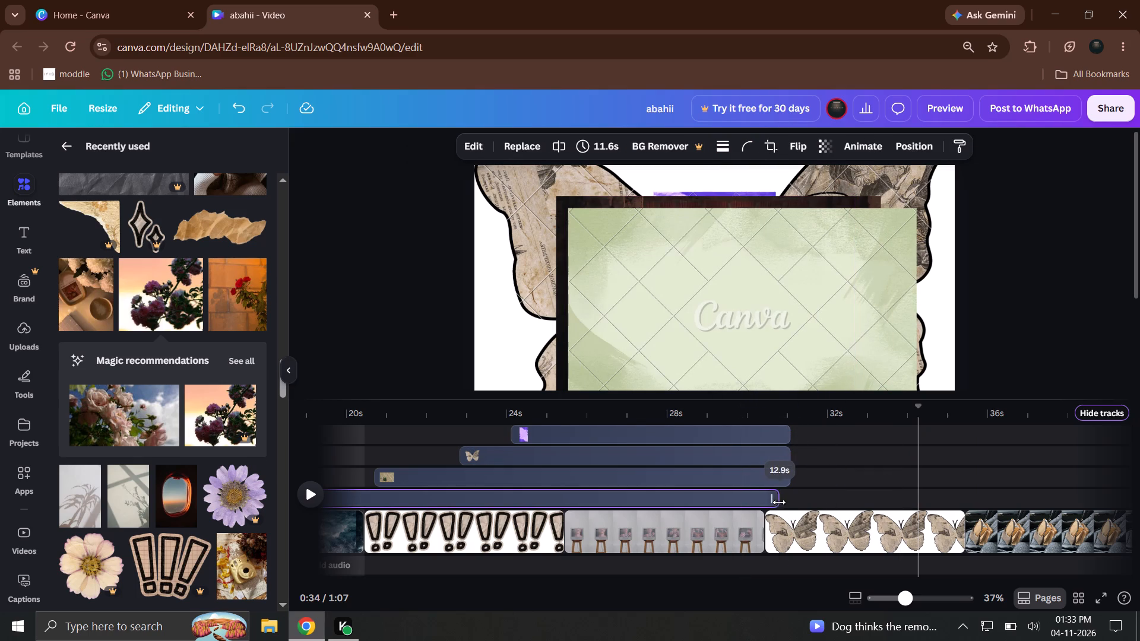
pyautogui.moveTo(779, 502); pyautogui.dragTo(788, 500)
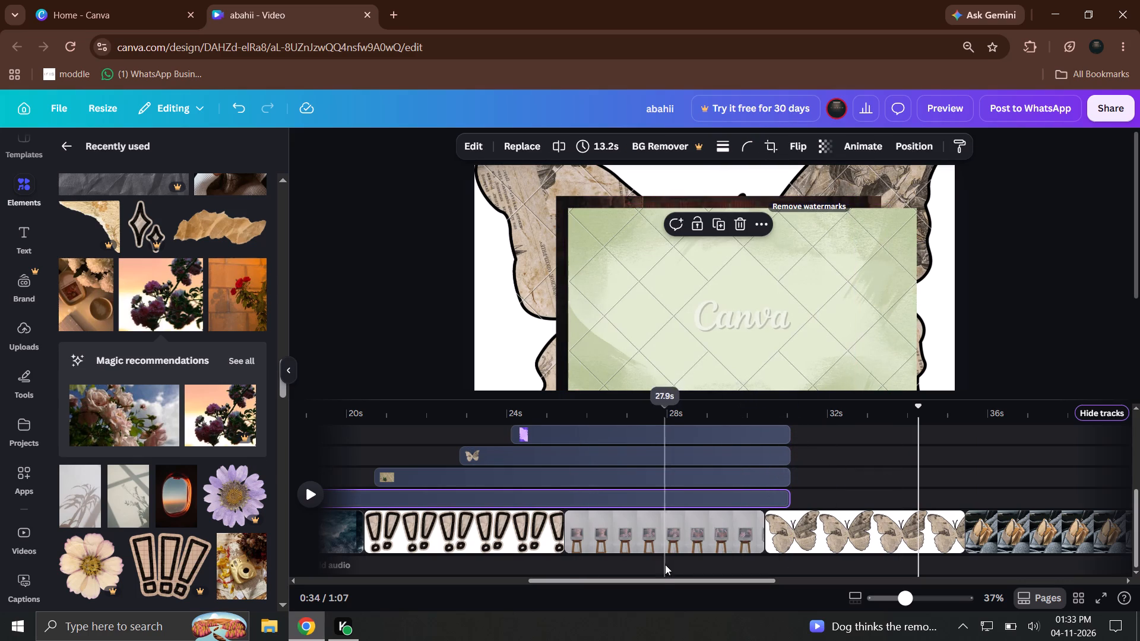
# Zoom out and enlarge the timeline to examine the overlay tracks stacked above the main clips.
pyautogui.moveTo(661, 579); pyautogui.dragTo(639, 580)
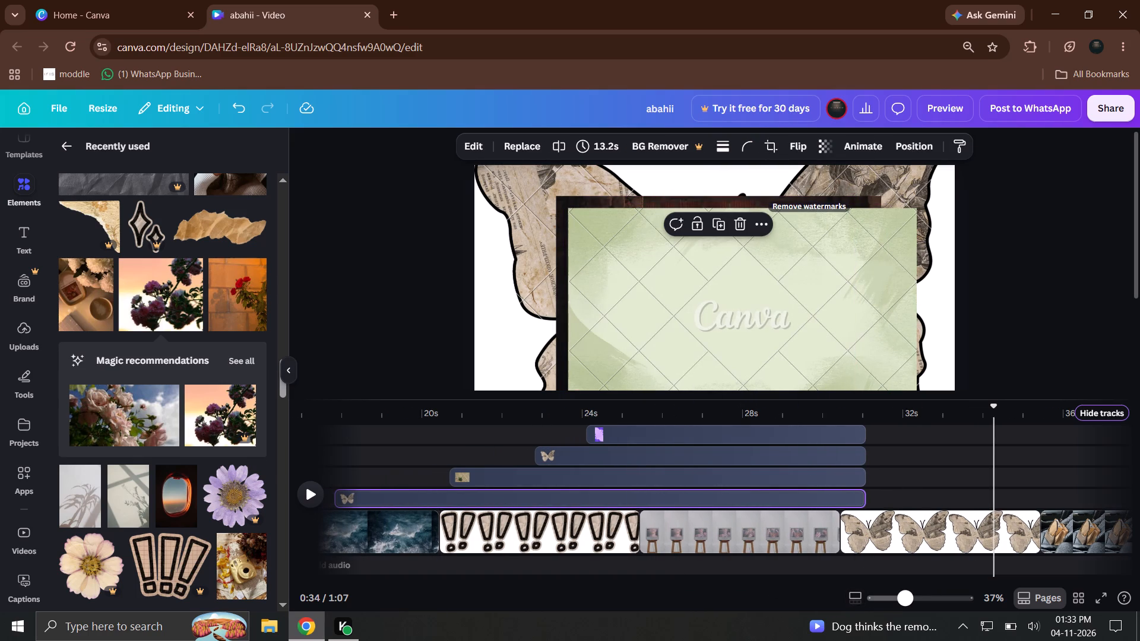
pyautogui.click(852, 599)
pyautogui.click(920, 597)
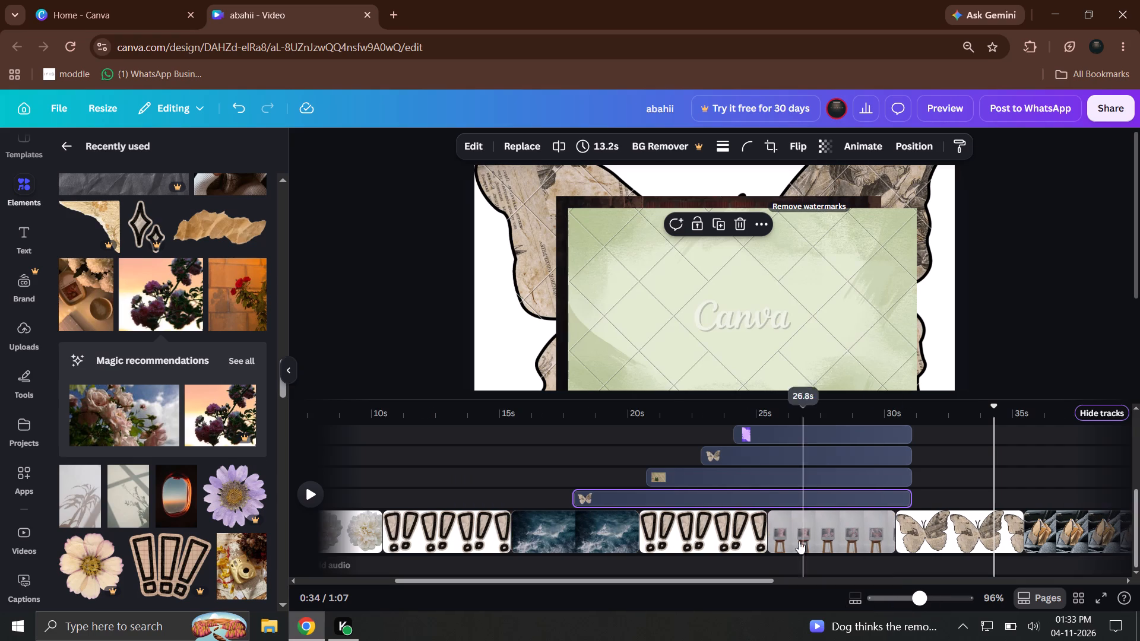
pyautogui.scroll(3, 660, 534)
pyautogui.scroll(-3, 661, 541)
pyautogui.scroll(3, 661, 541)
pyautogui.scroll(-2, 661, 541)
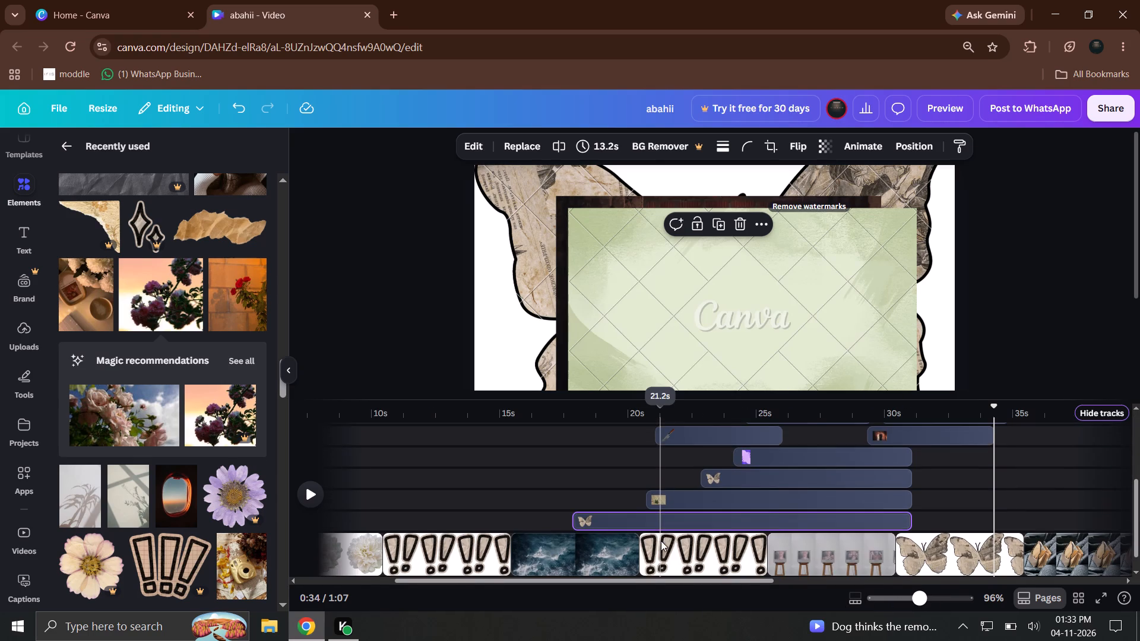
pyautogui.moveTo(755, 399); pyautogui.dragTo(746, 277)
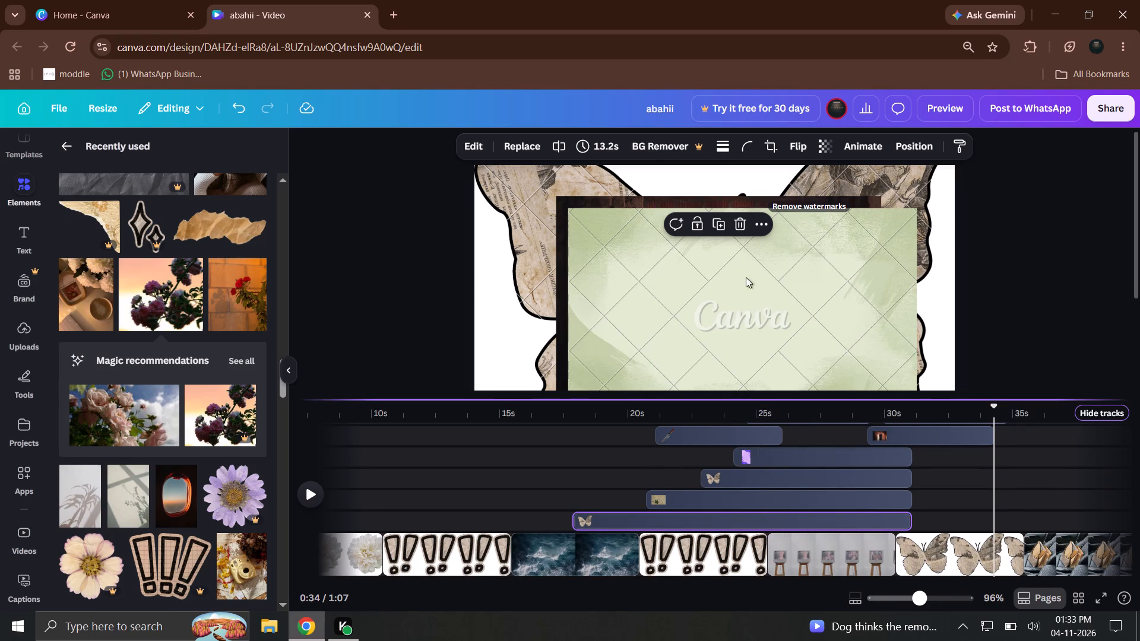
pyautogui.moveTo(746, 277); pyautogui.dragTo(733, 210)
pyautogui.scroll(4, 755, 333)
pyautogui.scroll(-3, 788, 398)
pyautogui.scroll(2, 788, 399)
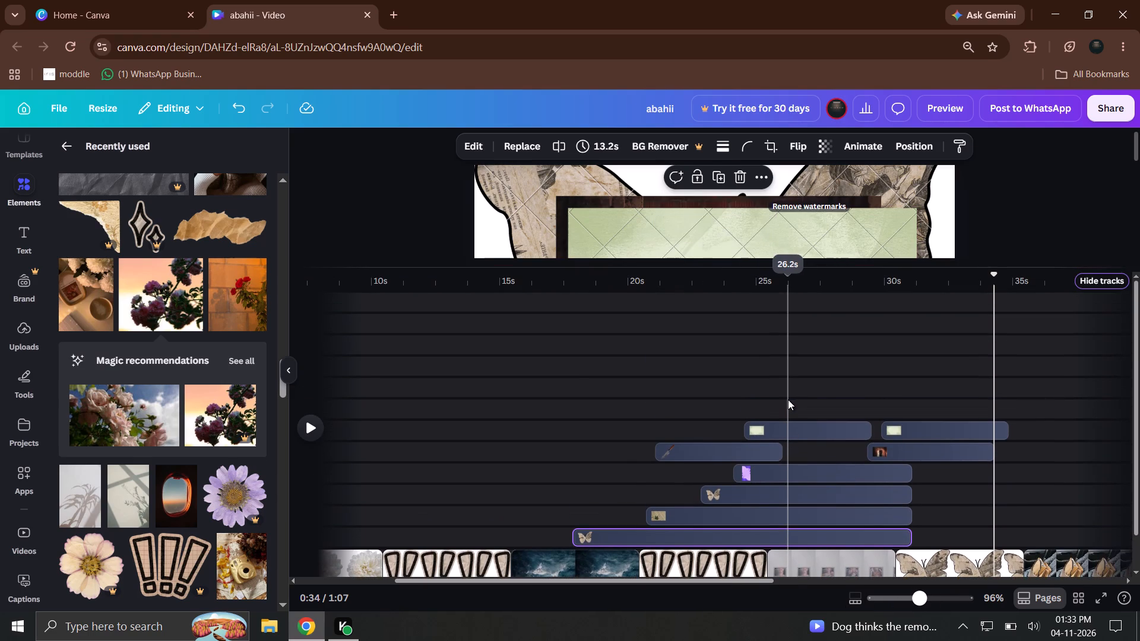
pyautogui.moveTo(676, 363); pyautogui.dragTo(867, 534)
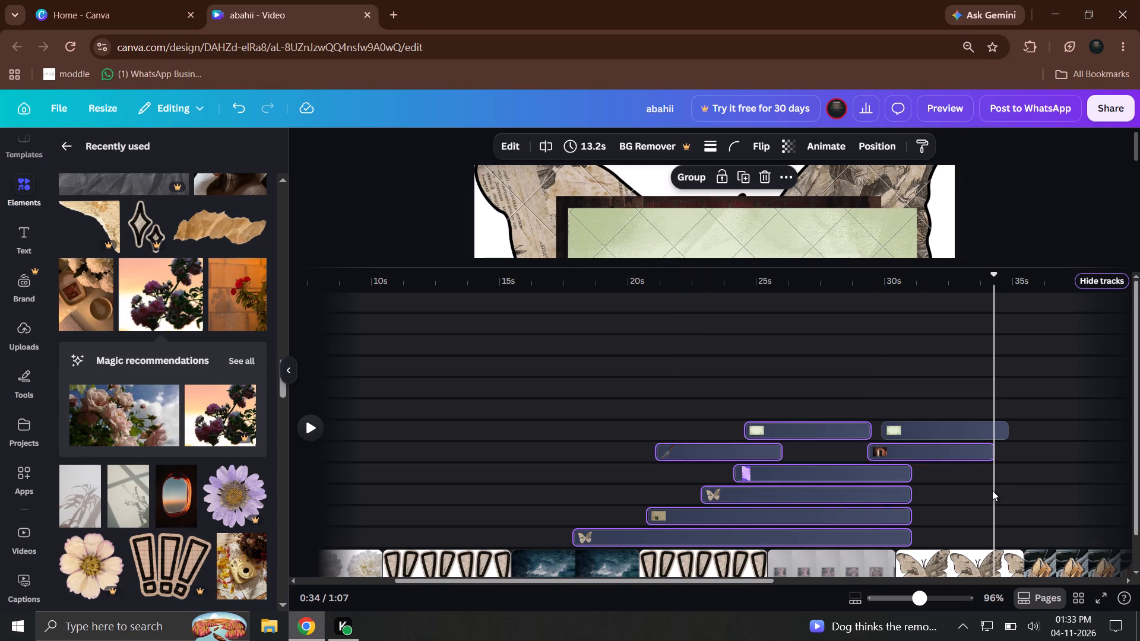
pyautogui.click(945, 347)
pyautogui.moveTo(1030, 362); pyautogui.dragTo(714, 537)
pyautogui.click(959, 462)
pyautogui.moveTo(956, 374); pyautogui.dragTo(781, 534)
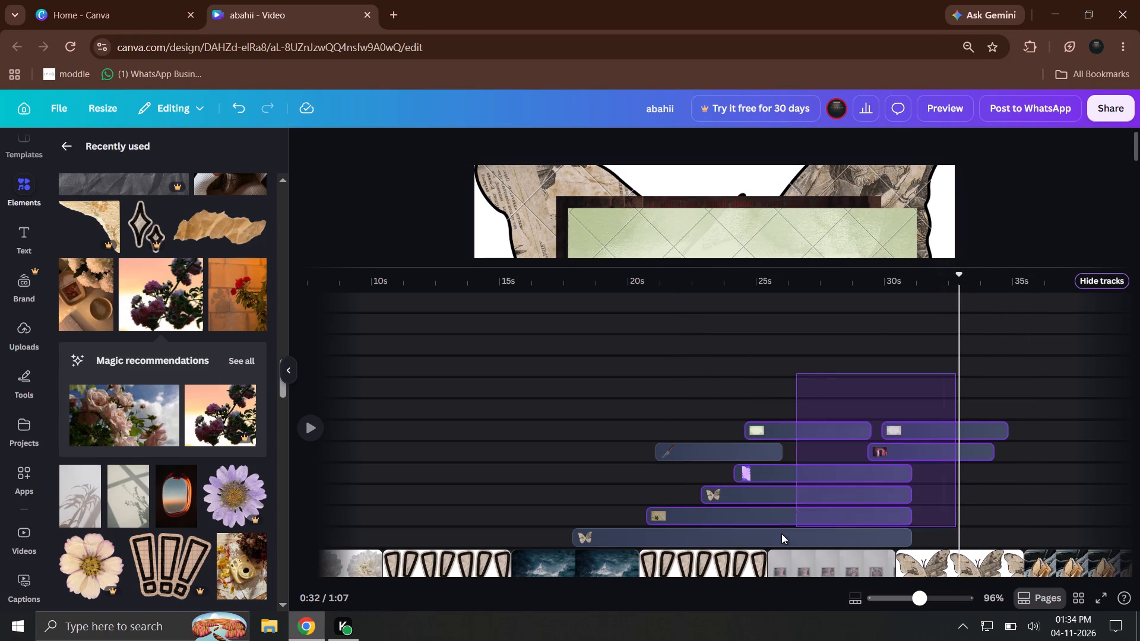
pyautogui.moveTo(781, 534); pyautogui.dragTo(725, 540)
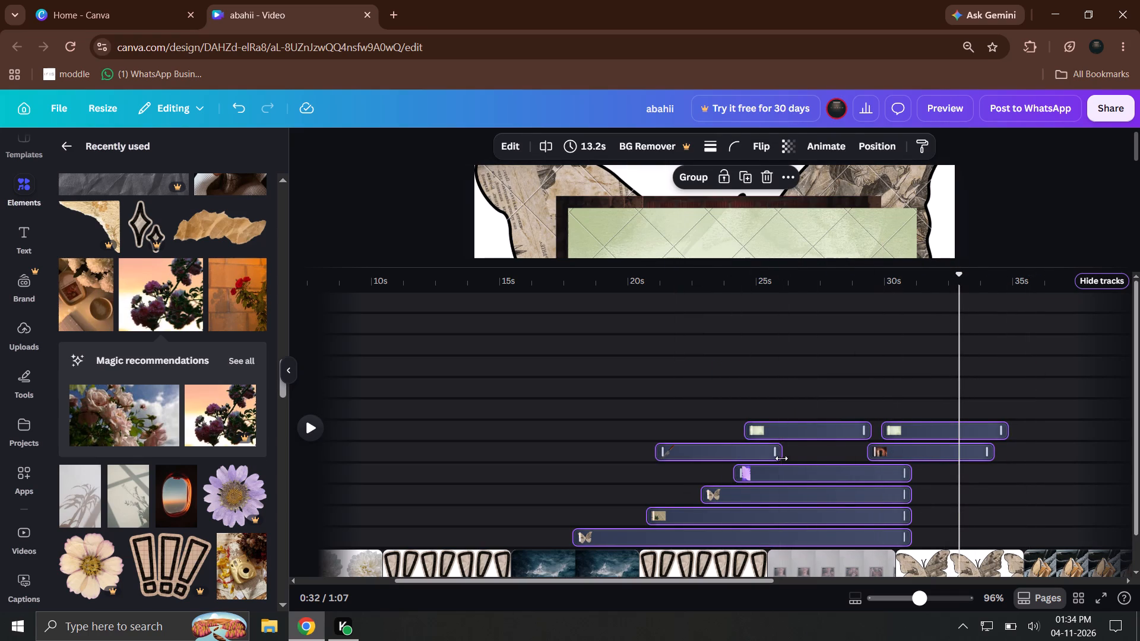
# Extend the thin brown overlay clip to 8.2 s, up to the couple photo clip, and close the gap between the two green clips.
pyautogui.click(781, 458)
pyautogui.moveTo(780, 456); pyautogui.dragTo(856, 459)
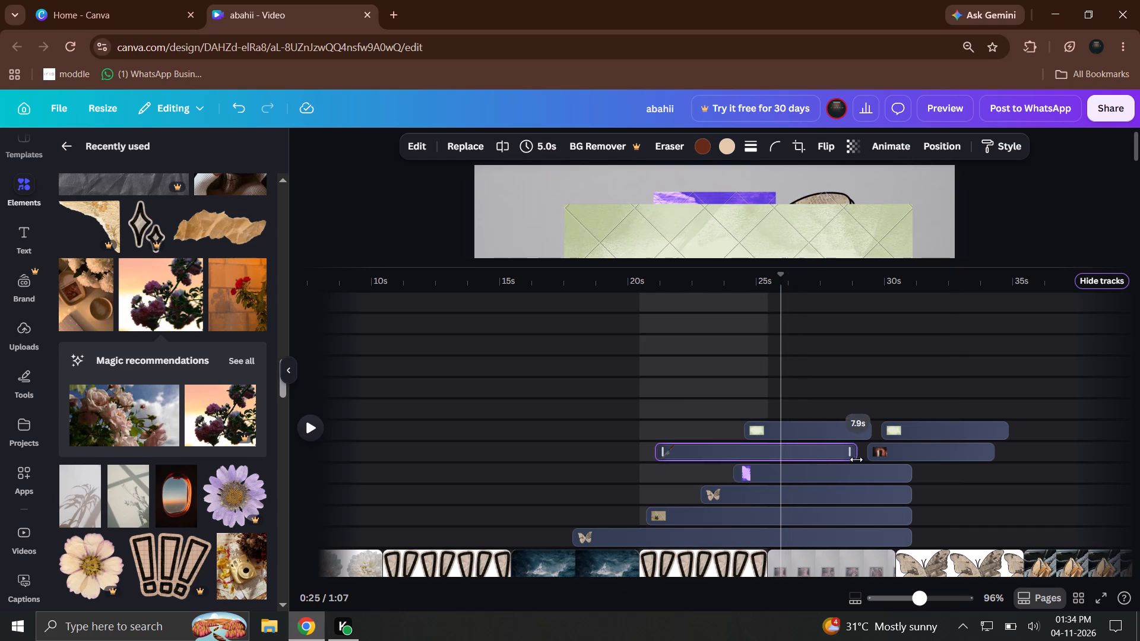
pyautogui.moveTo(856, 459); pyautogui.dragTo(860, 459)
pyautogui.click(886, 433)
pyautogui.moveTo(886, 433); pyautogui.dragTo(877, 433)
pyautogui.click(903, 484)
pyautogui.click(936, 484)
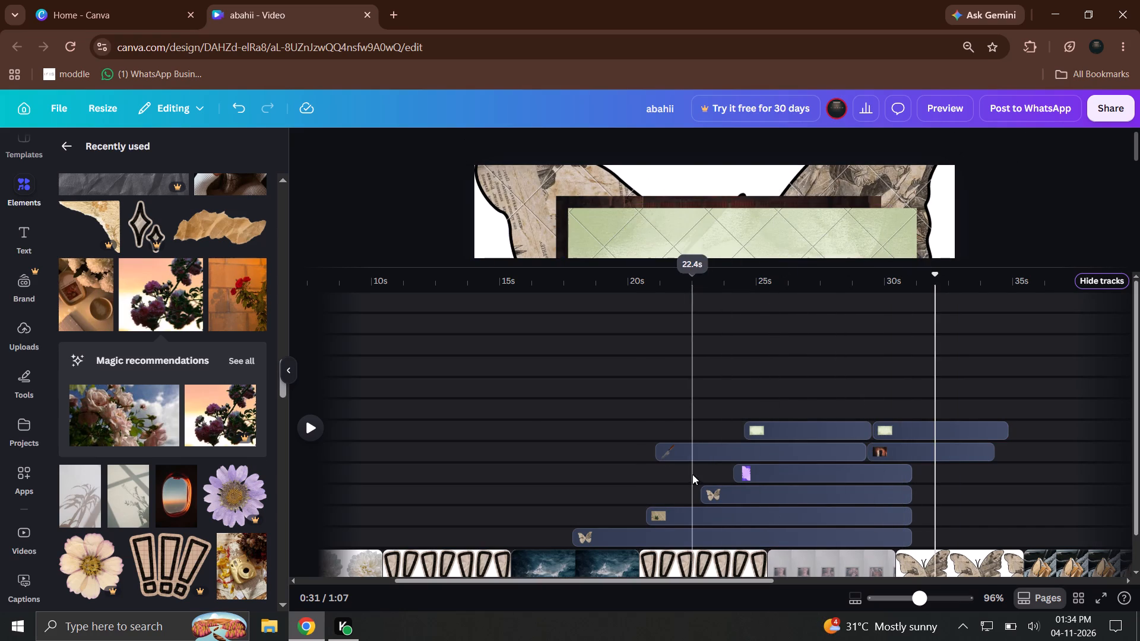
# Move the thin brown clip to its own track below the purple clip, starting at about 17 s, and trim it to 6.9 s.
pyautogui.moveTo(721, 460); pyautogui.dragTo(631, 483)
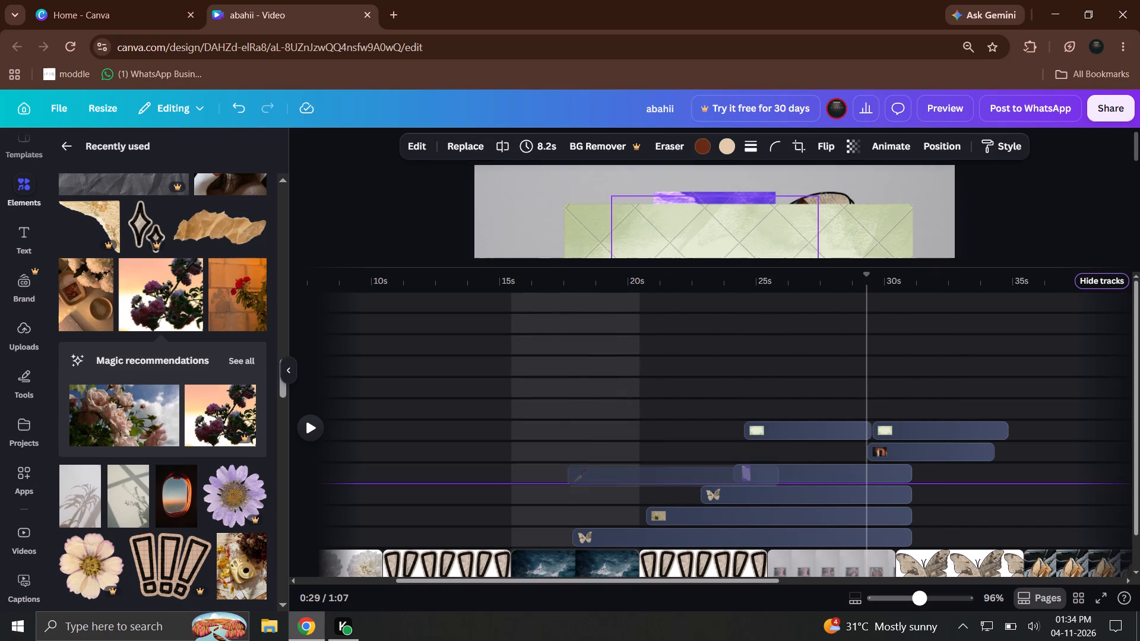
pyautogui.moveTo(631, 483); pyautogui.dragTo(617, 475)
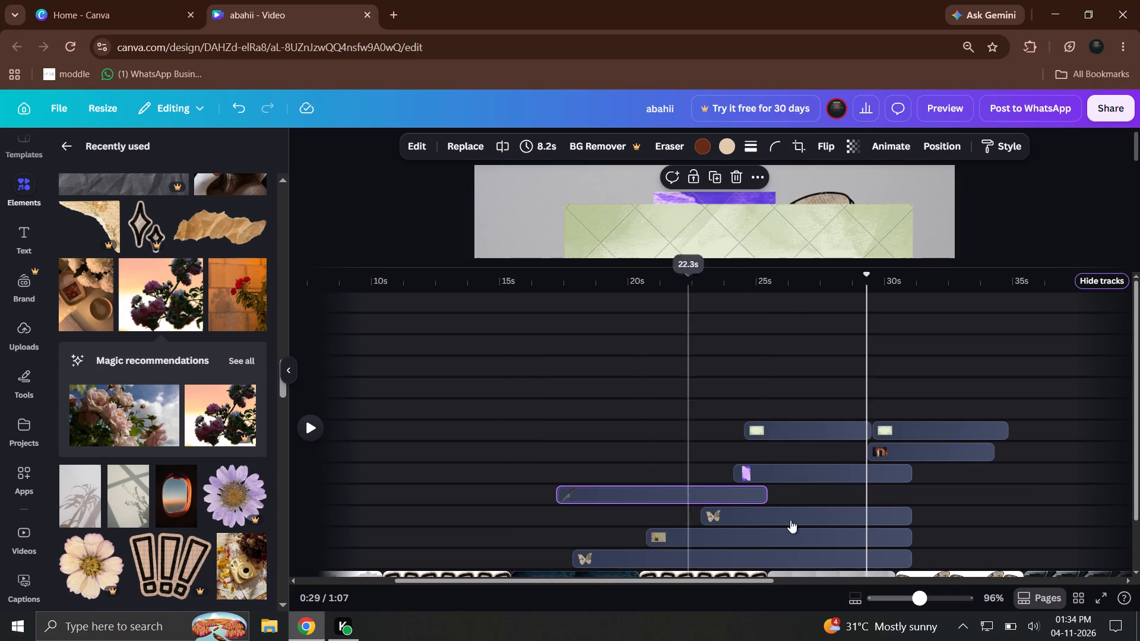
pyautogui.scroll(-4, 835, 480)
pyautogui.click(767, 441)
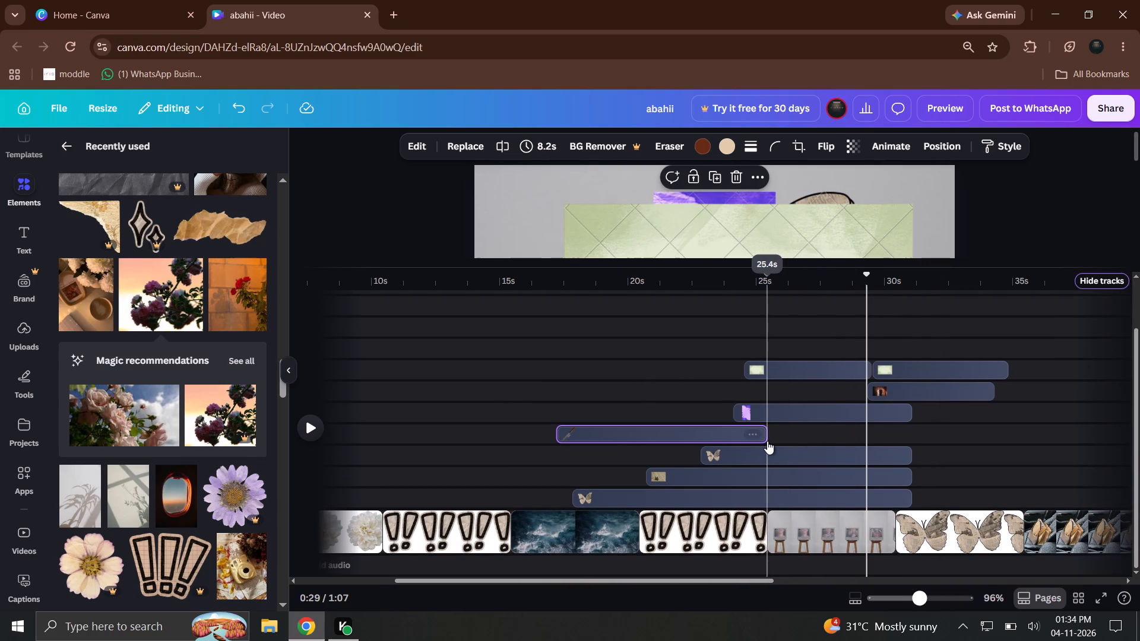
pyautogui.moveTo(764, 441); pyautogui.dragTo(745, 439)
pyautogui.moveTo(740, 436); pyautogui.dragTo(733, 434)
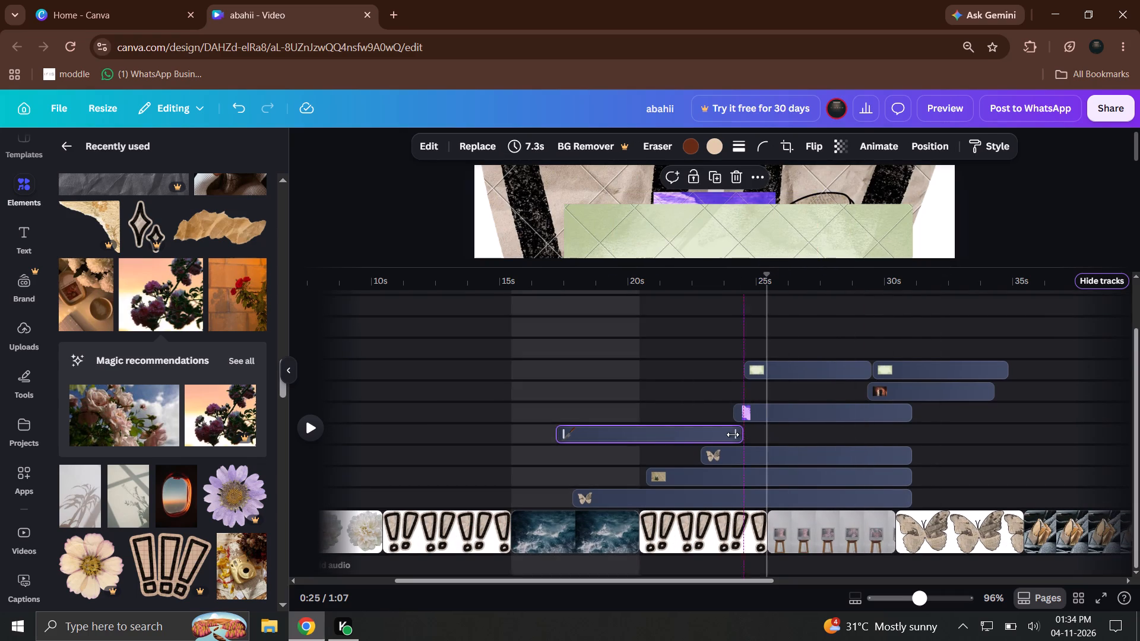
pyautogui.moveTo(733, 434); pyautogui.dragTo(731, 434)
# Place the thin brown clip and the couple photo clip on one track above the purple clip, meeting without a gap at about 29 s.
pyautogui.moveTo(676, 437); pyautogui.dragTo(796, 423)
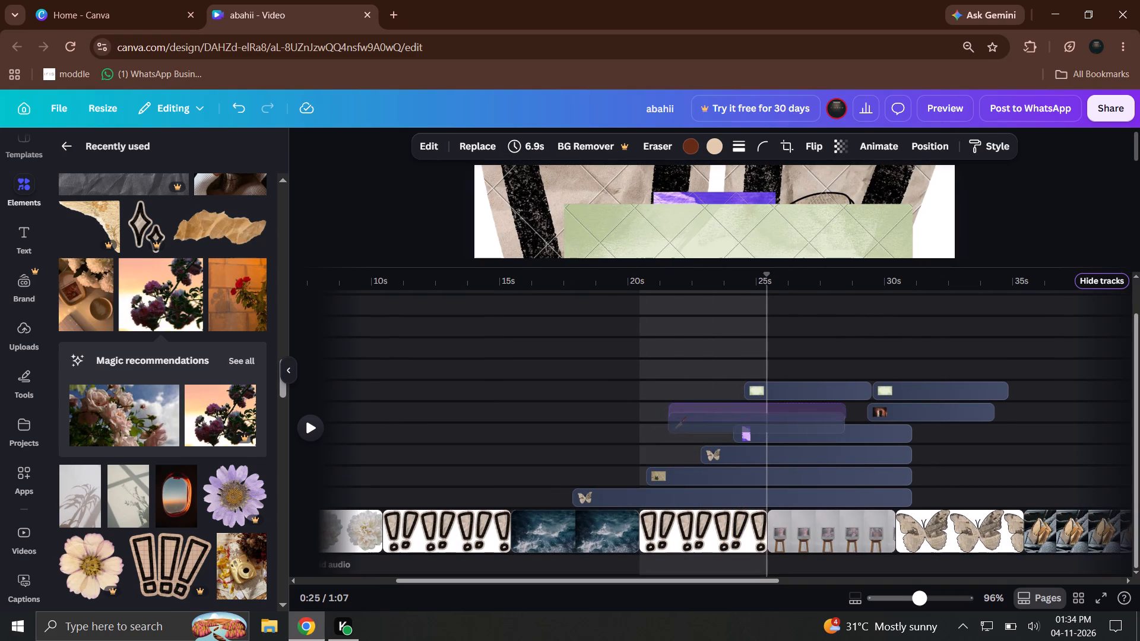
pyautogui.moveTo(796, 423); pyautogui.dragTo(813, 416)
pyautogui.moveTo(928, 394); pyautogui.dragTo(936, 411)
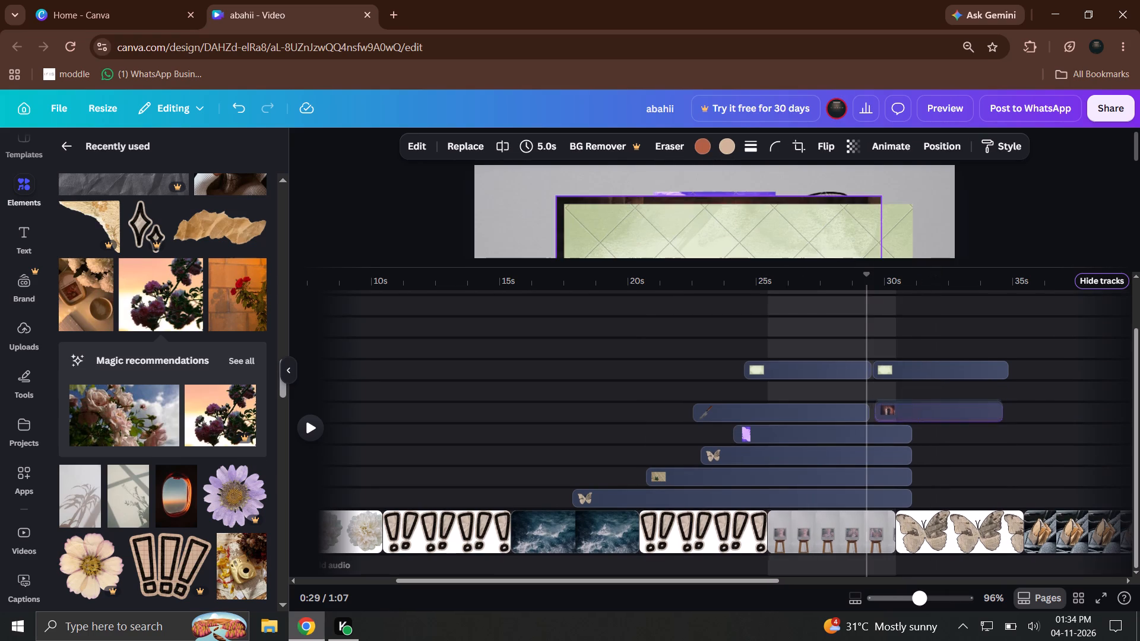
pyautogui.moveTo(912, 379); pyautogui.dragTo(911, 386)
pyautogui.click(997, 420)
pyautogui.click(980, 439)
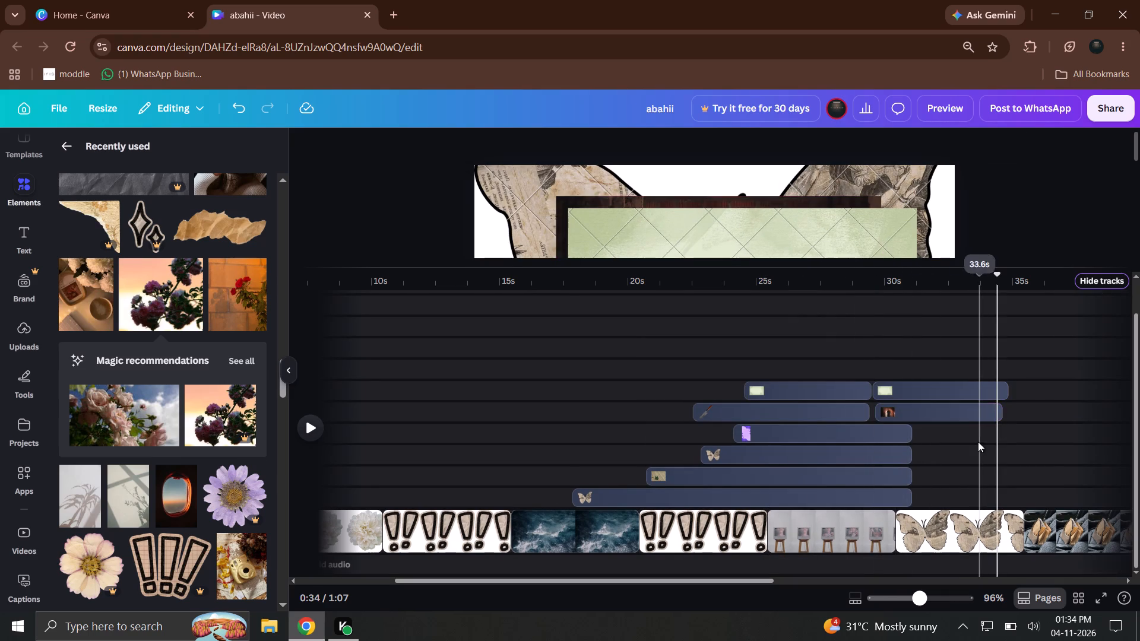
pyautogui.moveTo(882, 414); pyautogui.dragTo(876, 414)
pyautogui.click(957, 449)
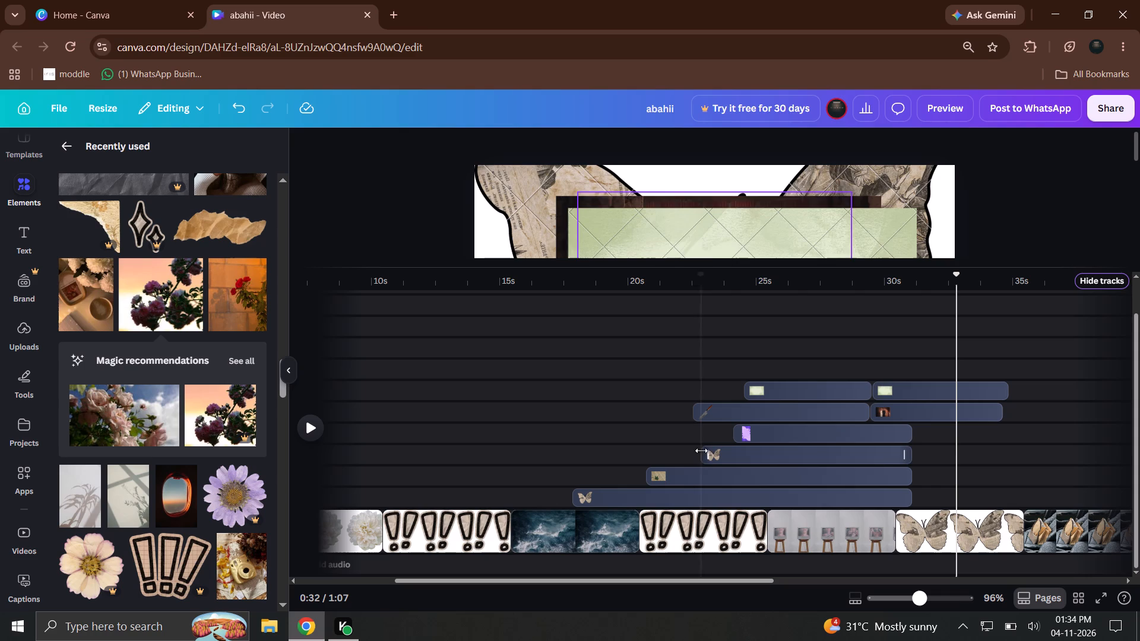
# Trim the start of the purple overlay clip to the start of the easels clip, leaving it 5.6 s long.
pyautogui.moveTo(745, 438); pyautogui.dragTo(769, 438)
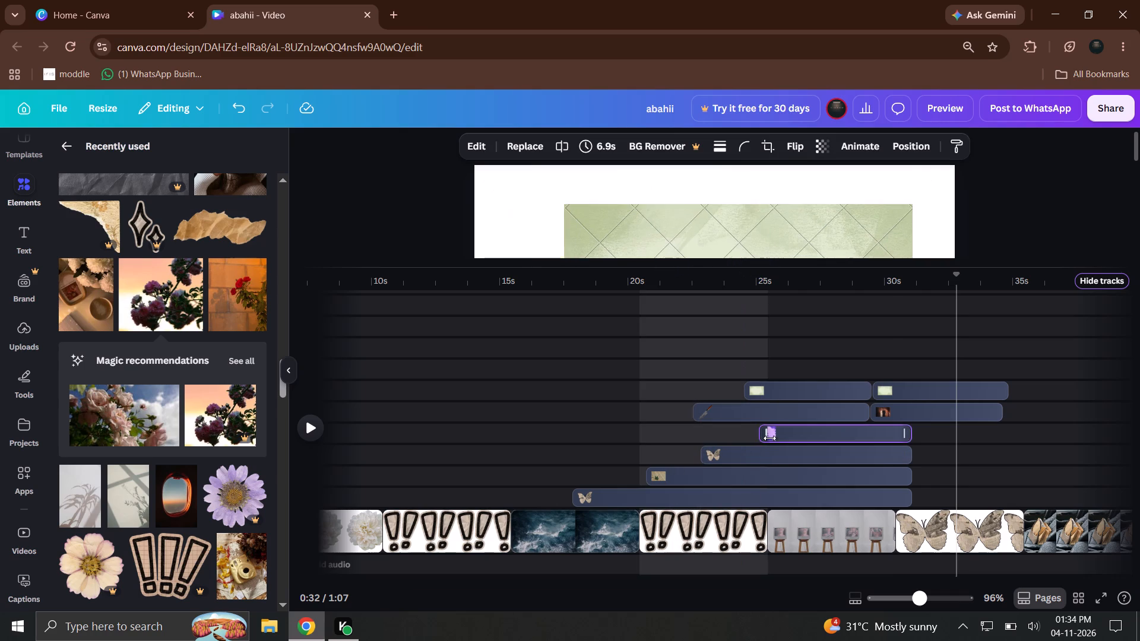
pyautogui.moveTo(769, 438); pyautogui.dragTo(781, 438)
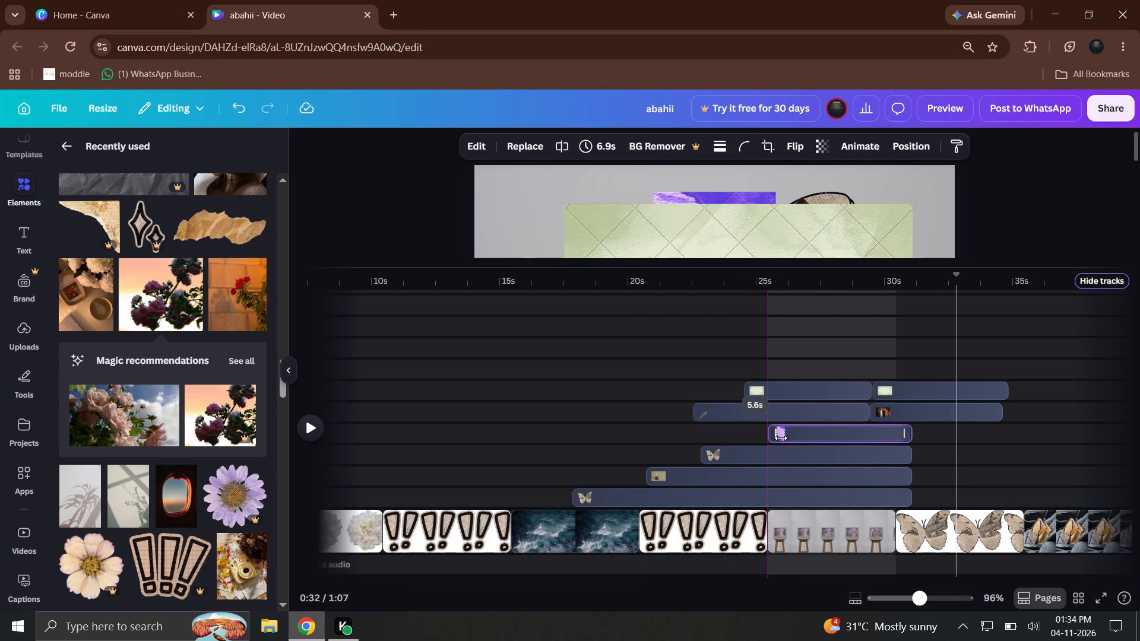
pyautogui.moveTo(781, 438); pyautogui.dragTo(780, 438)
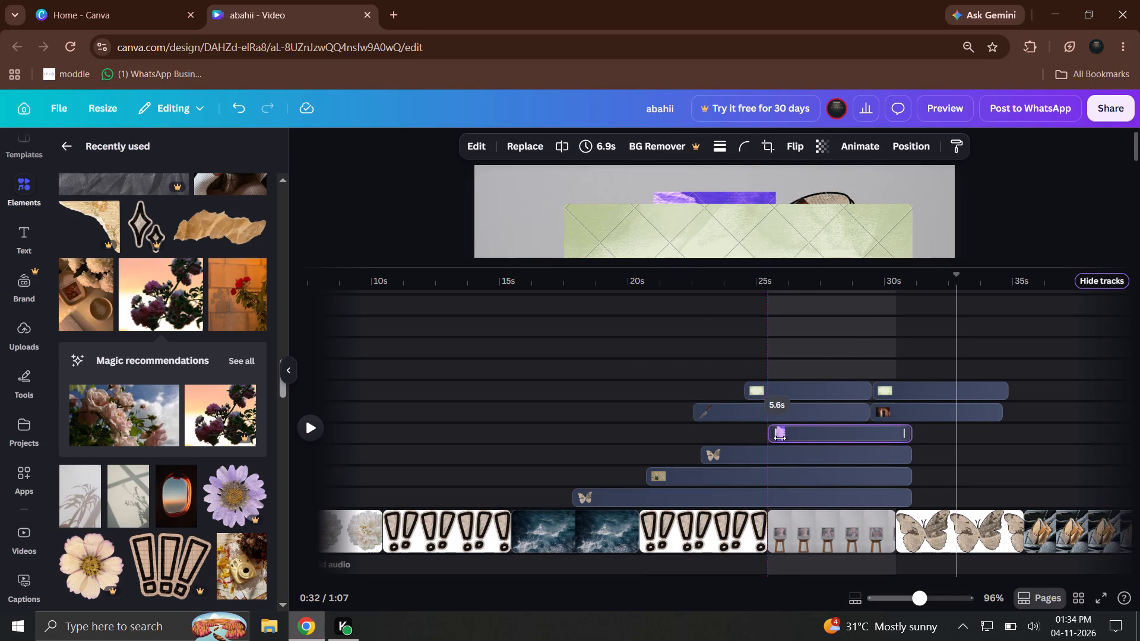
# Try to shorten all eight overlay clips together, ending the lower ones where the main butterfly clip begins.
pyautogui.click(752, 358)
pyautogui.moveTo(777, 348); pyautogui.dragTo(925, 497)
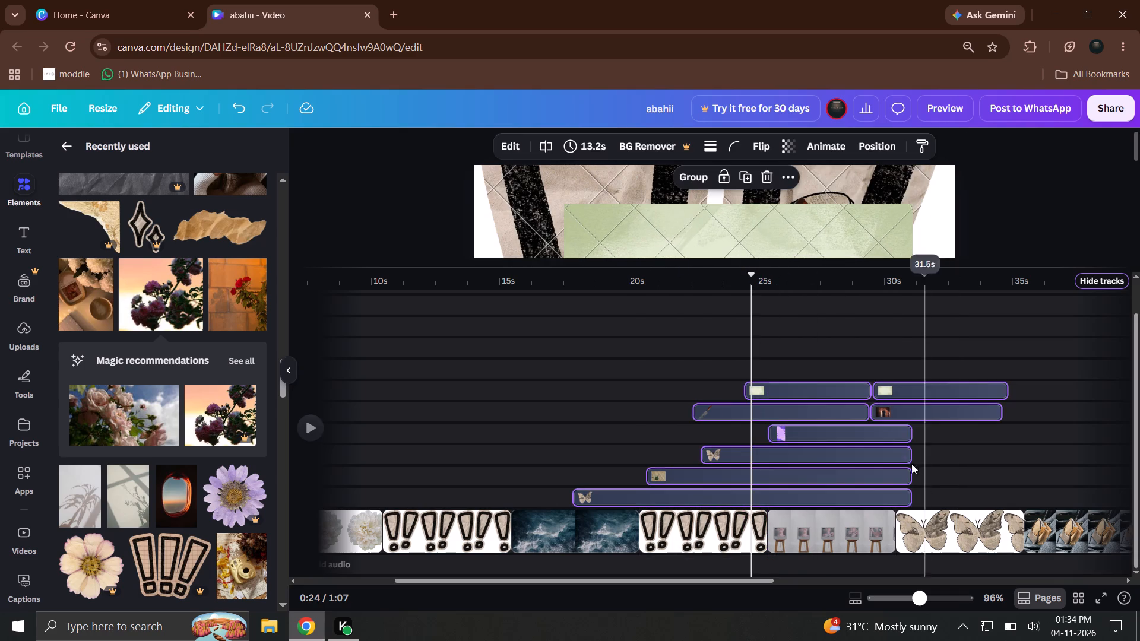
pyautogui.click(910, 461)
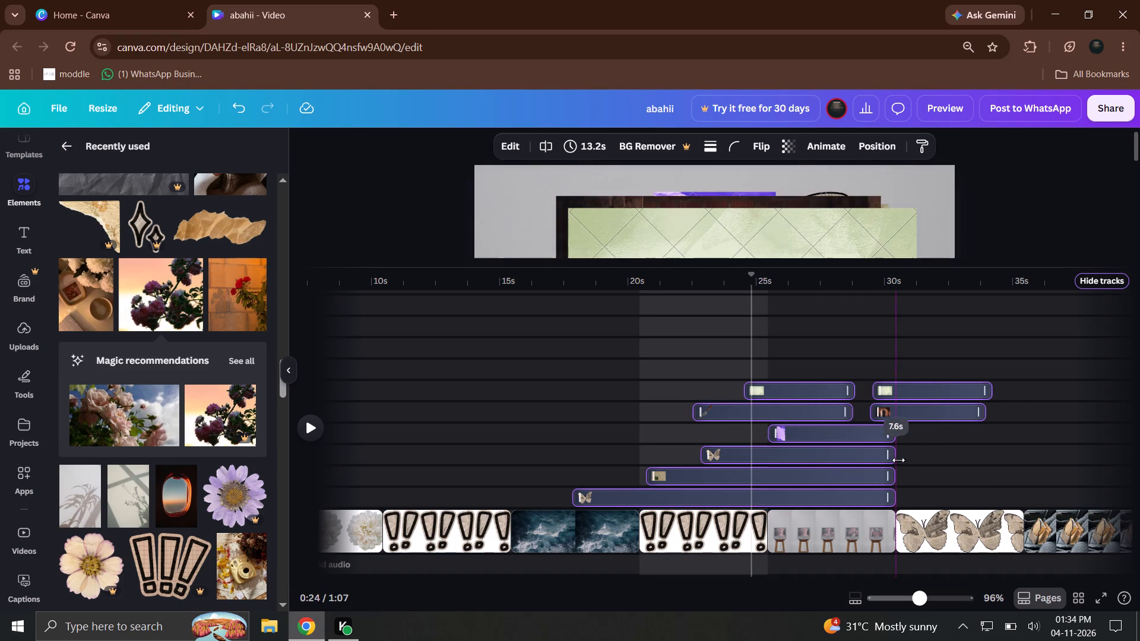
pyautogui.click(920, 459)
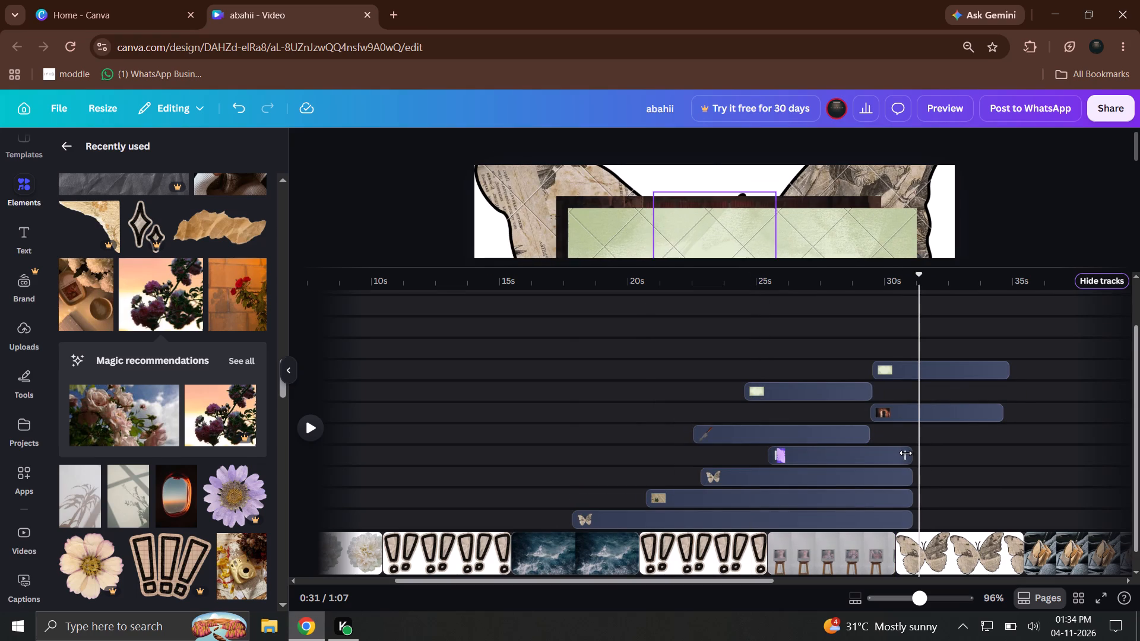
# Select all eight overlay clips between about 18 s and 35 s and trim their ends together, making the longest butterfly clip 12.9 s.
pyautogui.moveTo(917, 518); pyautogui.dragTo(882, 383)
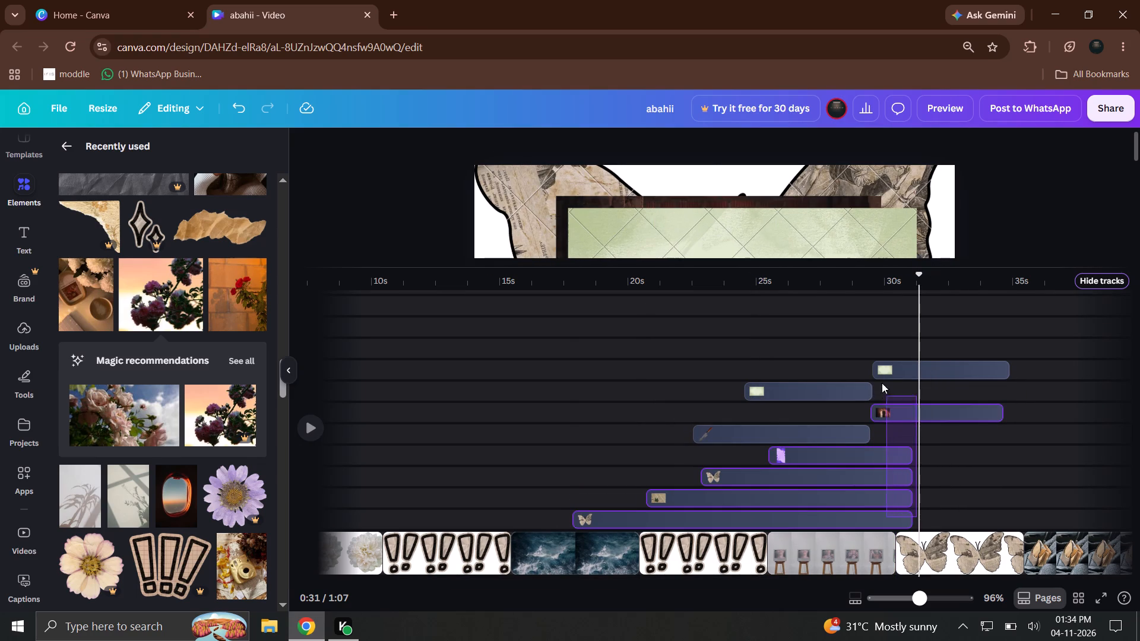
pyautogui.moveTo(882, 383); pyautogui.dragTo(870, 367)
pyautogui.moveTo(908, 469); pyautogui.dragTo(898, 467)
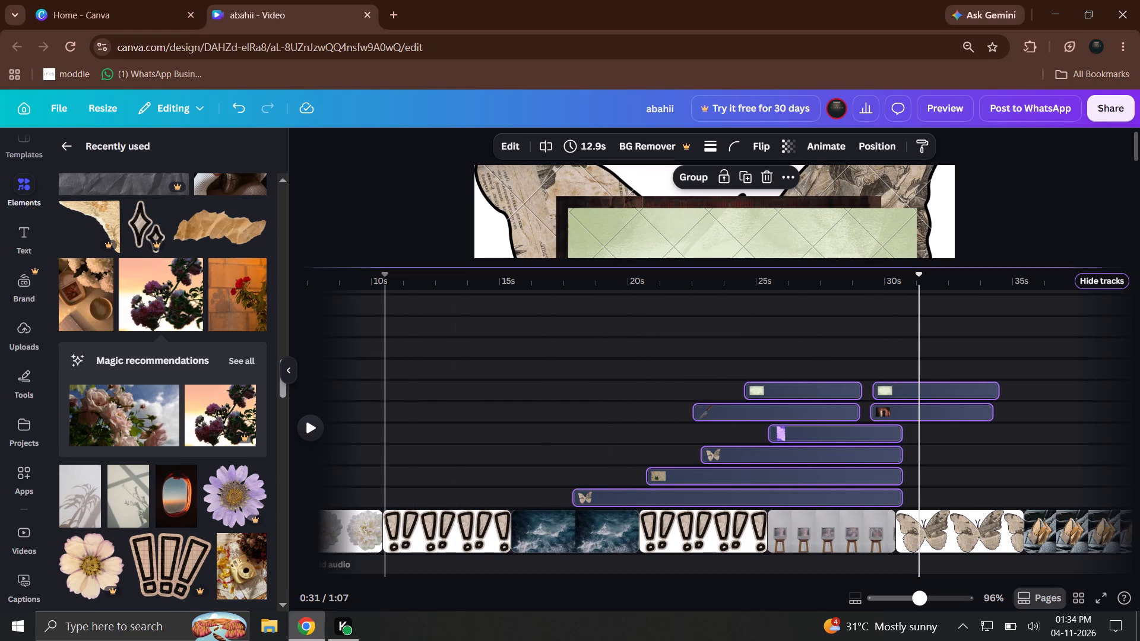
# Move the playhead back to the white flower clip ahead of the overlay group and play the sequence from there.
pyautogui.click(306, 417)
pyautogui.click(492, 396)
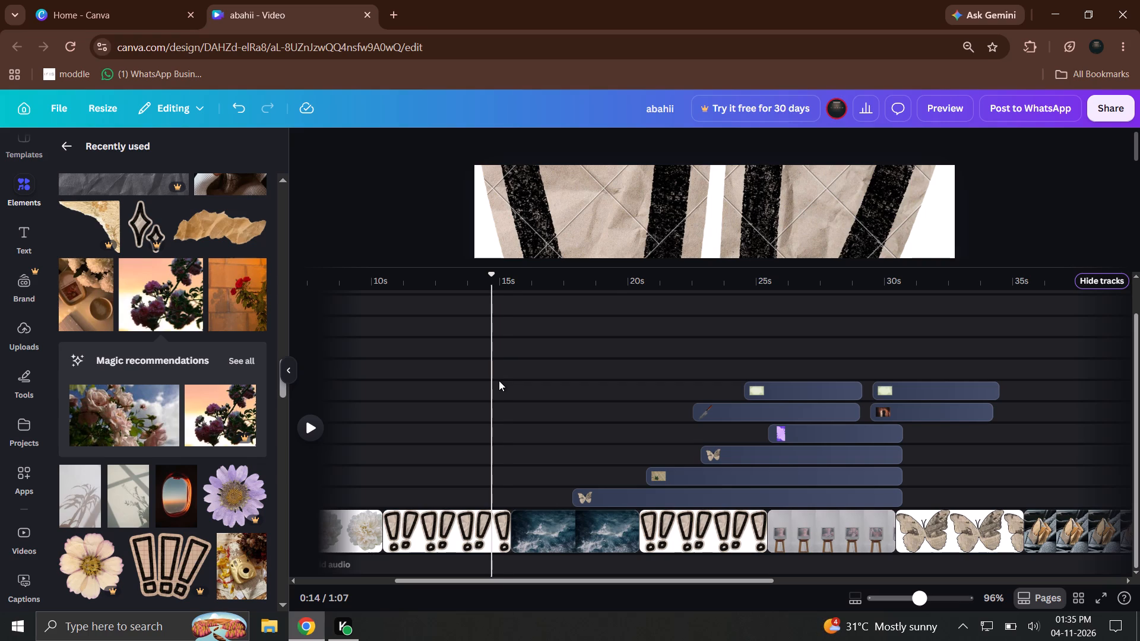
pyautogui.click(387, 272)
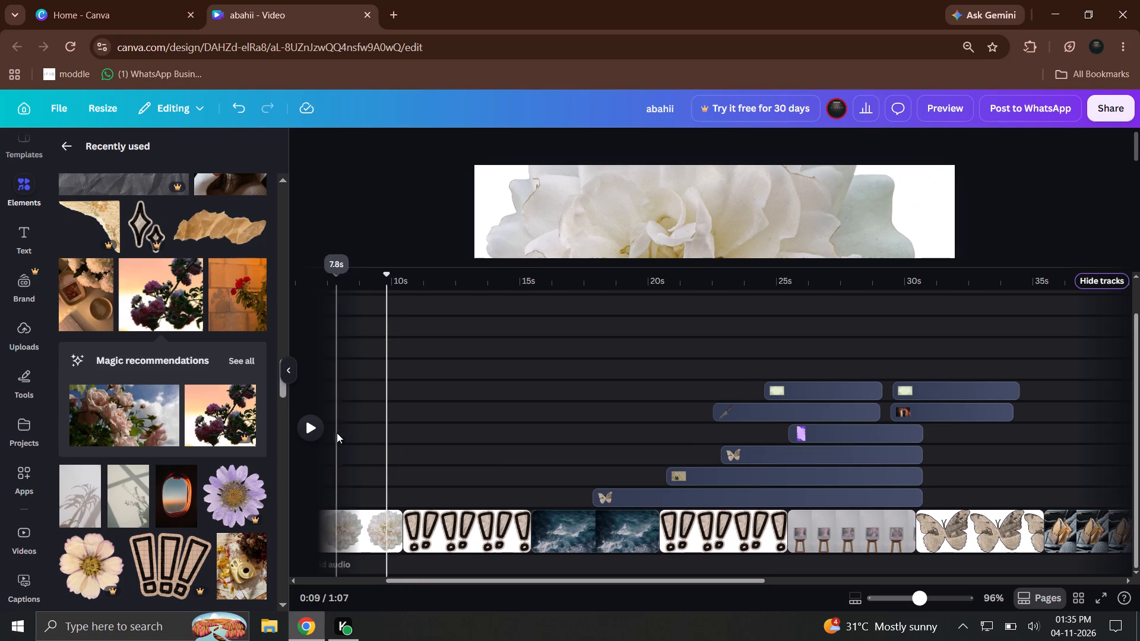
pyautogui.click(296, 429)
pyautogui.click(303, 426)
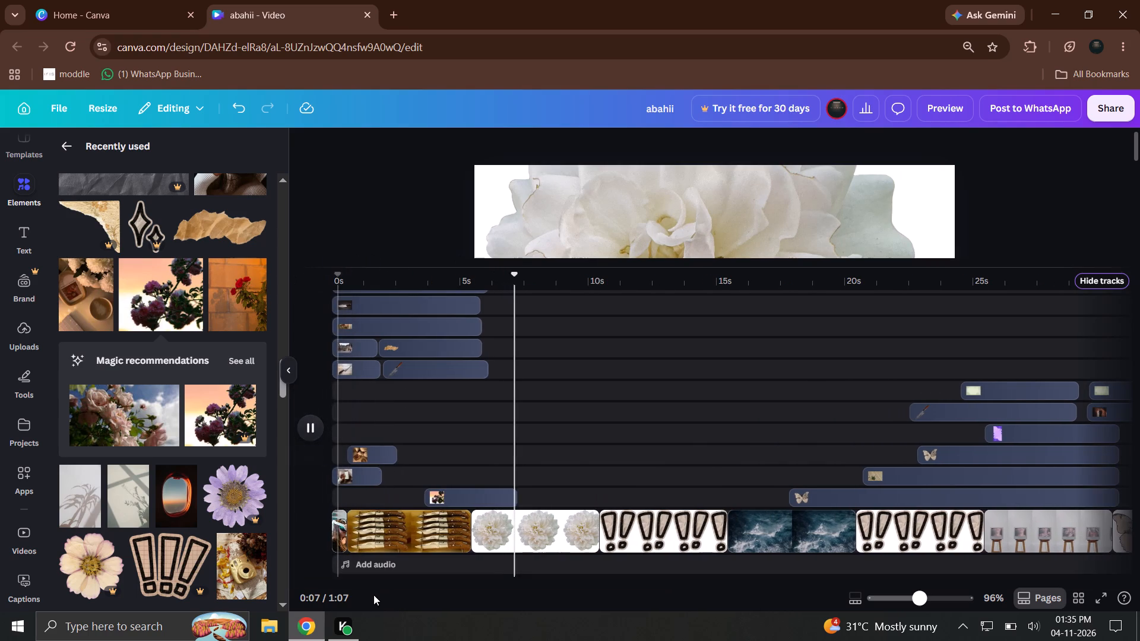
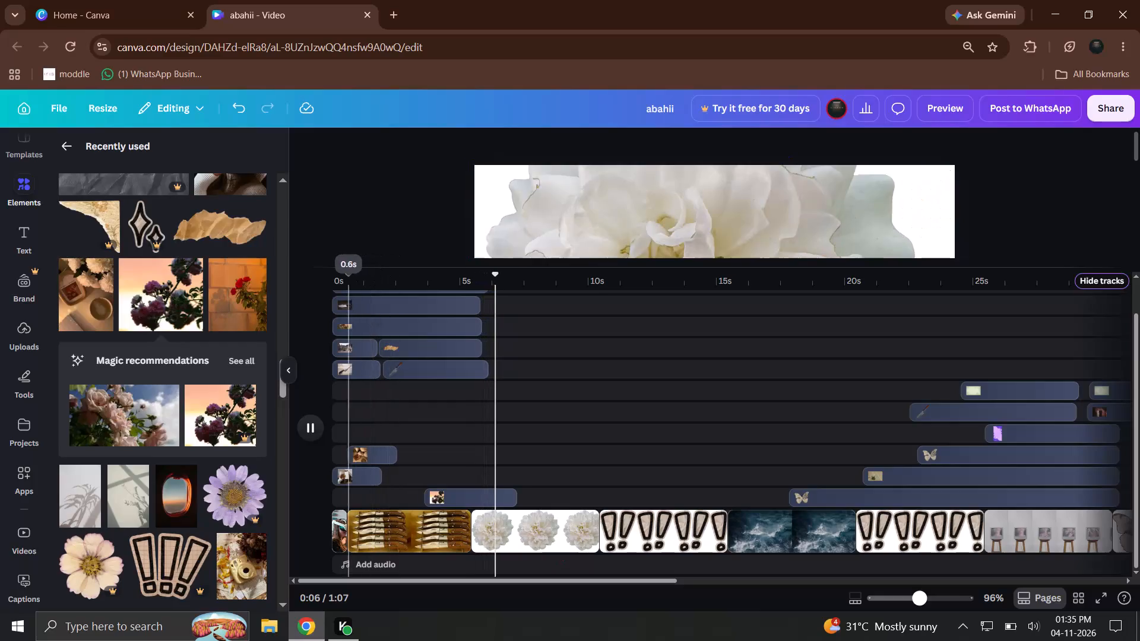
# Stop the playback and move the playhead back to the start of the video.
pyautogui.click(307, 431)
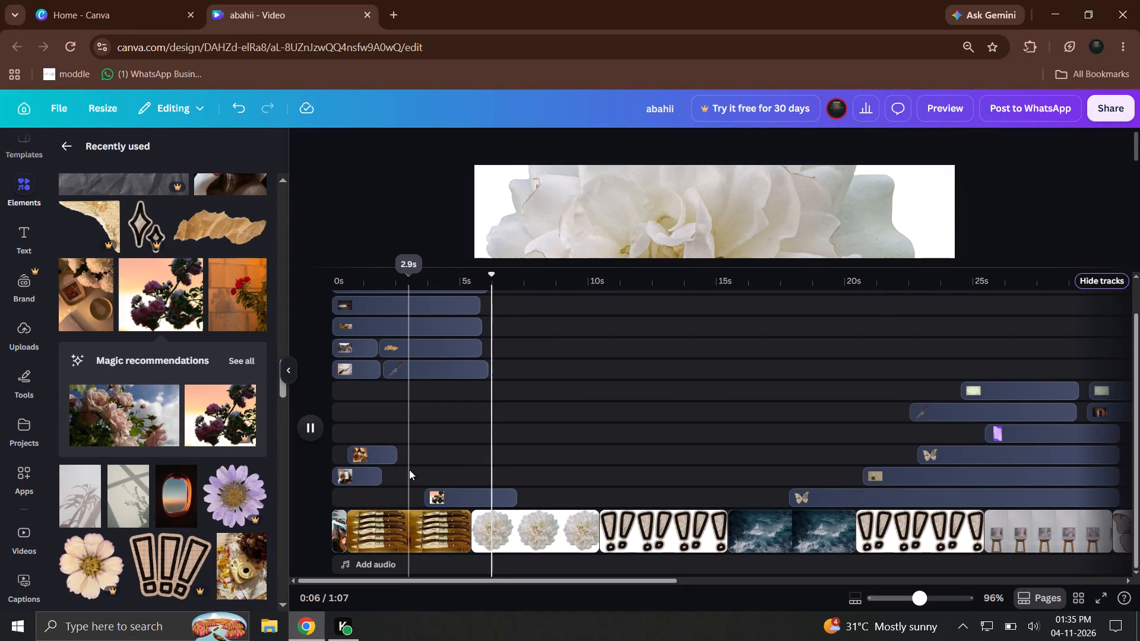
pyautogui.moveTo(478, 280); pyautogui.dragTo(353, 299)
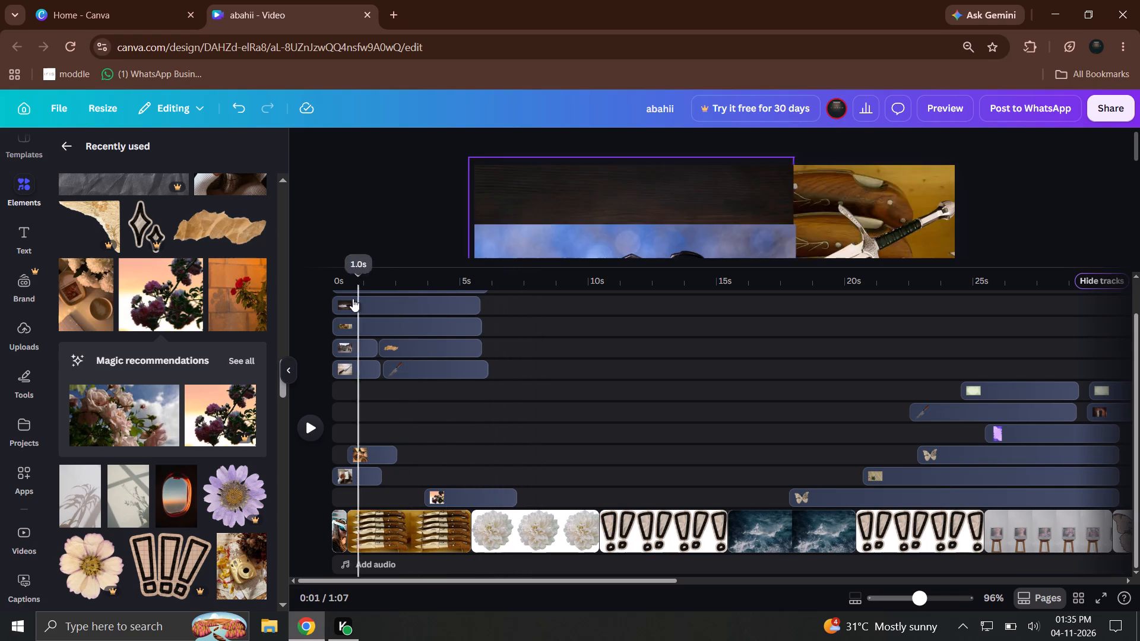
pyautogui.moveTo(353, 299); pyautogui.dragTo(337, 306)
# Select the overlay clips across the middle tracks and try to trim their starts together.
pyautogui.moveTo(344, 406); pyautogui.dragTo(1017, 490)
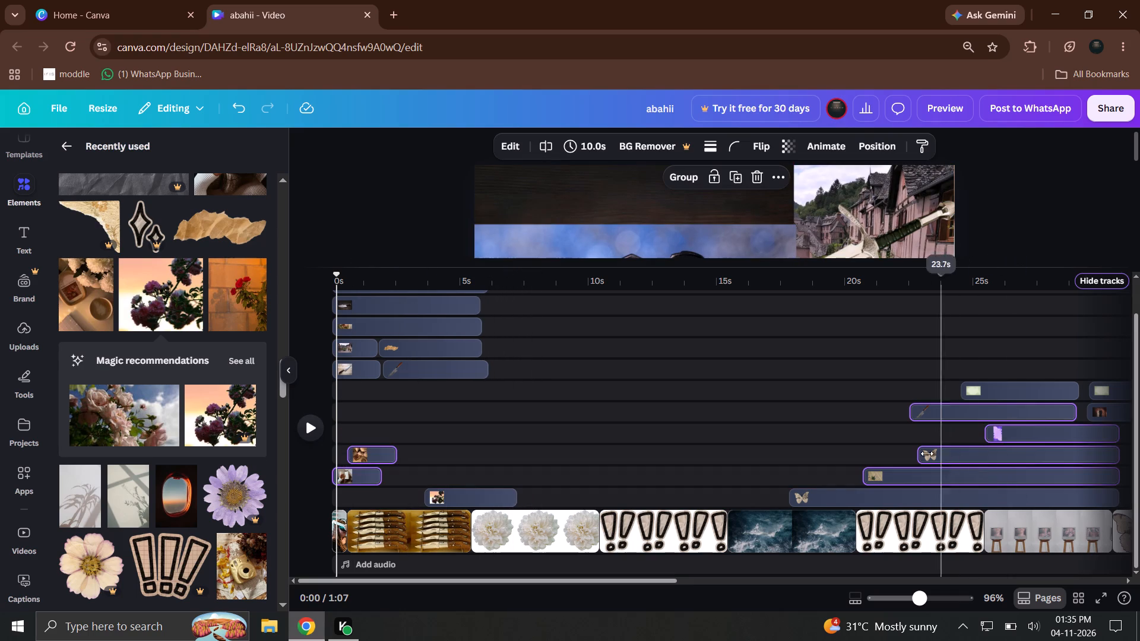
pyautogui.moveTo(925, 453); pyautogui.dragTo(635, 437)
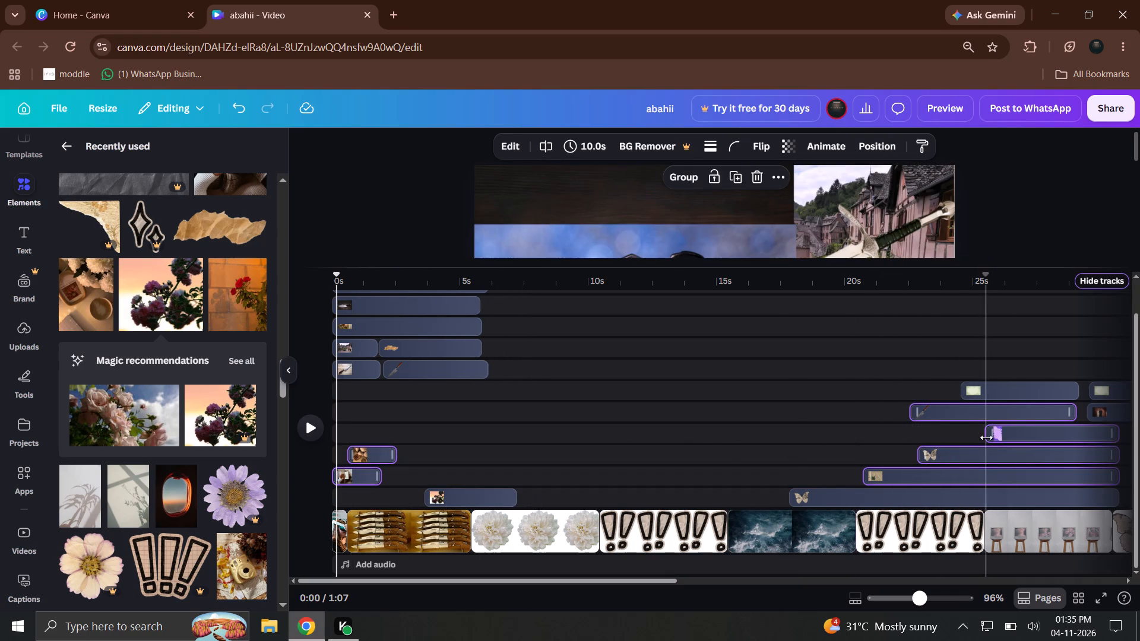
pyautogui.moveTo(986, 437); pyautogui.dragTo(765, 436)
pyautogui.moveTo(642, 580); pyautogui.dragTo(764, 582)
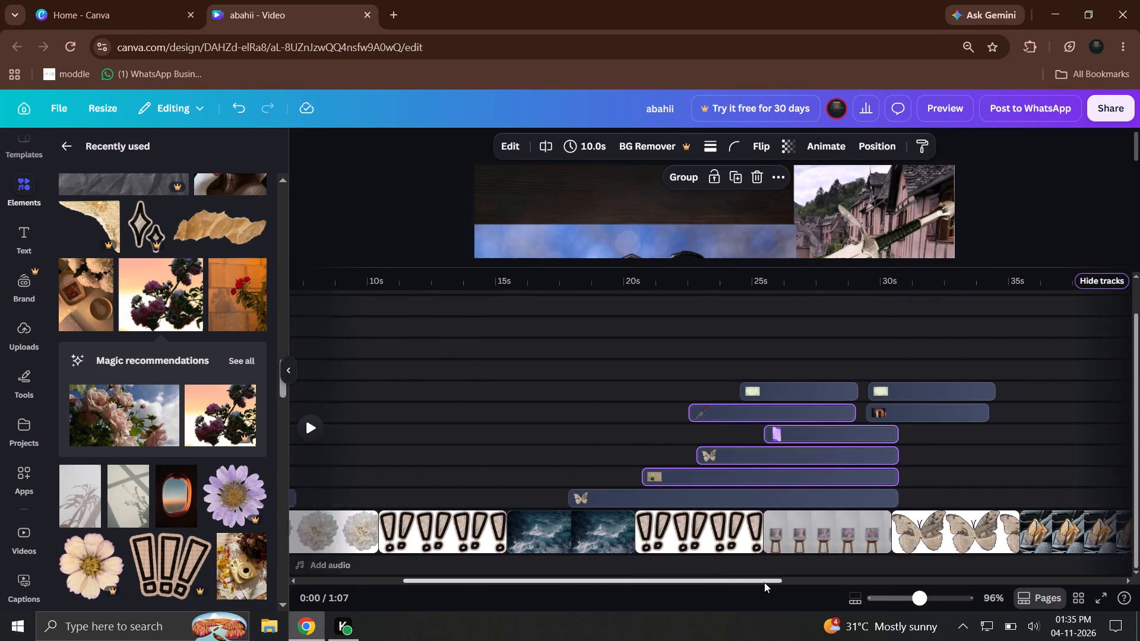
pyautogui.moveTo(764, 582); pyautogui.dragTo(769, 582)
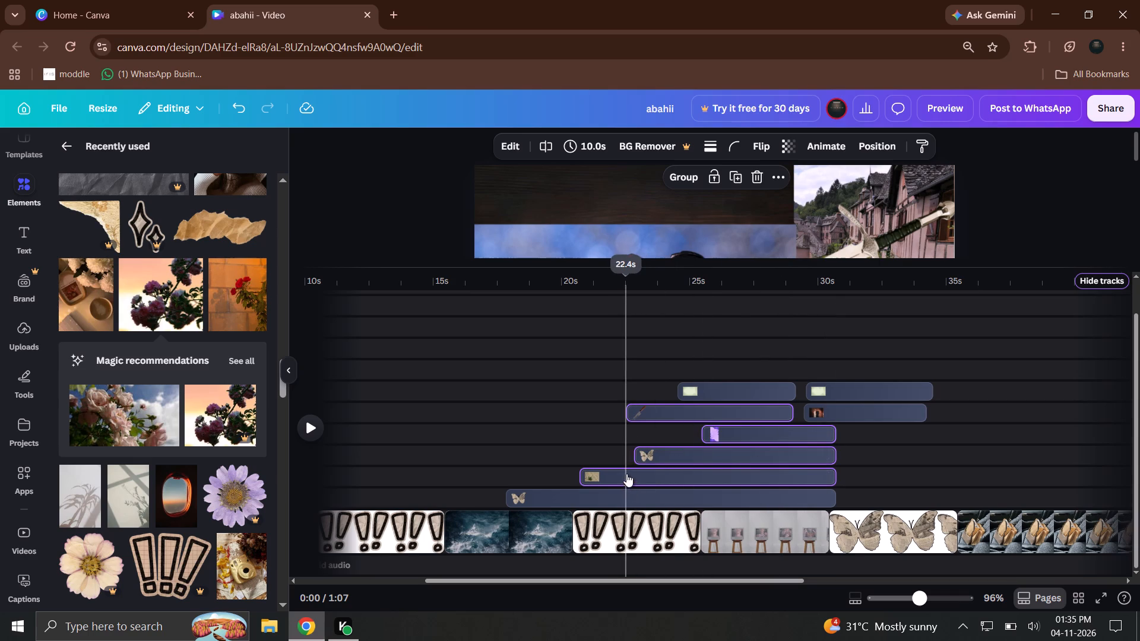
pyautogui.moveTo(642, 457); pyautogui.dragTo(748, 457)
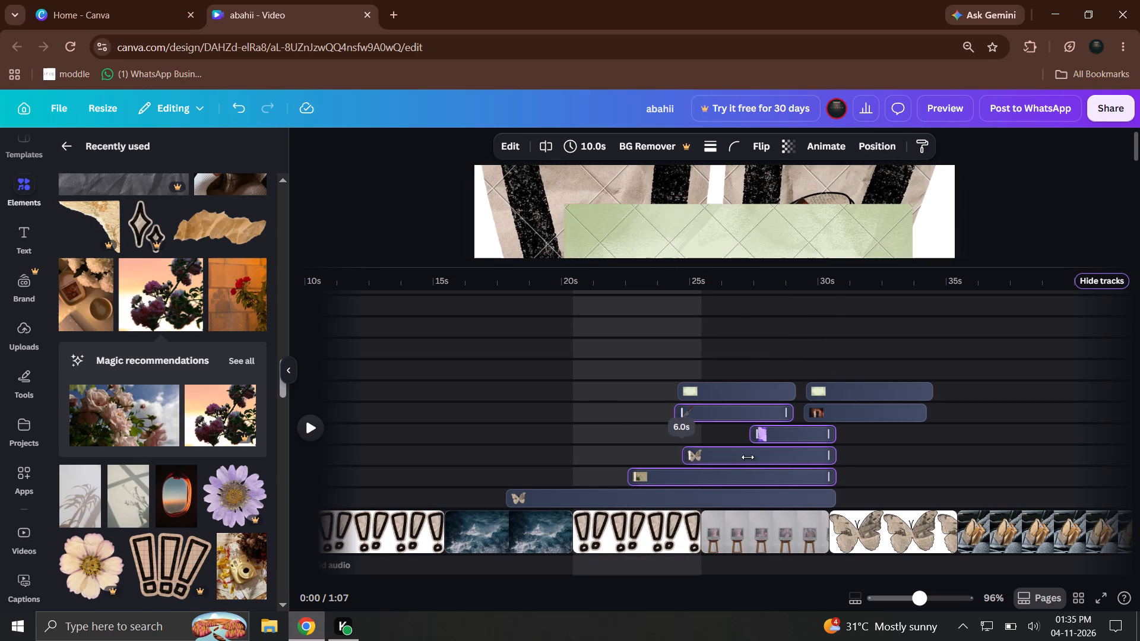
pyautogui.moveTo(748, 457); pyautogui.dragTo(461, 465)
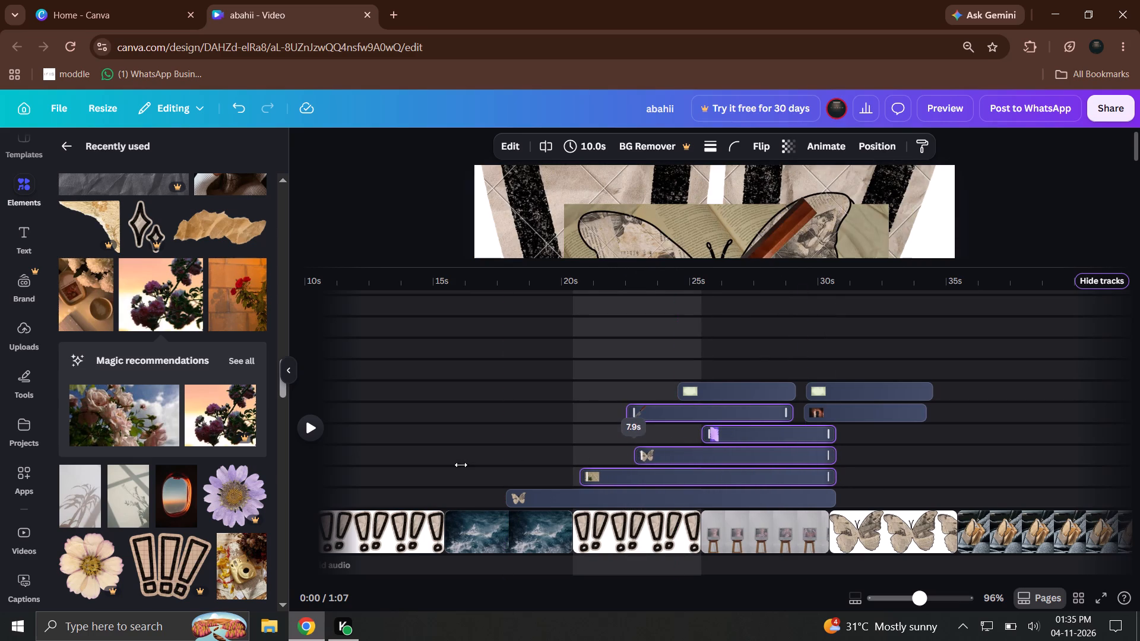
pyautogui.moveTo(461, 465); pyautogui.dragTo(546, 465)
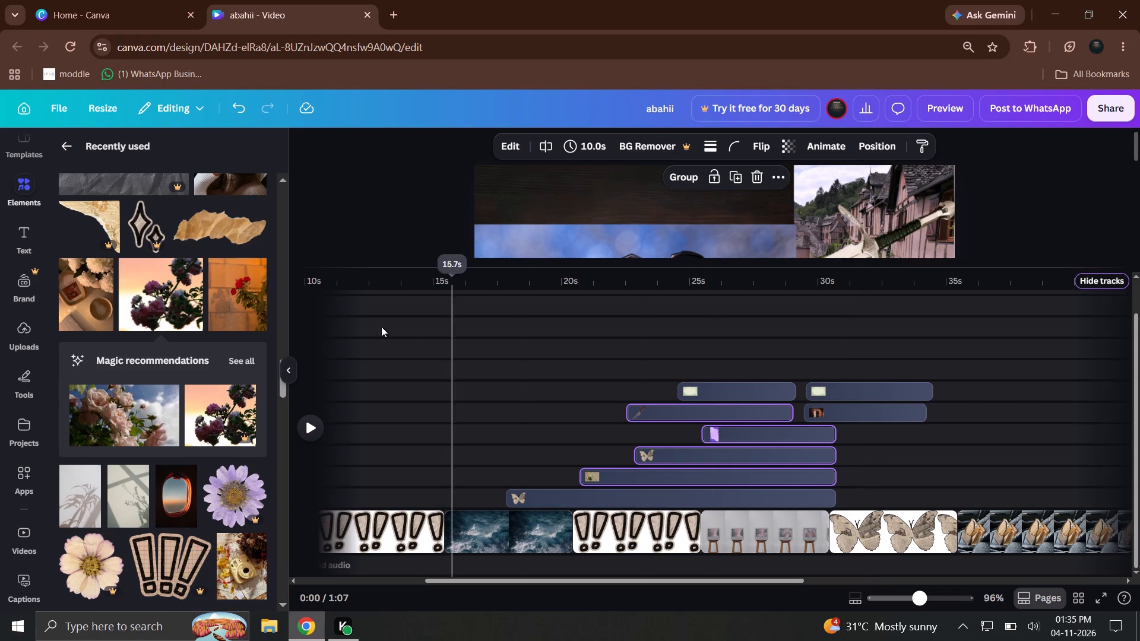
# Move the 5.8 s overlay clip on the track above the torn-paper clip from the video's start to the start of the butterfly clip, about 18 s.
pyautogui.moveTo(338, 281); pyautogui.dragTo(168, 277)
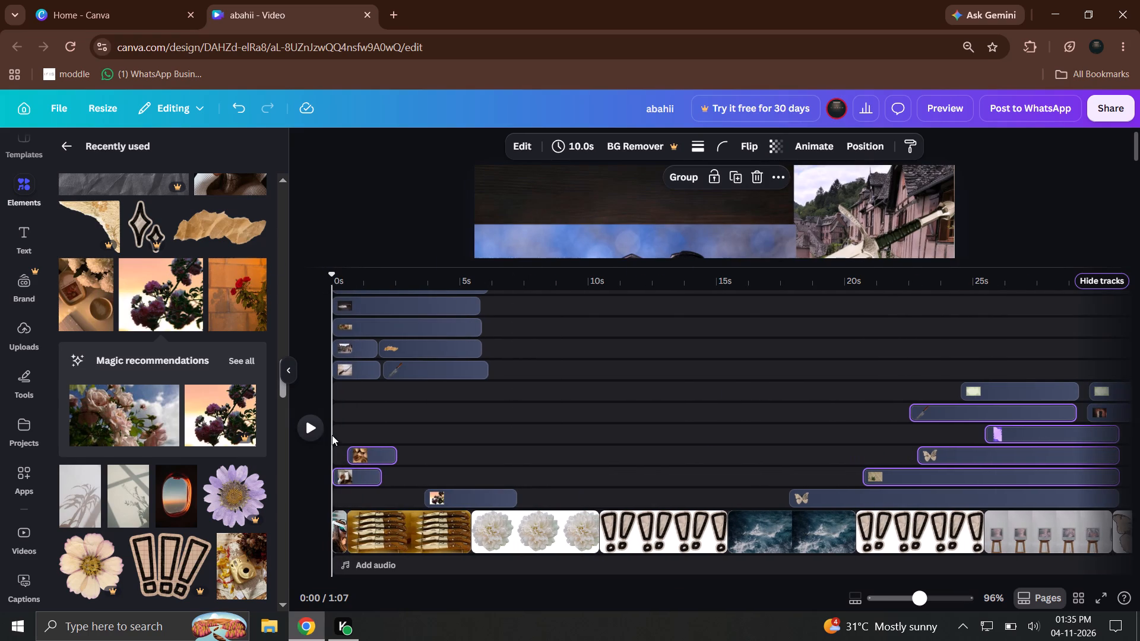
pyautogui.click(332, 435)
pyautogui.click(433, 332)
pyautogui.moveTo(425, 329); pyautogui.dragTo(884, 329)
# Enlarge the preview, move the blue pocket-knife image to the frame's upper-right edge, and remove the dark wood, sword and torn-paper overlays.
pyautogui.scroll(5, 794, 337)
pyautogui.scroll(6, 710, 249)
pyautogui.moveTo(698, 265); pyautogui.dragTo(709, 472)
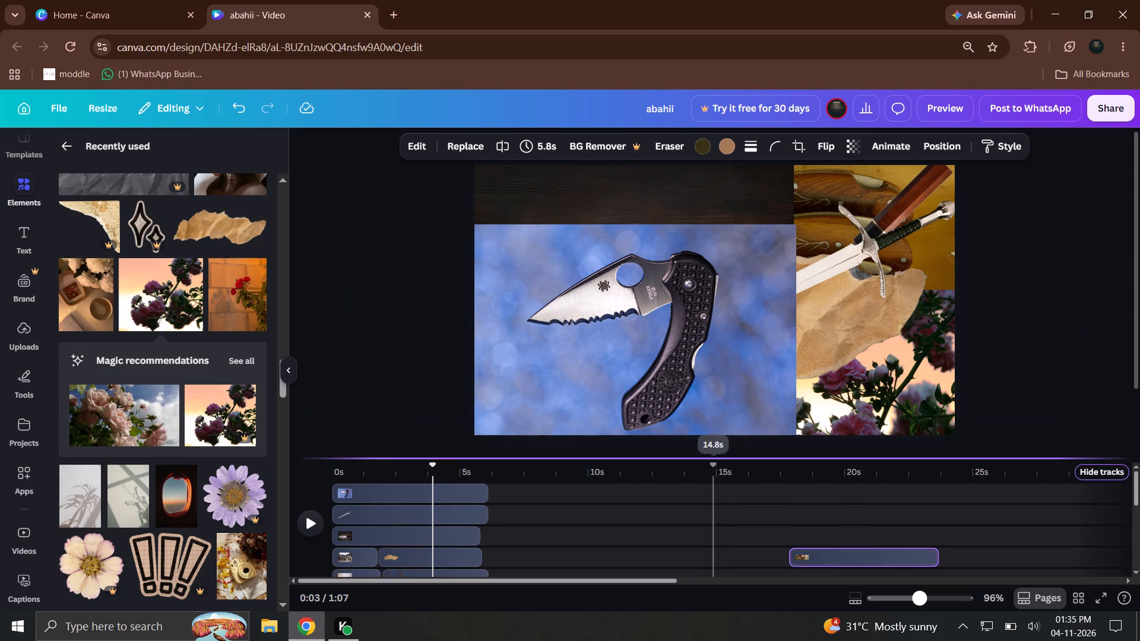
pyautogui.moveTo(709, 472); pyautogui.dragTo(708, 586)
pyautogui.click(679, 345)
pyautogui.moveTo(689, 361); pyautogui.dragTo(663, 224)
pyautogui.moveTo(612, 427); pyautogui.dragTo(568, 302)
pyautogui.moveTo(646, 328); pyautogui.dragTo(1139, 258)
pyautogui.moveTo(692, 338); pyautogui.dragTo(606, 335)
pyautogui.moveTo(576, 350); pyautogui.dragTo(771, 314)
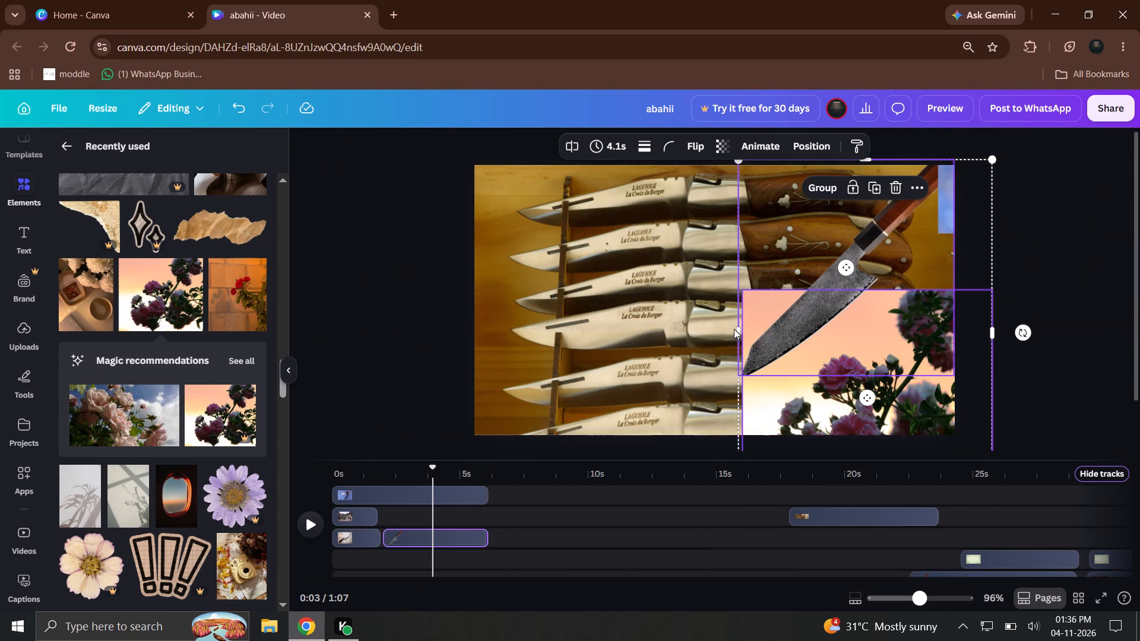
pyautogui.moveTo(691, 332); pyautogui.dragTo(626, 322)
# Widen the red-handled knife image toward the left and shift the picture upward inside its crop.
pyautogui.click(760, 253)
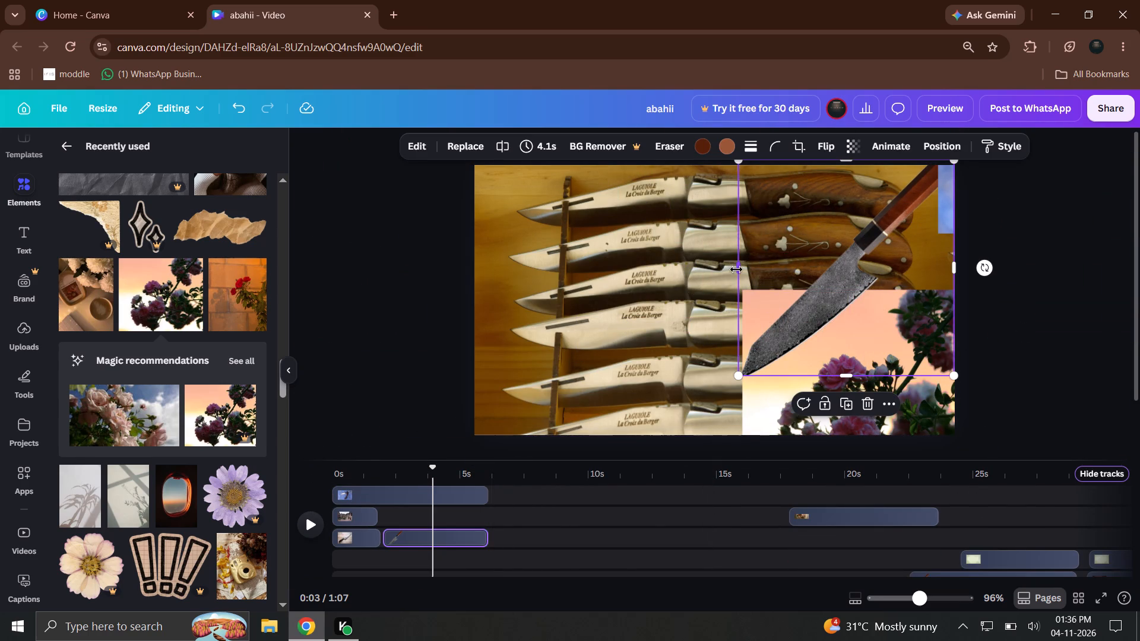
pyautogui.moveTo(736, 269); pyautogui.dragTo(733, 266)
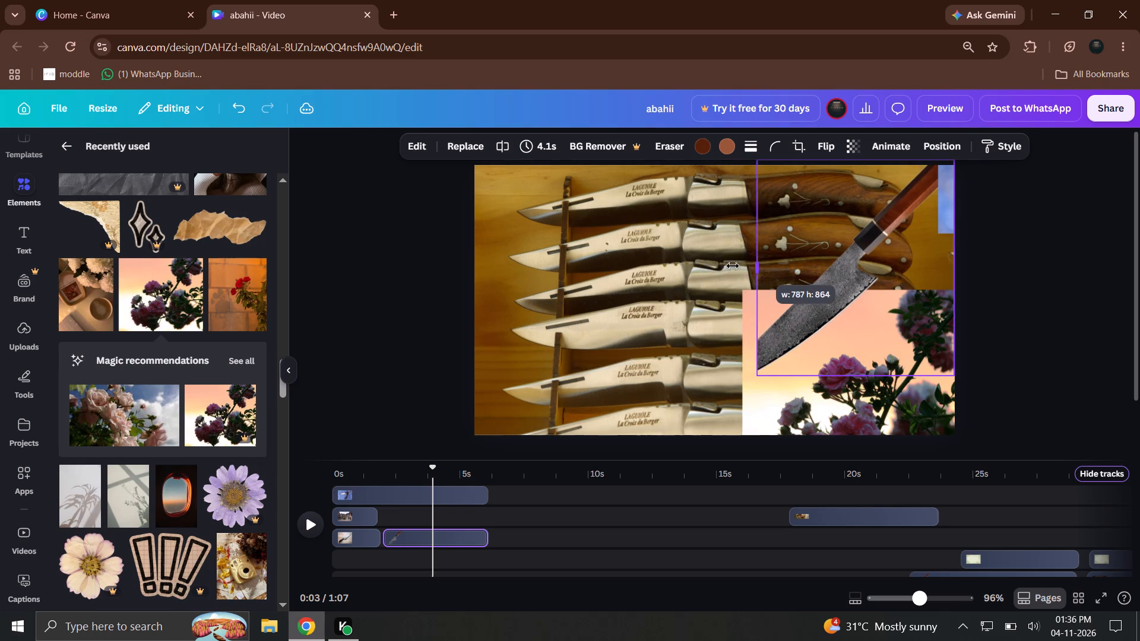
pyautogui.moveTo(733, 266); pyautogui.dragTo(724, 266)
pyautogui.doubleClick(776, 271)
pyautogui.moveTo(851, 288); pyautogui.dragTo(862, 261)
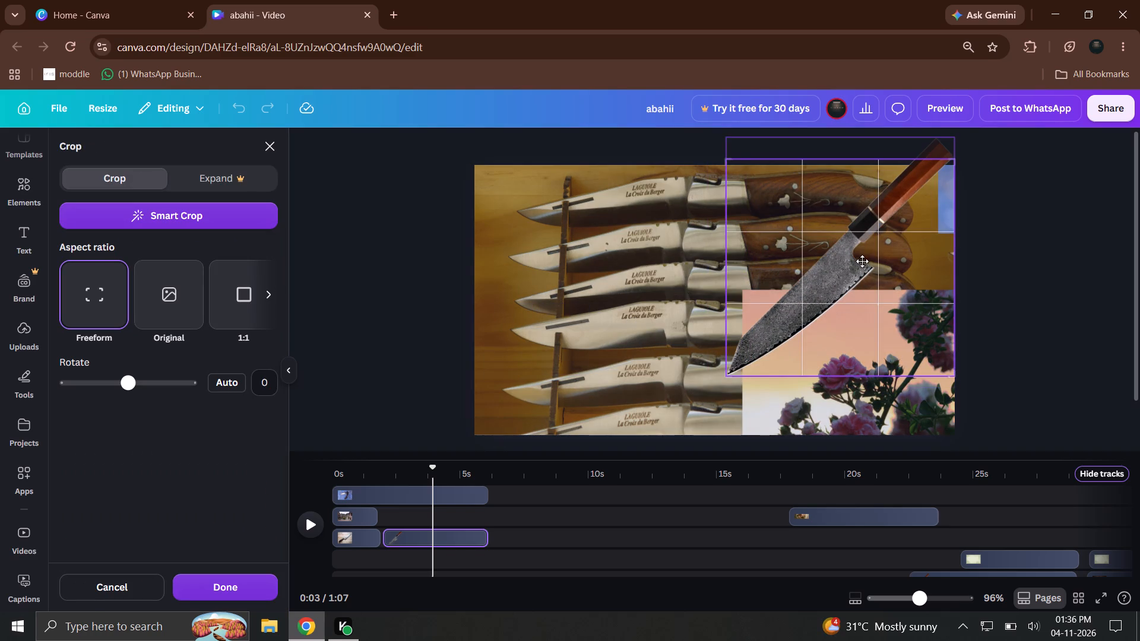
pyautogui.moveTo(862, 261); pyautogui.dragTo(862, 255)
pyautogui.click(1066, 269)
# Extend the red-handled knife image's top edge to include the whole handle and place the image in the frame's lower-left corner.
pyautogui.moveTo(847, 284); pyautogui.dragTo(693, 312)
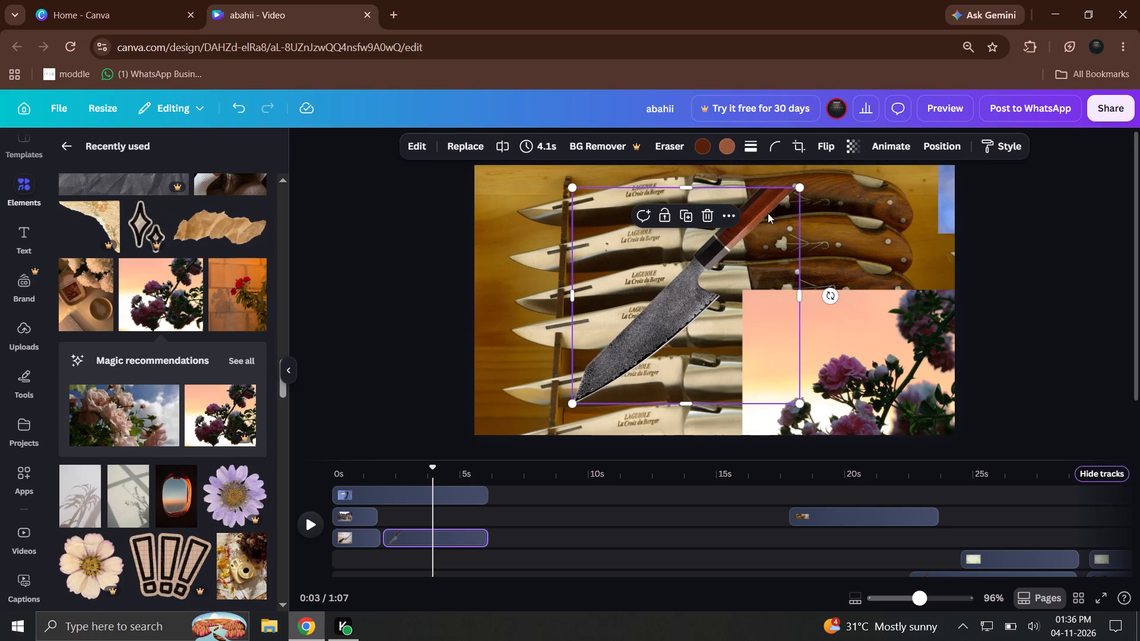
pyautogui.moveTo(776, 193); pyautogui.dragTo(785, 169)
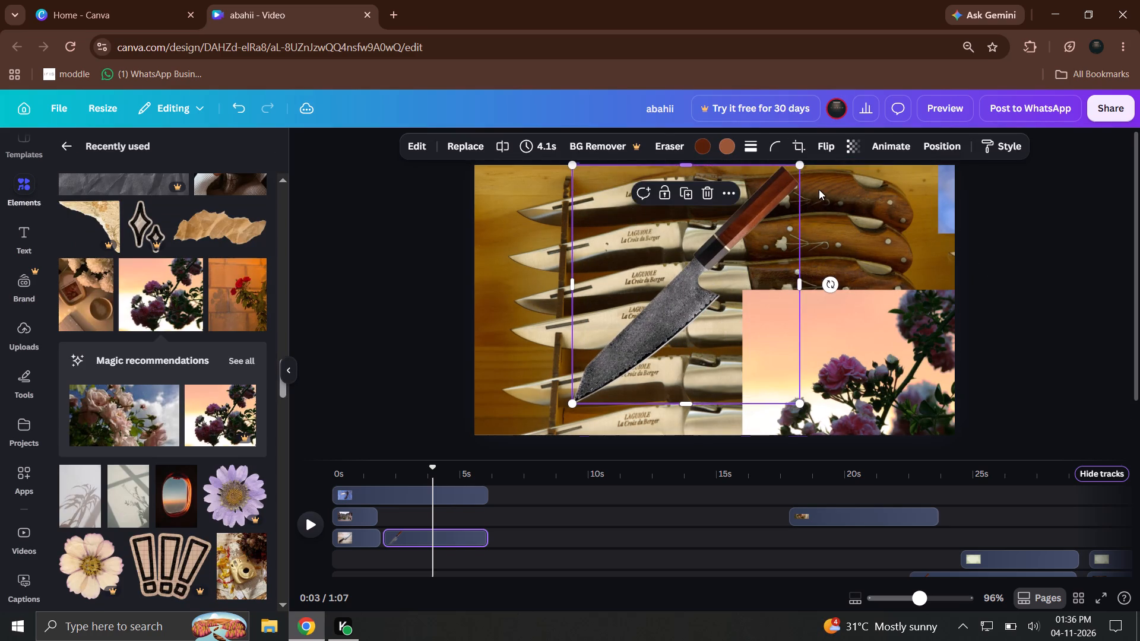
pyautogui.click(819, 189)
pyautogui.moveTo(756, 211); pyautogui.dragTo(655, 243)
# Rotate the red-handled knife counterclockwise until it stands nearly upright, and place it near the frame's left edge over the knives photo.
pyautogui.click(811, 291)
pyautogui.click(705, 256)
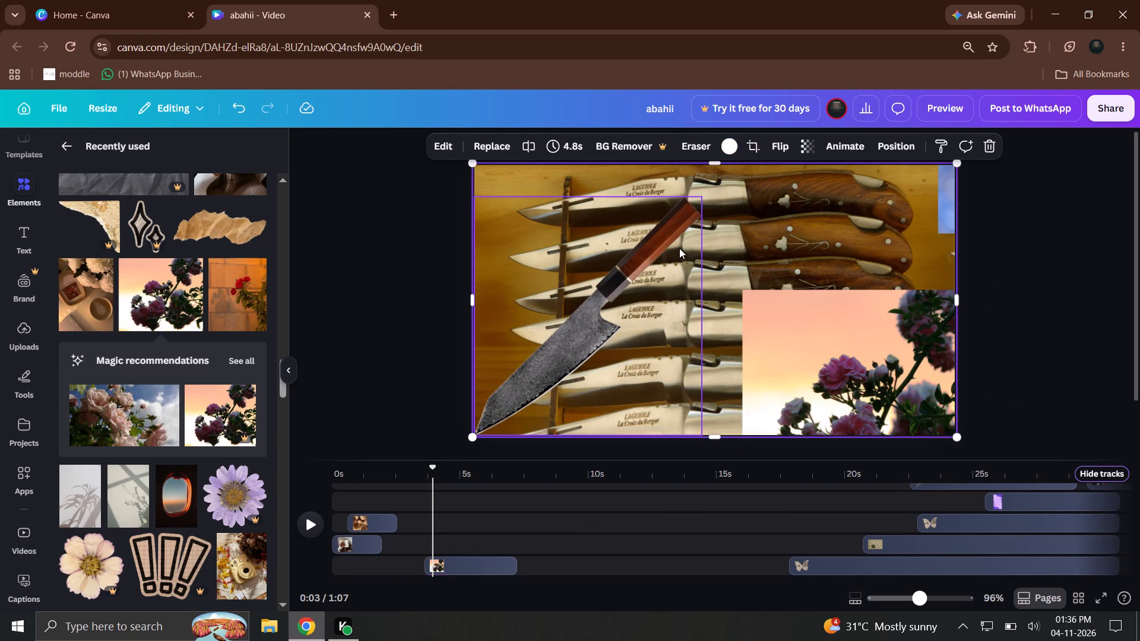
pyautogui.click(679, 248)
pyautogui.moveTo(730, 310); pyautogui.dragTo(697, 309)
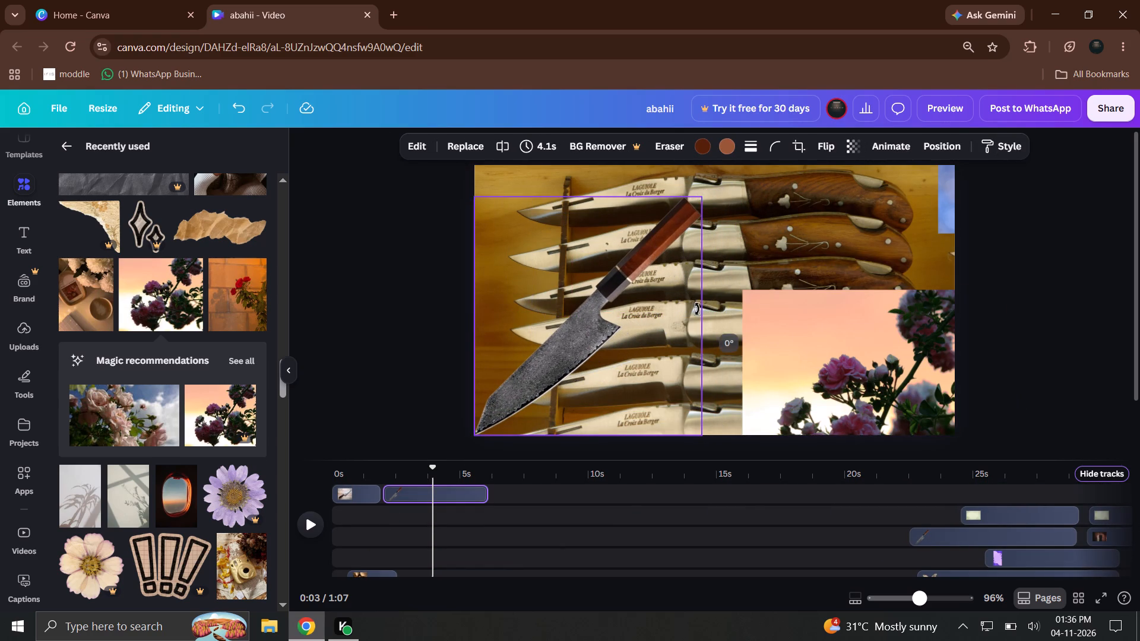
pyautogui.moveTo(697, 309); pyautogui.dragTo(638, 280)
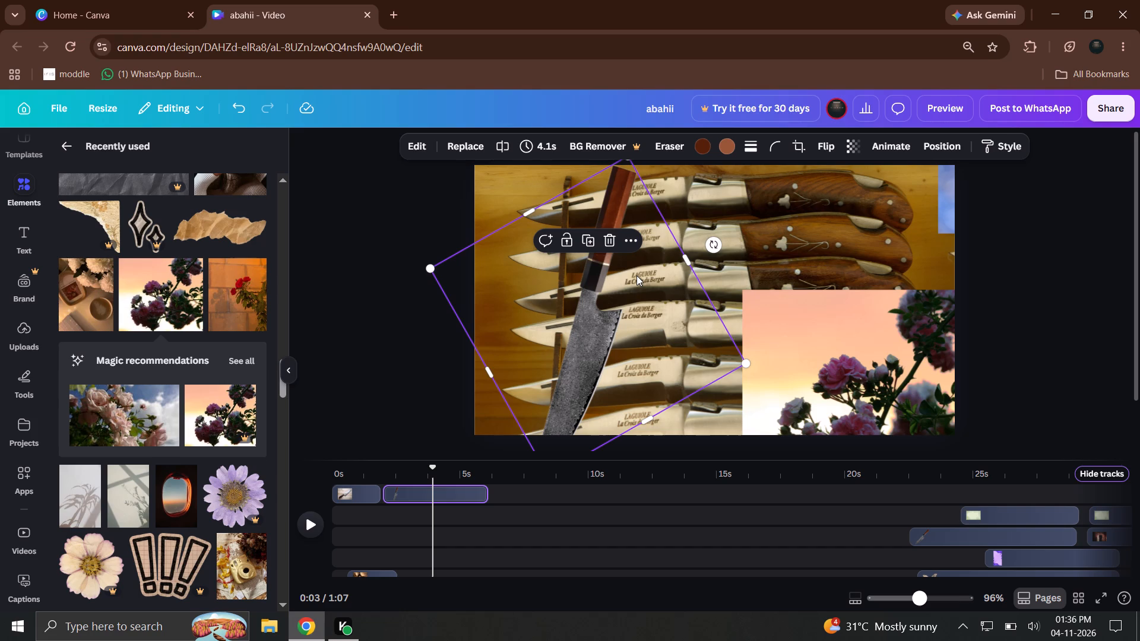
pyautogui.moveTo(619, 327); pyautogui.dragTo(598, 292)
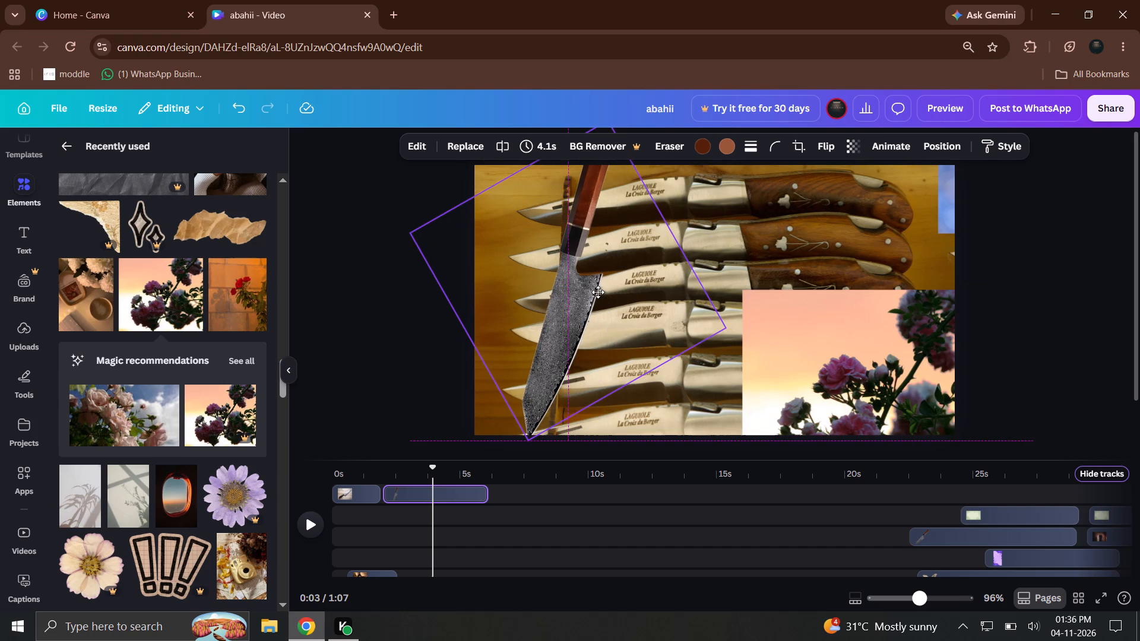
pyautogui.moveTo(598, 292); pyautogui.dragTo(578, 297)
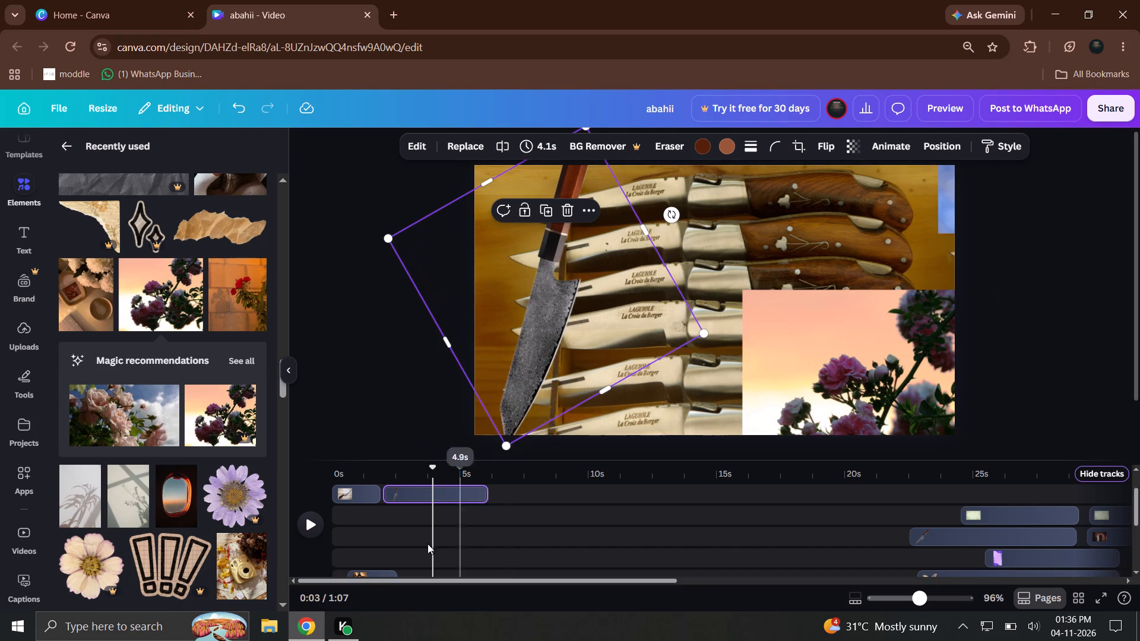
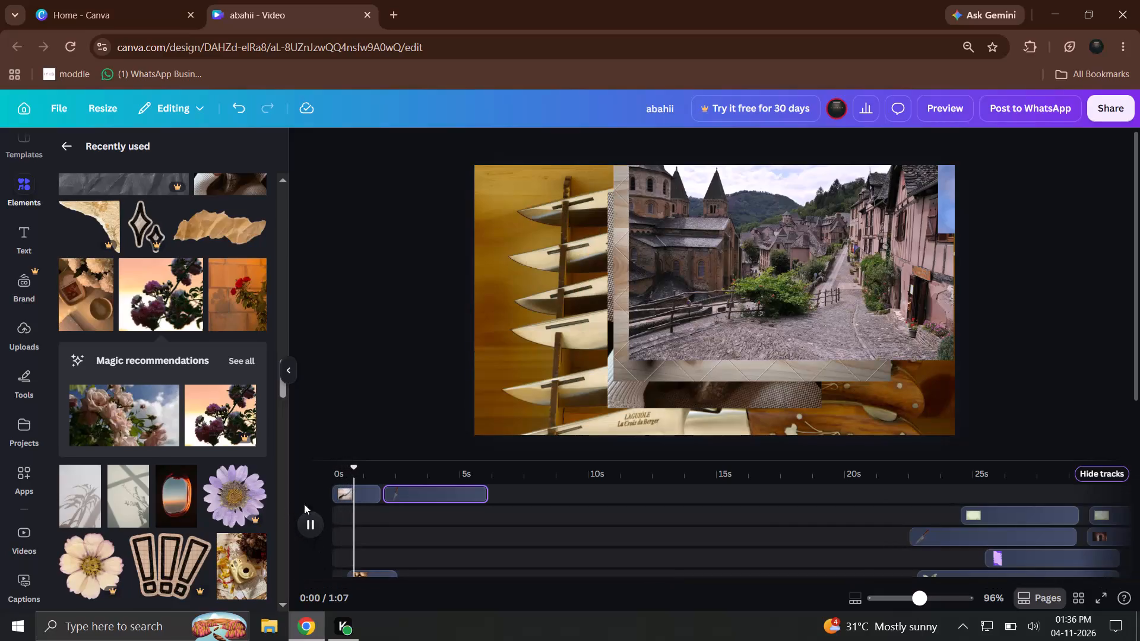
# Delete the crowded overlay clips on the lower tracks that start from about 22 s onward.
pyautogui.click(715, 281)
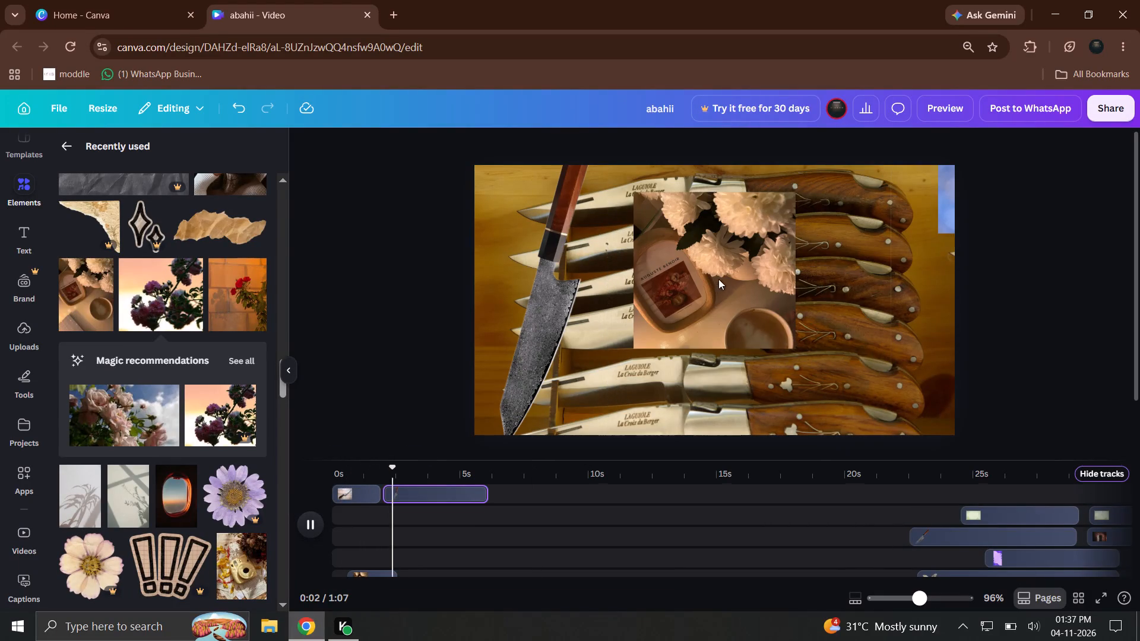
pyautogui.moveTo(634, 487); pyautogui.dragTo(1130, 582)
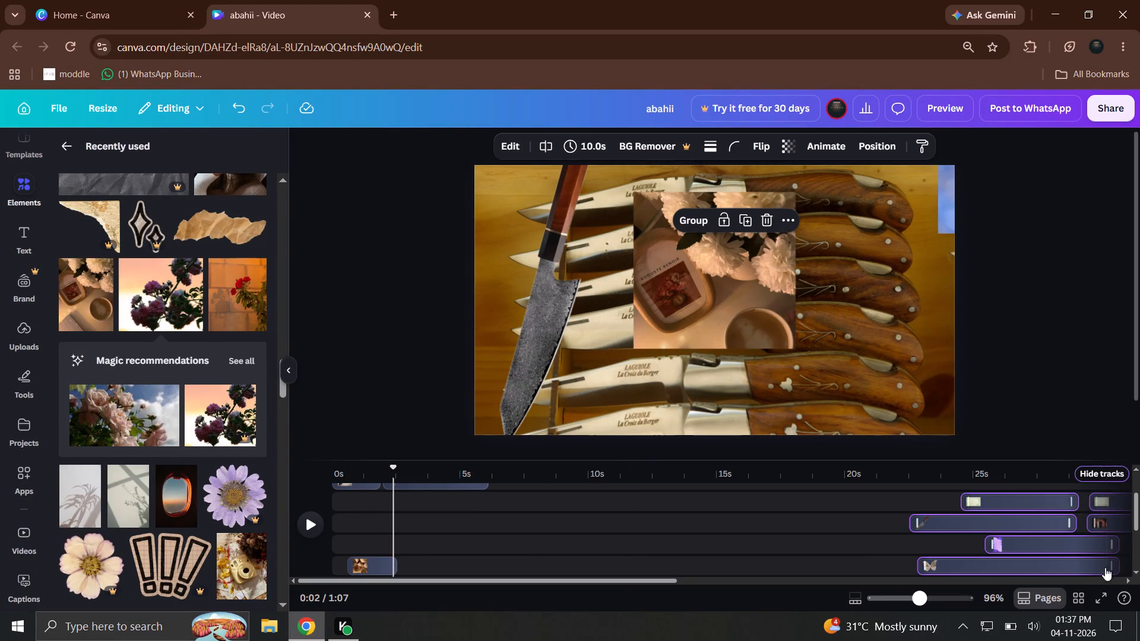
pyautogui.press('BackSpace')
# Add the pink-rose sunset photo at about 2 s on the second track and the red-flower wall photo at about 2.5 s on the fourth.
pyautogui.scroll(3, 516, 523)
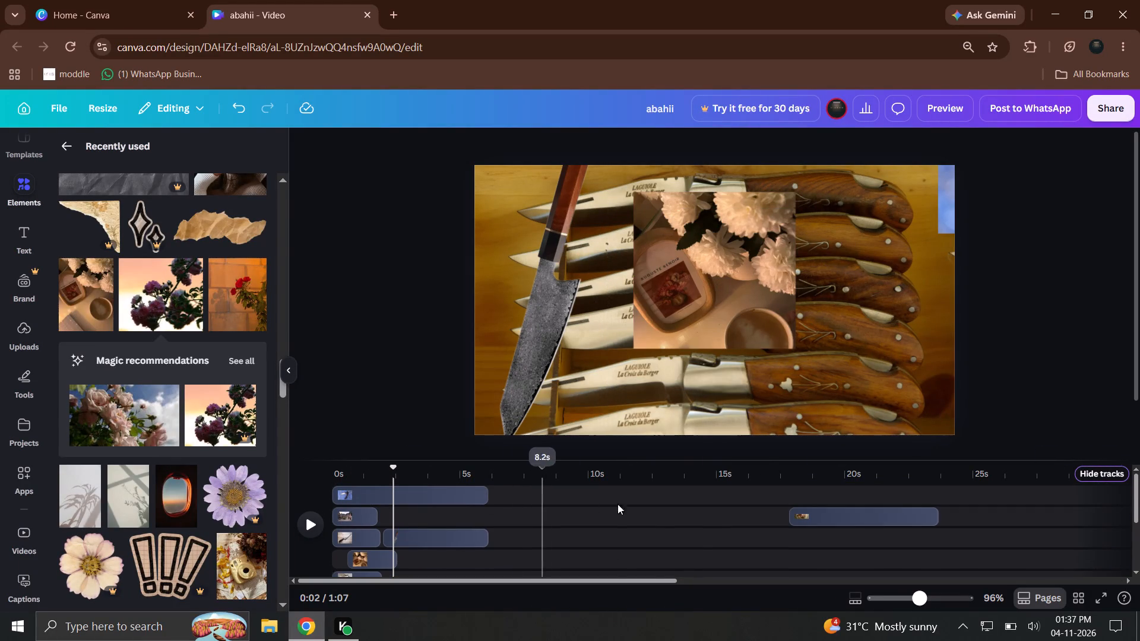
pyautogui.scroll(2, 696, 518)
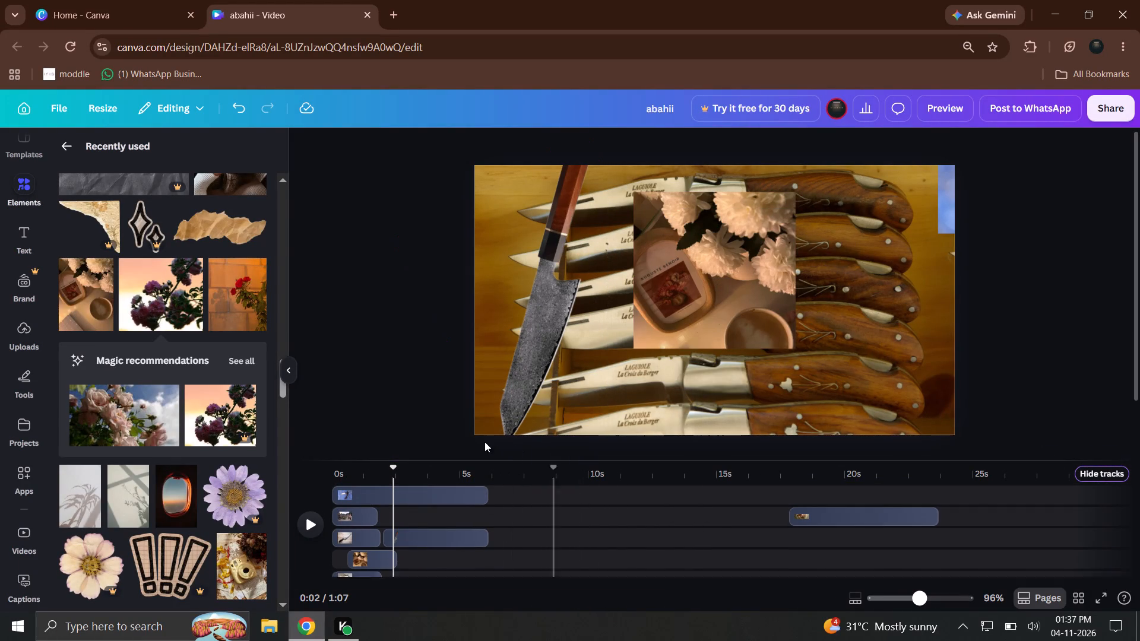
pyautogui.moveTo(188, 317); pyautogui.dragTo(197, 322)
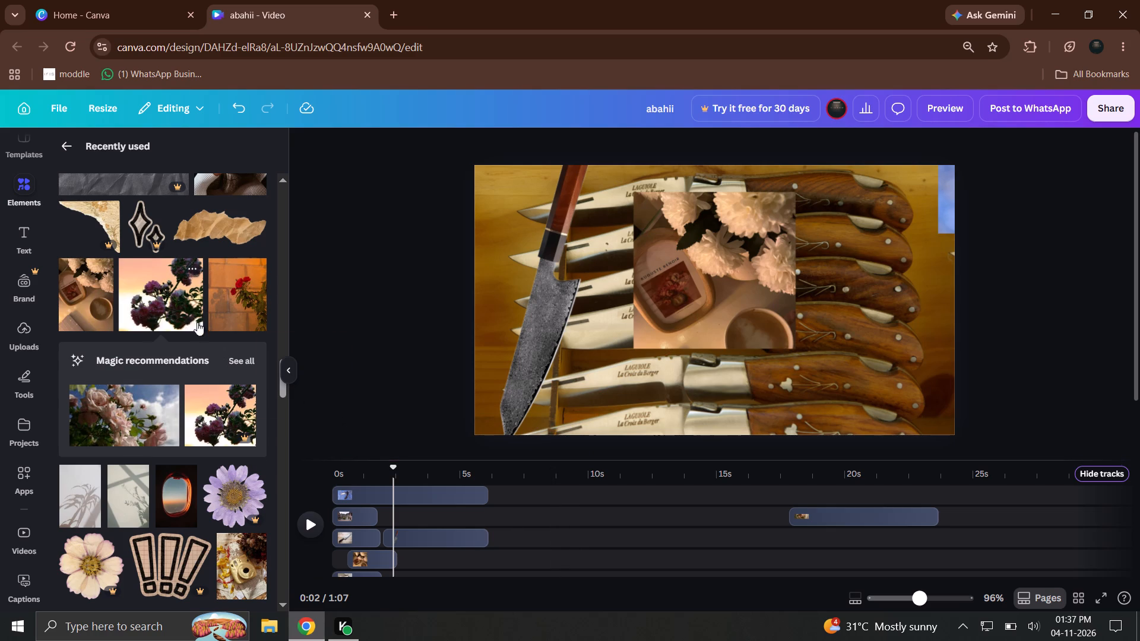
pyautogui.moveTo(197, 322); pyautogui.dragTo(451, 505)
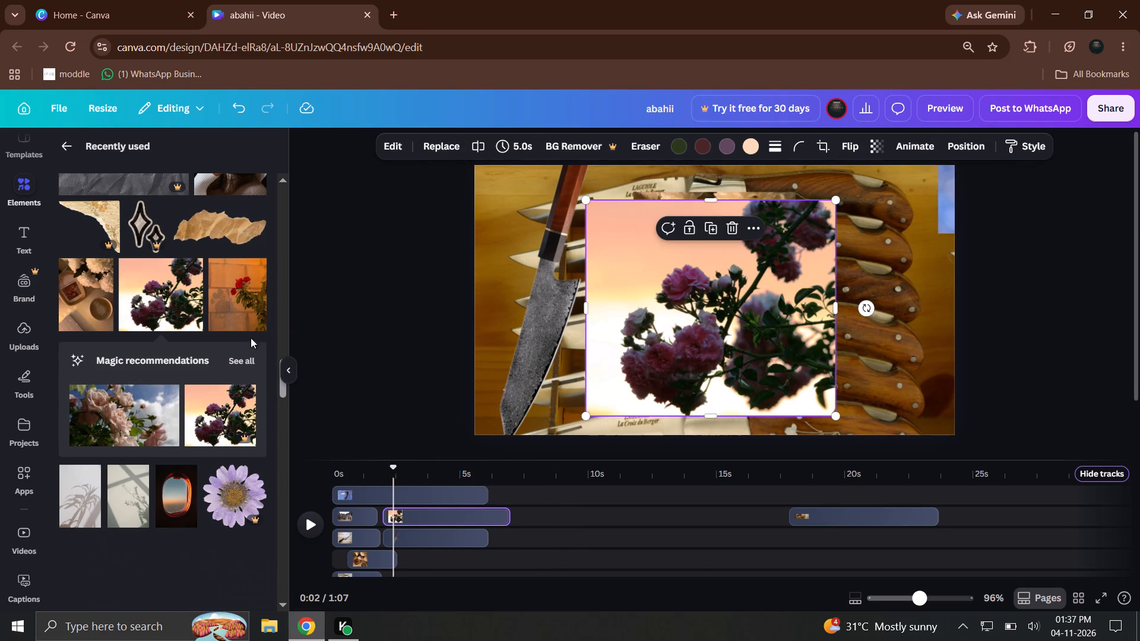
pyautogui.moveTo(241, 307); pyautogui.dragTo(433, 554)
# Add the candle photo twice at about 6 s, once on the third track and once on the top track.
pyautogui.moveTo(340, 474); pyautogui.dragTo(318, 474)
pyautogui.scroll(3, 172, 294)
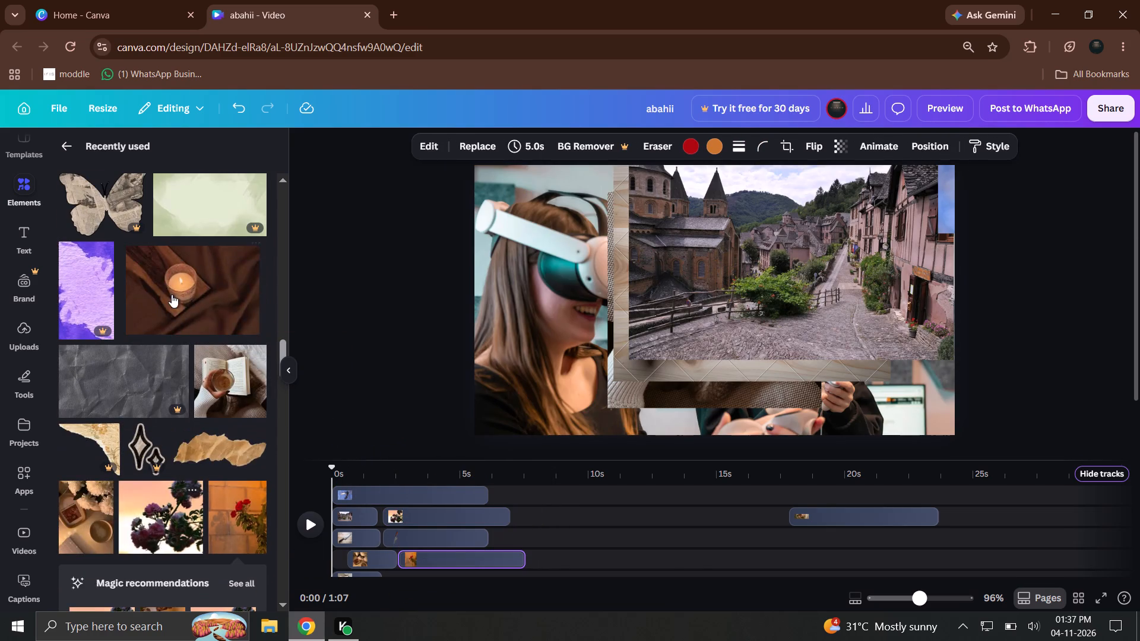
pyautogui.moveTo(171, 282); pyautogui.dragTo(549, 521)
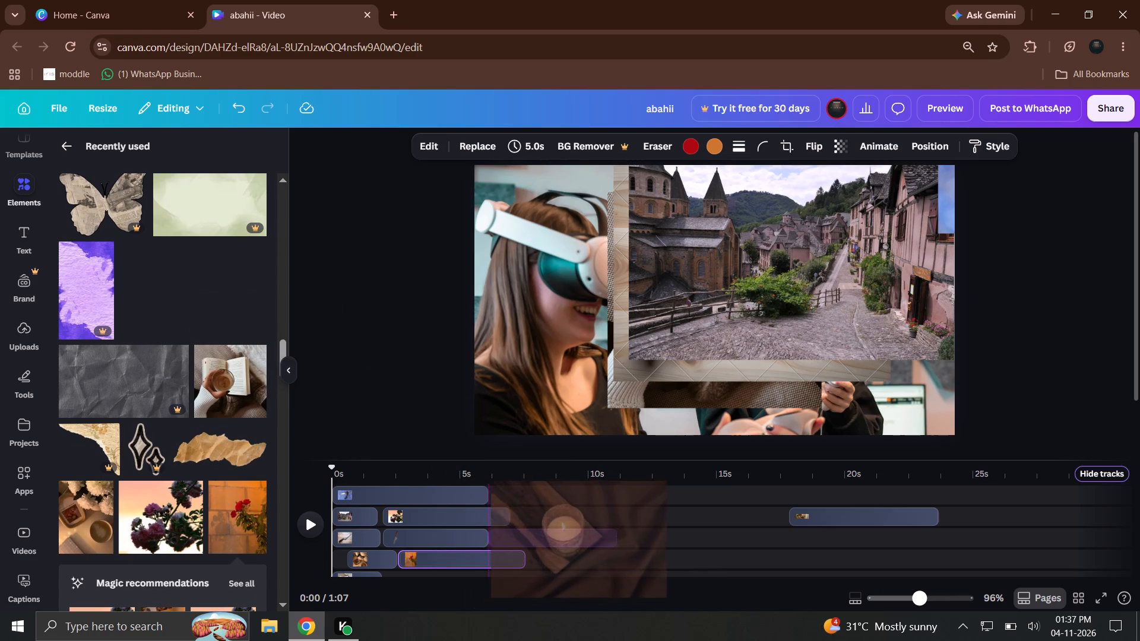
pyautogui.moveTo(549, 521); pyautogui.dragTo(546, 520)
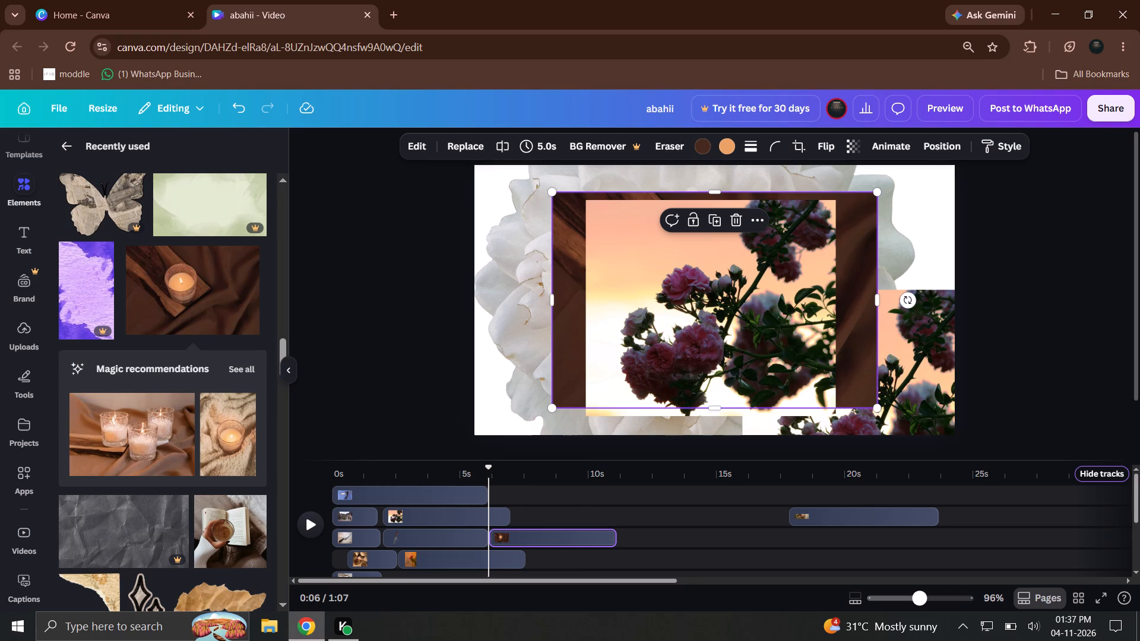
pyautogui.moveTo(147, 299); pyautogui.dragTo(503, 547)
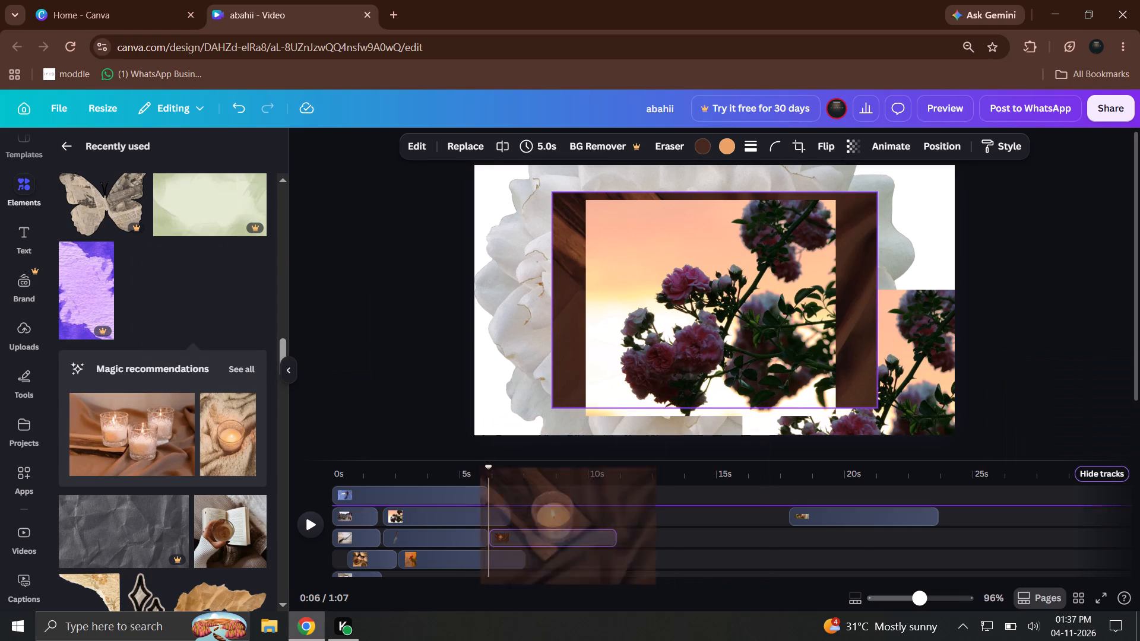
pyautogui.moveTo(503, 547); pyautogui.dragTo(520, 517)
pyautogui.click(489, 480)
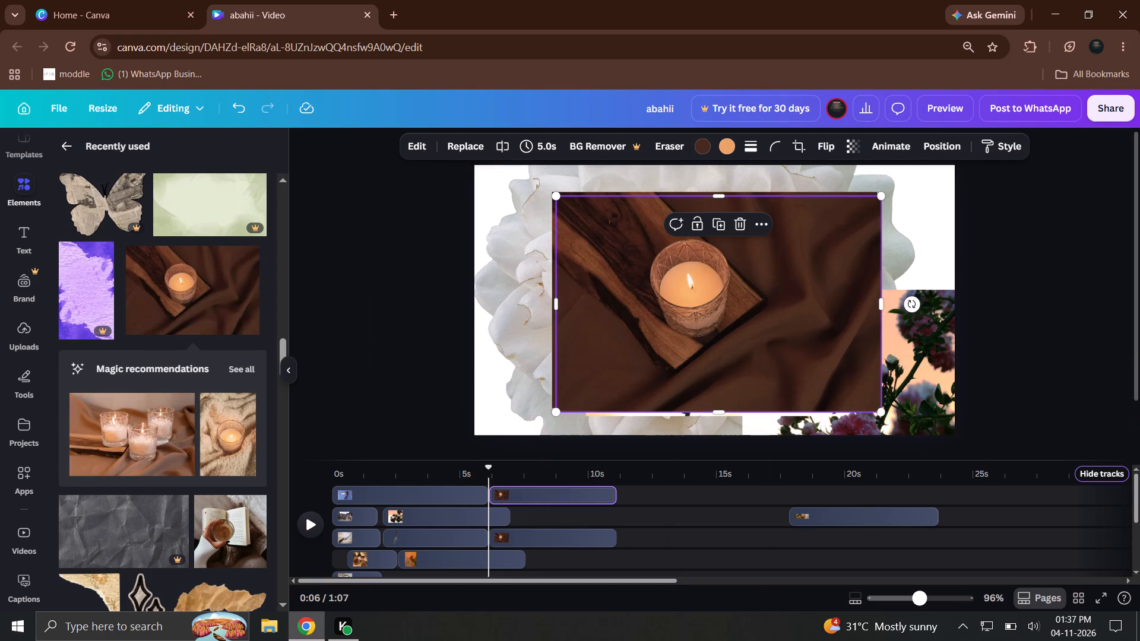
# Move the top-track candle image to the frame's upper-left corner.
pyautogui.moveTo(598, 395); pyautogui.dragTo(550, 385)
pyautogui.moveTo(660, 367); pyautogui.dragTo(577, 338)
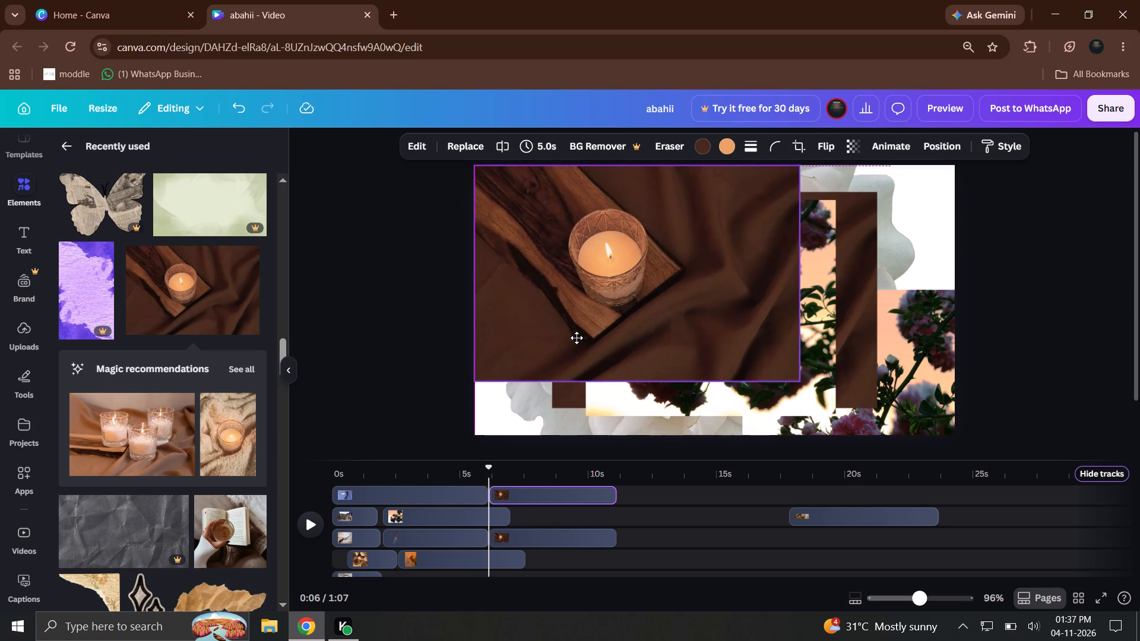
pyautogui.moveTo(577, 338); pyautogui.dragTo(577, 337)
# Shift the rose photo to the lower left and enlarge the second candle image behind to cover the frame, flush with its right edge.
pyautogui.moveTo(825, 334); pyautogui.dragTo(639, 404)
pyautogui.moveTo(819, 306); pyautogui.dragTo(936, 336)
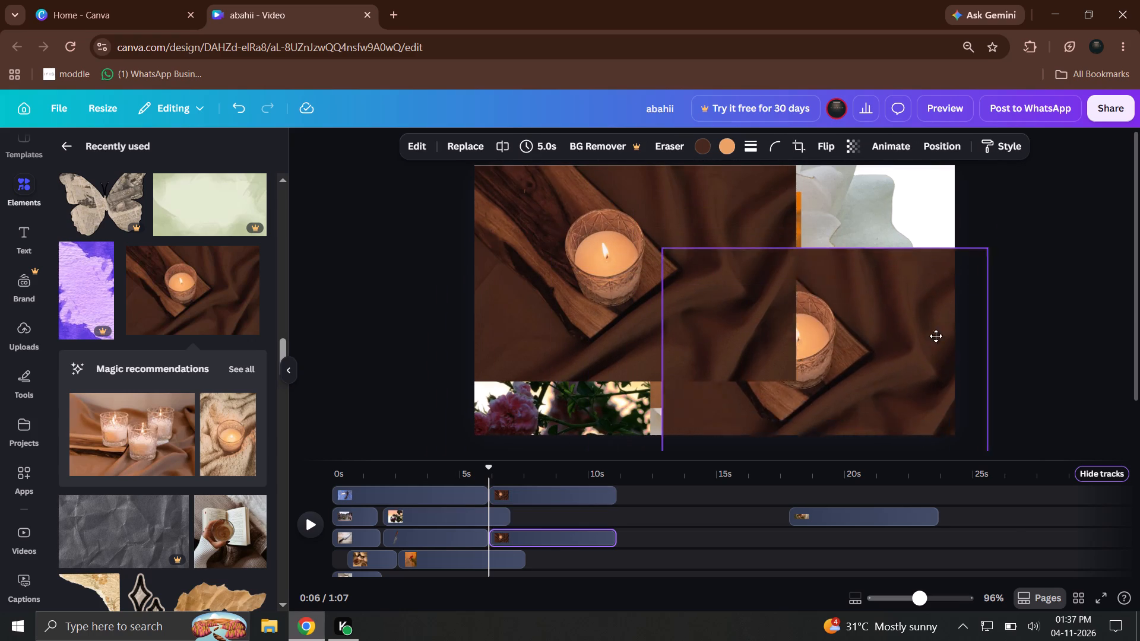
pyautogui.moveTo(936, 336); pyautogui.dragTo(958, 279)
pyautogui.moveTo(854, 385); pyautogui.dragTo(850, 410)
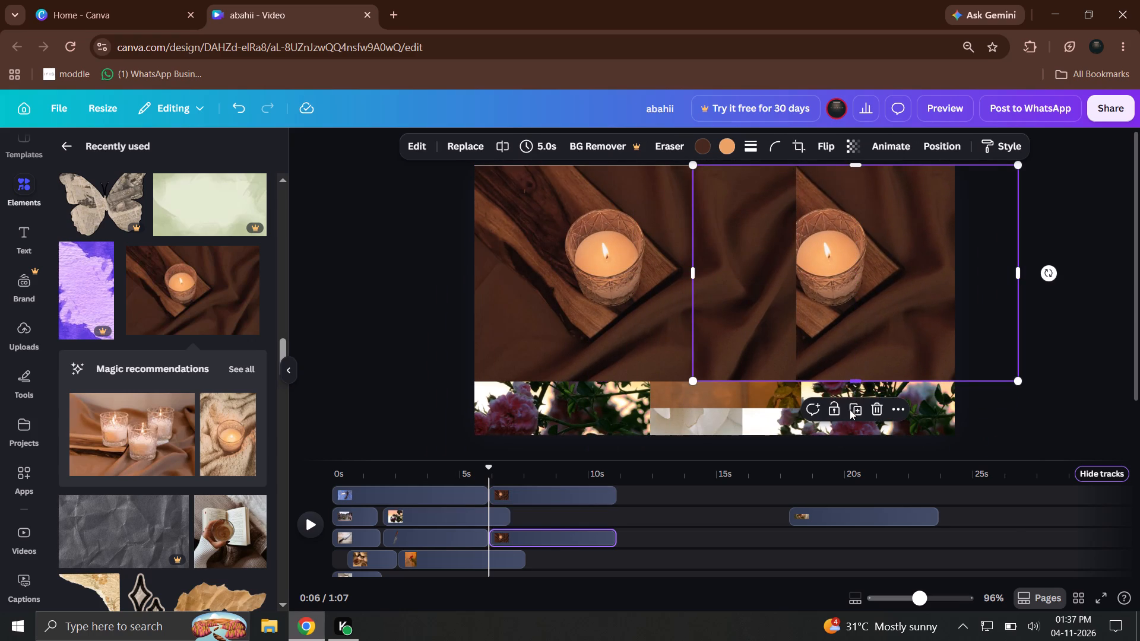
pyautogui.moveTo(850, 410); pyautogui.dragTo(847, 458)
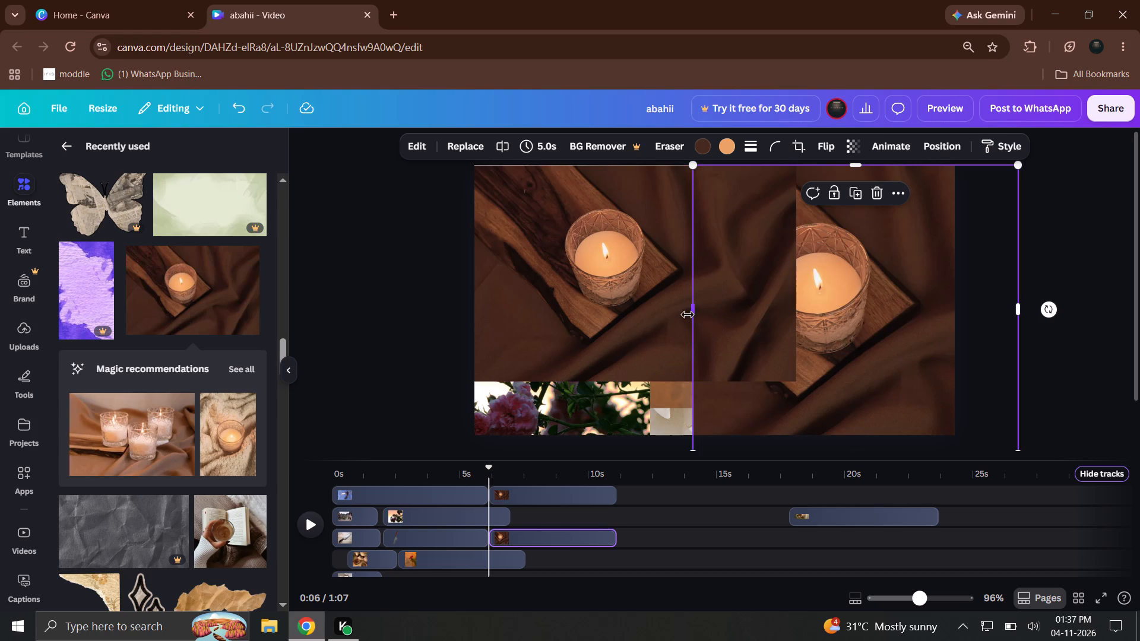
pyautogui.moveTo(688, 315); pyautogui.dragTo(450, 332)
pyautogui.moveTo(603, 403); pyautogui.dragTo(1139, 385)
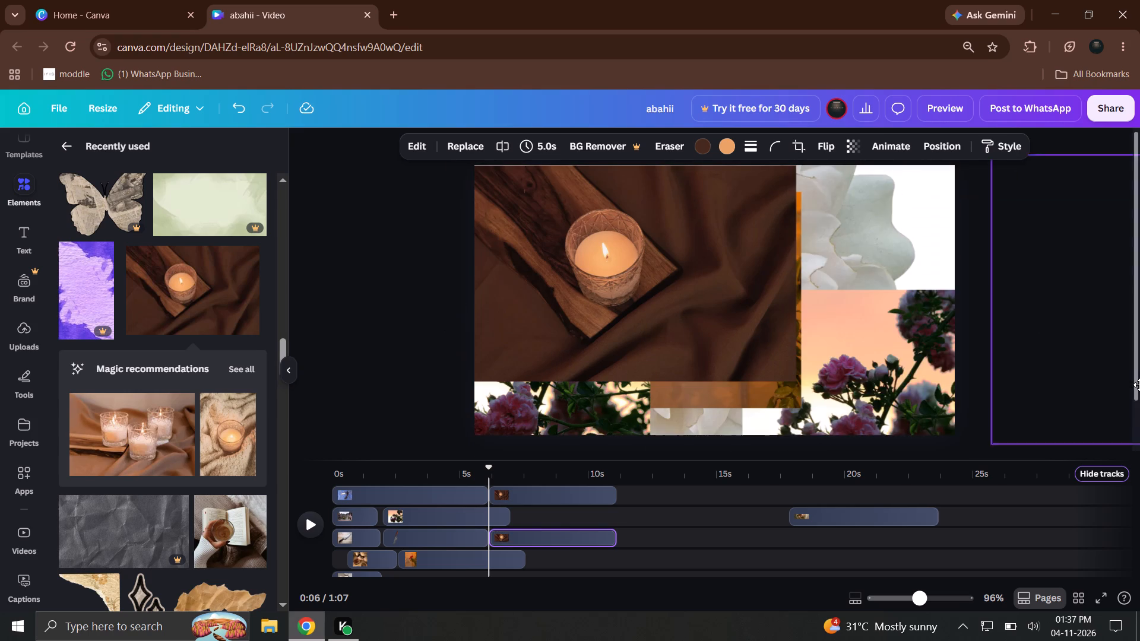
pyautogui.moveTo(1139, 385); pyautogui.dragTo(552, 404)
# Remove the pink-rose sunset photo from the frame's lower-left area.
pyautogui.moveTo(556, 431); pyautogui.dragTo(547, 433)
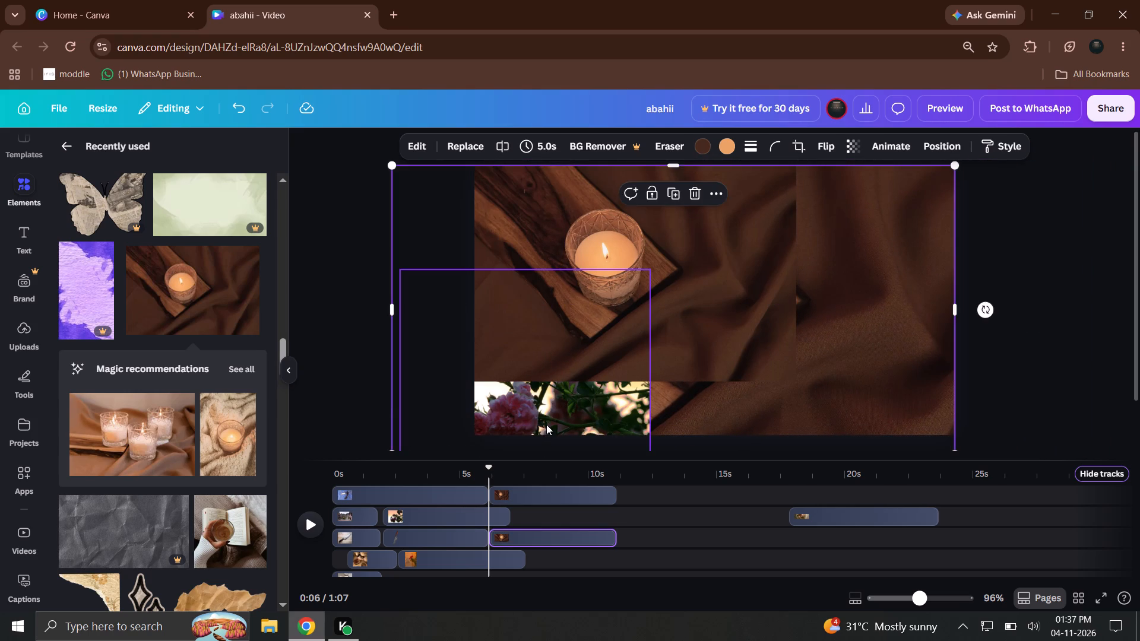
pyautogui.click(546, 424)
pyautogui.moveTo(546, 420); pyautogui.dragTo(223, 386)
# Extend the front candle image down to the frame's bottom edge, about 1,078 high, and widen it slightly toward the right.
pyautogui.click(576, 360)
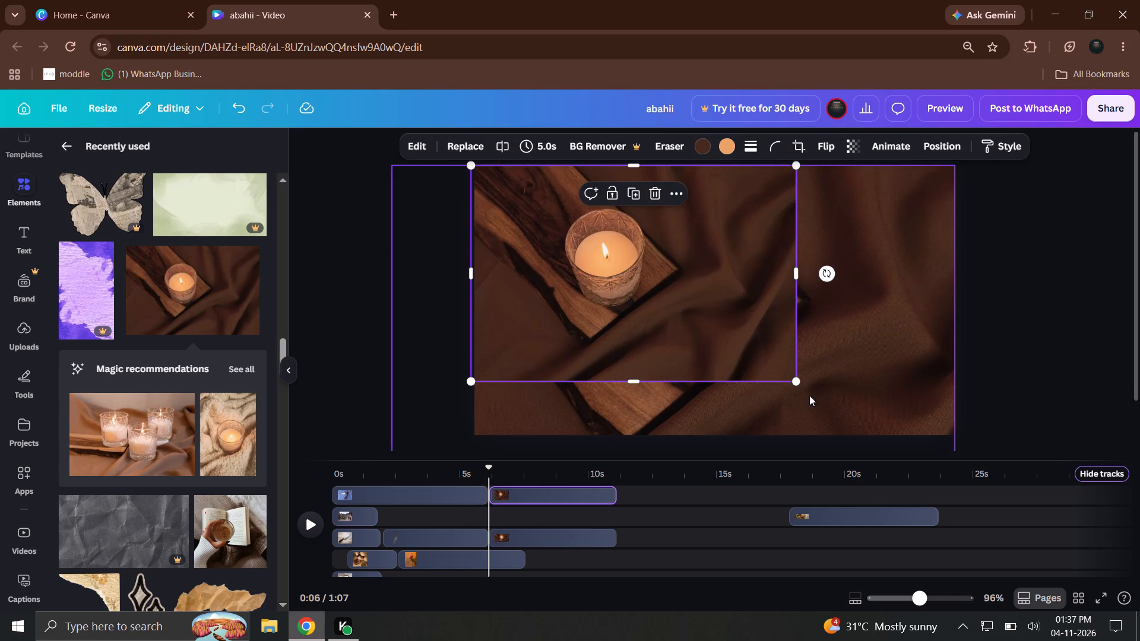
pyautogui.moveTo(790, 383); pyautogui.dragTo(559, 349)
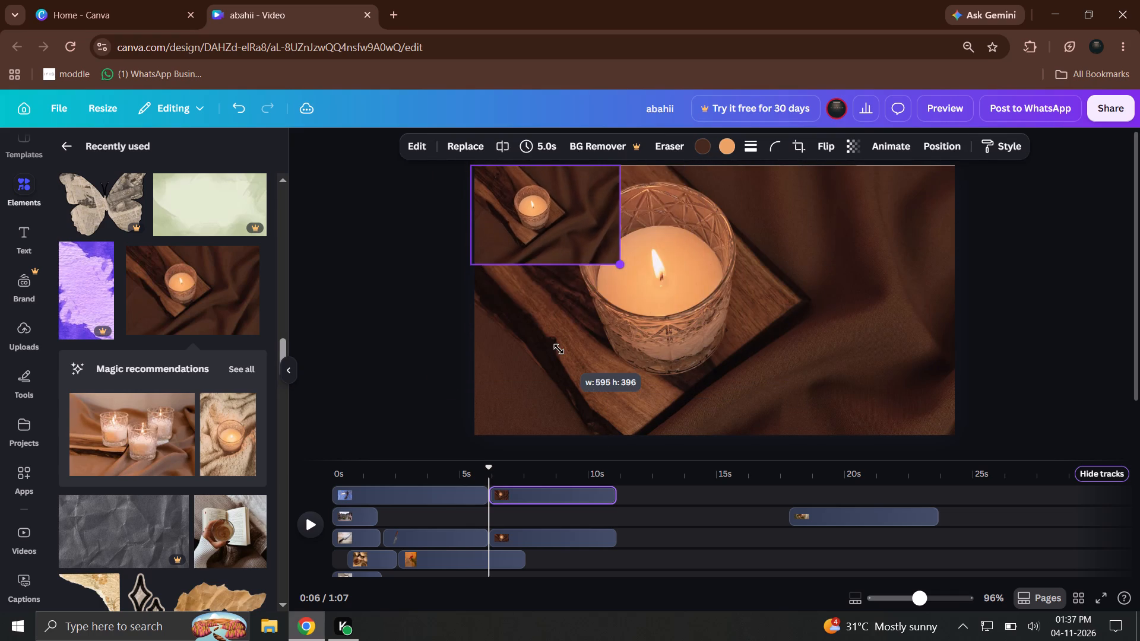
pyautogui.moveTo(559, 349); pyautogui.dragTo(771, 407)
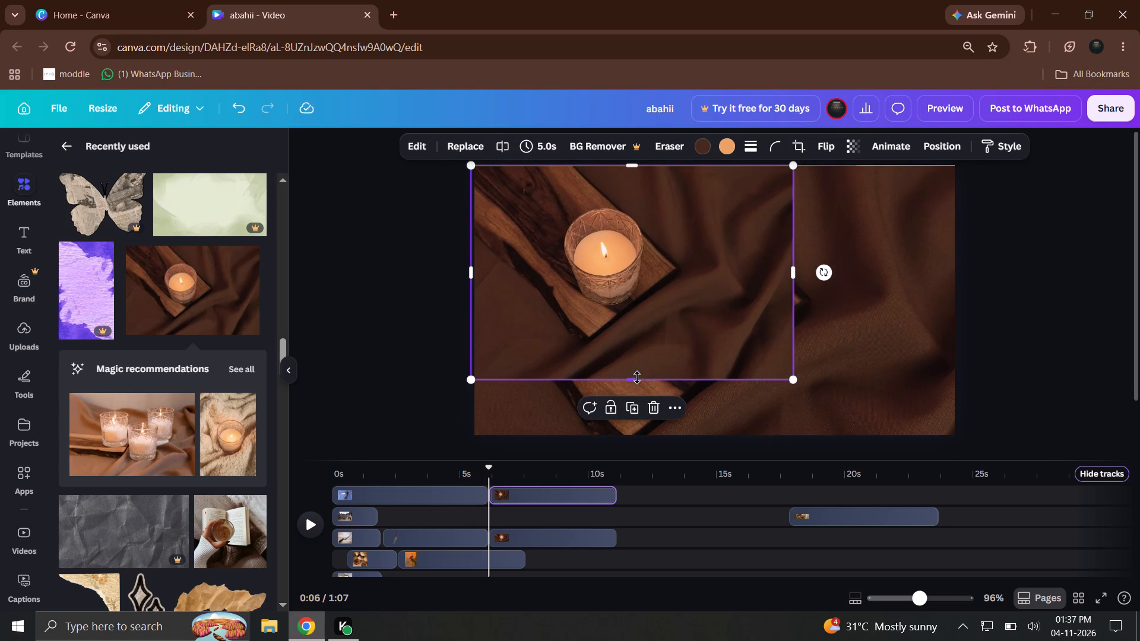
pyautogui.moveTo(637, 377); pyautogui.dragTo(637, 433)
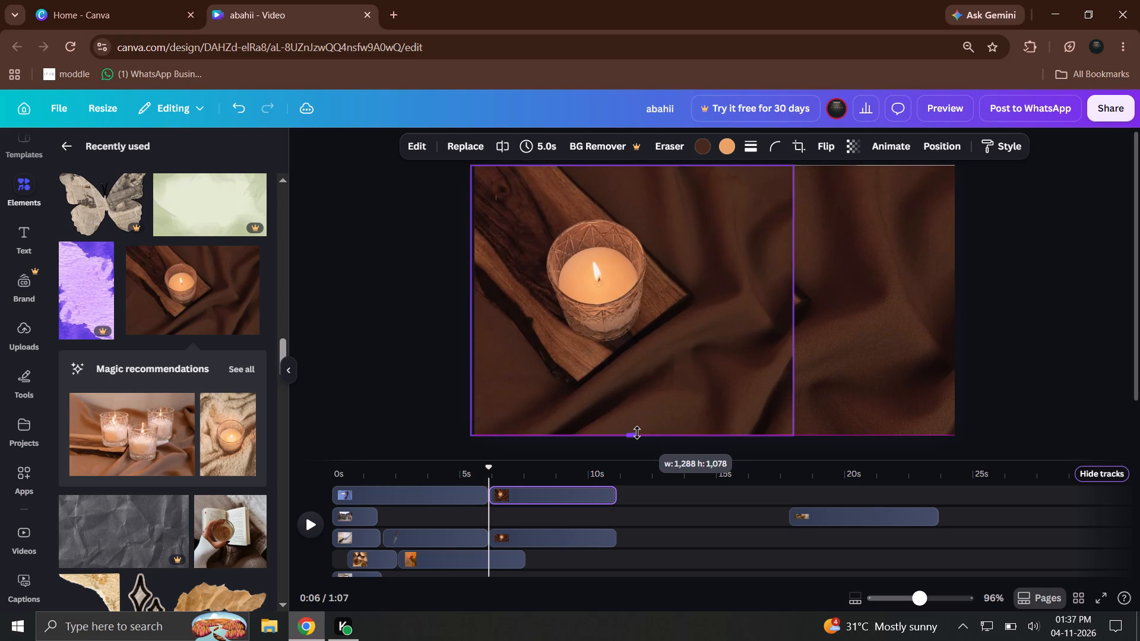
pyautogui.moveTo(637, 433); pyautogui.dragTo(636, 434)
pyautogui.moveTo(789, 309); pyautogui.dragTo(802, 309)
pyautogui.click(848, 350)
pyautogui.click(638, 311)
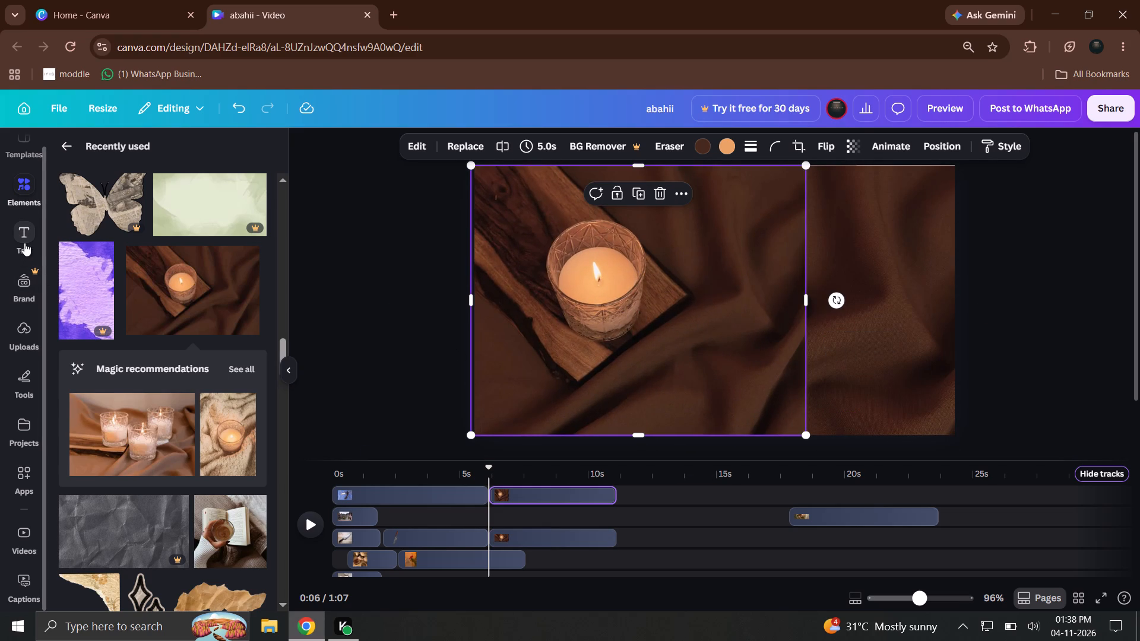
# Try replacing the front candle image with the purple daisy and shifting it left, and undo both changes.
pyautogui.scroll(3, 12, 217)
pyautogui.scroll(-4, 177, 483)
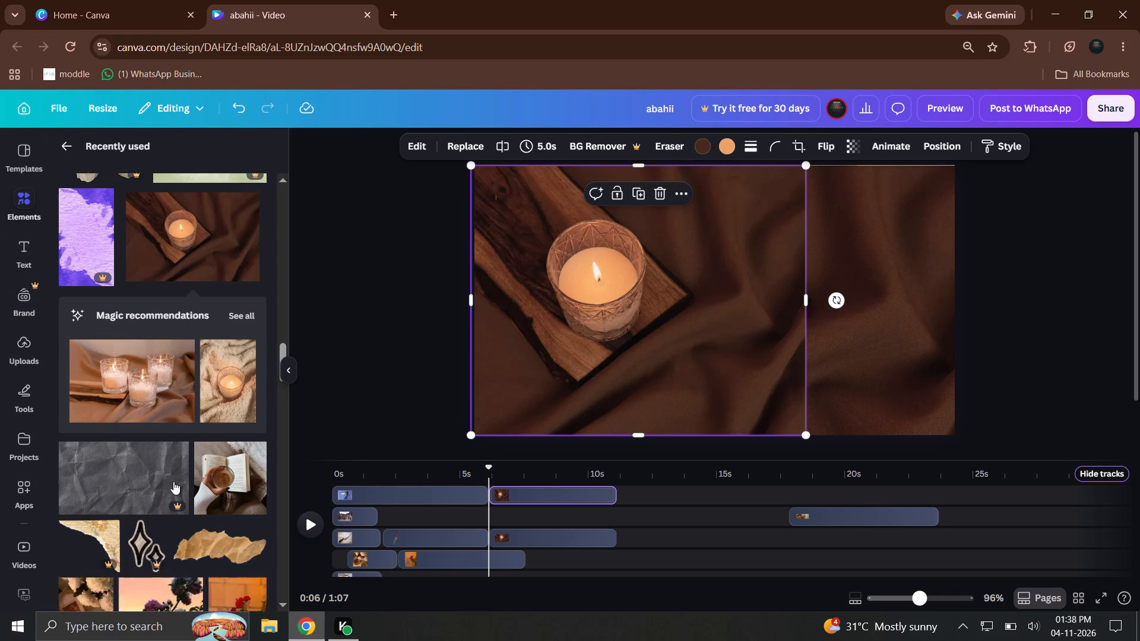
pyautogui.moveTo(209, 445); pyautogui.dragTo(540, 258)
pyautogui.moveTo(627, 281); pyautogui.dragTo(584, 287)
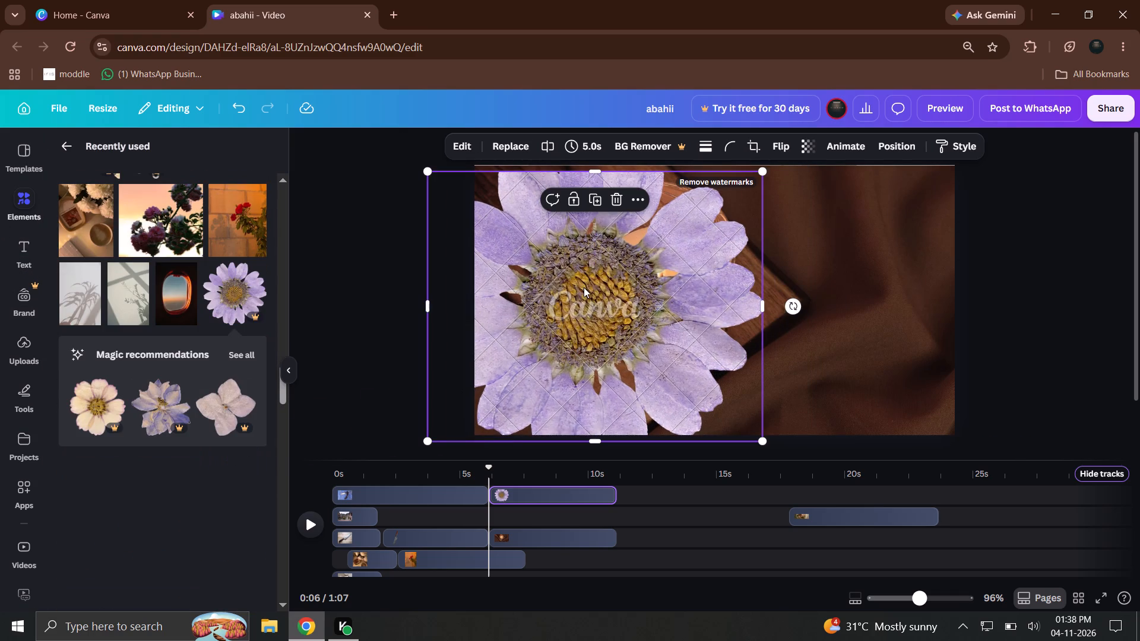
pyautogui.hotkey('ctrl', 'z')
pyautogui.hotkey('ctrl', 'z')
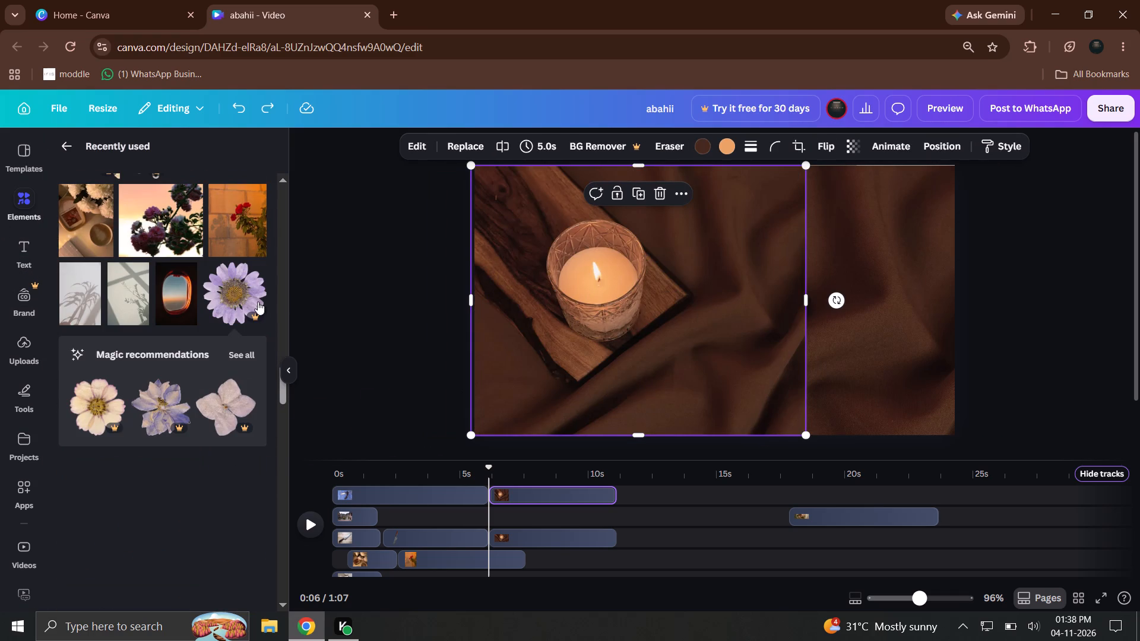
# Add the purple daisy as a separate clip at about 6 s, nudge it upward, and bring it to the front.
pyautogui.moveTo(258, 302); pyautogui.dragTo(807, 268)
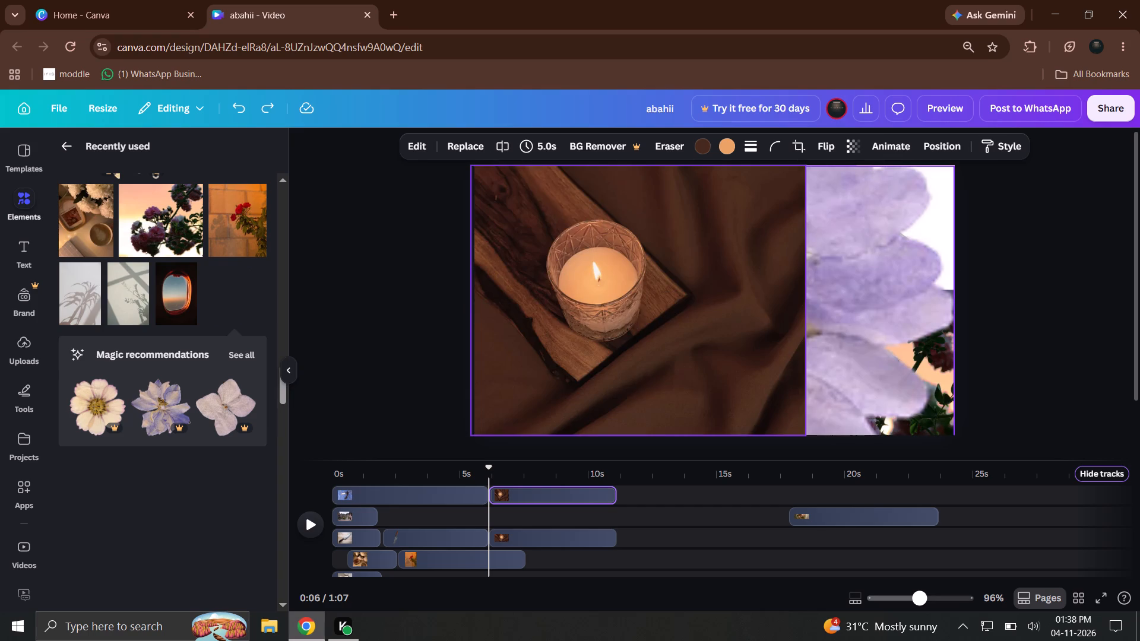
pyautogui.moveTo(807, 268); pyautogui.dragTo(541, 513)
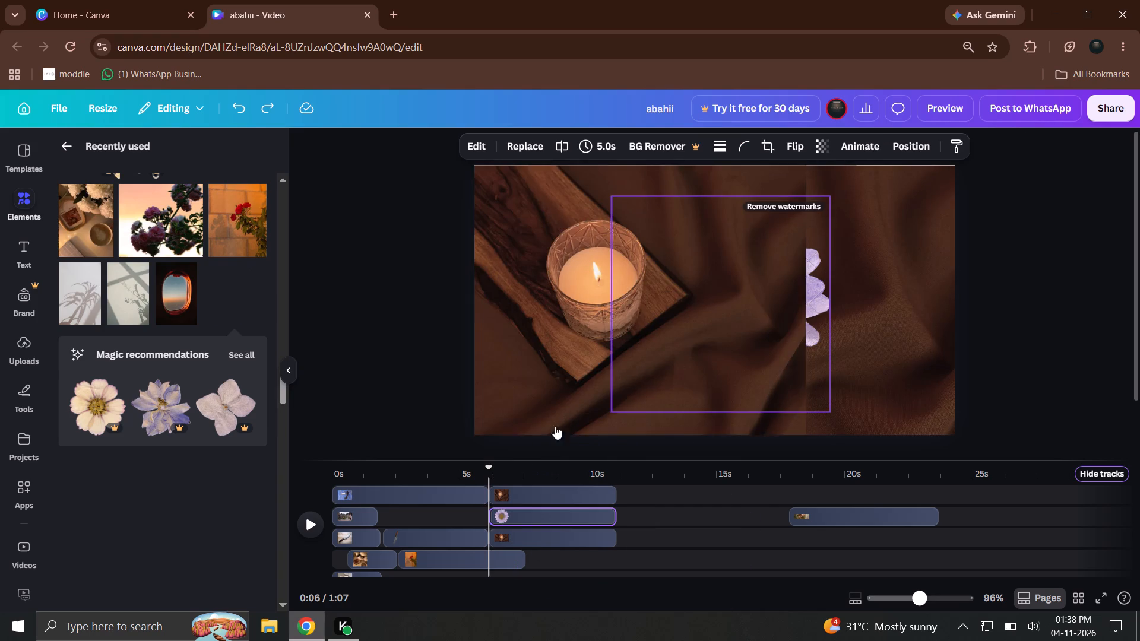
pyautogui.moveTo(814, 283); pyautogui.dragTo(822, 258)
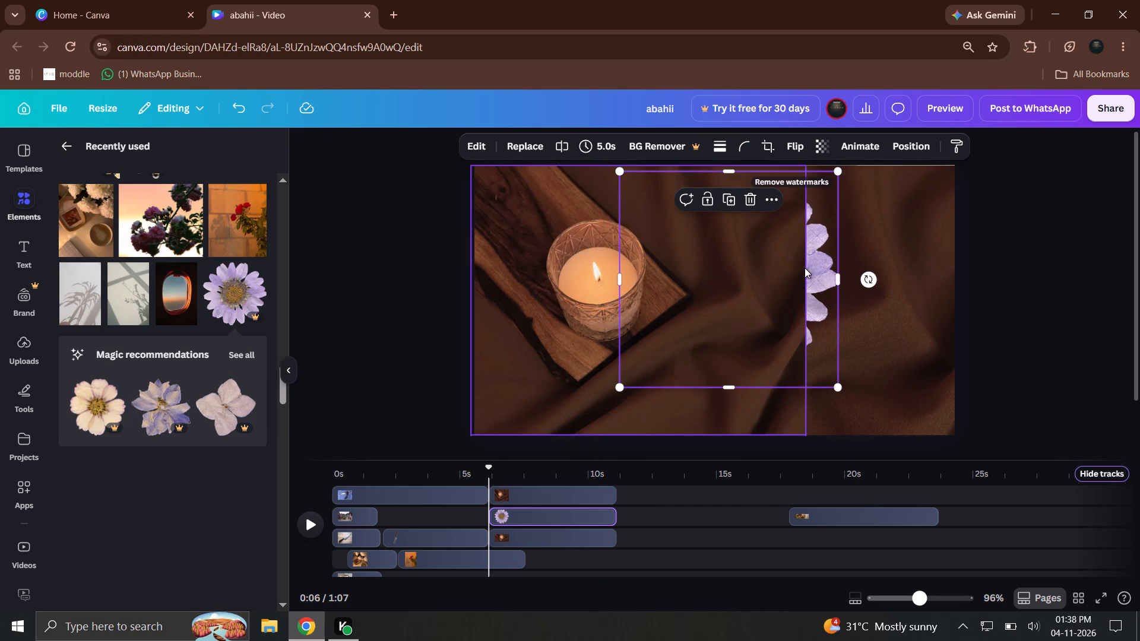
pyautogui.rightClick(815, 265)
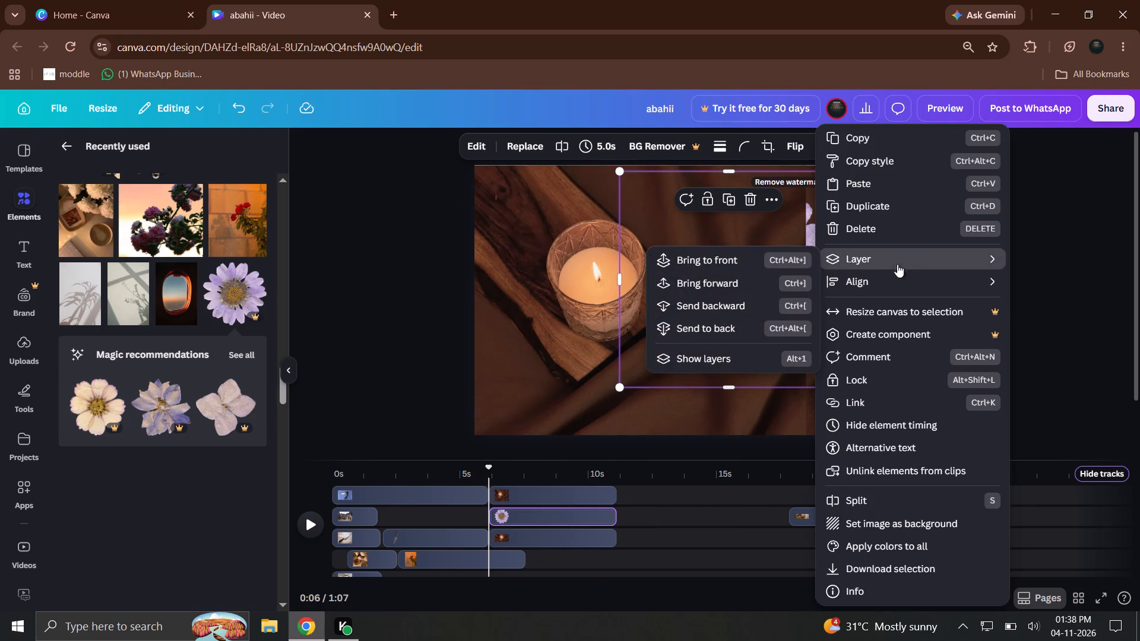
pyautogui.click(794, 266)
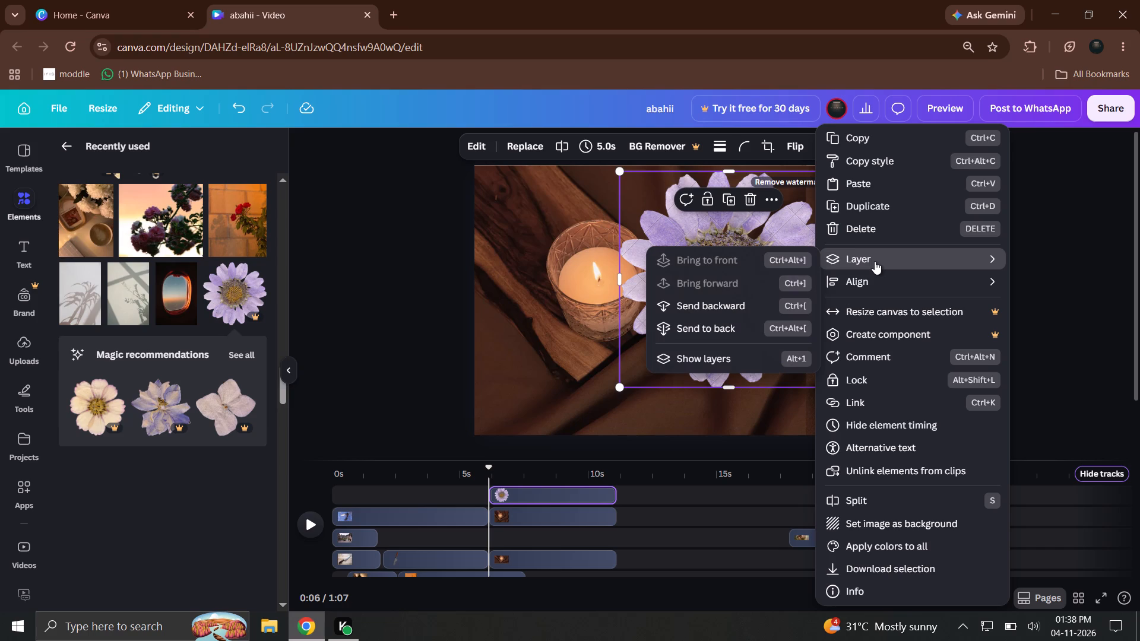
pyautogui.click(873, 255)
pyautogui.click(490, 293)
# Move the purple daisy into the frame's upper-left area and slightly nudge the large rear candle image.
pyautogui.moveTo(721, 288); pyautogui.dragTo(590, 277)
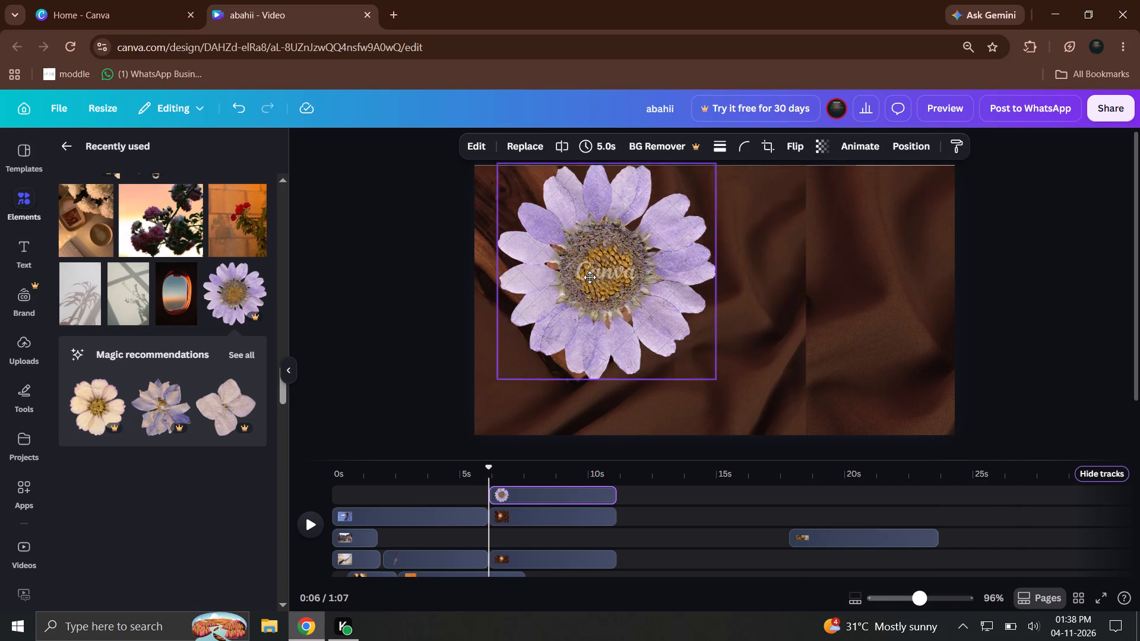
pyautogui.moveTo(590, 277); pyautogui.dragTo(588, 277)
pyautogui.click(911, 354)
pyautogui.moveTo(588, 299); pyautogui.dragTo(579, 310)
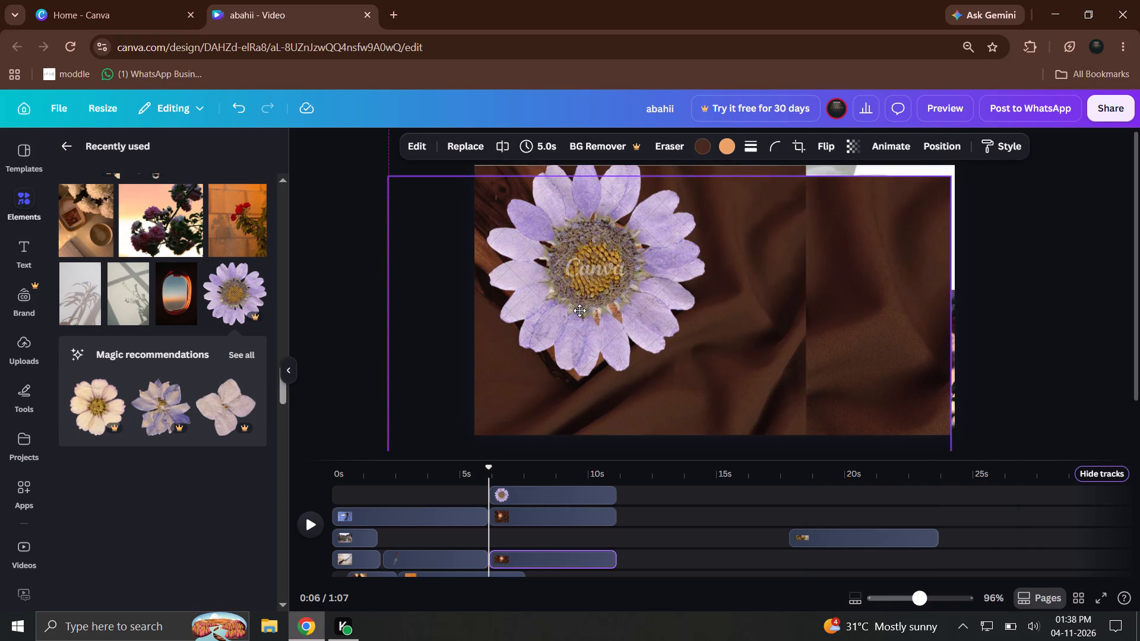
pyautogui.moveTo(579, 310); pyautogui.dragTo(594, 294)
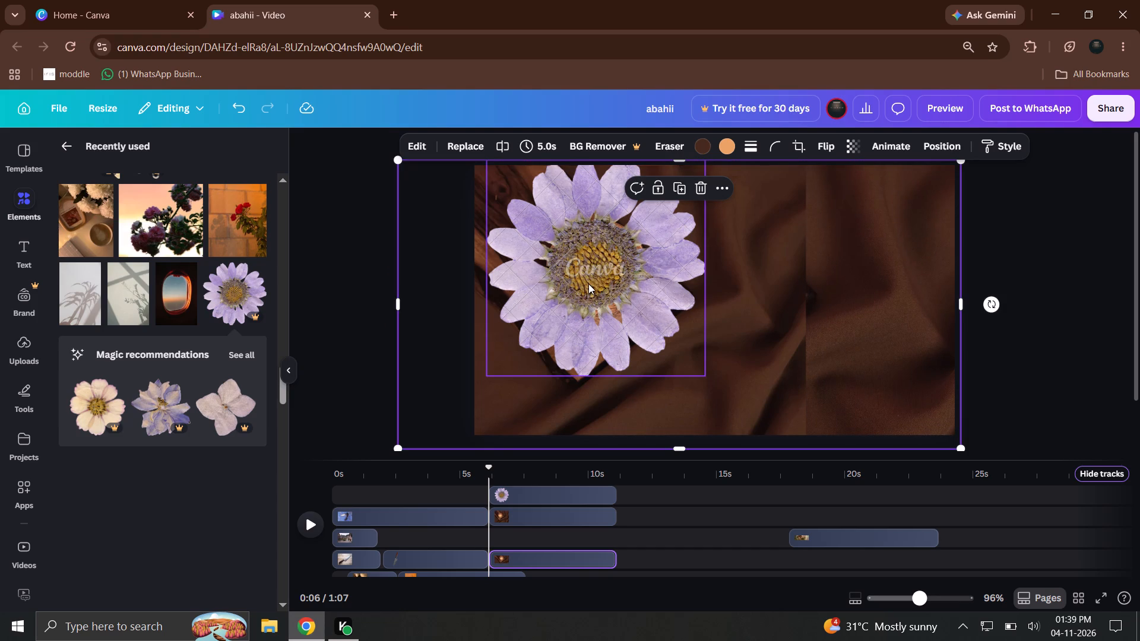
pyautogui.moveTo(588, 284); pyautogui.dragTo(584, 294)
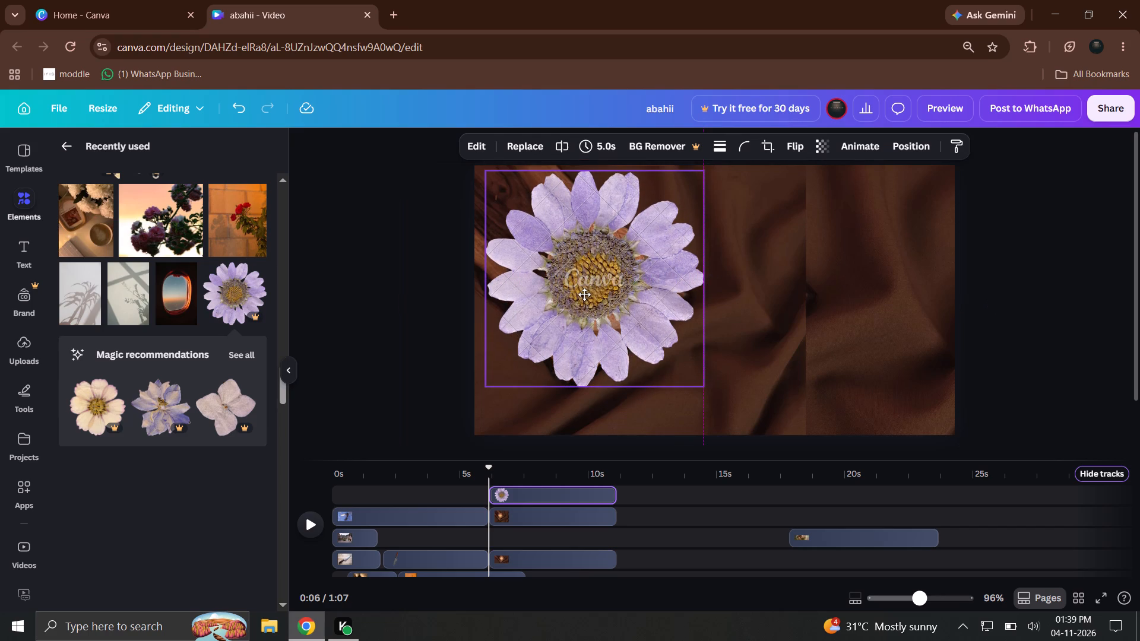
pyautogui.moveTo(584, 294); pyautogui.dragTo(582, 284)
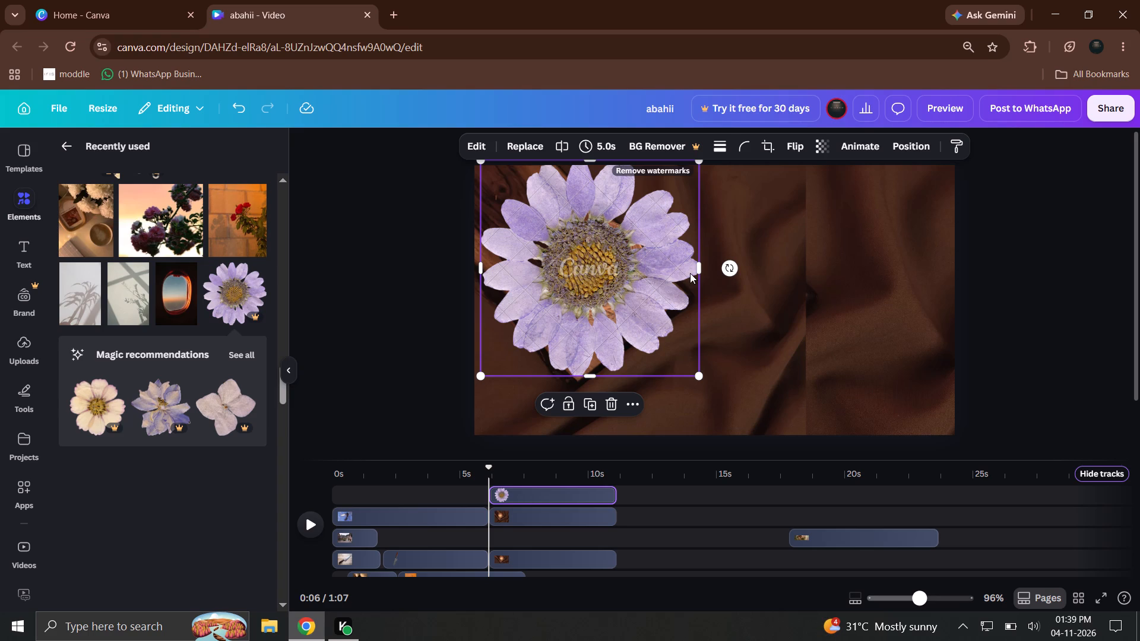
# Add the airplane-window sunset photo as a separate clip at about 6 s and place it in the frame's upper-right area.
pyautogui.moveTo(182, 288); pyautogui.dragTo(516, 313)
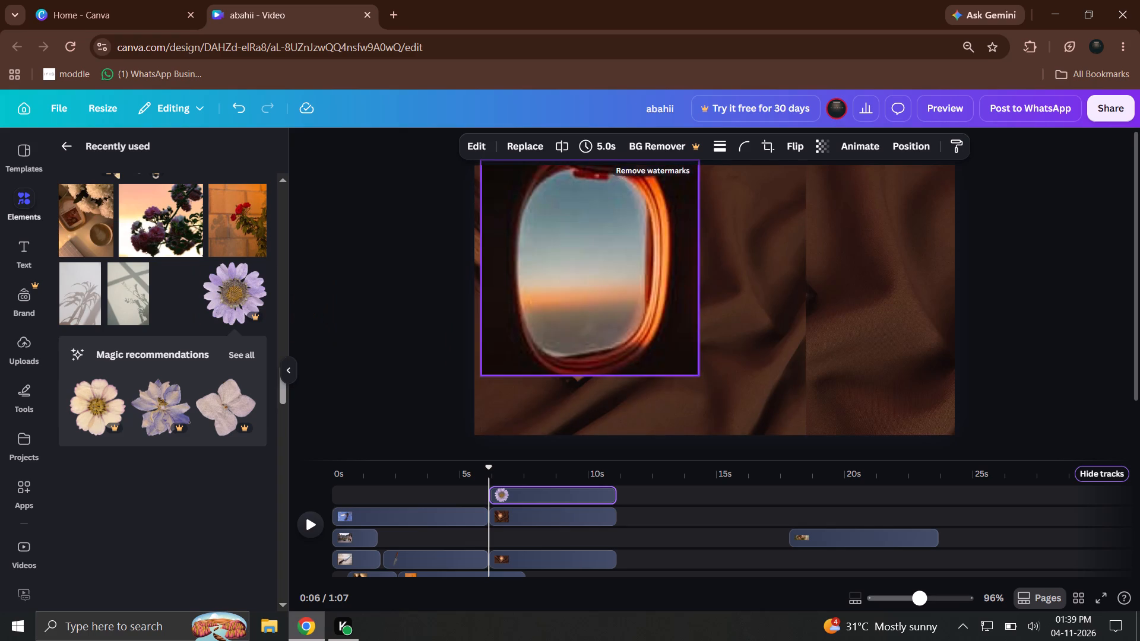
pyautogui.moveTo(516, 313); pyautogui.dragTo(837, 195)
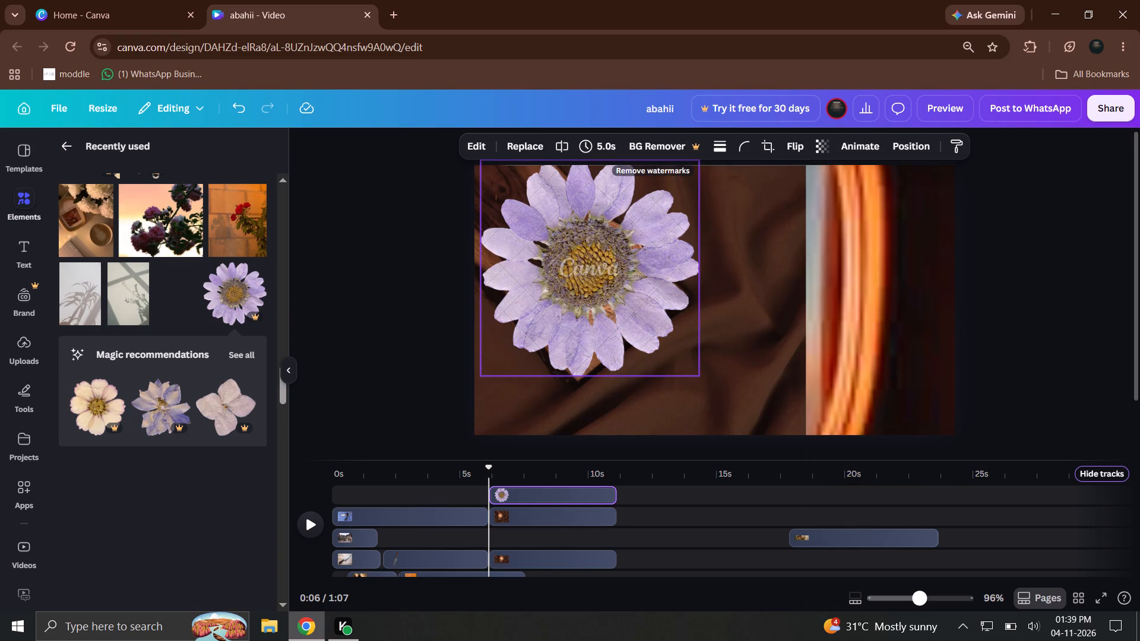
pyautogui.moveTo(837, 195); pyautogui.dragTo(837, 207)
pyautogui.moveTo(850, 217); pyautogui.dragTo(838, 189)
pyautogui.moveTo(852, 236); pyautogui.dragTo(847, 221)
# Extend the airplane-window photo down to the frame's bottom edge and widen it to the frame's right edge.
pyautogui.click(673, 288)
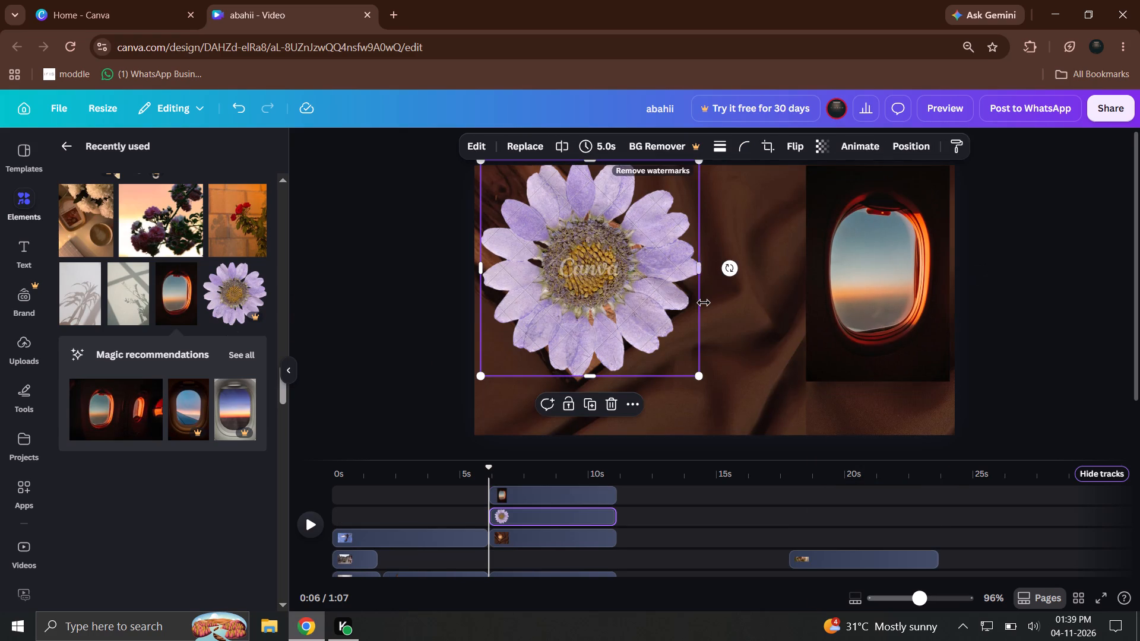
pyautogui.click(704, 303)
pyautogui.click(733, 309)
pyautogui.click(864, 343)
pyautogui.moveTo(880, 380); pyautogui.dragTo(880, 412)
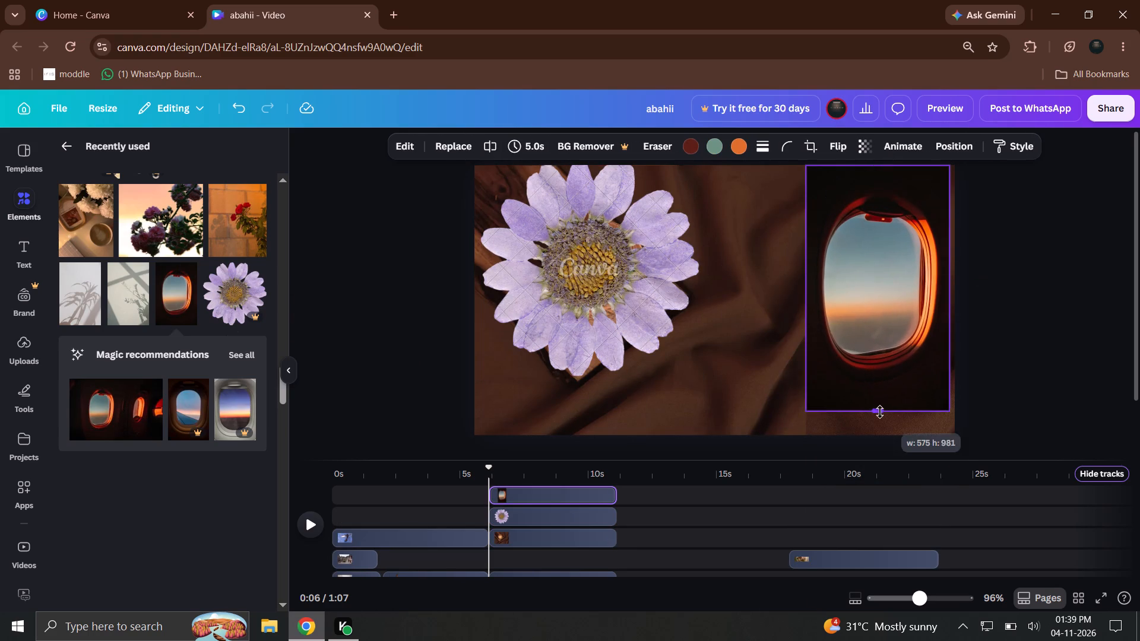
pyautogui.moveTo(880, 412); pyautogui.dragTo(882, 436)
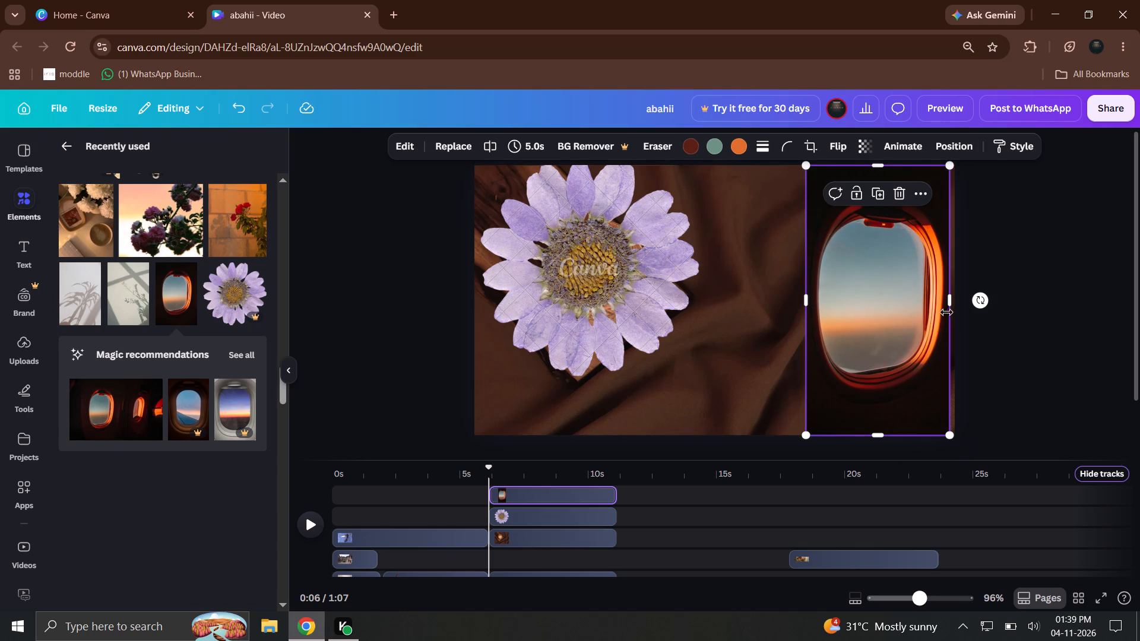
pyautogui.click(954, 307)
pyautogui.click(995, 326)
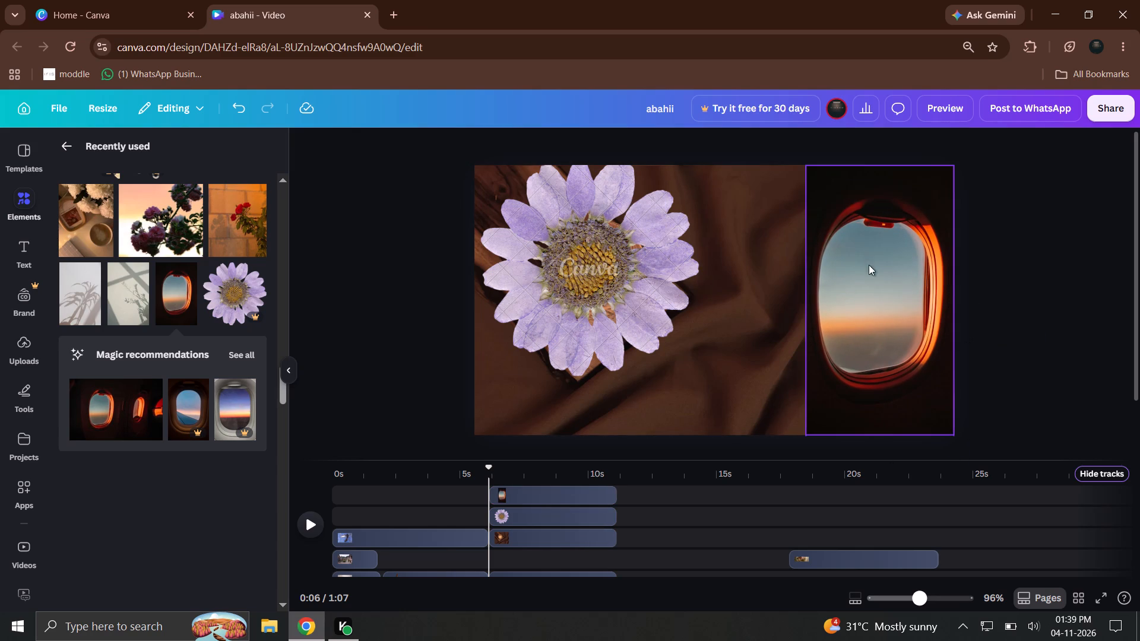
# Widen the purple daisy leftward past the frame's left edge.
pyautogui.click(793, 277)
pyautogui.click(1101, 289)
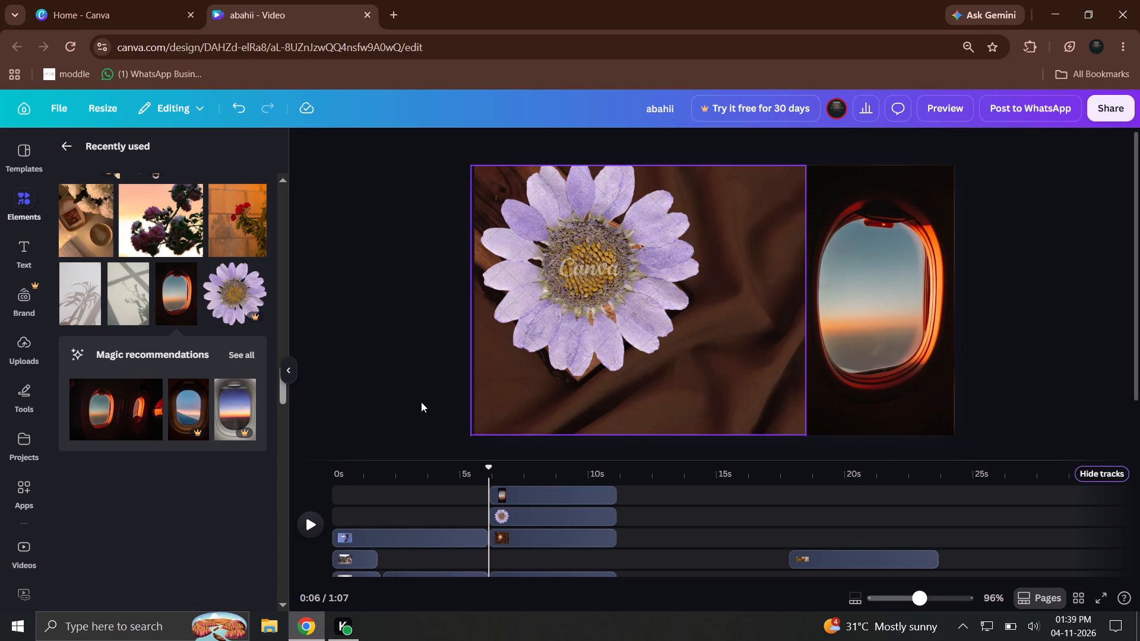
pyautogui.click(498, 314)
pyautogui.moveTo(483, 272); pyautogui.dragTo(462, 272)
pyautogui.click(328, 293)
# Replace the front candle clip at about 6 s with the photo of the couple by the brick wall.
pyautogui.moveTo(342, 481); pyautogui.dragTo(502, 474)
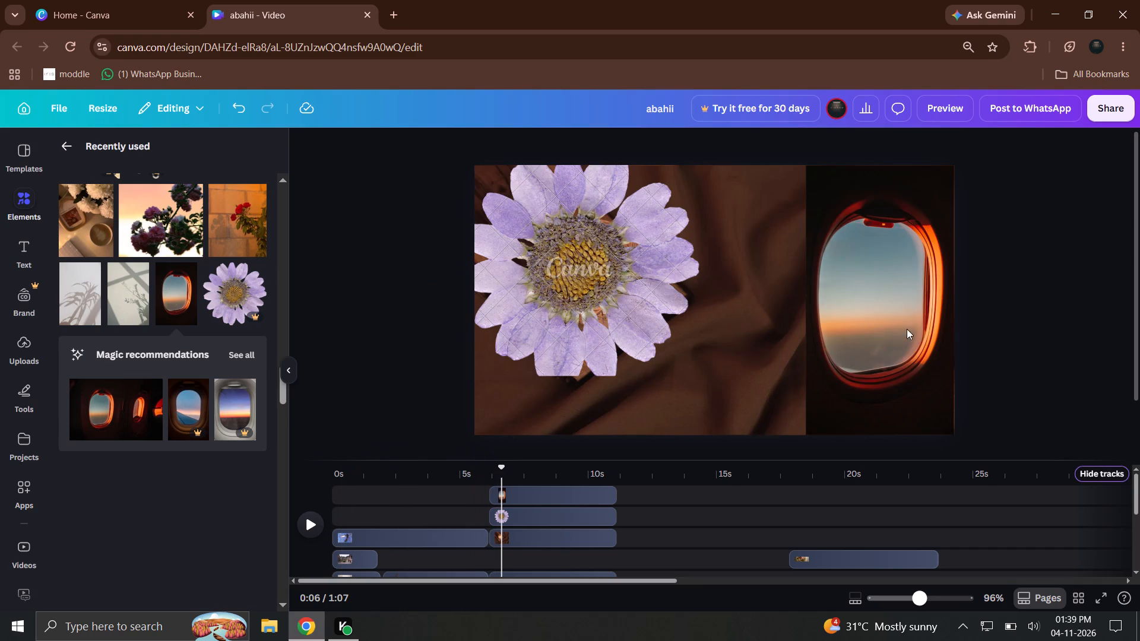
pyautogui.scroll(3, 166, 312)
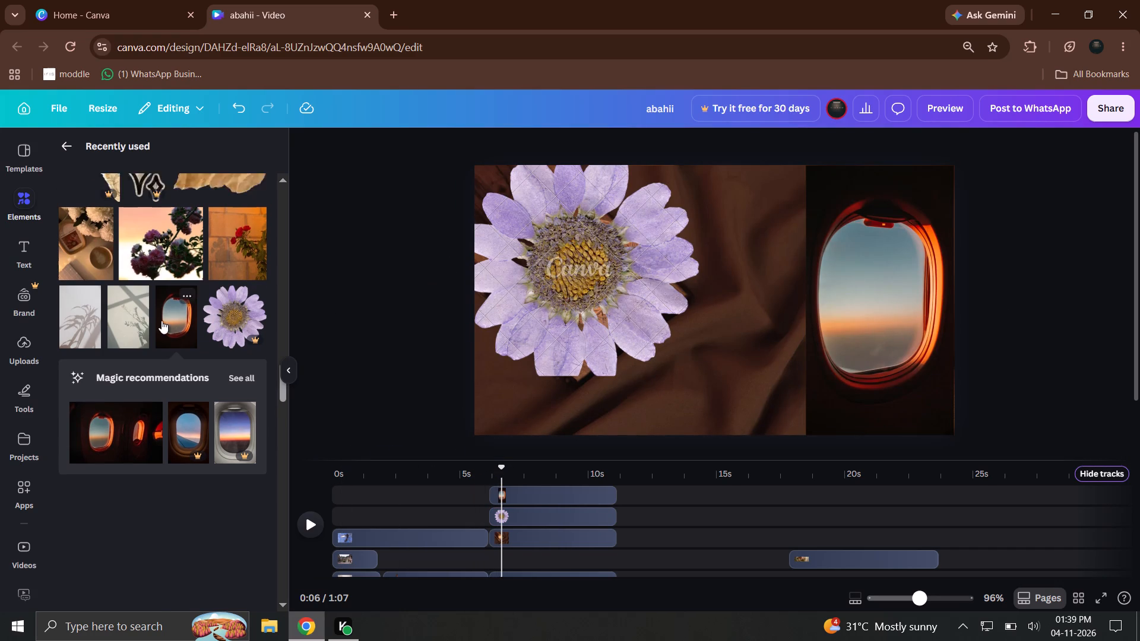
pyautogui.scroll(7, 157, 321)
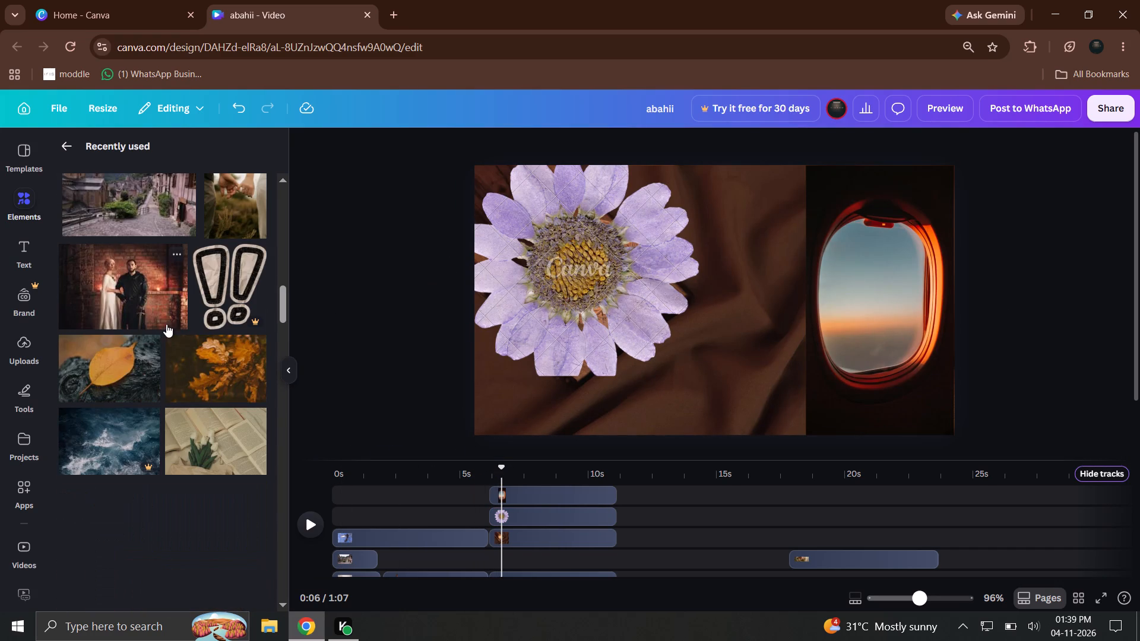
pyautogui.moveTo(166, 324); pyautogui.dragTo(669, 454)
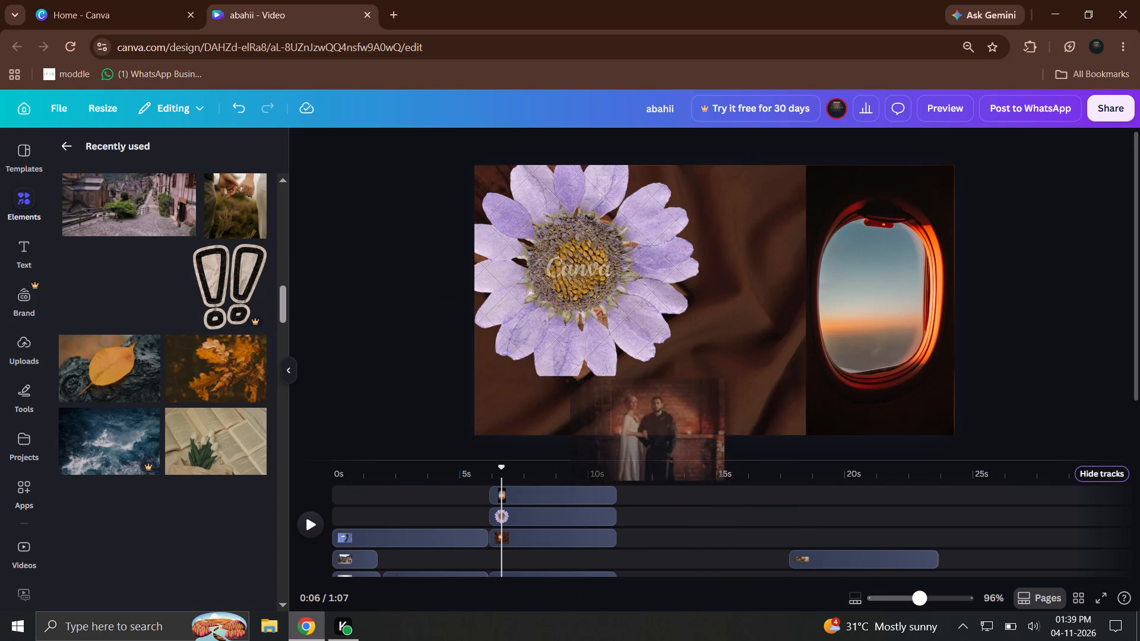
pyautogui.moveTo(669, 454); pyautogui.dragTo(599, 434)
# Add the orange oak-leaves photo to the top track at about 0.5 s.
pyautogui.moveTo(441, 472); pyautogui.dragTo(321, 477)
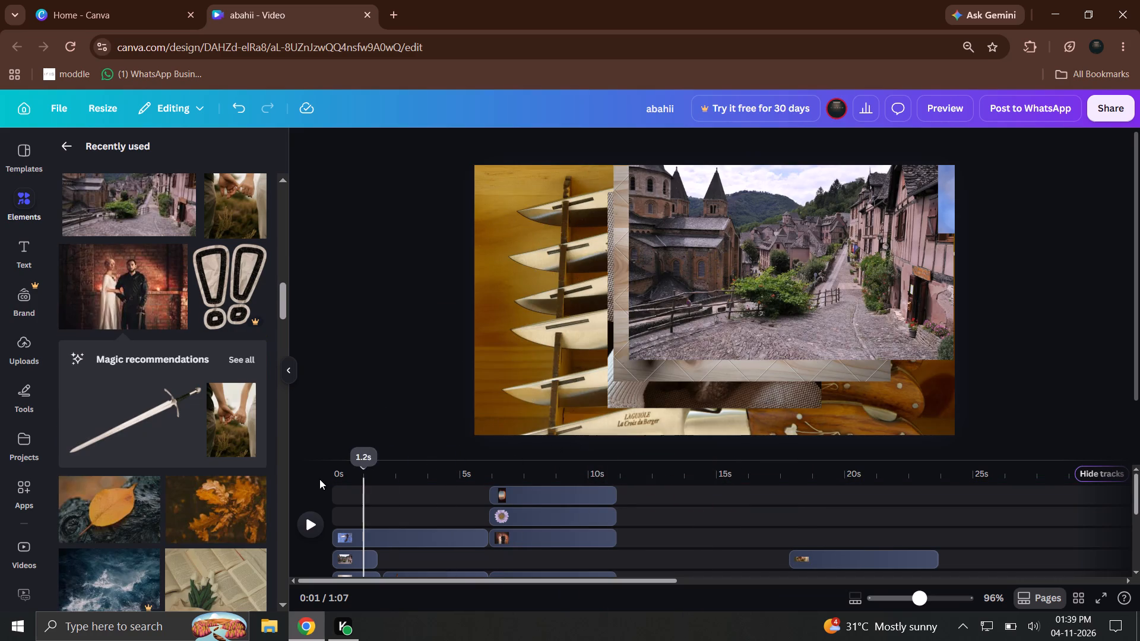
pyautogui.click(322, 506)
pyautogui.click(321, 512)
pyautogui.click(302, 530)
pyautogui.moveTo(239, 507); pyautogui.dragTo(430, 509)
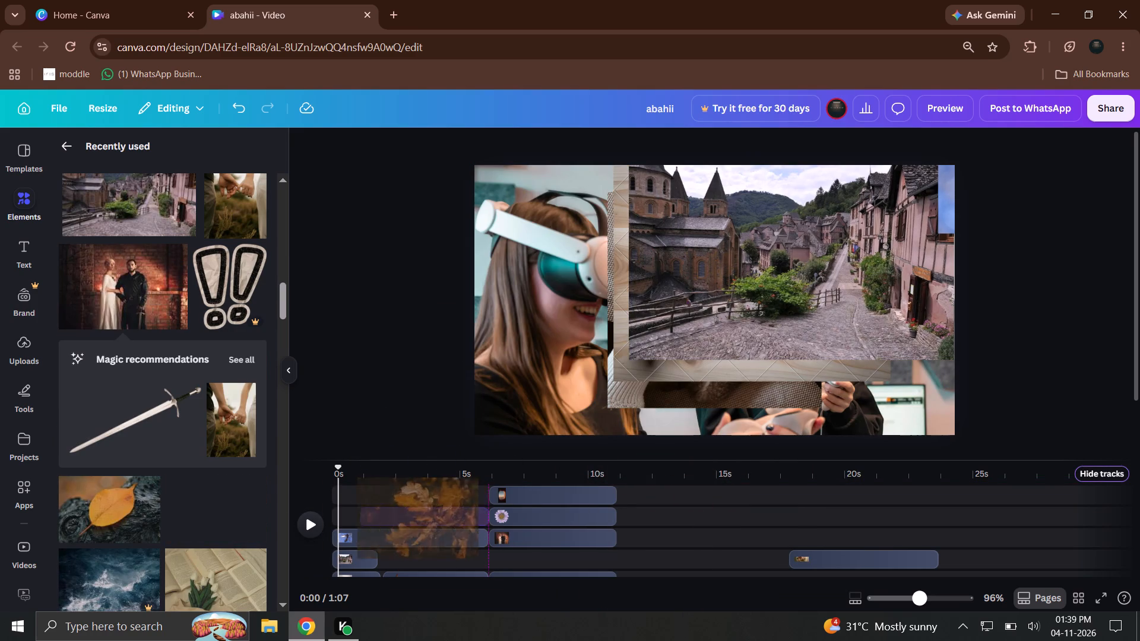
pyautogui.moveTo(430, 509); pyautogui.dragTo(427, 499)
# Widen the oak-leaves image slightly to about 1,308 and place it in the frame's upper-left corner.
pyautogui.moveTo(370, 471); pyautogui.dragTo(360, 472)
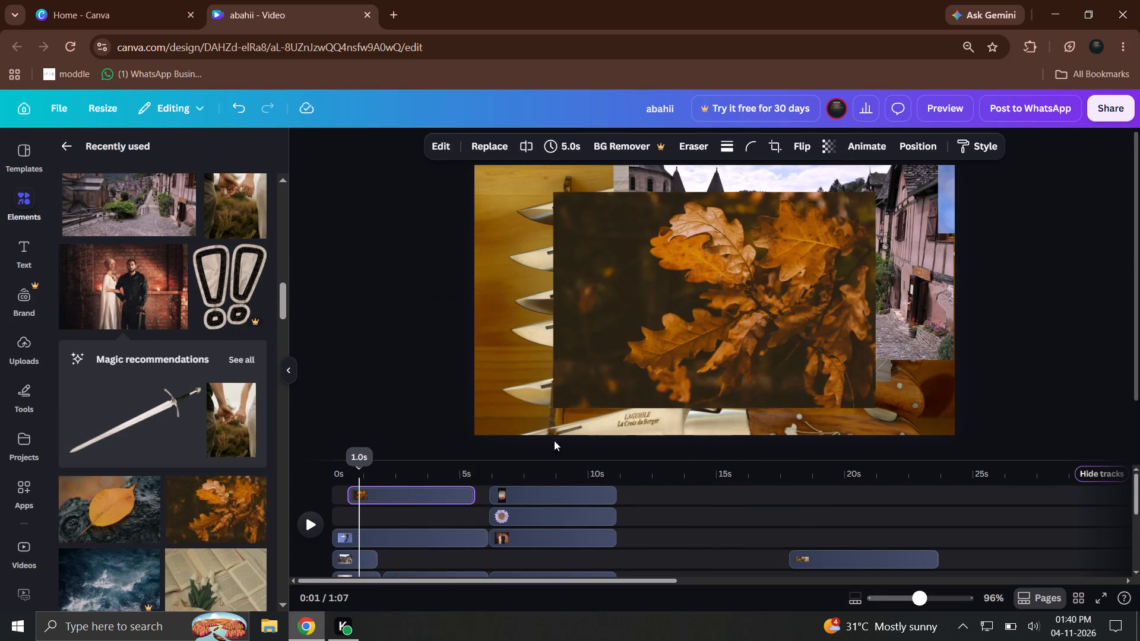
pyautogui.click(650, 402)
pyautogui.moveTo(650, 402); pyautogui.dragTo(720, 382)
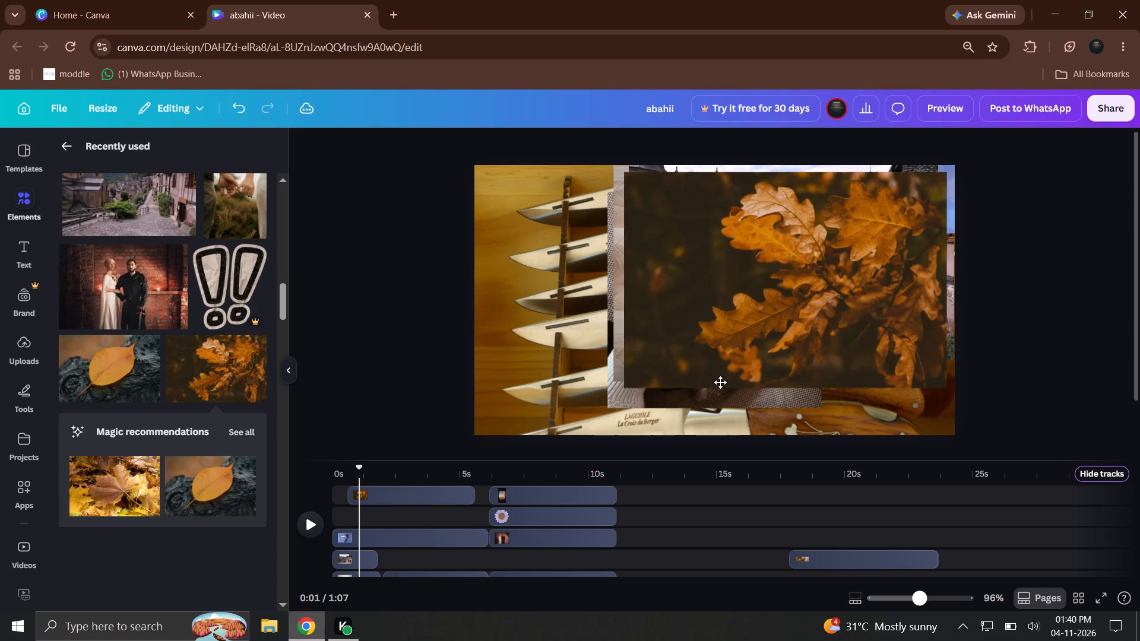
pyautogui.moveTo(720, 382); pyautogui.dragTo(726, 377)
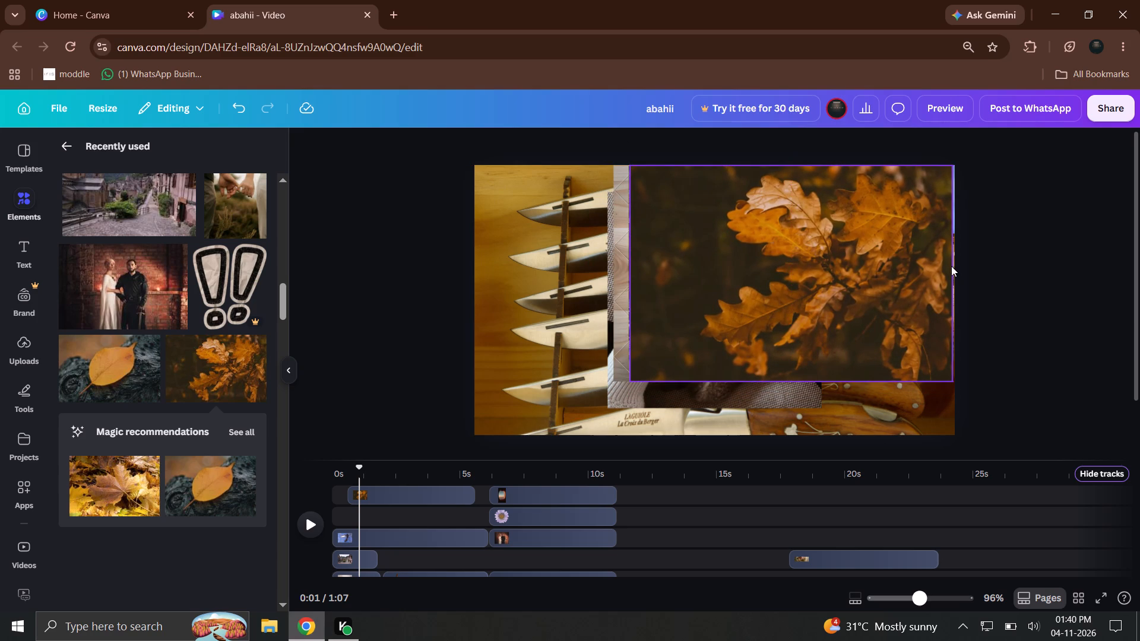
pyautogui.click(949, 265)
pyautogui.click(946, 273)
pyautogui.moveTo(946, 273); pyautogui.dragTo(824, 288)
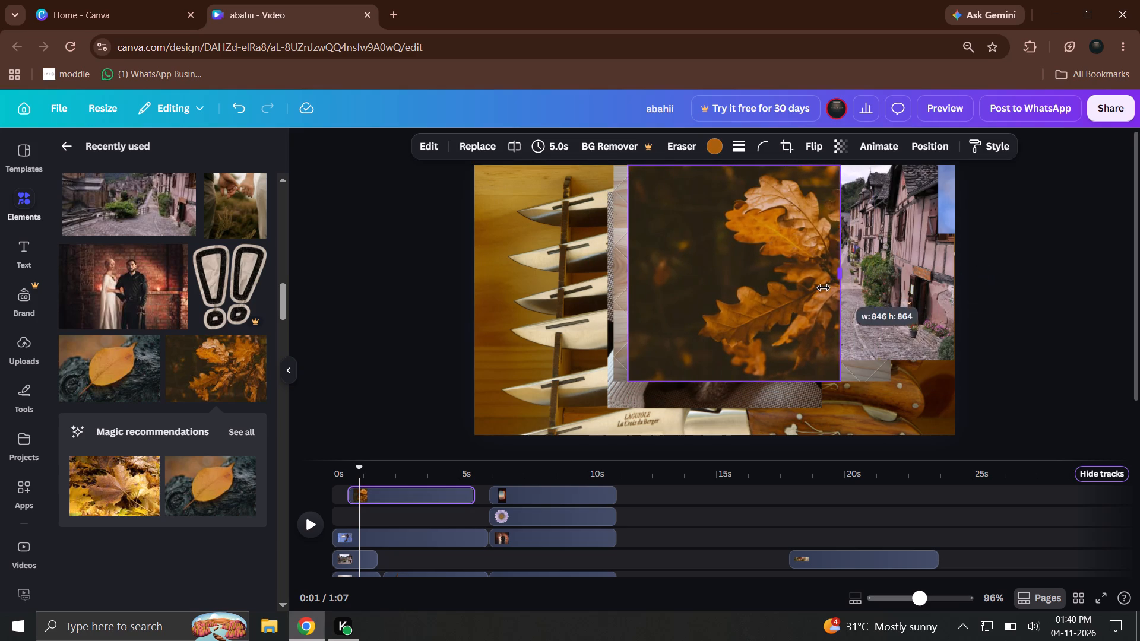
pyautogui.moveTo(824, 288); pyautogui.dragTo(643, 398)
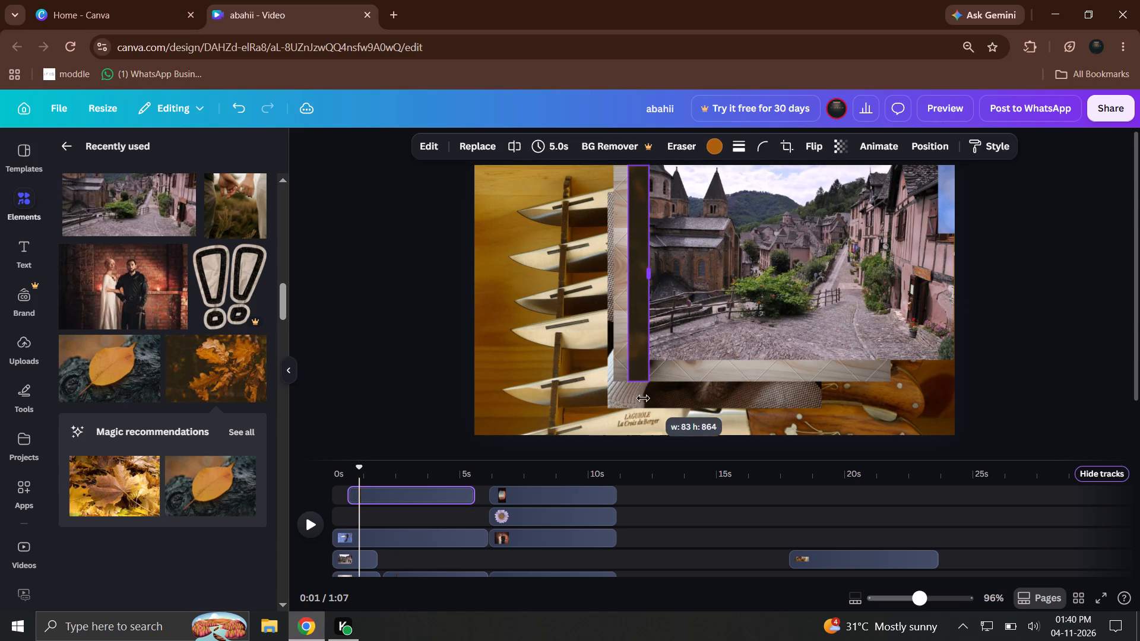
pyautogui.moveTo(643, 398); pyautogui.dragTo(951, 363)
pyautogui.moveTo(873, 337); pyautogui.dragTo(729, 339)
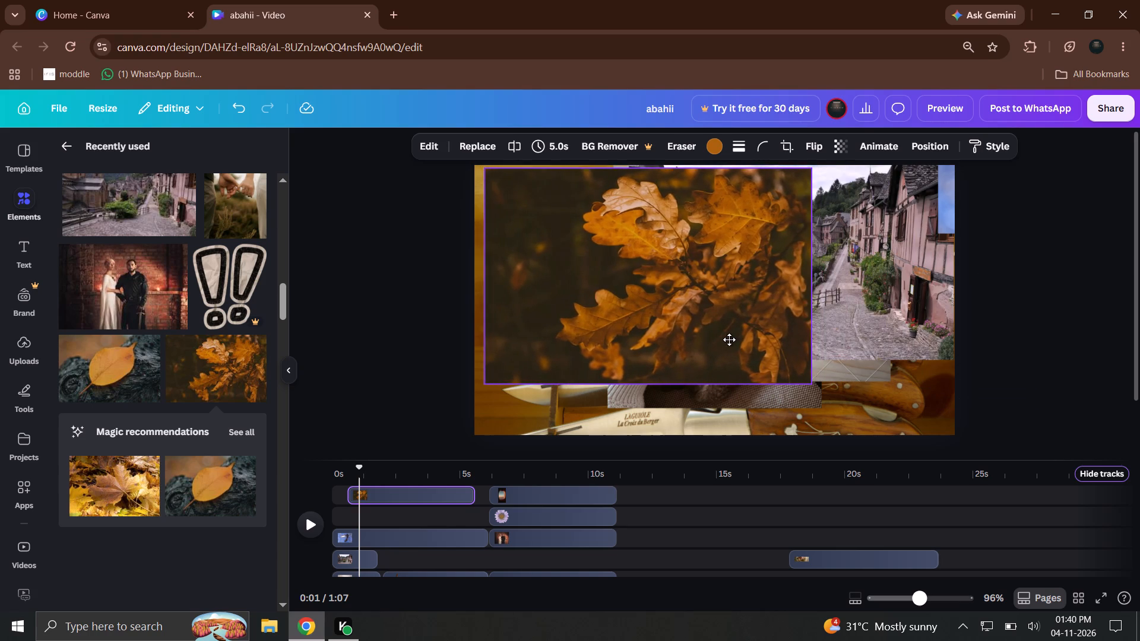
pyautogui.moveTo(729, 339); pyautogui.dragTo(715, 335)
pyautogui.click(674, 359)
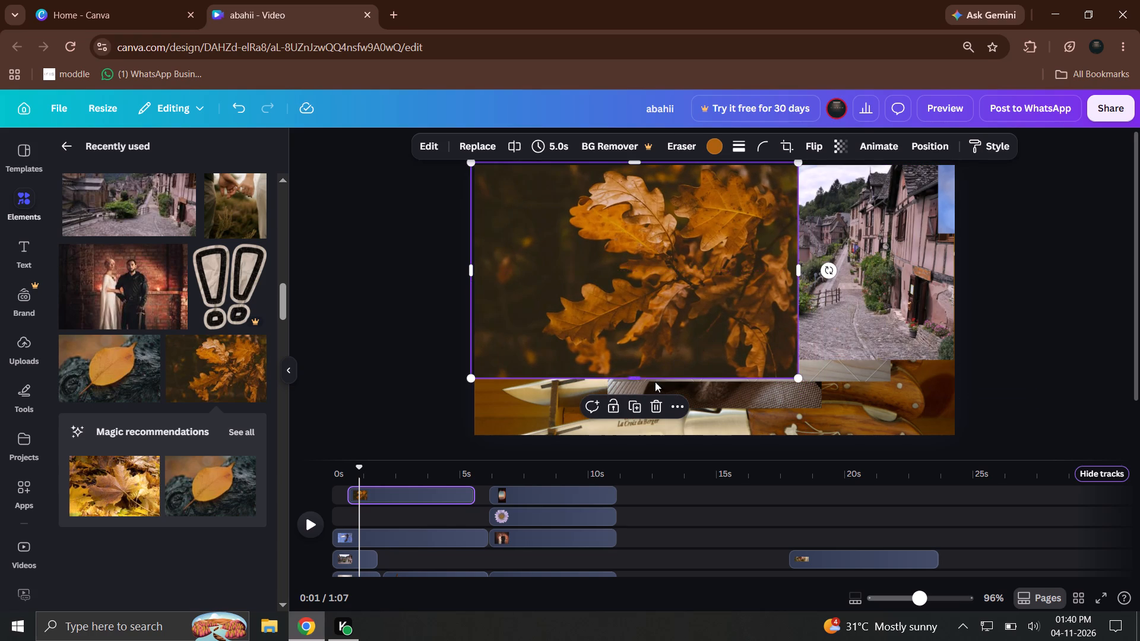
# Move the open-book photo to the frame's lower-left, just below the oak leaves, and widen it past the right edge.
pyautogui.moveTo(655, 382); pyautogui.dragTo(512, 561)
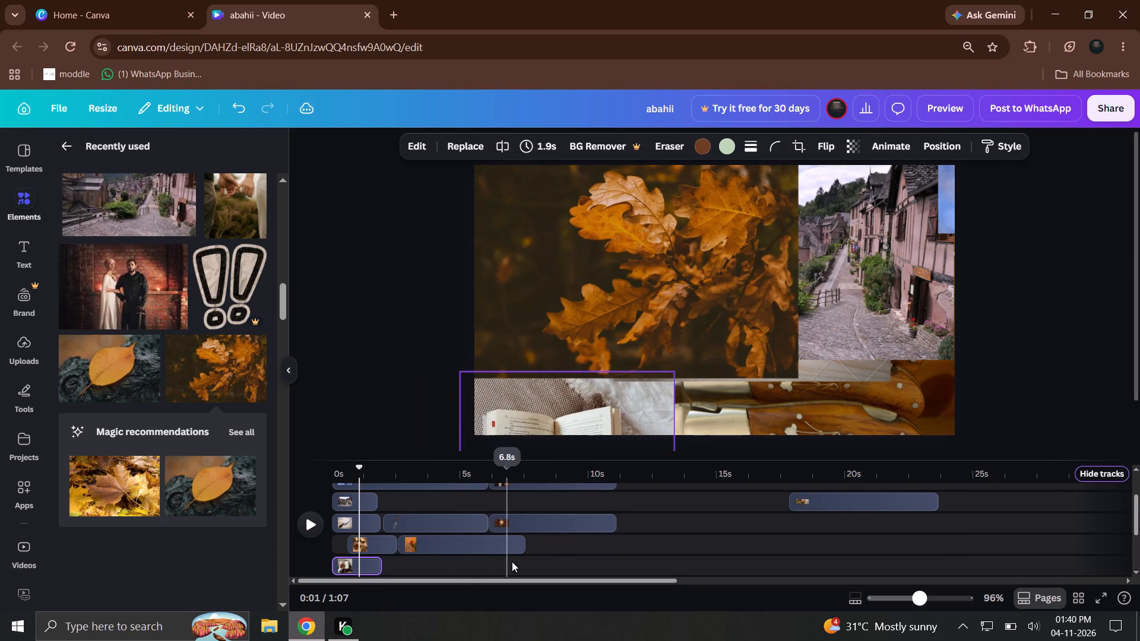
pyautogui.moveTo(512, 561); pyautogui.dragTo(521, 568)
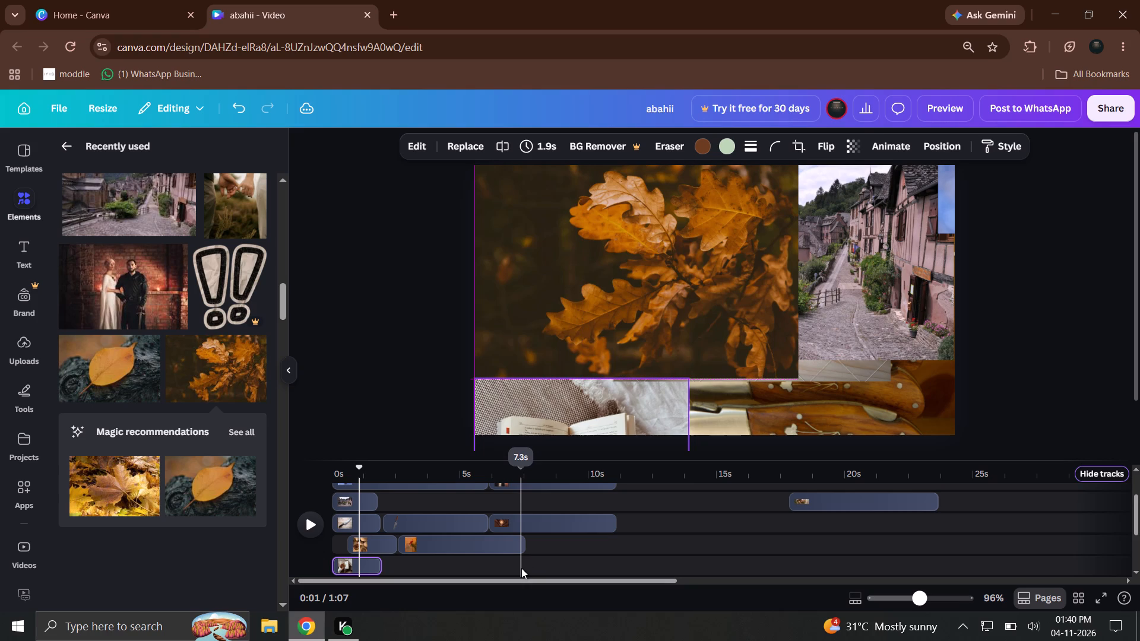
pyautogui.moveTo(521, 568); pyautogui.dragTo(521, 566)
pyautogui.moveTo(690, 420); pyautogui.dragTo(977, 426)
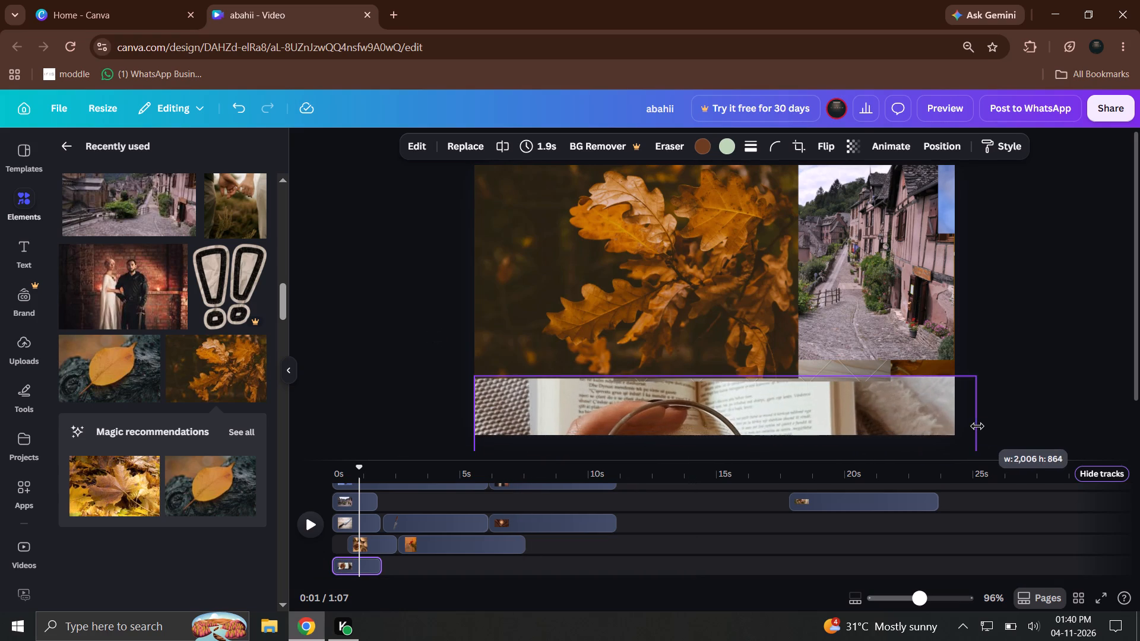
pyautogui.moveTo(977, 426); pyautogui.dragTo(988, 427)
# Extend the village street photo downward to cover the gap above the open-book strip.
pyautogui.click(898, 338)
pyautogui.moveTo(888, 357); pyautogui.dragTo(882, 385)
pyautogui.click(1041, 380)
# Extend the oak-leaves image downward to line up with the village photo's bottom edge.
pyautogui.click(745, 377)
pyautogui.moveTo(783, 375); pyautogui.dragTo(784, 392)
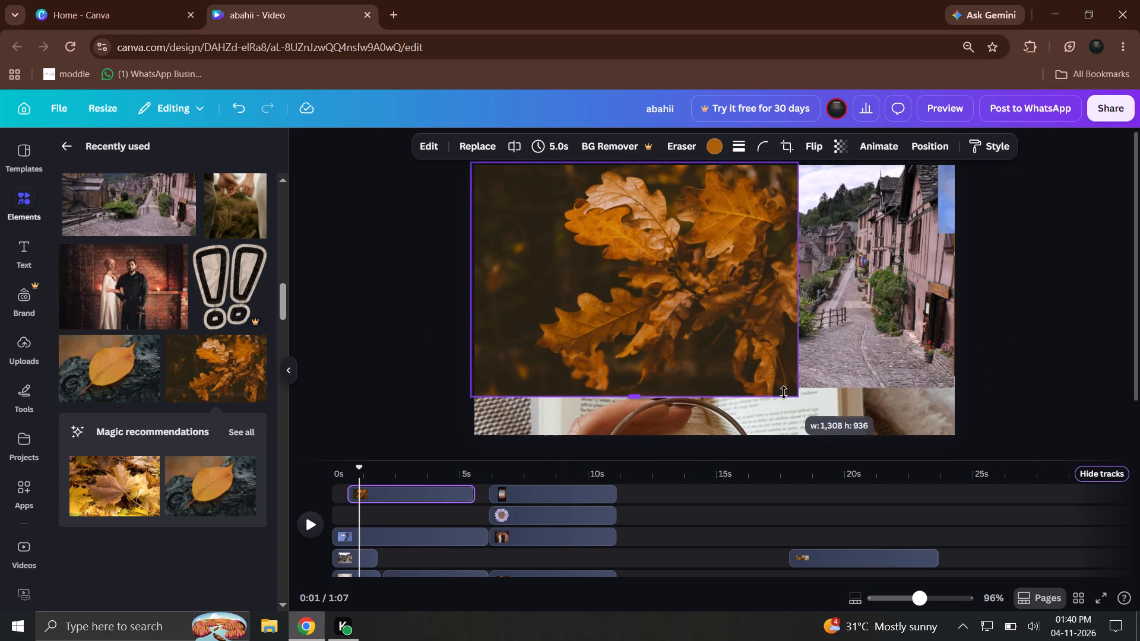
pyautogui.moveTo(784, 392); pyautogui.dragTo(784, 384)
pyautogui.click(1139, 382)
pyautogui.click(308, 366)
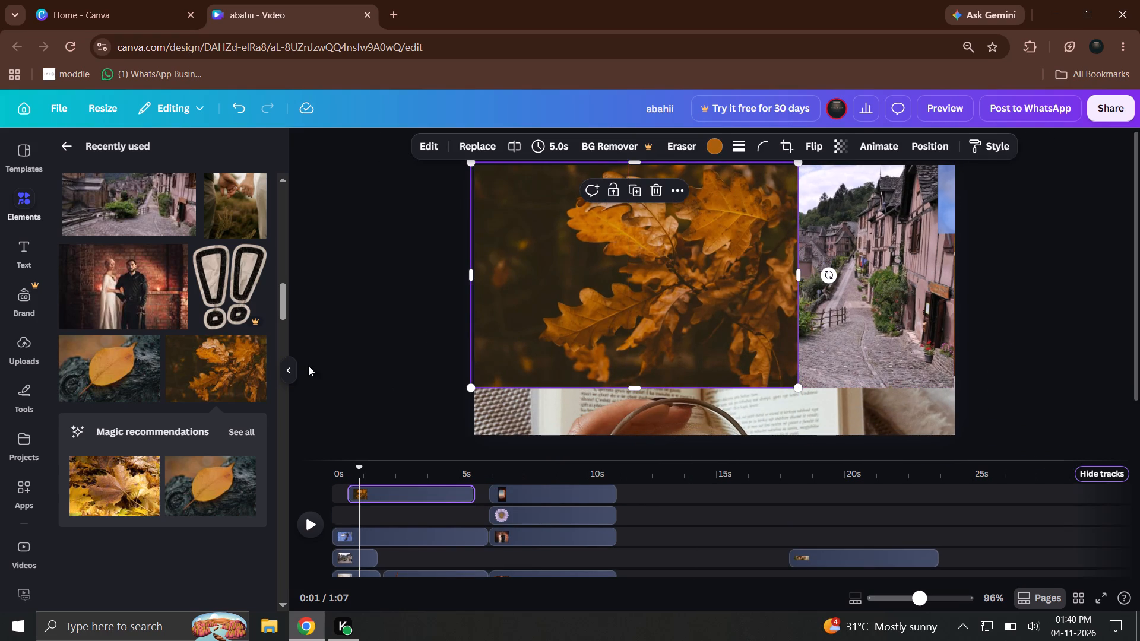
# Replace the purple daisy clip at about 6 s with the yellow-leaf photo.
pyautogui.moveTo(370, 472); pyautogui.dragTo(317, 480)
pyautogui.click(316, 520)
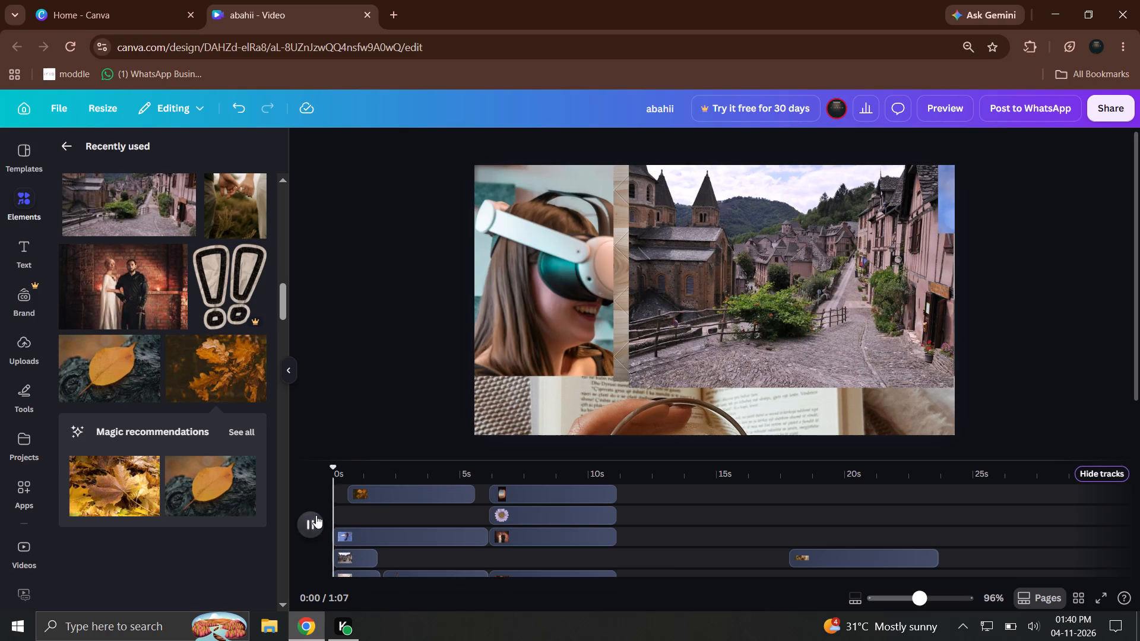
pyautogui.moveTo(221, 491); pyautogui.dragTo(488, 519)
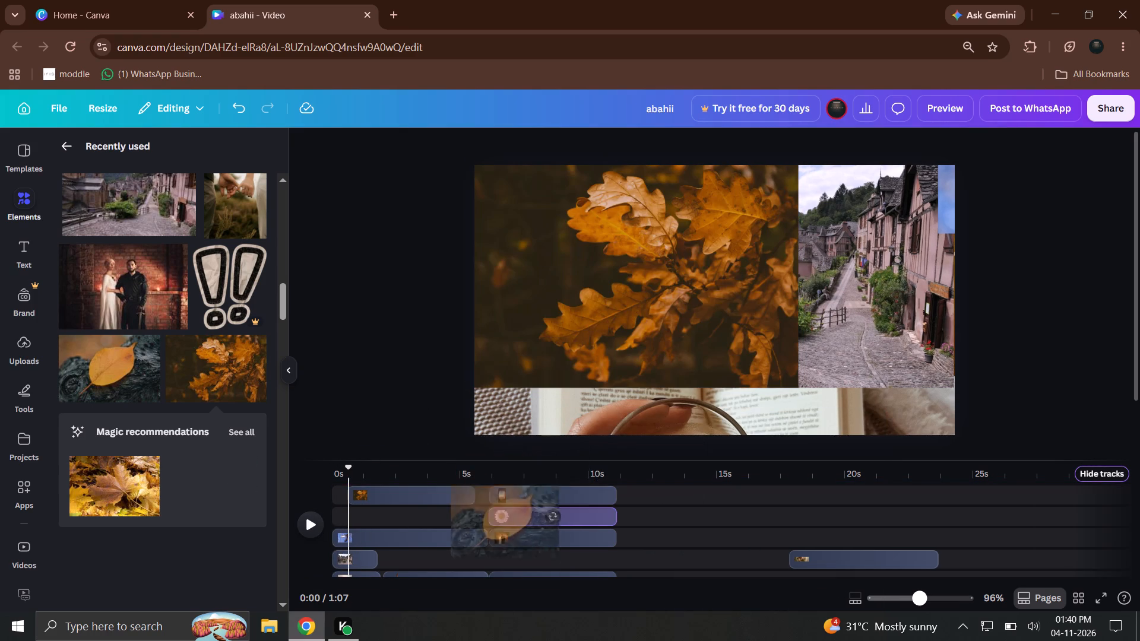
pyautogui.moveTo(488, 519); pyautogui.dragTo(529, 519)
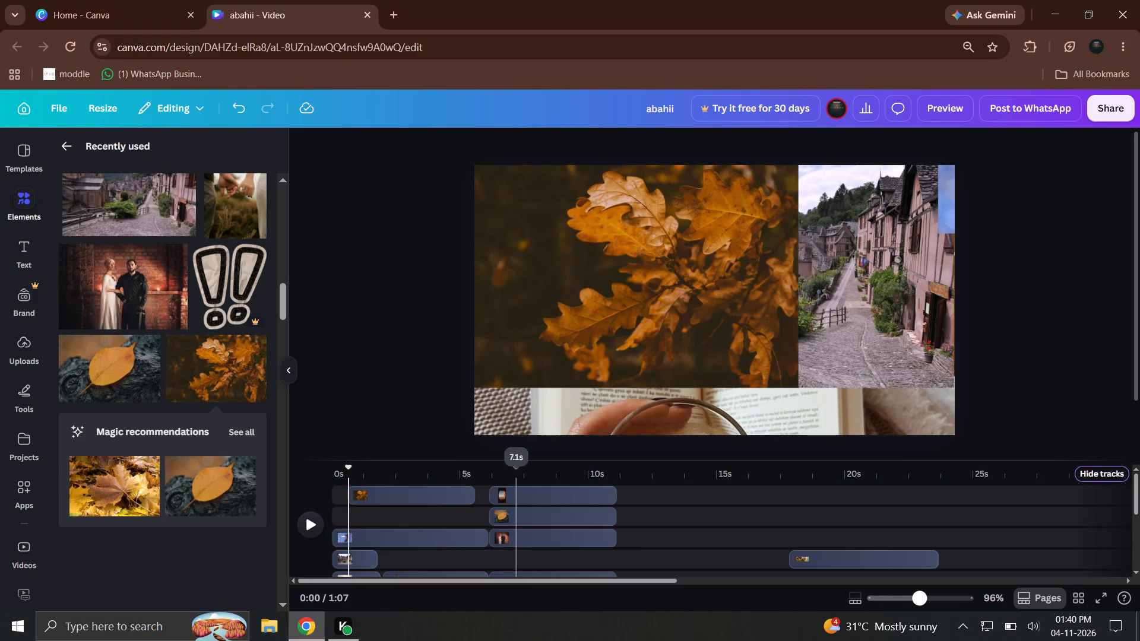
# Replace the oak-leaves clip in the opening seconds with the diagonal sword graphic from the recently used elements.
pyautogui.moveTo(515, 467); pyautogui.dragTo(327, 488)
pyautogui.click(318, 517)
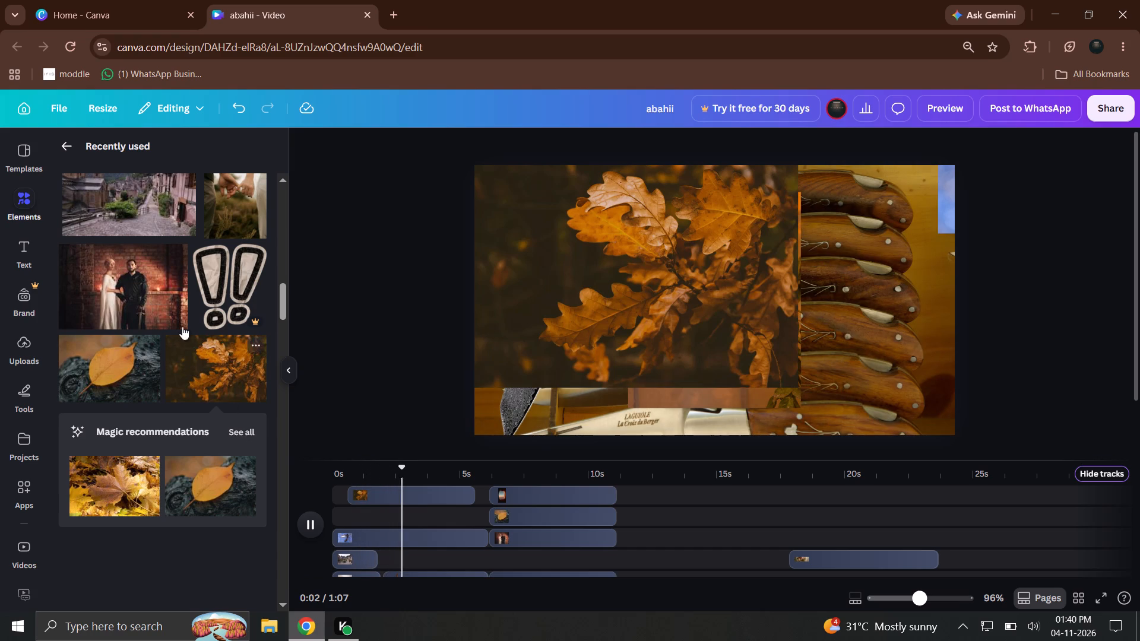
pyautogui.scroll(20, 176, 307)
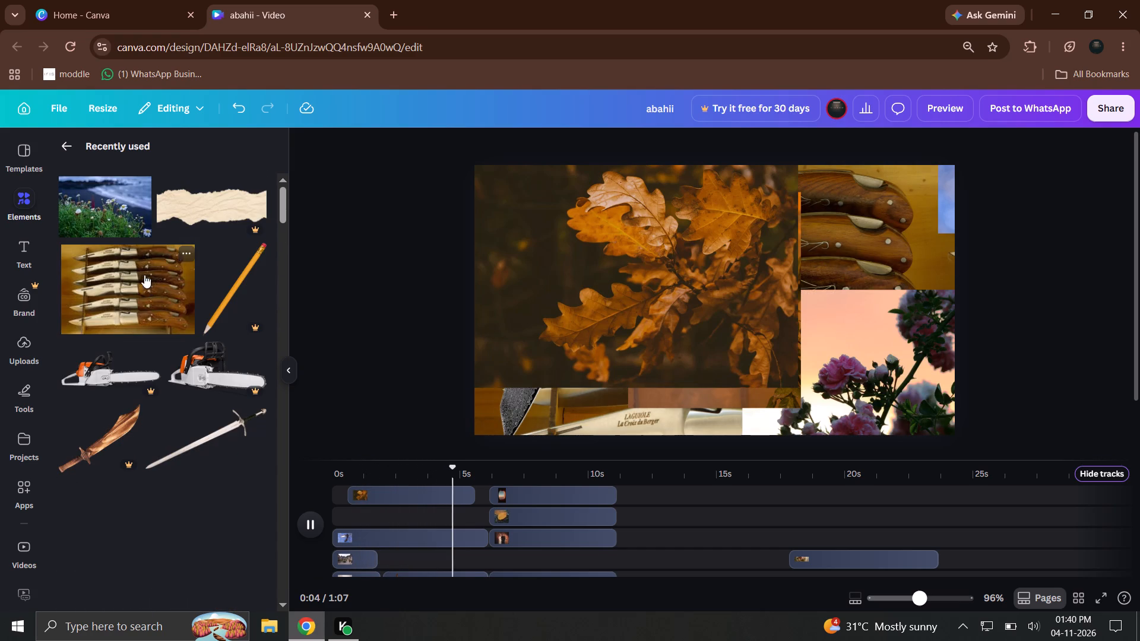
pyautogui.moveTo(256, 284); pyautogui.dragTo(202, 275)
pyautogui.moveTo(233, 389); pyautogui.dragTo(233, 417)
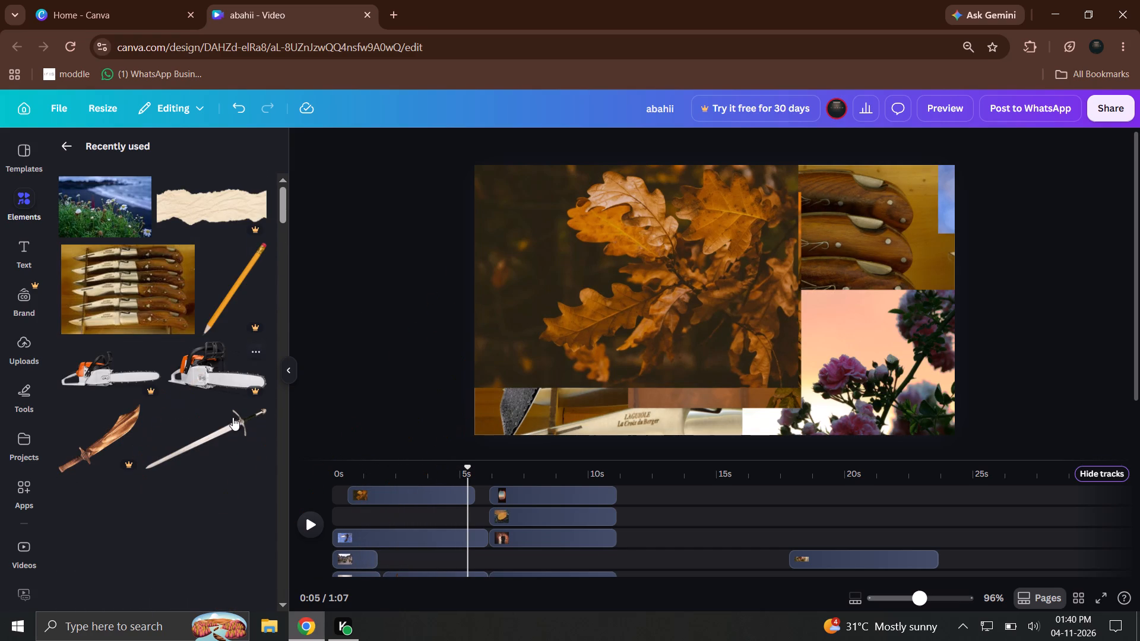
pyautogui.moveTo(233, 417); pyautogui.dragTo(233, 418)
pyautogui.moveTo(233, 418); pyautogui.dragTo(756, 234)
pyautogui.moveTo(651, 272); pyautogui.dragTo(661, 289)
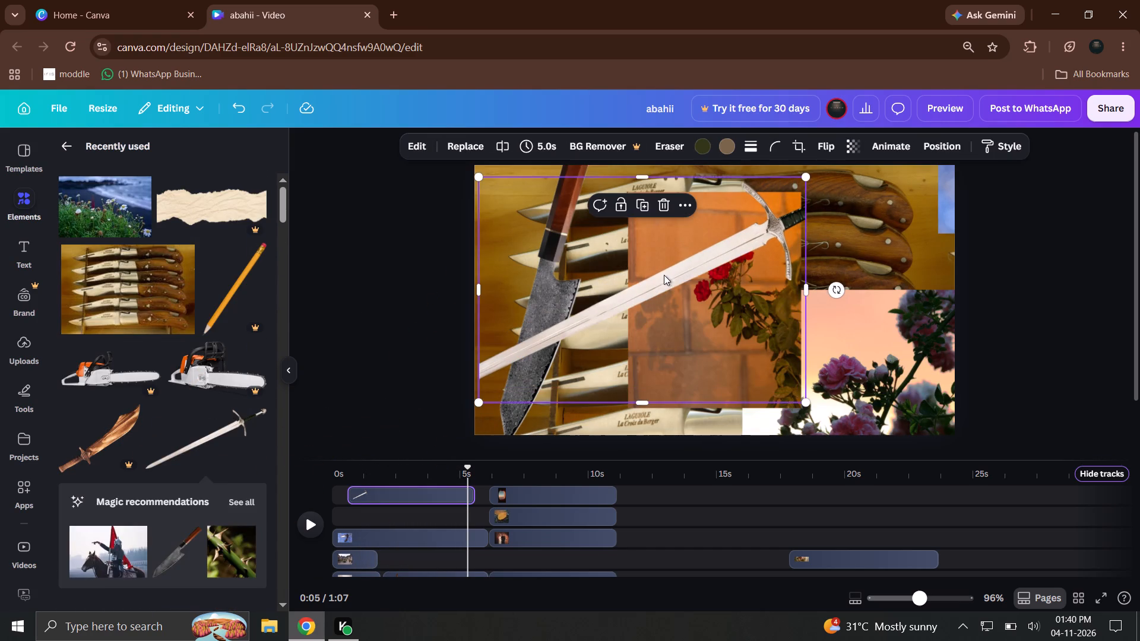
# Shift the sword within its crop, move it toward the frame's right side, and extend its left edge to reveal the blade.
pyautogui.doubleClick(672, 274)
pyautogui.moveTo(687, 274); pyautogui.dragTo(548, 298)
pyautogui.click(951, 292)
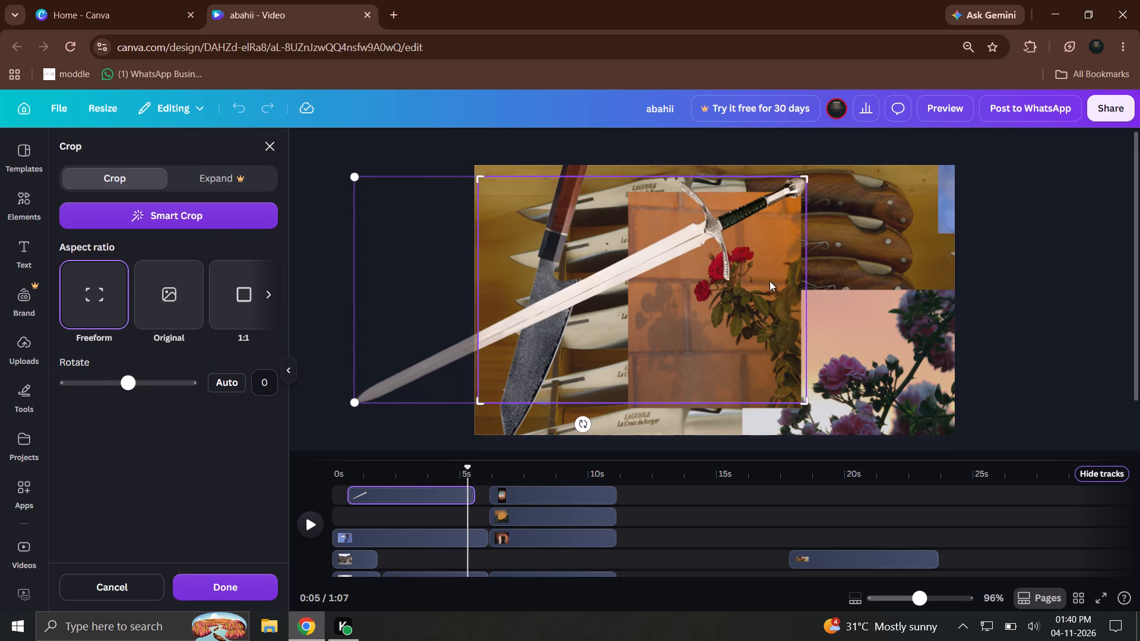
pyautogui.moveTo(615, 268); pyautogui.dragTo(782, 272)
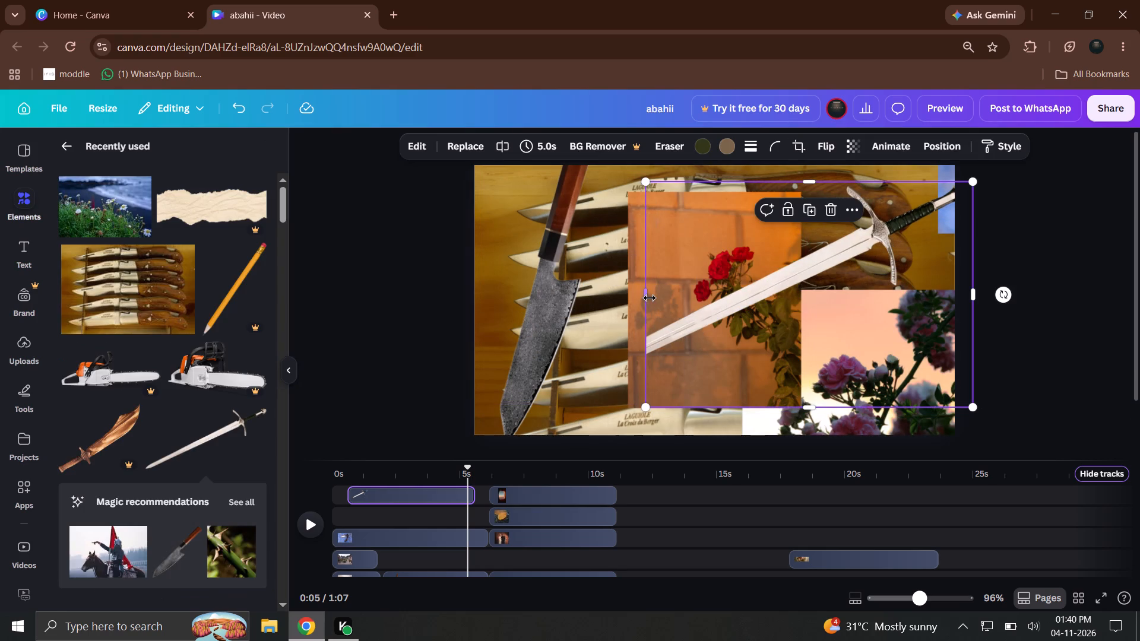
pyautogui.moveTo(650, 298); pyautogui.dragTo(512, 273)
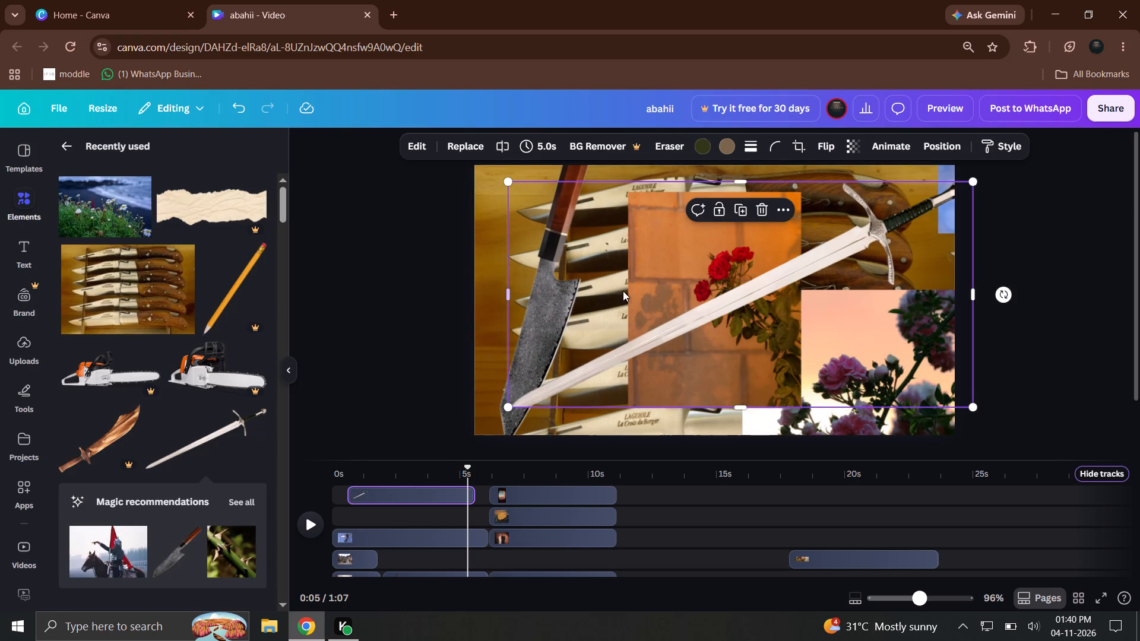
# Adjust the sword image inside its crop and move it up and left so it crosses the frame's upper part.
pyautogui.doubleClick(632, 292)
pyautogui.moveTo(663, 298); pyautogui.dragTo(688, 270)
pyautogui.click(1139, 261)
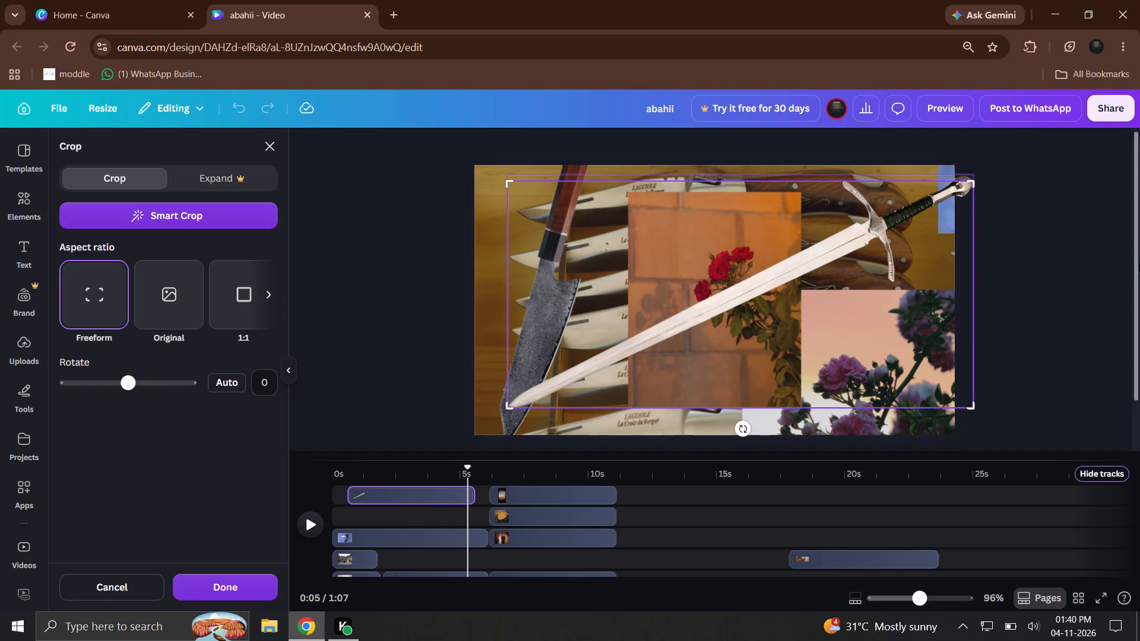
pyautogui.moveTo(972, 186); pyautogui.dragTo(972, 175)
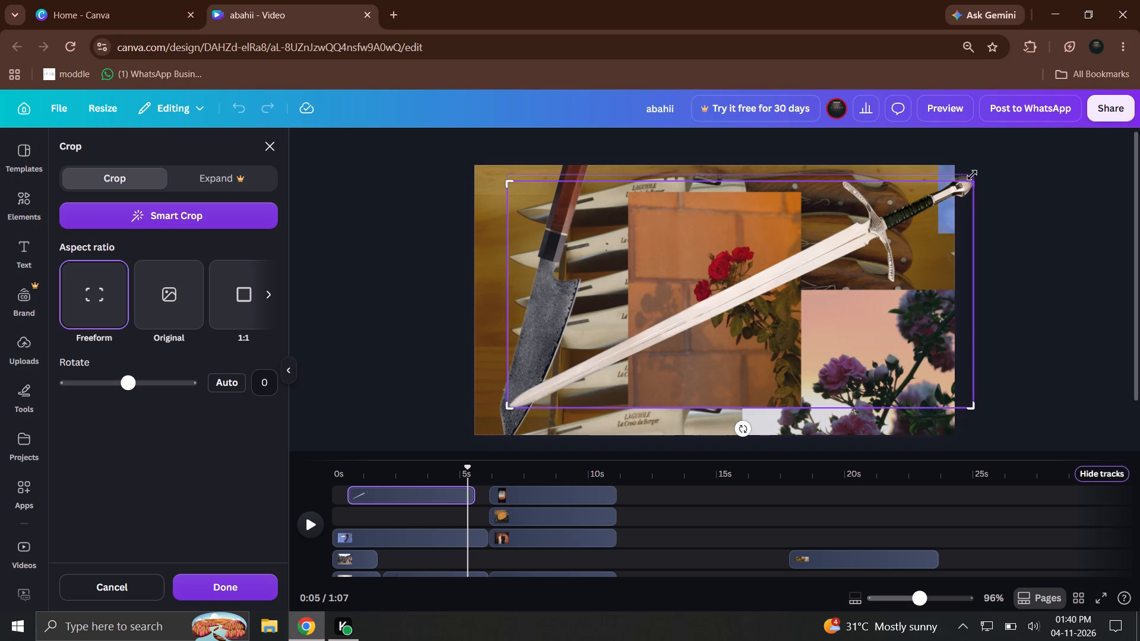
pyautogui.moveTo(972, 175); pyautogui.dragTo(972, 173)
pyautogui.click(1002, 174)
pyautogui.moveTo(932, 273); pyautogui.dragTo(867, 246)
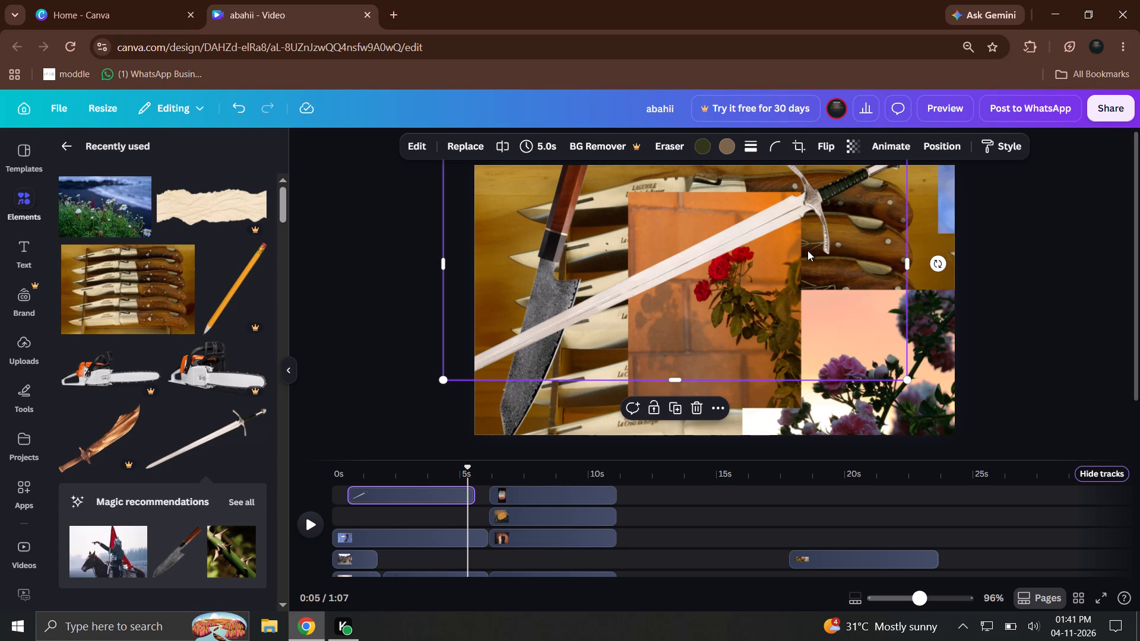
# Replace the dark cleaver image with the folding-knives photo and shift the tilted photo rightward toward the frame's centre.
pyautogui.moveTo(171, 325); pyautogui.dragTo(578, 408)
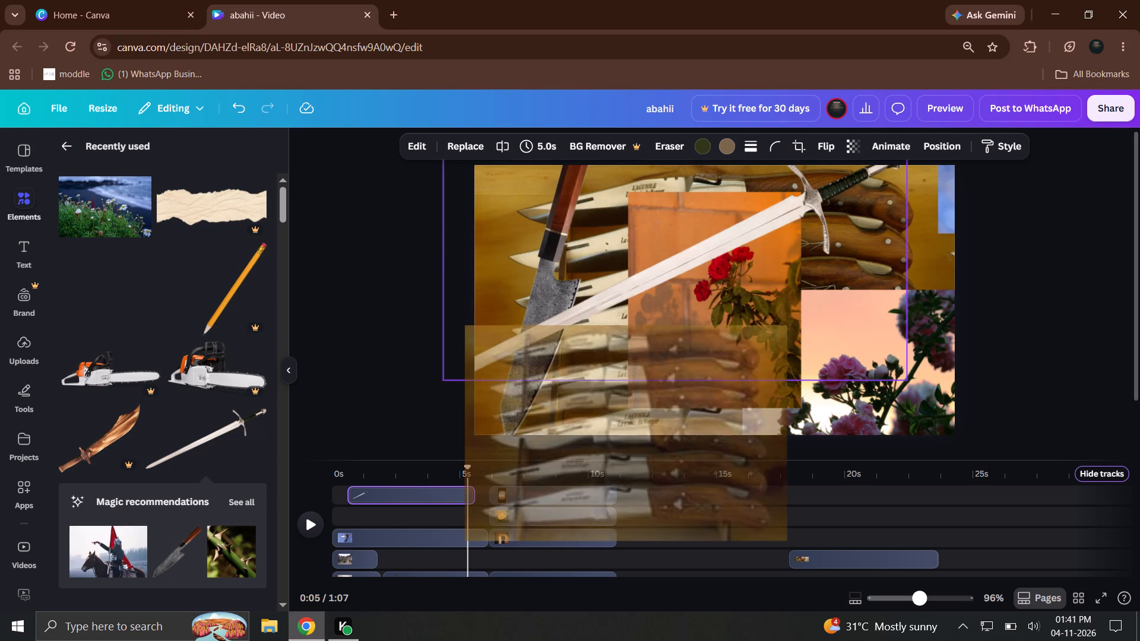
pyautogui.moveTo(578, 408); pyautogui.dragTo(558, 388)
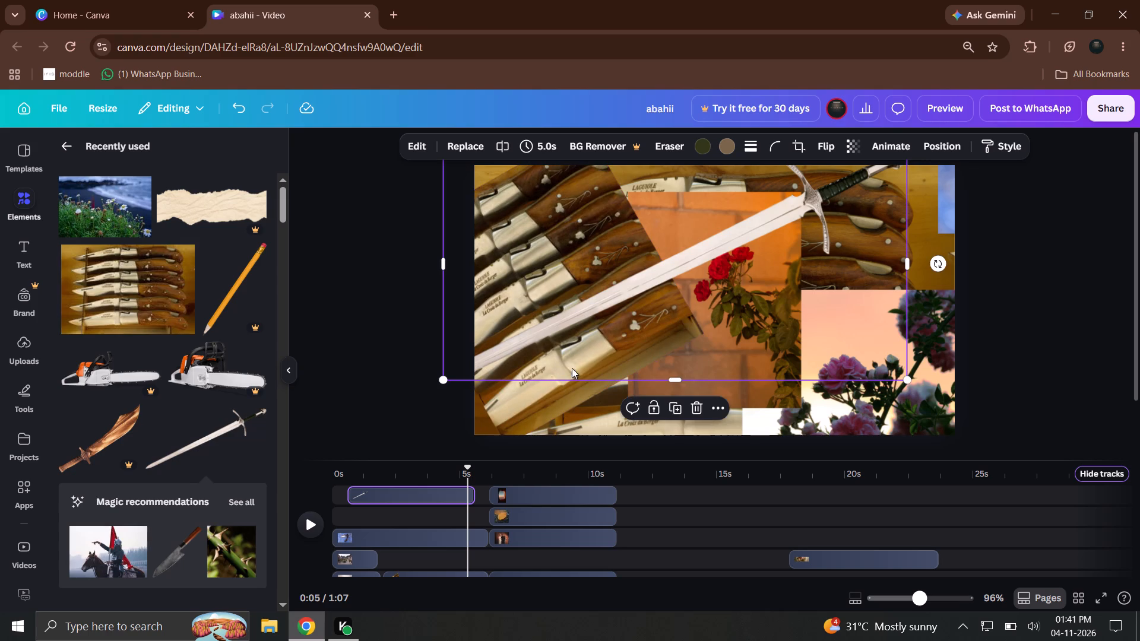
pyautogui.moveTo(509, 408); pyautogui.dragTo(555, 405)
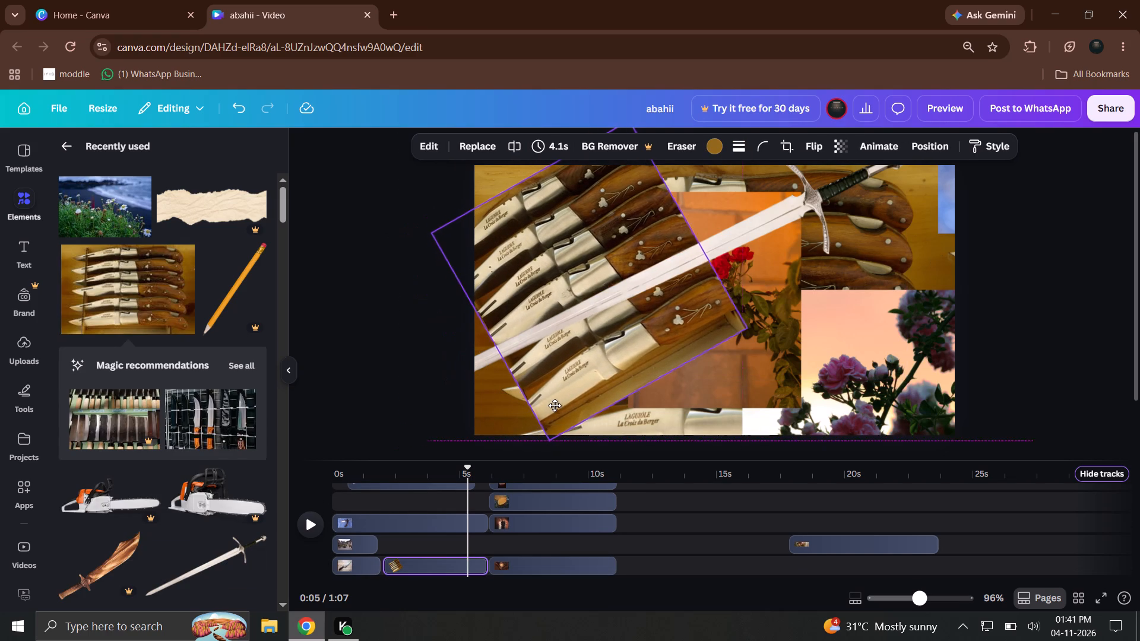
pyautogui.moveTo(555, 405); pyautogui.dragTo(591, 404)
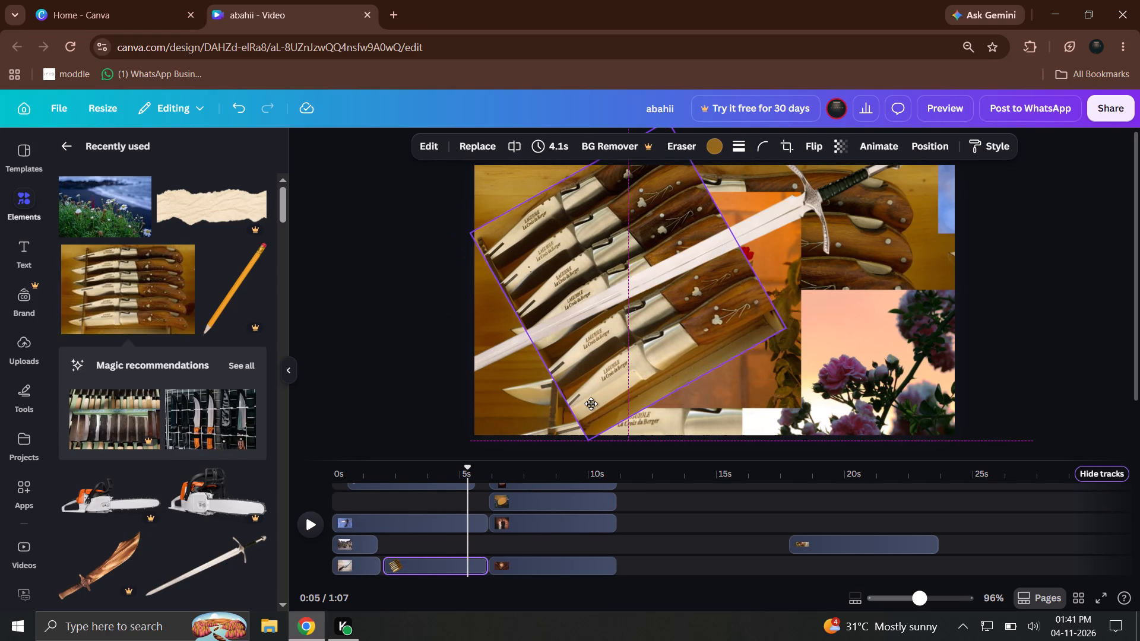
pyautogui.moveTo(591, 404); pyautogui.dragTo(591, 402)
pyautogui.click(962, 396)
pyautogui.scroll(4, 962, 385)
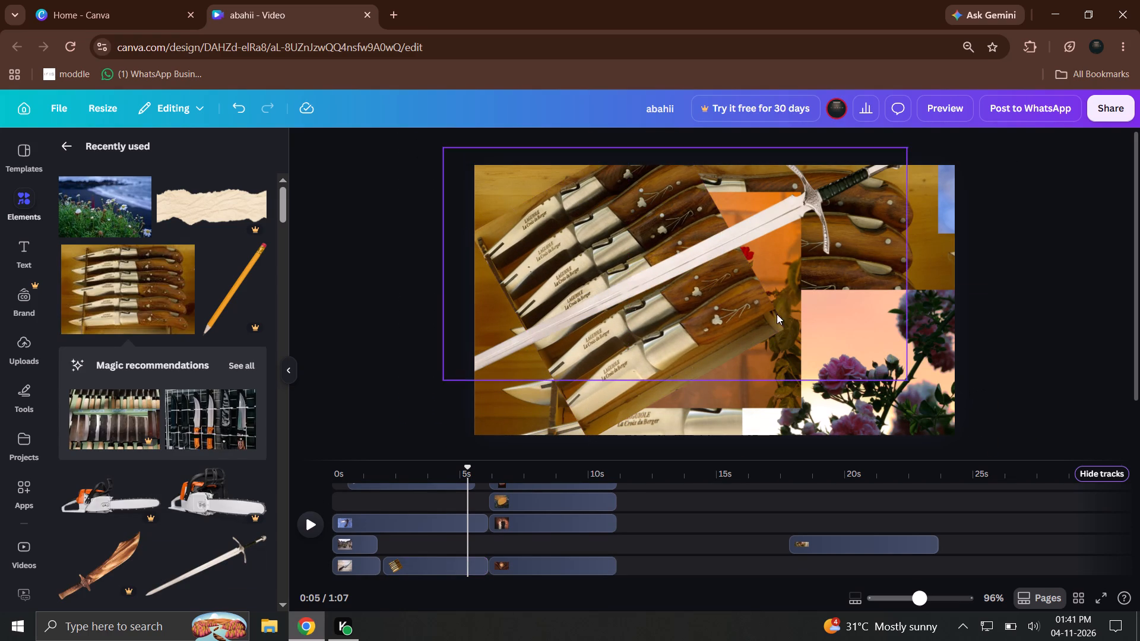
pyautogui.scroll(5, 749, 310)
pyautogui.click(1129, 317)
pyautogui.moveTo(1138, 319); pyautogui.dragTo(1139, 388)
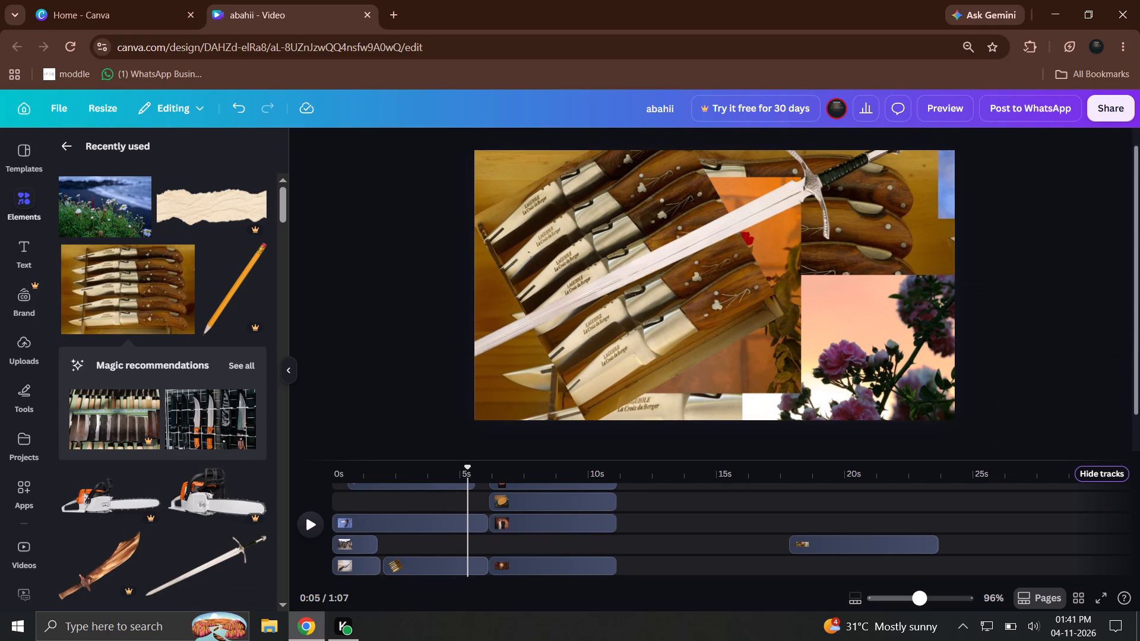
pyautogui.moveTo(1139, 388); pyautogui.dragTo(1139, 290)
# Add the knife-rack photo from the magic recommendations near the video's start and place it in the frame's upper-left corner.
pyautogui.moveTo(337, 467); pyautogui.dragTo(327, 480)
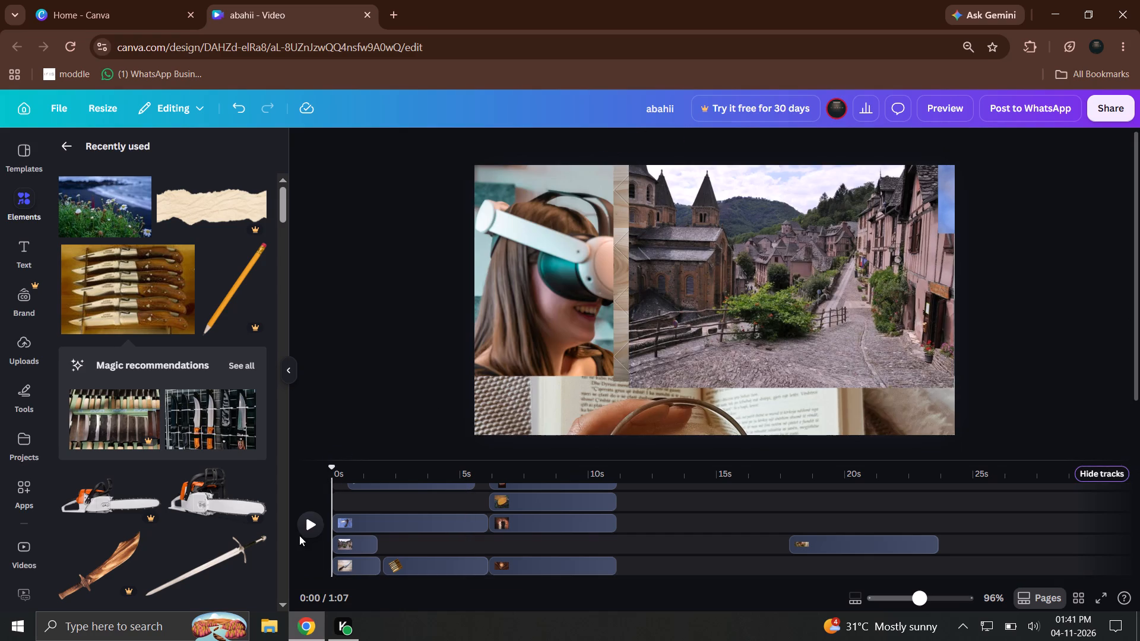
pyautogui.click(300, 532)
pyautogui.moveTo(254, 541); pyautogui.dragTo(164, 357)
pyautogui.moveTo(135, 418); pyautogui.dragTo(608, 388)
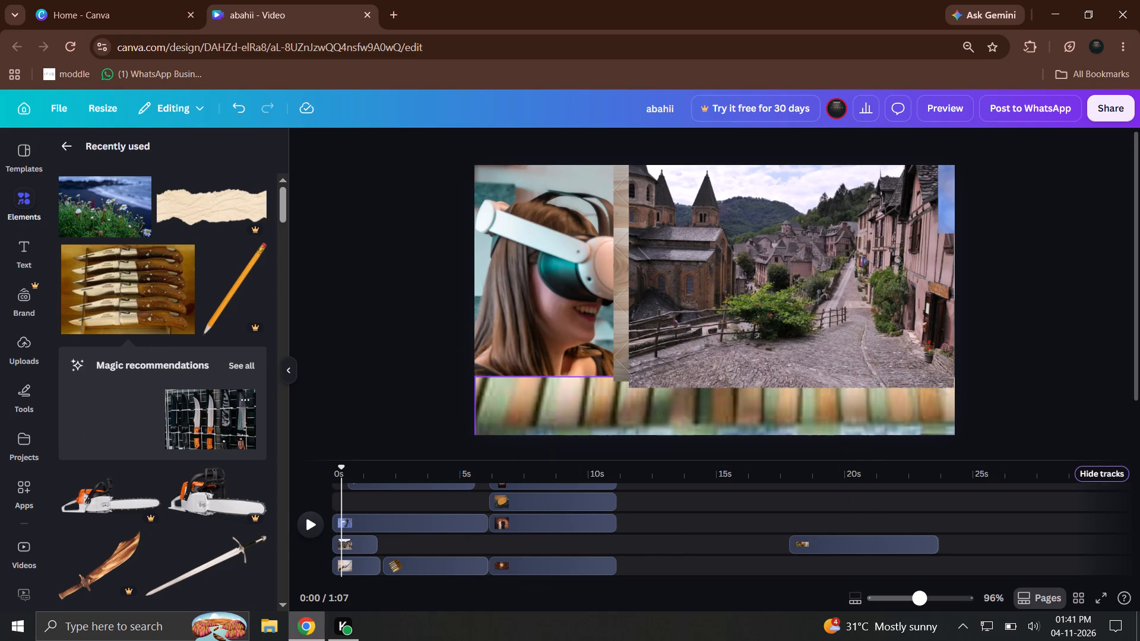
pyautogui.moveTo(608, 388); pyautogui.dragTo(612, 367)
pyautogui.moveTo(623, 394); pyautogui.dragTo(613, 349)
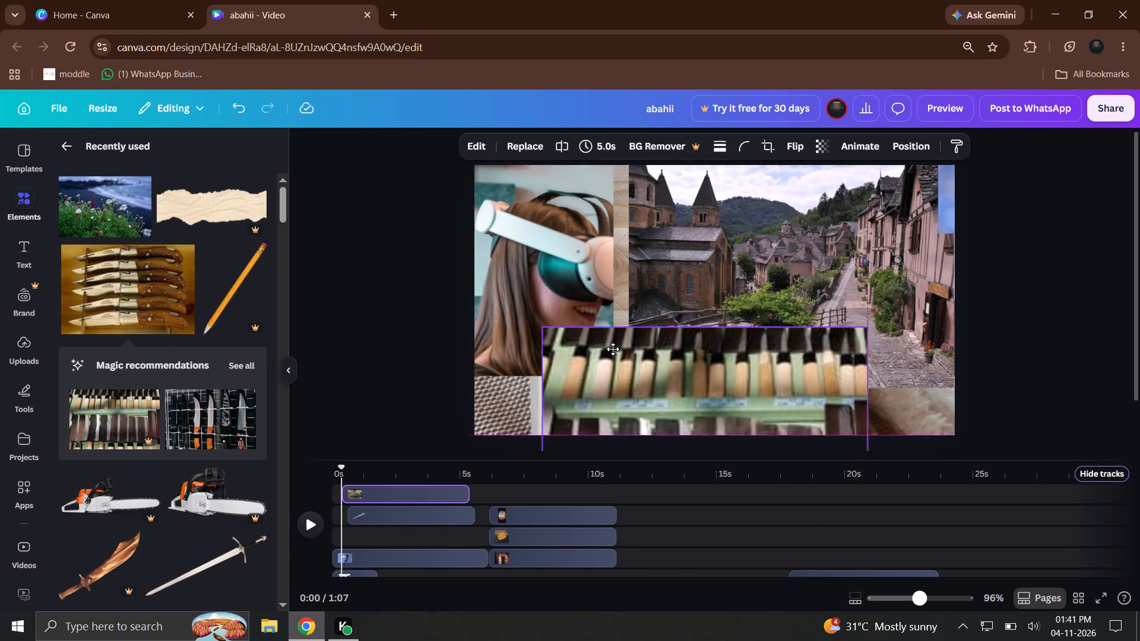
pyautogui.moveTo(613, 349); pyautogui.dragTo(549, 218)
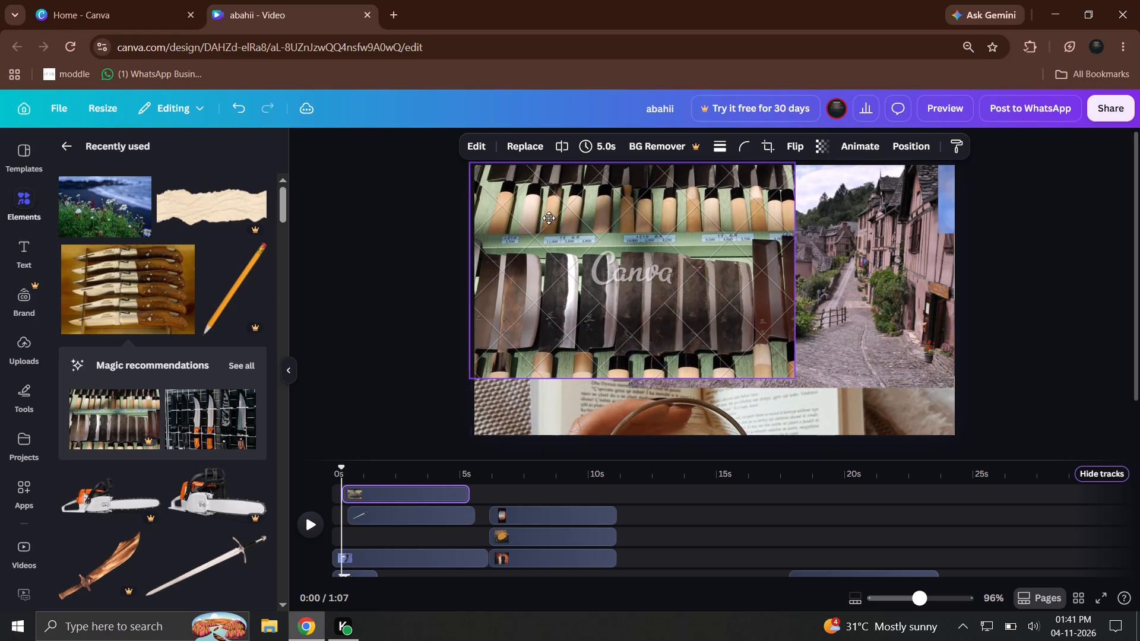
pyautogui.moveTo(549, 218); pyautogui.dragTo(550, 218)
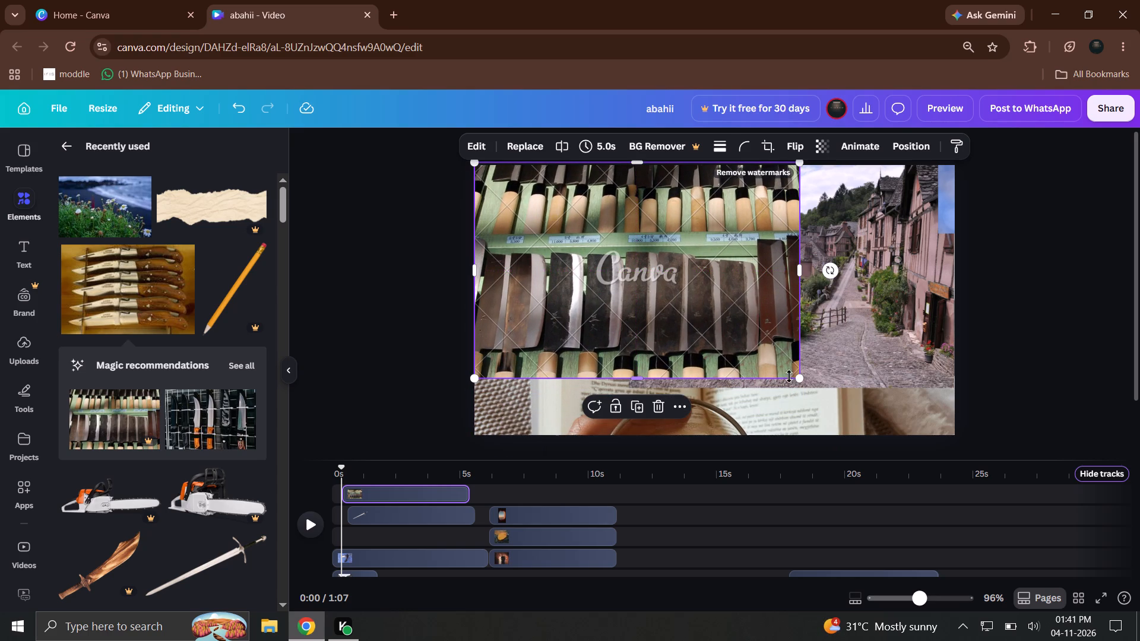
# Crop the knife-rack photo down to a thin strip along the frame's top edge.
pyautogui.moveTo(791, 378); pyautogui.dragTo(598, 198)
pyautogui.moveTo(624, 203); pyautogui.dragTo(624, 177)
# Detach the VR-headset photo from the background and crop its left side away, leaving the white background there.
pyautogui.moveTo(560, 199); pyautogui.dragTo(556, 235)
pyautogui.moveTo(550, 253); pyautogui.dragTo(549, 303)
pyautogui.moveTo(545, 288); pyautogui.dragTo(541, 335)
pyautogui.click(517, 242)
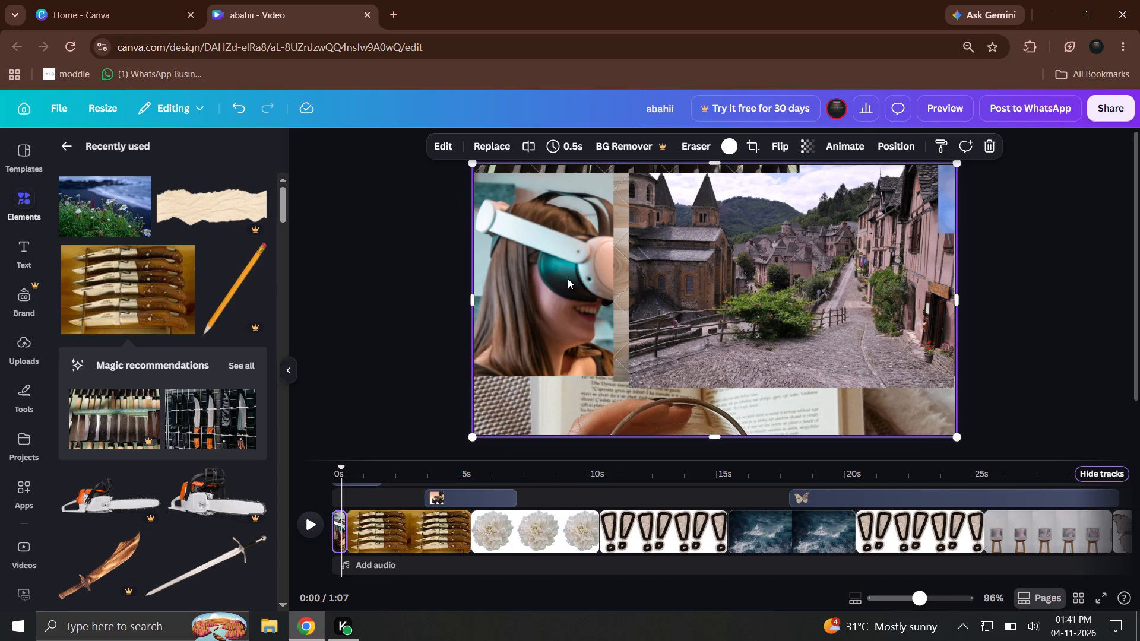
pyautogui.click(568, 278)
pyautogui.moveTo(569, 278); pyautogui.dragTo(581, 317)
pyautogui.click(479, 289)
pyautogui.moveTo(466, 306); pyautogui.dragTo(525, 305)
pyautogui.doubleClick(473, 300)
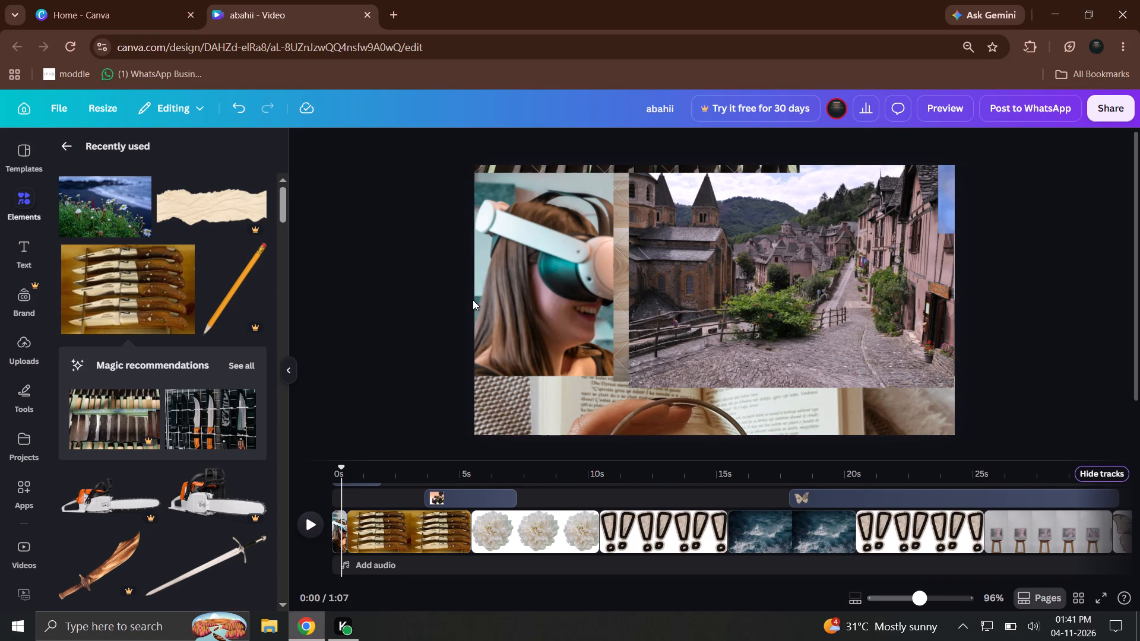
pyautogui.moveTo(468, 300); pyautogui.dragTo(693, 350)
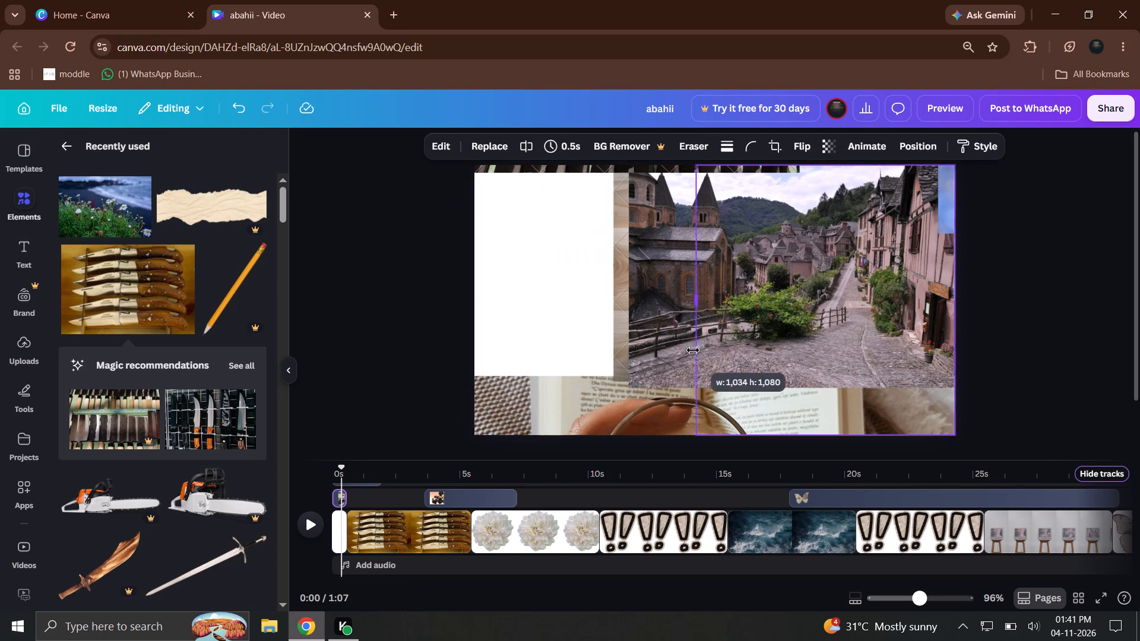
pyautogui.moveTo(693, 350); pyautogui.dragTo(613, 305)
# Extend the wooden-board knife photo leftward well past the frame's left edge to cover the white area.
pyautogui.click(531, 275)
pyautogui.moveTo(542, 275); pyautogui.dragTo(511, 325)
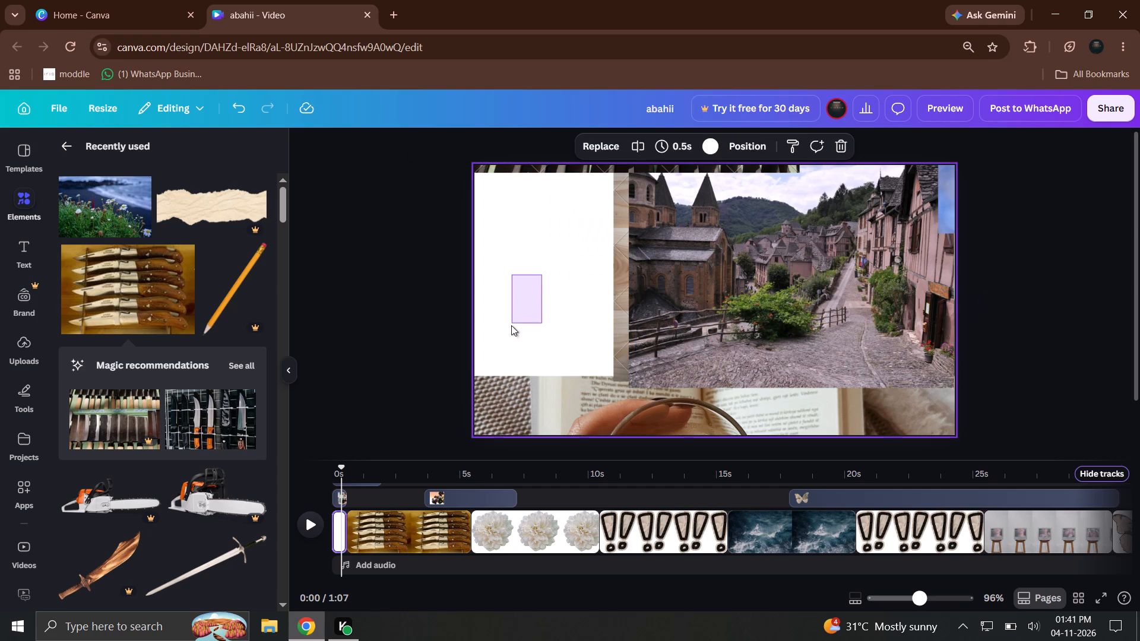
pyautogui.moveTo(511, 325); pyautogui.dragTo(516, 316)
pyautogui.click(518, 288)
pyautogui.doubleClick(518, 281)
pyautogui.click(610, 275)
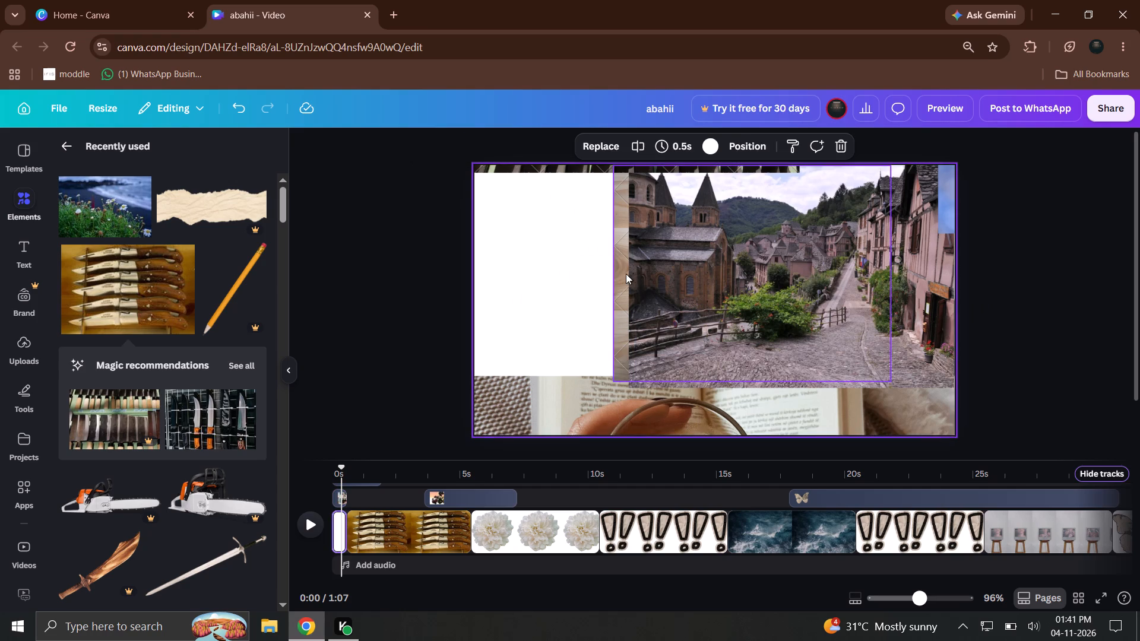
pyautogui.click(626, 274)
pyautogui.moveTo(616, 274); pyautogui.dragTo(384, 297)
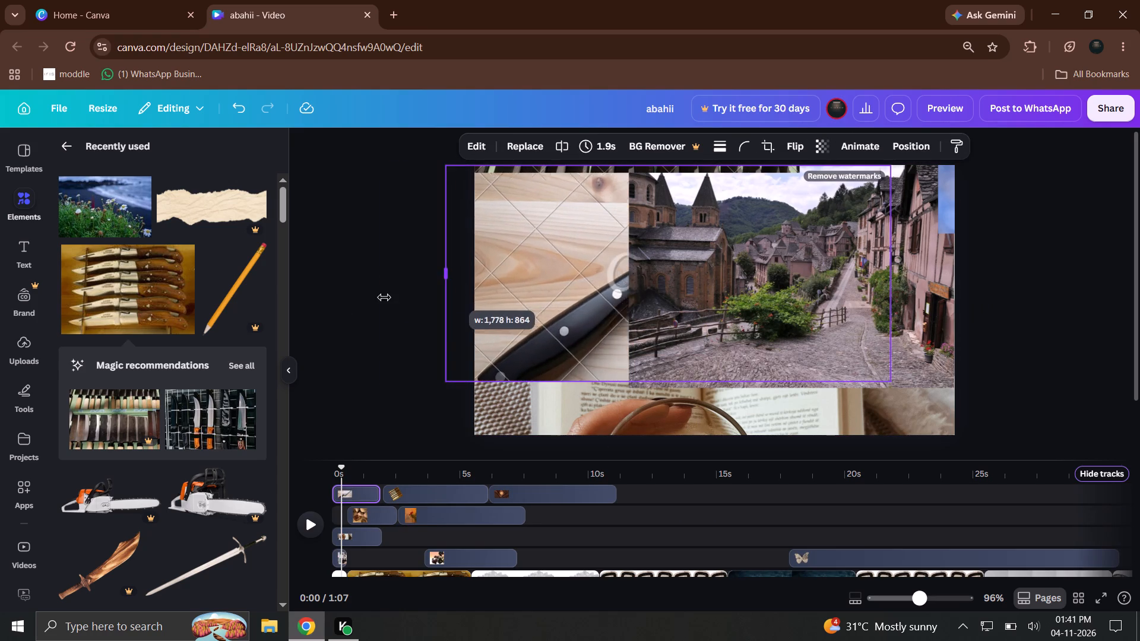
pyautogui.moveTo(384, 297); pyautogui.dragTo(223, 263)
pyautogui.click(502, 266)
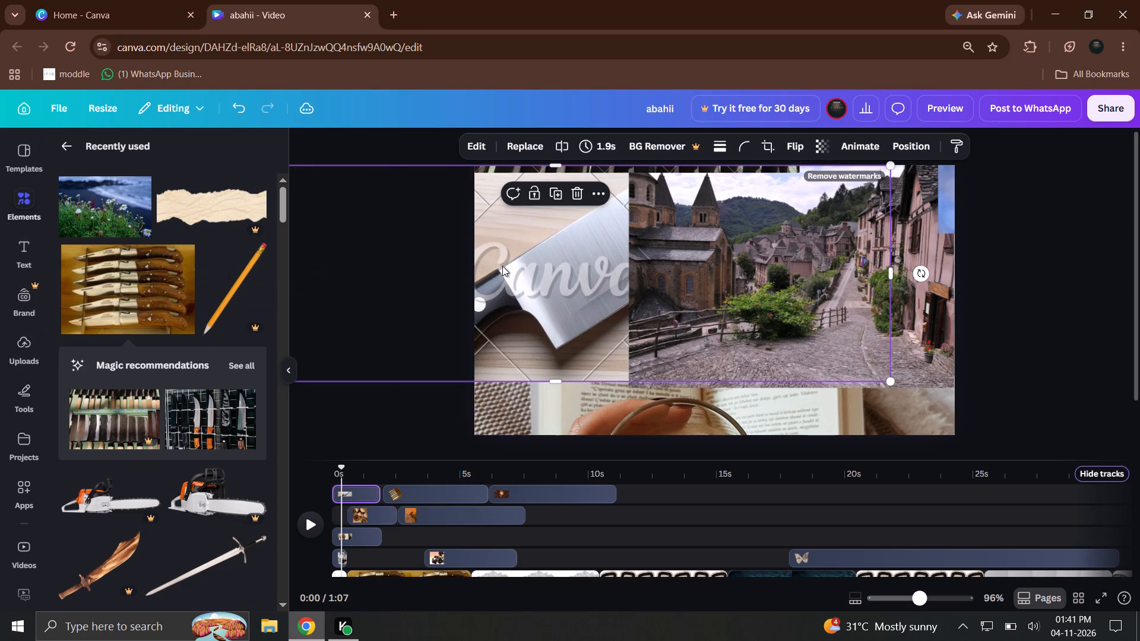
pyautogui.moveTo(564, 261); pyautogui.dragTo(580, 362)
# Move the village street photo to the frame's lower-left corner, partly overhanging the left and bottom edges.
pyautogui.click(743, 315)
pyautogui.moveTo(743, 314); pyautogui.dragTo(721, 396)
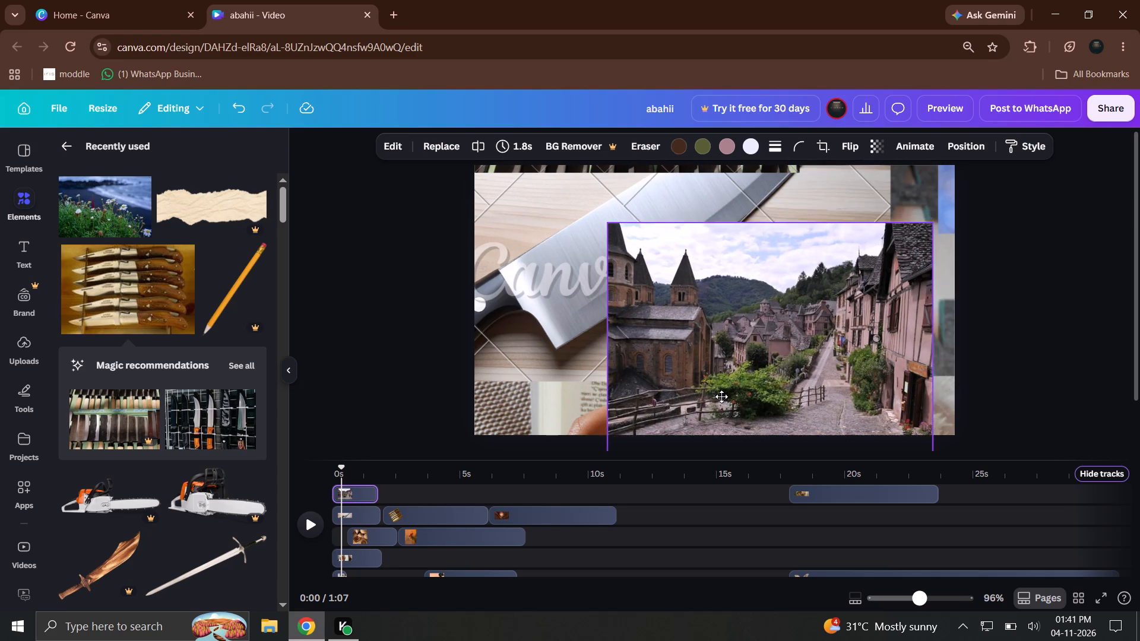
pyautogui.moveTo(721, 396); pyautogui.dragTo(822, 338)
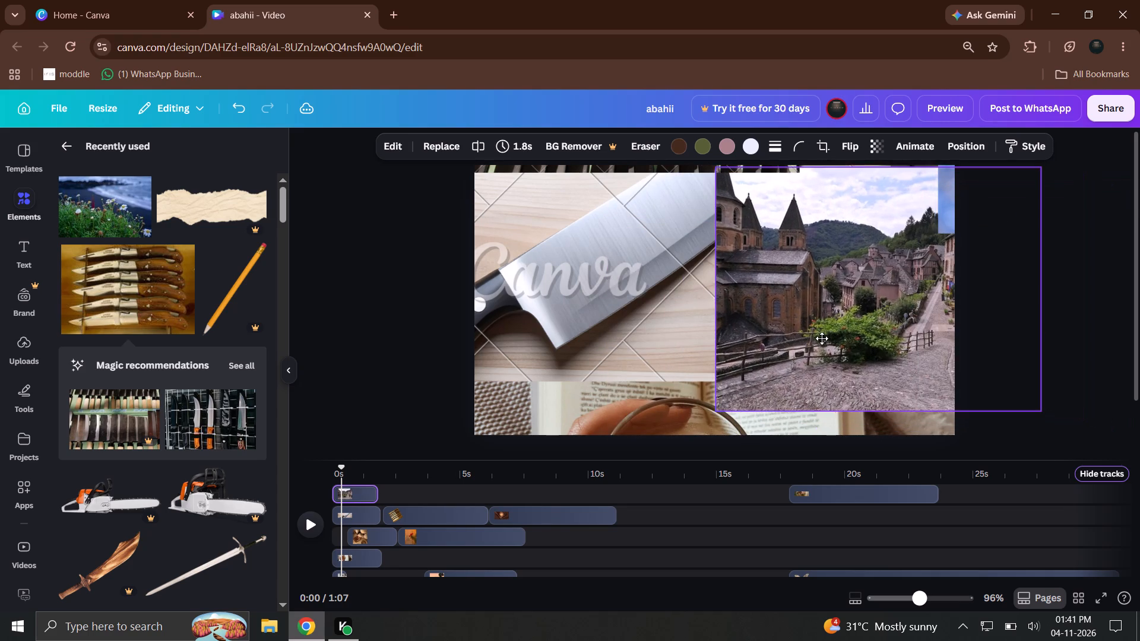
pyautogui.moveTo(822, 338); pyautogui.dragTo(749, 331)
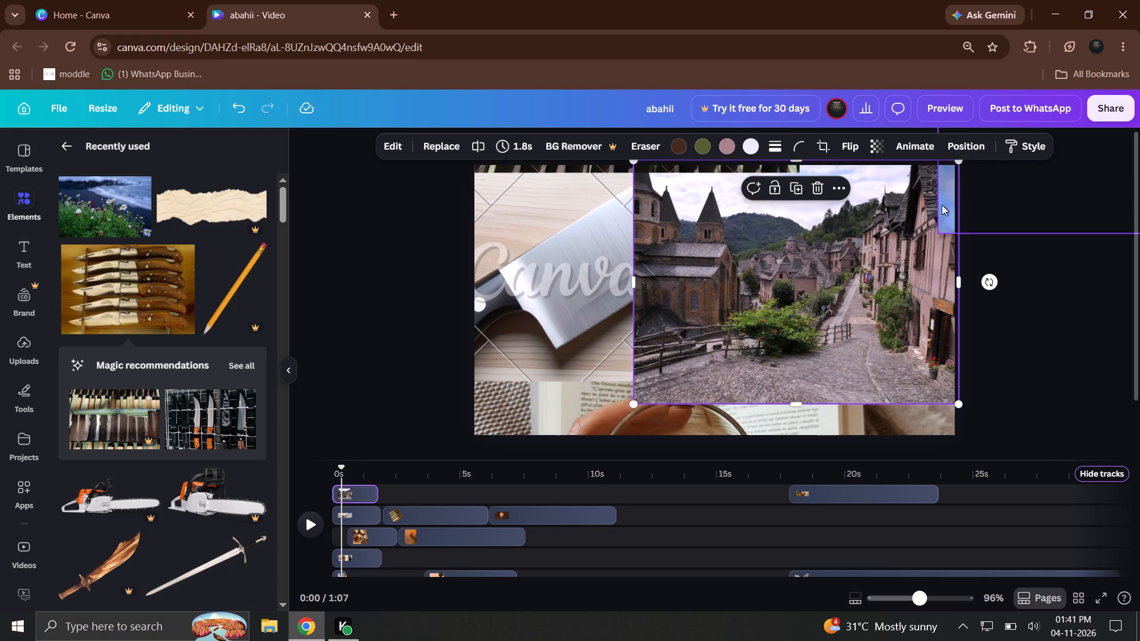
pyautogui.moveTo(942, 205); pyautogui.dragTo(733, 297)
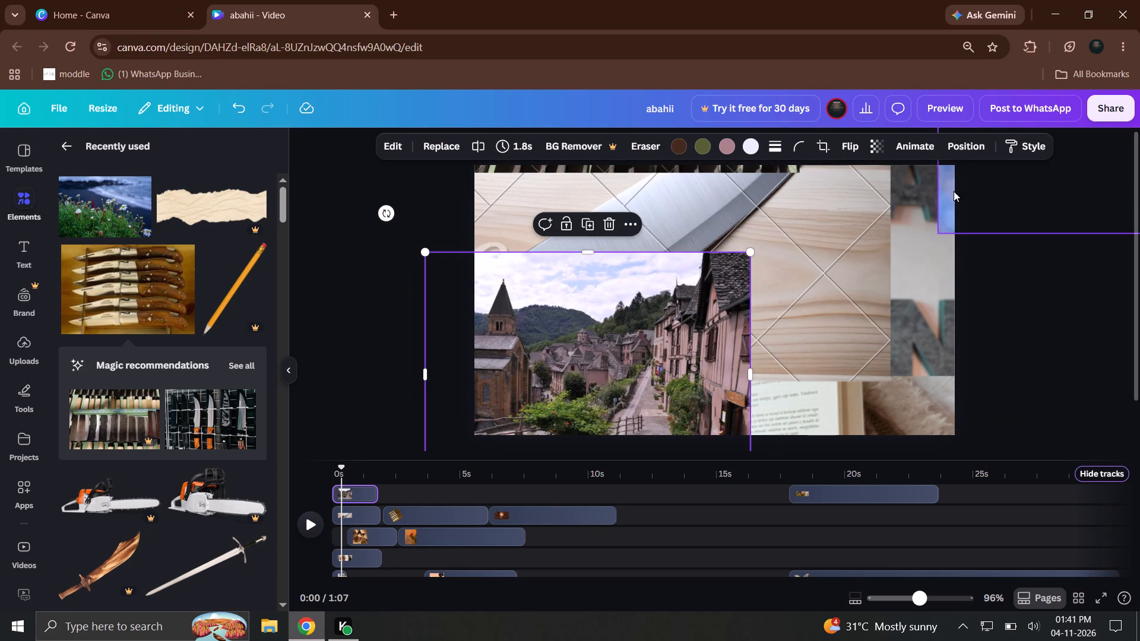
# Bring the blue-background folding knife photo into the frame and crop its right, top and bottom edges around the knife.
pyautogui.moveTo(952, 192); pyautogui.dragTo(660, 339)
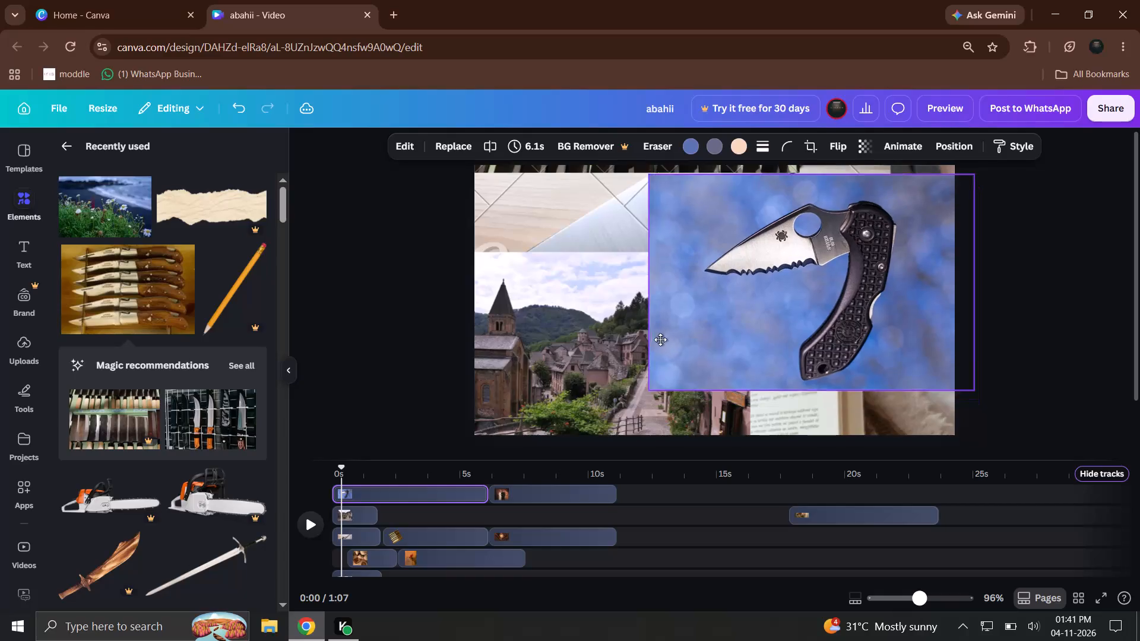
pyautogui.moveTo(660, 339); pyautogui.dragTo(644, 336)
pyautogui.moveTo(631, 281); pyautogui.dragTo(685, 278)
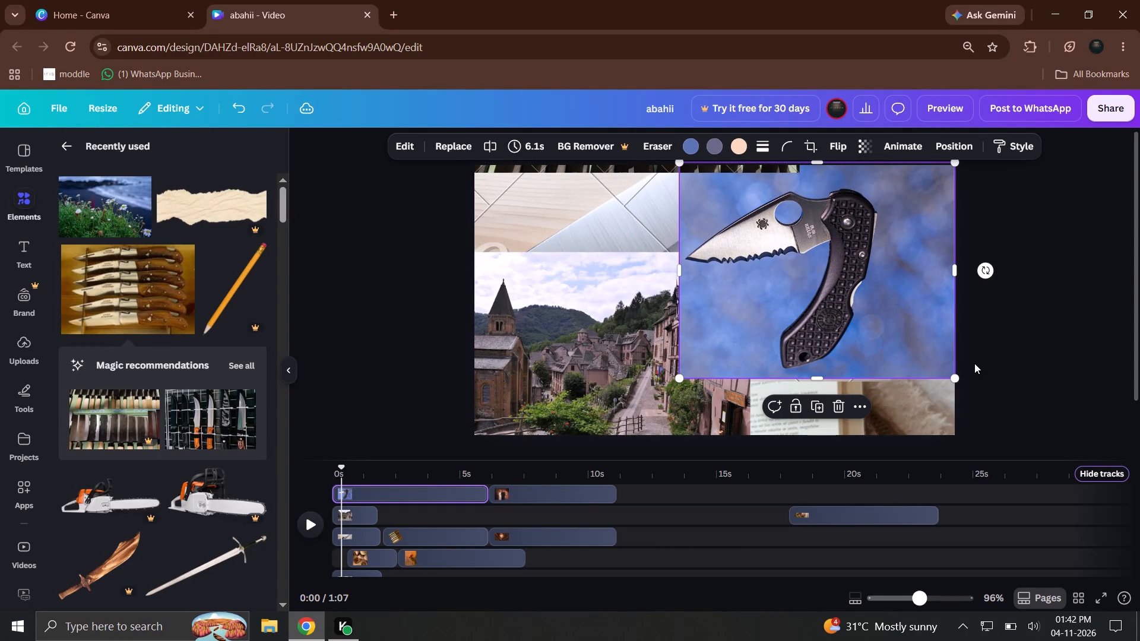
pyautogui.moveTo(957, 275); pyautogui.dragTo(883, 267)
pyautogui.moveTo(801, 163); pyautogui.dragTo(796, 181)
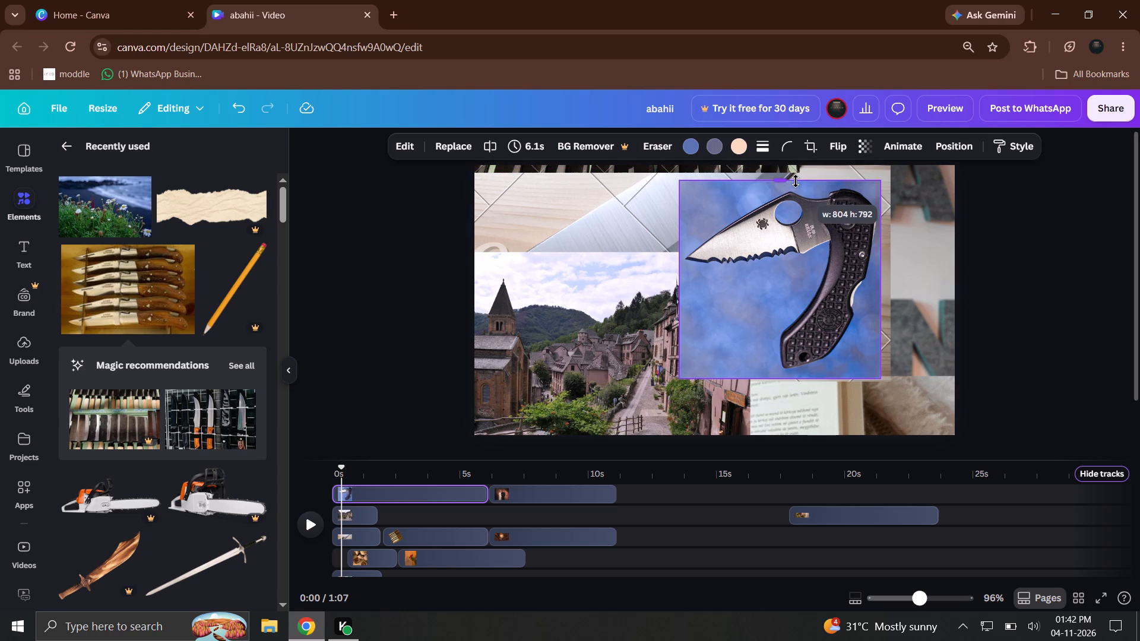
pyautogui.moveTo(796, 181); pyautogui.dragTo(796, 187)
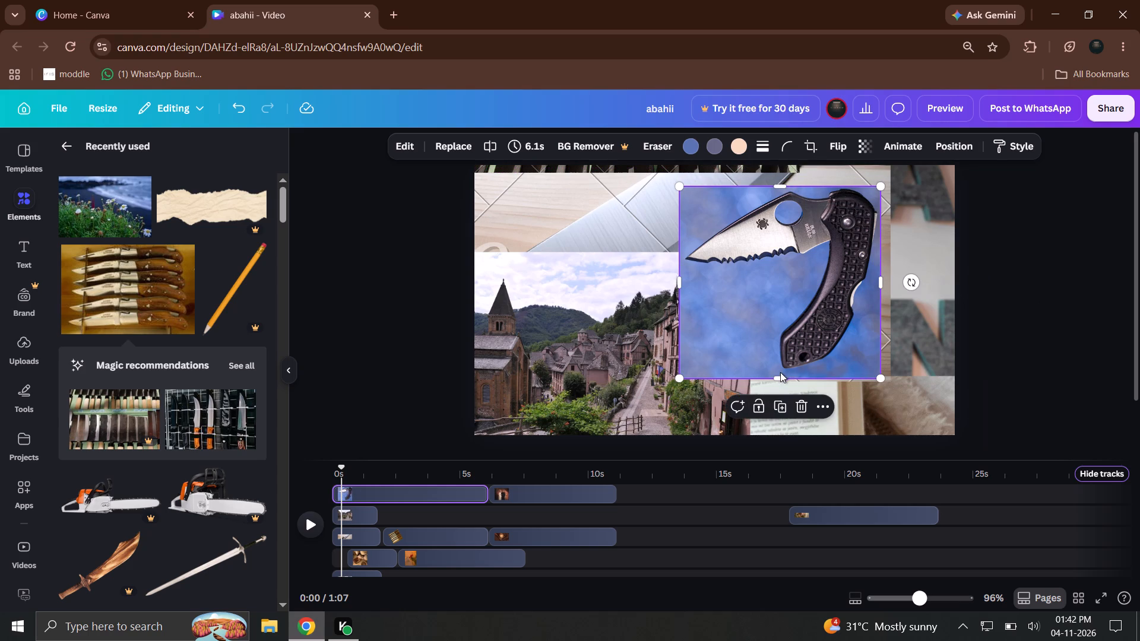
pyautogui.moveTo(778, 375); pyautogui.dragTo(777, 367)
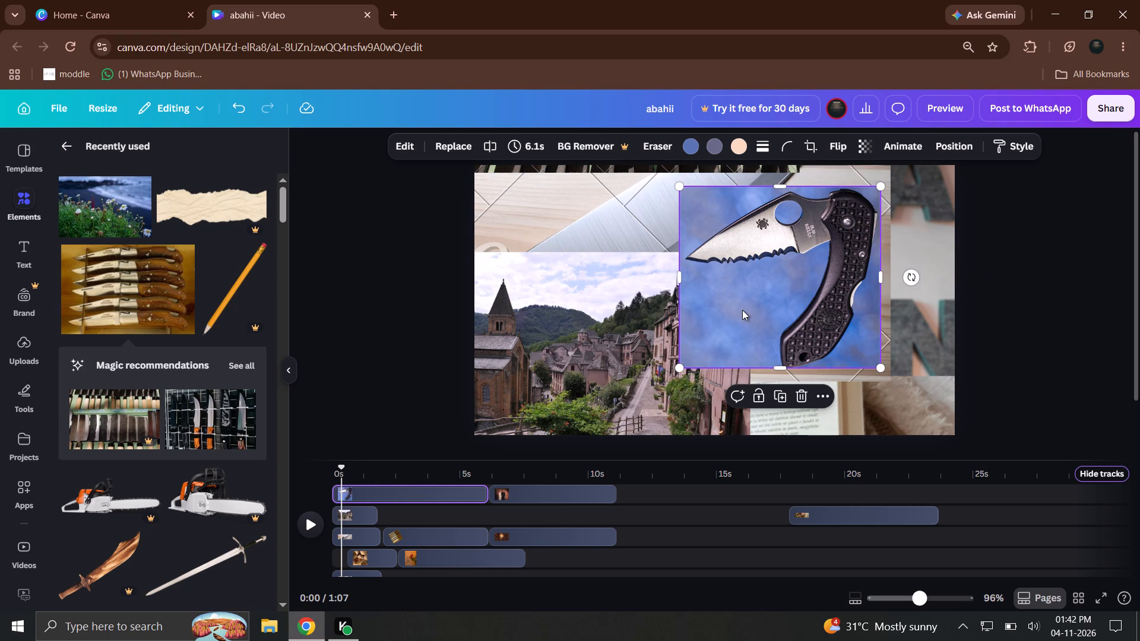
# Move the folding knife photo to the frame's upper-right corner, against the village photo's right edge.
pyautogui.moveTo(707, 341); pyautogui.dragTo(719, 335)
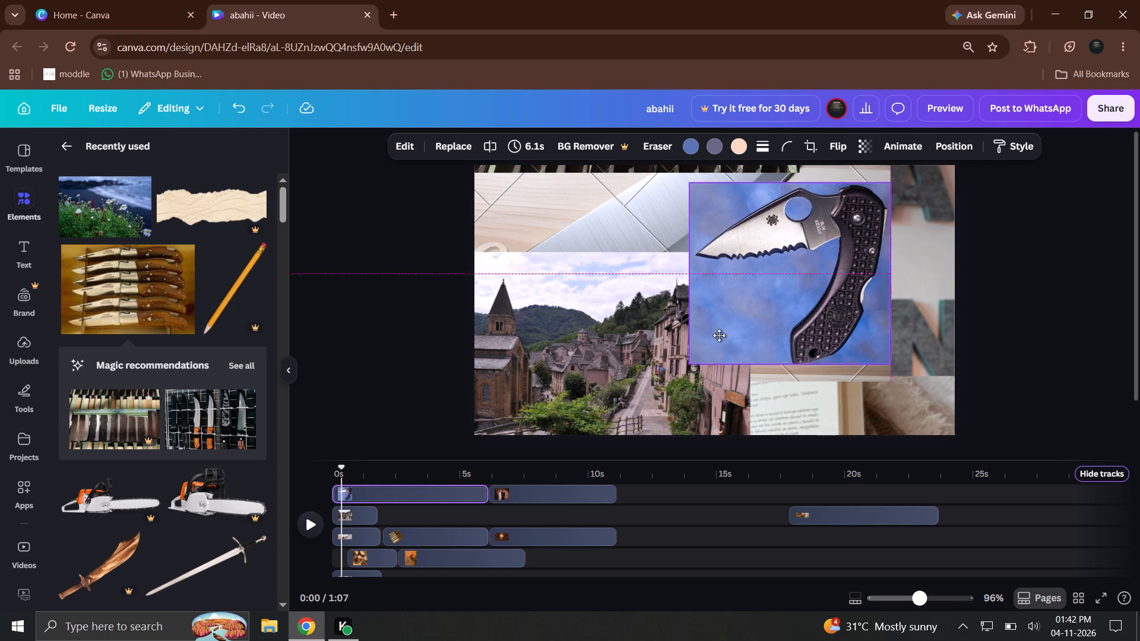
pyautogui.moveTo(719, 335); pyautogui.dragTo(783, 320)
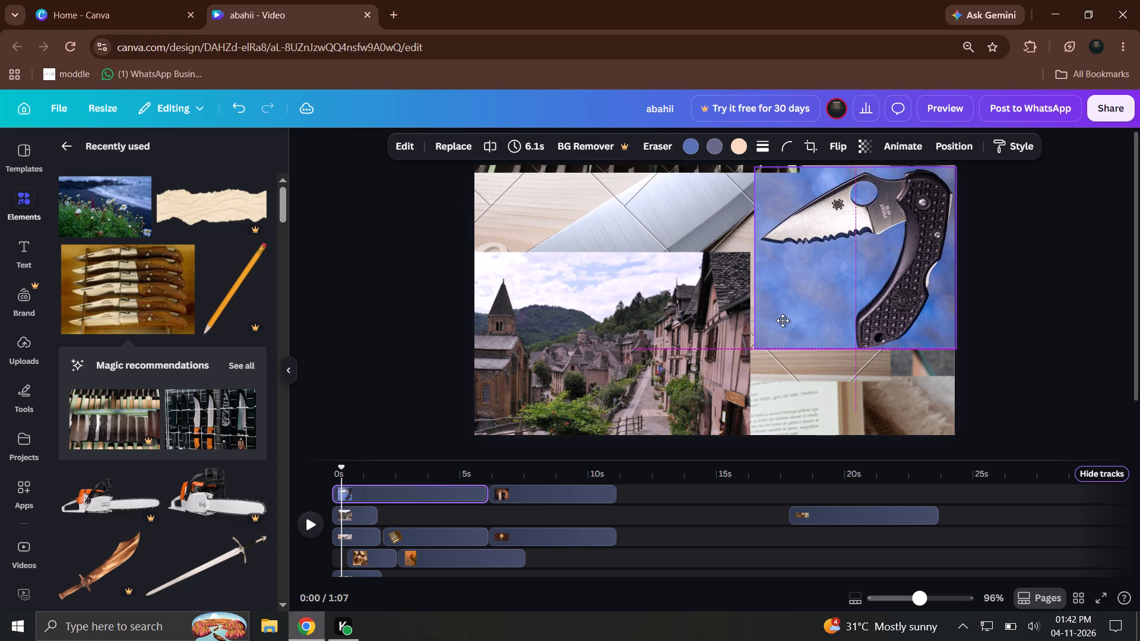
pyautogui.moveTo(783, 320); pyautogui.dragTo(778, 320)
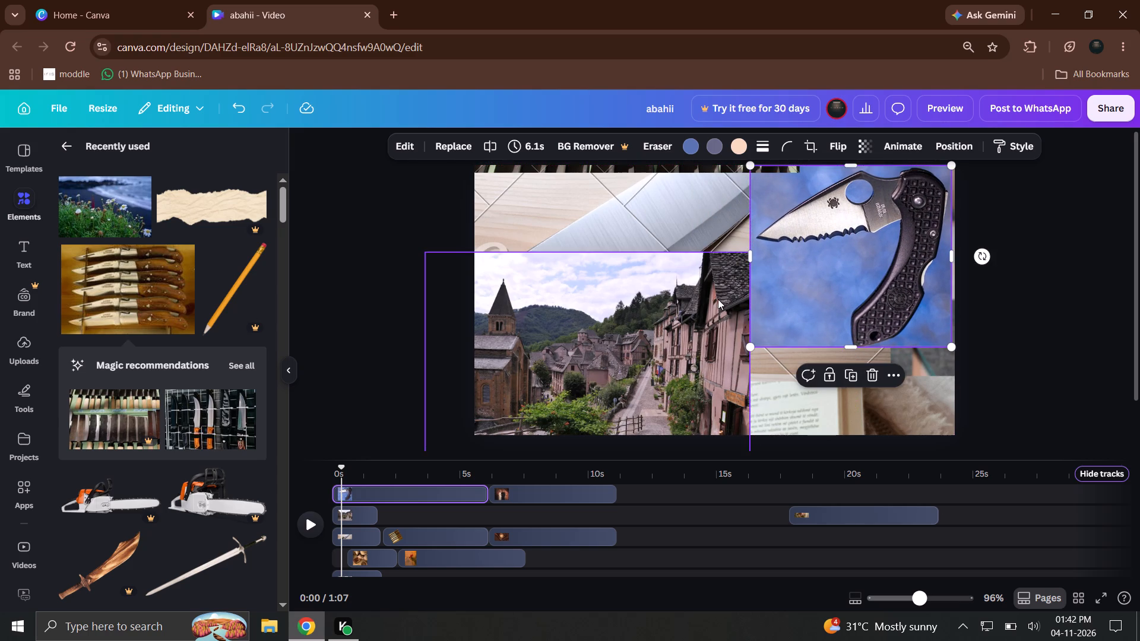
# Move the wooden-board knife photo down and back up, leaving it slightly below the frame's top edge.
pyautogui.click(679, 231)
pyautogui.moveTo(663, 177); pyautogui.dragTo(670, 359)
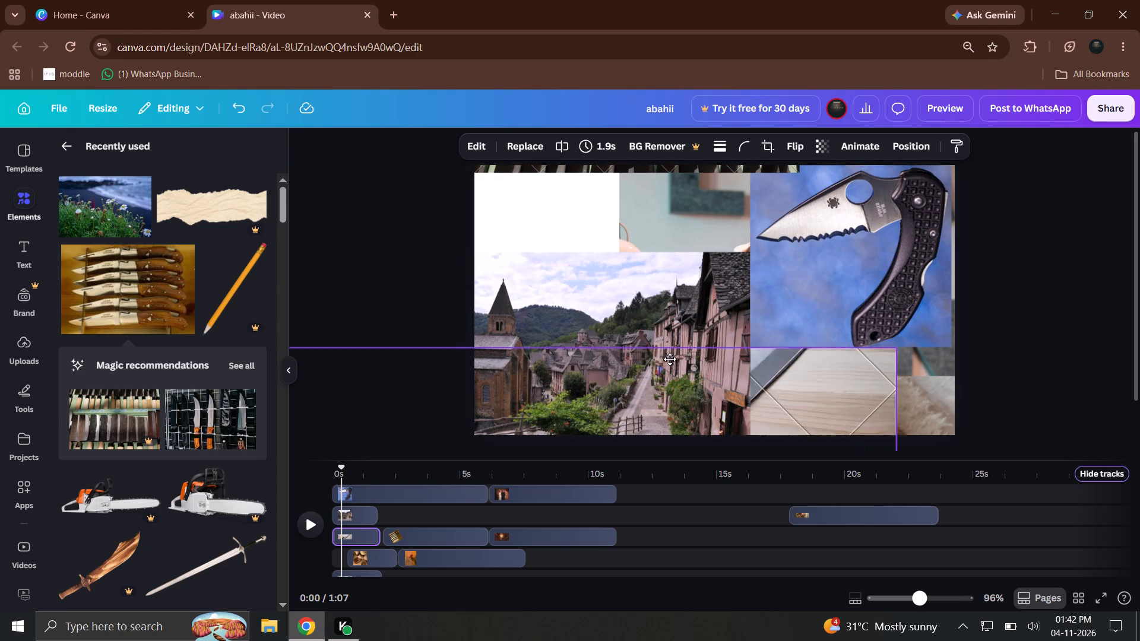
pyautogui.moveTo(670, 359); pyautogui.dragTo(666, 185)
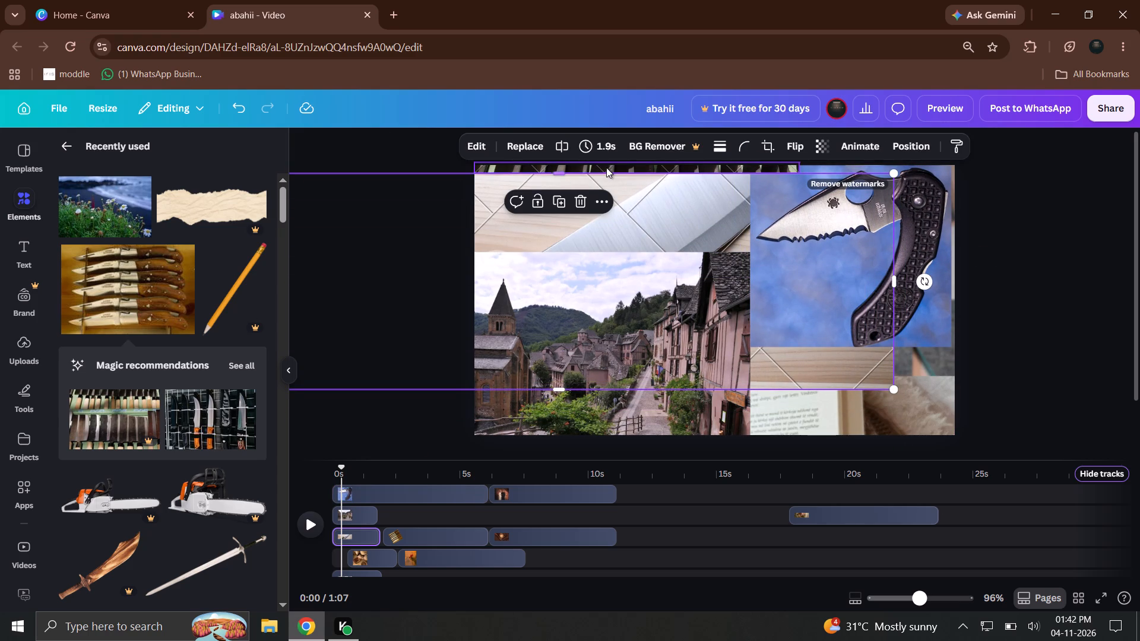
# Move the knife-rack strip down from the frame's top edge and stretch it downward past the bottom edge.
pyautogui.click(606, 167)
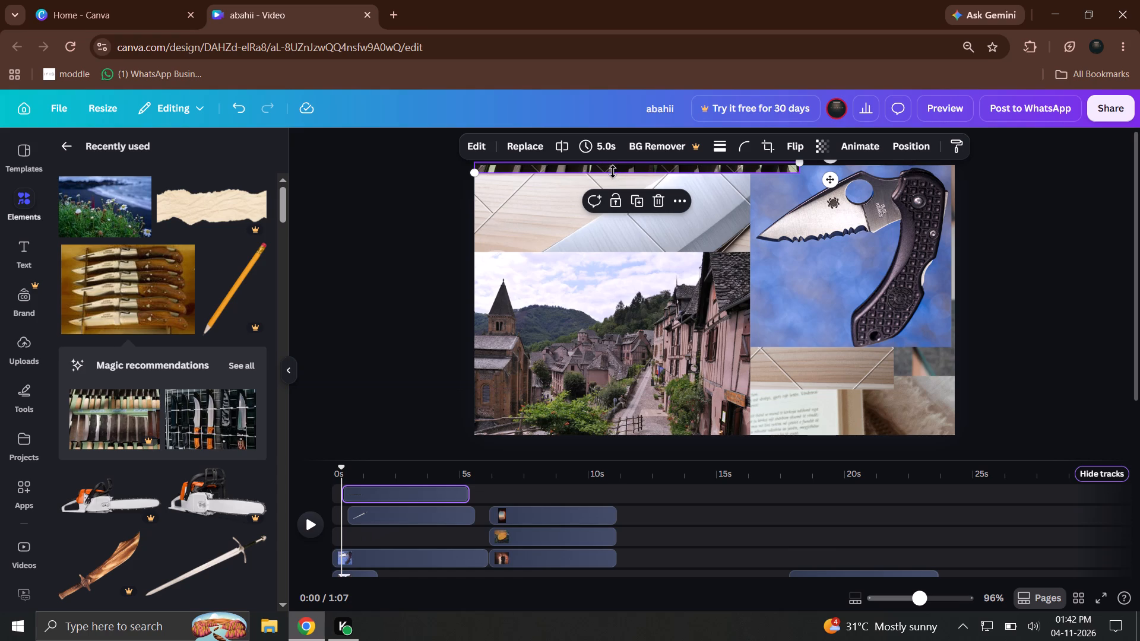
pyautogui.click(612, 167)
pyautogui.click(455, 191)
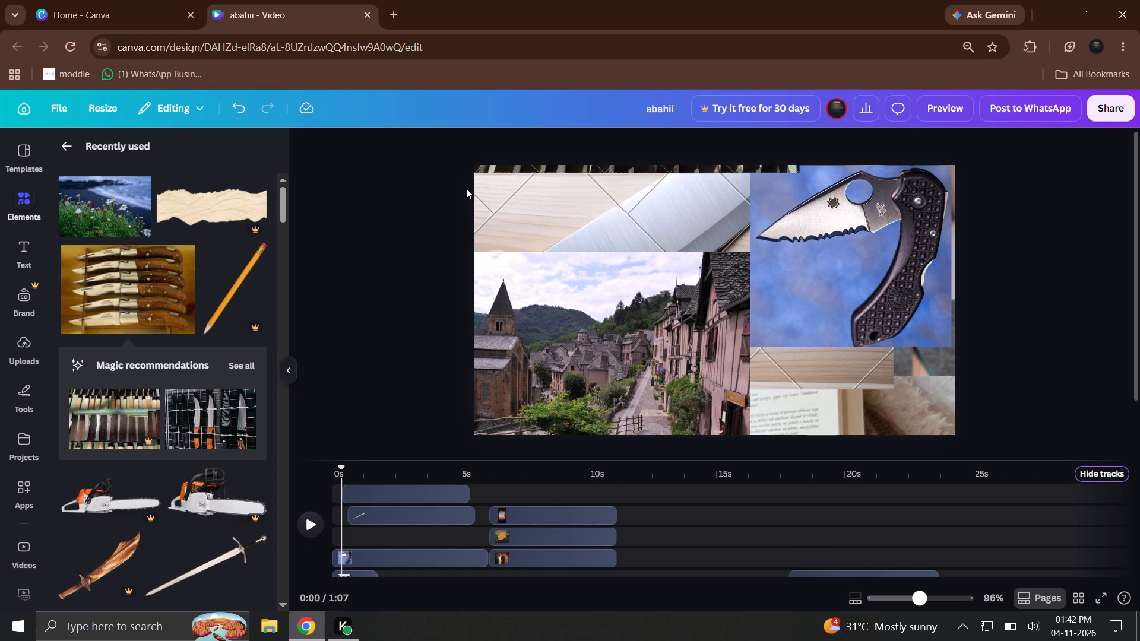
pyautogui.moveTo(507, 172); pyautogui.dragTo(492, 221)
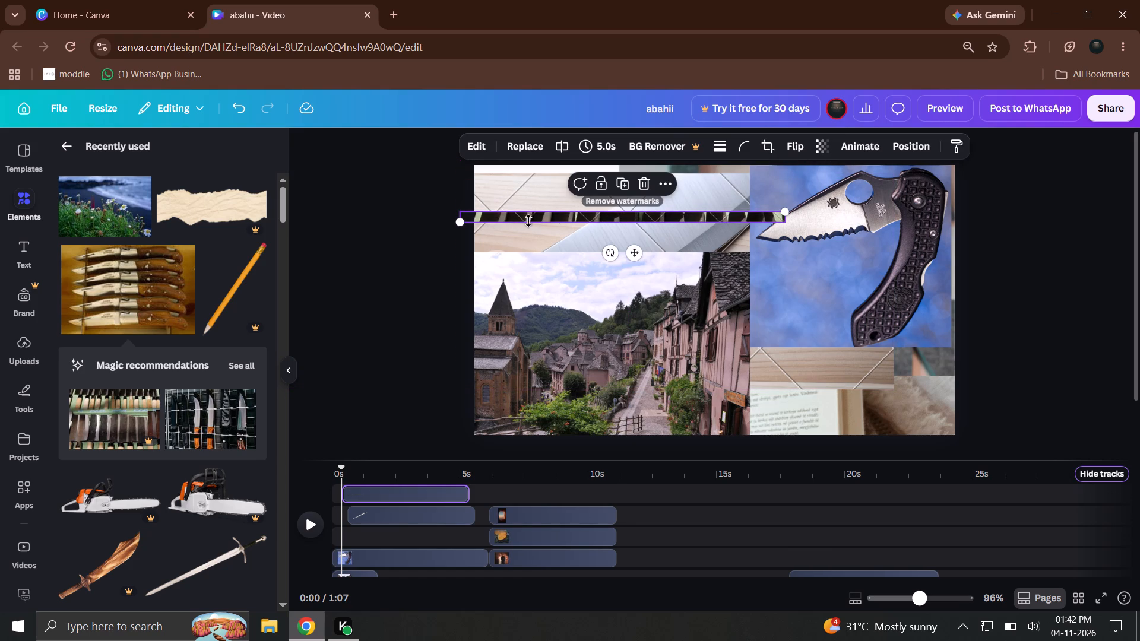
pyautogui.moveTo(602, 226); pyautogui.dragTo(606, 640)
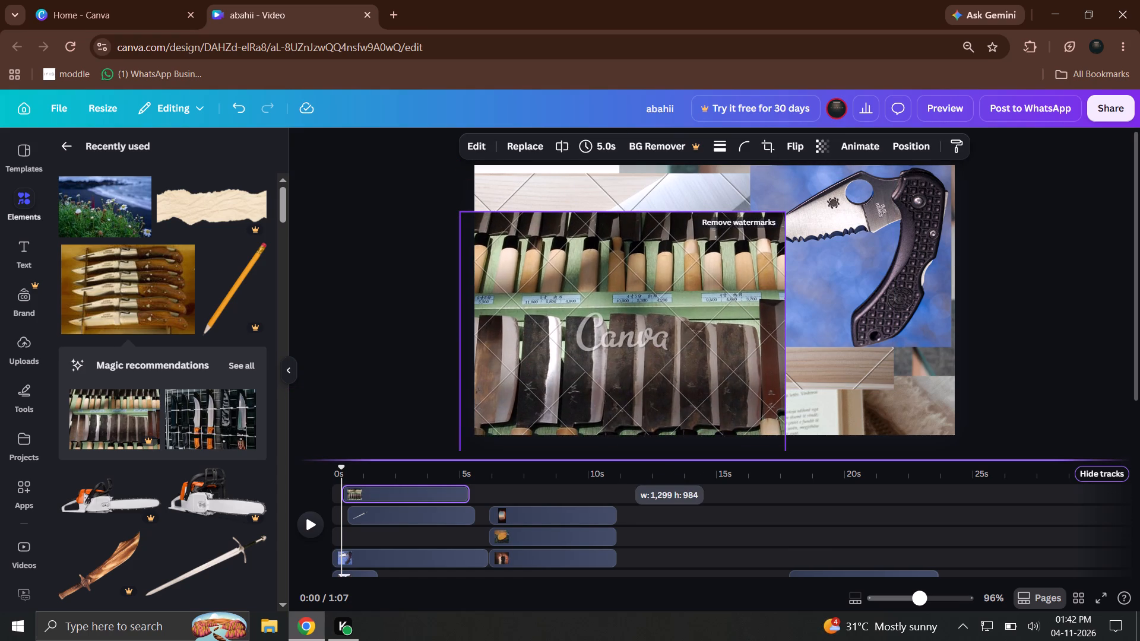
pyautogui.moveTo(606, 640); pyautogui.dragTo(597, 515)
# Enlarge the knife-rack photo by repeatedly stretching its top upward, and position it to cover the frame's left part.
pyautogui.moveTo(630, 211); pyautogui.dragTo(636, 109)
pyautogui.moveTo(626, 280); pyautogui.dragTo(610, 427)
pyautogui.moveTo(607, 259); pyautogui.dragTo(601, 84)
pyautogui.moveTo(601, 257); pyautogui.dragTo(593, 487)
pyautogui.moveTo(604, 312); pyautogui.dragTo(613, 97)
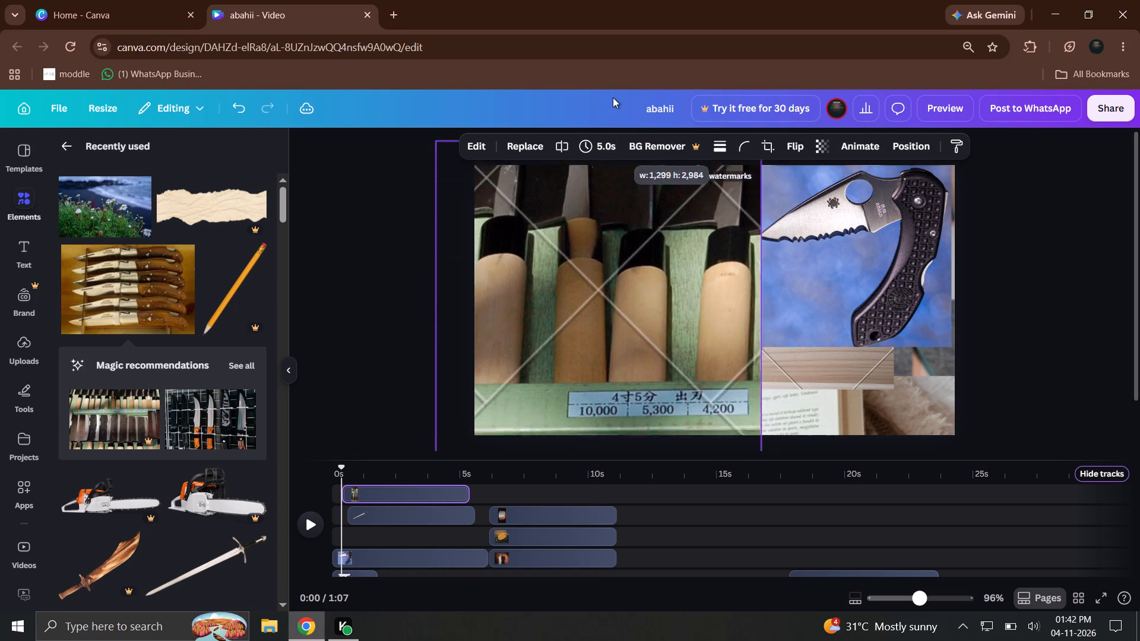
pyautogui.moveTo(613, 97); pyautogui.dragTo(612, 48)
pyautogui.moveTo(645, 307); pyautogui.dragTo(604, 465)
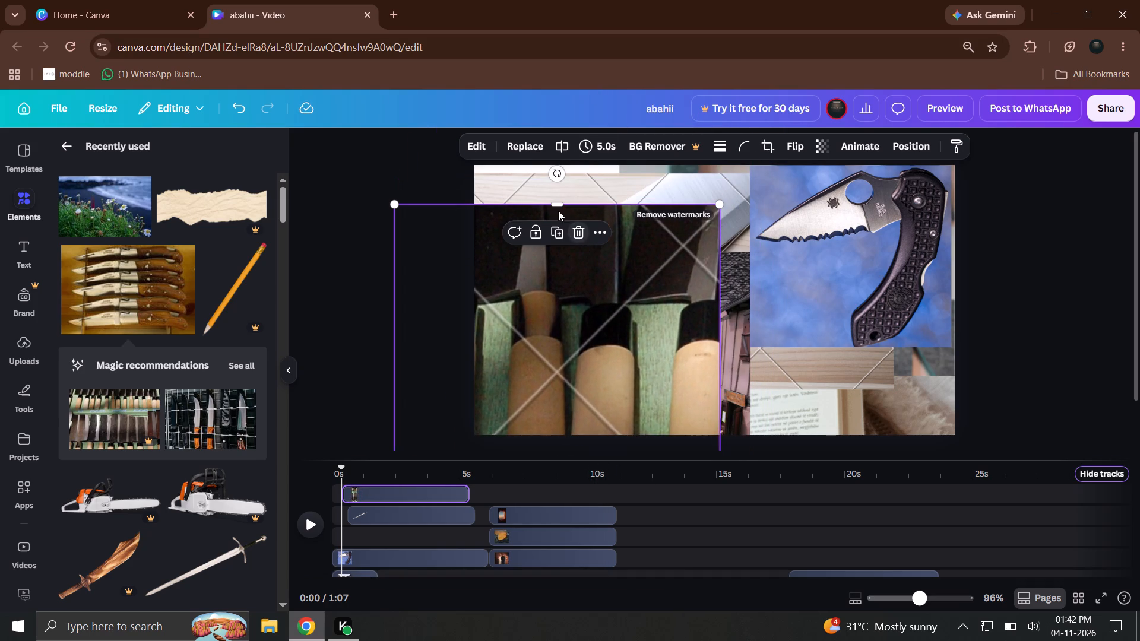
pyautogui.moveTo(555, 205); pyautogui.dragTo(591, 0)
pyautogui.moveTo(576, 297); pyautogui.dragTo(598, 357)
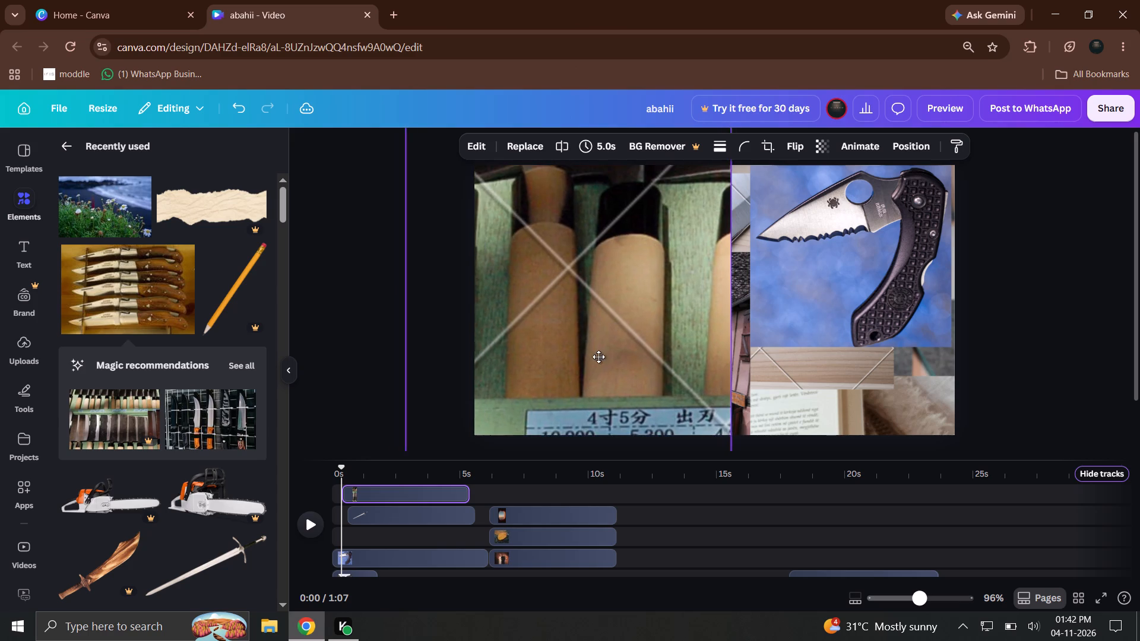
pyautogui.moveTo(598, 357); pyautogui.dragTo(606, 353)
pyautogui.click(1078, 396)
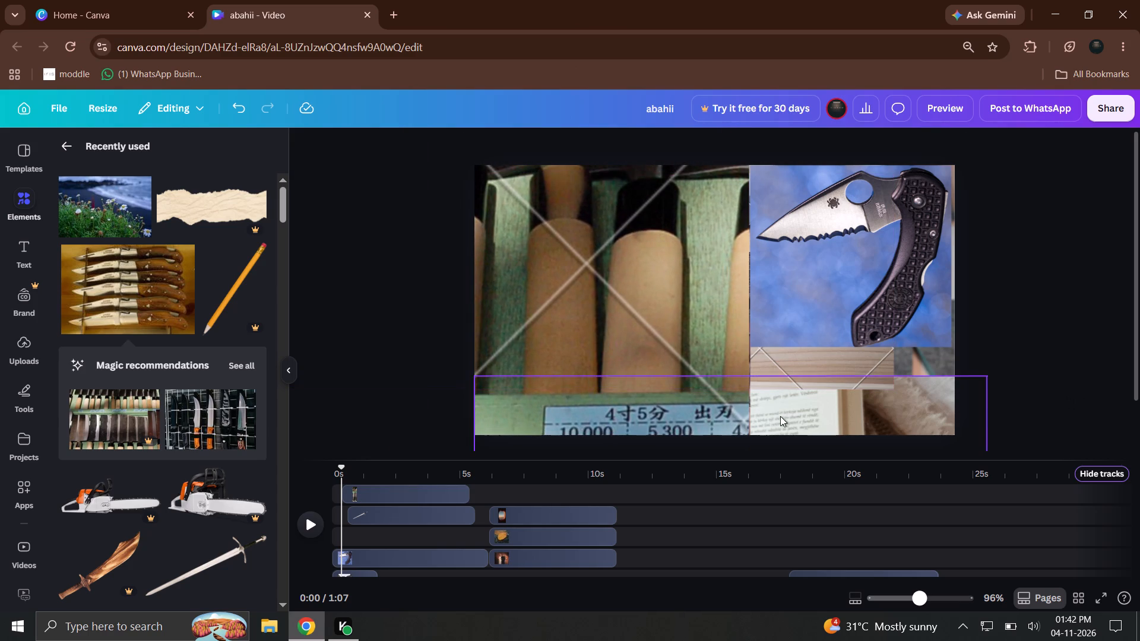
pyautogui.click(682, 380)
pyautogui.moveTo(679, 376); pyautogui.dragTo(688, 373)
pyautogui.click(1139, 365)
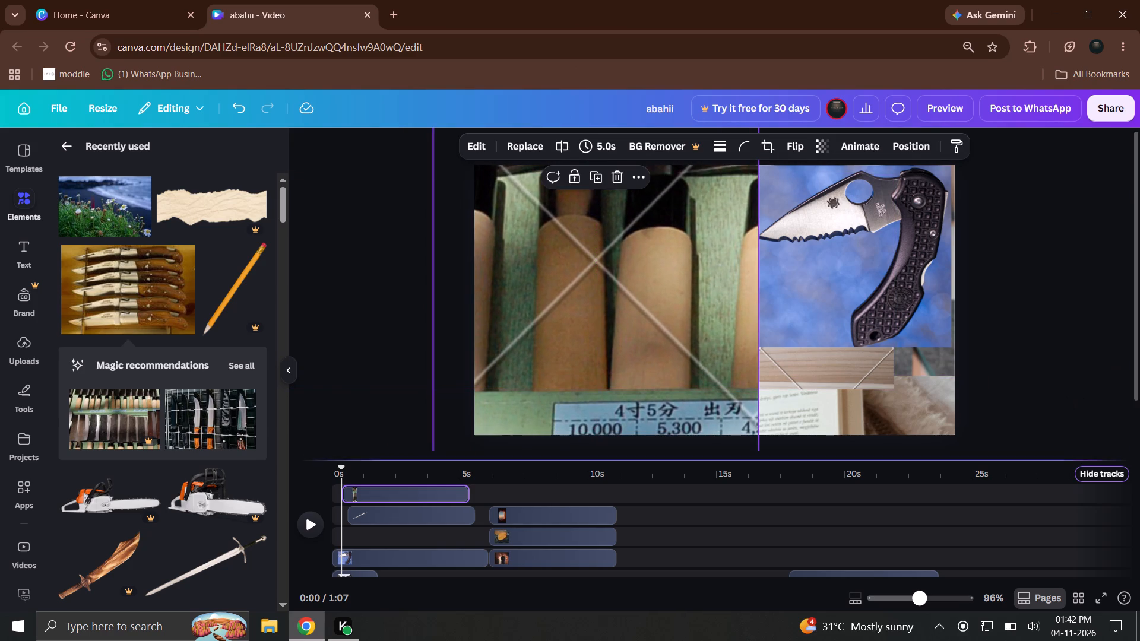
# Move the playhead to the very start of the timeline.
pyautogui.moveTo(354, 479); pyautogui.dragTo(291, 496)
pyautogui.click(296, 522)
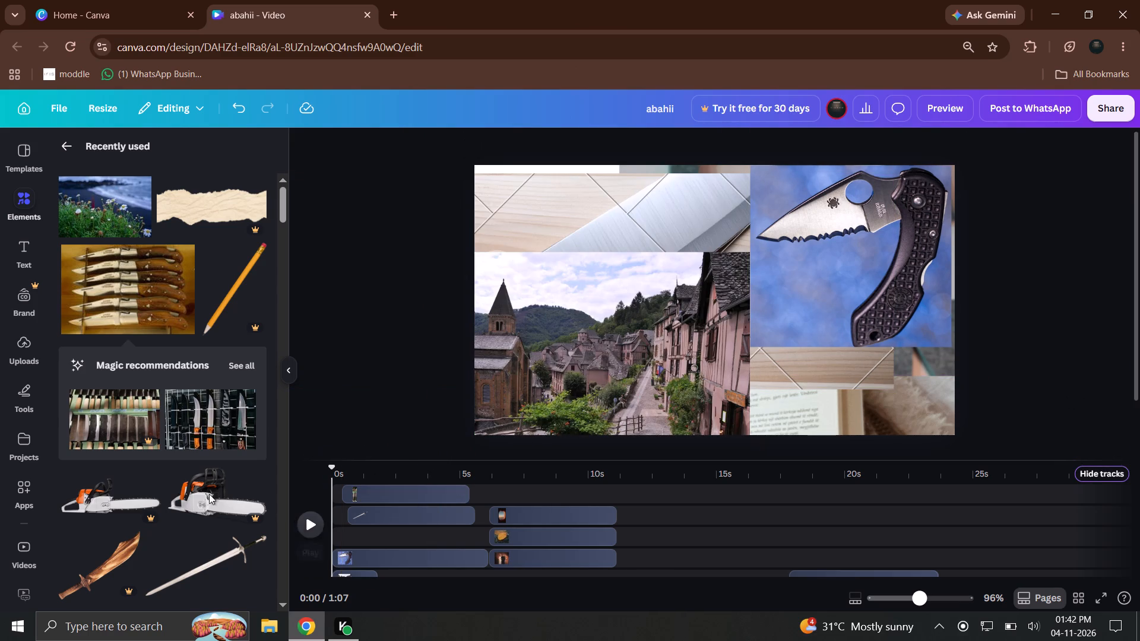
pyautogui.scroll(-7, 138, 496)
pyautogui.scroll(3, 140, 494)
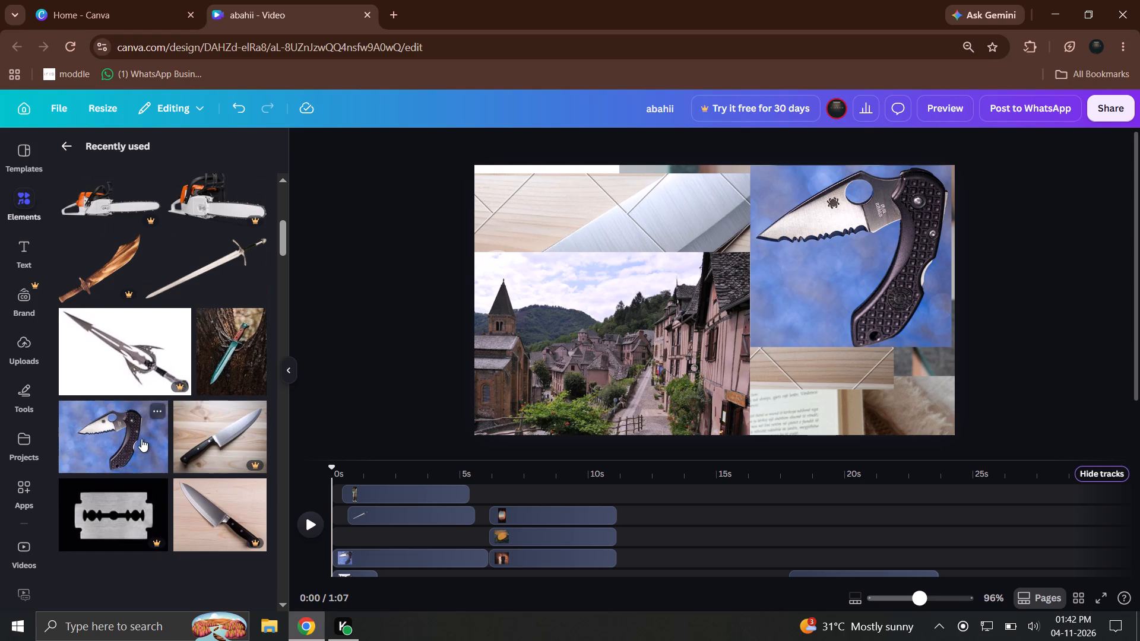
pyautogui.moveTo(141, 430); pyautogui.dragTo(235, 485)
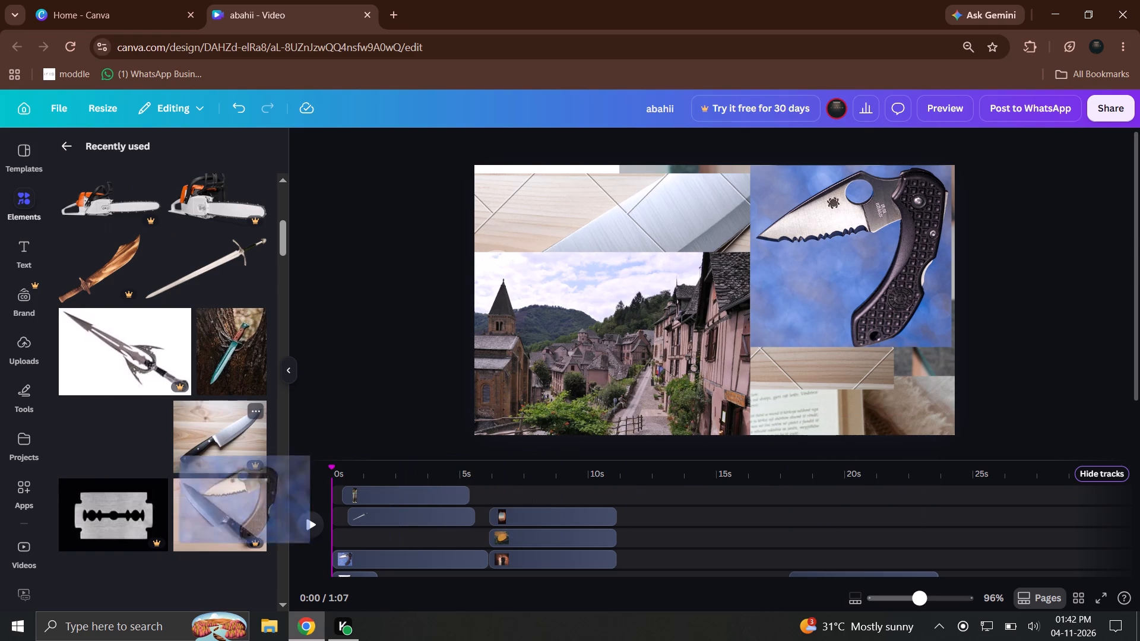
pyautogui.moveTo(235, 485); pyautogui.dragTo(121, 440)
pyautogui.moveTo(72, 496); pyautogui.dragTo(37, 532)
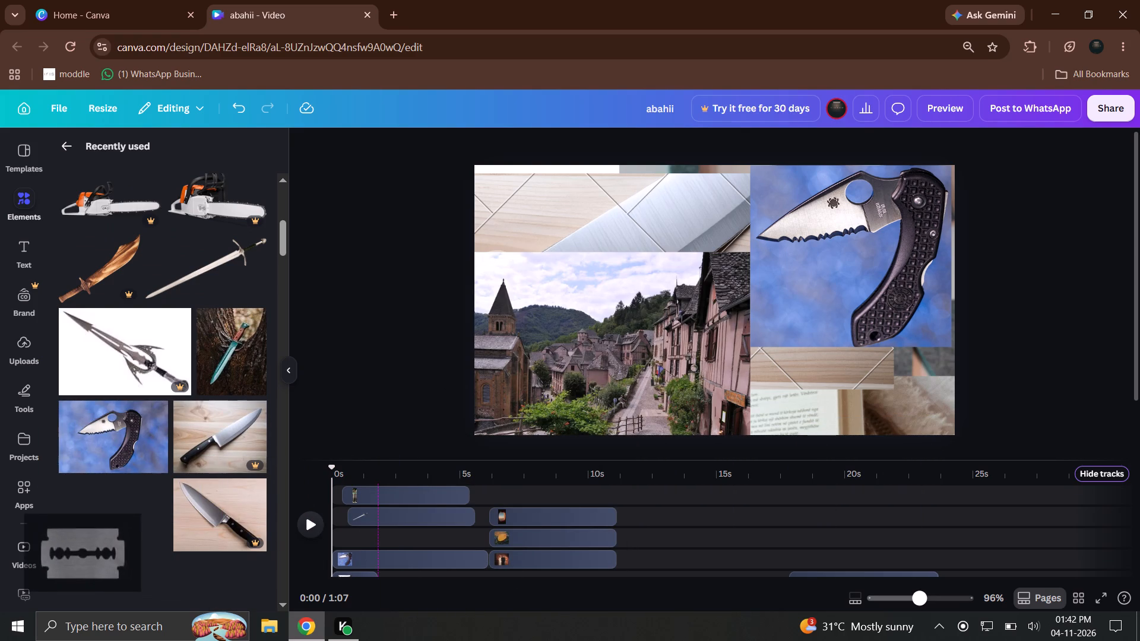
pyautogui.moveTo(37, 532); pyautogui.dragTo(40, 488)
# Replace the village street photo with the long silver sword photo from the recently used elements.
pyautogui.moveTo(163, 272); pyautogui.dragTo(488, 368)
pyautogui.click(653, 367)
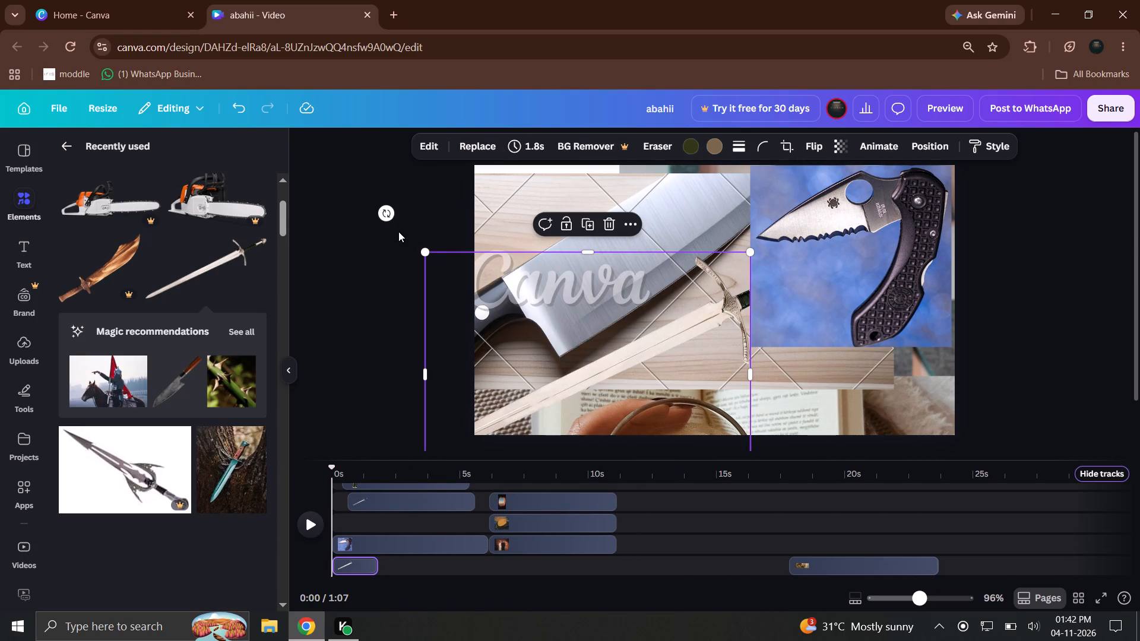
# Tilt the sword photo counter-clockwise and reposition the sword inside its crop to bring the whole hilt into view.
pyautogui.moveTo(389, 217); pyautogui.dragTo(364, 327)
pyautogui.doubleClick(610, 288)
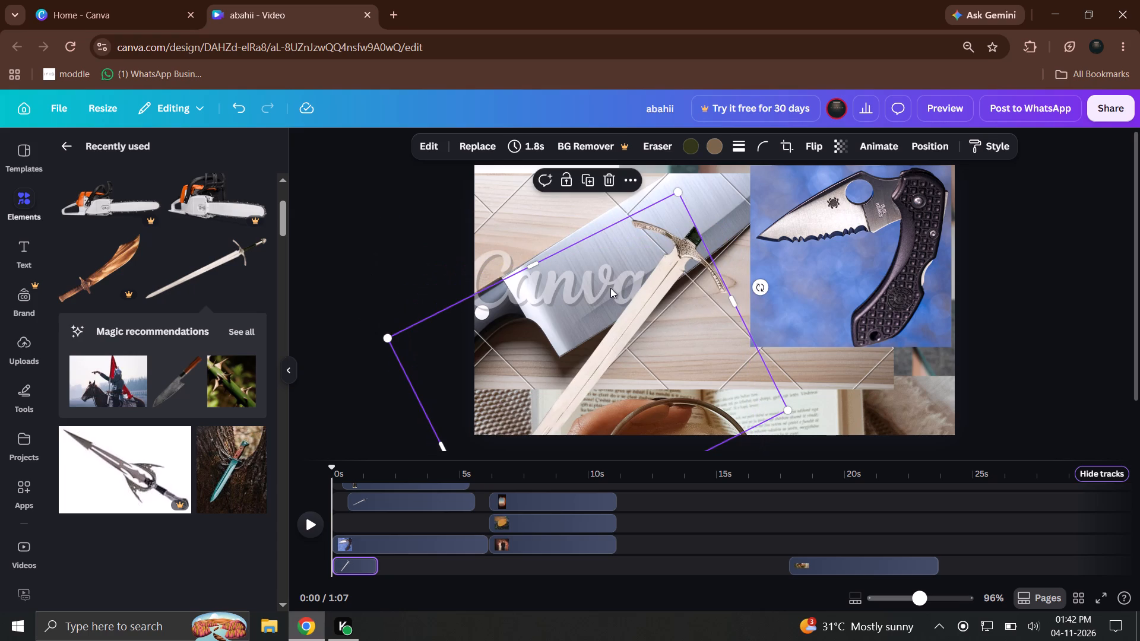
pyautogui.moveTo(648, 288); pyautogui.dragTo(547, 371)
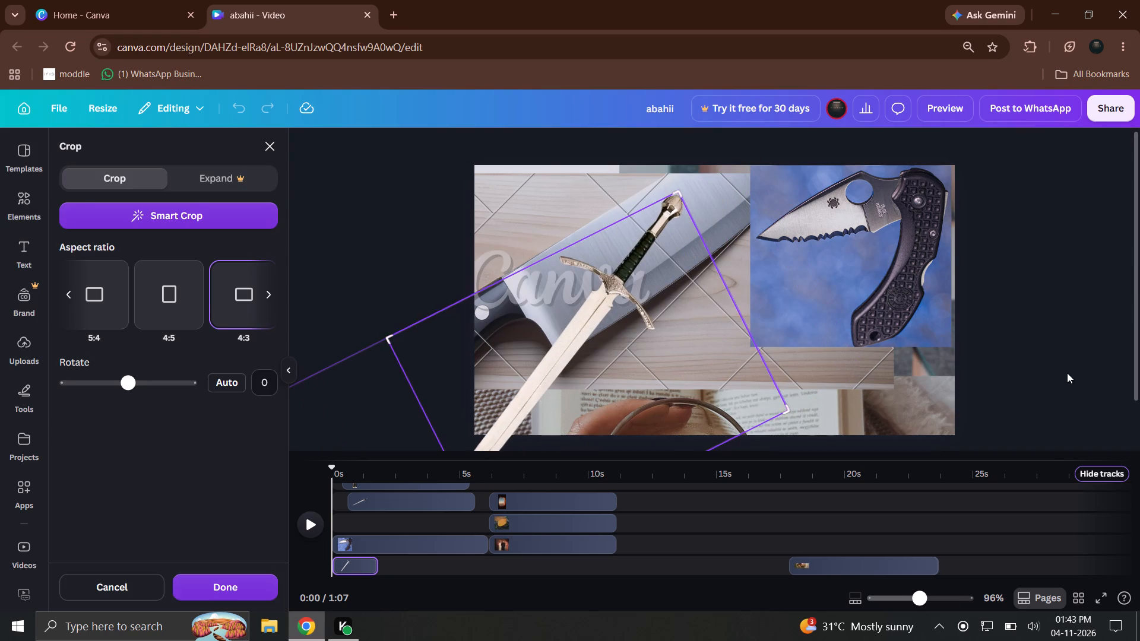
pyautogui.click(1067, 373)
# Move the tilted sword photo up and right across the wooden board and enlarge it outward on the blade-tip side.
pyautogui.moveTo(605, 390); pyautogui.dragTo(682, 275)
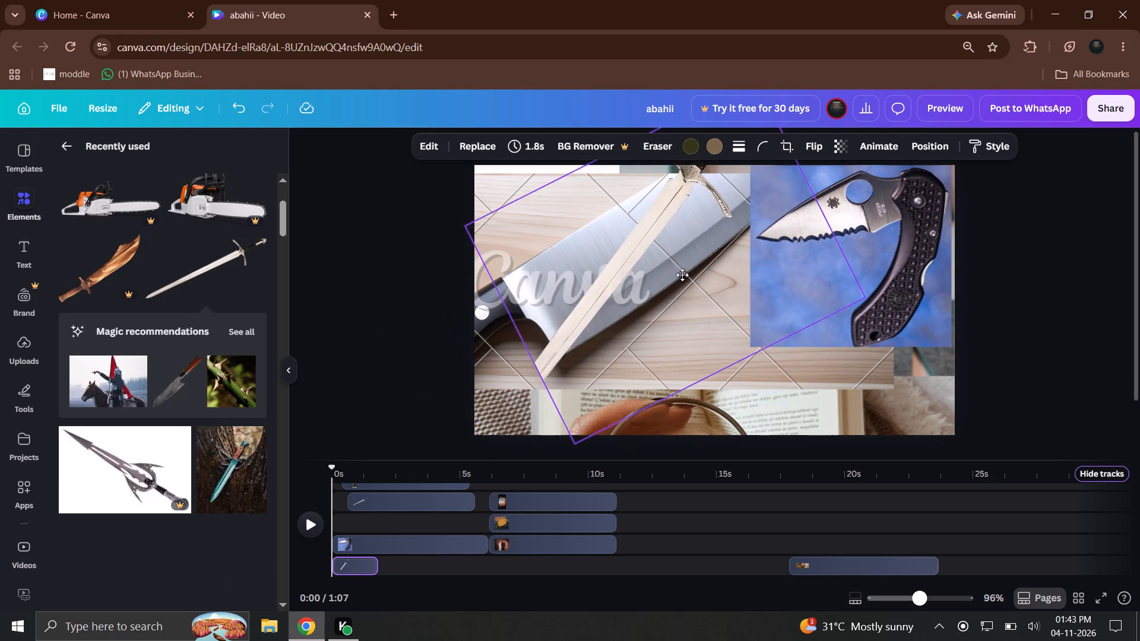
pyautogui.moveTo(682, 275); pyautogui.dragTo(788, 239)
pyautogui.moveTo(629, 292); pyautogui.dragTo(579, 331)
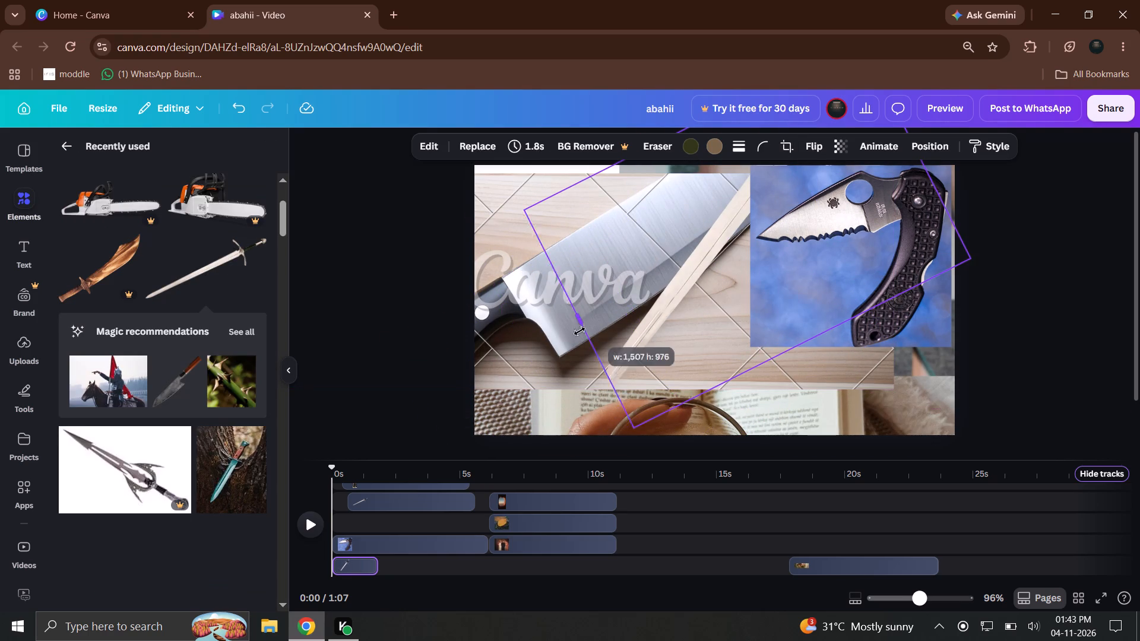
pyautogui.moveTo(579, 331); pyautogui.dragTo(487, 391)
pyautogui.moveTo(616, 354); pyautogui.dragTo(663, 287)
pyautogui.click(521, 322)
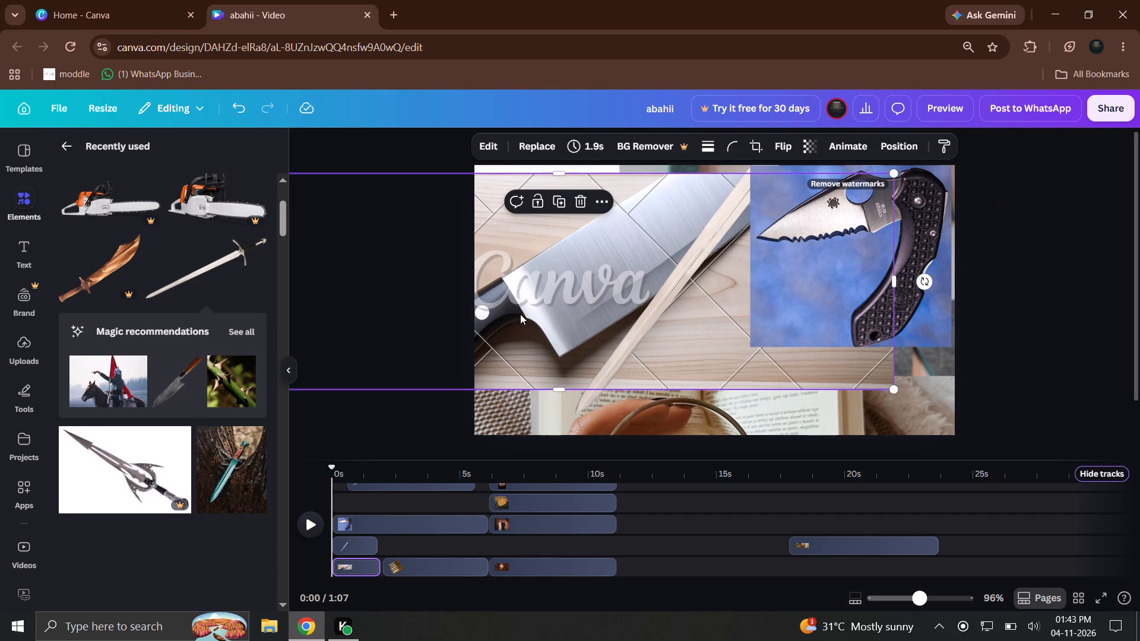
pyautogui.click(520, 310)
pyautogui.click(563, 308)
pyautogui.moveTo(517, 302); pyautogui.dragTo(513, 309)
pyautogui.moveTo(587, 328); pyautogui.dragTo(585, 335)
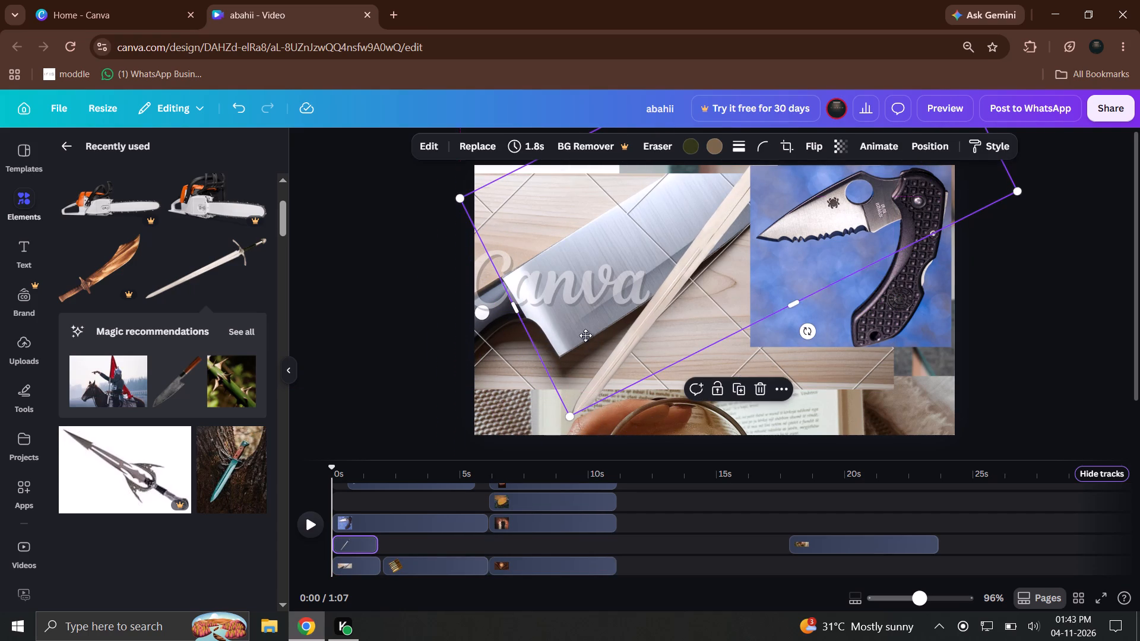
pyautogui.moveTo(585, 335); pyautogui.dragTo(561, 341)
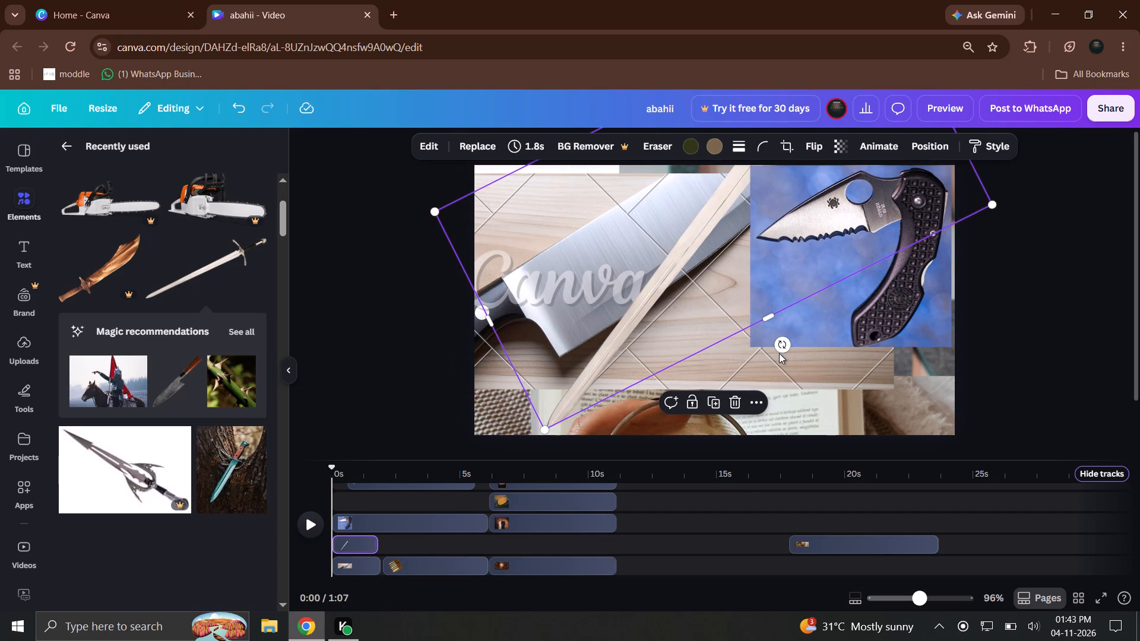
# Rotate the sword photo back to level and position it across the full frame width, with the tip lower left.
pyautogui.moveTo(778, 350); pyautogui.dragTo(710, 405)
pyautogui.moveTo(682, 271); pyautogui.dragTo(682, 293)
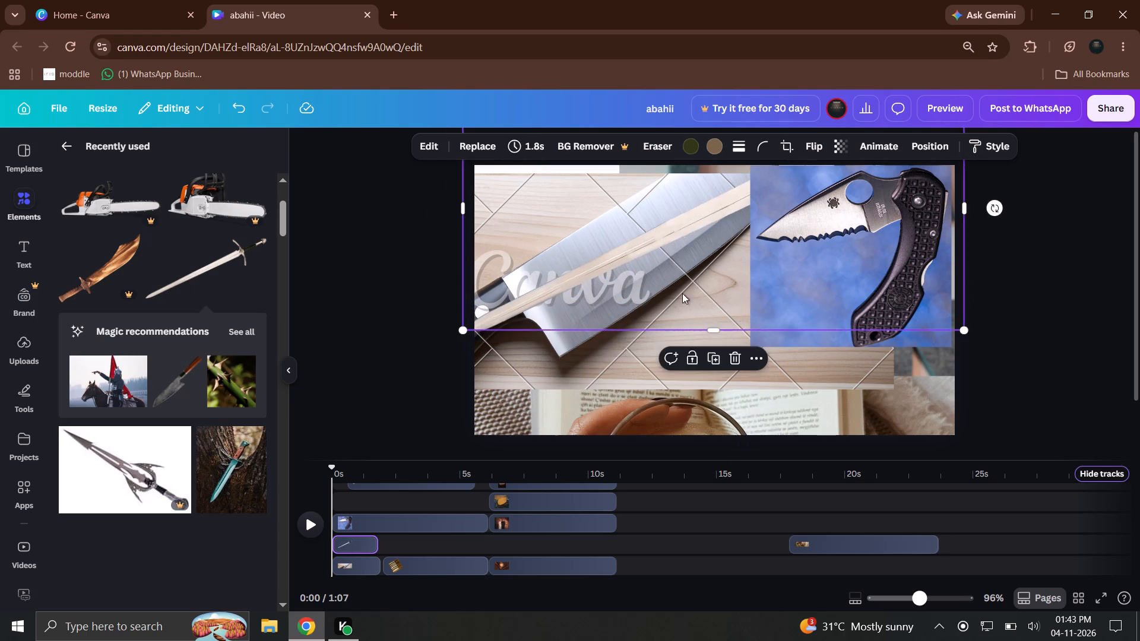
pyautogui.moveTo(682, 293); pyautogui.dragTo(695, 372)
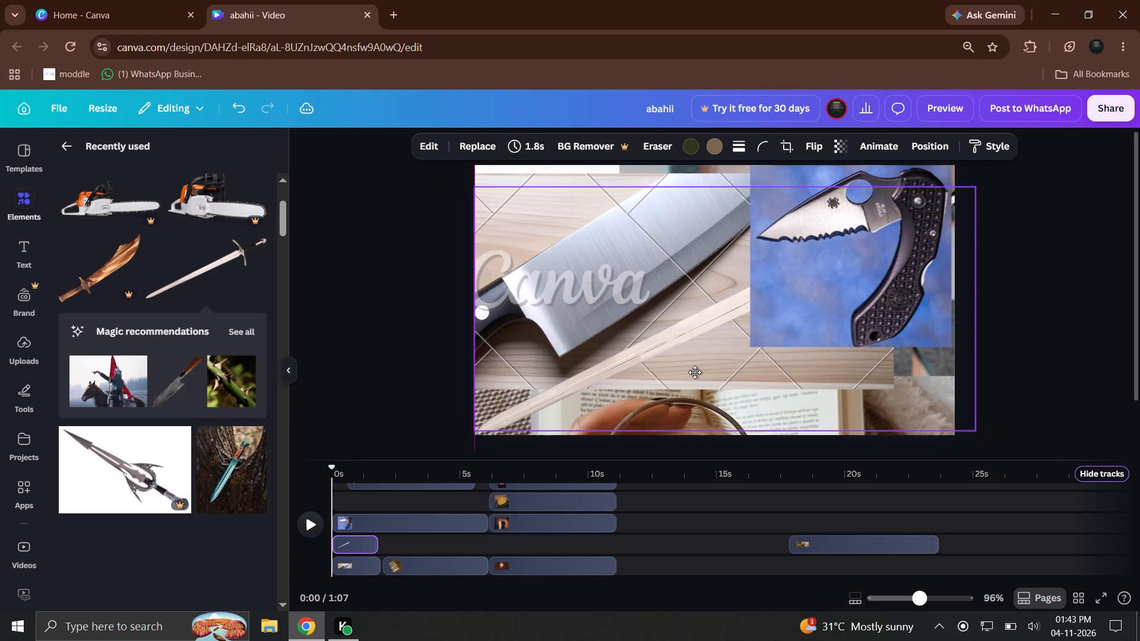
pyautogui.moveTo(695, 372); pyautogui.dragTo(688, 365)
# Delete the folding knife photo from the frame's upper-right corner.
pyautogui.click(824, 285)
pyautogui.click(833, 242)
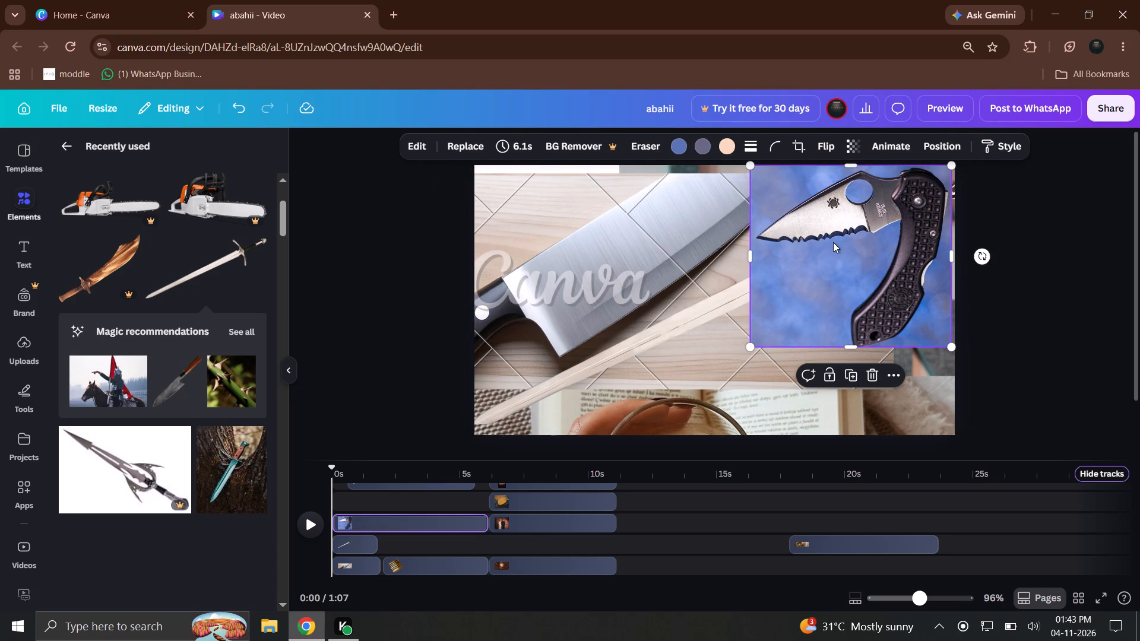
pyautogui.click(865, 373)
# Extend the sword photo's crop outward at the hilt end to include the whole pommel.
pyautogui.click(920, 231)
pyautogui.doubleClick(936, 211)
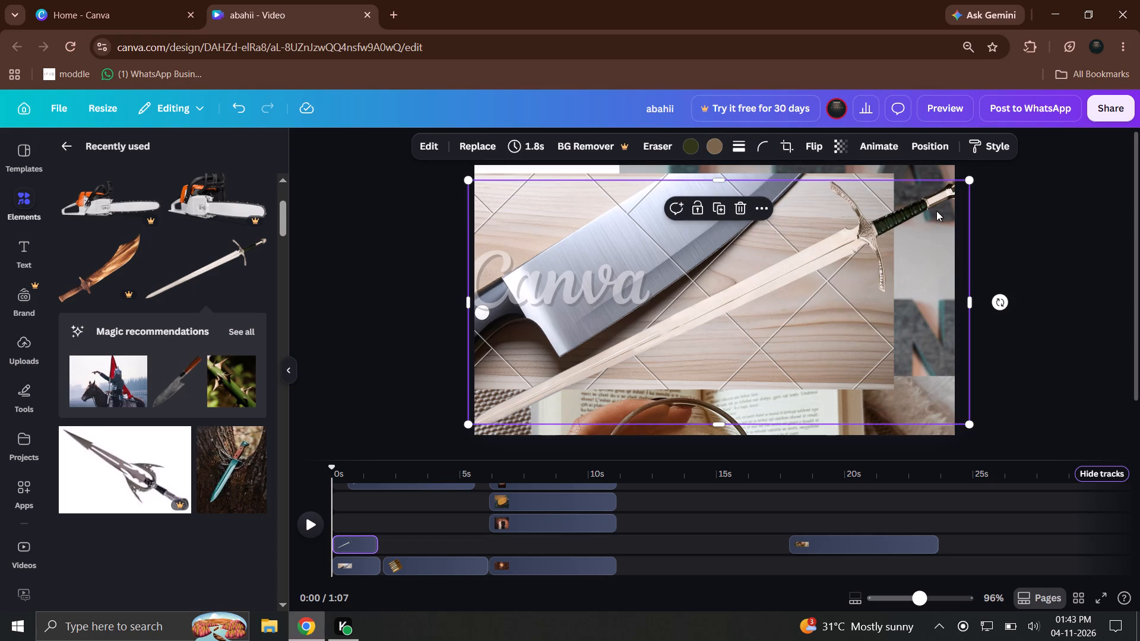
pyautogui.moveTo(968, 182); pyautogui.dragTo(975, 176)
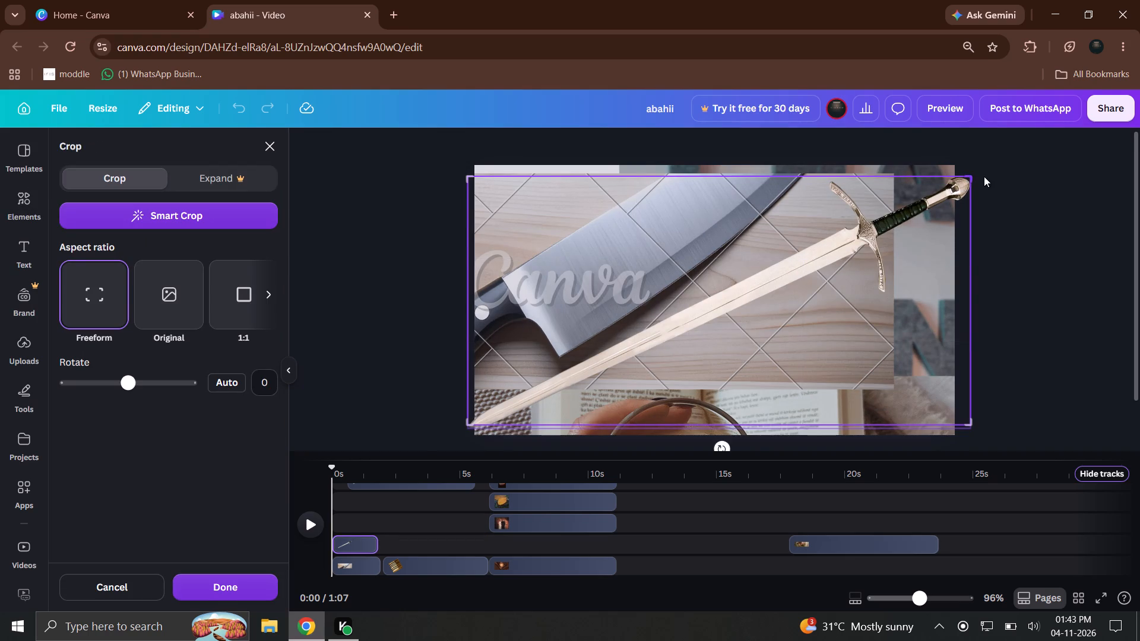
pyautogui.click(984, 176)
# Shrink the sword photo slightly and align it with the frame's upper-right corner.
pyautogui.moveTo(973, 180); pyautogui.dragTo(944, 191)
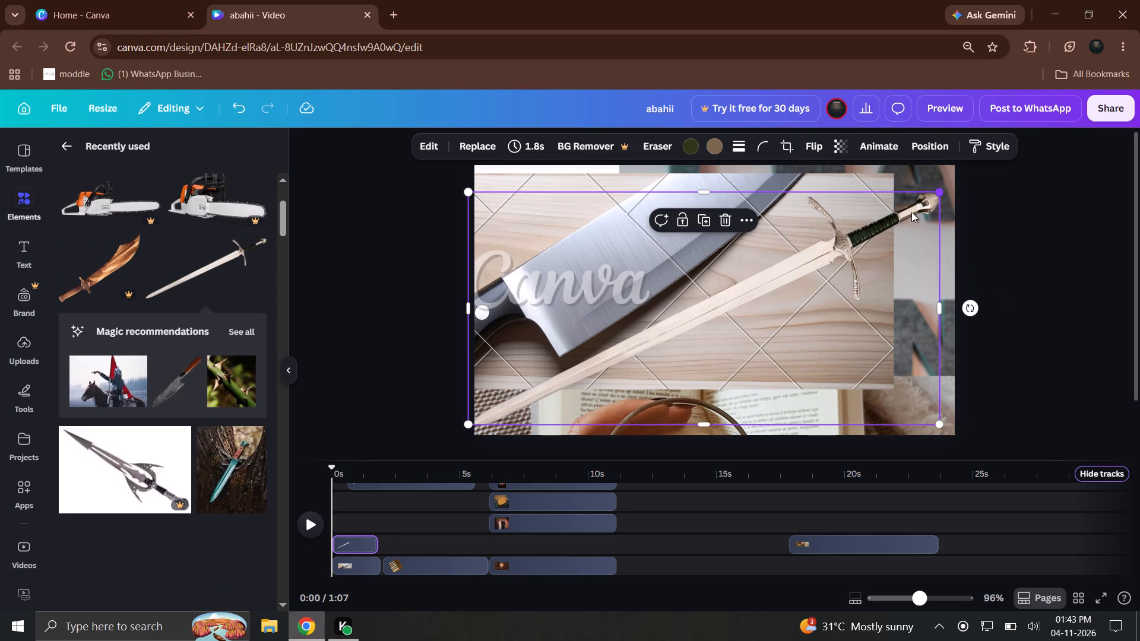
pyautogui.moveTo(895, 227); pyautogui.dragTo(902, 223)
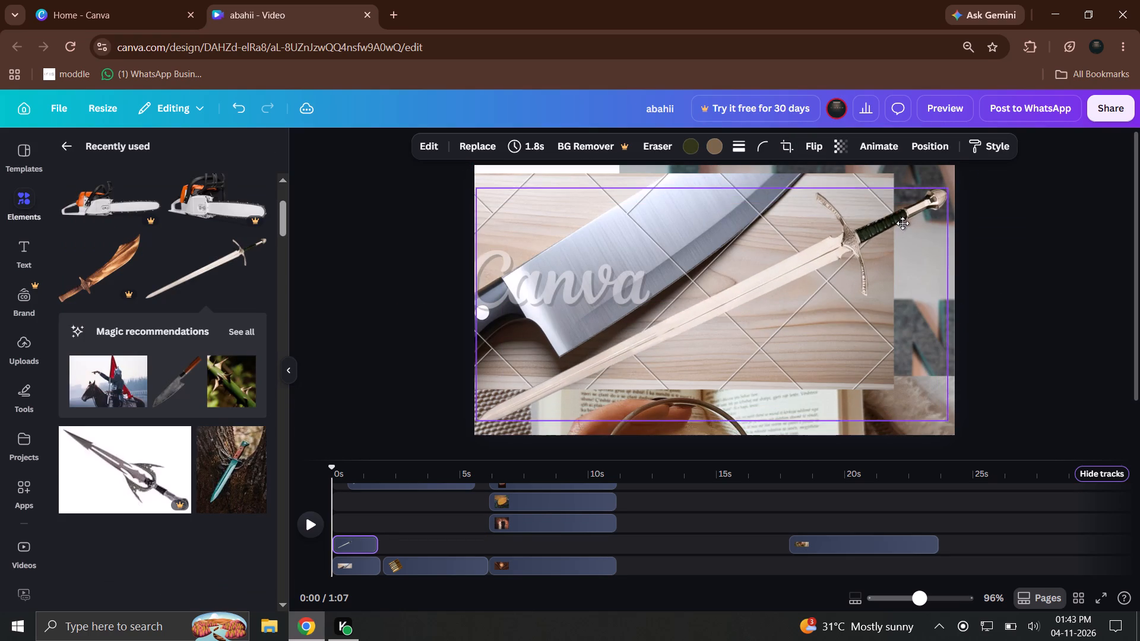
pyautogui.moveTo(902, 223); pyautogui.dragTo(917, 198)
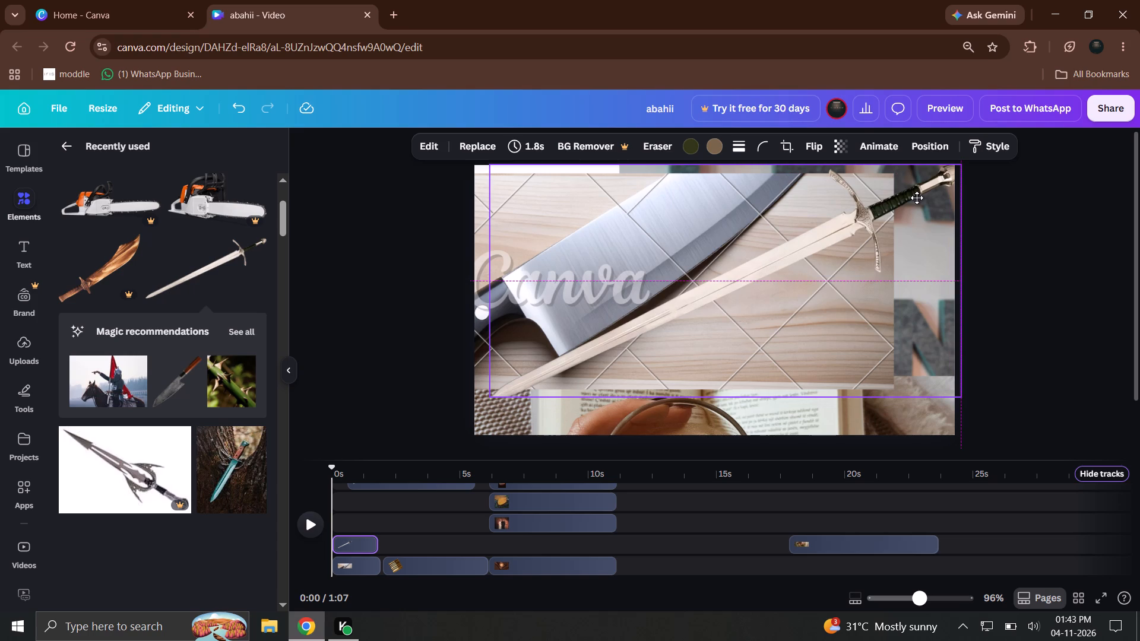
pyautogui.moveTo(917, 198); pyautogui.dragTo(914, 200)
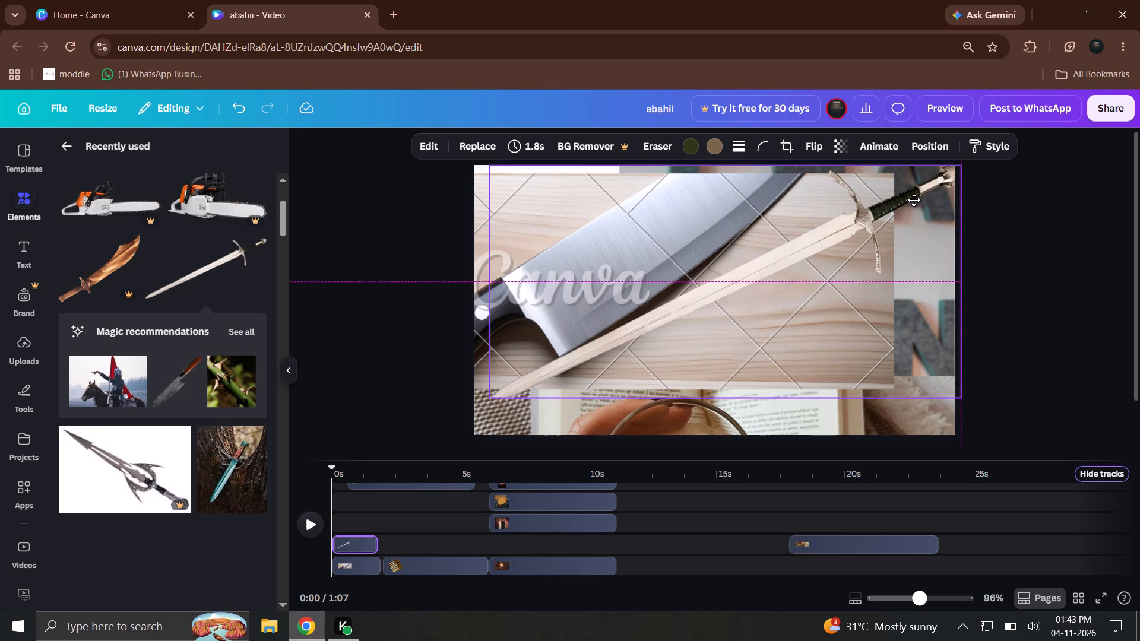
pyautogui.moveTo(914, 200); pyautogui.dragTo(911, 198)
pyautogui.click(1139, 242)
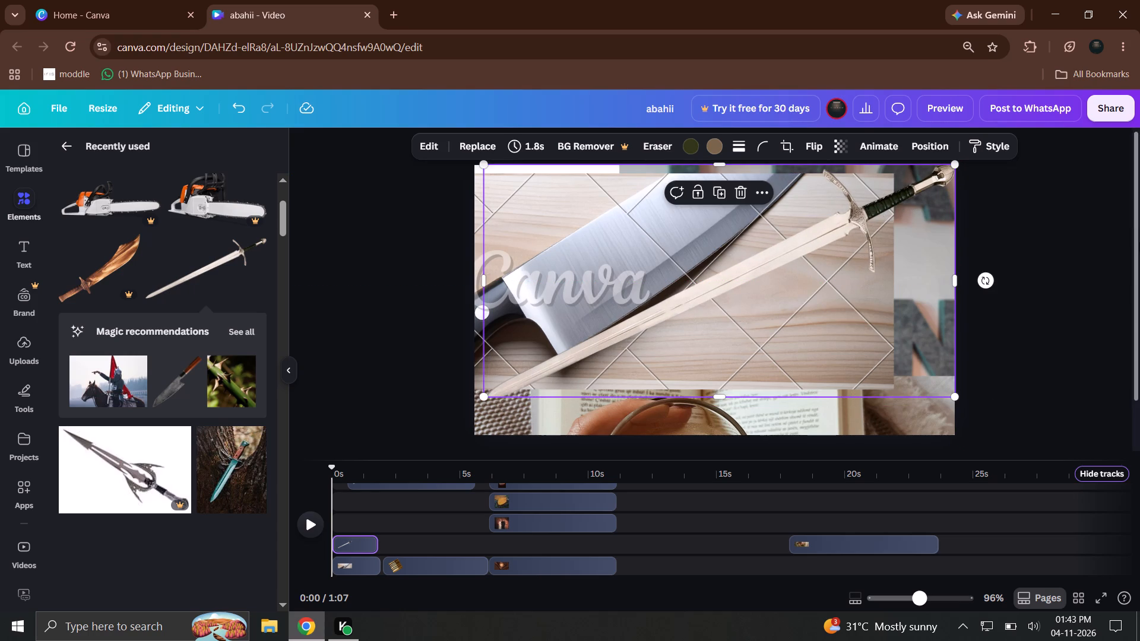
pyautogui.click(1053, 280)
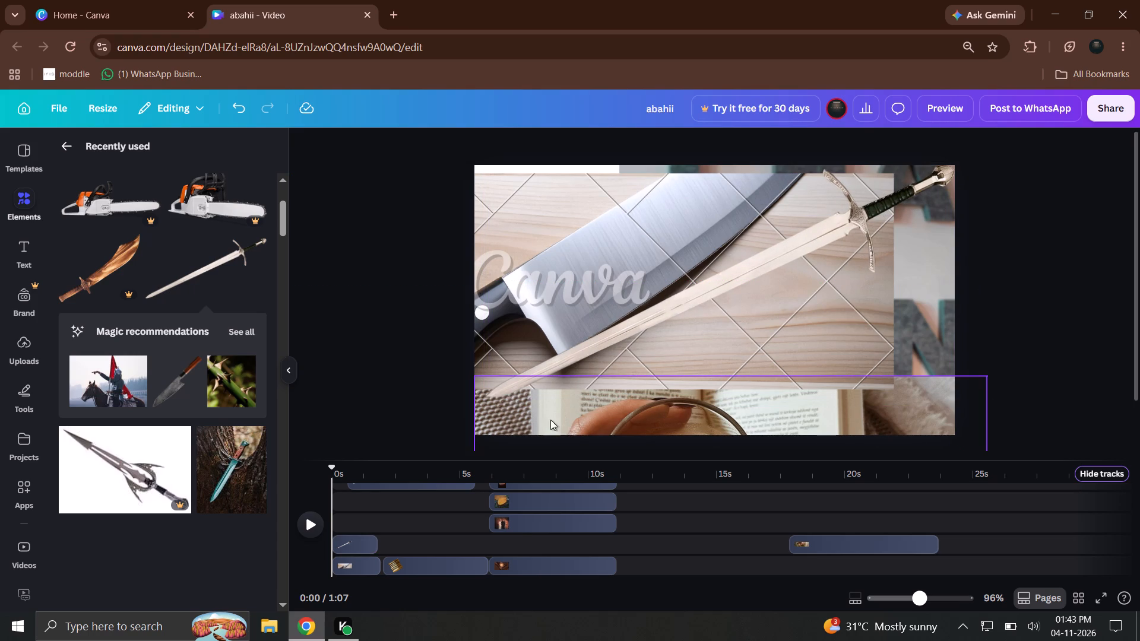
pyautogui.click(549, 420)
pyautogui.click(417, 411)
# Shrink the sword photo a little further and set its hilt in the frame's upper-right corner, with the tip at the wooden board's lower edge.
pyautogui.moveTo(513, 380); pyautogui.dragTo(510, 373)
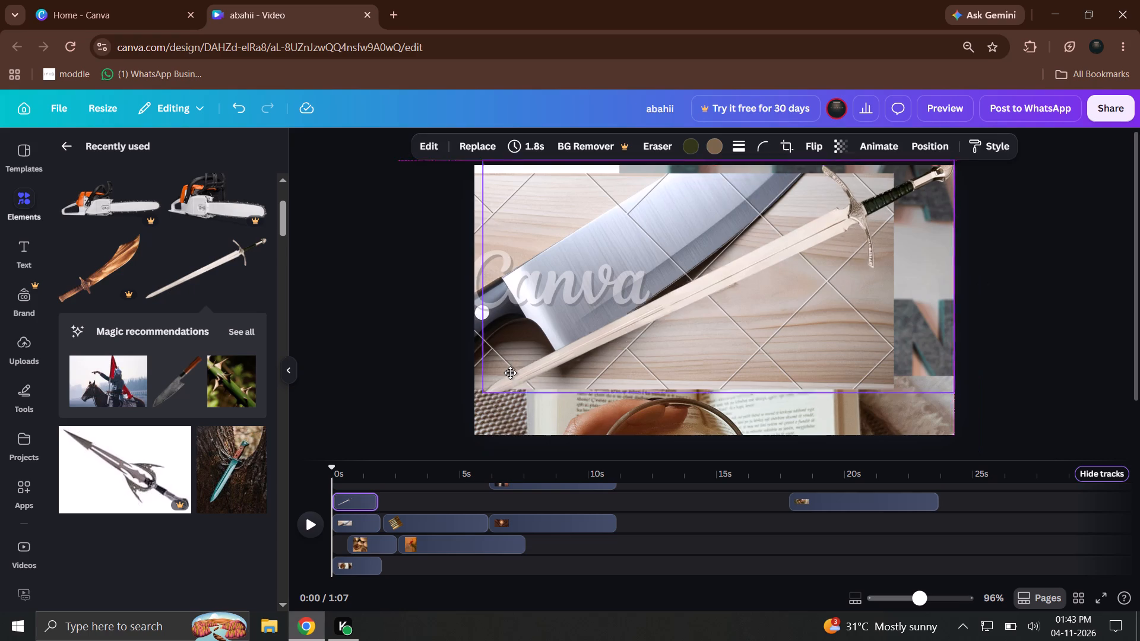
pyautogui.moveTo(510, 373); pyautogui.dragTo(534, 401)
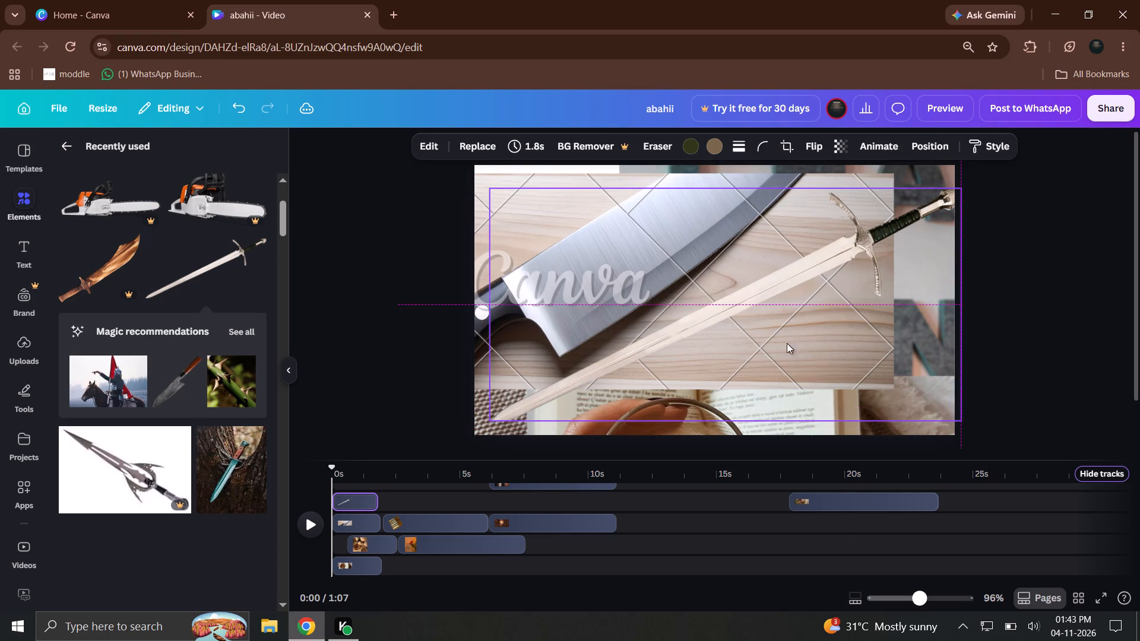
pyautogui.moveTo(905, 283); pyautogui.dragTo(870, 307)
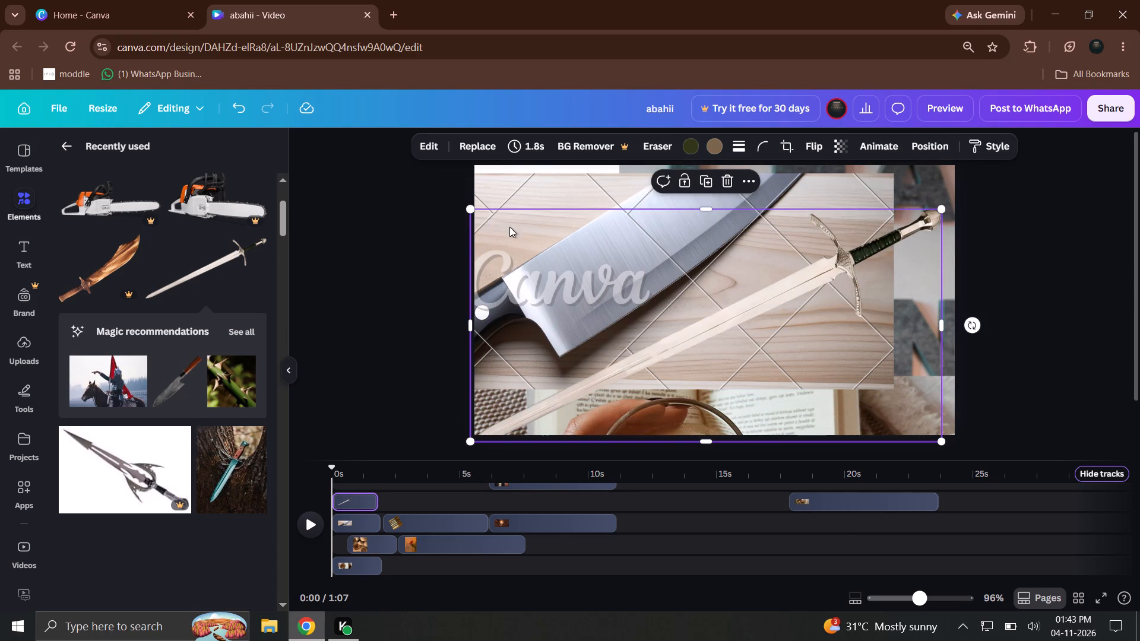
pyautogui.moveTo(473, 214); pyautogui.dragTo(479, 242)
pyautogui.moveTo(695, 302); pyautogui.dragTo(709, 248)
pyautogui.click(916, 281)
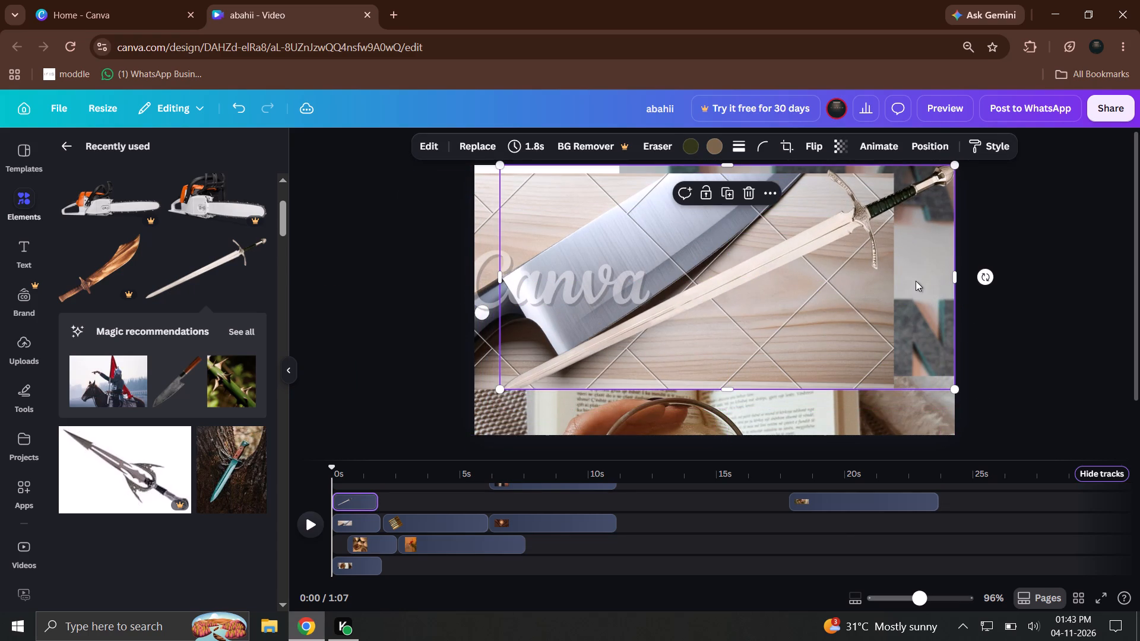
pyautogui.click(1059, 295)
# Replace the sword photo at the start of the video with the recently used dark-bladed knife with a reddish wooden handle.
pyautogui.moveTo(359, 471); pyautogui.dragTo(334, 474)
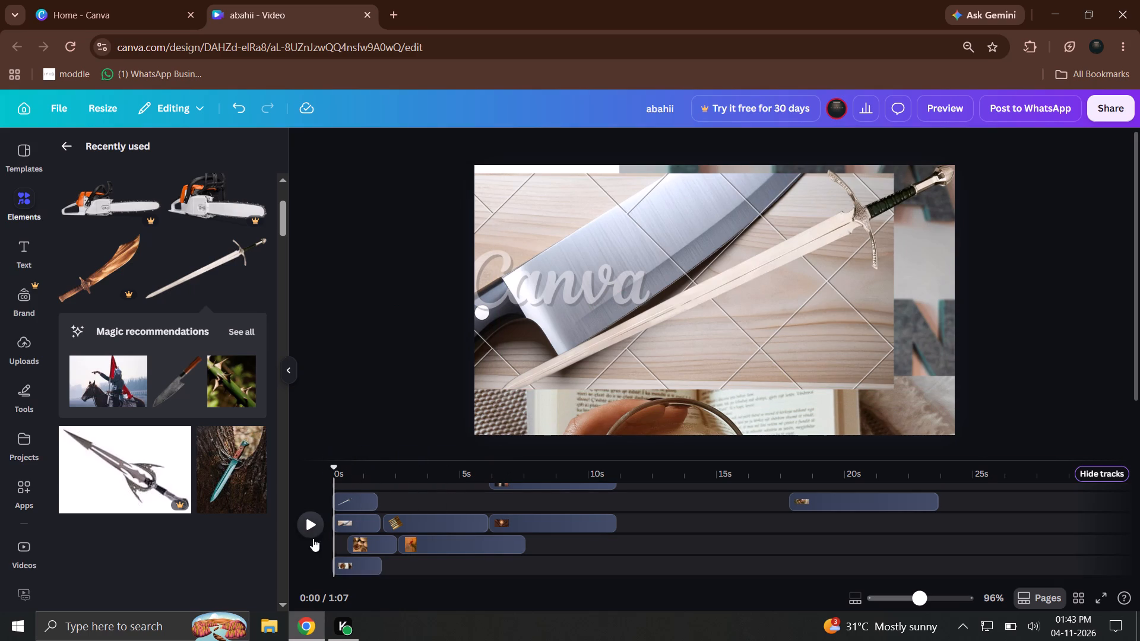
pyautogui.scroll(-7, 128, 466)
pyautogui.scroll(2, 103, 488)
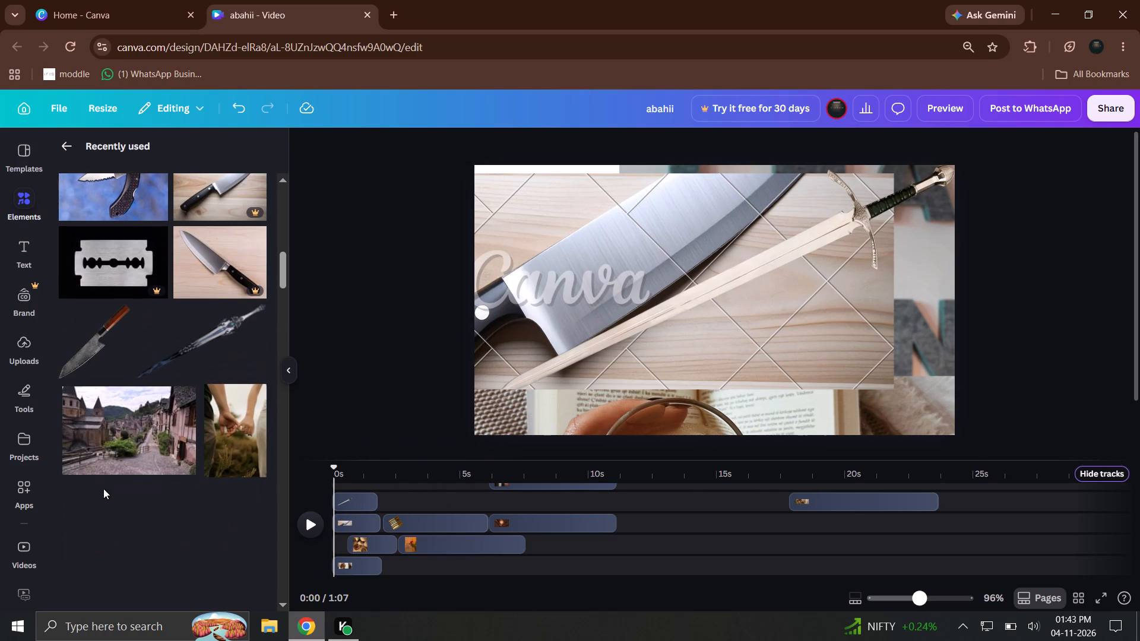
pyautogui.moveTo(91, 361); pyautogui.dragTo(748, 414)
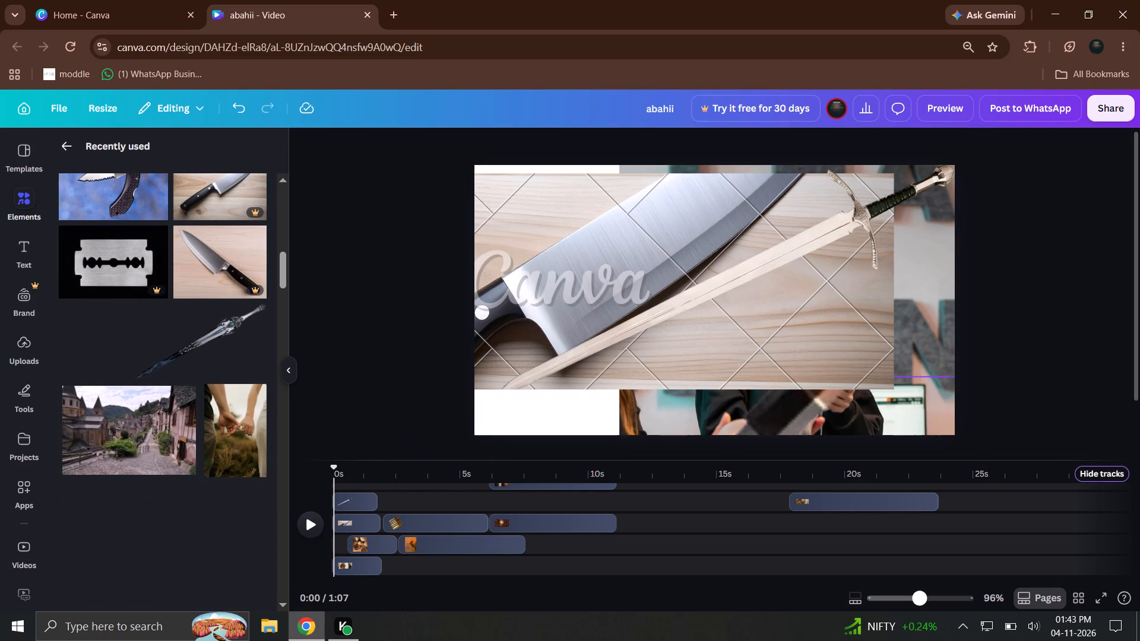
pyautogui.moveTo(748, 414); pyautogui.dragTo(937, 312)
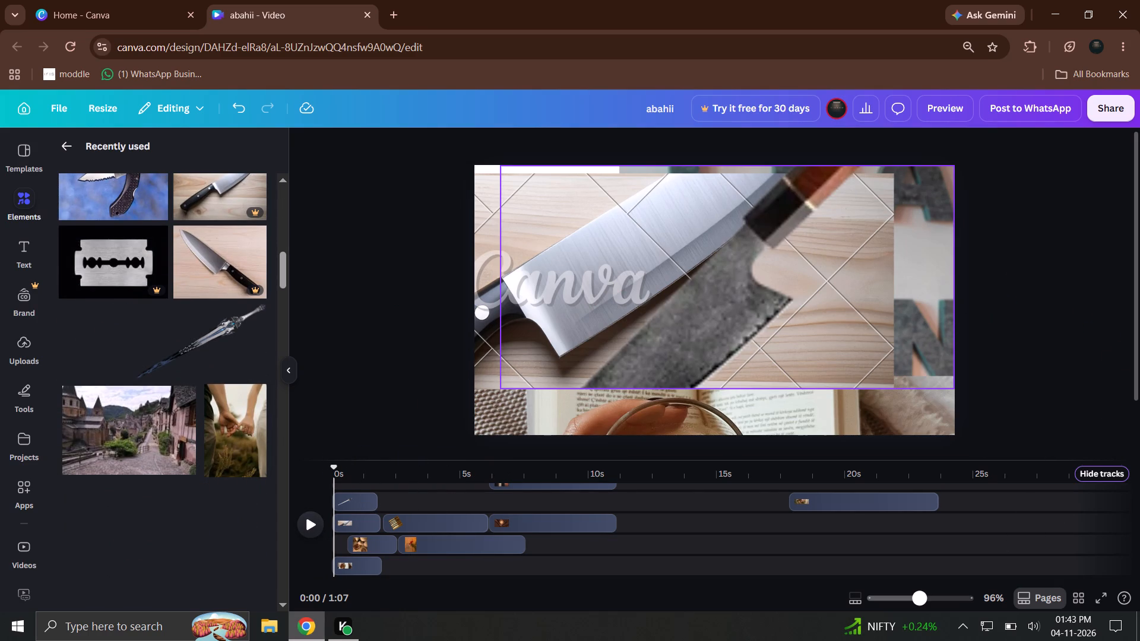
pyautogui.moveTo(937, 312); pyautogui.dragTo(984, 380)
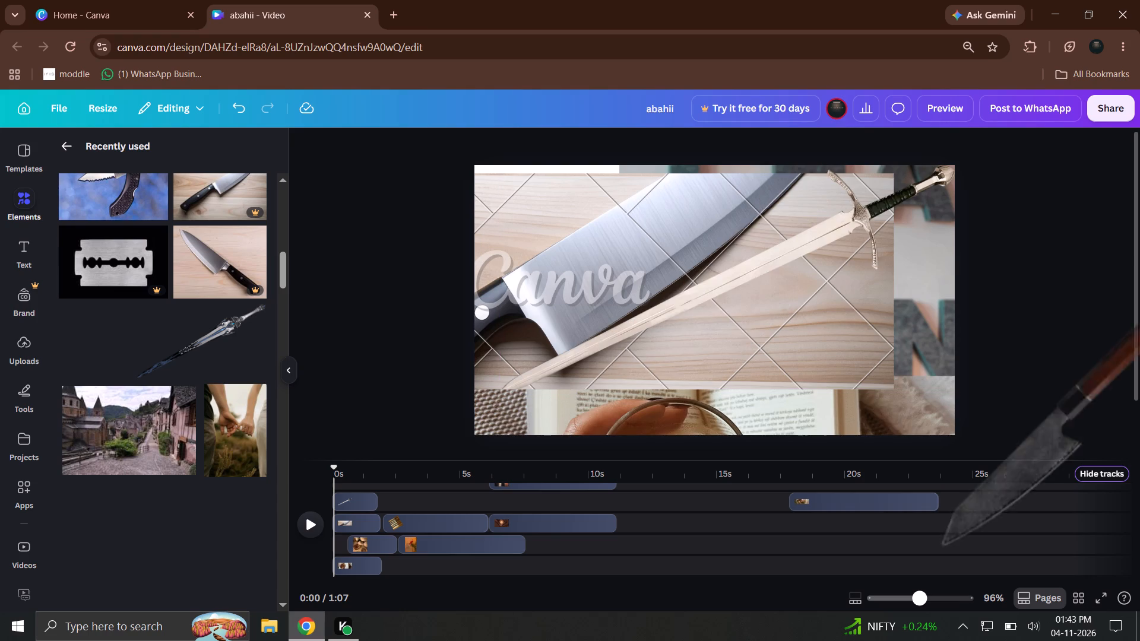
pyautogui.moveTo(984, 380); pyautogui.dragTo(841, 325)
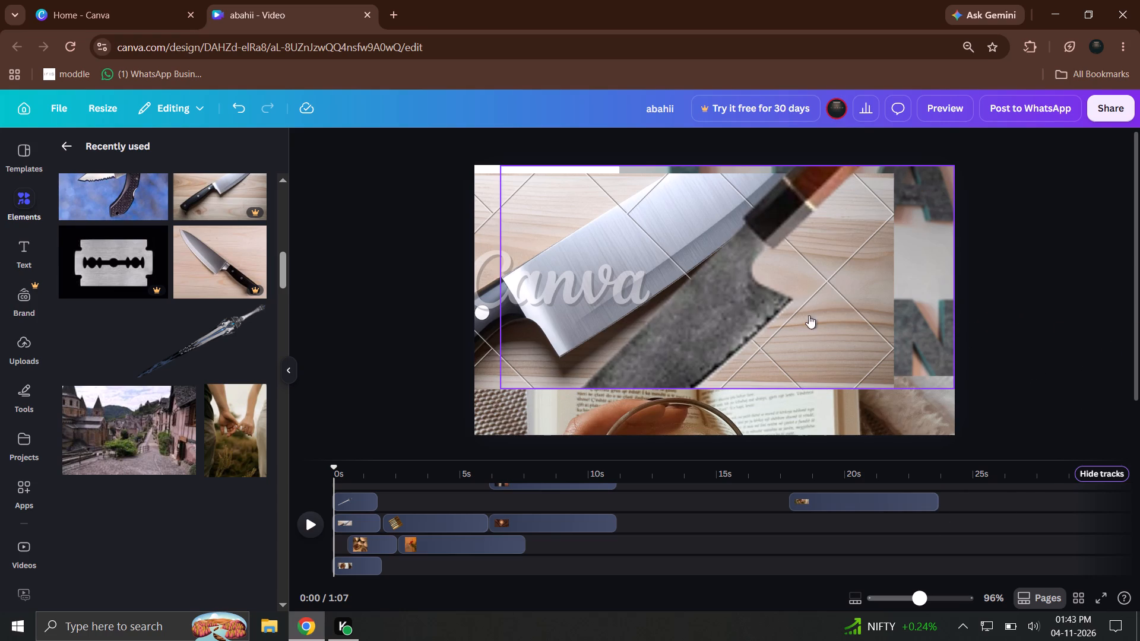
pyautogui.moveTo(796, 317); pyautogui.dragTo(786, 327)
# Reposition the dark-bladed knife inside its crop to bring the wooden handle into view.
pyautogui.doubleClick(781, 316)
pyautogui.moveTo(769, 282); pyautogui.dragTo(745, 336)
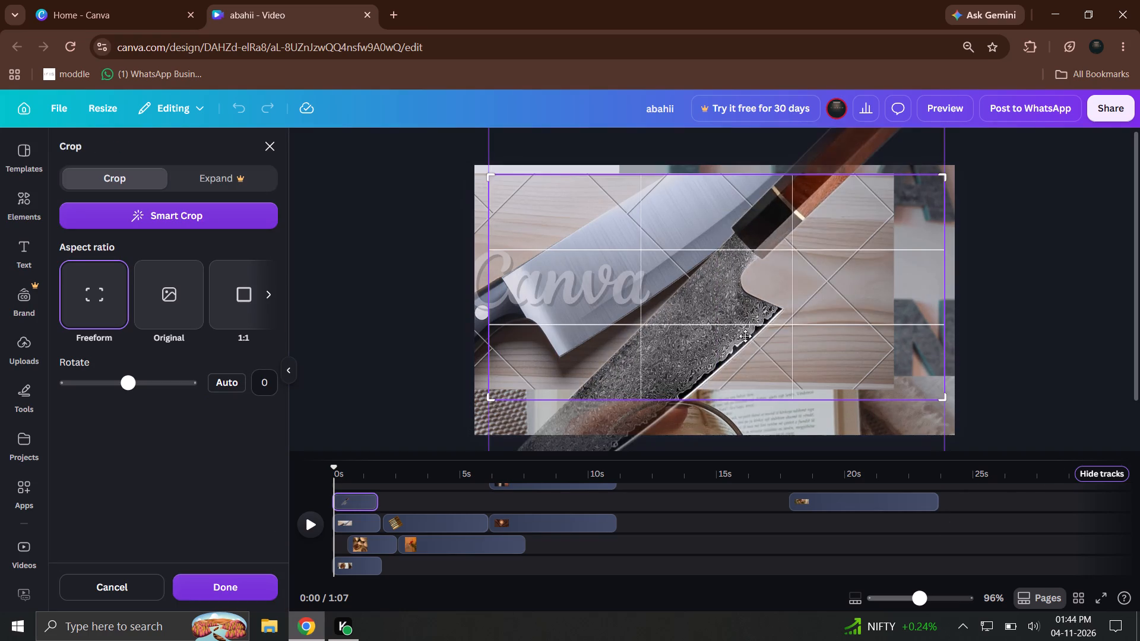
pyautogui.moveTo(745, 336); pyautogui.dragTo(760, 282)
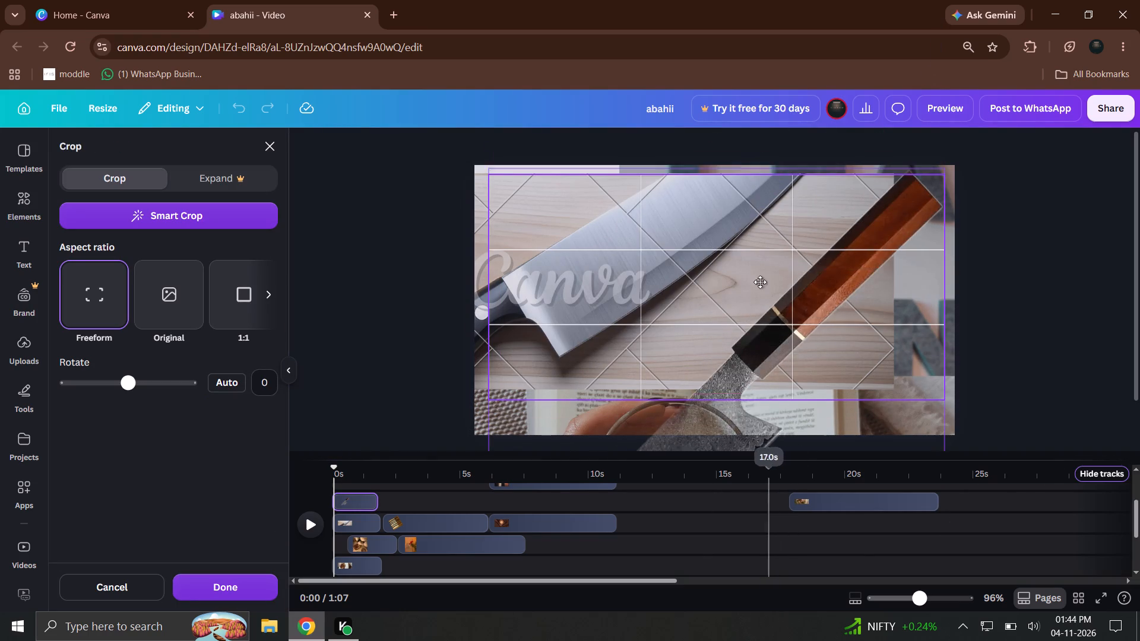
pyautogui.moveTo(760, 282); pyautogui.dragTo(784, 479)
pyautogui.click(1002, 246)
# Move the knife photo down and extend its crop upward to include the full end of the wooden handle.
pyautogui.moveTo(882, 254); pyautogui.dragTo(882, 257)
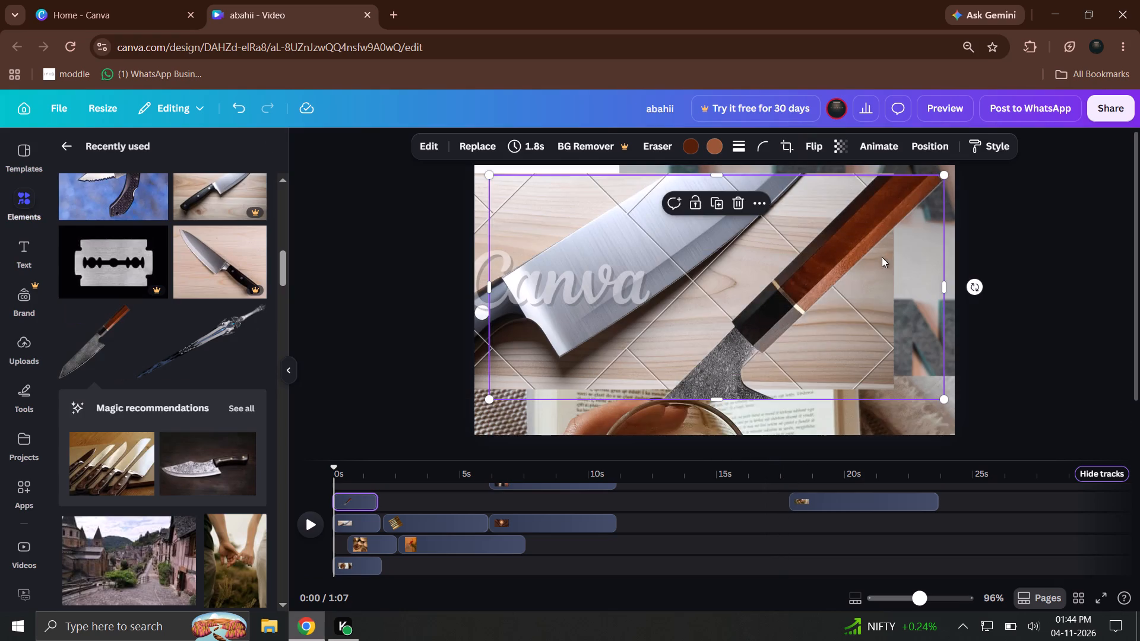
pyautogui.moveTo(882, 257); pyautogui.dragTo(877, 317)
pyautogui.doubleClick(897, 258)
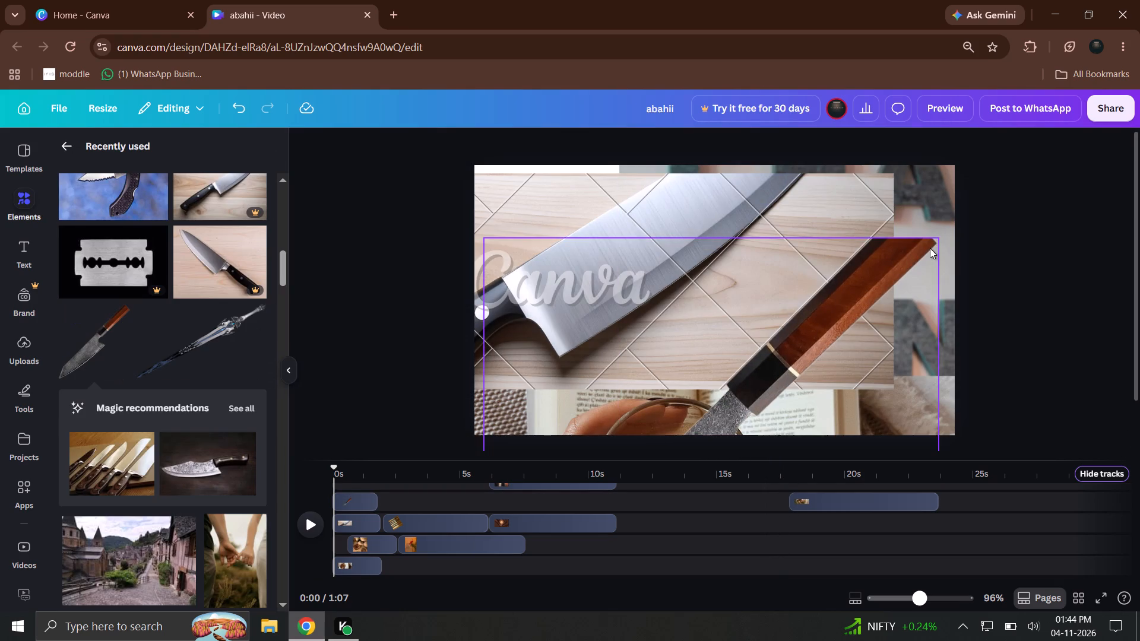
pyautogui.click(930, 248)
pyautogui.click(907, 304)
pyautogui.tripleClick(905, 309)
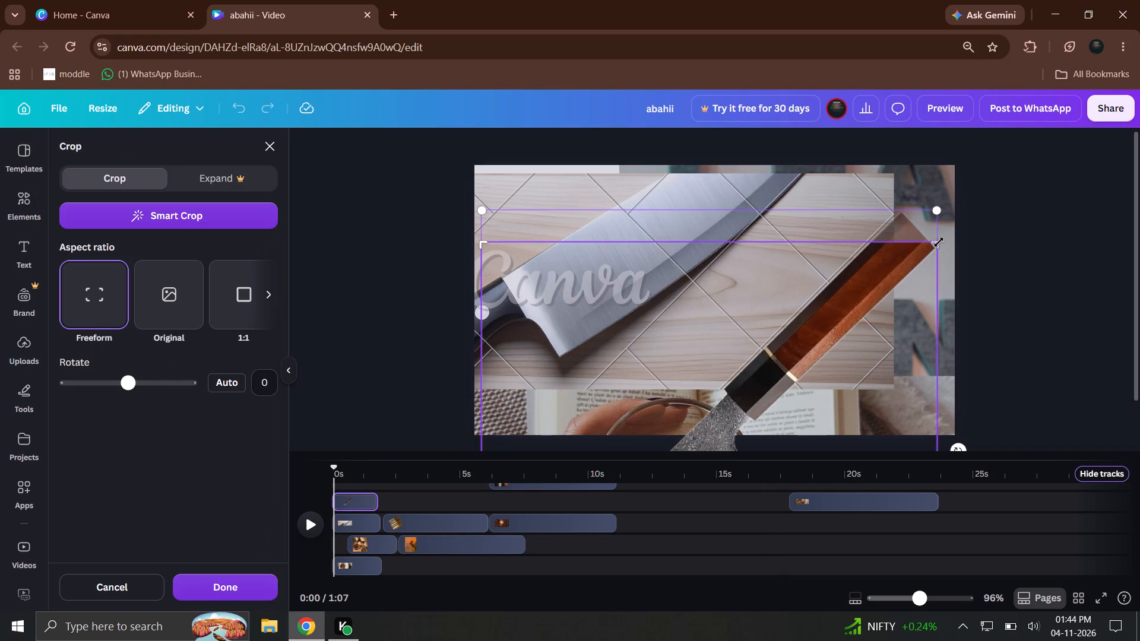
pyautogui.moveTo(939, 242); pyautogui.dragTo(931, 196)
pyautogui.moveTo(928, 220); pyautogui.dragTo(938, 217)
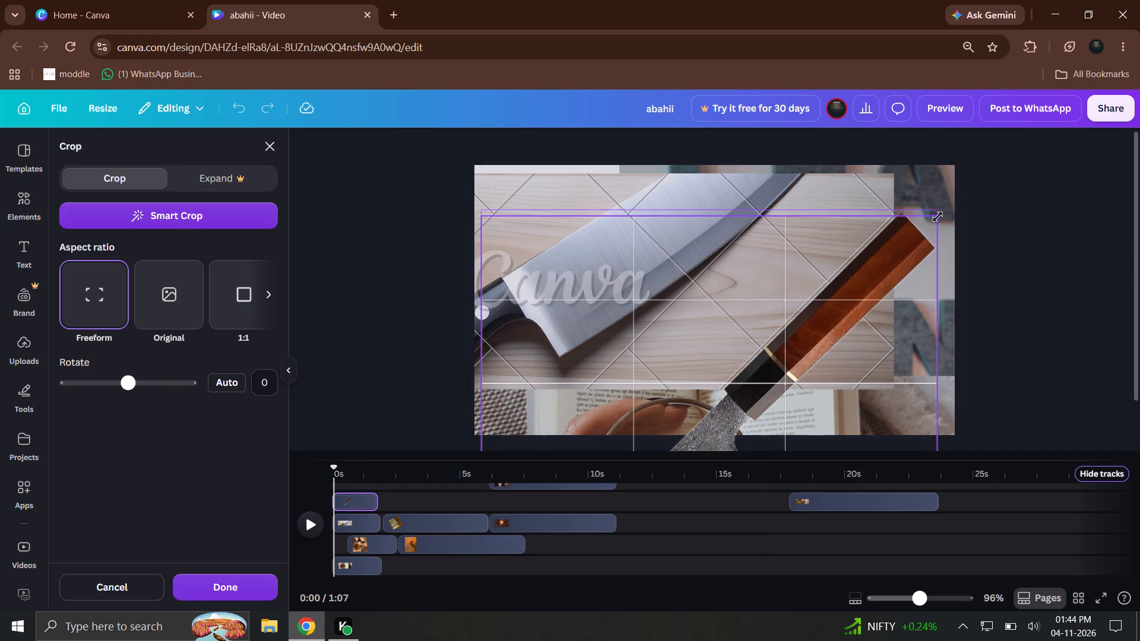
pyautogui.moveTo(938, 217); pyautogui.dragTo(942, 204)
pyautogui.click(975, 236)
# Move the knife photo up and extend its lower crop edge downward to include the entire blade and tip.
pyautogui.moveTo(812, 323); pyautogui.dragTo(851, 174)
pyautogui.click(764, 307)
pyautogui.click(763, 304)
pyautogui.moveTo(743, 319); pyautogui.dragTo(739, 418)
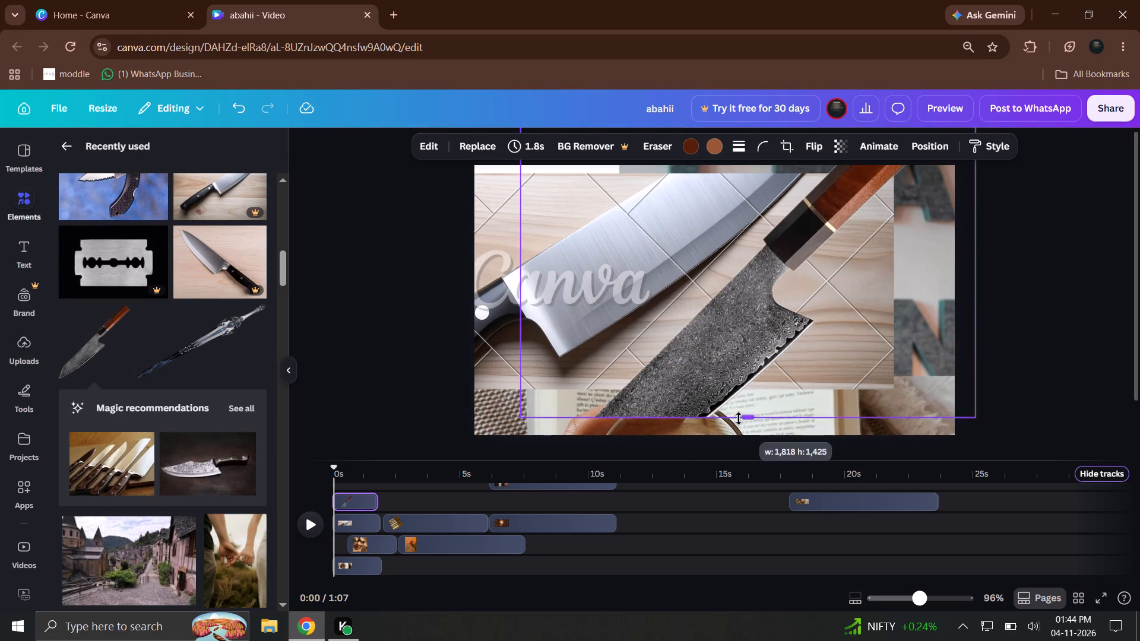
pyautogui.moveTo(739, 418); pyautogui.dragTo(734, 428)
pyautogui.moveTo(728, 311); pyautogui.dragTo(722, 214)
pyautogui.moveTo(739, 332); pyautogui.dragTo(735, 370)
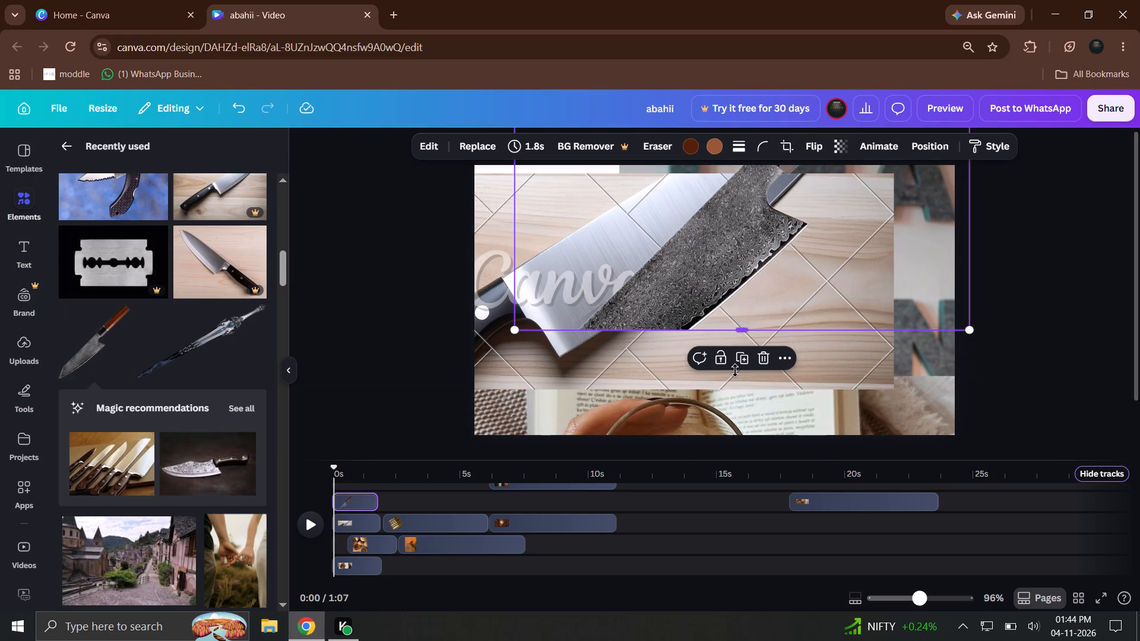
pyautogui.moveTo(735, 370); pyautogui.dragTo(730, 446)
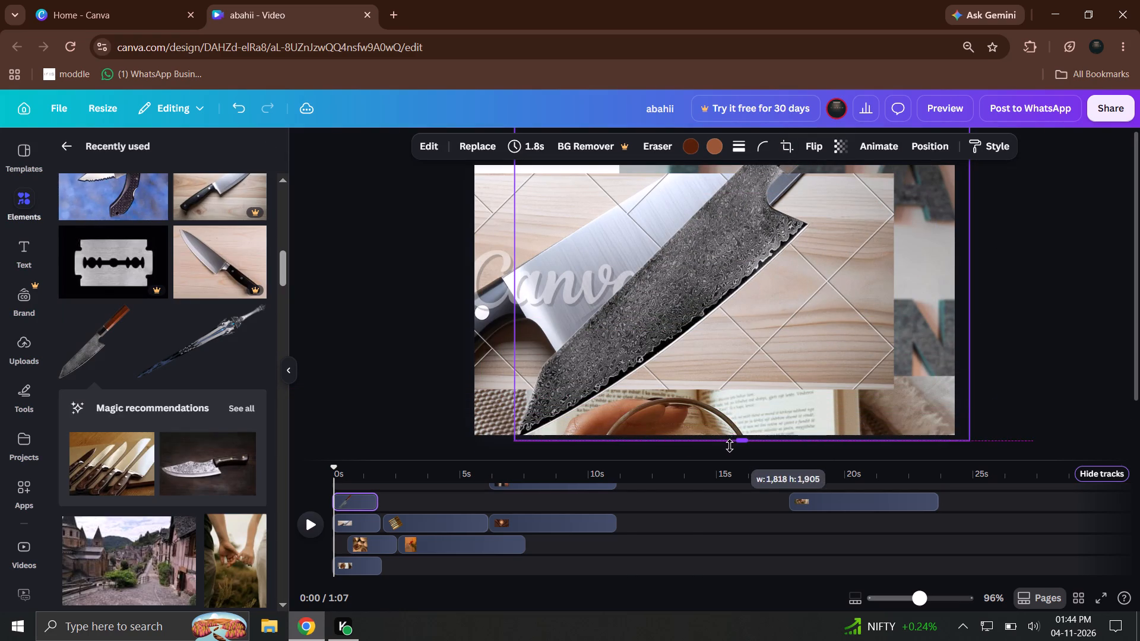
pyautogui.moveTo(730, 446); pyautogui.dragTo(730, 433)
pyautogui.moveTo(724, 352); pyautogui.dragTo(727, 254)
pyautogui.moveTo(735, 335); pyautogui.dragTo(736, 352)
# Shrink the uncropped knife photo proportionally to about half its width so the whole knife fits within the frame height.
pyautogui.moveTo(950, 318); pyautogui.dragTo(950, 302)
pyautogui.moveTo(886, 256); pyautogui.dragTo(749, 474)
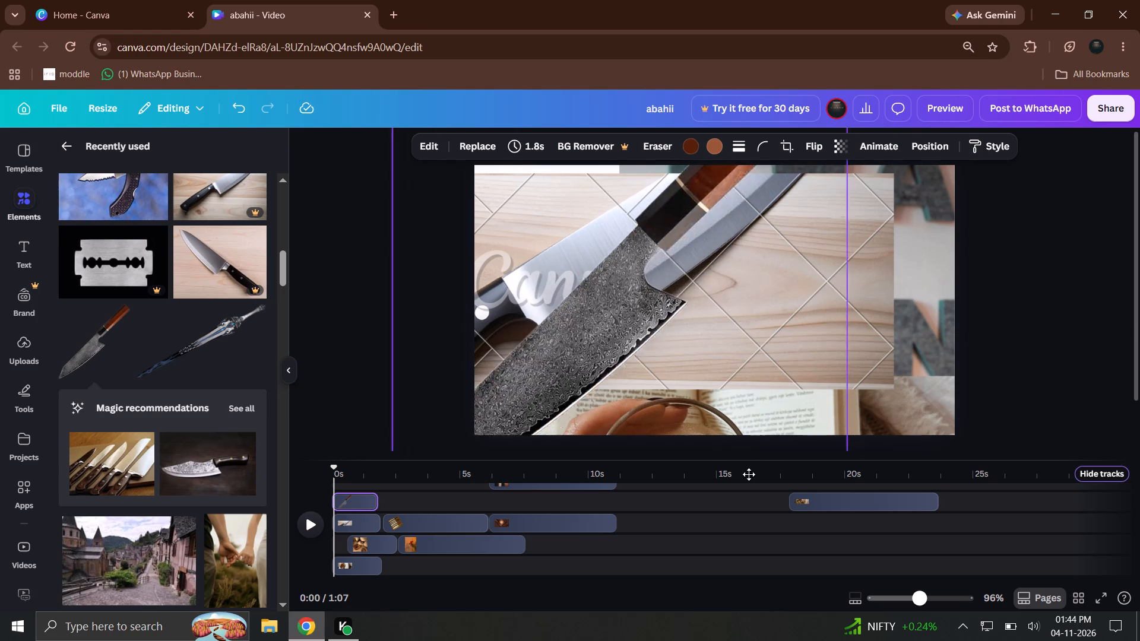
pyautogui.moveTo(749, 474); pyautogui.dragTo(725, 594)
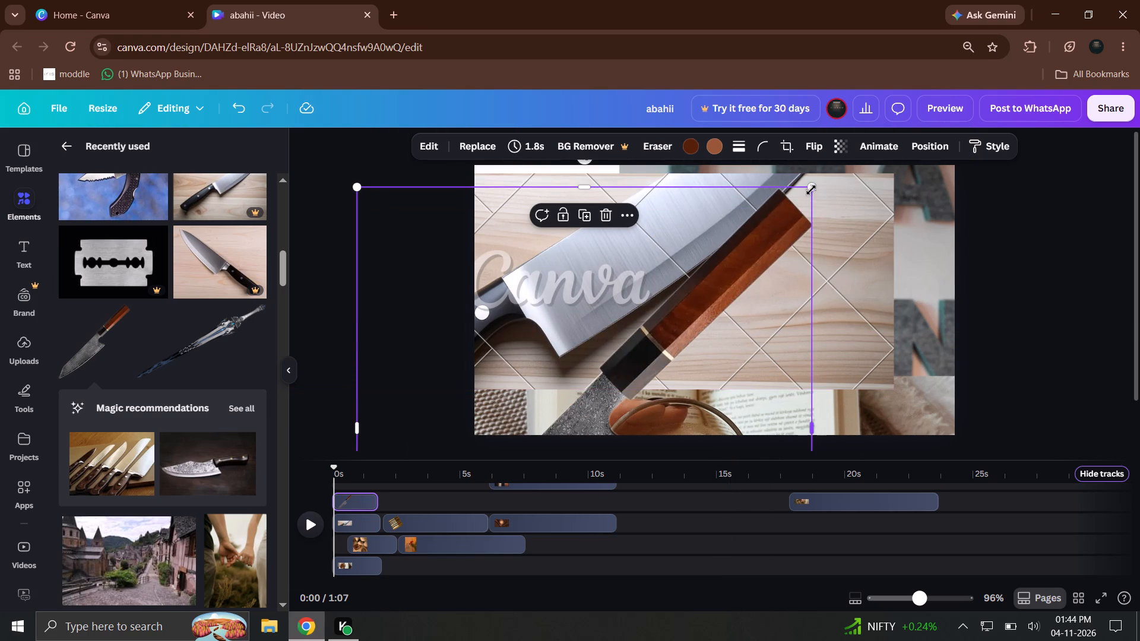
pyautogui.moveTo(811, 190); pyautogui.dragTo(631, 347)
pyautogui.moveTo(578, 366); pyautogui.dragTo(768, 181)
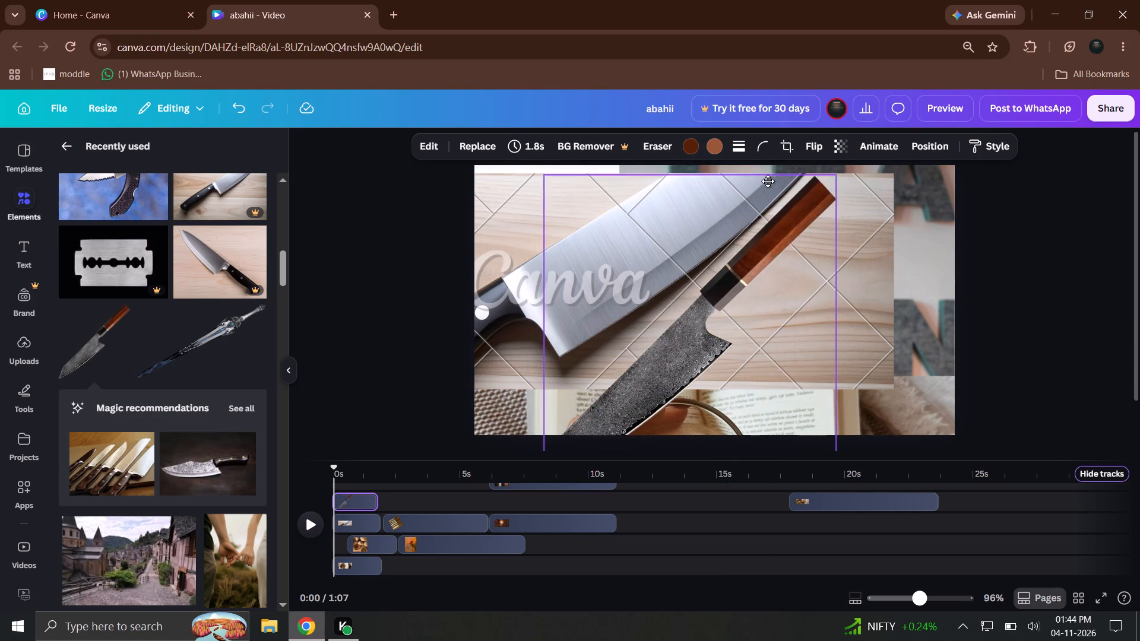
pyautogui.moveTo(768, 181); pyautogui.dragTo(790, 148)
pyautogui.moveTo(726, 270); pyautogui.dragTo(715, 305)
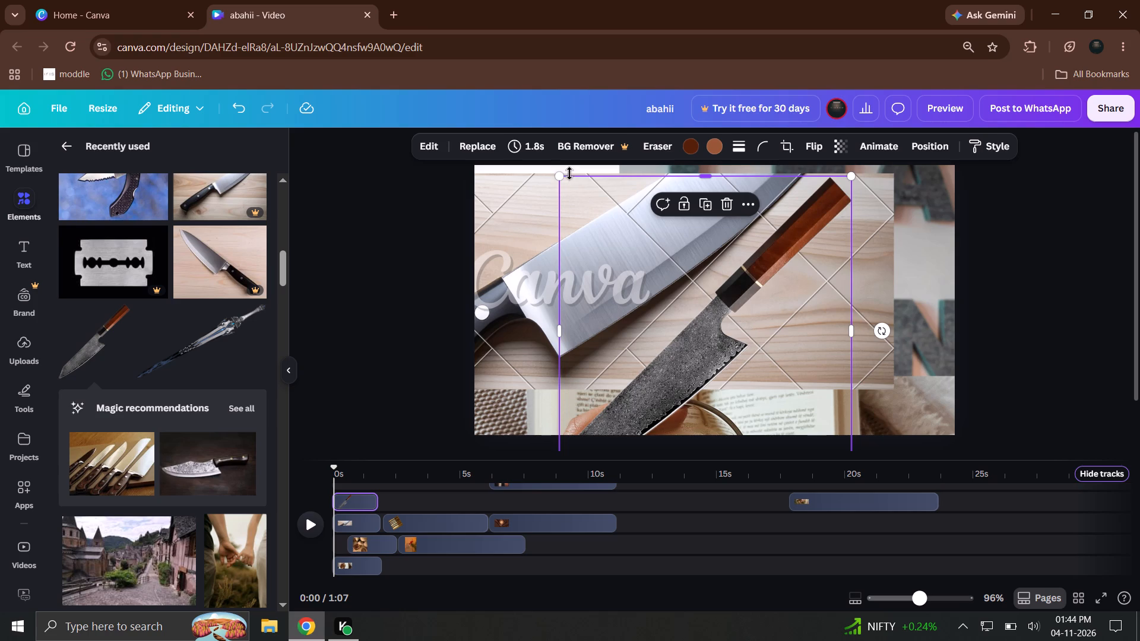
pyautogui.moveTo(562, 174); pyautogui.dragTo(610, 272)
# Position the small knife beside the cleaver, aligning its handle end with the wooden board's upper-right corner.
pyautogui.moveTo(753, 342); pyautogui.dragTo(737, 261)
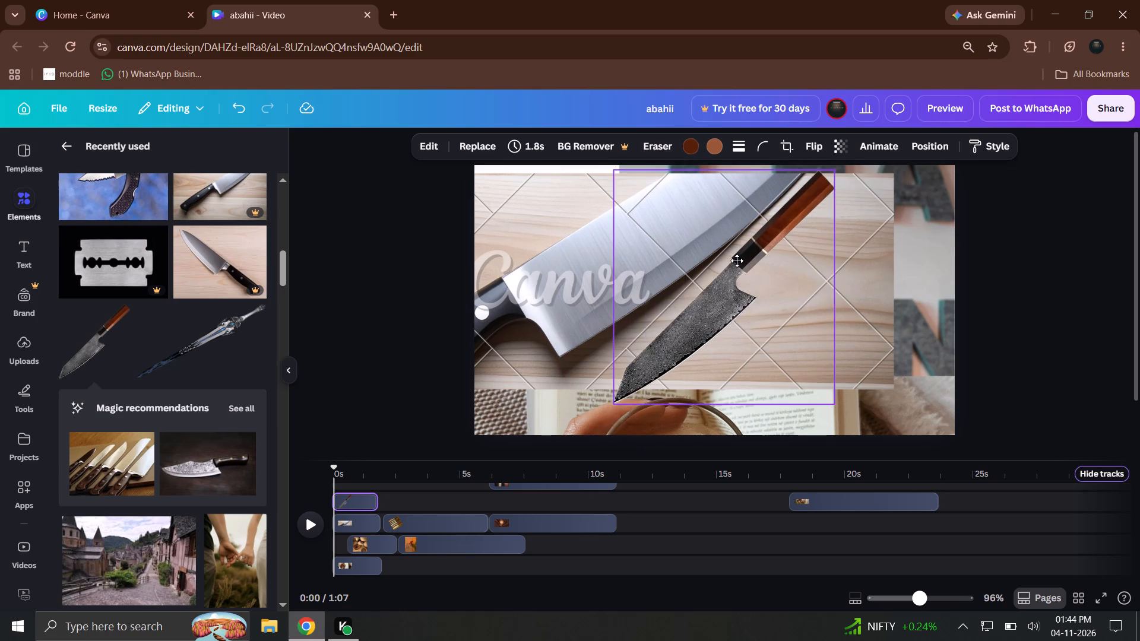
pyautogui.moveTo(737, 261); pyautogui.dragTo(773, 266)
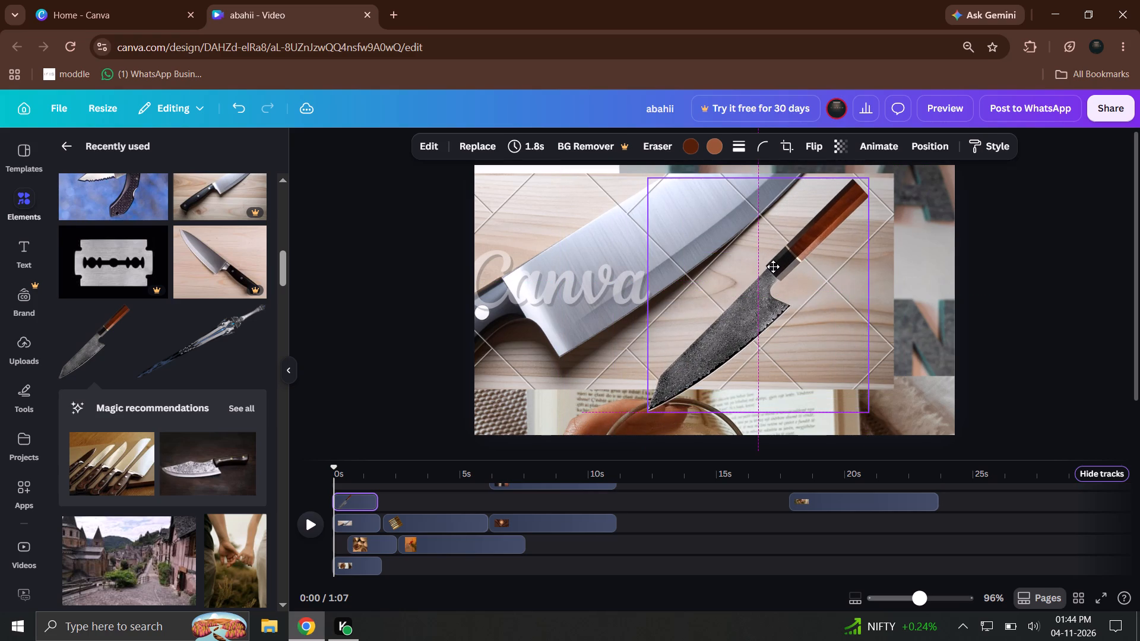
pyautogui.moveTo(773, 266); pyautogui.dragTo(796, 266)
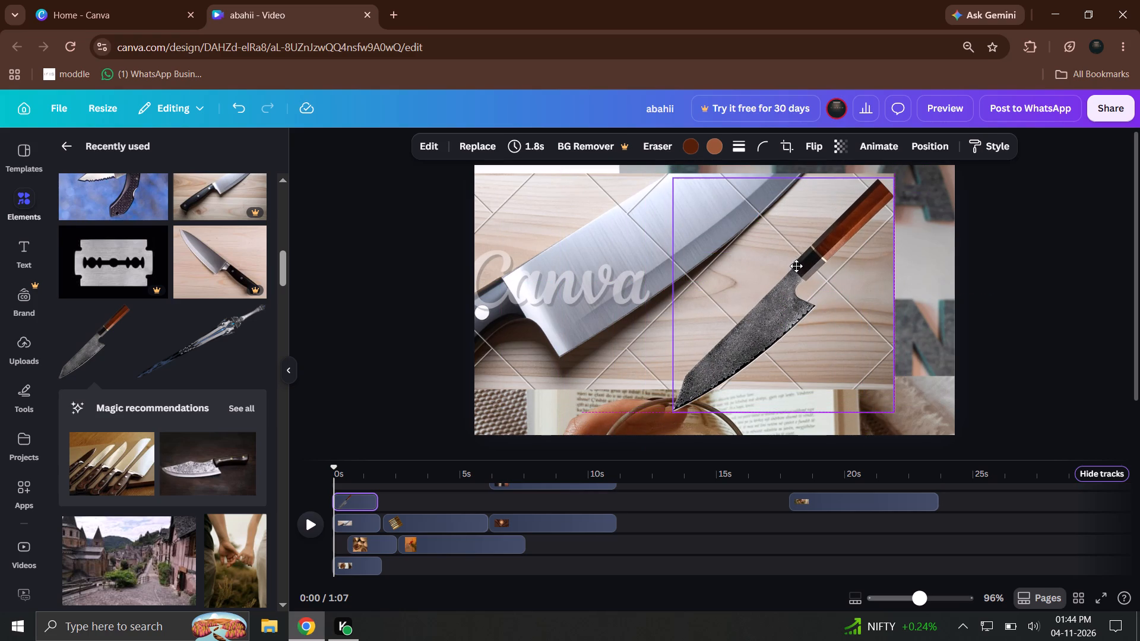
pyautogui.moveTo(796, 266); pyautogui.dragTo(796, 264)
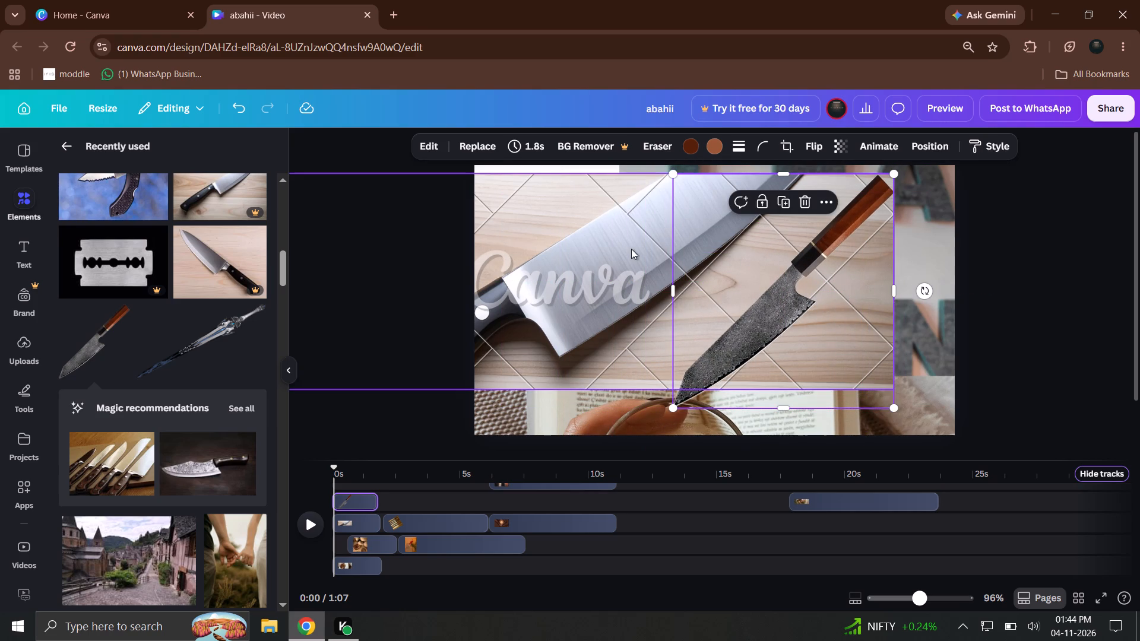
# Rotate the small wooden-handled knife a quarter turn clockwise so its blade points toward the frame's upper-left.
pyautogui.click(631, 249)
pyautogui.click(1005, 315)
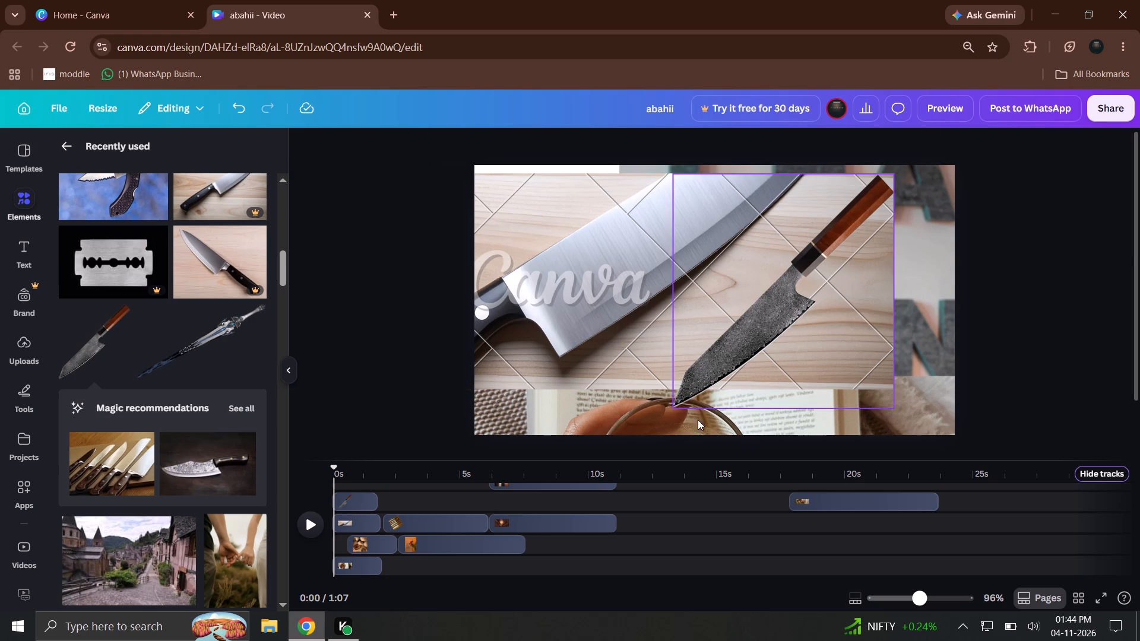
pyautogui.click(725, 356)
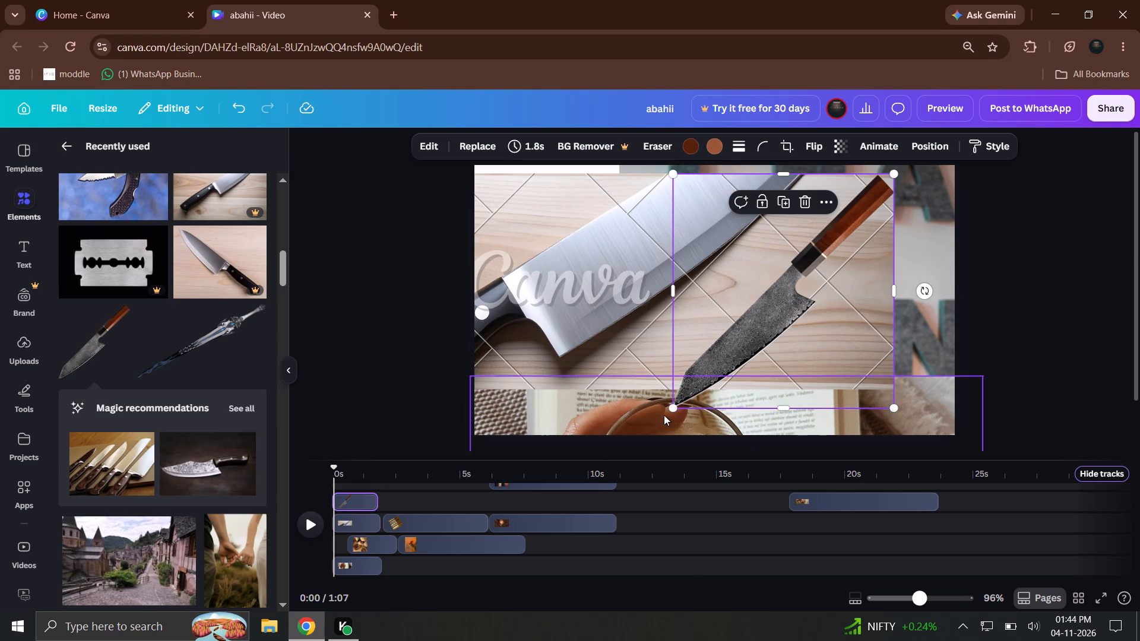
pyautogui.moveTo(921, 291); pyautogui.dragTo(883, 390)
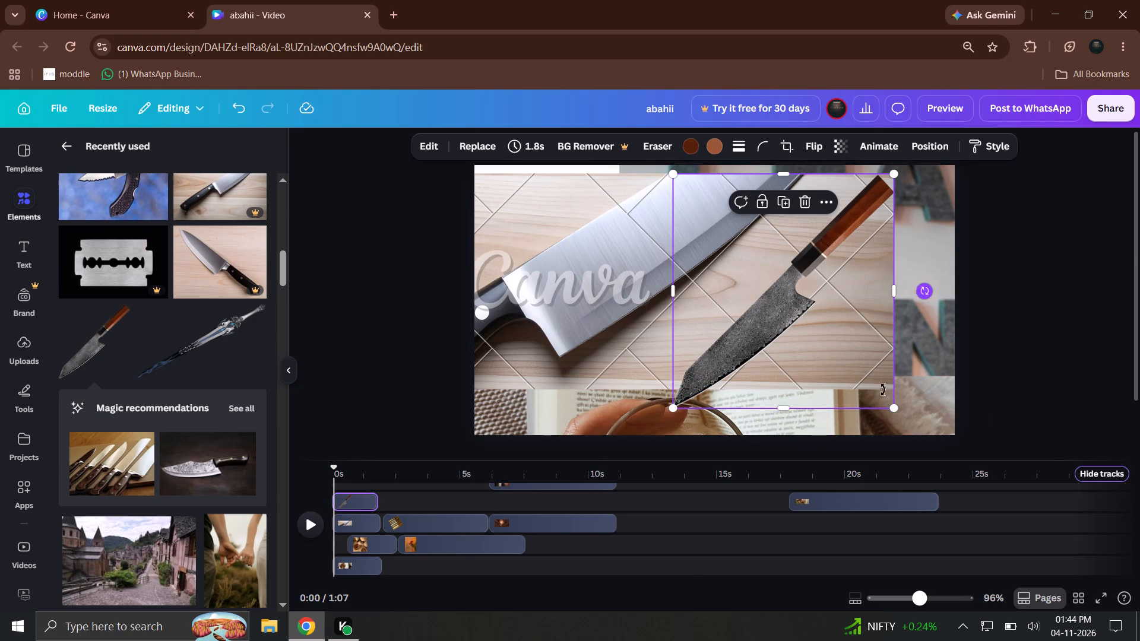
pyautogui.moveTo(883, 390); pyautogui.dragTo(870, 414)
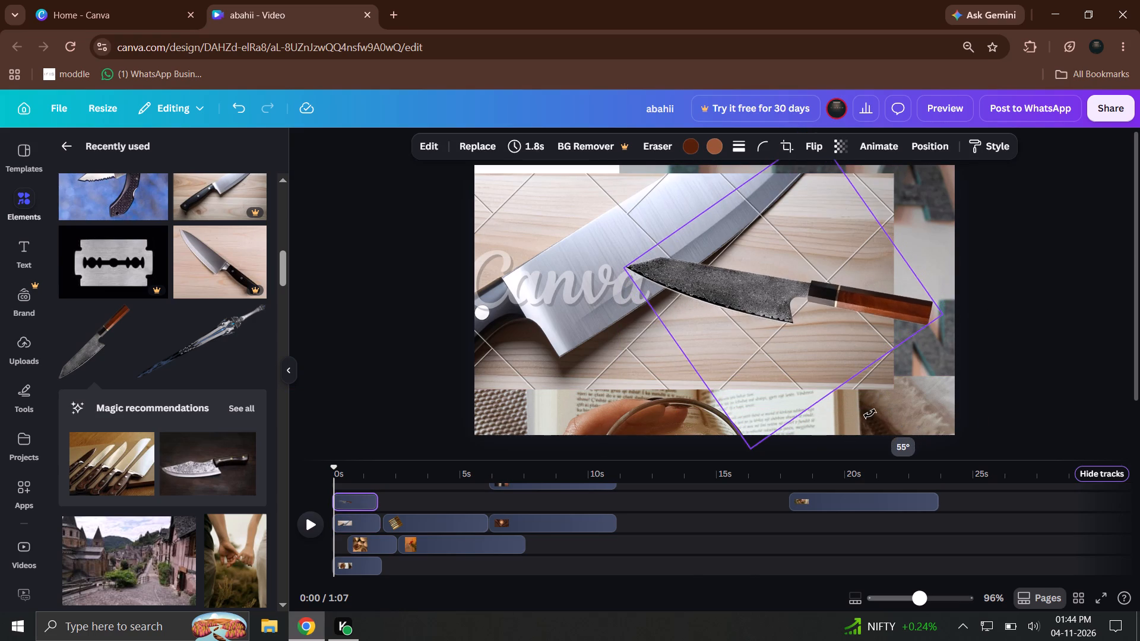
pyautogui.moveTo(870, 414); pyautogui.dragTo(792, 436)
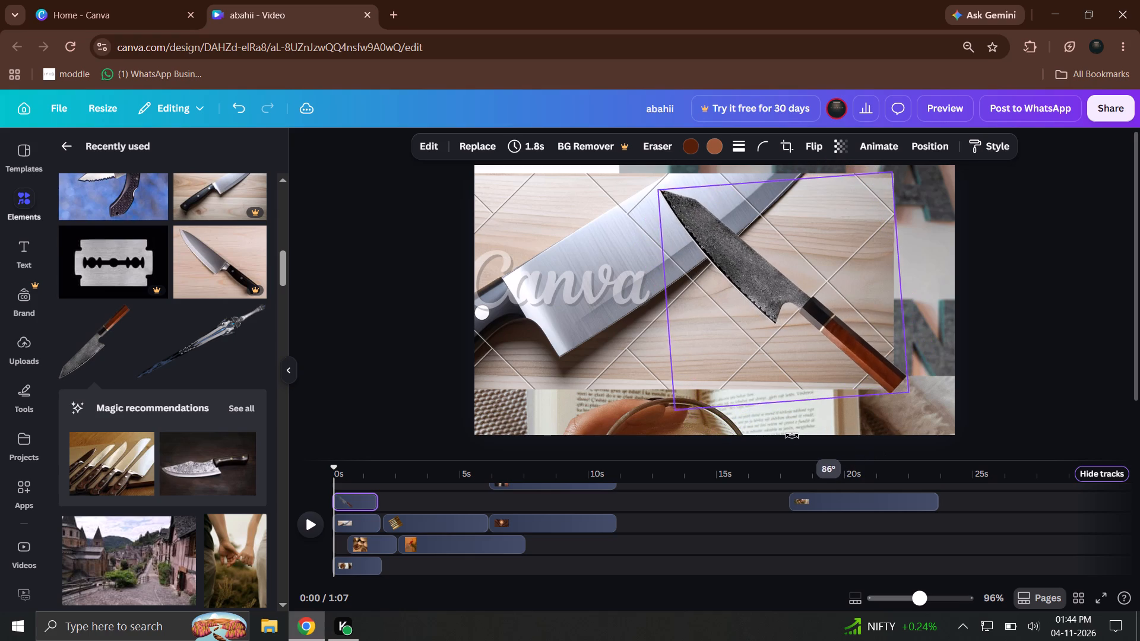
pyautogui.moveTo(792, 436); pyautogui.dragTo(774, 426)
pyautogui.click(854, 384)
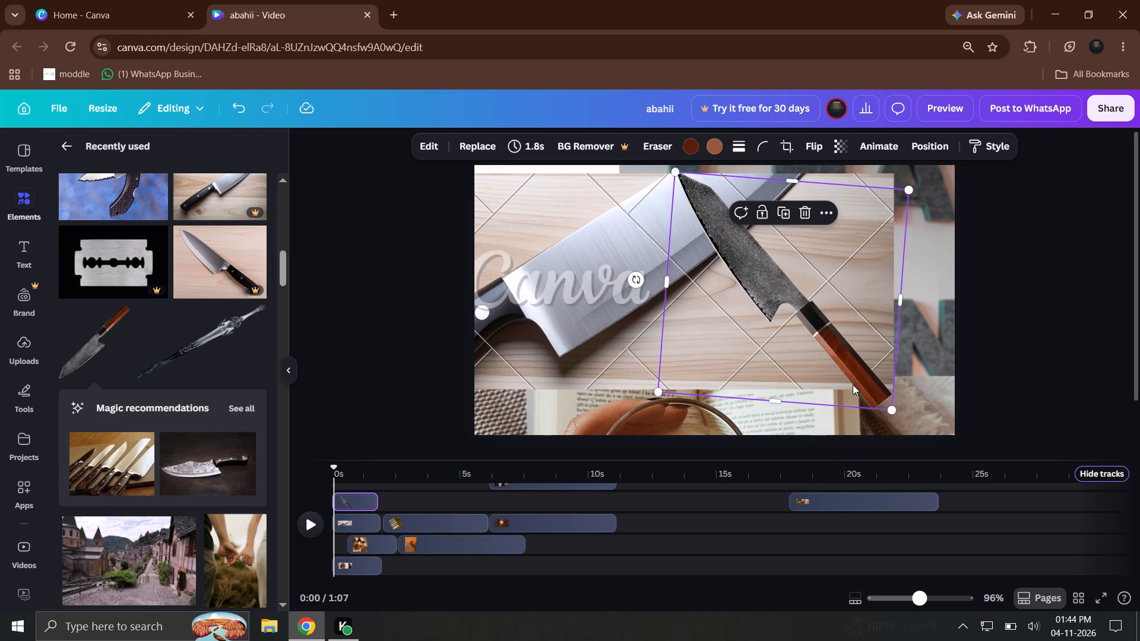
pyautogui.click(809, 310)
pyautogui.moveTo(632, 281); pyautogui.dragTo(633, 291)
pyautogui.click(993, 307)
# Move the rotated small knife over the cleaver so its blade tip sits in the frame's upper-left corner.
pyautogui.moveTo(767, 285); pyautogui.dragTo(618, 285)
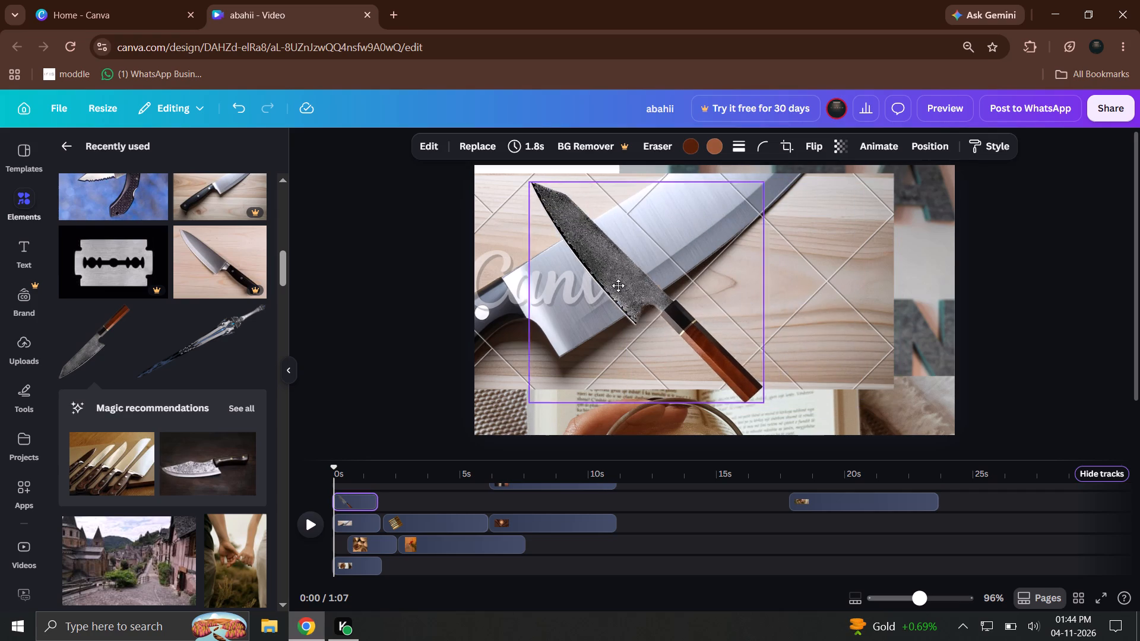
pyautogui.moveTo(618, 285); pyautogui.dragTo(571, 267)
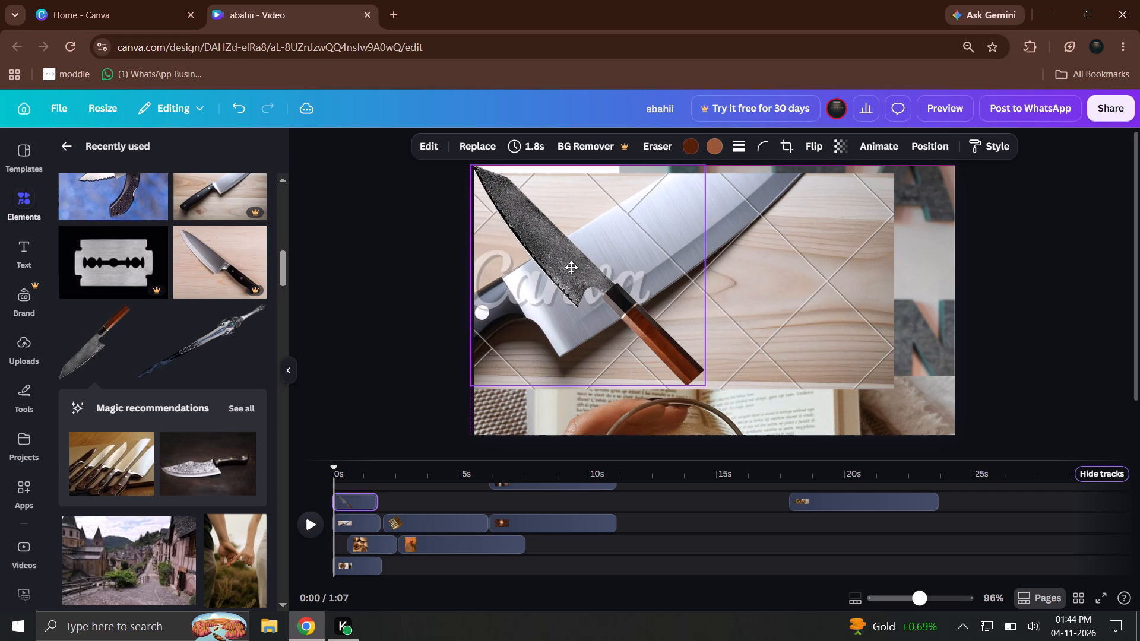
pyautogui.moveTo(571, 267); pyautogui.dragTo(576, 270)
pyautogui.click(797, 289)
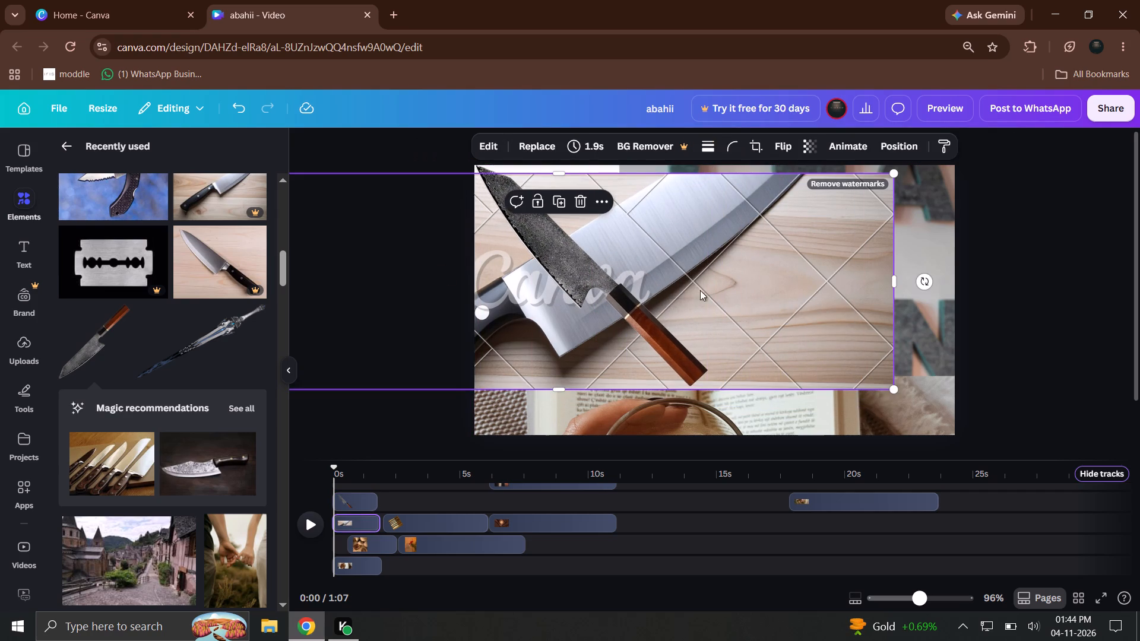
pyautogui.click(663, 290)
# Recolour the light-teal tone of the background lettering photo to the dark brown photo colour.
pyautogui.click(928, 320)
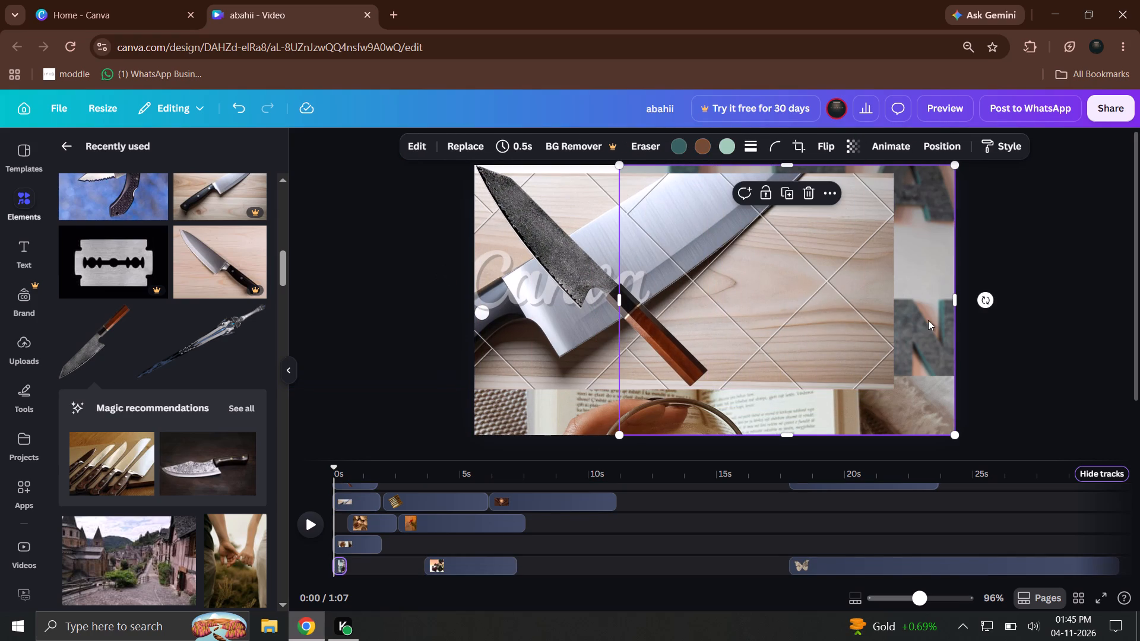
pyautogui.click(730, 159)
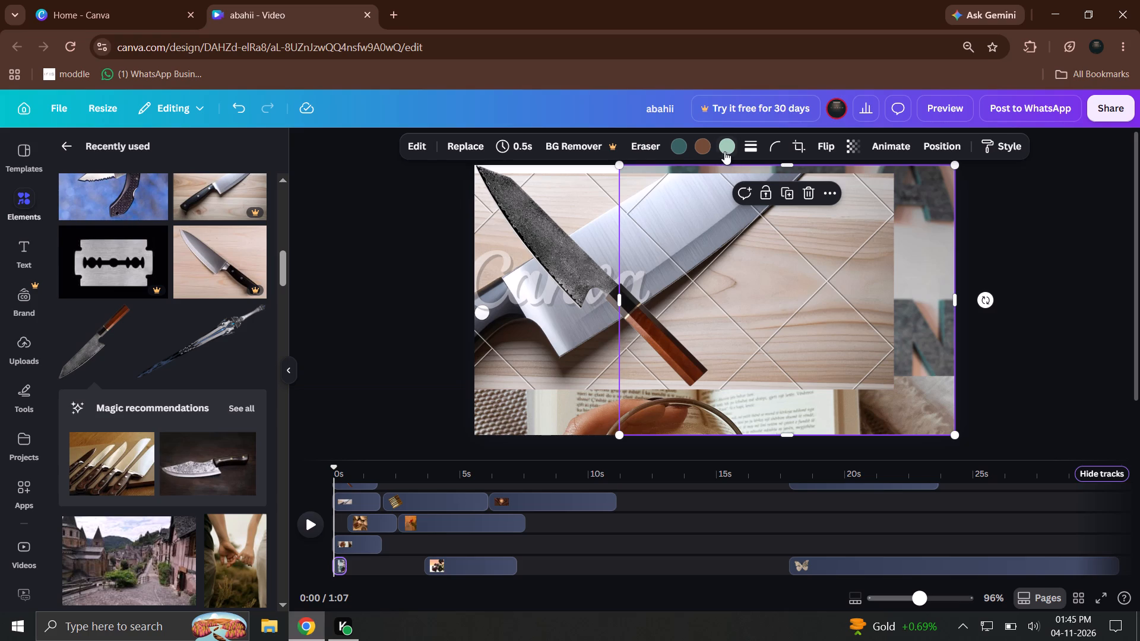
pyautogui.click(724, 151)
pyautogui.click(137, 385)
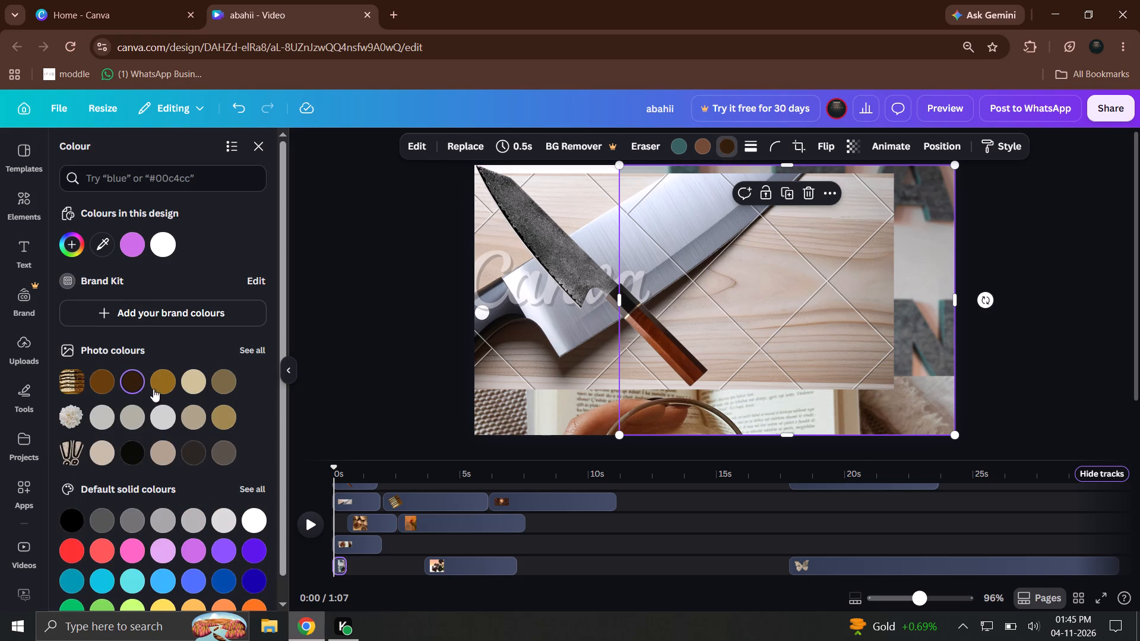
pyautogui.click(858, 452)
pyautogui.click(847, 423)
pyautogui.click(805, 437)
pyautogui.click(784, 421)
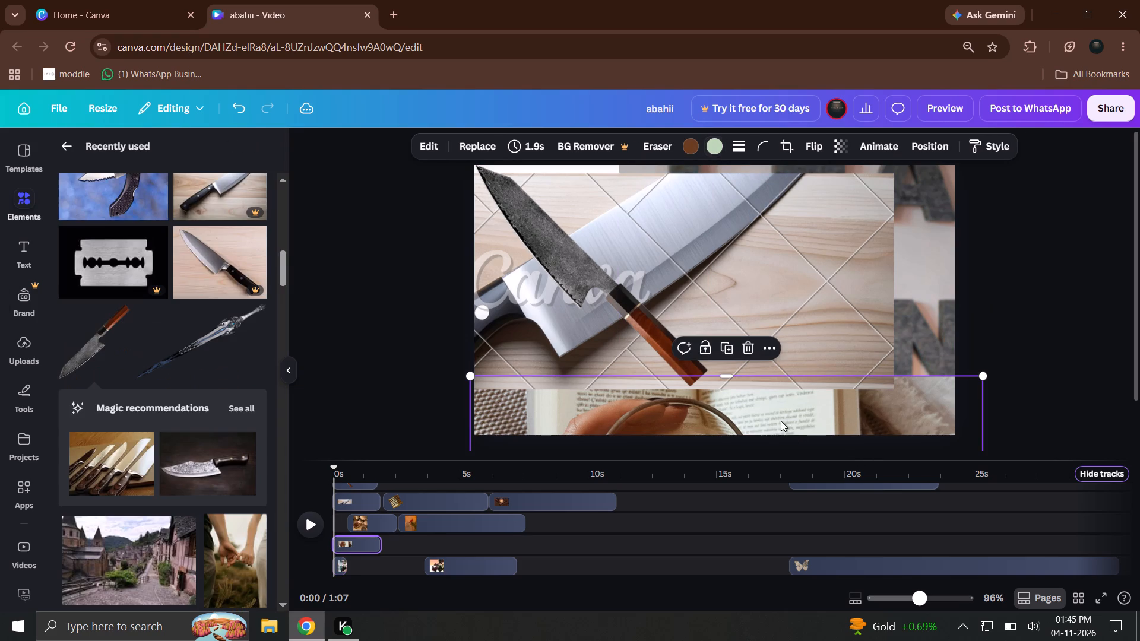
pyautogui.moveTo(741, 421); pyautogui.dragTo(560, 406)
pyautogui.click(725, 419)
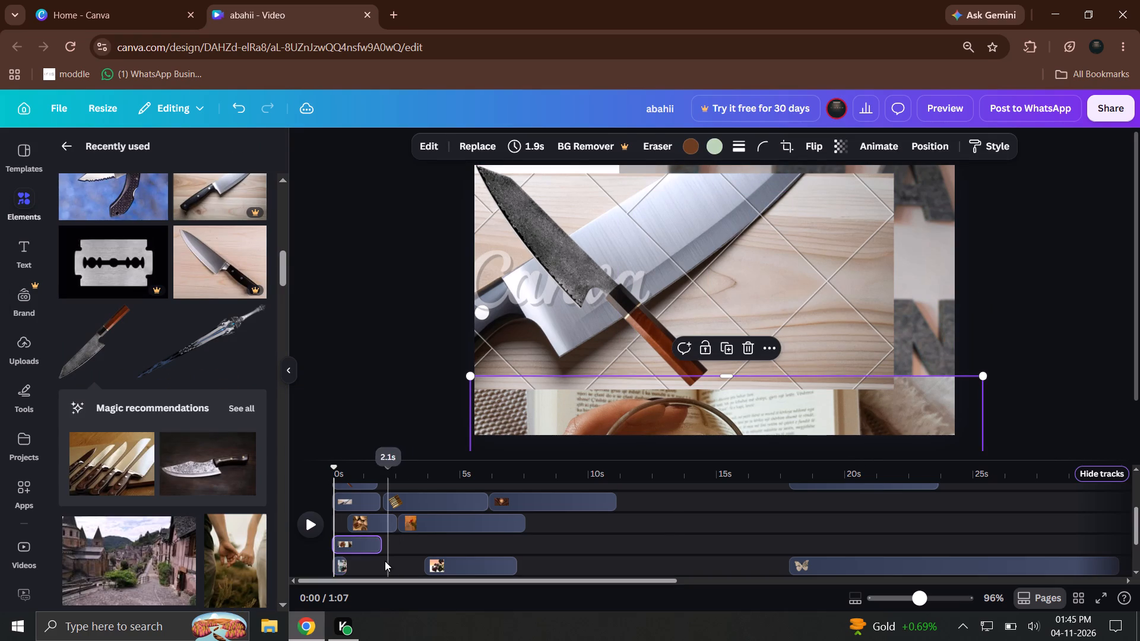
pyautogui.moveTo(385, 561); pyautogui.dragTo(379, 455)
# At 0:02, remove the long sword clip by moving it completely out of the frame.
pyautogui.moveTo(365, 466); pyautogui.dragTo(738, 482)
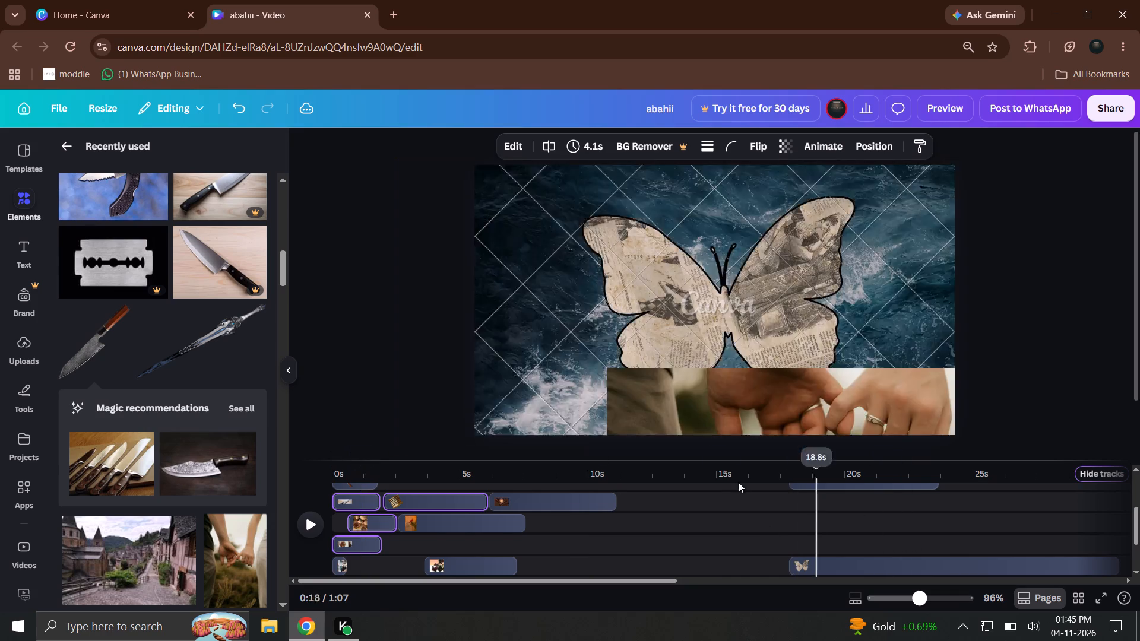
pyautogui.moveTo(738, 482); pyautogui.dragTo(409, 470)
pyautogui.click(694, 377)
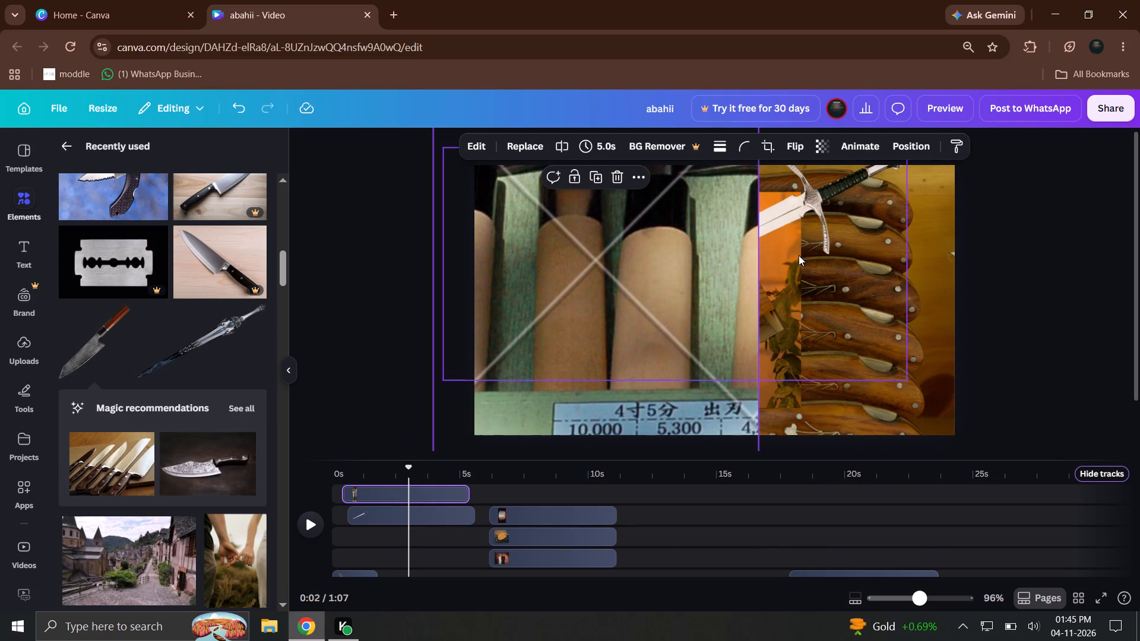
pyautogui.moveTo(802, 230); pyautogui.dragTo(1139, 258)
pyautogui.moveTo(785, 276); pyautogui.dragTo(1139, 358)
# Place the red rose photo beside the wooden-handles photo, enlarged to full frame height so it covers the frame's right part.
pyautogui.moveTo(783, 358); pyautogui.dragTo(942, 340)
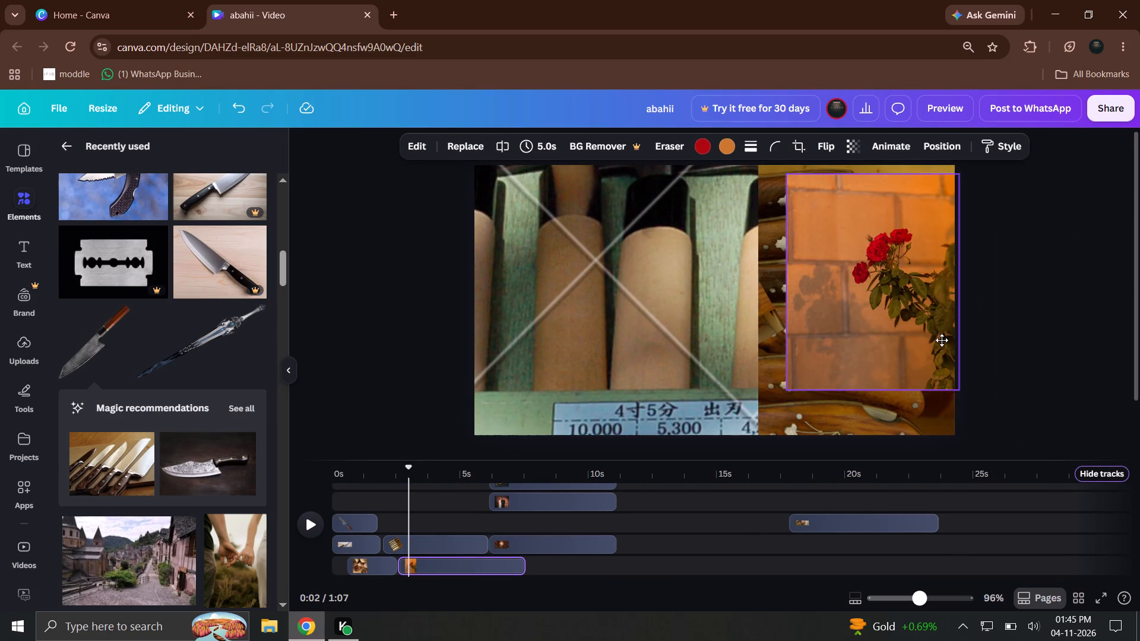
pyautogui.moveTo(942, 340); pyautogui.dragTo(917, 329)
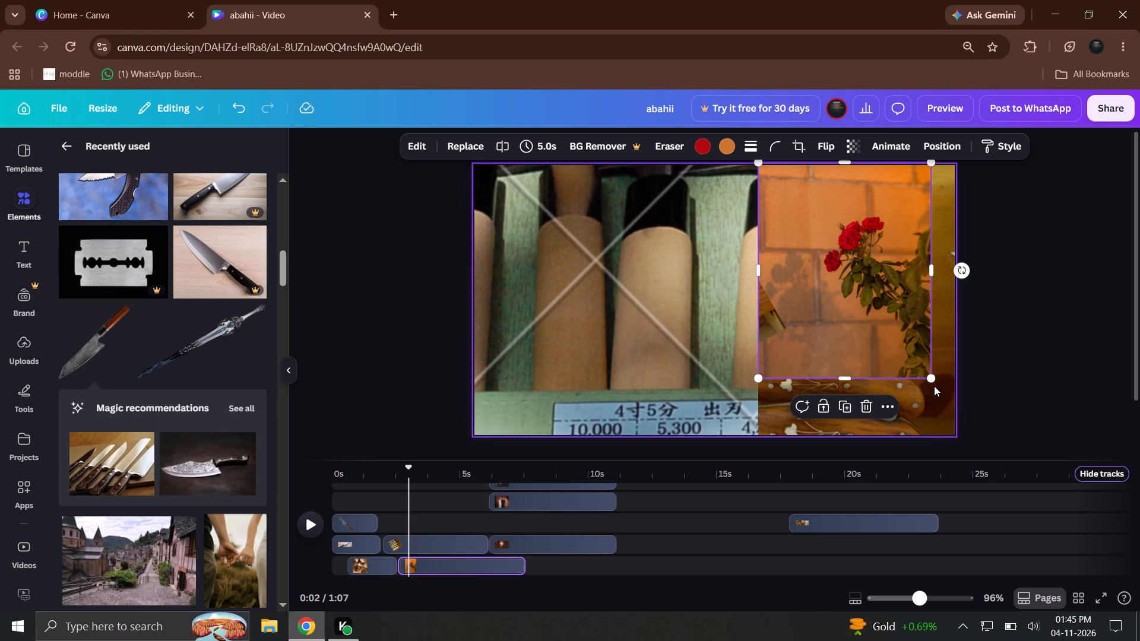
pyautogui.moveTo(932, 380); pyautogui.dragTo(944, 499)
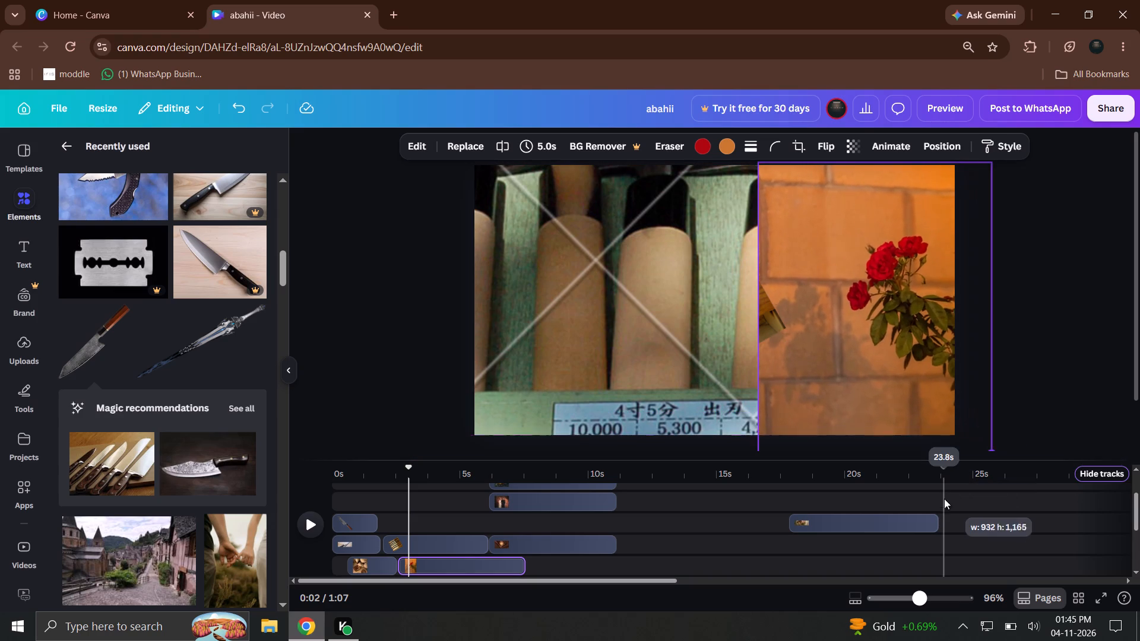
pyautogui.moveTo(944, 499); pyautogui.dragTo(934, 467)
pyautogui.doubleClick(883, 389)
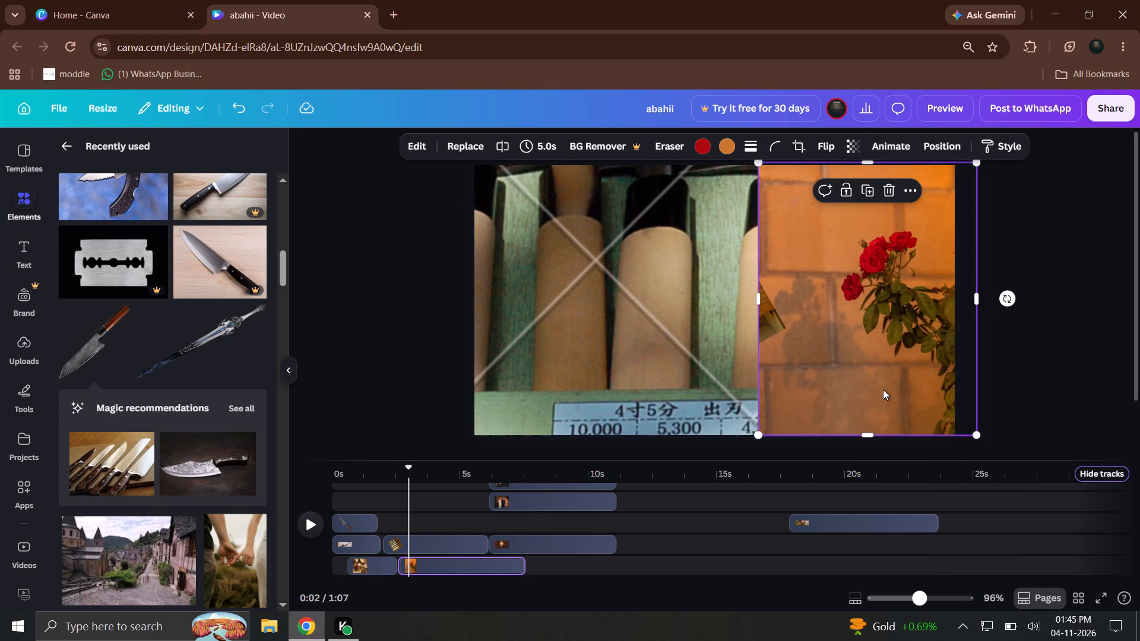
pyautogui.moveTo(883, 382); pyautogui.dragTo(853, 382)
pyautogui.click(1055, 329)
pyautogui.moveTo(876, 325); pyautogui.dragTo(857, 325)
pyautogui.click(1008, 318)
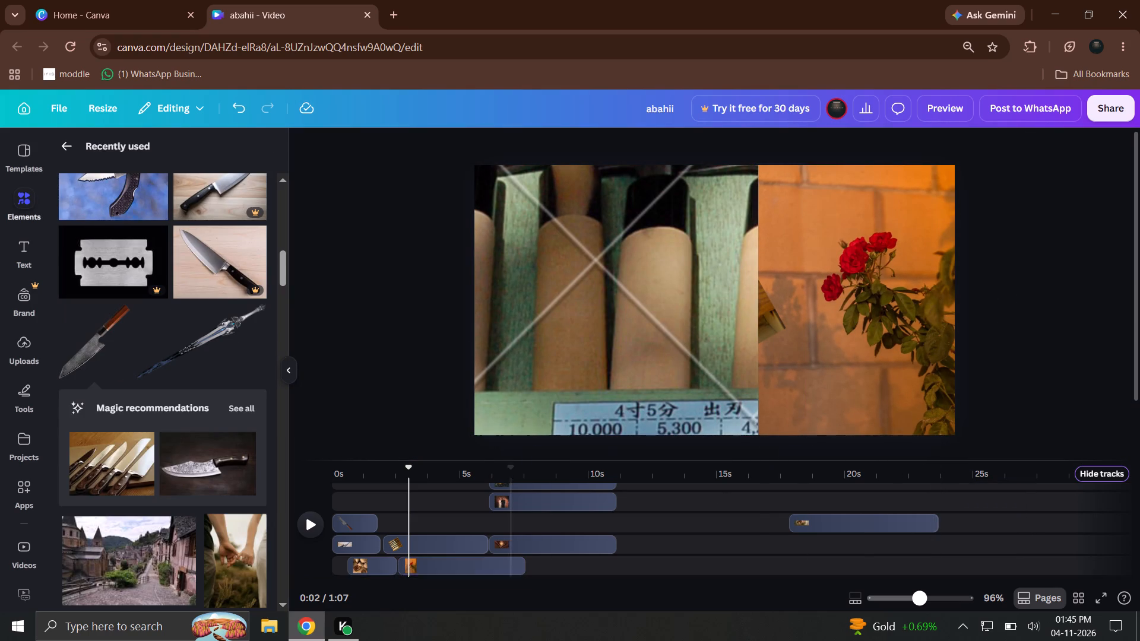
# Play the video from the start, then check the frame and tracks at 0:03.
pyautogui.click(323, 473)
pyautogui.click(328, 473)
pyautogui.tripleClick(328, 480)
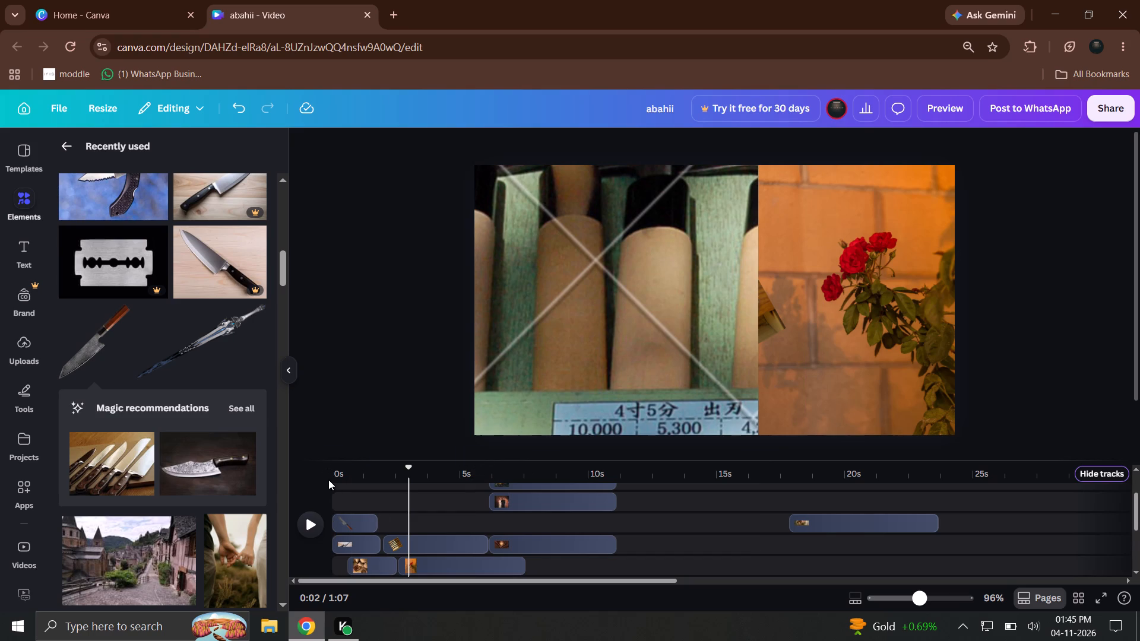
pyautogui.click(332, 476)
pyautogui.click(317, 526)
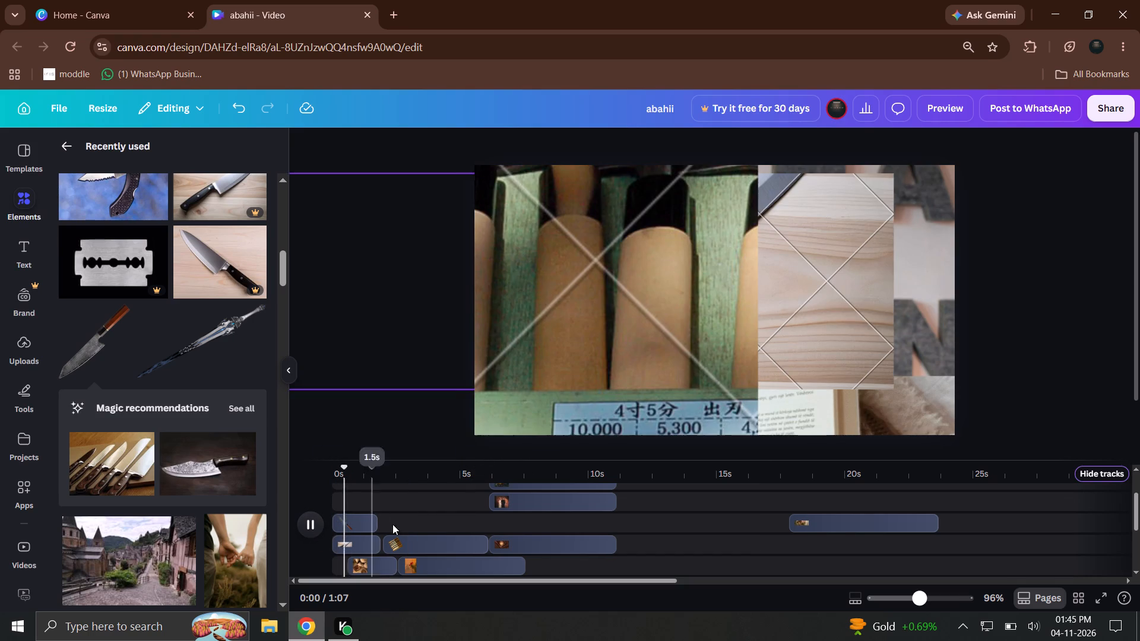
pyautogui.click(435, 493)
pyautogui.scroll(5, 413, 525)
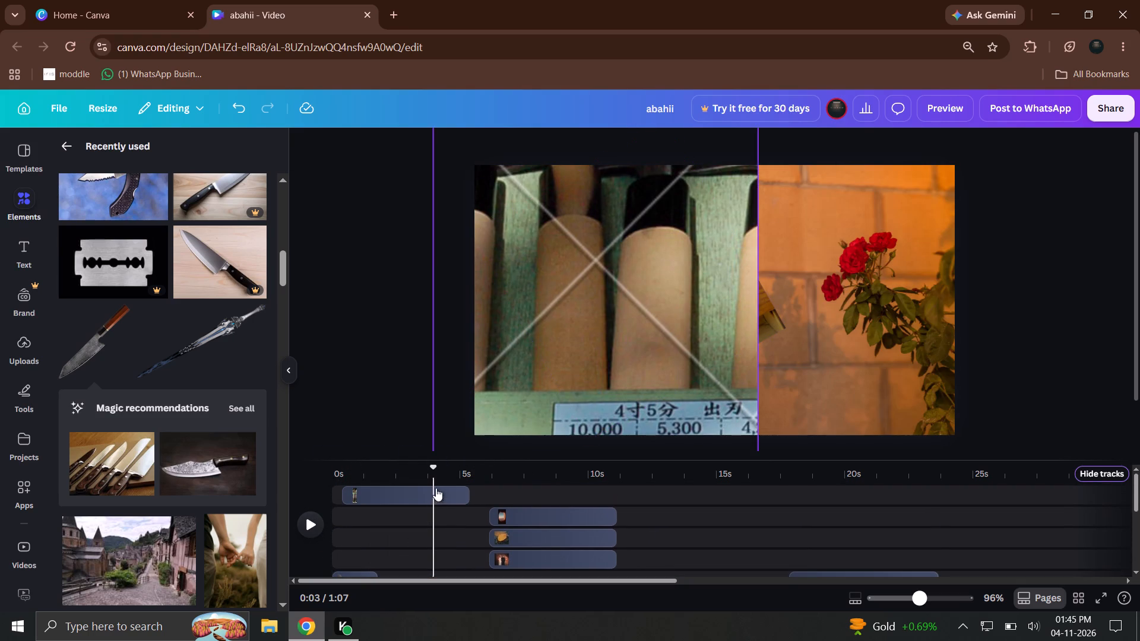
# At 0:00, replace the cleaver photo with the first chainsaw image from the recently used elements.
pyautogui.moveTo(431, 475); pyautogui.dragTo(293, 479)
pyautogui.click(293, 508)
pyautogui.scroll(-2, 263, 405)
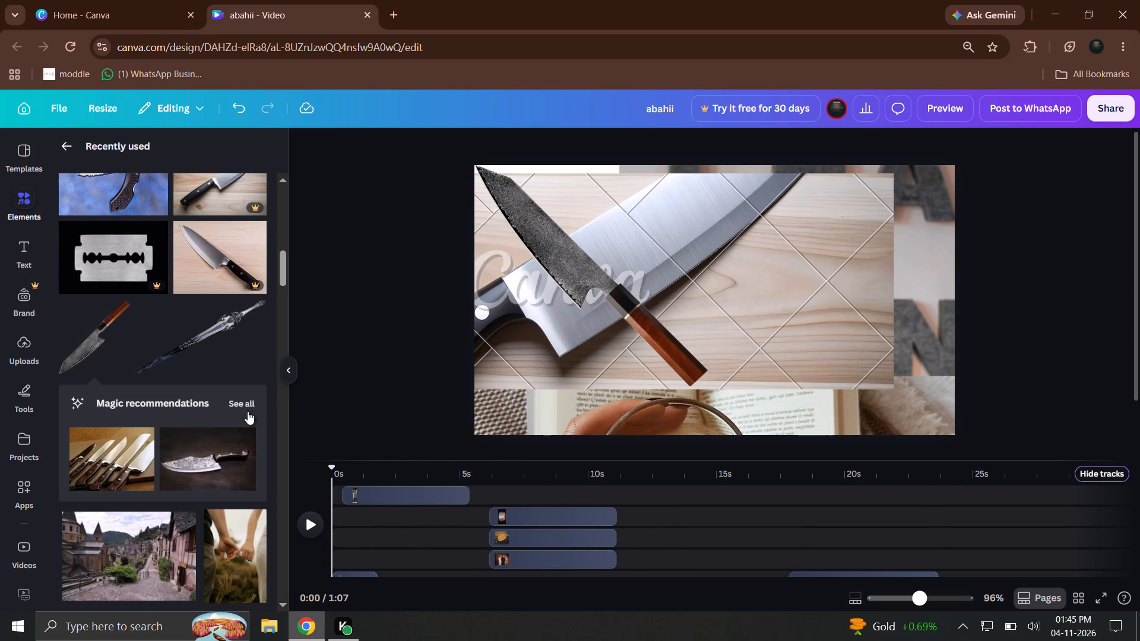
pyautogui.scroll(-3, 248, 411)
pyautogui.scroll(3, 243, 410)
pyautogui.scroll(10, 287, 361)
pyautogui.moveTo(130, 305); pyautogui.dragTo(129, 309)
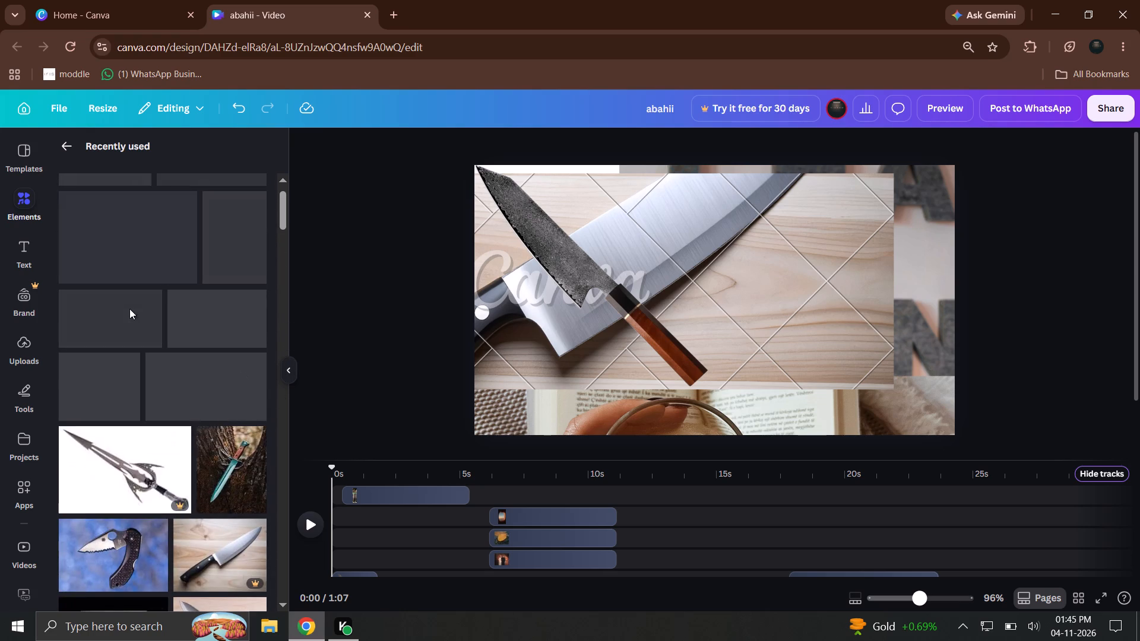
pyautogui.moveTo(129, 309); pyautogui.dragTo(158, 313)
pyautogui.moveTo(129, 320); pyautogui.dragTo(517, 425)
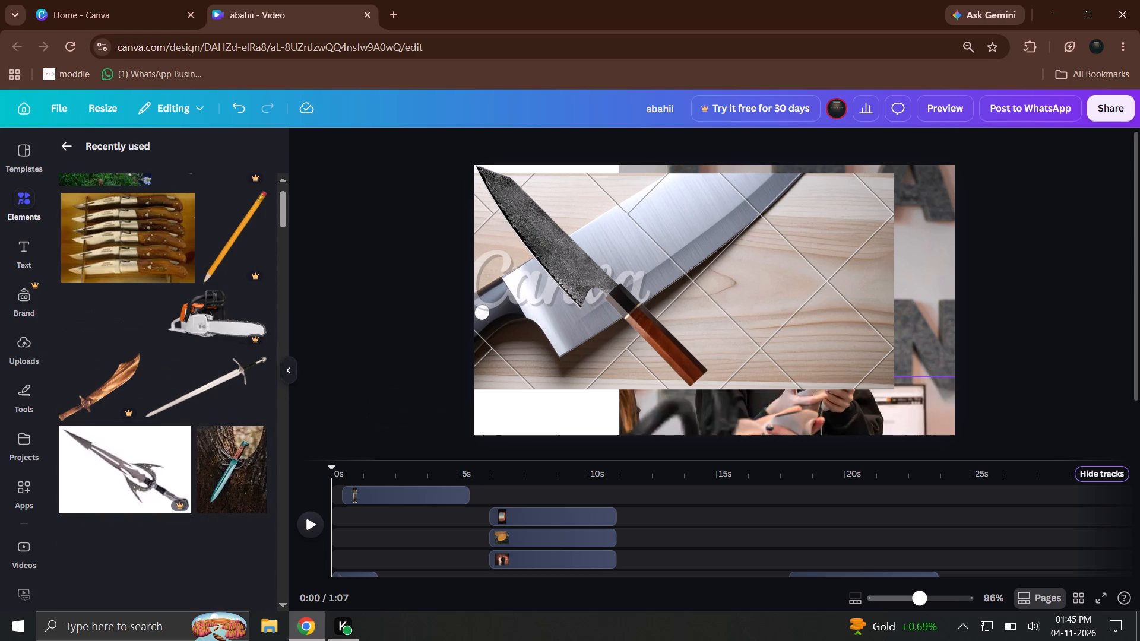
pyautogui.moveTo(517, 425); pyautogui.dragTo(856, 348)
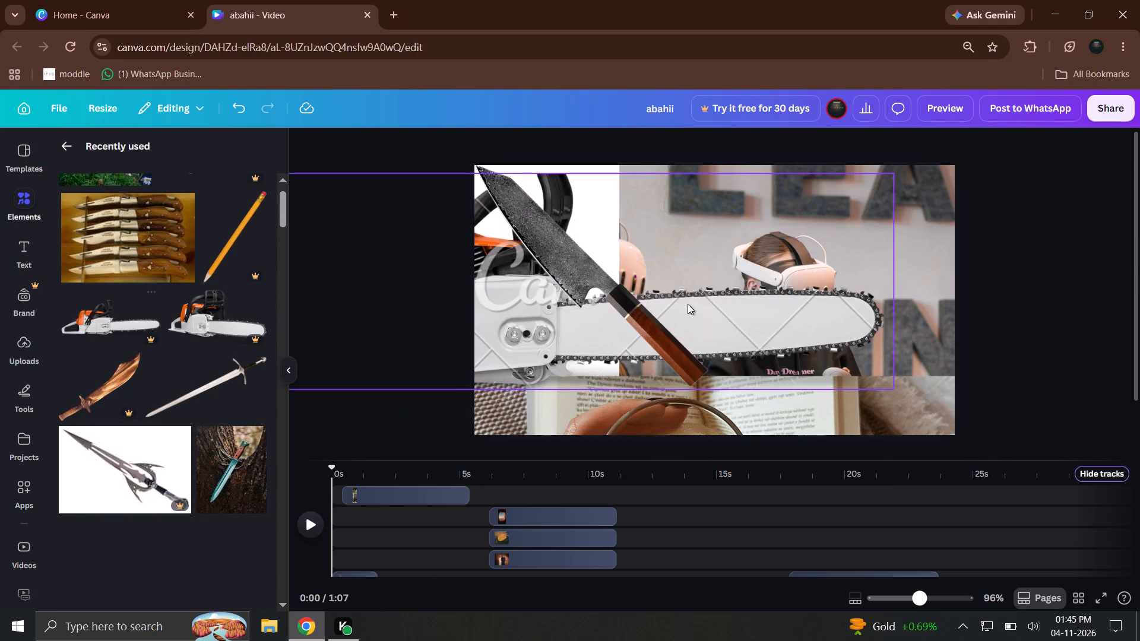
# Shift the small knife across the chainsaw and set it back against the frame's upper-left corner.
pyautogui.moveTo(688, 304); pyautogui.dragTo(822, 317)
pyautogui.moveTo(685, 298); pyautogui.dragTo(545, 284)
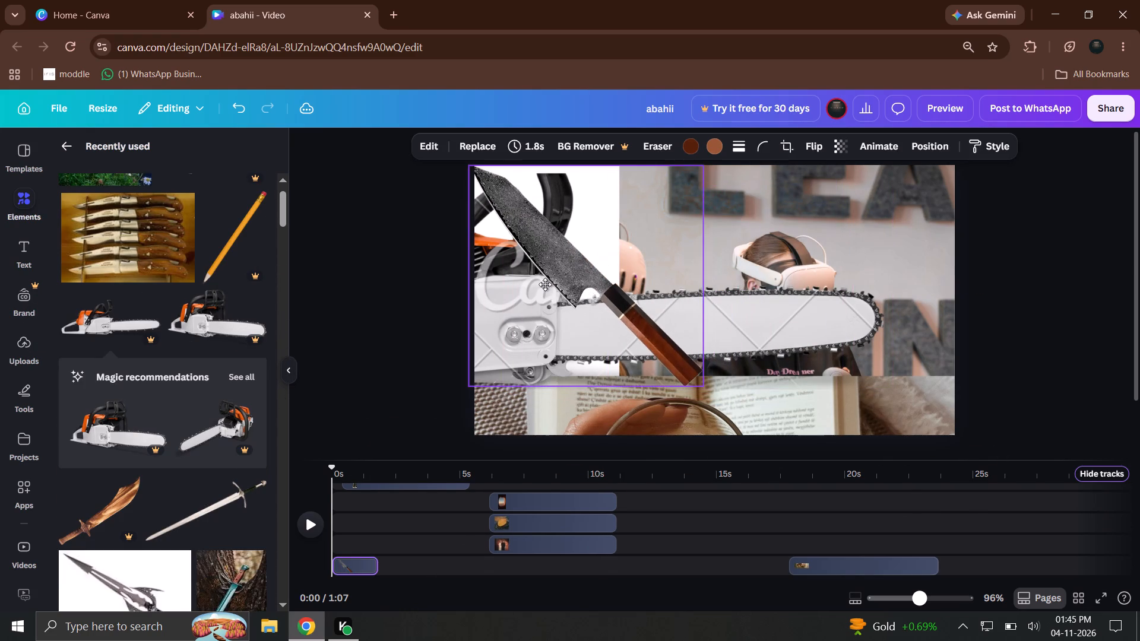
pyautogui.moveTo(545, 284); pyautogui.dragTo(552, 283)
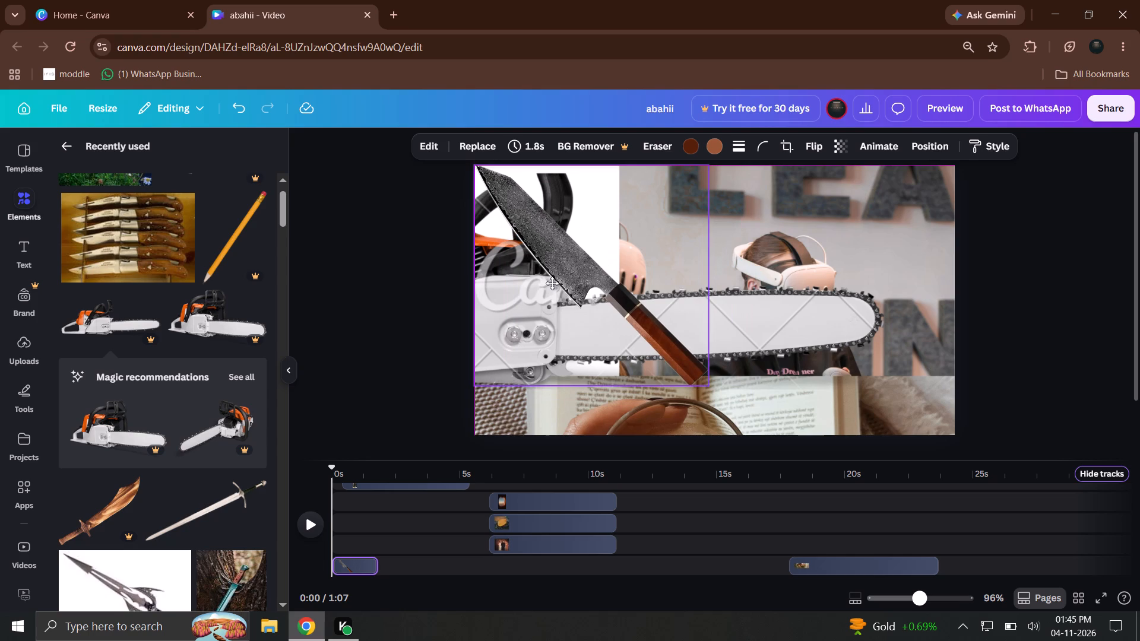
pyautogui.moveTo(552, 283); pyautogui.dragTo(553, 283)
# Play the video from the start to review the chainsaw scene.
pyautogui.moveTo(342, 474); pyautogui.dragTo(332, 477)
pyautogui.click(315, 521)
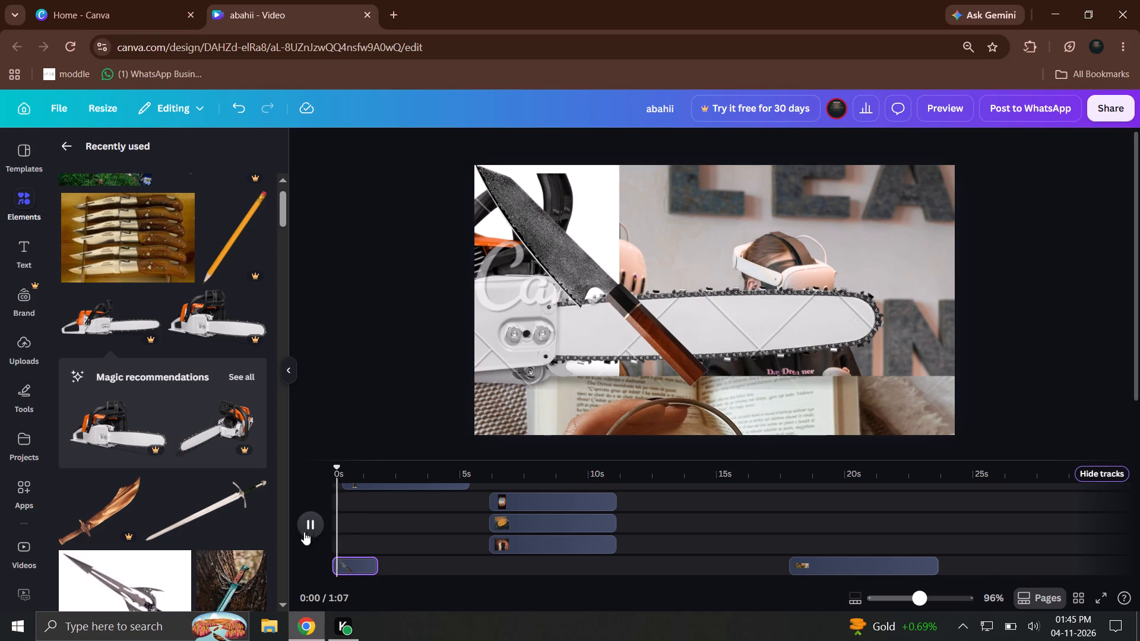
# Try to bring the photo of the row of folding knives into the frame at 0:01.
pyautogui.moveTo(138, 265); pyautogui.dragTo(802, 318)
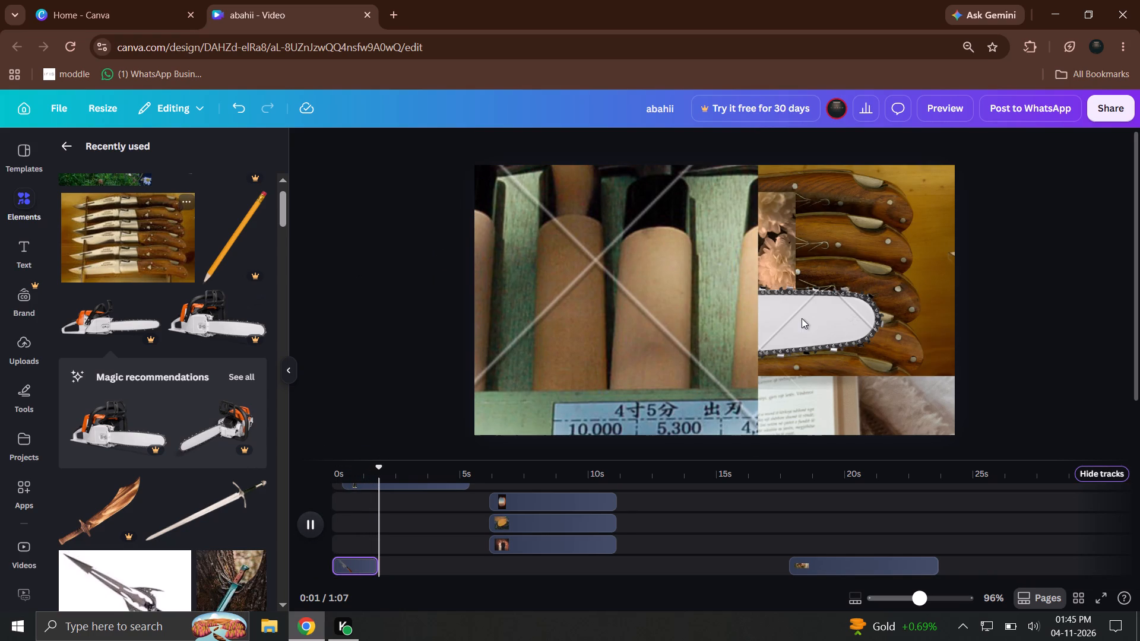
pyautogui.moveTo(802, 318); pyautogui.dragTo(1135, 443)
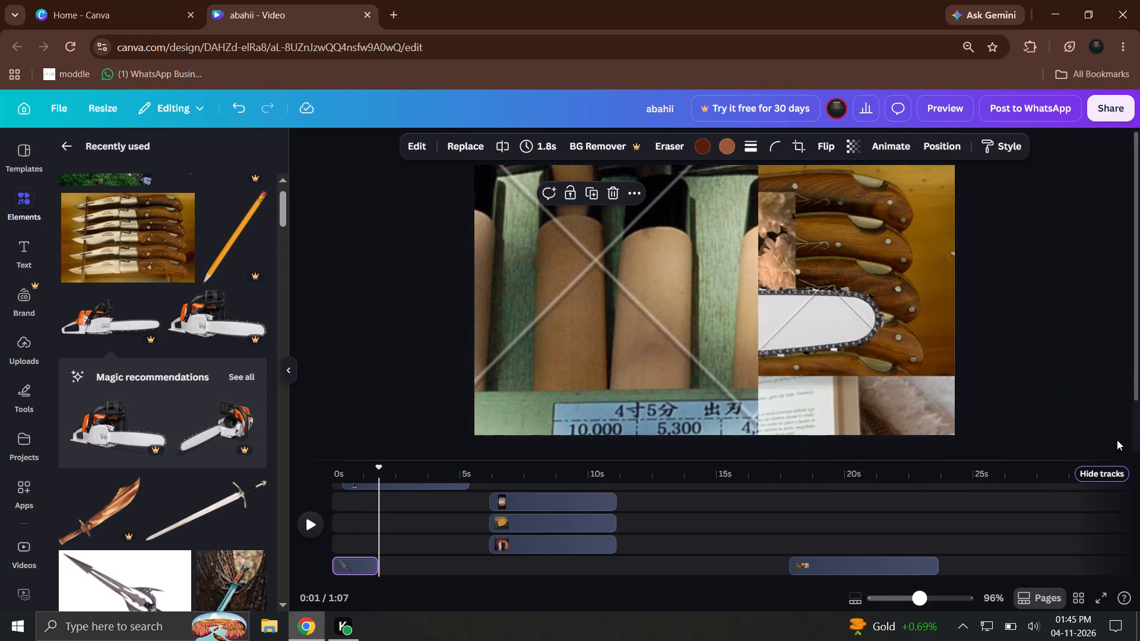
# At 0:01, replace the open book photo along the frame's bottom with the torn paper strip from the recently used elements.
pyautogui.scroll(1, 214, 259)
pyautogui.scroll(2, 166, 220)
pyautogui.moveTo(216, 209); pyautogui.dragTo(823, 411)
# Shift the two aligned clips directly above the small knife's track together from about 0:06 so they start at about 0:04.
pyautogui.moveTo(376, 472); pyautogui.dragTo(333, 472)
pyautogui.click(318, 531)
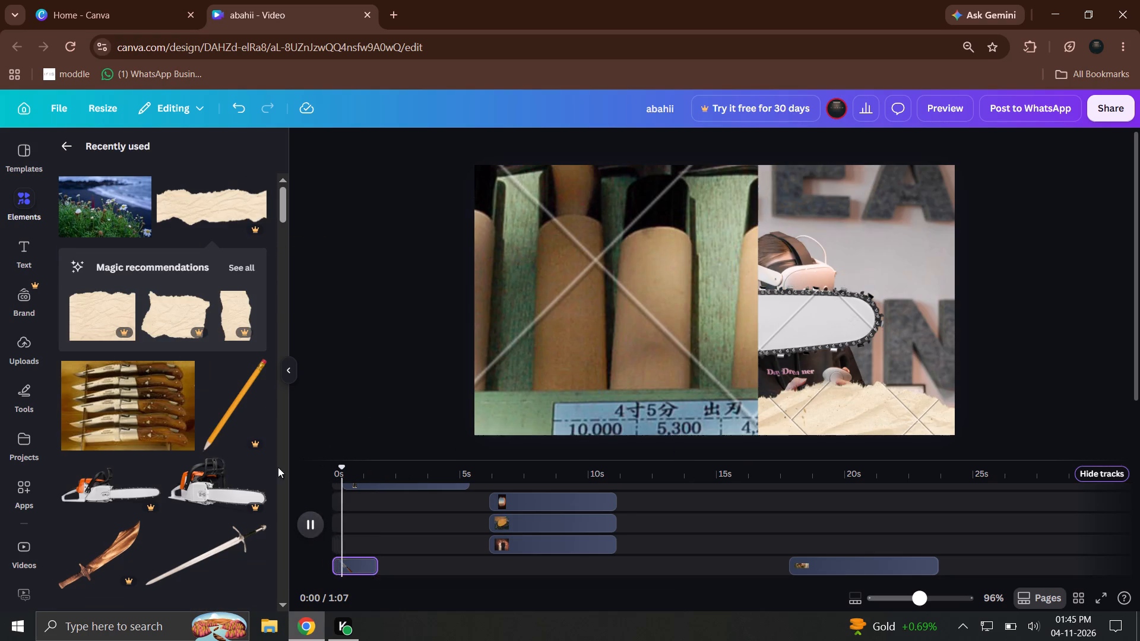
pyautogui.moveTo(669, 516); pyautogui.dragTo(594, 558)
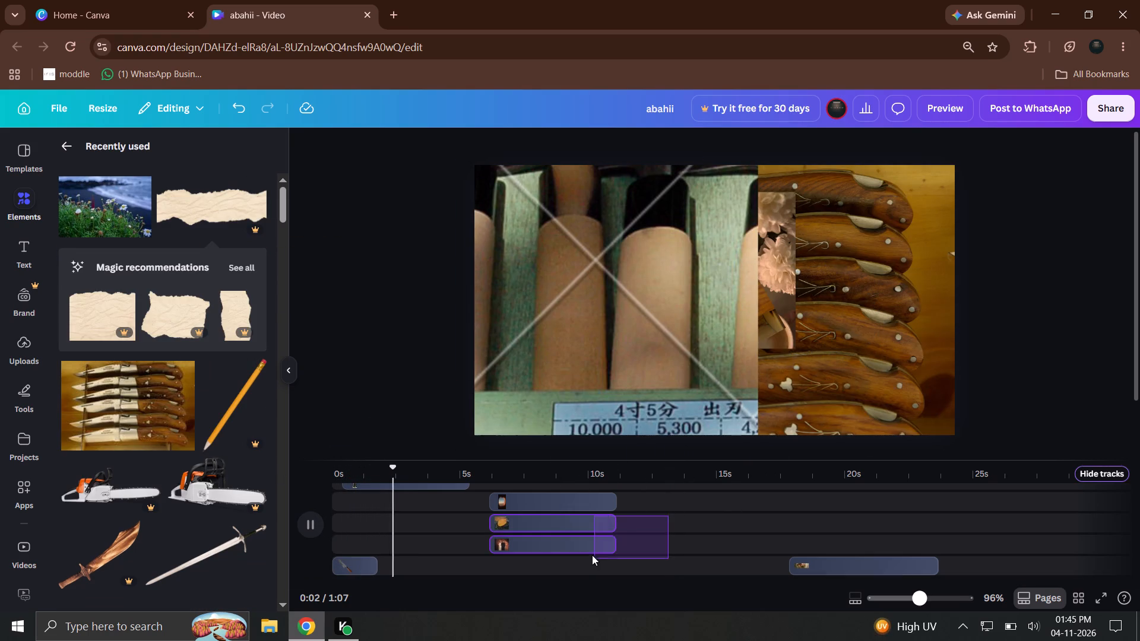
pyautogui.moveTo(617, 528); pyautogui.dragTo(559, 524)
pyautogui.moveTo(507, 516); pyautogui.dragTo(457, 515)
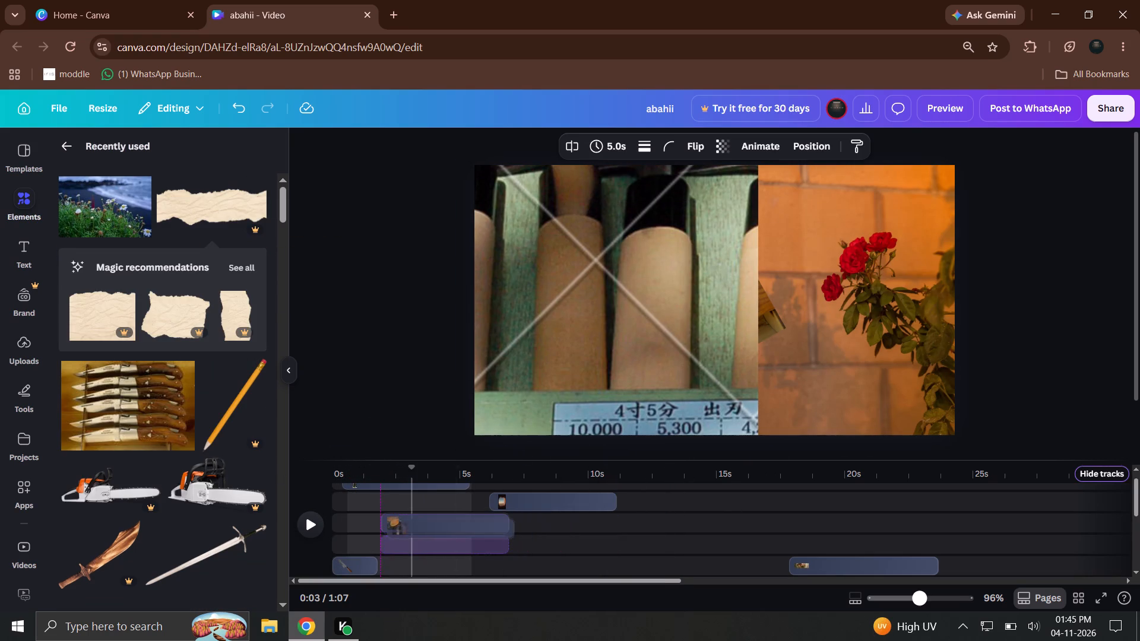
pyautogui.moveTo(457, 515); pyautogui.dragTo(404, 483)
pyautogui.click(403, 483)
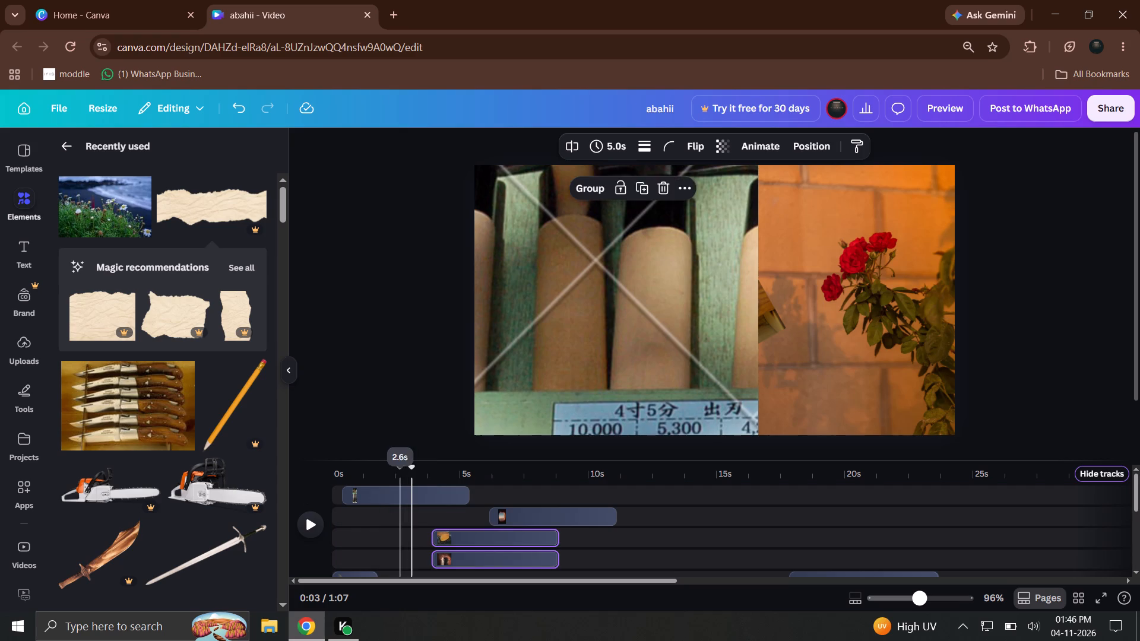
# Replace the large photo of wooden knife handles with the yellow pencil from the recently used elements.
pyautogui.moveTo(386, 474); pyautogui.dragTo(334, 473)
pyautogui.click(308, 521)
pyautogui.moveTo(230, 423); pyautogui.dragTo(713, 255)
# Crop the pencil by shifting its image down and left within the frame so its eraser end shows.
pyautogui.moveTo(666, 410); pyautogui.dragTo(814, 259)
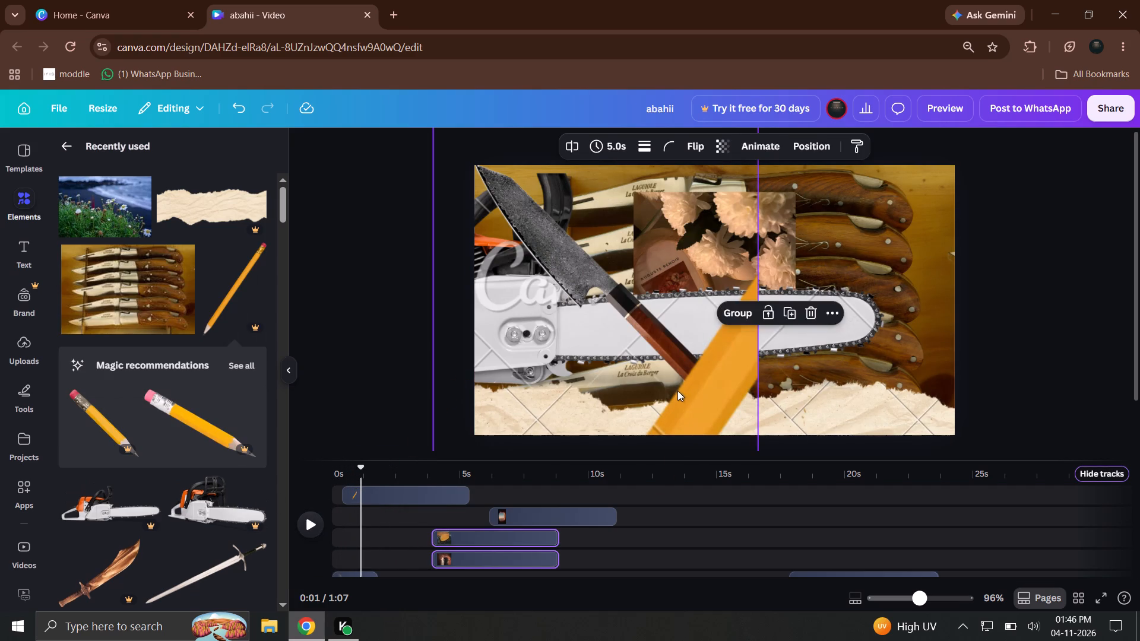
pyautogui.doubleClick(677, 391)
pyautogui.click(674, 358)
pyautogui.click(680, 358)
pyautogui.doubleClick(715, 357)
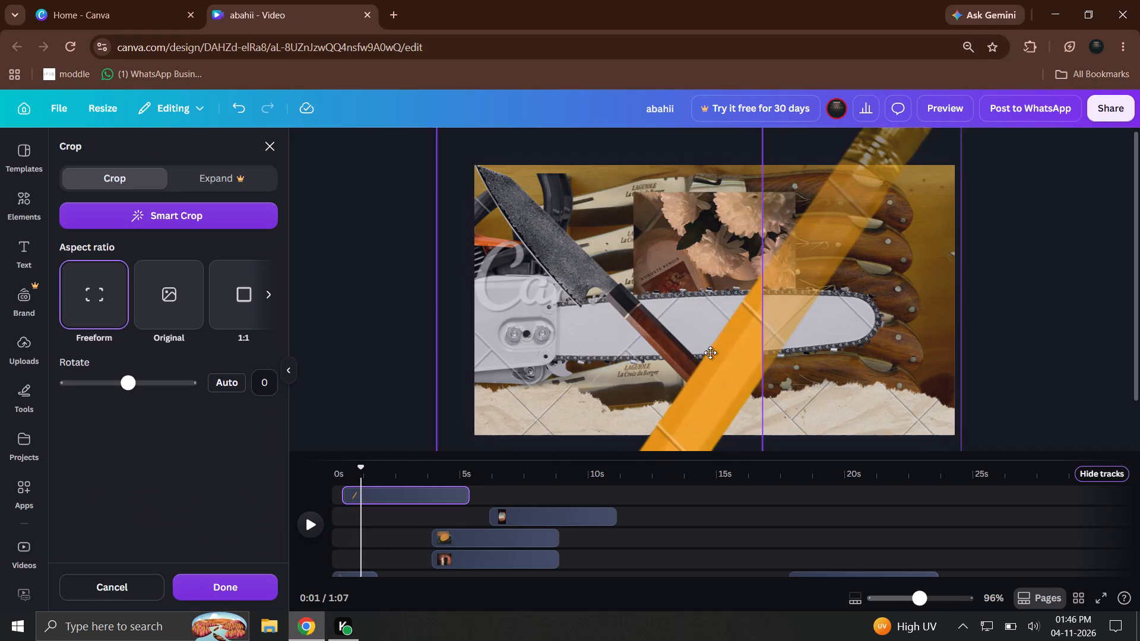
pyautogui.moveTo(702, 348); pyautogui.dragTo(359, 456)
pyautogui.click(800, 343)
# Scale the cropped pencil down and move it up over the folding knives in the right half of the frame.
pyautogui.moveTo(612, 268); pyautogui.dragTo(527, 486)
pyautogui.moveTo(682, 269); pyautogui.dragTo(560, 378)
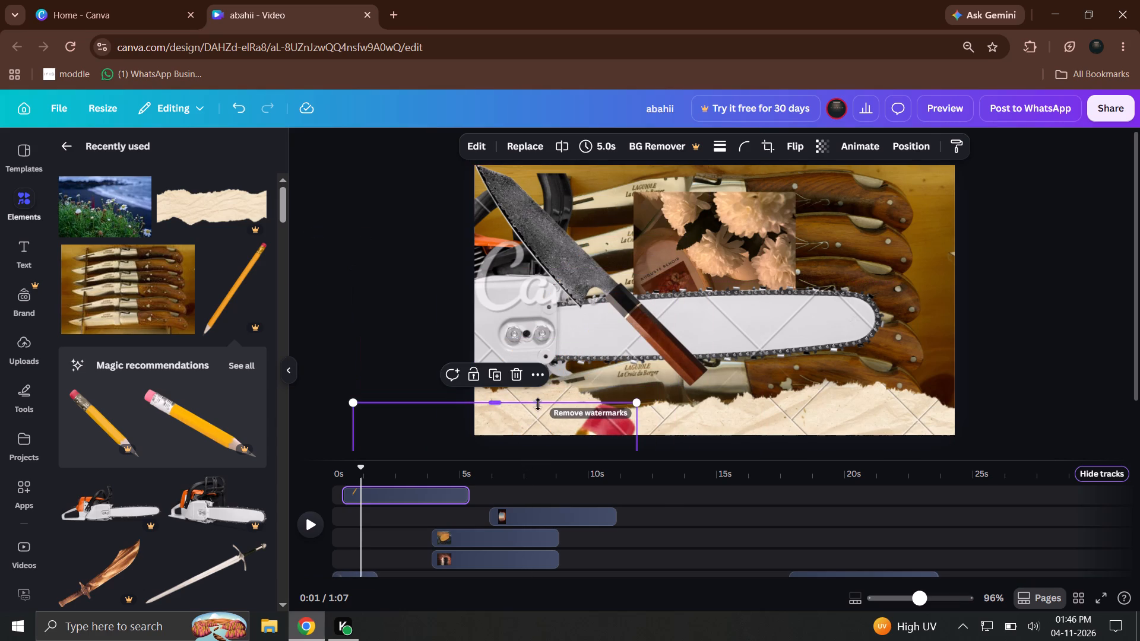
pyautogui.moveTo(533, 413); pyautogui.dragTo(767, 138)
pyautogui.moveTo(824, 197); pyautogui.dragTo(778, 322)
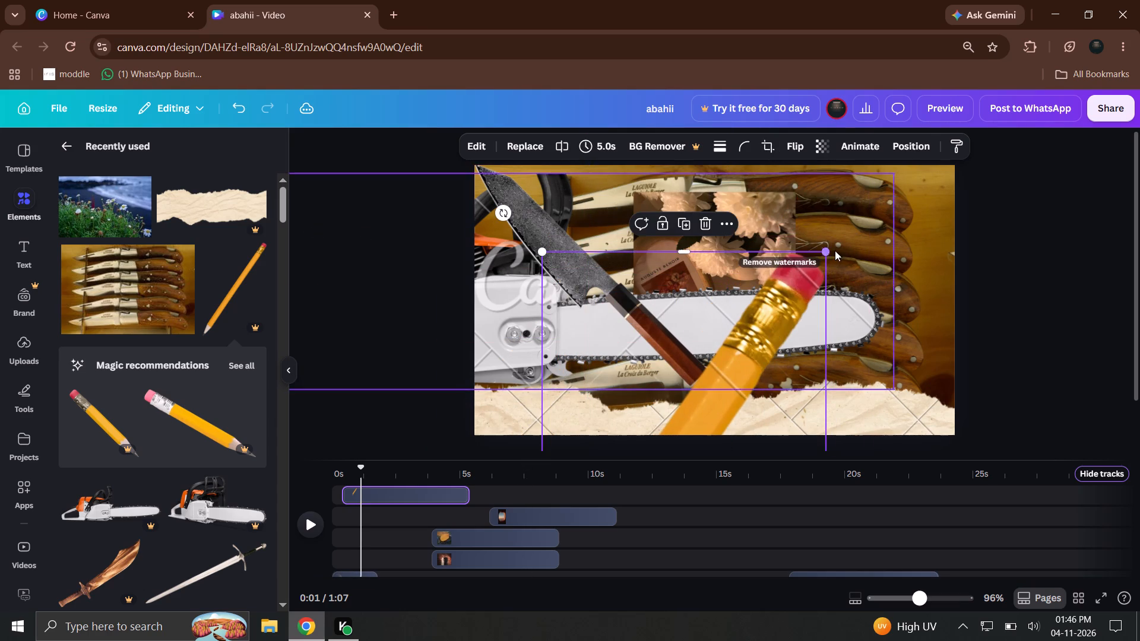
pyautogui.moveTo(827, 252); pyautogui.dragTo(654, 353)
pyautogui.moveTo(634, 409); pyautogui.dragTo(775, 210)
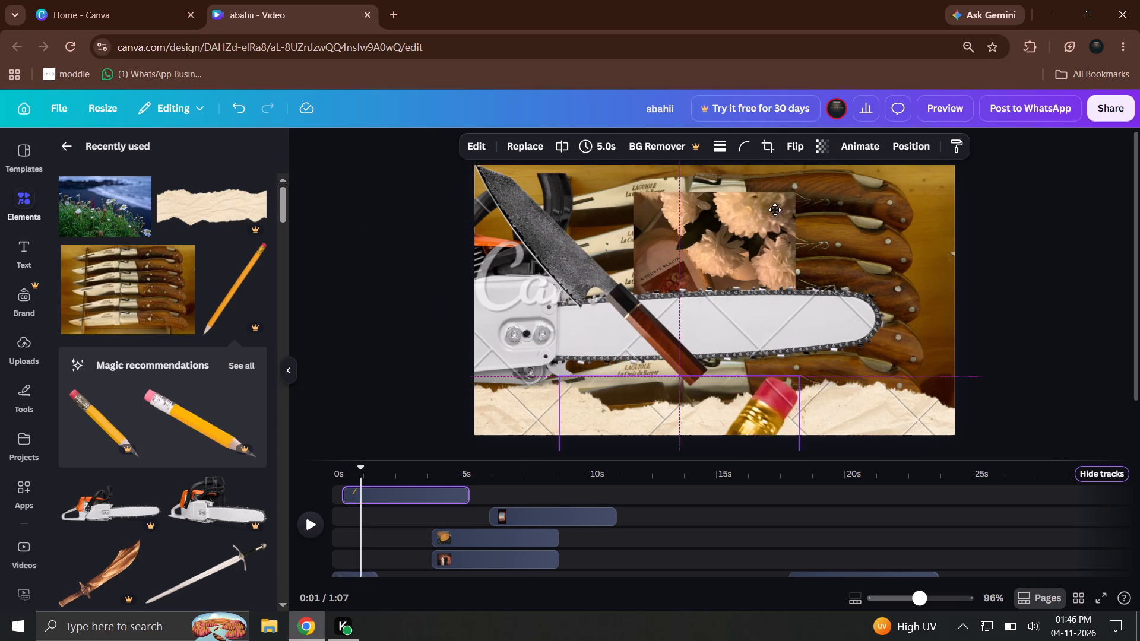
pyautogui.moveTo(775, 210); pyautogui.dragTo(816, 100)
# Stretch the pencil's crop frame outward from its left side and move it up past the frame's top edge.
pyautogui.moveTo(727, 314); pyautogui.dragTo(617, 278)
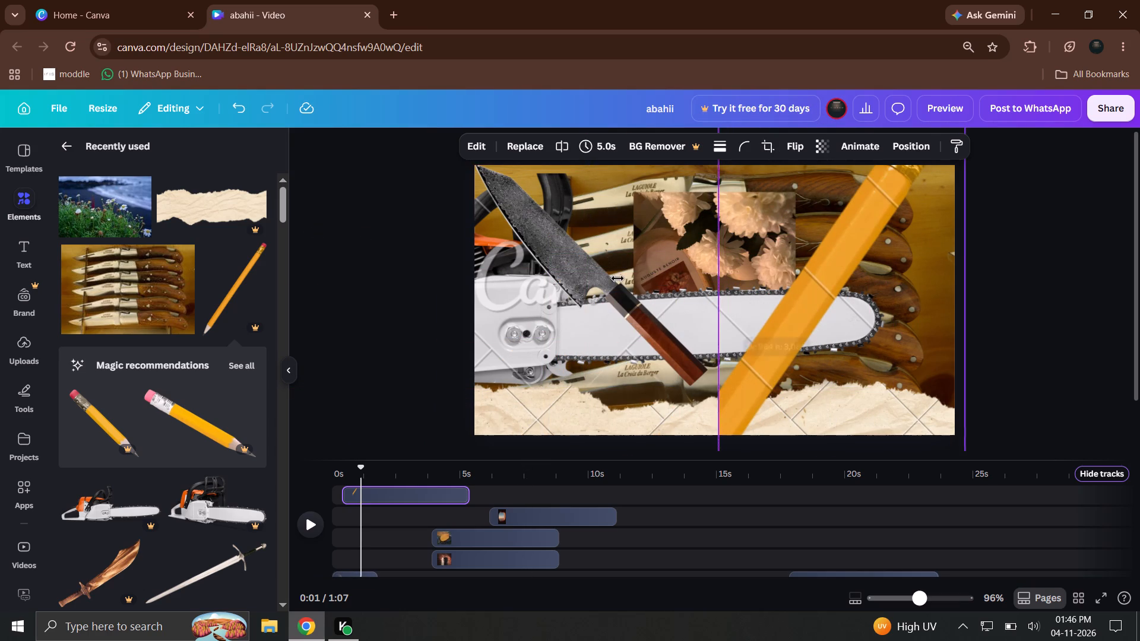
pyautogui.moveTo(617, 278); pyautogui.dragTo(512, 267)
pyautogui.moveTo(800, 345); pyautogui.dragTo(895, 14)
pyautogui.moveTo(771, 318); pyautogui.dragTo(831, 198)
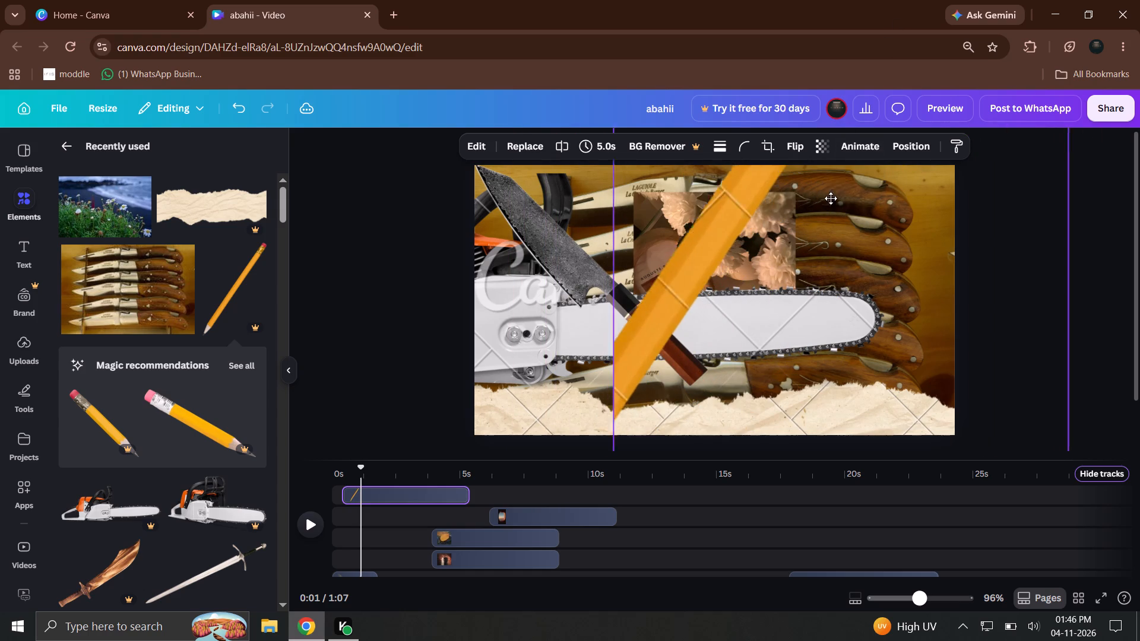
pyautogui.moveTo(831, 198); pyautogui.dragTo(851, 148)
# Scale the pencil down to about 490 × 830 and place it over the handles of the folding knives.
pyautogui.moveTo(681, 353); pyautogui.dragTo(864, 282)
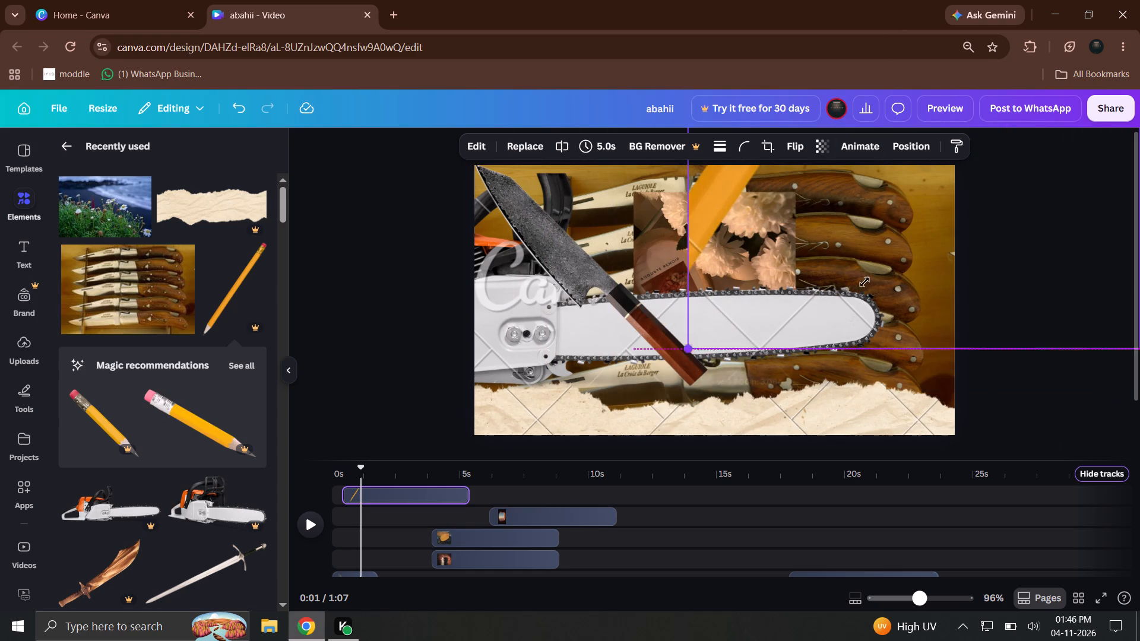
pyautogui.moveTo(864, 282); pyautogui.dragTo(890, 272)
pyautogui.moveTo(870, 191); pyautogui.dragTo(782, 403)
pyautogui.moveTo(687, 415); pyautogui.dragTo(926, 249)
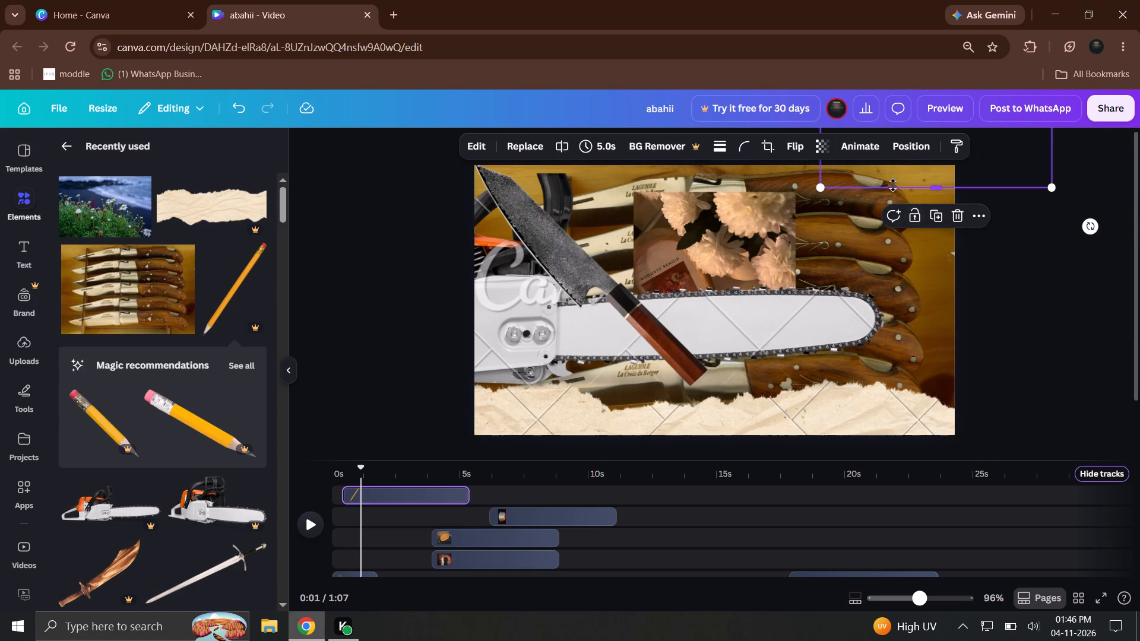
pyautogui.moveTo(888, 180); pyautogui.dragTo(622, 407)
pyautogui.moveTo(556, 417); pyautogui.dragTo(774, 296)
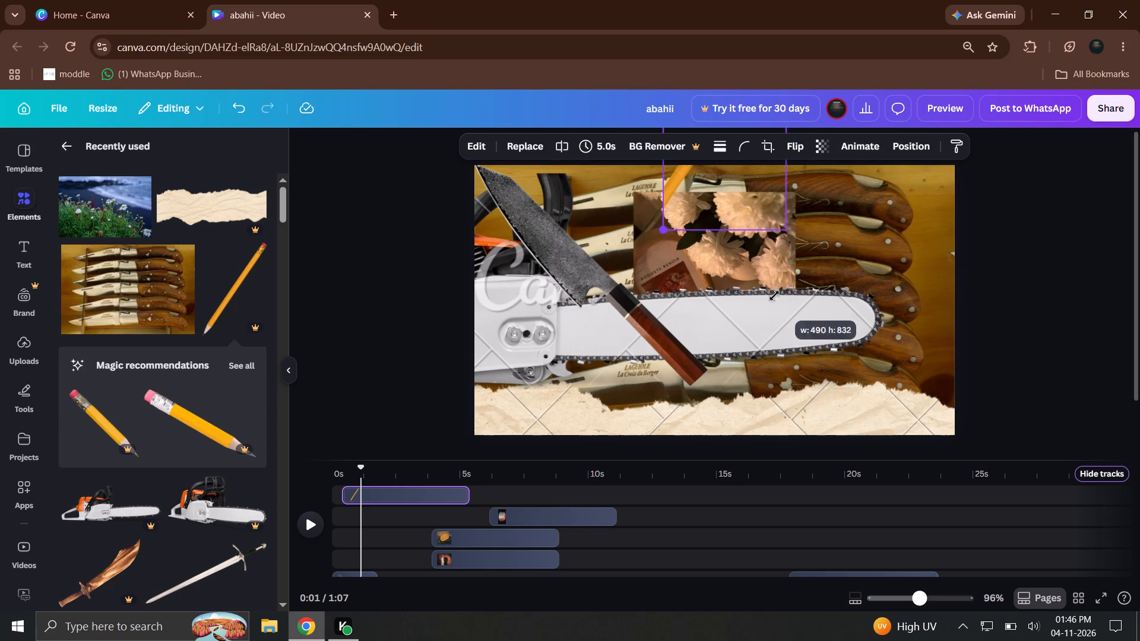
pyautogui.moveTo(774, 296); pyautogui.dragTo(775, 293)
pyautogui.moveTo(738, 217); pyautogui.dragTo(844, 357)
# Extend the pencil's crop frame left and down to a width of 759 so the whole sharpened tip shows.
pyautogui.moveTo(770, 262); pyautogui.dragTo(767, 262)
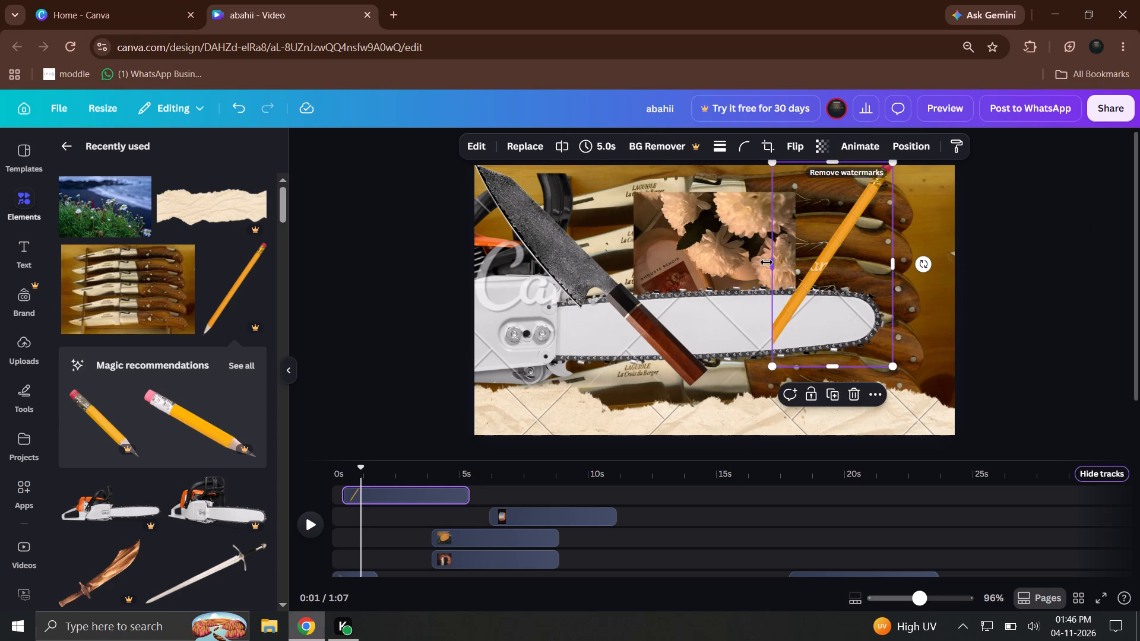
pyautogui.moveTo(767, 262); pyautogui.dragTo(700, 290)
pyautogui.moveTo(793, 365); pyautogui.dragTo(794, 369)
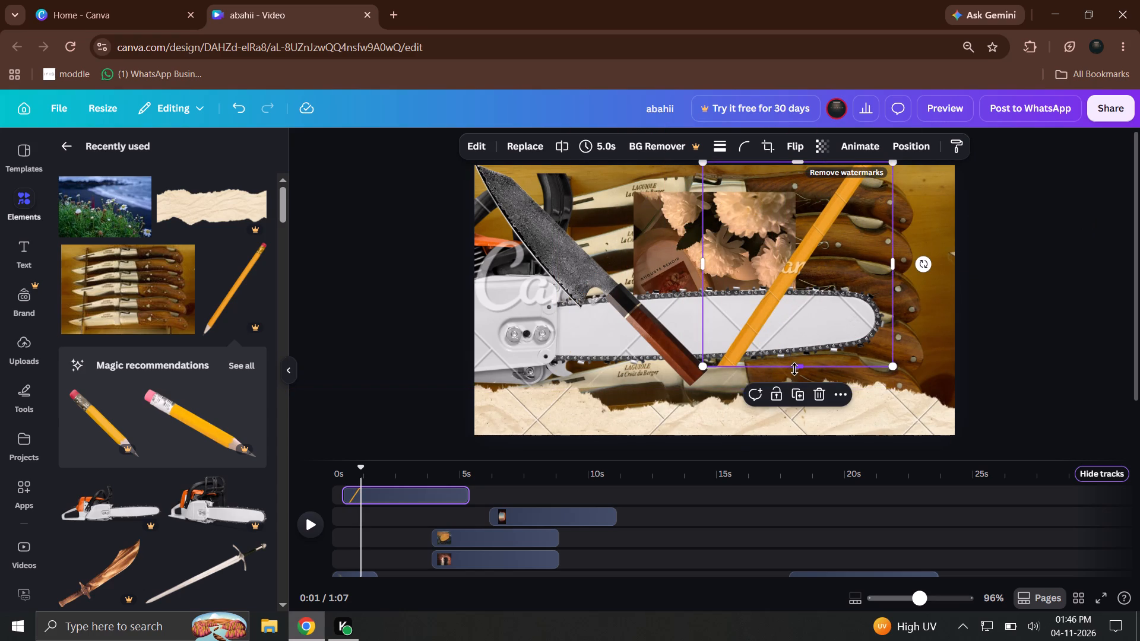
pyautogui.moveTo(794, 369); pyautogui.dragTo(788, 403)
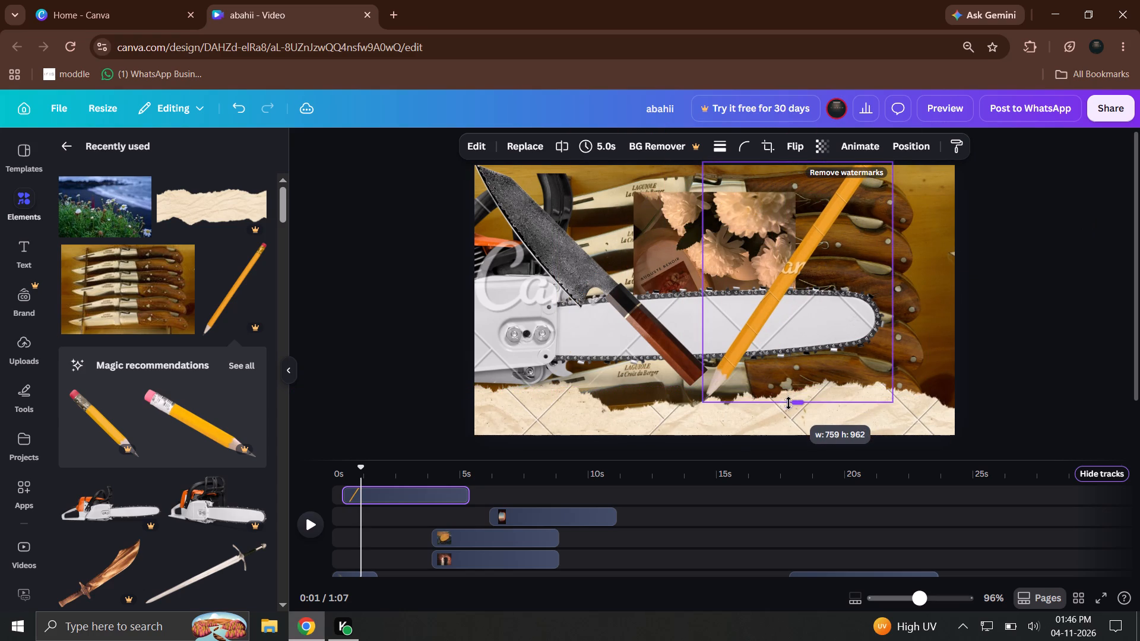
pyautogui.moveTo(788, 403); pyautogui.dragTo(788, 396)
pyautogui.click(804, 336)
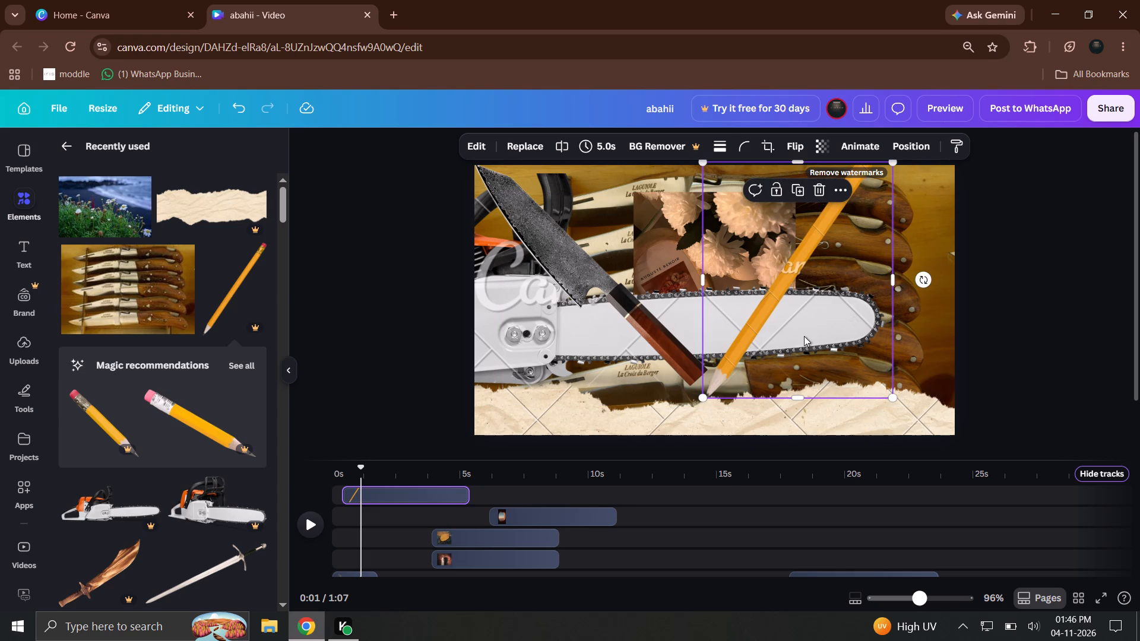
# Extend the pencil's top edge to show its eraser and scale the pencil to about 634 × 952 over the chainsaw.
pyautogui.click(907, 297)
pyautogui.moveTo(812, 284); pyautogui.dragTo(788, 320)
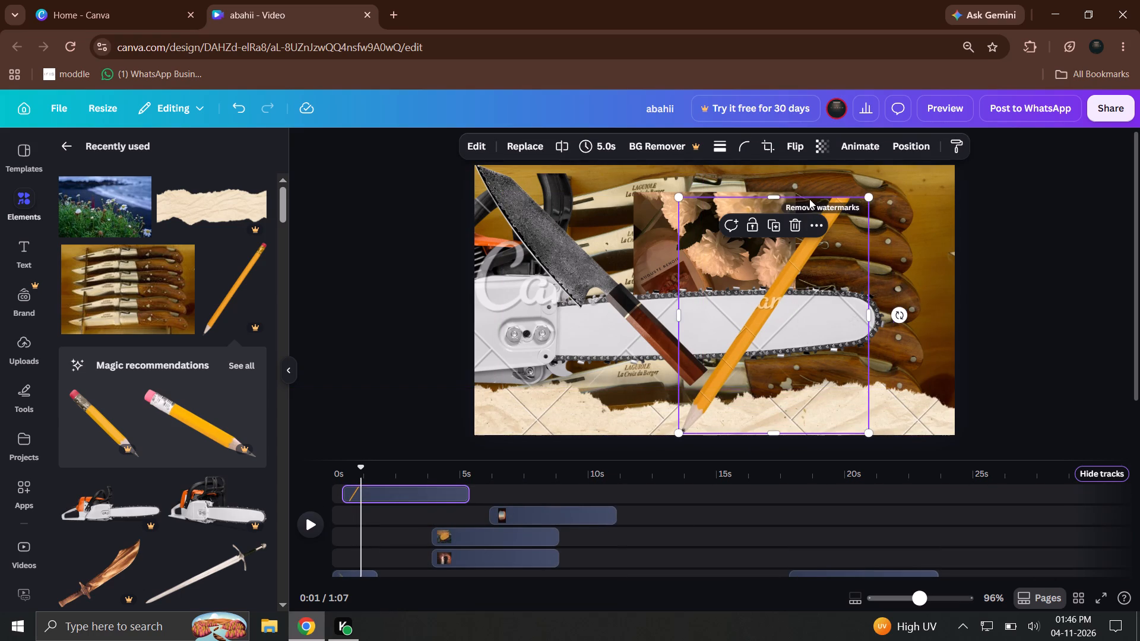
pyautogui.moveTo(787, 201); pyautogui.dragTo(784, 176)
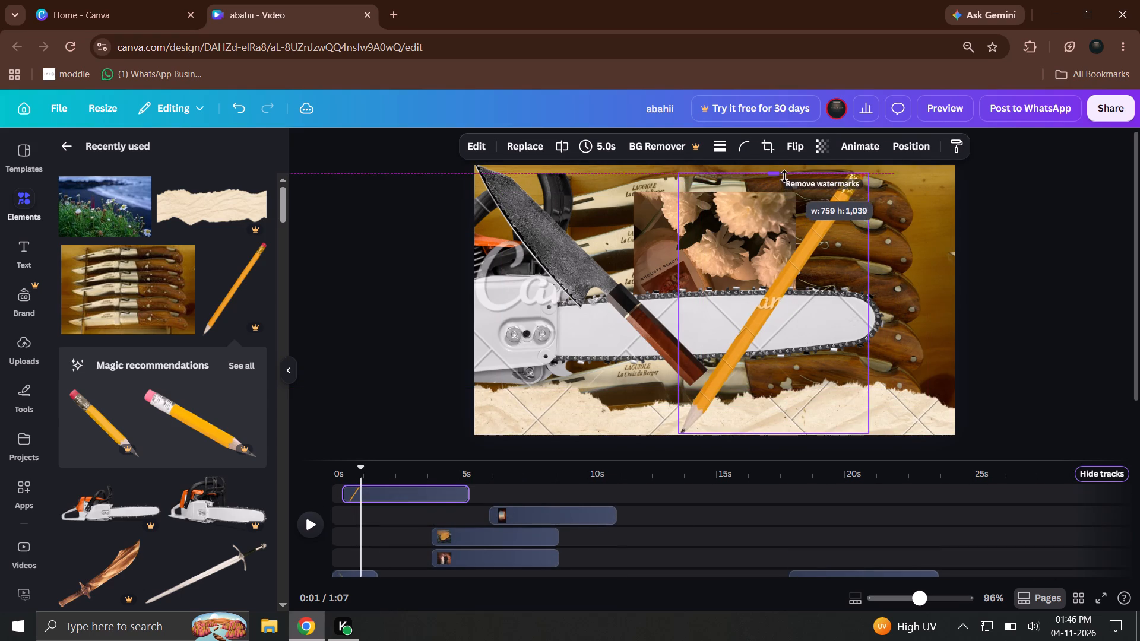
pyautogui.moveTo(784, 176); pyautogui.dragTo(787, 164)
pyautogui.moveTo(817, 245); pyautogui.dragTo(804, 270)
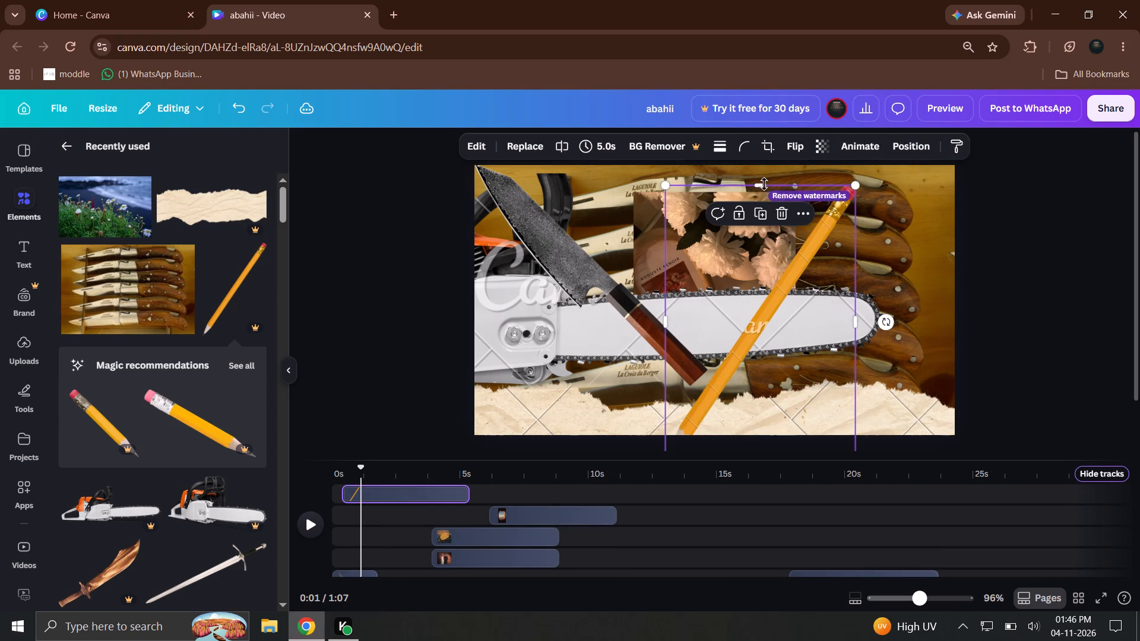
pyautogui.moveTo(762, 182); pyautogui.dragTo(761, 174)
pyautogui.moveTo(853, 176); pyautogui.dragTo(816, 221)
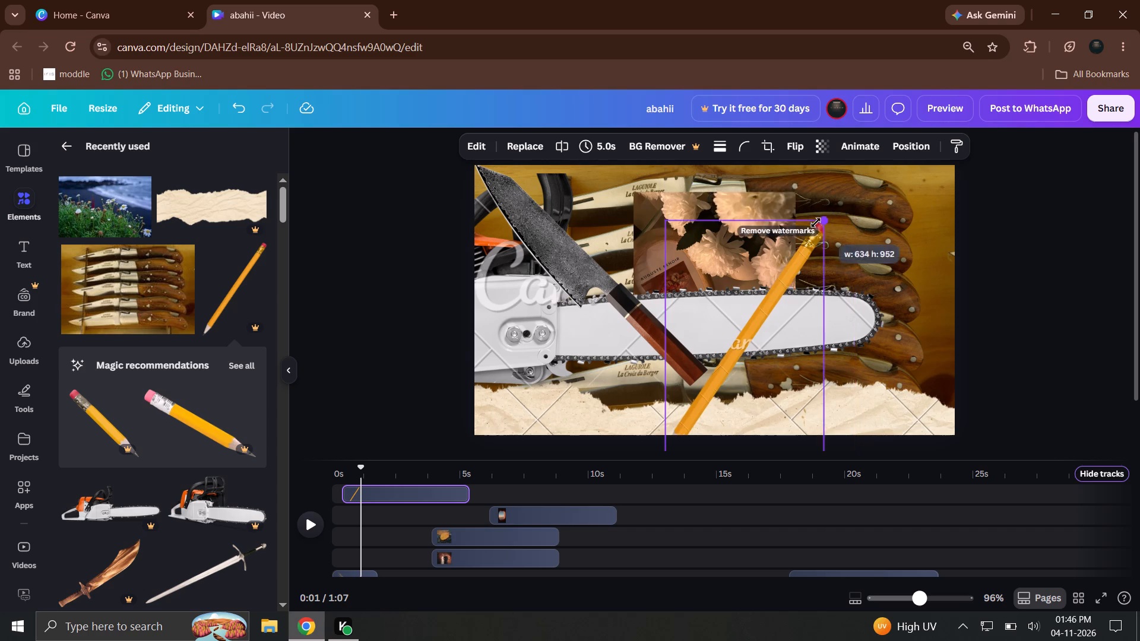
pyautogui.moveTo(772, 319); pyautogui.dragTo(807, 283)
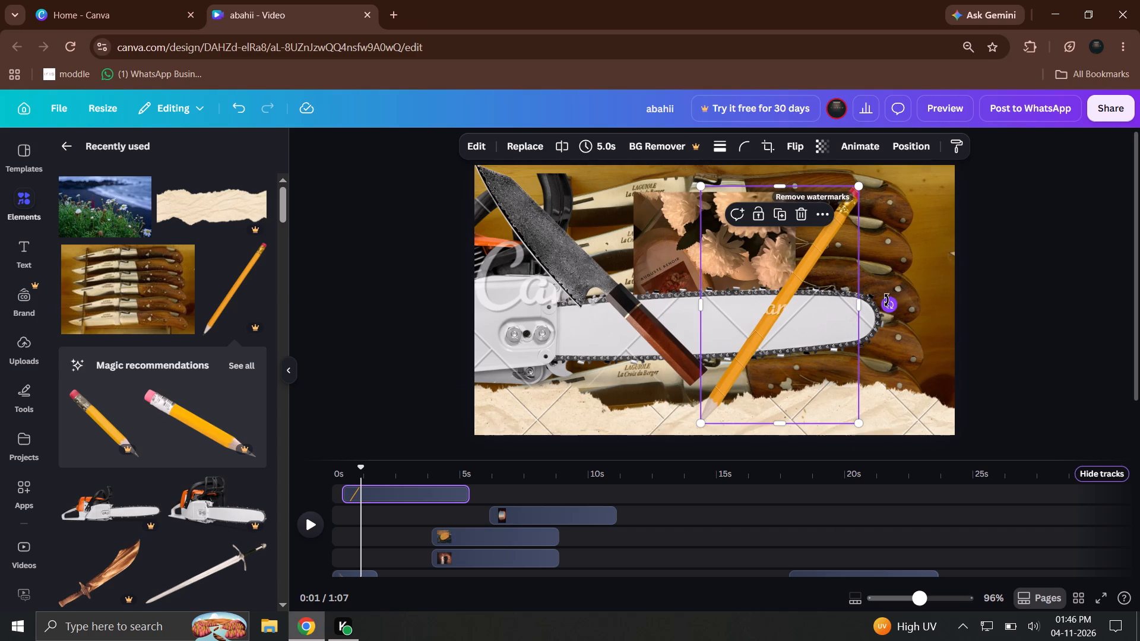
# Rotate the pencil counter-clockwise until it stands nearly vertical.
pyautogui.moveTo(886, 300); pyautogui.dragTo(824, 275)
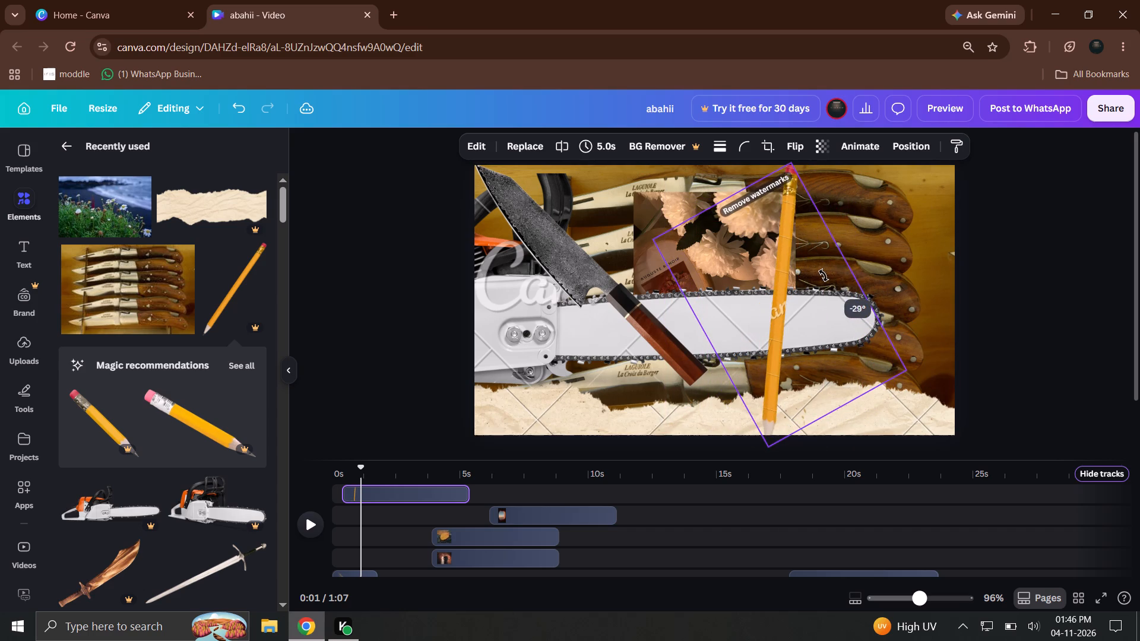
pyautogui.moveTo(824, 275); pyautogui.dragTo(818, 275)
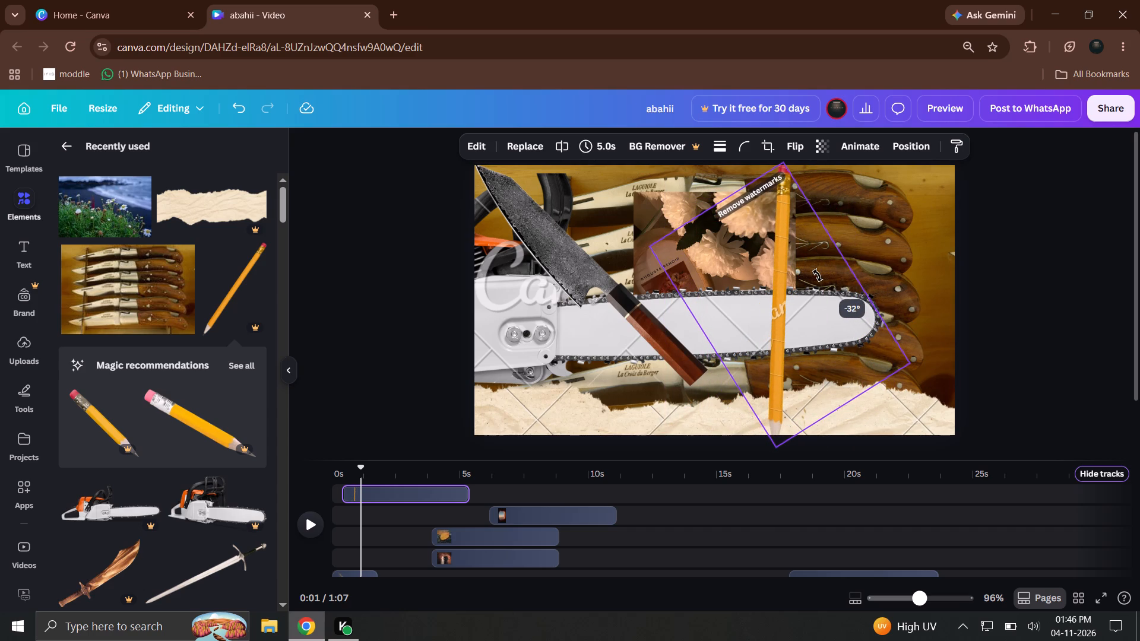
pyautogui.moveTo(818, 275); pyautogui.dragTo(813, 275)
pyautogui.click(933, 290)
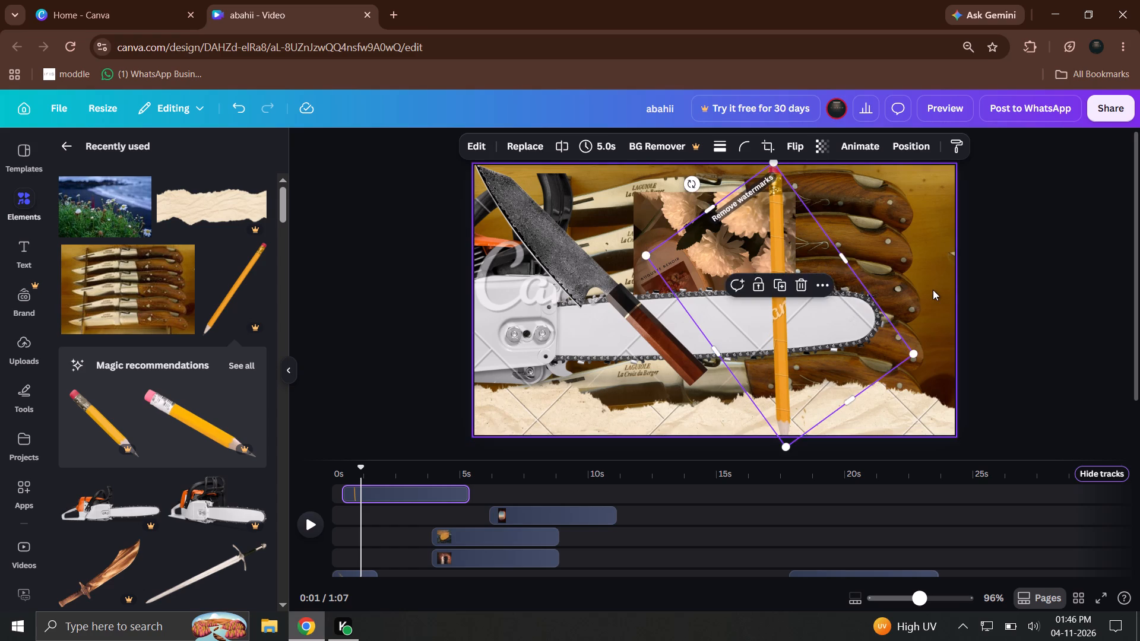
pyautogui.click(801, 324)
# Move the upright pencil against the video frame's right edge and slightly adjust its tilt.
pyautogui.moveTo(790, 326); pyautogui.dragTo(904, 329)
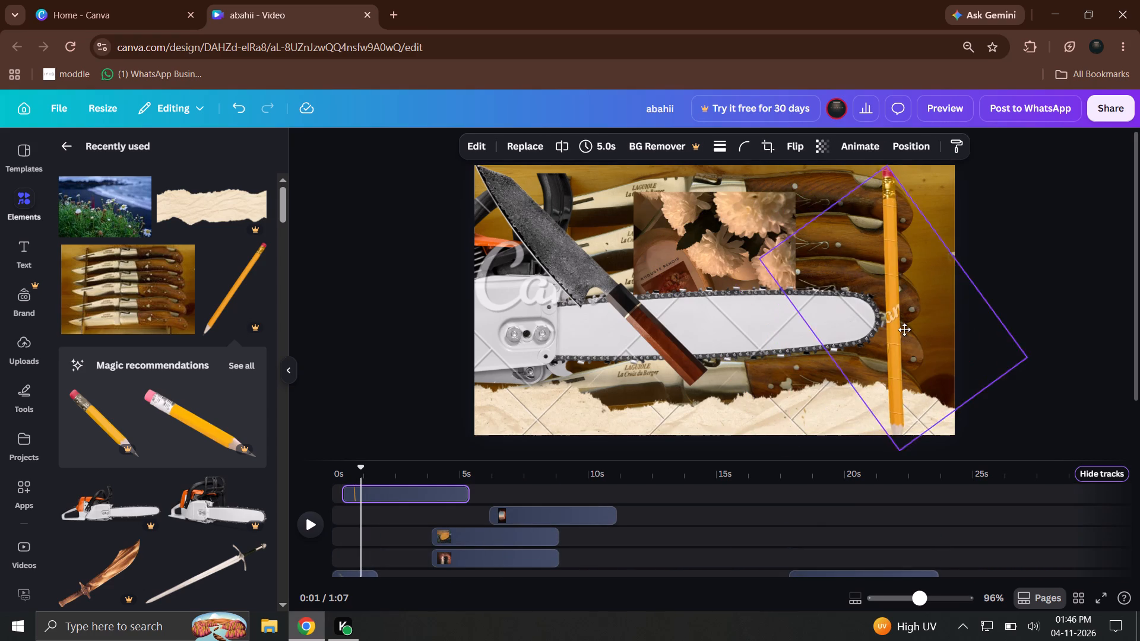
pyautogui.moveTo(904, 329); pyautogui.dragTo(953, 322)
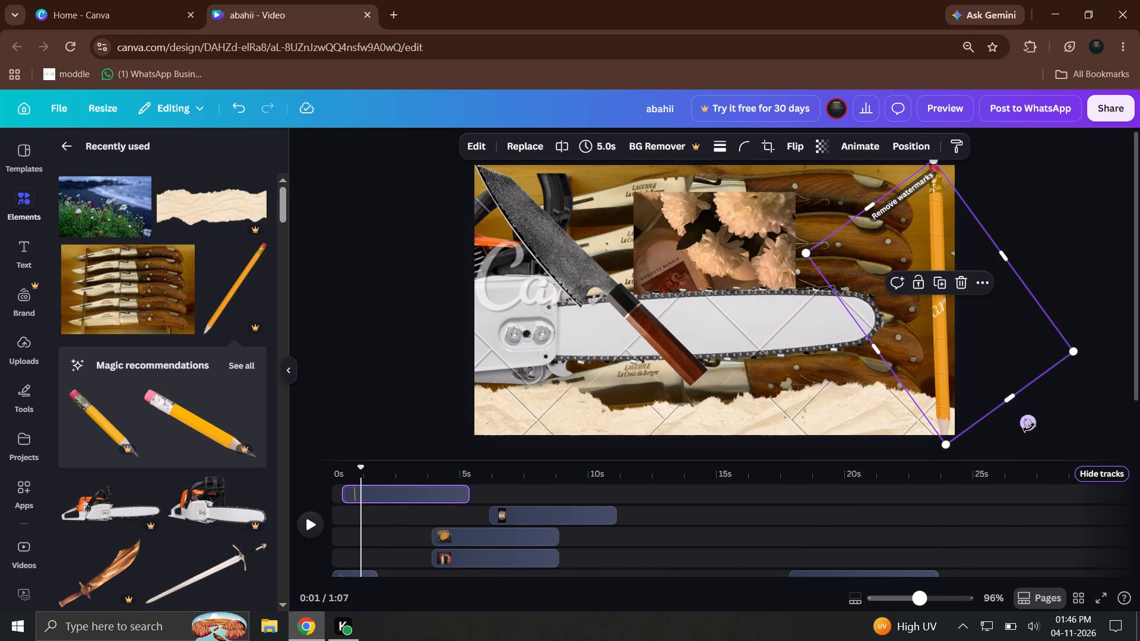
pyautogui.moveTo(1029, 426); pyautogui.dragTo(1020, 427)
pyautogui.click(1103, 345)
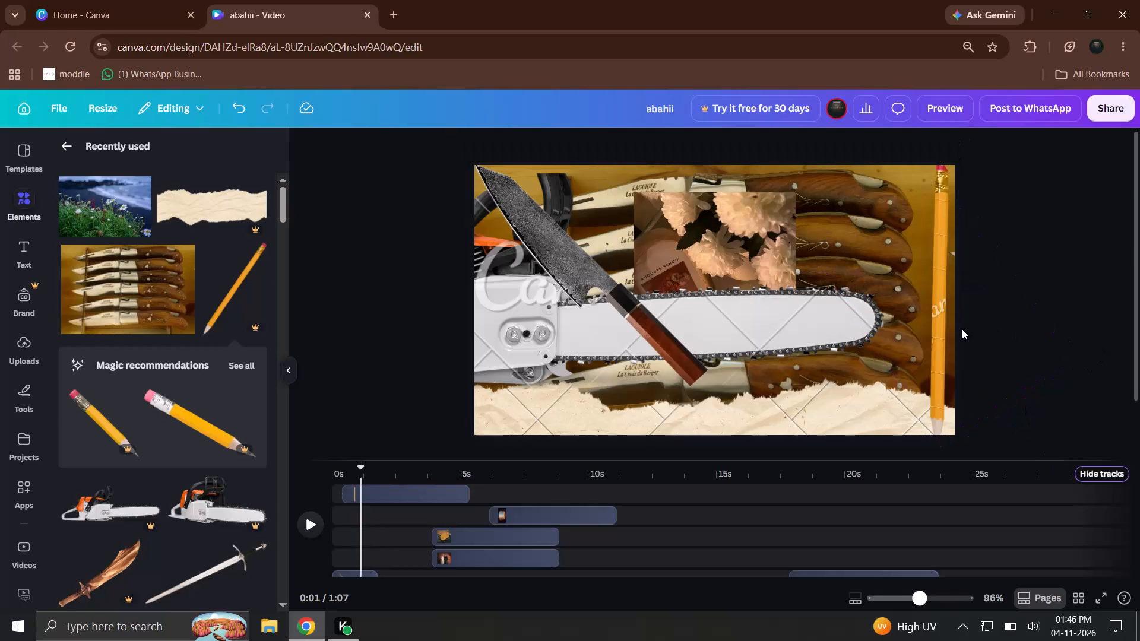
pyautogui.click(962, 329)
pyautogui.click(920, 320)
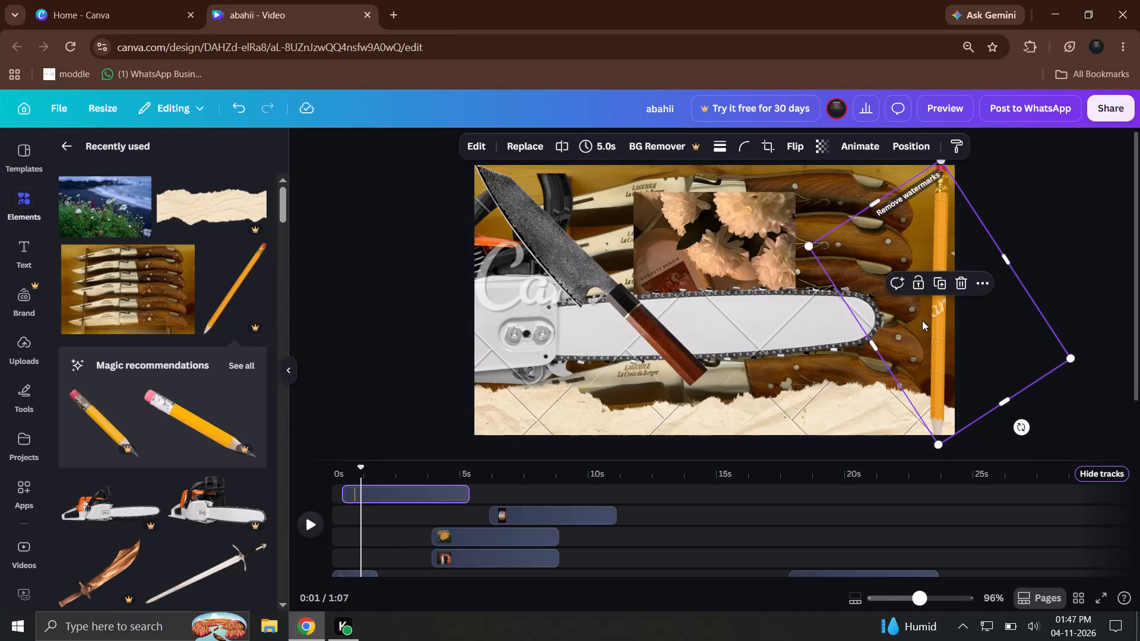
pyautogui.click(1078, 332)
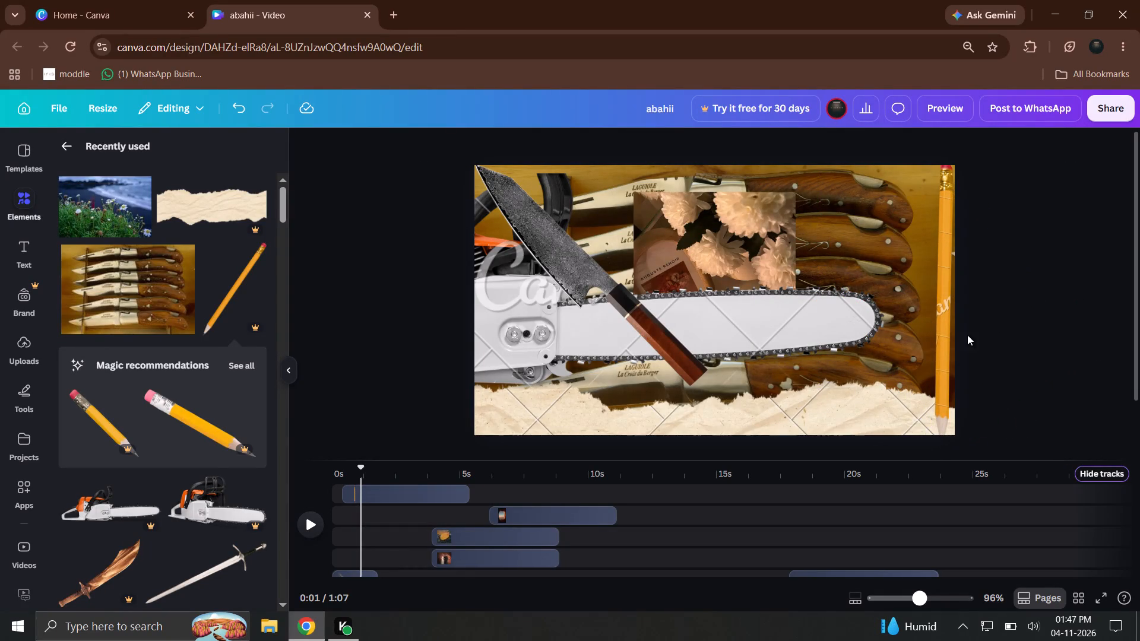
# Fine-tune the pencil's rotation to about -35° so it runs parallel to the frame's right edge.
pyautogui.click(961, 338)
pyautogui.click(950, 375)
pyautogui.moveTo(1030, 423); pyautogui.dragTo(1028, 421)
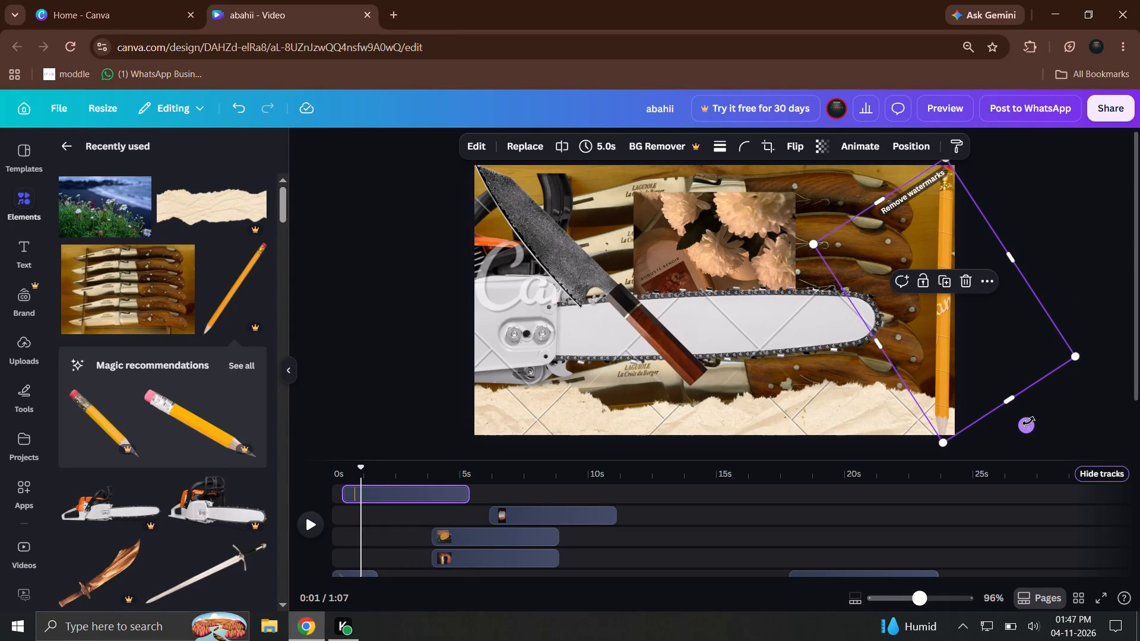
pyautogui.moveTo(1028, 421); pyautogui.dragTo(1028, 415)
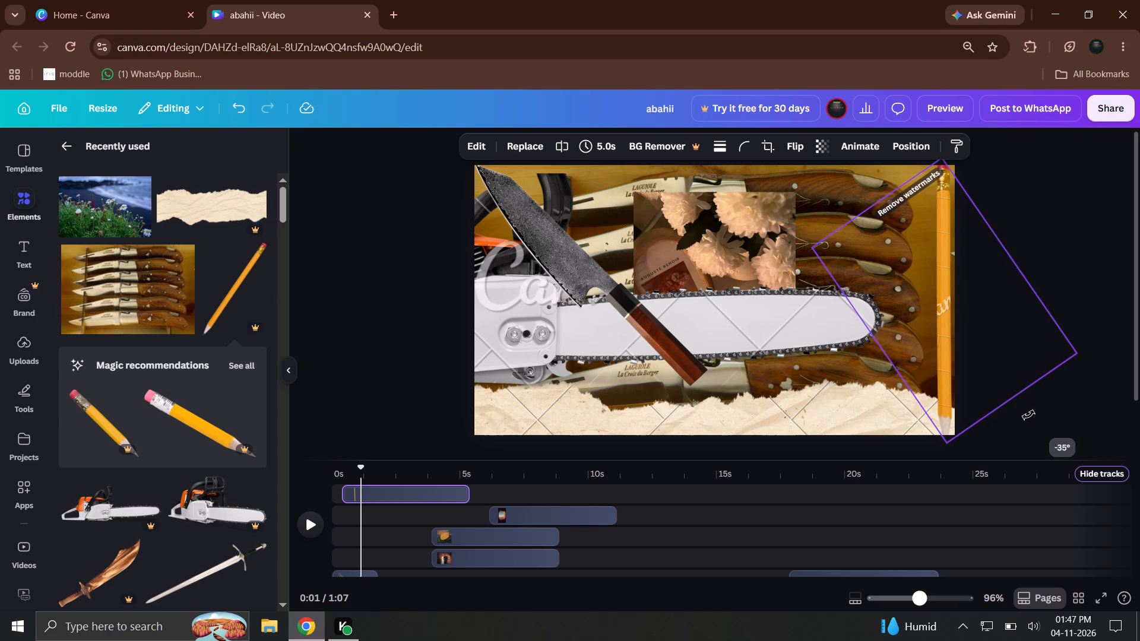
pyautogui.moveTo(1028, 415); pyautogui.dragTo(1028, 416)
pyautogui.click(1038, 318)
pyautogui.click(1043, 286)
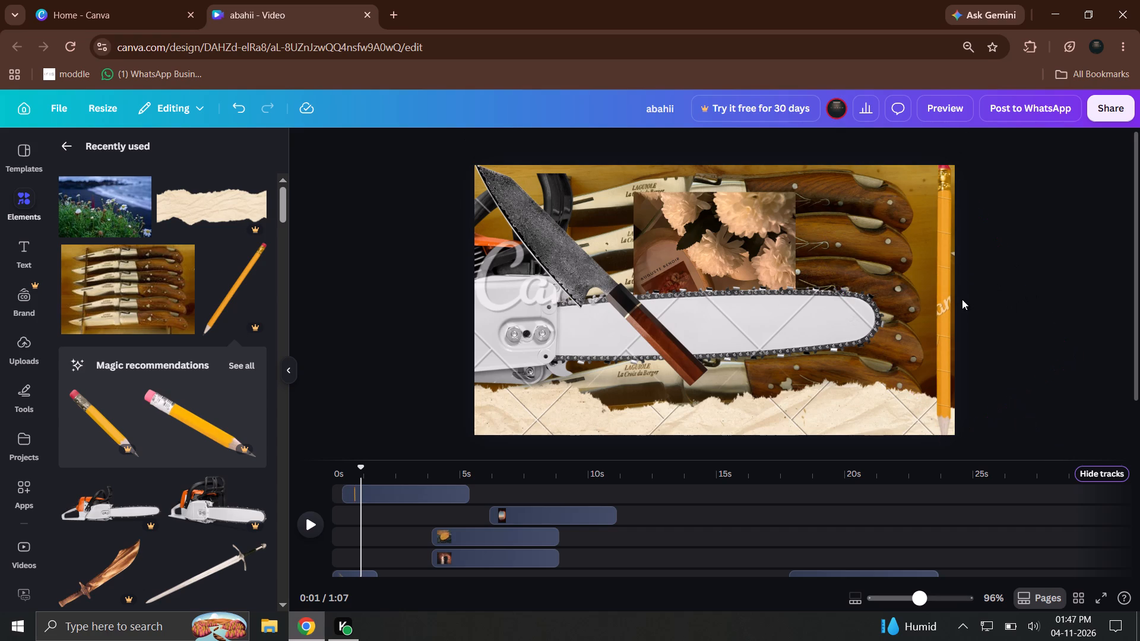
# Rotate the dark-bladed knife to about 44° so it lies horizontally, and move it along the frame's top edge beside the upright pencil.
pyautogui.moveTo(610, 321); pyautogui.dragTo(651, 337)
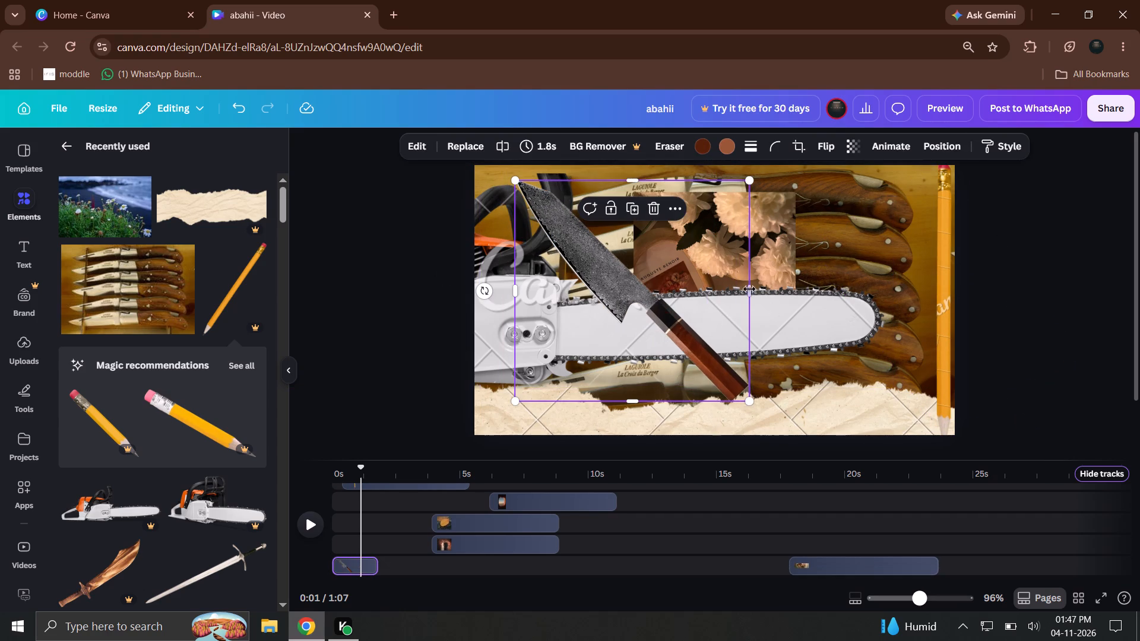
pyautogui.moveTo(484, 287); pyautogui.dragTo(501, 387)
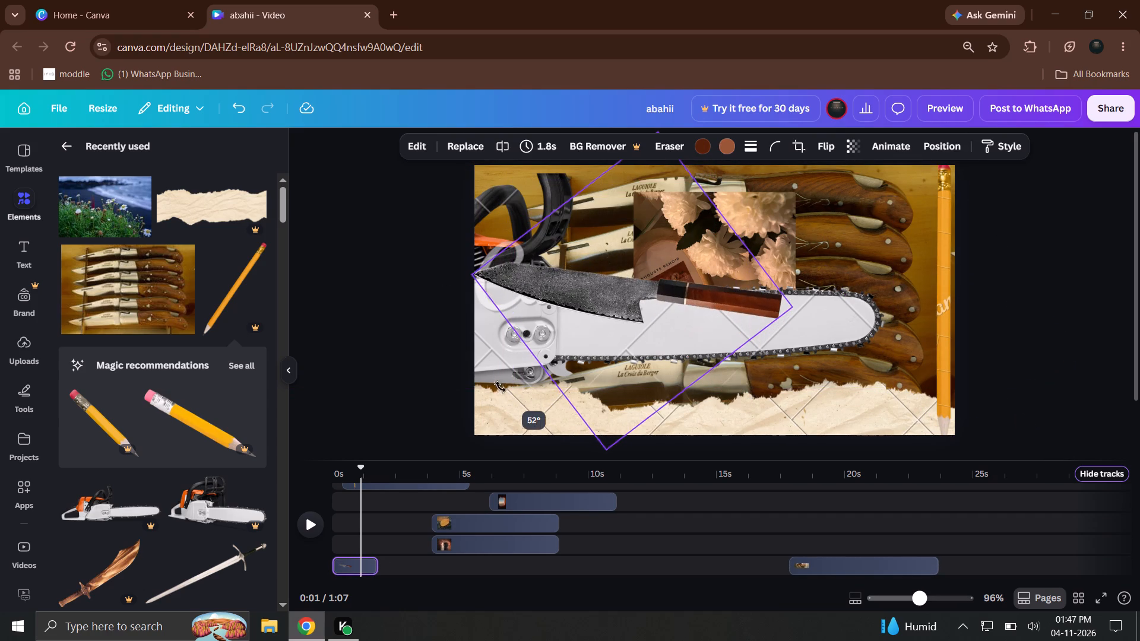
pyautogui.moveTo(501, 387); pyautogui.dragTo(505, 396)
pyautogui.moveTo(613, 285); pyautogui.dragTo(635, 198)
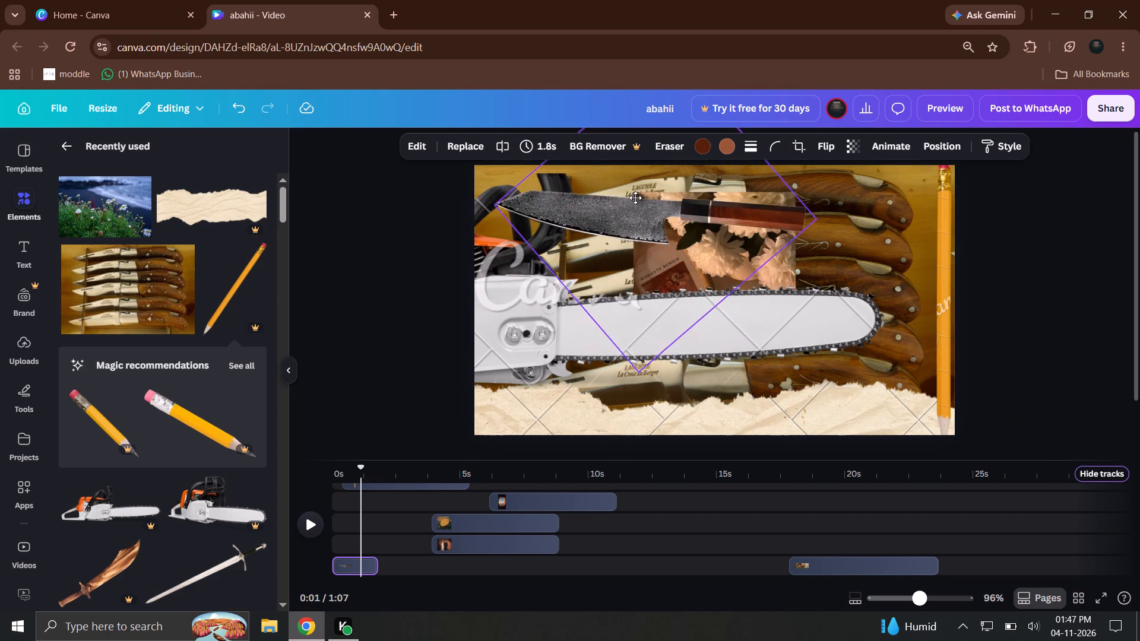
pyautogui.moveTo(635, 198); pyautogui.dragTo(617, 186)
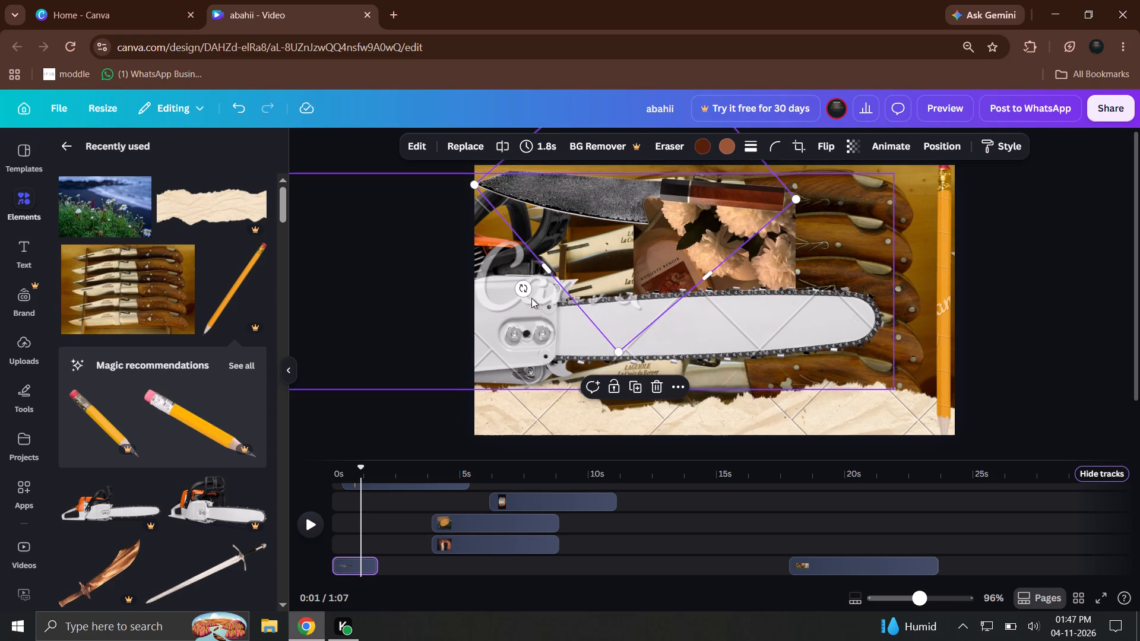
pyautogui.moveTo(517, 290); pyautogui.dragTo(524, 308)
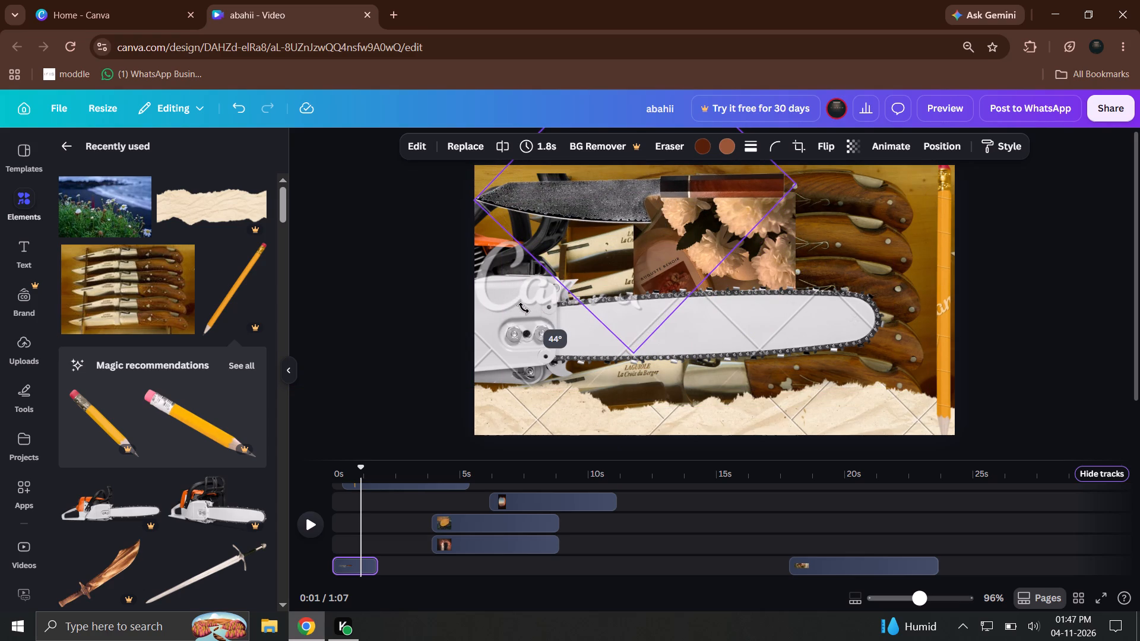
pyautogui.moveTo(524, 308); pyautogui.dragTo(524, 307)
pyautogui.moveTo(585, 267); pyautogui.dragTo(712, 285)
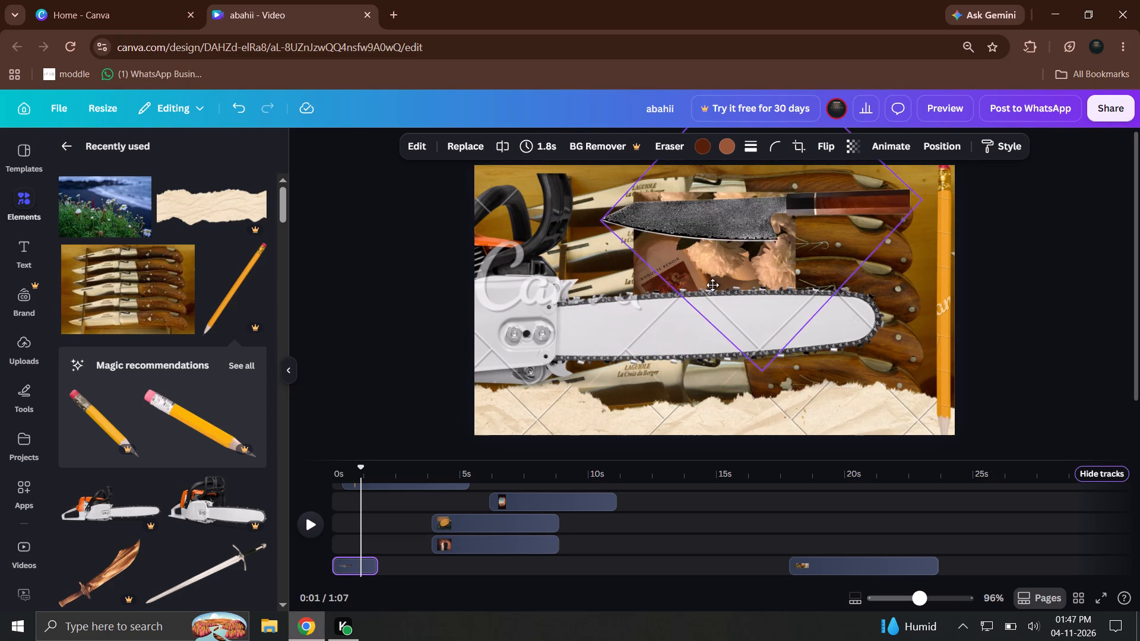
pyautogui.moveTo(712, 285); pyautogui.dragTo(730, 262)
pyautogui.click(976, 283)
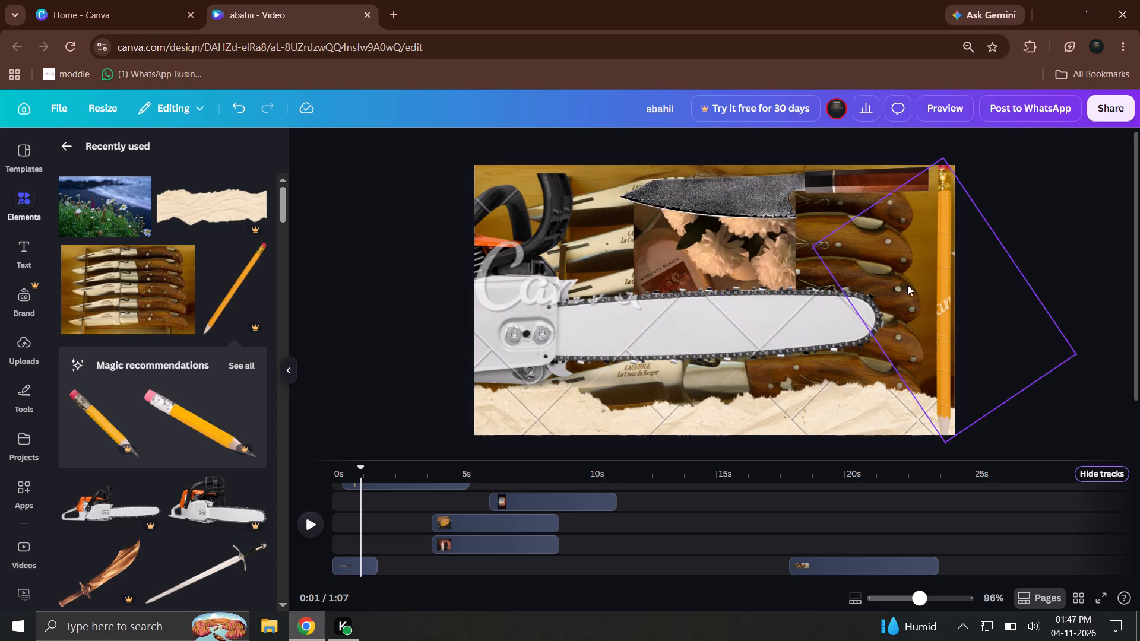
# Shrink the chainsaw to a small image and place it in the video frame's upper-left corner.
pyautogui.click(549, 230)
pyautogui.moveTo(542, 297); pyautogui.dragTo(622, 357)
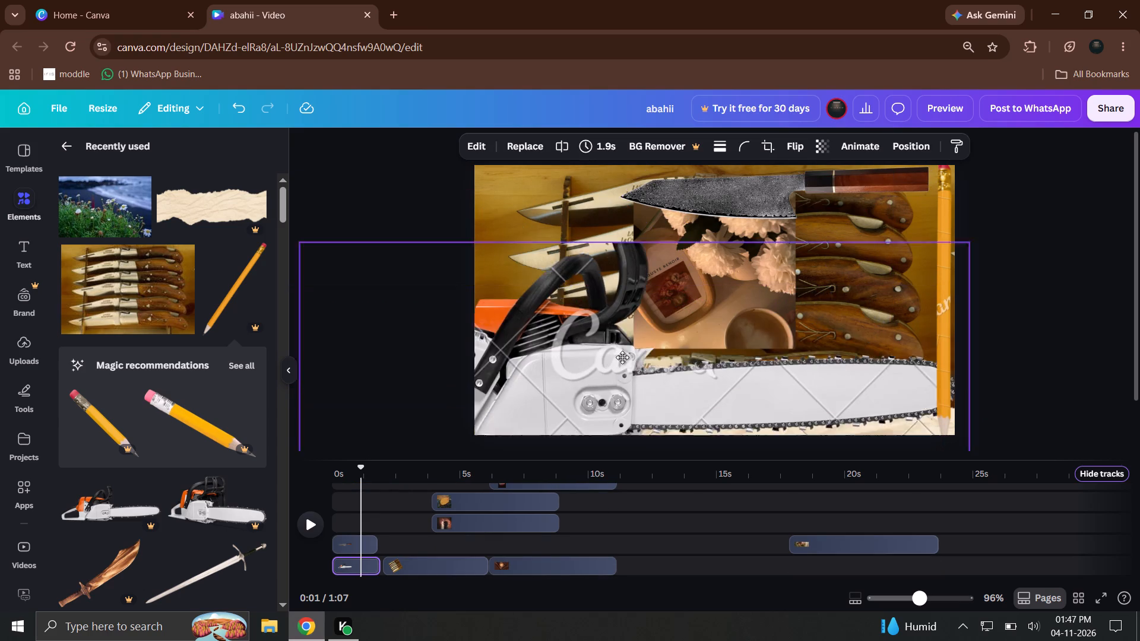
pyautogui.moveTo(622, 357); pyautogui.dragTo(572, 337)
pyautogui.moveTo(915, 219); pyautogui.dragTo(718, 312)
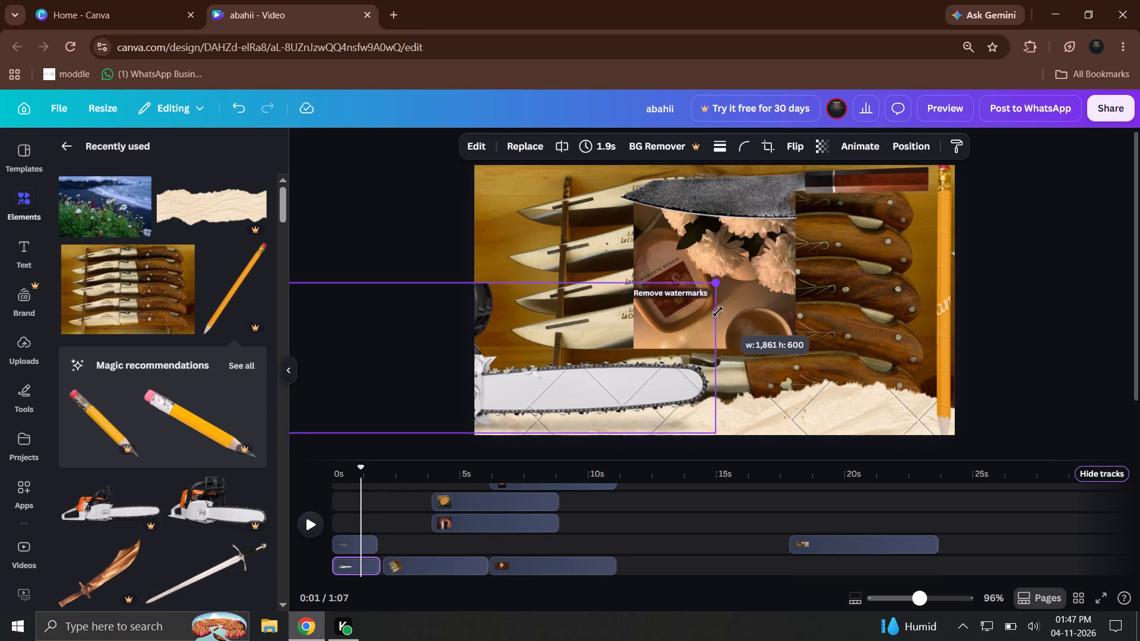
pyautogui.moveTo(718, 312); pyautogui.dragTo(612, 329)
pyautogui.moveTo(572, 361); pyautogui.dragTo(854, 311)
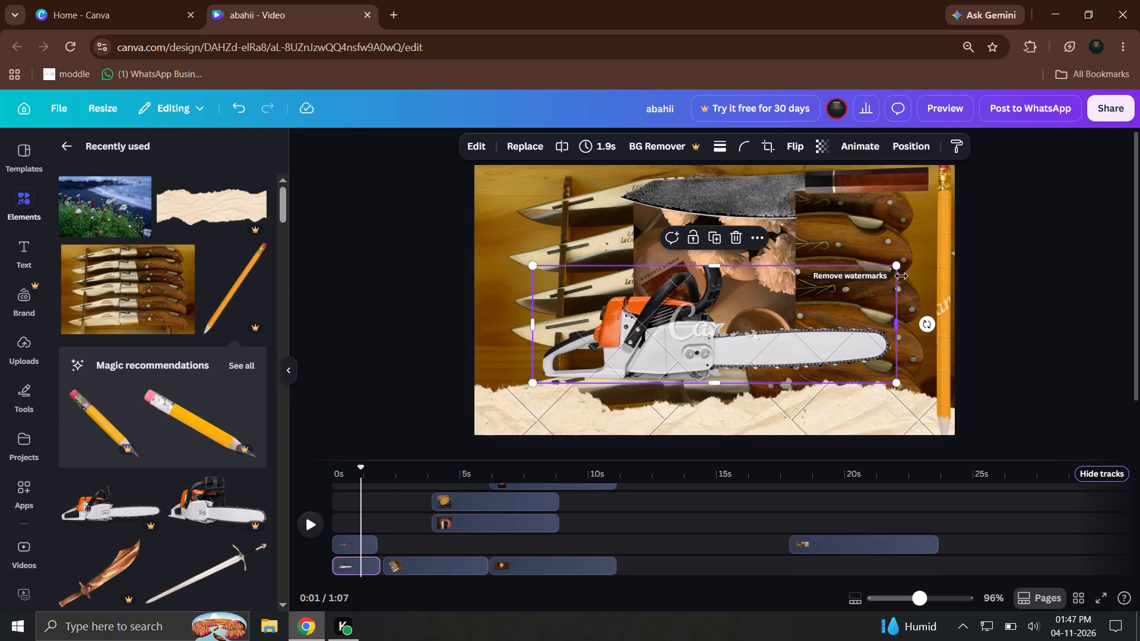
pyautogui.moveTo(898, 265); pyautogui.dragTo(632, 374)
pyautogui.moveTo(621, 382); pyautogui.dragTo(603, 396)
pyautogui.moveTo(558, 368); pyautogui.dragTo(496, 179)
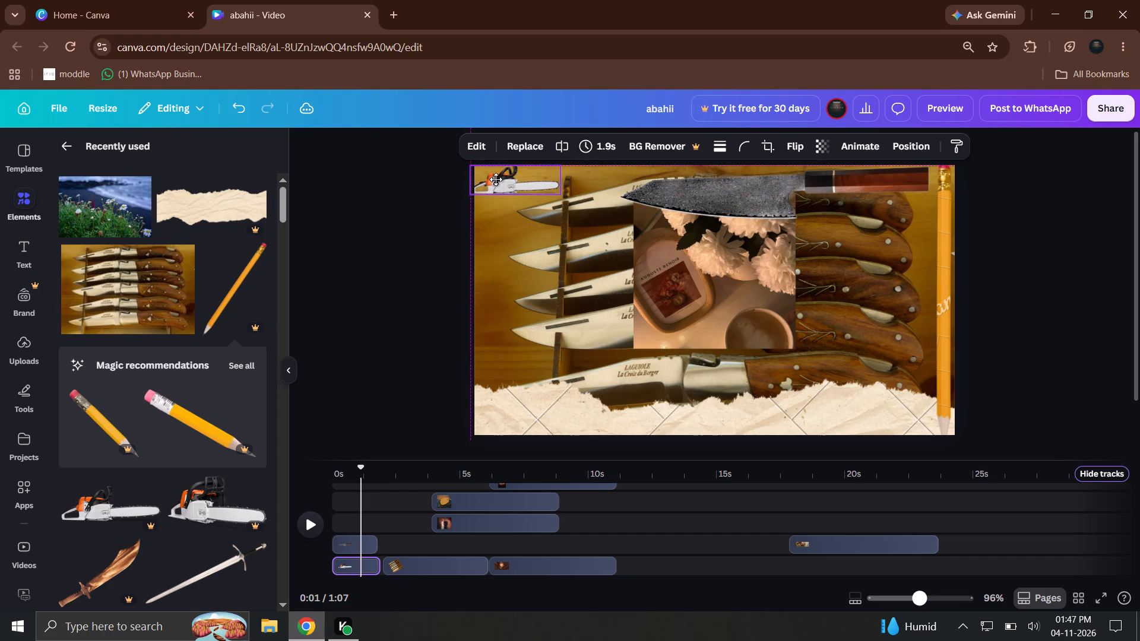
pyautogui.moveTo(496, 179); pyautogui.dragTo(499, 179)
# Replace the wooden-handled knives background with the recently used orange pencil photo.
pyautogui.click(506, 246)
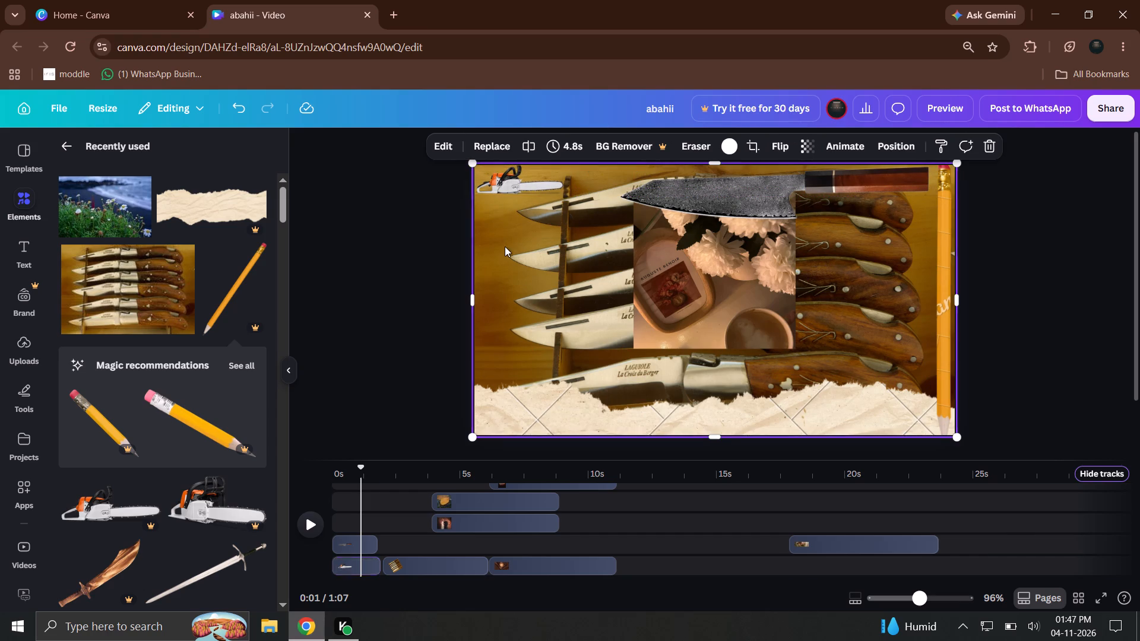
pyautogui.moveTo(217, 307); pyautogui.dragTo(488, 269)
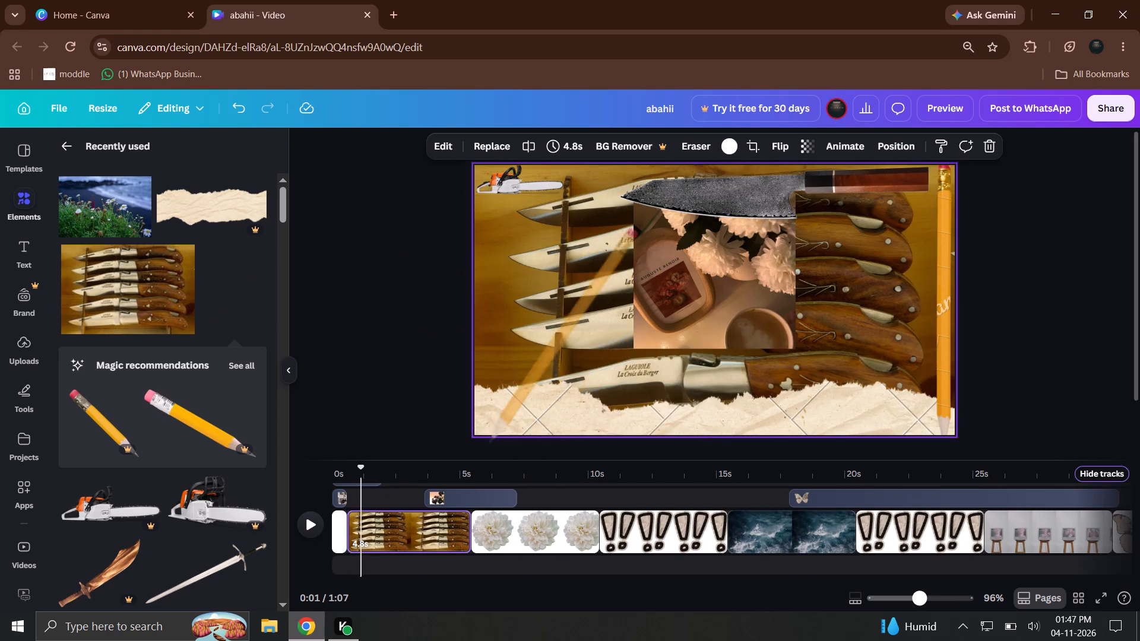
pyautogui.moveTo(488, 269); pyautogui.dragTo(487, 268)
# Remove the flowers-and-cup photo overlay by moving it completely outside the video frame.
pyautogui.moveTo(704, 302); pyautogui.dragTo(1139, 380)
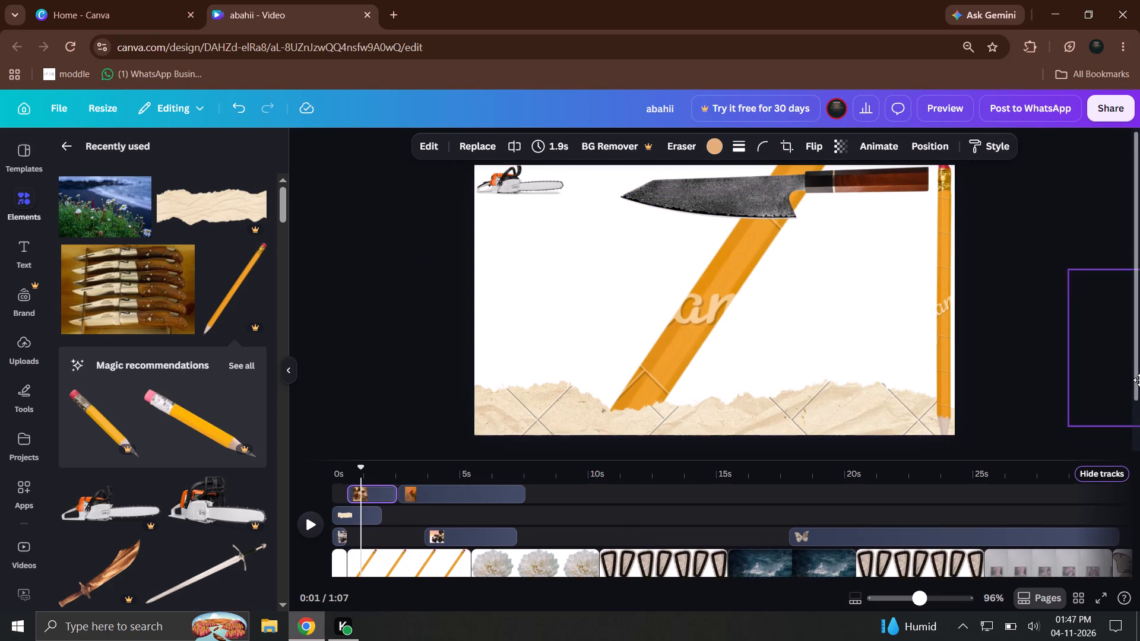
pyautogui.moveTo(1139, 380); pyautogui.dragTo(1139, 378)
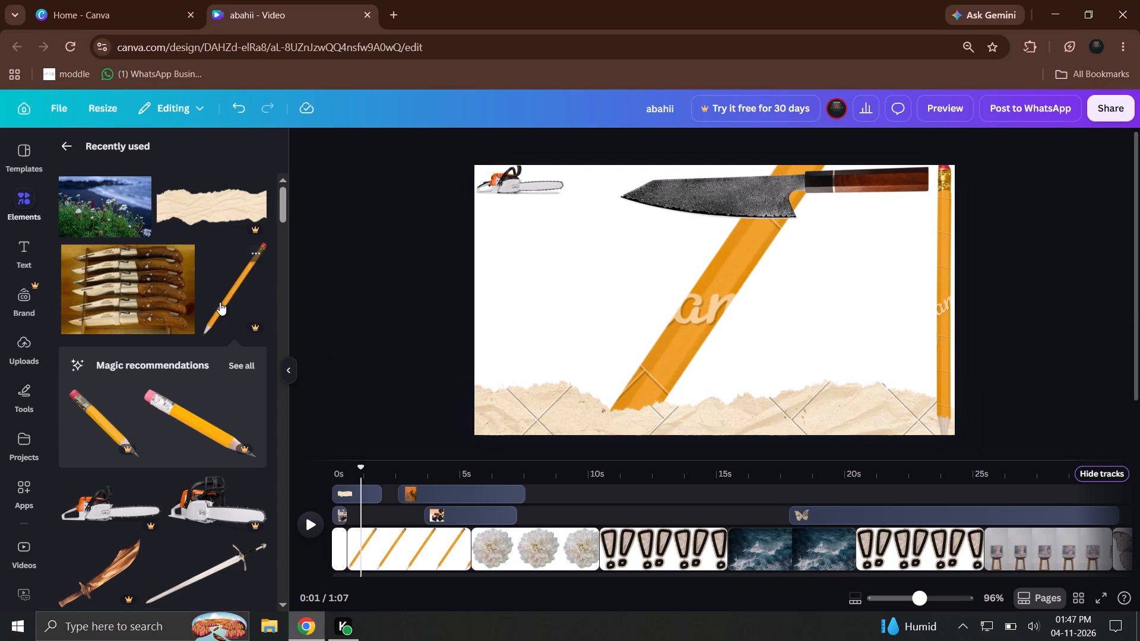
# Browse the recently used, recommended and trending photos in the library for another image to use.
pyautogui.scroll(-7, 224, 293)
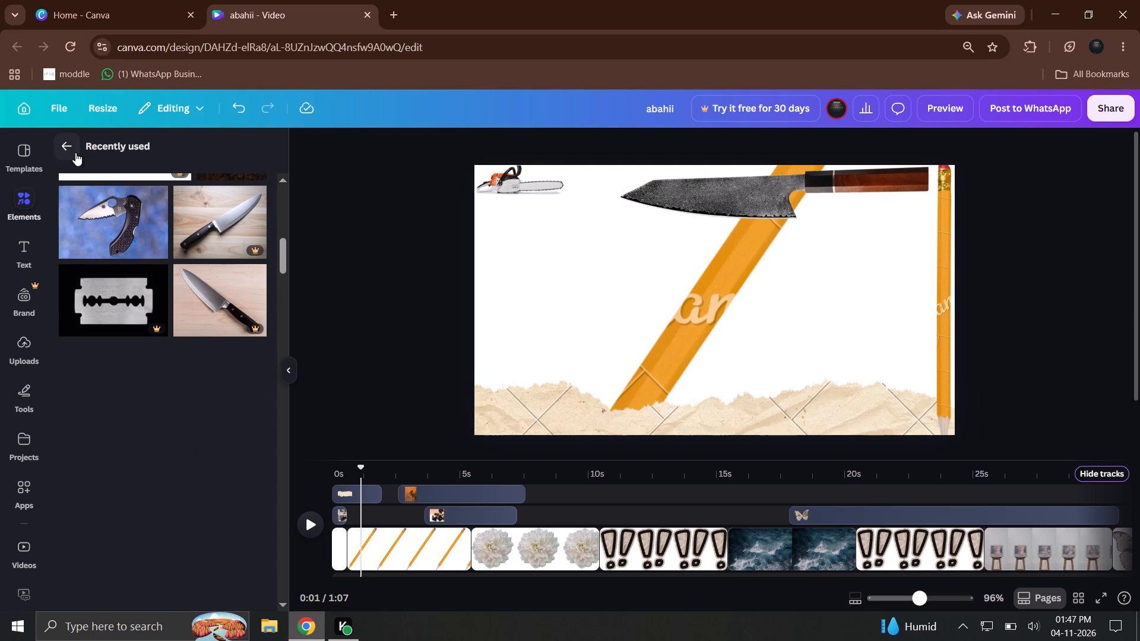
pyautogui.click(75, 153)
pyautogui.scroll(-3, 147, 266)
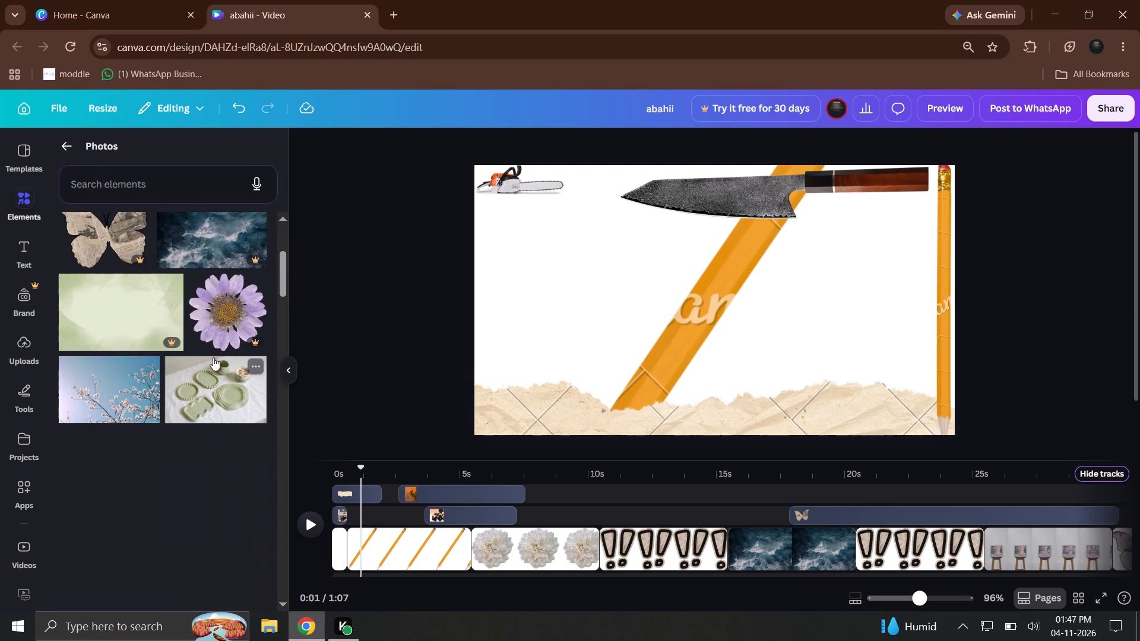
pyautogui.scroll(-4, 144, 321)
pyautogui.scroll(9, 148, 301)
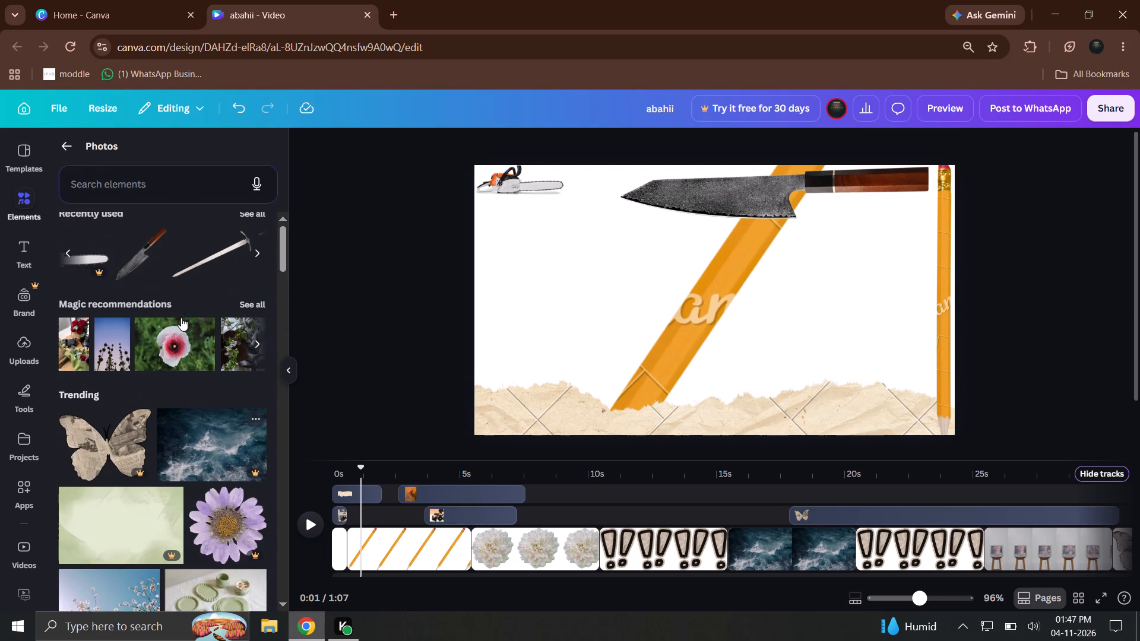
pyautogui.scroll(3, 201, 358)
pyautogui.scroll(-5, 0, 516)
pyautogui.scroll(-5, 121, 483)
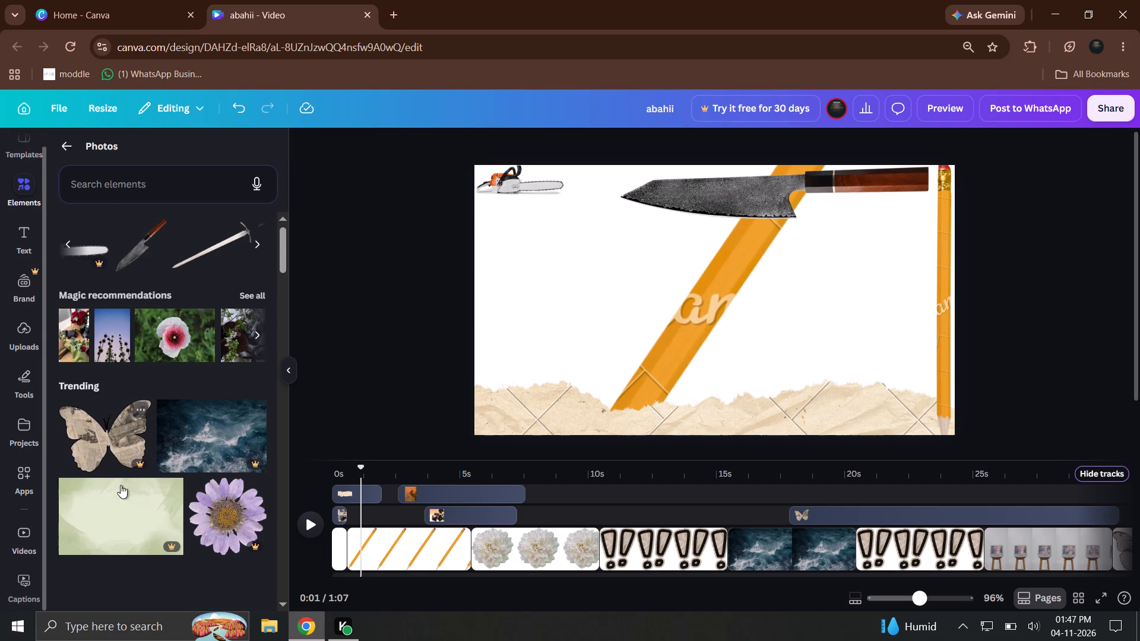
pyautogui.moveTo(73, 421); pyautogui.dragTo(492, 380)
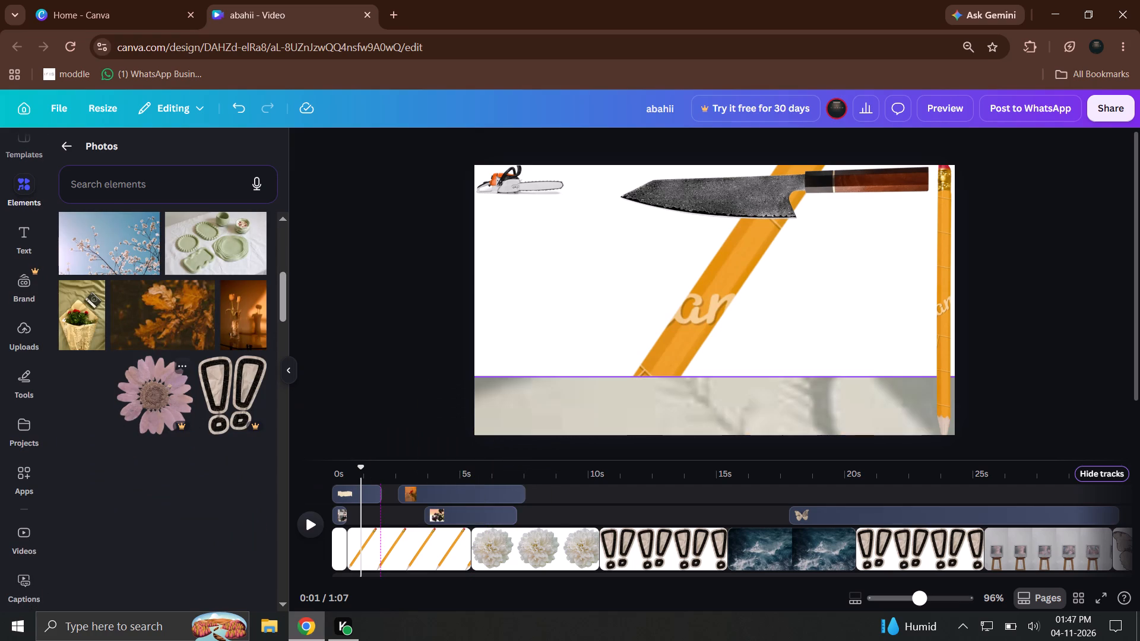
pyautogui.moveTo(492, 380); pyautogui.dragTo(68, 392)
pyautogui.scroll(-4, 112, 388)
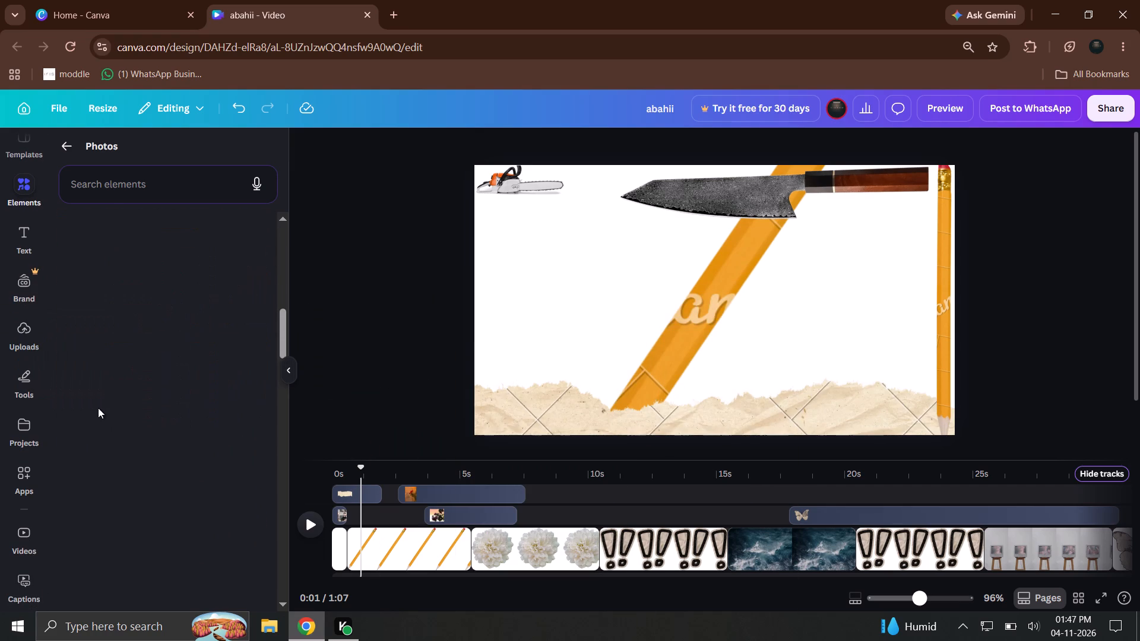
pyautogui.scroll(2, 142, 392)
pyautogui.scroll(-3, 132, 432)
pyautogui.scroll(3, 131, 434)
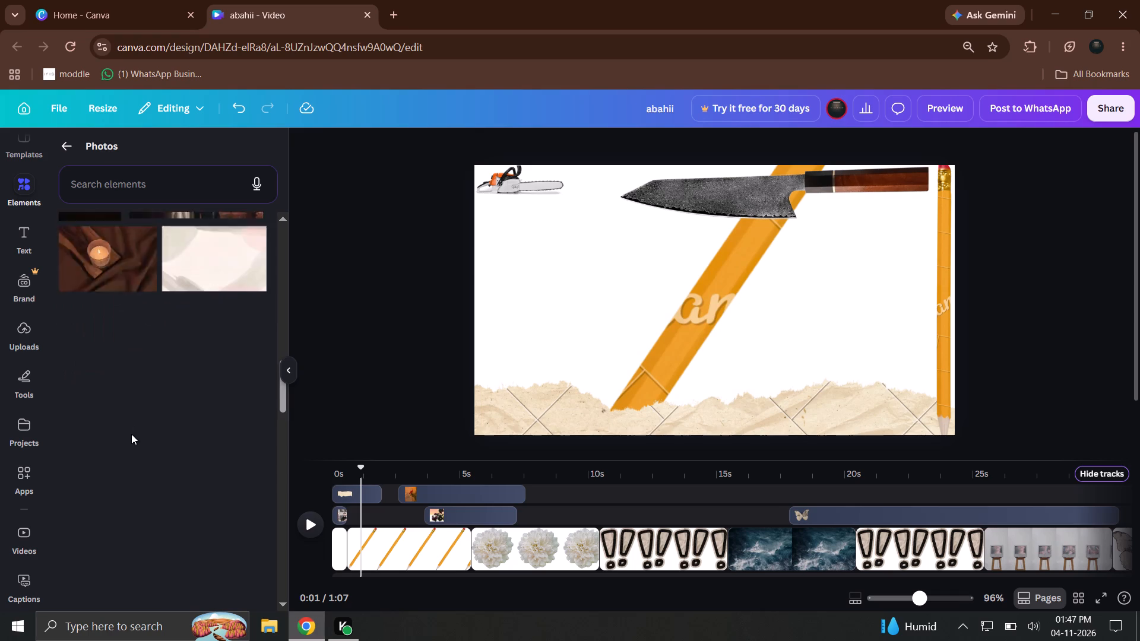
pyautogui.scroll(-1, 179, 389)
pyautogui.scroll(-1, 91, 360)
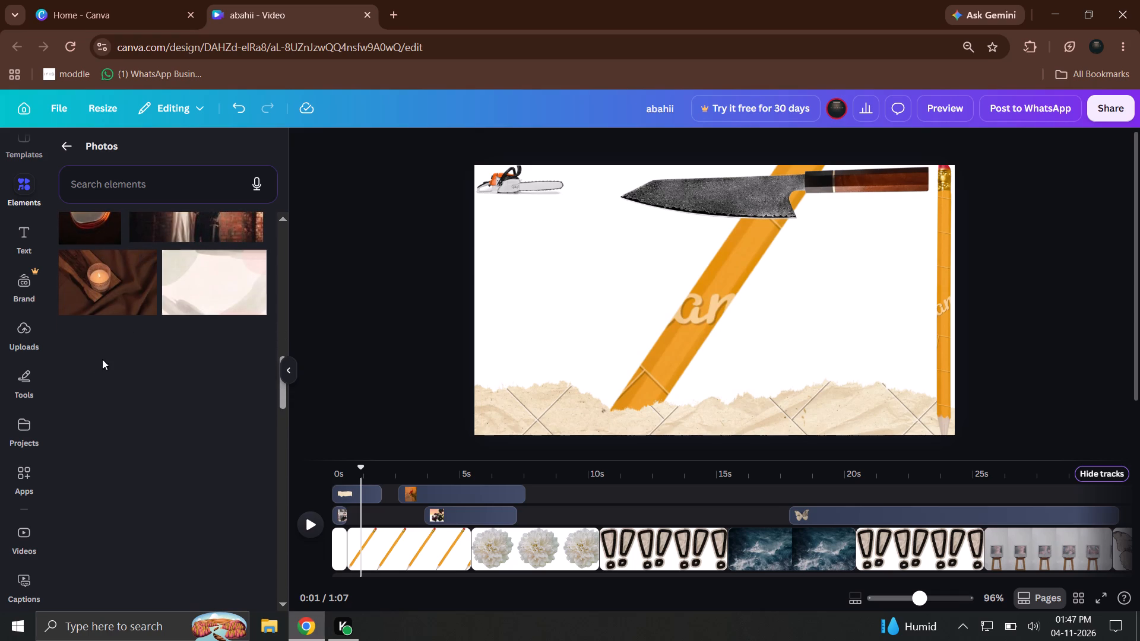
pyautogui.scroll(11, 162, 310)
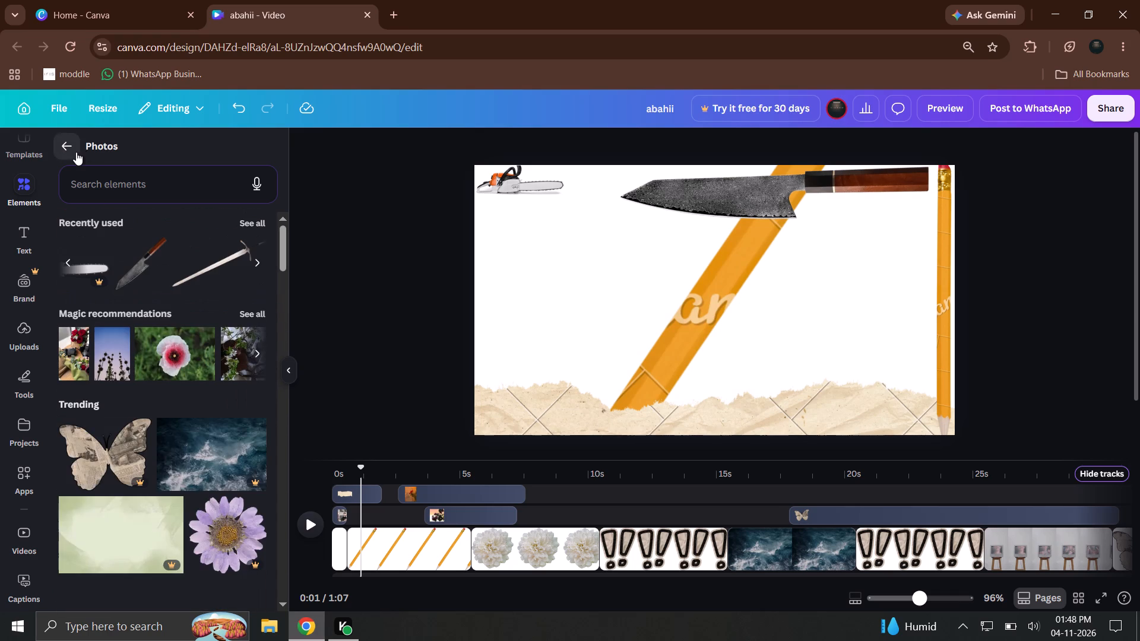
pyautogui.click(76, 152)
pyautogui.scroll(-3, 122, 385)
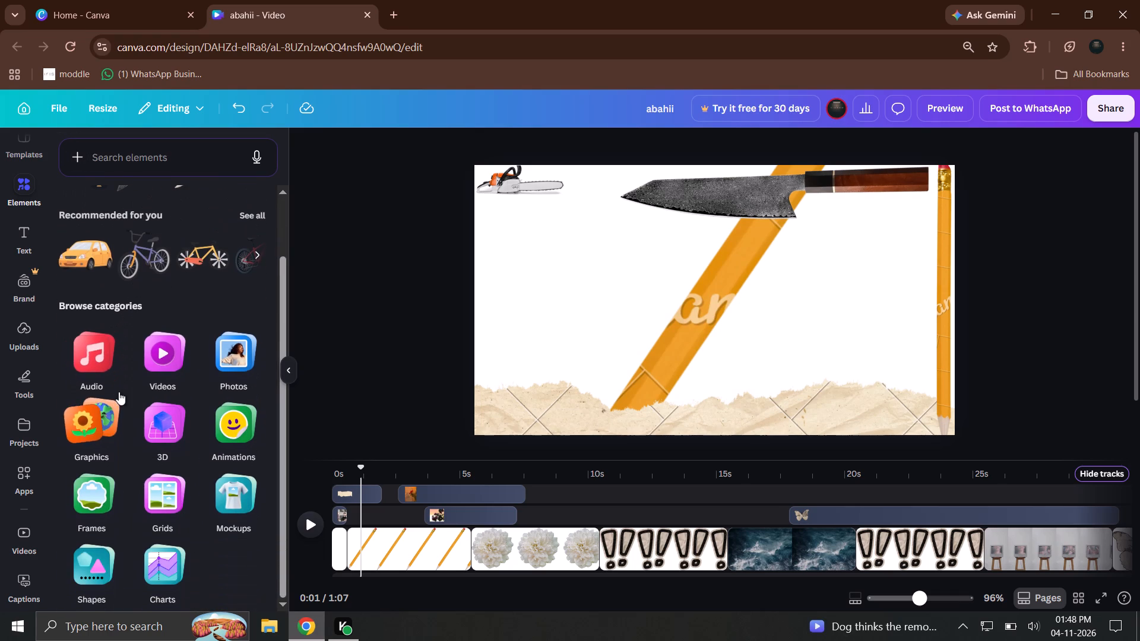
pyautogui.click(248, 334)
pyautogui.scroll(-2, 228, 342)
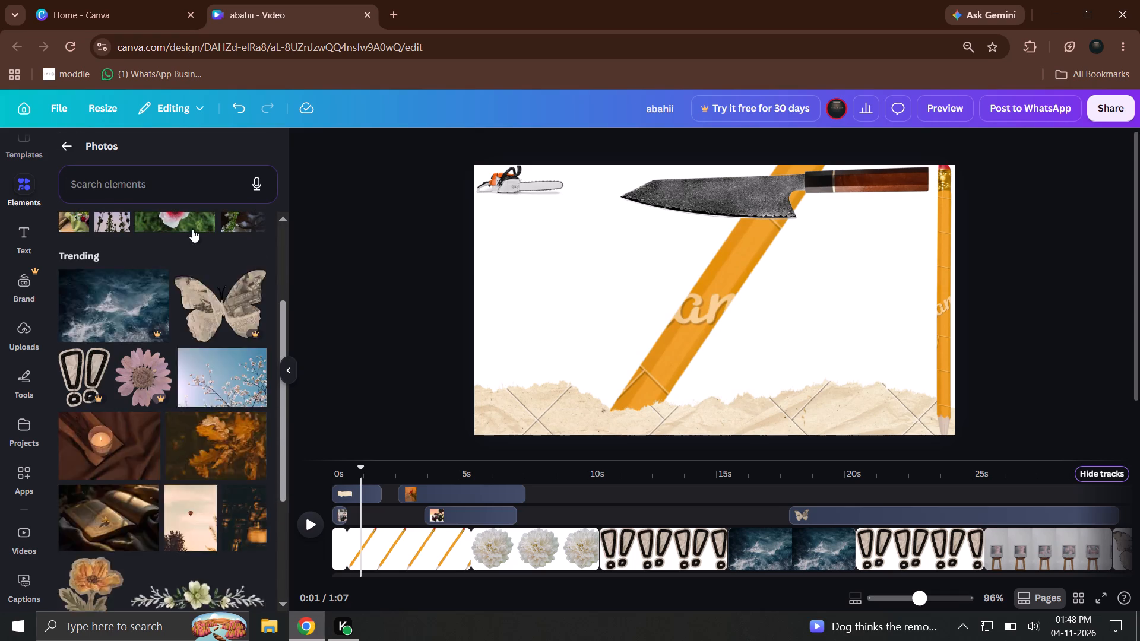
pyautogui.scroll(1, 191, 229)
pyautogui.scroll(4, 148, 268)
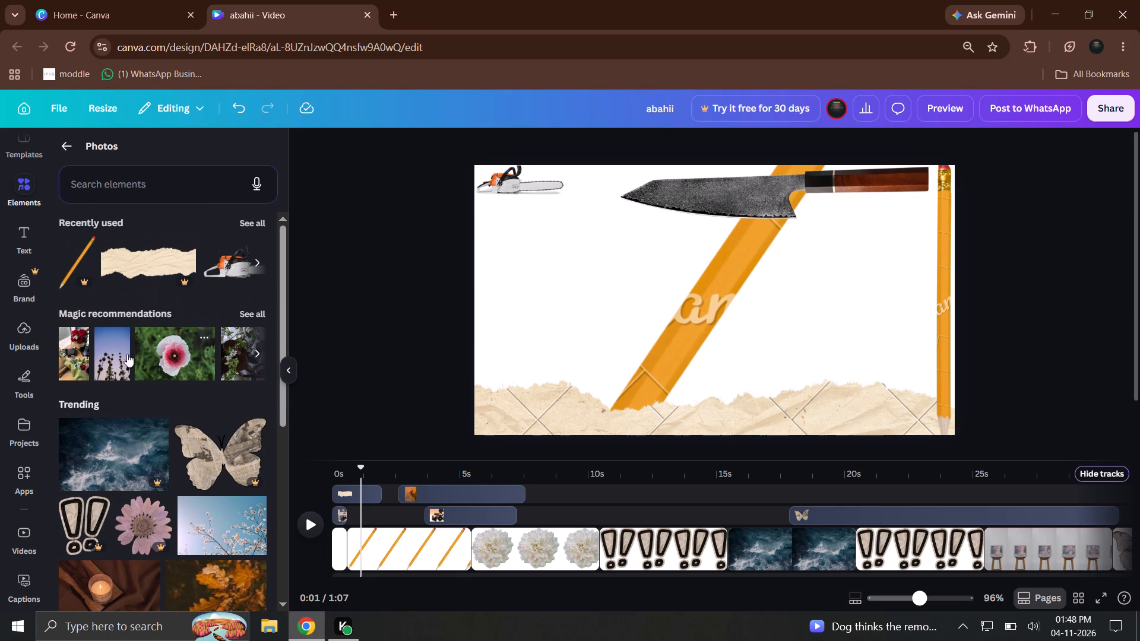
pyautogui.moveTo(124, 354); pyautogui.dragTo(330, 244)
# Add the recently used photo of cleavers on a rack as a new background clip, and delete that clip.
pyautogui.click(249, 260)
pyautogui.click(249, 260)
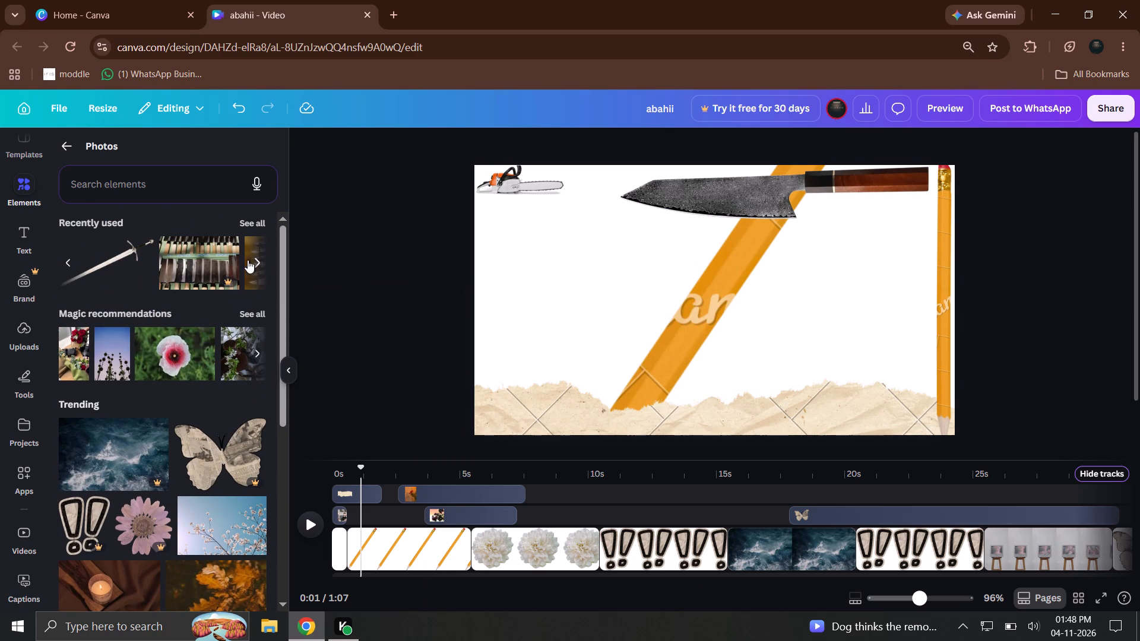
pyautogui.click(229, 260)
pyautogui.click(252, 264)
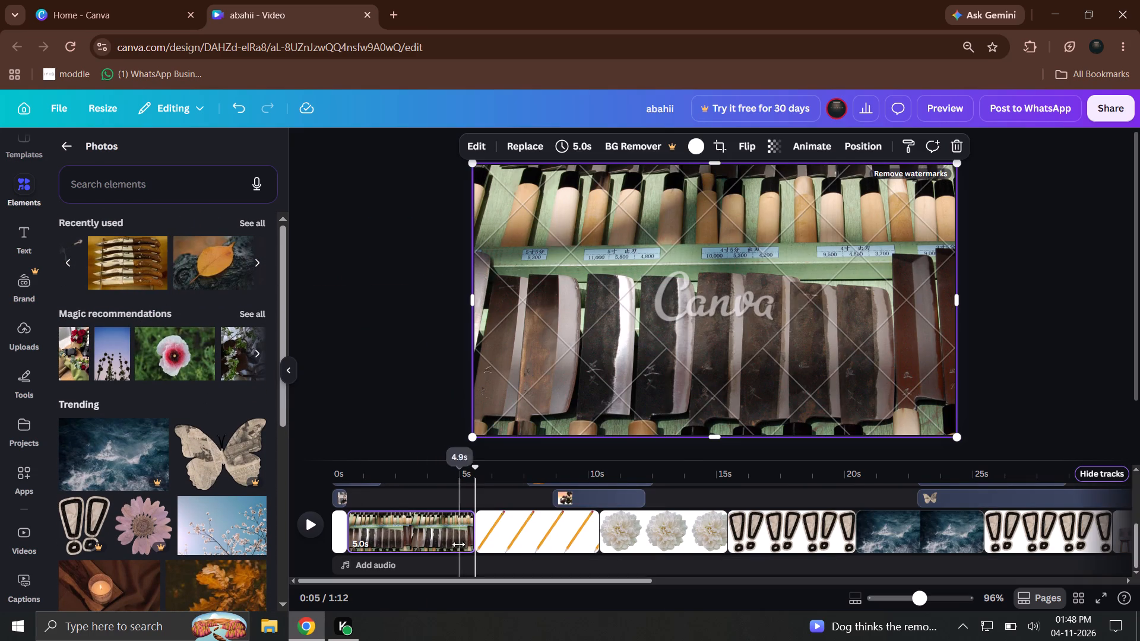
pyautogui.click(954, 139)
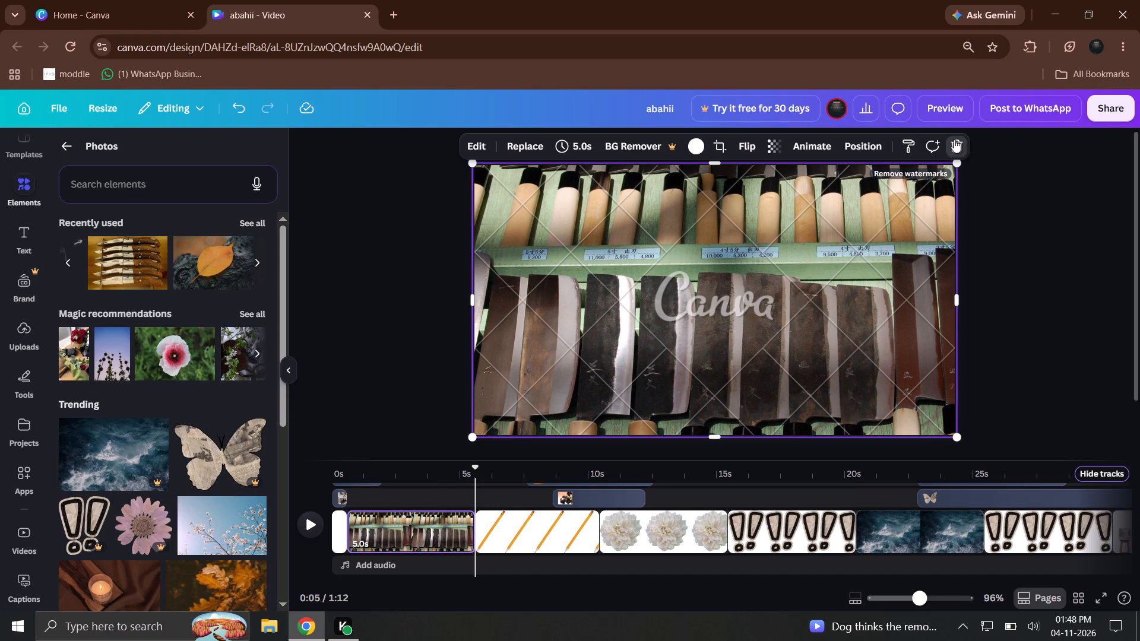
# At the start of the pencil background clip, move the horizontal knife to the frame's left edge, just below the small chainsaw.
pyautogui.moveTo(359, 468); pyautogui.dragTo(386, 469)
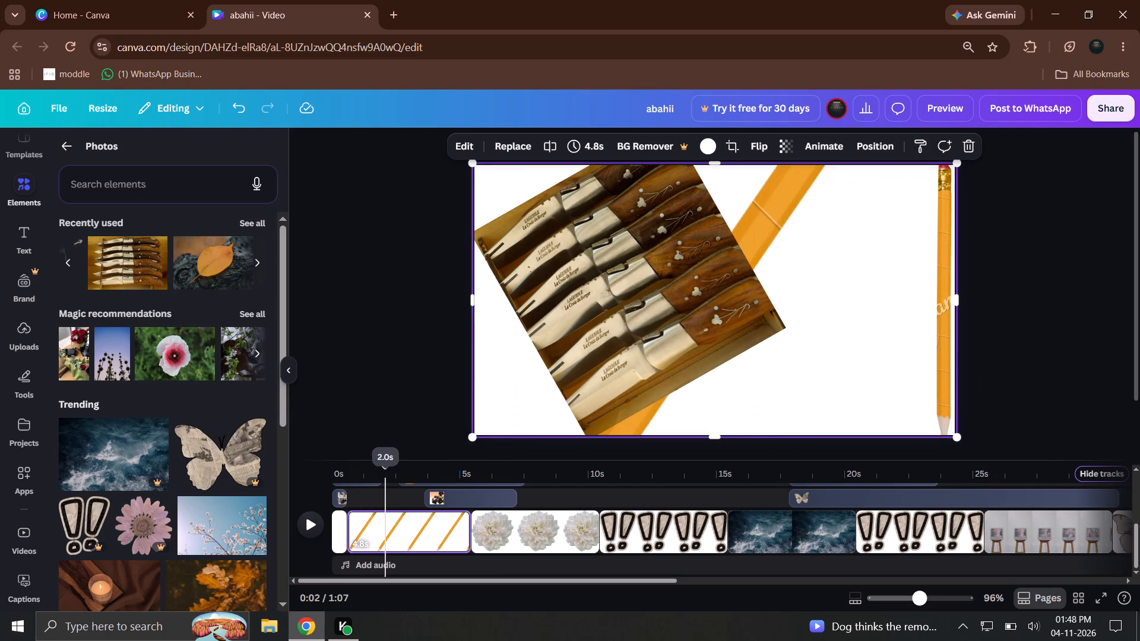
pyautogui.moveTo(386, 469); pyautogui.dragTo(350, 471)
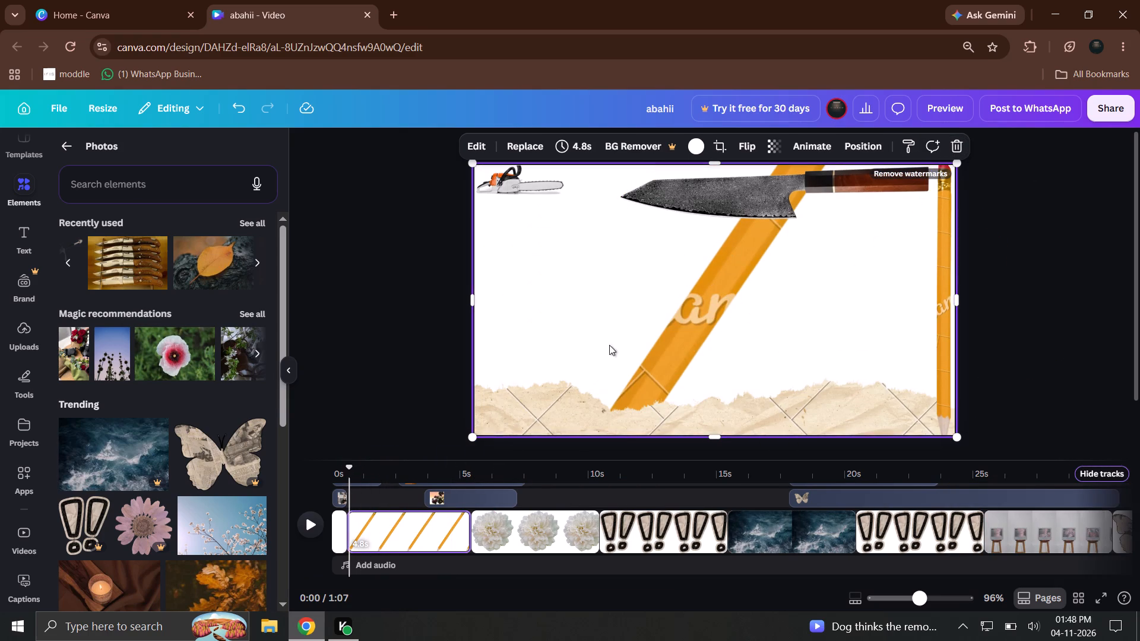
pyautogui.moveTo(741, 194); pyautogui.dragTo(560, 284)
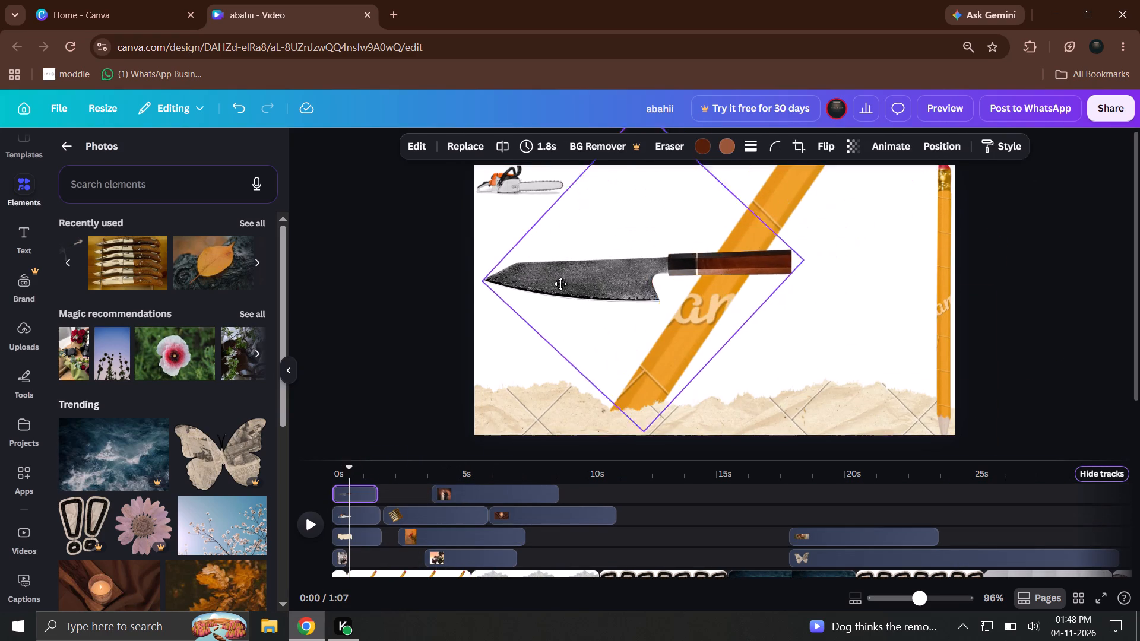
pyautogui.moveTo(560, 284); pyautogui.dragTo(594, 220)
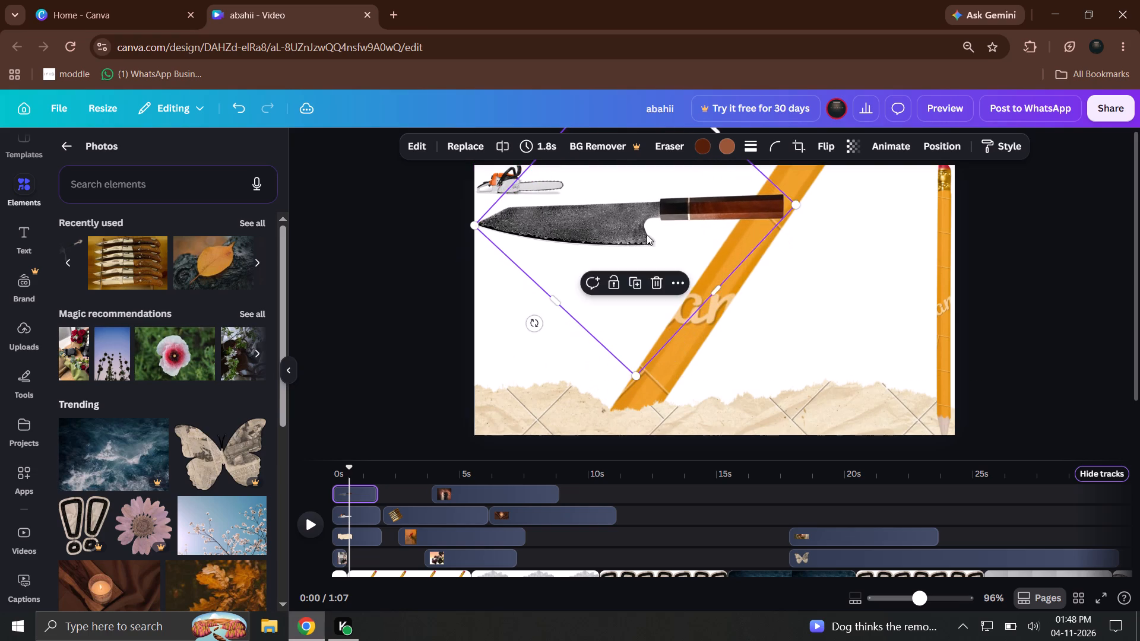
# Shrink the horizontal knife slightly and tilt it so its handle points upward, keeping it just below the small chainsaw.
pyautogui.click(855, 277)
pyautogui.click(788, 299)
pyautogui.click(695, 231)
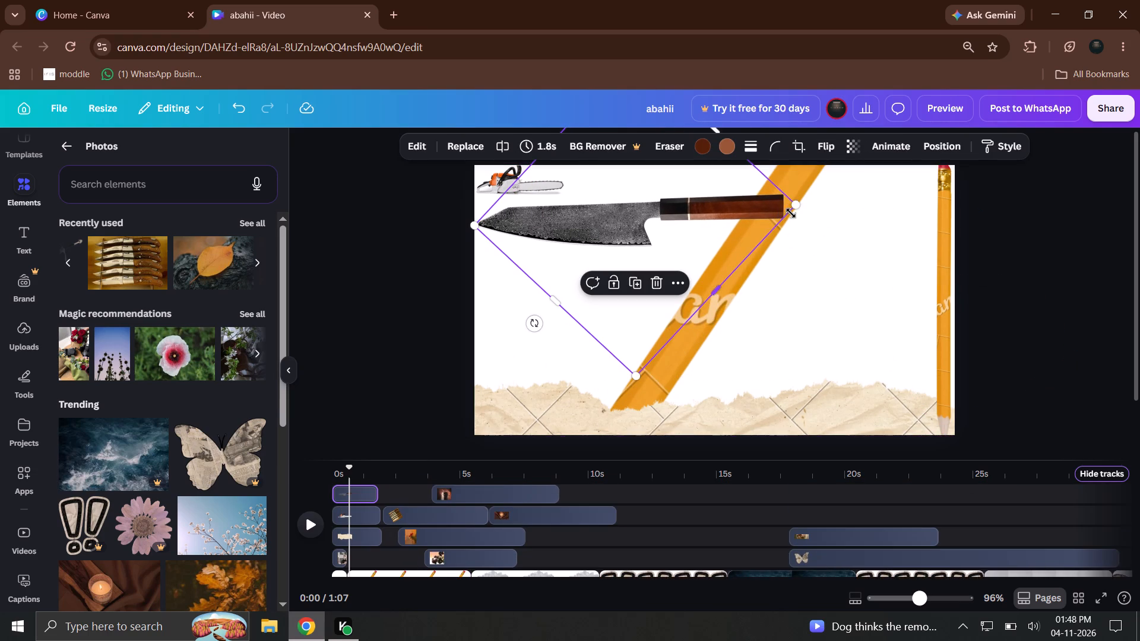
pyautogui.moveTo(795, 208); pyautogui.dragTo(750, 221)
pyautogui.moveTo(515, 315); pyautogui.dragTo(522, 323)
pyautogui.moveTo(620, 246); pyautogui.dragTo(634, 246)
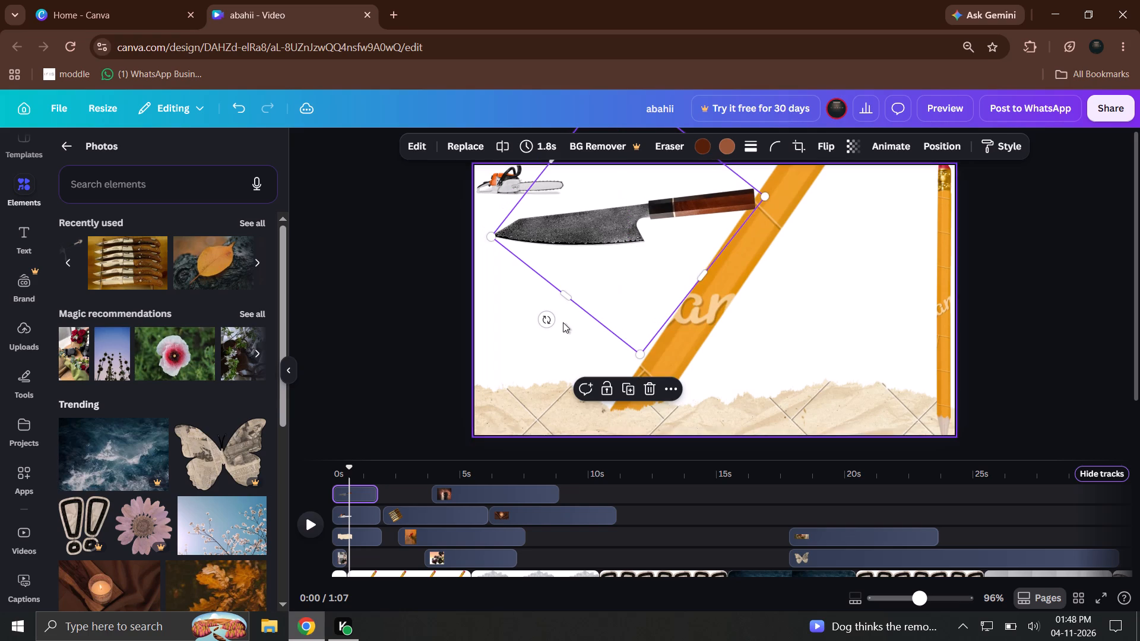
pyautogui.moveTo(550, 323); pyautogui.dragTo(549, 331)
pyautogui.click(877, 307)
pyautogui.moveTo(675, 271); pyautogui.dragTo(668, 271)
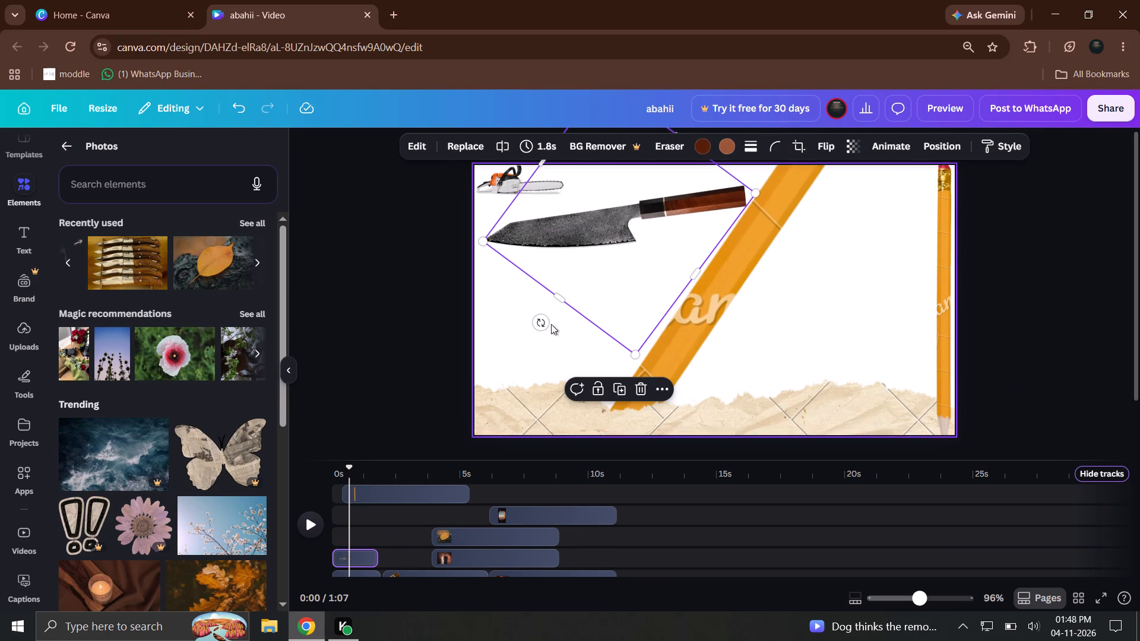
pyautogui.moveTo(547, 325); pyautogui.dragTo(547, 331)
pyautogui.click(620, 240)
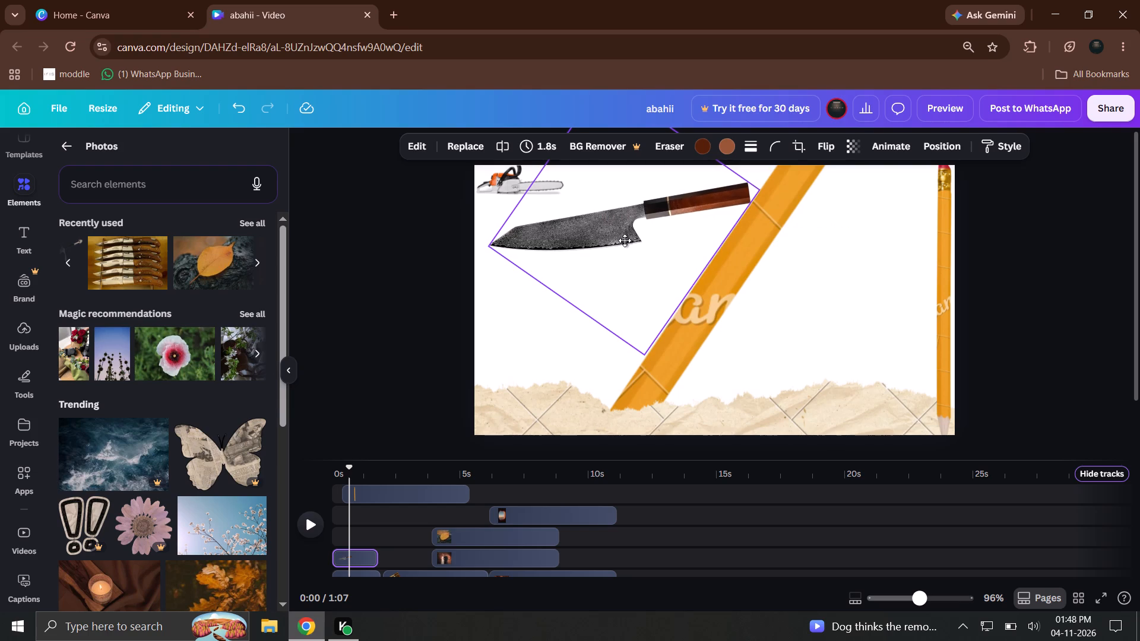
pyautogui.click(807, 271)
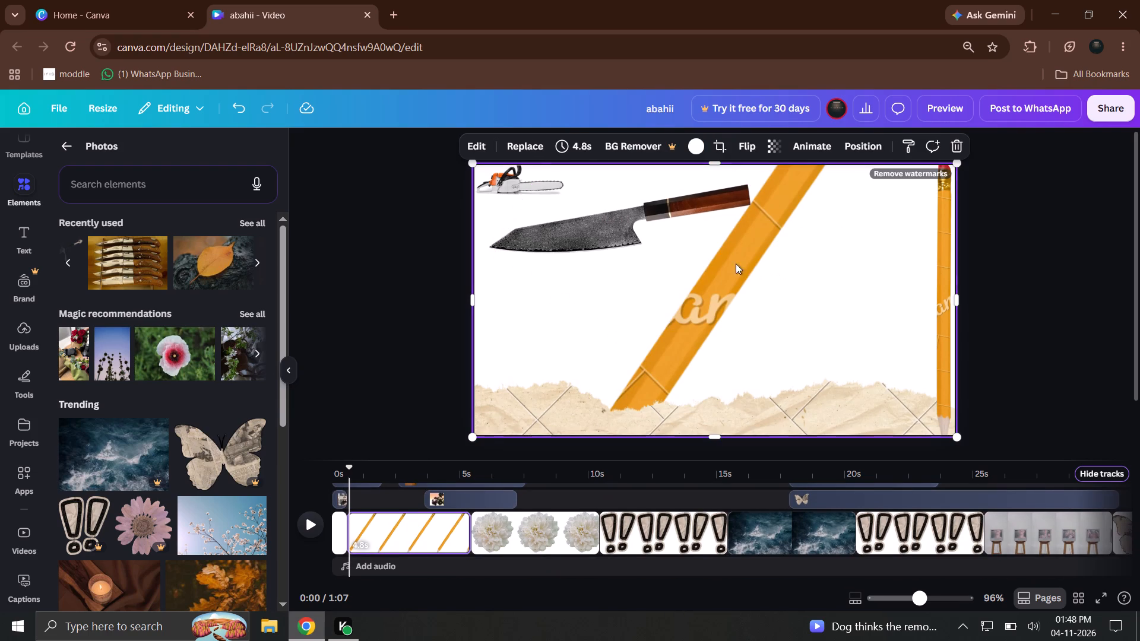
# Move the small chainsaw to the frame's upper-right corner, beside the vertical pencil, and slightly increase its height.
pyautogui.click(525, 350)
pyautogui.moveTo(492, 189); pyautogui.dragTo(866, 251)
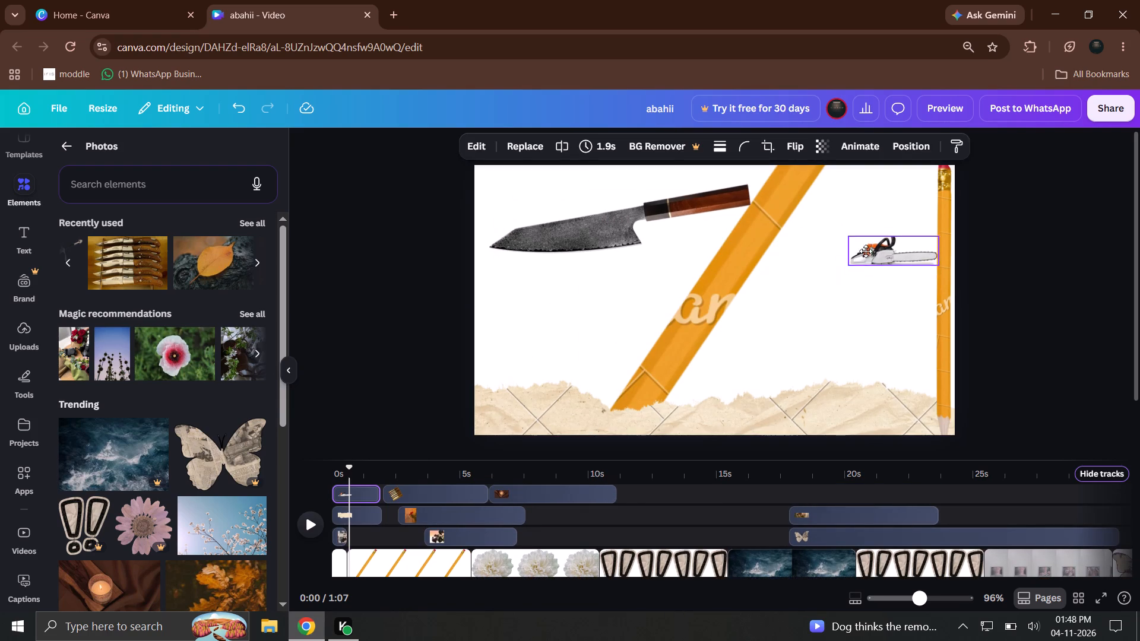
pyautogui.moveTo(866, 251); pyautogui.dragTo(867, 192)
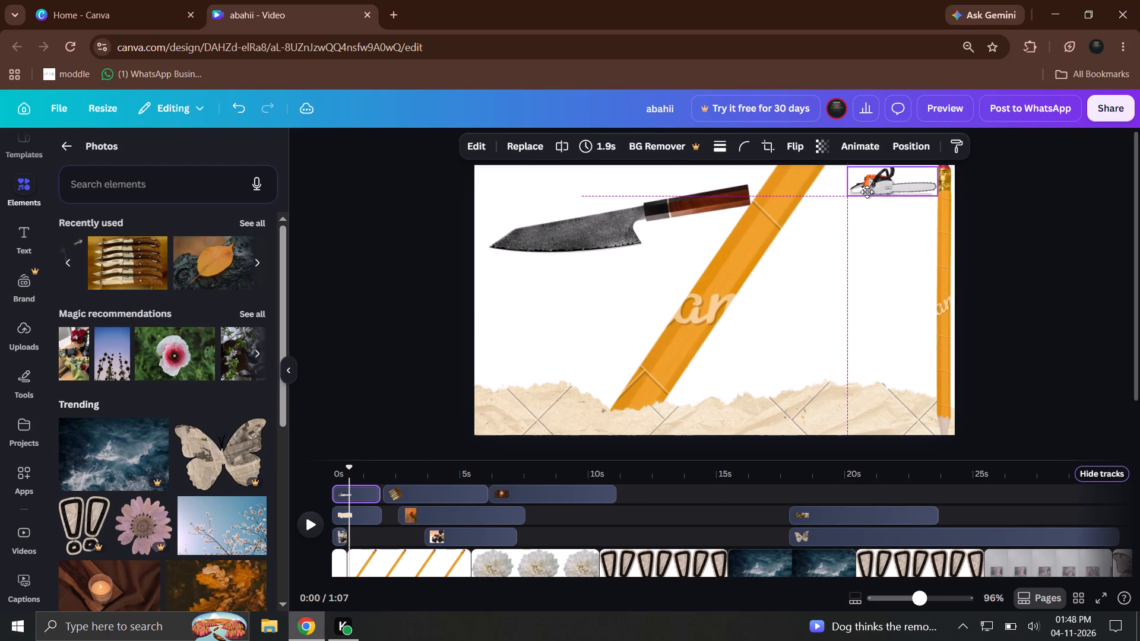
pyautogui.moveTo(867, 192); pyautogui.dragTo(867, 189)
pyautogui.click(874, 275)
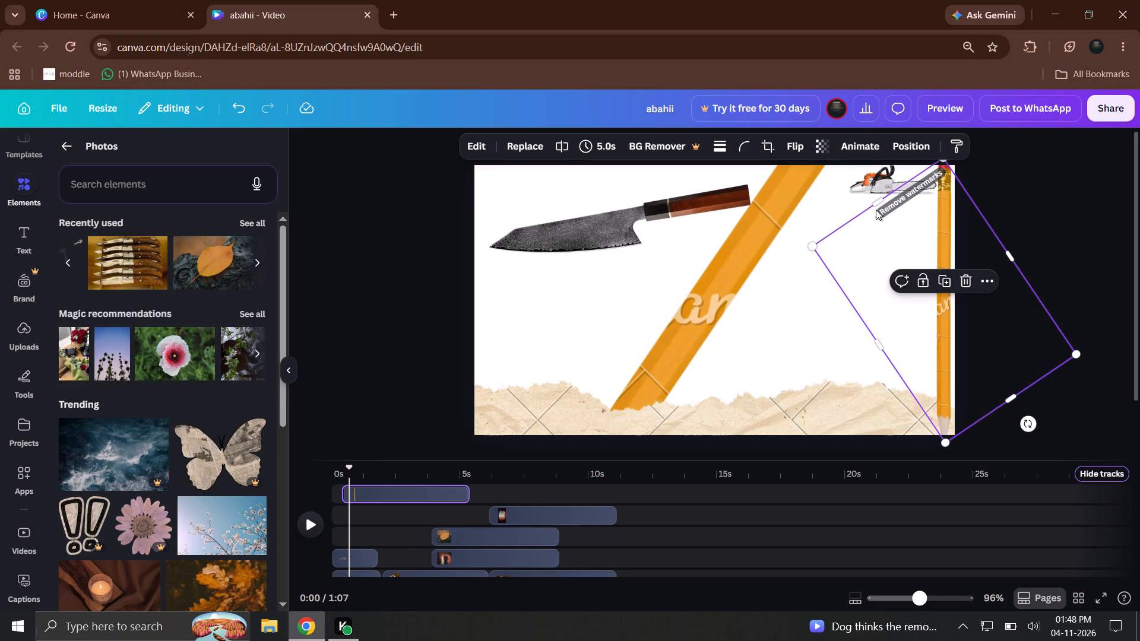
pyautogui.click(862, 182)
pyautogui.click(814, 345)
pyautogui.click(875, 188)
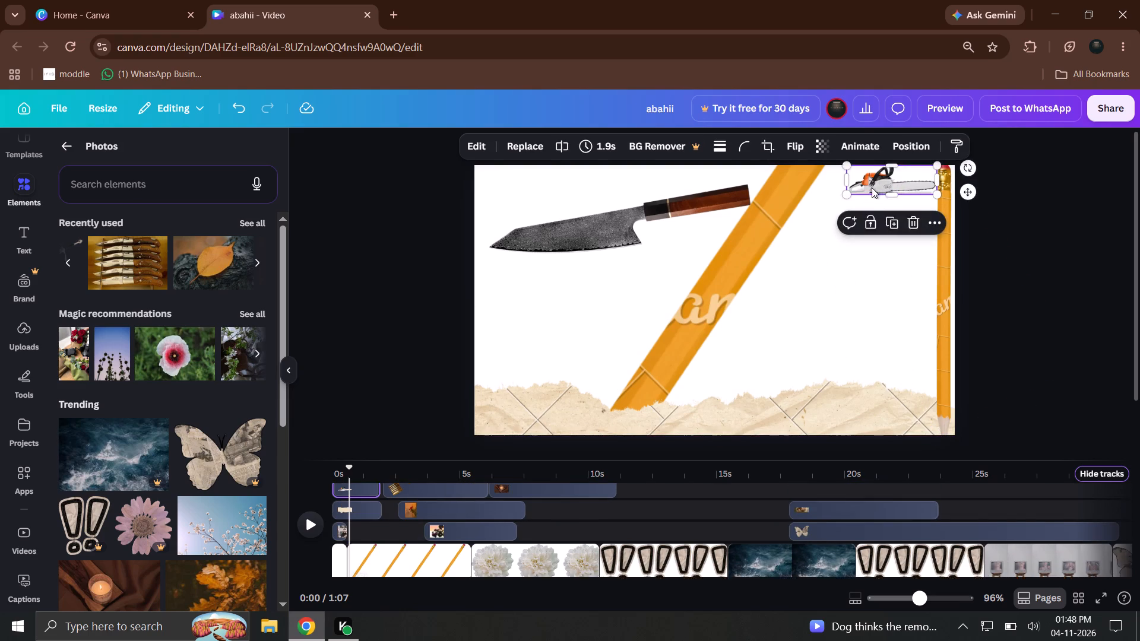
pyautogui.moveTo(895, 194); pyautogui.dragTo(870, 196)
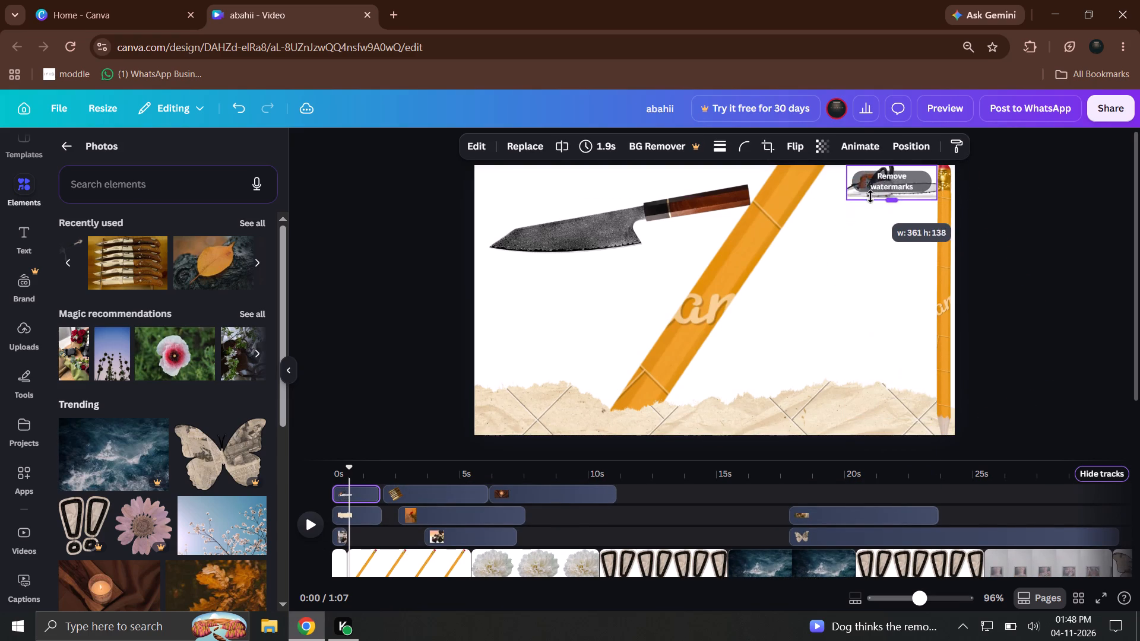
pyautogui.moveTo(870, 196); pyautogui.dragTo(870, 196)
pyautogui.click(1037, 240)
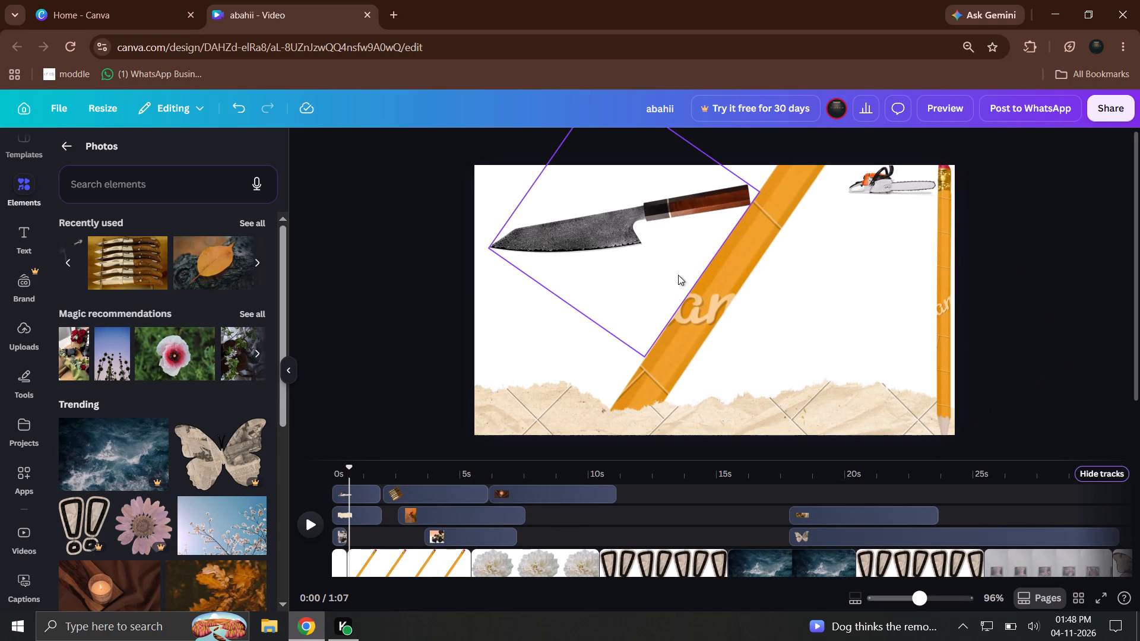
# Reposition the torn paper strip slightly lower along the frame's bottom edge.
pyautogui.moveTo(666, 386); pyautogui.dragTo(666, 382)
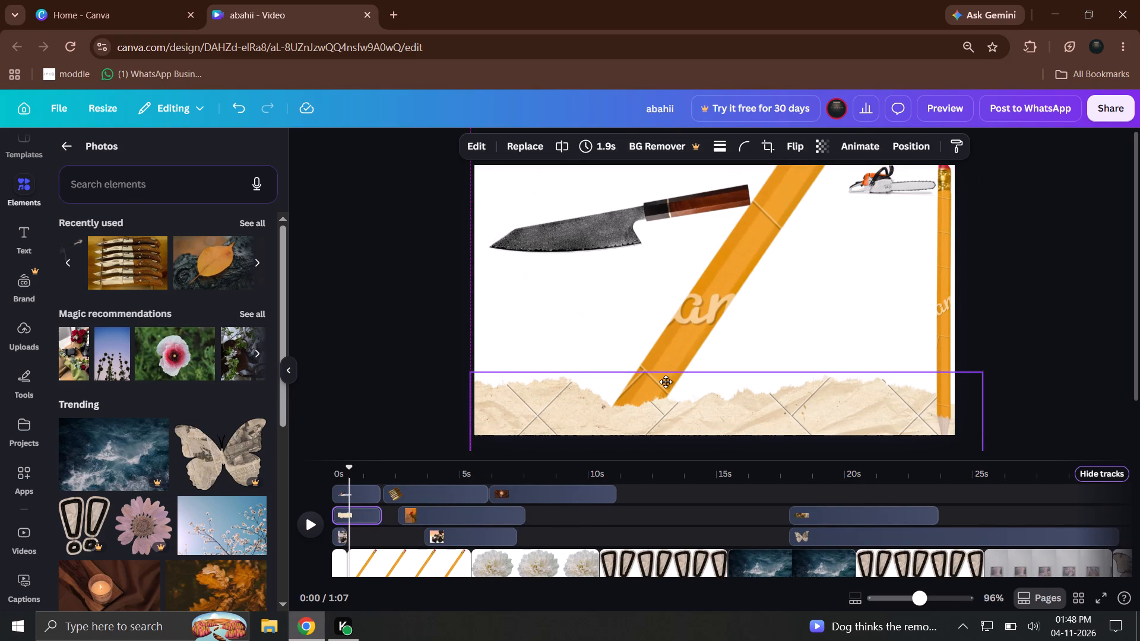
pyautogui.moveTo(666, 382); pyautogui.dragTo(665, 261)
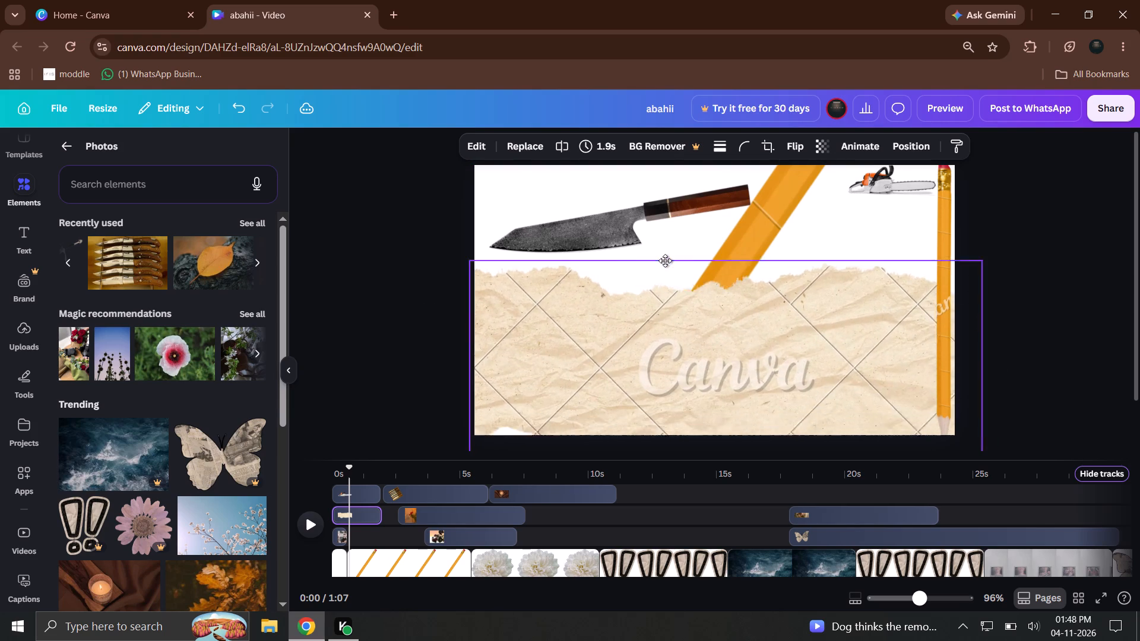
pyautogui.moveTo(665, 261); pyautogui.dragTo(663, 342)
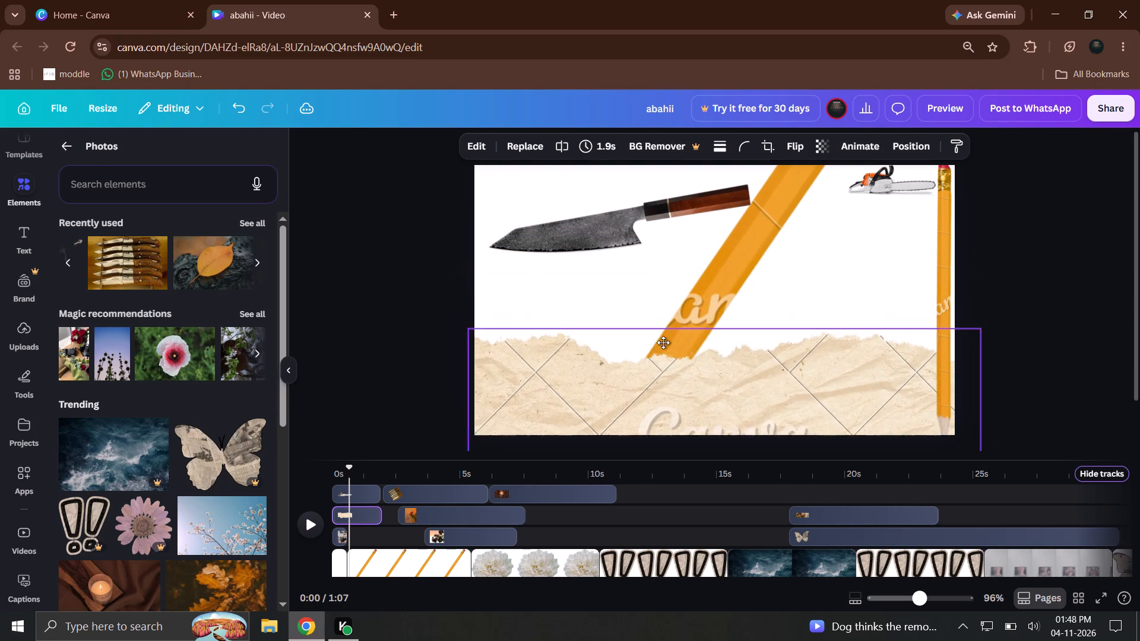
pyautogui.moveTo(663, 342); pyautogui.dragTo(660, 392)
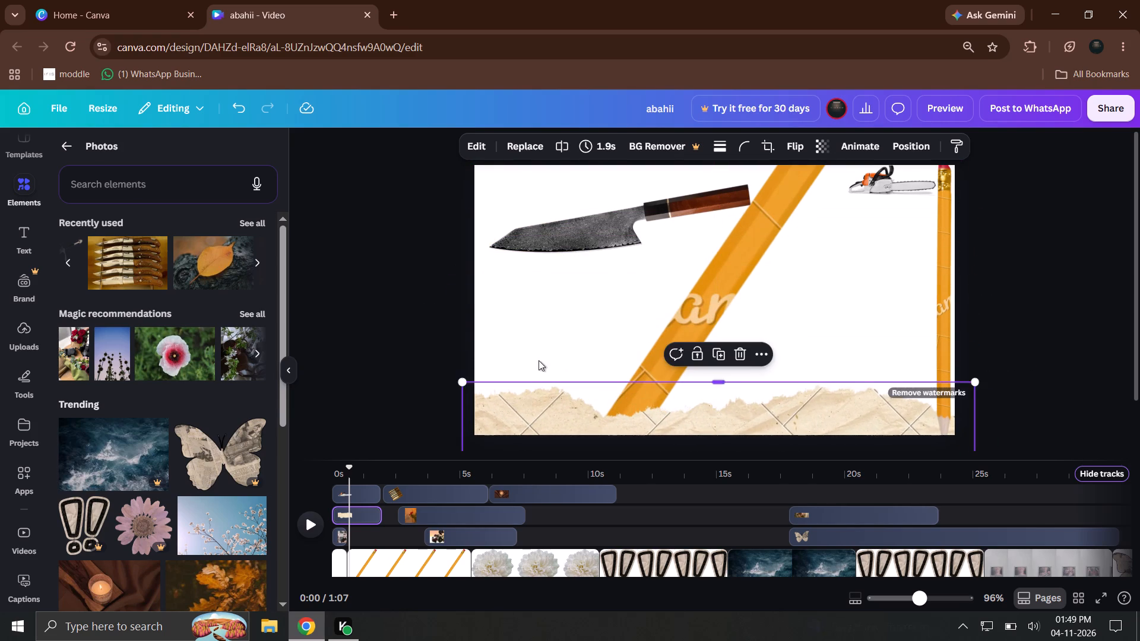
pyautogui.click(433, 321)
# Add the horizontal white-flower garland from the trending photos as an overlay and stretch it across the full top of the frame.
pyautogui.scroll(-6, 83, 480)
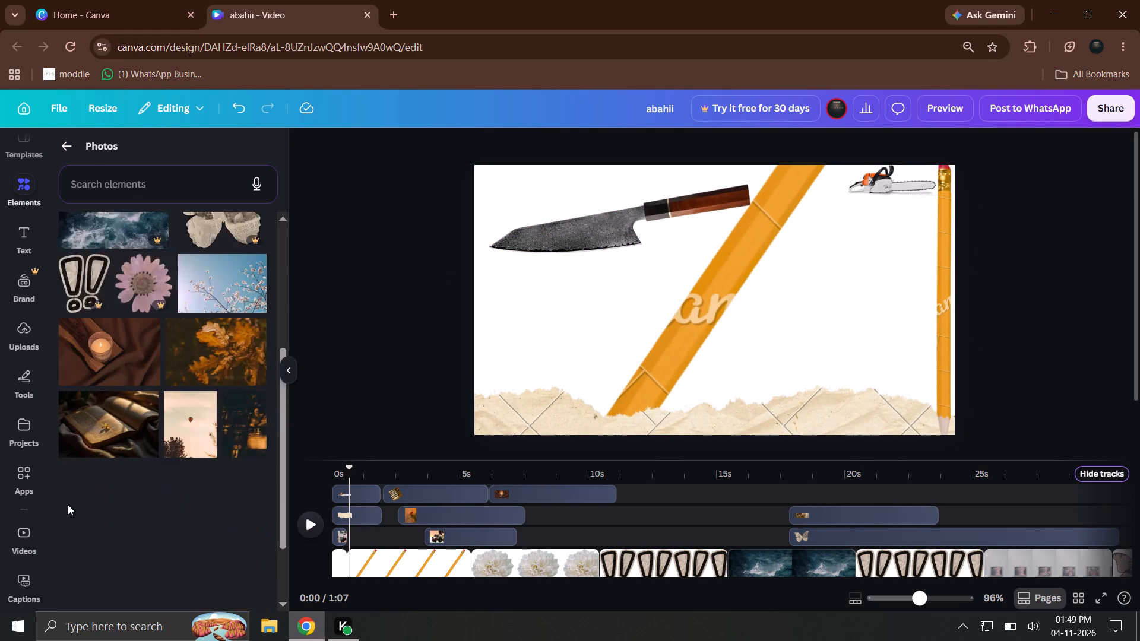
pyautogui.moveTo(211, 411); pyautogui.dragTo(560, 285)
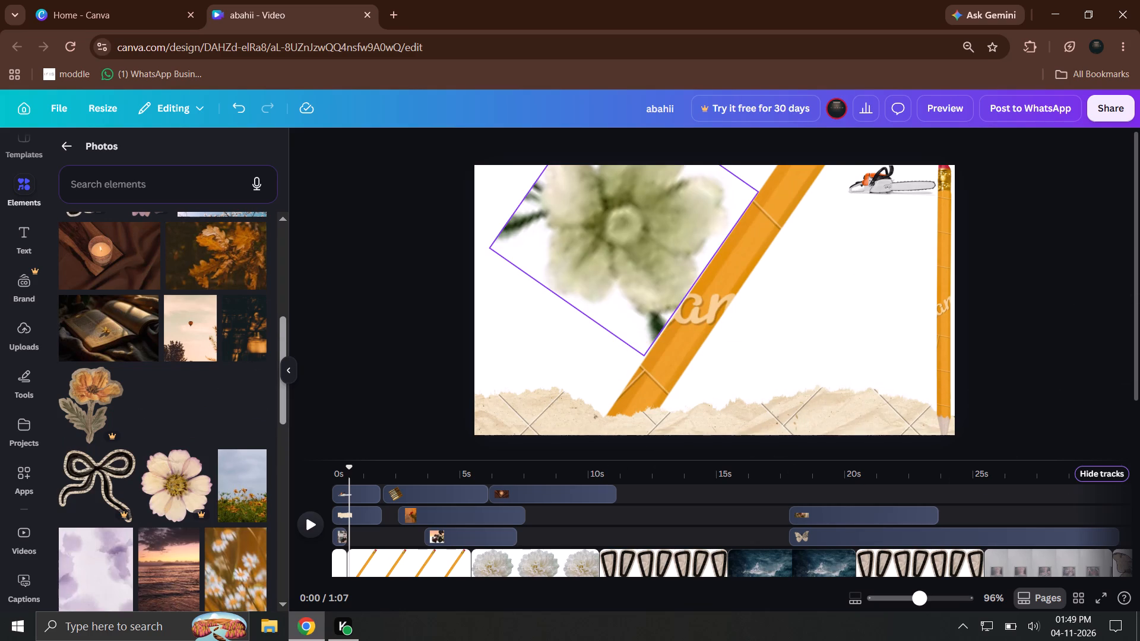
pyautogui.moveTo(560, 285); pyautogui.dragTo(731, 212)
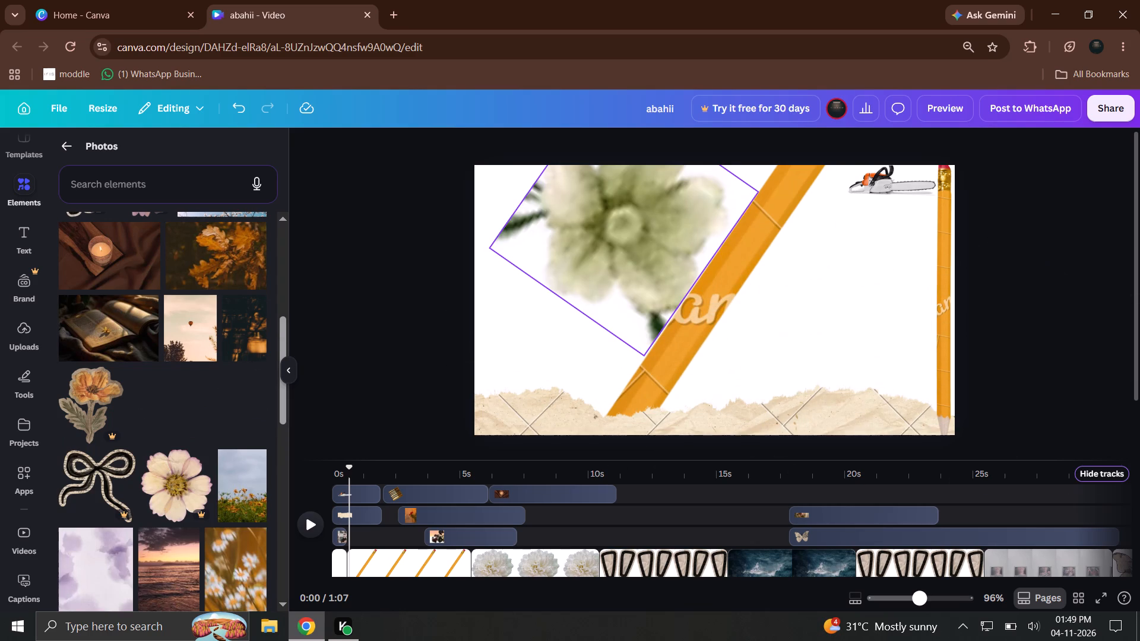
pyautogui.moveTo(731, 212); pyautogui.dragTo(781, 173)
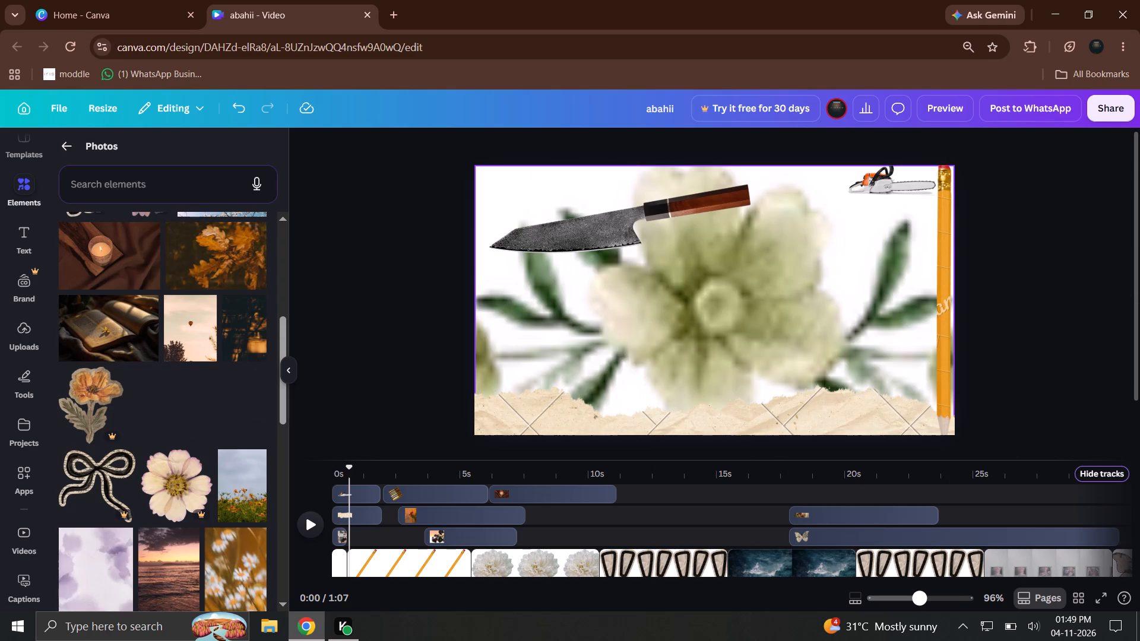
pyautogui.moveTo(781, 173); pyautogui.dragTo(784, 193)
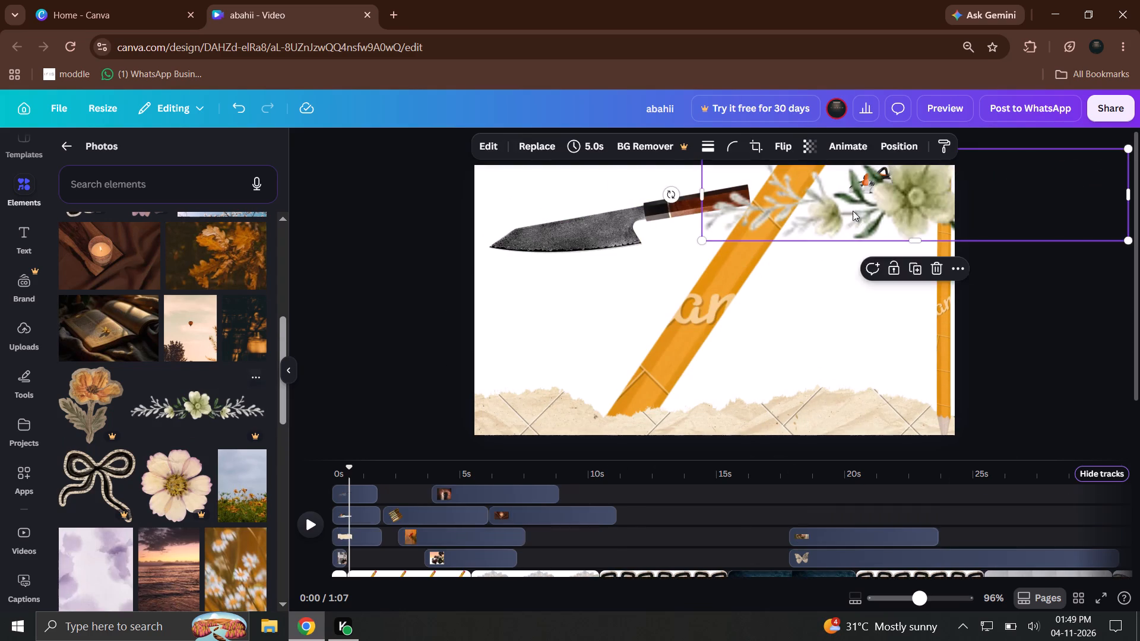
pyautogui.moveTo(853, 211); pyautogui.dragTo(644, 221)
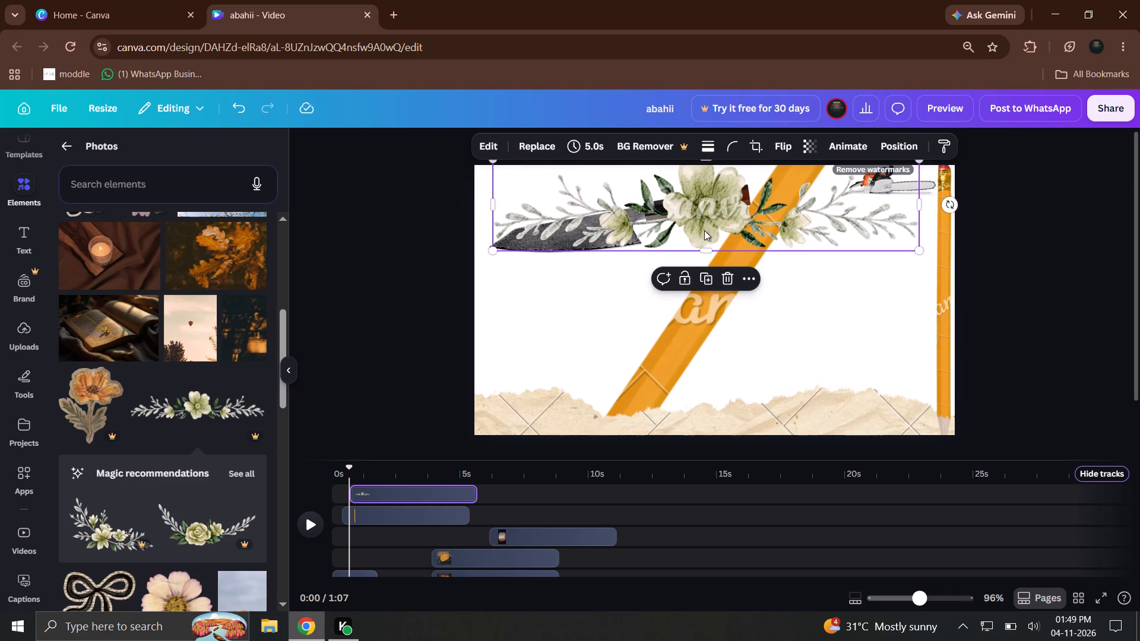
pyautogui.moveTo(921, 218); pyautogui.dragTo(952, 215)
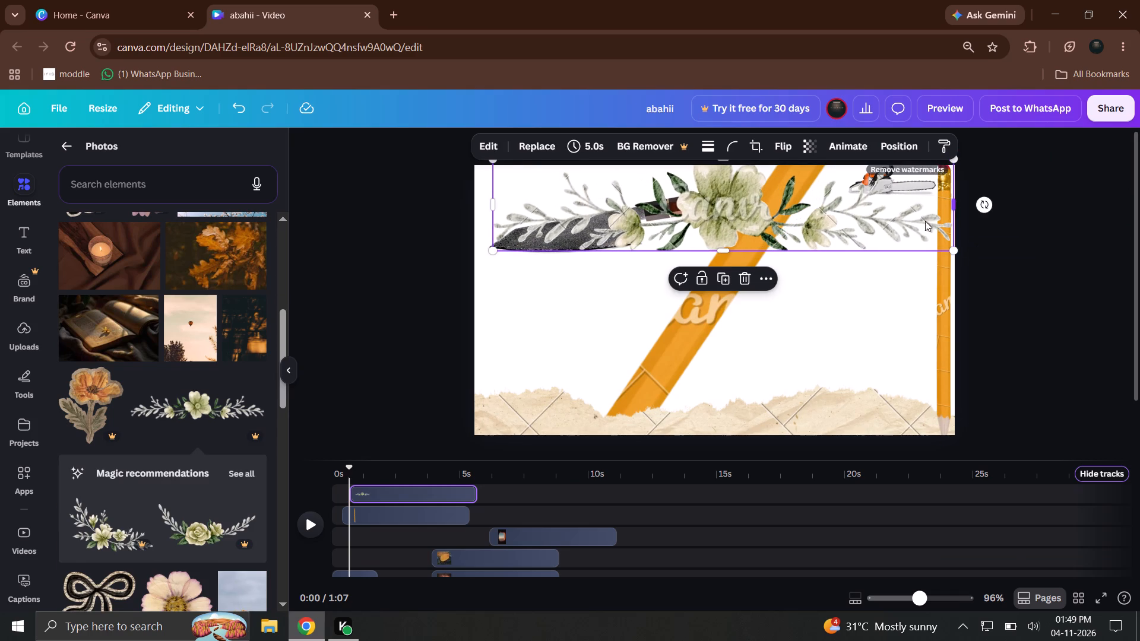
pyautogui.moveTo(491, 207); pyautogui.dragTo(474, 208)
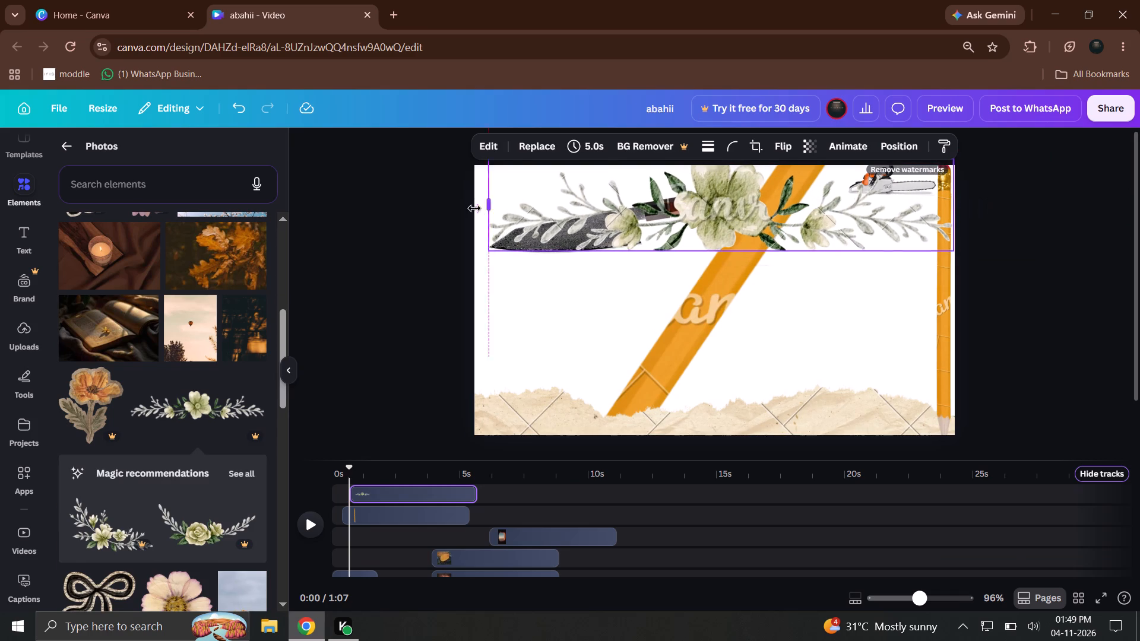
pyautogui.moveTo(474, 208); pyautogui.dragTo(472, 211)
# Move the tilted knife down to the frame's left edge, with its blade just below the flower garland.
pyautogui.moveTo(571, 261); pyautogui.dragTo(566, 281)
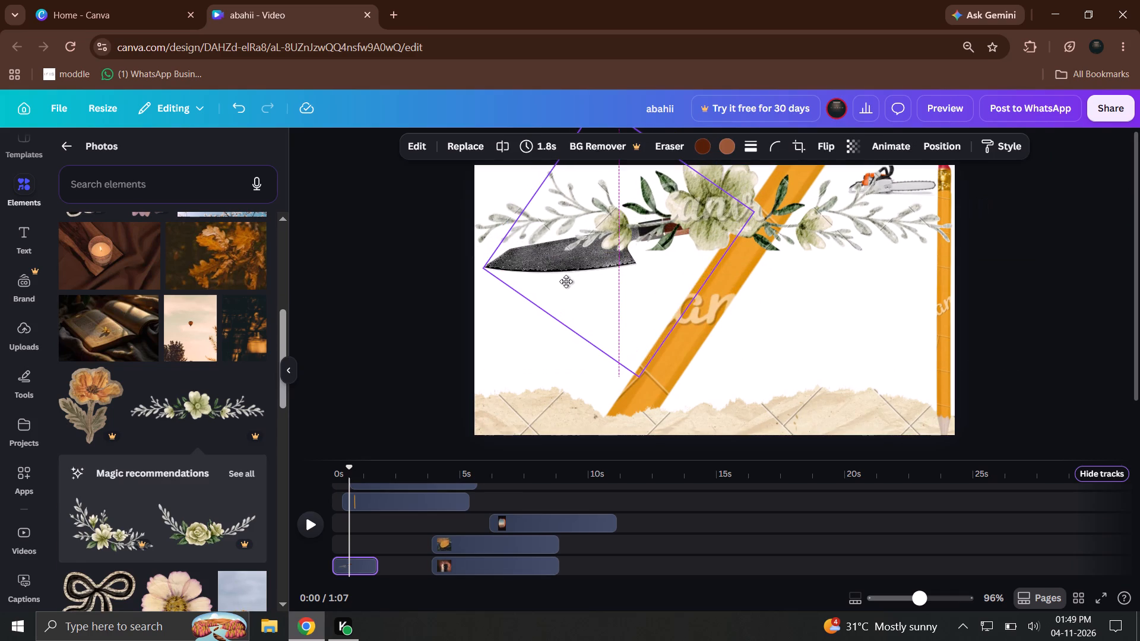
pyautogui.moveTo(566, 281); pyautogui.dragTo(548, 297)
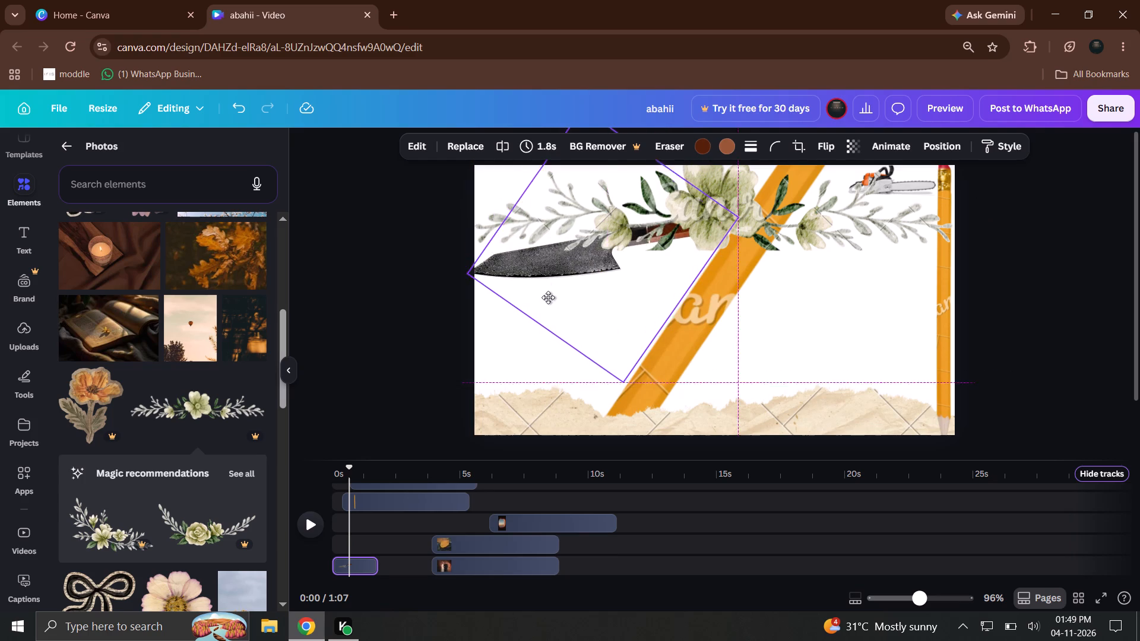
pyautogui.moveTo(548, 297); pyautogui.dragTo(545, 312)
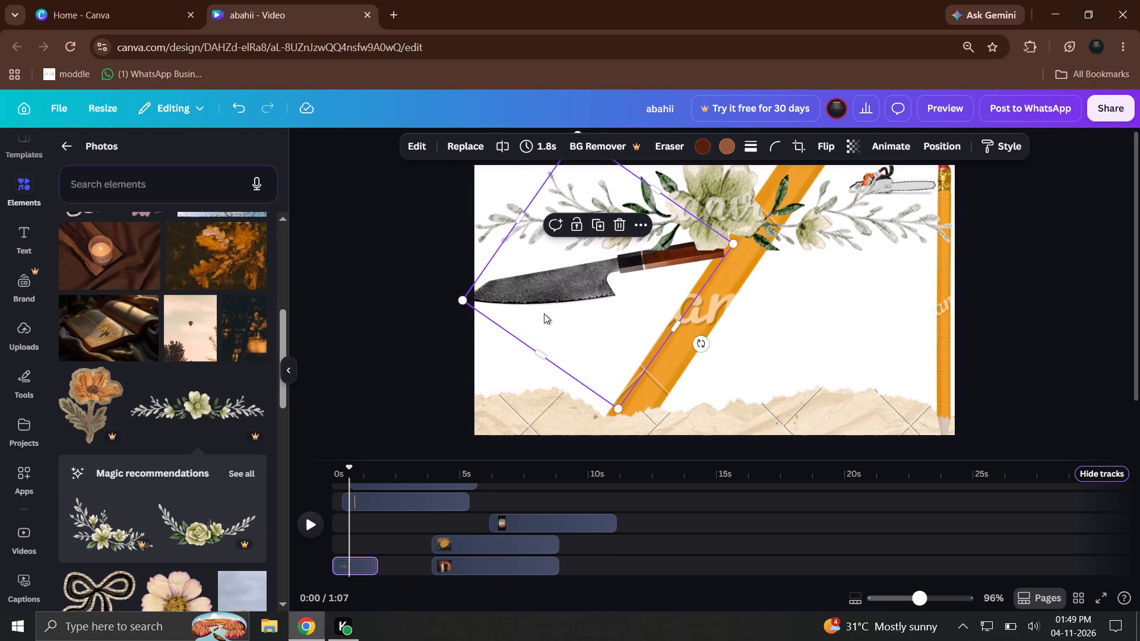
pyautogui.moveTo(553, 311); pyautogui.dragTo(555, 306)
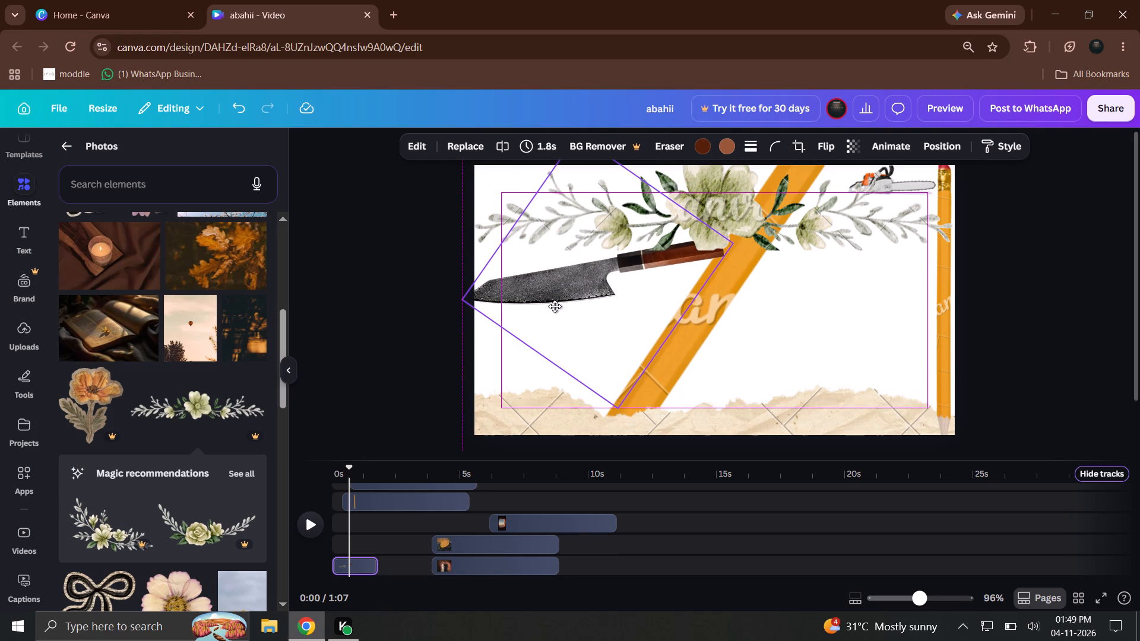
pyautogui.moveTo(555, 306); pyautogui.dragTo(558, 307)
pyautogui.moveTo(550, 312); pyautogui.dragTo(546, 323)
pyautogui.click(969, 400)
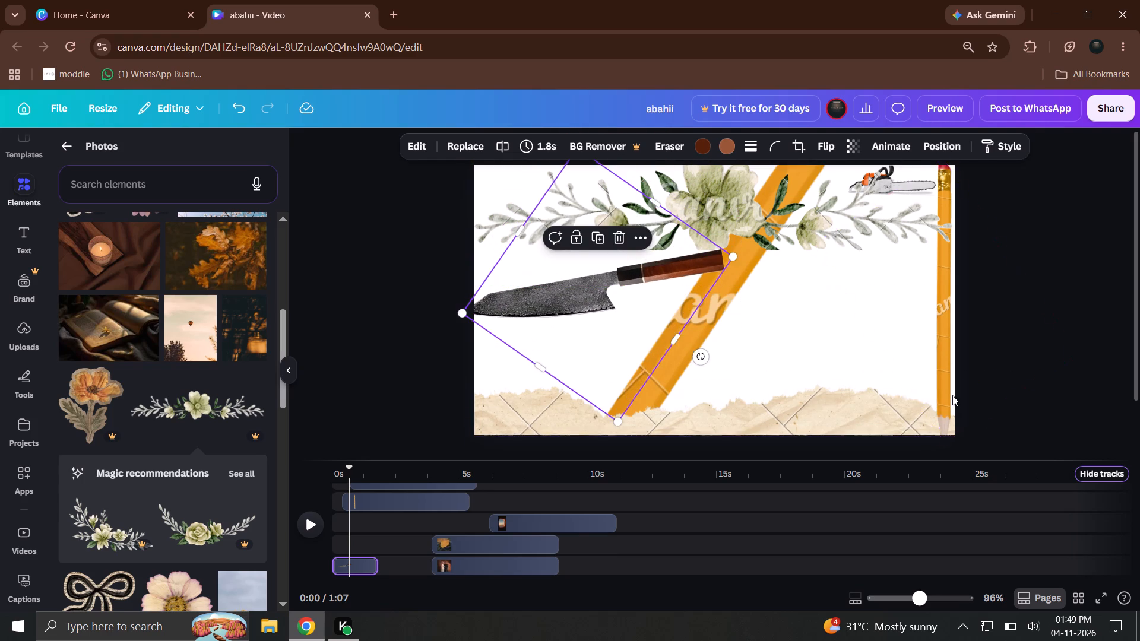
pyautogui.moveTo(642, 310); pyautogui.dragTo(633, 295)
pyautogui.click(848, 337)
# Rescale and reposition the flower garland so it spans the frame's full width along the top edge.
pyautogui.click(766, 250)
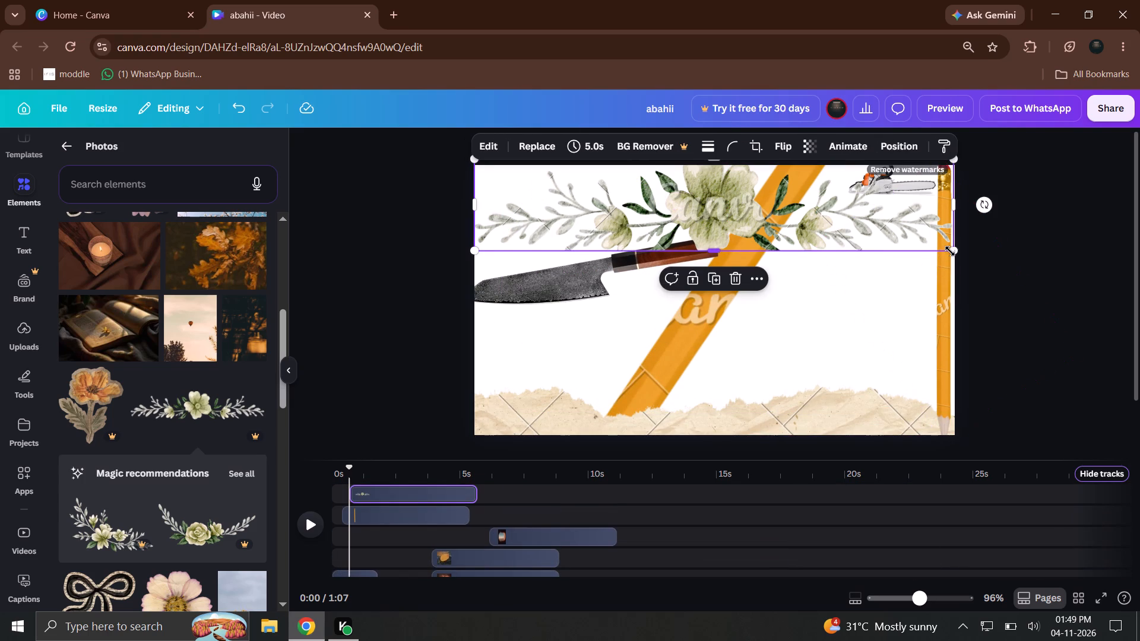
pyautogui.moveTo(950, 251); pyautogui.dragTo(929, 241)
pyautogui.moveTo(788, 205); pyautogui.dragTo(810, 211)
pyautogui.moveTo(495, 164); pyautogui.dragTo(487, 162)
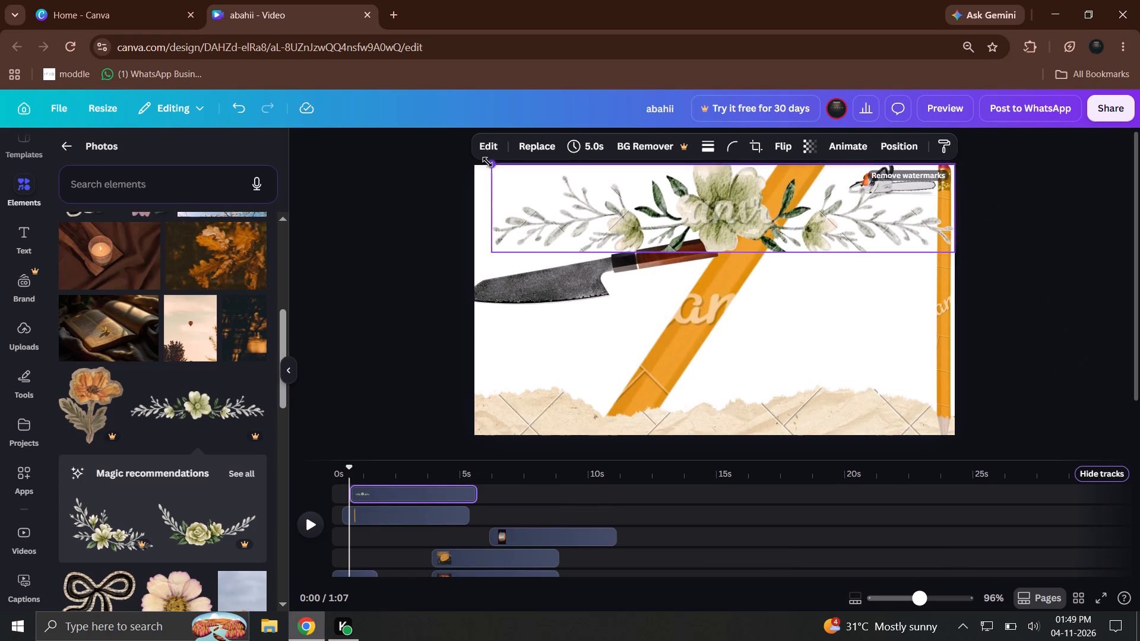
pyautogui.moveTo(487, 162); pyautogui.dragTo(472, 161)
pyautogui.click(1031, 382)
pyautogui.click(882, 332)
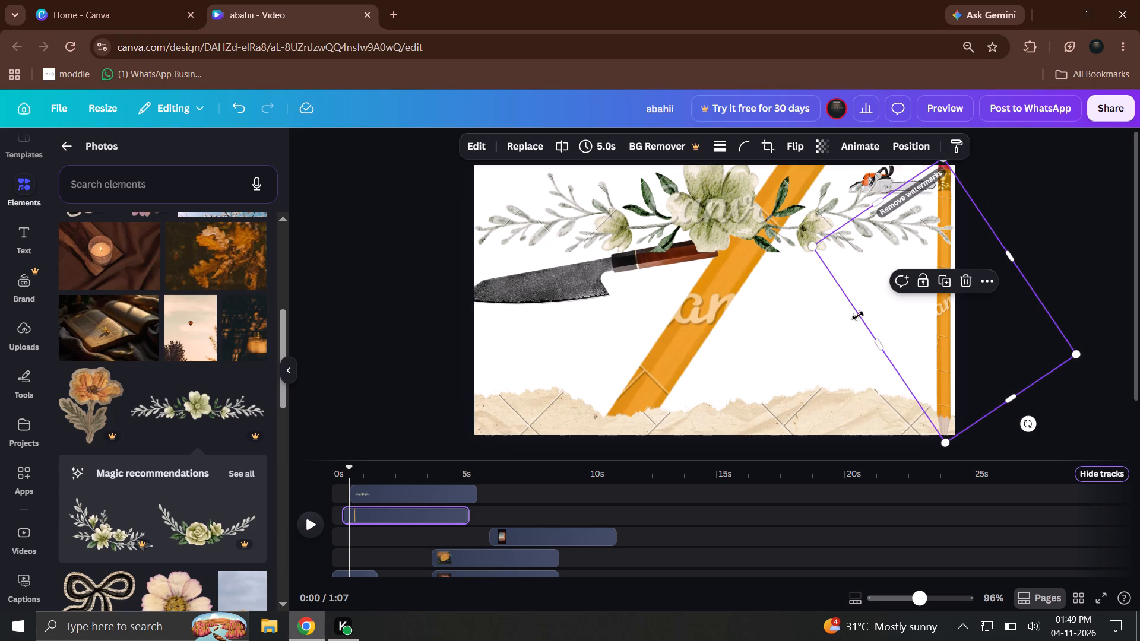
pyautogui.click(763, 313)
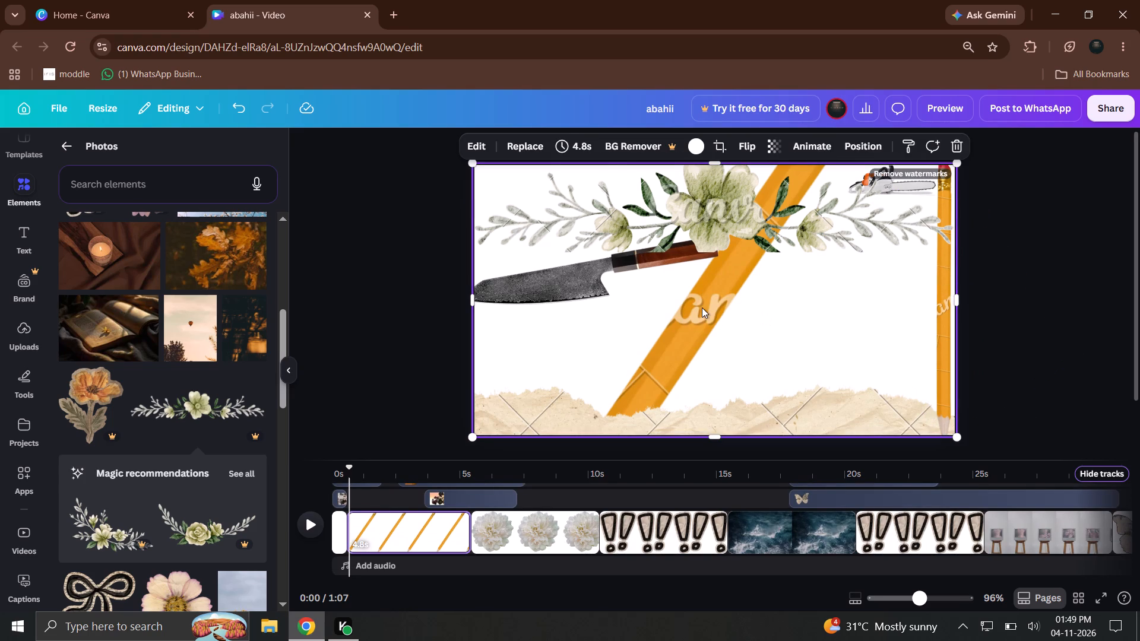
pyautogui.click(670, 327)
# Play the video from its beginning to preview the opening arrangement.
pyautogui.scroll(2, 398, 475)
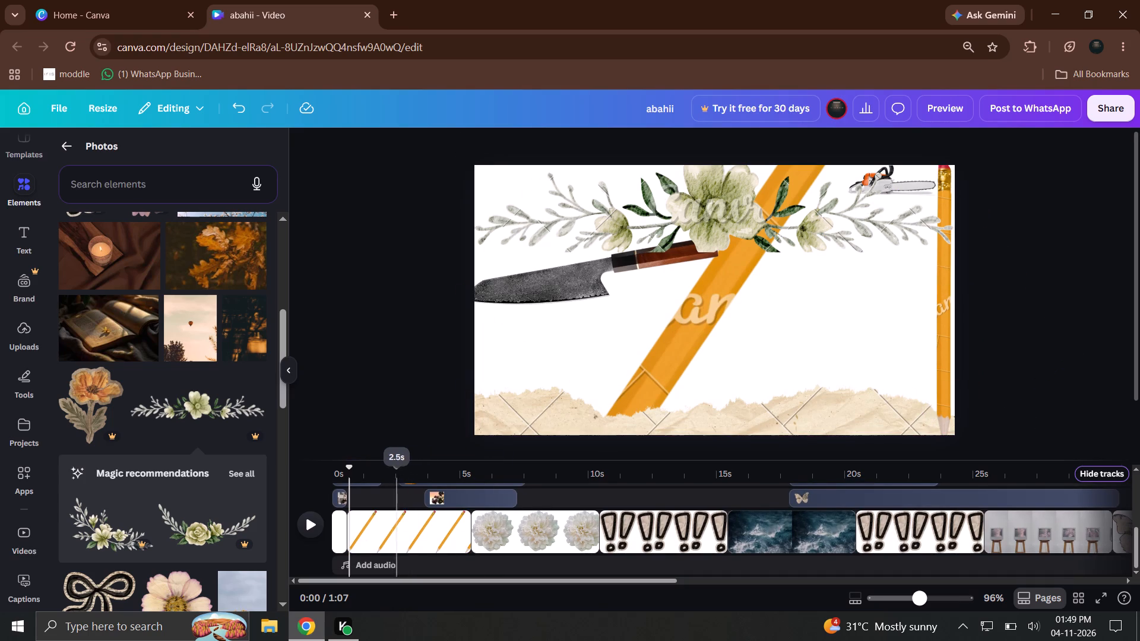
pyautogui.scroll(9, 400, 475)
pyautogui.moveTo(390, 482); pyautogui.dragTo(331, 499)
pyautogui.click(306, 522)
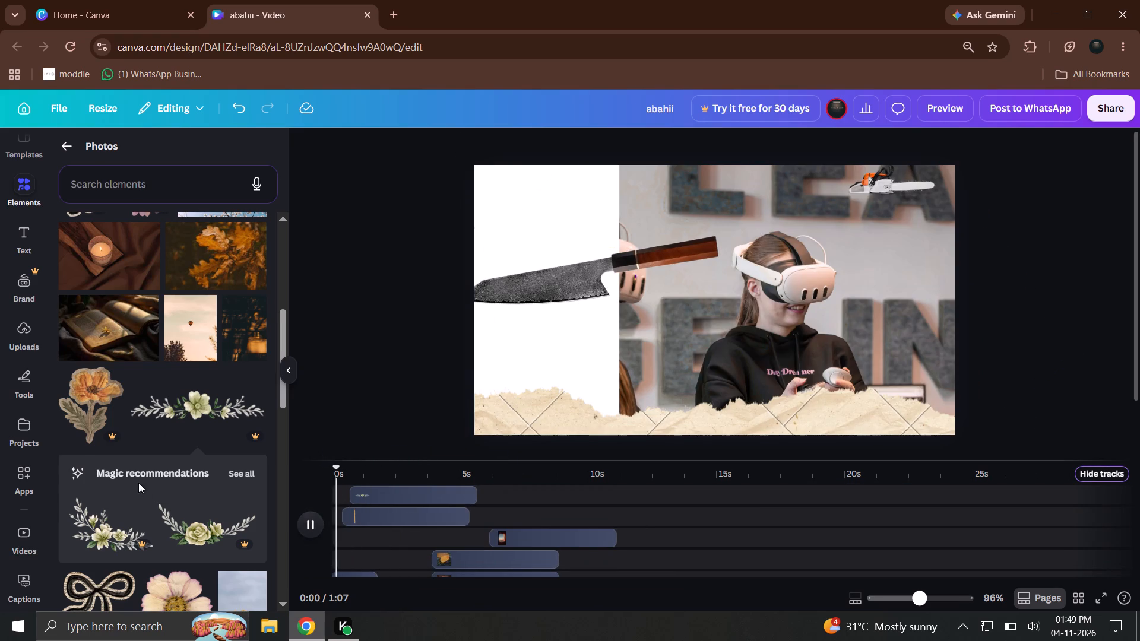
# Add the curved white-rose garland from the magic recommendations as an overlay and stretch it across the full width of the frame's lower part.
pyautogui.scroll(-6, 123, 474)
pyautogui.scroll(4, 122, 476)
pyautogui.moveTo(215, 389); pyautogui.dragTo(791, 306)
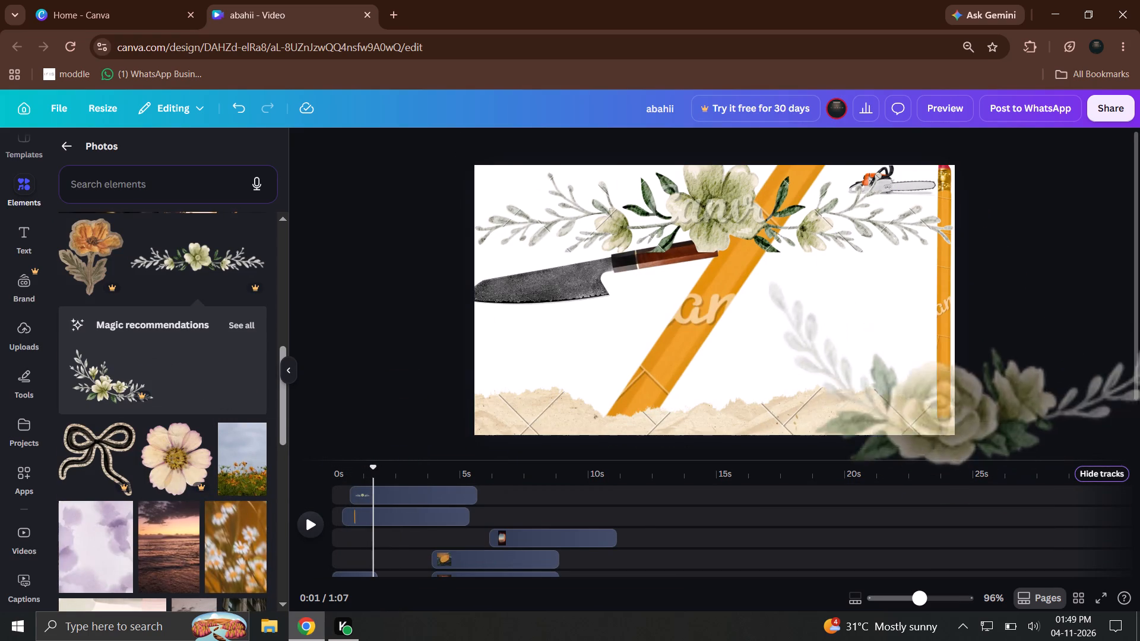
pyautogui.moveTo(791, 306); pyautogui.dragTo(700, 287)
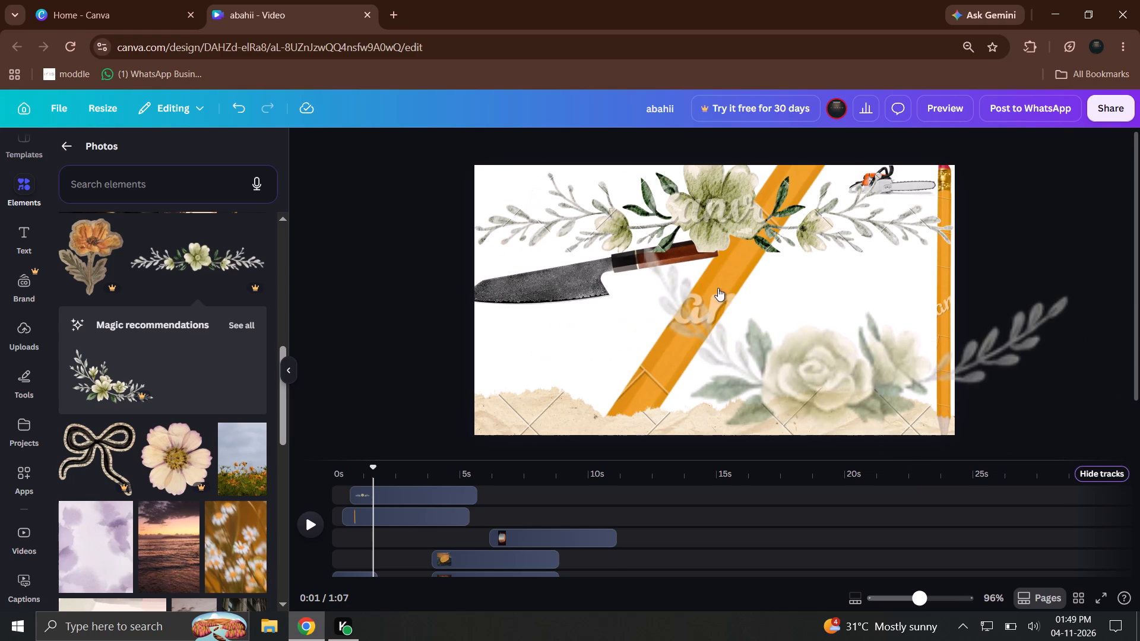
pyautogui.moveTo(809, 350); pyautogui.dragTo(643, 354)
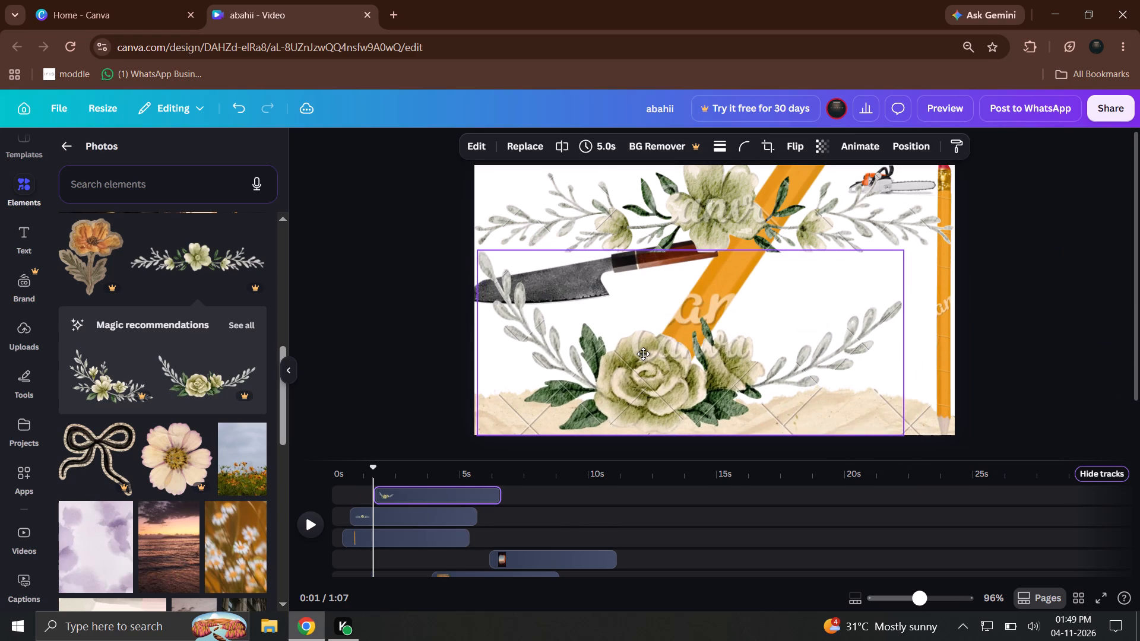
pyautogui.moveTo(643, 354); pyautogui.dragTo(641, 355)
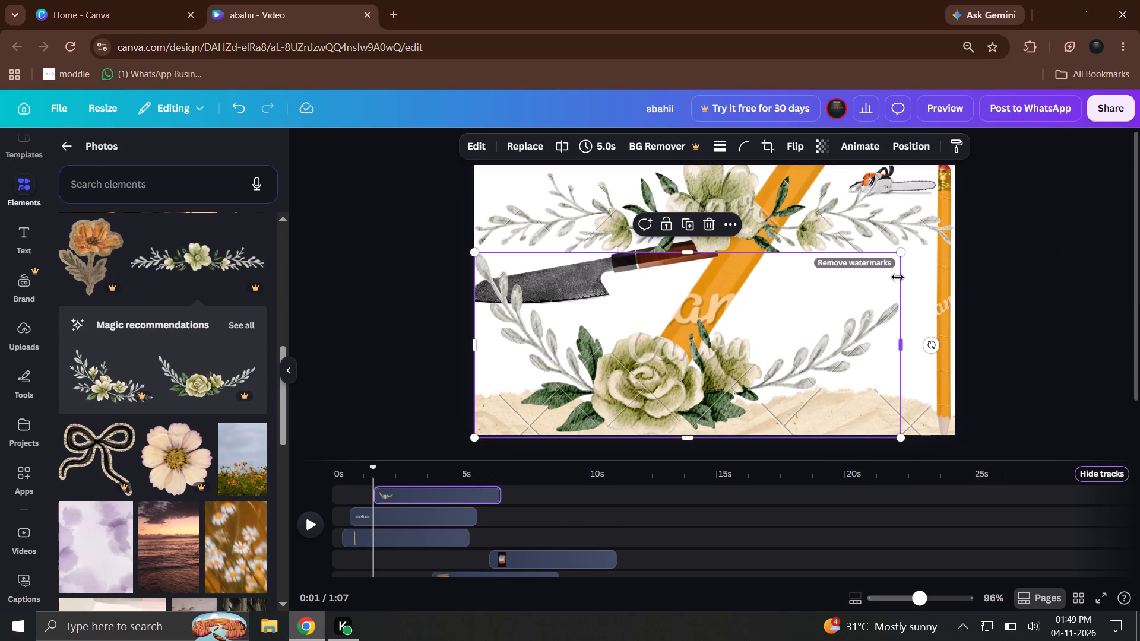
pyautogui.moveTo(898, 346); pyautogui.dragTo(946, 346)
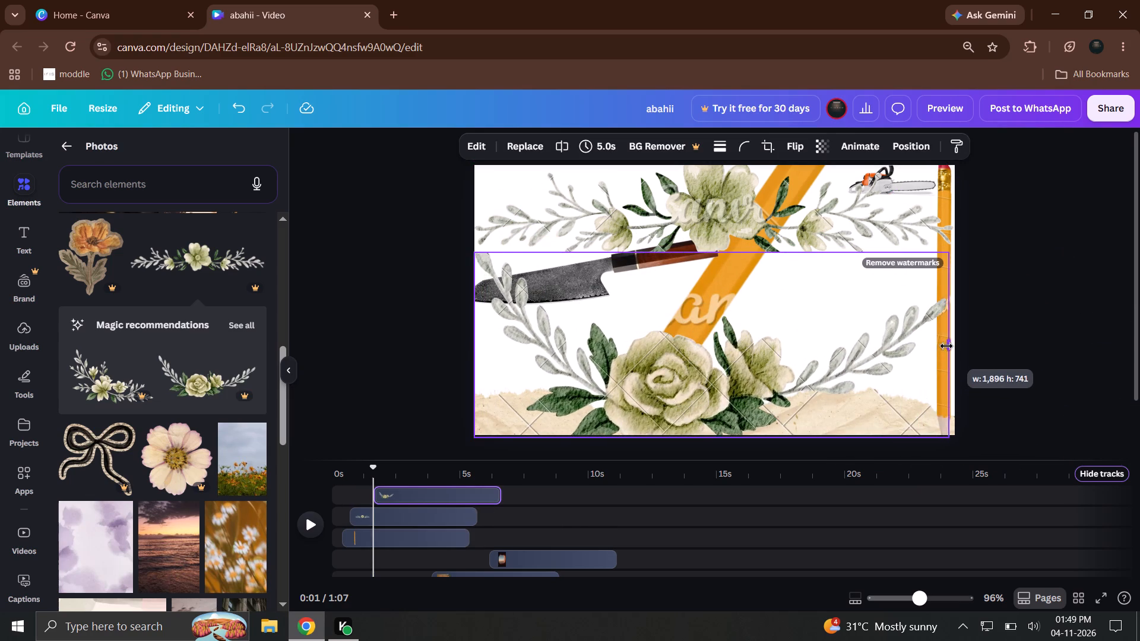
pyautogui.moveTo(946, 346); pyautogui.dragTo(955, 323)
pyautogui.click(499, 249)
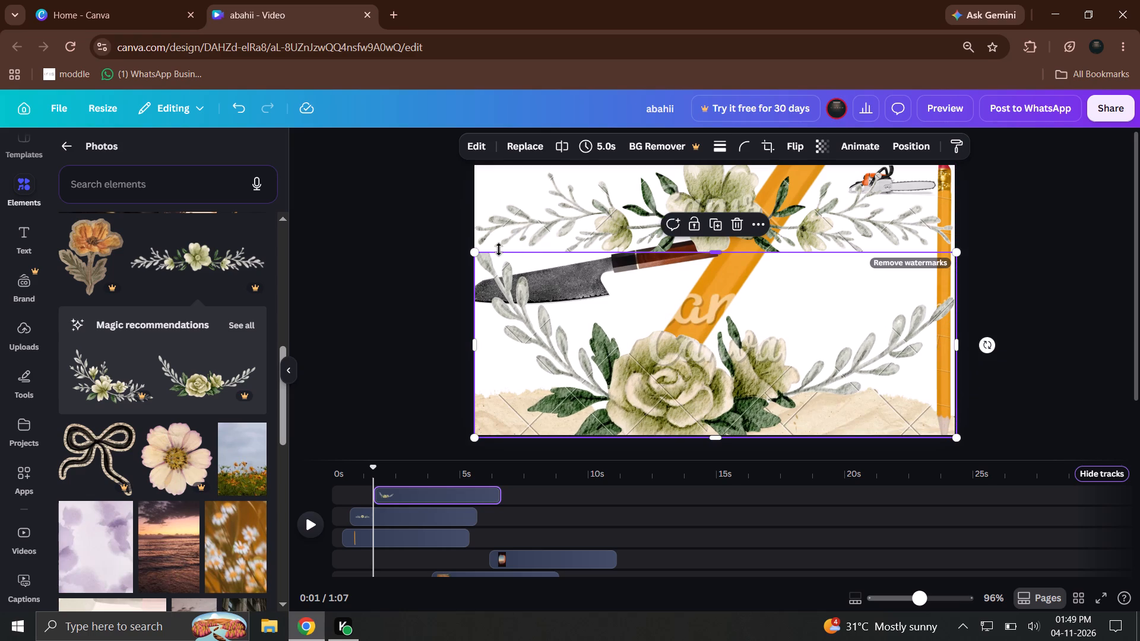
pyautogui.click(489, 255)
pyautogui.click(1135, 316)
pyautogui.click(1139, 266)
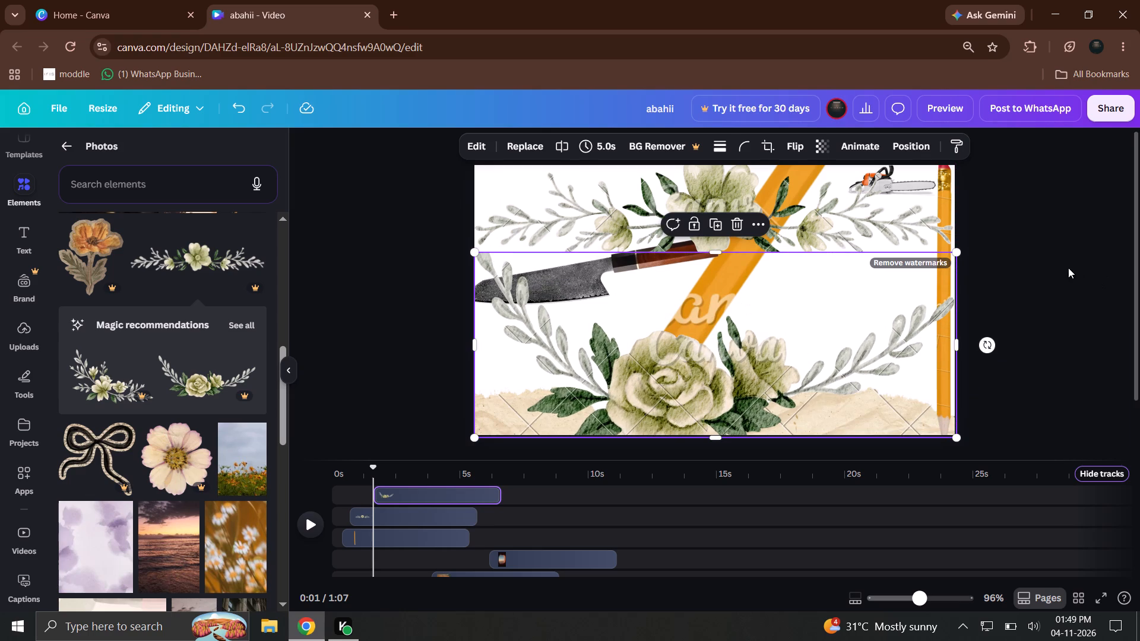
pyautogui.click(1068, 268)
# Shift the horizontal flower garland slightly up against the top edge of the frame.
pyautogui.moveTo(606, 225); pyautogui.dragTo(607, 218)
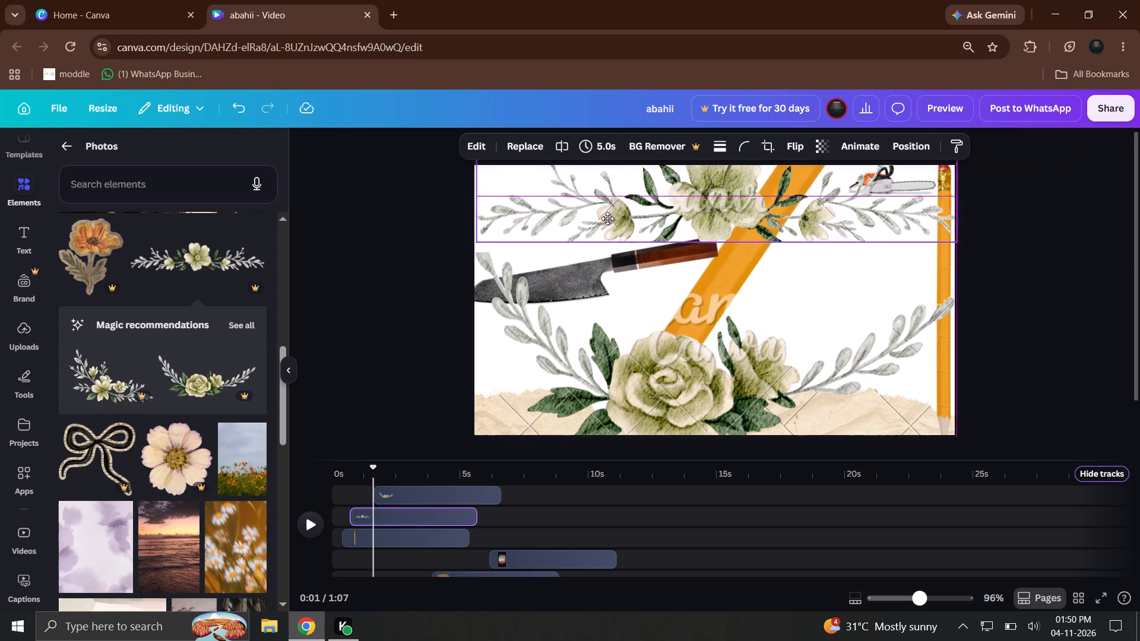
pyautogui.moveTo(607, 218); pyautogui.dragTo(604, 212)
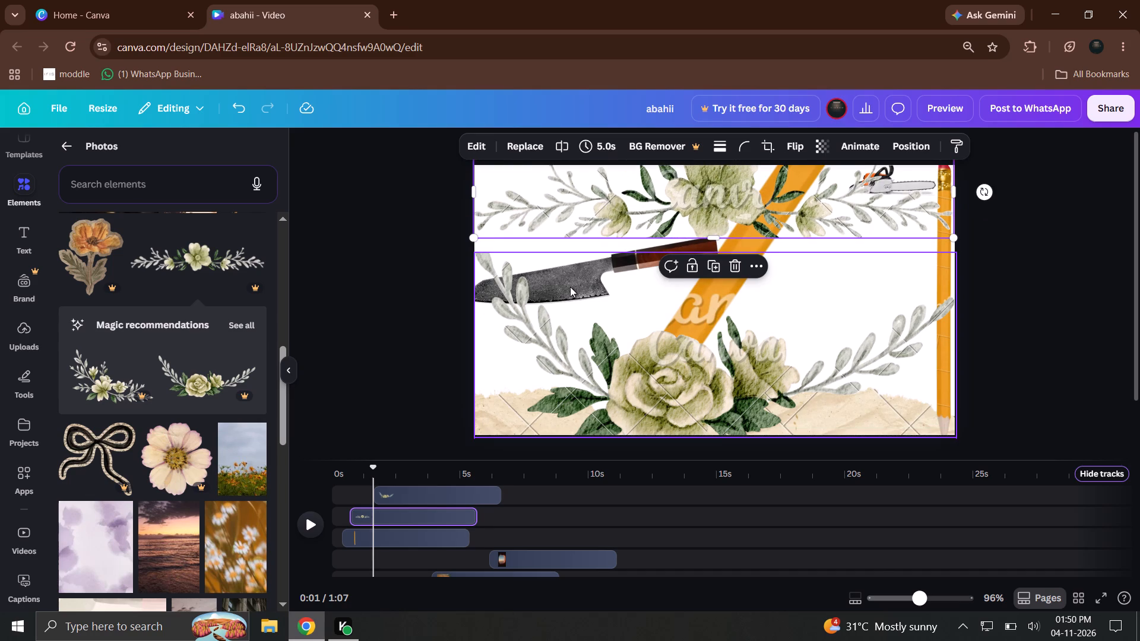
# Scale down the curved white-rose garland from its upper-left corner.
pyautogui.click(570, 287)
pyautogui.moveTo(469, 251); pyautogui.dragTo(492, 286)
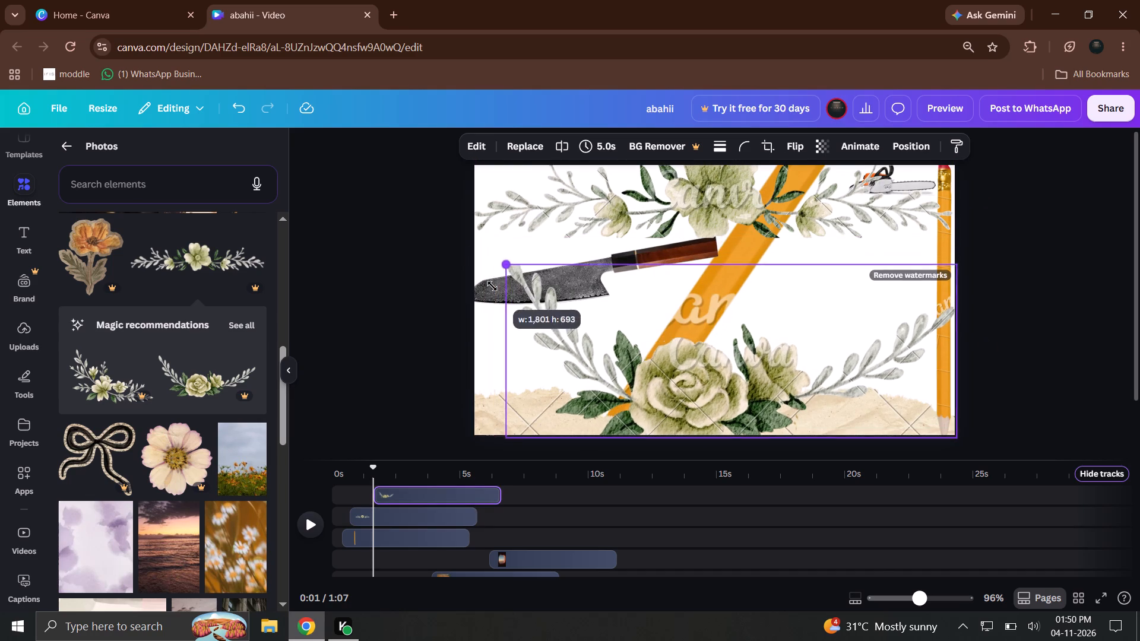
pyautogui.moveTo(492, 286); pyautogui.dragTo(509, 315)
# Move the tilted knife completely out of the frame, past its left edge.
pyautogui.moveTo(608, 256); pyautogui.dragTo(343, 270)
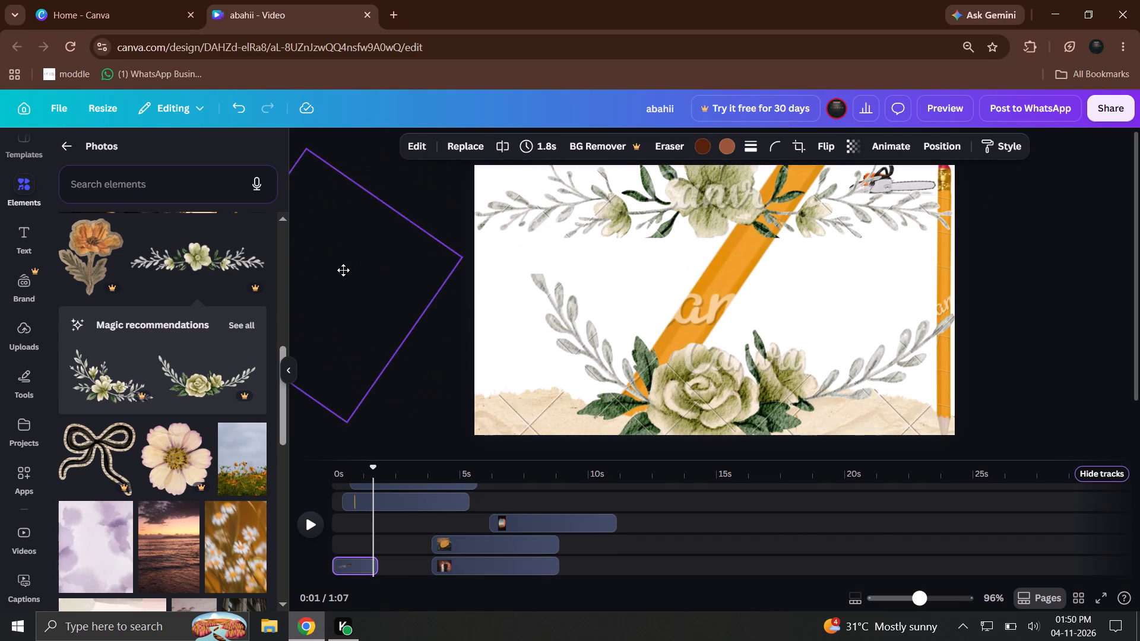
# Align the curved rose garland with the frame's left edge and widen it to the full frame width.
pyautogui.moveTo(644, 351); pyautogui.dragTo(588, 341)
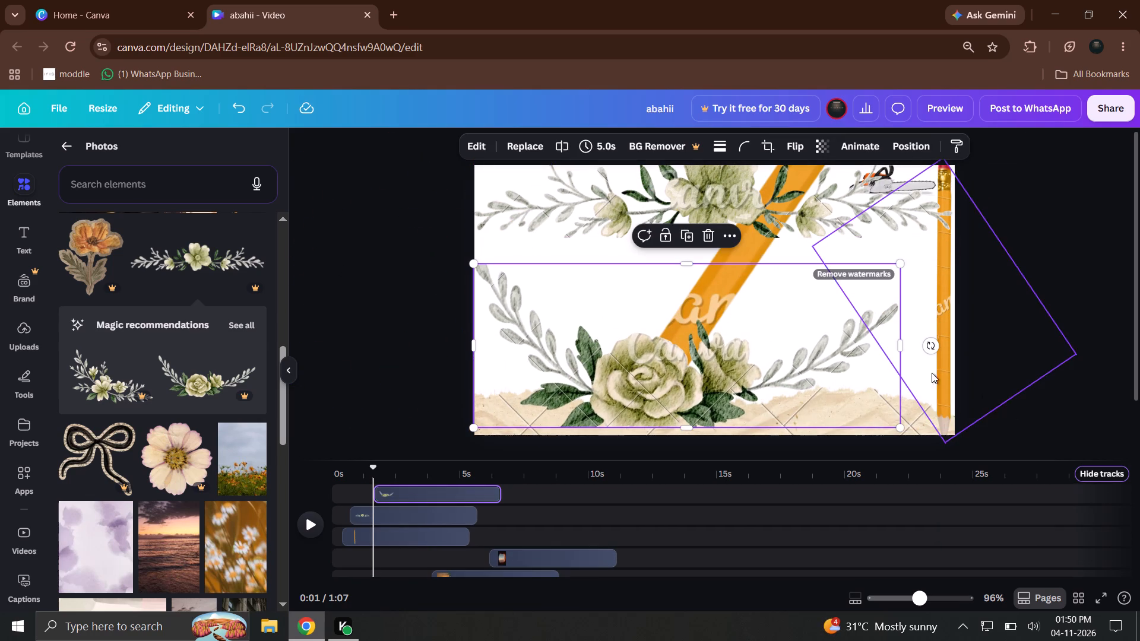
pyautogui.moveTo(904, 350); pyautogui.dragTo(959, 376)
pyautogui.click(1046, 397)
pyautogui.click(774, 361)
pyautogui.click(744, 337)
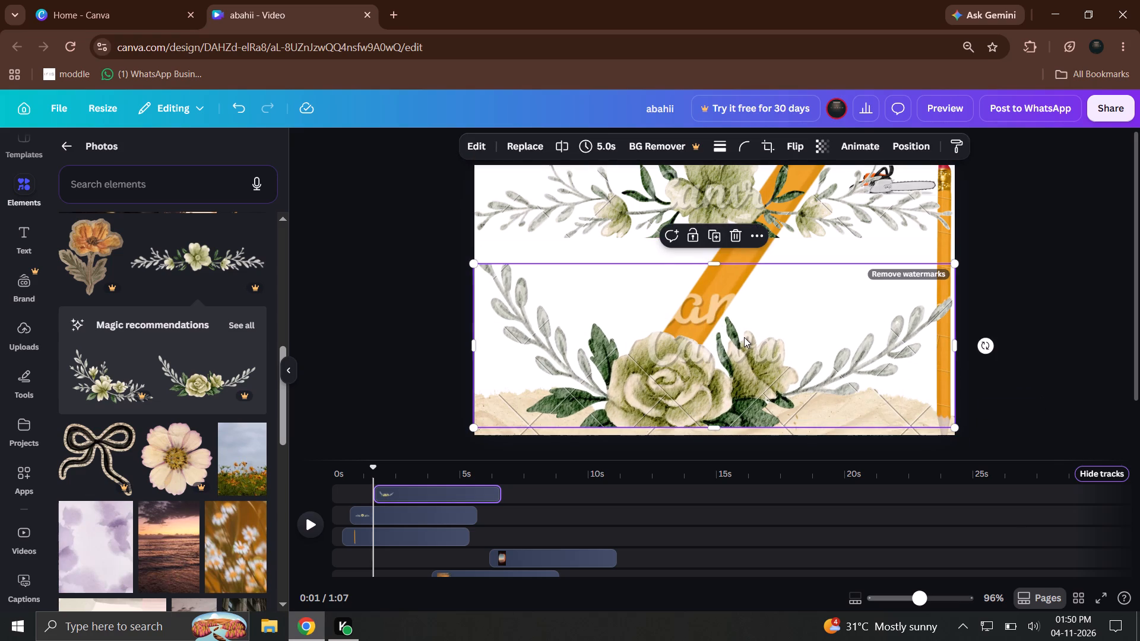
pyautogui.click(749, 242)
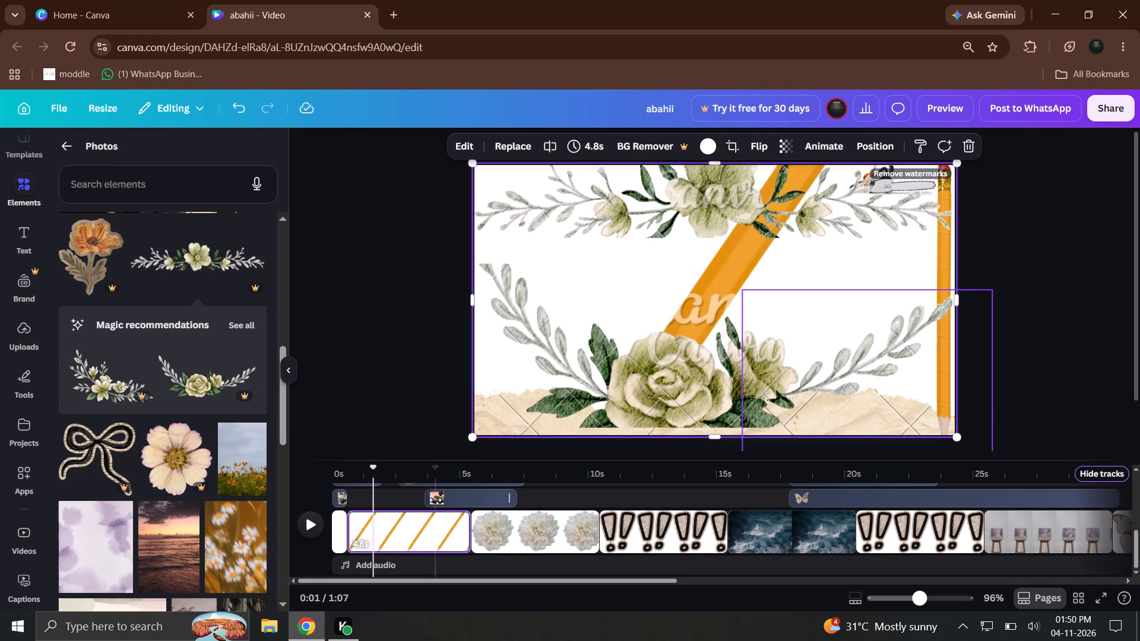
# Play the video from its beginning to preview the rearranged opening.
pyautogui.scroll(8, 426, 518)
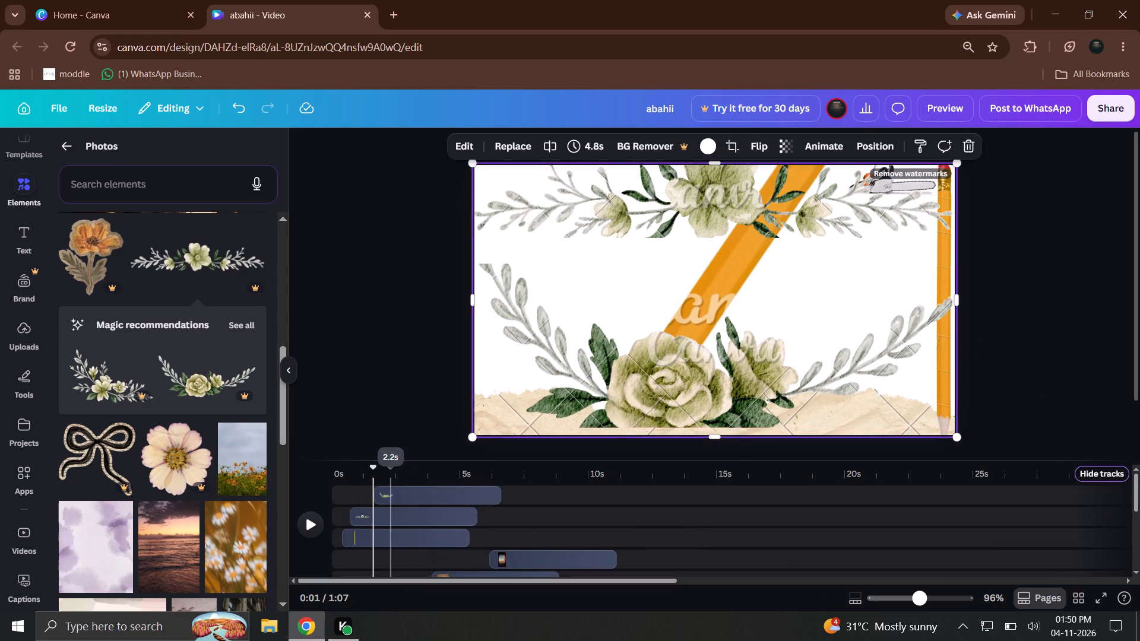
pyautogui.moveTo(364, 472); pyautogui.dragTo(116, 467)
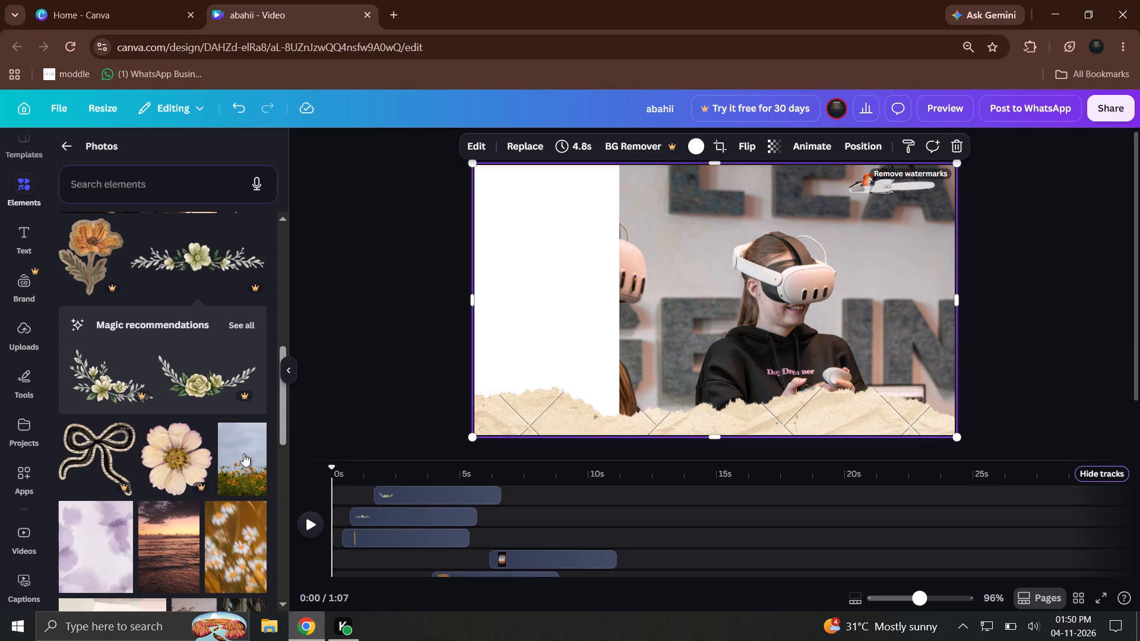
pyautogui.scroll(-1, 189, 430)
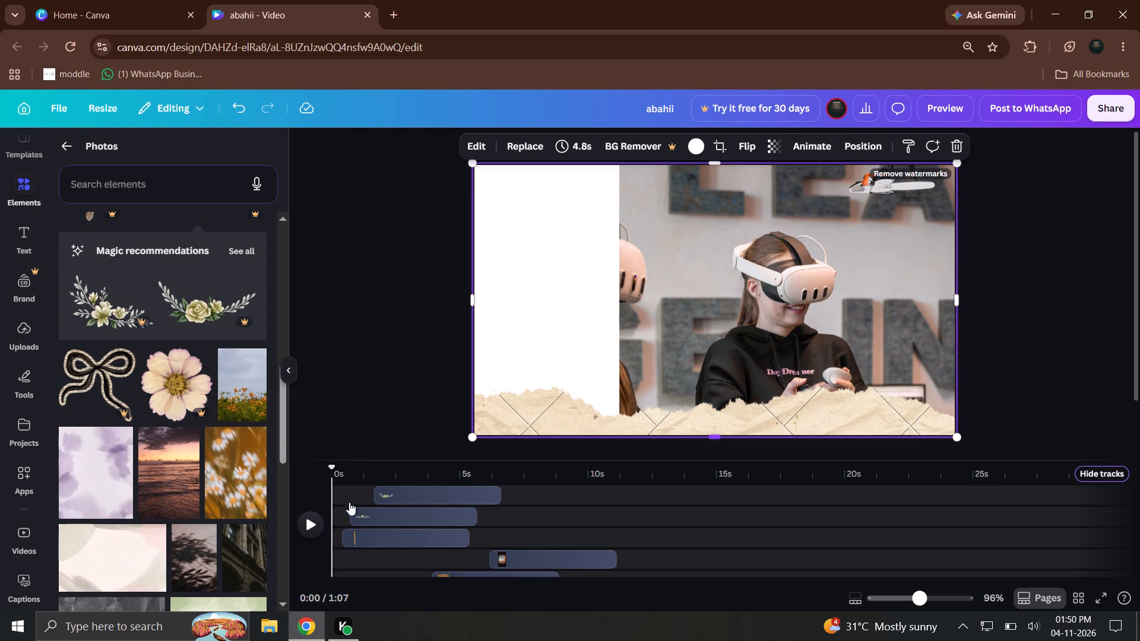
pyautogui.click(322, 531)
# Add the orange-toned daisy photo as an overlay at about 1 second and position it along the frame's left edge.
pyautogui.moveTo(258, 496); pyautogui.dragTo(545, 305)
pyautogui.moveTo(590, 337); pyautogui.dragTo(587, 337)
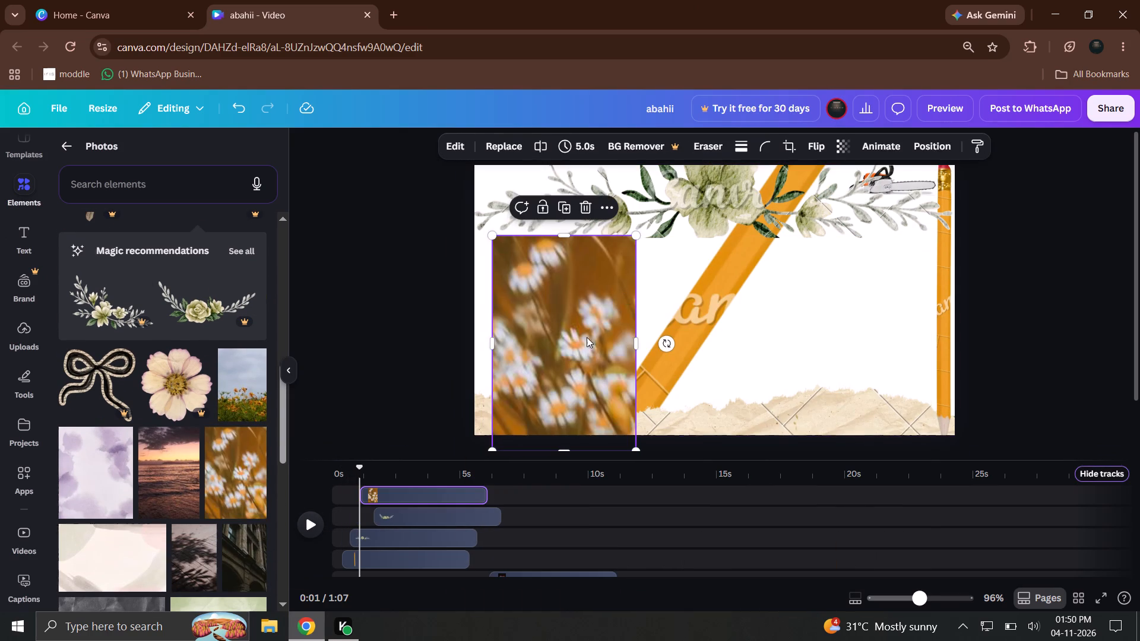
pyautogui.moveTo(587, 337); pyautogui.dragTo(565, 306)
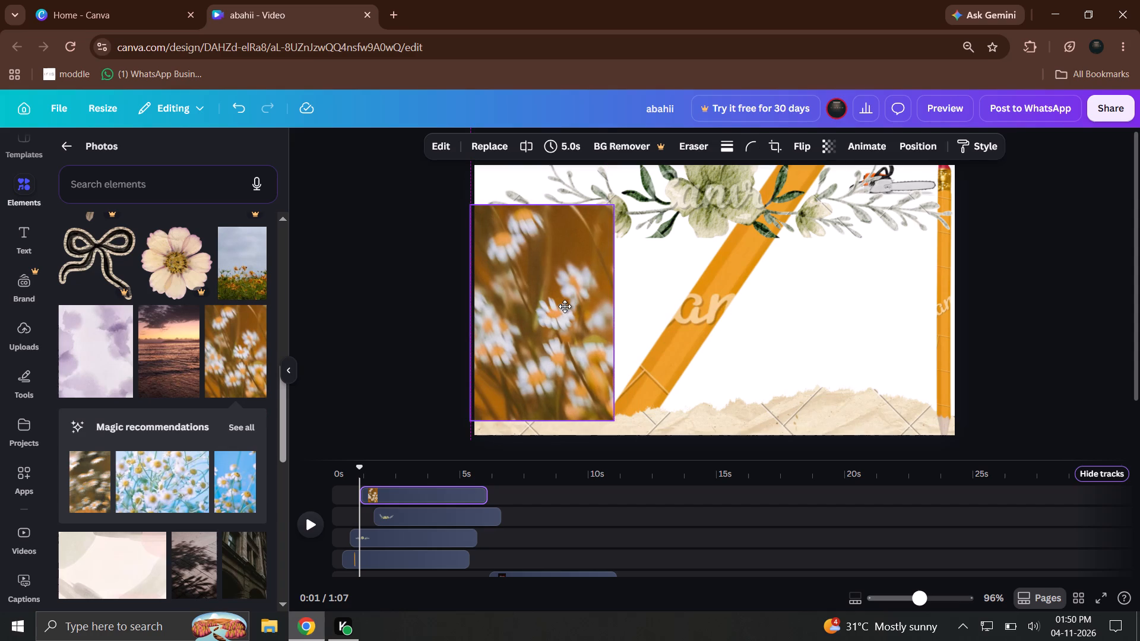
pyautogui.moveTo(565, 306); pyautogui.dragTo(576, 302)
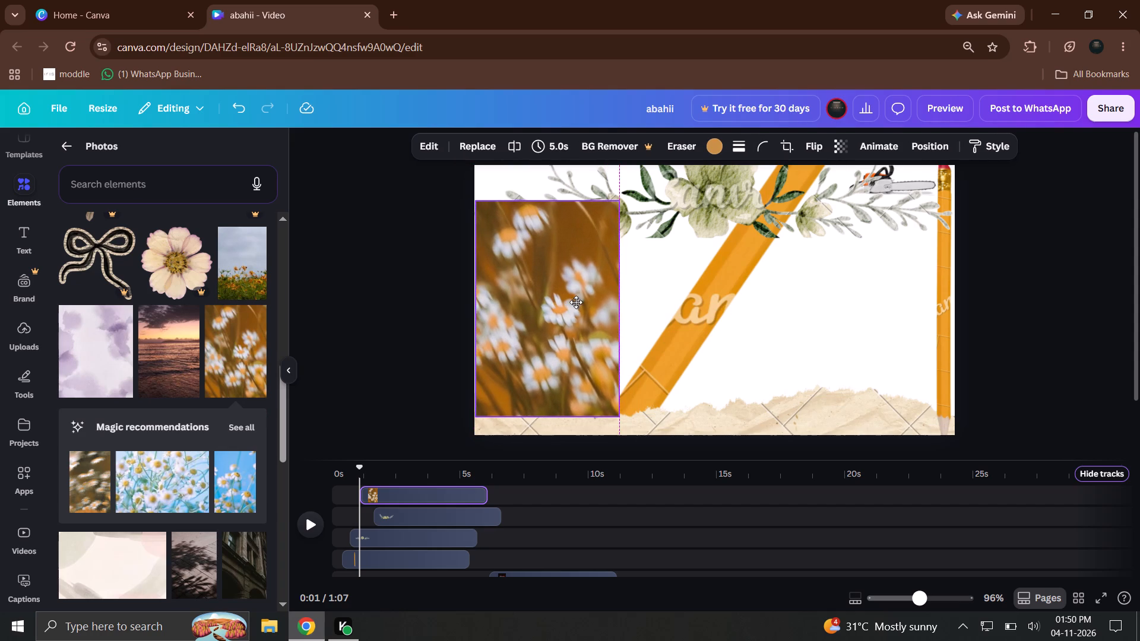
pyautogui.moveTo(576, 302); pyautogui.dragTo(1026, 250)
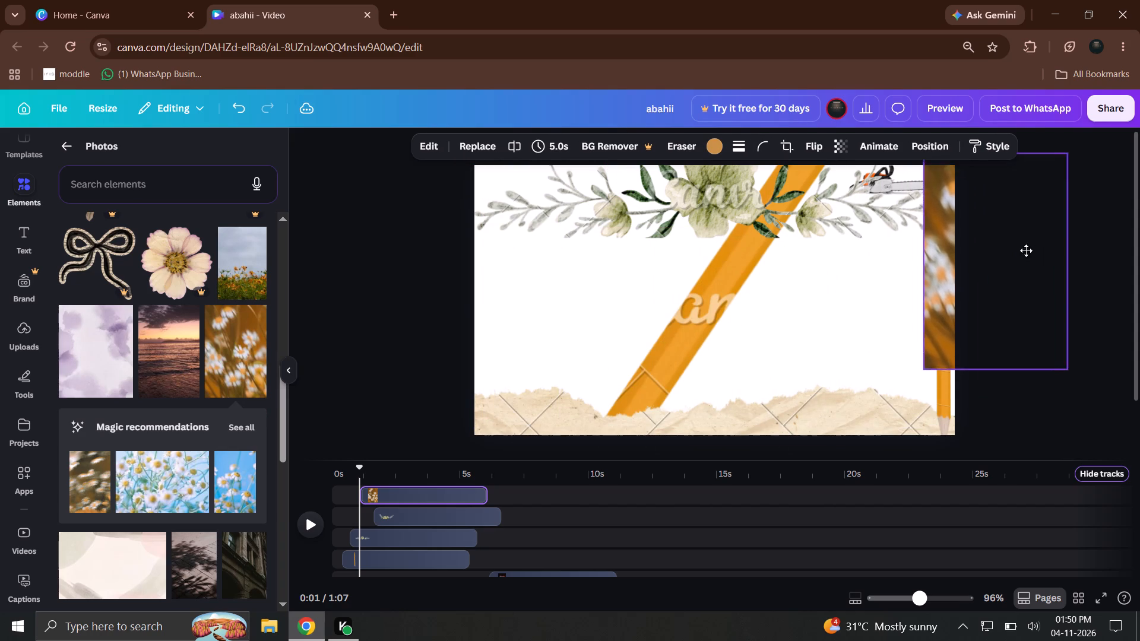
pyautogui.moveTo(1026, 250); pyautogui.dragTo(280, 384)
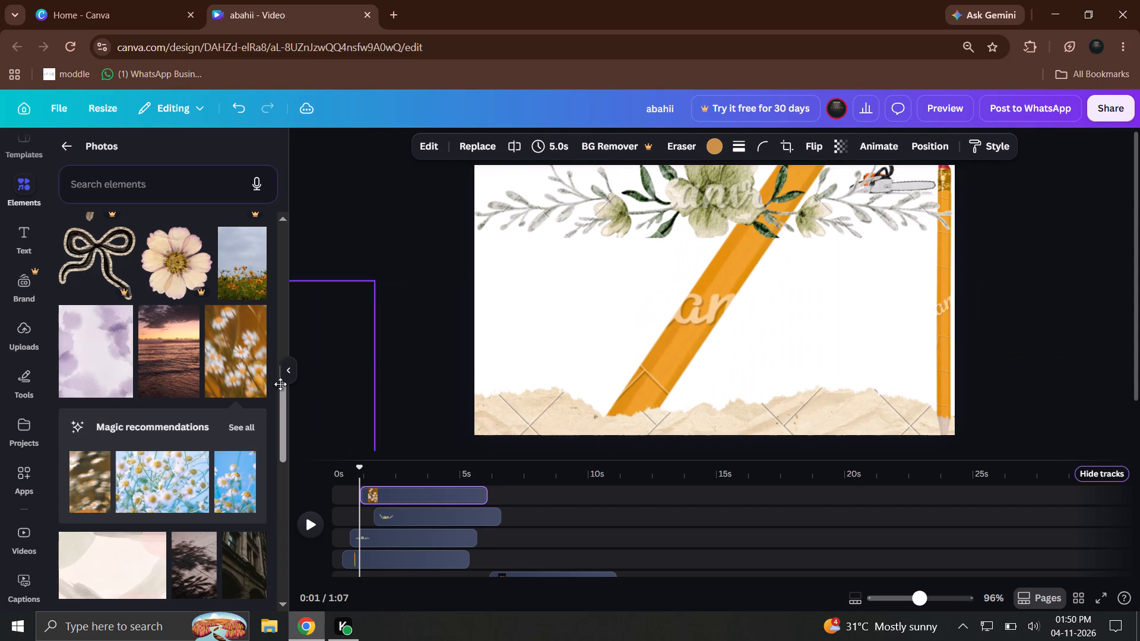
pyautogui.moveTo(280, 384); pyautogui.dragTo(532, 291)
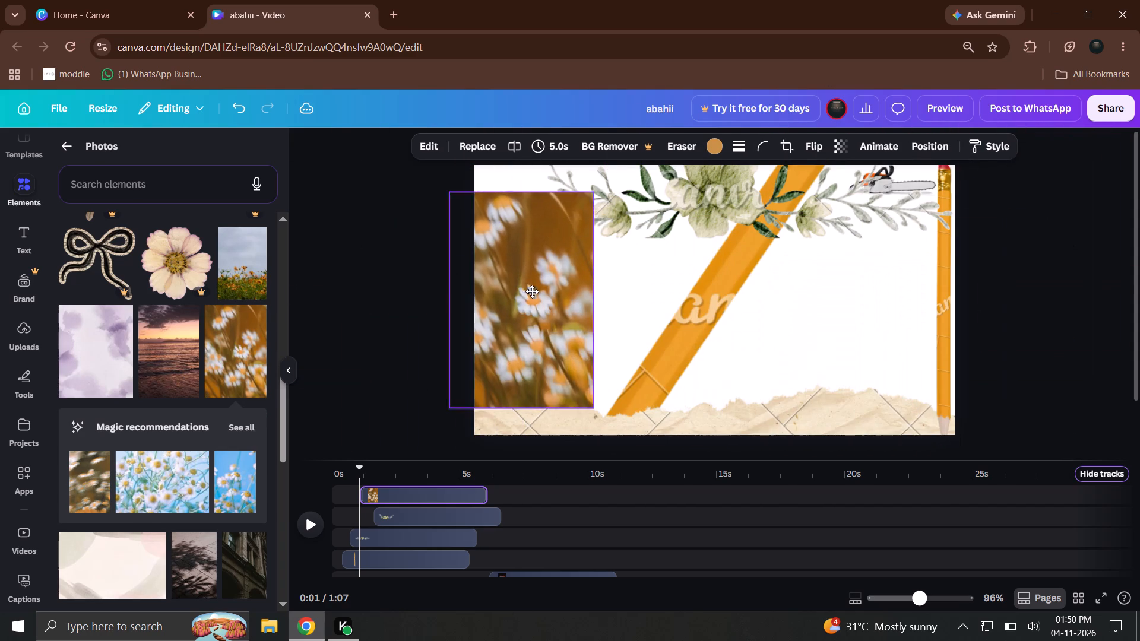
pyautogui.moveTo(532, 291); pyautogui.dragTo(510, 303)
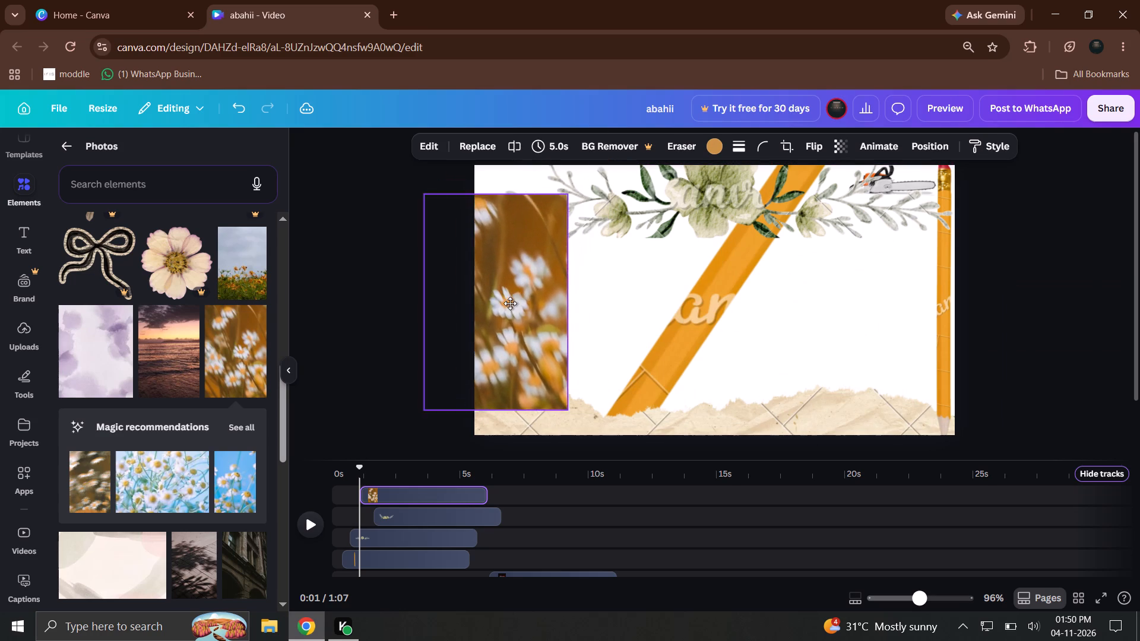
pyautogui.moveTo(510, 303); pyautogui.dragTo(432, 346)
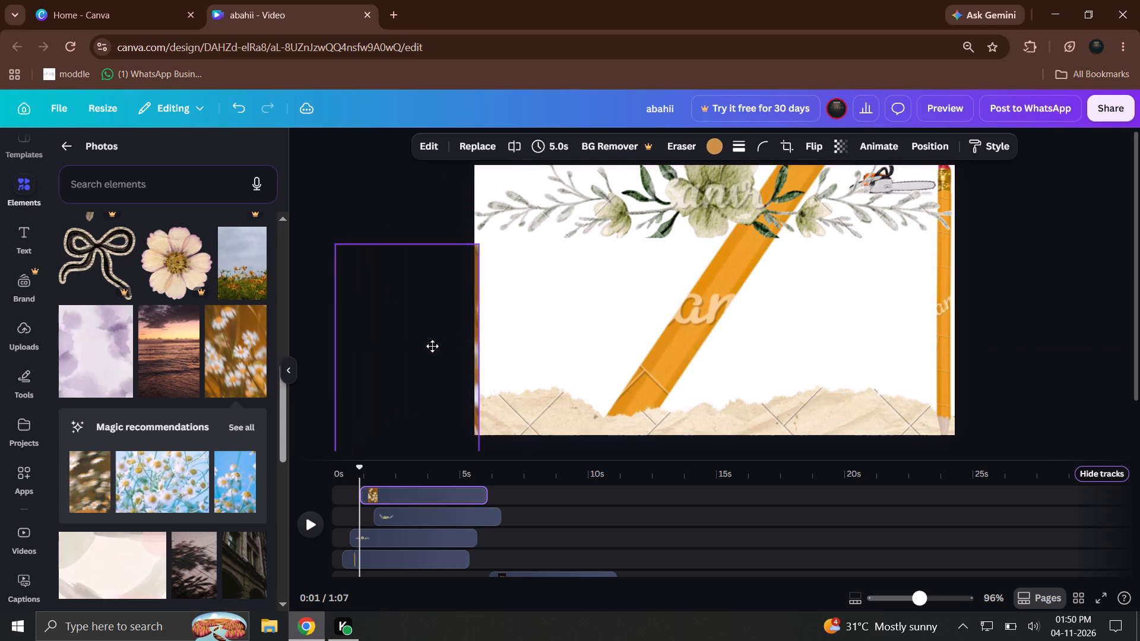
pyautogui.moveTo(432, 346); pyautogui.dragTo(752, 308)
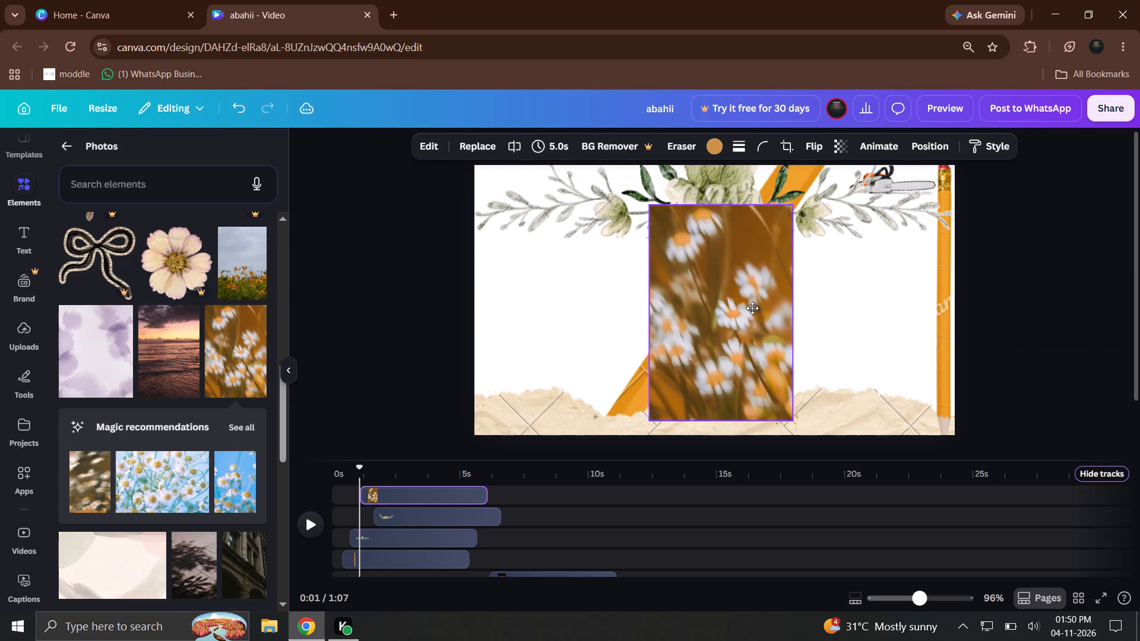
pyautogui.moveTo(752, 308); pyautogui.dragTo(54, 635)
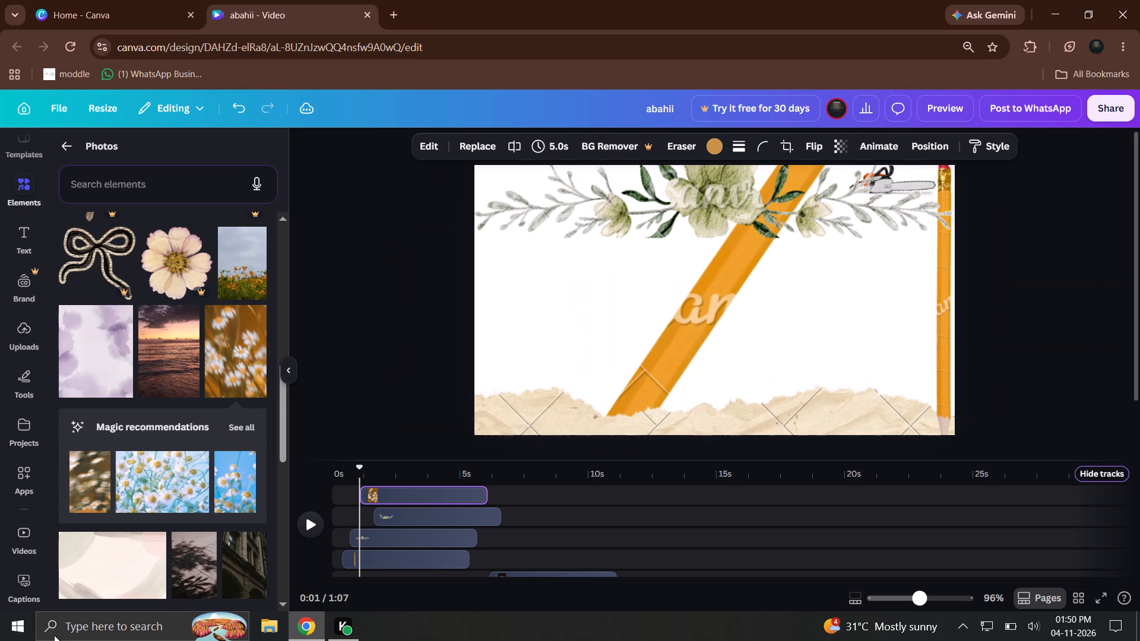
pyautogui.moveTo(54, 635); pyautogui.dragTo(579, 276)
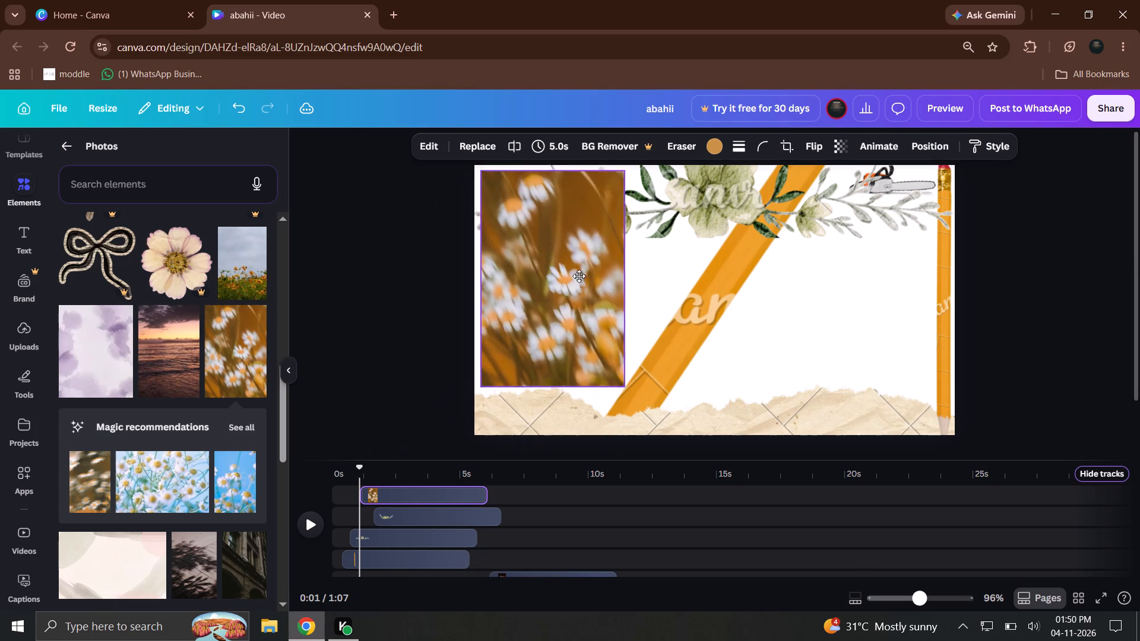
pyautogui.moveTo(579, 276); pyautogui.dragTo(565, 304)
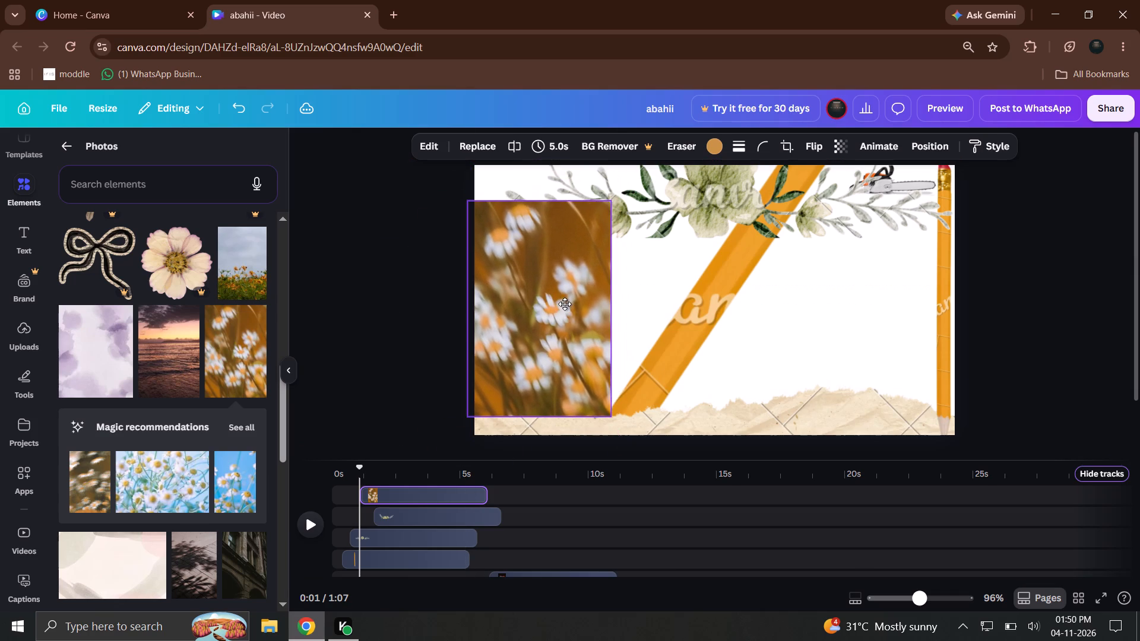
pyautogui.moveTo(565, 304); pyautogui.dragTo(563, 307)
# Shrink the daisy photo to about half its size and place it at the frame's left edge, just below the top garland.
pyautogui.moveTo(606, 205); pyautogui.dragTo(530, 315)
pyautogui.moveTo(509, 342); pyautogui.dragTo(539, 272)
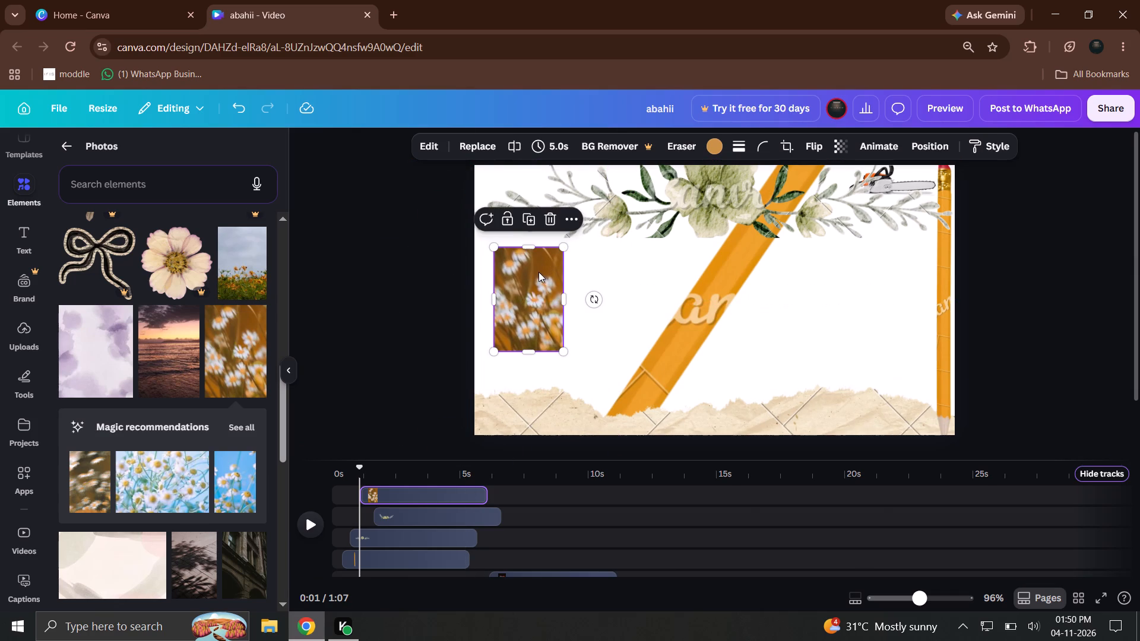
pyautogui.moveTo(531, 274); pyautogui.dragTo(513, 279)
pyautogui.click(506, 290)
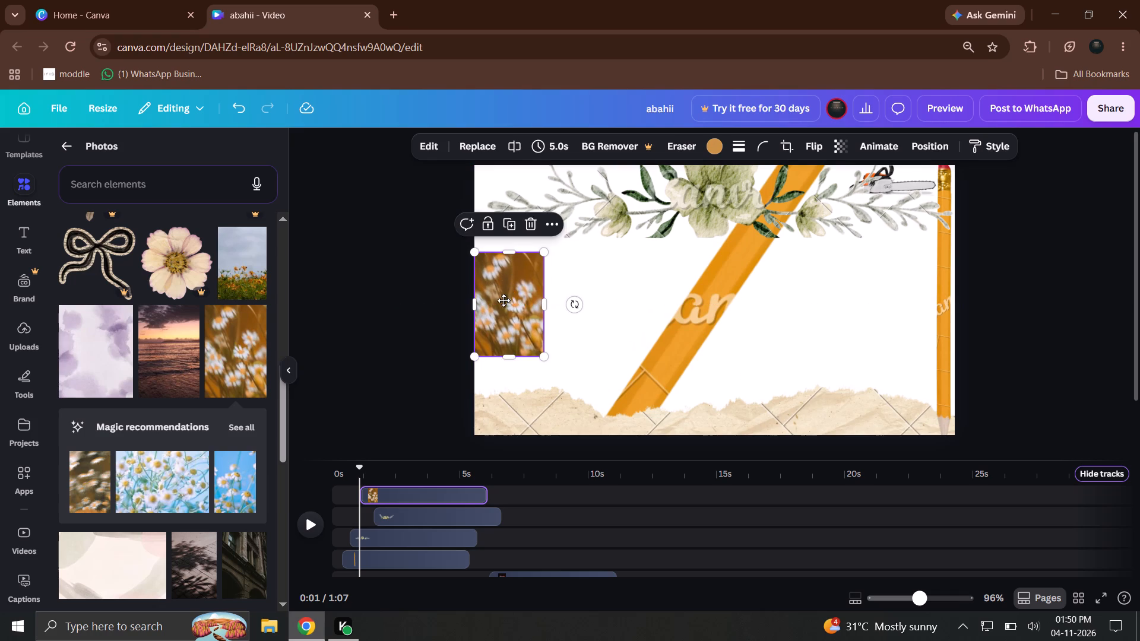
pyautogui.click(564, 306)
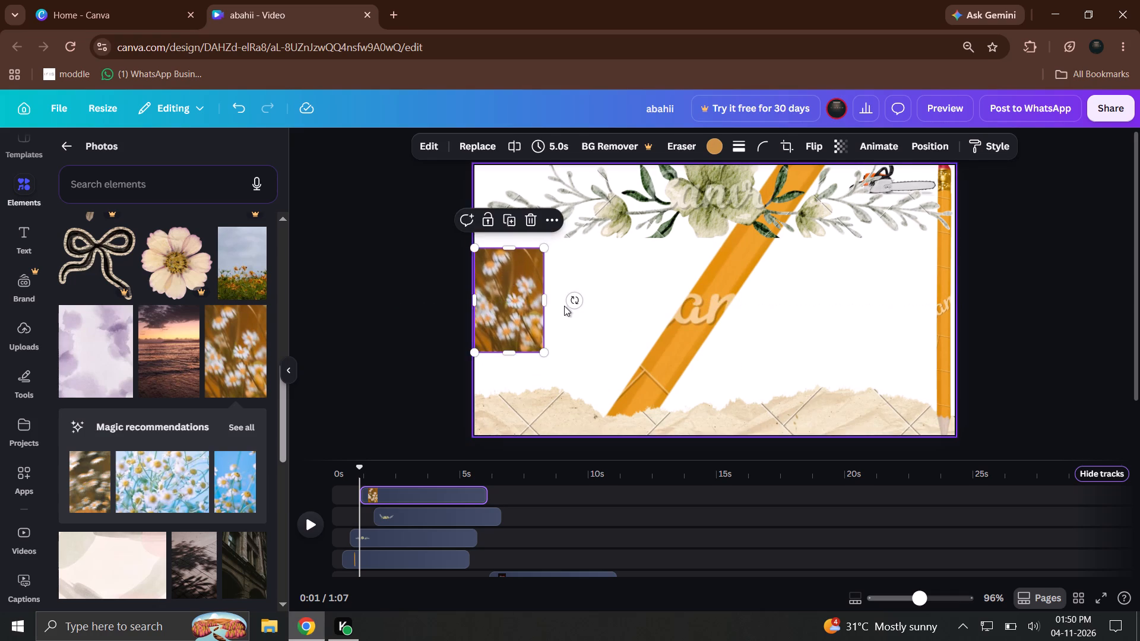
# Stretch the daisy photo horizontally into a band across the full frame, about 1,917 wide by 418 high.
pyautogui.click(541, 300)
pyautogui.moveTo(541, 300); pyautogui.dragTo(552, 300)
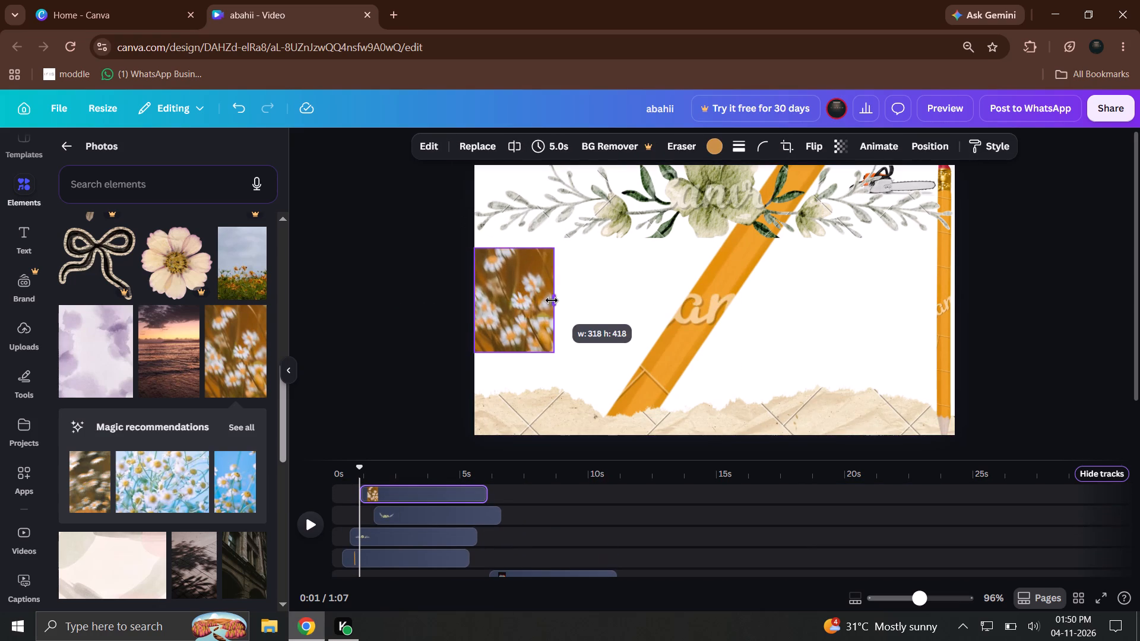
pyautogui.moveTo(552, 300); pyautogui.dragTo(951, 375)
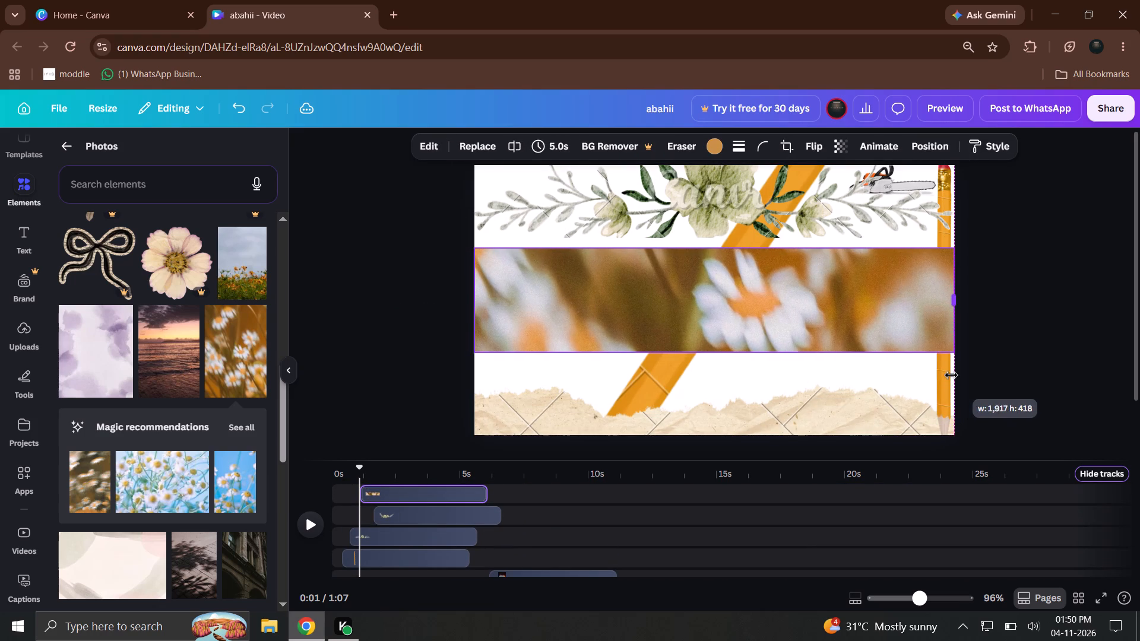
# Finish stretching the daisy band to the frame's right edge.
pyautogui.moveTo(951, 375); pyautogui.dragTo(952, 373)
pyautogui.click(972, 361)
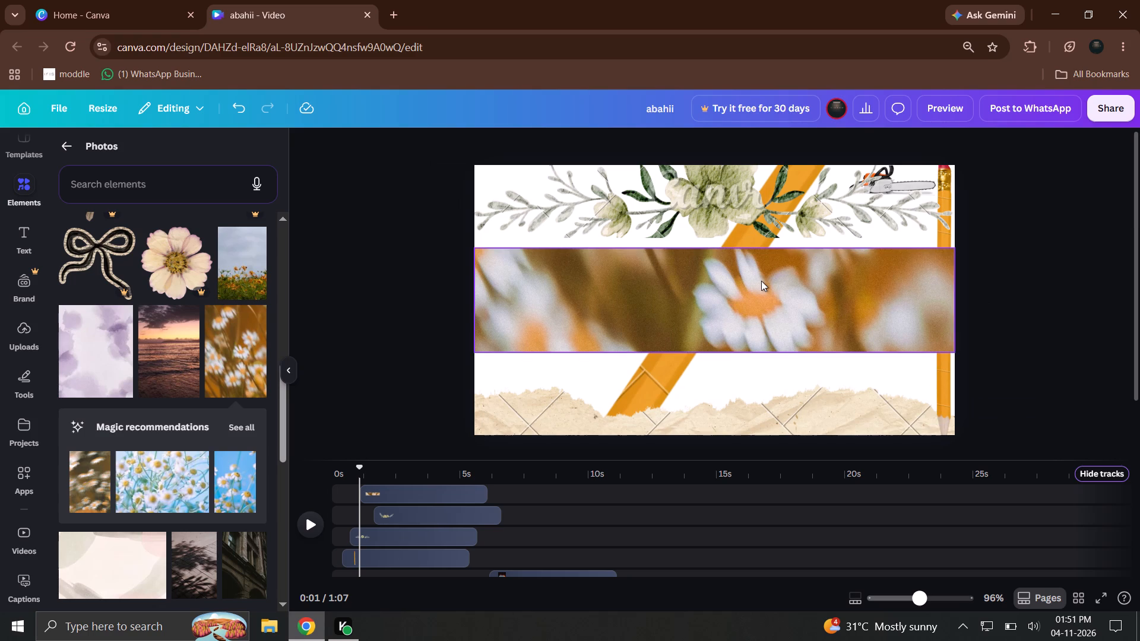
pyautogui.click(999, 259)
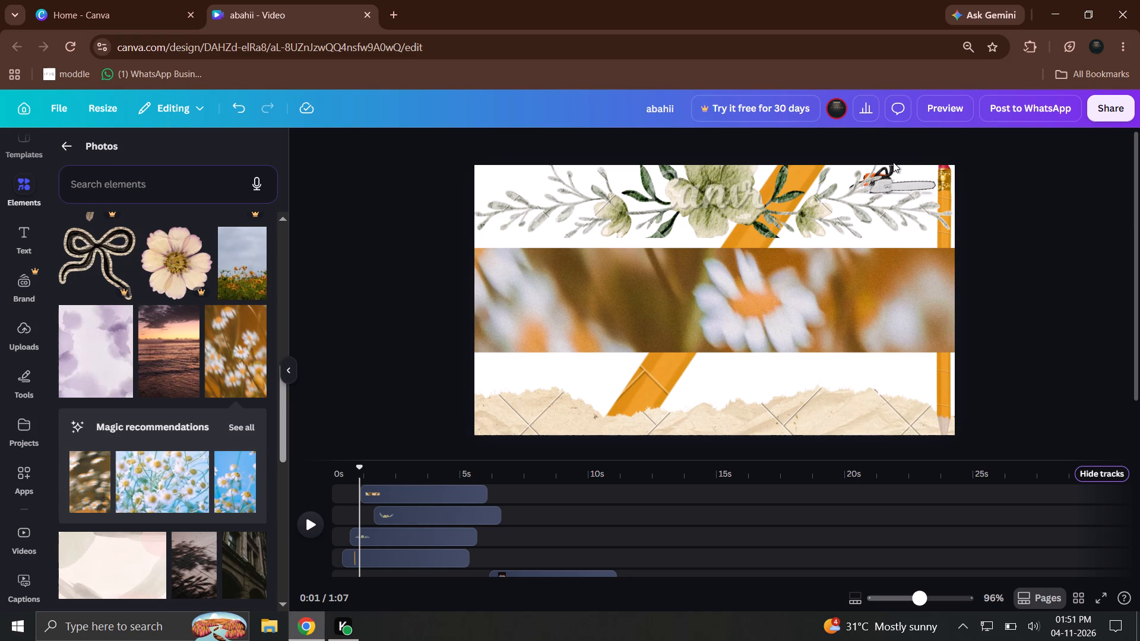
# Move the top garland so it spans the frame's full width, slightly lower along the top edge.
pyautogui.click(892, 173)
pyautogui.moveTo(905, 224); pyautogui.dragTo(885, 229)
pyautogui.moveTo(891, 215); pyautogui.dragTo(895, 210)
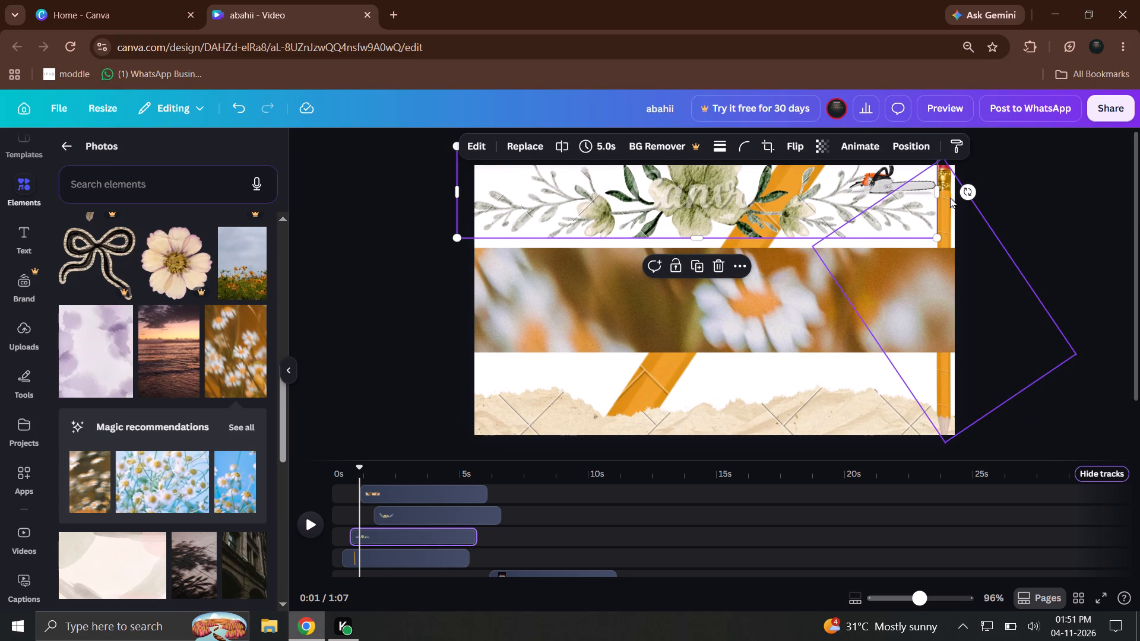
pyautogui.click(950, 198)
pyautogui.moveTo(848, 186); pyautogui.dragTo(857, 191)
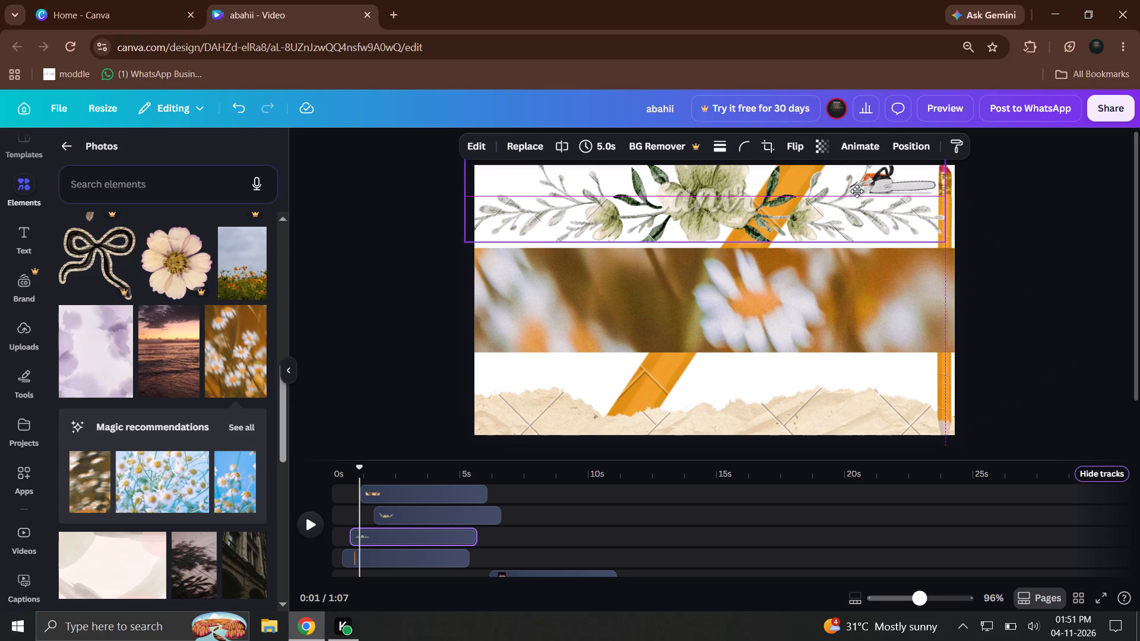
pyautogui.moveTo(857, 191); pyautogui.dragTo(866, 193)
pyautogui.click(1139, 303)
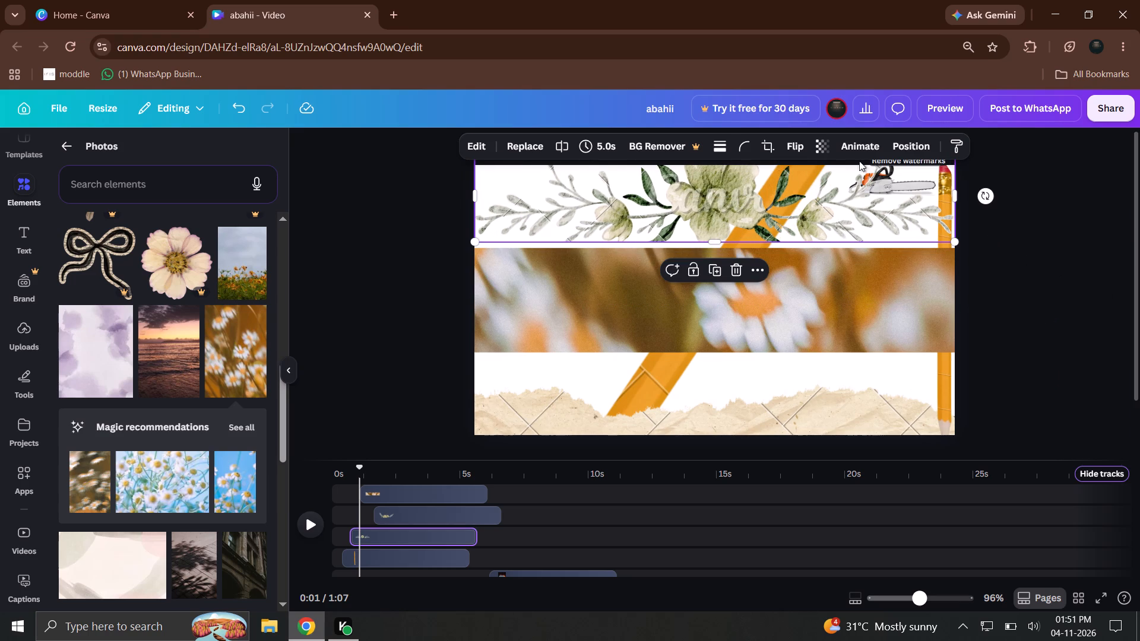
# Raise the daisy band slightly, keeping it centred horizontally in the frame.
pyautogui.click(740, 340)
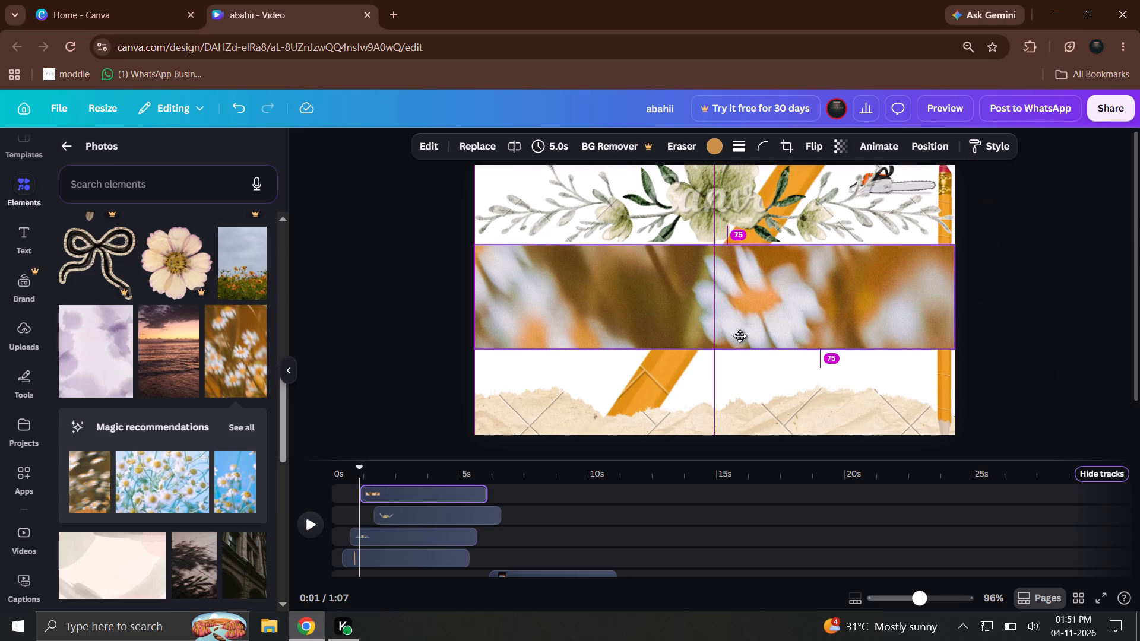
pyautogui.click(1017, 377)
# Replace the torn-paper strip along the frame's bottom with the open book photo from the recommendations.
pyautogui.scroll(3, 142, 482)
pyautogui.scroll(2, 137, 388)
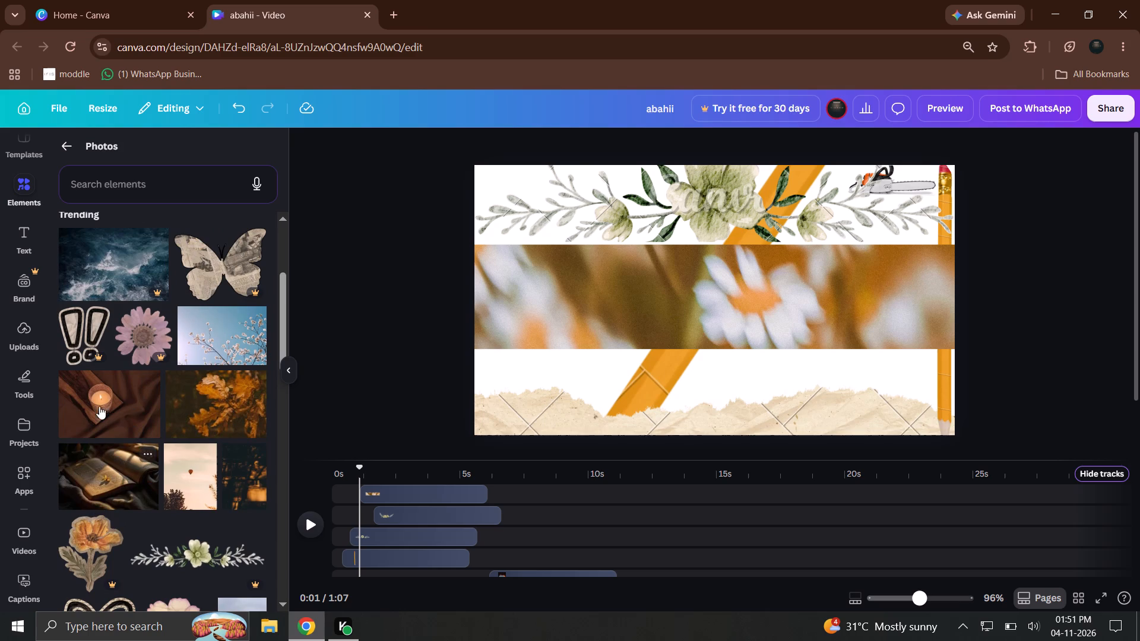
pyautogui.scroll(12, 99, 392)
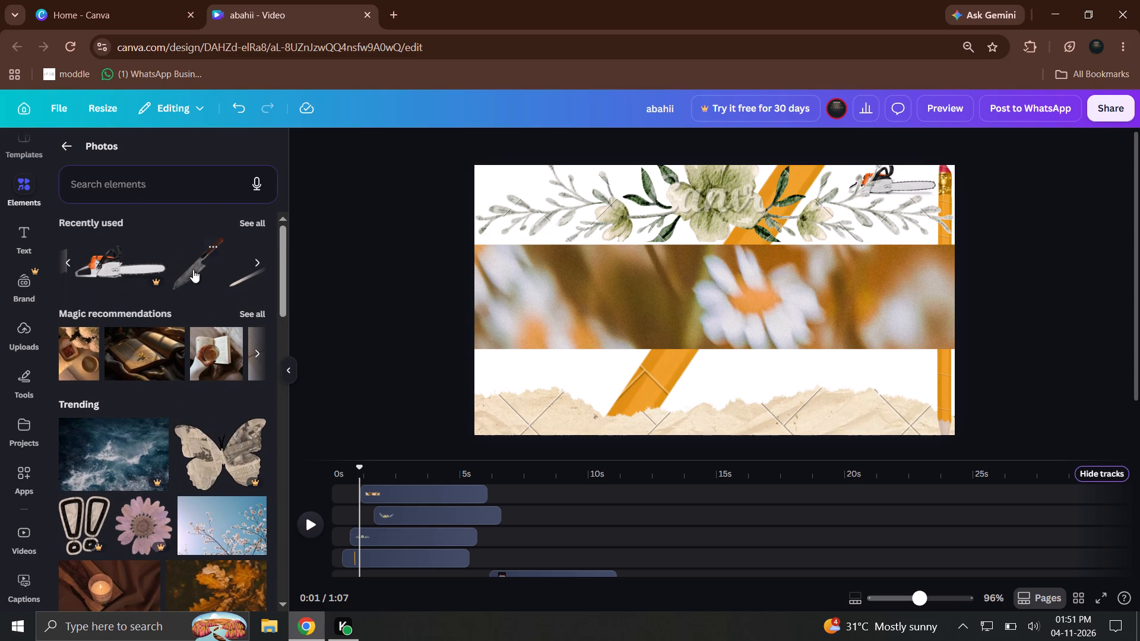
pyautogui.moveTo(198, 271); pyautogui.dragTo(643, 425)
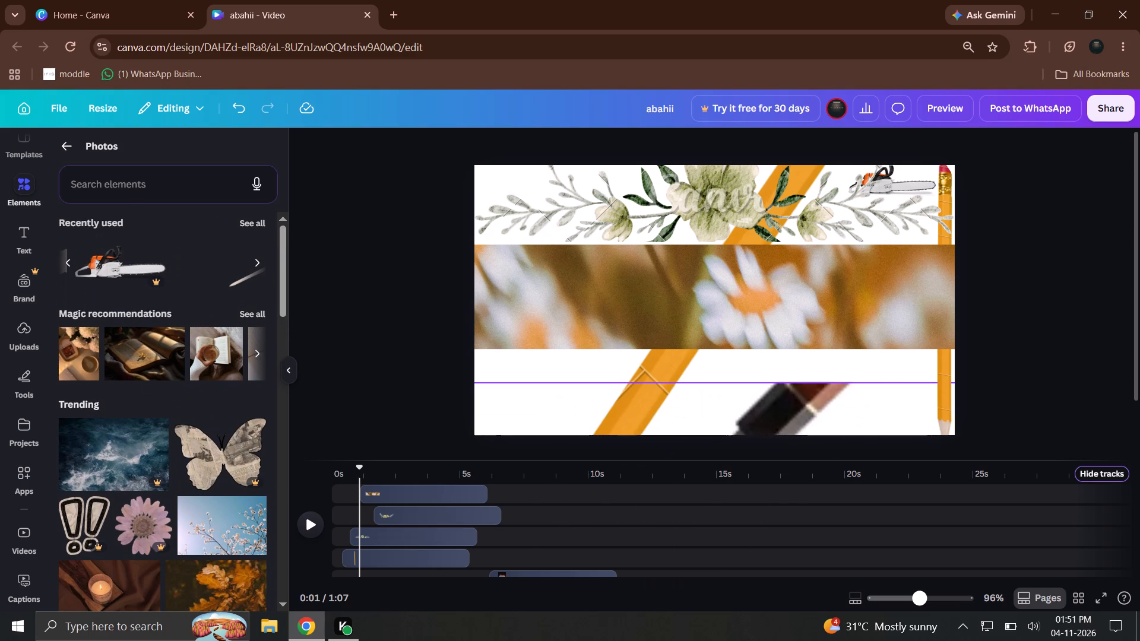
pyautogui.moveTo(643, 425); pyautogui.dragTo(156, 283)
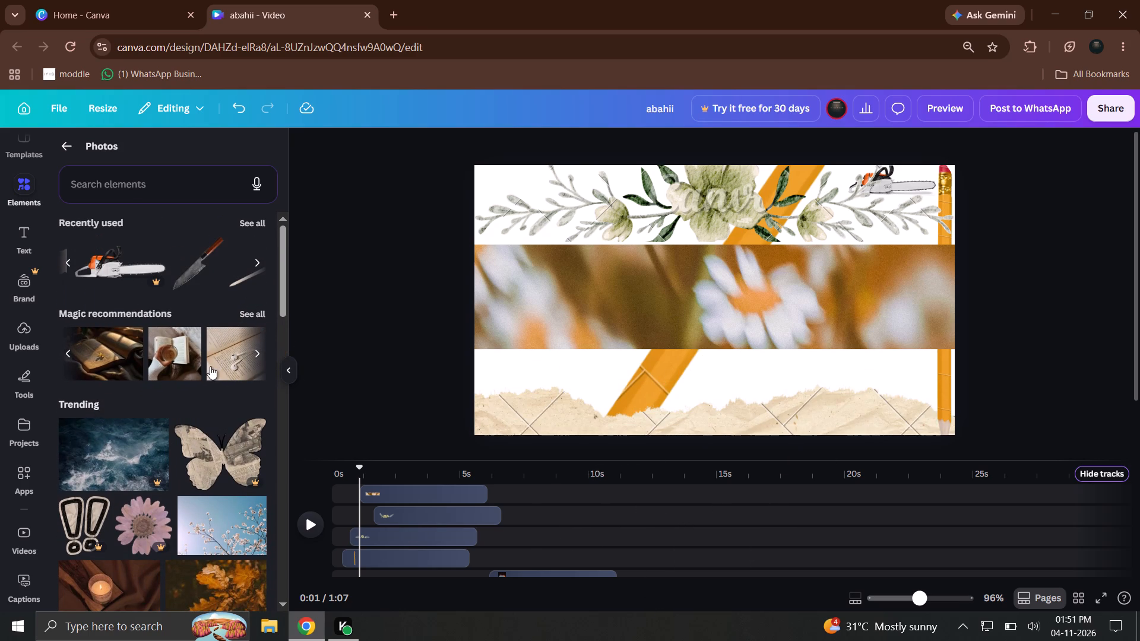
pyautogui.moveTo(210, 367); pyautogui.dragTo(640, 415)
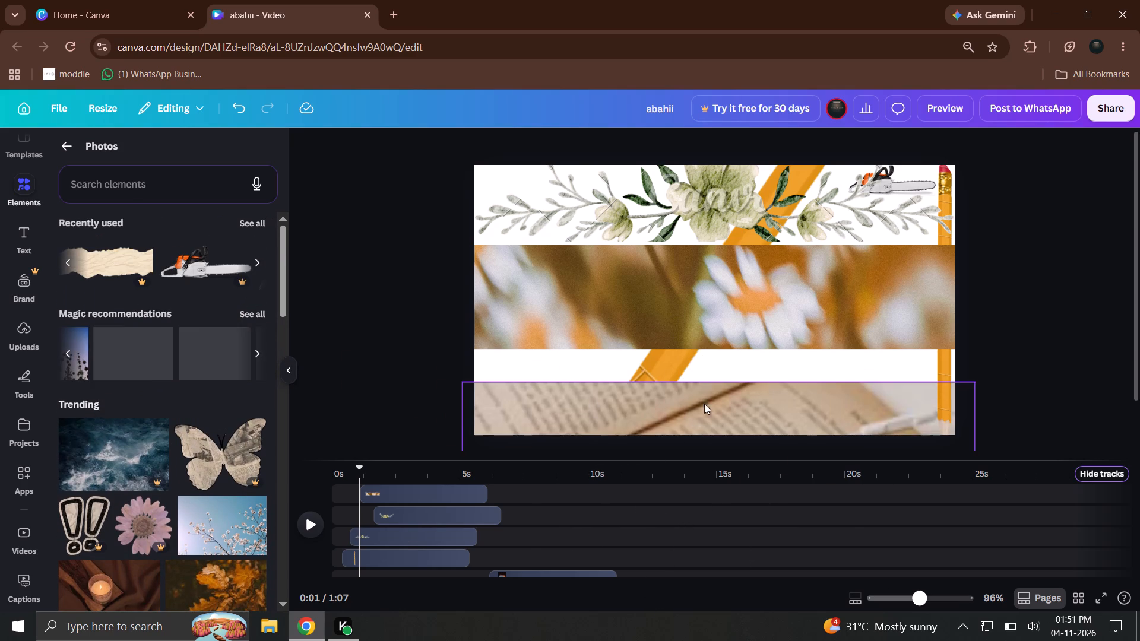
# Replace the book photo along the frame's bottom with the white-flower garland.
pyautogui.scroll(-2, 233, 323)
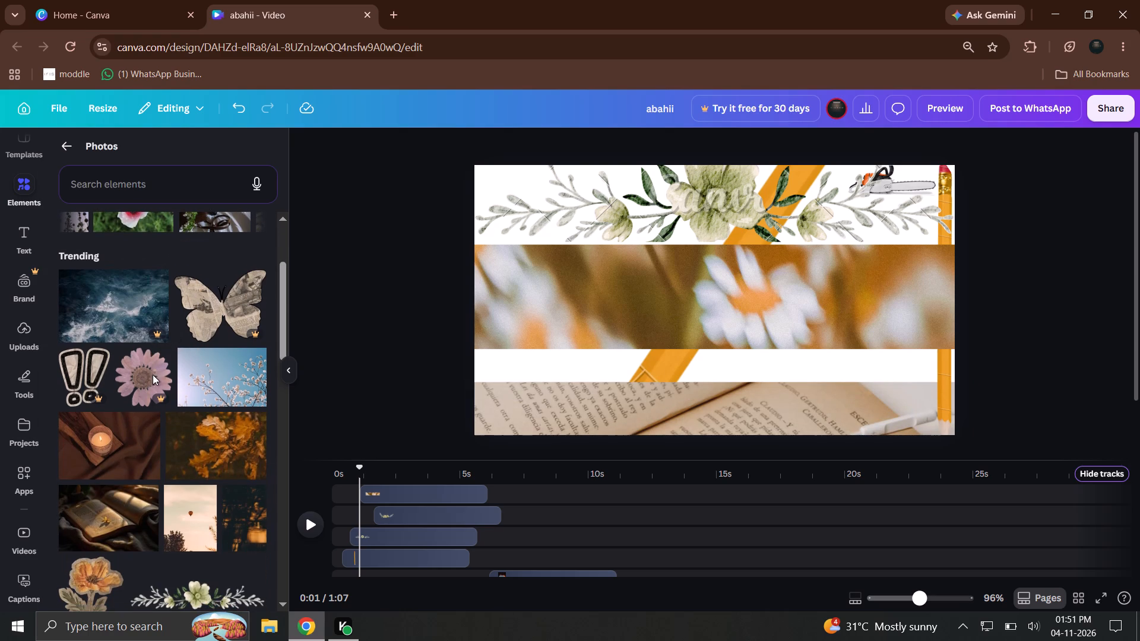
pyautogui.scroll(-4, 150, 381)
pyautogui.moveTo(173, 322); pyautogui.dragTo(605, 390)
# Shrink the new garland, place it along the frame's bottom and stretch it past both side edges, about 422 high.
pyautogui.moveTo(695, 406); pyautogui.dragTo(663, 277)
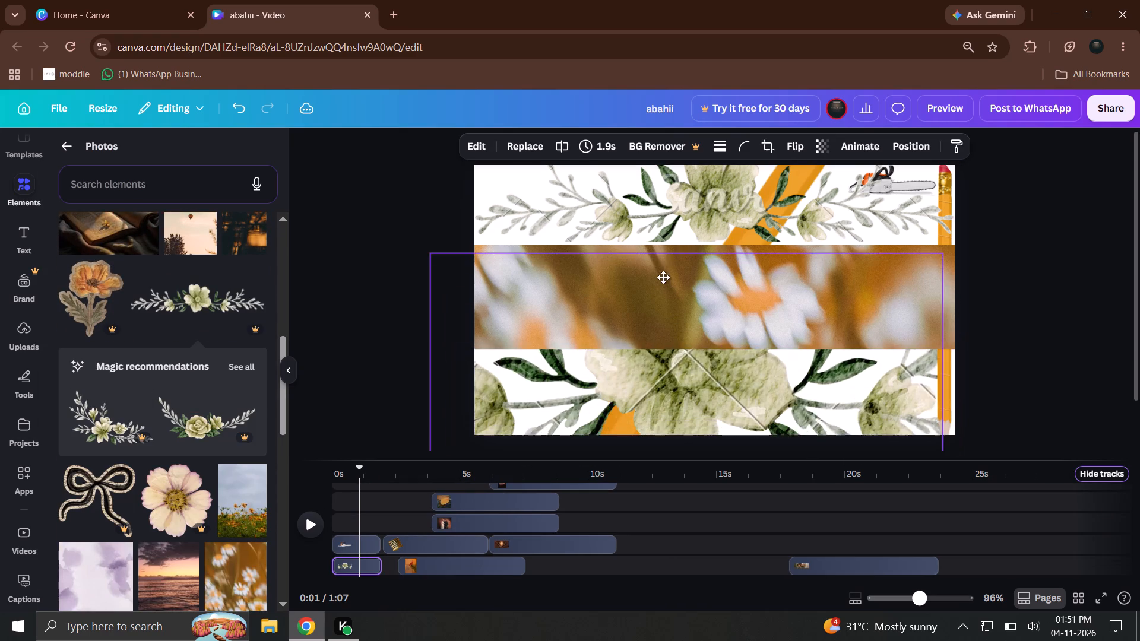
pyautogui.moveTo(663, 277); pyautogui.dragTo(672, 274)
pyautogui.moveTo(434, 249); pyautogui.dragTo(692, 370)
pyautogui.moveTo(696, 417); pyautogui.dragTo(553, 391)
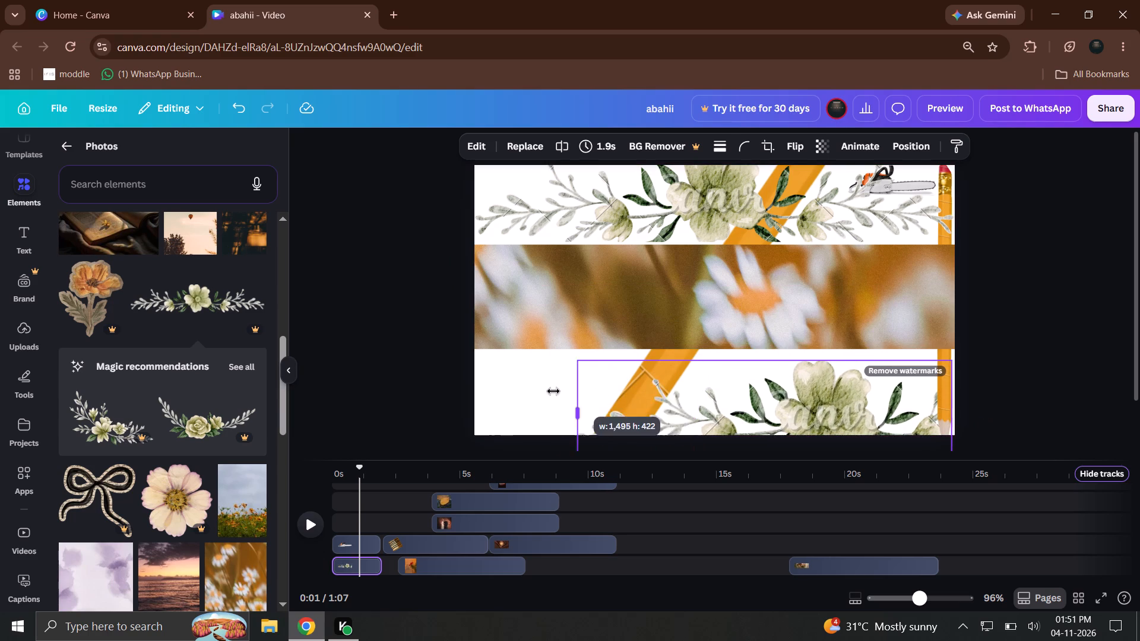
pyautogui.moveTo(553, 391); pyautogui.dragTo(474, 380)
pyautogui.moveTo(732, 403); pyautogui.dragTo(693, 404)
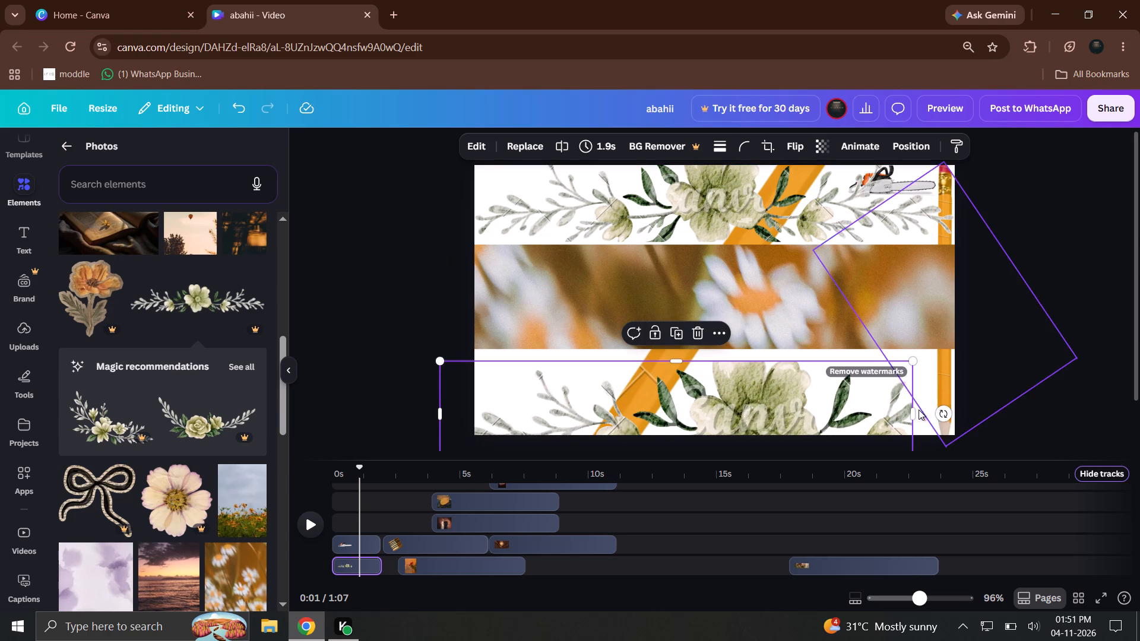
pyautogui.moveTo(914, 411); pyautogui.dragTo(953, 413)
pyautogui.click(831, 395)
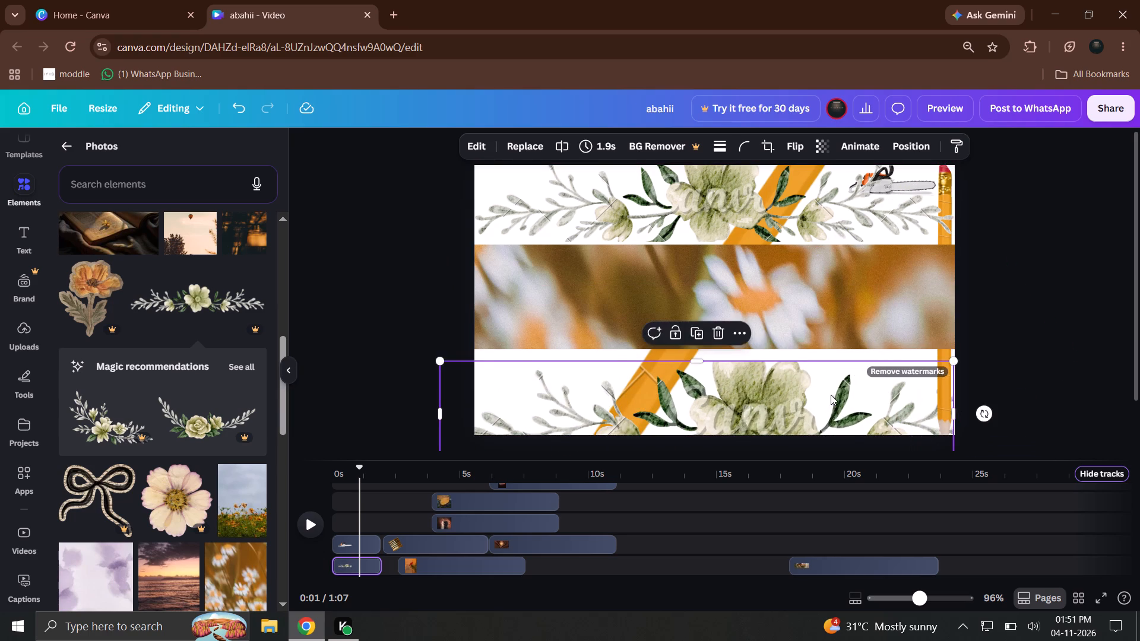
pyautogui.click(984, 388)
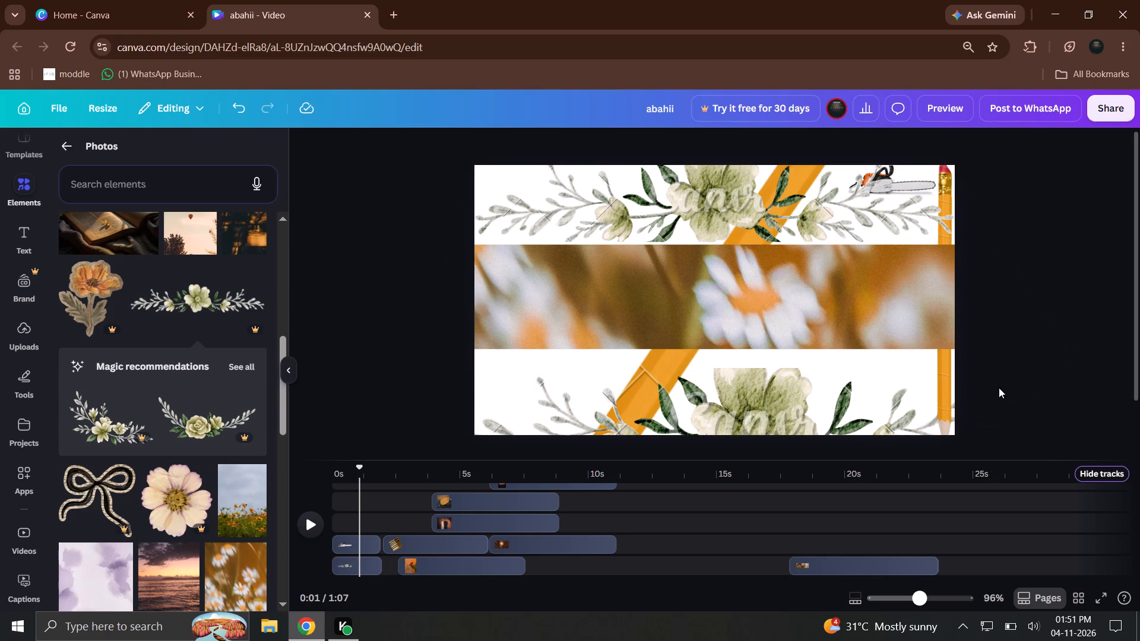
# Move the daisy band slightly down and stretch it back to the frame's right edge.
pyautogui.moveTo(625, 307); pyautogui.dragTo(623, 318)
pyautogui.click(1122, 332)
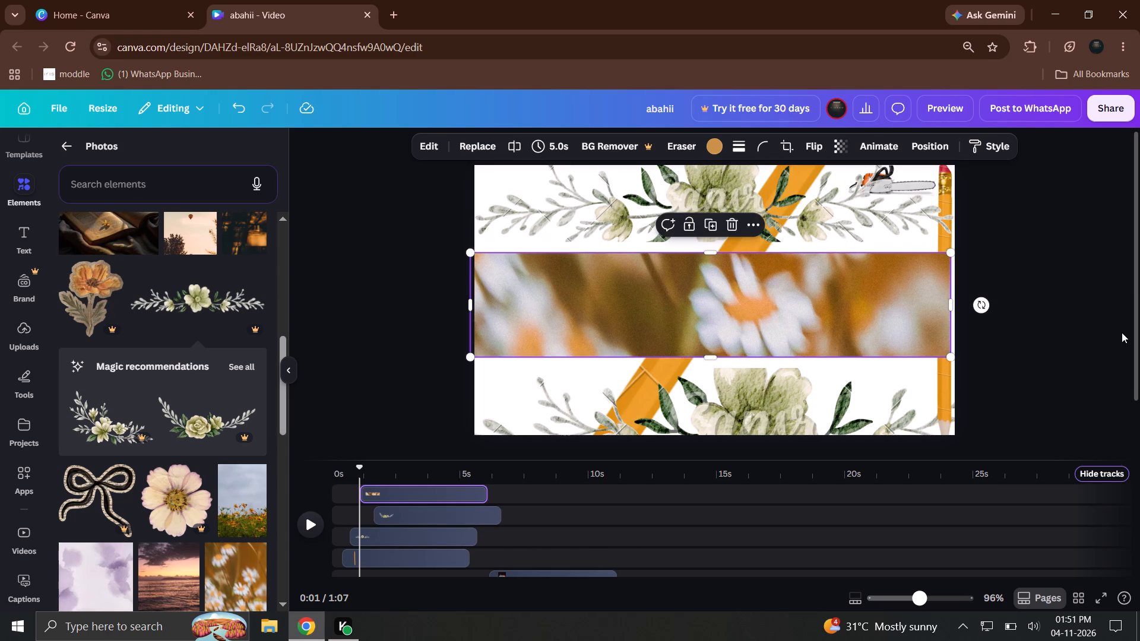
pyautogui.click(938, 320)
pyautogui.moveTo(948, 302); pyautogui.dragTo(956, 304)
pyautogui.click(1059, 312)
# Nudge the bottom garland slightly to the right.
pyautogui.click(626, 398)
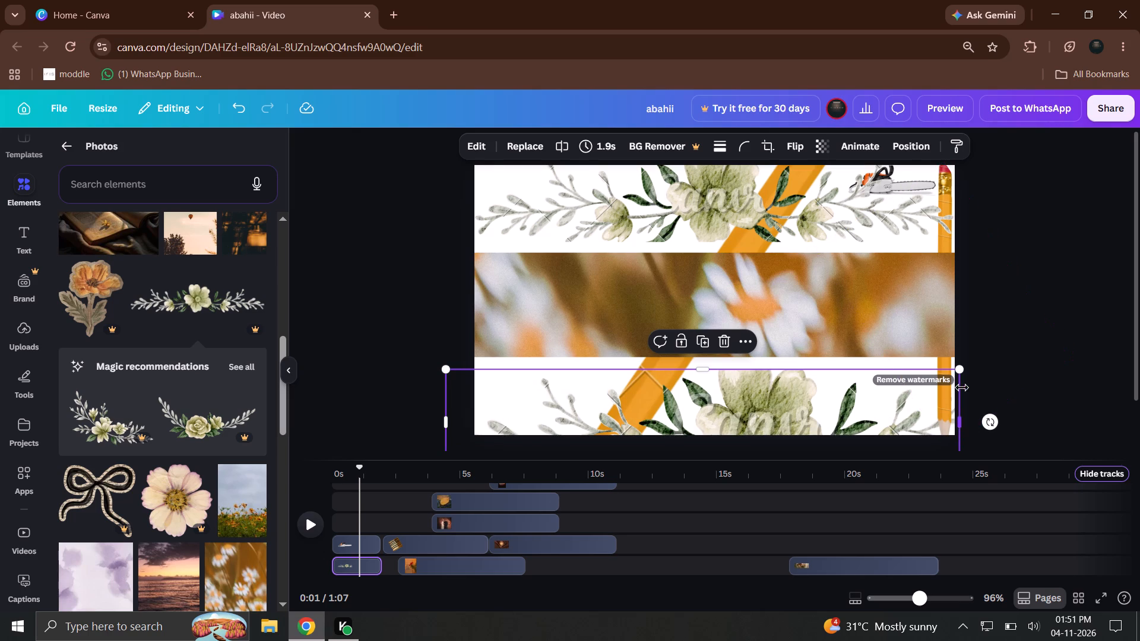
pyautogui.click(1004, 376)
# Play the video's opening from the beginning to check the garlands and daisy band.
pyautogui.moveTo(356, 468); pyautogui.dragTo(334, 468)
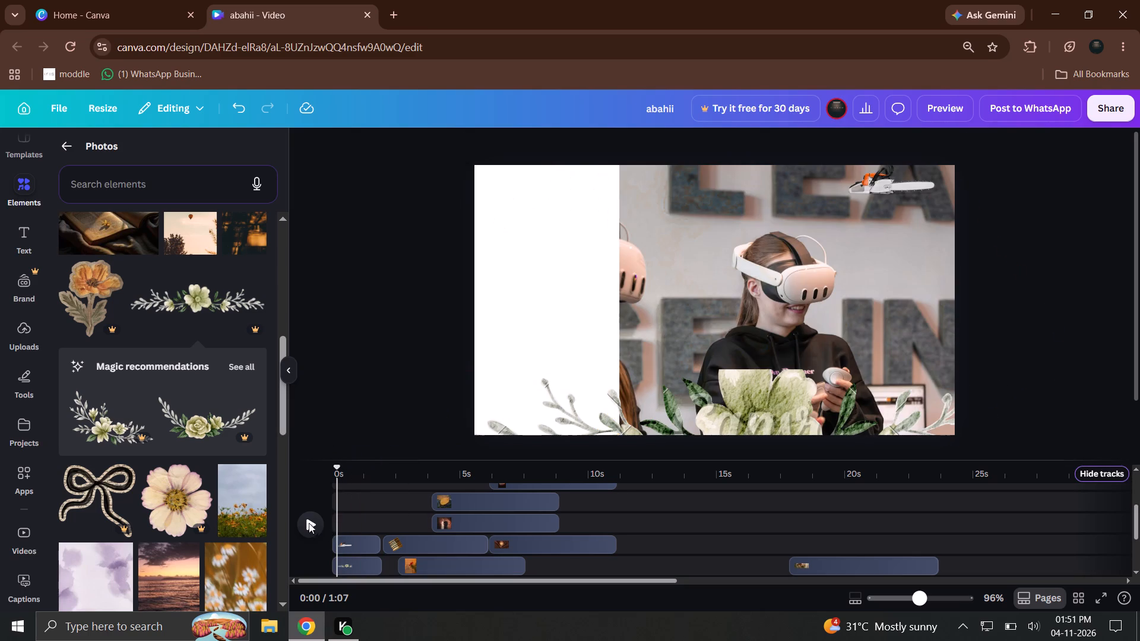
pyautogui.click(309, 523)
pyautogui.click(308, 524)
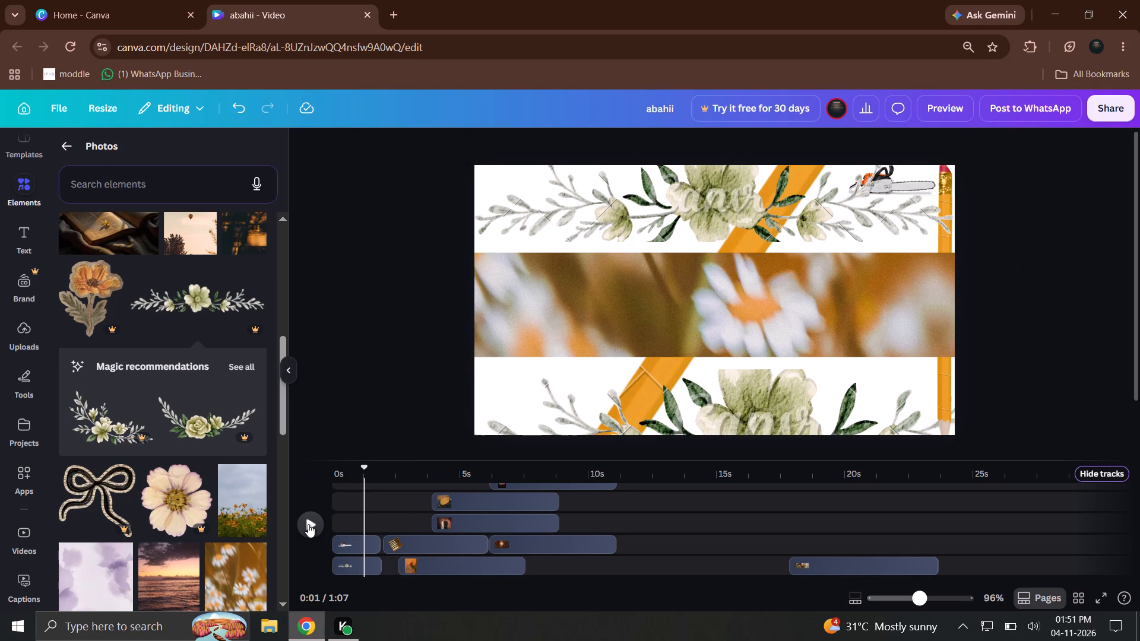
# Shift the garland image within the crop of the clip along the frame's bottom.
pyautogui.doubleClick(765, 426)
pyautogui.moveTo(763, 408); pyautogui.dragTo(758, 437)
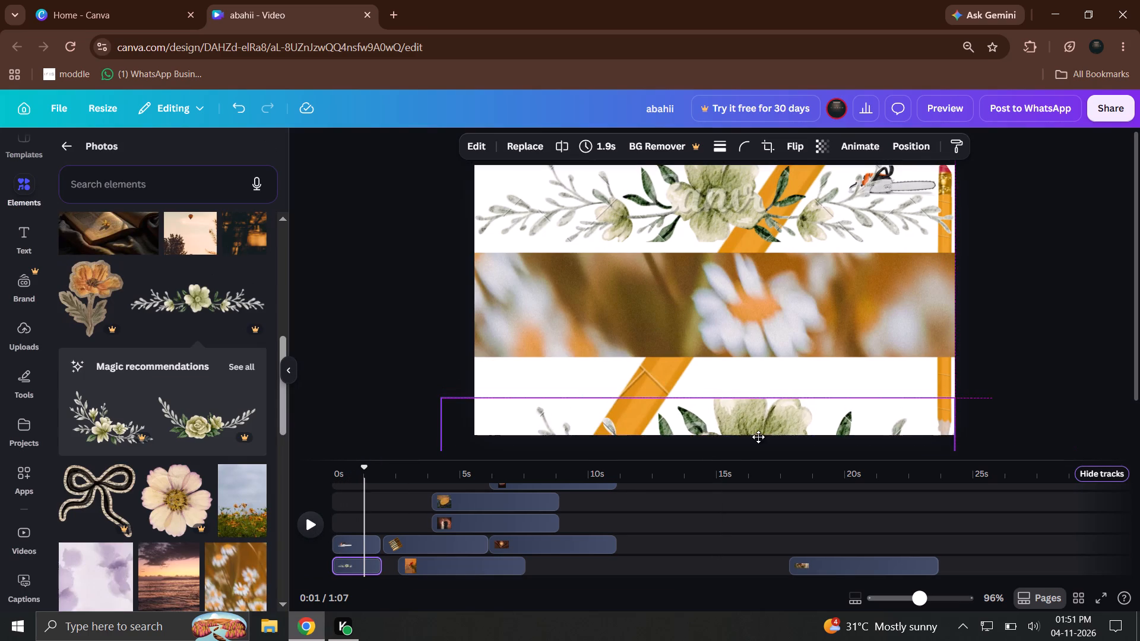
pyautogui.moveTo(758, 437); pyautogui.dragTo(757, 410)
pyautogui.doubleClick(757, 410)
pyautogui.moveTo(757, 410); pyautogui.dragTo(741, 435)
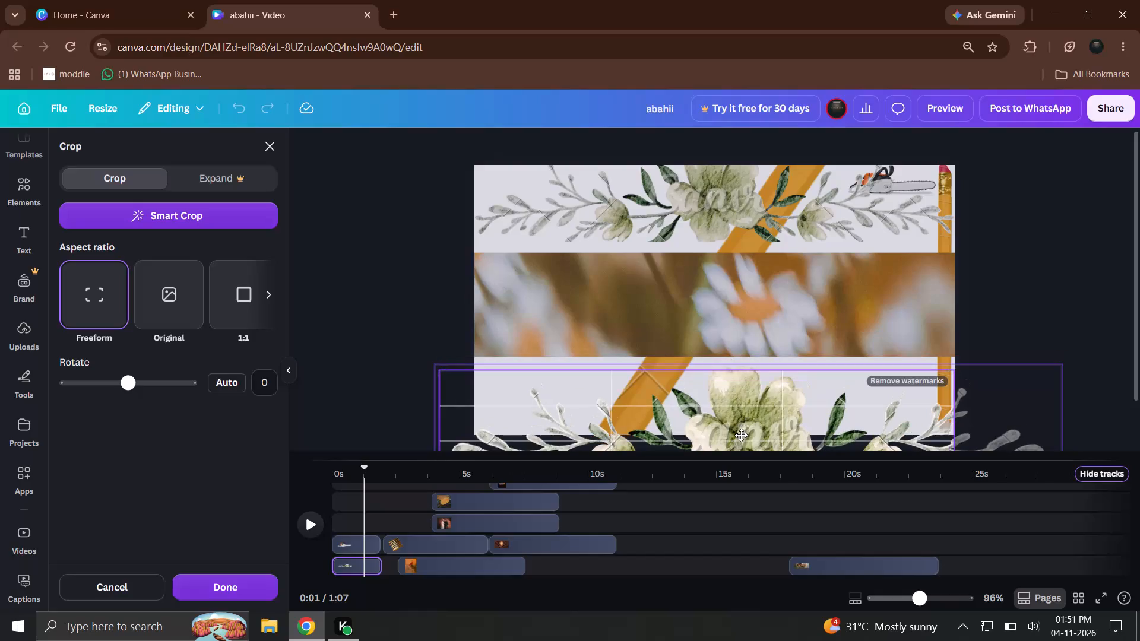
pyautogui.moveTo(741, 435); pyautogui.dragTo(738, 449)
pyautogui.click(1114, 271)
# Raise the bottom garland so it fills the gap below the daisy band.
pyautogui.moveTo(760, 424); pyautogui.dragTo(746, 370)
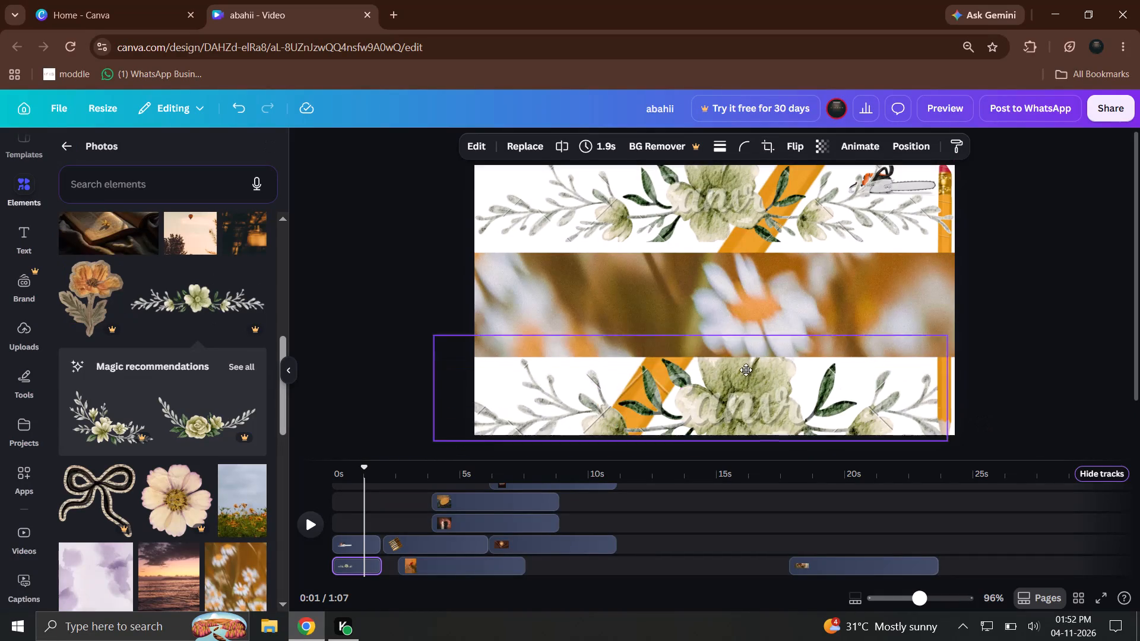
pyautogui.moveTo(746, 370); pyautogui.dragTo(766, 388)
pyautogui.click(1139, 294)
# Lower the top garland so it meets the daisy band's upper edge.
pyautogui.moveTo(724, 221); pyautogui.dragTo(726, 233)
pyautogui.click(1139, 265)
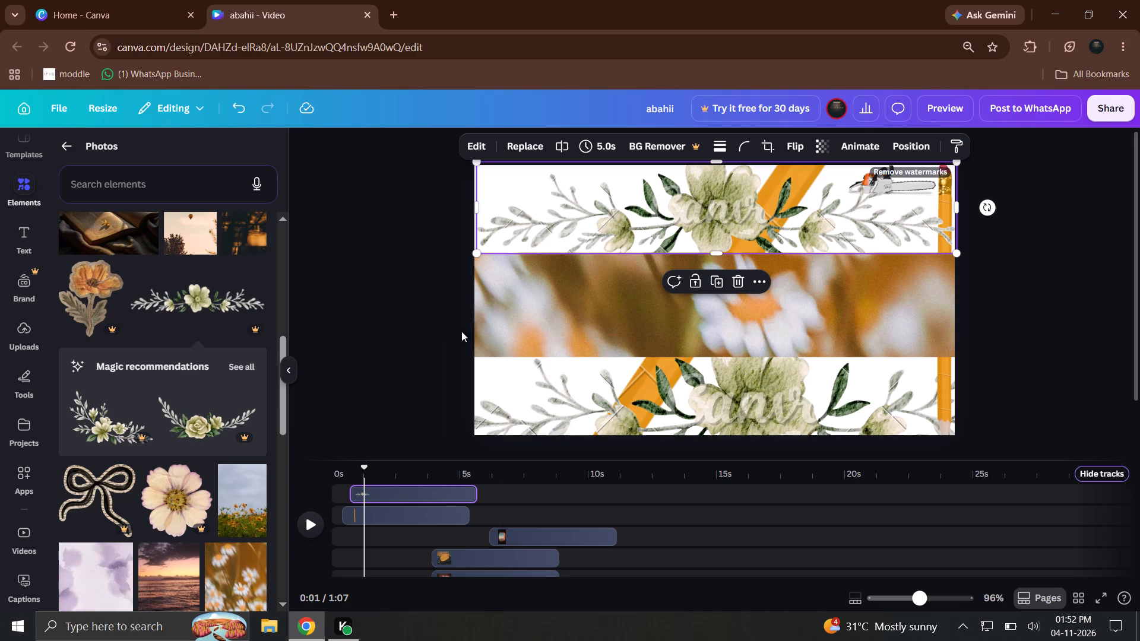
# Play the video from the beginning to preview the adjusted garlands.
pyautogui.click(335, 472)
pyautogui.click(320, 526)
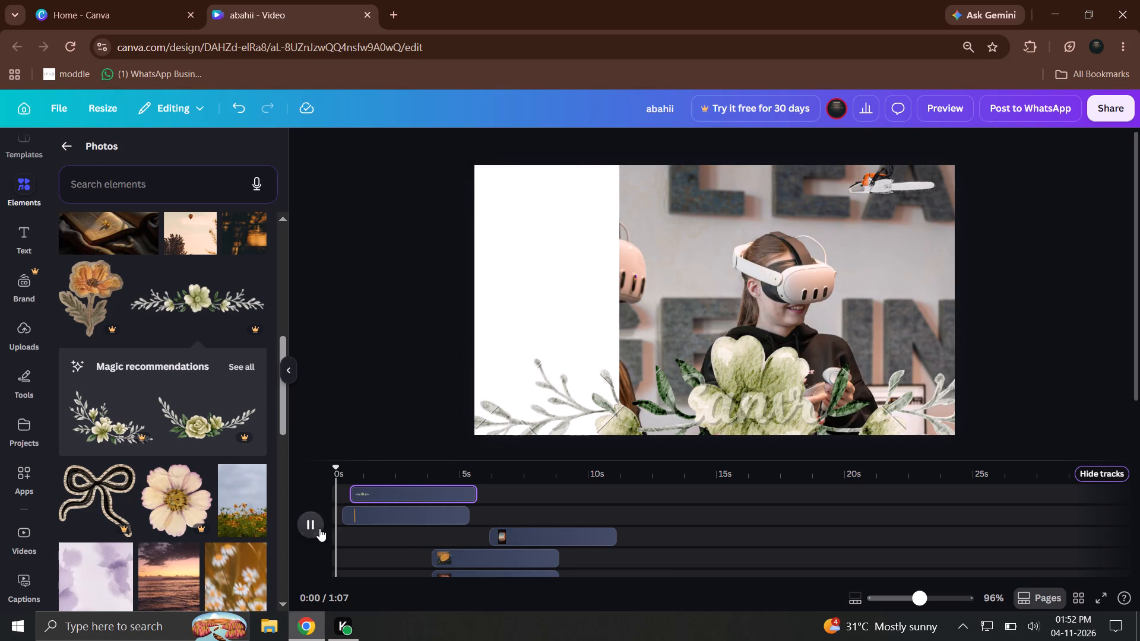
pyautogui.click(334, 531)
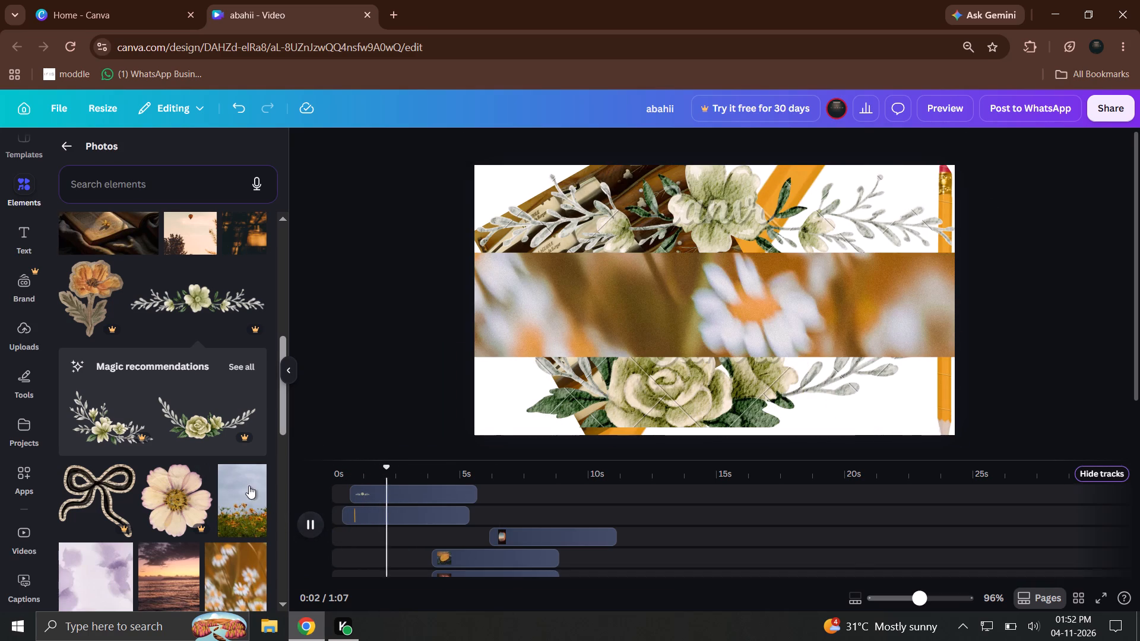
# Add the square white-flower frame from the garland's recommendations as an overlay on the candle photo at about 10 seconds.
pyautogui.scroll(-6, 237, 477)
pyautogui.scroll(5, 224, 472)
pyautogui.click(239, 296)
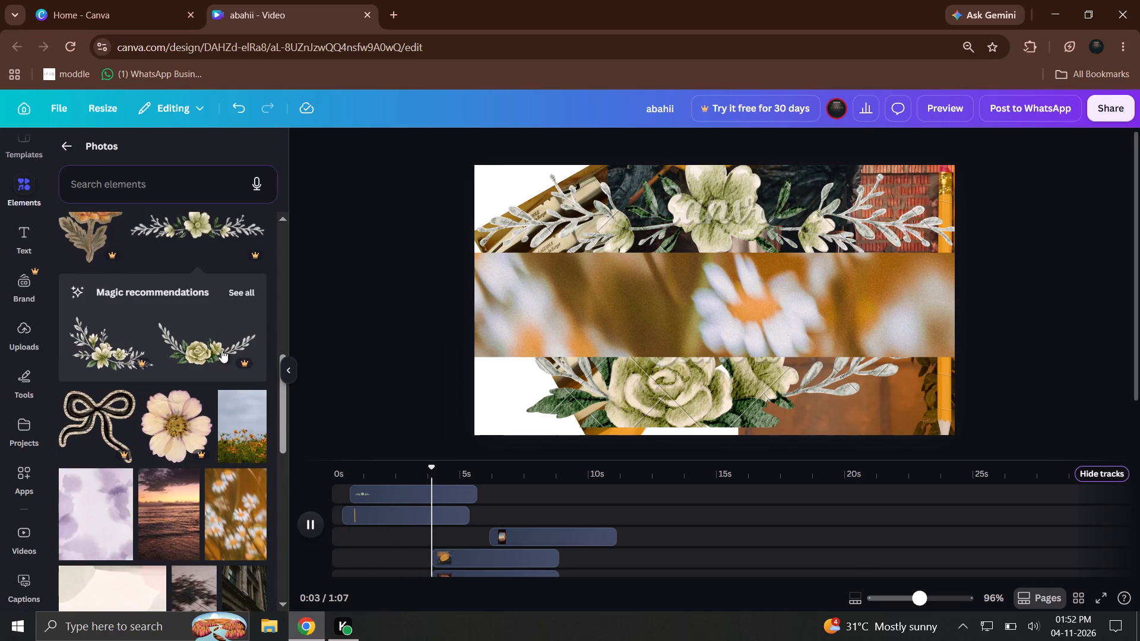
pyautogui.moveTo(405, 476); pyautogui.dragTo(746, 469)
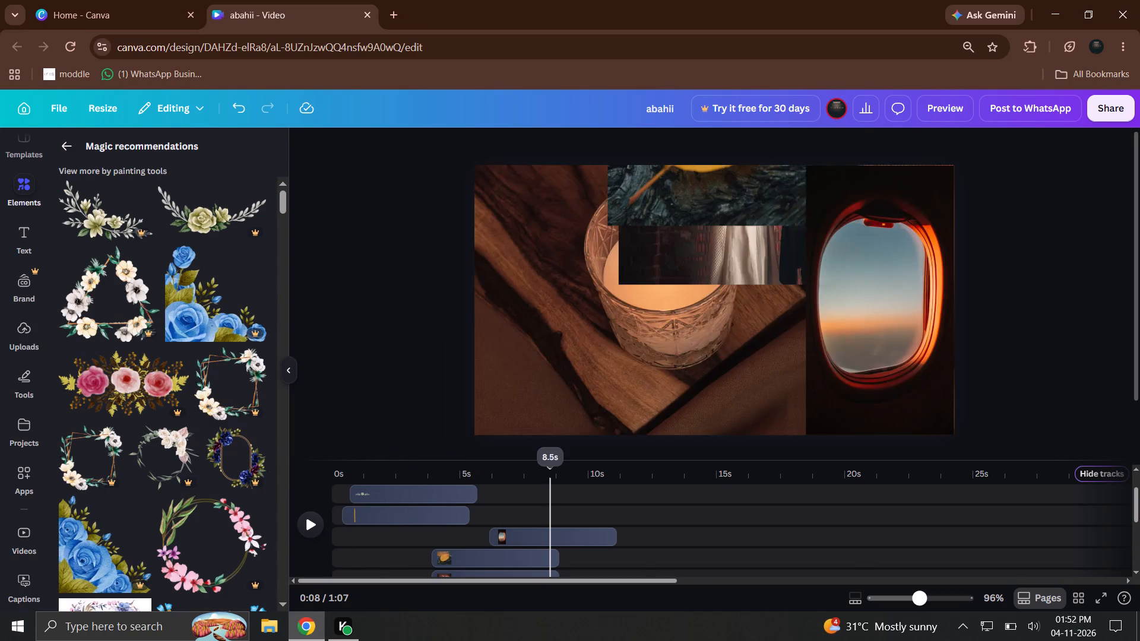
pyautogui.moveTo(746, 469); pyautogui.dragTo(587, 485)
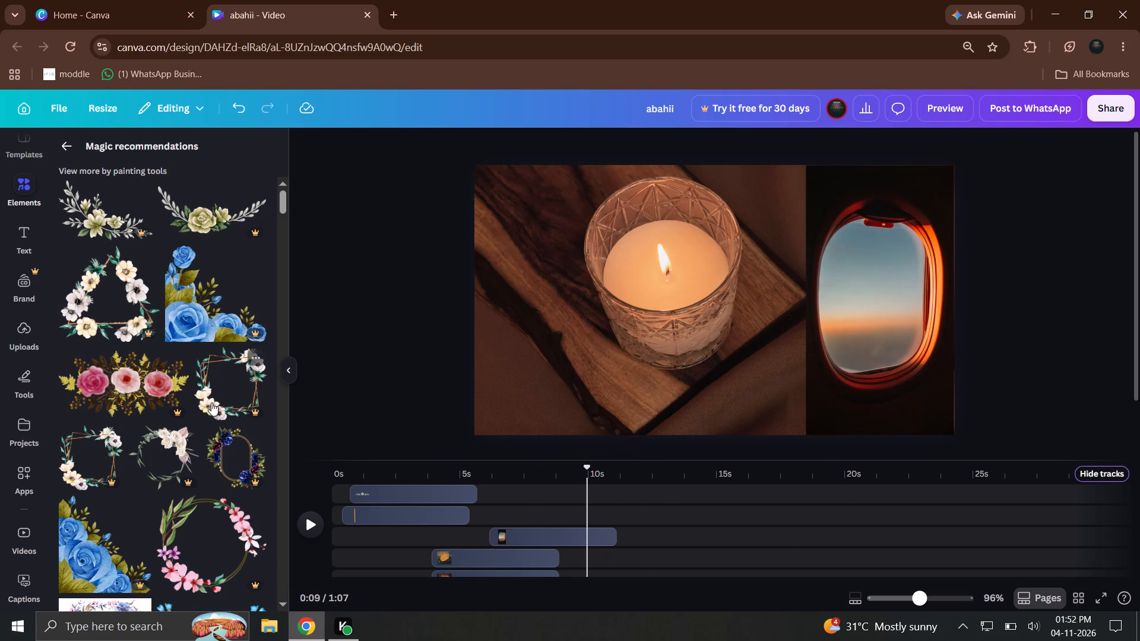
pyautogui.moveTo(211, 402); pyautogui.dragTo(536, 234)
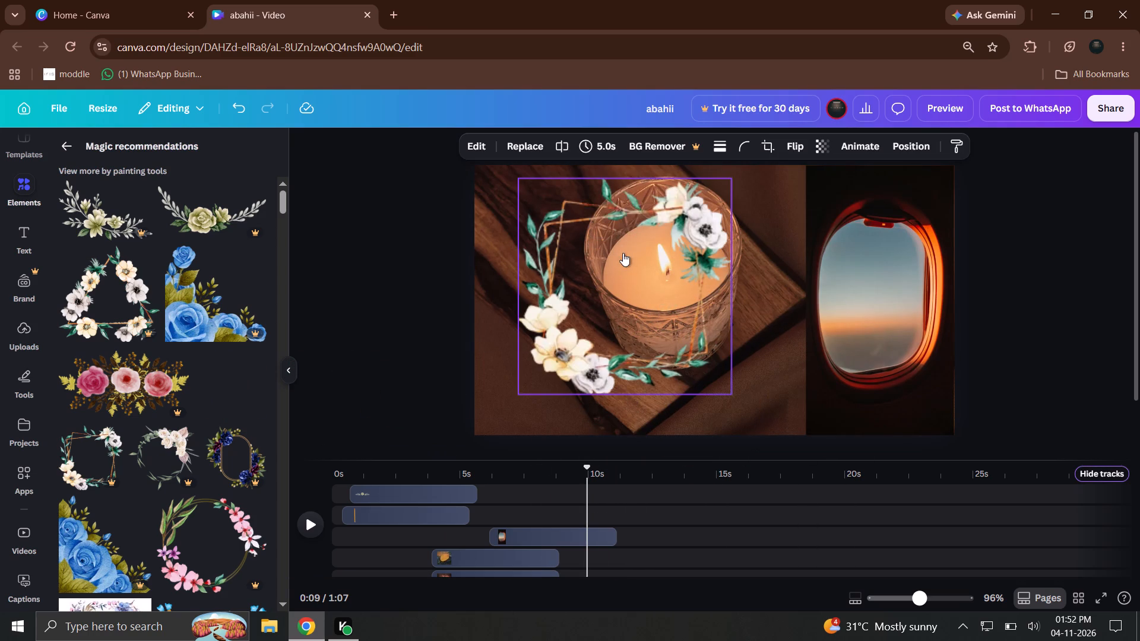
# Enlarge the square floral frame to about 1,008 by 1,074 and move it to surround the candle.
pyautogui.moveTo(517, 185); pyautogui.dragTo(527, 186)
pyautogui.moveTo(530, 181); pyautogui.dragTo(432, 173)
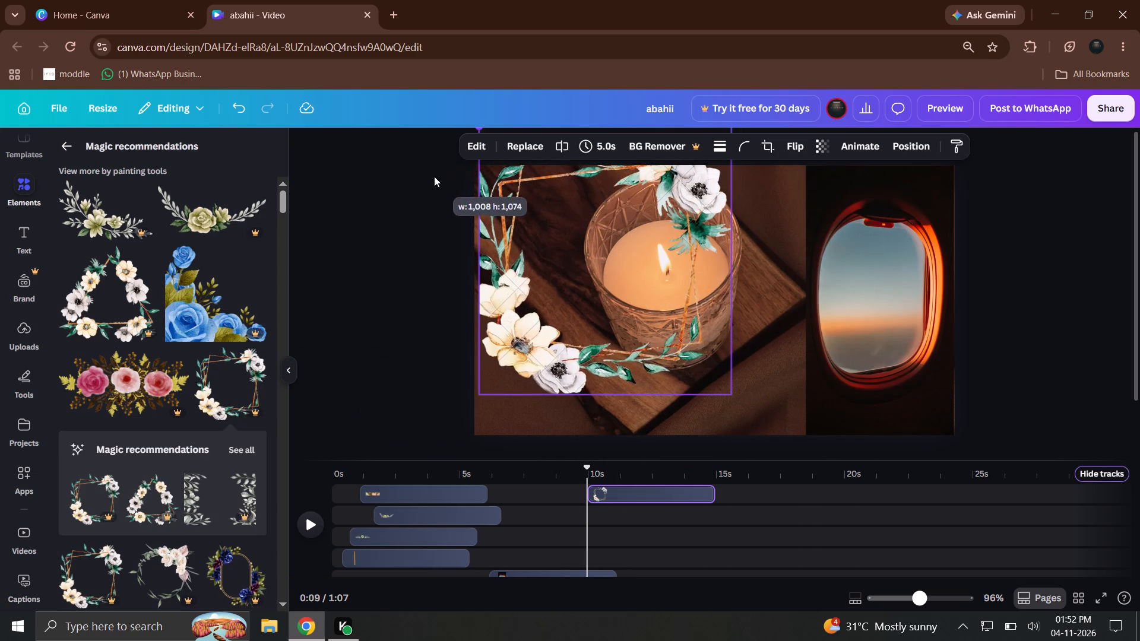
pyautogui.moveTo(614, 250); pyautogui.dragTo(678, 250)
pyautogui.click(1139, 351)
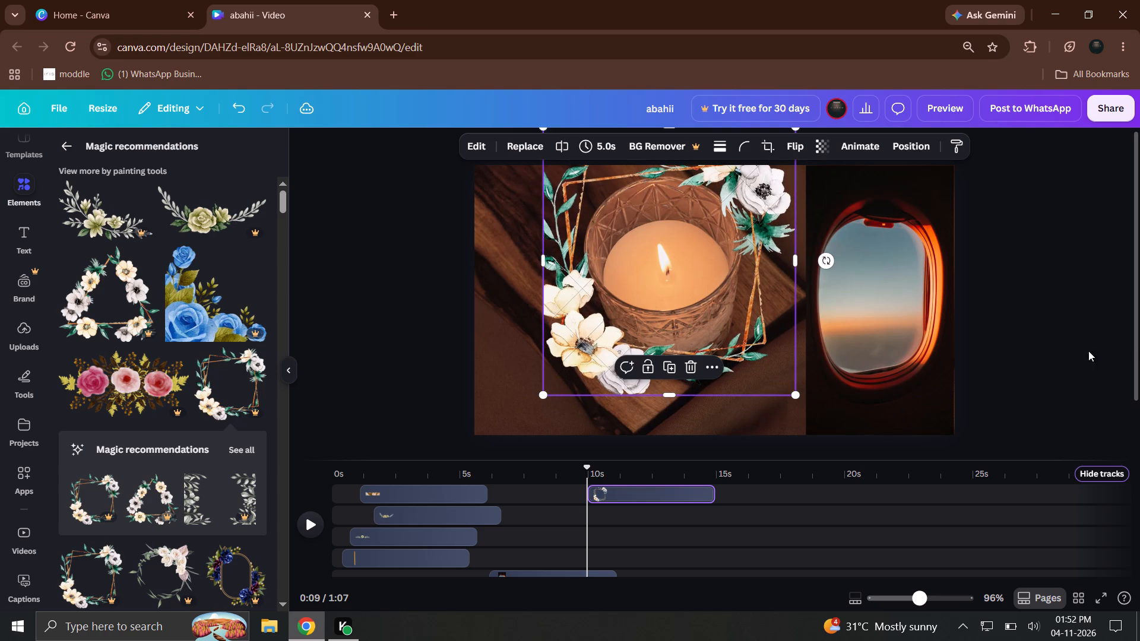
# Insert the same square floral frame as a full-frame main-track clip between the white flower and exclamation mark clips.
pyautogui.click(234, 357)
pyautogui.click(377, 376)
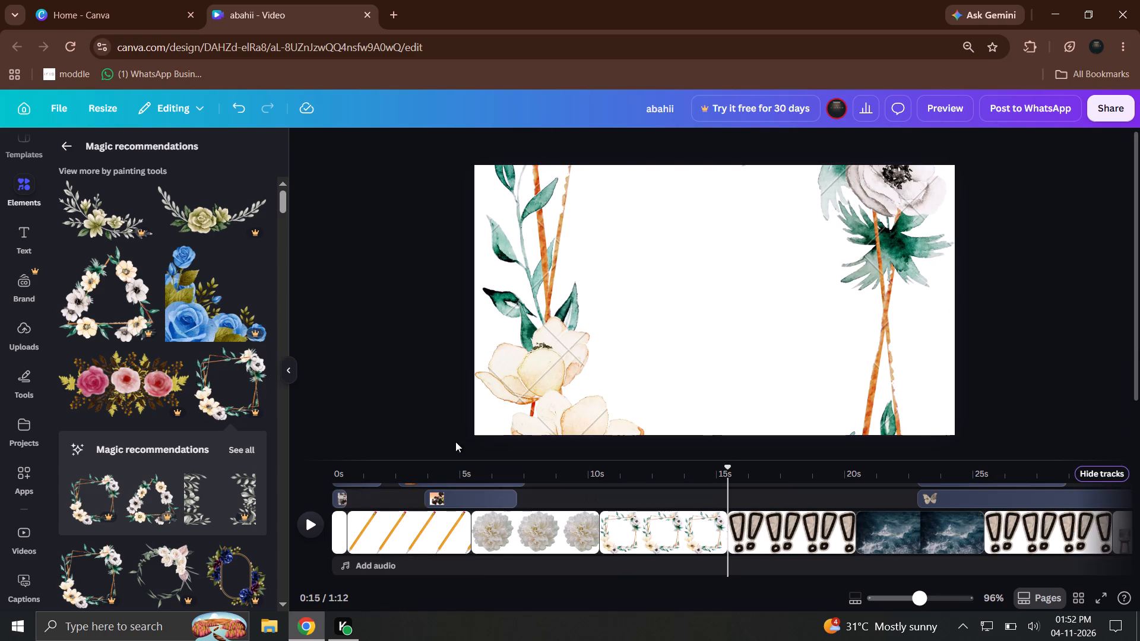
# Play the video briefly from the beginning, browse the floral recommendations, and scrub through to the final motorcycle clip.
pyautogui.moveTo(414, 474); pyautogui.dragTo(346, 485)
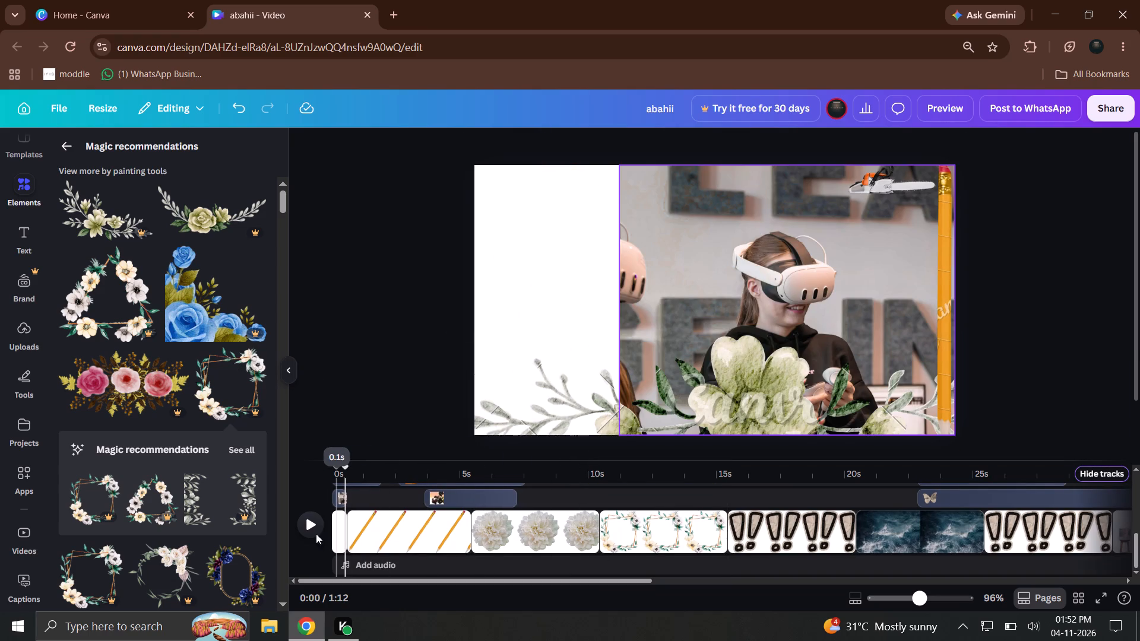
pyautogui.scroll(-6, 138, 448)
pyautogui.click(312, 521)
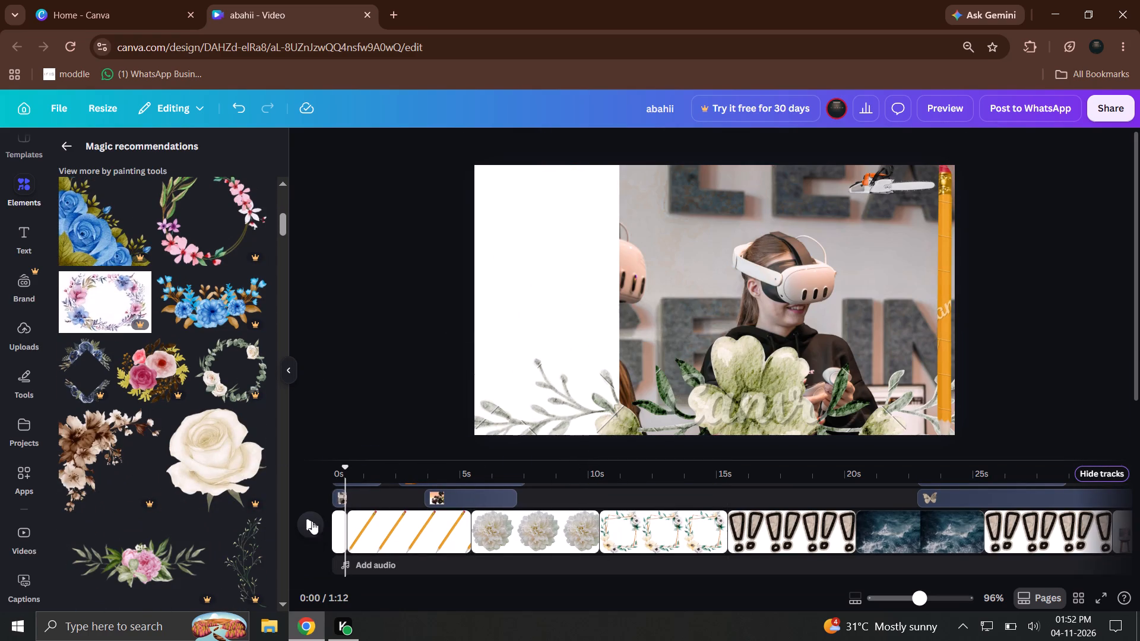
pyautogui.scroll(3, 122, 349)
pyautogui.scroll(-7, 115, 389)
pyautogui.scroll(3, 102, 388)
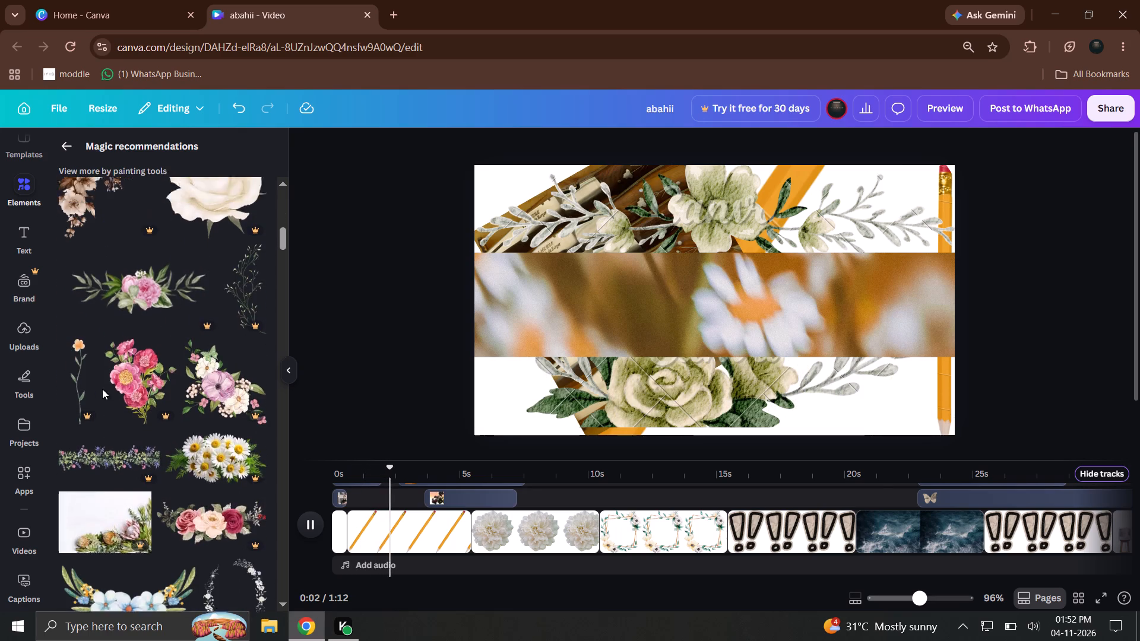
pyautogui.moveTo(403, 472); pyautogui.dragTo(933, 470)
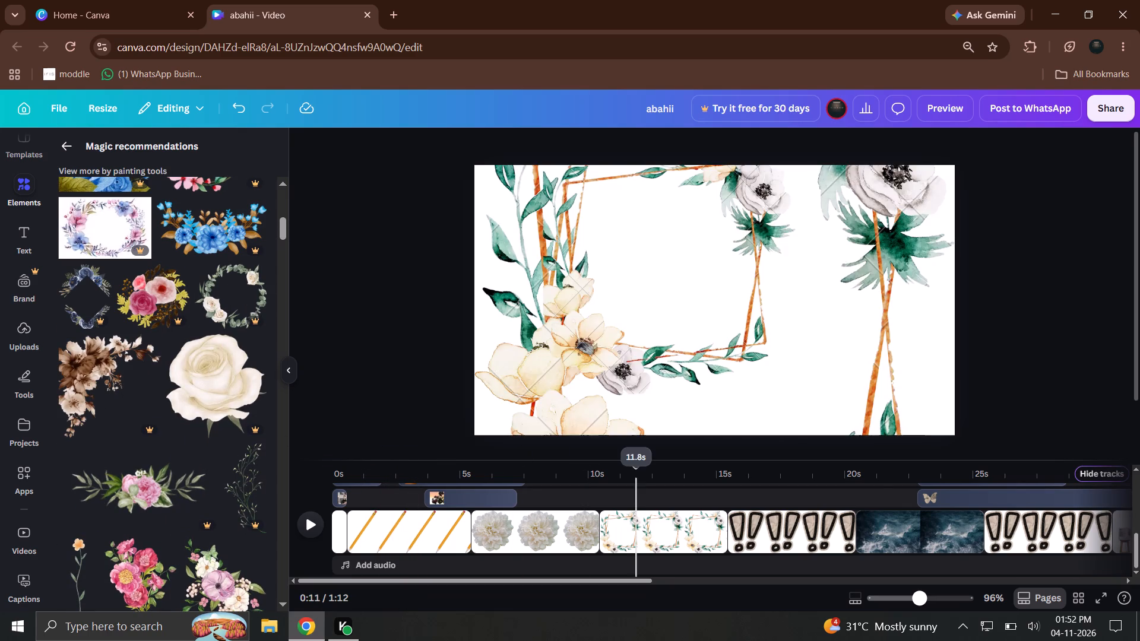
pyautogui.moveTo(933, 470); pyautogui.dragTo(1110, 485)
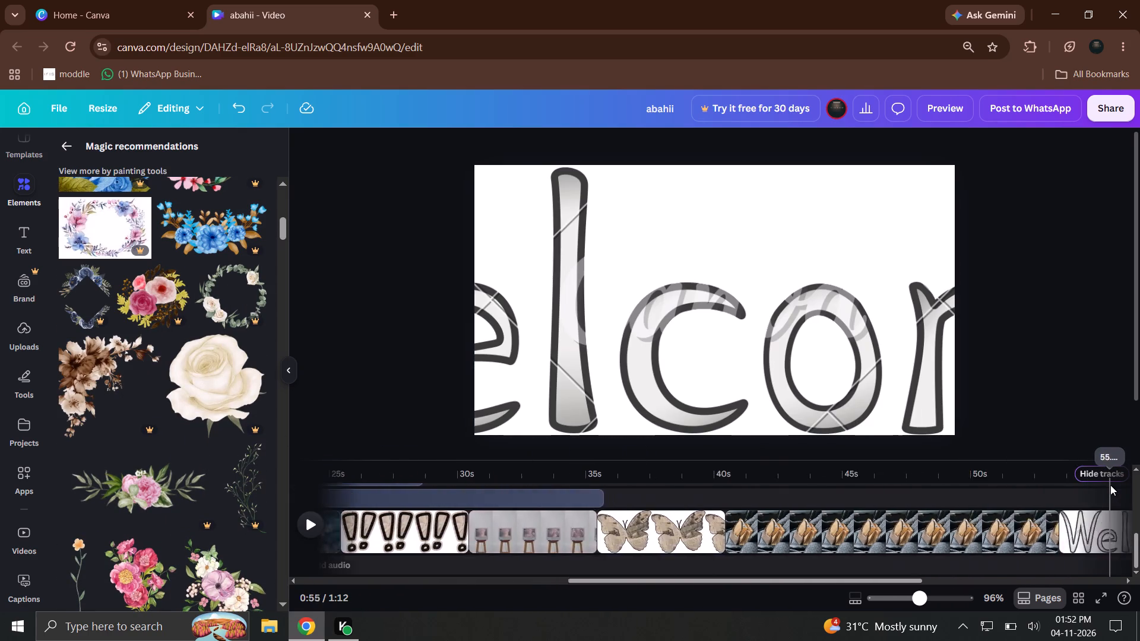
pyautogui.moveTo(1110, 485); pyautogui.dragTo(1110, 486)
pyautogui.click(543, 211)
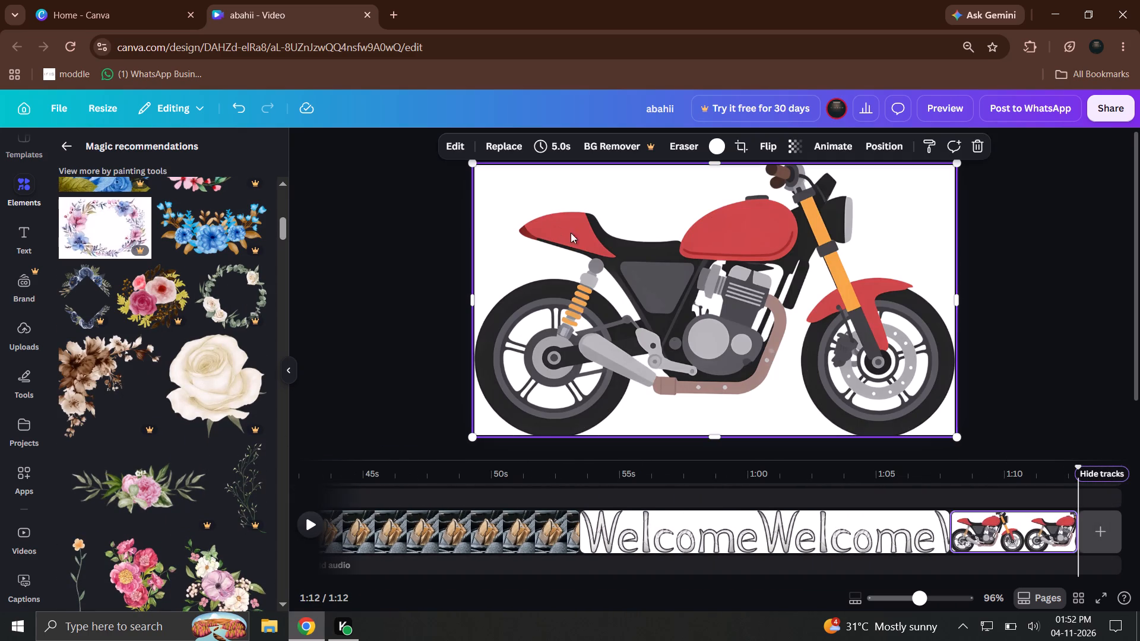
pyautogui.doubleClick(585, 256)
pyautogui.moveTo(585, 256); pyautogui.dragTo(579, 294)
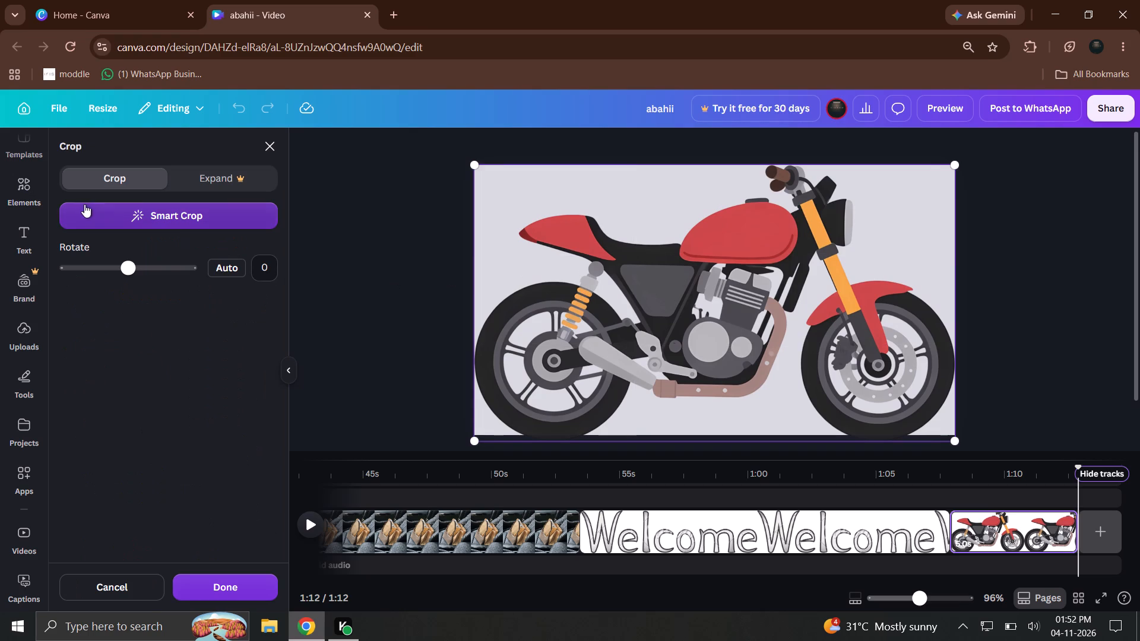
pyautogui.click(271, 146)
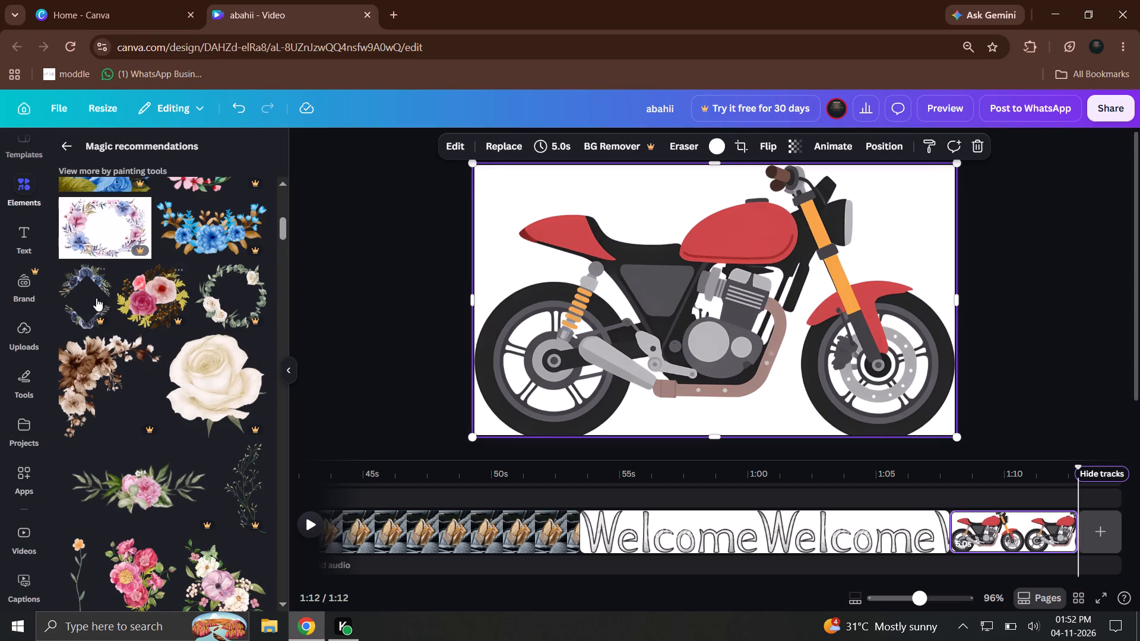
# Add the diamond-shaped blue rose frame as an overlay at about 1:07 and place it over the motorcycle's rear half.
pyautogui.moveTo(96, 298); pyautogui.dragTo(968, 501)
pyautogui.moveTo(1002, 475); pyautogui.dragTo(972, 478)
pyautogui.moveTo(565, 240); pyautogui.dragTo(654, 281)
pyautogui.moveTo(778, 300); pyautogui.dragTo(629, 266)
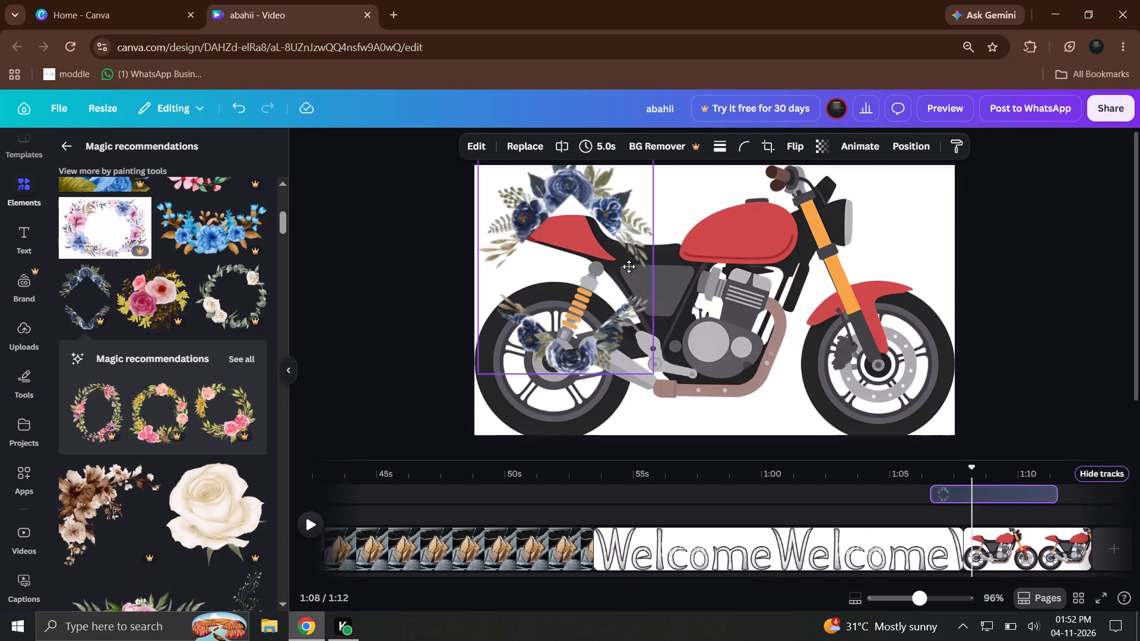
pyautogui.moveTo(629, 266); pyautogui.dragTo(619, 271)
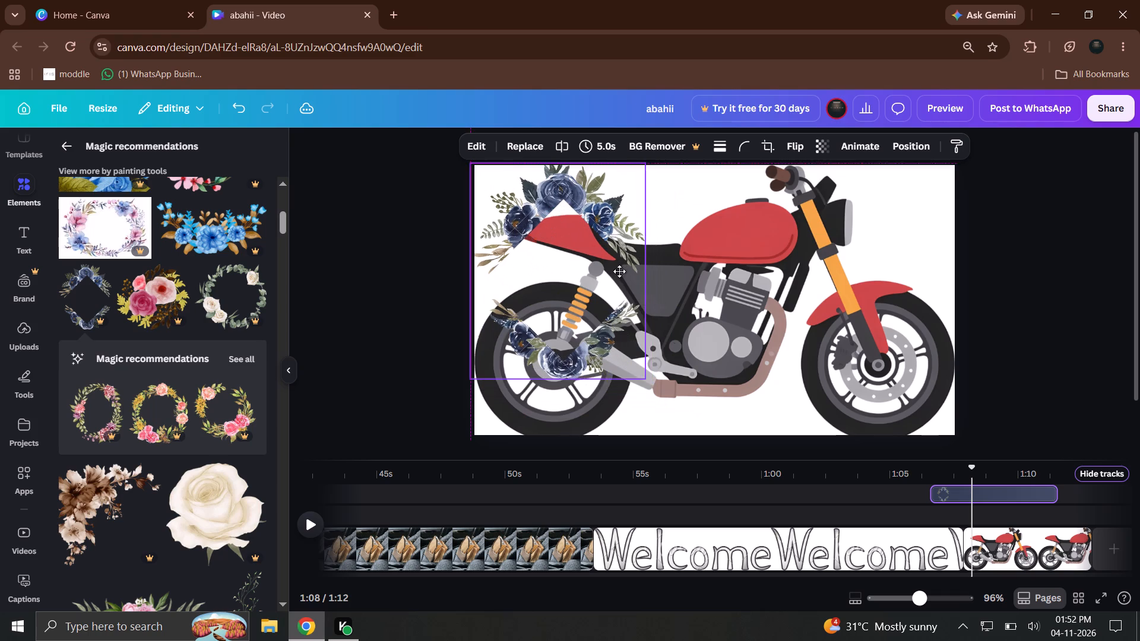
pyautogui.moveTo(619, 271); pyautogui.dragTo(638, 277)
# Rotate the blue rose frame to -90° so it lies sideways.
pyautogui.moveTo(688, 272); pyautogui.dragTo(559, 253)
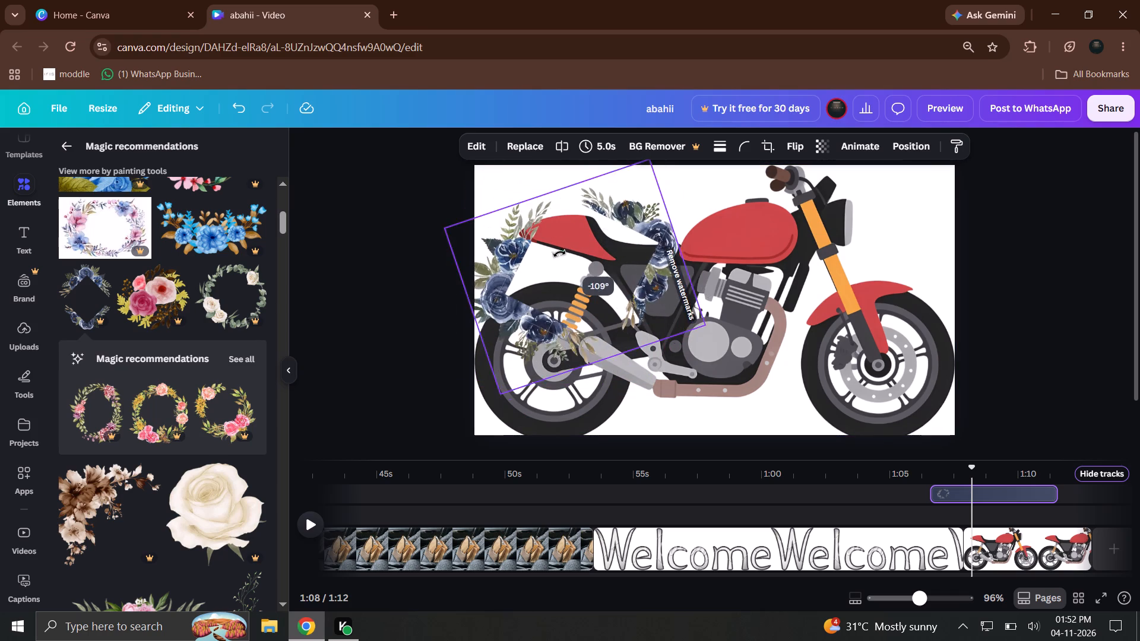
pyautogui.moveTo(559, 253); pyautogui.dragTo(569, 252)
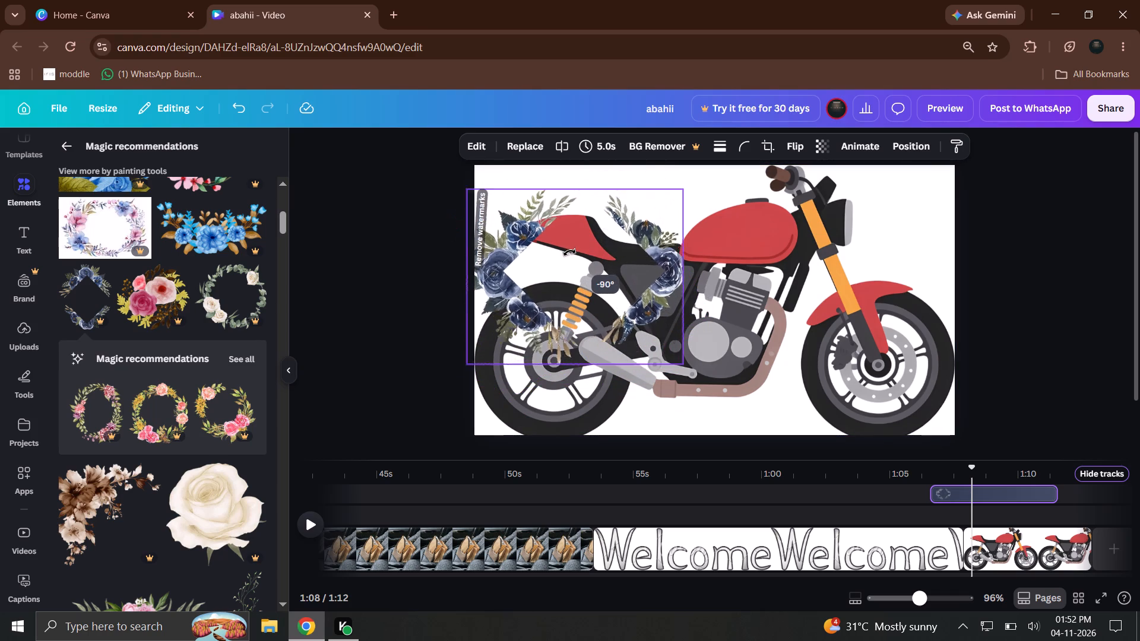
pyautogui.moveTo(569, 252); pyautogui.dragTo(569, 250)
# Enlarge the rotated blue rose frame and position it to surround the motorcycle across the full picture.
pyautogui.moveTo(633, 299); pyautogui.dragTo(693, 312)
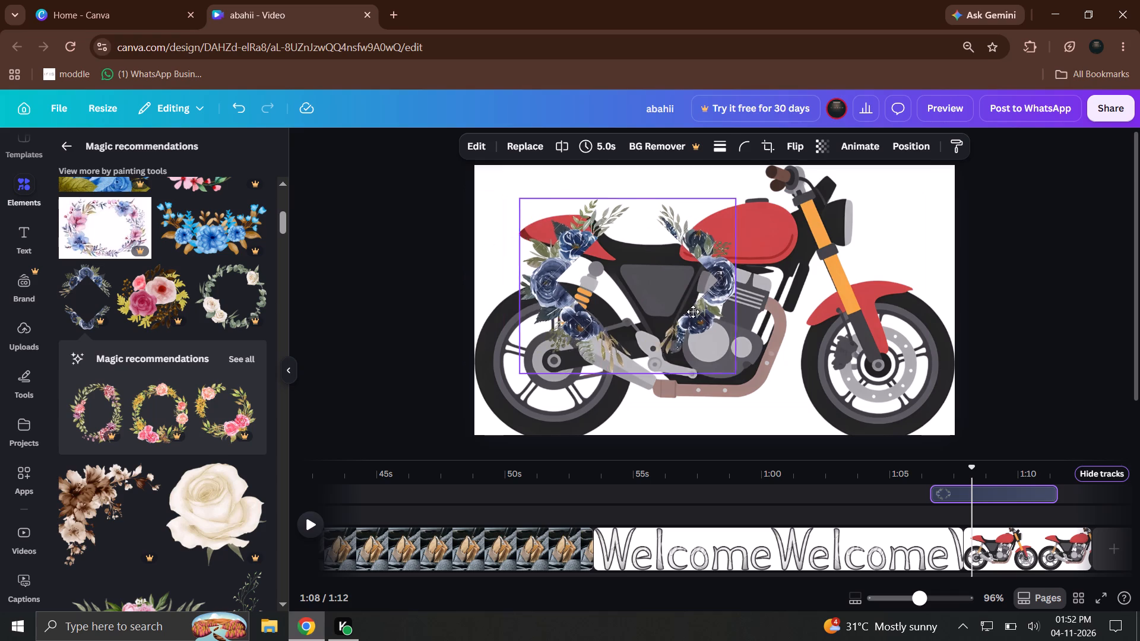
pyautogui.moveTo(693, 312); pyautogui.dragTo(695, 314)
pyautogui.moveTo(740, 207); pyautogui.dragTo(955, 231)
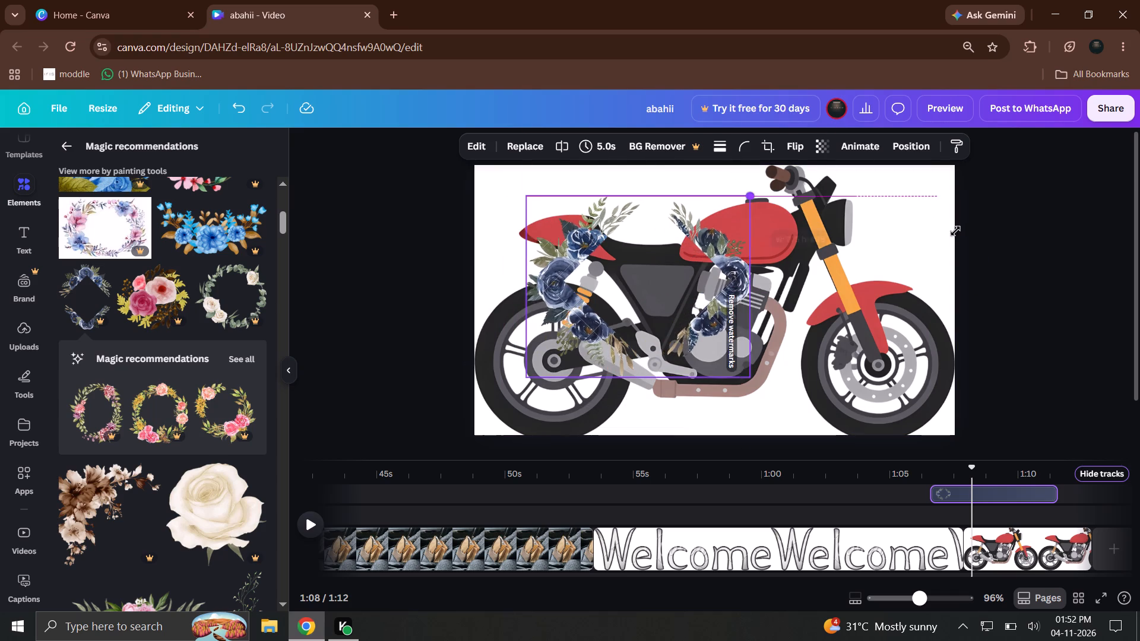
pyautogui.moveTo(955, 231); pyautogui.dragTo(985, 237)
pyautogui.moveTo(751, 229); pyautogui.dragTo(702, 284)
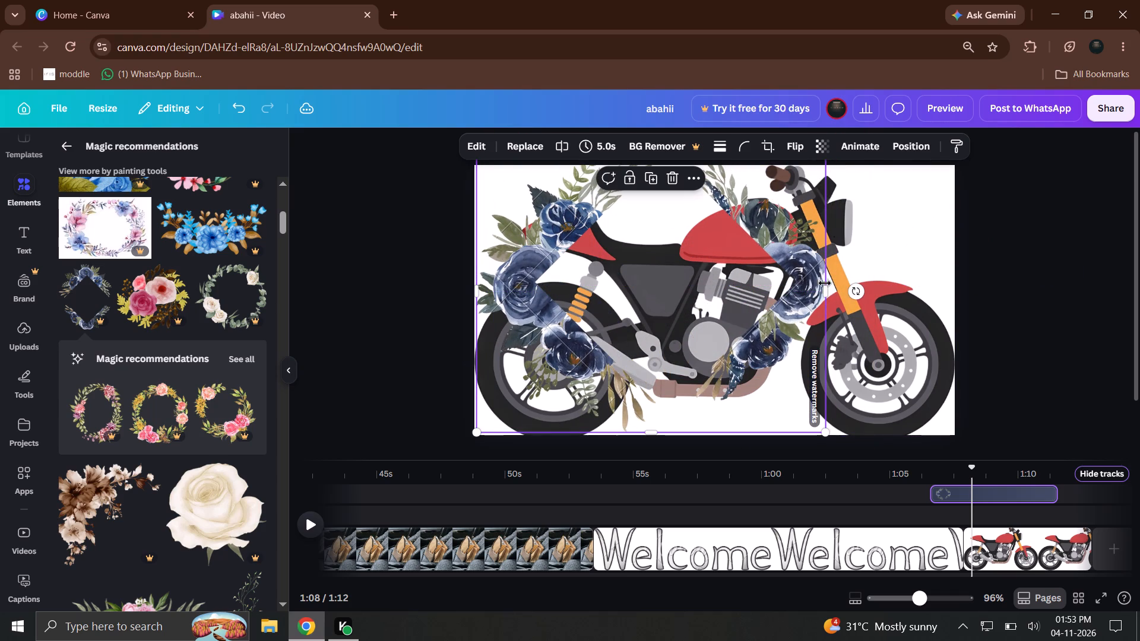
pyautogui.moveTo(828, 212); pyautogui.dragTo(979, 240)
pyautogui.moveTo(857, 248); pyautogui.dragTo(844, 248)
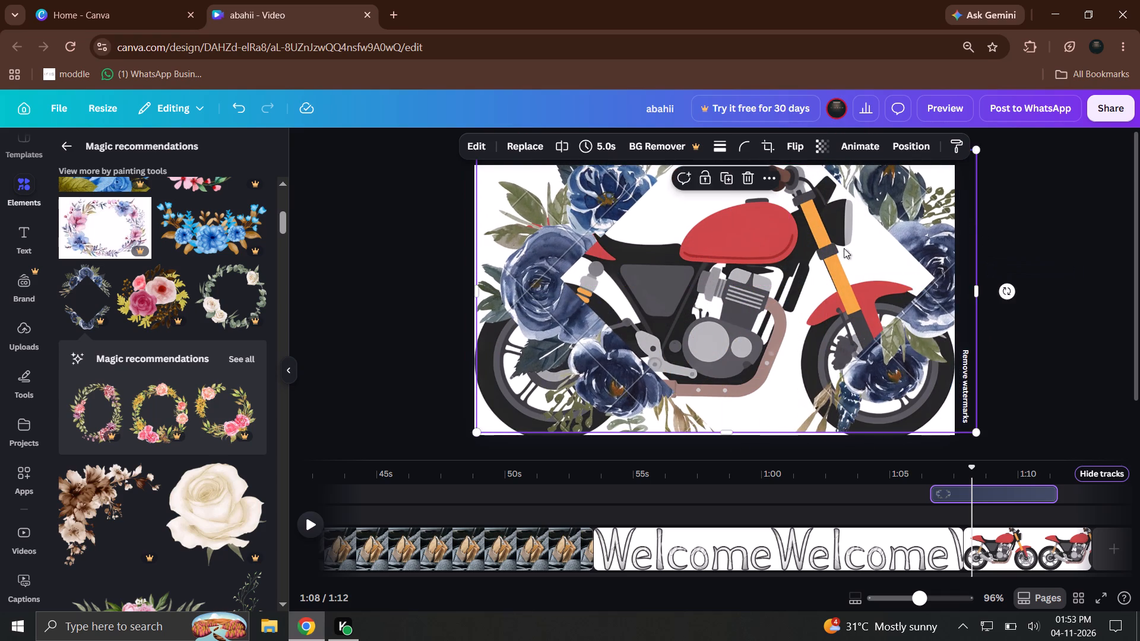
pyautogui.moveTo(844, 248); pyautogui.dragTo(832, 259)
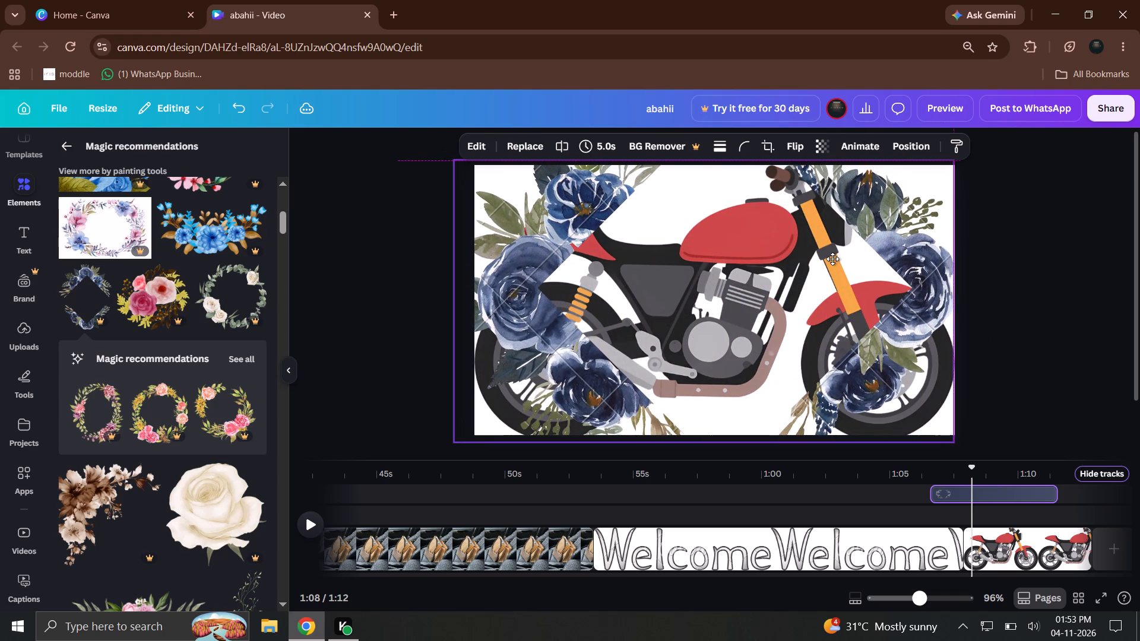
pyautogui.moveTo(832, 259); pyautogui.dragTo(830, 259)
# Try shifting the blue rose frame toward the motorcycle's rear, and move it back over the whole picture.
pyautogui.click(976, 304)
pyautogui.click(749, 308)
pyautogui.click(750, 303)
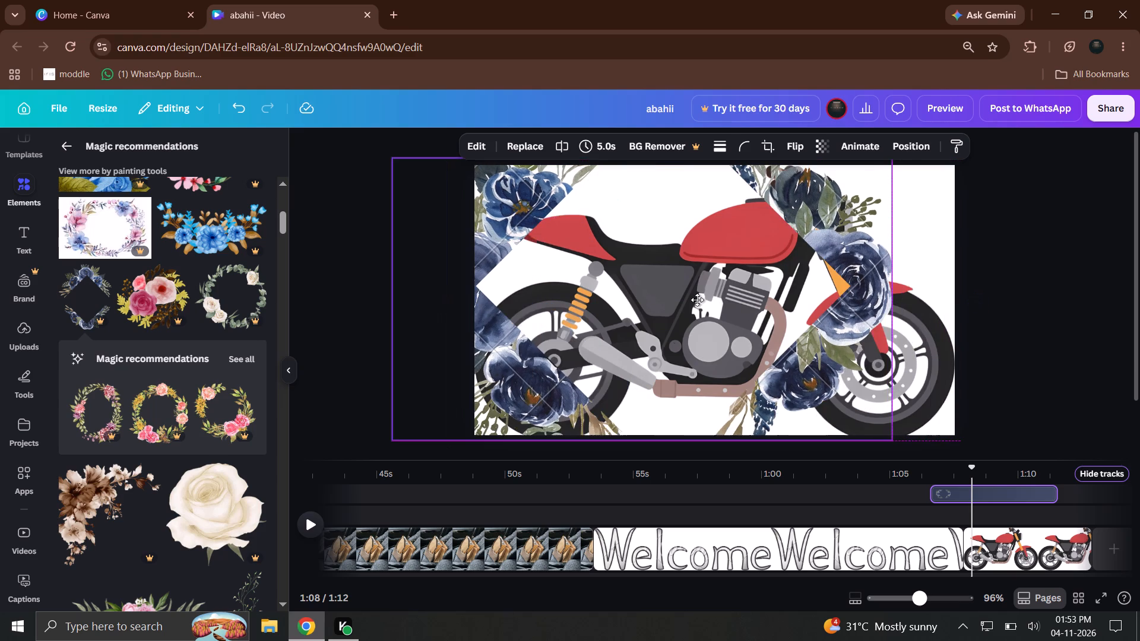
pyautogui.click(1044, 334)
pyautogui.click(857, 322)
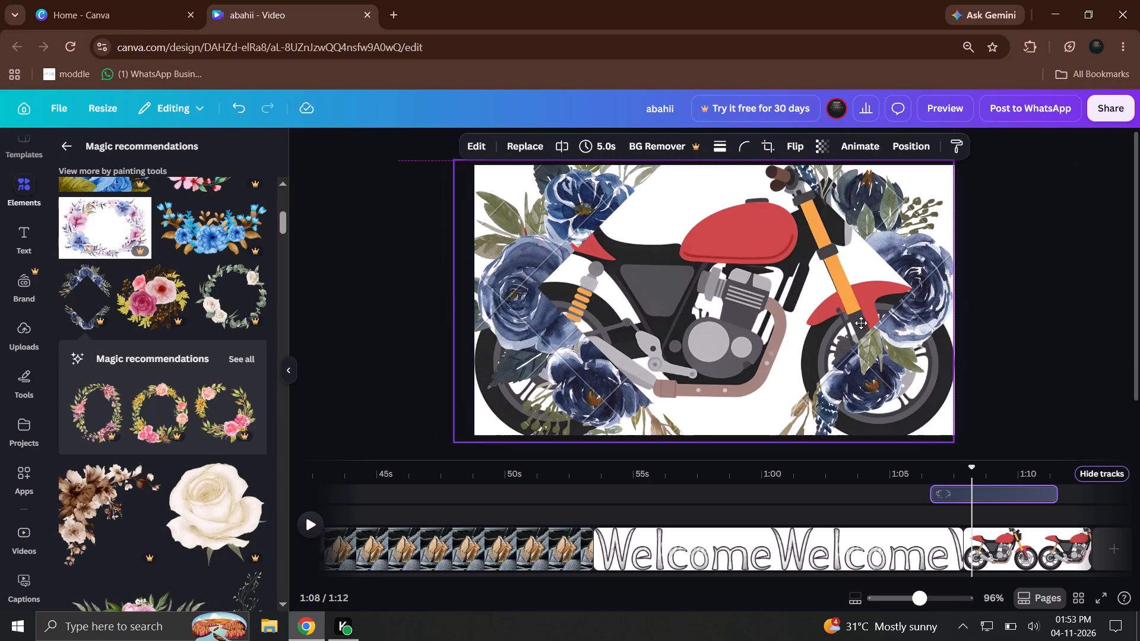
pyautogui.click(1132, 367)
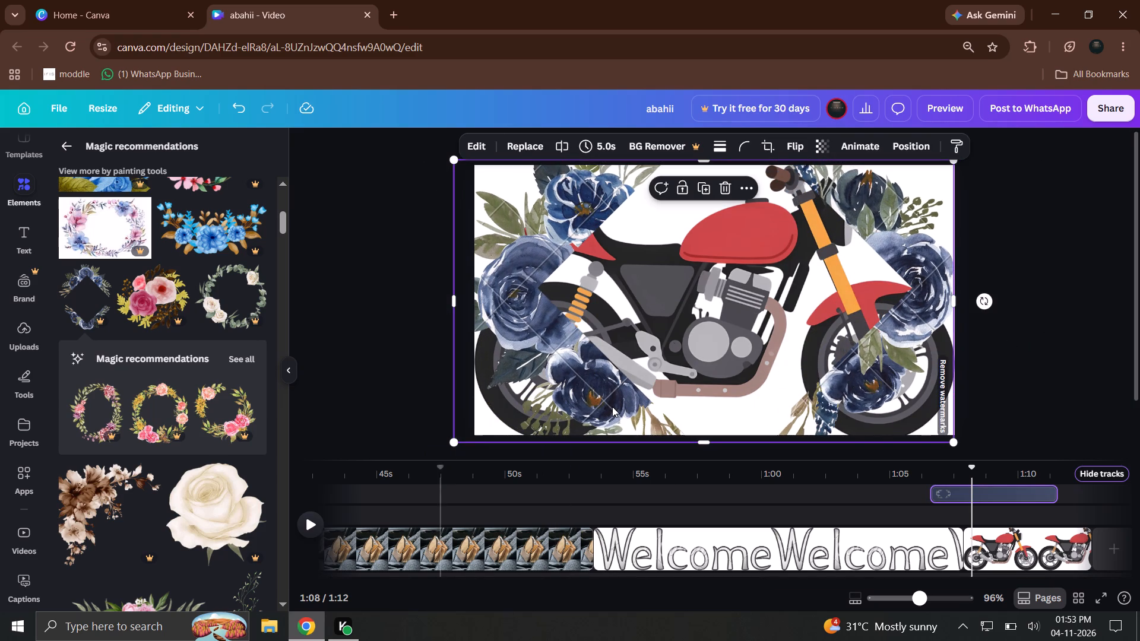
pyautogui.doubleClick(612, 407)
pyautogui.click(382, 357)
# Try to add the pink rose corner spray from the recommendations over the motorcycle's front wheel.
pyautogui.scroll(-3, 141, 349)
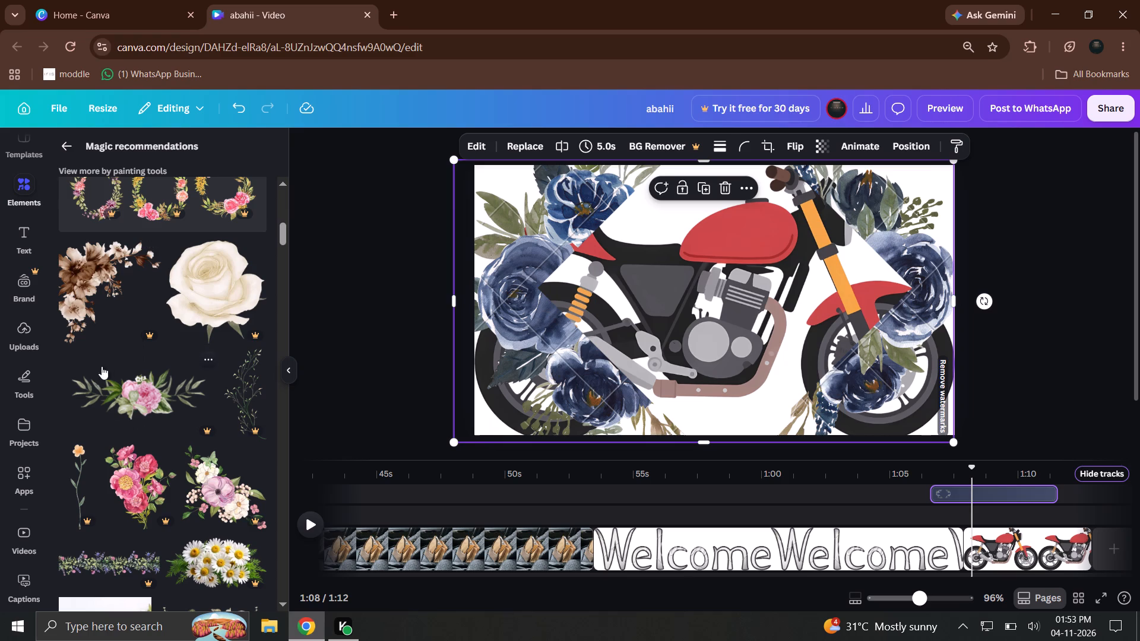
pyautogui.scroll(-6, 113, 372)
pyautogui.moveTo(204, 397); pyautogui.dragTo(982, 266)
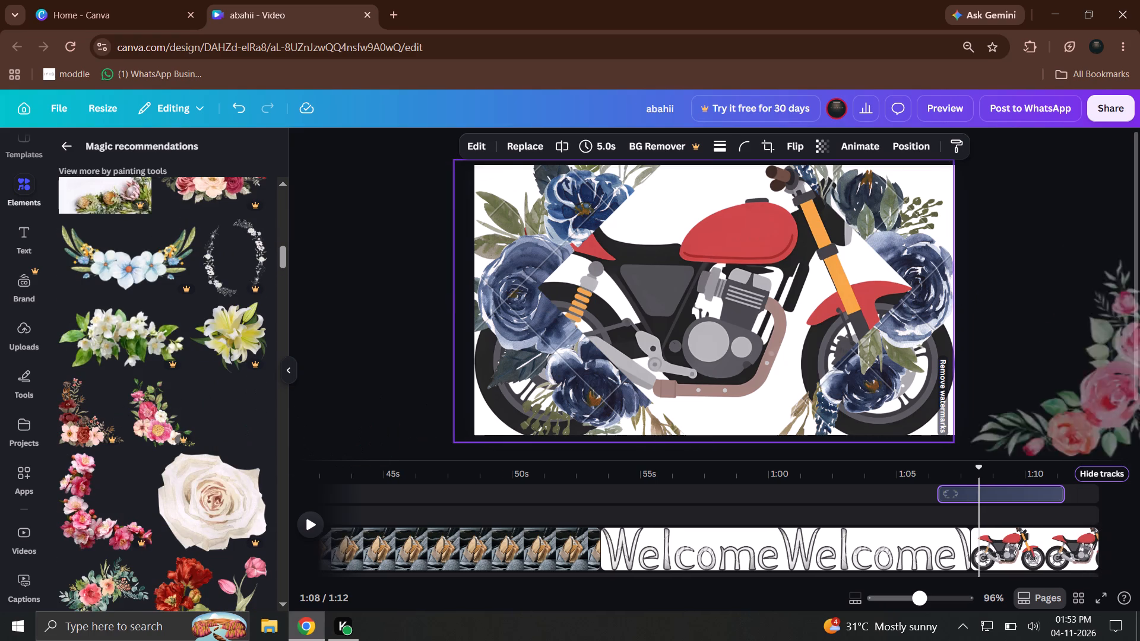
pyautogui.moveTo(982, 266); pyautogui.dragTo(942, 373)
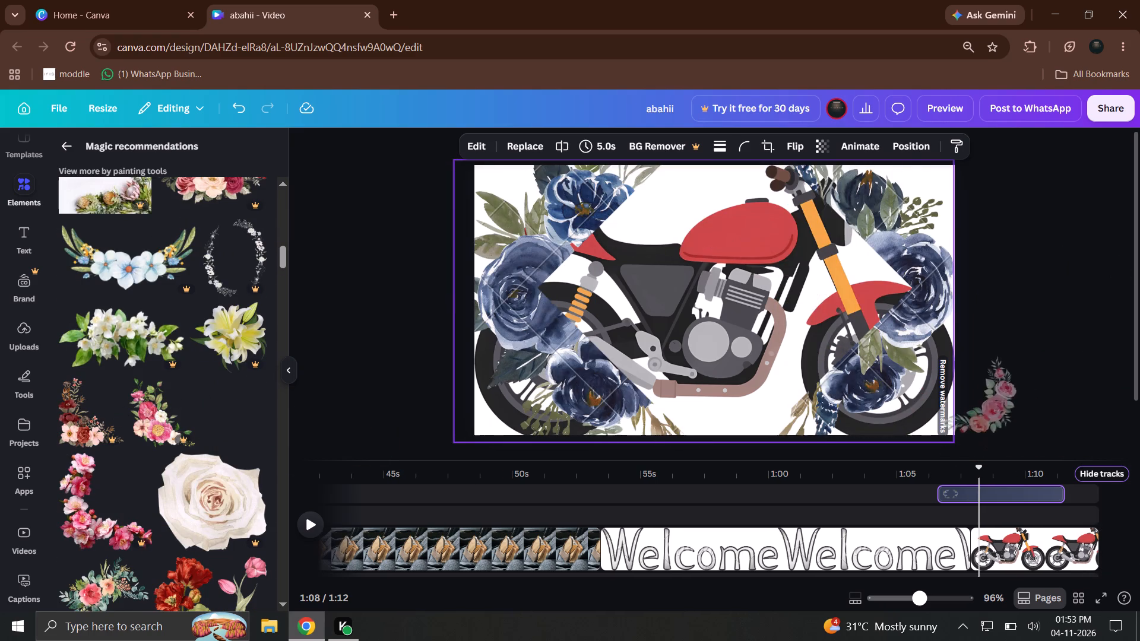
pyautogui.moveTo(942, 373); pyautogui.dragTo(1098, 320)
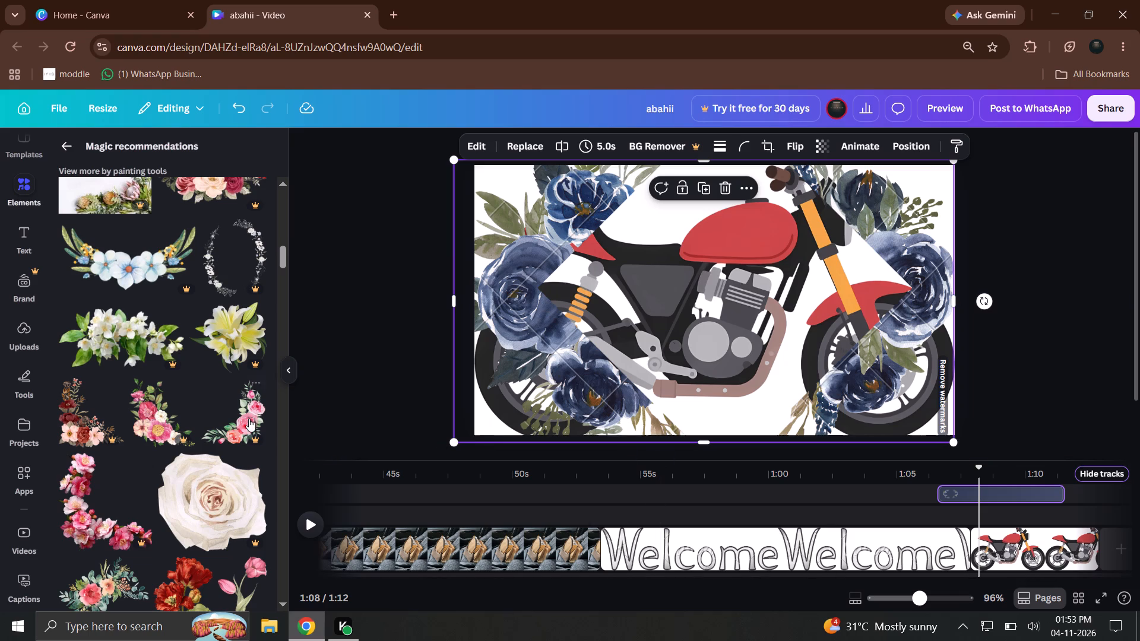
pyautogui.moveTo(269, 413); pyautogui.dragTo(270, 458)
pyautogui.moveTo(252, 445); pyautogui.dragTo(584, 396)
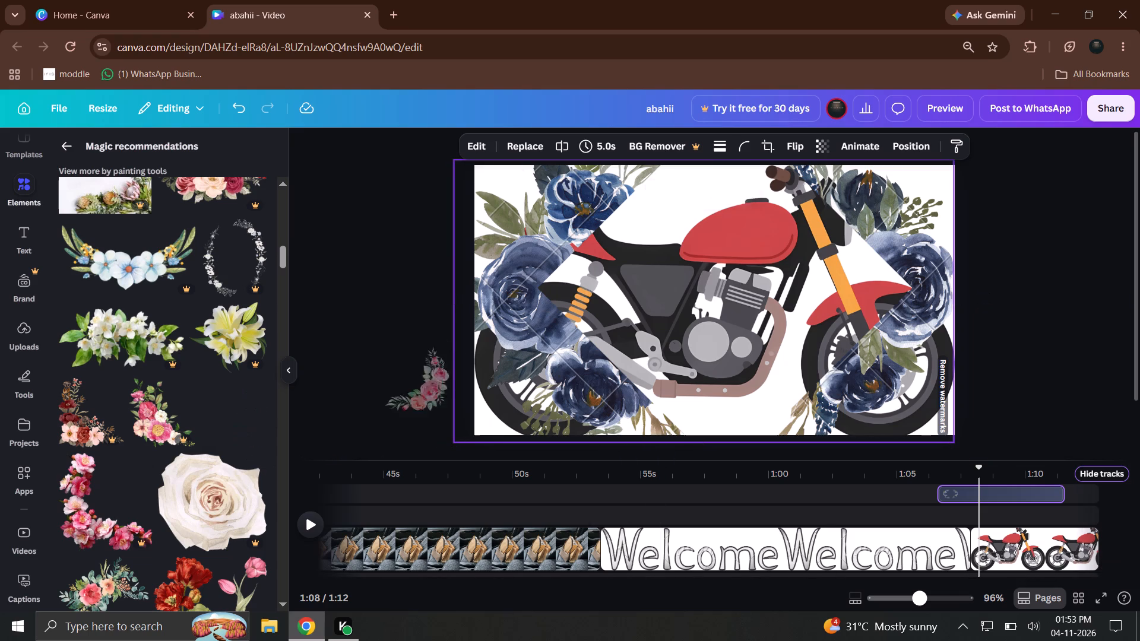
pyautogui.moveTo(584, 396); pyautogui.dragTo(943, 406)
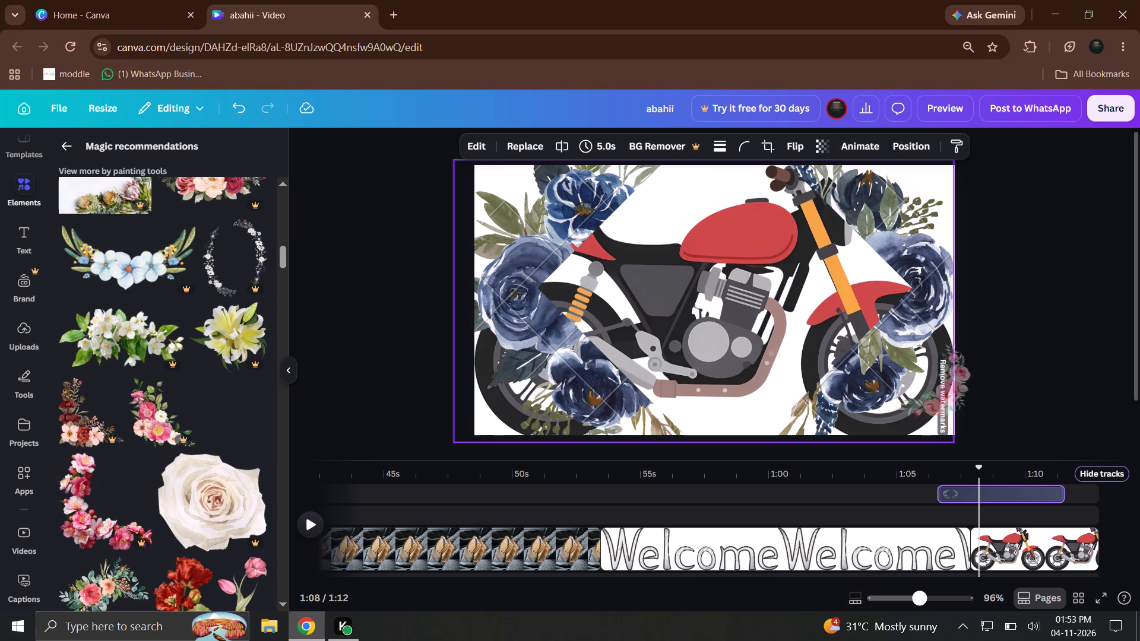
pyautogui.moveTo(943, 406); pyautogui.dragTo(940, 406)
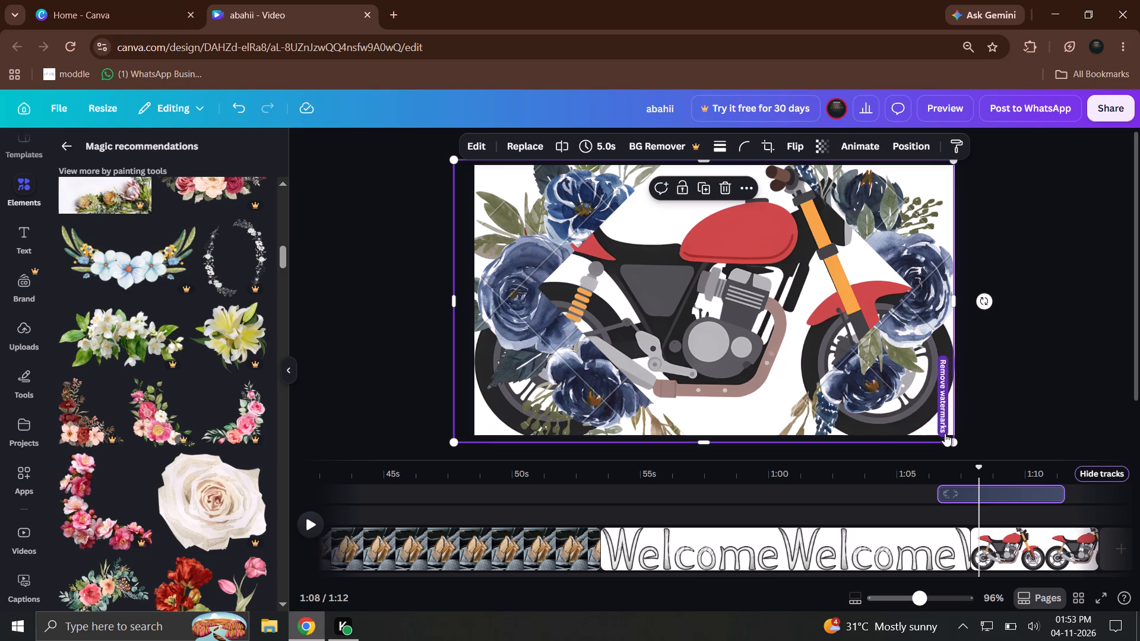
# Shrink the blue rose frame from its lower-right corner, clearing space around the motorcycle's front wheel.
pyautogui.moveTo(952, 439); pyautogui.dragTo(850, 387)
# Add the pink rose corner spray as an overlay at about 1:08 and fit it into the picture's lower-right corner.
pyautogui.moveTo(233, 436); pyautogui.dragTo(812, 346)
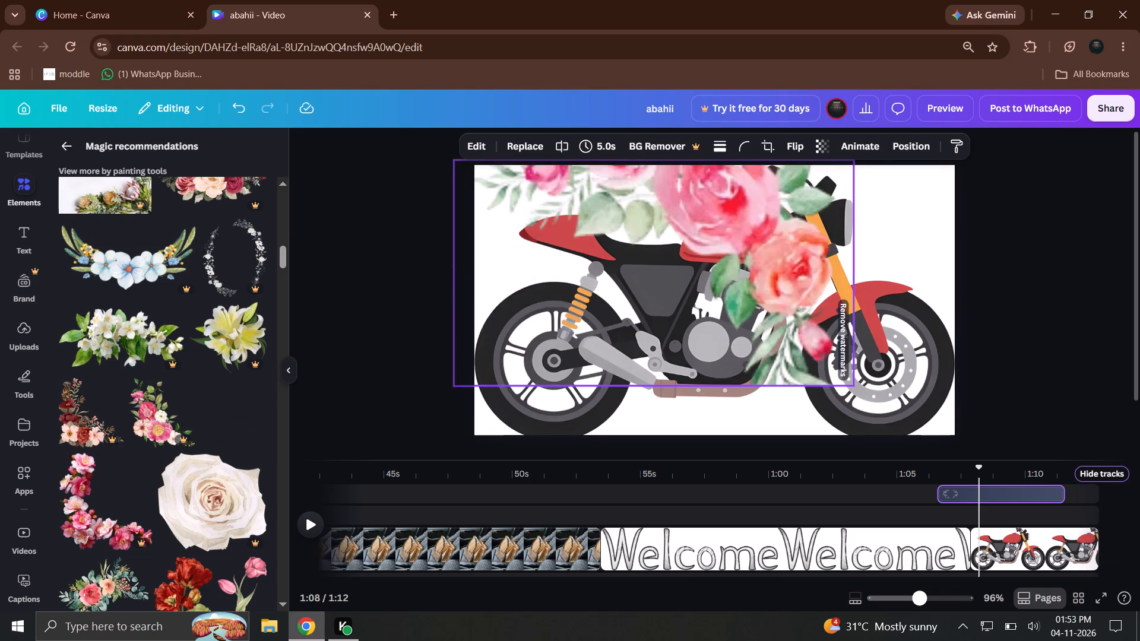
pyautogui.moveTo(812, 346); pyautogui.dragTo(843, 293)
pyautogui.moveTo(843, 293); pyautogui.dragTo(790, 368)
pyautogui.moveTo(790, 368); pyautogui.dragTo(791, 349)
pyautogui.moveTo(791, 349); pyautogui.dragTo(918, 366)
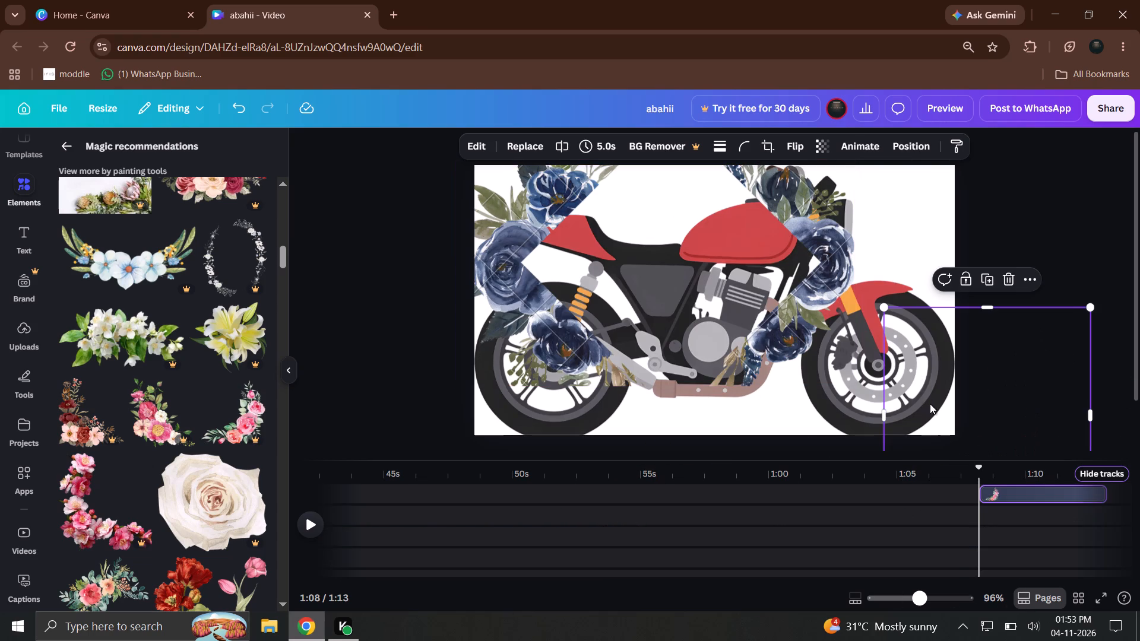
pyautogui.moveTo(919, 392); pyautogui.dragTo(781, 307)
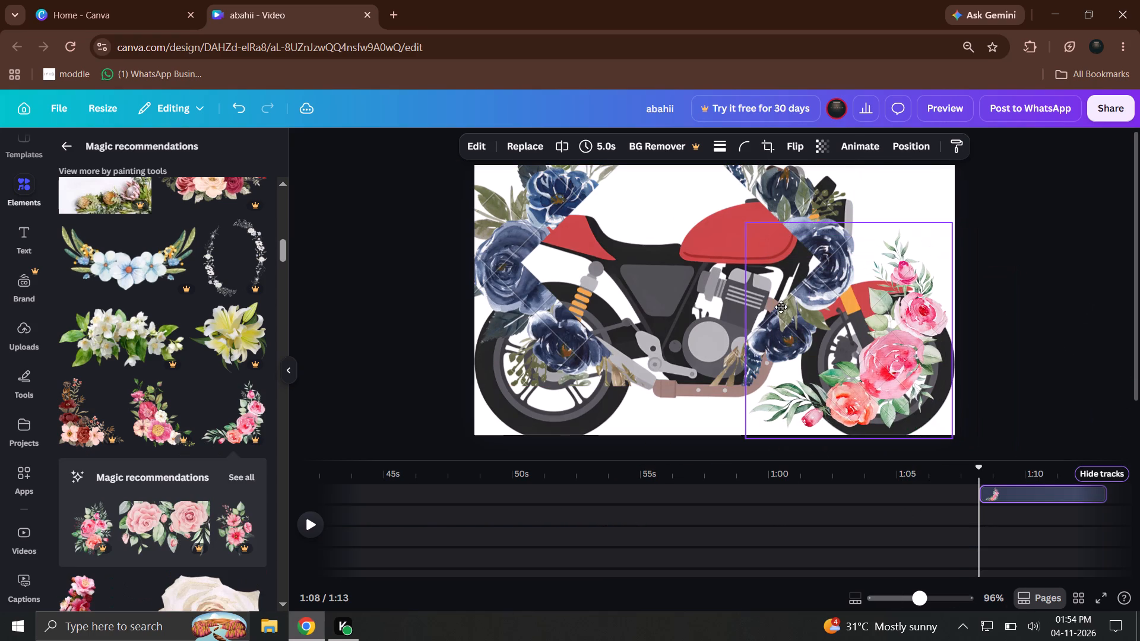
pyautogui.moveTo(781, 307); pyautogui.dragTo(784, 305)
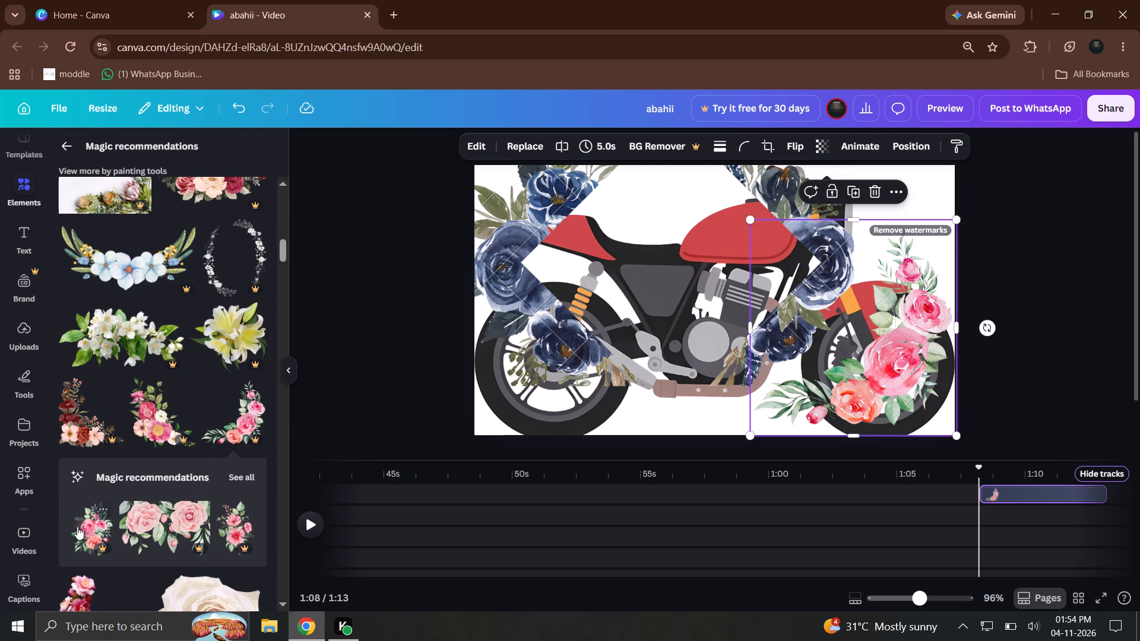
# Replace the blue rose frame with the pink peony corner spray and move it off the motorcycle picture's lower edge.
pyautogui.moveTo(147, 408); pyautogui.dragTo(607, 228)
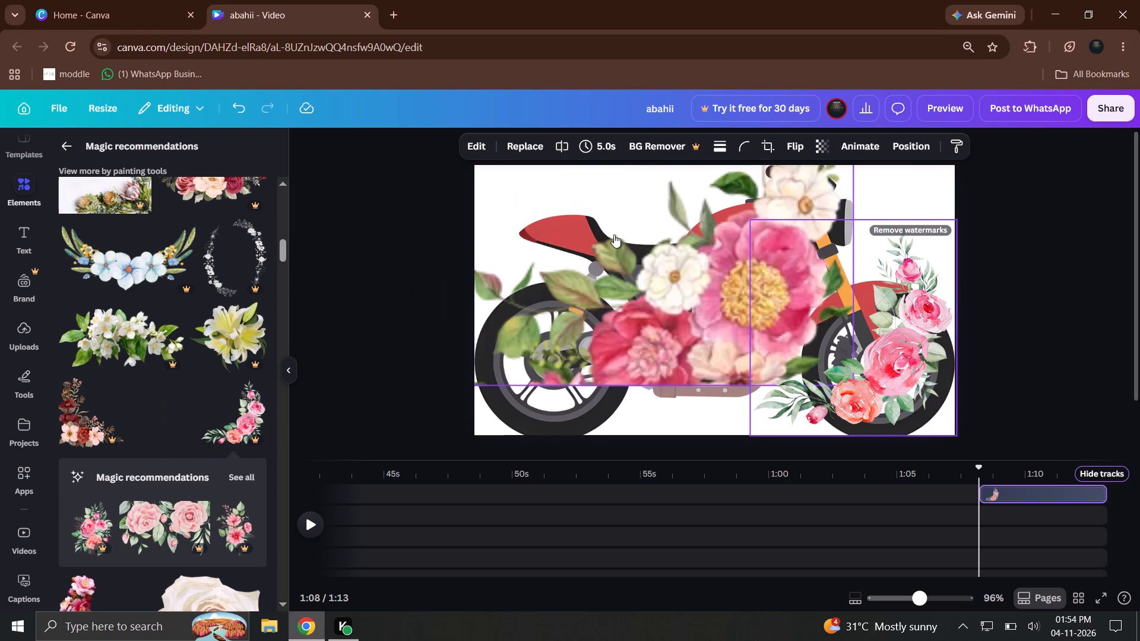
pyautogui.moveTo(647, 261); pyautogui.dragTo(838, 632)
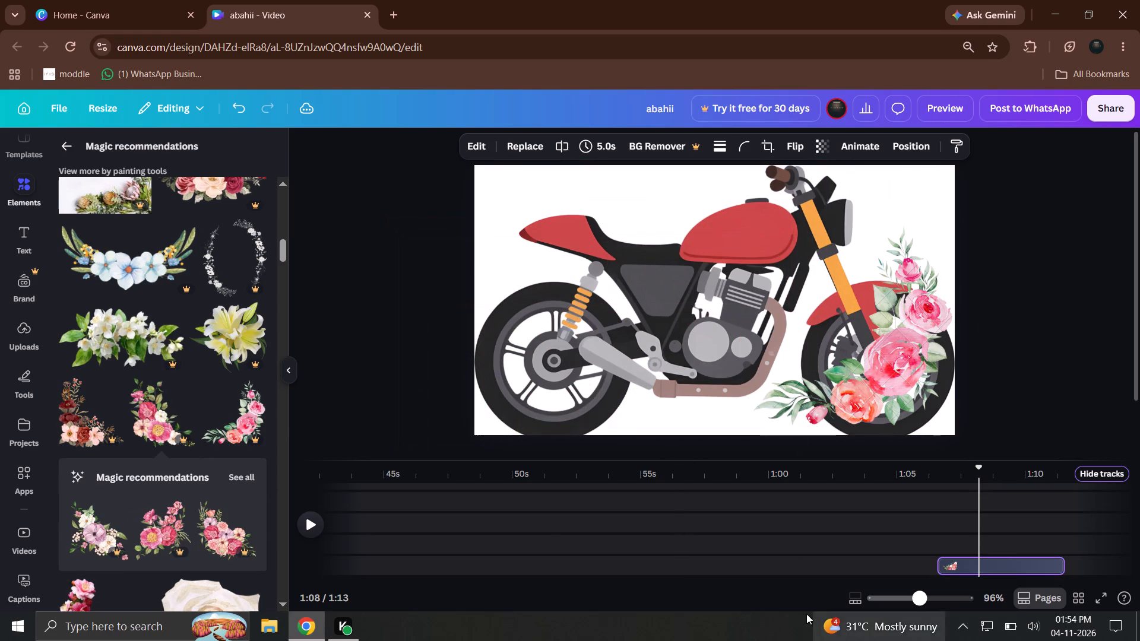
# Turn the pink rose spray upside down and shrink it into the picture's upper-left corner, above the motorcycle's rear wheel.
pyautogui.moveTo(881, 344); pyautogui.dragTo(626, 274)
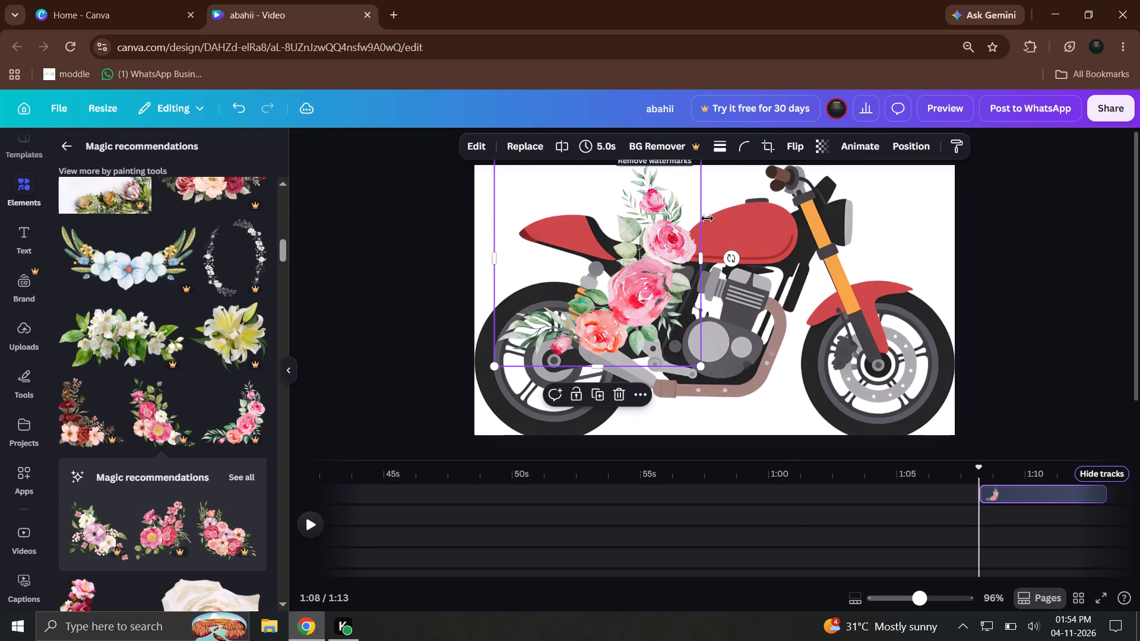
pyautogui.moveTo(727, 256); pyautogui.dragTo(519, 258)
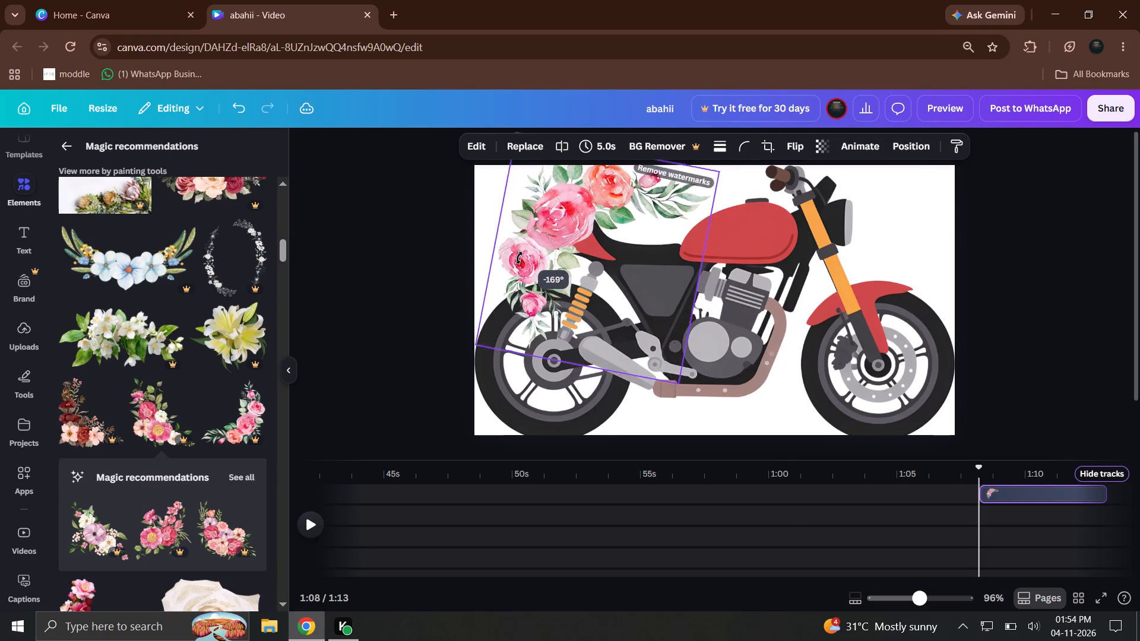
pyautogui.moveTo(519, 258); pyautogui.dragTo(520, 262)
pyautogui.moveTo(559, 247); pyautogui.dragTo(546, 249)
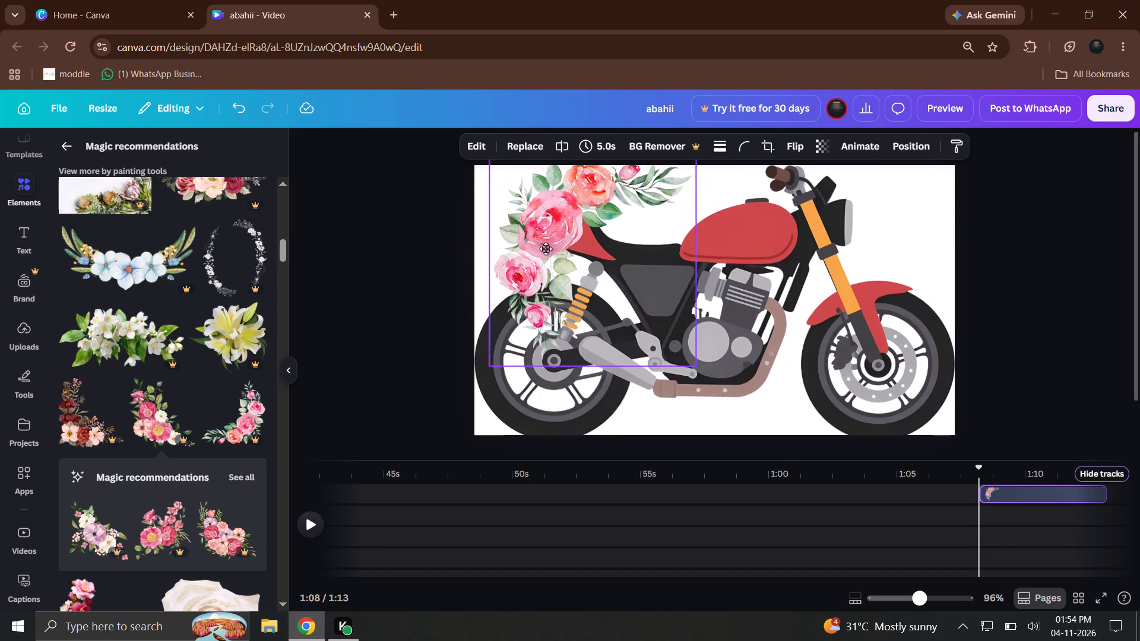
pyautogui.moveTo(546, 249); pyautogui.dragTo(534, 251)
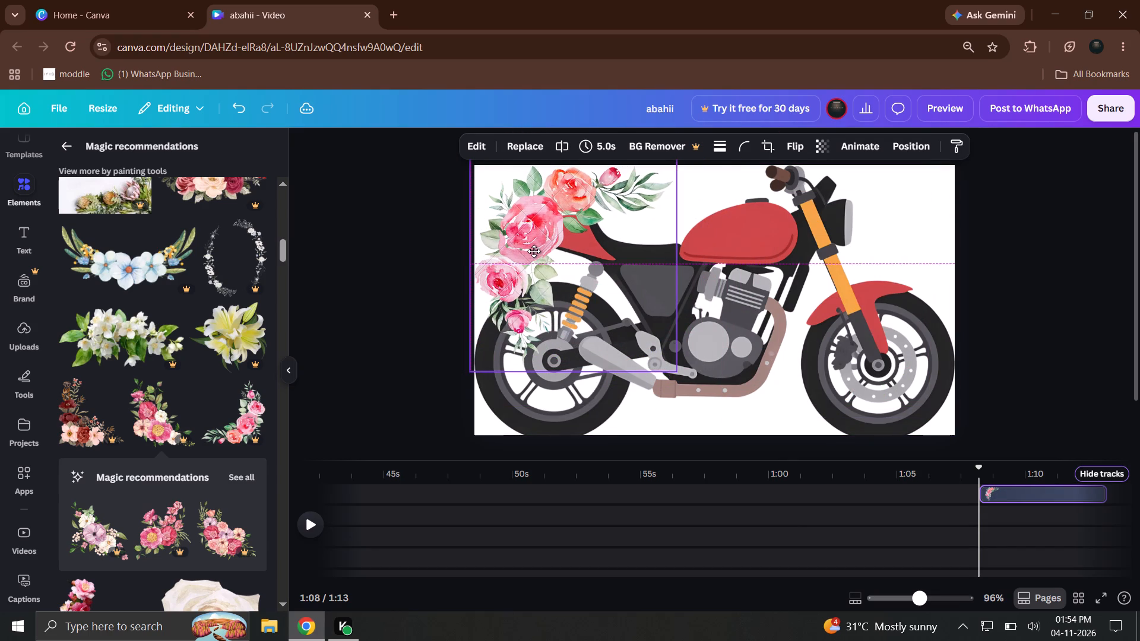
pyautogui.moveTo(534, 251); pyautogui.dragTo(539, 262)
pyautogui.click(669, 379)
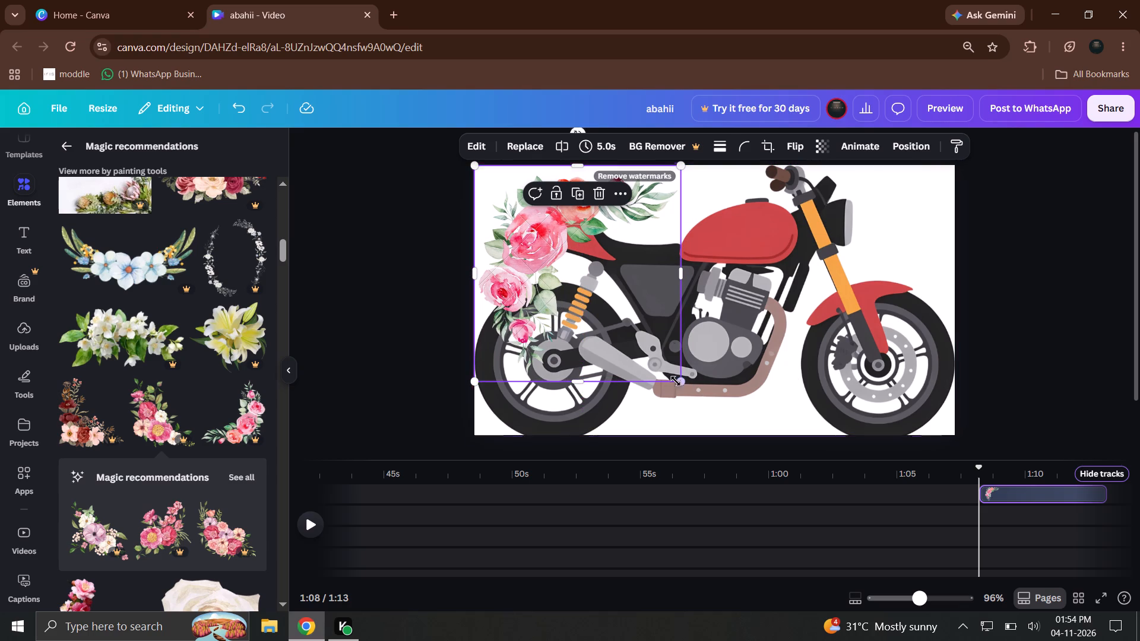
pyautogui.moveTo(676, 381); pyautogui.dragTo(550, 304)
pyautogui.click(537, 269)
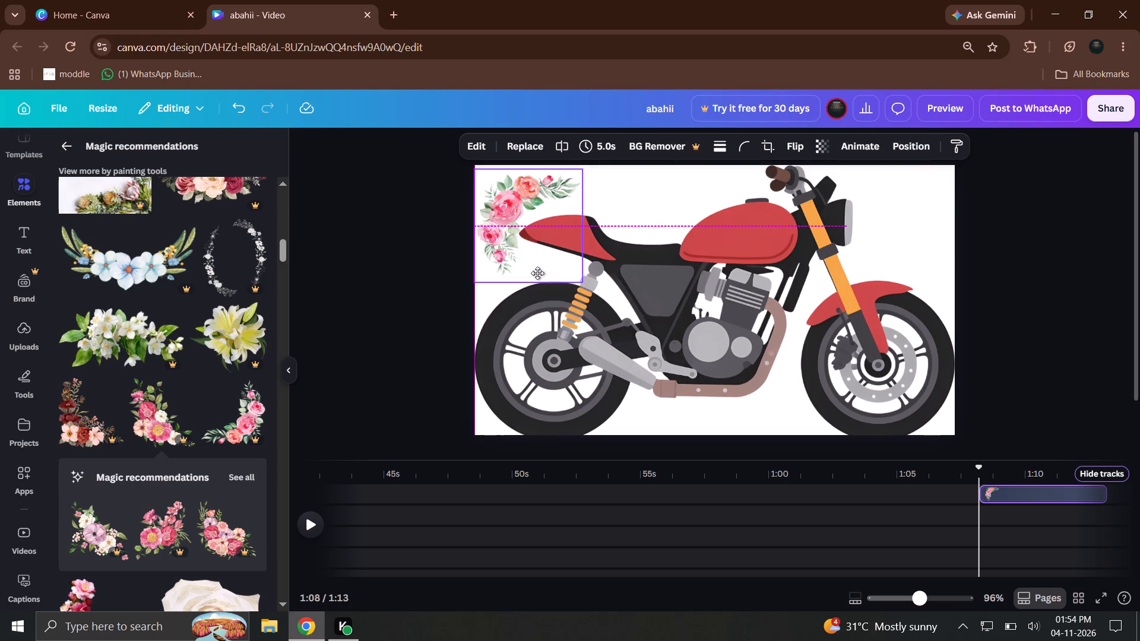
# Rotate the small pink rose spray about a quarter turn and move it into the picture's upper-right corner beside the headlight.
pyautogui.click(832, 399)
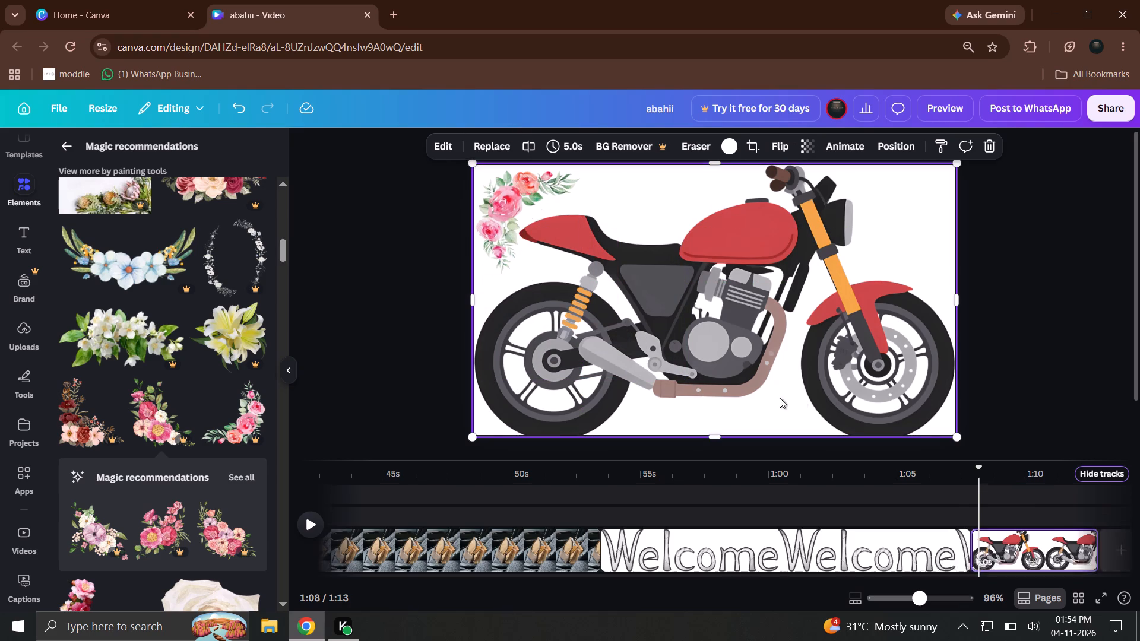
pyautogui.click(470, 181)
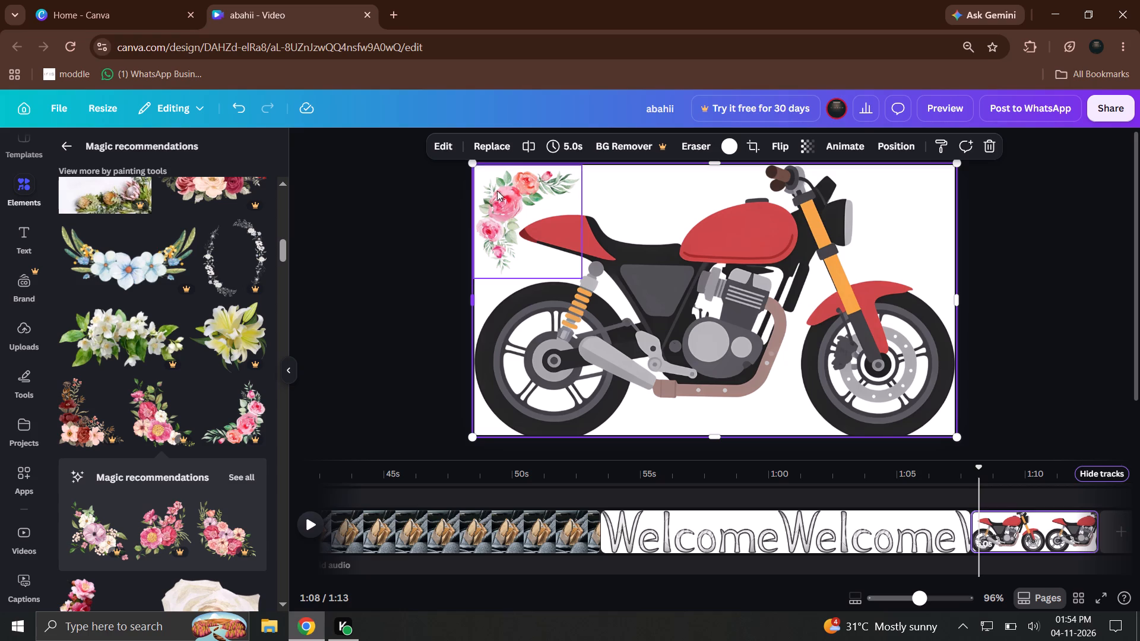
pyautogui.click(499, 192)
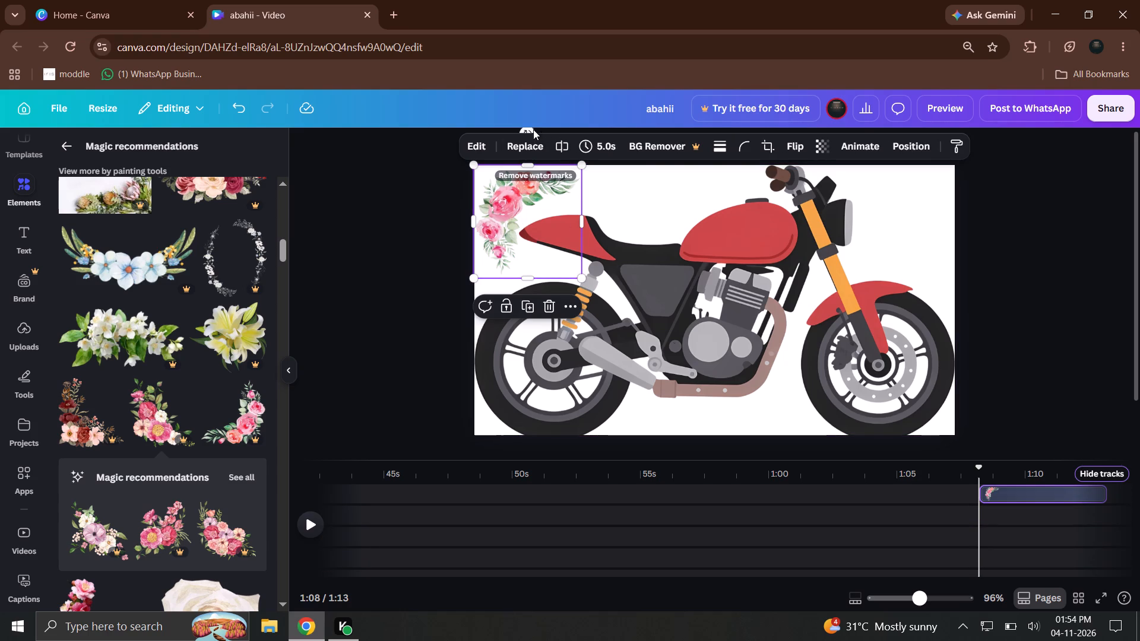
pyautogui.moveTo(533, 129); pyautogui.dragTo(563, 228)
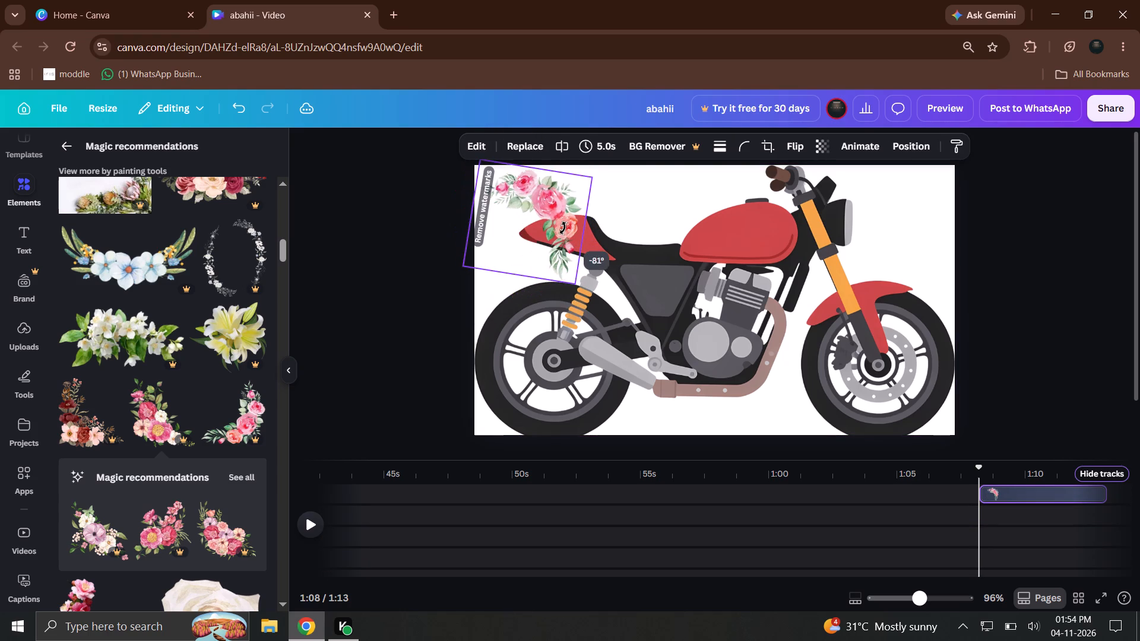
pyautogui.moveTo(563, 228); pyautogui.dragTo(563, 223)
pyautogui.moveTo(531, 224); pyautogui.dragTo(897, 218)
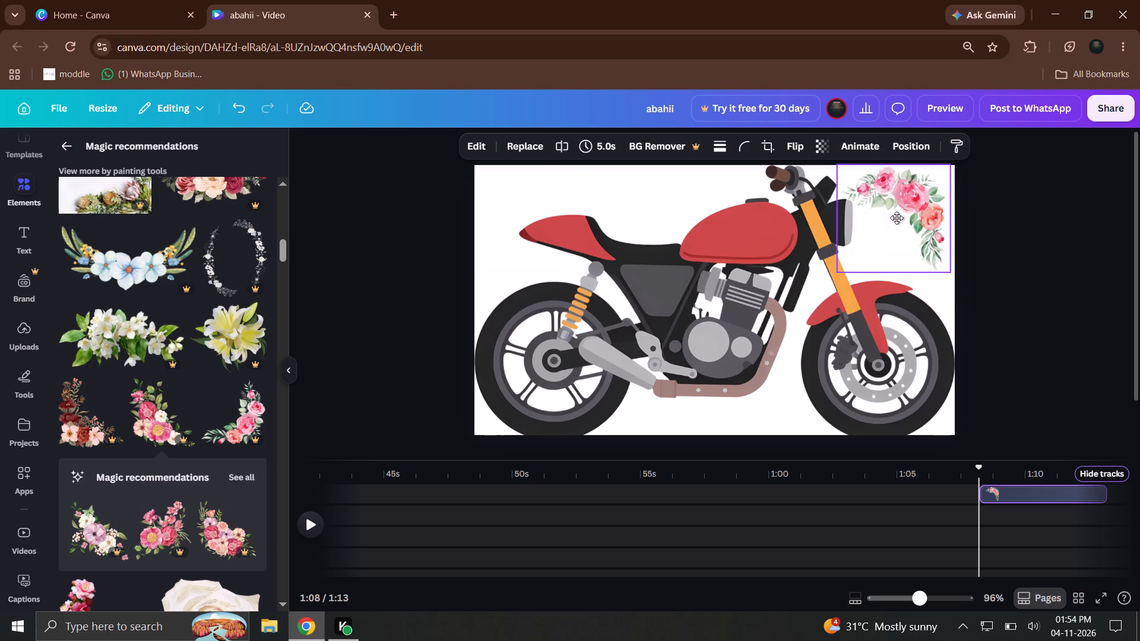
pyautogui.moveTo(897, 218); pyautogui.dragTo(903, 222)
pyautogui.click(1139, 326)
pyautogui.moveTo(914, 254); pyautogui.dragTo(894, 246)
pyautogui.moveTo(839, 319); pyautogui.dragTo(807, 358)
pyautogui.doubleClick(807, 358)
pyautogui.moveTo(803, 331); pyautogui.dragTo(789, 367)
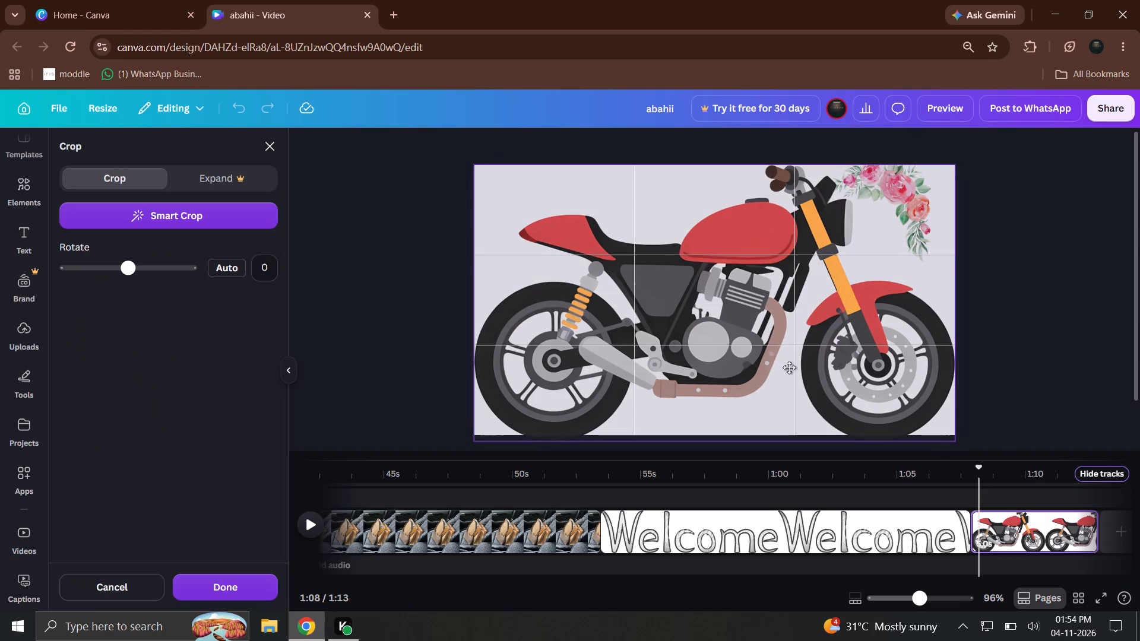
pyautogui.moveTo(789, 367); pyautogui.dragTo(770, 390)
# Add the blue flower garland as an overlay at about 0:59 and place it along the Welcome picture's lower edge.
pyautogui.moveTo(822, 465); pyautogui.dragTo(778, 479)
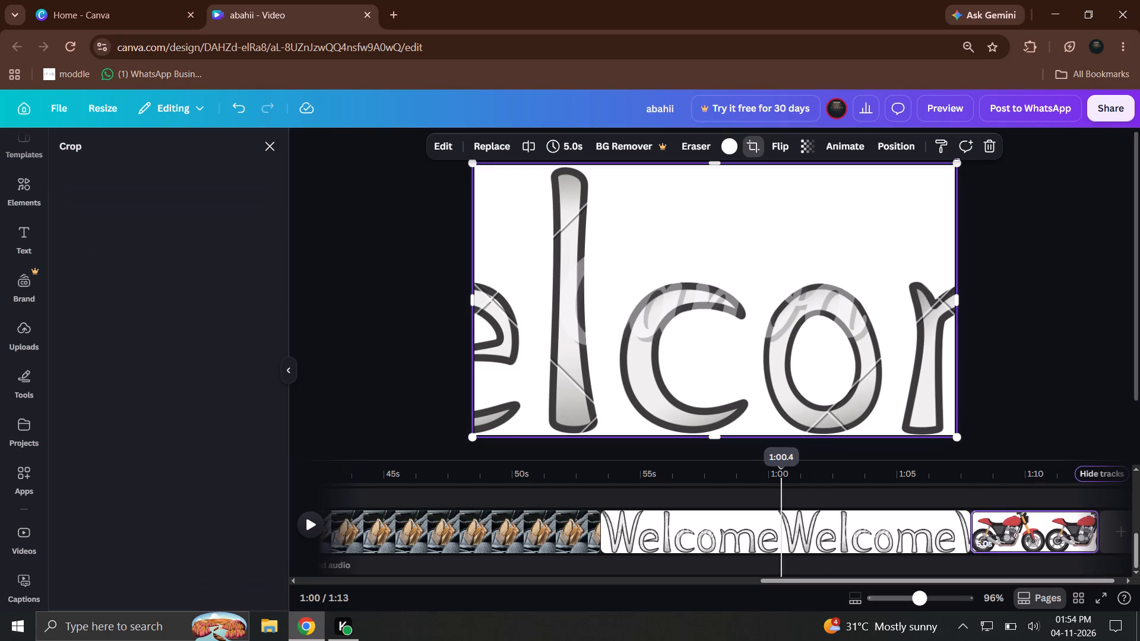
pyautogui.moveTo(778, 479); pyautogui.dragTo(767, 479)
pyautogui.click(268, 150)
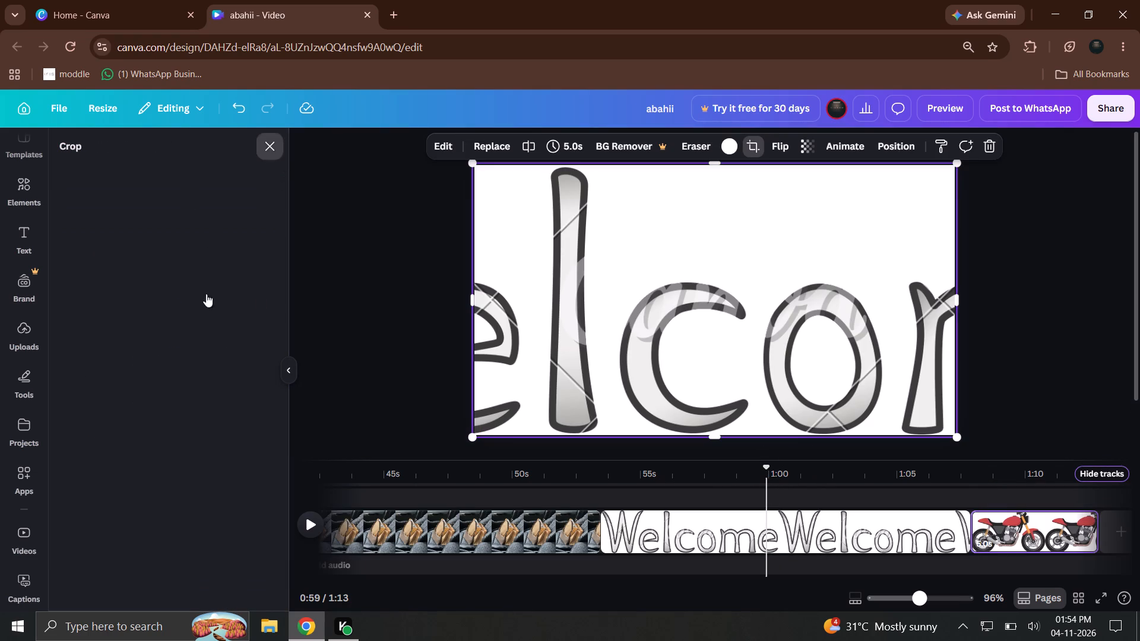
pyautogui.scroll(1, 142, 399)
pyautogui.moveTo(130, 358); pyautogui.dragTo(624, 317)
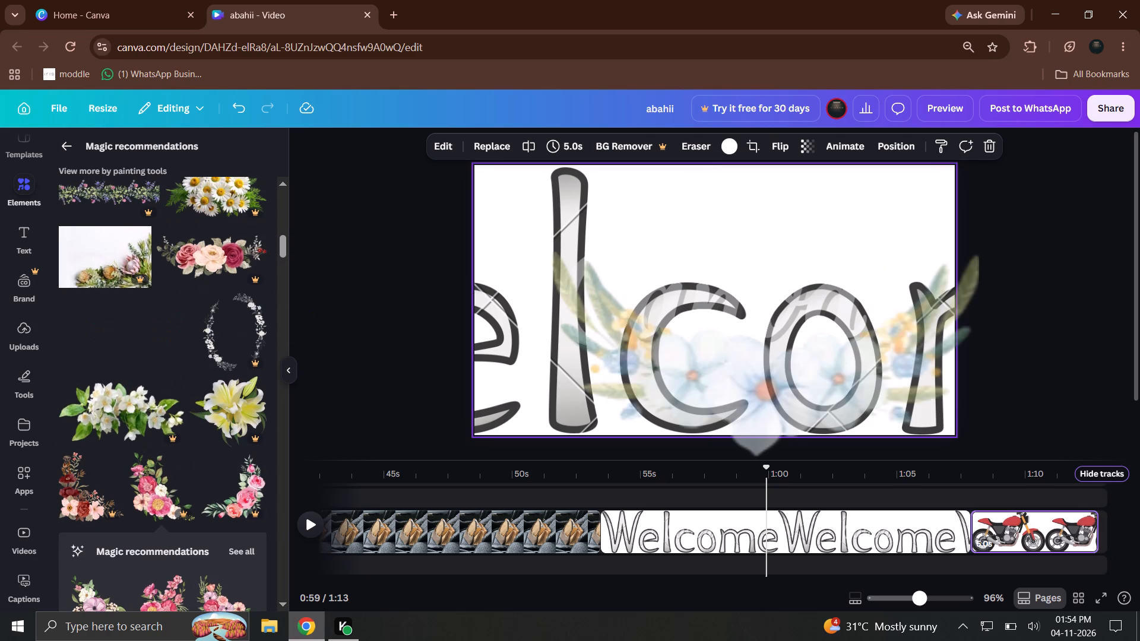
pyautogui.moveTo(624, 317); pyautogui.dragTo(557, 298)
pyautogui.moveTo(651, 322); pyautogui.dragTo(654, 303)
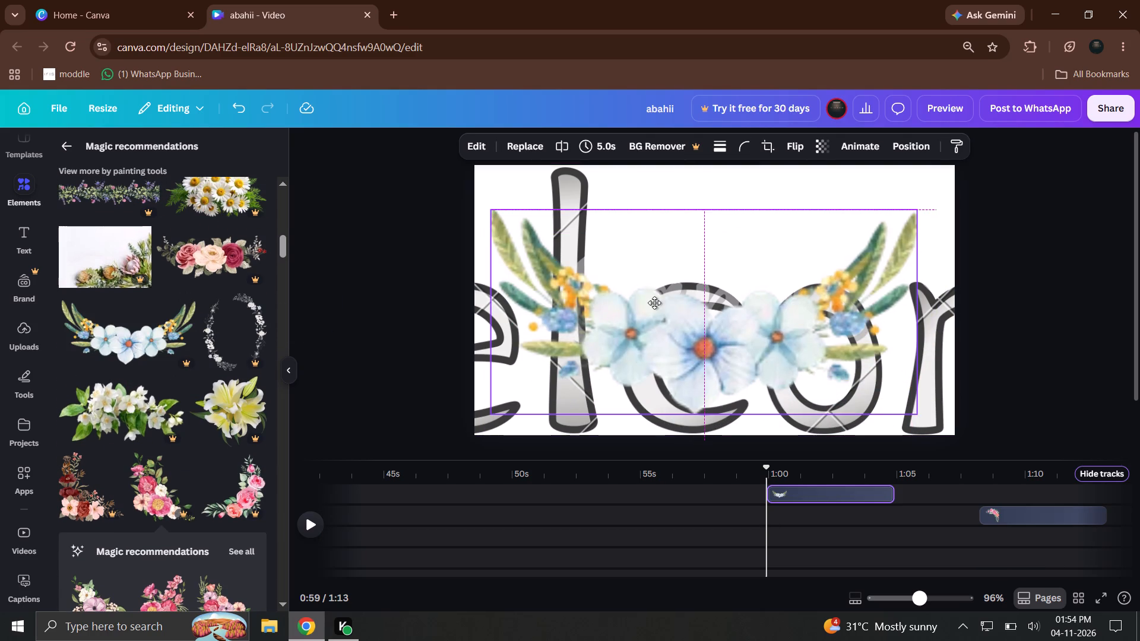
pyautogui.moveTo(654, 303); pyautogui.dragTo(658, 320)
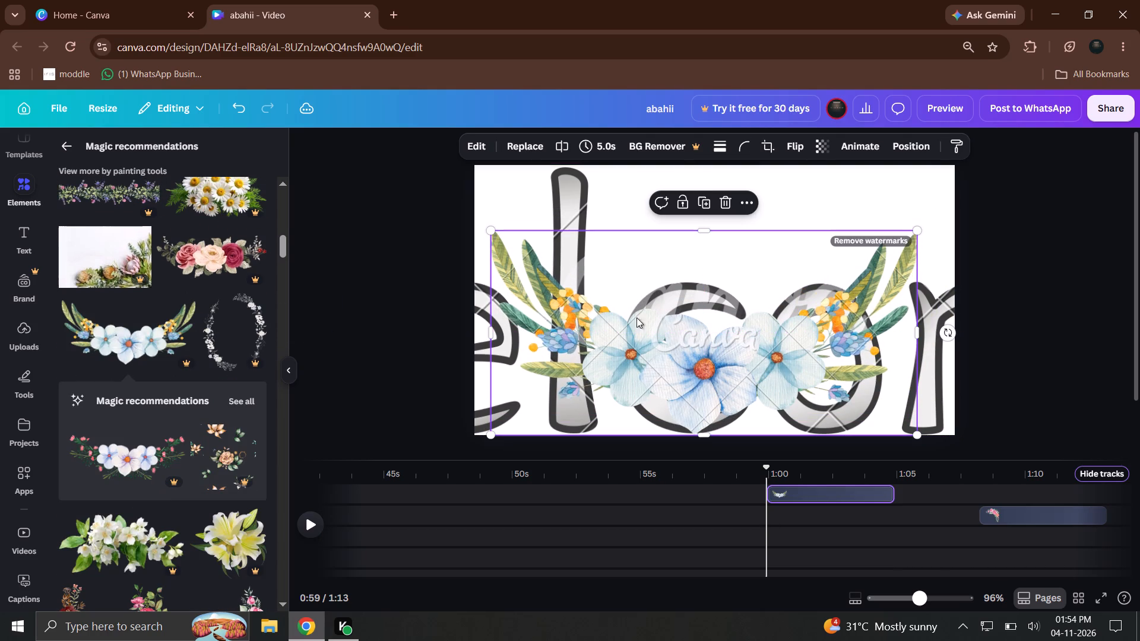
# Enlarge the blue flower garland beyond the Welcome picture's width and reposition it to cover the full height.
pyautogui.moveTo(489, 227); pyautogui.dragTo(500, 167)
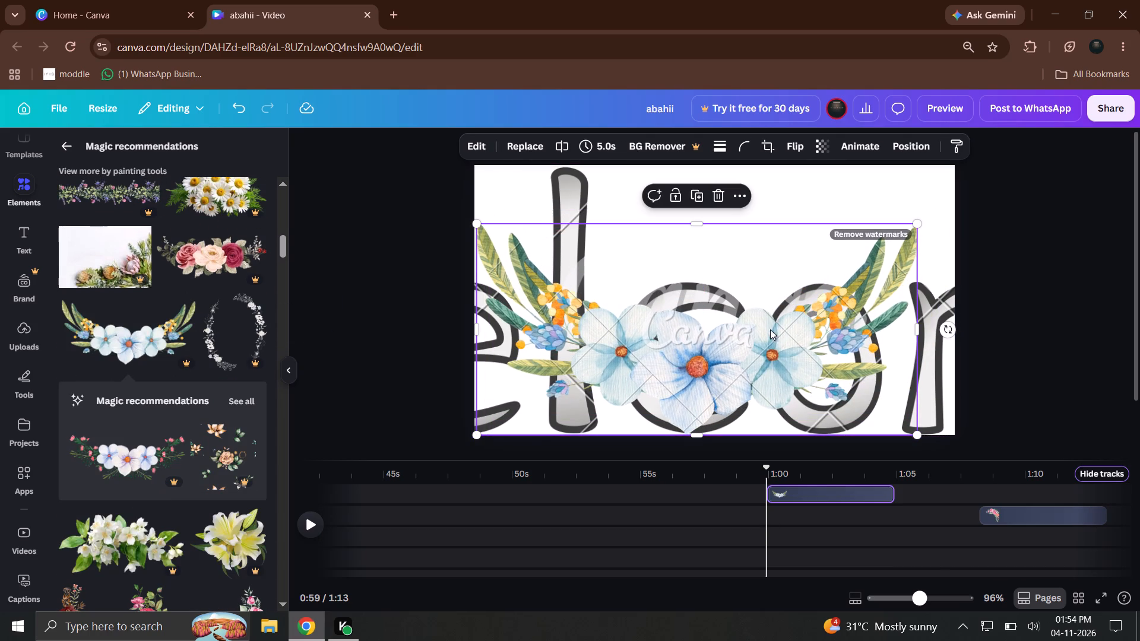
pyautogui.moveTo(911, 223); pyautogui.dragTo(936, 148)
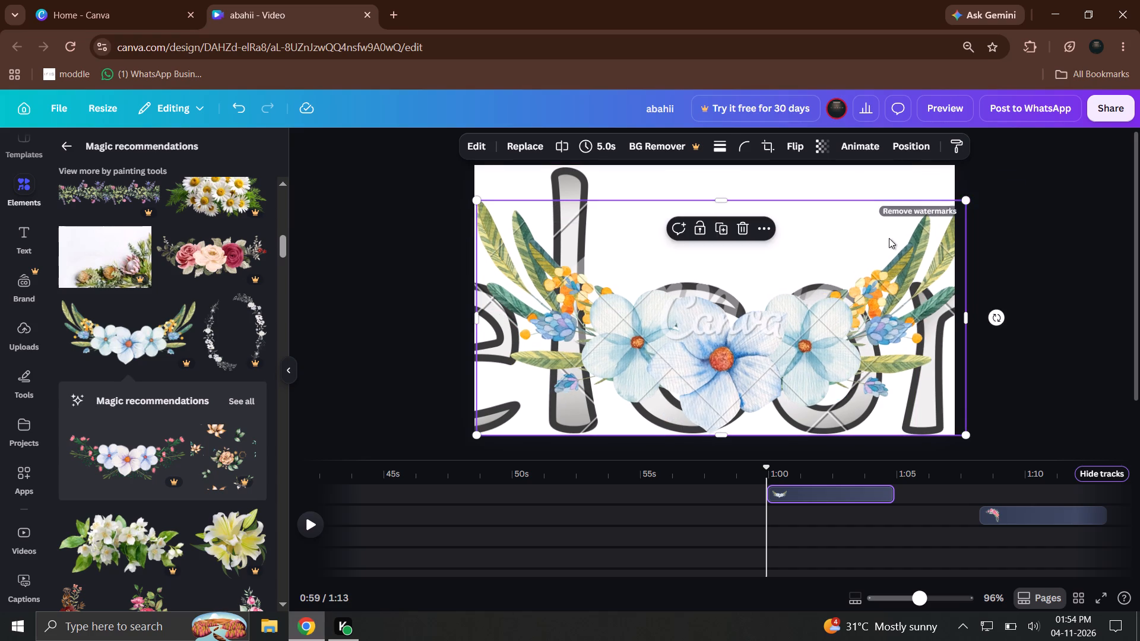
pyautogui.moveTo(888, 239); pyautogui.dragTo(876, 201)
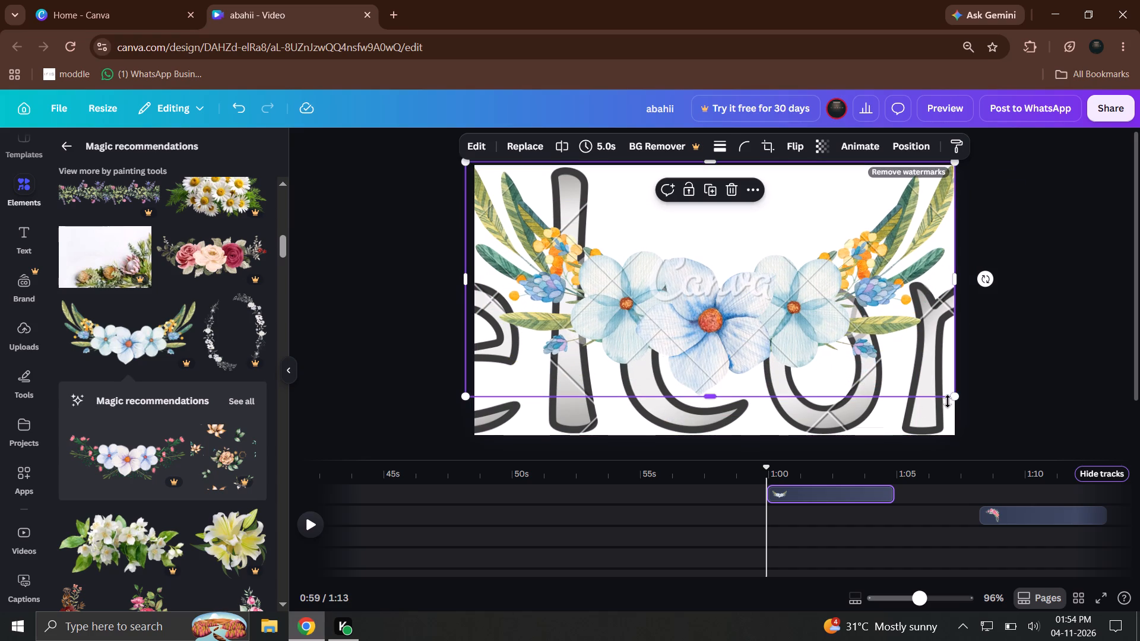
pyautogui.moveTo(955, 397); pyautogui.dragTo(983, 478)
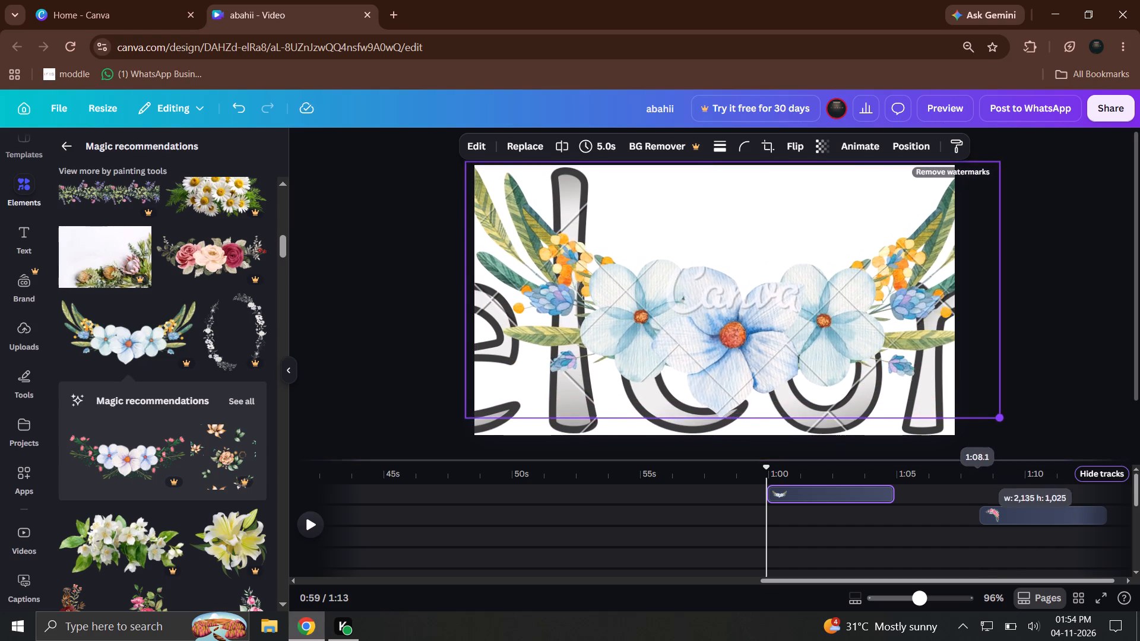
pyautogui.moveTo(983, 478); pyautogui.dragTo(996, 515)
pyautogui.moveTo(882, 380); pyautogui.dragTo(870, 380)
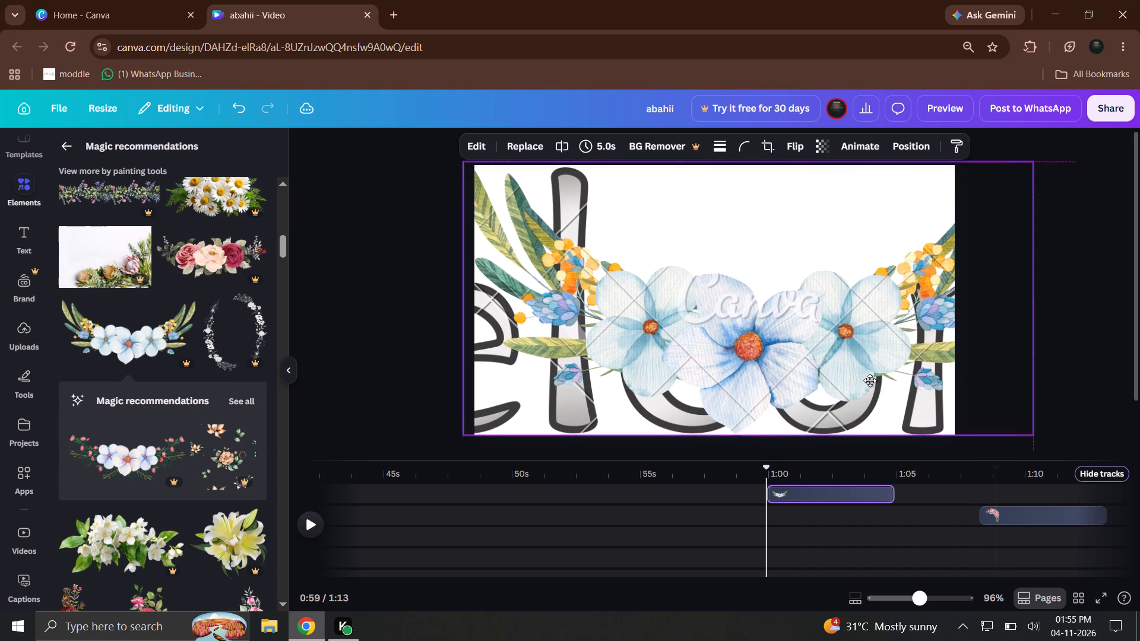
pyautogui.moveTo(870, 380); pyautogui.dragTo(868, 382)
pyautogui.click(730, 371)
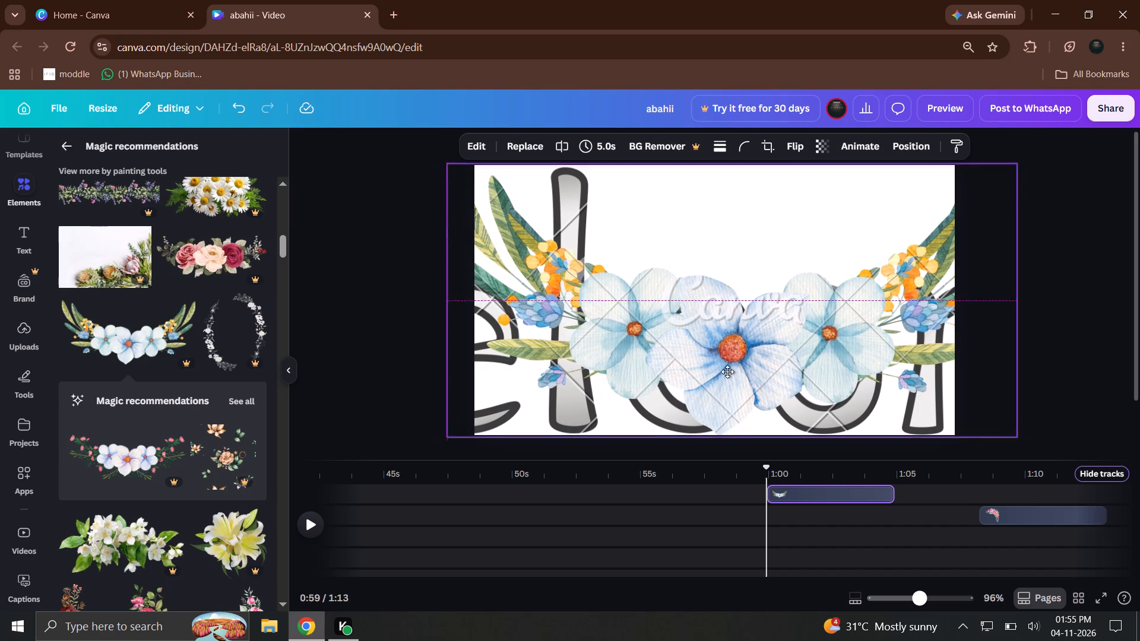
# Review the video from the handbag clip at about 0:43 through to the motorcycle clip.
pyautogui.moveTo(744, 467); pyautogui.dragTo(529, 473)
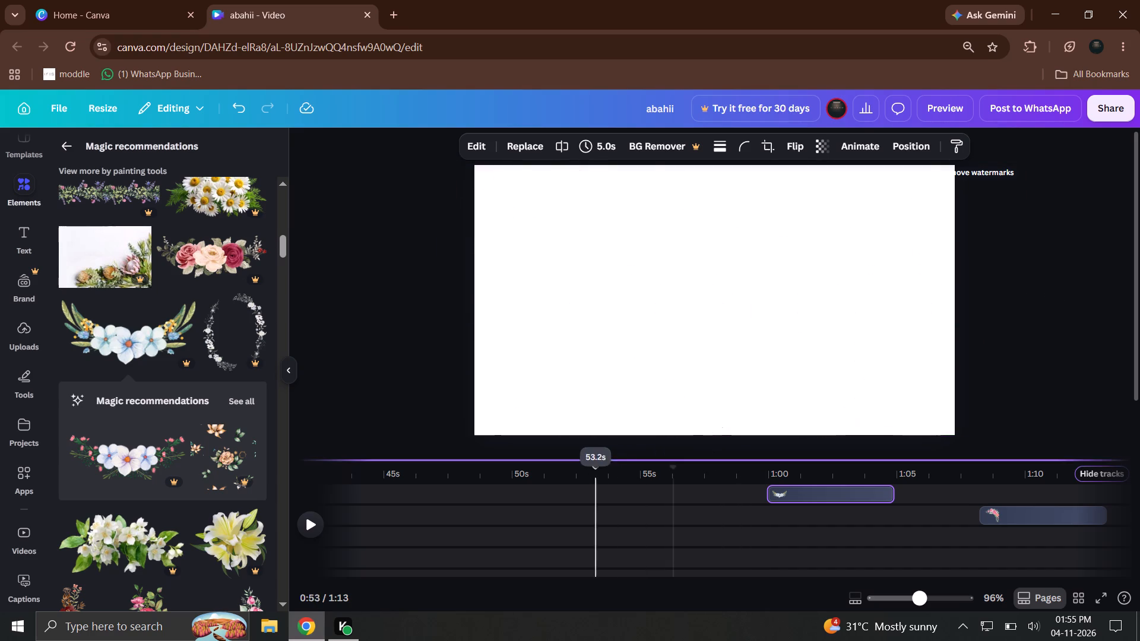
pyautogui.moveTo(529, 473); pyautogui.dragTo(452, 472)
pyautogui.moveTo(349, 513); pyautogui.dragTo(325, 528)
pyautogui.click(325, 528)
pyautogui.click(319, 526)
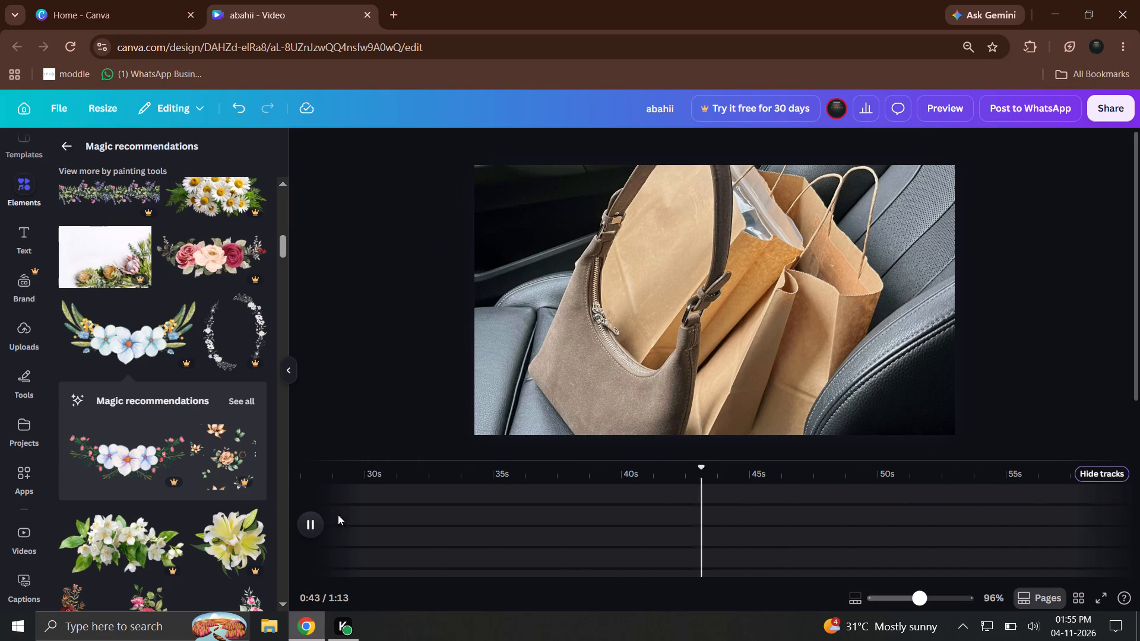
pyautogui.moveTo(583, 488); pyautogui.dragTo(959, 490)
pyautogui.moveTo(956, 484); pyautogui.dragTo(1104, 477)
pyautogui.moveTo(1024, 472); pyautogui.dragTo(1122, 467)
pyautogui.click(1085, 477)
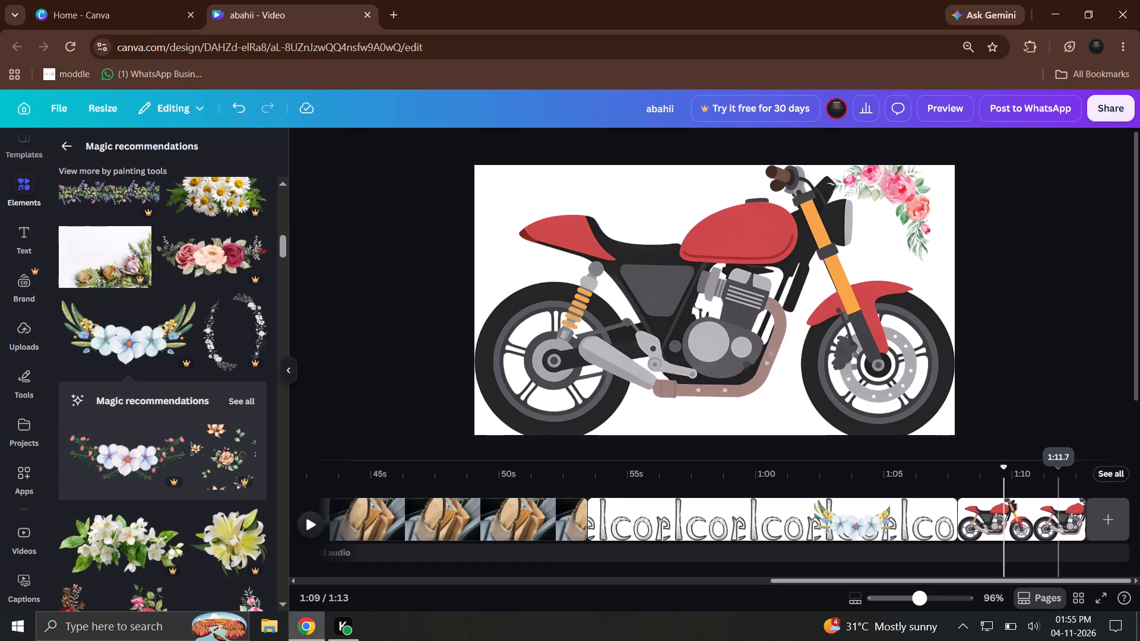
pyautogui.click(1098, 480)
# Append three blank 5-second pages after the motorcycle clip at the end of the video.
pyautogui.moveTo(1022, 392); pyautogui.dragTo(1028, 391)
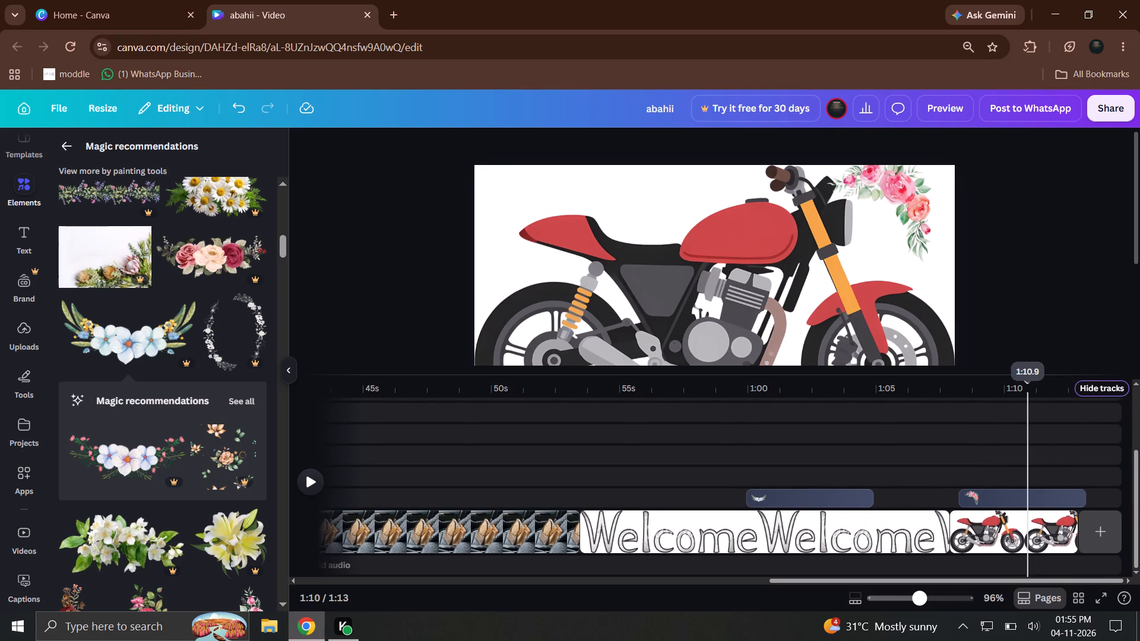
pyautogui.moveTo(1028, 391); pyautogui.dragTo(1081, 423)
pyautogui.click(1092, 521)
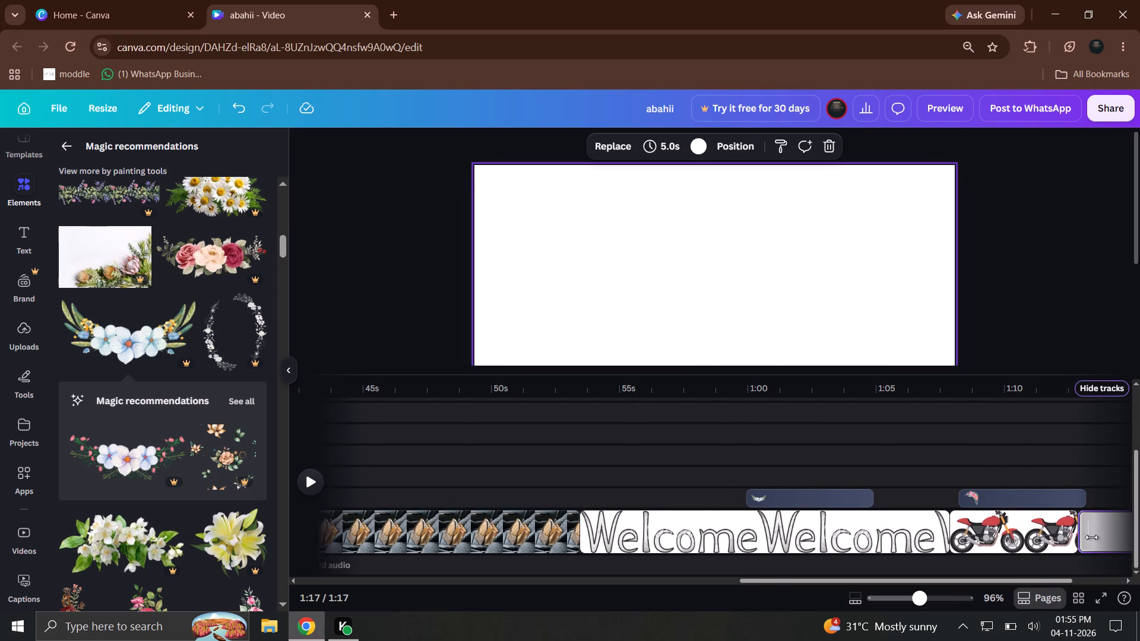
pyautogui.moveTo(1026, 583); pyautogui.dragTo(1130, 588)
pyautogui.click(1107, 546)
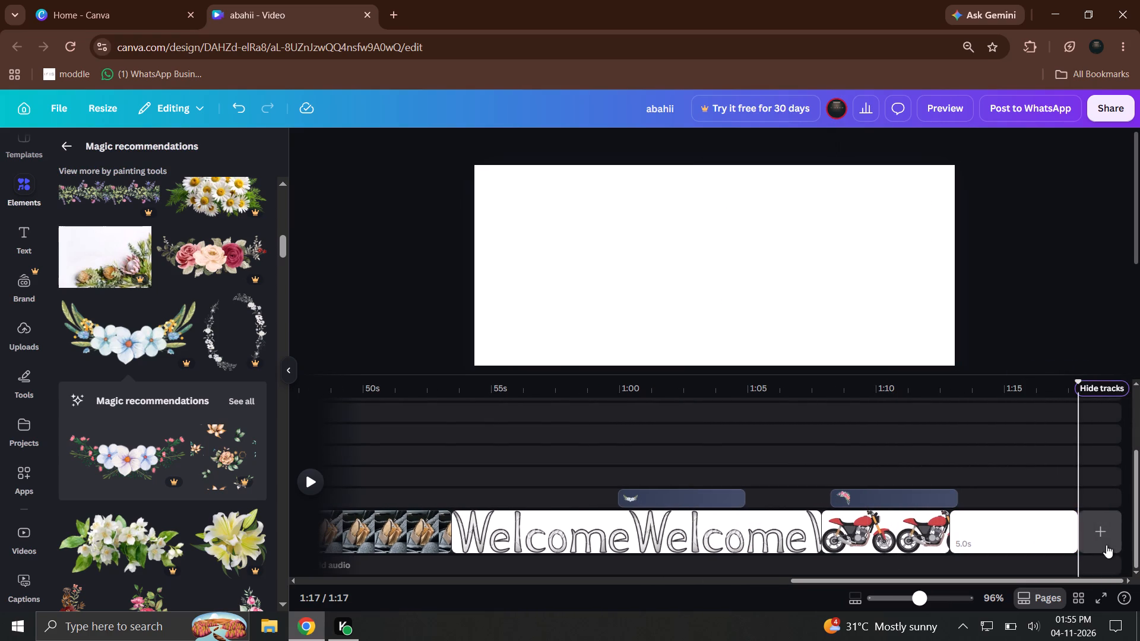
pyautogui.moveTo(1061, 579); pyautogui.dragTo(1139, 576)
pyautogui.click(1100, 535)
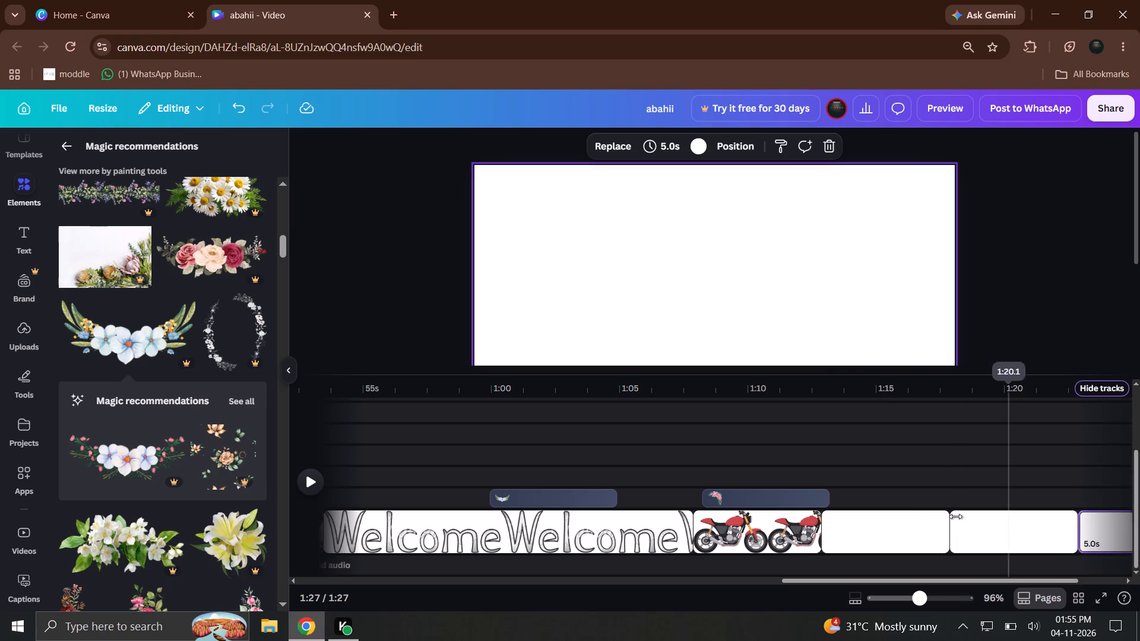
# Add the large white rose as an overlay on the first blank page after the motorcycle clip.
pyautogui.moveTo(839, 389); pyautogui.dragTo(783, 400)
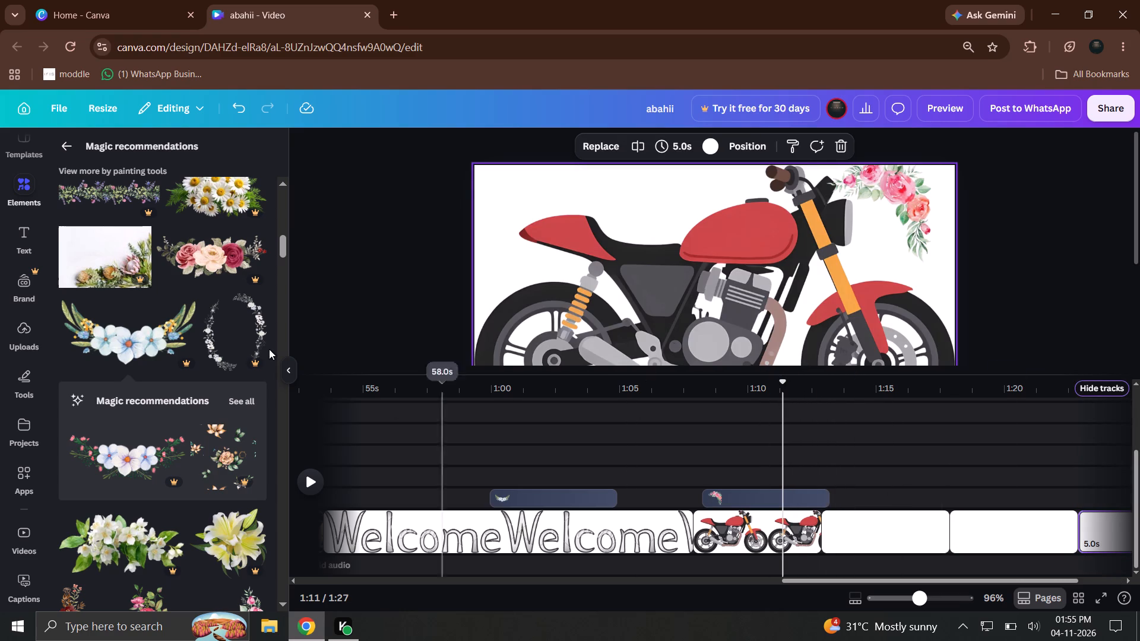
pyautogui.moveTo(201, 311); pyautogui.dragTo(483, 396)
pyautogui.moveTo(279, 338); pyautogui.dragTo(233, 334)
pyautogui.moveTo(233, 334); pyautogui.dragTo(894, 487)
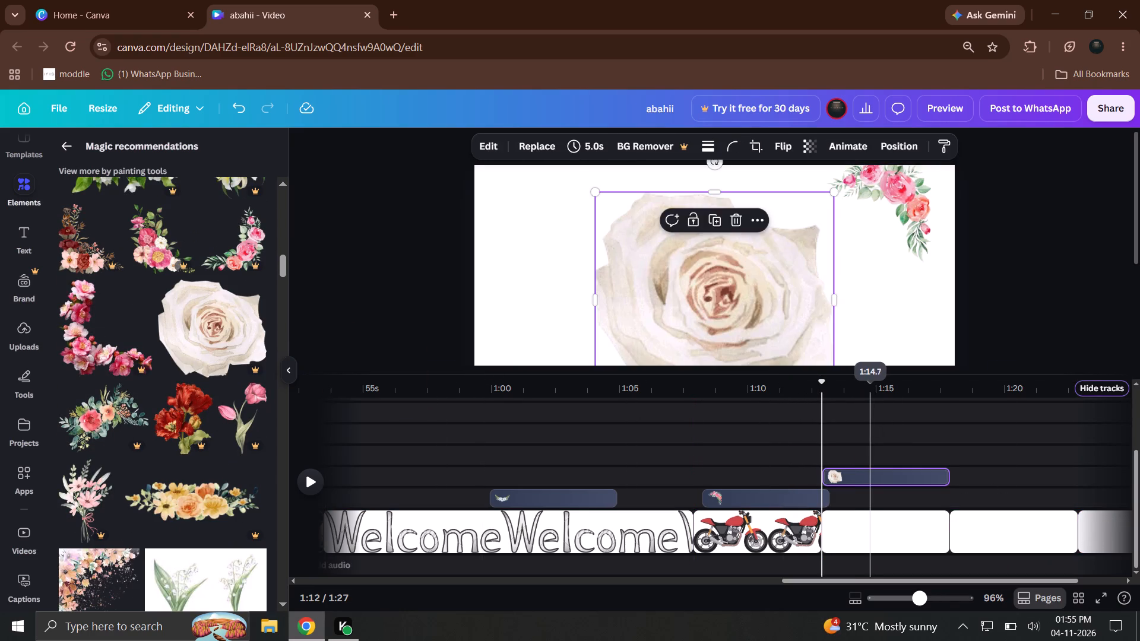
# Add the pink tulip graphic as an overlay clip on the track below the white rose, starting at about 1:16.
pyautogui.moveTo(869, 389); pyautogui.dragTo(854, 388)
pyautogui.moveTo(236, 525); pyautogui.dragTo(289, 525)
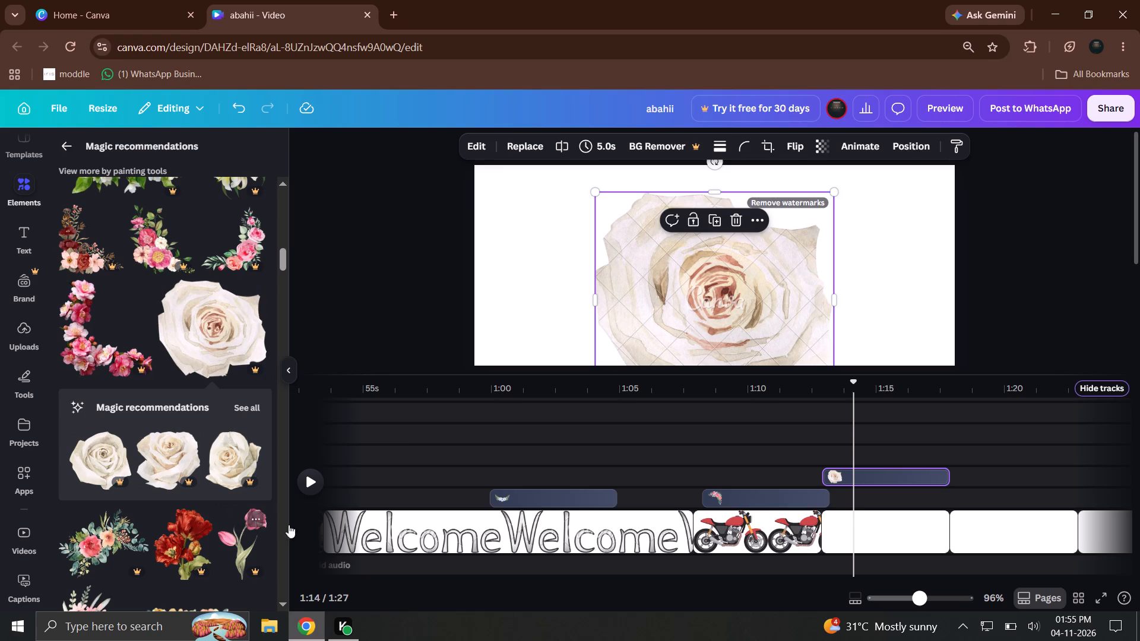
pyautogui.moveTo(289, 525); pyautogui.dragTo(934, 490)
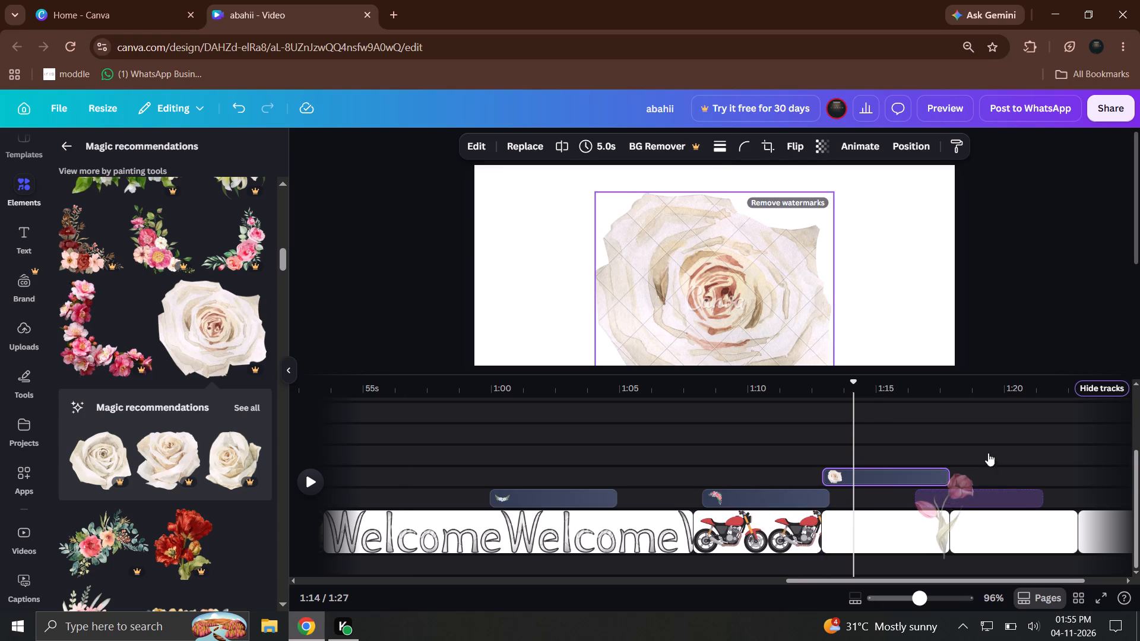
# Arrange the overlapping flowers on the blank page, with the tulip in the upper-left corner and the white rose against the right edge.
pyautogui.moveTo(950, 389); pyautogui.dragTo(924, 392)
pyautogui.moveTo(765, 291); pyautogui.dragTo(658, 312)
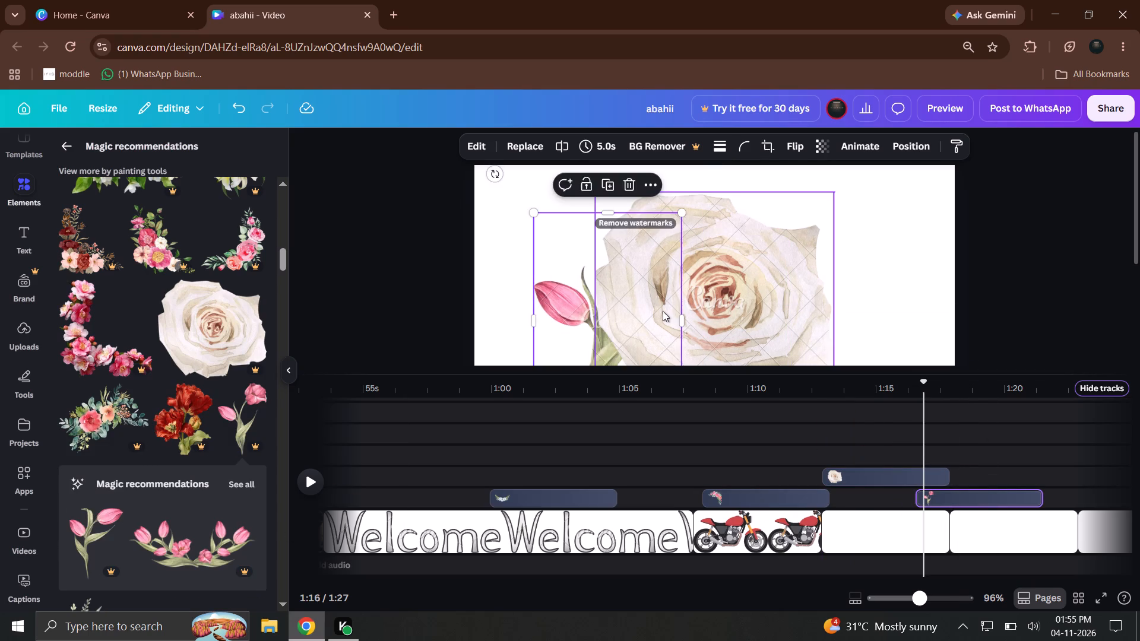
pyautogui.moveTo(632, 305); pyautogui.dragTo(574, 259)
pyautogui.moveTo(726, 303); pyautogui.dragTo(847, 278)
# Enlarge the pink tulip to about 747 by 1,091 so that it spans the full page height.
pyautogui.click(698, 379)
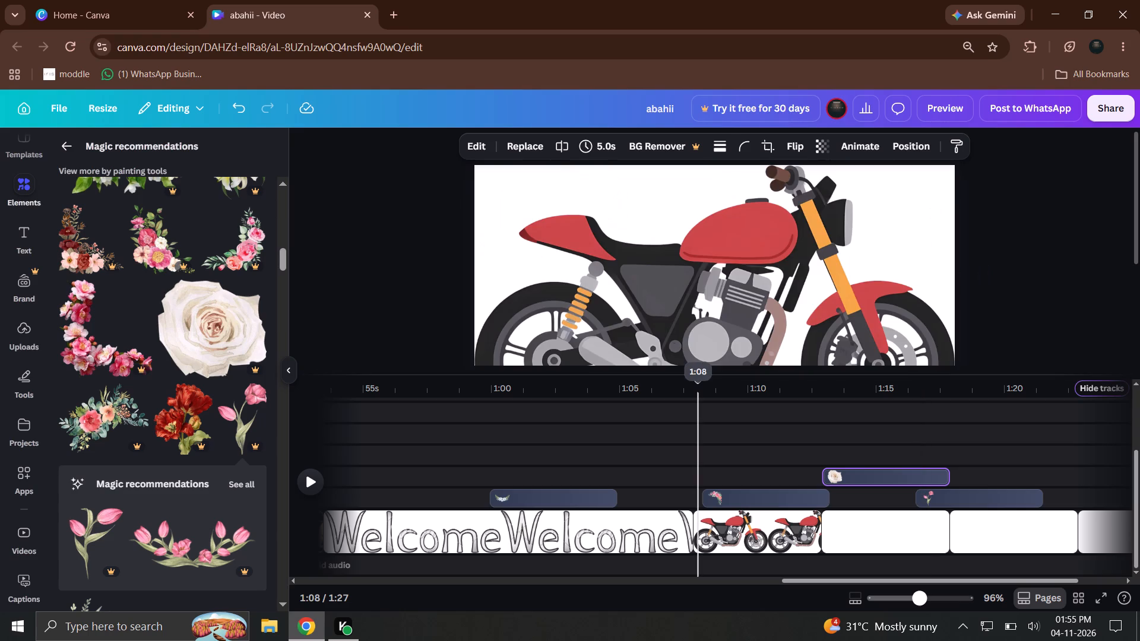
pyautogui.moveTo(700, 373); pyautogui.dragTo(689, 440)
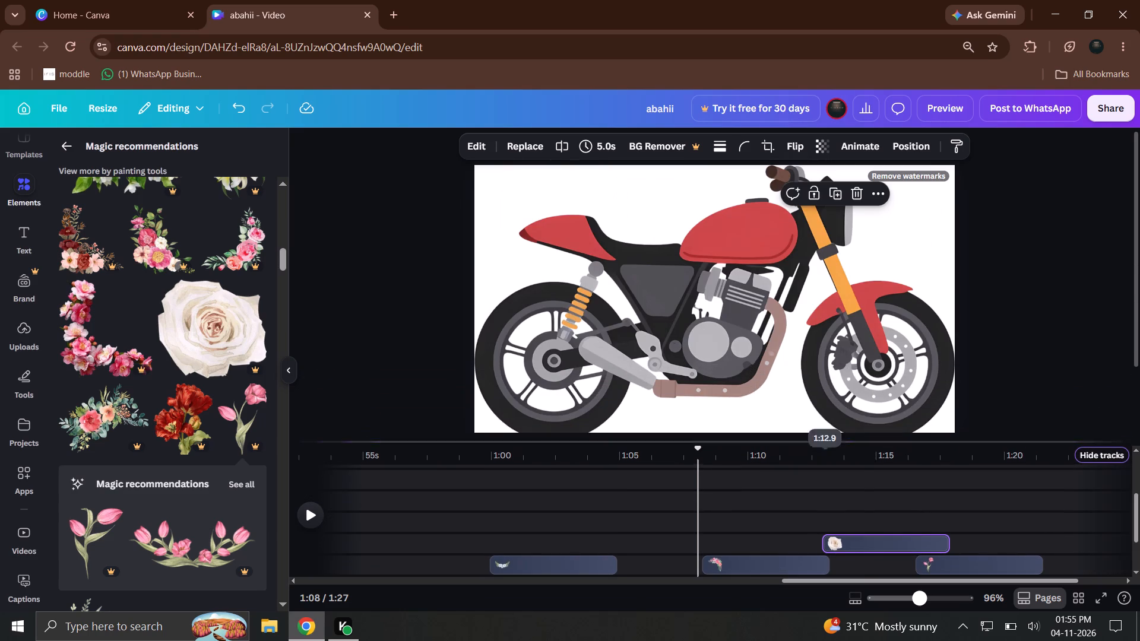
pyautogui.moveTo(870, 449); pyautogui.dragTo(926, 453)
pyautogui.click(557, 274)
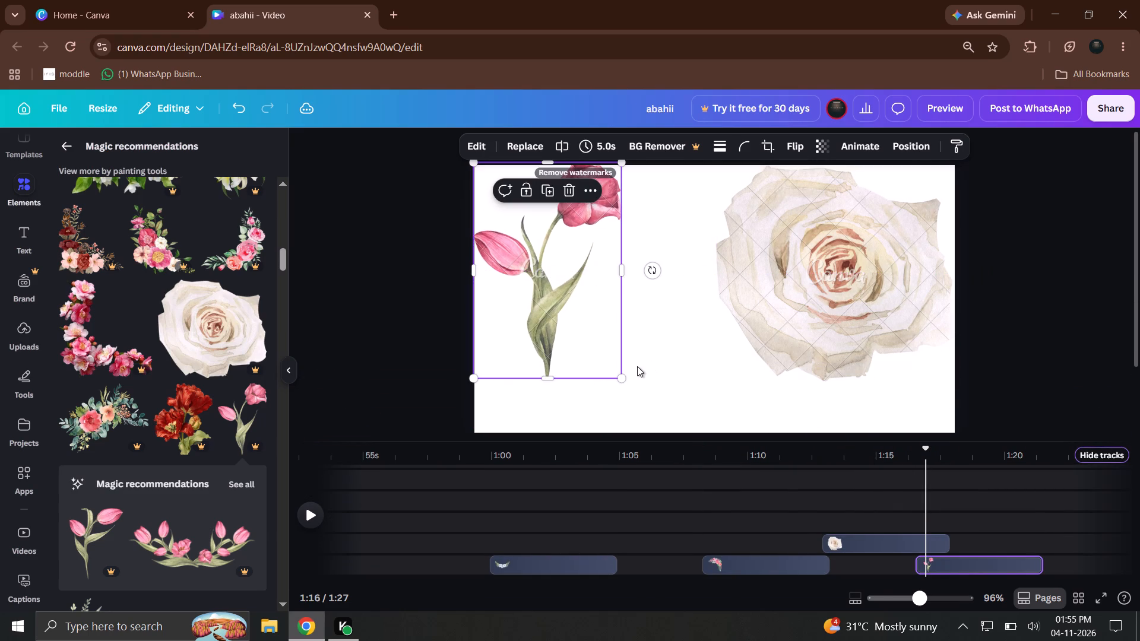
pyautogui.moveTo(625, 382); pyautogui.dragTo(660, 438)
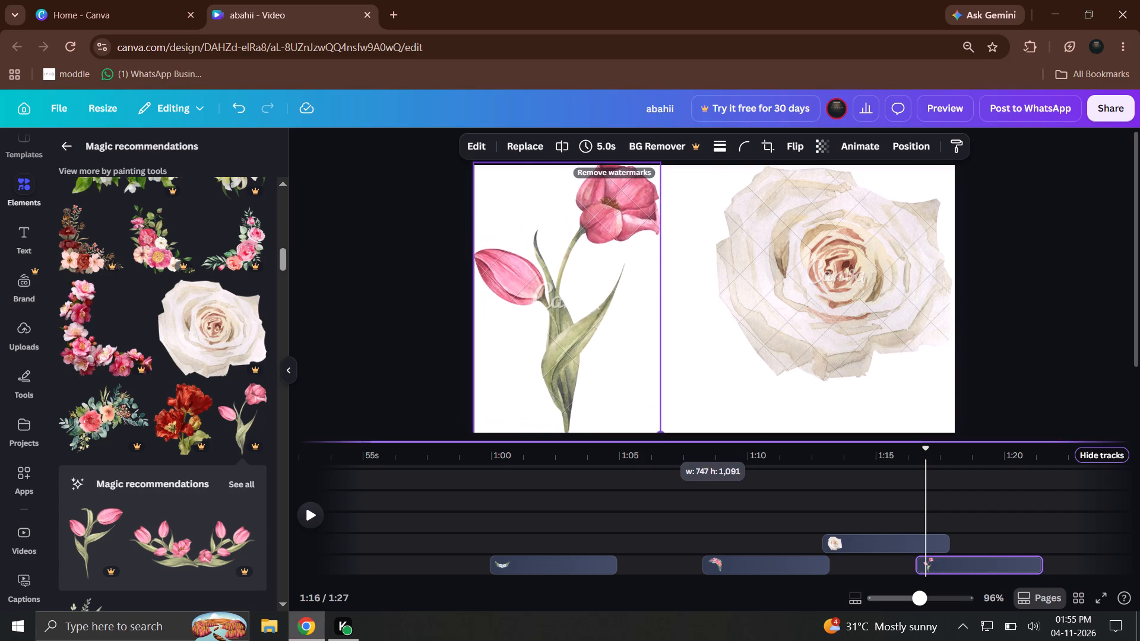
pyautogui.moveTo(660, 438); pyautogui.dragTo(659, 438)
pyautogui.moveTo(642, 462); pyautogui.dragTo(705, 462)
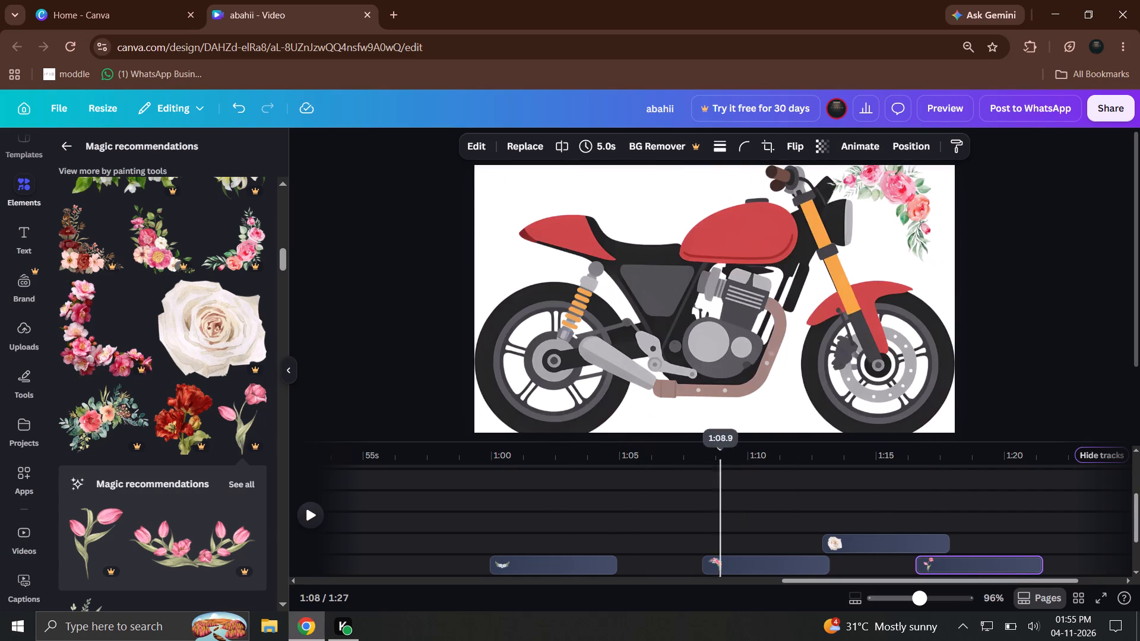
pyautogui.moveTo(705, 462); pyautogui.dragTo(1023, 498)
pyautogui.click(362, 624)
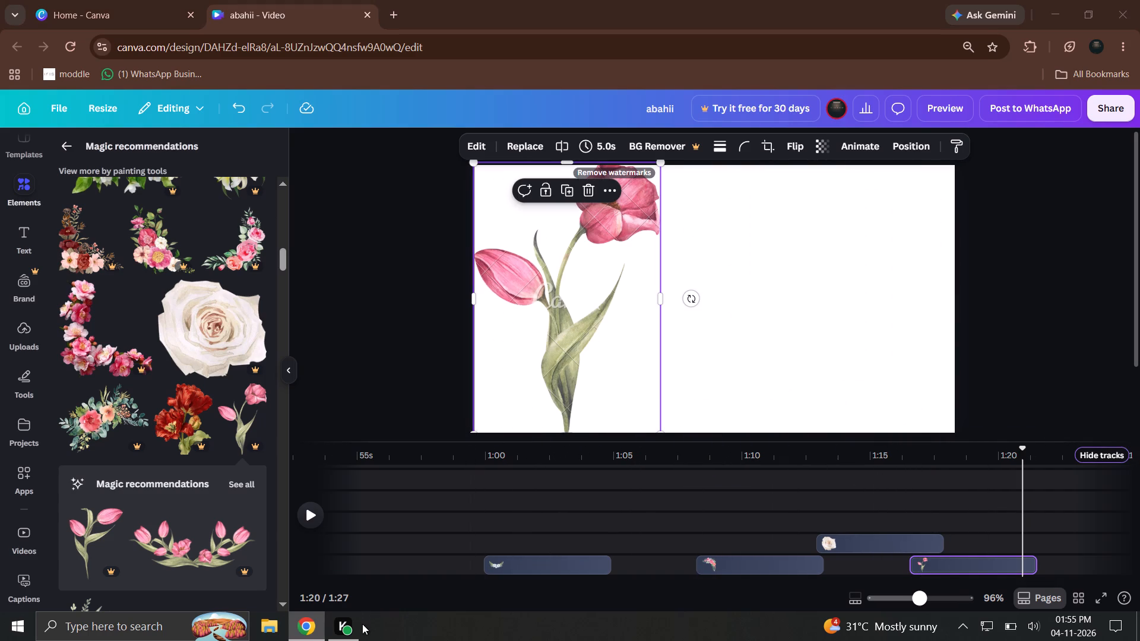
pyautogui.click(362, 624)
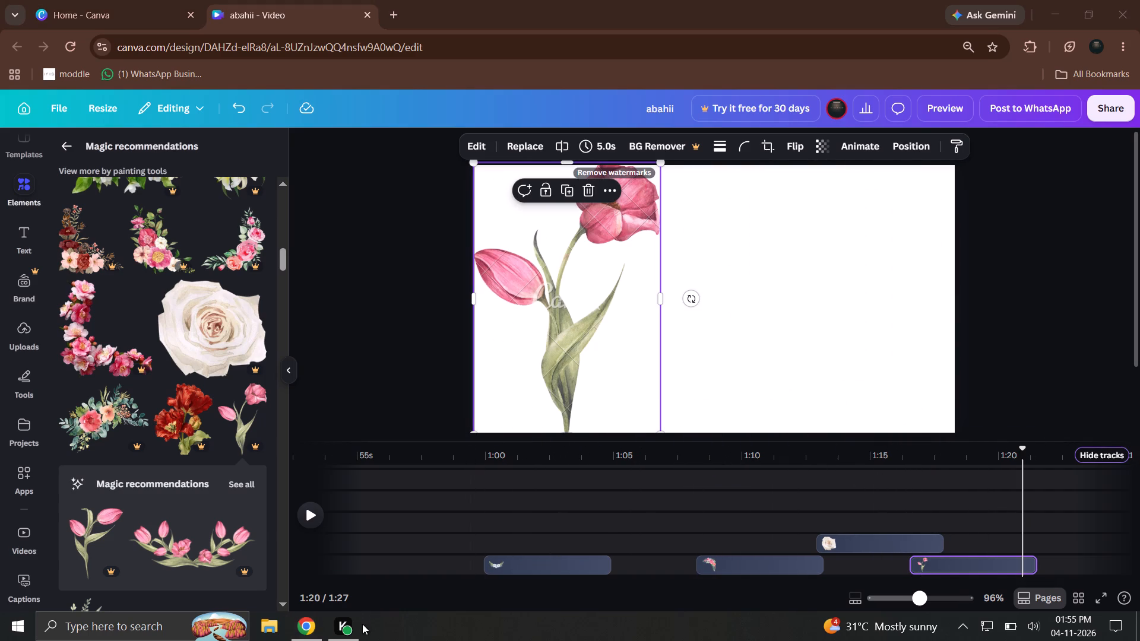
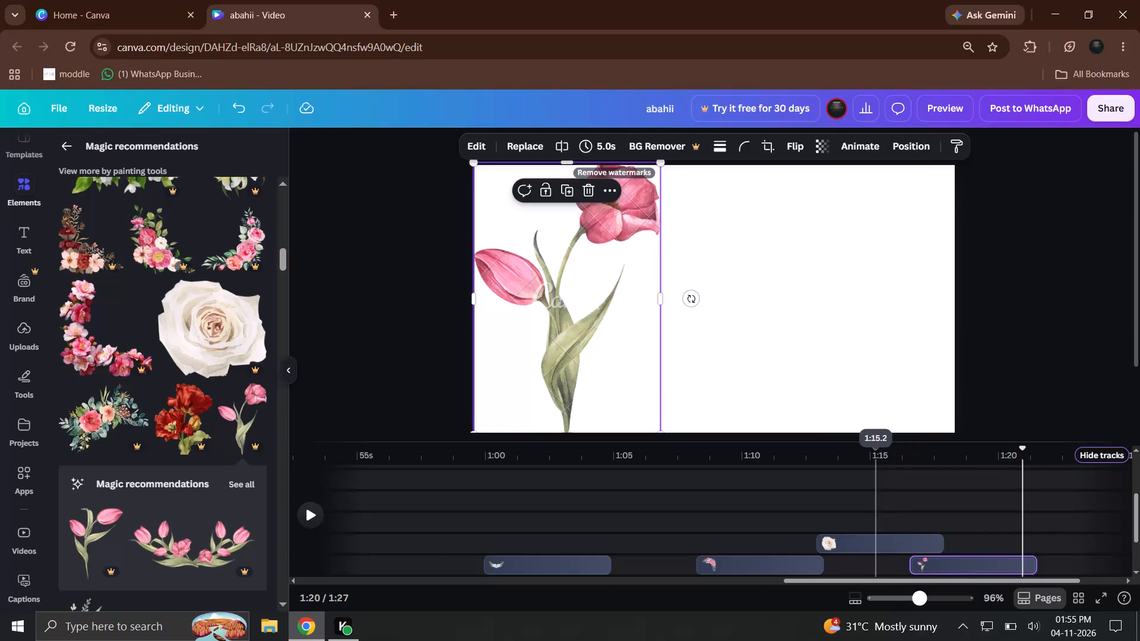
# Move the timeline playhead back to about 1:19, over the pink tulip clip.
pyautogui.click(876, 461)
pyautogui.moveTo(875, 461); pyautogui.dragTo(902, 492)
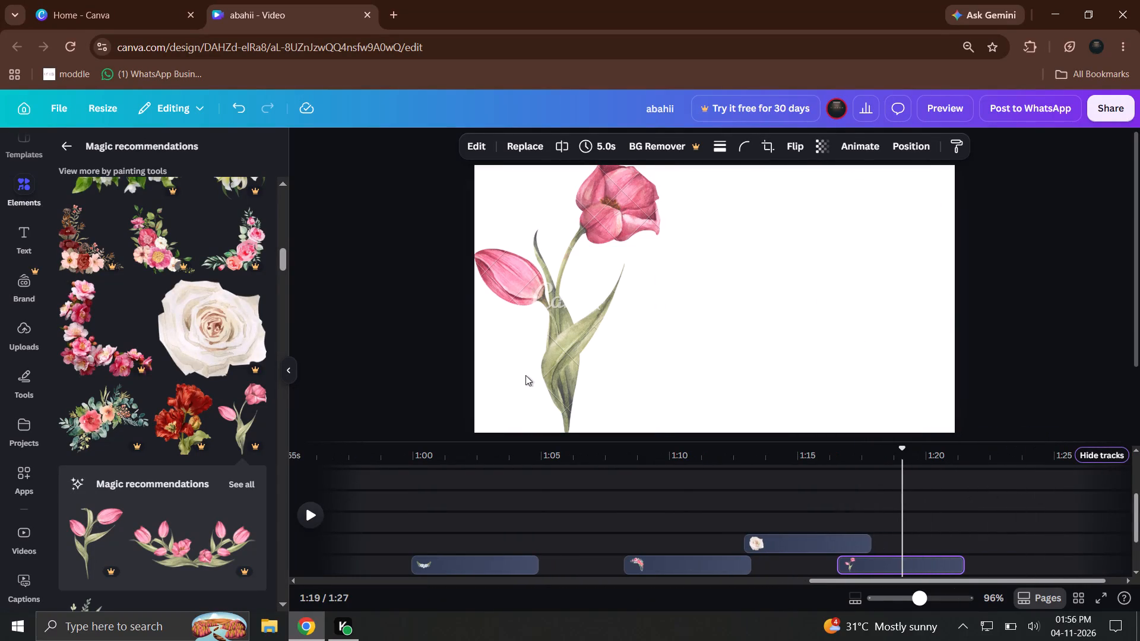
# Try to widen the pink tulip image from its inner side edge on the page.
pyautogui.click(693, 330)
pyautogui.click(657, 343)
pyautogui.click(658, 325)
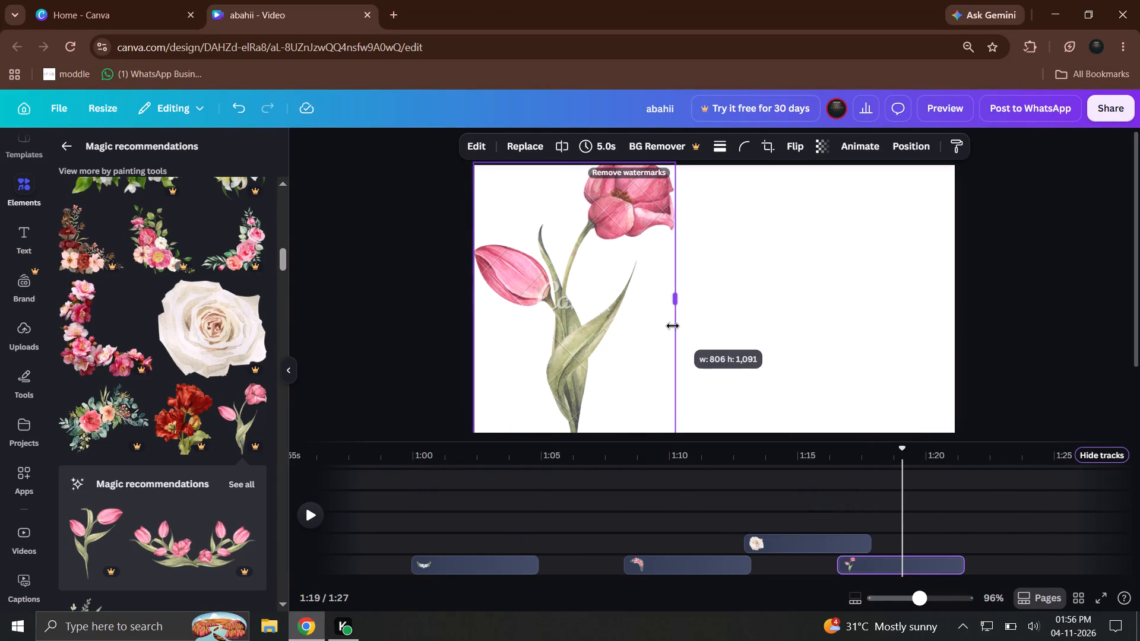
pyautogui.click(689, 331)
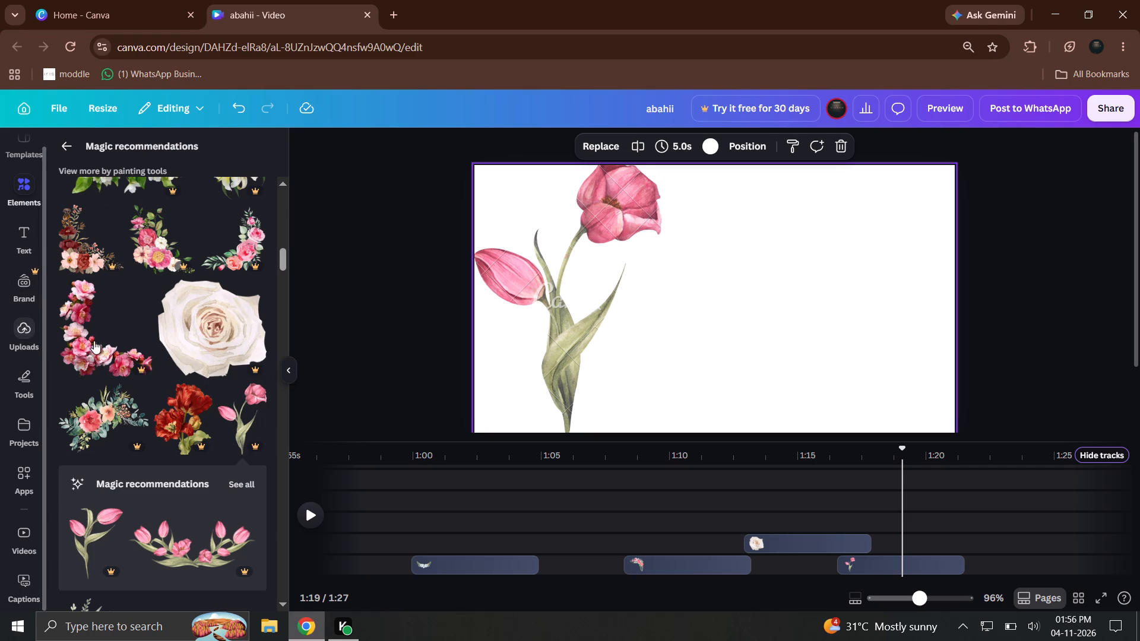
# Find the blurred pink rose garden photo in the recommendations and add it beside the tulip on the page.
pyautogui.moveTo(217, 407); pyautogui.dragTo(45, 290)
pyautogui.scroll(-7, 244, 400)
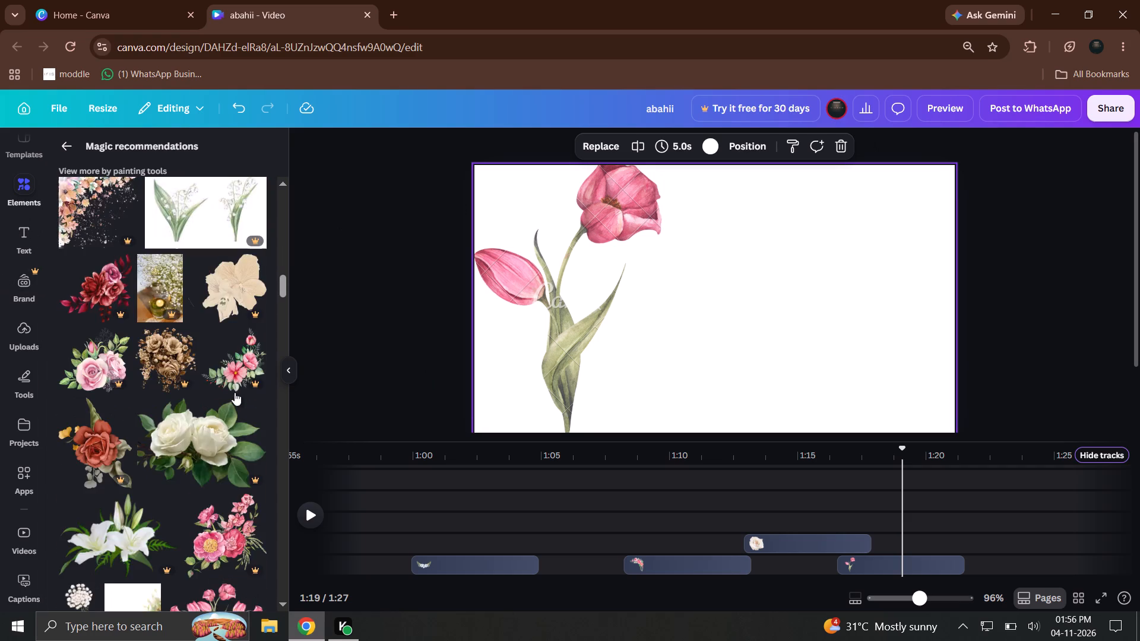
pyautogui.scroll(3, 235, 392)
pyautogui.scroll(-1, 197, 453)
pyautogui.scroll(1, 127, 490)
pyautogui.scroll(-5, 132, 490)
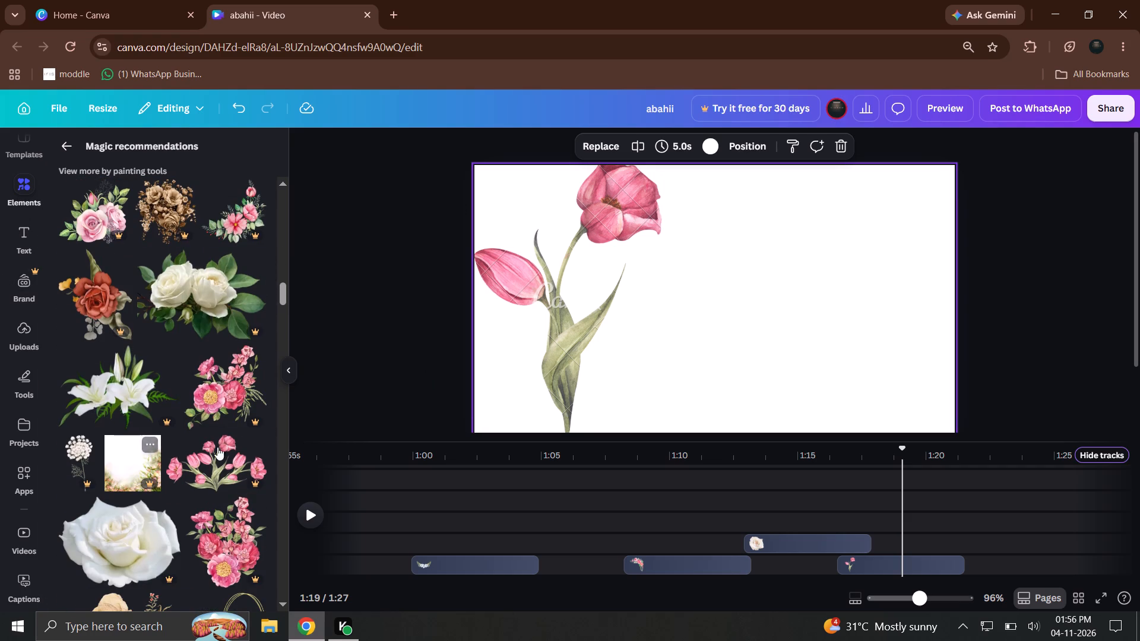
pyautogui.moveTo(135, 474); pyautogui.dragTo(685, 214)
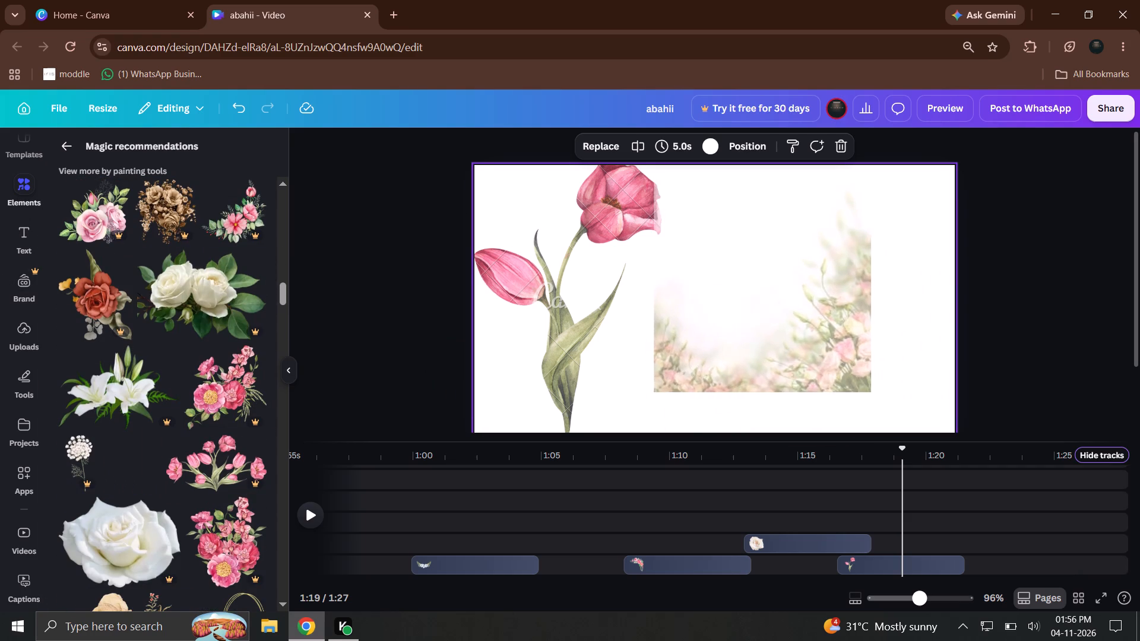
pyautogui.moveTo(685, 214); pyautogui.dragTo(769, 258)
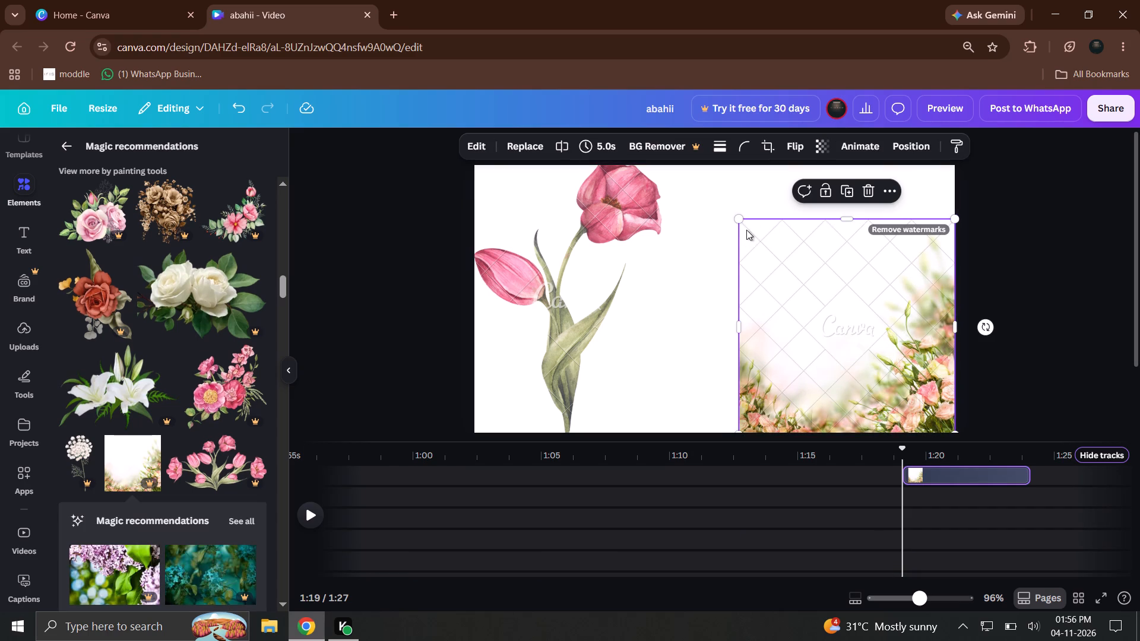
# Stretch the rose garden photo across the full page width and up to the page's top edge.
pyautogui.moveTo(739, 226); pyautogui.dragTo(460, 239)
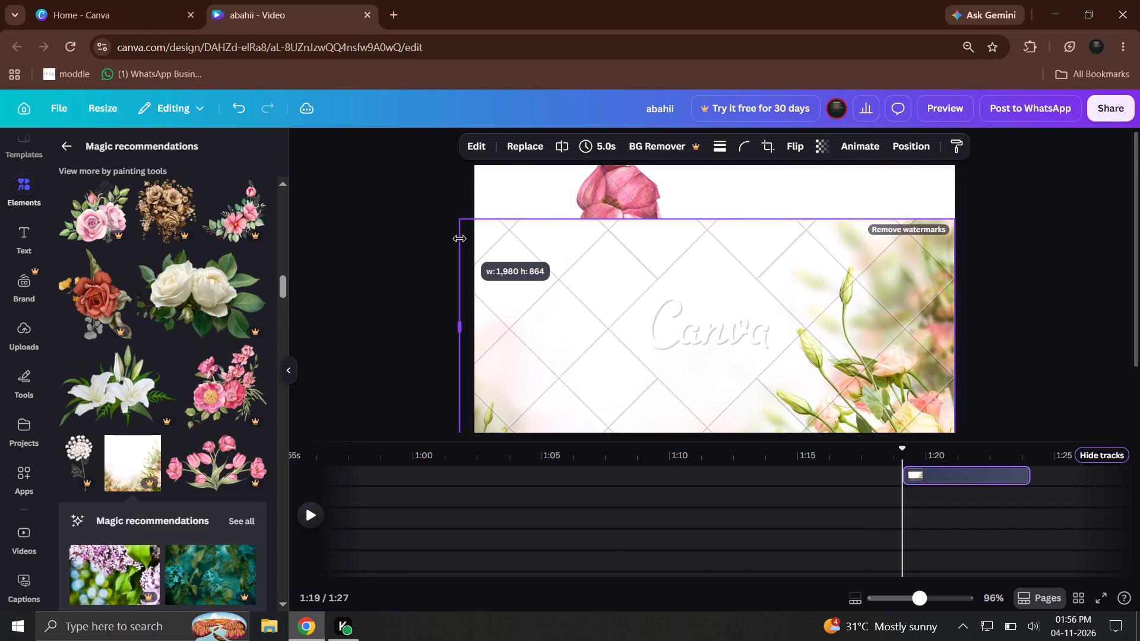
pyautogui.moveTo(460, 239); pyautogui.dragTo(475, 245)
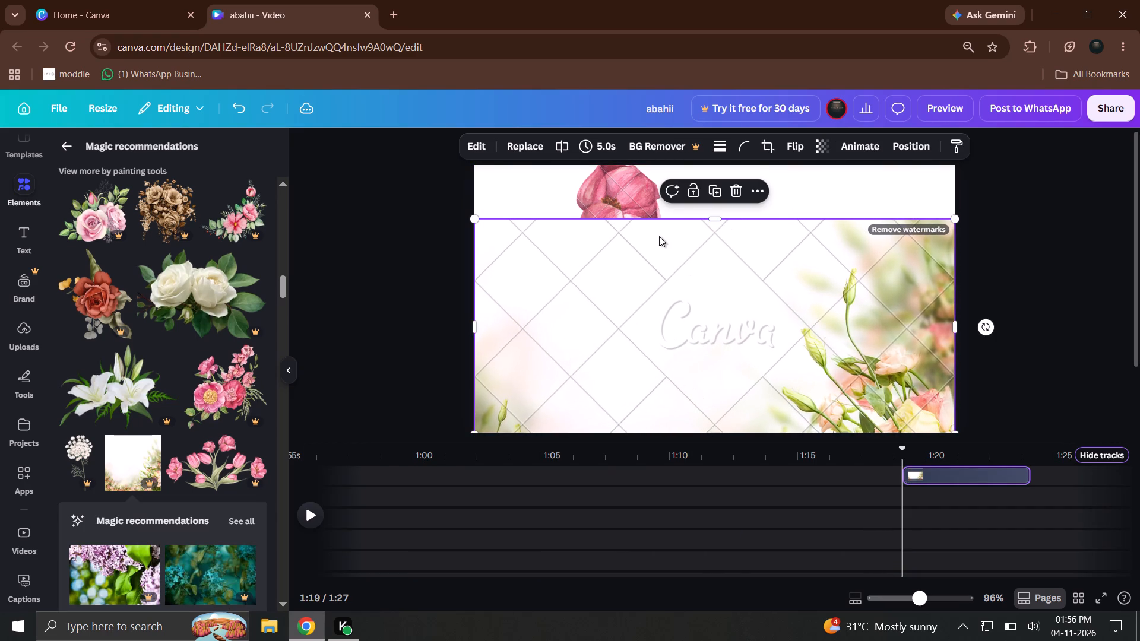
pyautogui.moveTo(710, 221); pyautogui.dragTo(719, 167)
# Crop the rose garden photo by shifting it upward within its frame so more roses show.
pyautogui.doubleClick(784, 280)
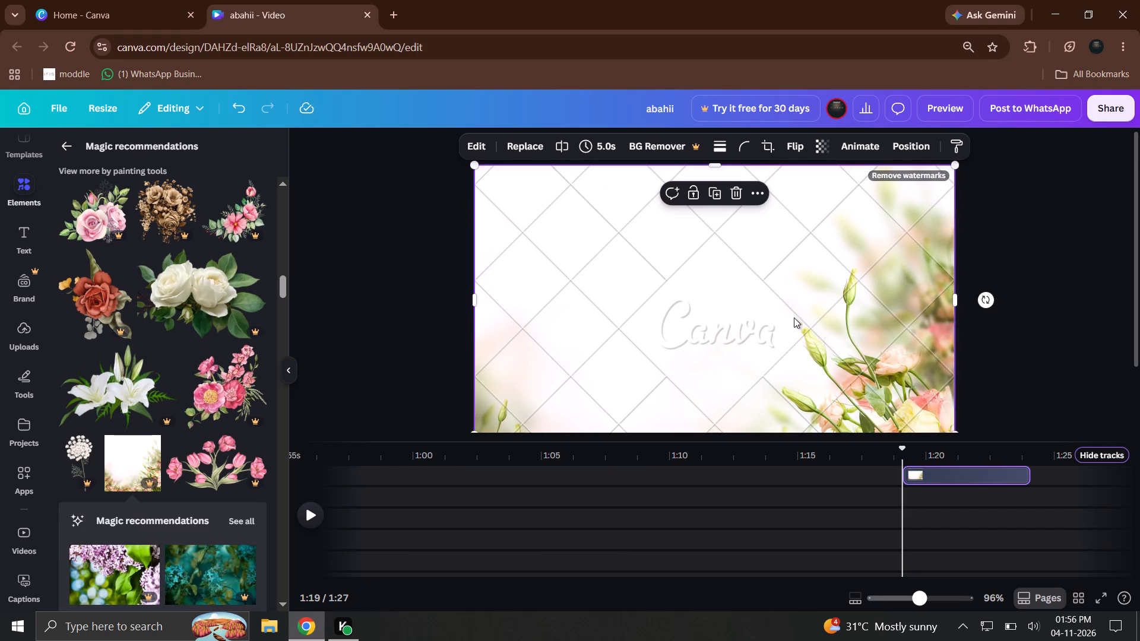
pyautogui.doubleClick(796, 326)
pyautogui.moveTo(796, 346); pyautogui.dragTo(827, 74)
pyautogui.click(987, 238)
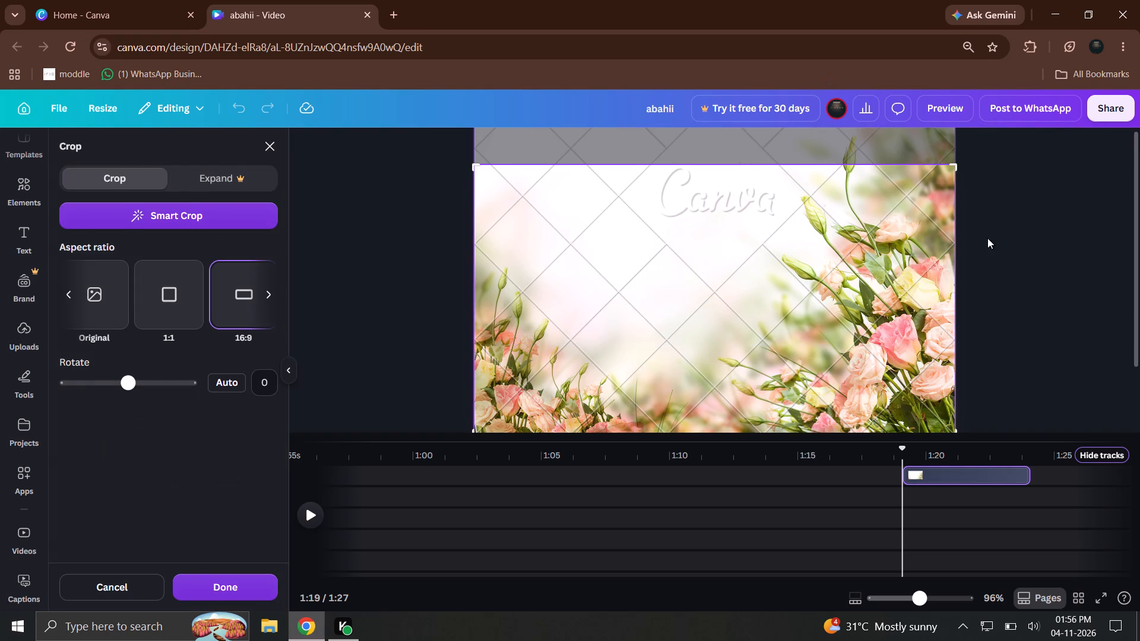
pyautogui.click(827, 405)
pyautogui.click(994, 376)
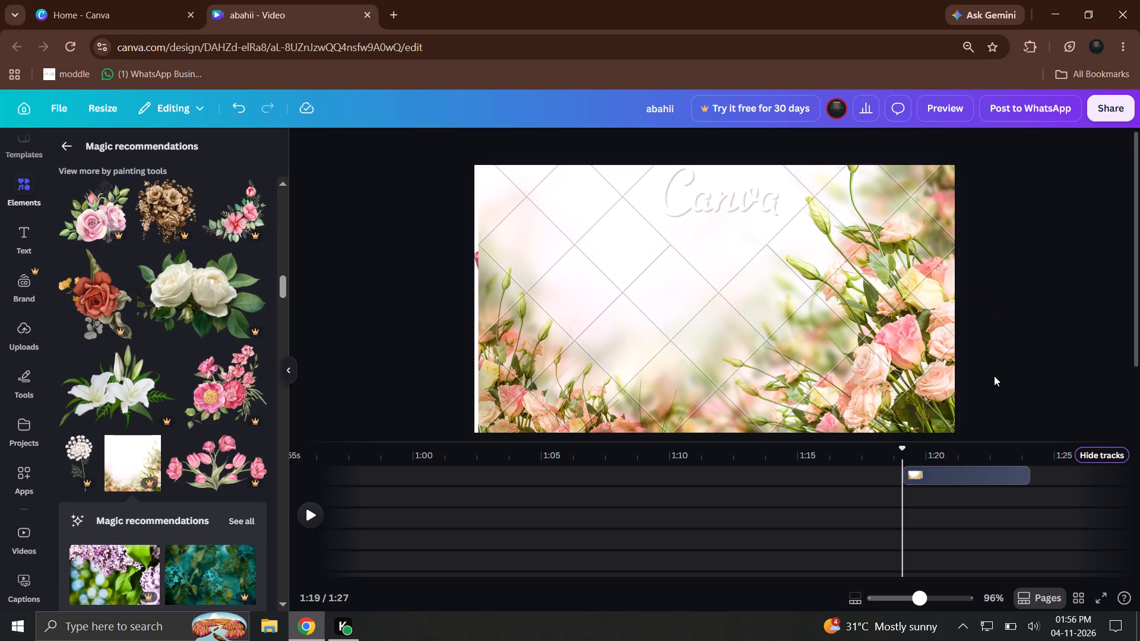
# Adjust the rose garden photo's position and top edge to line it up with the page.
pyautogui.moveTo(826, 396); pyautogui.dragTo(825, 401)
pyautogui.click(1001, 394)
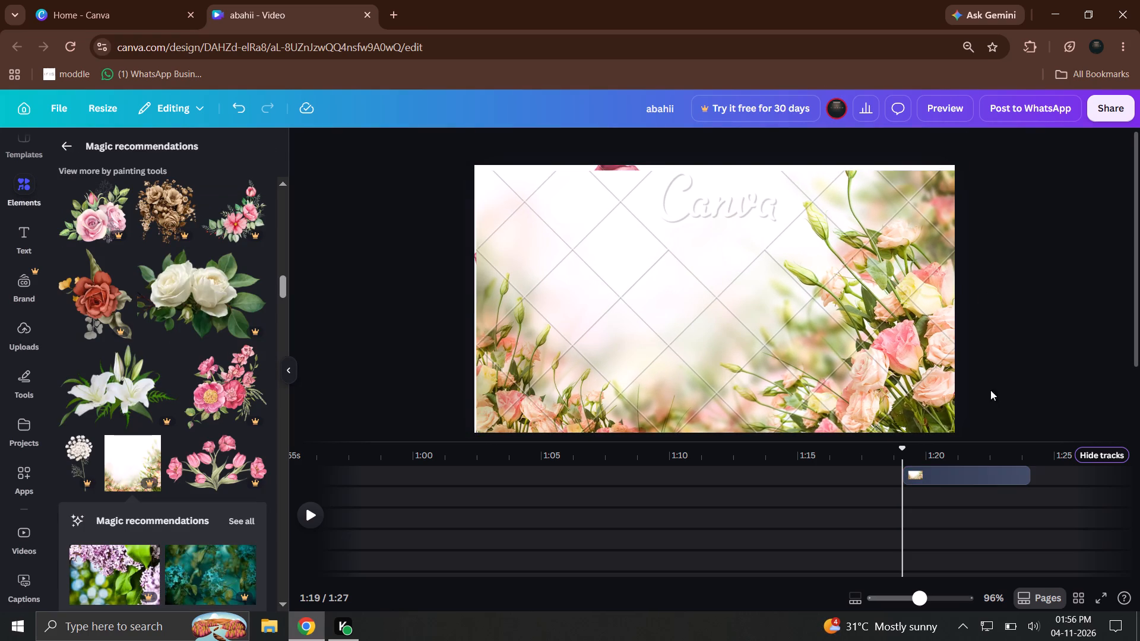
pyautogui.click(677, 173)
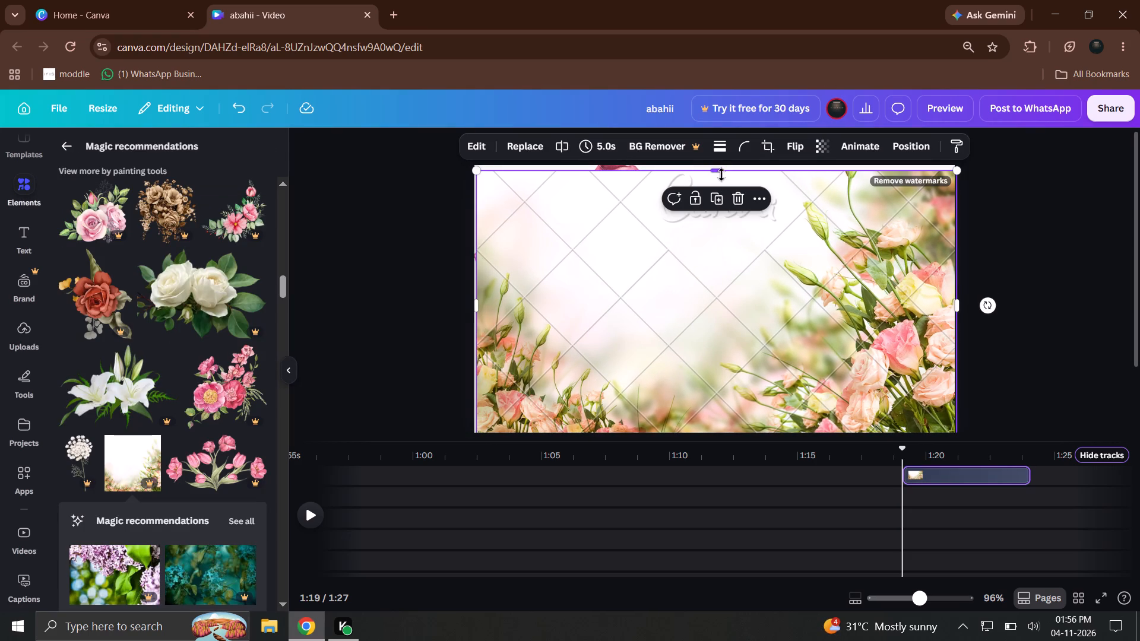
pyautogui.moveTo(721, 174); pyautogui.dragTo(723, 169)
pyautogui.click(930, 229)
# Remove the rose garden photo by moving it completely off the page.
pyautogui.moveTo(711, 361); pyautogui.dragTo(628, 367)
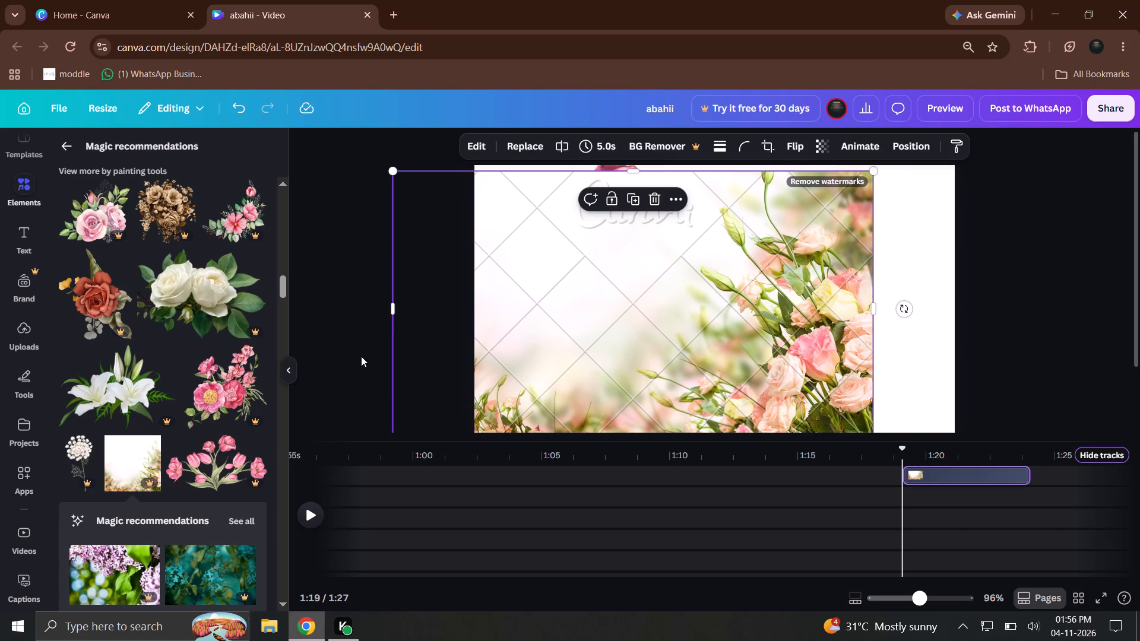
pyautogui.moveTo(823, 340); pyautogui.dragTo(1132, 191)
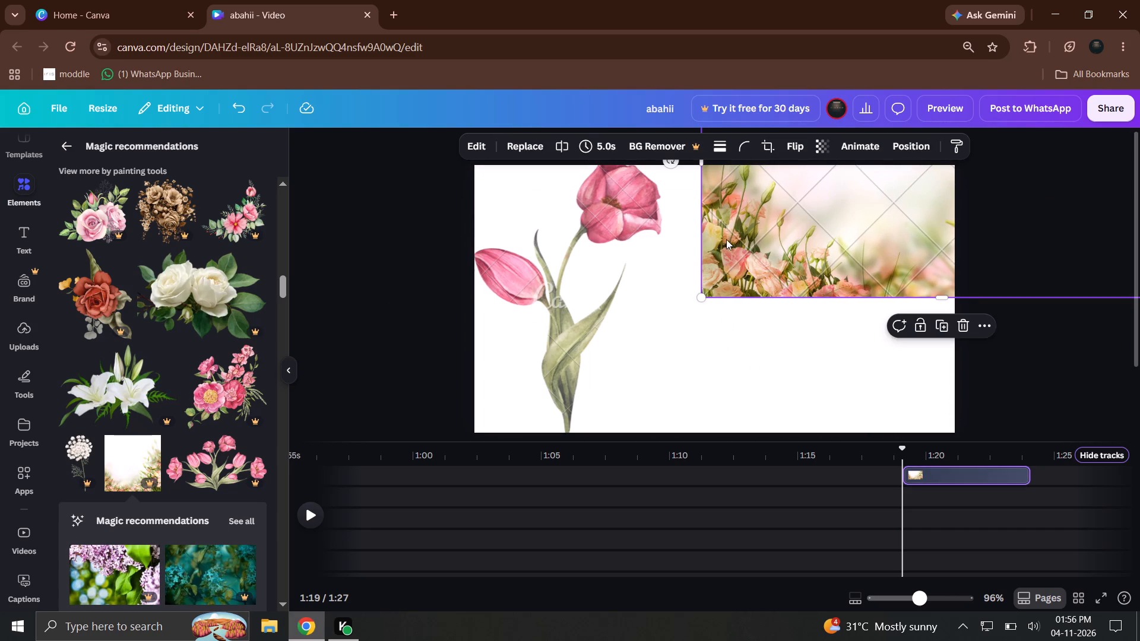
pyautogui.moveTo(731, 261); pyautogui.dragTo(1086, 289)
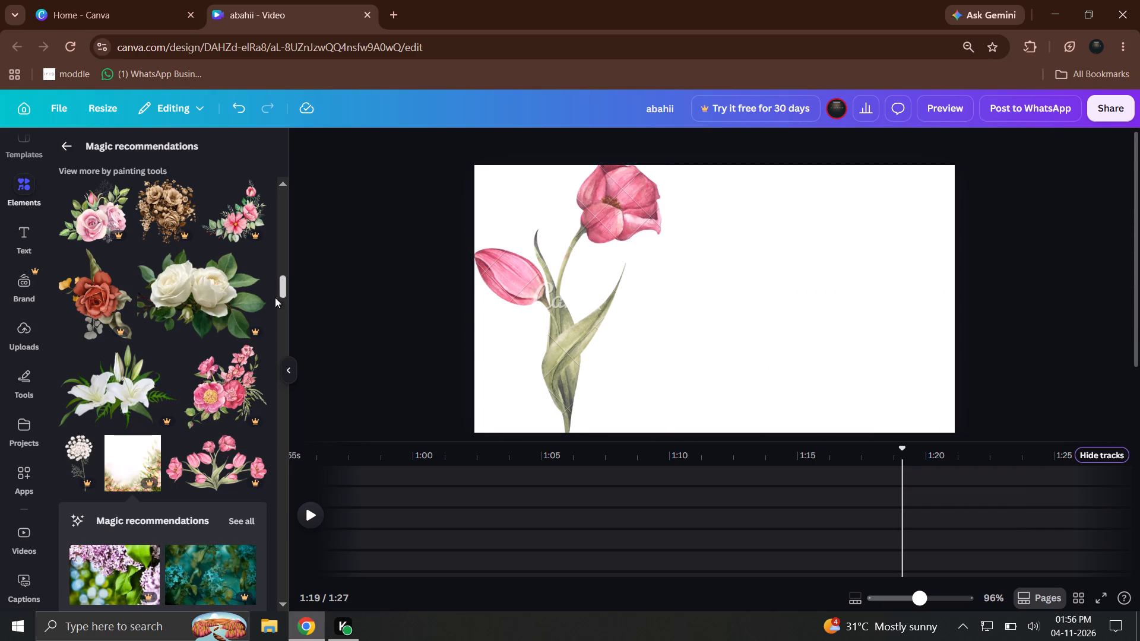
# Add the recommended teal blossom photo to the page, beside the pink tulip.
pyautogui.scroll(-2, 219, 430)
pyautogui.moveTo(212, 431); pyautogui.dragTo(720, 227)
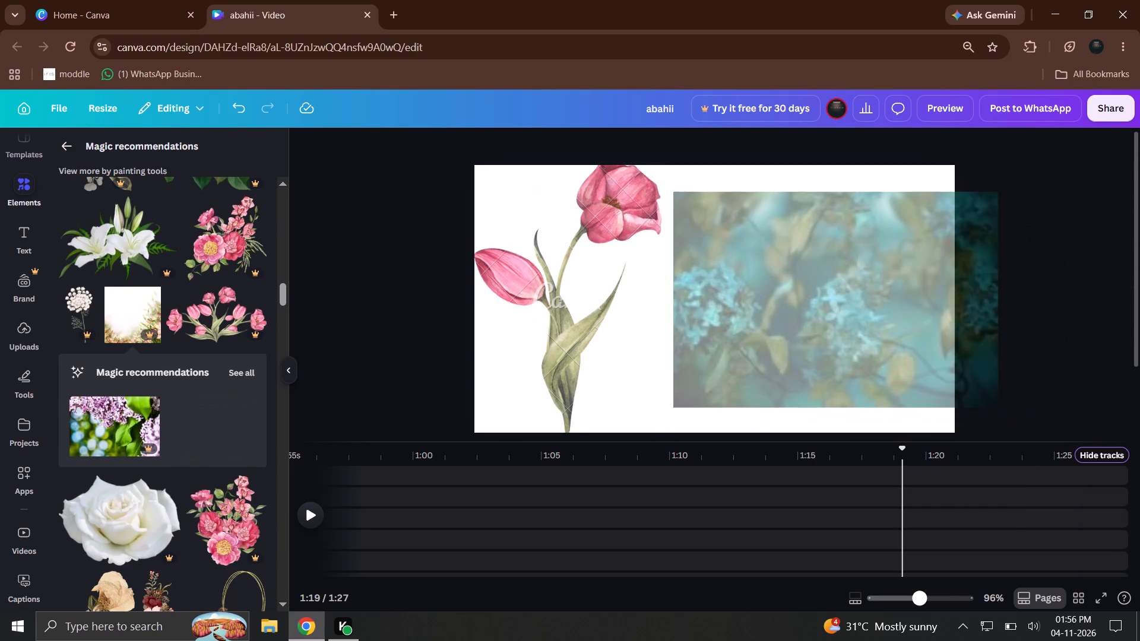
pyautogui.moveTo(720, 227); pyautogui.dragTo(688, 246)
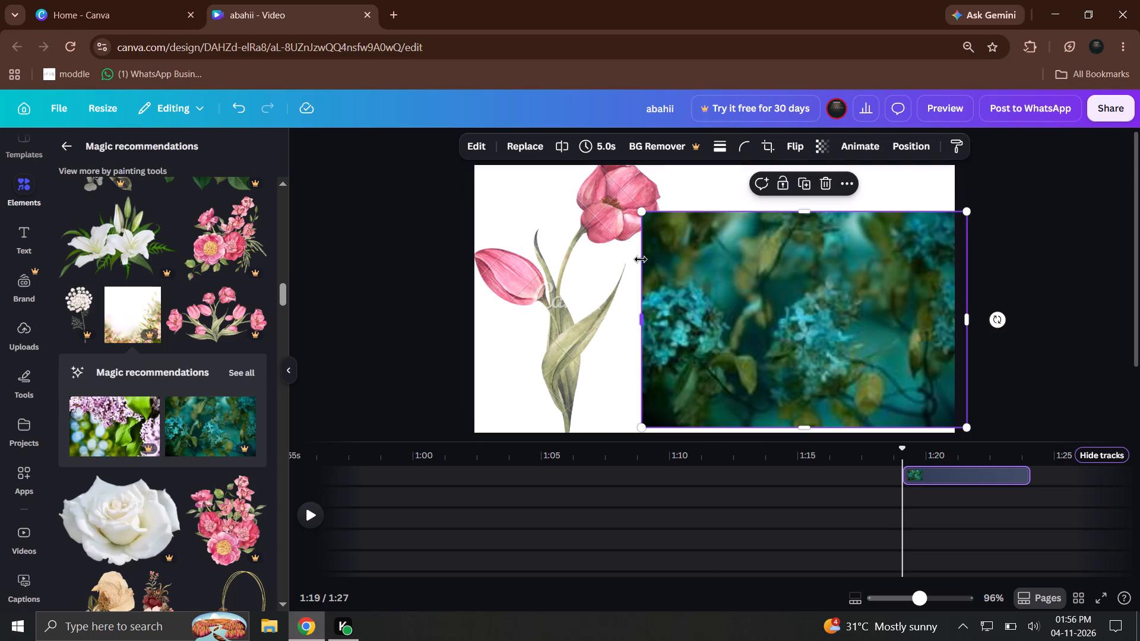
# Reshape the teal blossom photo into a full-height strip about 309 wide along the page's right edge.
pyautogui.moveTo(644, 231); pyautogui.dragTo(891, 546)
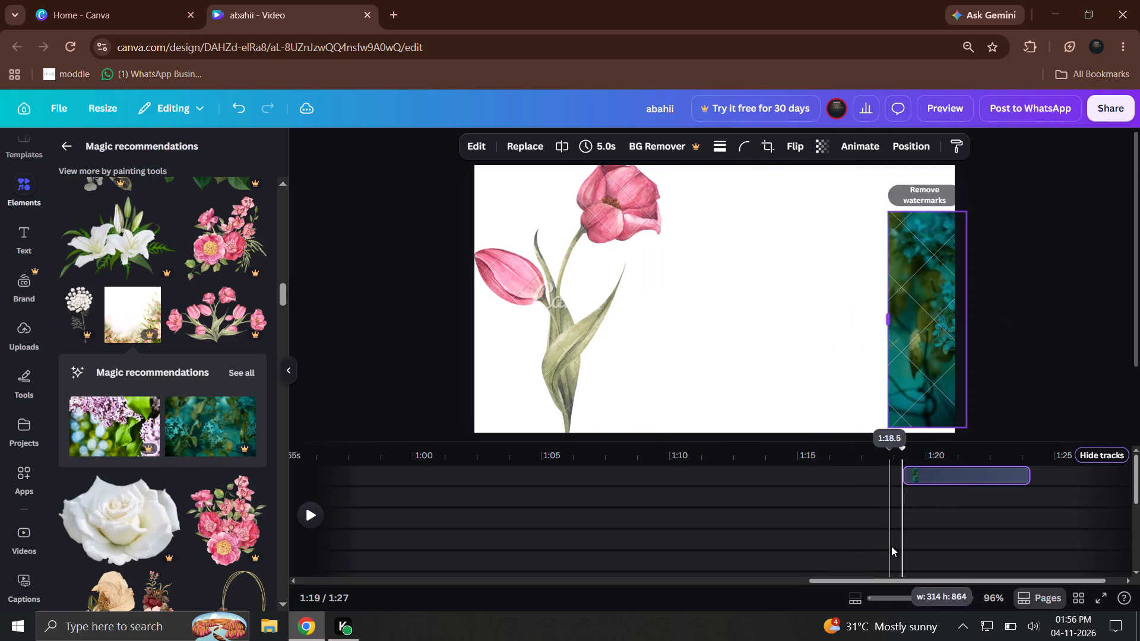
pyautogui.moveTo(891, 546); pyautogui.dragTo(891, 540)
pyautogui.moveTo(924, 215); pyautogui.dragTo(930, 170)
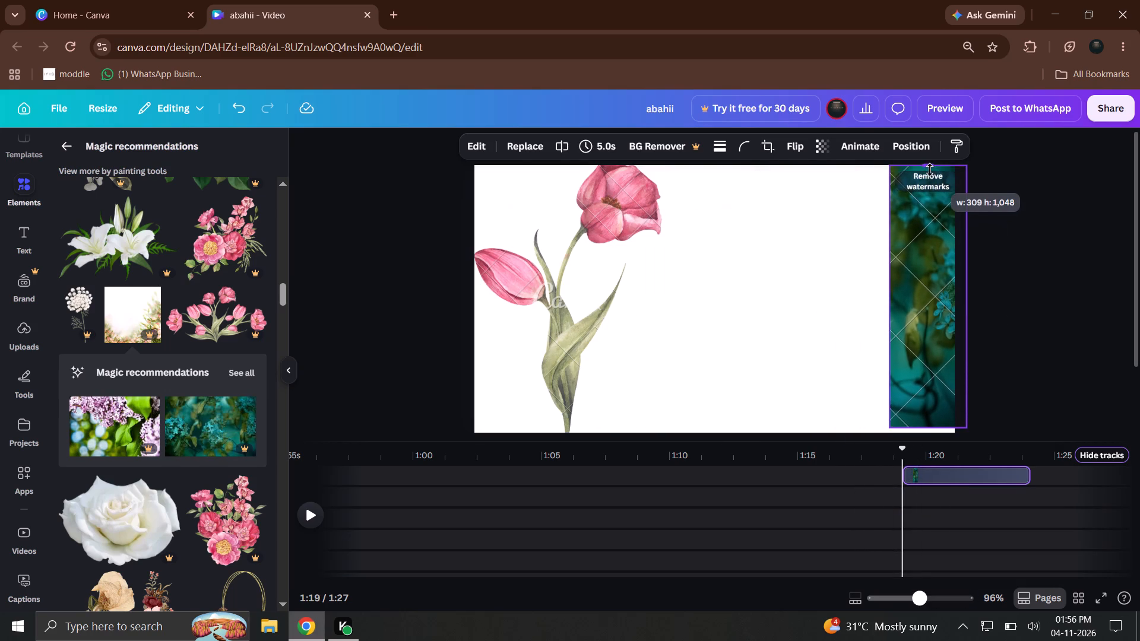
pyautogui.click(935, 403)
pyautogui.moveTo(932, 427); pyautogui.dragTo(932, 446)
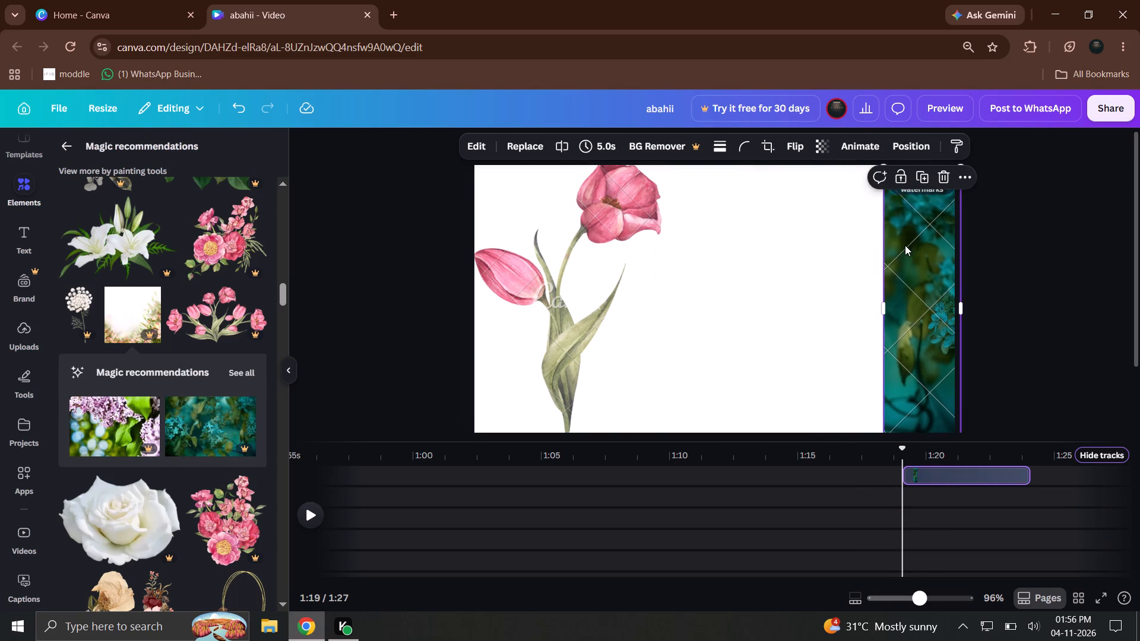
pyautogui.moveTo(905, 248); pyautogui.dragTo(900, 245)
pyautogui.click(988, 288)
# Add the recommended purple lilac photo to the page, overlapping the teal blossom strip.
pyautogui.moveTo(219, 433); pyautogui.dragTo(240, 430)
pyautogui.moveTo(138, 430); pyautogui.dragTo(722, 259)
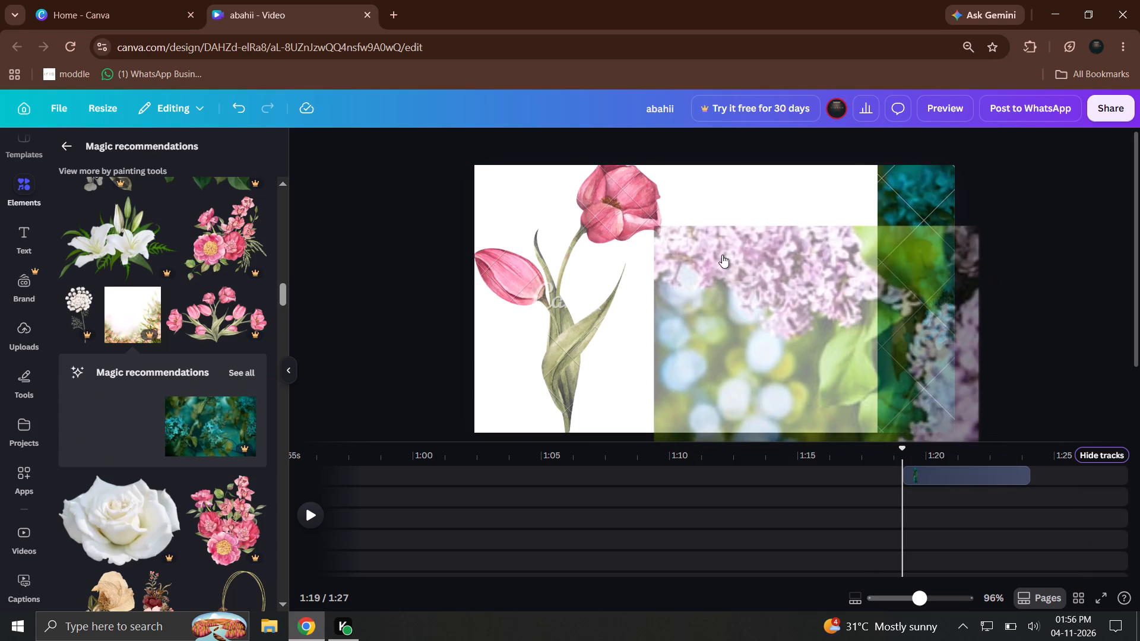
# Narrow the lilac photo, place it directly left of the teal strip, and extend it to the full page height.
pyautogui.moveTo(656, 281); pyautogui.dragTo(816, 283)
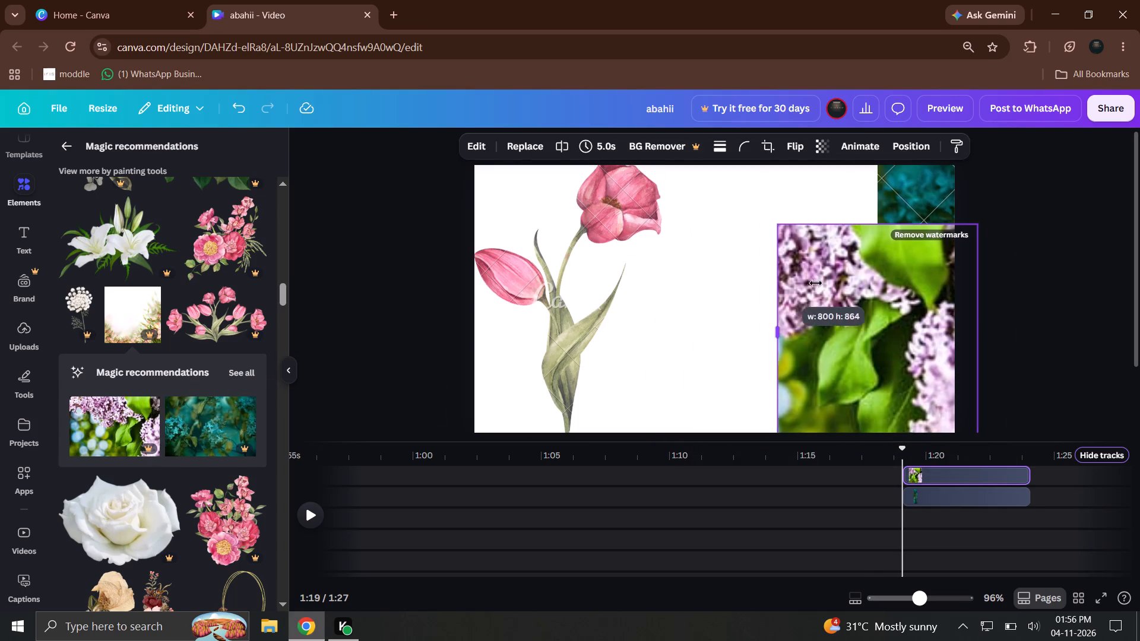
pyautogui.moveTo(816, 283); pyautogui.dragTo(821, 283)
pyautogui.moveTo(848, 285); pyautogui.dragTo(751, 230)
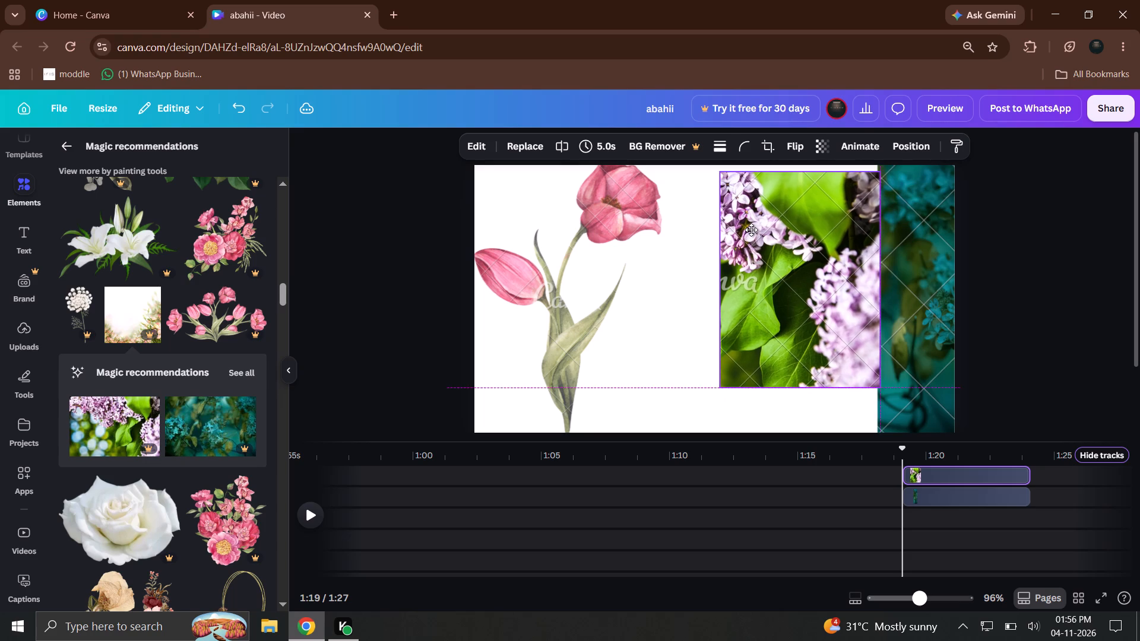
pyautogui.moveTo(751, 230); pyautogui.dragTo(748, 226)
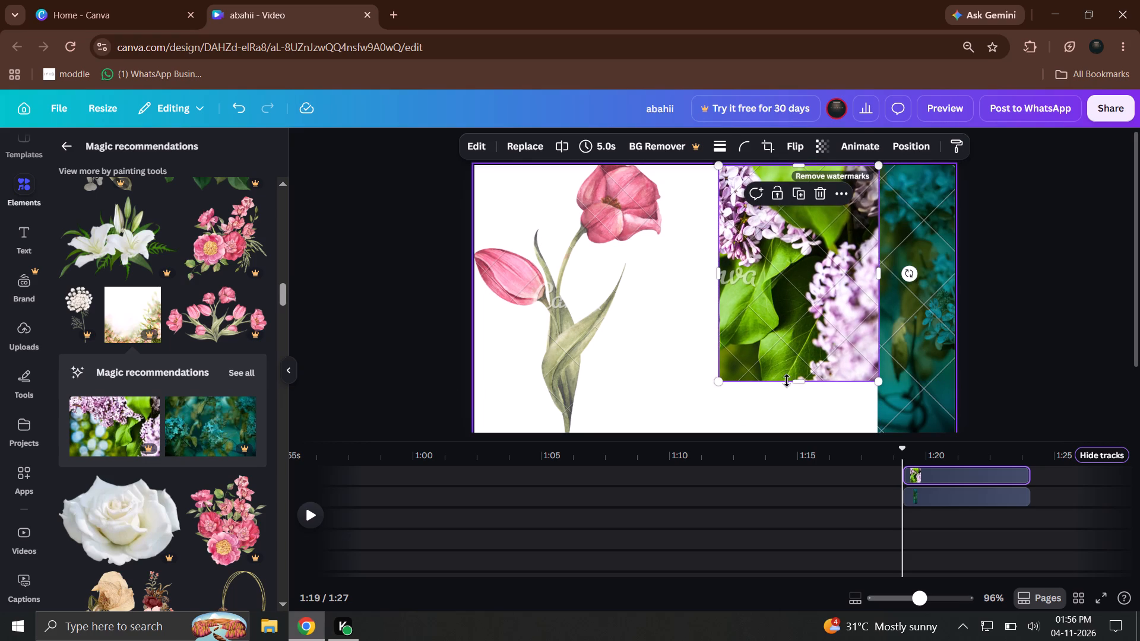
pyautogui.moveTo(787, 380); pyautogui.dragTo(787, 434)
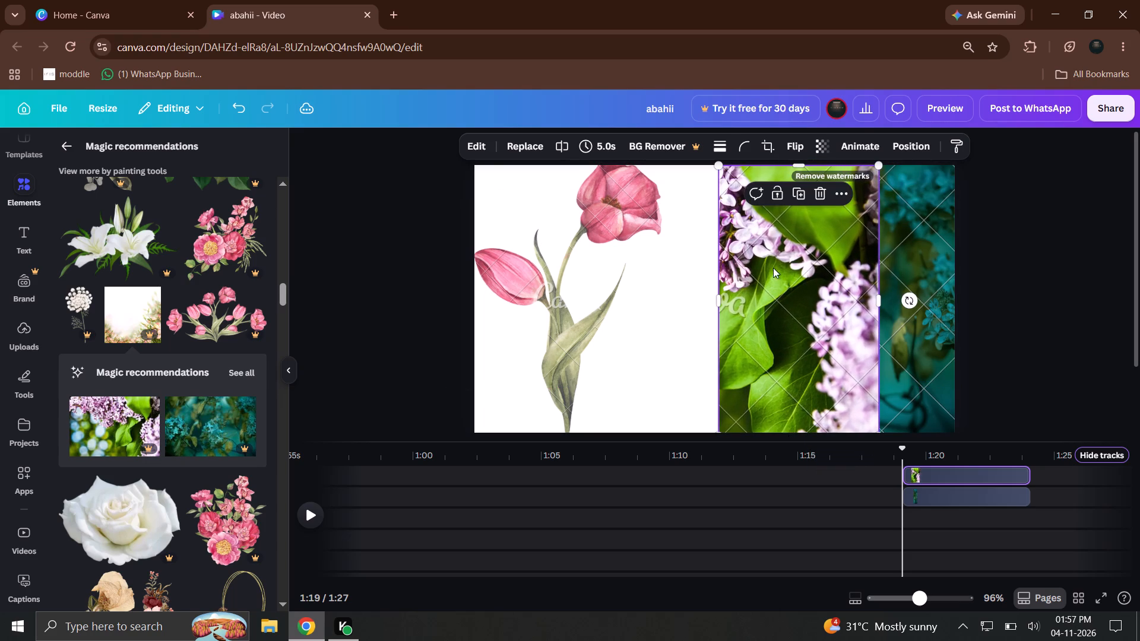
# Trim the lilac photo's left side to make a narrow full-height strip against the teal one.
pyautogui.click(712, 284)
pyautogui.moveTo(725, 309); pyautogui.dragTo(771, 309)
pyautogui.moveTo(774, 296); pyautogui.dragTo(728, 300)
pyautogui.moveTo(713, 304); pyautogui.dragTo(905, 365)
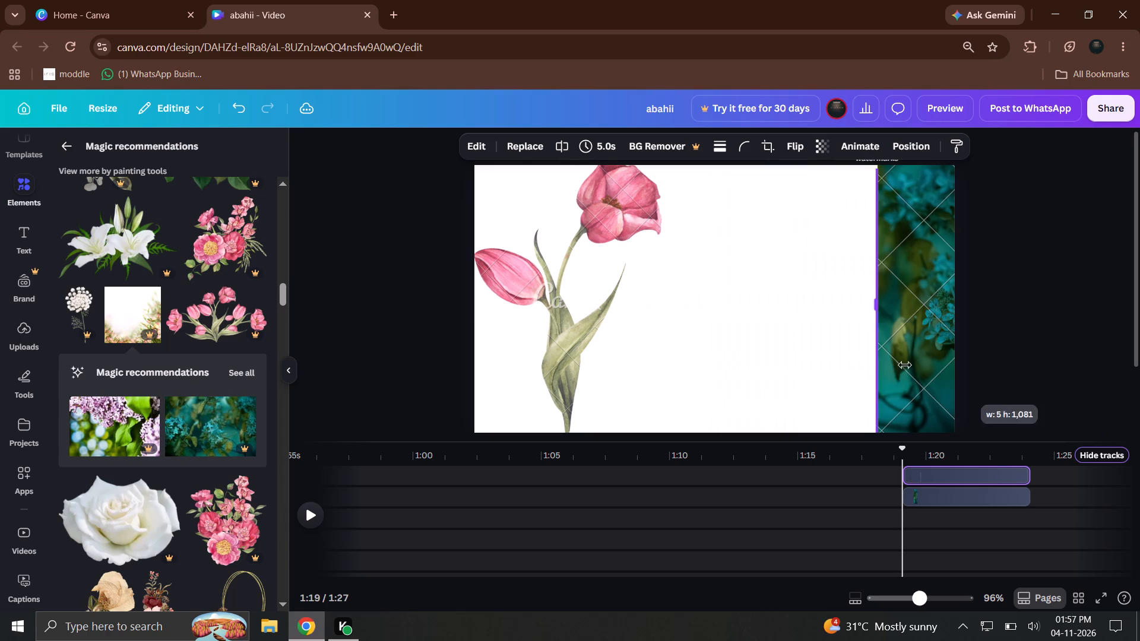
pyautogui.moveTo(905, 365); pyautogui.dragTo(775, 359)
pyautogui.click(827, 344)
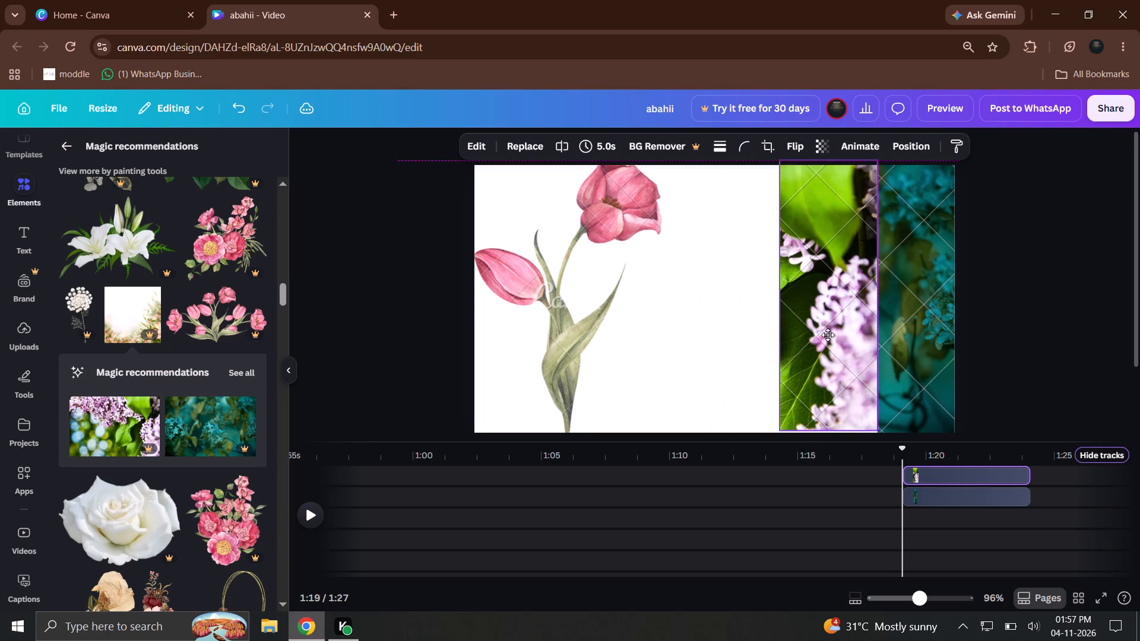
pyautogui.click(784, 313)
pyautogui.moveTo(784, 313); pyautogui.dragTo(793, 313)
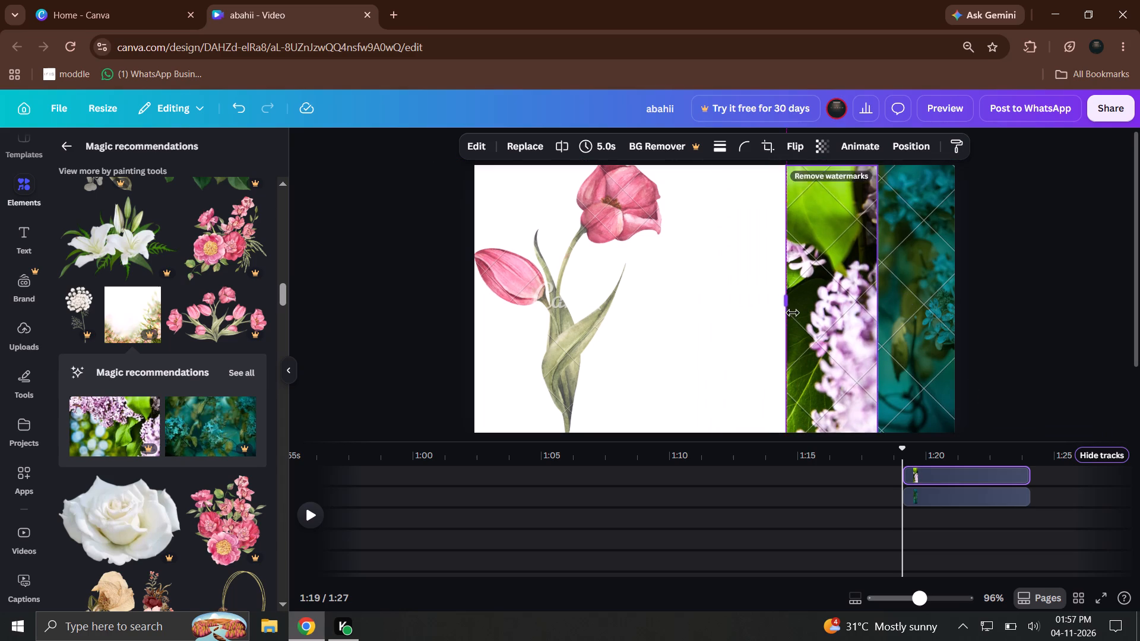
pyautogui.moveTo(793, 313); pyautogui.dragTo(791, 315)
# Replace the pink tulip image with the recommended white lily bouquet.
pyautogui.moveTo(110, 274); pyautogui.dragTo(227, 284)
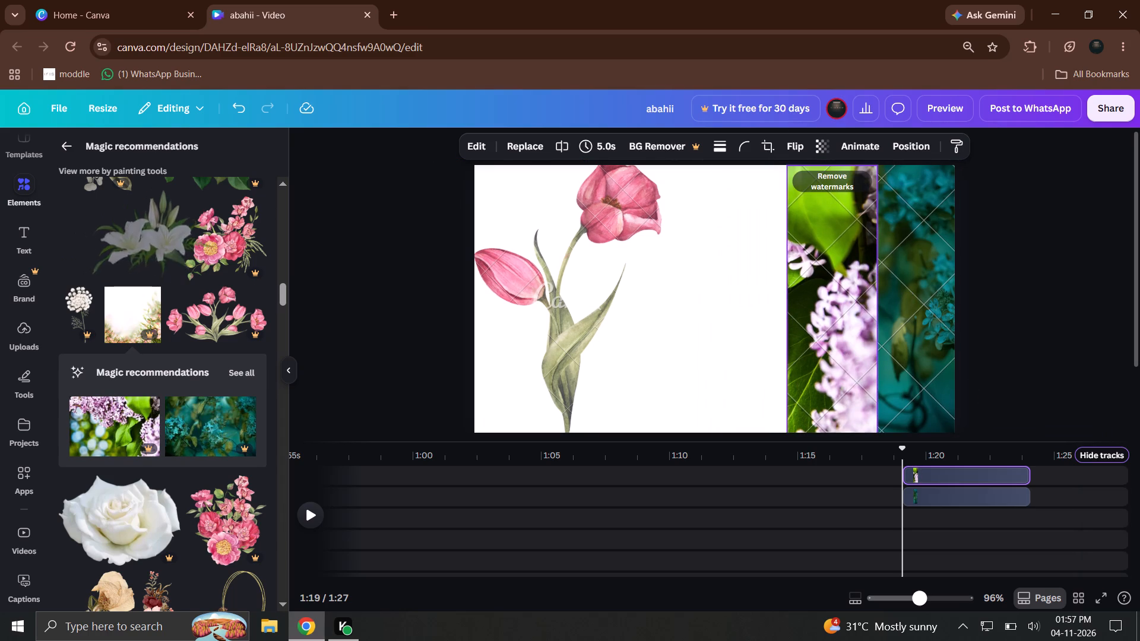
pyautogui.moveTo(227, 284); pyautogui.dragTo(507, 312)
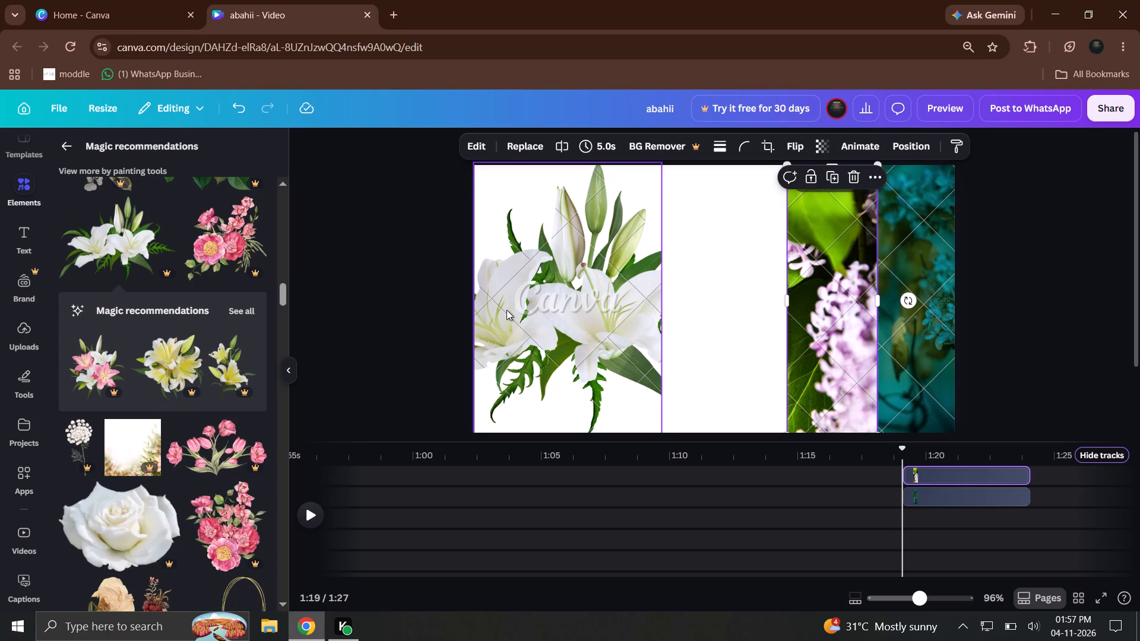
# Add the recommended gold oval floral frame to the page and place it over the white lily bouquet at the page's upper-left corner.
pyautogui.moveTo(205, 372); pyautogui.dragTo(284, 375)
pyautogui.scroll(1, 239, 455)
pyautogui.scroll(-6, 239, 455)
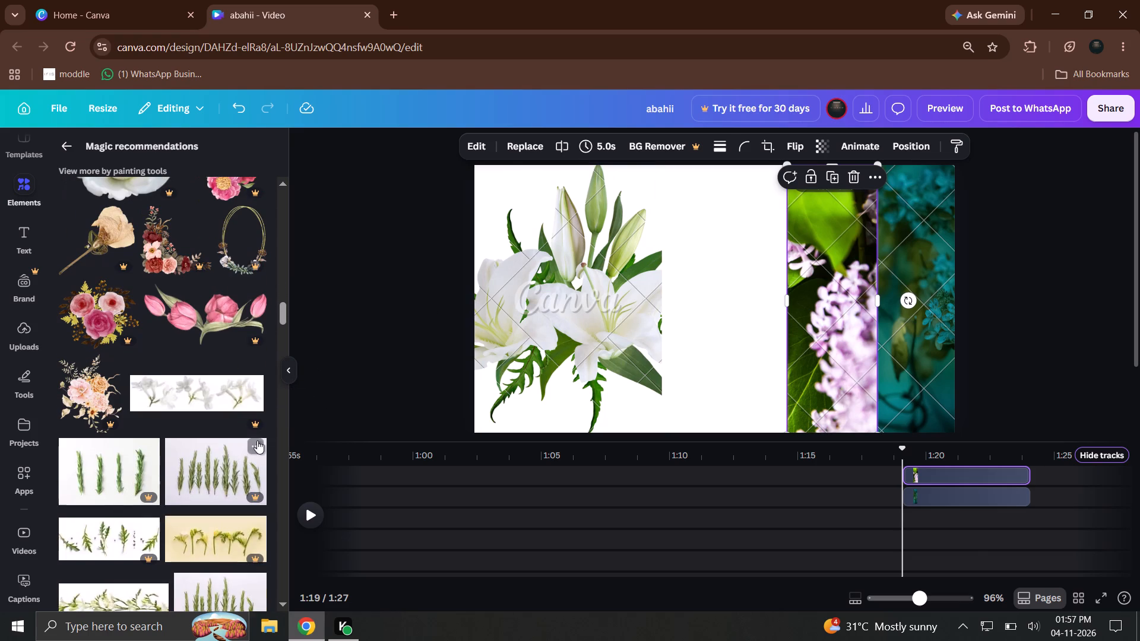
pyautogui.moveTo(234, 270); pyautogui.dragTo(686, 274)
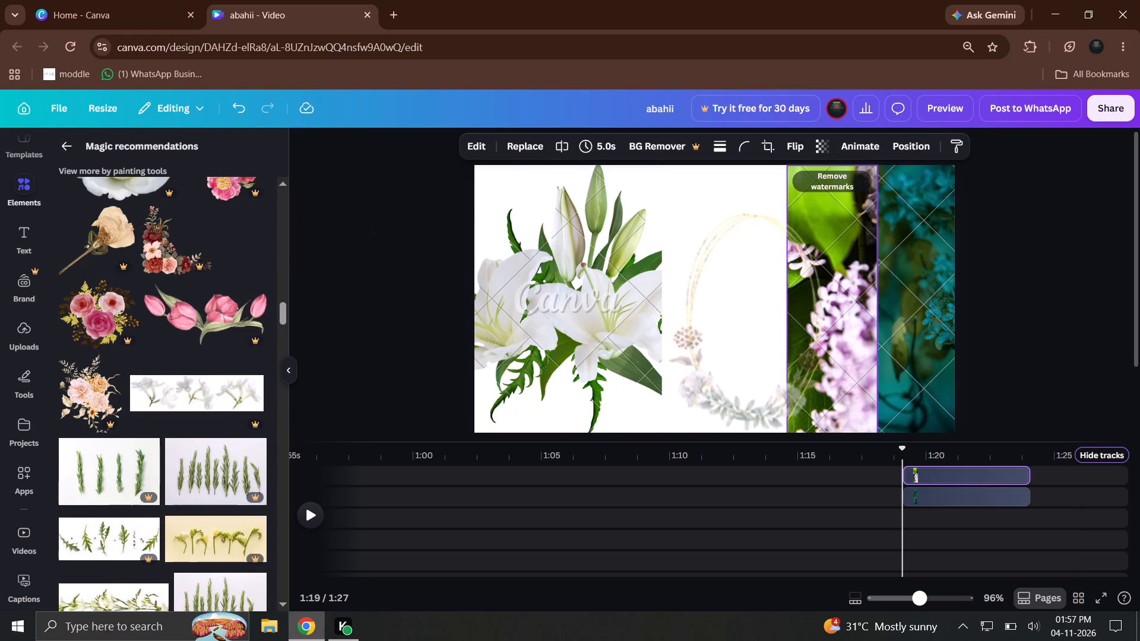
pyautogui.moveTo(686, 274); pyautogui.dragTo(666, 251)
pyautogui.moveTo(693, 262); pyautogui.dragTo(530, 250)
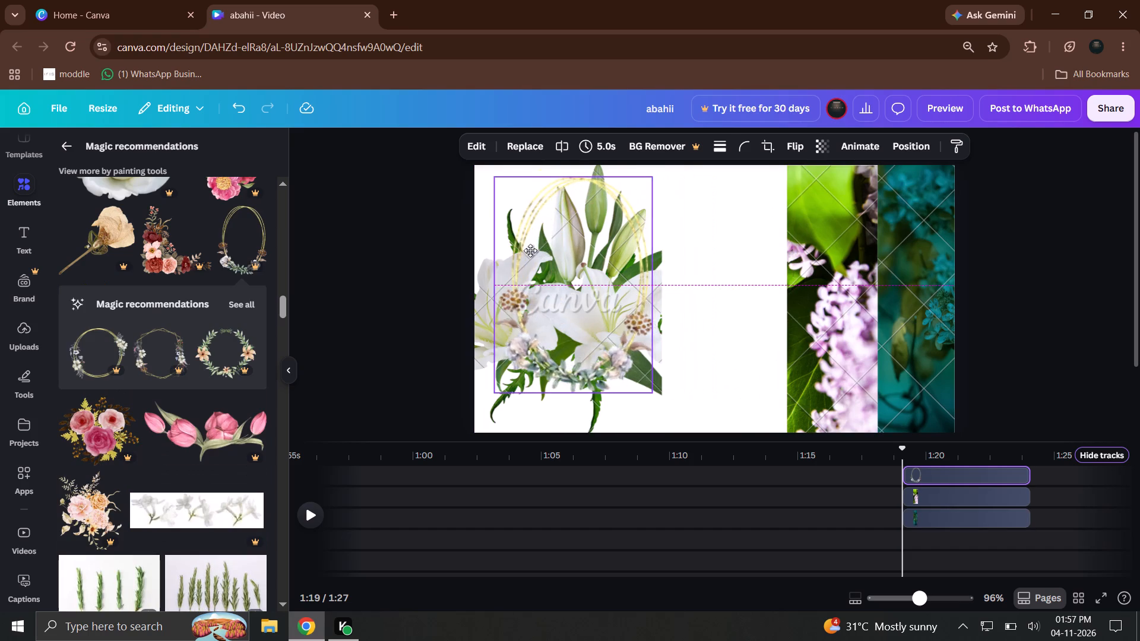
pyautogui.moveTo(530, 250); pyautogui.dragTo(530, 245)
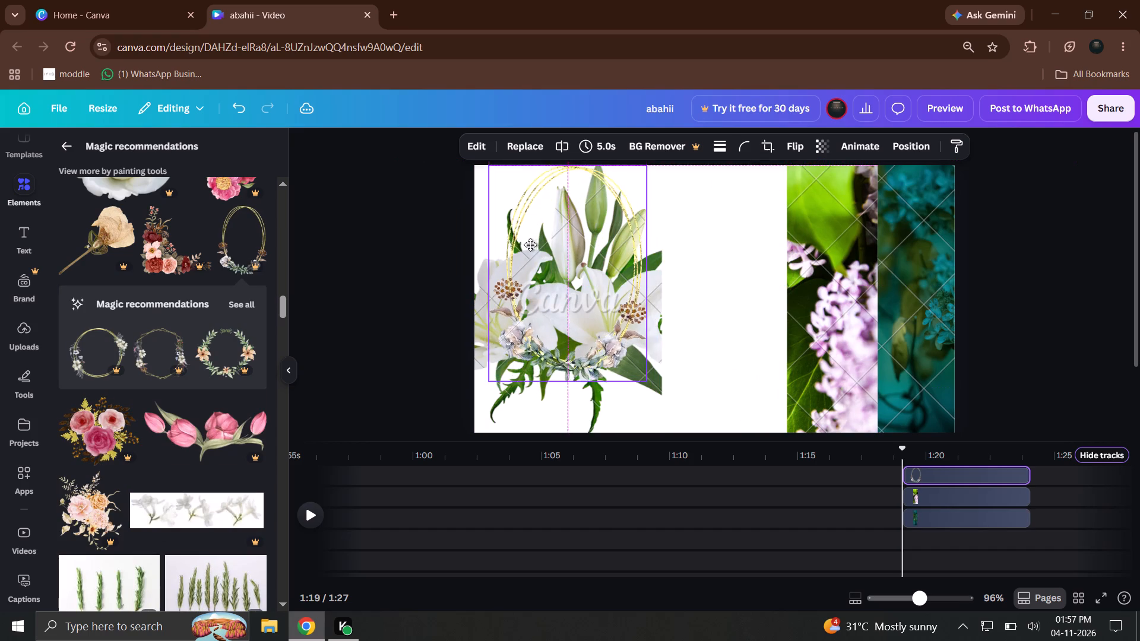
pyautogui.moveTo(530, 245); pyautogui.dragTo(518, 240)
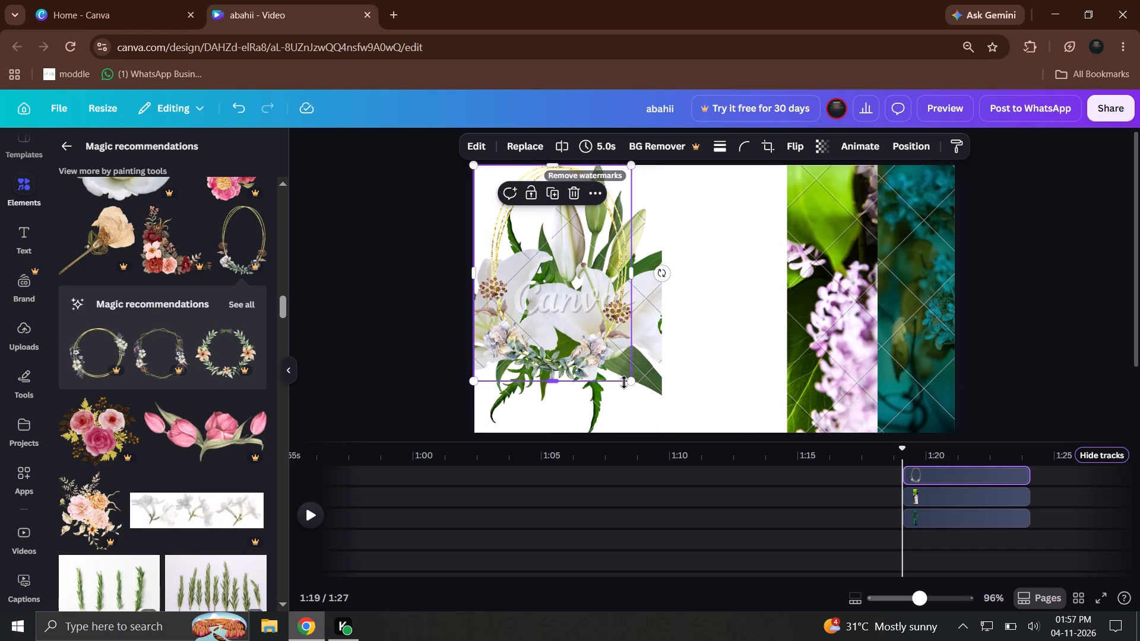
# Enlarge the gold oval floral frame to about the full page height and keep it over the lily bouquet.
pyautogui.moveTo(626, 380); pyautogui.dragTo(651, 437)
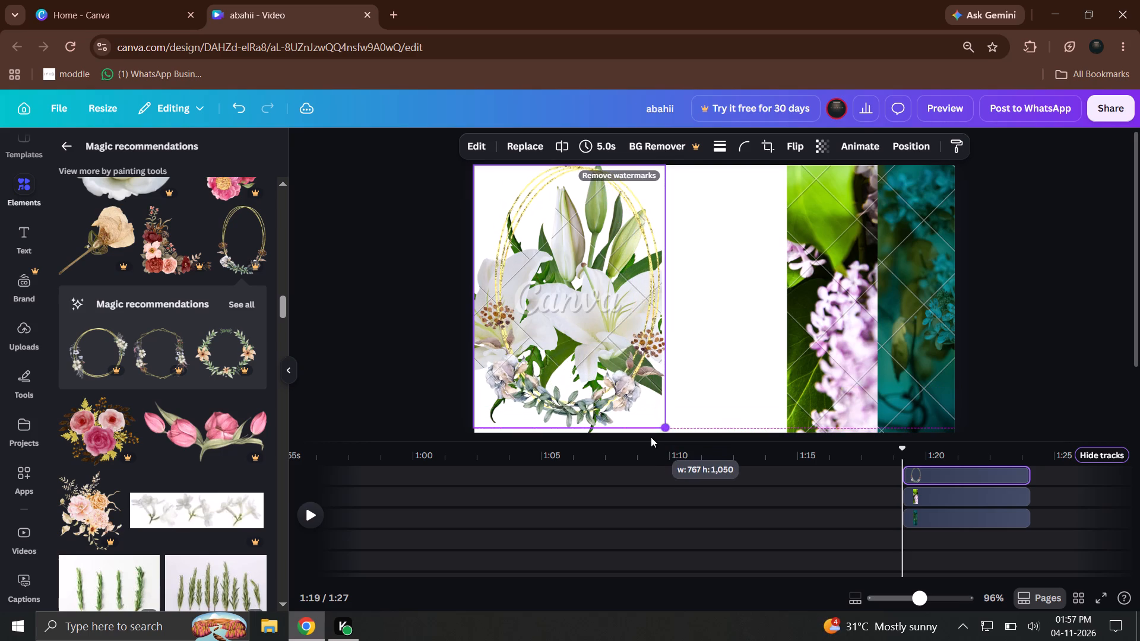
pyautogui.moveTo(651, 437); pyautogui.dragTo(644, 436)
pyautogui.click(714, 385)
pyautogui.click(624, 376)
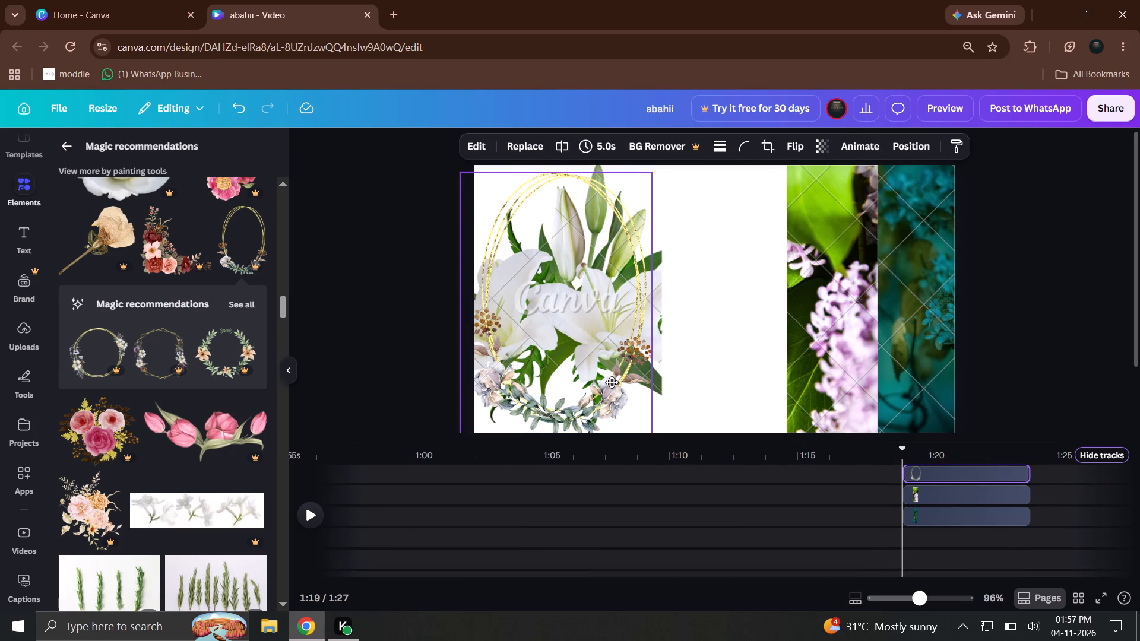
pyautogui.click(724, 364)
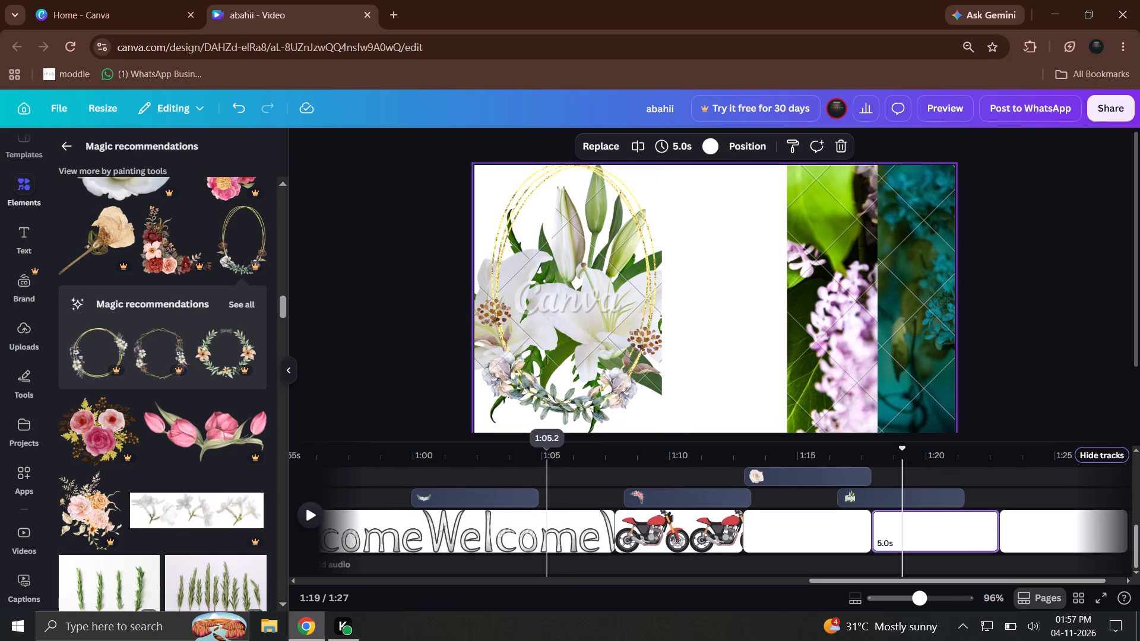
# Set the recommended wide photo of three white blossoms as the page background.
pyautogui.scroll(2, 211, 304)
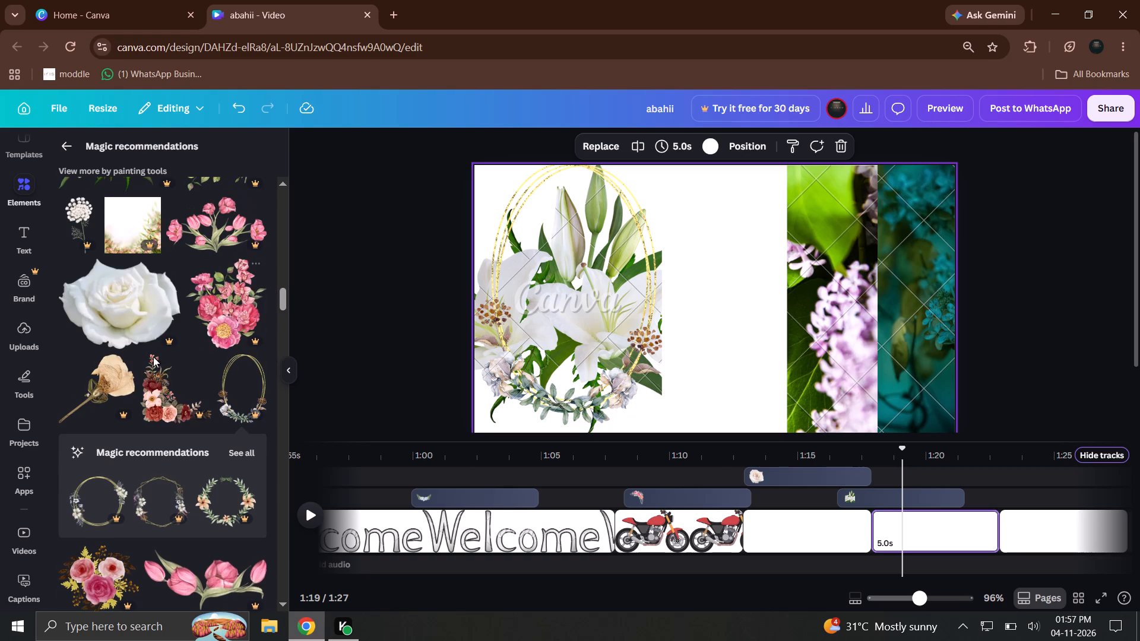
pyautogui.scroll(-4, 148, 351)
pyautogui.moveTo(213, 373); pyautogui.dragTo(740, 407)
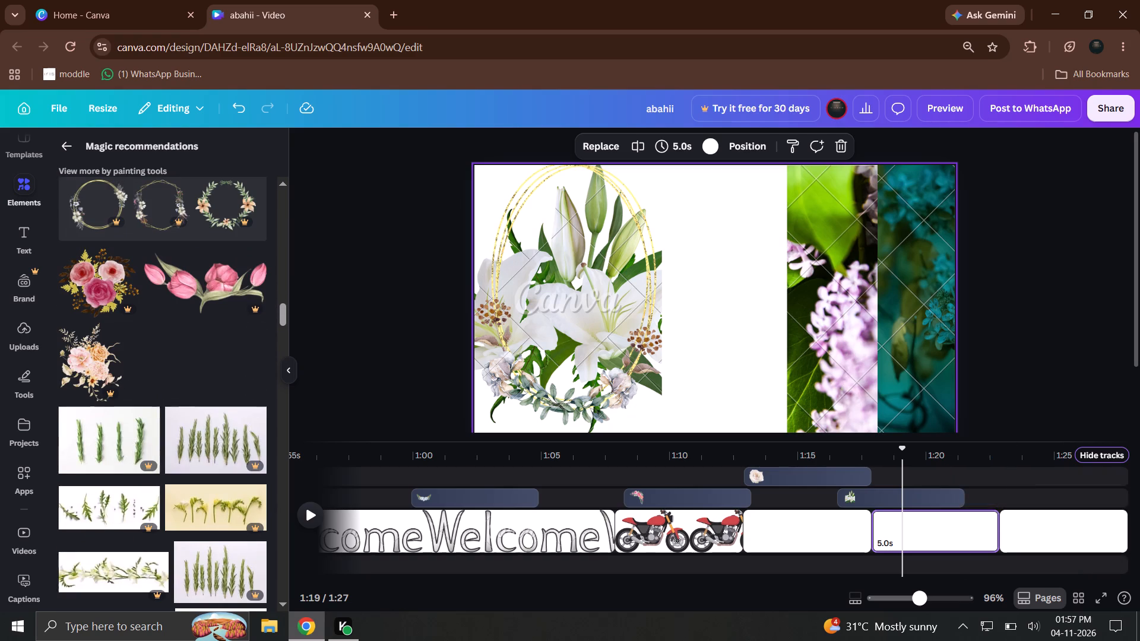
pyautogui.moveTo(740, 407); pyautogui.dragTo(679, 410)
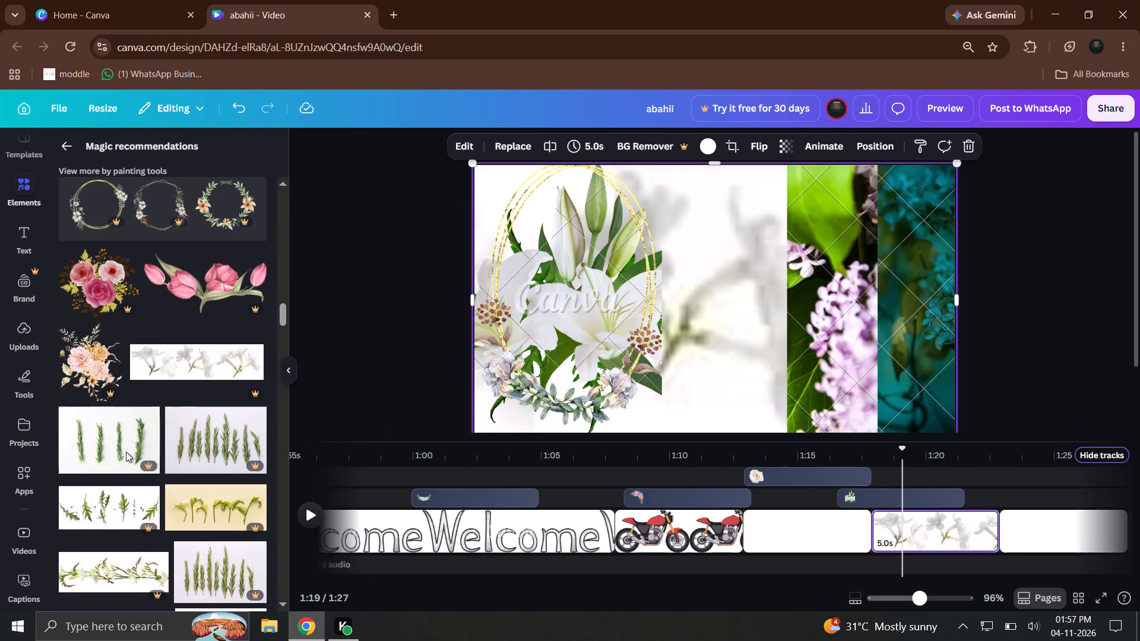
# Add the recommended photo of four rosemary sprigs to the timeline as a clip starting at about 1:20.
pyautogui.moveTo(115, 452); pyautogui.dragTo(999, 519)
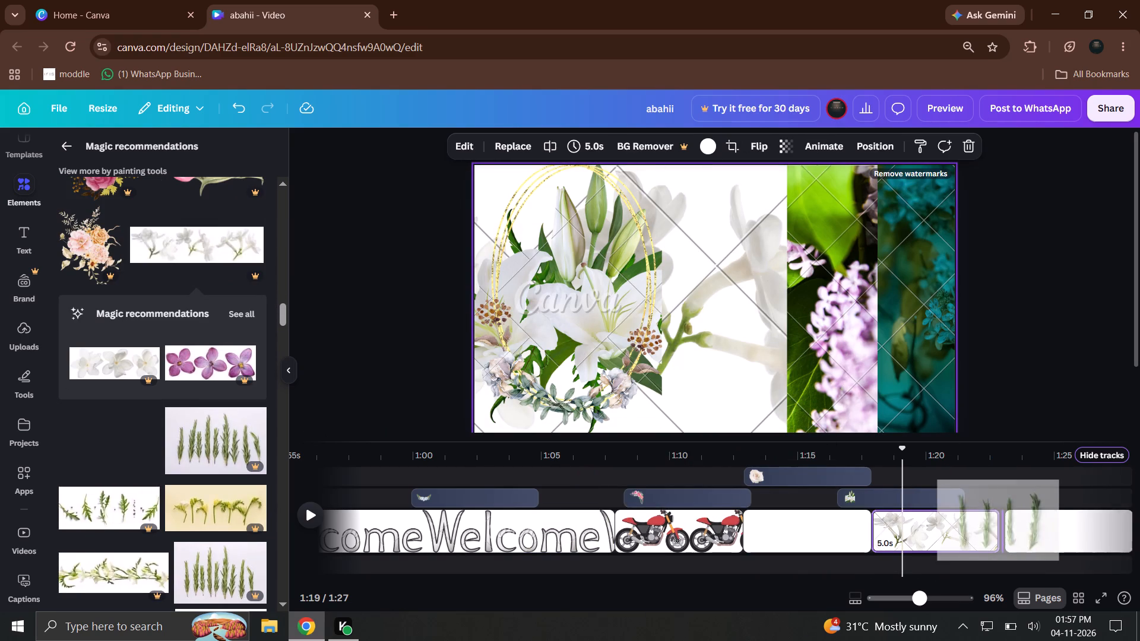
pyautogui.moveTo(999, 519); pyautogui.dragTo(992, 497)
pyautogui.moveTo(950, 458); pyautogui.dragTo(944, 458)
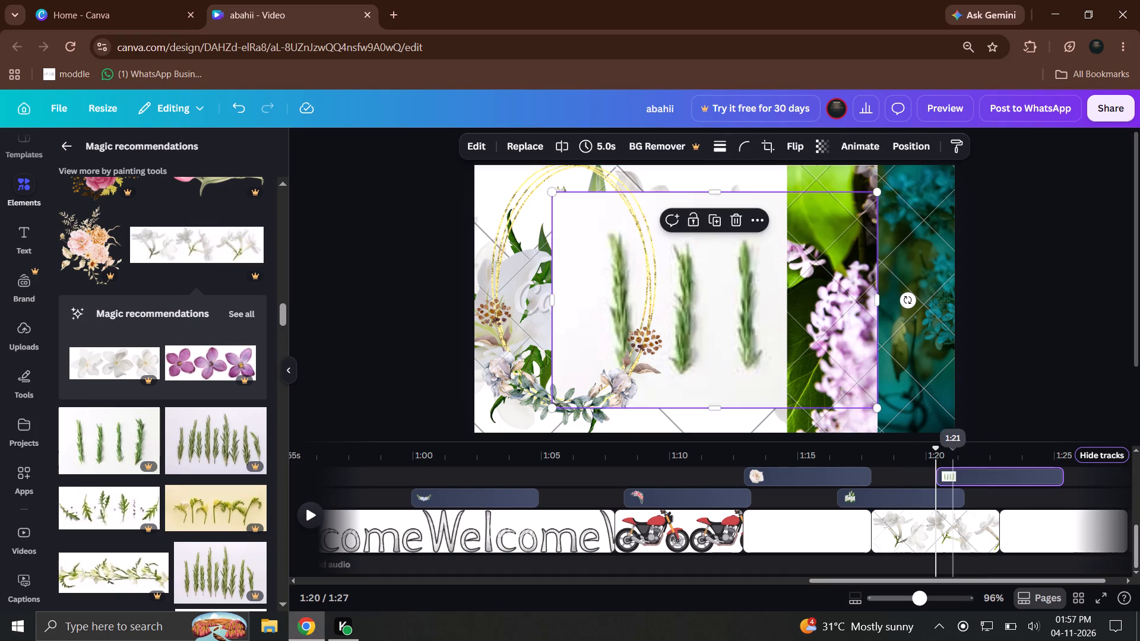
pyautogui.moveTo(944, 458); pyautogui.dragTo(958, 465)
# Align the rosemary photo with the page's top-left corner and enlarge it to cover the page, about 1,950 wide.
pyautogui.moveTo(763, 398); pyautogui.dragTo(680, 376)
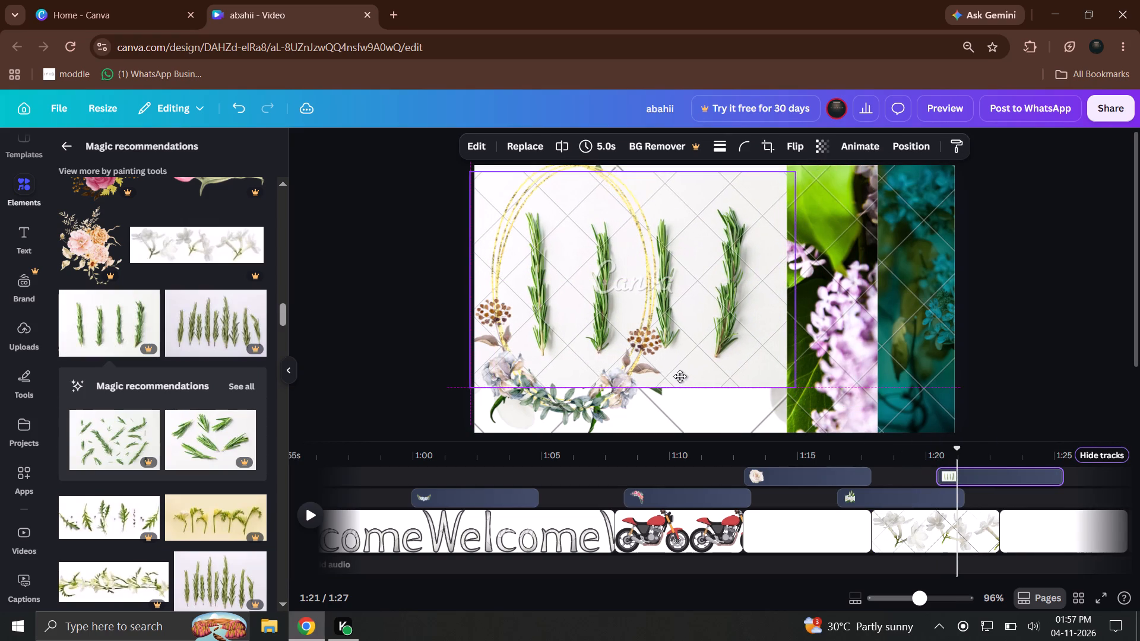
pyautogui.moveTo(680, 376); pyautogui.dragTo(685, 372)
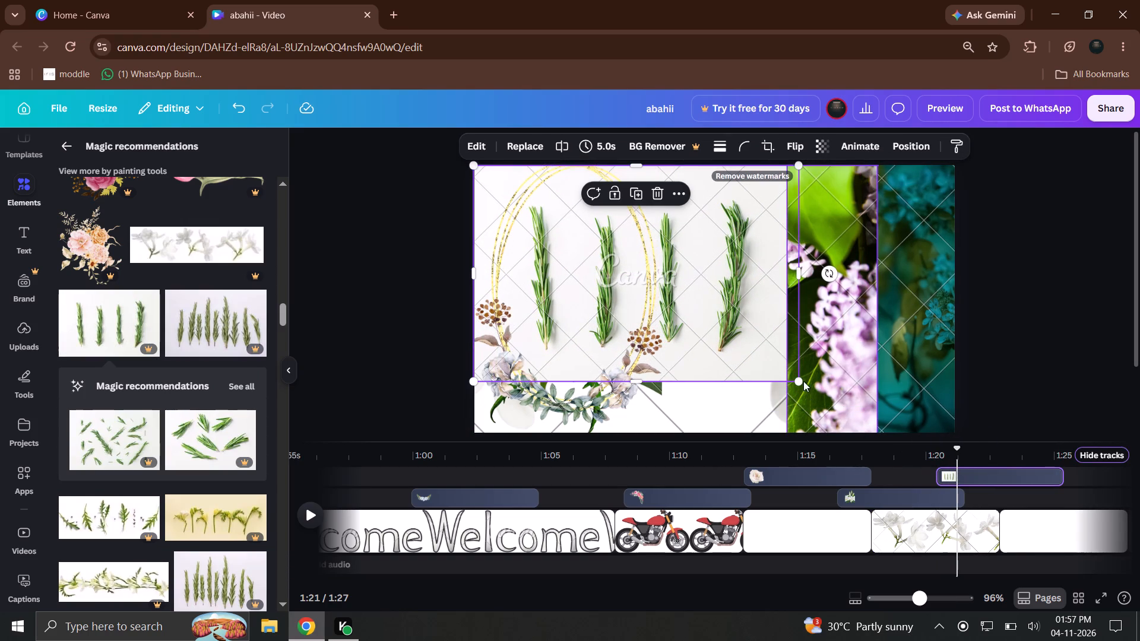
pyautogui.moveTo(803, 381); pyautogui.dragTo(959, 499)
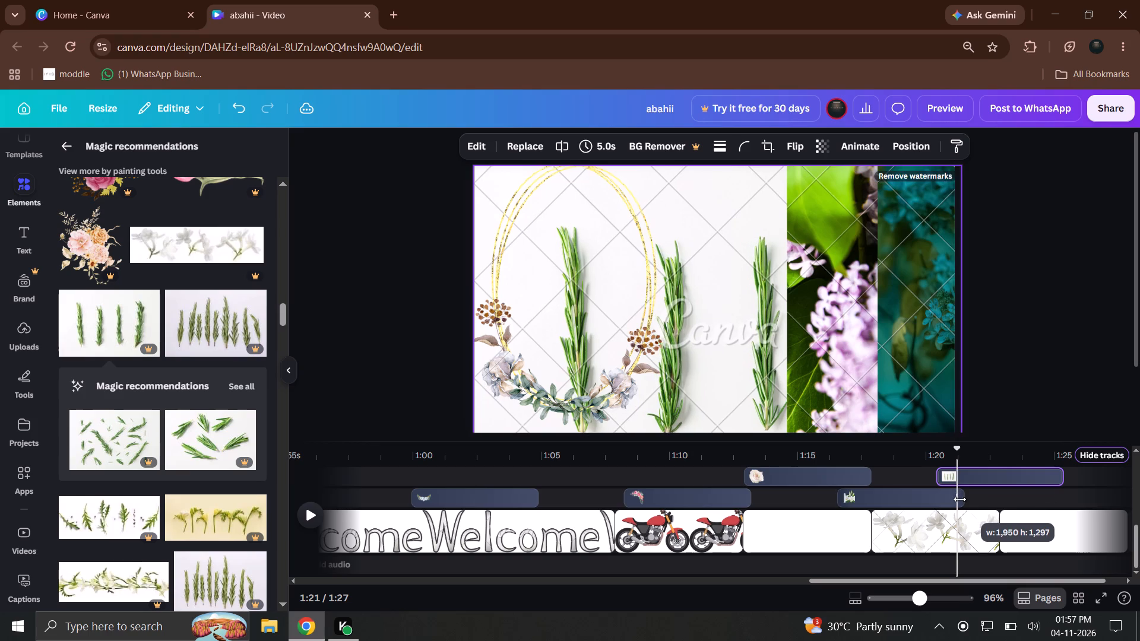
pyautogui.moveTo(959, 499); pyautogui.dragTo(955, 500)
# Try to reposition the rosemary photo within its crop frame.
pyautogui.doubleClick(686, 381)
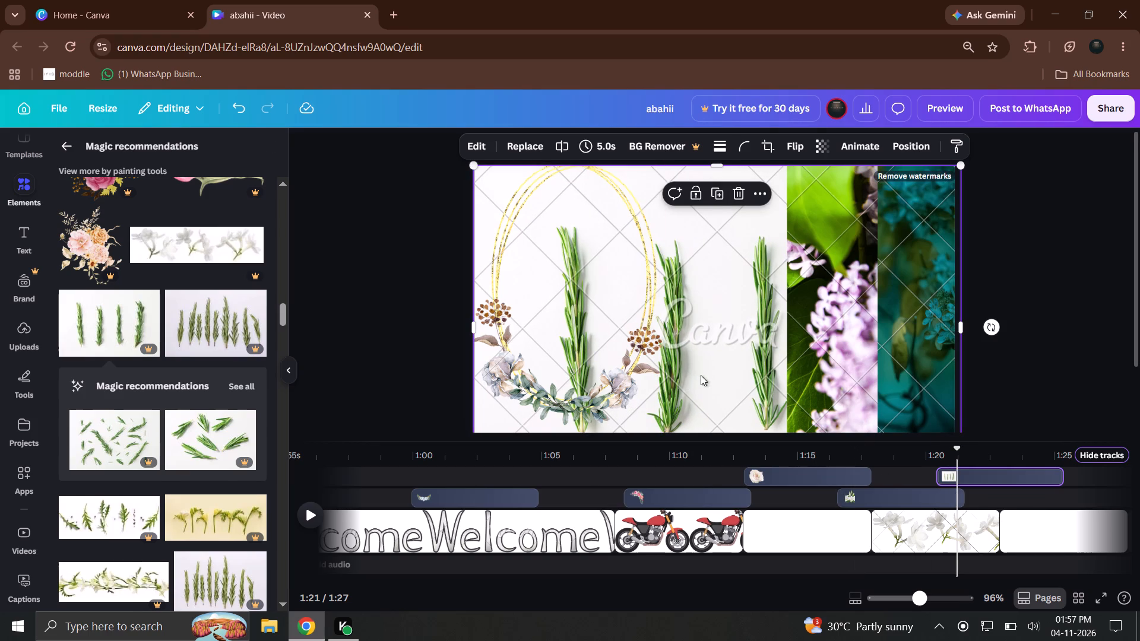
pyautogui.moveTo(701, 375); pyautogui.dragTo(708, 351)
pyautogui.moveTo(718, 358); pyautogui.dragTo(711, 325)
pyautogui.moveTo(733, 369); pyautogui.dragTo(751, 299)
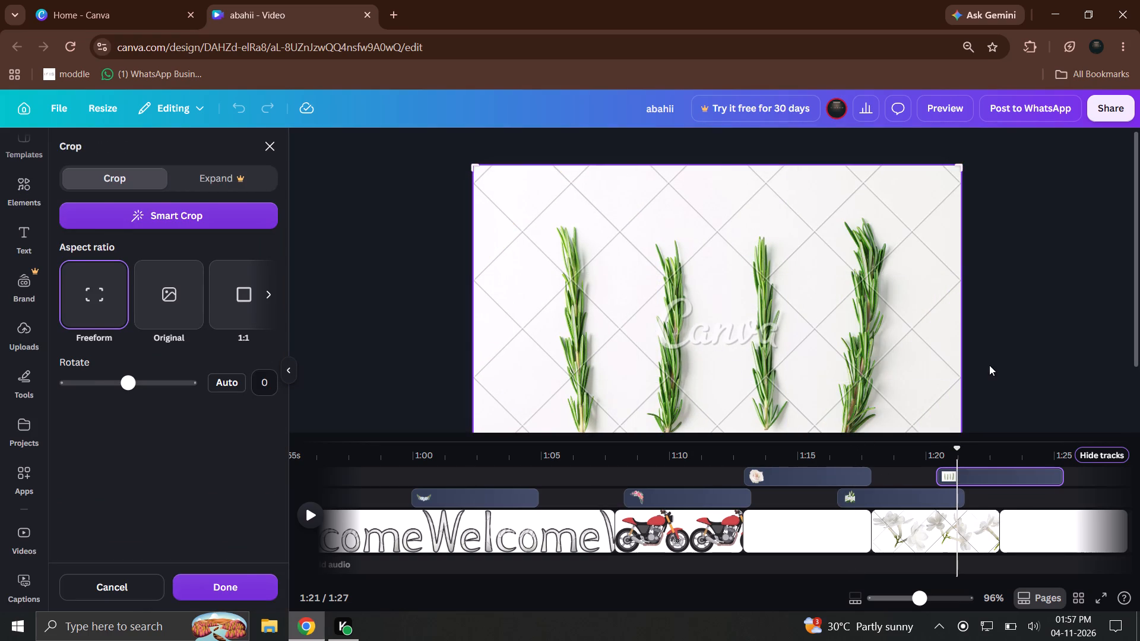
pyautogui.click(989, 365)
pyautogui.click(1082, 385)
# Add the recommended arugula leaves photo at the end of the video, at 1:27.
pyautogui.moveTo(925, 465); pyautogui.dragTo(933, 459)
pyautogui.moveTo(933, 459); pyautogui.dragTo(927, 458)
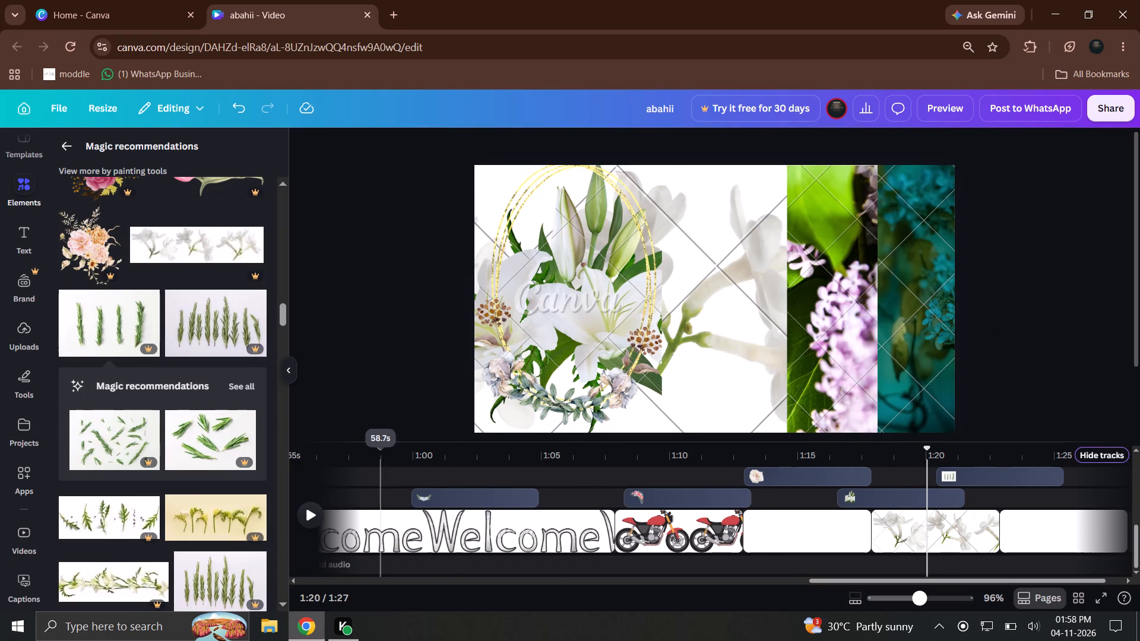
pyautogui.moveTo(376, 453); pyautogui.dragTo(1117, 472)
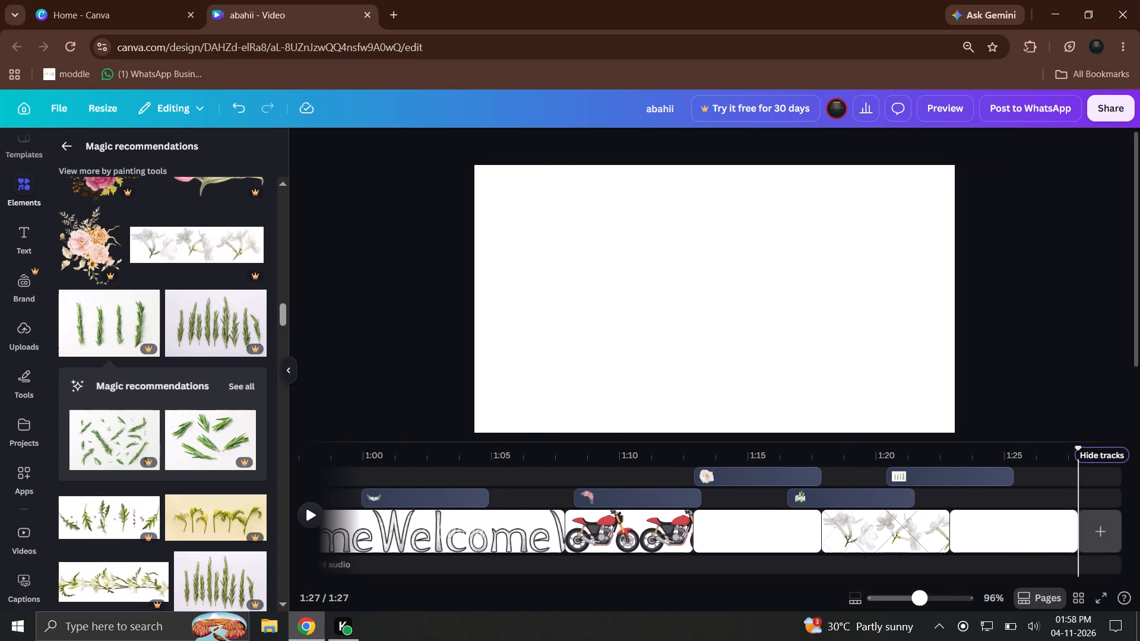
pyautogui.click(911, 610)
pyautogui.scroll(-7, 312, 604)
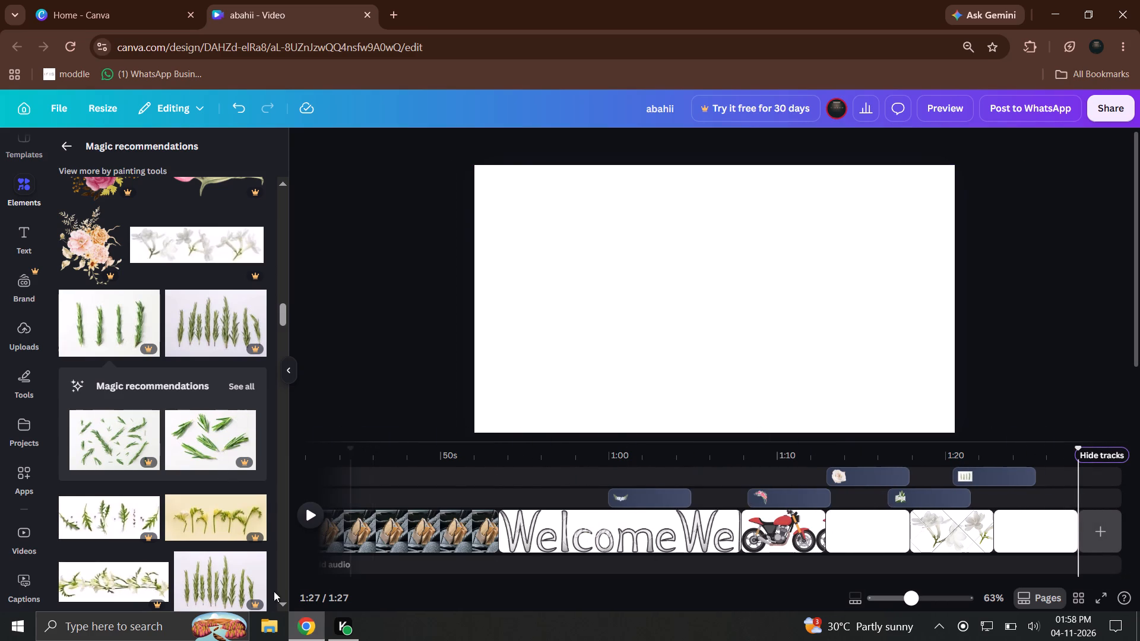
pyautogui.scroll(-4, 195, 554)
pyautogui.moveTo(128, 442); pyautogui.dragTo(679, 319)
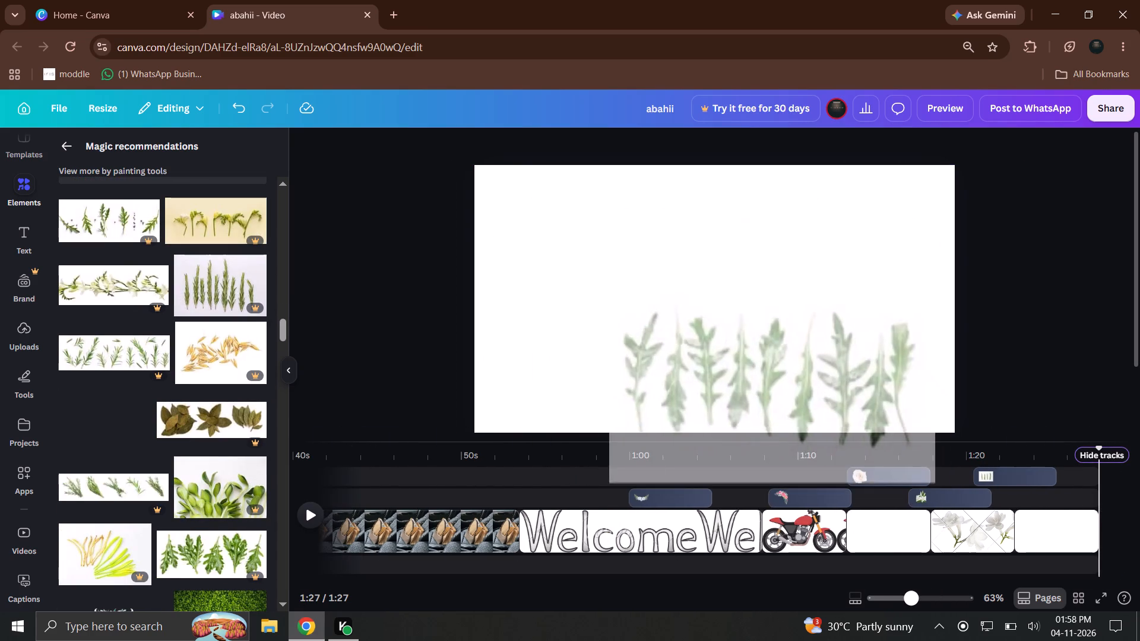
pyautogui.moveTo(679, 319); pyautogui.dragTo(647, 252)
pyautogui.moveTo(799, 361); pyautogui.dragTo(763, 351)
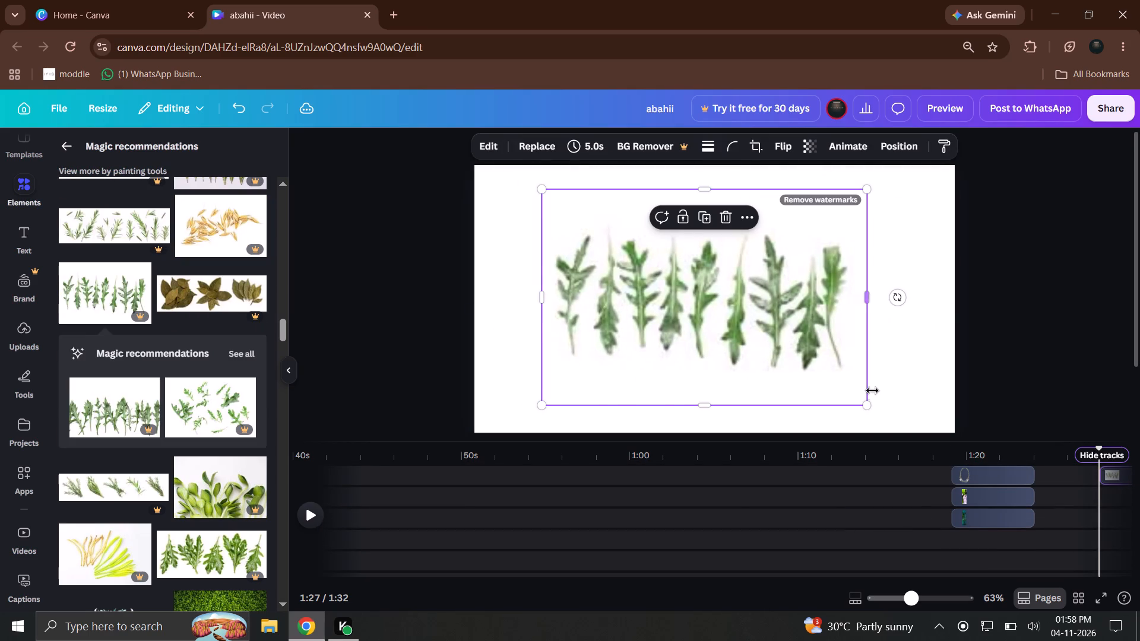
# Extend the arugula leaves photo on all four sides so it fills the whole page.
pyautogui.moveTo(867, 309); pyautogui.dragTo(962, 316)
pyautogui.moveTo(543, 300); pyautogui.dragTo(471, 310)
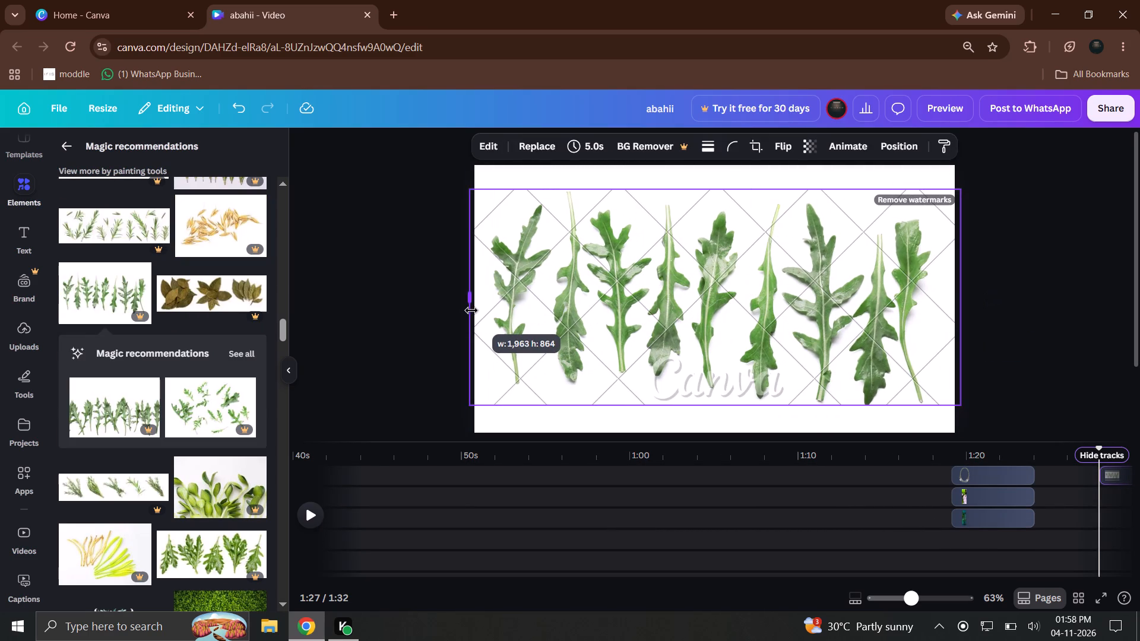
pyautogui.moveTo(471, 310); pyautogui.dragTo(476, 307)
pyautogui.moveTo(472, 194); pyautogui.dragTo(473, 179)
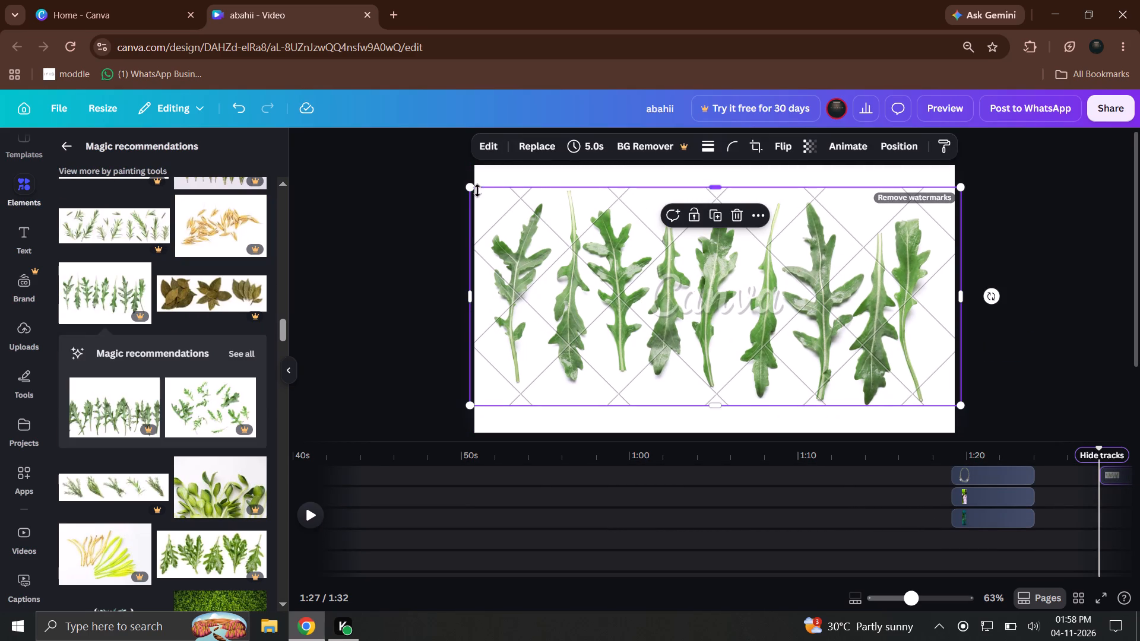
pyautogui.moveTo(476, 191); pyautogui.dragTo(487, 165)
pyautogui.moveTo(704, 405); pyautogui.dragTo(703, 430)
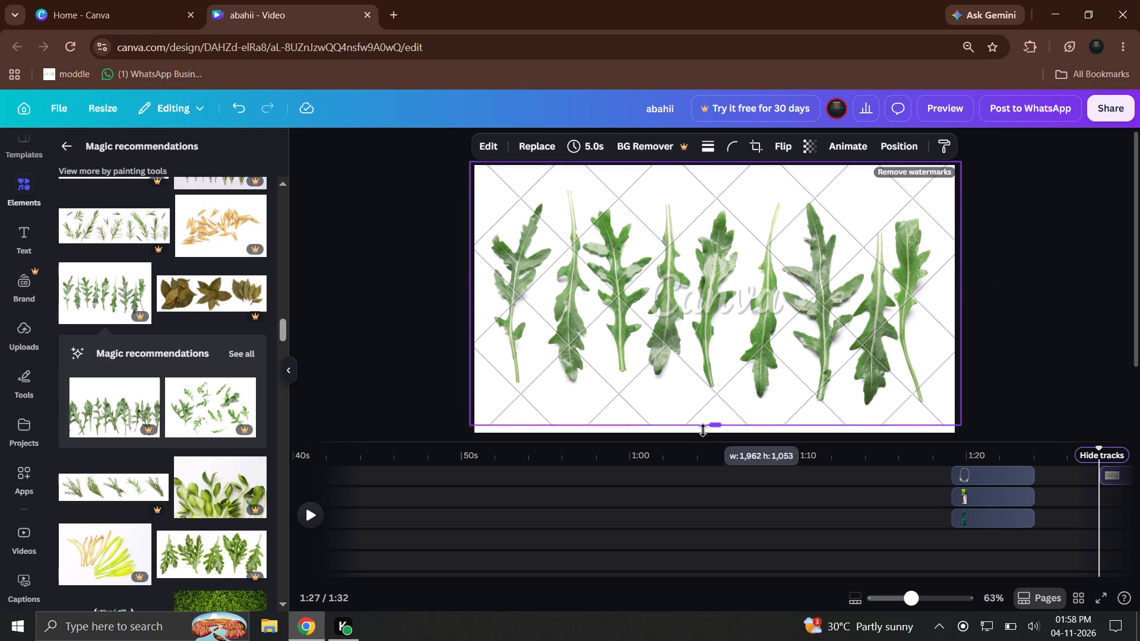
pyautogui.moveTo(703, 430); pyautogui.dragTo(702, 442)
pyautogui.click(758, 373)
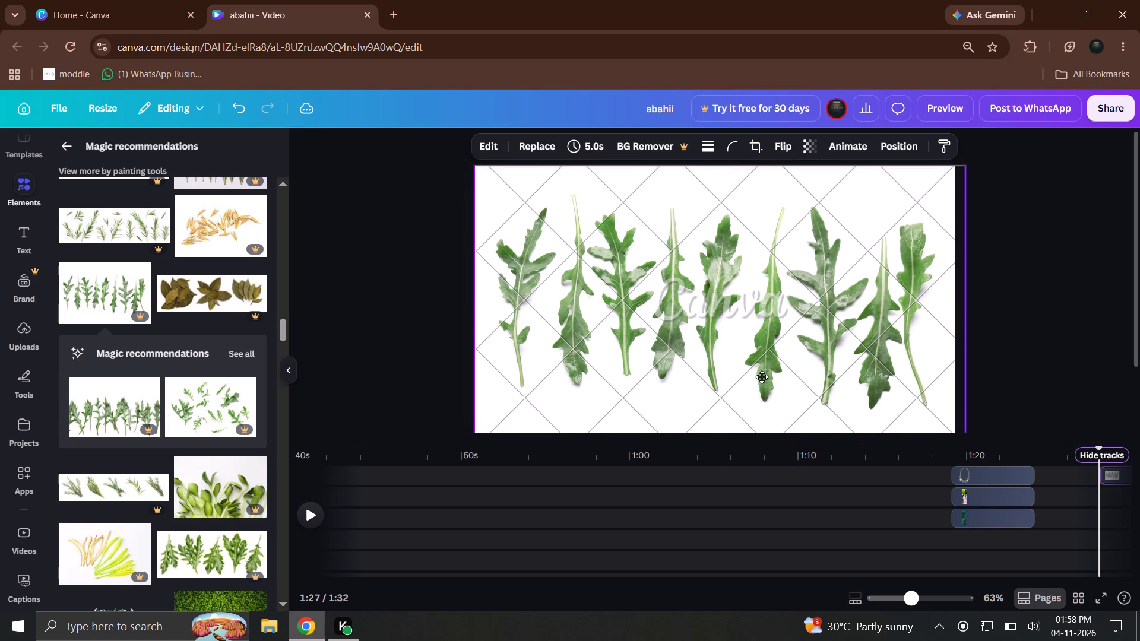
pyautogui.click(1088, 379)
# Add the pale yellow rose image to the timeline as a clip starting at about 1:26.
pyautogui.moveTo(838, 455); pyautogui.dragTo(980, 458)
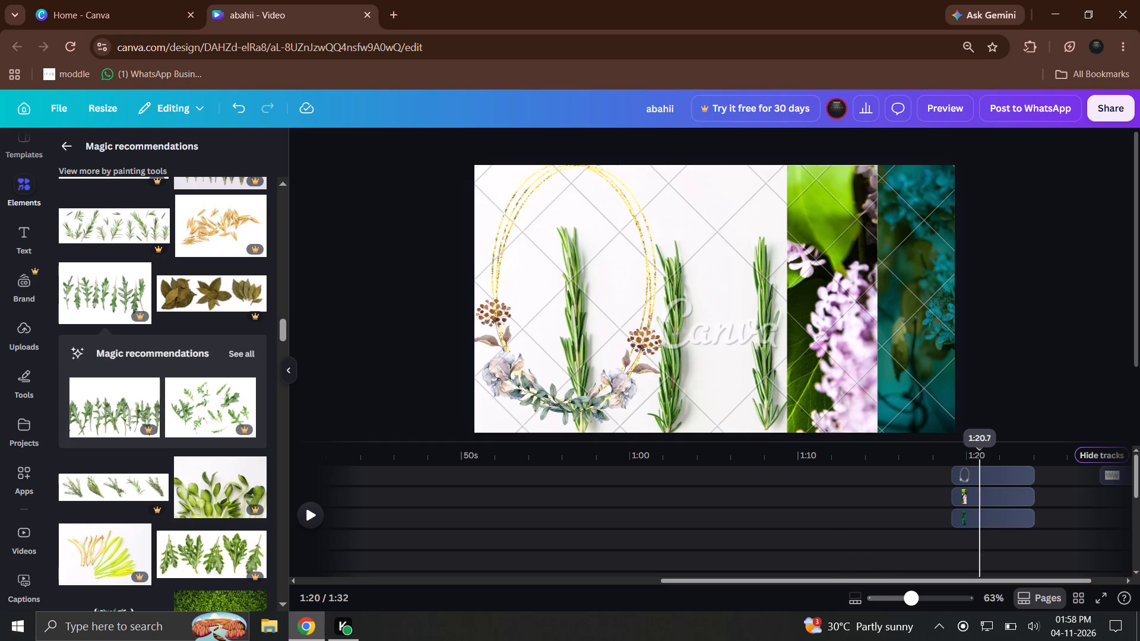
pyautogui.moveTo(980, 458); pyautogui.dragTo(1049, 467)
pyautogui.scroll(-6, 223, 468)
pyautogui.moveTo(224, 421); pyautogui.dragTo(1054, 497)
pyautogui.moveTo(1021, 459); pyautogui.dragTo(989, 459)
pyautogui.moveTo(997, 458); pyautogui.dragTo(1030, 457)
pyautogui.click(824, 367)
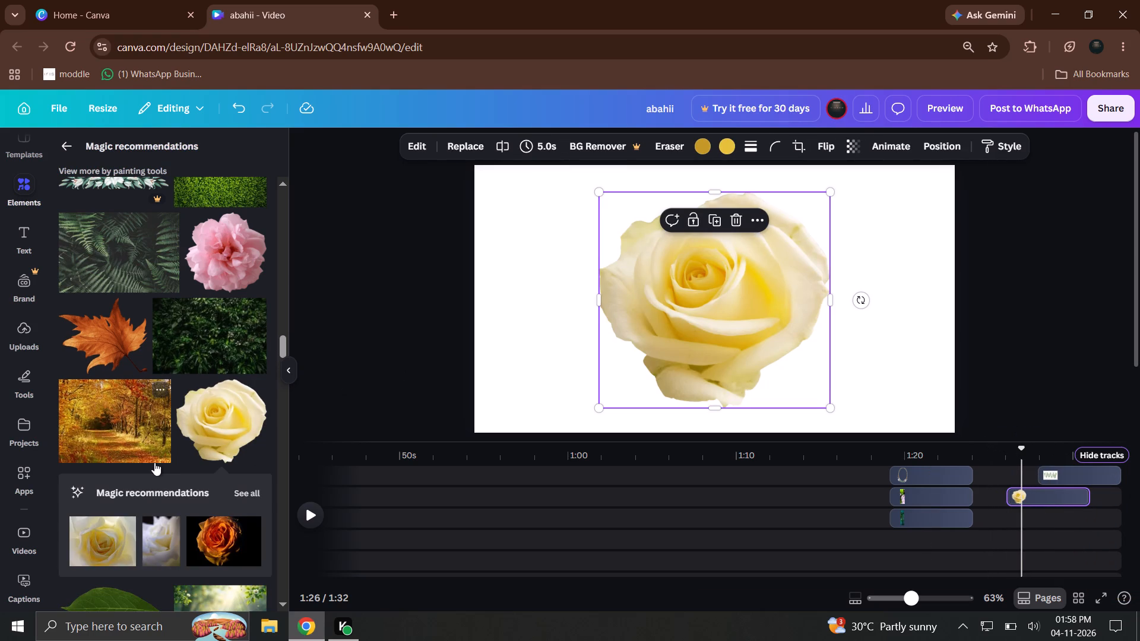
# Add the orange rose on black to the timeline and shift its clip to start at about 1:27, overlapping the yellow rose.
pyautogui.scroll(-6, 153, 636)
pyautogui.scroll(-3, 189, 556)
pyautogui.moveTo(204, 312); pyautogui.dragTo(1060, 516)
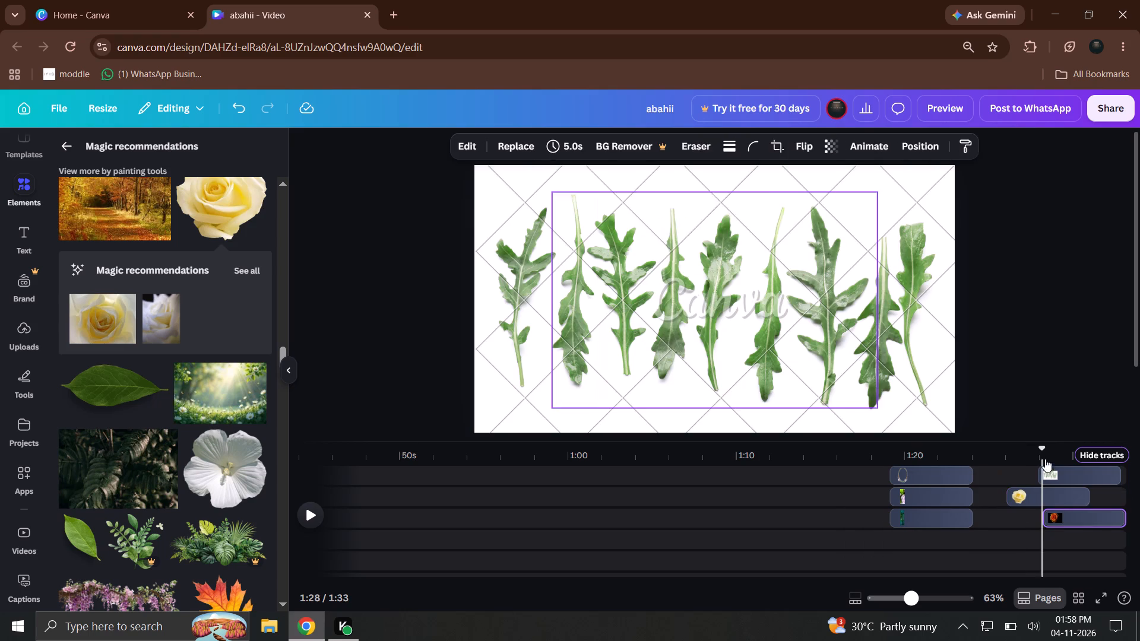
pyautogui.moveTo(1039, 450); pyautogui.dragTo(1053, 451)
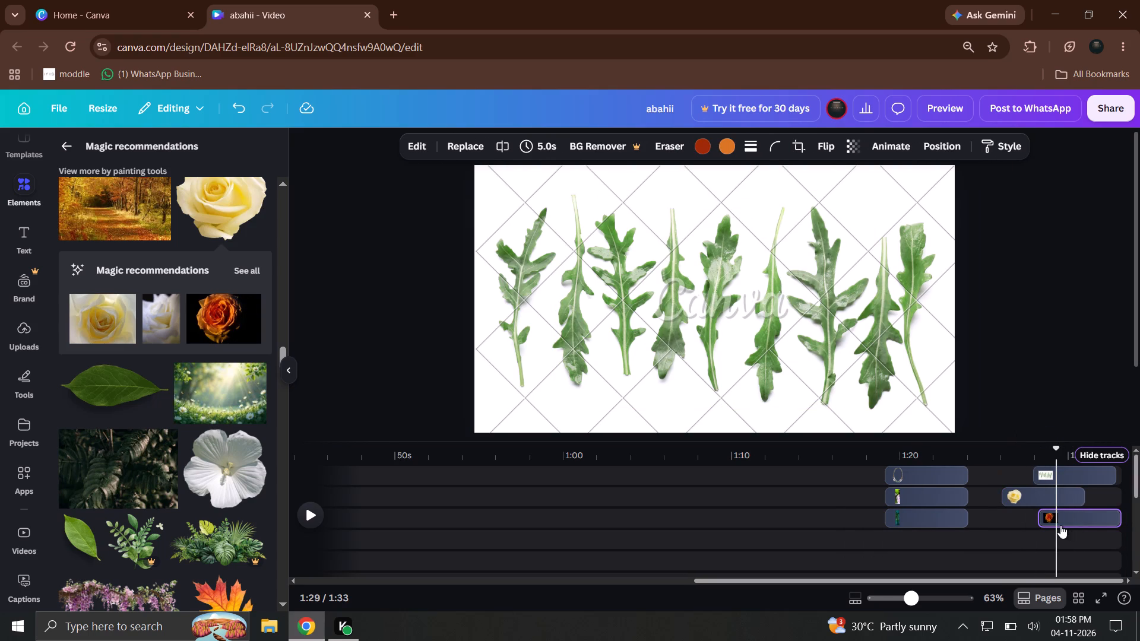
pyautogui.moveTo(1060, 525); pyautogui.dragTo(1037, 525)
pyautogui.click(1028, 458)
# Place the orange rose along the page's left edge, extended to the top, and the yellow rose at the lower-right corner.
pyautogui.moveTo(759, 354); pyautogui.dragTo(904, 326)
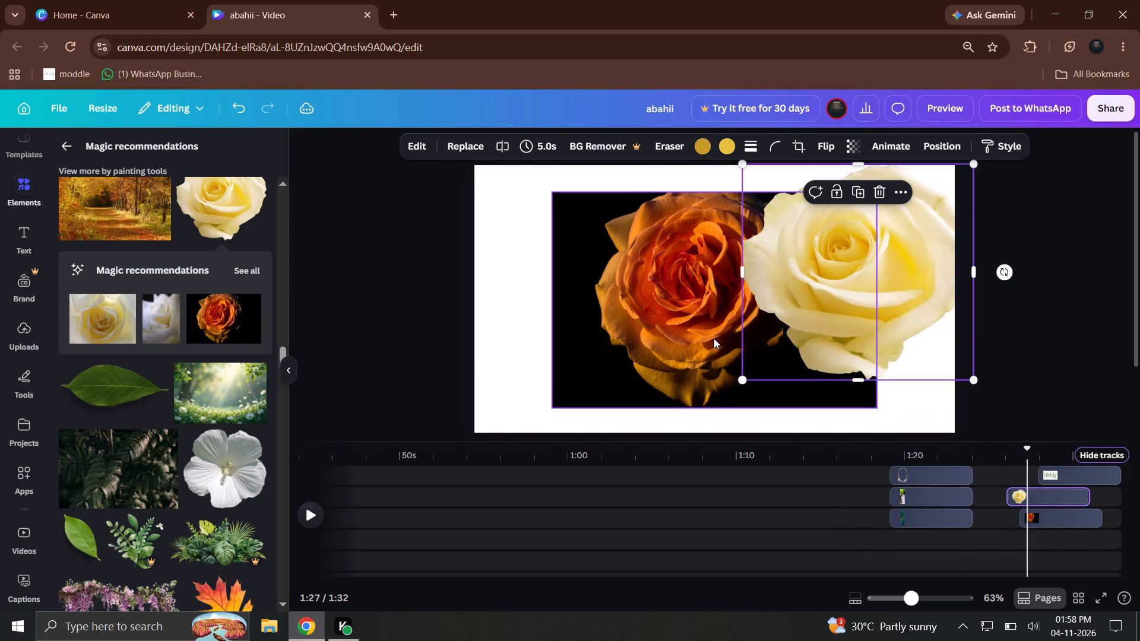
pyautogui.moveTo(714, 338); pyautogui.dragTo(668, 343)
pyautogui.moveTo(636, 342); pyautogui.dragTo(602, 368)
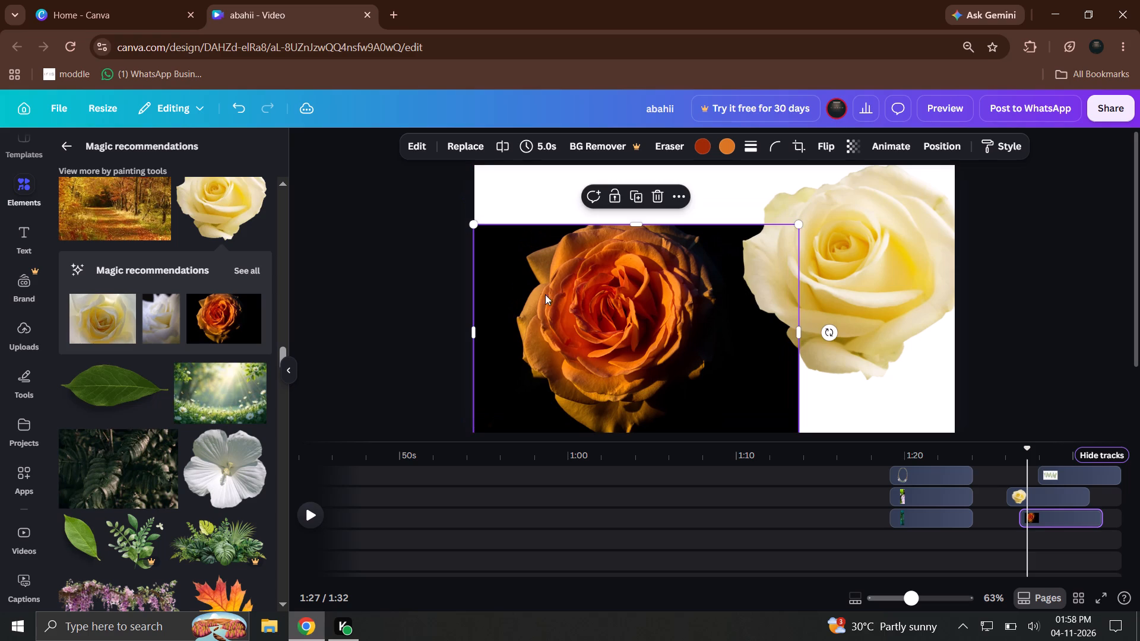
pyautogui.moveTo(630, 228); pyautogui.dragTo(650, 157)
pyautogui.moveTo(863, 304); pyautogui.dragTo(837, 364)
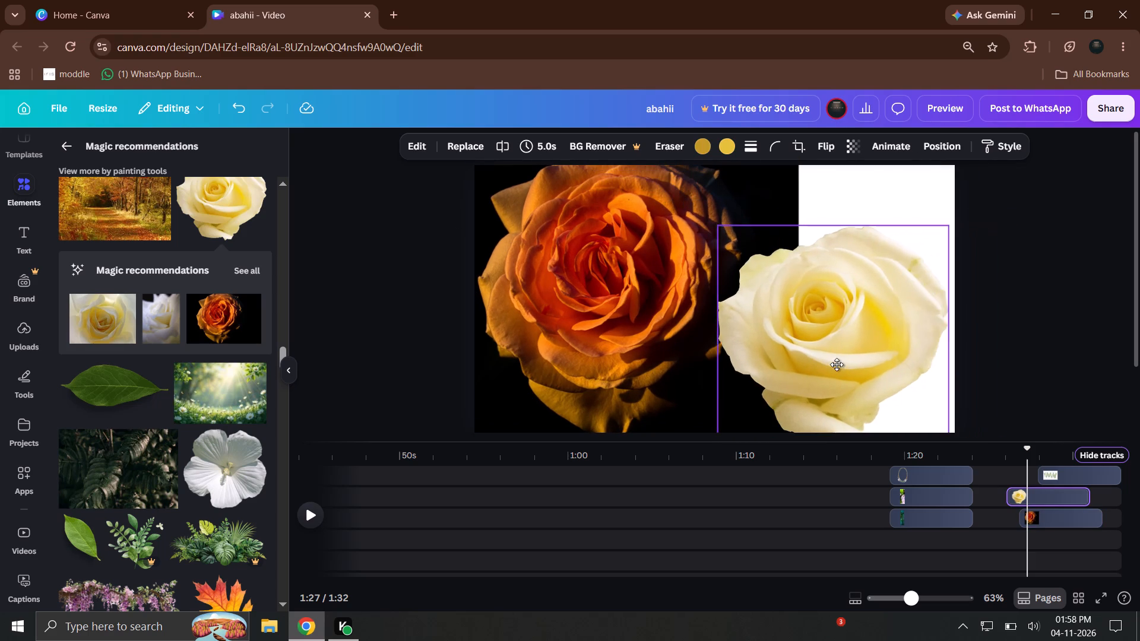
pyautogui.moveTo(837, 364); pyautogui.dragTo(844, 357)
# Add the single green leaf image to the timeline as a clip starting at about 1:19.
pyautogui.scroll(-7, 163, 390)
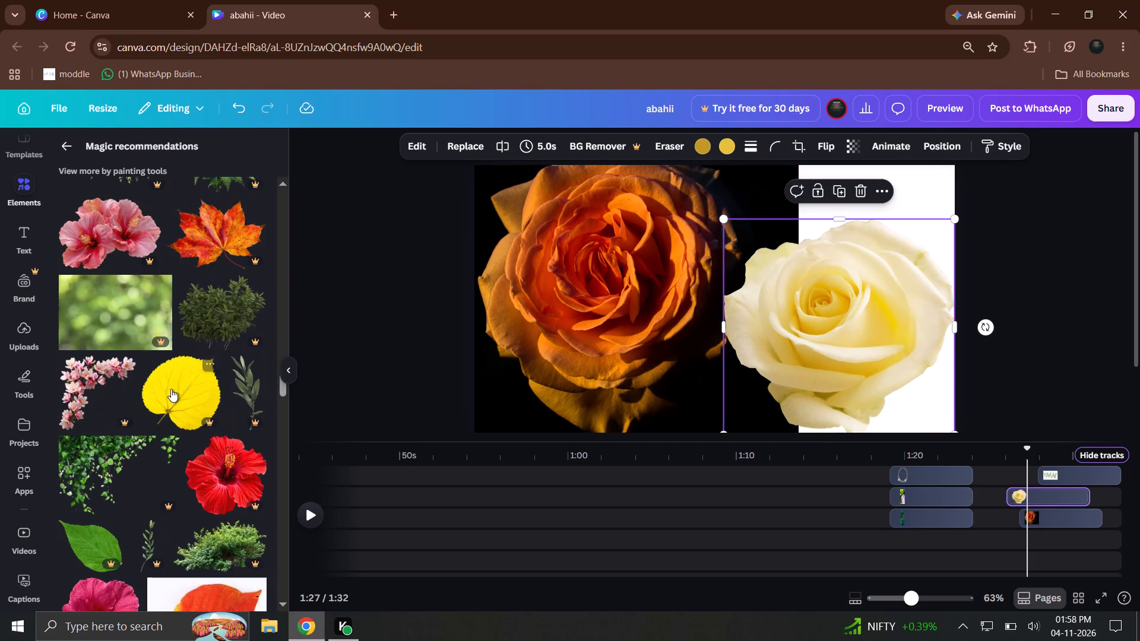
pyautogui.scroll(6, 172, 387)
pyautogui.moveTo(112, 315); pyautogui.dragTo(1108, 551)
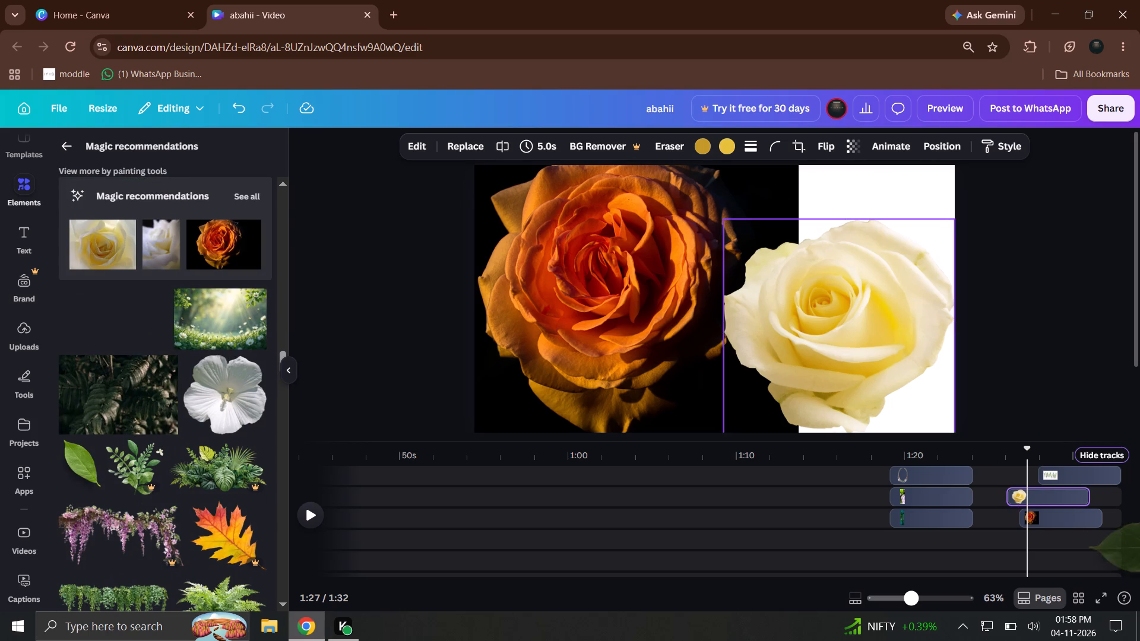
pyautogui.moveTo(1108, 551); pyautogui.dragTo(943, 539)
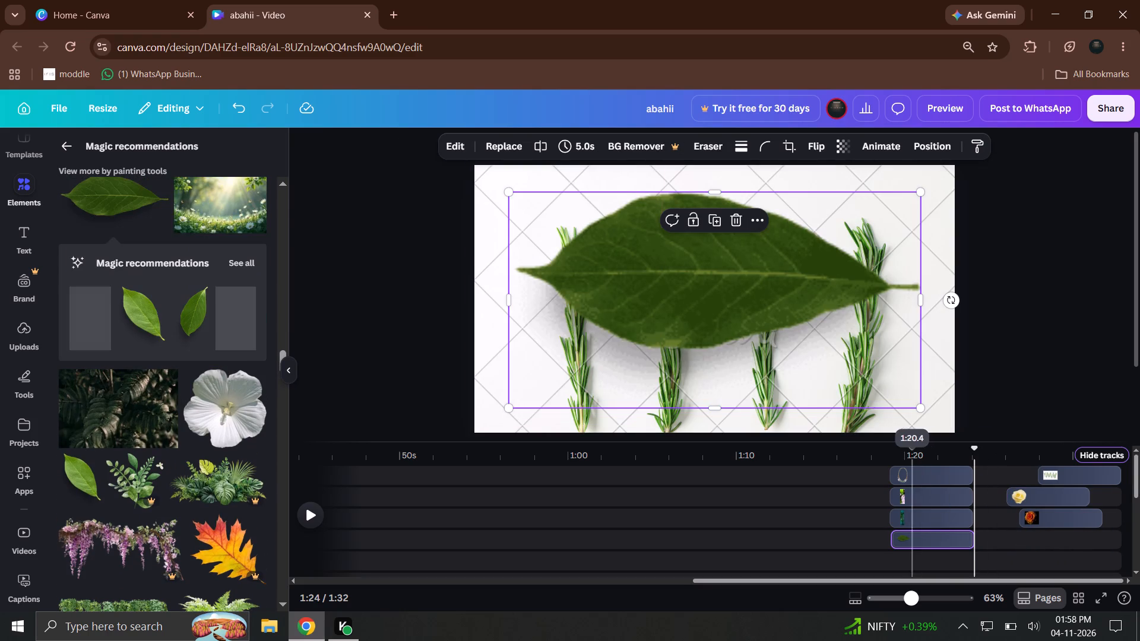
# Align the green leaf with the page's upper-left corner and extend it to the page's right and bottom edges.
pyautogui.moveTo(737, 361); pyautogui.dragTo(700, 334)
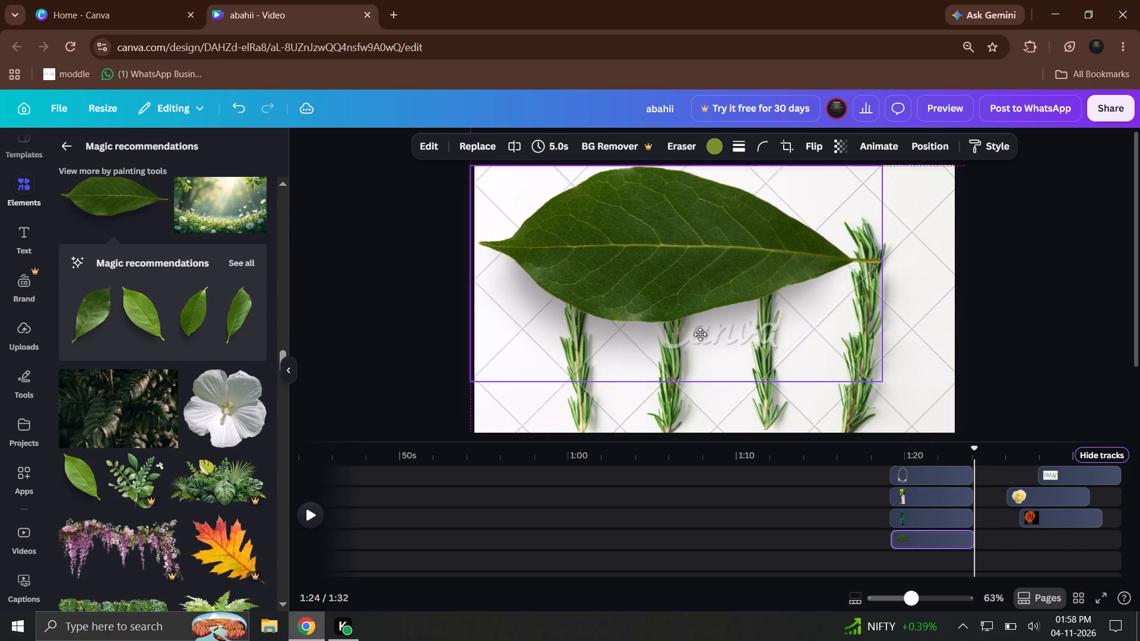
pyautogui.moveTo(700, 334); pyautogui.dragTo(703, 332)
pyautogui.click(910, 349)
pyautogui.moveTo(870, 350); pyautogui.dragTo(862, 347)
pyautogui.click(809, 313)
pyautogui.moveTo(885, 281); pyautogui.dragTo(948, 291)
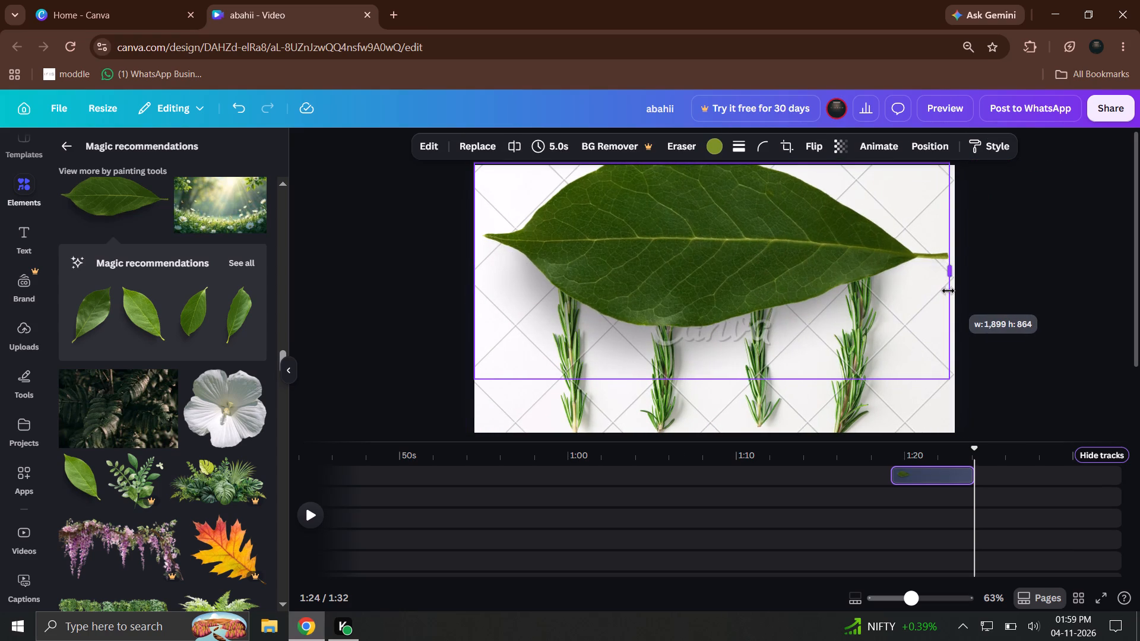
pyautogui.moveTo(948, 291); pyautogui.dragTo(952, 332)
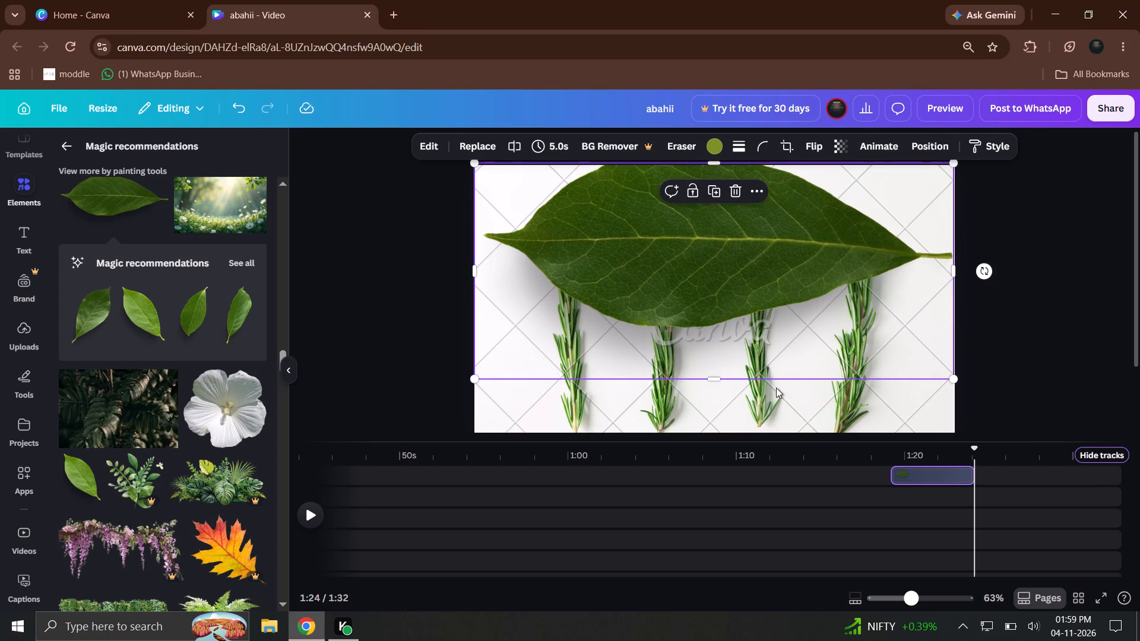
pyautogui.moveTo(718, 376); pyautogui.dragTo(711, 439)
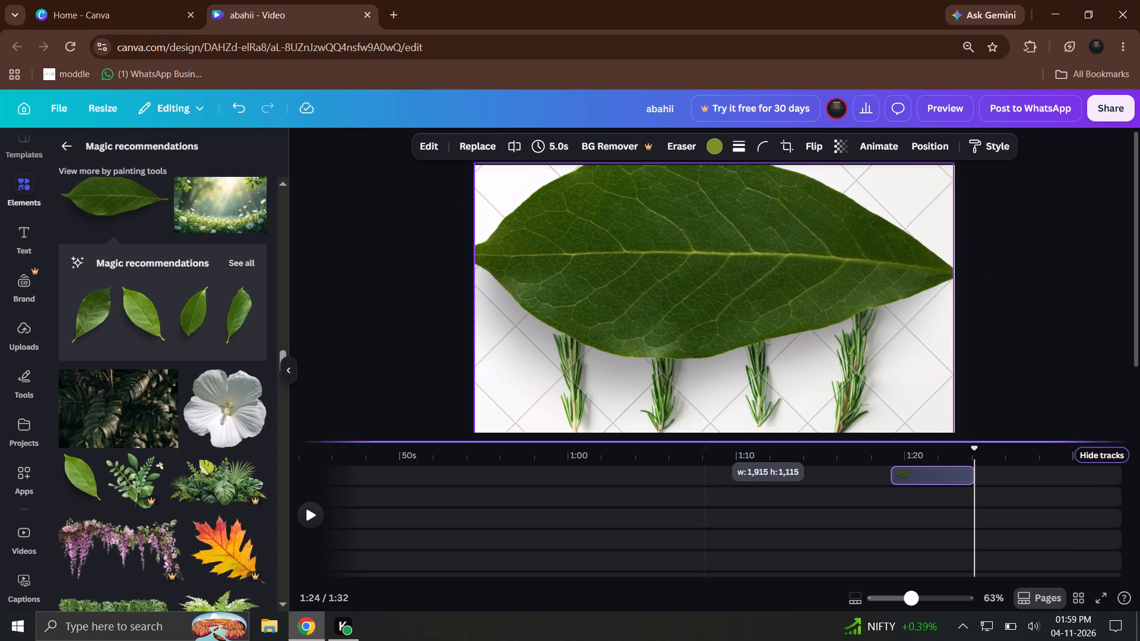
pyautogui.moveTo(711, 439); pyautogui.dragTo(718, 429)
# Reposition the green leaf inside its crop frame so its upper curve and left tip show, keeping the frame filling the page.
pyautogui.doubleClick(745, 264)
pyautogui.moveTo(767, 266); pyautogui.dragTo(765, 325)
pyautogui.click(1092, 325)
pyautogui.moveTo(849, 322); pyautogui.dragTo(847, 347)
pyautogui.moveTo(710, 186); pyautogui.dragTo(718, 162)
pyautogui.doubleClick(680, 253)
pyautogui.moveTo(681, 266); pyautogui.dragTo(774, 375)
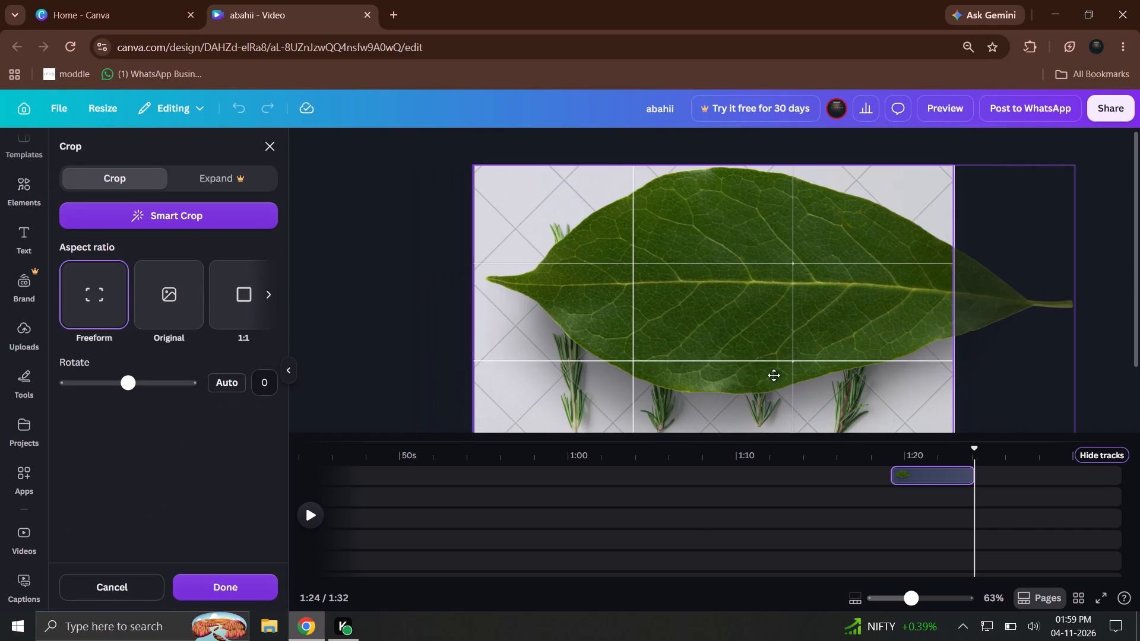
pyautogui.moveTo(774, 375); pyautogui.dragTo(793, 380)
pyautogui.click(1117, 281)
pyautogui.doubleClick(840, 297)
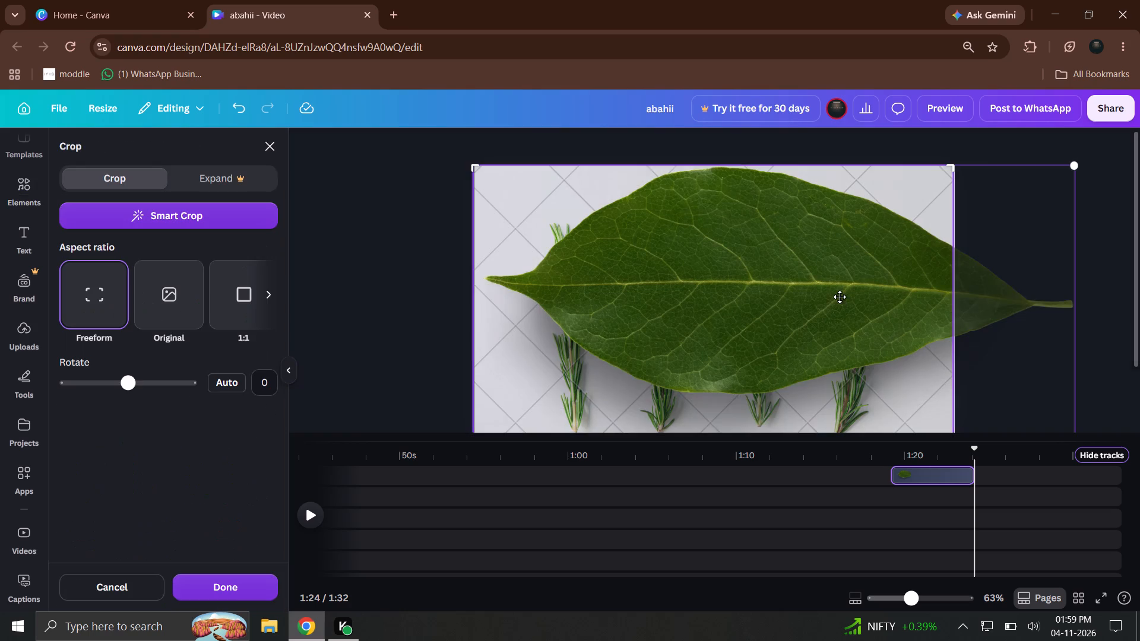
pyautogui.moveTo(837, 296); pyautogui.dragTo(802, 311)
pyautogui.click(1136, 277)
pyautogui.click(1113, 297)
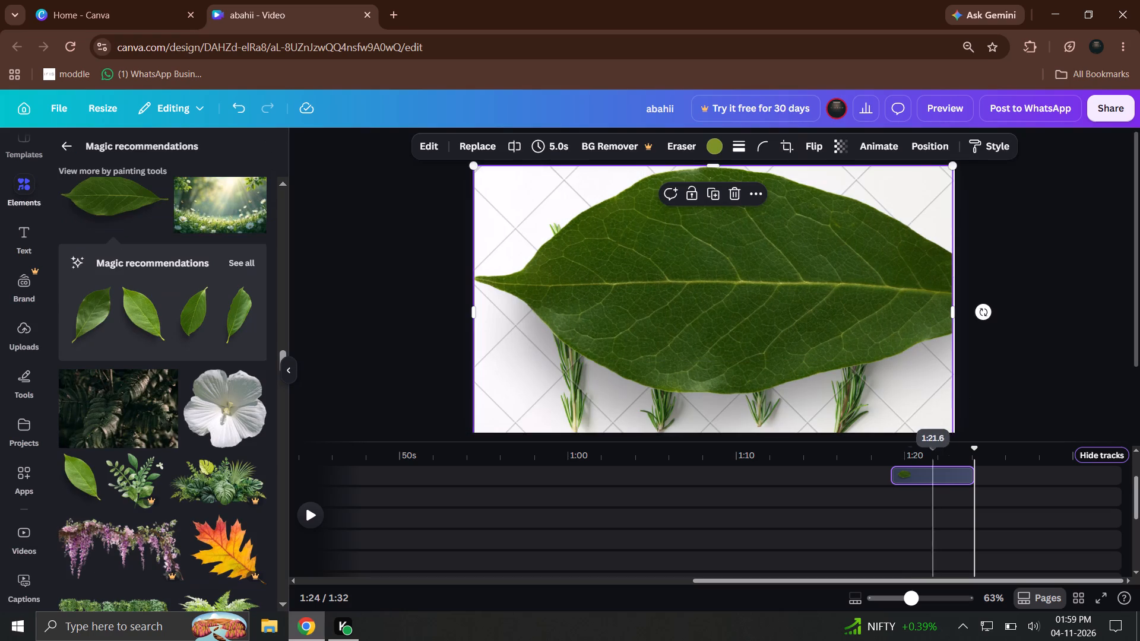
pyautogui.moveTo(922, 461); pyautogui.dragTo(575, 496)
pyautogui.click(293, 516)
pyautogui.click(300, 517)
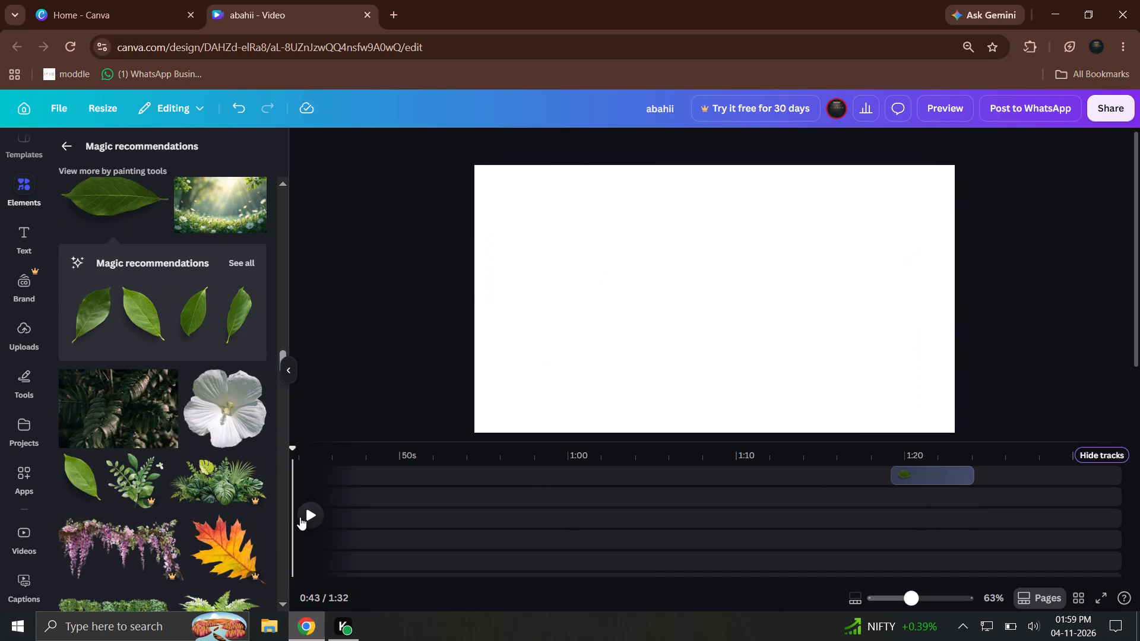
# Add the red hibiscus to the timeline as a clip starting at about 1:17 and place it in the page's upper-right corner.
pyautogui.scroll(-6, 172, 521)
pyautogui.moveTo(229, 483); pyautogui.dragTo(303, 488)
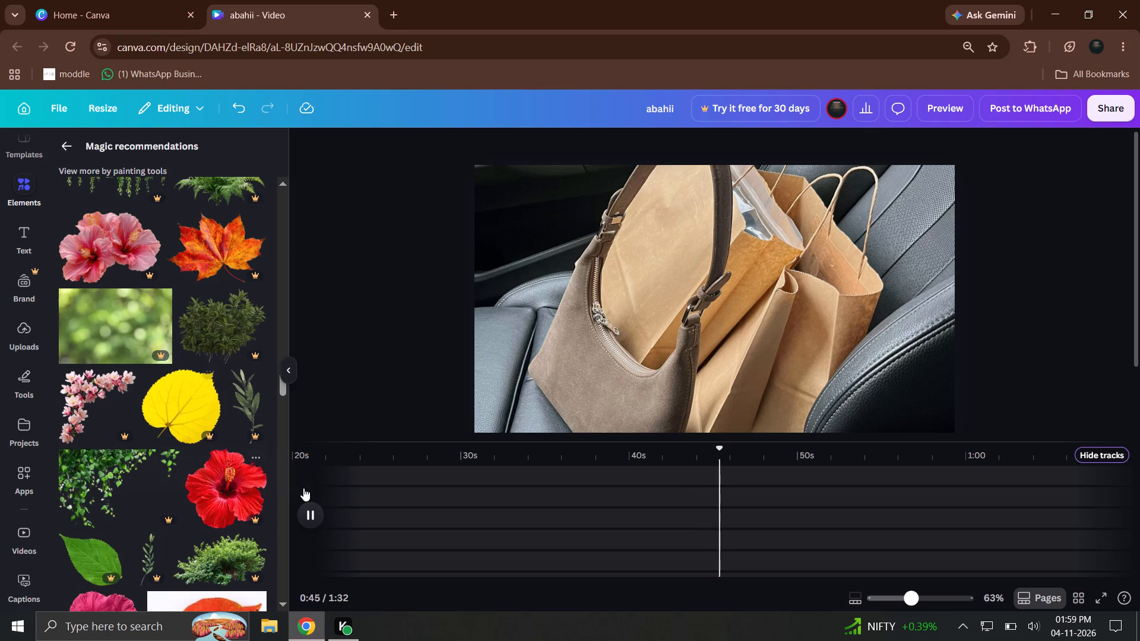
pyautogui.moveTo(303, 488); pyautogui.dragTo(1092, 513)
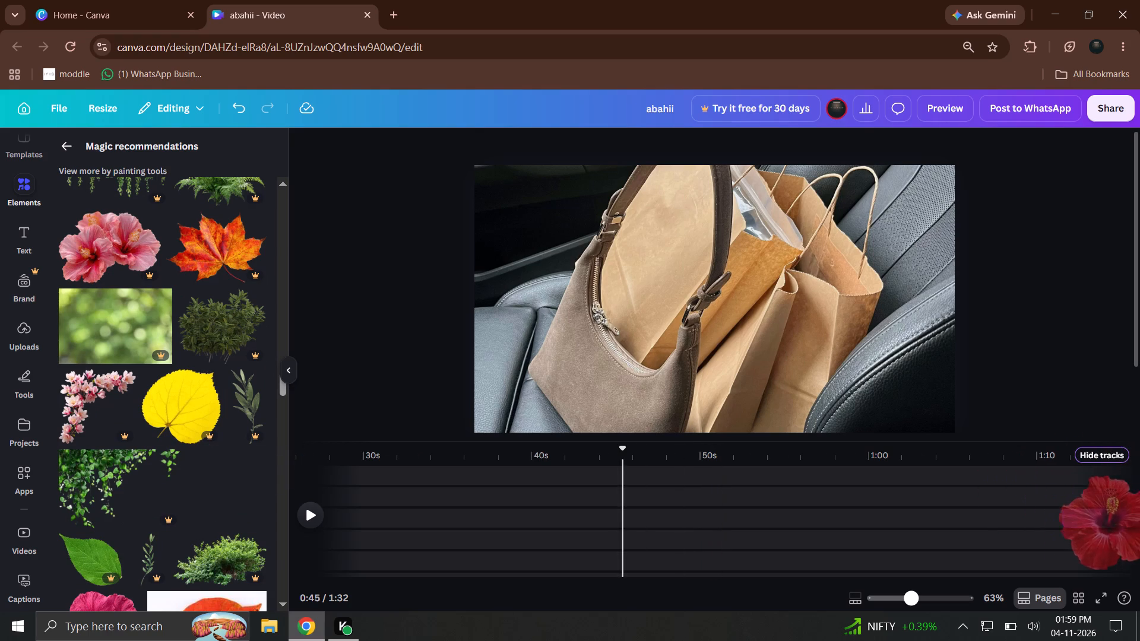
pyautogui.moveTo(1092, 513); pyautogui.dragTo(926, 514)
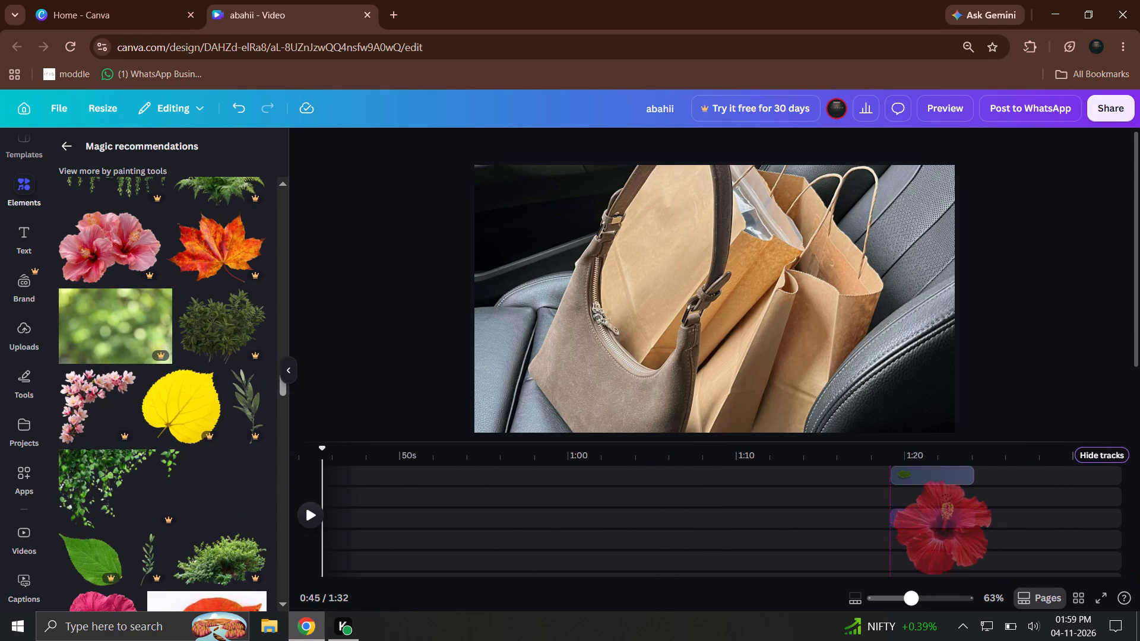
pyautogui.moveTo(926, 514); pyautogui.dragTo(918, 507)
pyautogui.moveTo(791, 370); pyautogui.dragTo(911, 356)
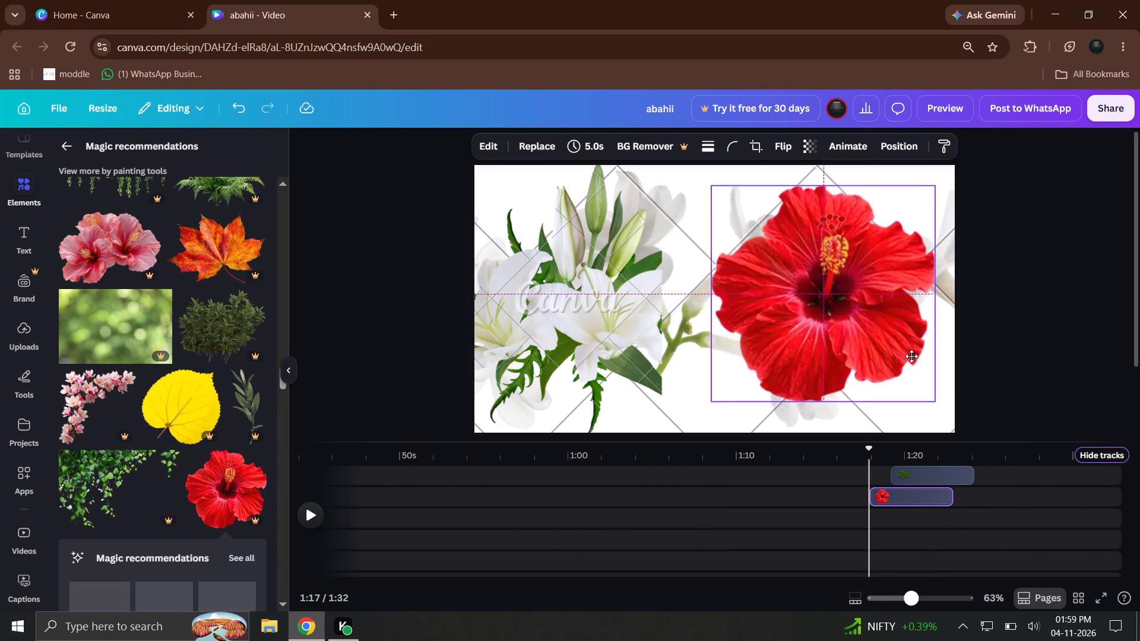
pyautogui.moveTo(911, 356); pyautogui.dragTo(919, 343)
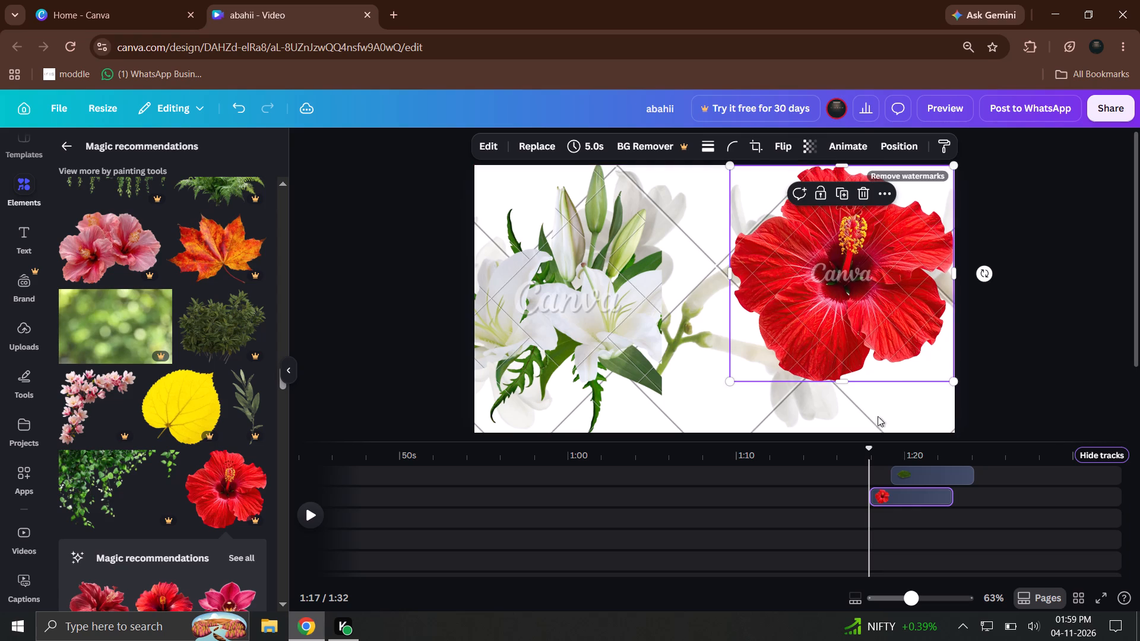
# At about 1:19, replace the white lily bouquet with the pink blossom branch image.
pyautogui.moveTo(875, 448); pyautogui.dragTo(894, 452)
pyautogui.click(818, 281)
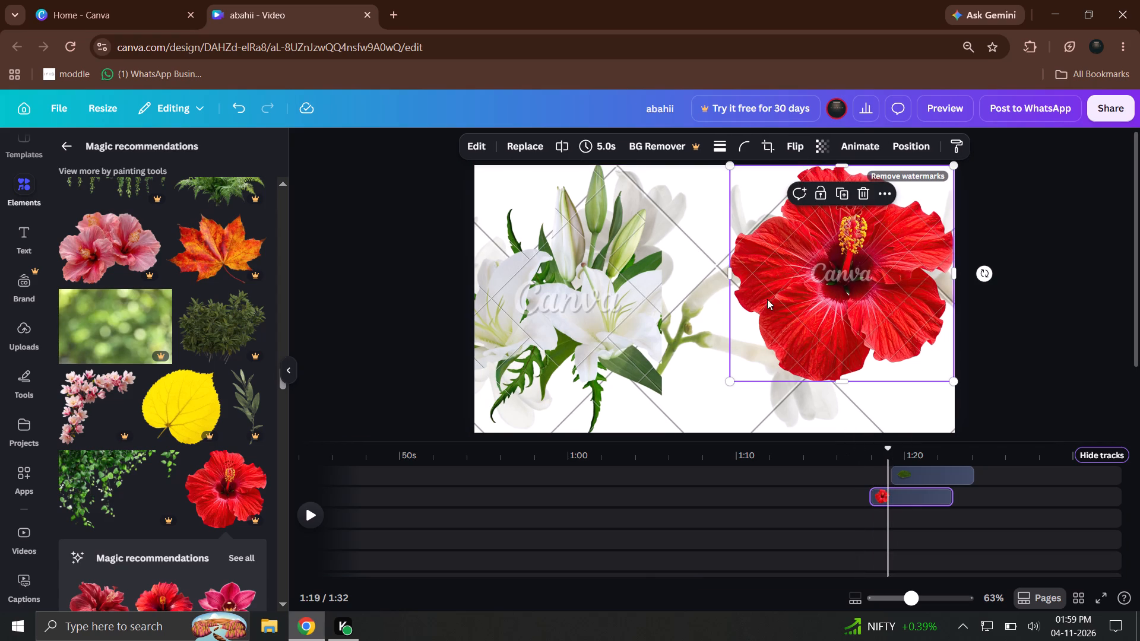
pyautogui.click(685, 331)
pyautogui.click(626, 337)
pyautogui.click(693, 350)
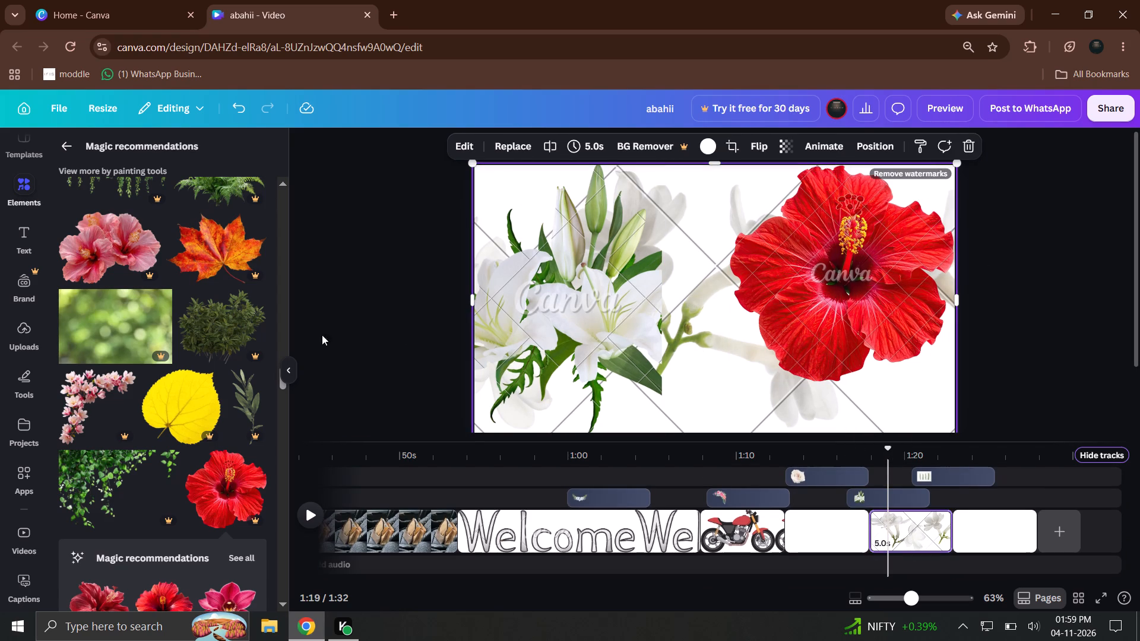
pyautogui.moveTo(87, 419); pyautogui.dragTo(551, 294)
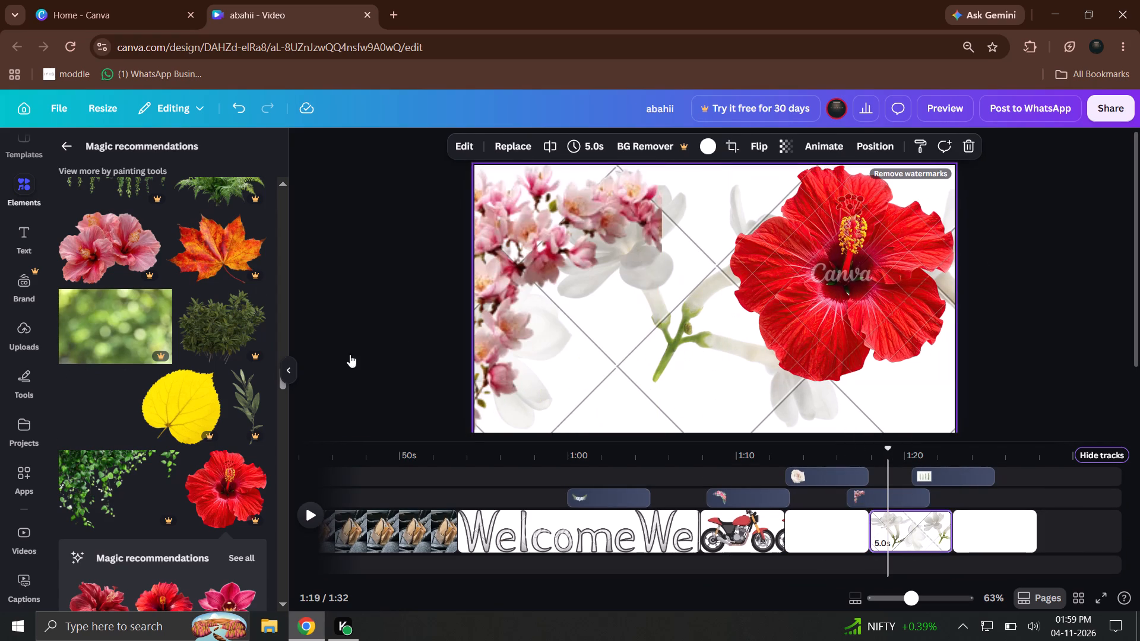
# Replace the red hibiscus with the hanging green ivy image.
pyautogui.scroll(-4, 220, 418)
pyautogui.moveTo(112, 390); pyautogui.dragTo(117, 388)
pyautogui.moveTo(94, 341); pyautogui.dragTo(733, 254)
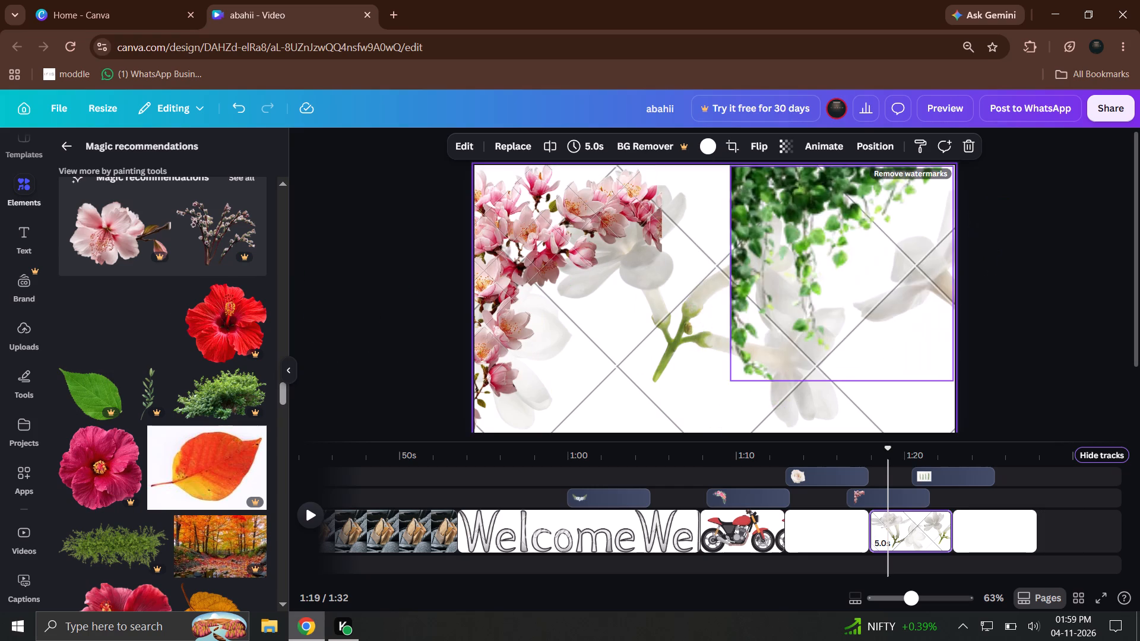
pyautogui.moveTo(733, 254); pyautogui.dragTo(771, 195)
# Swap the two images' sides: move the ivy into the page's upper-left corner and the pink blossoms to the right edge.
pyautogui.moveTo(831, 286); pyautogui.dragTo(822, 310)
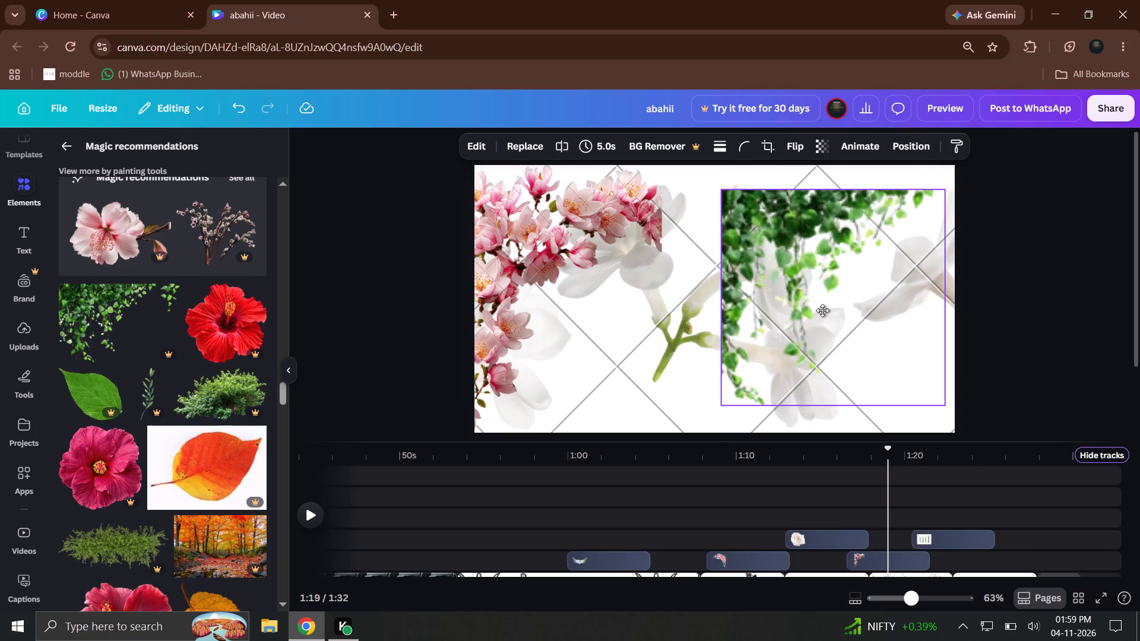
pyautogui.moveTo(822, 310); pyautogui.dragTo(803, 305)
pyautogui.moveTo(511, 238); pyautogui.dragTo(901, 246)
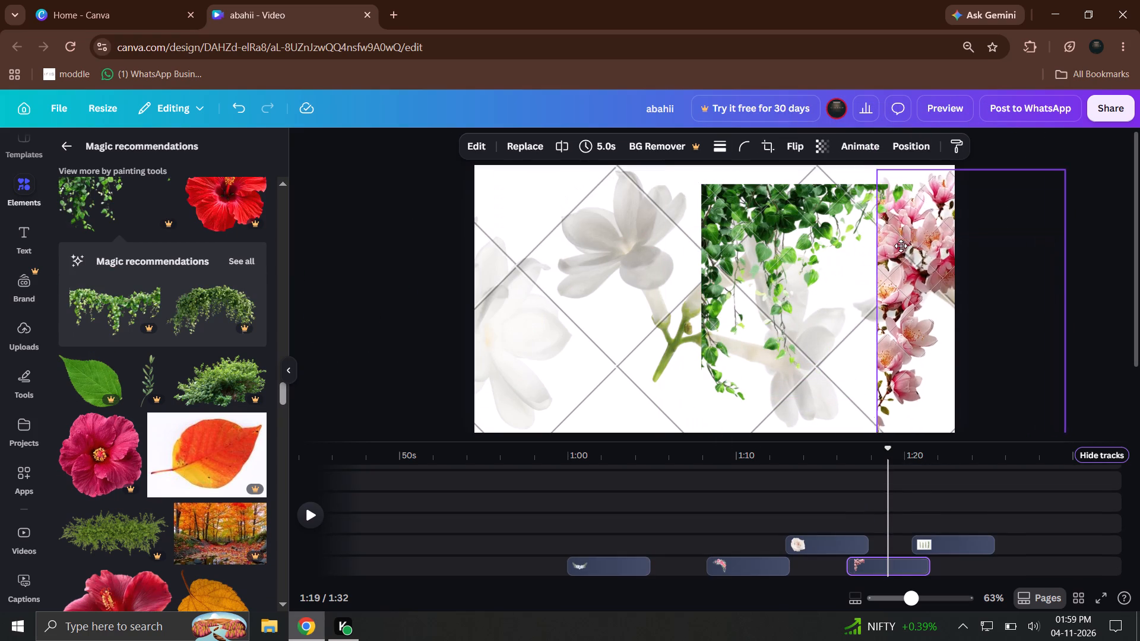
pyautogui.moveTo(901, 246); pyautogui.dragTo(895, 246)
pyautogui.click(679, 265)
pyautogui.moveTo(710, 271); pyautogui.dragTo(468, 262)
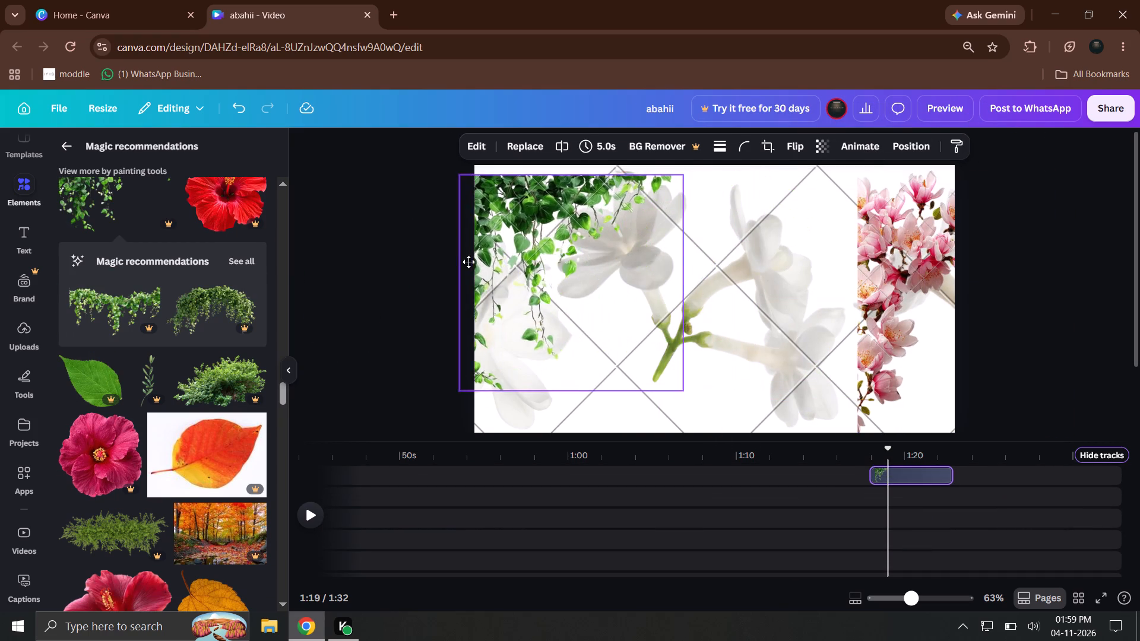
pyautogui.moveTo(468, 262); pyautogui.dragTo(483, 252)
pyautogui.moveTo(854, 307); pyautogui.dragTo(850, 307)
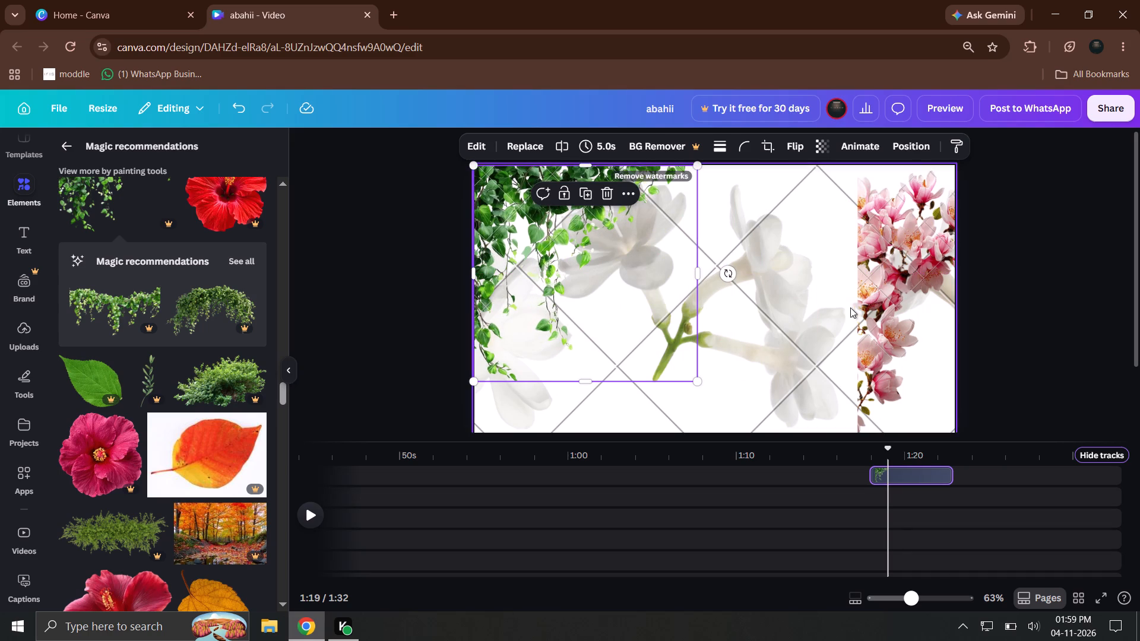
pyautogui.moveTo(850, 307); pyautogui.dragTo(835, 307)
pyautogui.moveTo(897, 307); pyautogui.dragTo(799, 295)
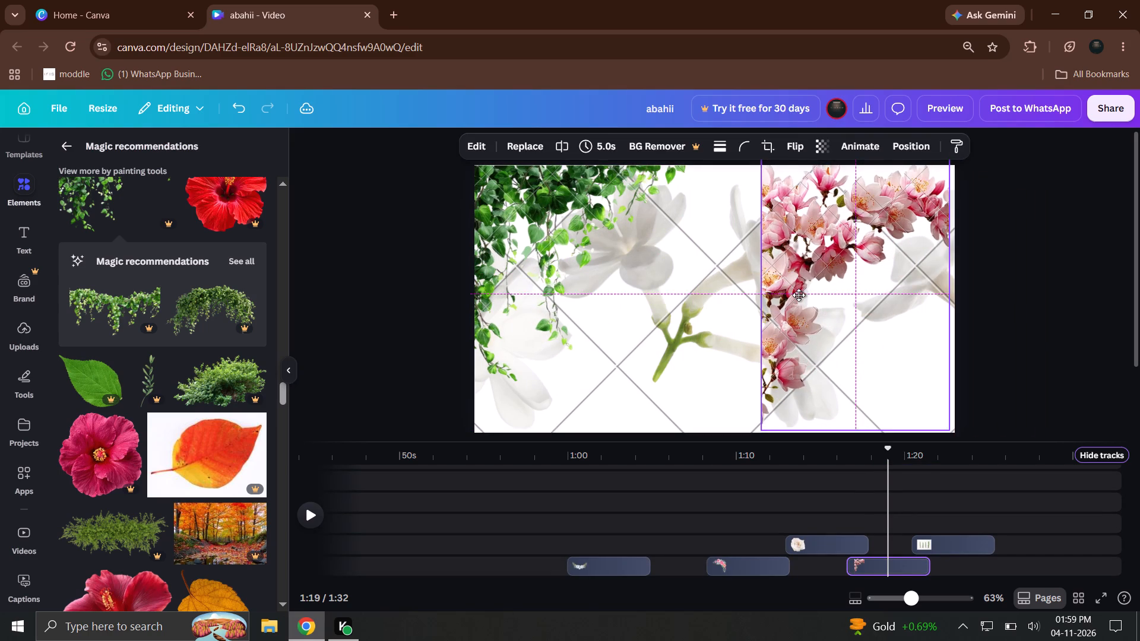
pyautogui.moveTo(799, 295); pyautogui.dragTo(809, 299)
# Rotate the pink blossom branch to about 90° and move it into the page's upper-right corner.
pyautogui.moveTo(990, 305); pyautogui.dragTo(924, 264)
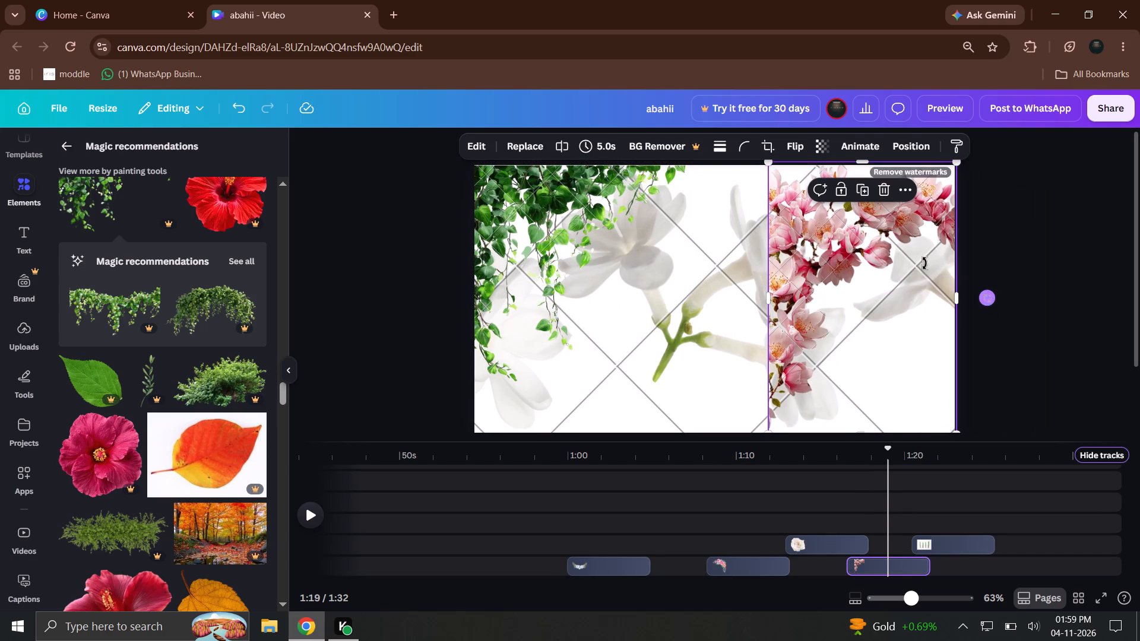
pyautogui.moveTo(924, 264); pyautogui.dragTo(869, 250)
pyautogui.moveTo(885, 280); pyautogui.dragTo(804, 314)
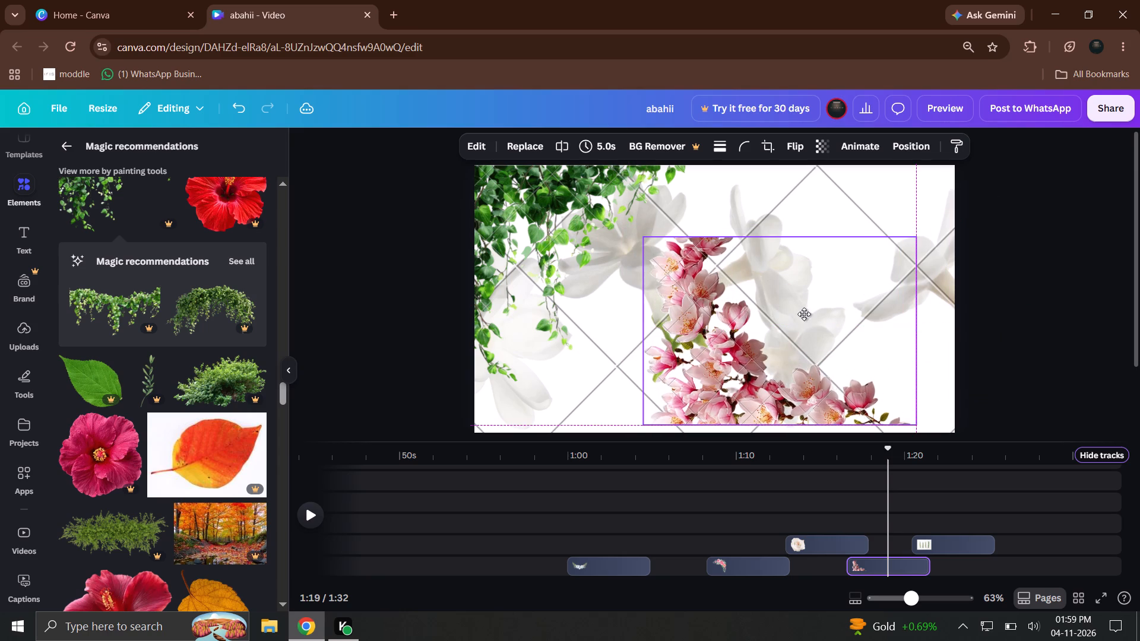
pyautogui.moveTo(804, 314); pyautogui.dragTo(805, 317)
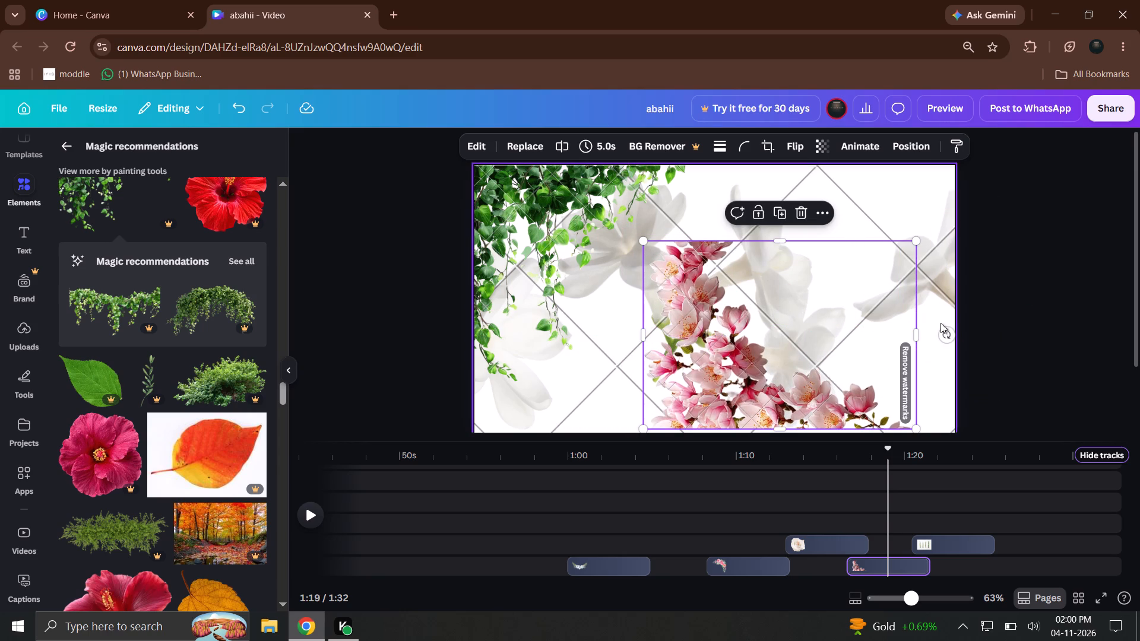
pyautogui.moveTo(943, 331); pyautogui.dragTo(684, 300)
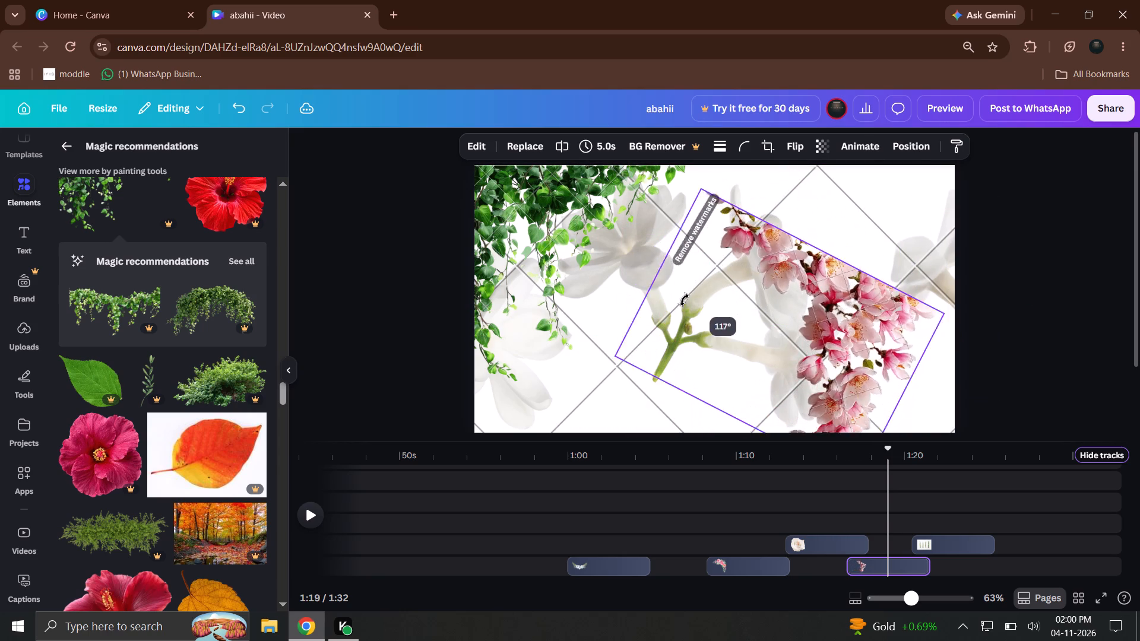
pyautogui.moveTo(684, 300); pyautogui.dragTo(672, 343)
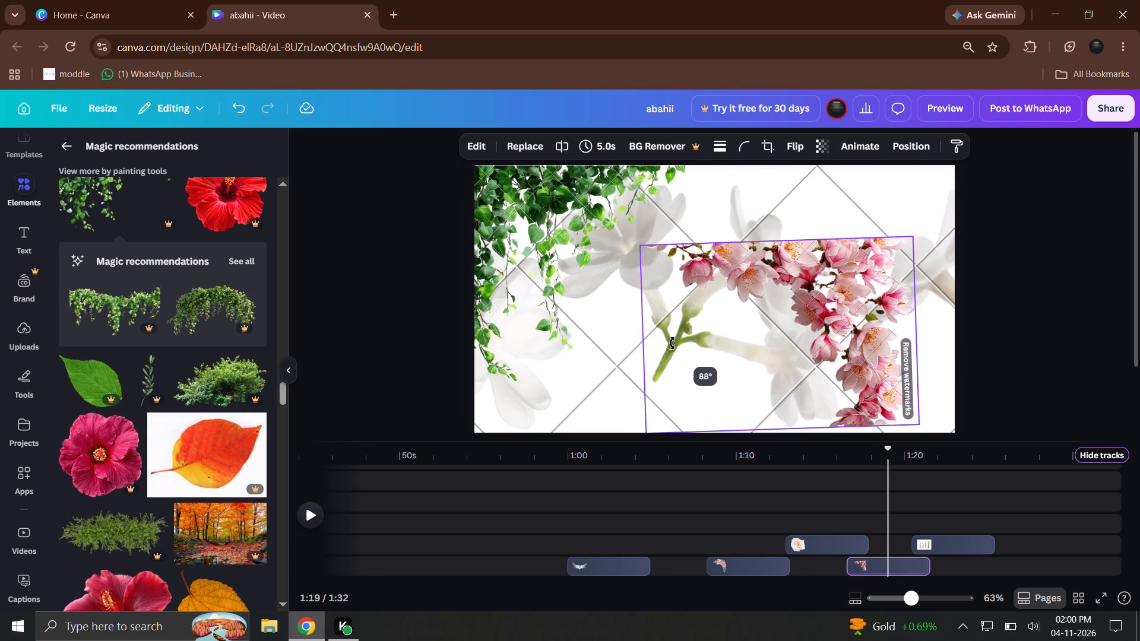
pyautogui.moveTo(672, 343); pyautogui.dragTo(680, 341)
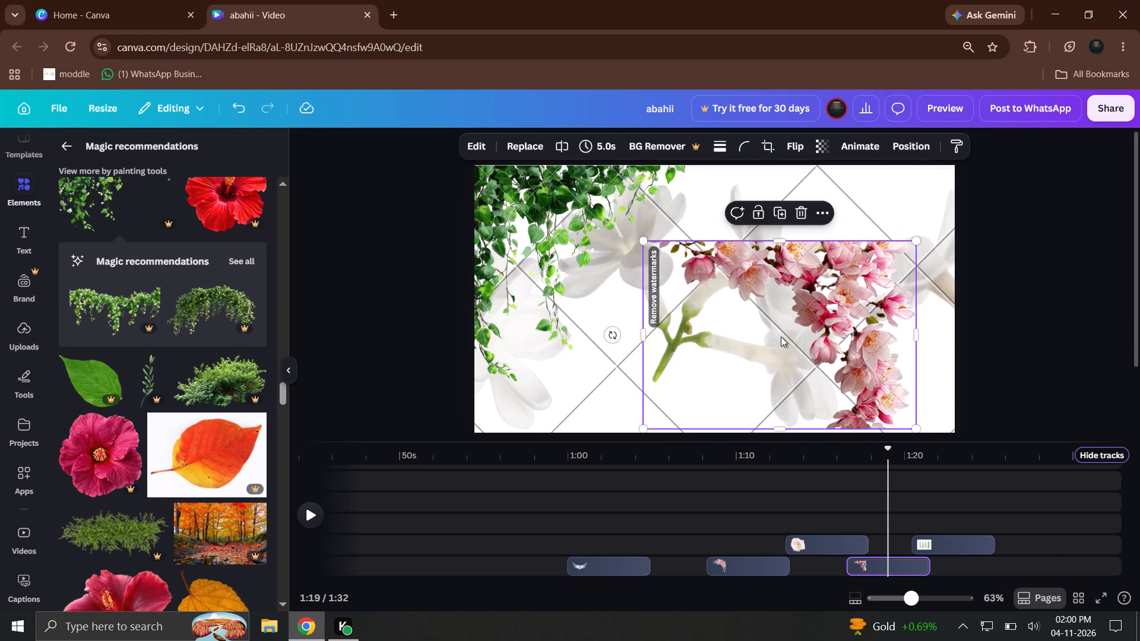
pyautogui.moveTo(781, 337); pyautogui.dragTo(821, 262)
pyautogui.click(1037, 297)
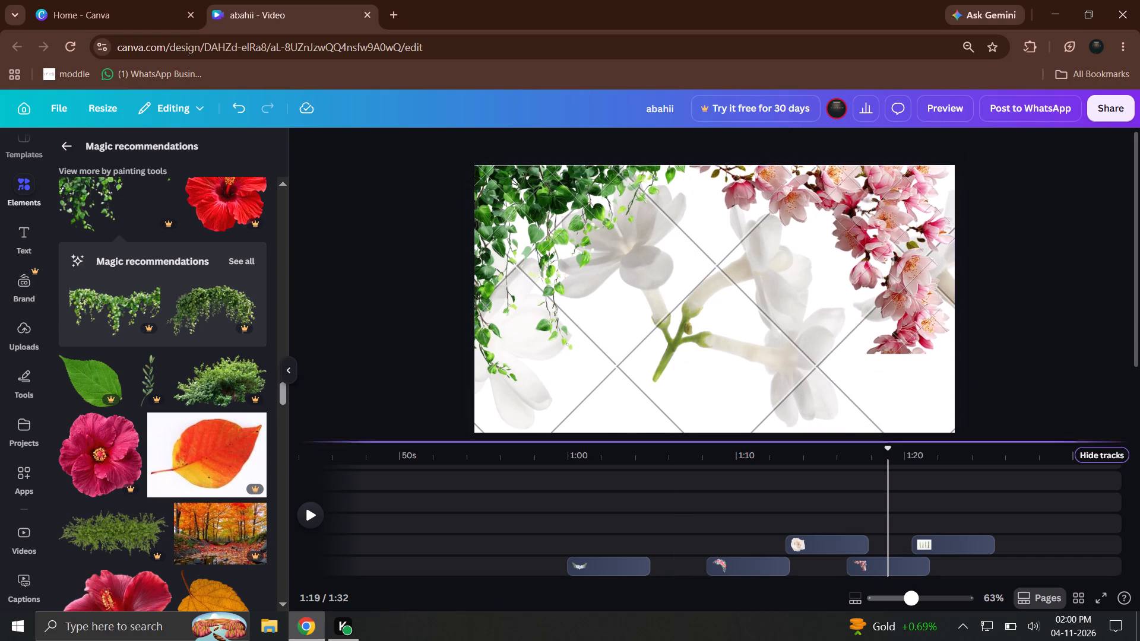
# At about 1:19, extend the pink blossom image downward so the branch reaches lower along the page's right edge.
pyautogui.moveTo(922, 386); pyautogui.dragTo(571, 249)
pyautogui.click(909, 380)
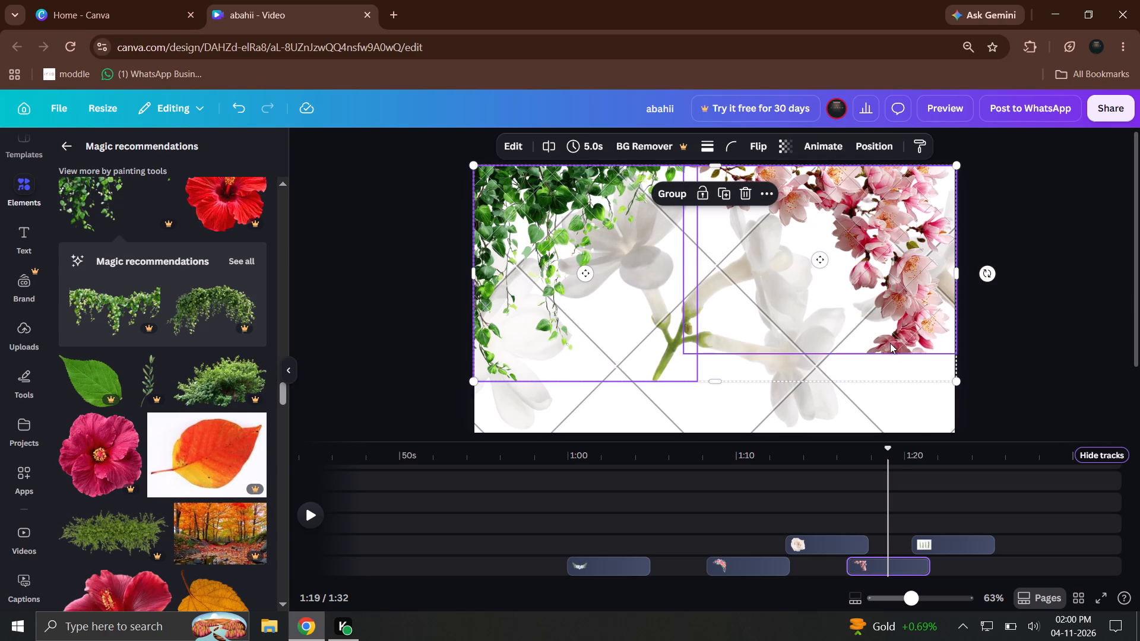
pyautogui.click(900, 434)
pyautogui.click(858, 388)
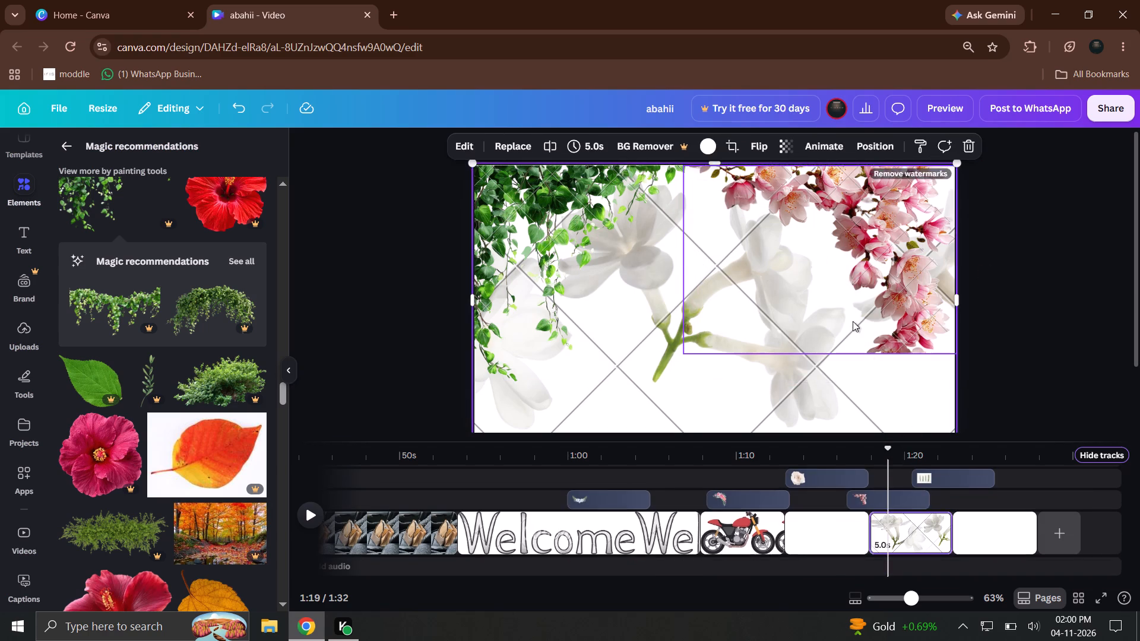
pyautogui.click(853, 321)
pyautogui.moveTo(826, 355); pyautogui.dragTo(825, 389)
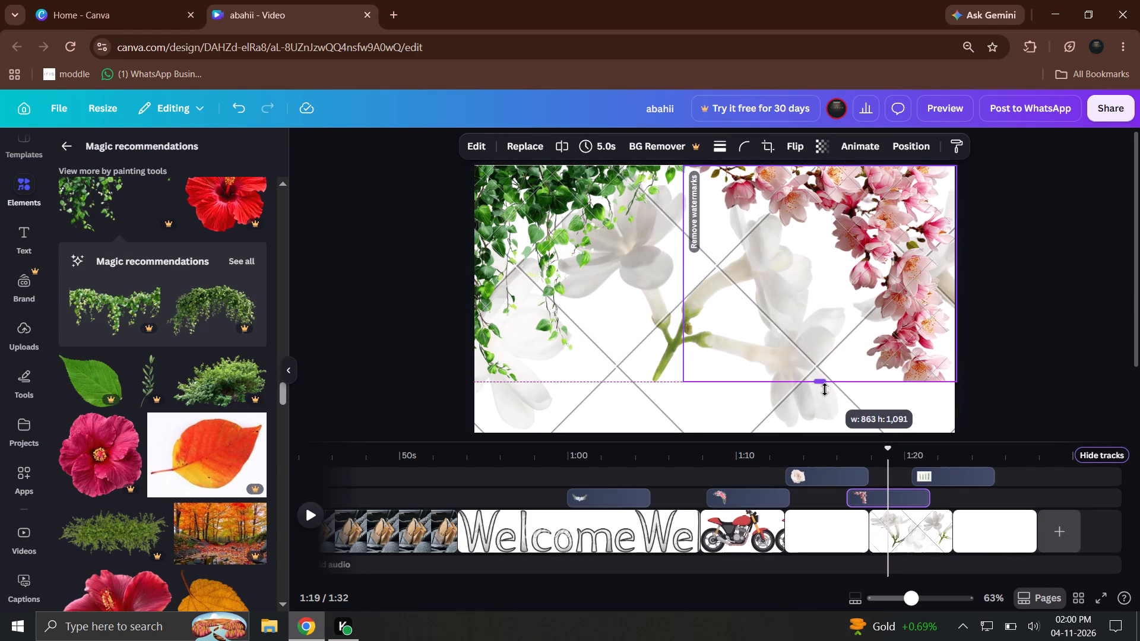
pyautogui.moveTo(825, 389); pyautogui.dragTo(821, 398)
pyautogui.click(1048, 351)
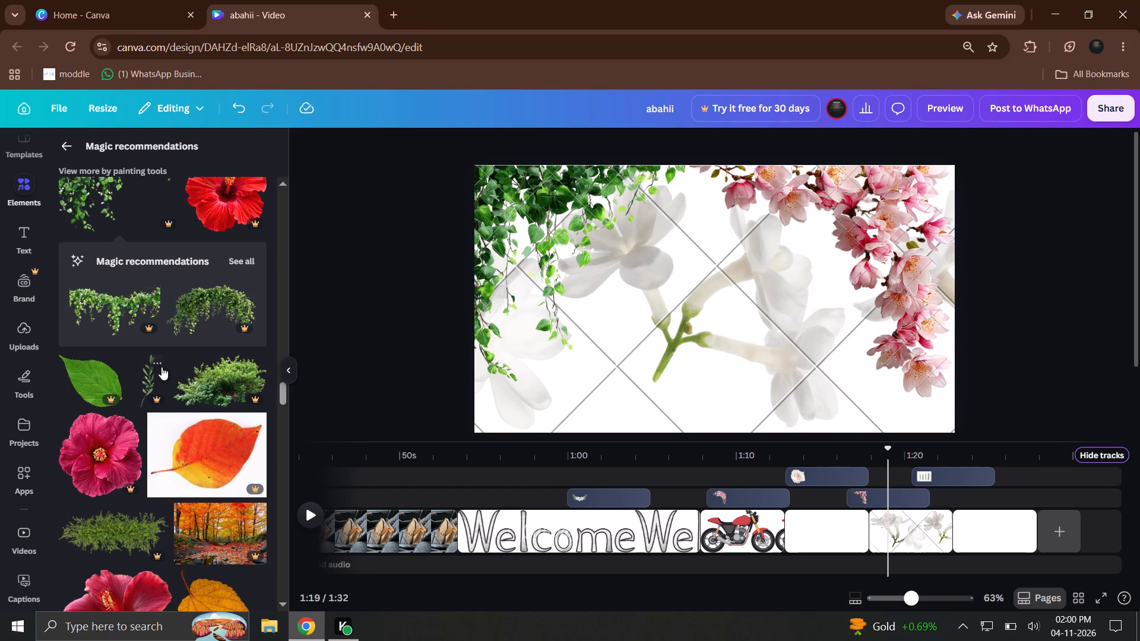
# At about 1:00, add the recommended single green leaf image to the page with the blue flowers.
pyautogui.scroll(-5, 201, 458)
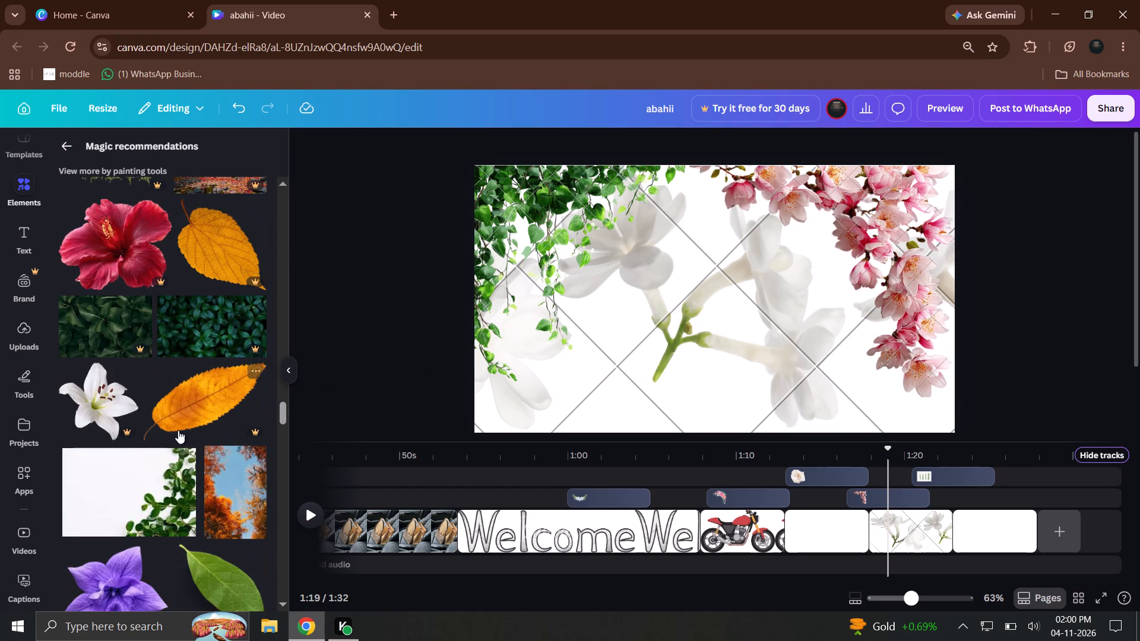
pyautogui.scroll(-4, 160, 481)
pyautogui.scroll(-2, 122, 518)
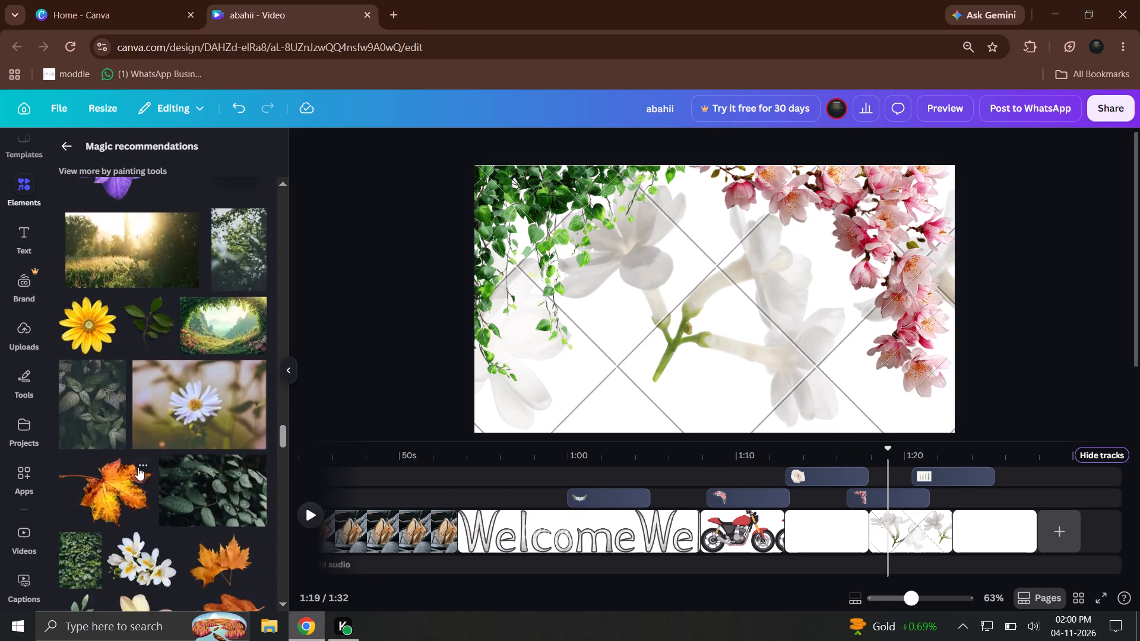
pyautogui.scroll(-5, 112, 504)
pyautogui.scroll(-4, 191, 409)
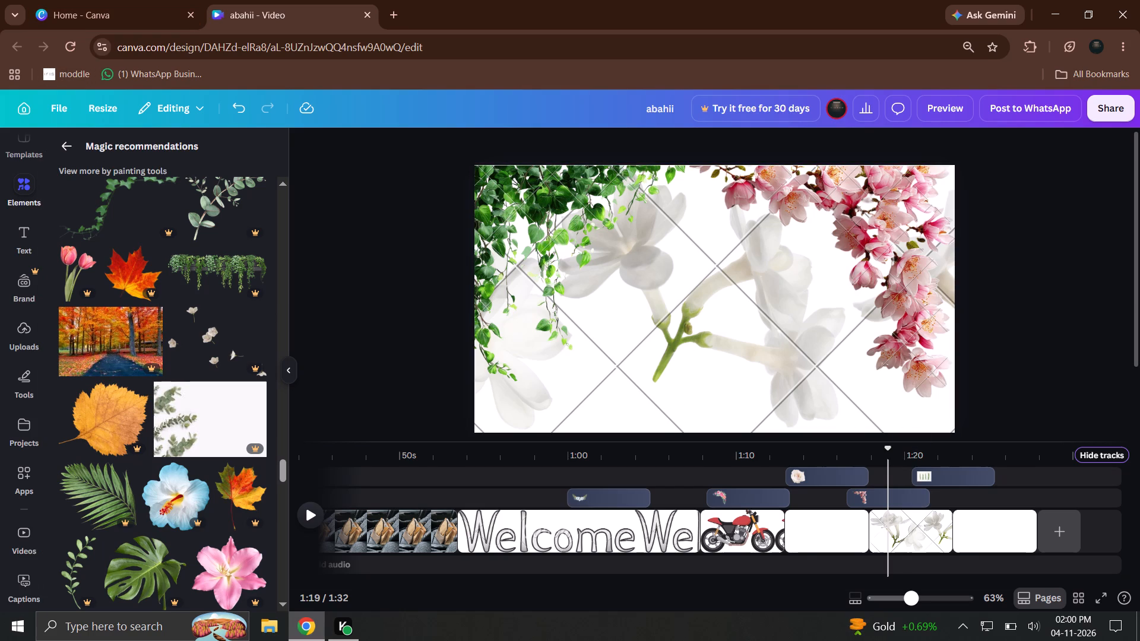
pyautogui.moveTo(648, 458); pyautogui.dragTo(575, 459)
pyautogui.scroll(7, 0, 296)
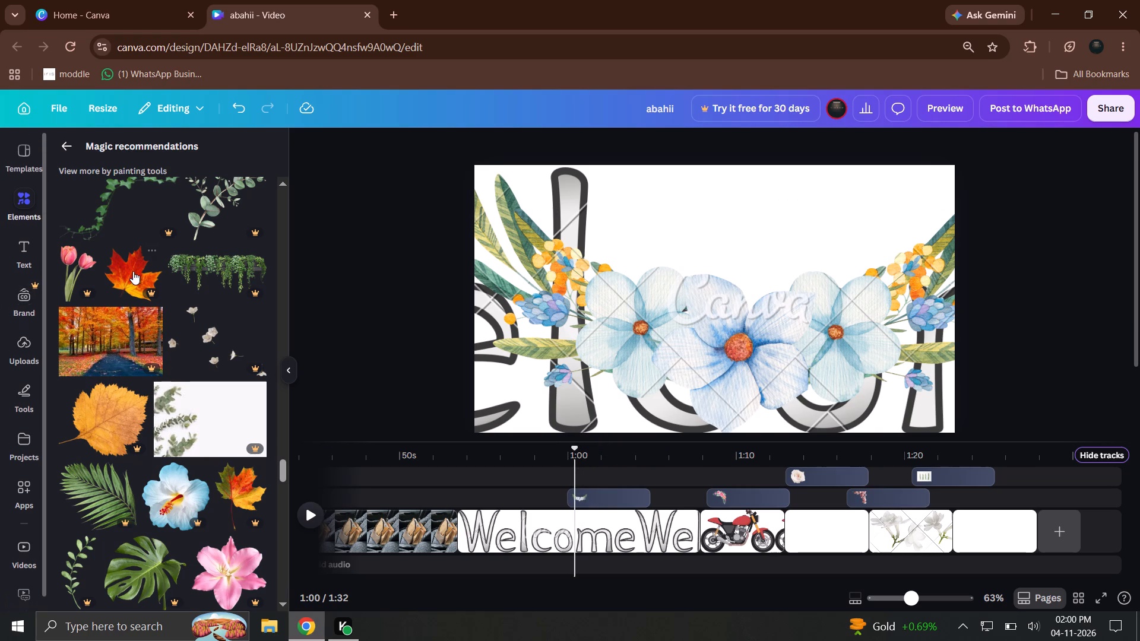
pyautogui.scroll(8, 133, 271)
pyautogui.moveTo(146, 315); pyautogui.dragTo(772, 187)
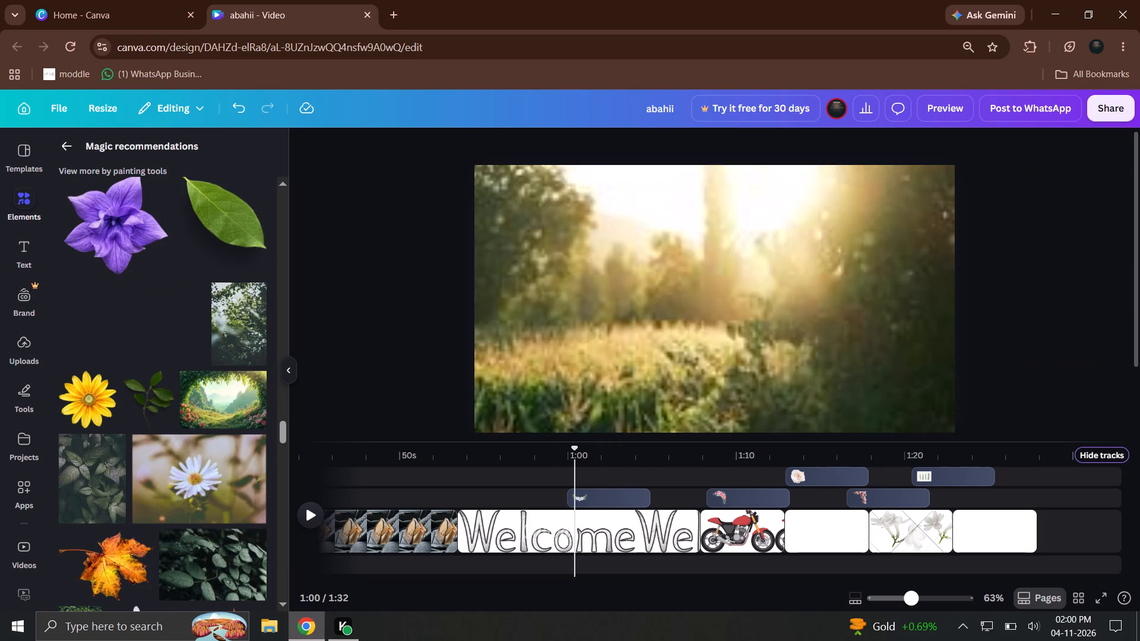
pyautogui.moveTo(772, 187); pyautogui.dragTo(1138, 197)
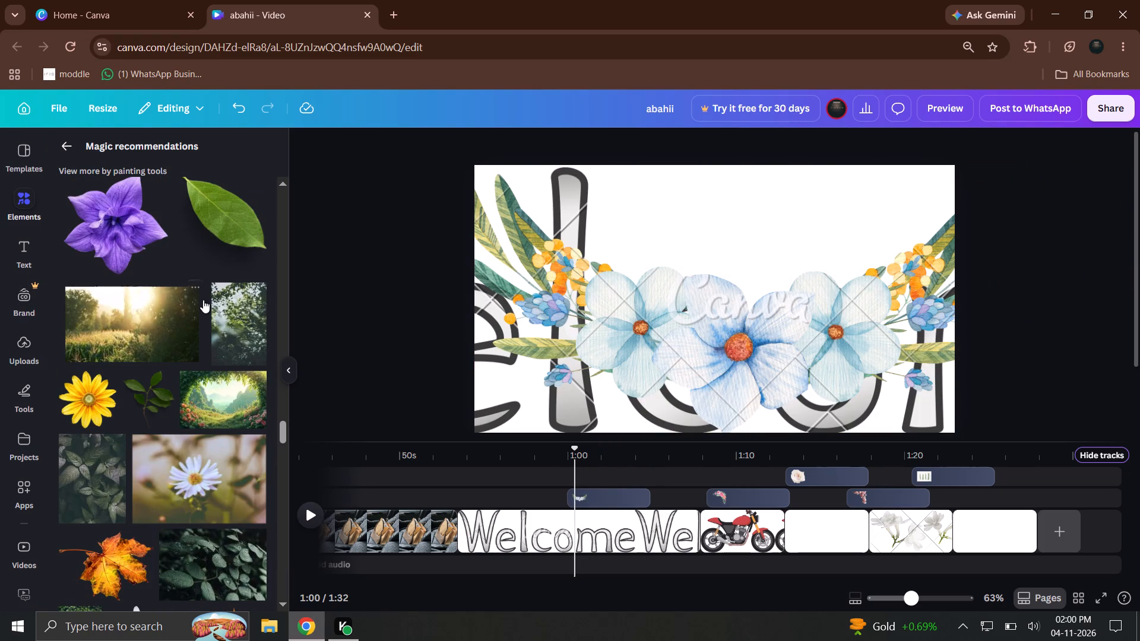
pyautogui.scroll(2, 203, 300)
pyautogui.moveTo(220, 329); pyautogui.dragTo(790, 206)
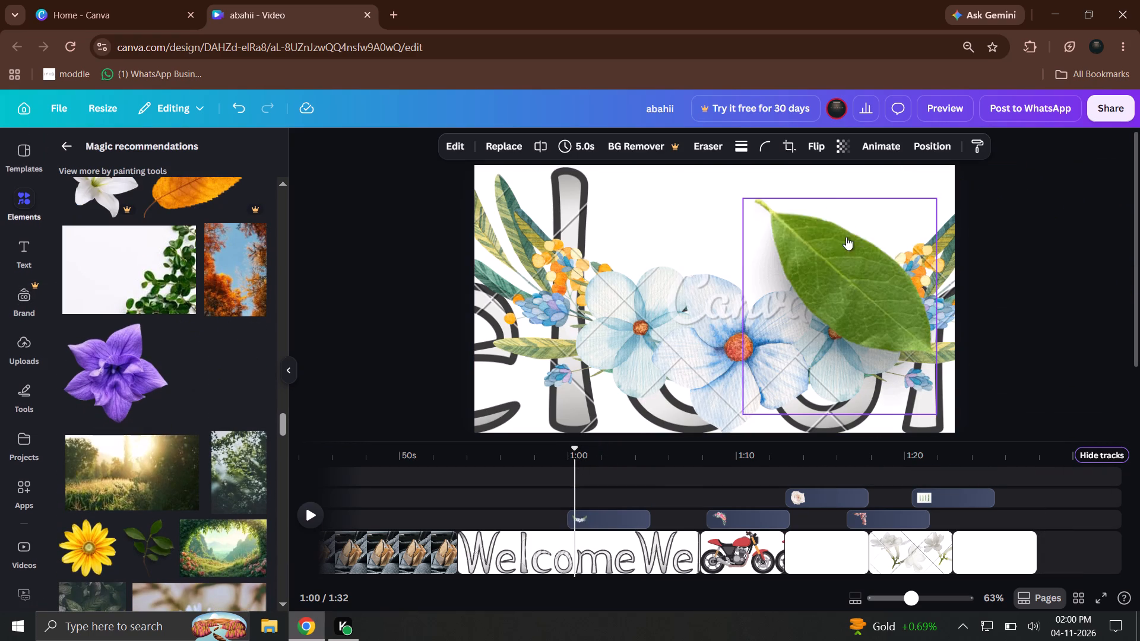
# Rotate the green leaf to about -90° and move it into the page's upper-right corner.
pyautogui.moveTo(845, 237); pyautogui.dragTo(791, 200)
pyautogui.moveTo(797, 294); pyautogui.dragTo(814, 259)
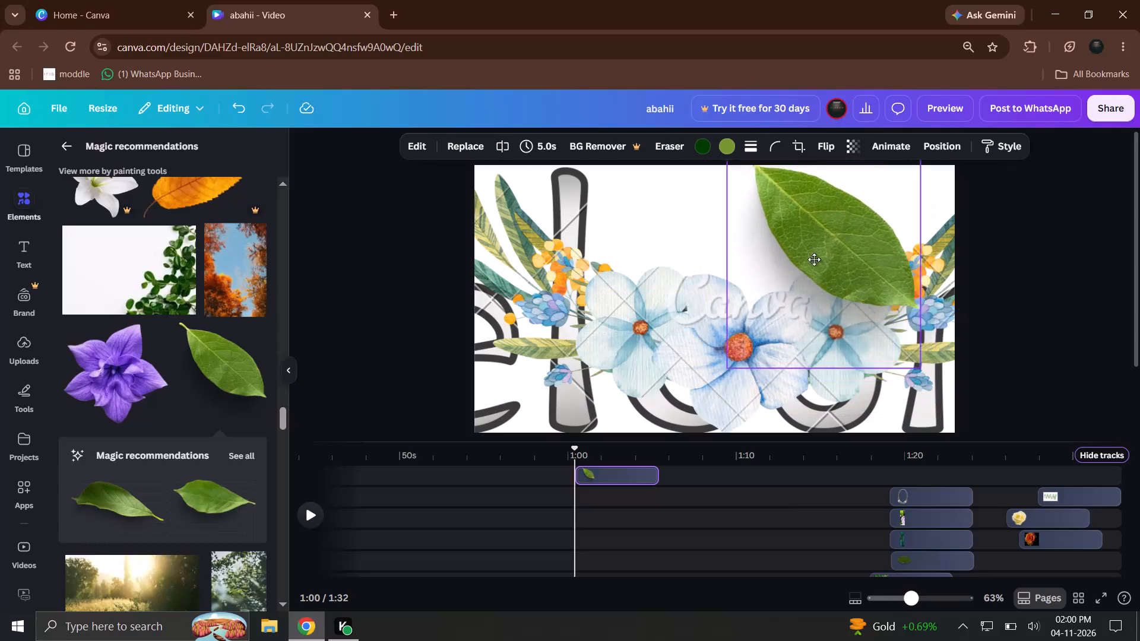
pyautogui.moveTo(814, 259); pyautogui.dragTo(816, 261)
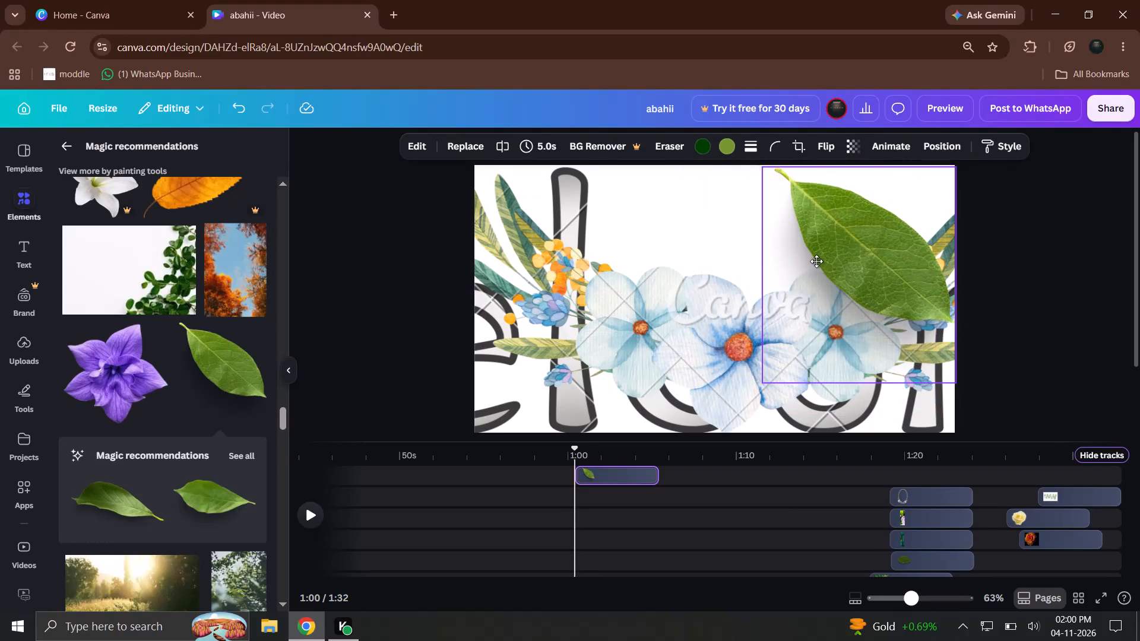
pyautogui.moveTo(816, 261); pyautogui.dragTo(774, 267)
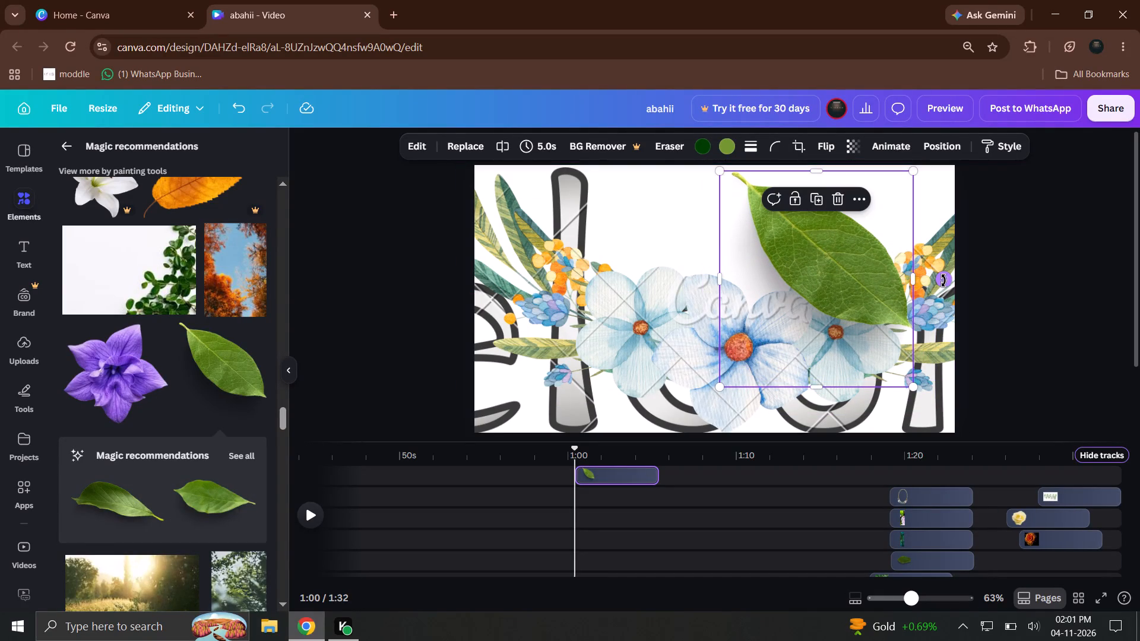
pyautogui.moveTo(921, 282); pyautogui.dragTo(910, 258)
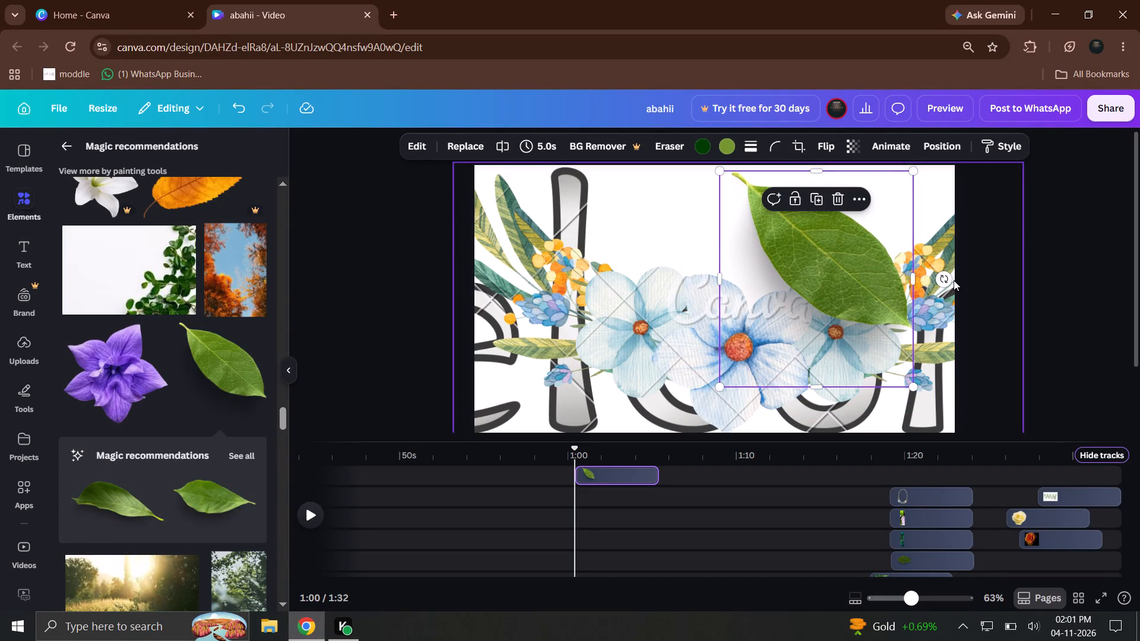
pyautogui.moveTo(951, 280); pyautogui.dragTo(822, 212)
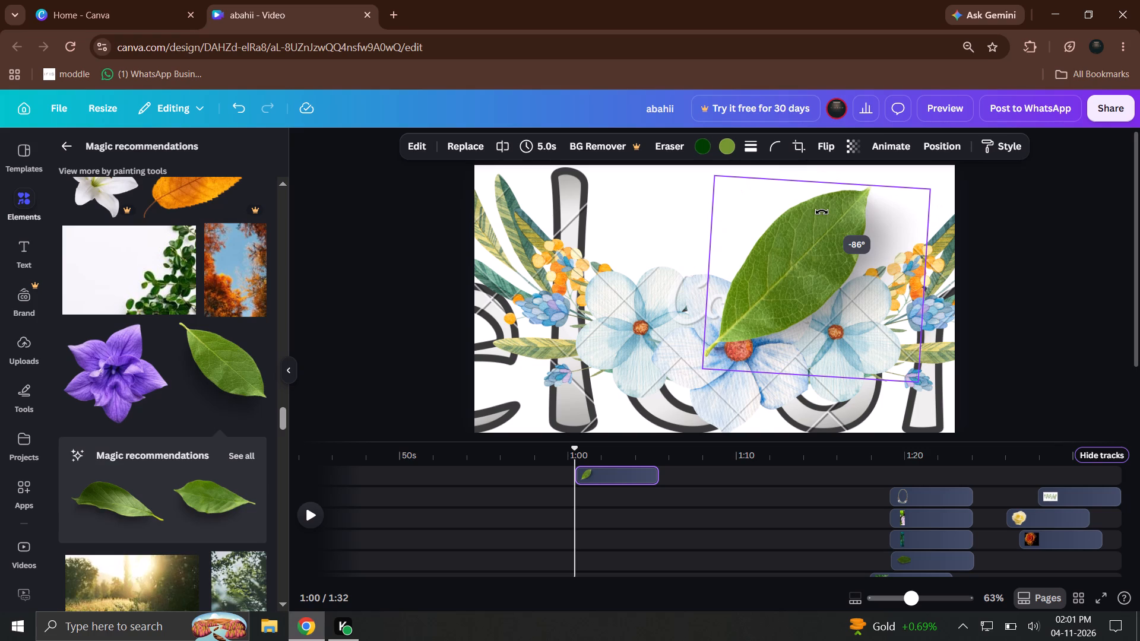
pyautogui.moveTo(822, 212); pyautogui.dragTo(813, 215)
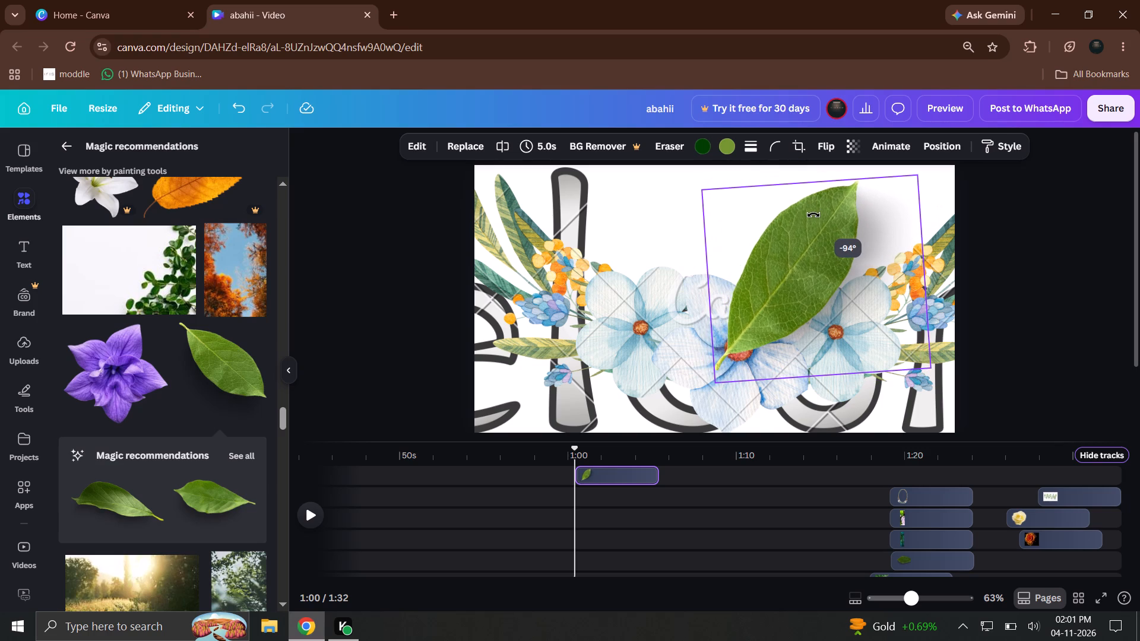
pyautogui.moveTo(813, 215); pyautogui.dragTo(816, 215)
pyautogui.moveTo(825, 282); pyautogui.dragTo(845, 265)
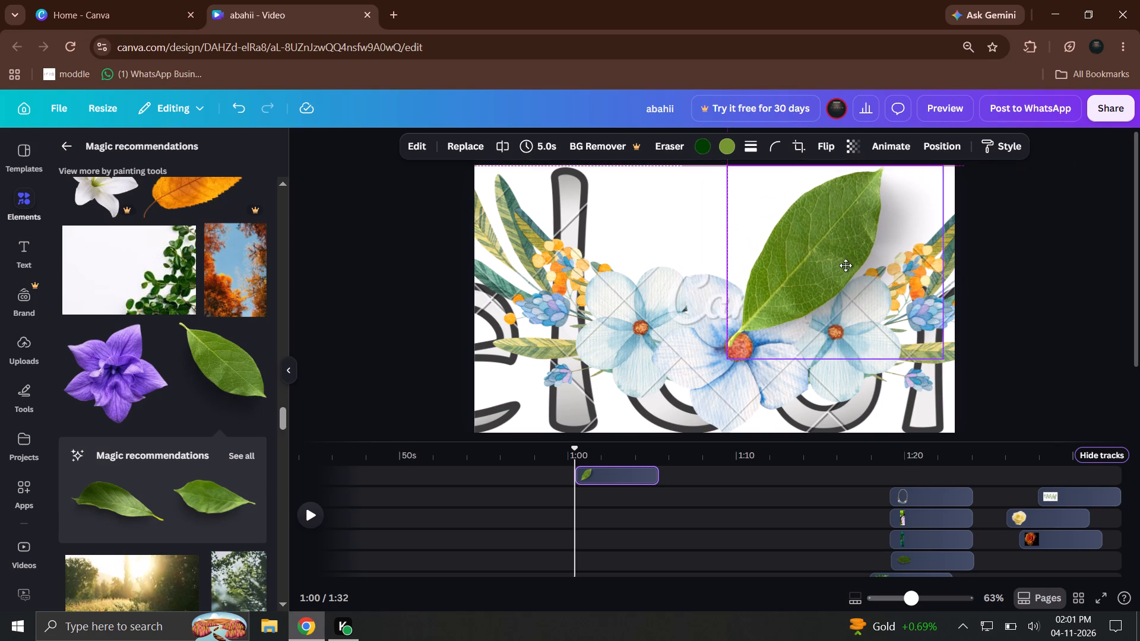
pyautogui.moveTo(845, 265); pyautogui.dragTo(853, 263)
pyautogui.click(984, 299)
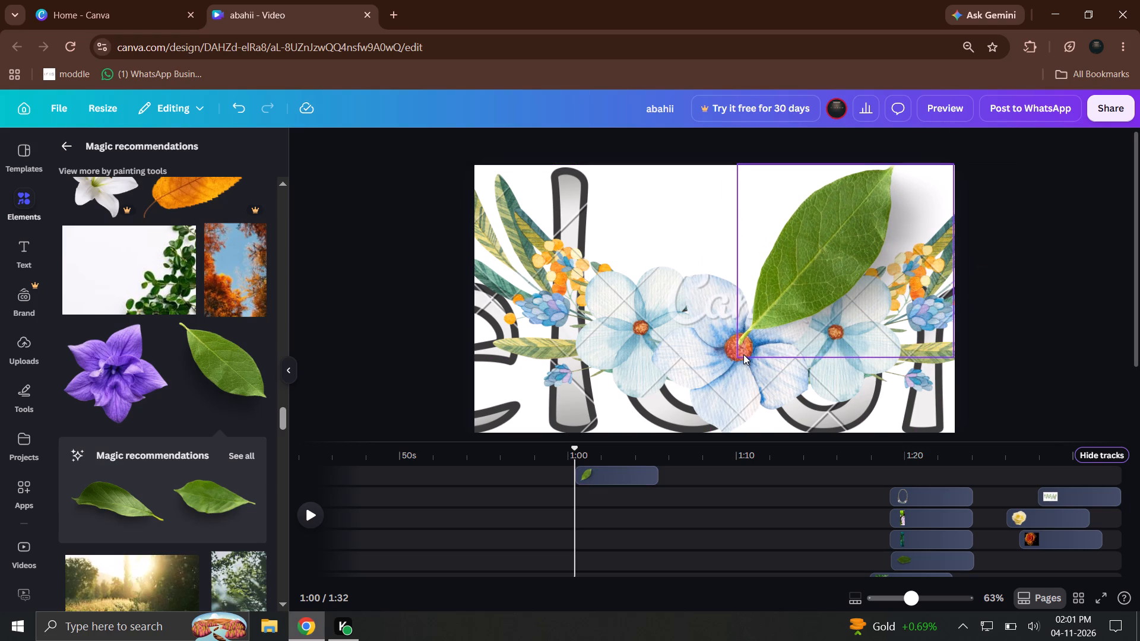
# Enlarge the green leaf from its lower-left corner until it spans nearly the full page height.
pyautogui.click(743, 354)
pyautogui.moveTo(742, 358); pyautogui.dragTo(650, 423)
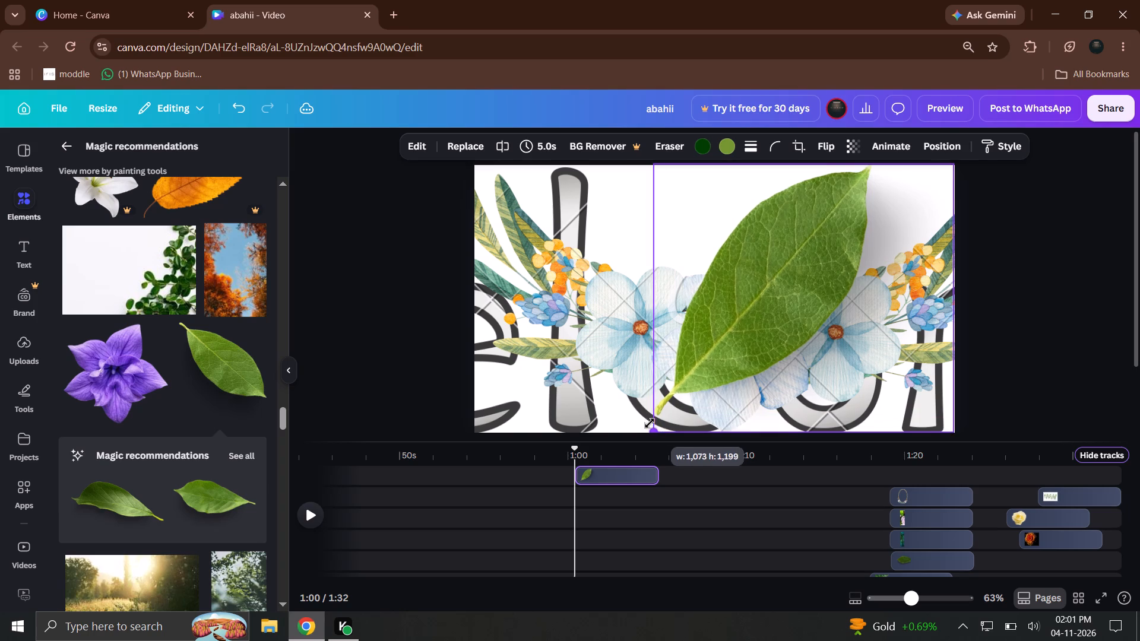
pyautogui.moveTo(650, 423); pyautogui.dragTo(653, 421)
pyautogui.click(1139, 459)
pyautogui.click(724, 410)
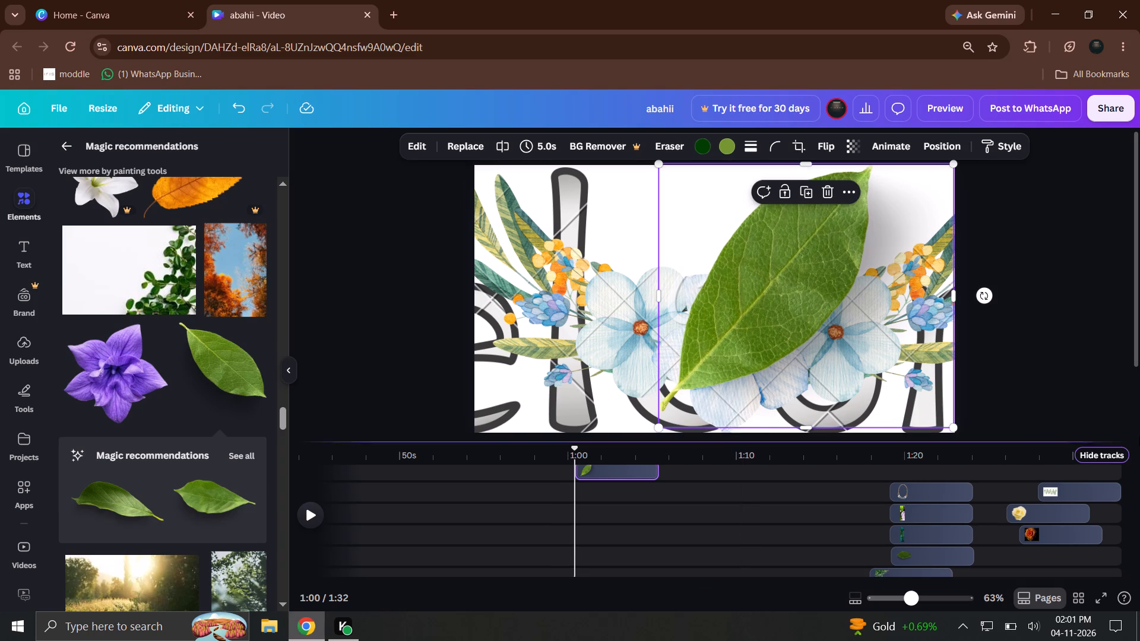
pyautogui.click(1139, 435)
pyautogui.click(943, 401)
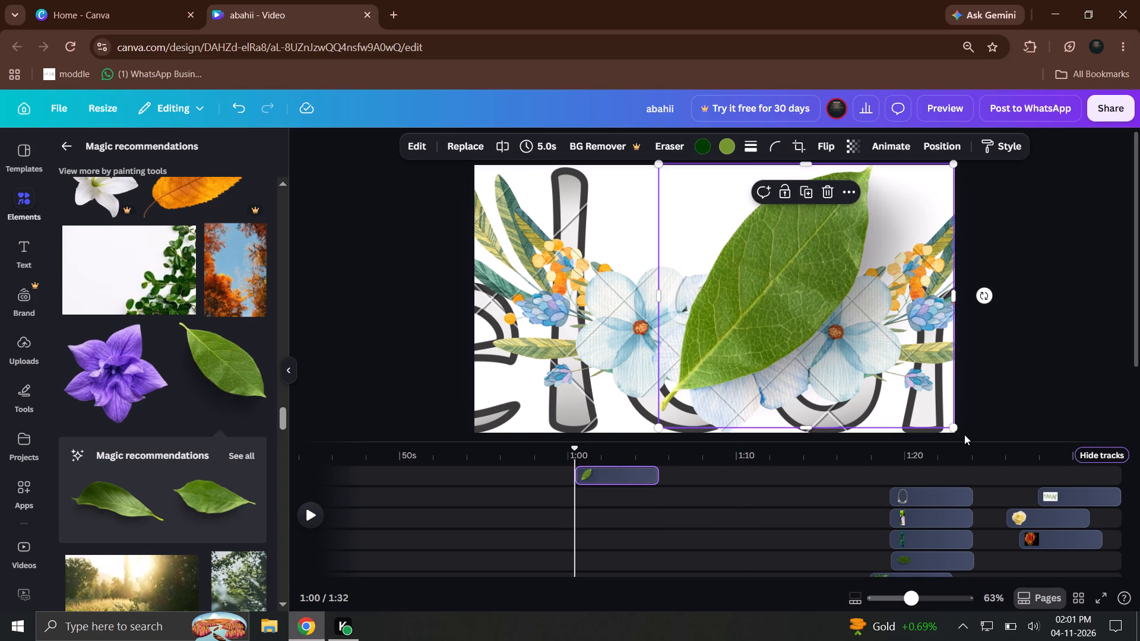
pyautogui.moveTo(955, 428); pyautogui.dragTo(956, 436)
pyautogui.click(1023, 408)
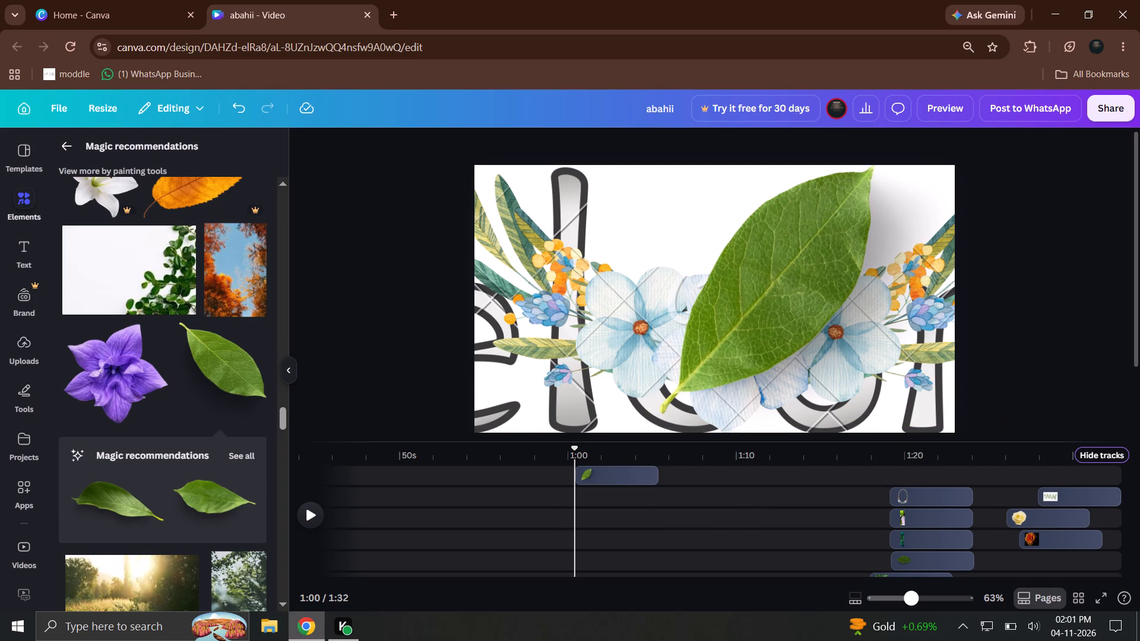
# Move the playhead back to about 0:55 on the Welcome page.
pyautogui.moveTo(827, 461); pyautogui.dragTo(647, 471)
pyautogui.moveTo(657, 447); pyautogui.dragTo(590, 463)
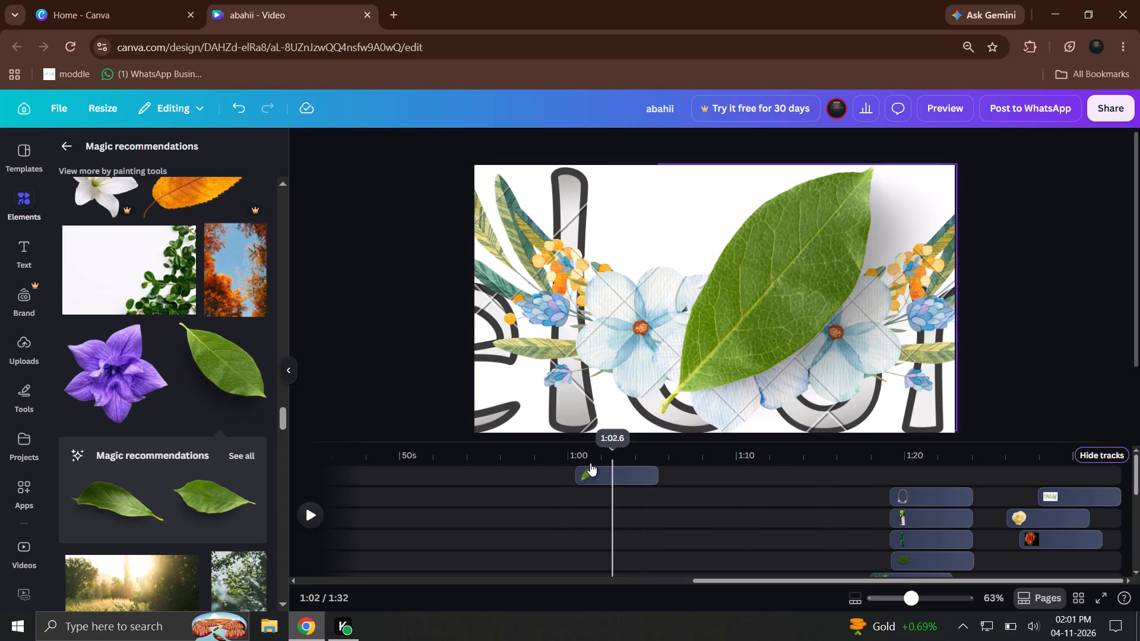
pyautogui.moveTo(590, 463); pyautogui.dragTo(495, 455)
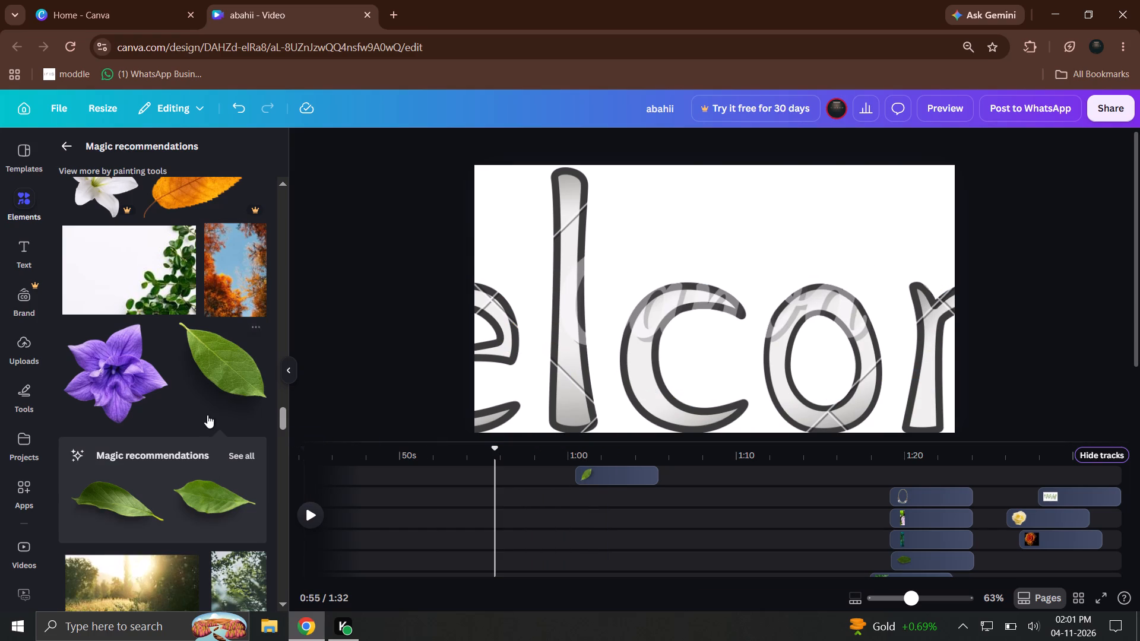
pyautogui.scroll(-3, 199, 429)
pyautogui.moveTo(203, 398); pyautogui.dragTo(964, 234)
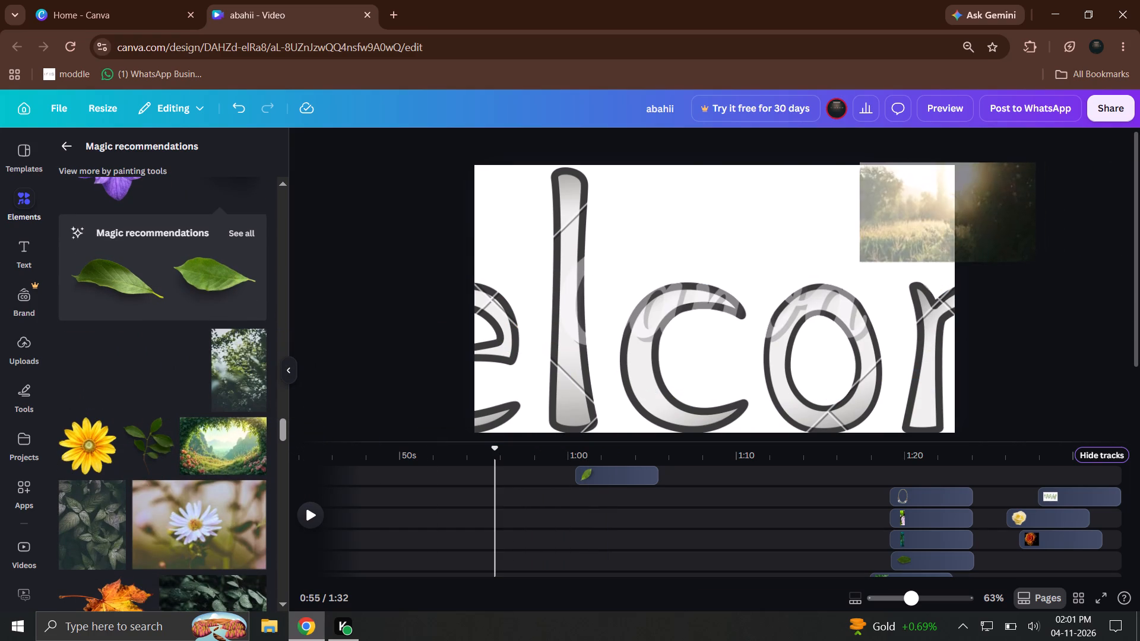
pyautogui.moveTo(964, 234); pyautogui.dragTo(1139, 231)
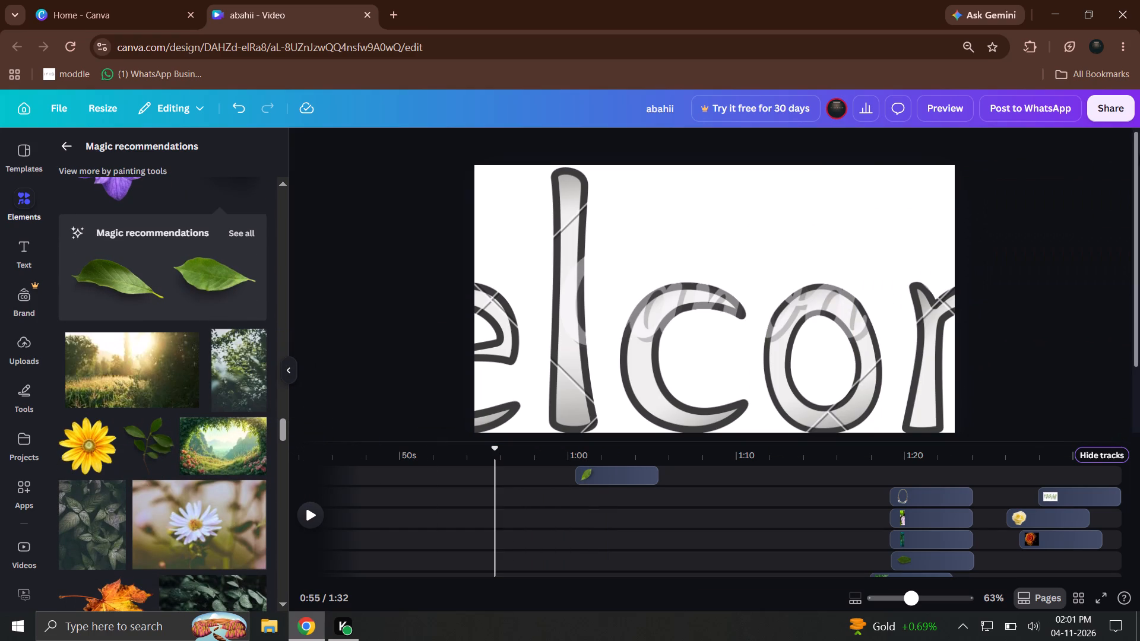
# Free the Welcome lettering from the page background by cropping both its sides to about 1,183 wide, and shift it toward the page's right.
pyautogui.moveTo(811, 365); pyautogui.dragTo(799, 406)
pyautogui.moveTo(788, 396); pyautogui.dragTo(786, 404)
pyautogui.doubleClick(786, 399)
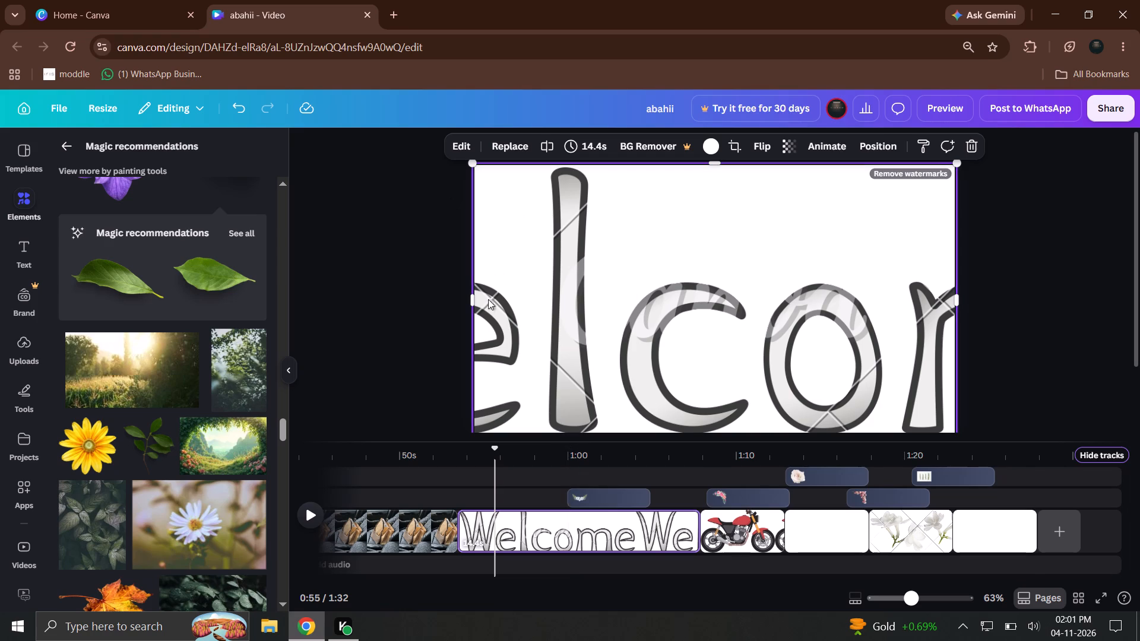
pyautogui.moveTo(477, 310); pyautogui.dragTo(539, 312)
pyautogui.moveTo(667, 274); pyautogui.dragTo(701, 313)
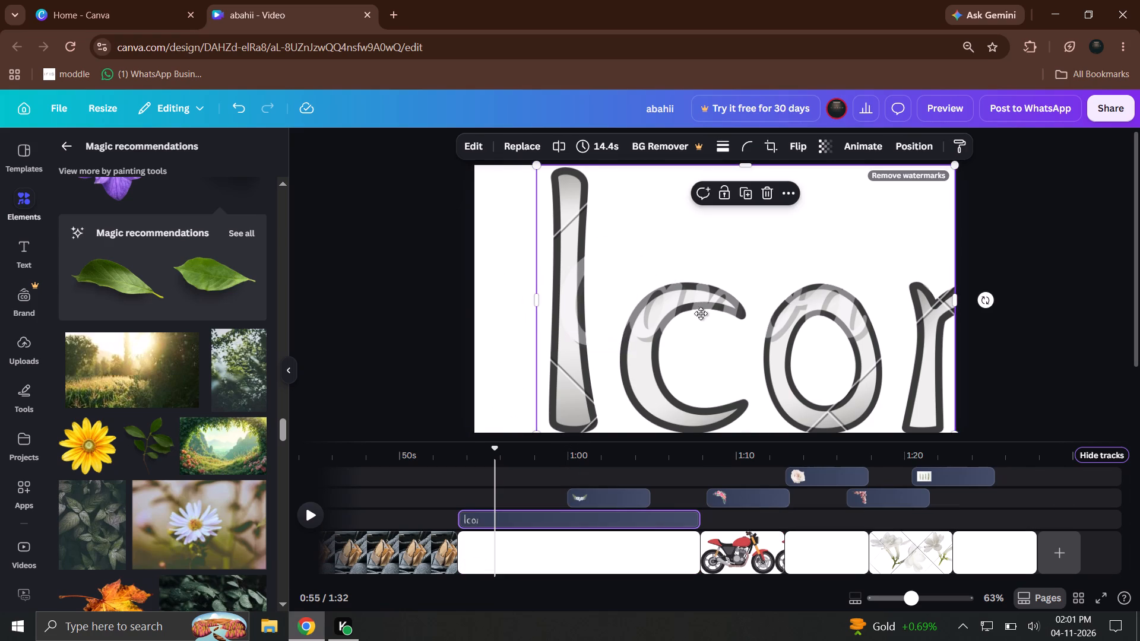
pyautogui.moveTo(701, 313); pyautogui.dragTo(711, 326)
pyautogui.moveTo(1000, 354); pyautogui.dragTo(876, 354)
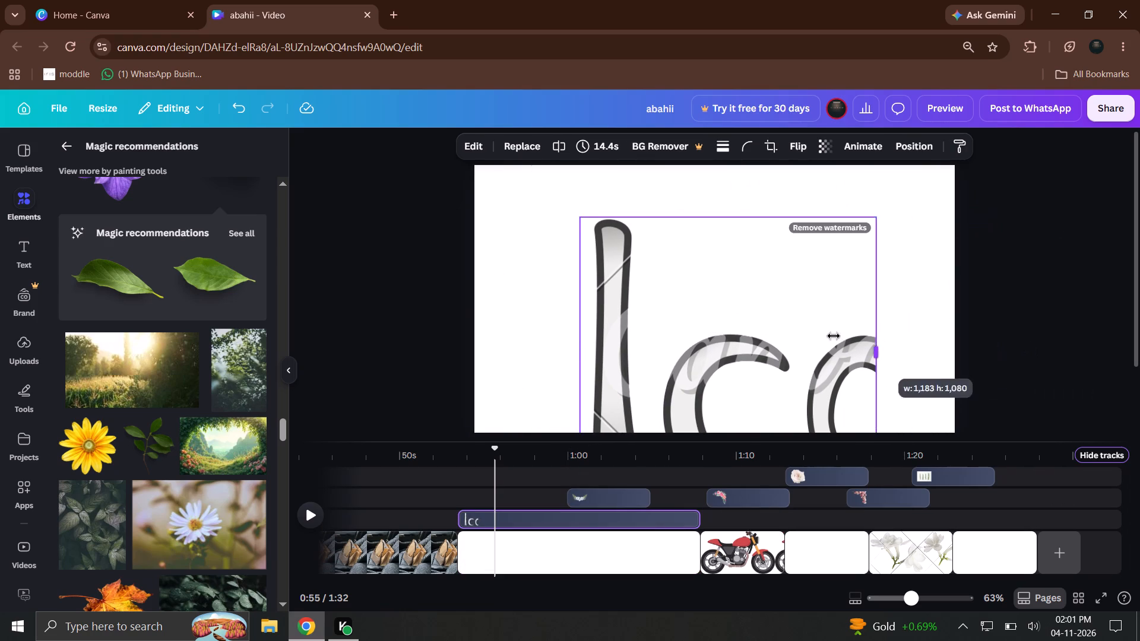
pyautogui.moveTo(698, 332); pyautogui.dragTo(750, 288)
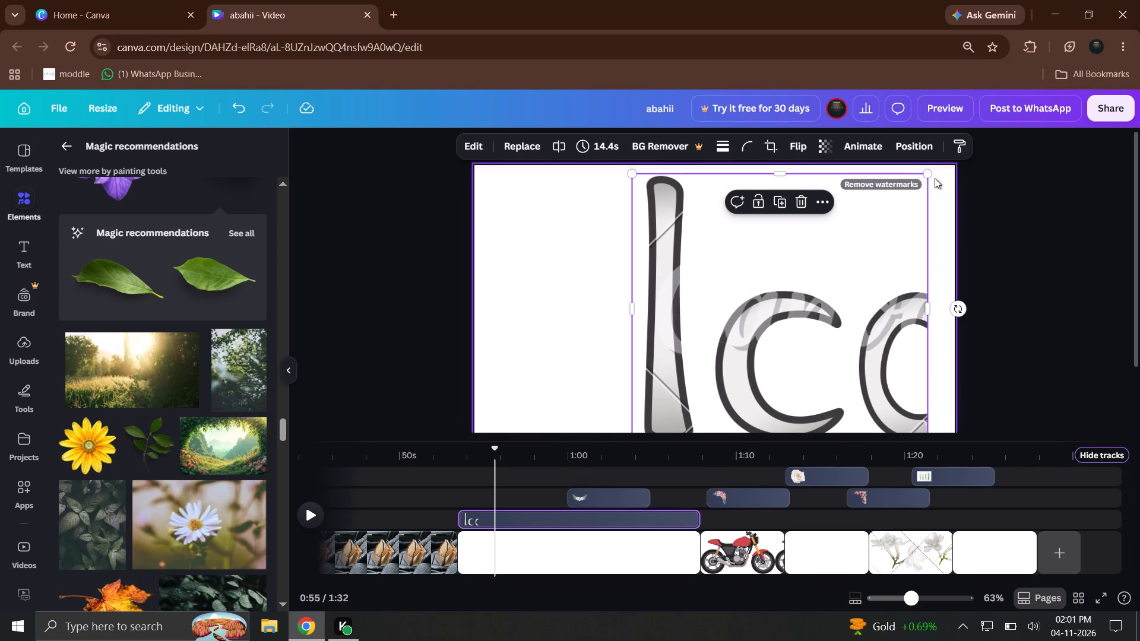
# Shrink the Welcome lettering to about 508 high and move it near the page's centre.
pyautogui.moveTo(929, 170); pyautogui.dragTo(739, 275)
pyautogui.moveTo(680, 376); pyautogui.dragTo(736, 321)
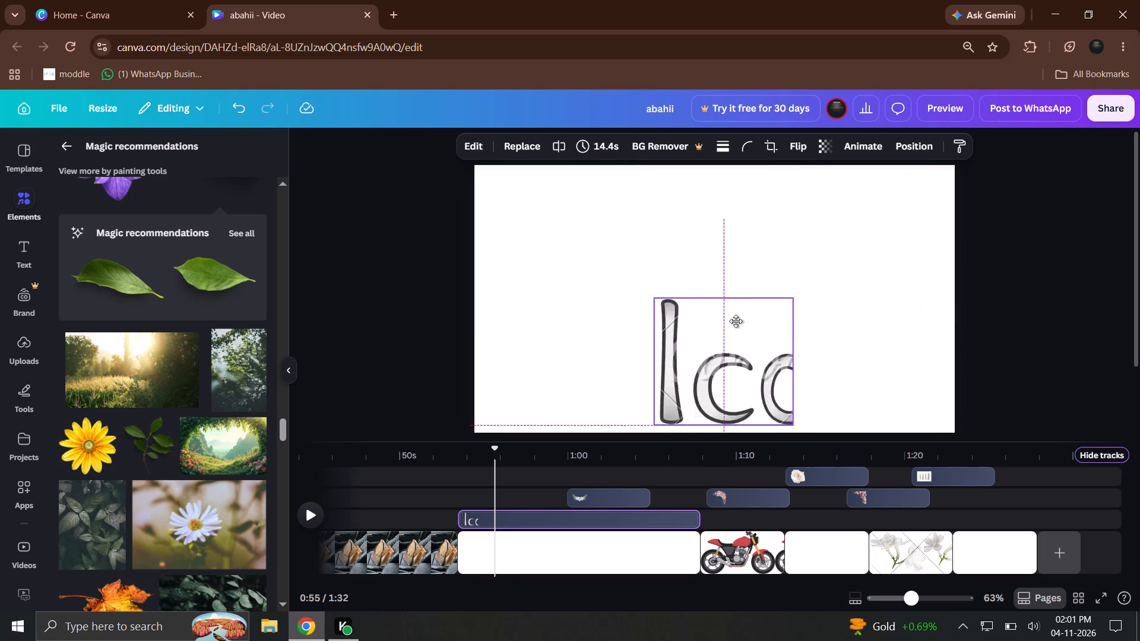
pyautogui.moveTo(736, 321); pyautogui.dragTo(740, 319)
# Widen the Welcome lettering's crop on both sides until the whole word shows.
pyautogui.moveTo(695, 318); pyautogui.dragTo(558, 325)
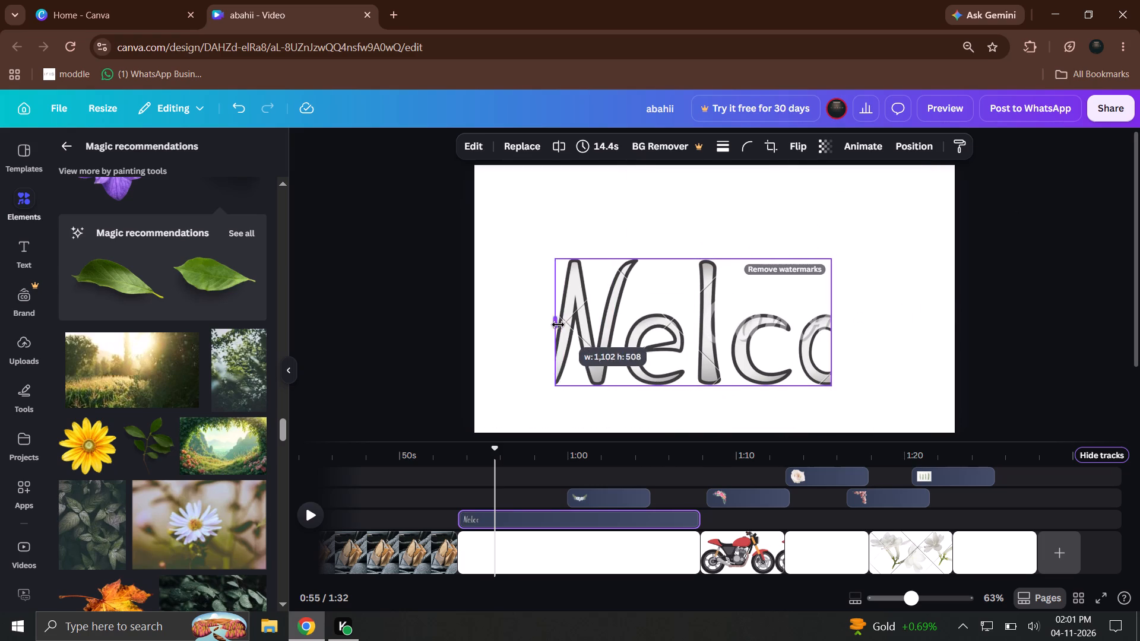
pyautogui.moveTo(558, 325); pyautogui.dragTo(509, 336)
pyautogui.moveTo(834, 325); pyautogui.dragTo(898, 325)
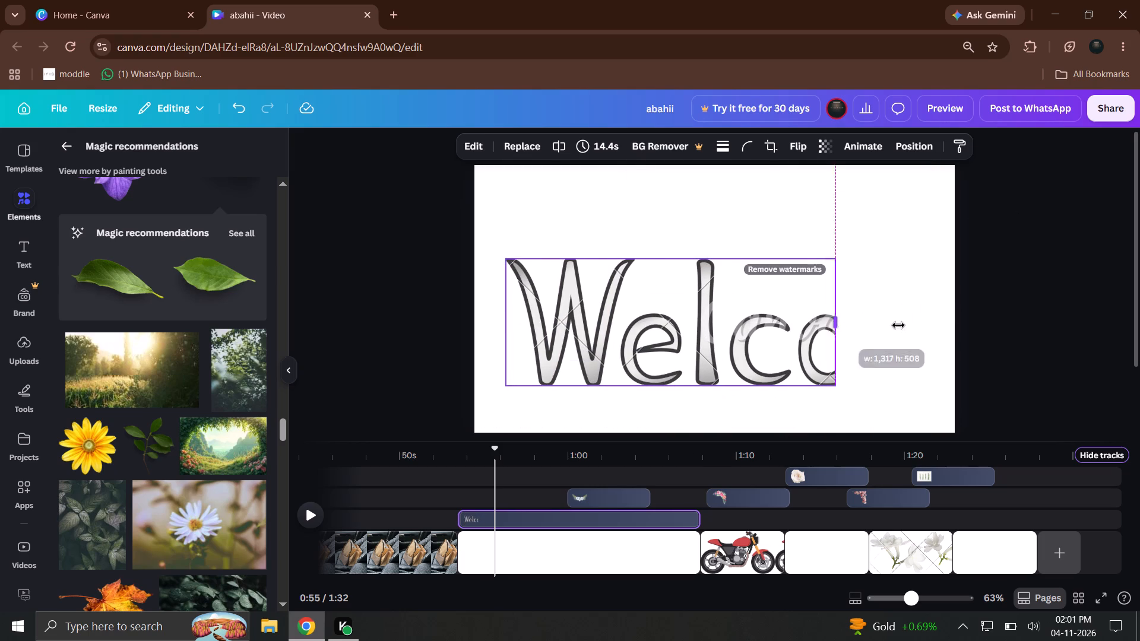
pyautogui.moveTo(898, 325); pyautogui.dragTo(961, 326)
pyautogui.moveTo(825, 326); pyautogui.dragTo(739, 318)
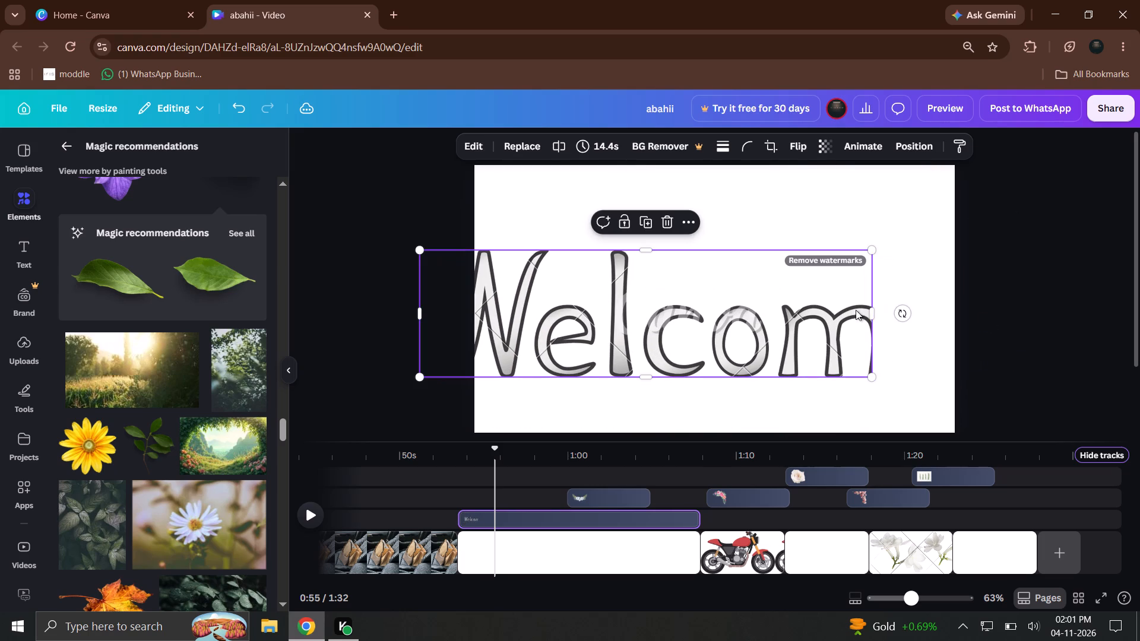
pyautogui.moveTo(870, 312); pyautogui.dragTo(949, 315)
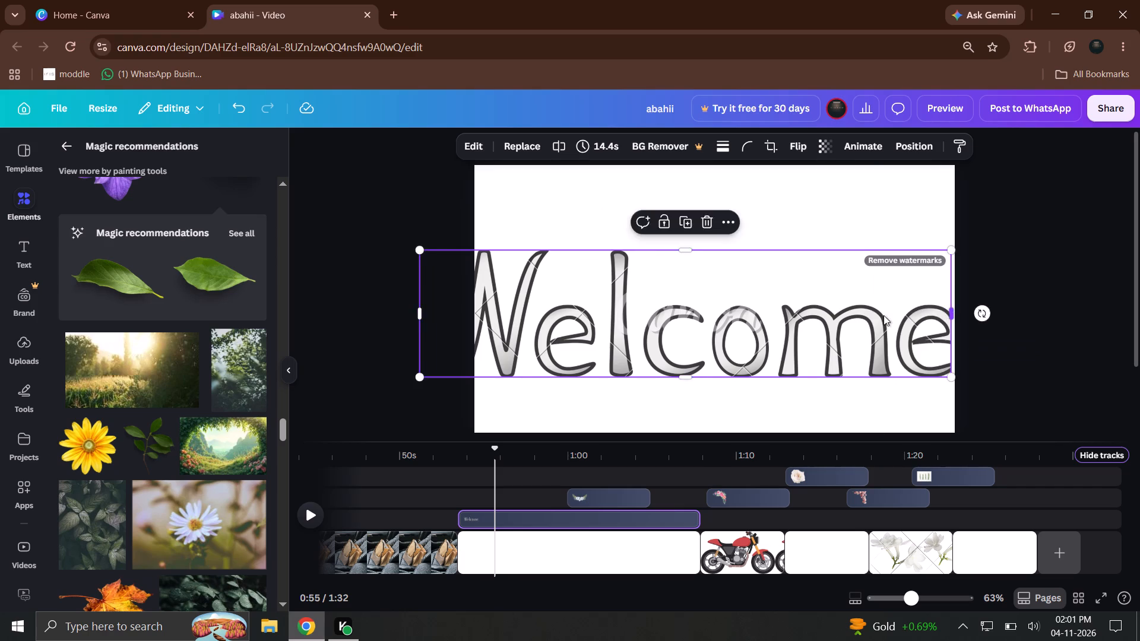
# Shrink the uncropped Welcome lettering from its upper-left corner and shift it toward the page's left.
pyautogui.moveTo(799, 313); pyautogui.dragTo(841, 313)
pyautogui.moveTo(458, 250); pyautogui.dragTo(528, 290)
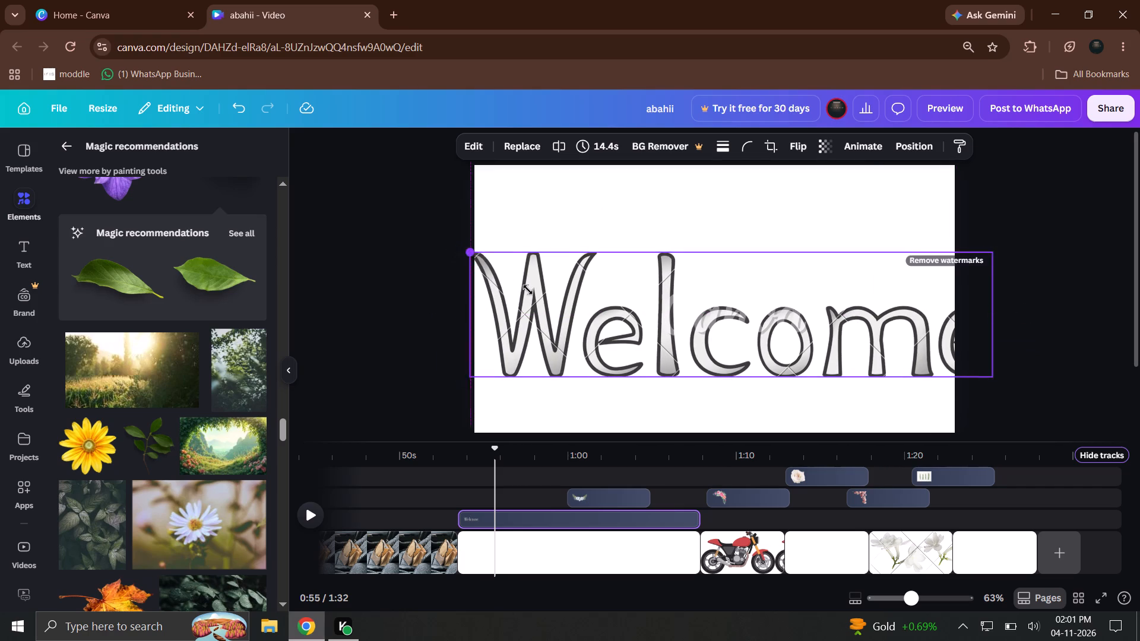
pyautogui.moveTo(528, 290); pyautogui.dragTo(530, 291)
pyautogui.moveTo(742, 345); pyautogui.dragTo(635, 329)
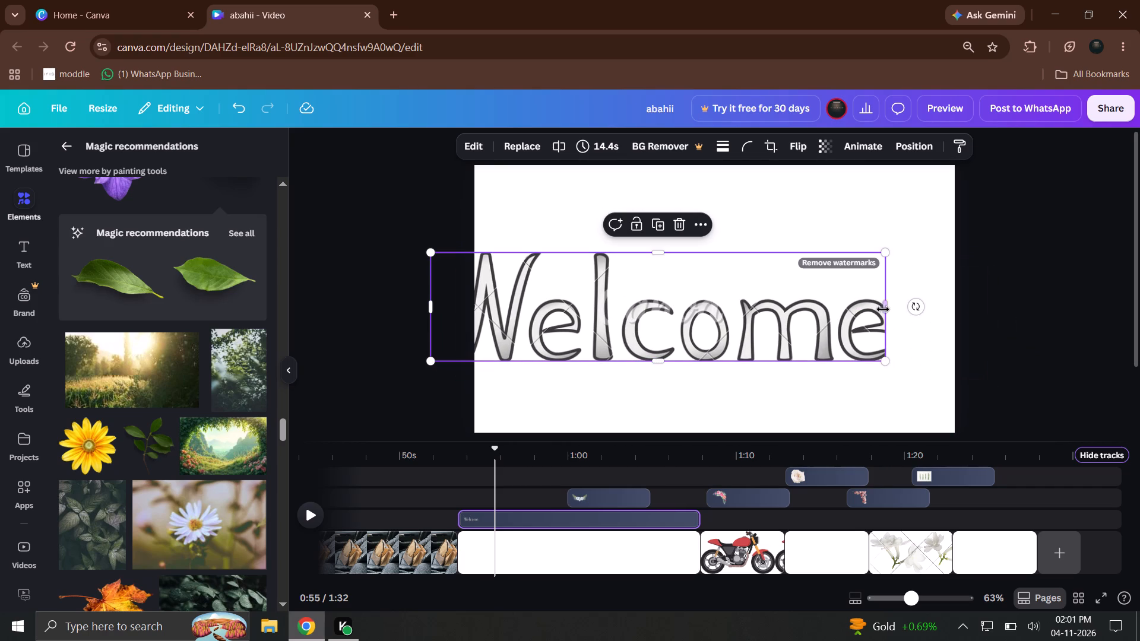
pyautogui.click(876, 309)
pyautogui.moveTo(887, 307); pyautogui.dragTo(905, 307)
pyautogui.click(829, 307)
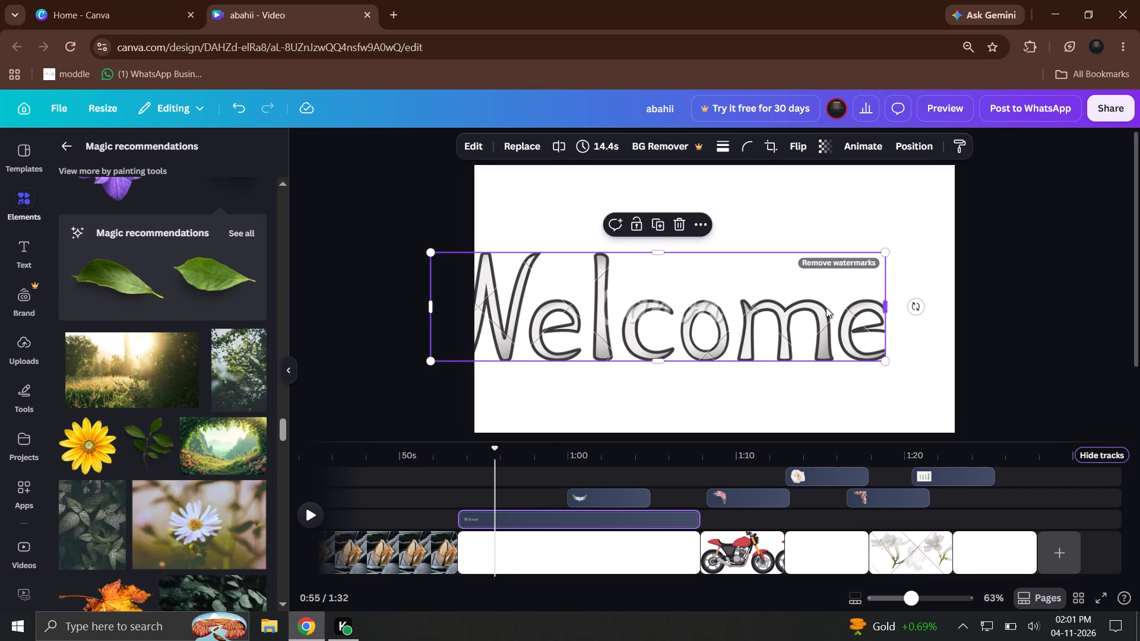
# Reposition the Welcome image slightly inside its crop frame.
pyautogui.doubleClick(826, 307)
pyautogui.moveTo(818, 306); pyautogui.dragTo(796, 302)
pyautogui.click(898, 299)
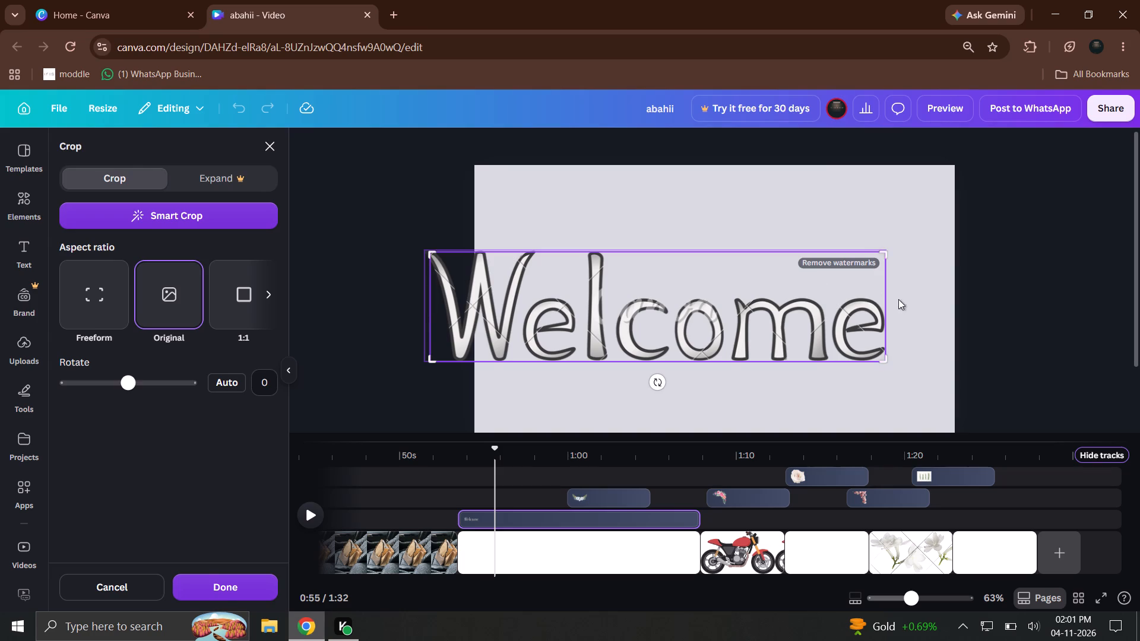
# Move the Welcome lettering to the page's top edge and enlarge it to about 1,903 × 455, spanning the page width.
pyautogui.moveTo(708, 299); pyautogui.dragTo(753, 214)
pyautogui.click(795, 310)
pyautogui.click(924, 275)
pyautogui.click(924, 275)
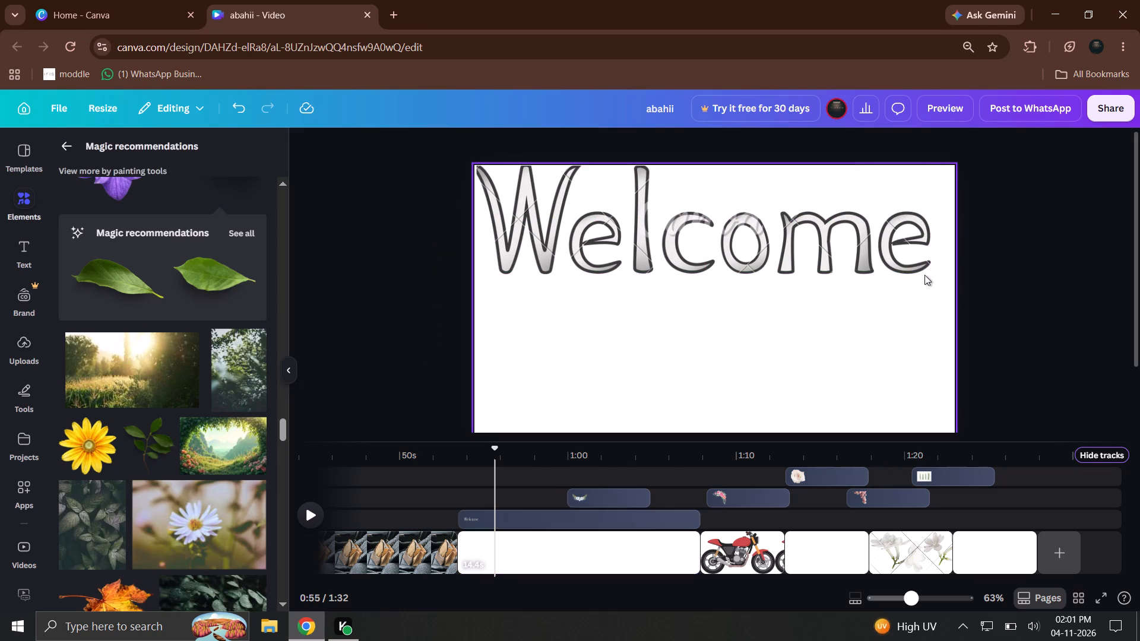
pyautogui.click(922, 271)
pyautogui.moveTo(927, 274); pyautogui.dragTo(940, 303)
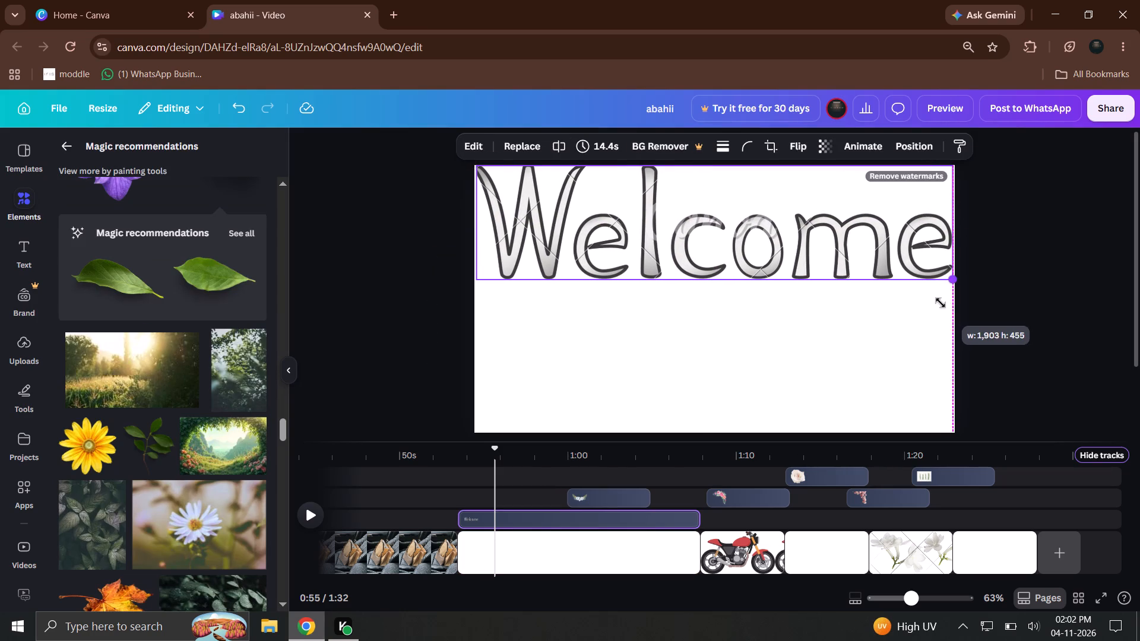
pyautogui.moveTo(940, 303); pyautogui.dragTo(941, 306)
pyautogui.click(1022, 306)
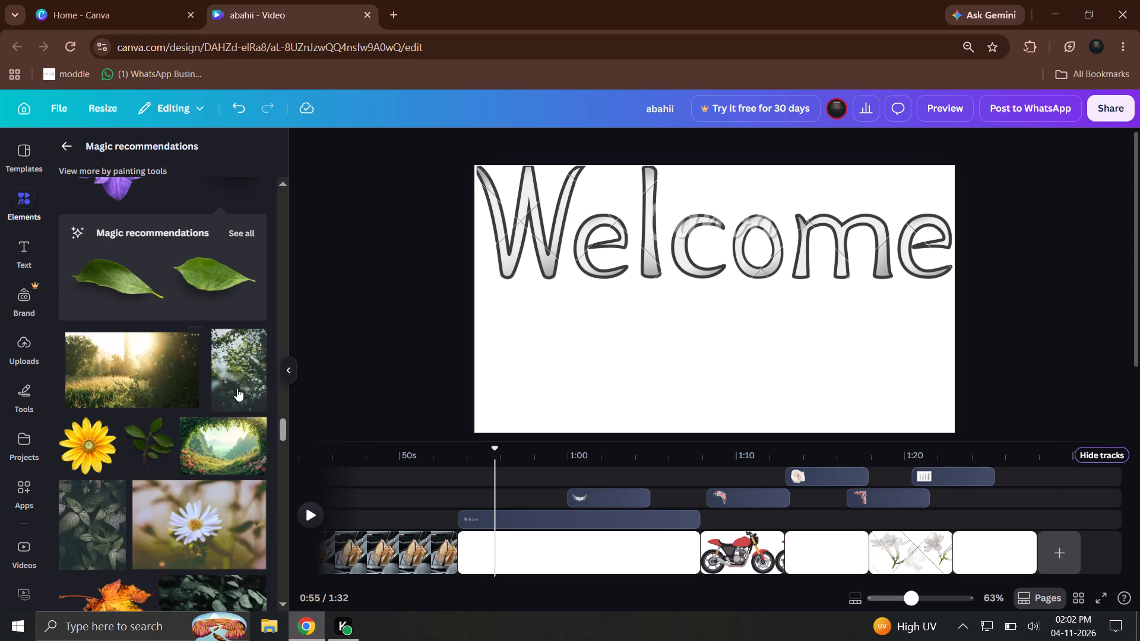
# Add the recommended white daisy photo to the Welcome page at 0:55 and place it over the page's lower middle.
pyautogui.scroll(2, 219, 452)
pyautogui.scroll(-4, 176, 490)
pyautogui.moveTo(145, 413); pyautogui.dragTo(499, 410)
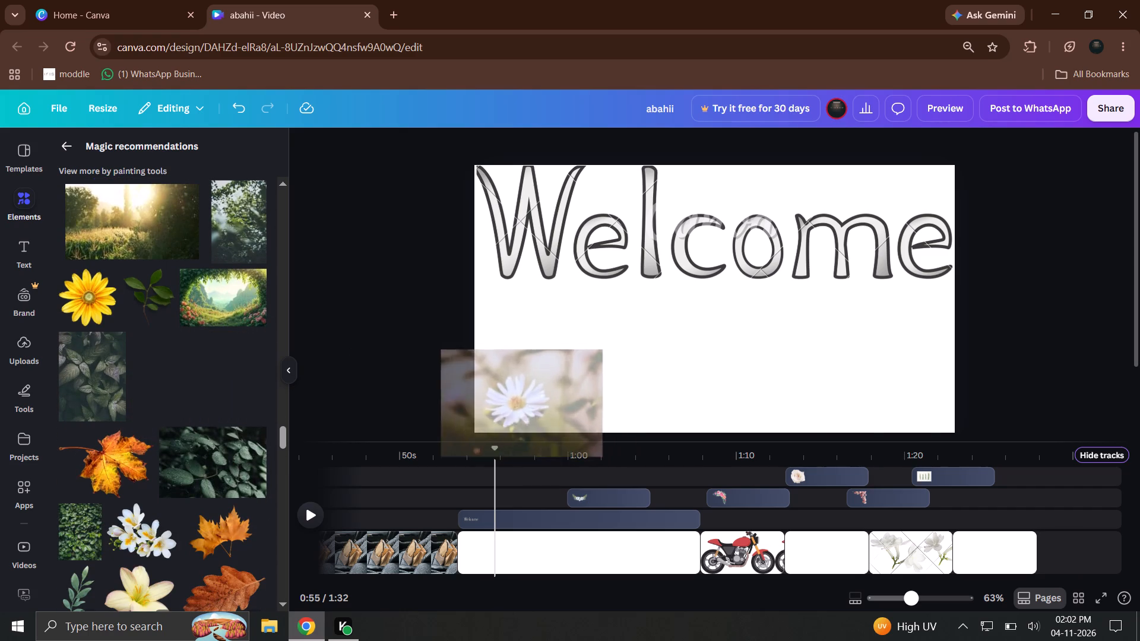
pyautogui.moveTo(499, 410); pyautogui.dragTo(547, 364)
pyautogui.moveTo(743, 361); pyautogui.dragTo(743, 335)
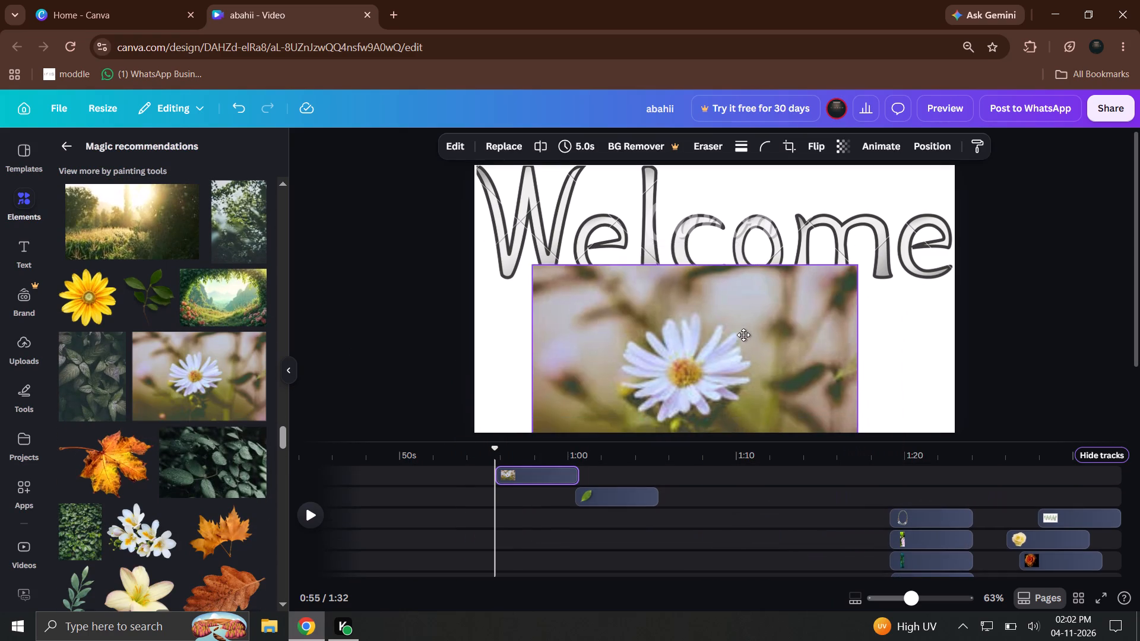
pyautogui.moveTo(743, 335); pyautogui.dragTo(759, 285)
pyautogui.moveTo(724, 331); pyautogui.dragTo(723, 358)
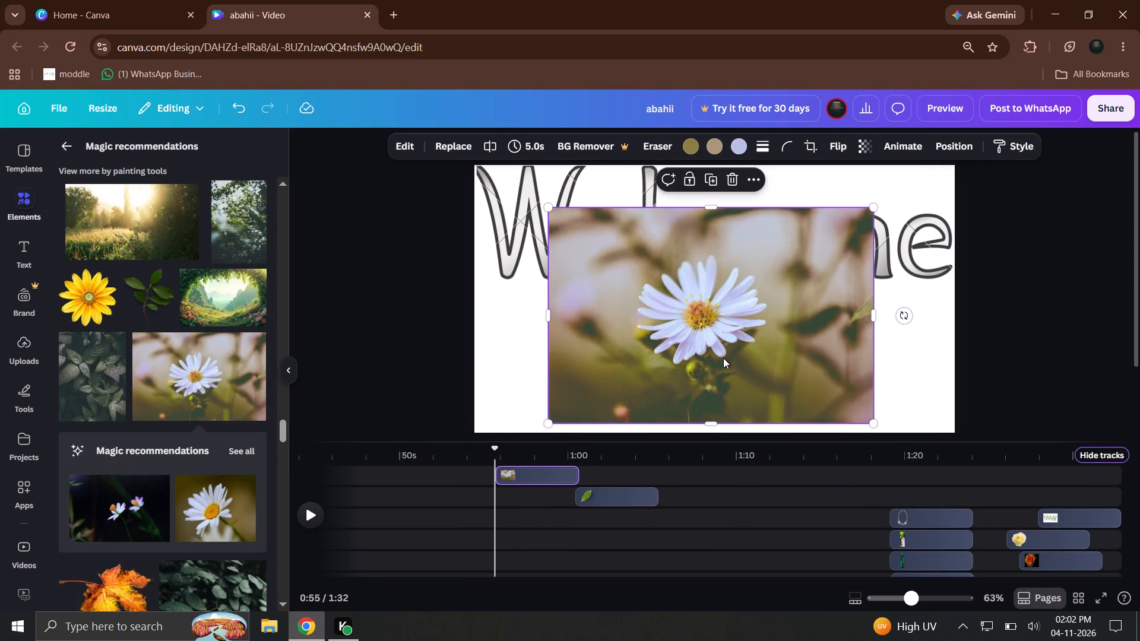
pyautogui.moveTo(723, 358); pyautogui.dragTo(723, 360)
# Crop the daisy photo's top to about 683 high and trim both its sides closer around the flower.
pyautogui.moveTo(720, 203); pyautogui.dragTo(718, 255)
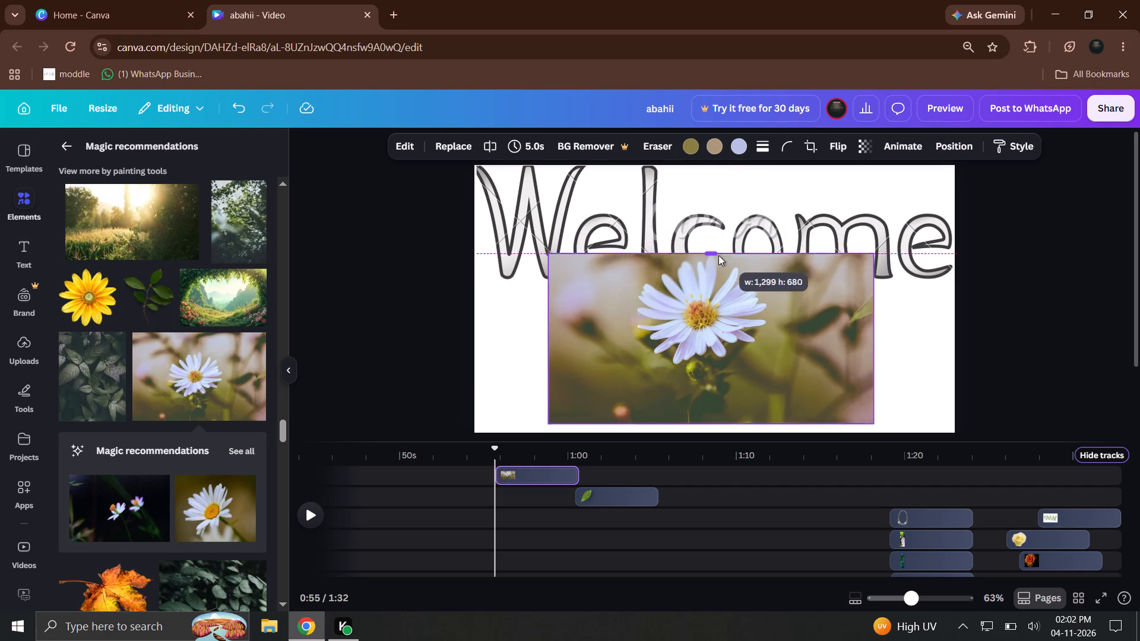
pyautogui.moveTo(718, 255); pyautogui.dragTo(719, 247)
pyautogui.moveTo(874, 334); pyautogui.dragTo(796, 342)
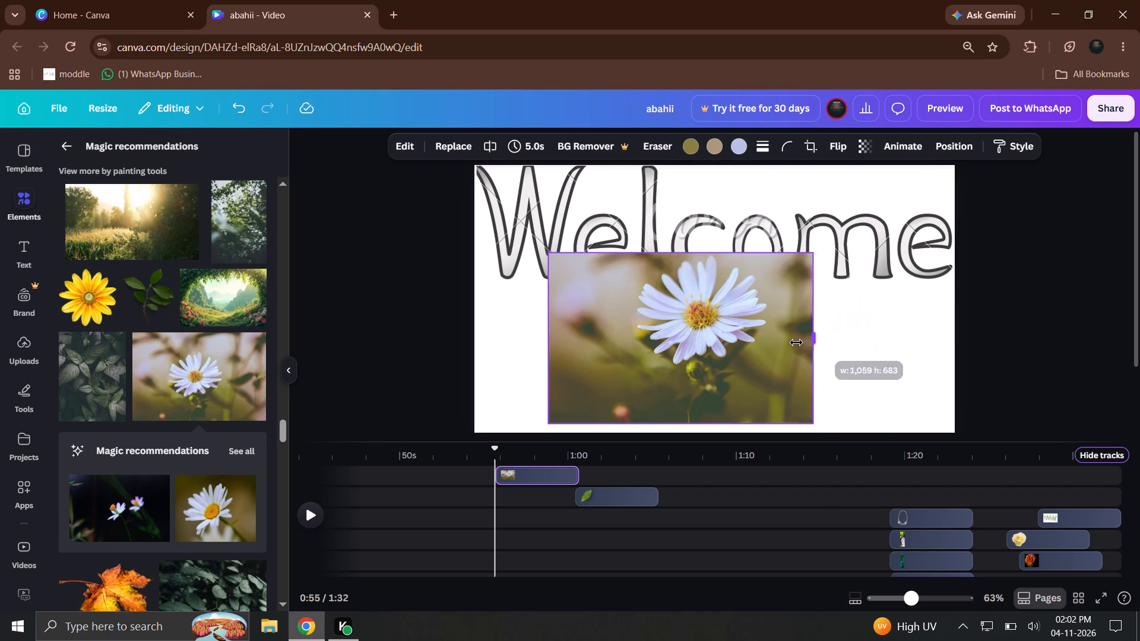
pyautogui.moveTo(796, 342); pyautogui.dragTo(780, 347)
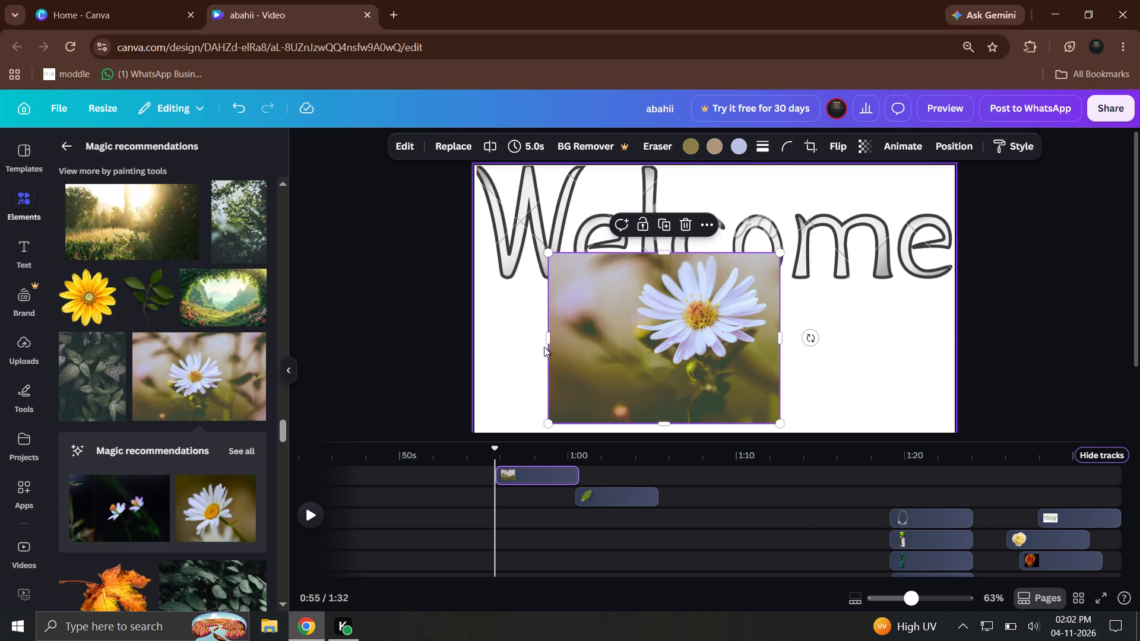
pyautogui.moveTo(547, 344); pyautogui.dragTo(635, 351)
# Move the daisy photo to the page's lower-right corner and shrink it to fit below the Welcome lettering.
pyautogui.moveTo(703, 342); pyautogui.dragTo(864, 362)
pyautogui.click(667, 236)
pyautogui.click(829, 309)
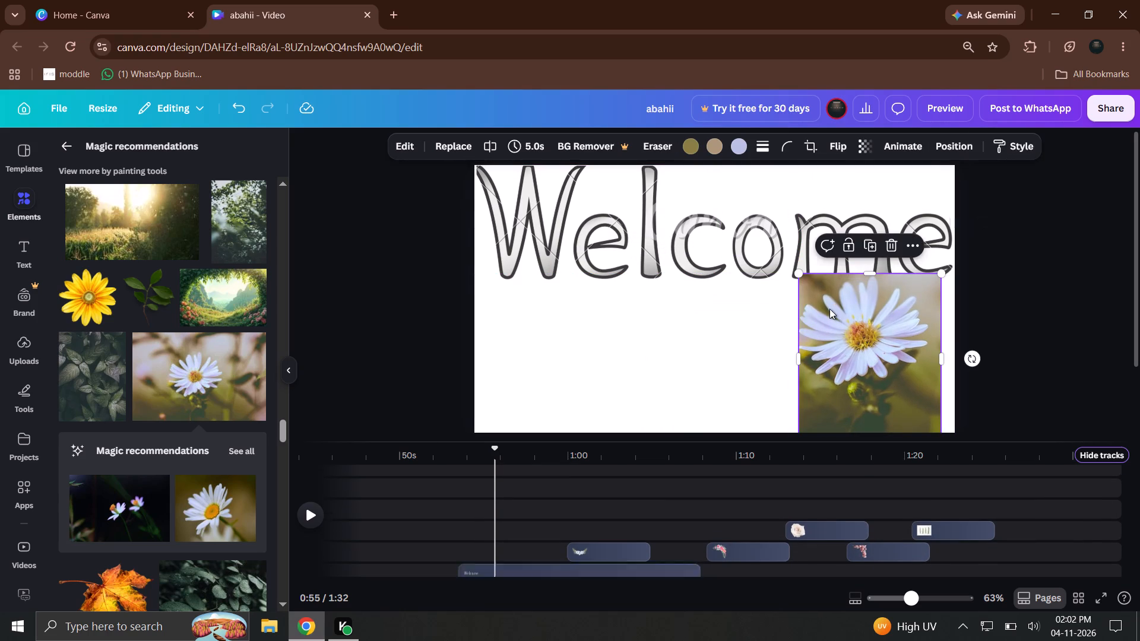
pyautogui.moveTo(800, 277); pyautogui.dragTo(809, 305)
pyautogui.moveTo(859, 351); pyautogui.dragTo(873, 338)
# Fill the Welcome page's background with the recommended dark green leaf sprig image.
pyautogui.click(613, 345)
pyautogui.moveTo(138, 309); pyautogui.dragTo(471, 315)
pyautogui.moveTo(144, 286); pyautogui.dragTo(565, 449)
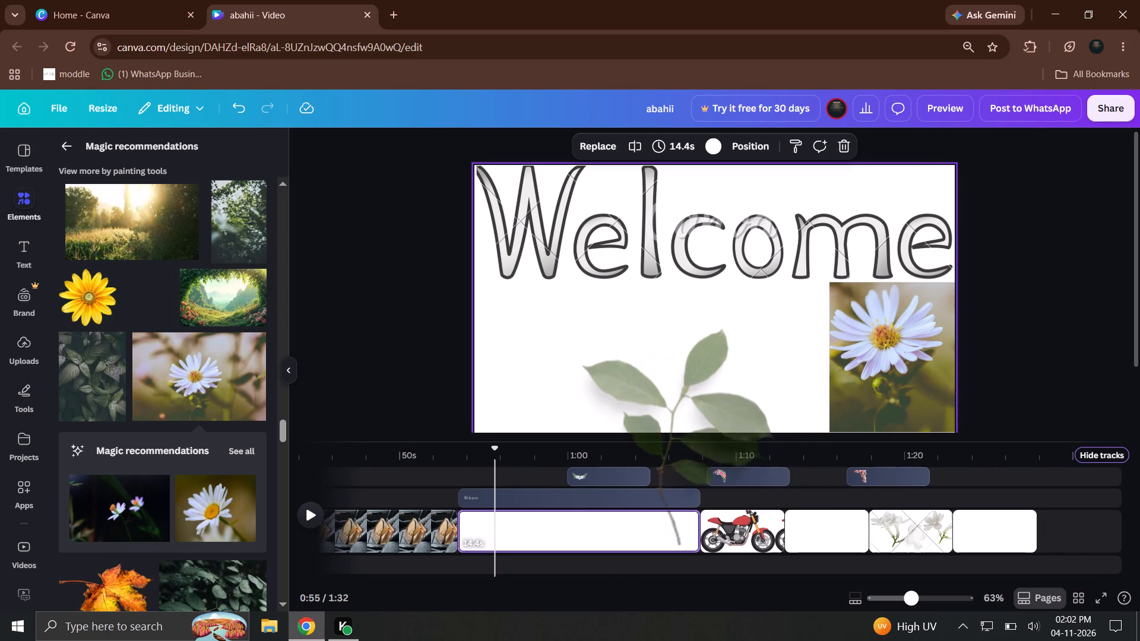
pyautogui.moveTo(565, 449); pyautogui.dragTo(558, 528)
# Shift the leaf sprig background downward within its crop so its upper leaves show on the page.
pyautogui.moveTo(672, 328); pyautogui.dragTo(664, 329)
pyautogui.doubleClick(664, 329)
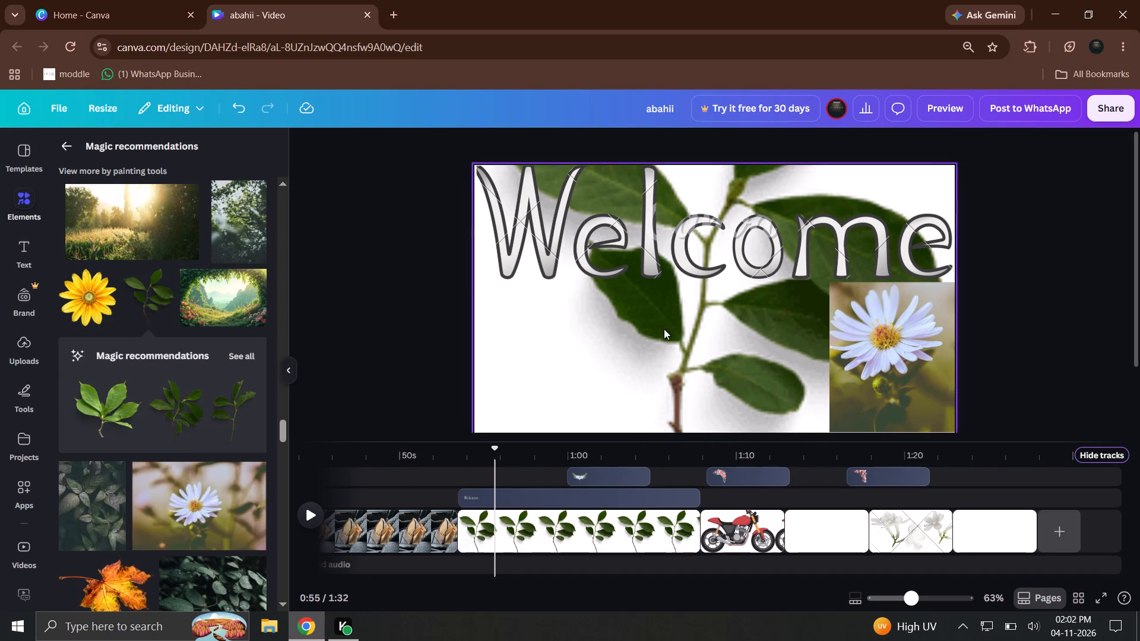
pyautogui.moveTo(717, 338); pyautogui.dragTo(710, 510)
pyautogui.click(1139, 330)
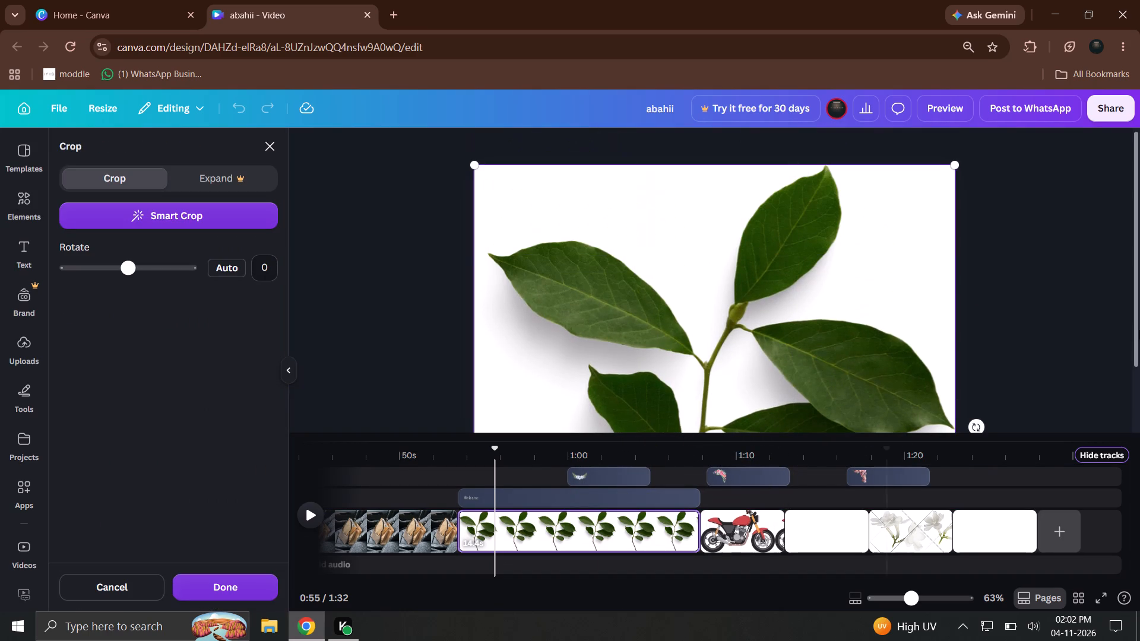
pyautogui.click(1044, 341)
# Move the playhead to 0:58 and add the recommended yellow flower as a clip above the Welcome track.
pyautogui.click(545, 459)
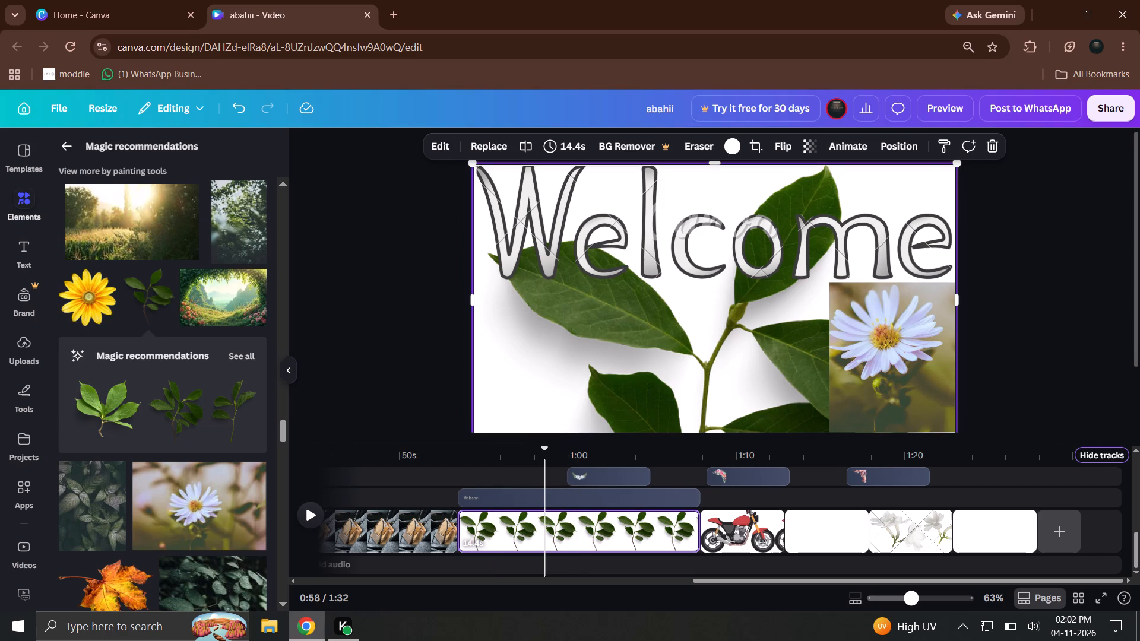
pyautogui.moveTo(99, 303); pyautogui.dragTo(505, 326)
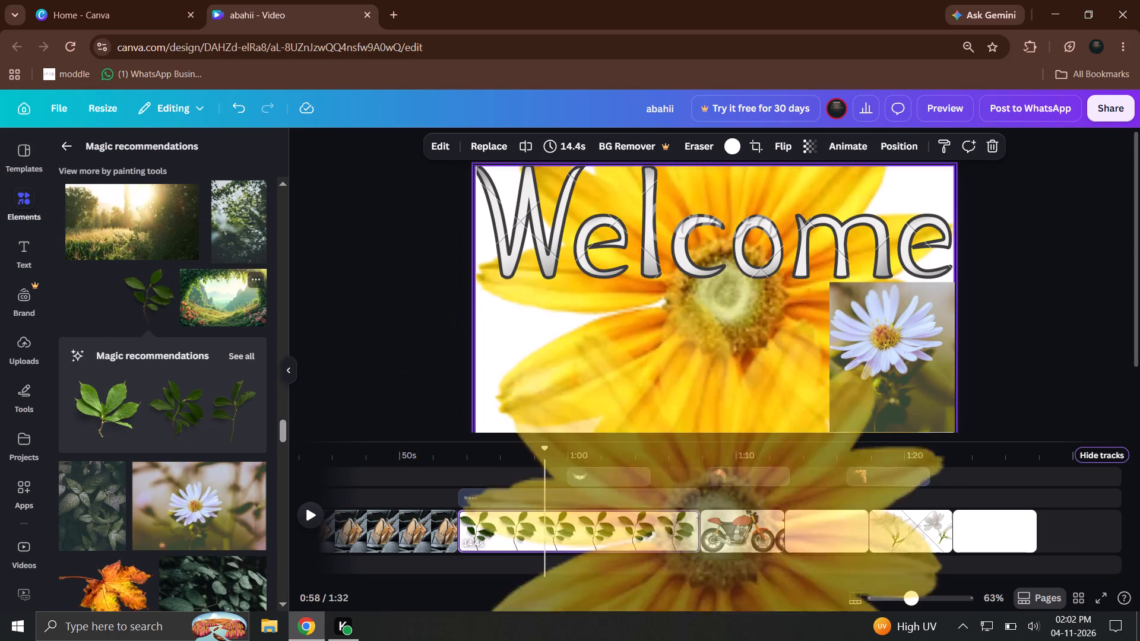
pyautogui.moveTo(505, 326); pyautogui.dragTo(472, 389)
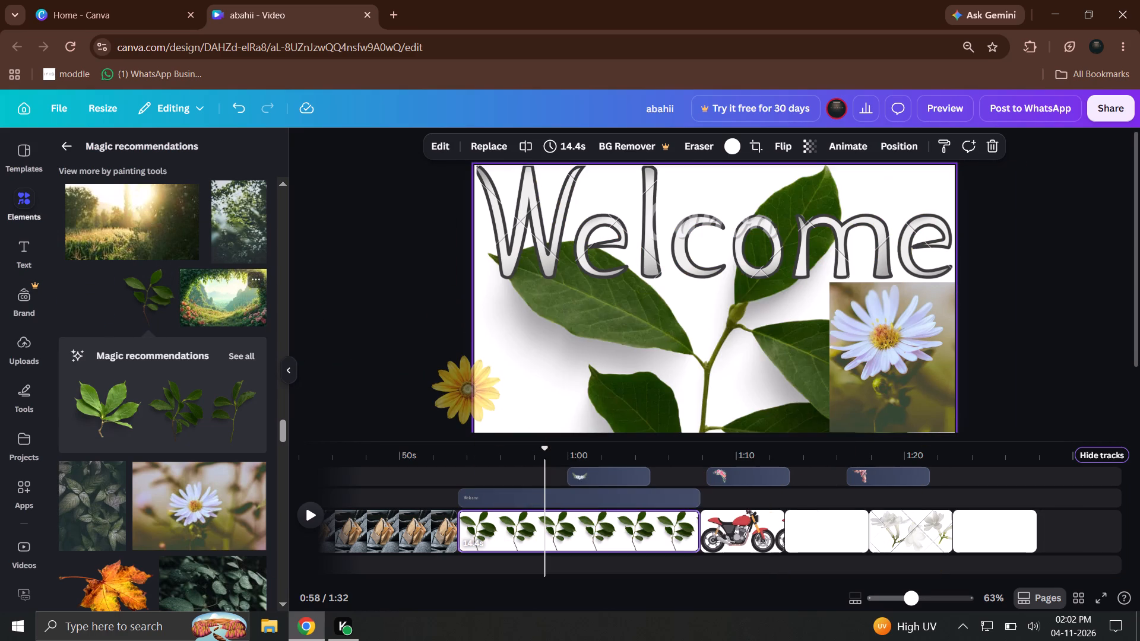
pyautogui.moveTo(472, 389); pyautogui.dragTo(810, 419)
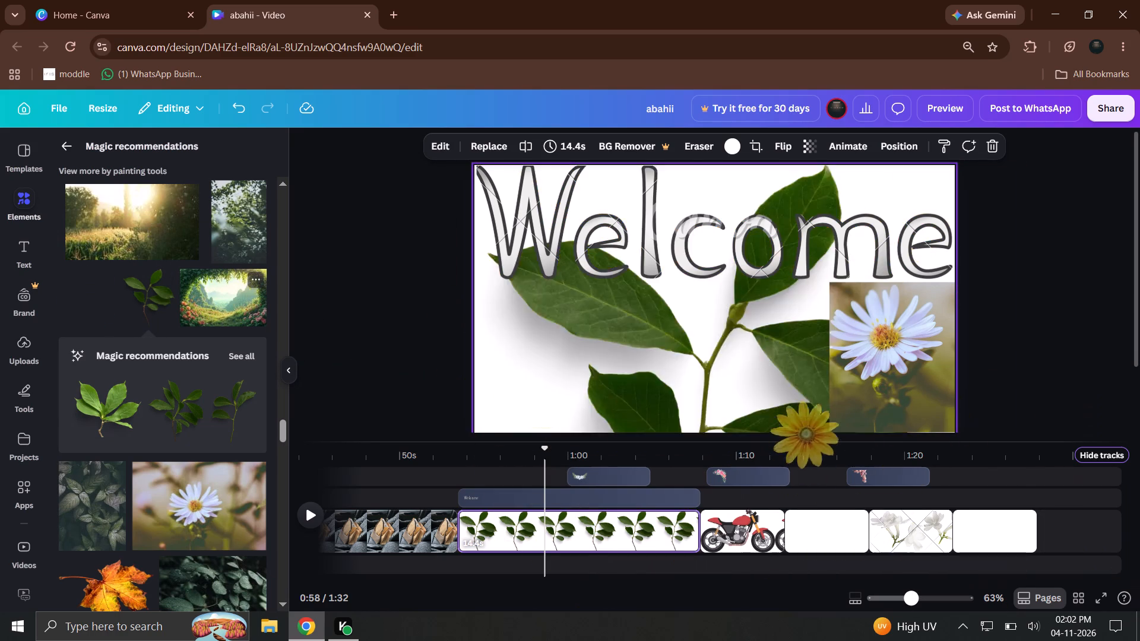
pyautogui.moveTo(810, 419); pyautogui.dragTo(531, 474)
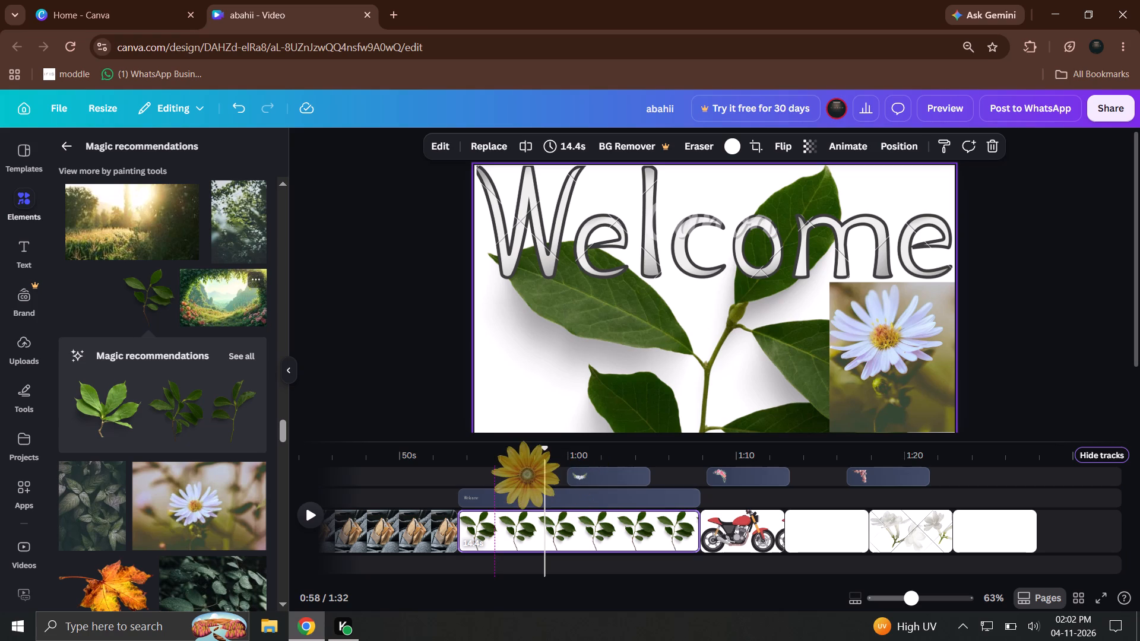
pyautogui.moveTo(531, 474); pyautogui.dragTo(515, 473)
# Move the yellow flower to the page's lower-left corner and shrink it to sit below the Welcome lettering.
pyautogui.moveTo(633, 331); pyautogui.dragTo(548, 364)
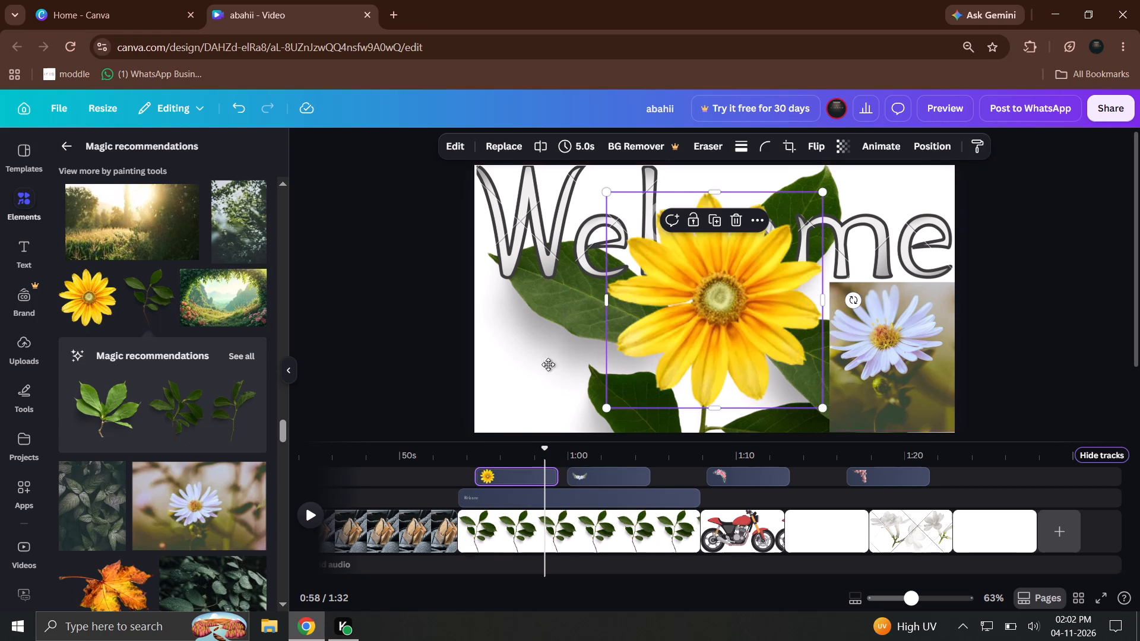
pyautogui.moveTo(548, 364); pyautogui.dragTo(502, 364)
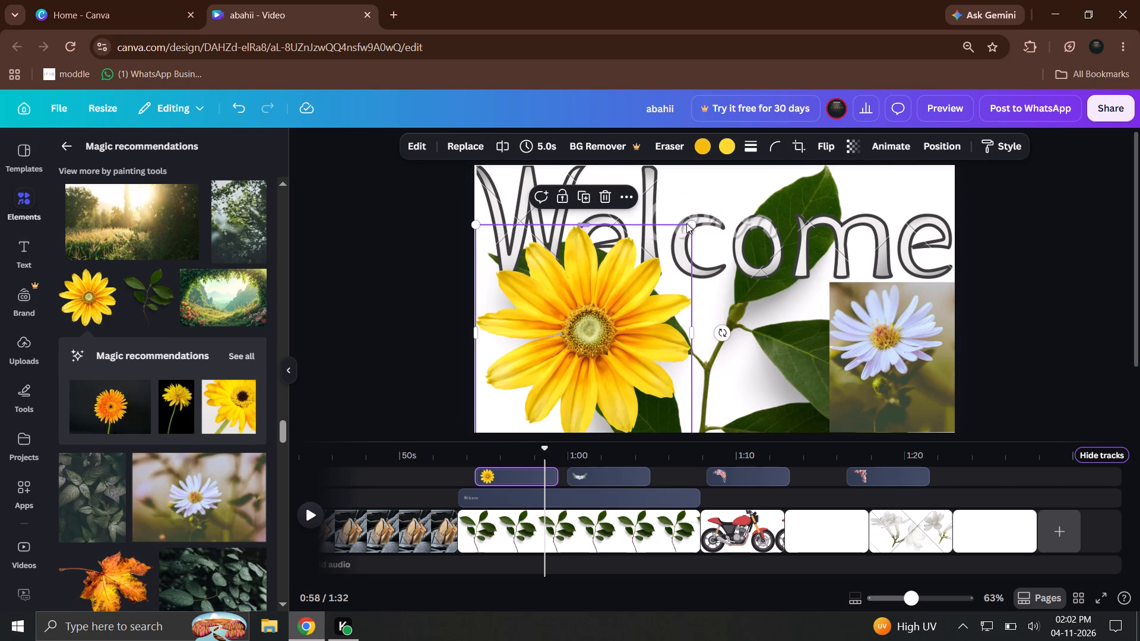
pyautogui.moveTo(687, 221); pyautogui.dragTo(615, 291)
pyautogui.moveTo(578, 336); pyautogui.dragTo(580, 332)
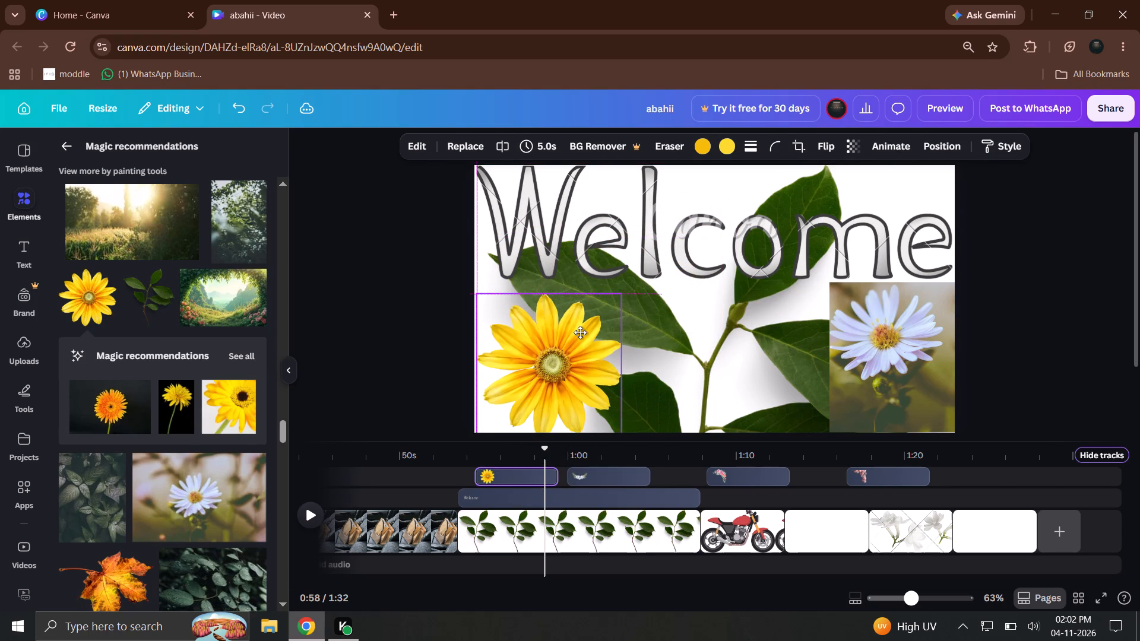
pyautogui.moveTo(580, 332); pyautogui.dragTo(579, 329)
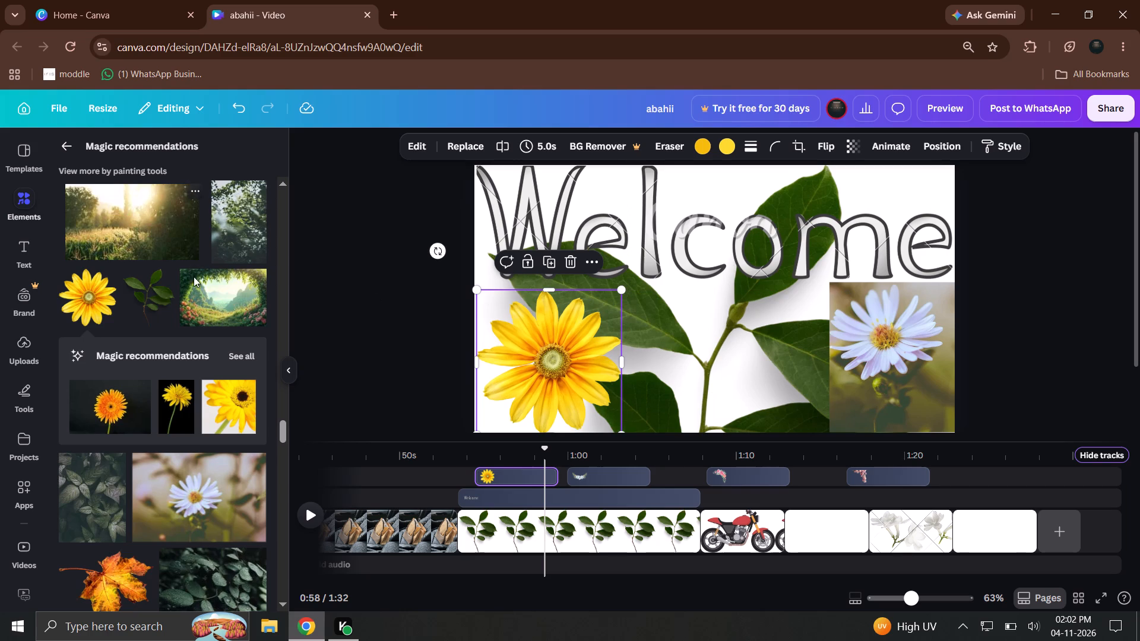
# Add the recommended single green leaf at 0:58 and place it between the yellow flower and the daisy photo.
pyautogui.scroll(3, 153, 274)
pyautogui.moveTo(225, 343); pyautogui.dragTo(893, 319)
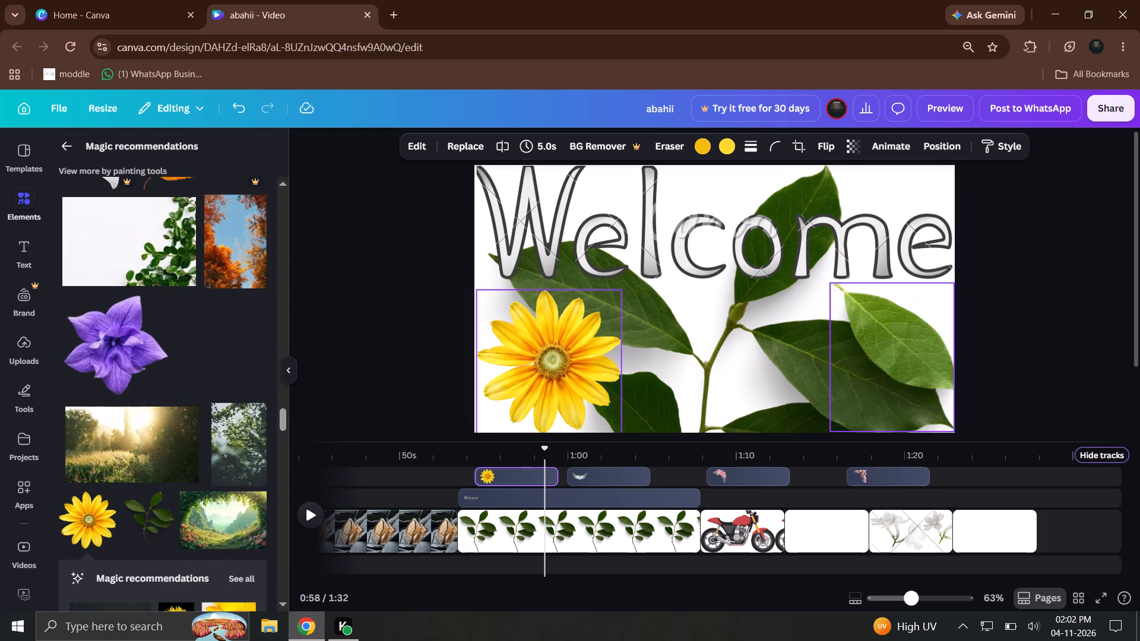
pyautogui.moveTo(893, 319); pyautogui.dragTo(695, 331)
pyautogui.moveTo(748, 353); pyautogui.dragTo(729, 358)
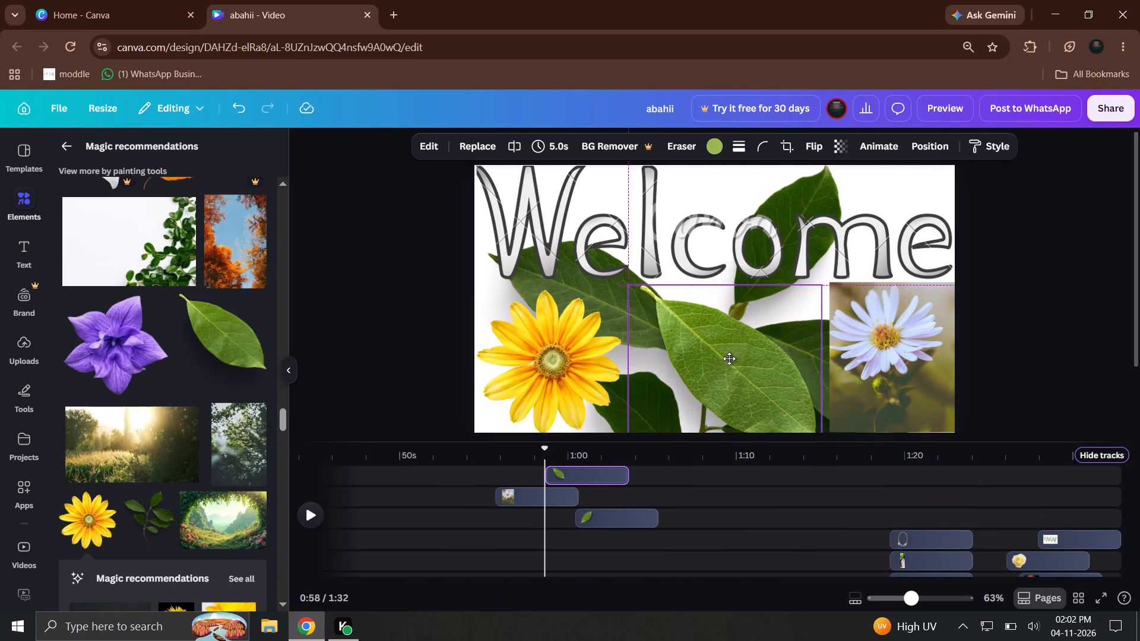
pyautogui.moveTo(729, 358); pyautogui.dragTo(731, 356)
pyautogui.click(1139, 436)
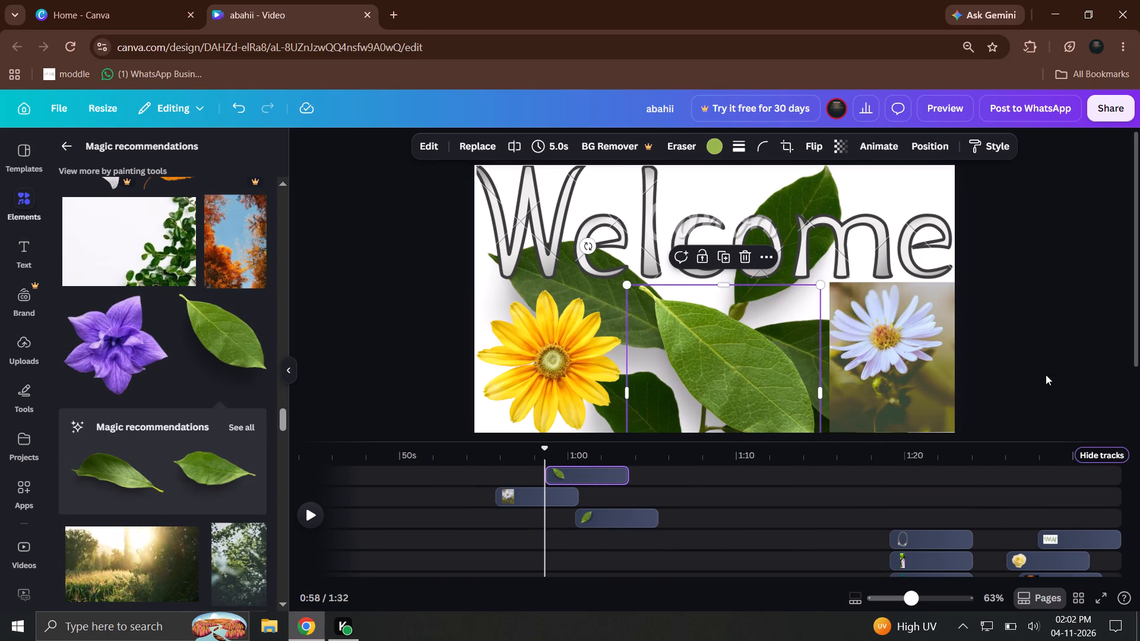
pyautogui.click(1046, 375)
# Browse the magic recommendations and the Photos category for another flower or leaf image.
pyautogui.scroll(4, 271, 346)
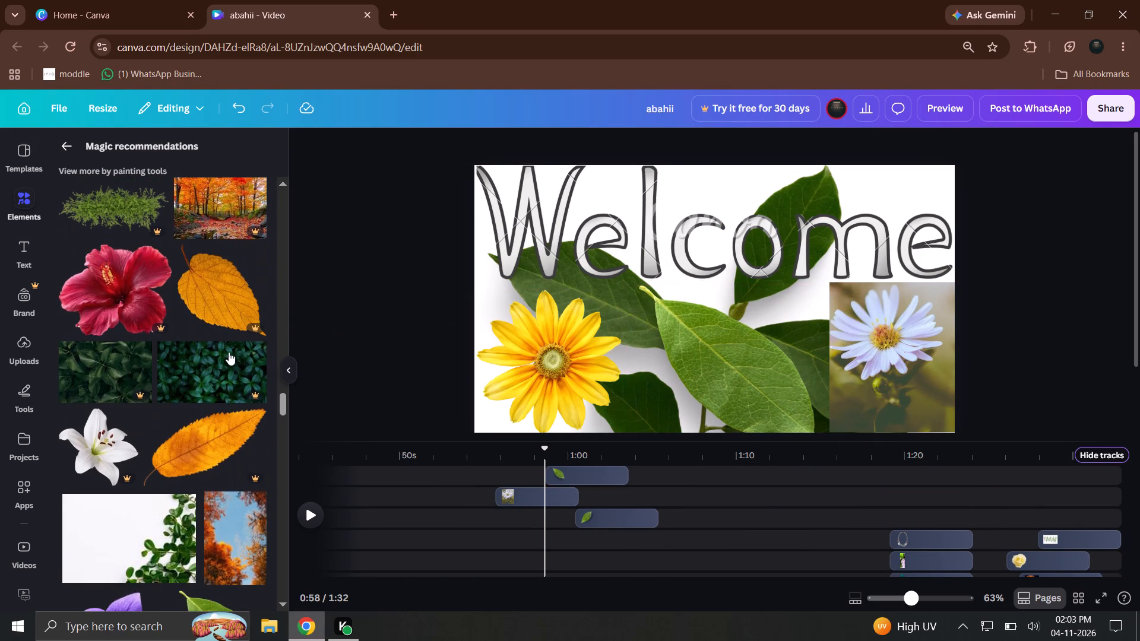
pyautogui.moveTo(235, 443); pyautogui.dragTo(173, 489)
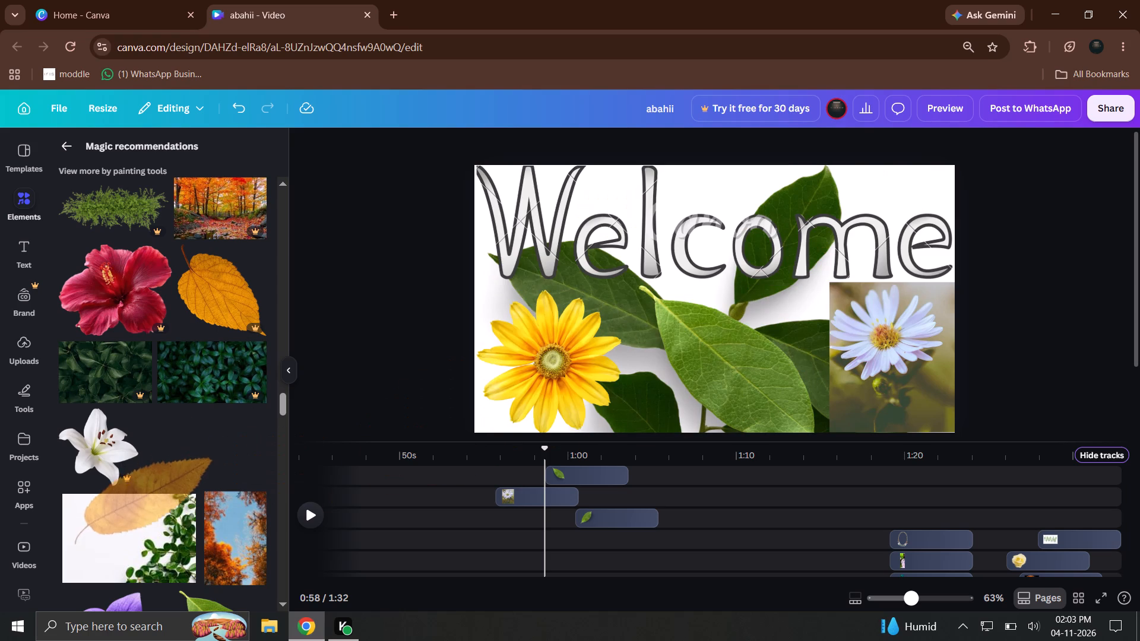
pyautogui.moveTo(173, 489); pyautogui.dragTo(194, 439)
pyautogui.scroll(11, 193, 433)
pyautogui.scroll(7, 195, 381)
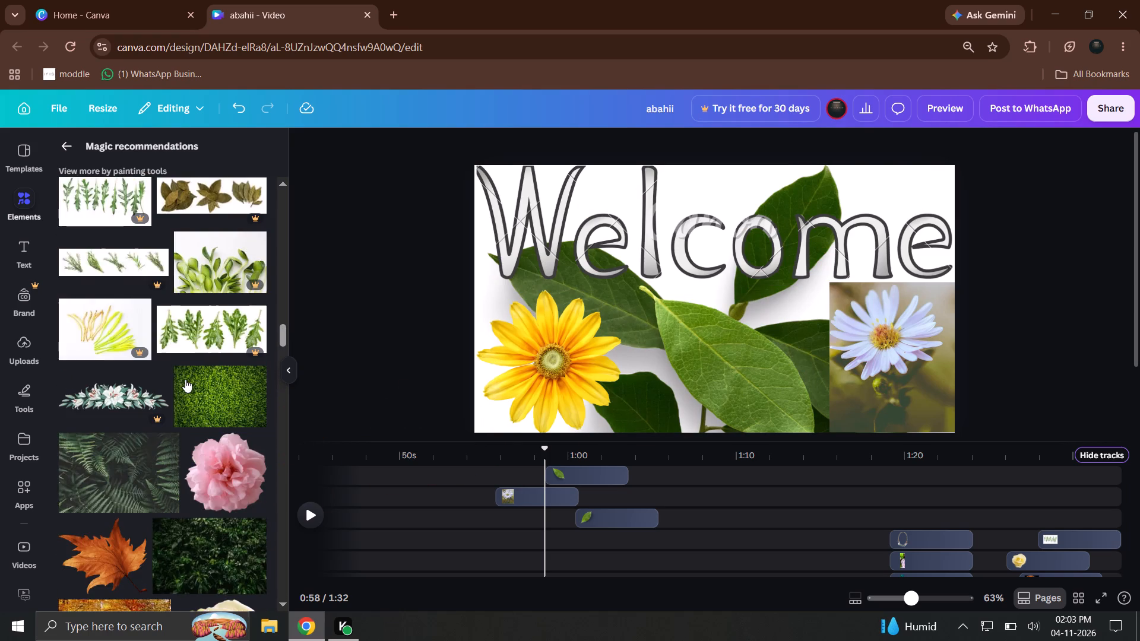
pyautogui.scroll(8, 183, 373)
pyautogui.scroll(5, 220, 319)
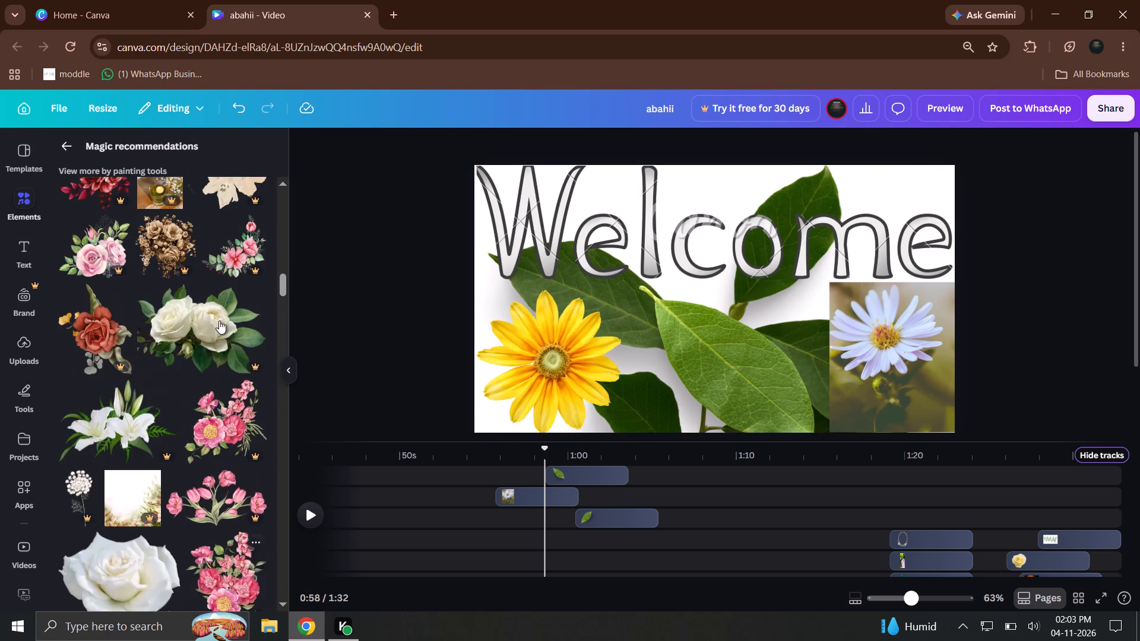
pyautogui.scroll(17, 219, 320)
pyautogui.scroll(5, 178, 330)
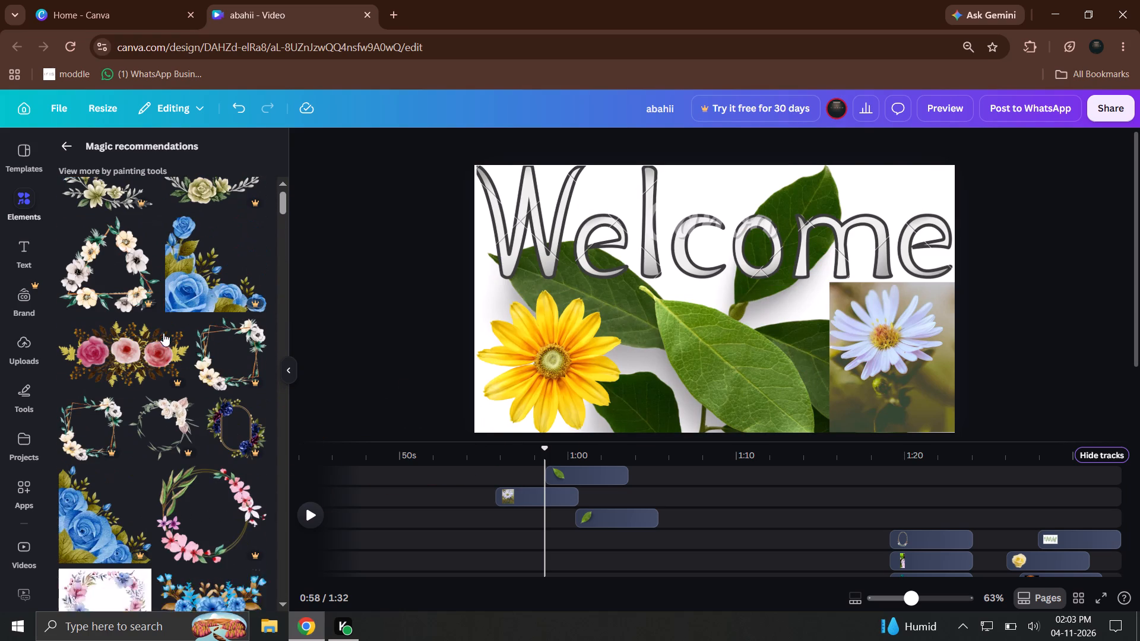
pyautogui.scroll(3, 156, 334)
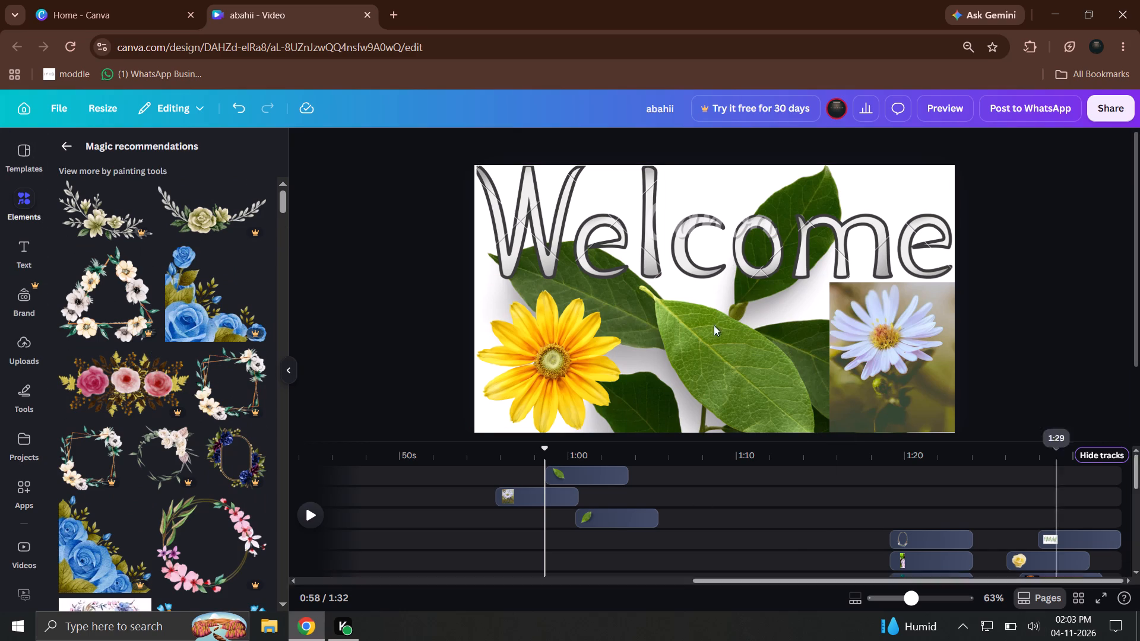
pyautogui.click(64, 141)
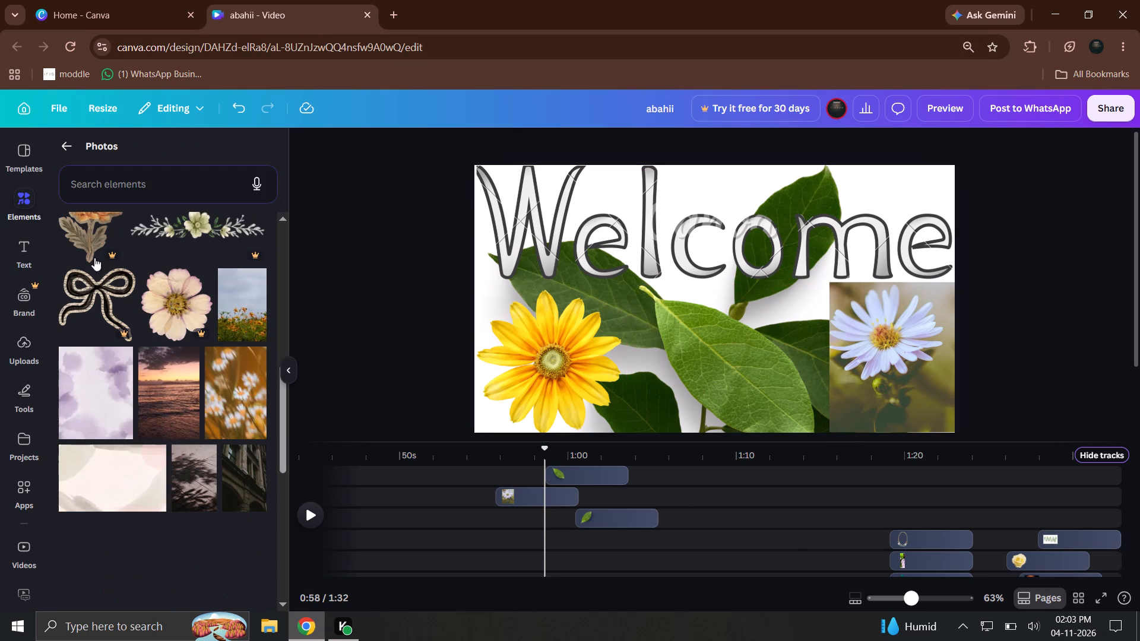
pyautogui.scroll(-6, 92, 569)
pyautogui.scroll(2, 88, 560)
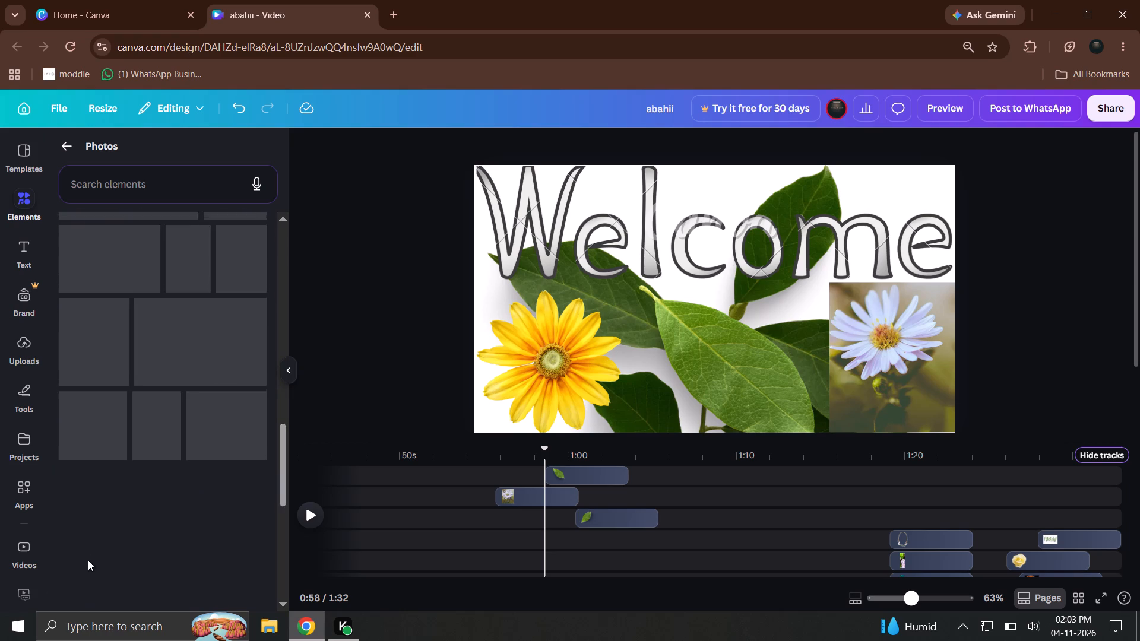
pyautogui.click(88, 560)
pyautogui.scroll(10, 88, 560)
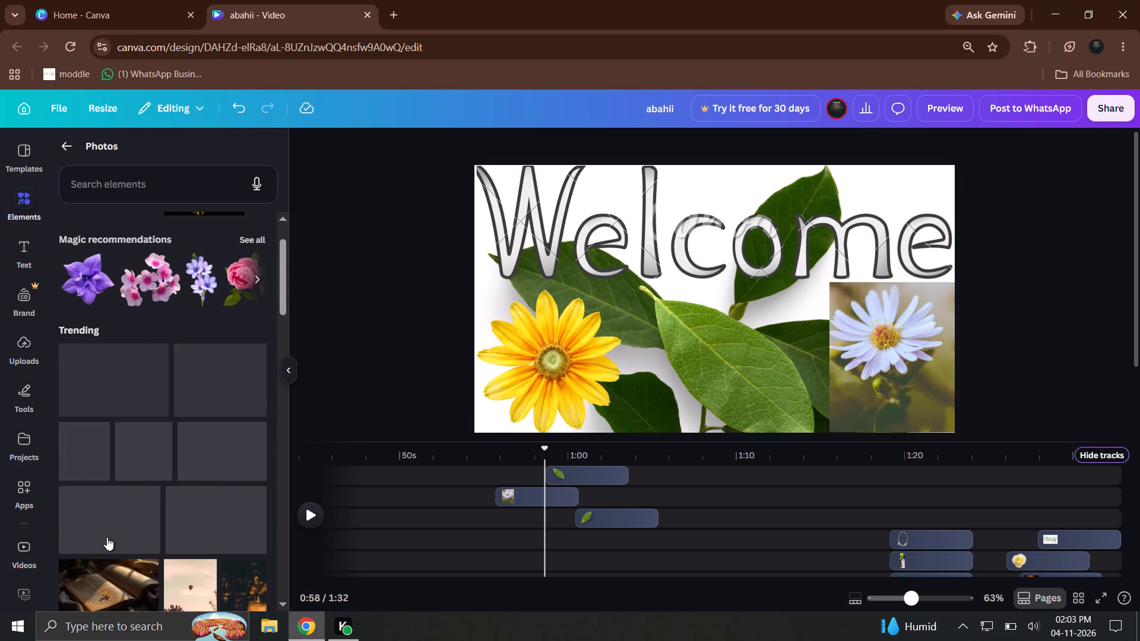
pyautogui.scroll(4, 107, 537)
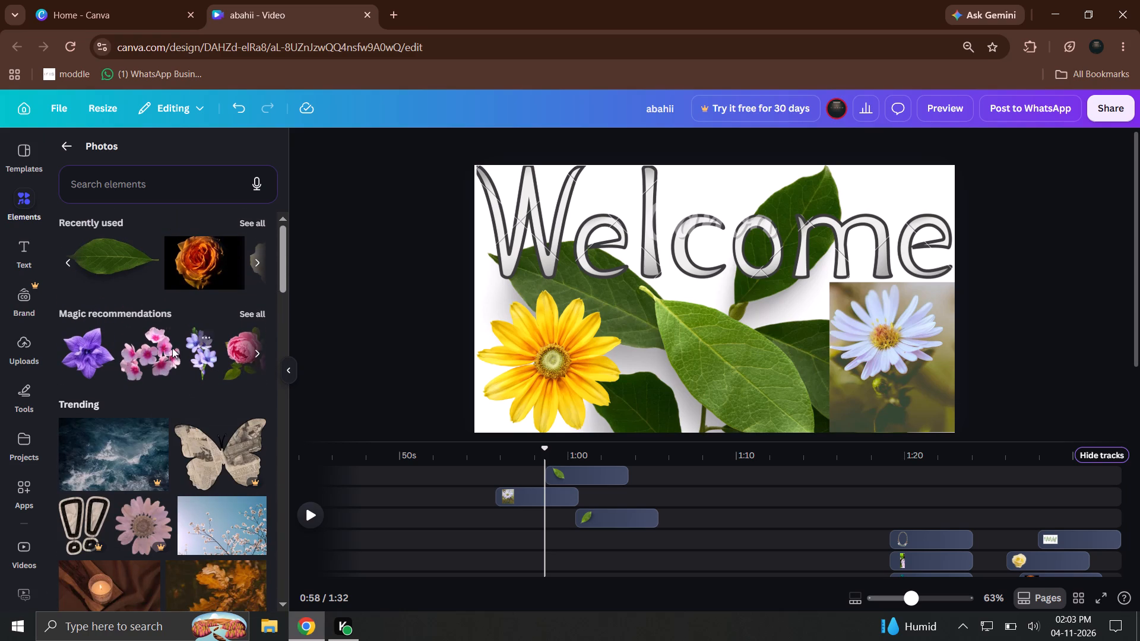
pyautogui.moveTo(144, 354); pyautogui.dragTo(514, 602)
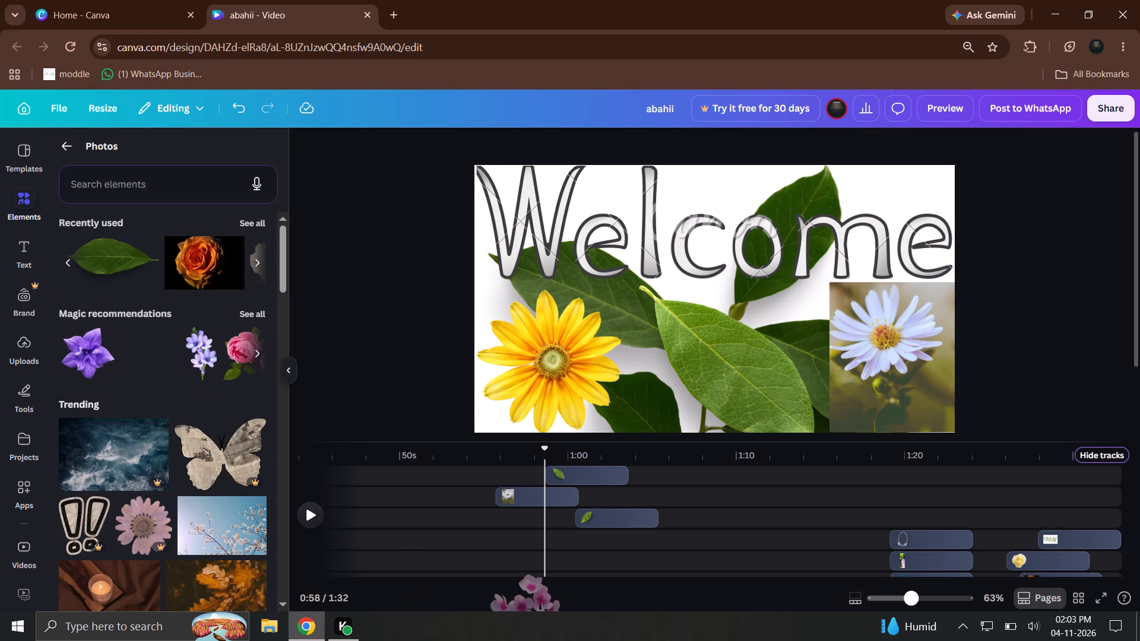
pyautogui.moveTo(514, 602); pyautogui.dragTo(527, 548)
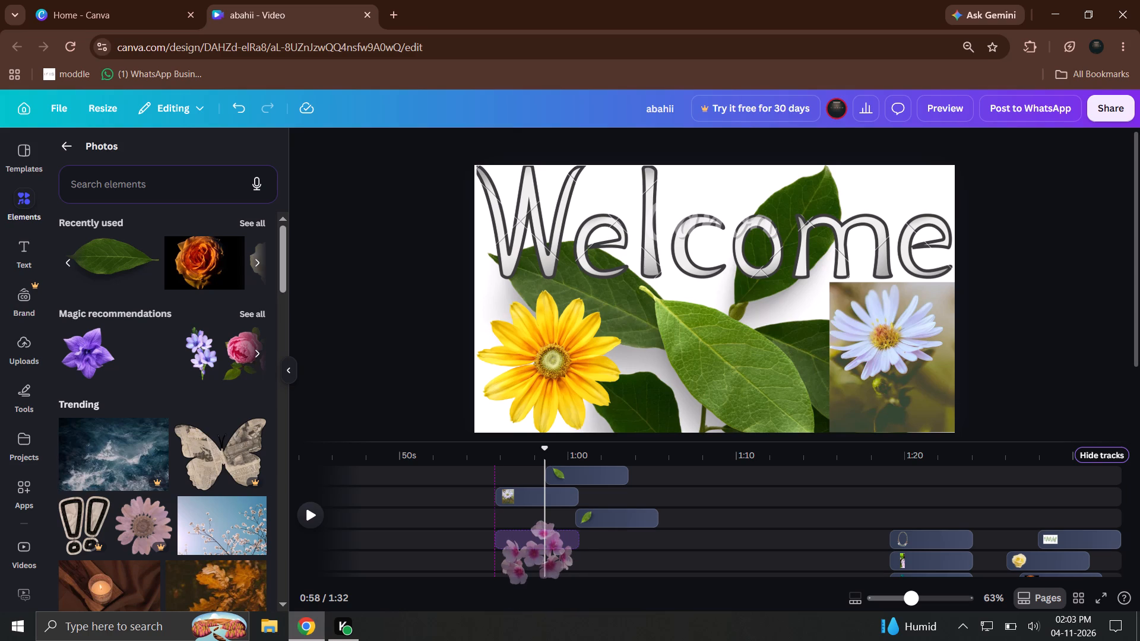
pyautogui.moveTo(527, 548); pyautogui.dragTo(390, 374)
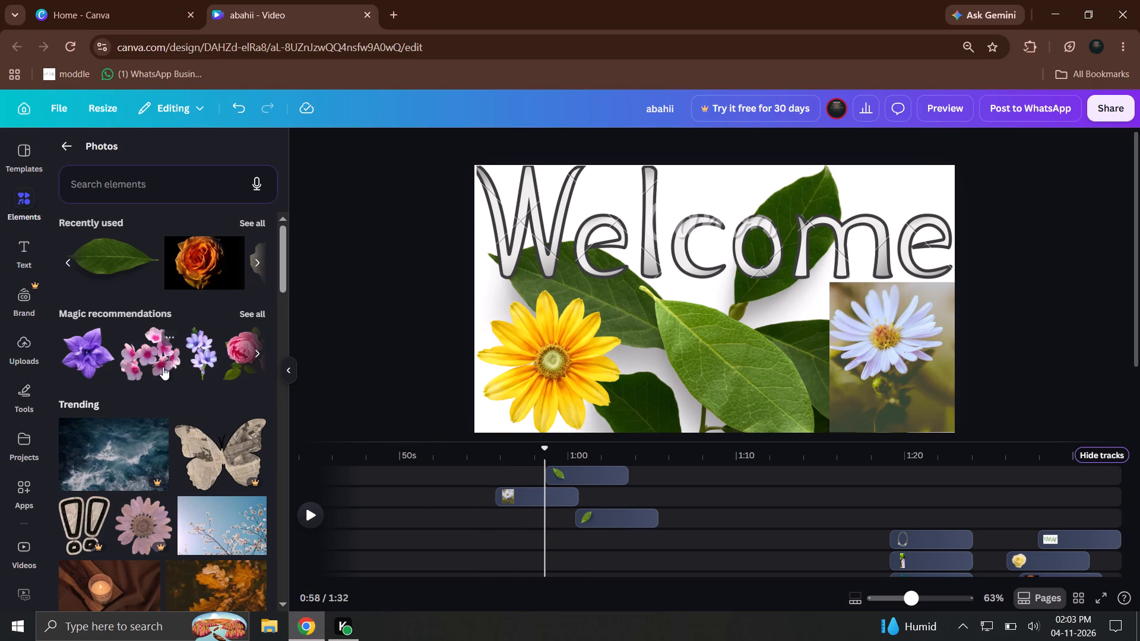
# Look through the trending and recently used photos for another image to add.
pyautogui.scroll(1, 111, 414)
pyautogui.scroll(-8, 111, 414)
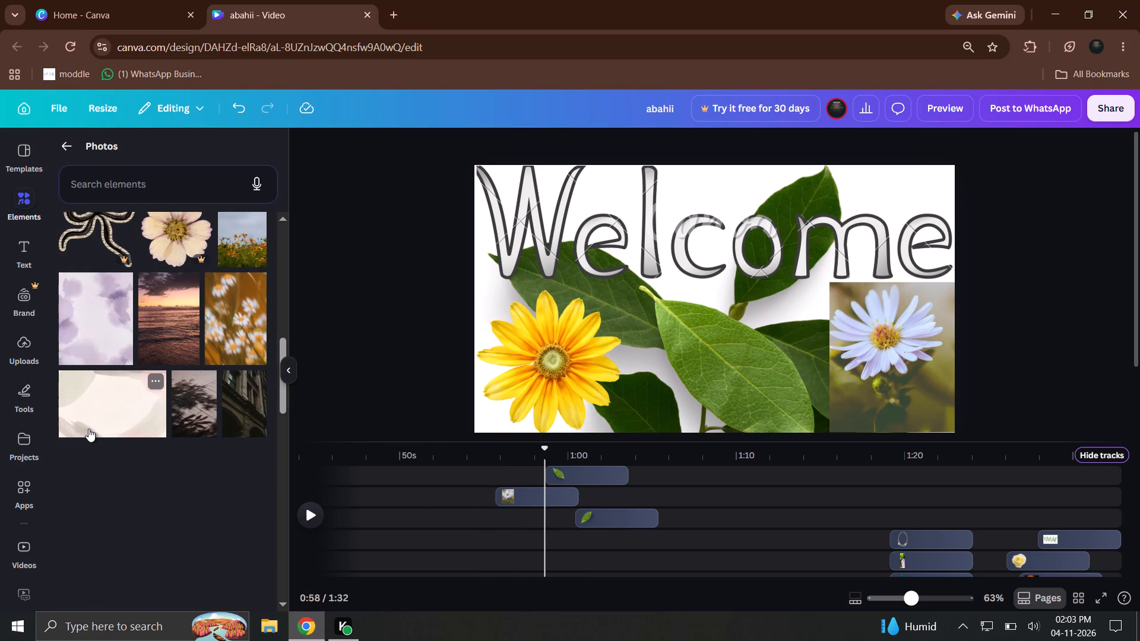
pyautogui.scroll(-4, 72, 461)
pyautogui.scroll(8, 72, 461)
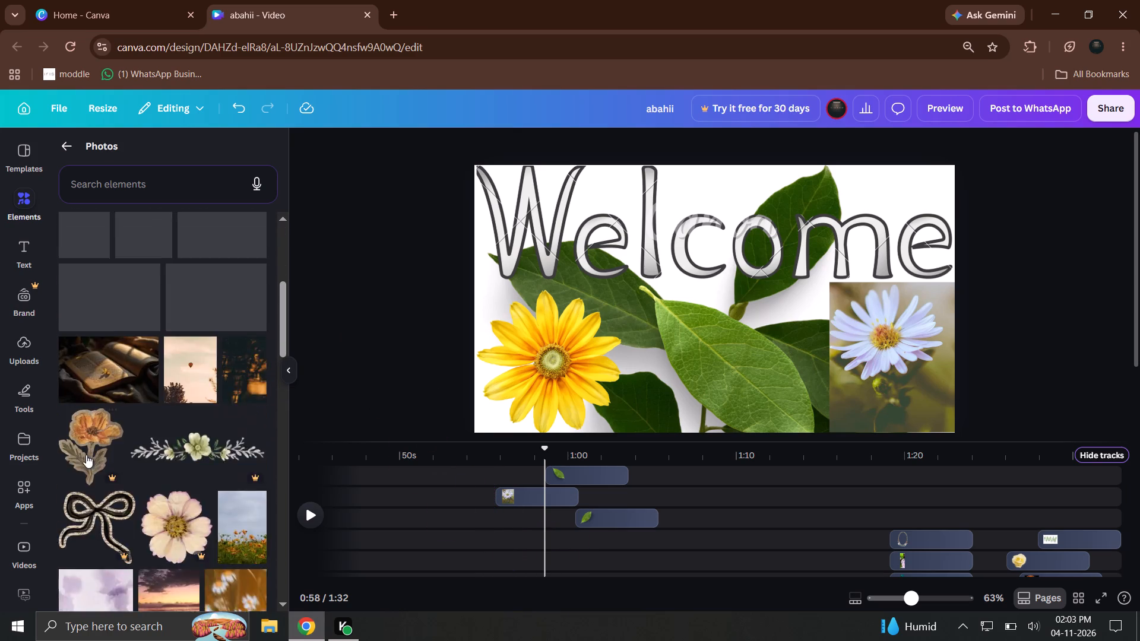
pyautogui.scroll(4, 86, 455)
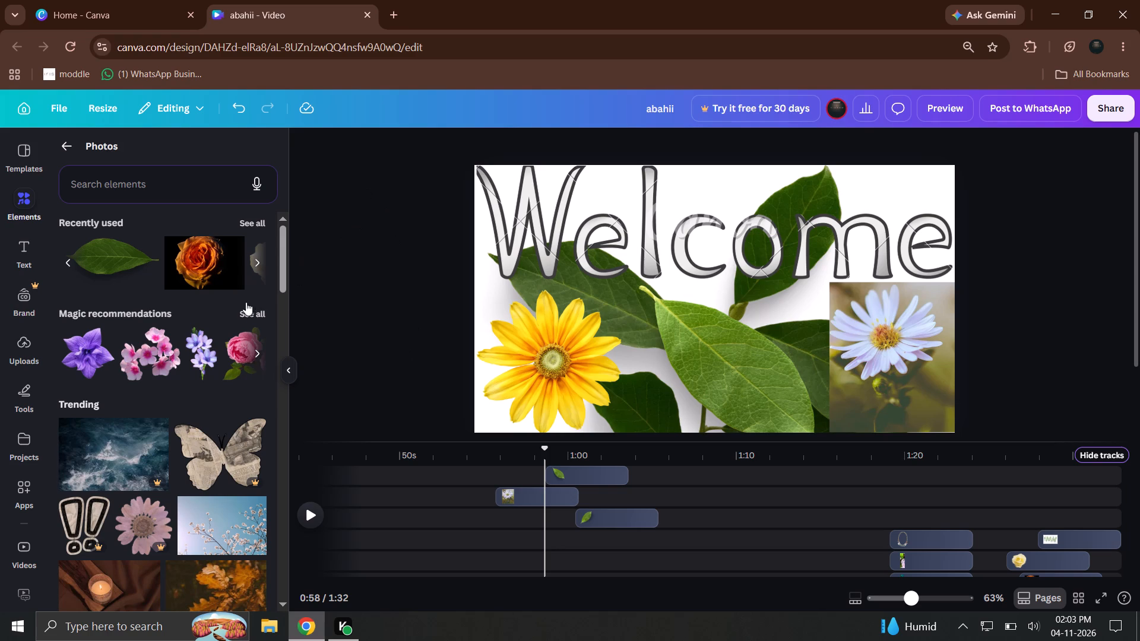
pyautogui.click(262, 259)
pyautogui.click(248, 257)
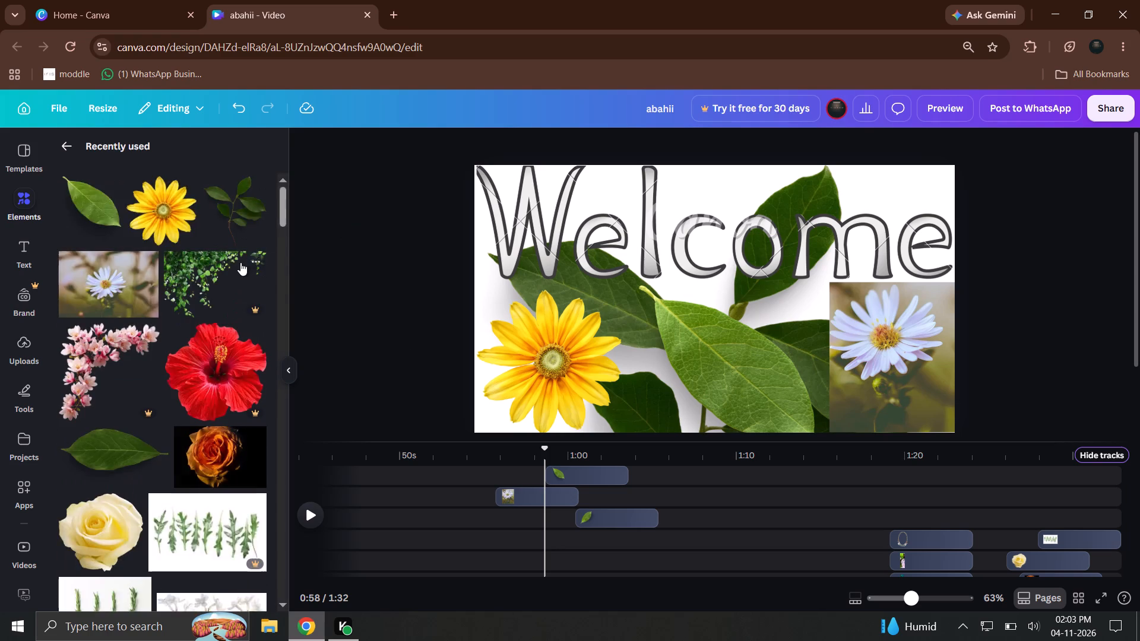
pyautogui.scroll(-10, 216, 292)
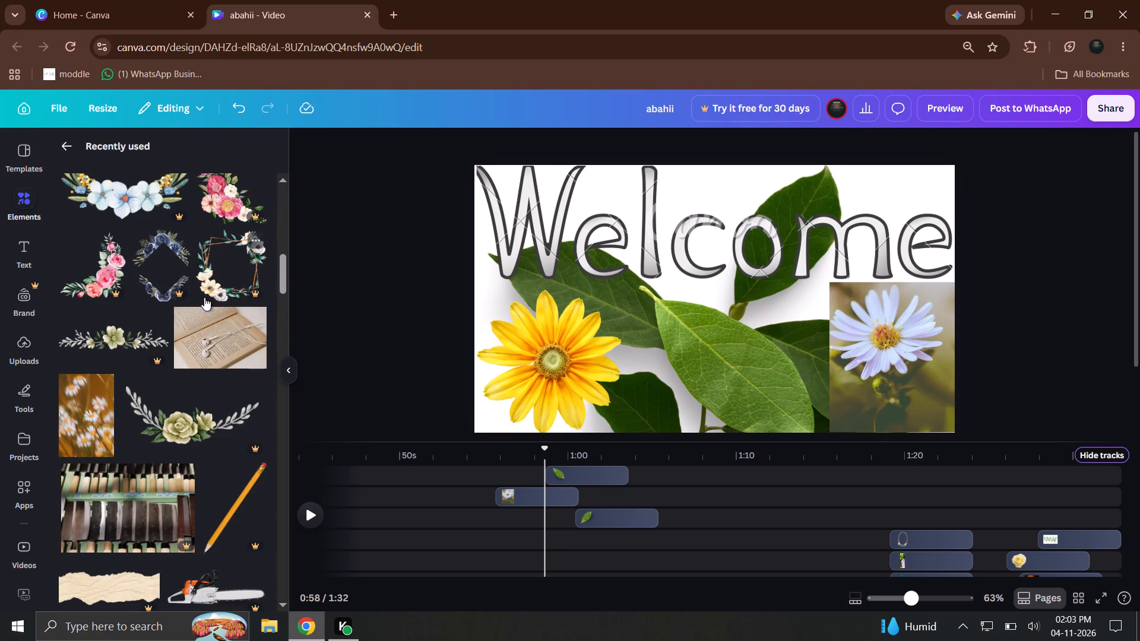
pyautogui.scroll(-5, 194, 379)
pyautogui.scroll(4, 180, 391)
pyautogui.moveTo(226, 268); pyautogui.dragTo(427, 285)
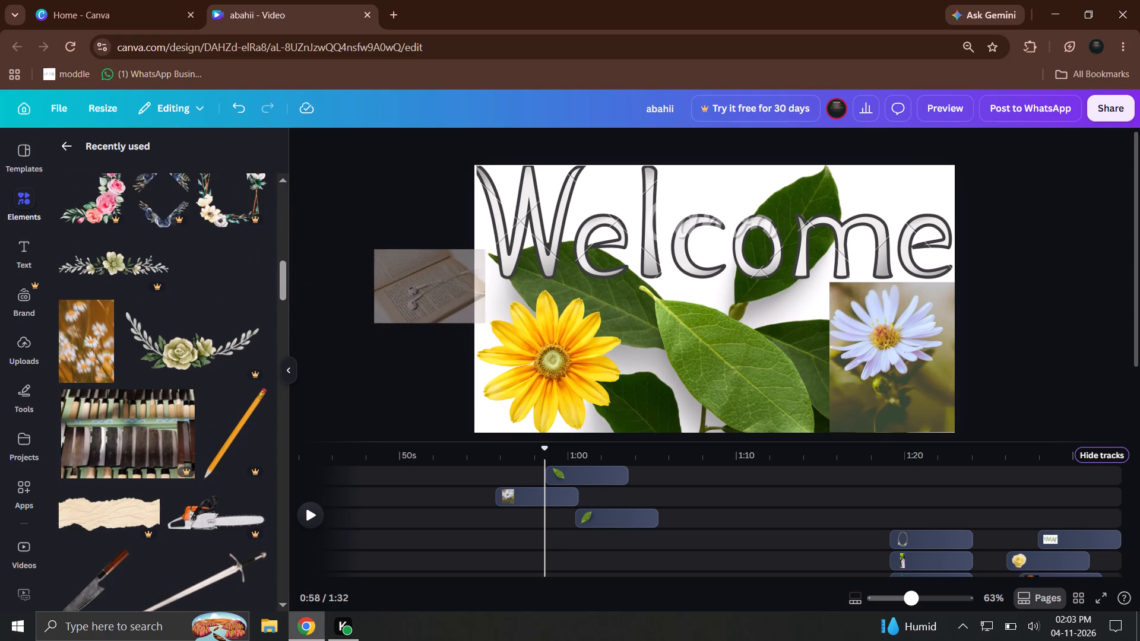
pyautogui.moveTo(427, 285); pyautogui.dragTo(233, 258)
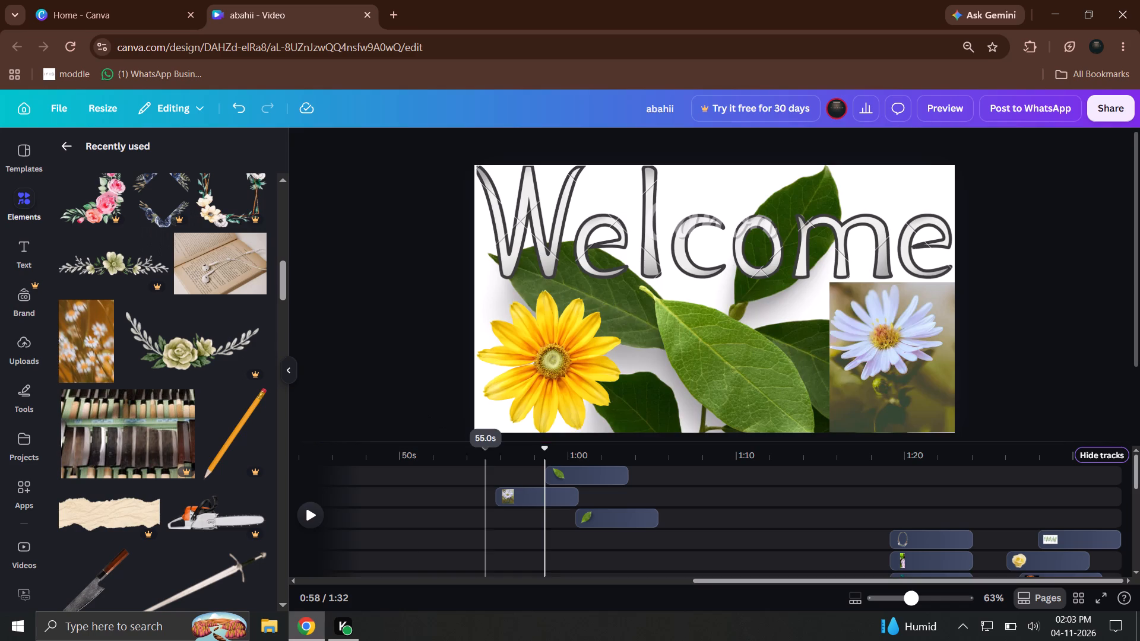
# Move the playhead to 0:50 and add the recommended purple flower sprig in the handbag page's upper-left corner.
pyautogui.moveTo(486, 452); pyautogui.dragTo(419, 446)
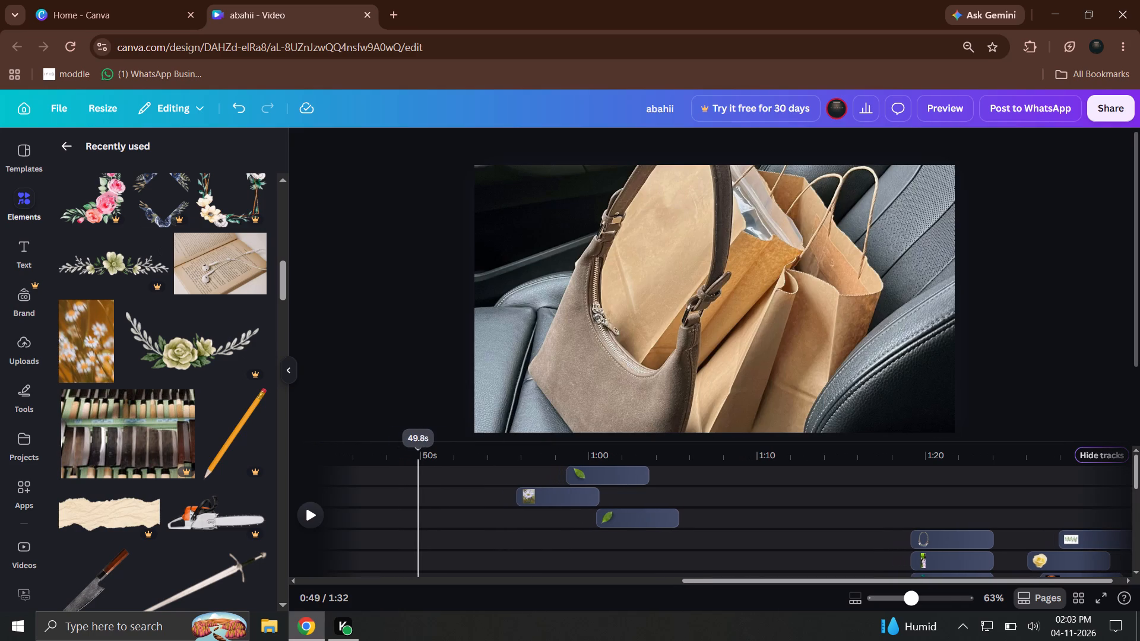
pyautogui.moveTo(419, 446); pyautogui.dragTo(425, 443)
pyautogui.scroll(-3, 153, 388)
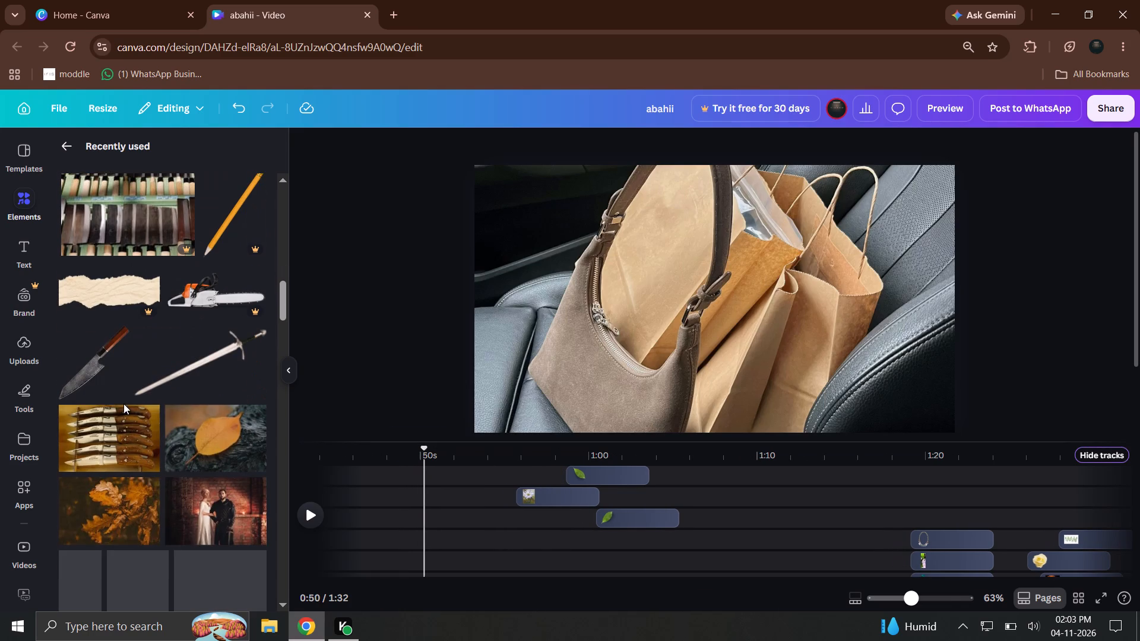
pyautogui.scroll(-4, 138, 367)
pyautogui.scroll(7, 123, 356)
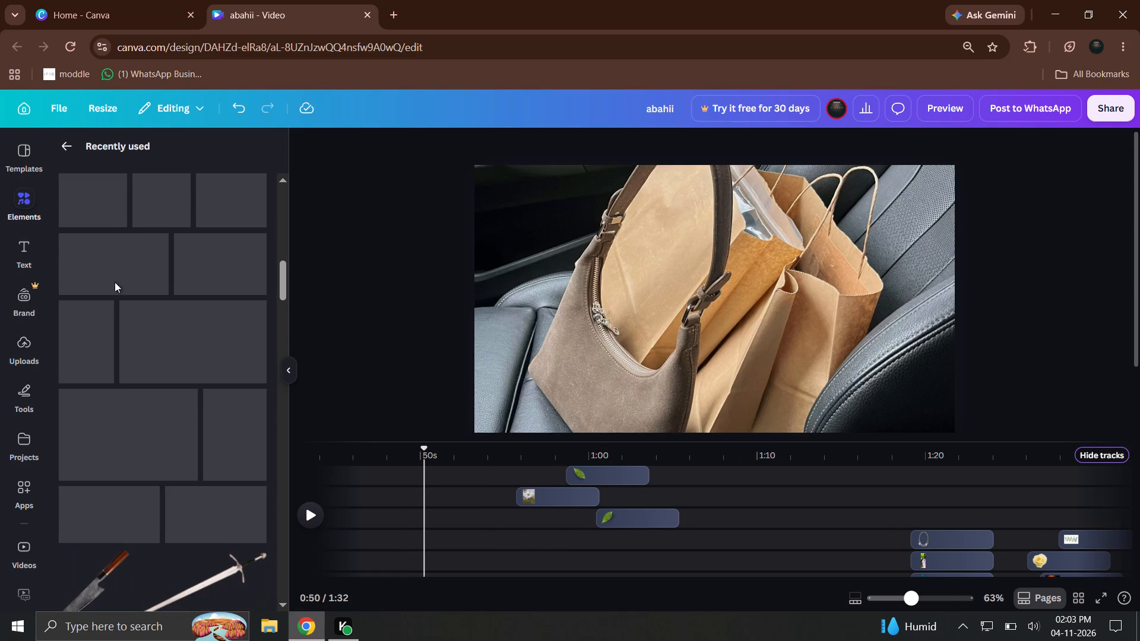
pyautogui.click(67, 144)
pyautogui.scroll(-9, 109, 367)
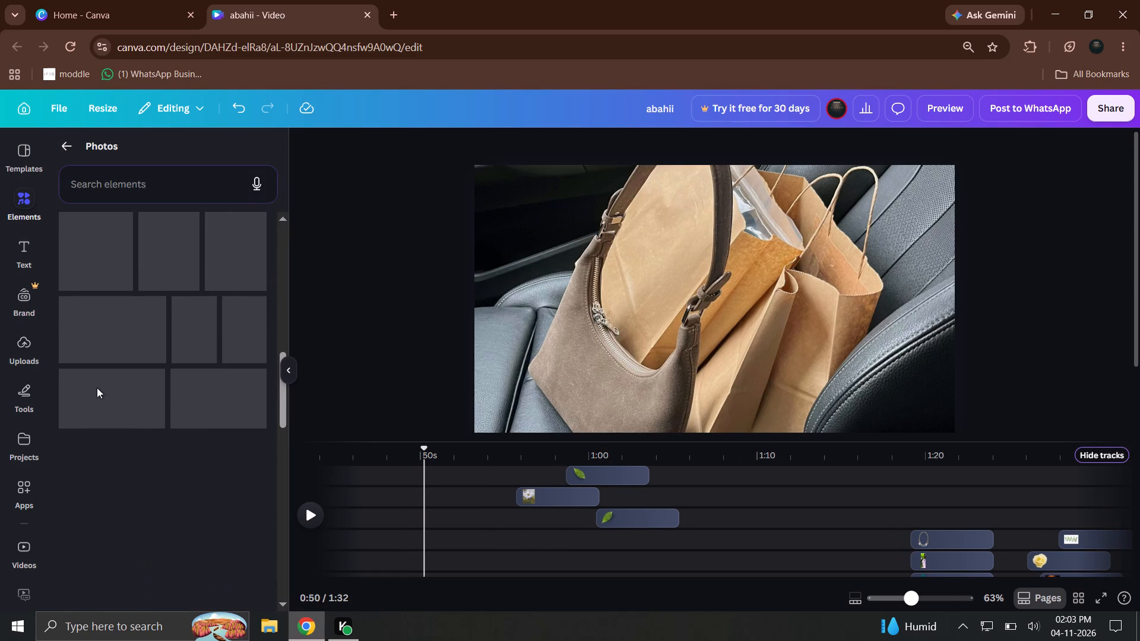
pyautogui.click(76, 154)
pyautogui.scroll(3, 183, 405)
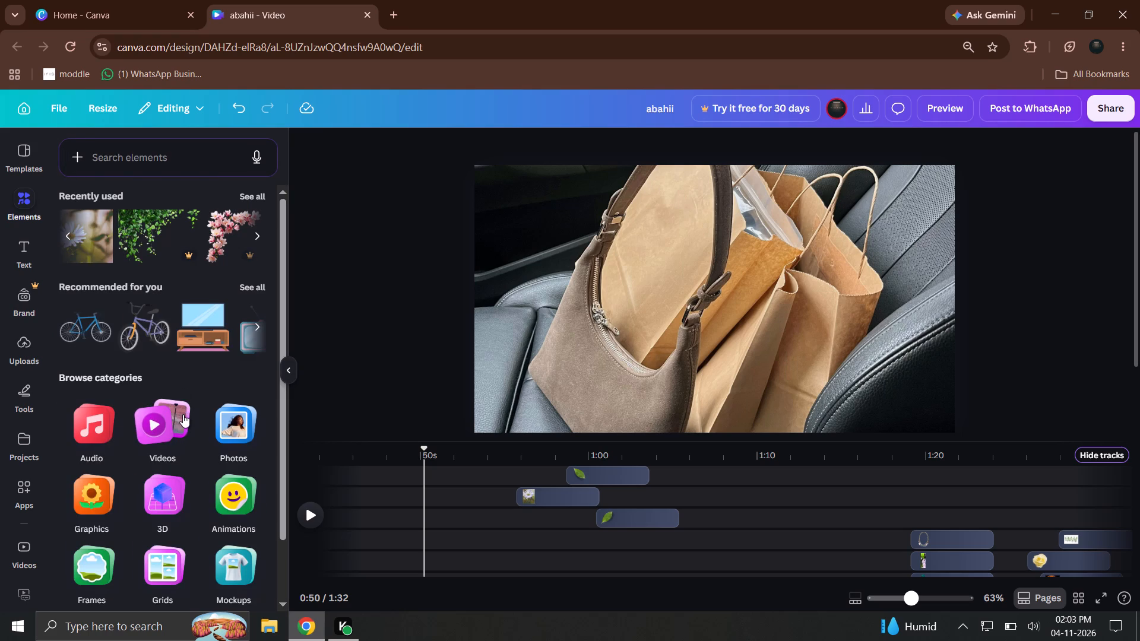
pyautogui.scroll(-4, 186, 319)
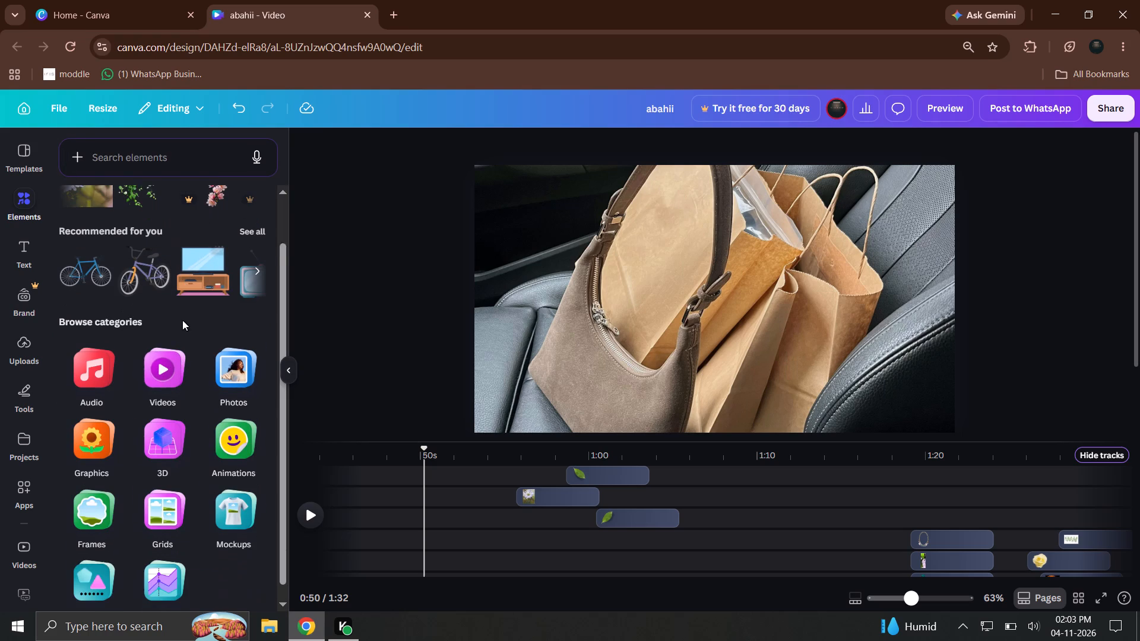
pyautogui.scroll(-4, 186, 313)
pyautogui.click(214, 366)
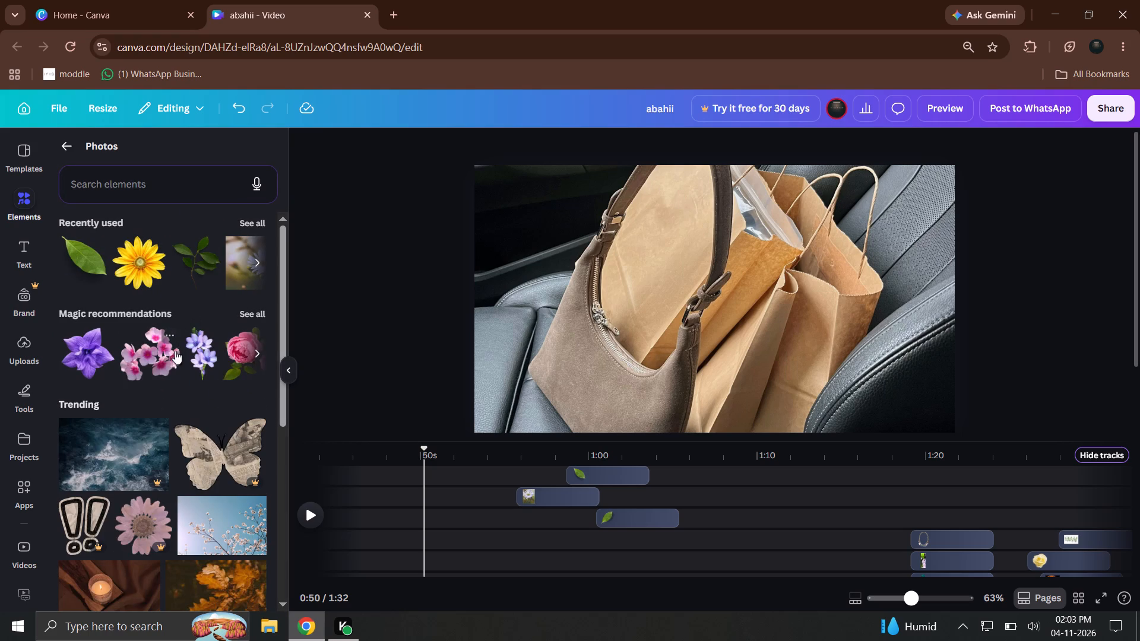
pyautogui.moveTo(197, 347); pyautogui.dragTo(447, 243)
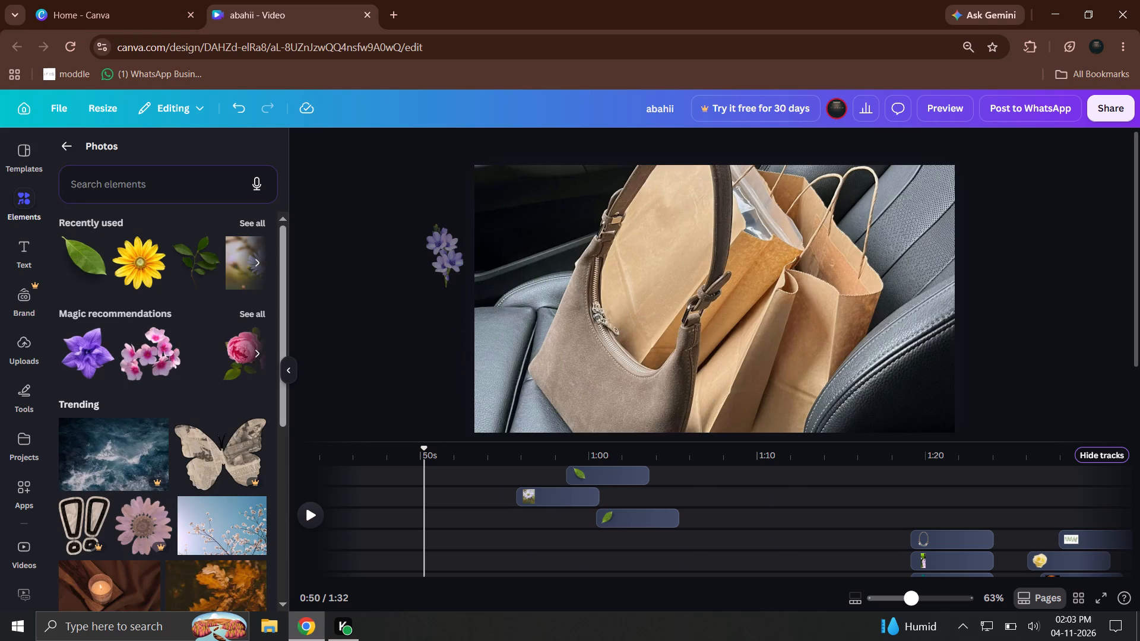
pyautogui.moveTo(447, 243); pyautogui.dragTo(603, 225)
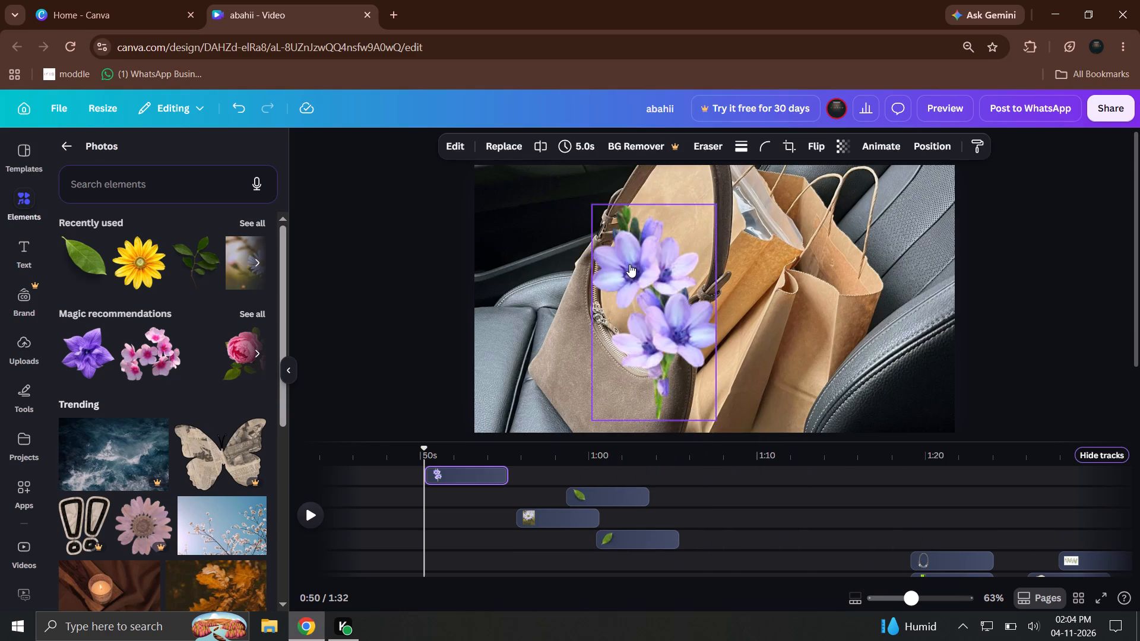
pyautogui.moveTo(629, 264); pyautogui.dragTo(511, 223)
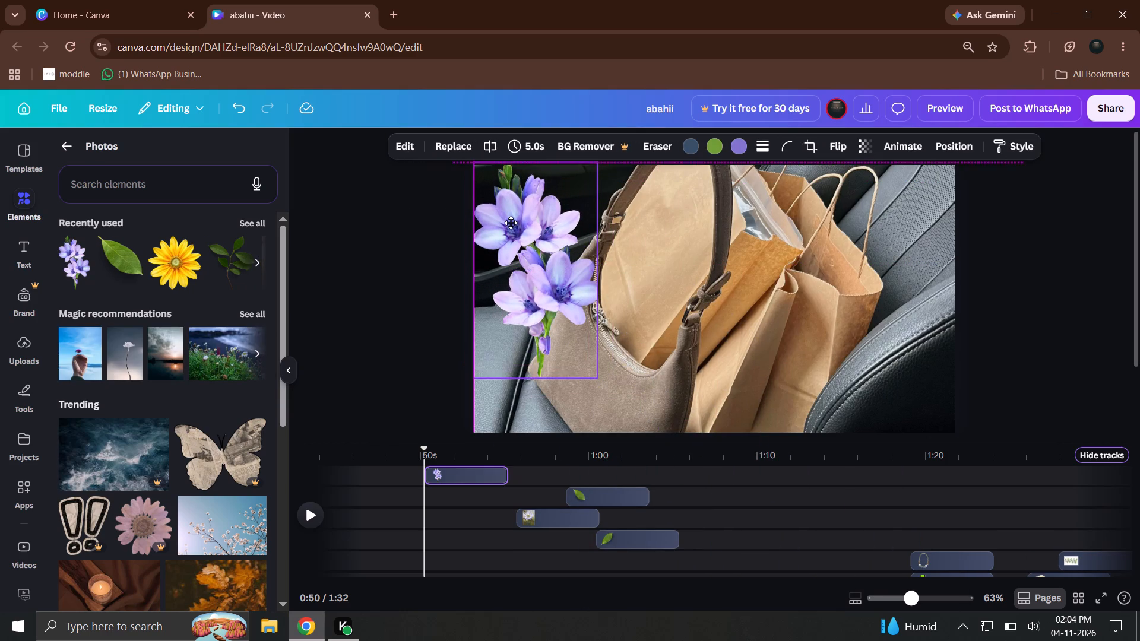
pyautogui.moveTo(511, 223); pyautogui.dragTo(512, 219)
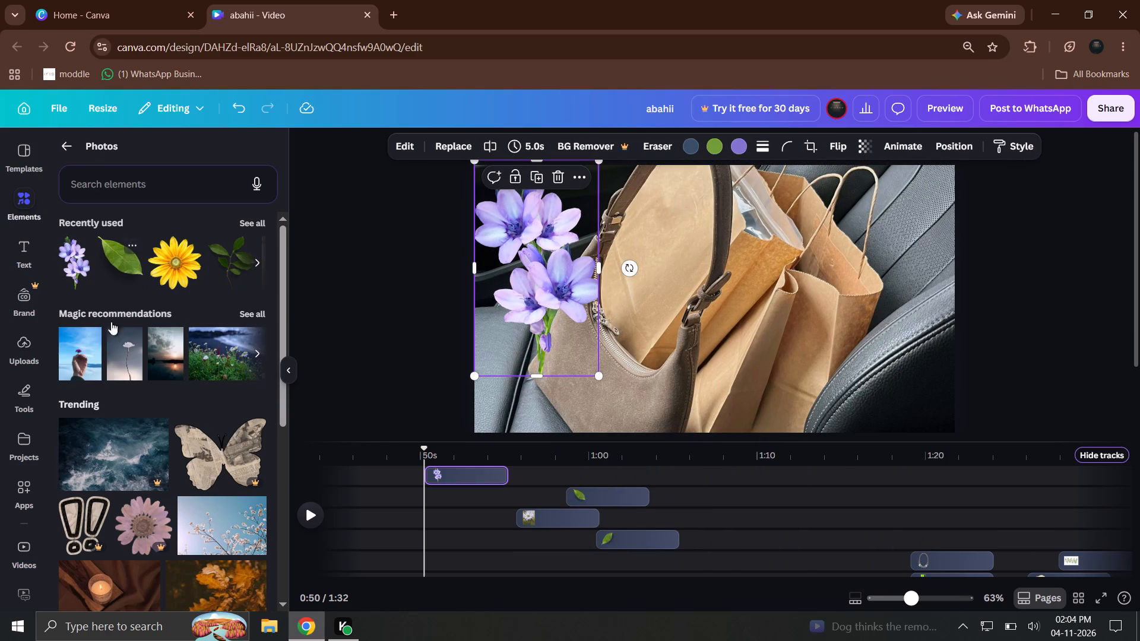
# Add the recommended photo of a single-stemmed pale flower at 0:50 and place it in the page's upper-right corner.
pyautogui.moveTo(111, 360); pyautogui.dragTo(797, 221)
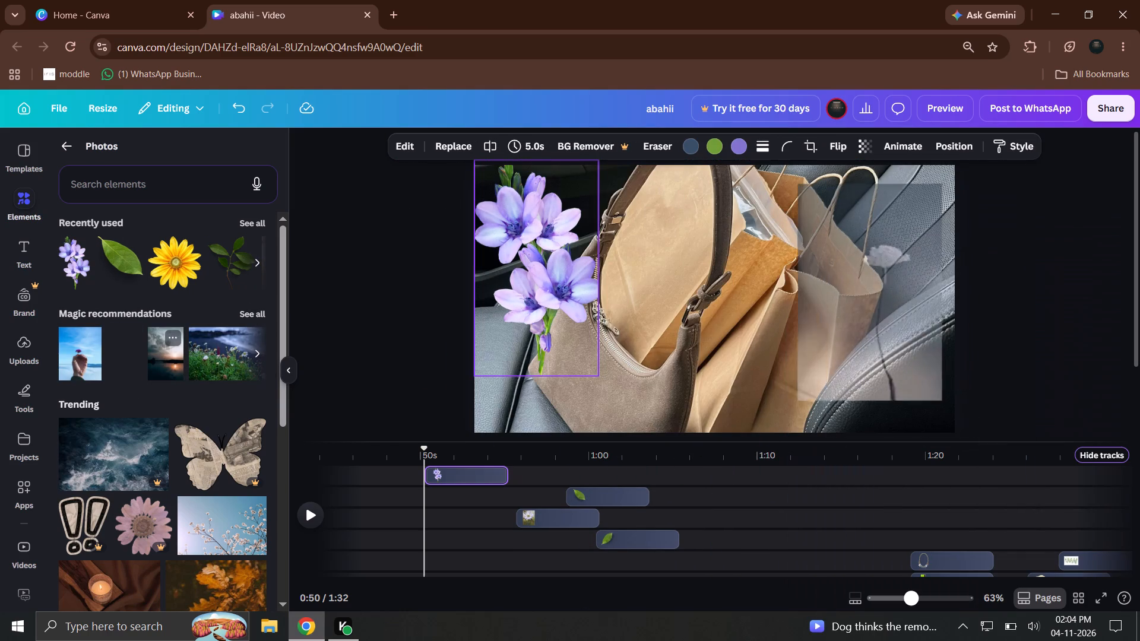
pyautogui.moveTo(797, 221); pyautogui.dragTo(723, 241)
pyautogui.moveTo(777, 258); pyautogui.dragTo(863, 202)
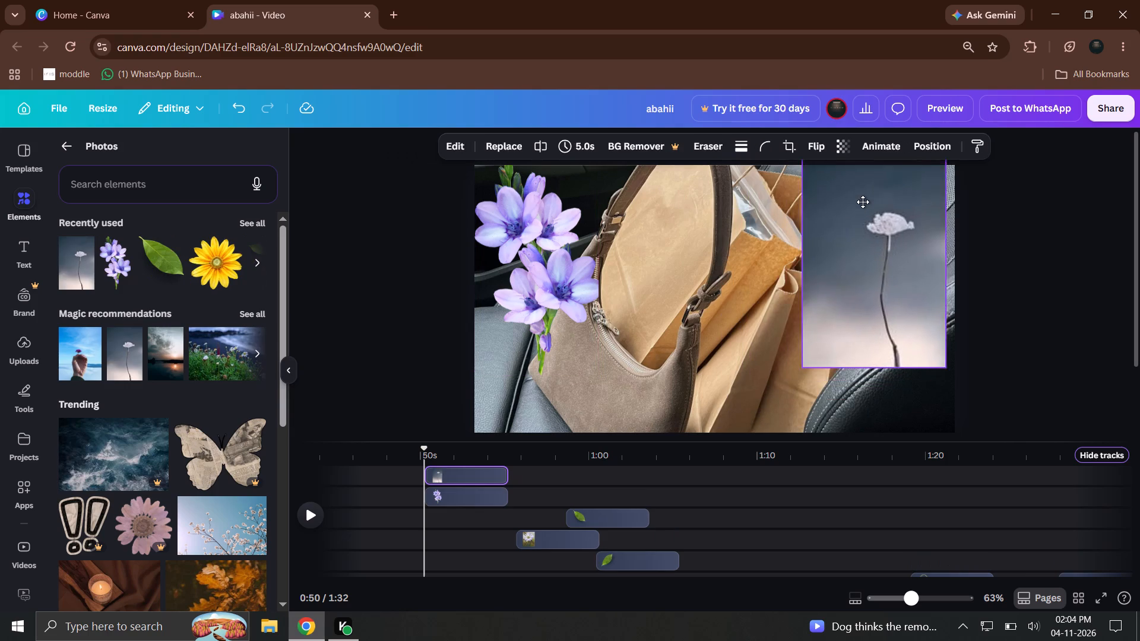
pyautogui.moveTo(863, 202); pyautogui.dragTo(869, 217)
pyautogui.click(1030, 315)
# Crop the pale flower photo on both sides to a narrow vertical strip around the flower and its stem.
pyautogui.doubleClick(916, 341)
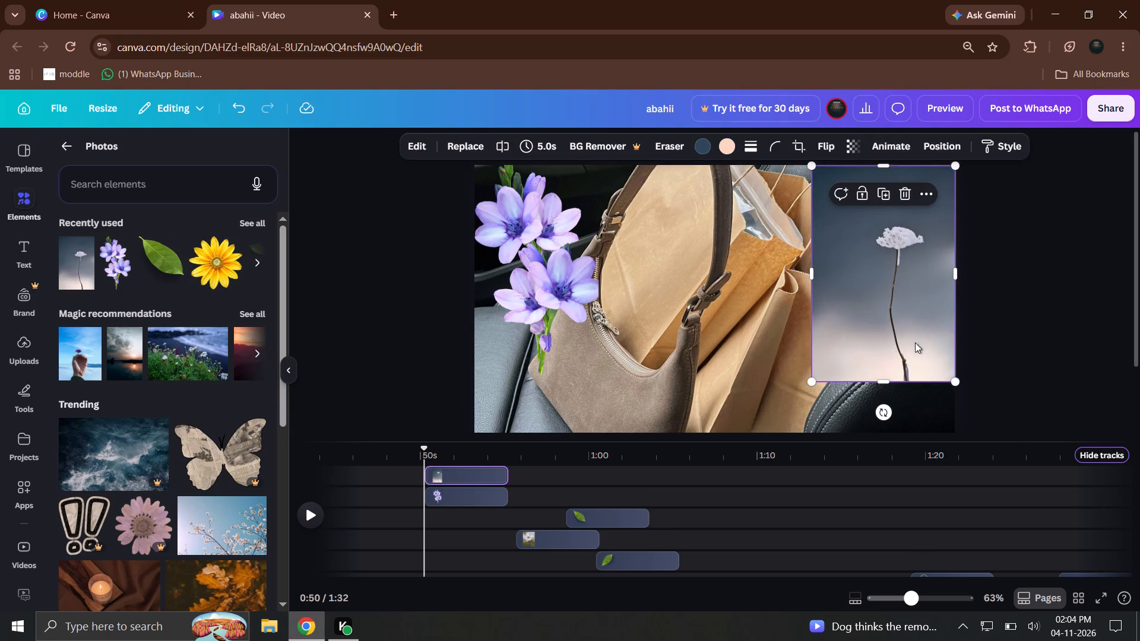
pyautogui.click(986, 341)
pyautogui.doubleClick(874, 321)
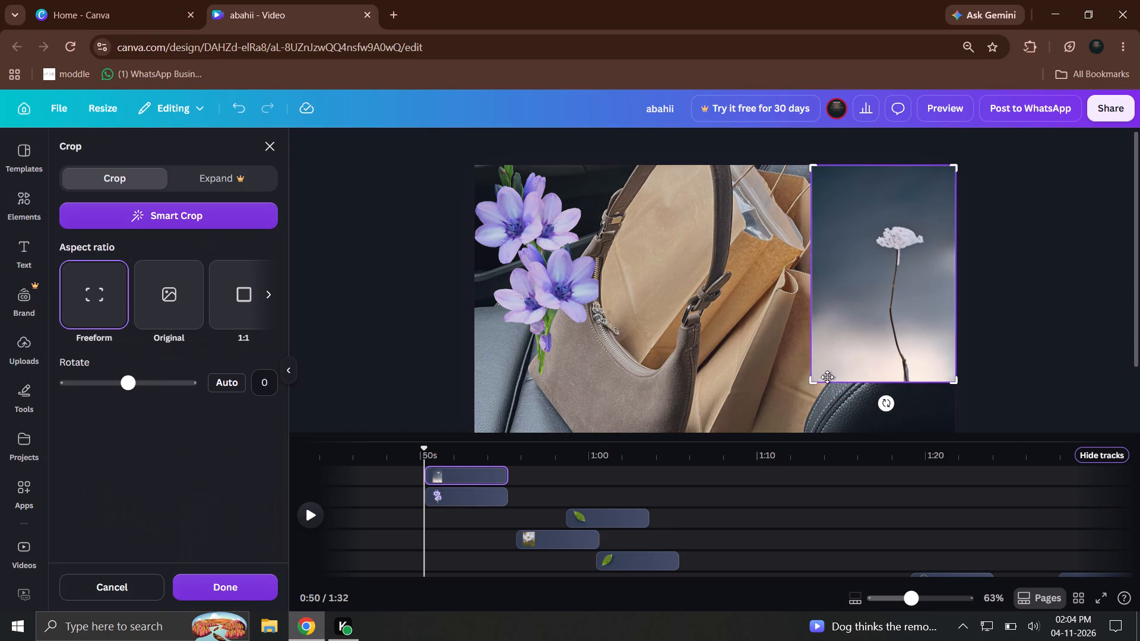
pyautogui.moveTo(817, 386); pyautogui.dragTo(869, 406)
pyautogui.moveTo(956, 169); pyautogui.dragTo(936, 170)
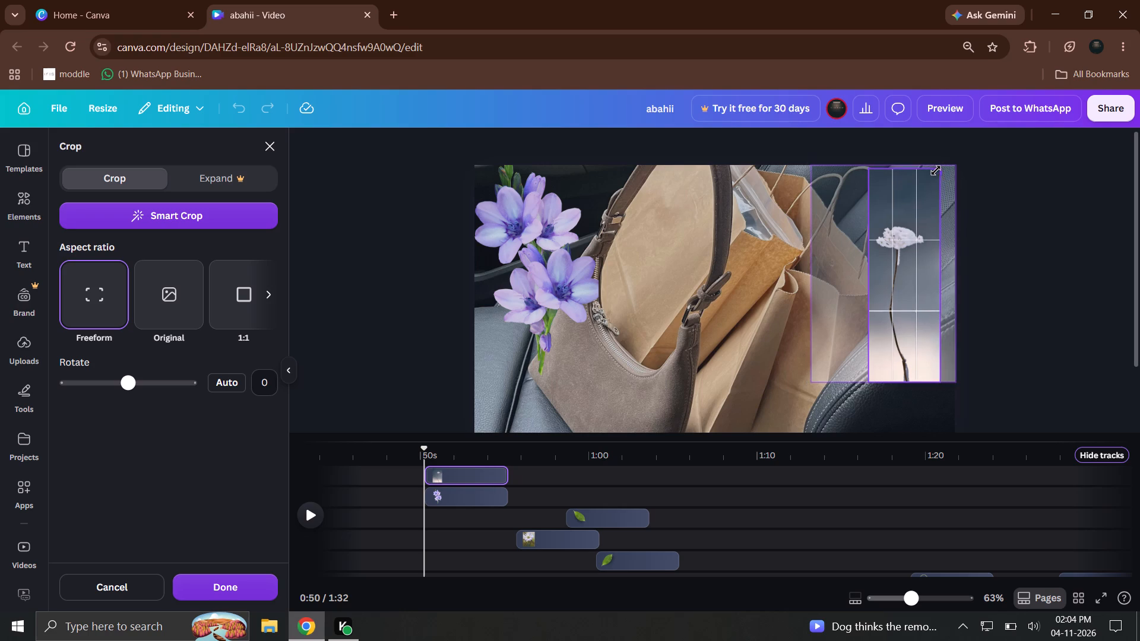
pyautogui.moveTo(936, 170); pyautogui.dragTo(932, 165)
pyautogui.click(1038, 234)
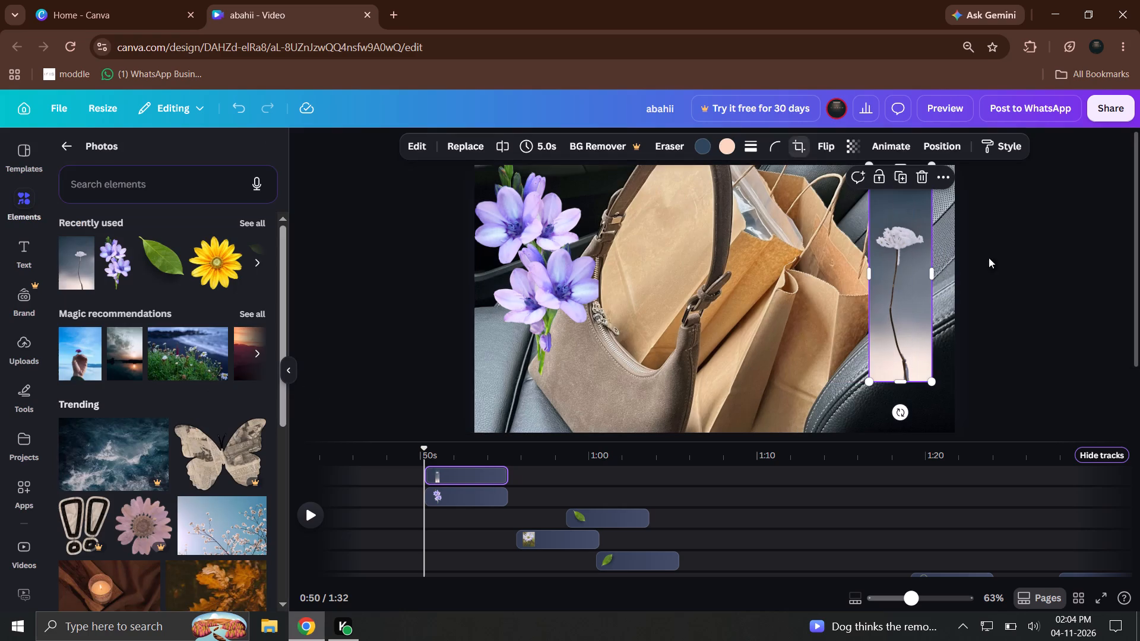
# Move the cropped flower strip toward the handbag page's lower-right area and enlarge it well beyond its original size.
pyautogui.moveTo(875, 278); pyautogui.dragTo(417, 306)
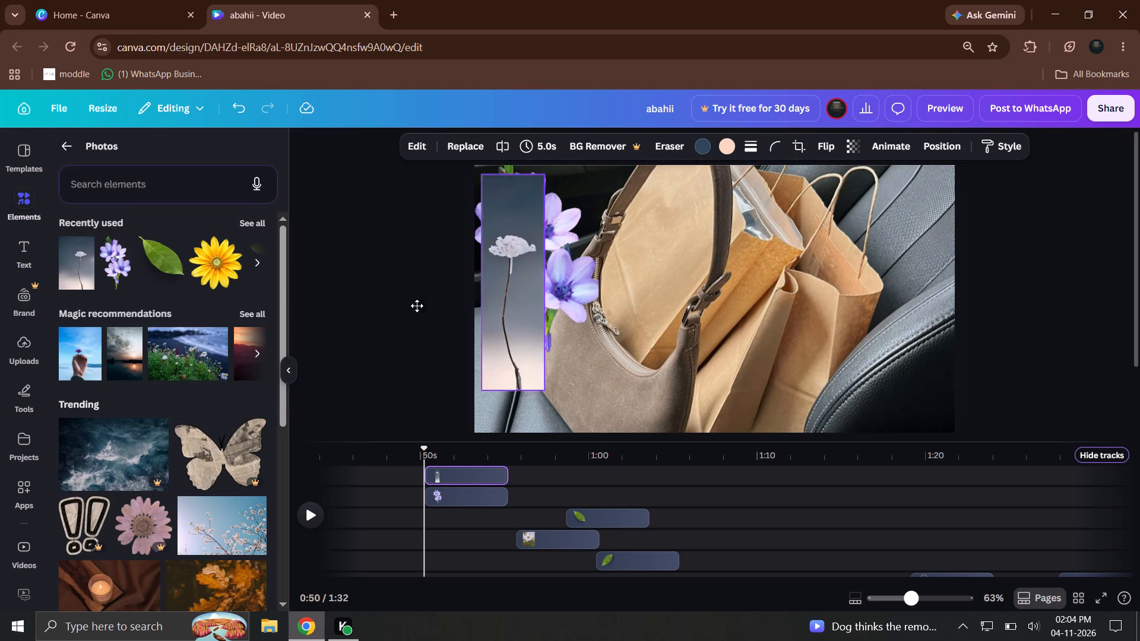
pyautogui.moveTo(417, 306); pyautogui.dragTo(0, 502)
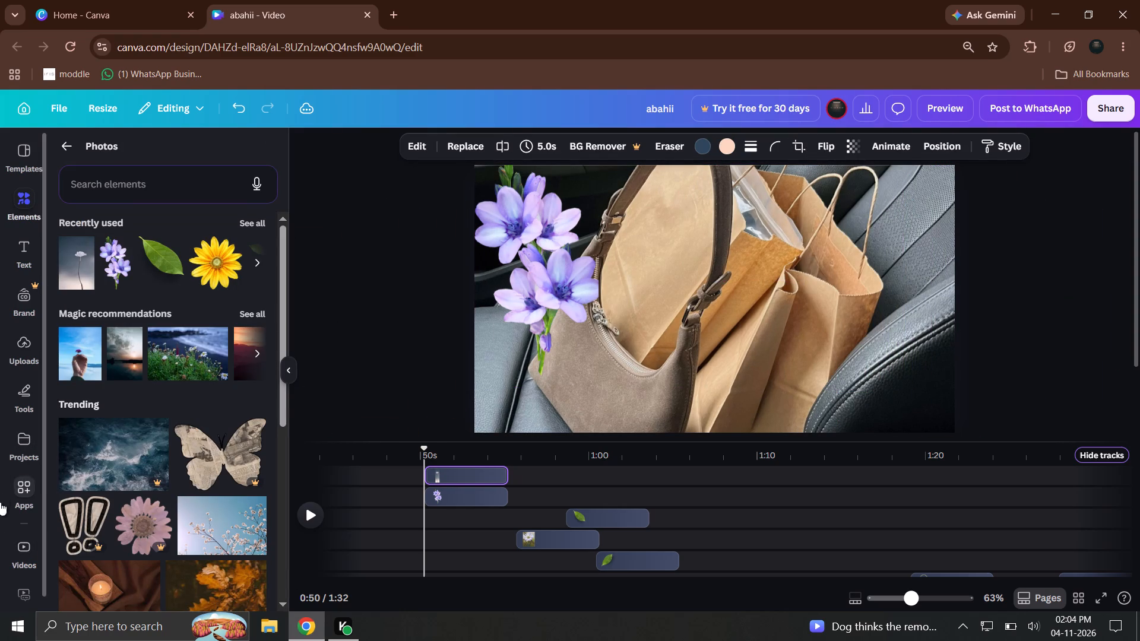
pyautogui.moveTo(0, 502); pyautogui.dragTo(884, 333)
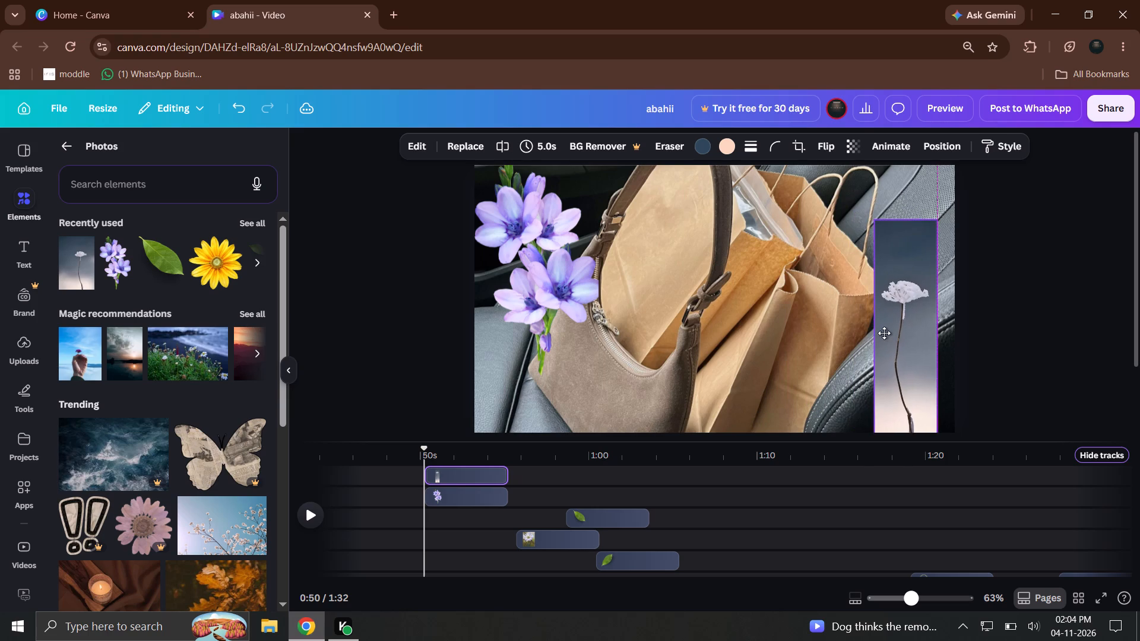
pyautogui.moveTo(884, 333); pyautogui.dragTo(894, 326)
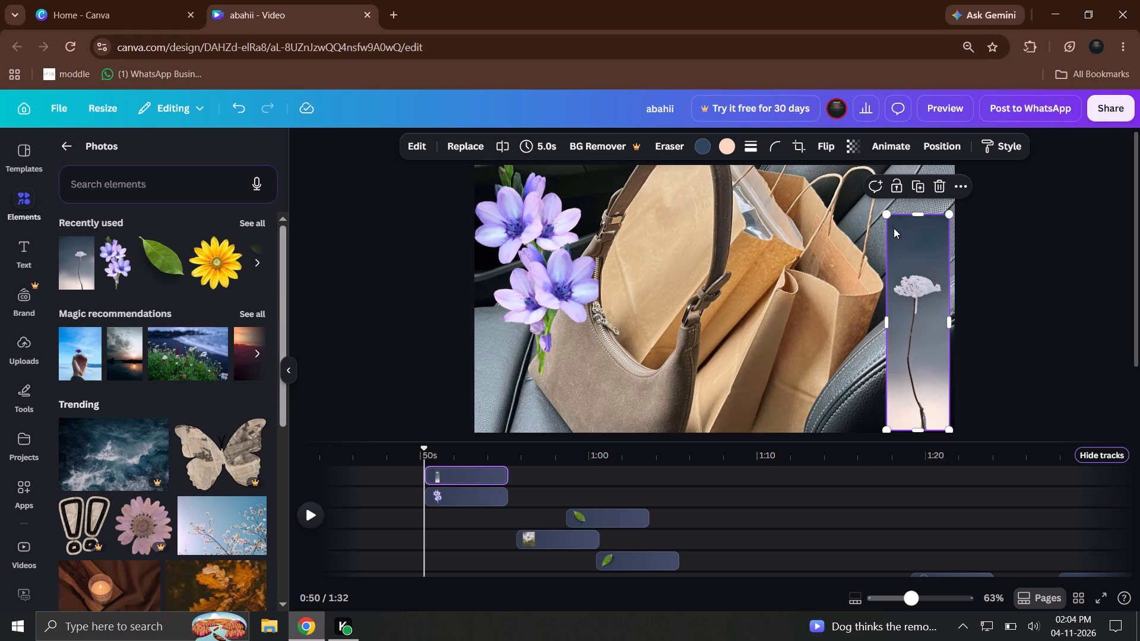
pyautogui.moveTo(890, 219); pyautogui.dragTo(384, 62)
pyautogui.moveTo(857, 338); pyautogui.dragTo(745, 347)
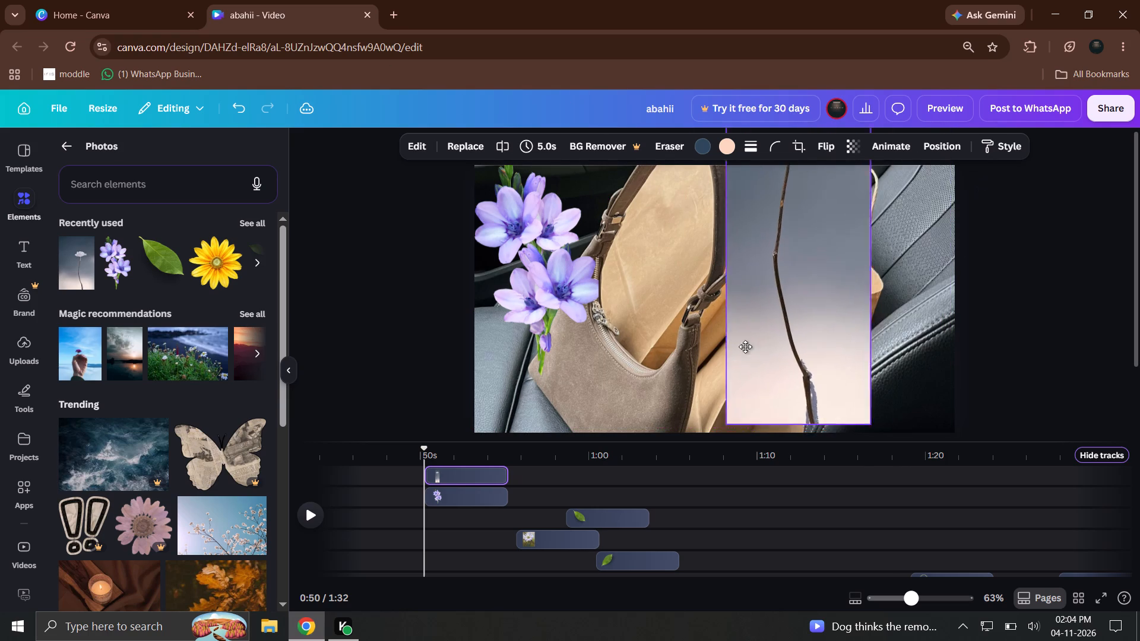
pyautogui.moveTo(745, 347); pyautogui.dragTo(720, 453)
# Rotate the enlarged flower strip counterclockwise to about -90° so the stem lies horizontally.
pyautogui.moveTo(838, 303); pyautogui.dragTo(721, 248)
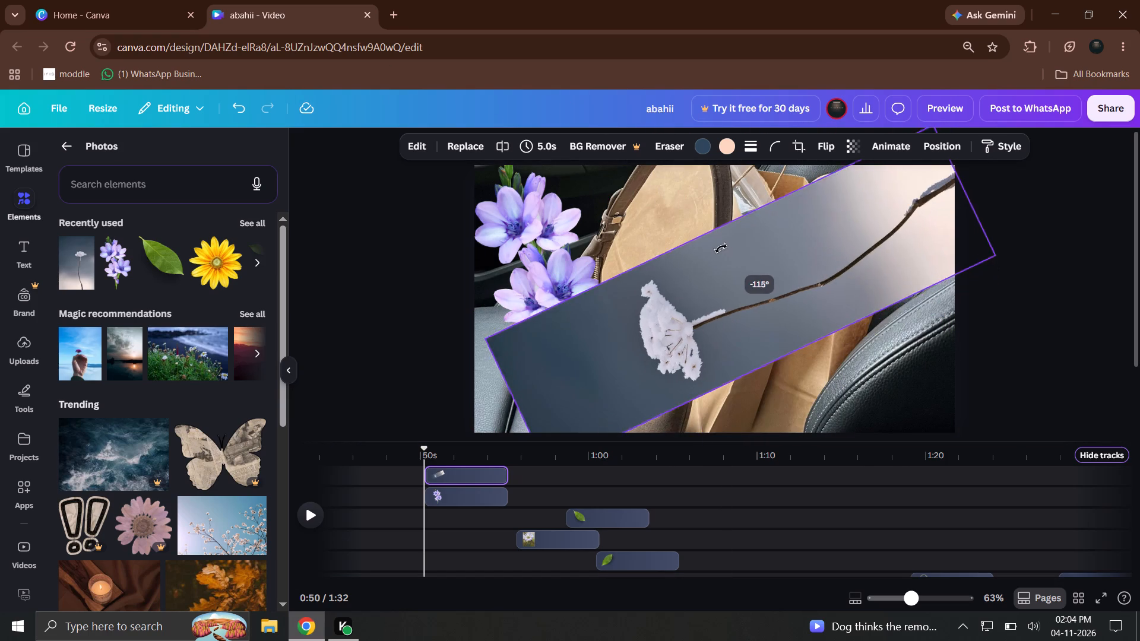
pyautogui.moveTo(721, 248); pyautogui.dragTo(737, 227)
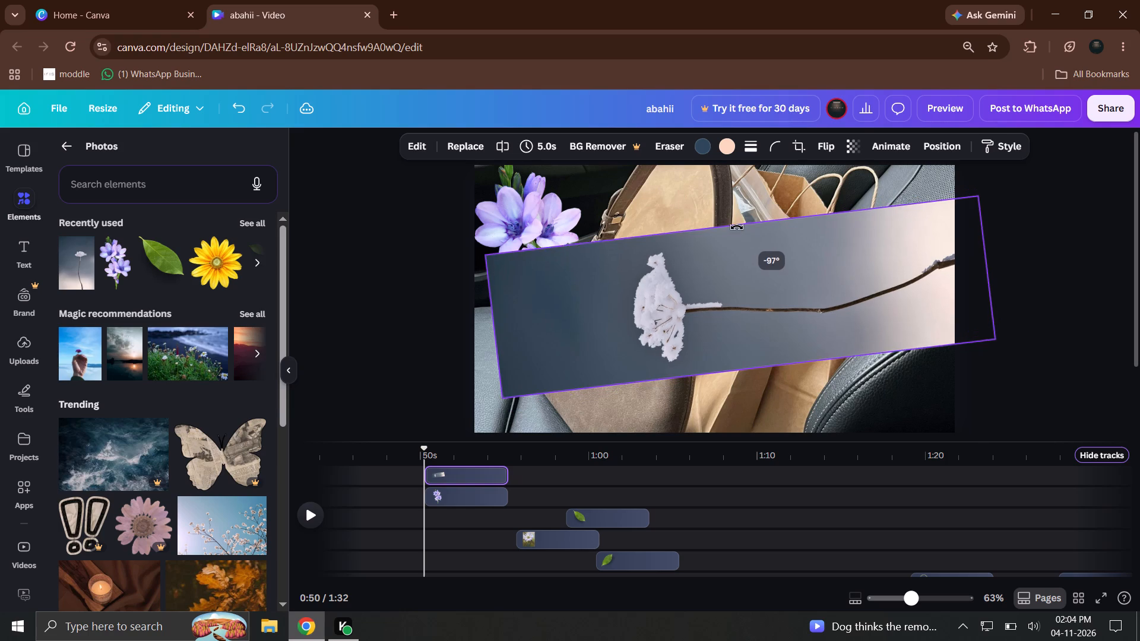
pyautogui.moveTo(737, 227); pyautogui.dragTo(745, 221)
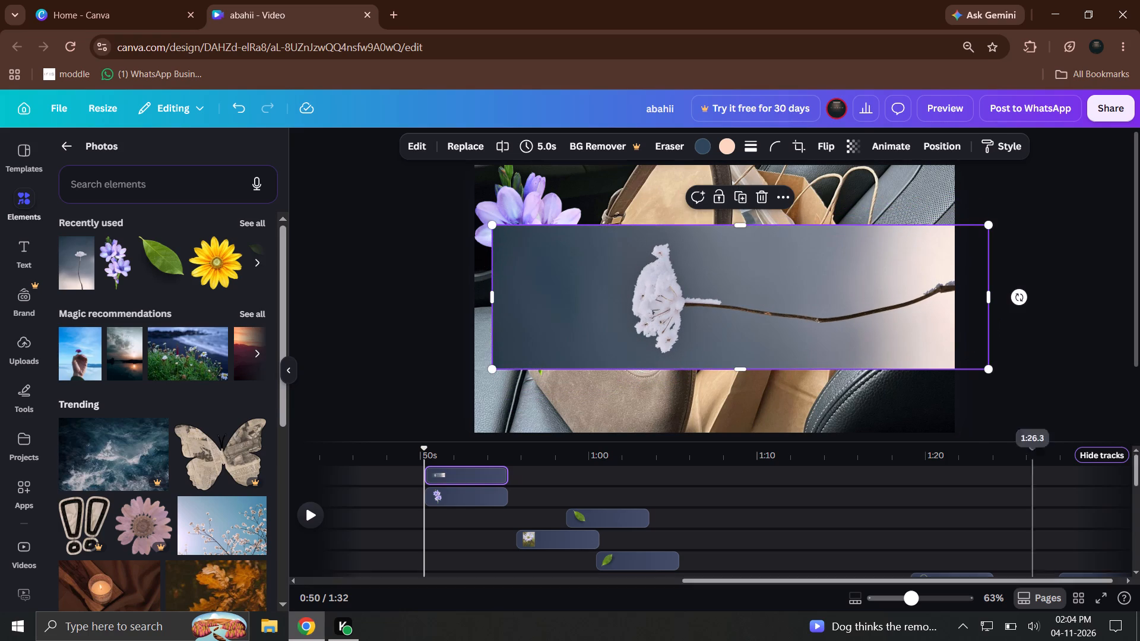
pyautogui.click(1091, 392)
# Place the horizontal flower strip along the page's bottom-left edge, trim its flower-side end, and enlarge it to span the page width.
pyautogui.moveTo(866, 307); pyautogui.dragTo(846, 382)
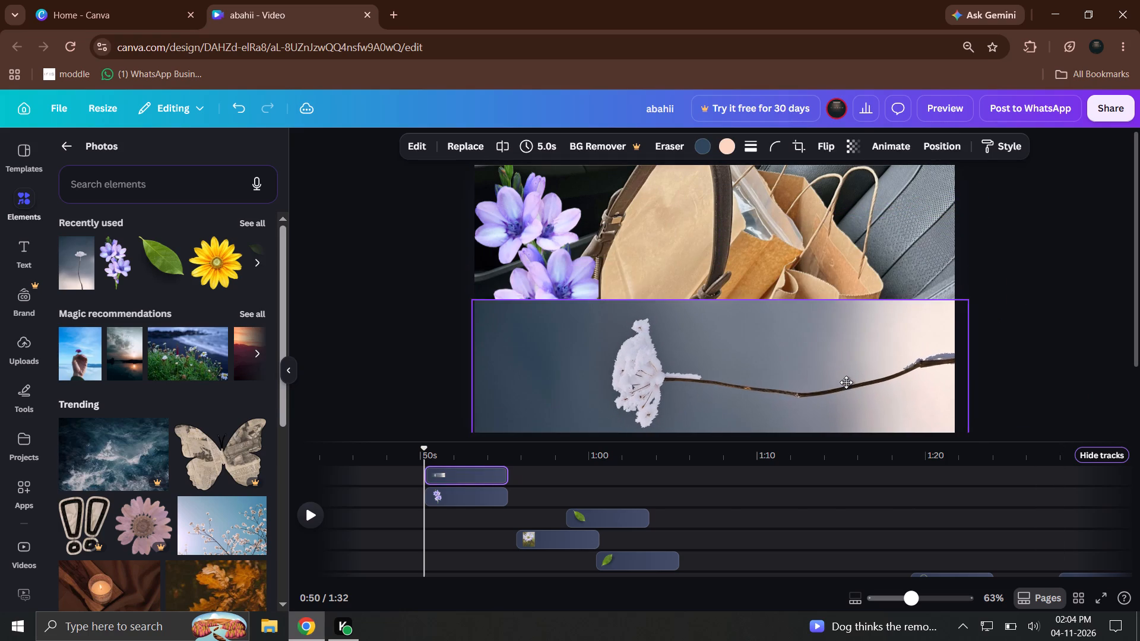
pyautogui.moveTo(846, 382); pyautogui.dragTo(834, 373)
pyautogui.moveTo(461, 361); pyautogui.dragTo(521, 369)
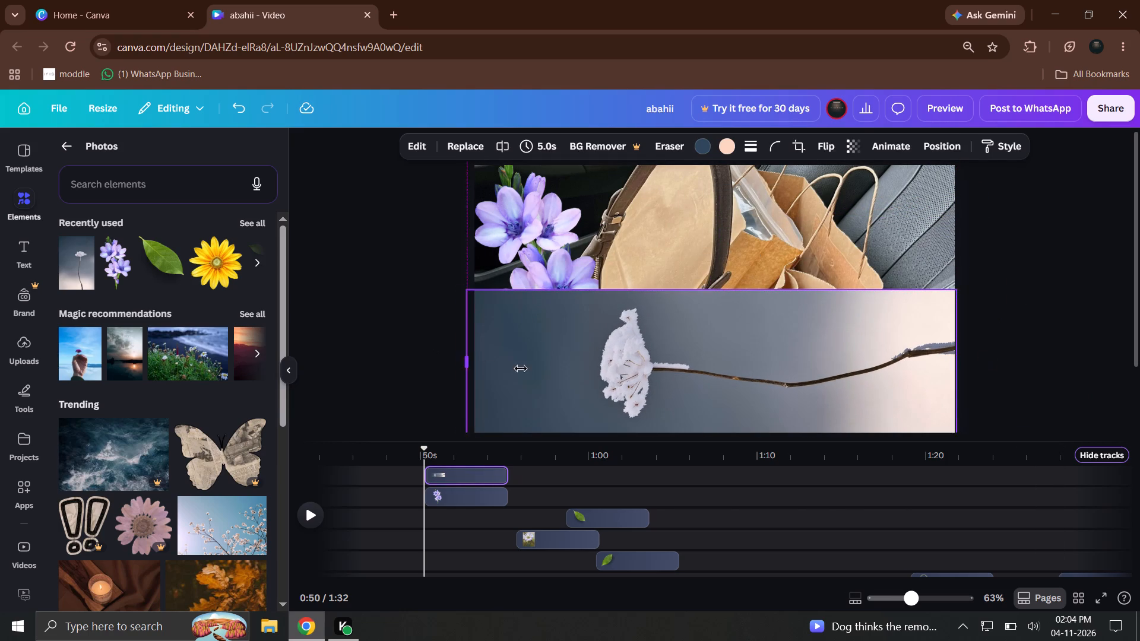
pyautogui.moveTo(521, 369); pyautogui.dragTo(534, 370)
pyautogui.moveTo(720, 398); pyautogui.dragTo(666, 402)
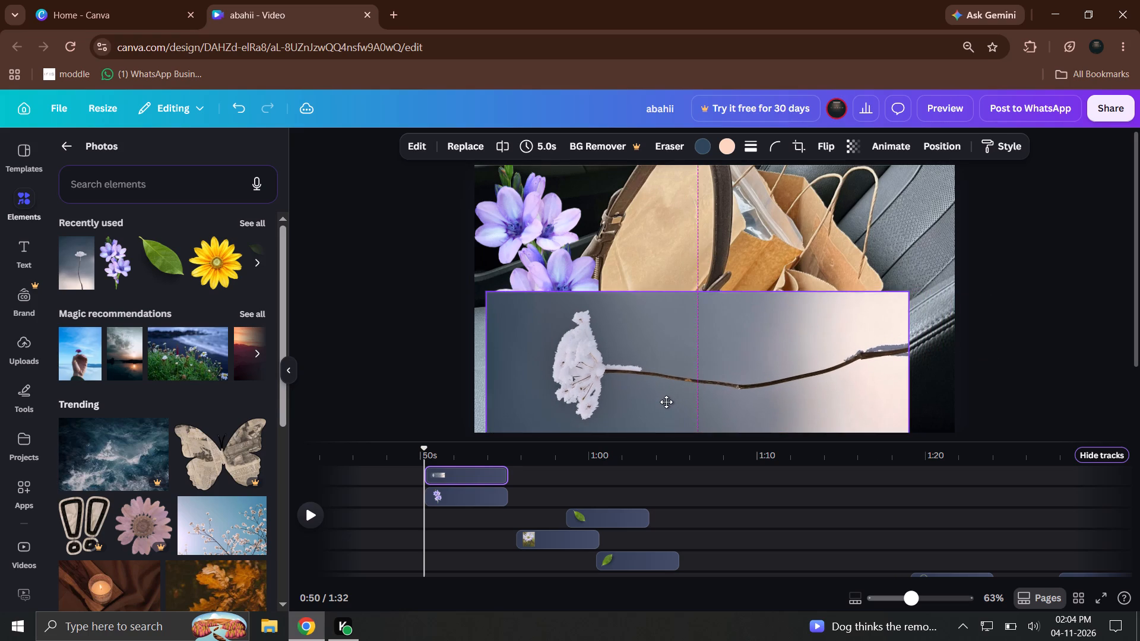
pyautogui.moveTo(666, 402); pyautogui.dragTo(660, 403)
pyautogui.click(902, 302)
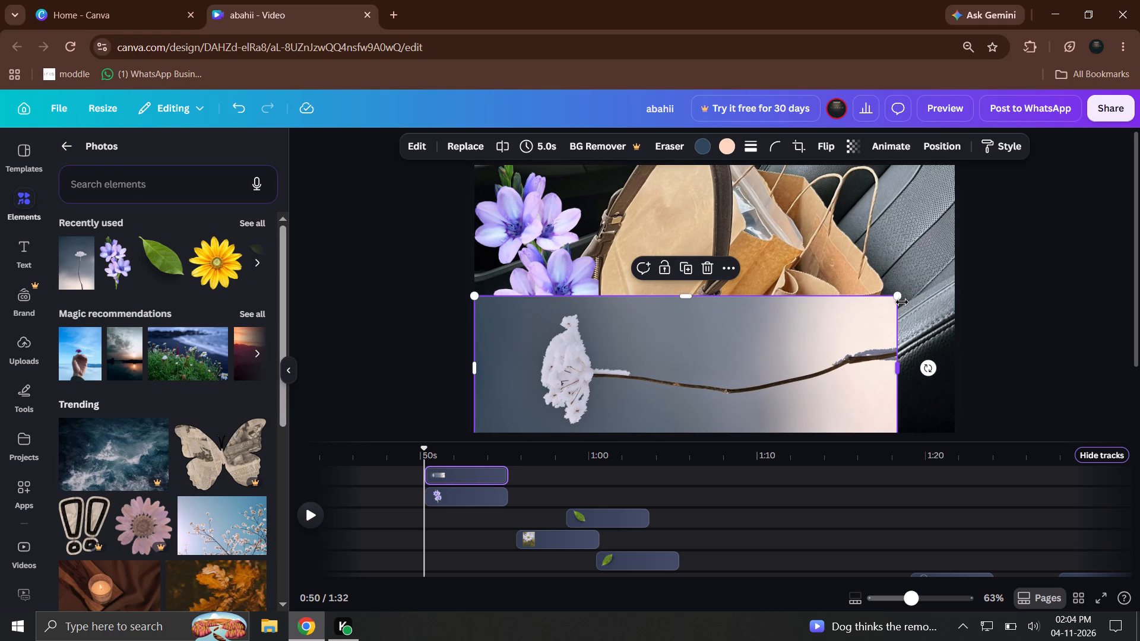
pyautogui.moveTo(901, 296); pyautogui.dragTo(962, 286)
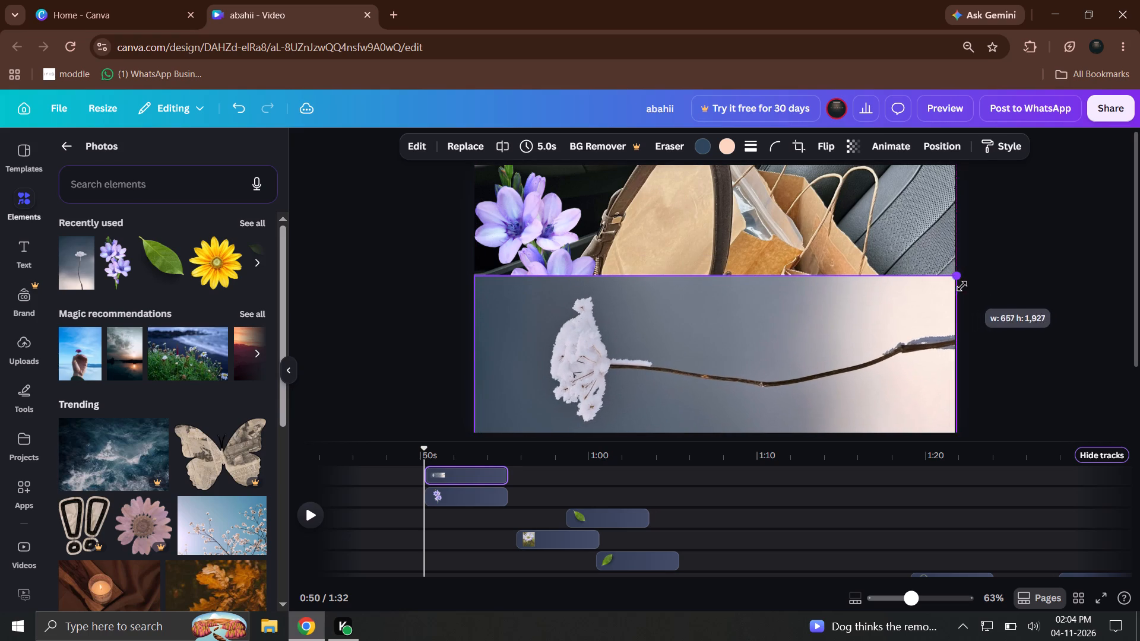
pyautogui.moveTo(962, 286); pyautogui.dragTo(961, 286)
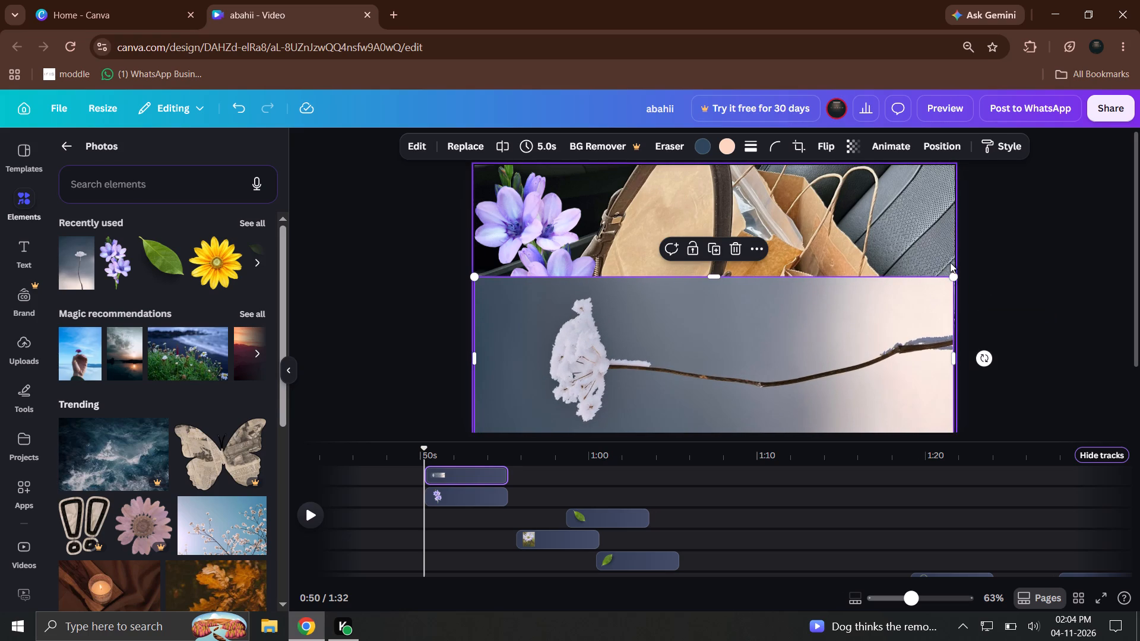
# Resize the flower strip to cover roughly the page's lower half while still spanning the full page width.
pyautogui.moveTo(951, 274); pyautogui.dragTo(859, 404)
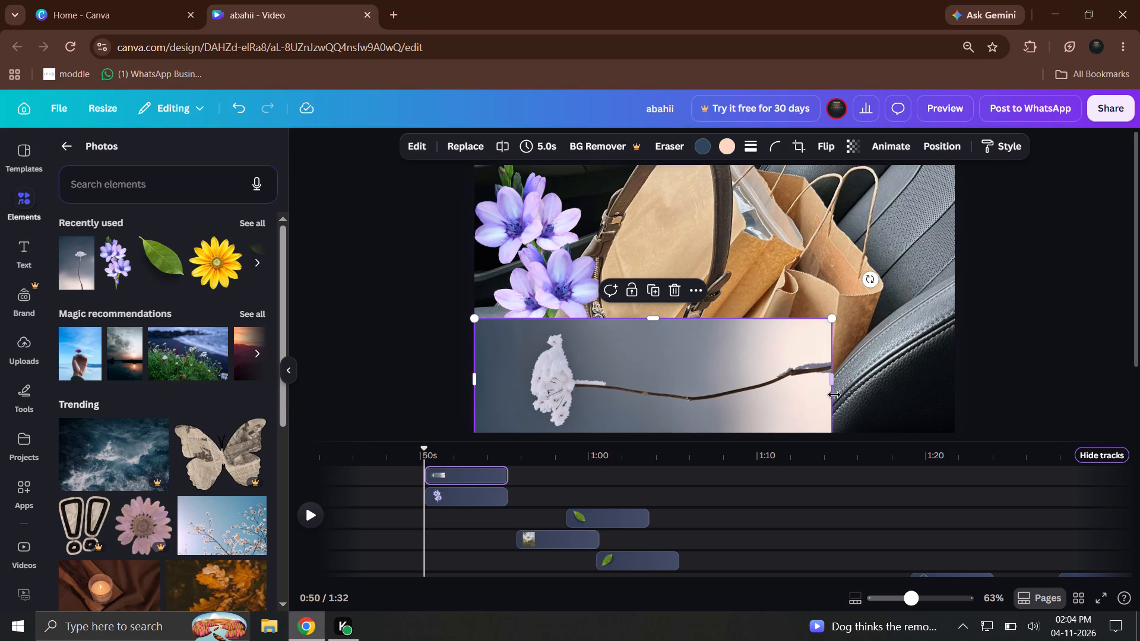
pyautogui.moveTo(832, 393); pyautogui.dragTo(951, 376)
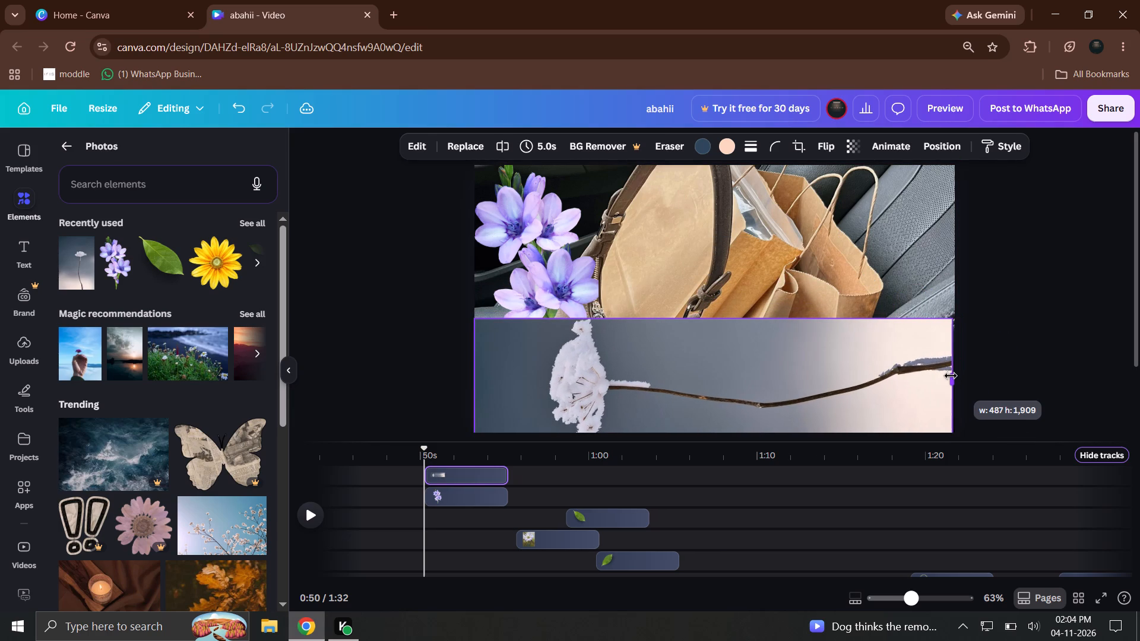
pyautogui.moveTo(951, 376); pyautogui.dragTo(957, 374)
pyautogui.moveTo(729, 319); pyautogui.dragTo(730, 302)
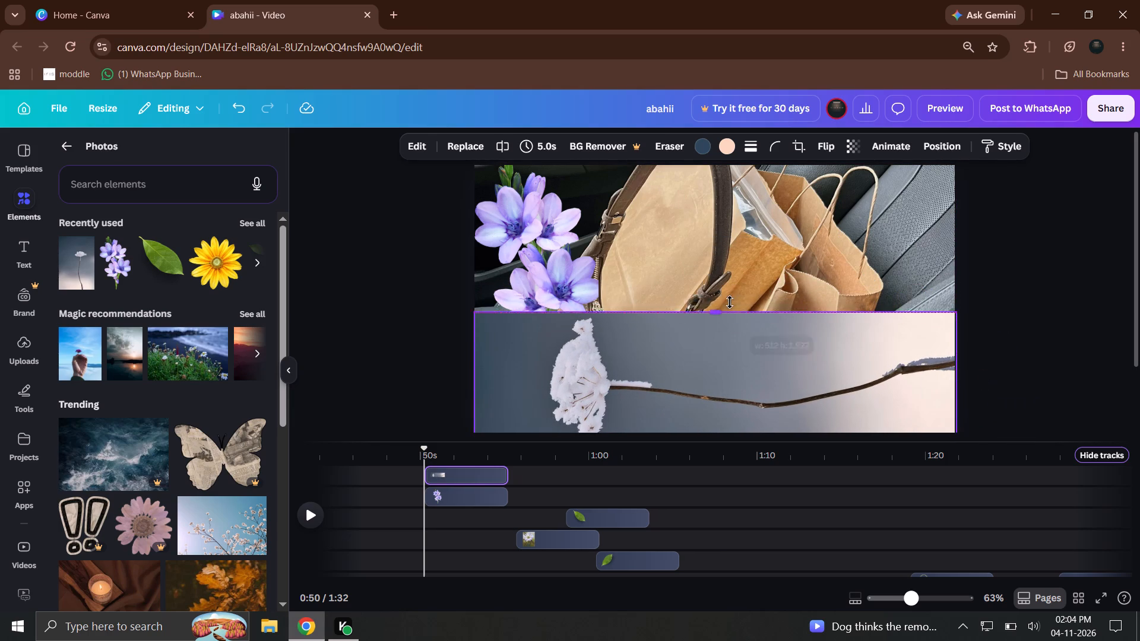
pyautogui.moveTo(730, 302); pyautogui.dragTo(721, 310)
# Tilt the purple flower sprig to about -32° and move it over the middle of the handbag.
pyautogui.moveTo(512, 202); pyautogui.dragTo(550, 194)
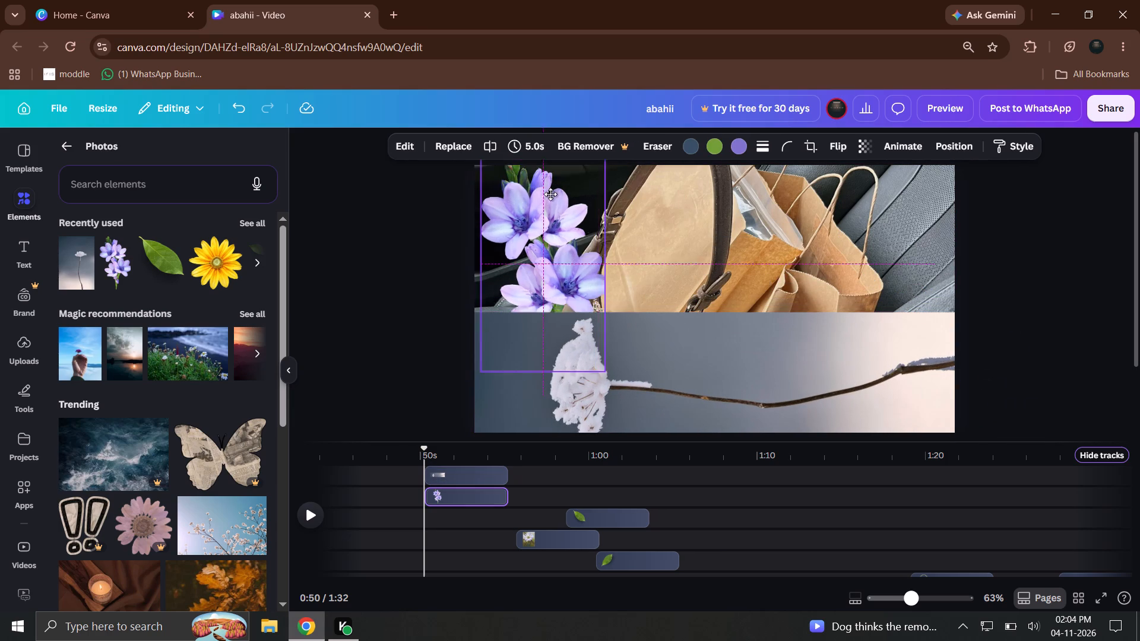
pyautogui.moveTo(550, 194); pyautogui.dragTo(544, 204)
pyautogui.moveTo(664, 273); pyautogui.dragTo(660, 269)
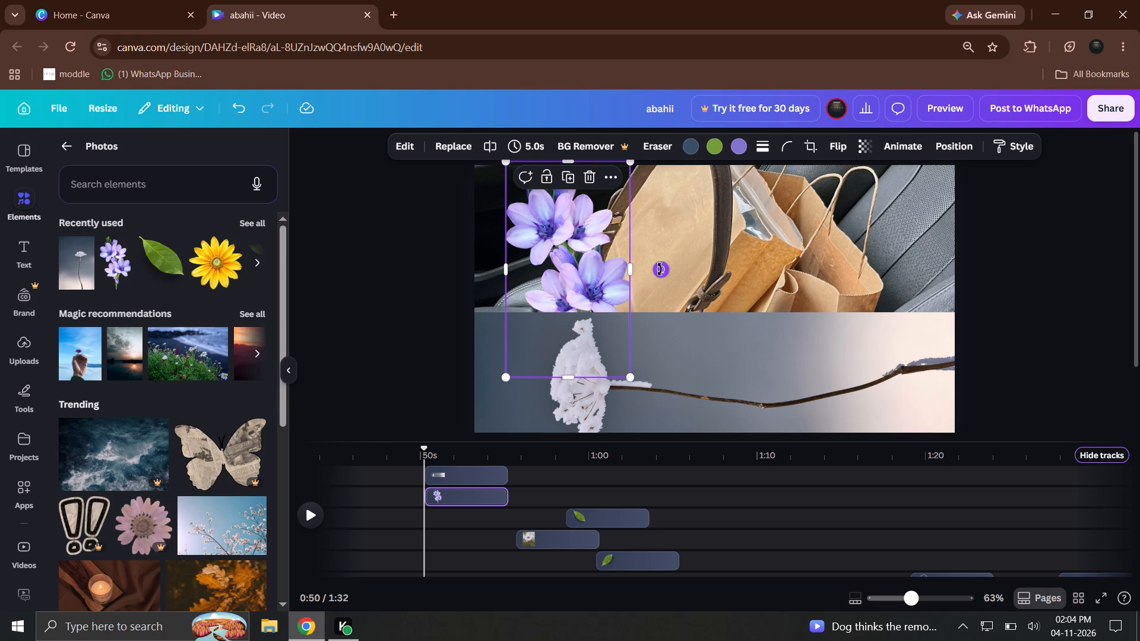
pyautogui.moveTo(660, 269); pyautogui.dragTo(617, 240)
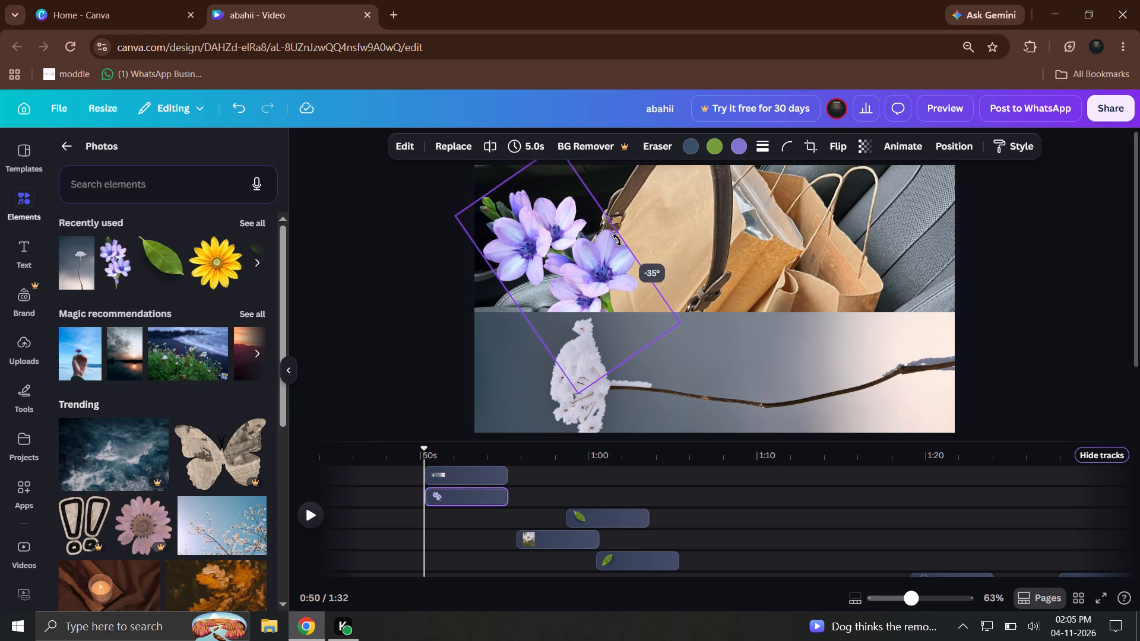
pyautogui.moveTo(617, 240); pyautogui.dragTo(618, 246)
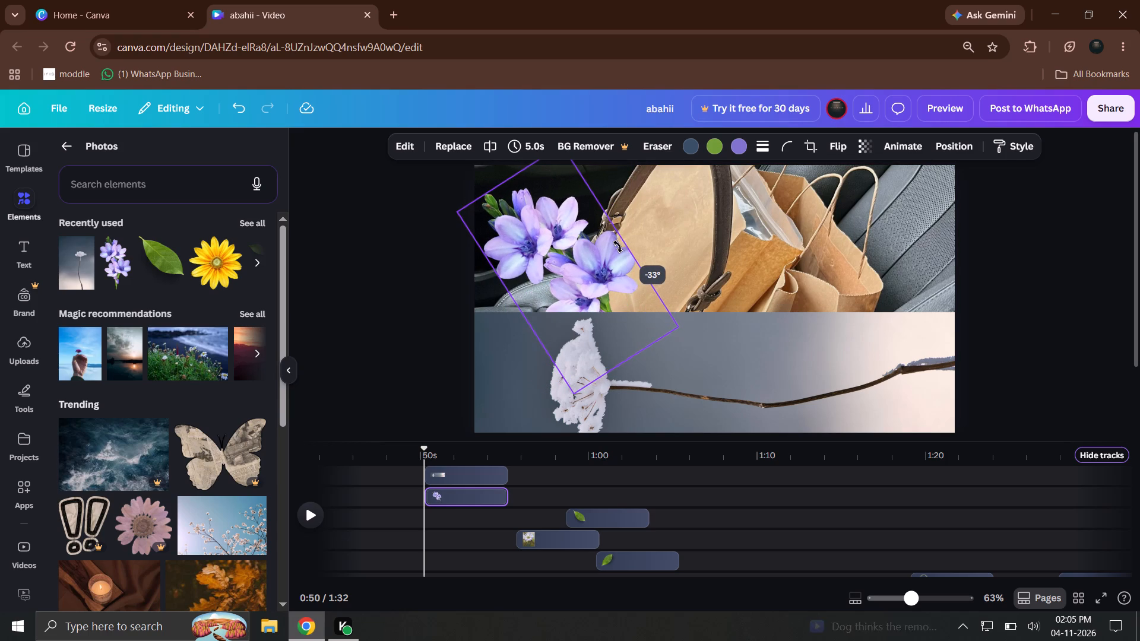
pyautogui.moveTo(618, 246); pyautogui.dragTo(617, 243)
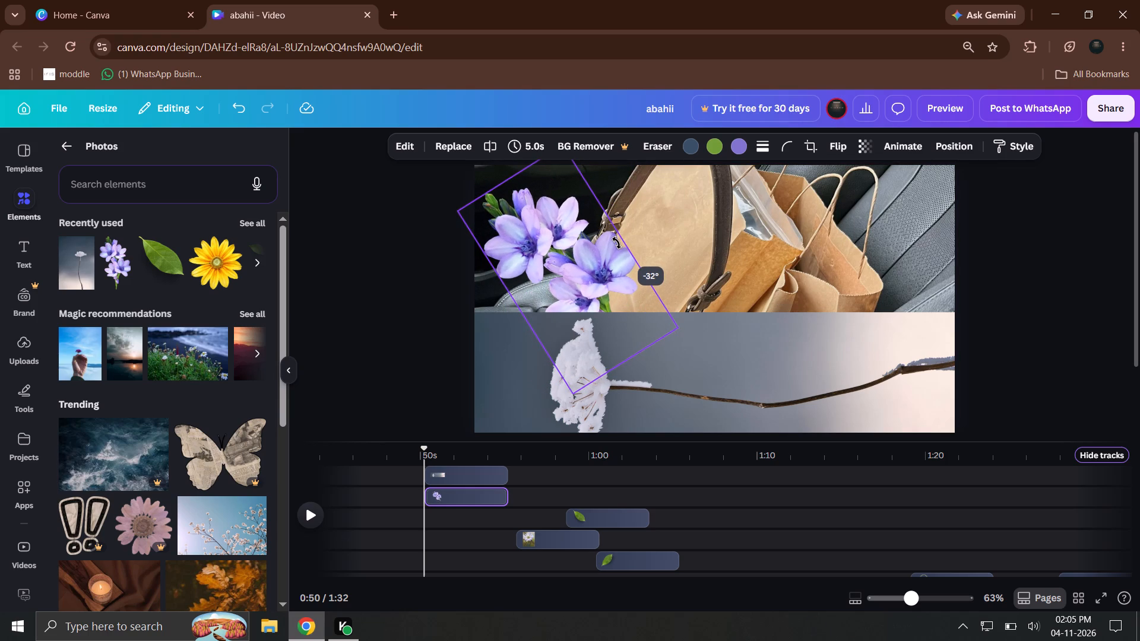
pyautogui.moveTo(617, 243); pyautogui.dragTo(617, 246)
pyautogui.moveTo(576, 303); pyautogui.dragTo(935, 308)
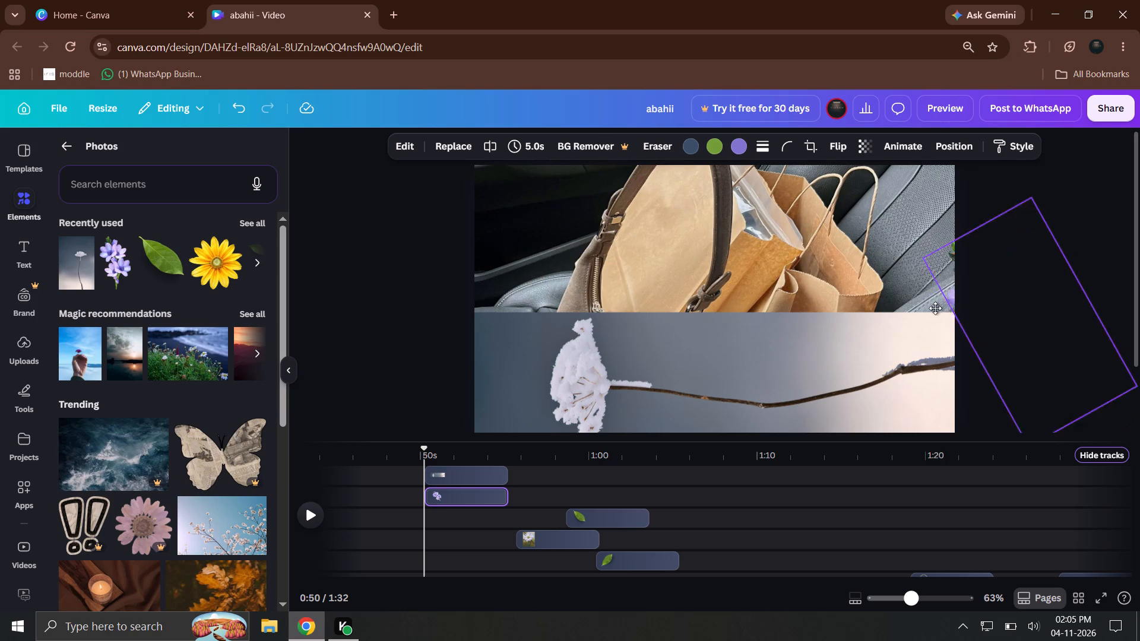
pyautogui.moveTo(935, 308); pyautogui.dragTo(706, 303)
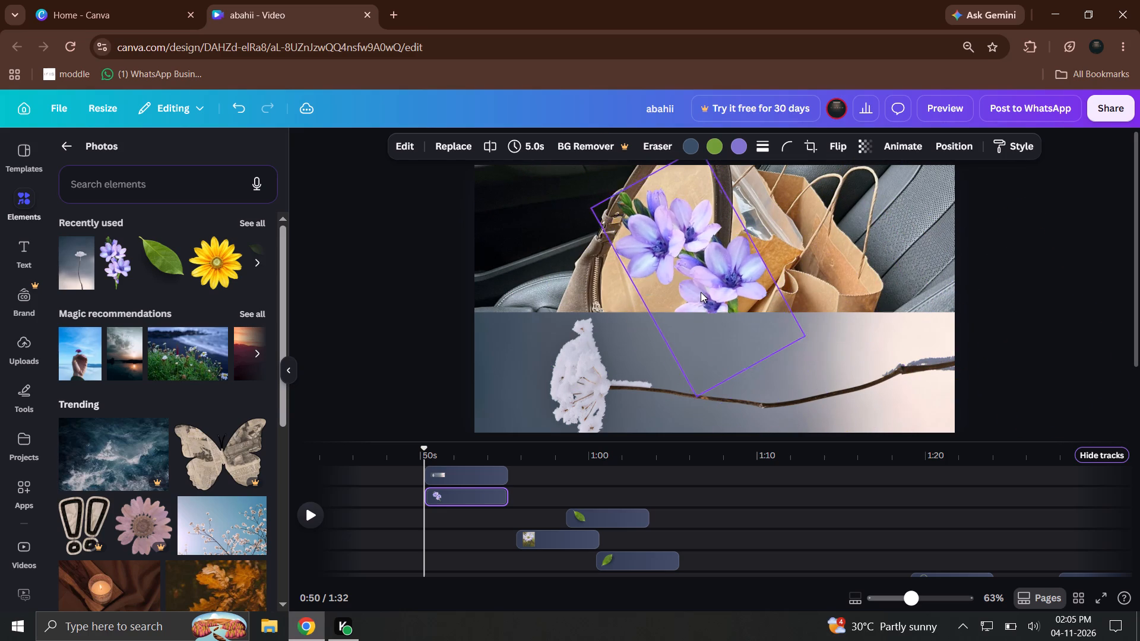
# Rotate the purple flower sprig until it lies horizontally and place it in the handbag page's upper-right corner.
pyautogui.moveTo(619, 310); pyautogui.dragTo(623, 322)
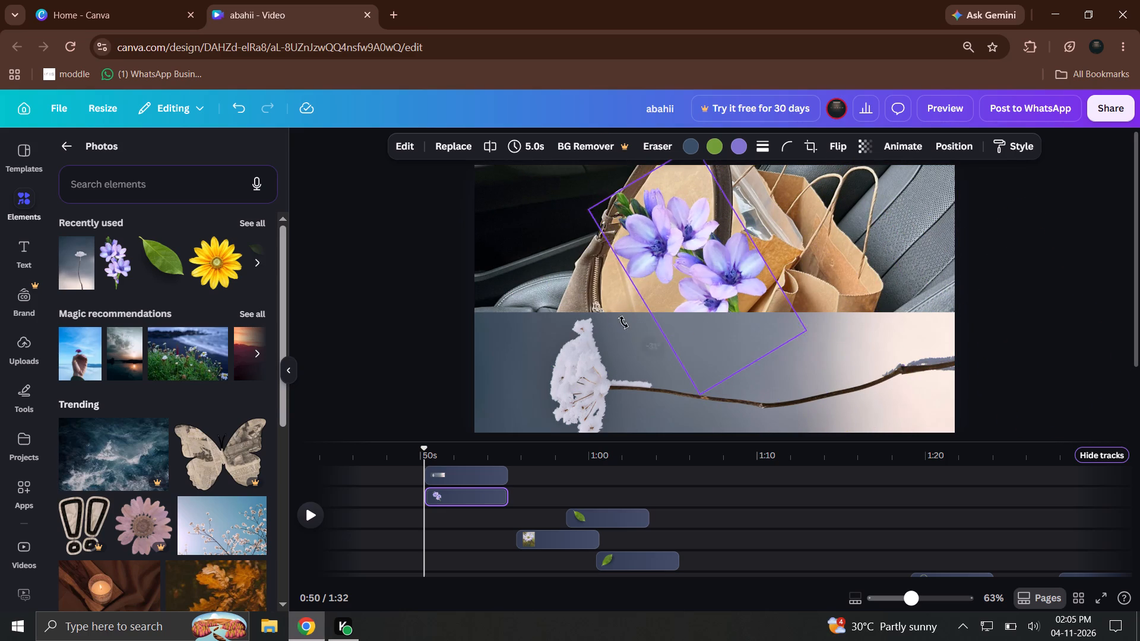
pyautogui.moveTo(623, 322); pyautogui.dragTo(691, 340)
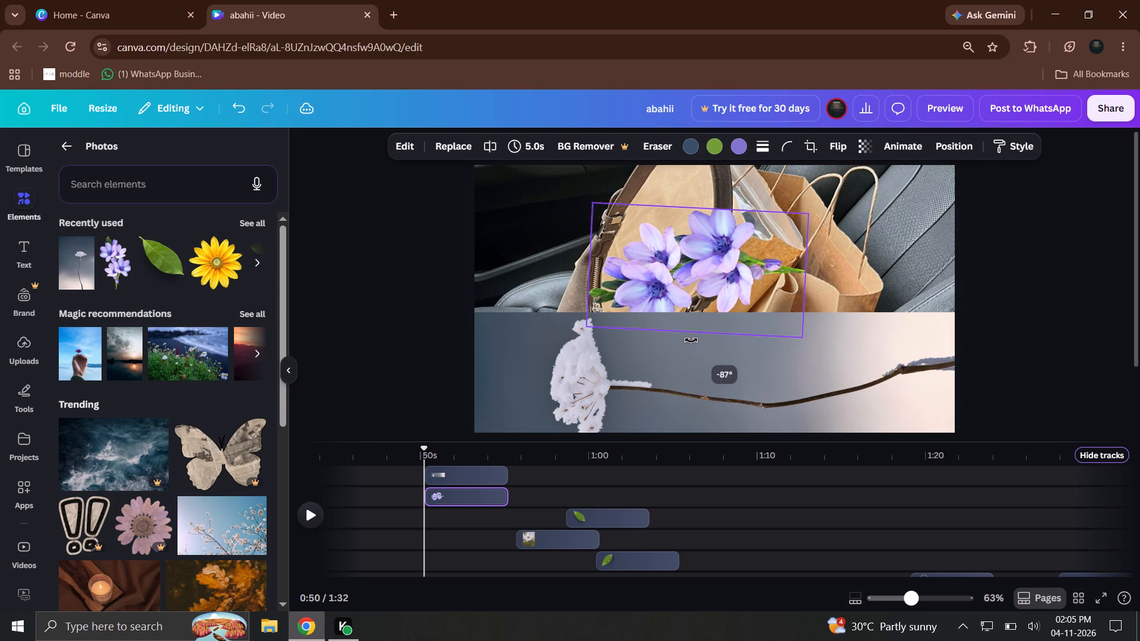
pyautogui.moveTo(691, 340); pyautogui.dragTo(693, 339)
pyautogui.moveTo(741, 274); pyautogui.dragTo(911, 212)
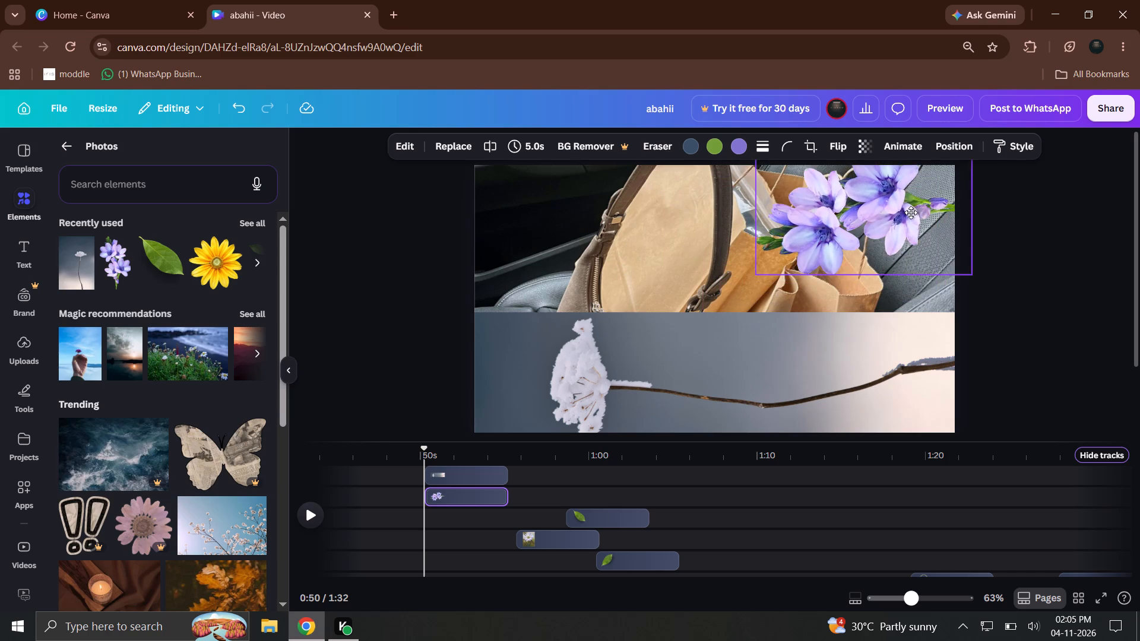
pyautogui.moveTo(911, 212); pyautogui.dragTo(893, 230)
pyautogui.click(991, 278)
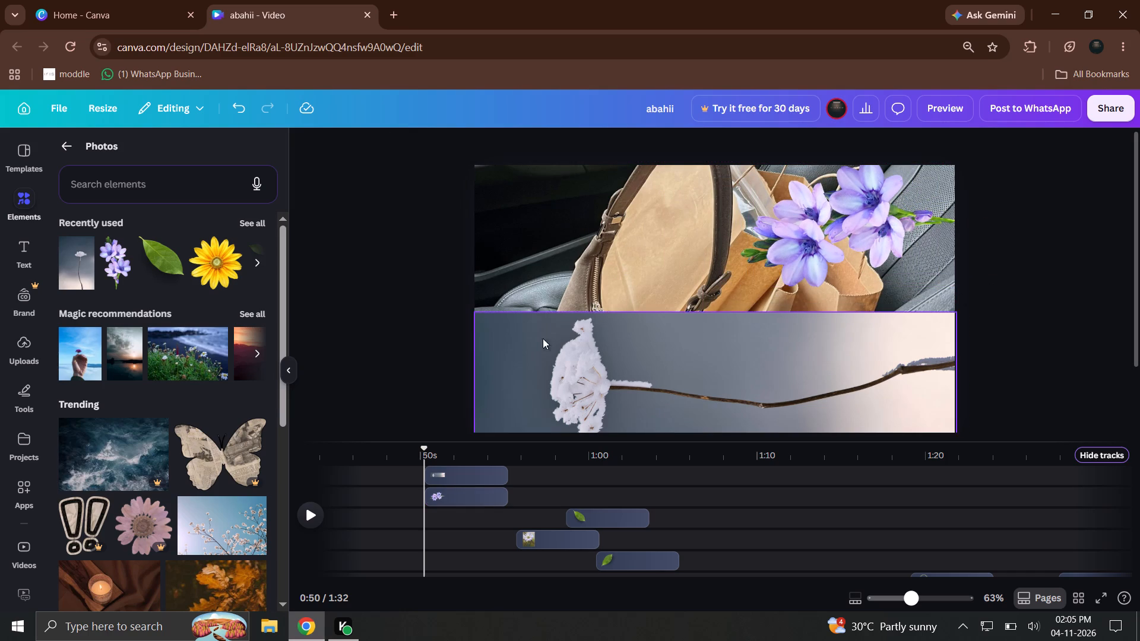
# Add the green leaf photo to the handbag page at 0:50 and place it in the page's upper-left corner.
pyautogui.moveTo(180, 257); pyautogui.dragTo(538, 198)
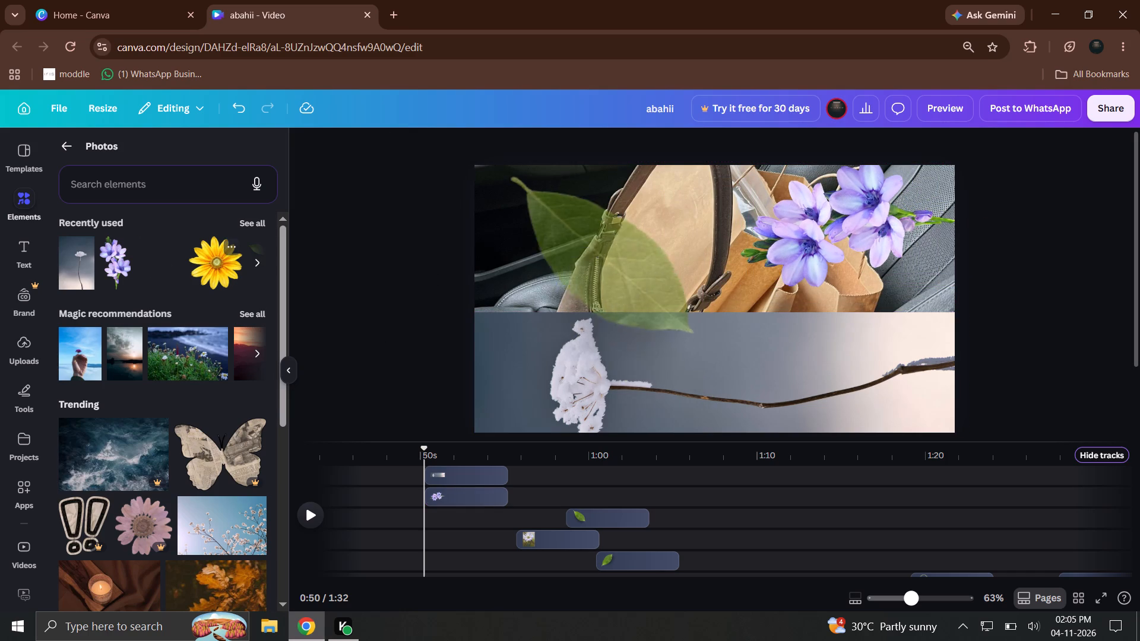
pyautogui.moveTo(538, 198); pyautogui.dragTo(506, 293)
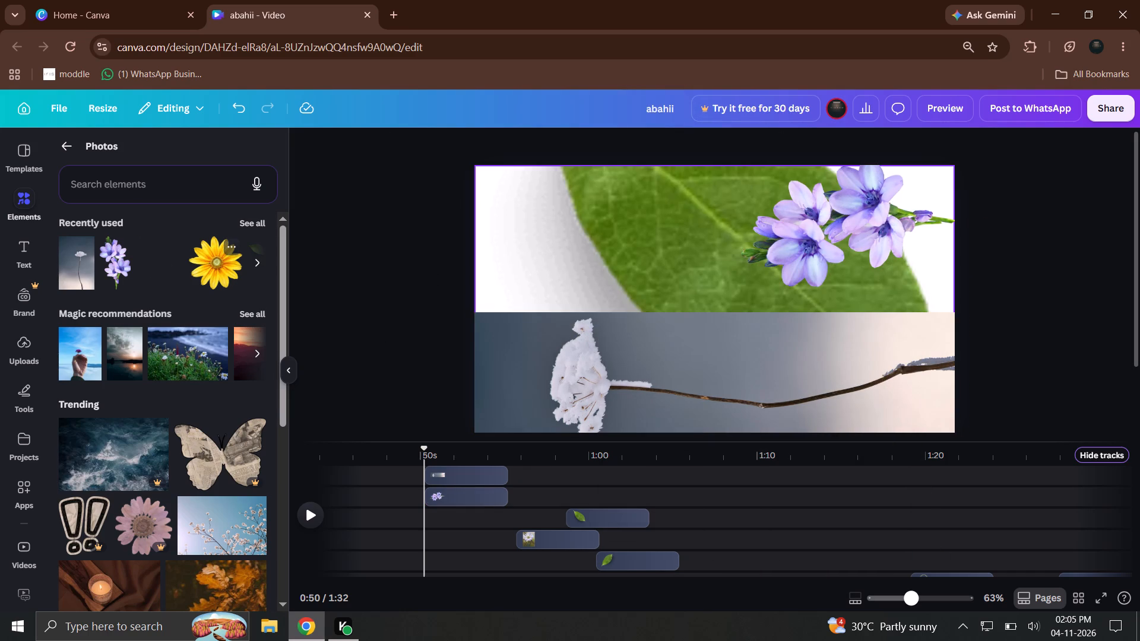
pyautogui.moveTo(506, 293); pyautogui.dragTo(511, 303)
pyautogui.moveTo(531, 303); pyautogui.dragTo(546, 183)
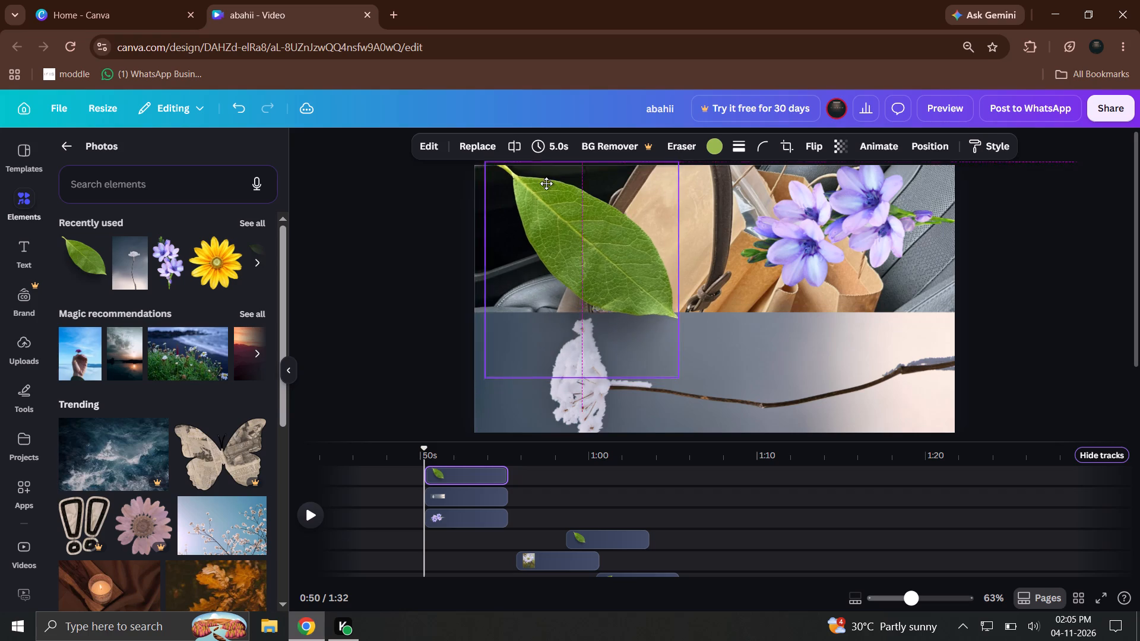
pyautogui.moveTo(546, 183); pyautogui.dragTo(539, 187)
# Shrink the leaf to about 525 wide, trim the empty area below it, and position it just left of the handbag.
pyautogui.moveTo(664, 384); pyautogui.dragTo(584, 300)
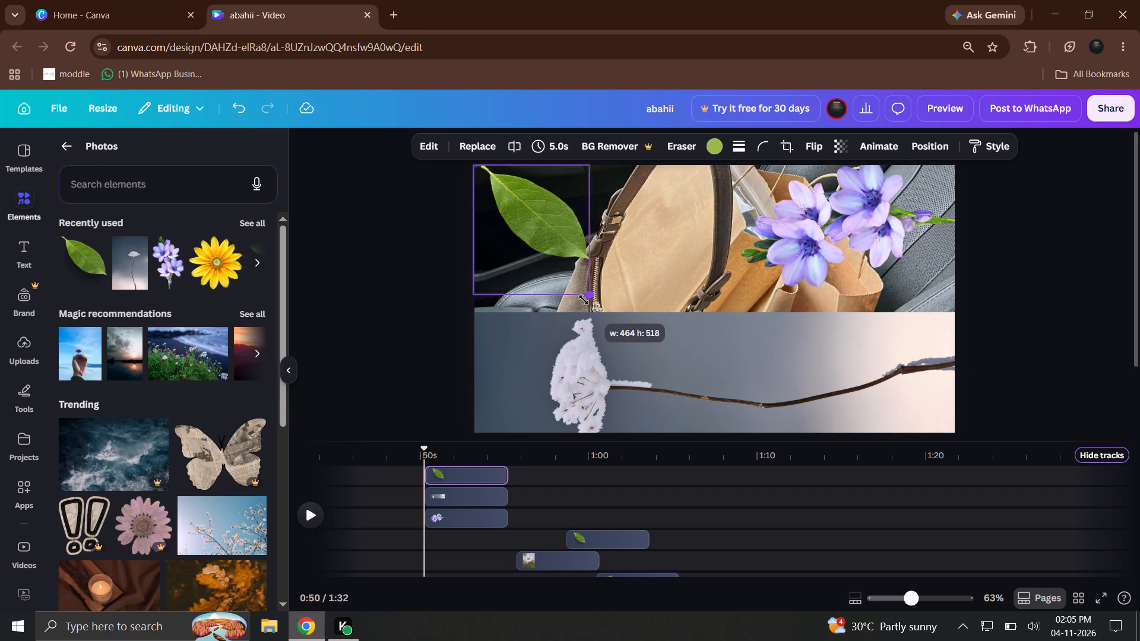
pyautogui.moveTo(584, 300); pyautogui.dragTo(600, 316)
pyautogui.moveTo(541, 315); pyautogui.dragTo(546, 292)
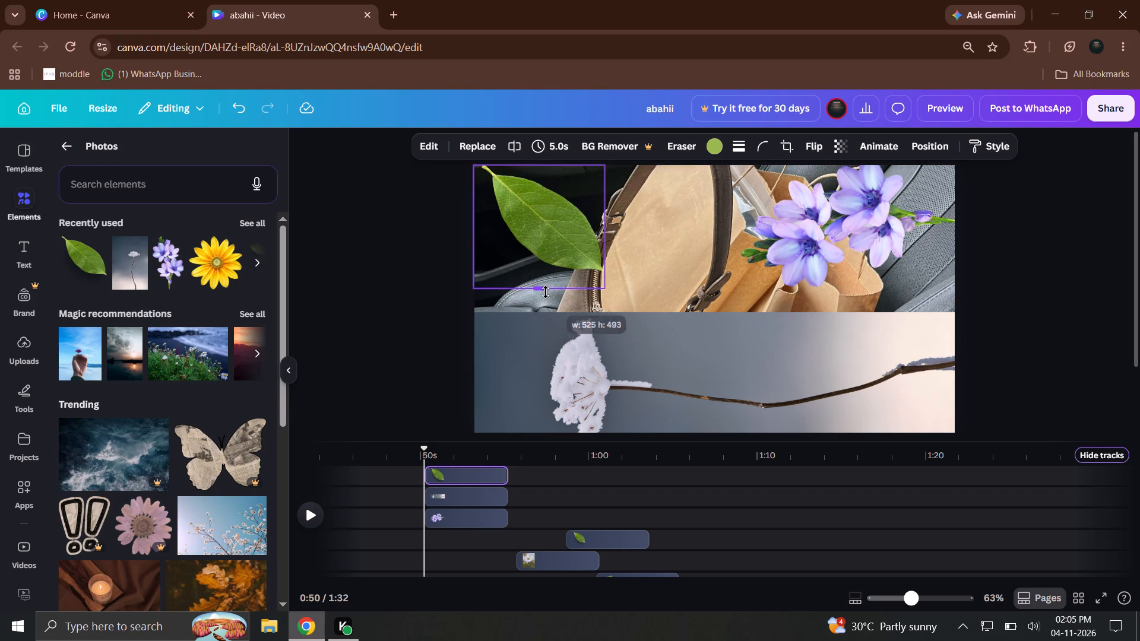
pyautogui.moveTo(546, 292); pyautogui.dragTo(550, 276)
pyautogui.moveTo(574, 237); pyautogui.dragTo(582, 244)
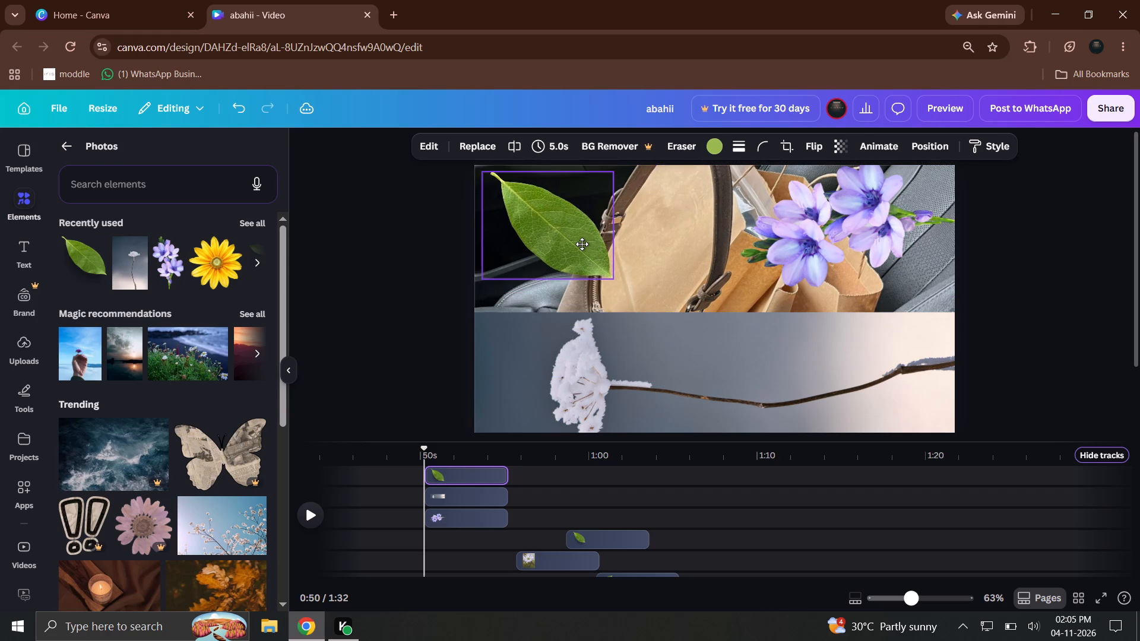
pyautogui.moveTo(582, 244); pyautogui.dragTo(579, 255)
# Add the black two-star cutout to the handbag page, shrink it to about half size, and place it at the flower strip's right end.
pyautogui.scroll(-4, 176, 323)
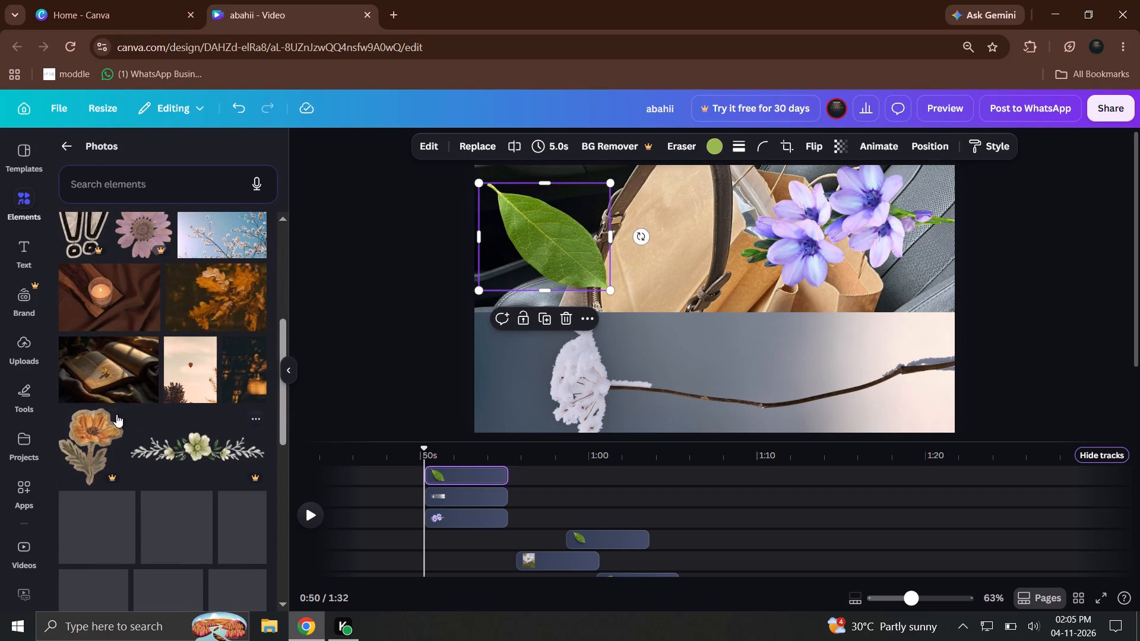
pyautogui.scroll(-4, 97, 493)
pyautogui.scroll(4, 74, 507)
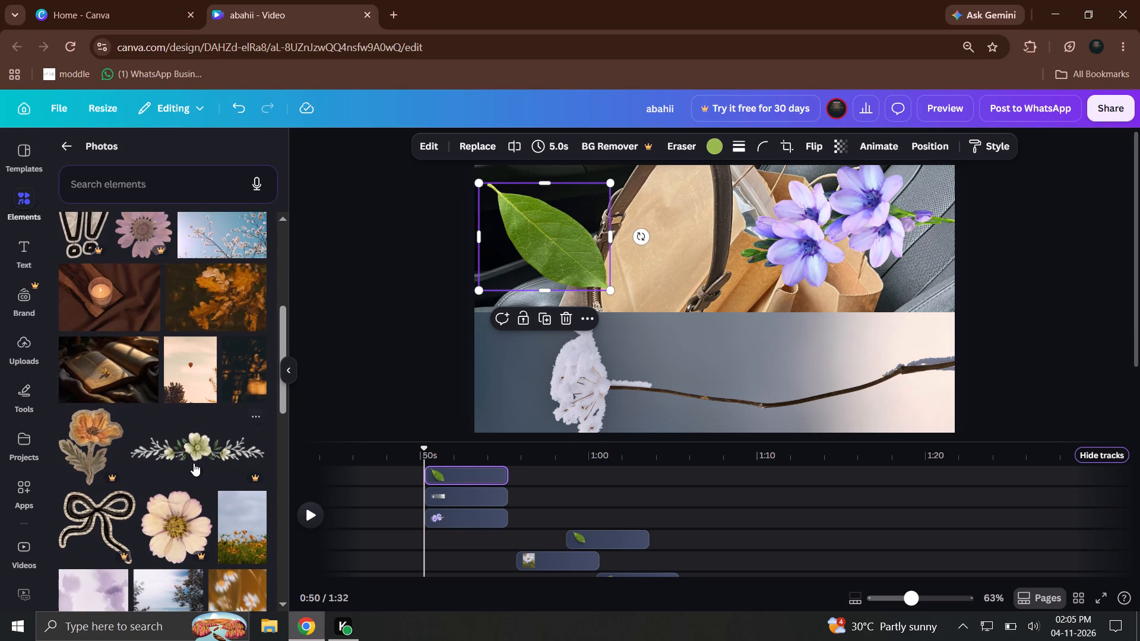
pyautogui.moveTo(197, 462); pyautogui.dragTo(198, 481)
pyautogui.scroll(-5, 166, 465)
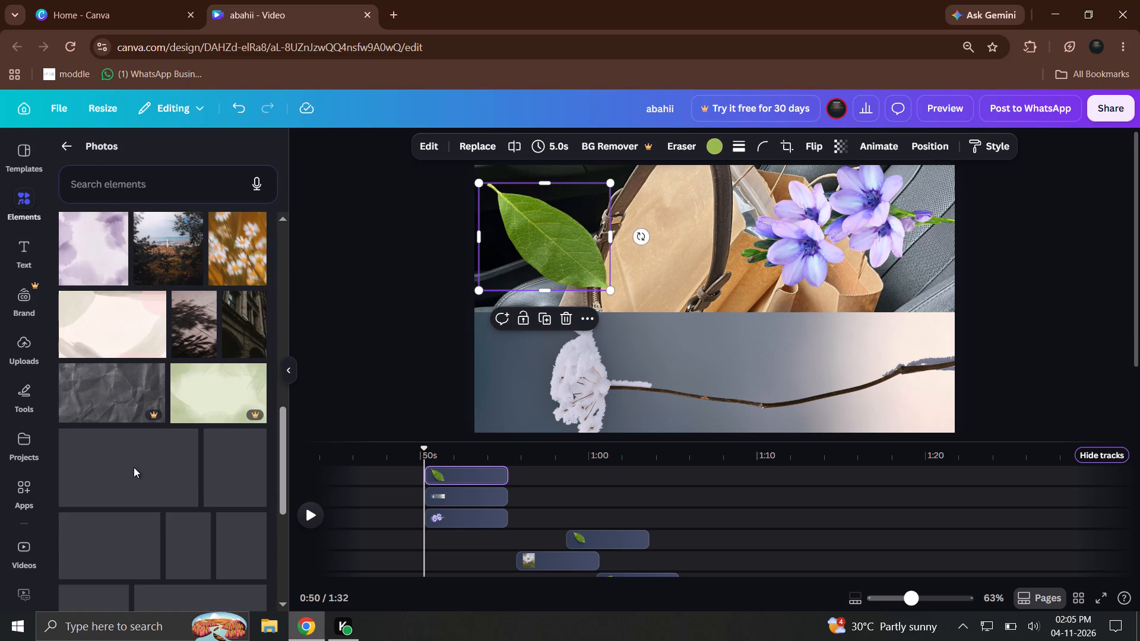
pyautogui.scroll(-6, 134, 461)
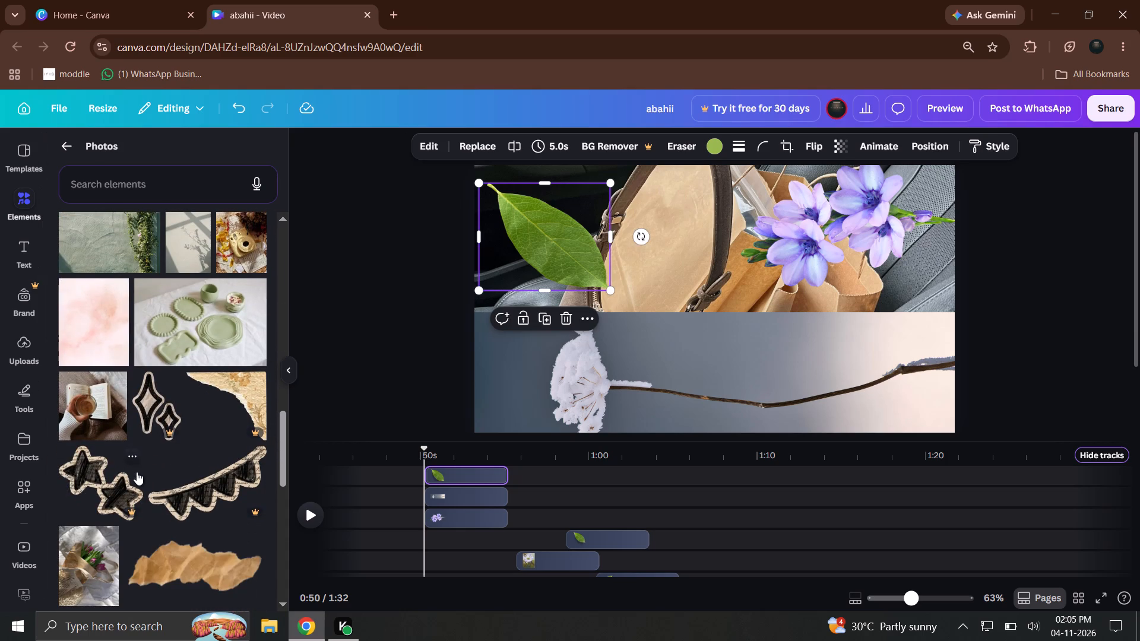
pyautogui.moveTo(137, 472); pyautogui.dragTo(697, 212)
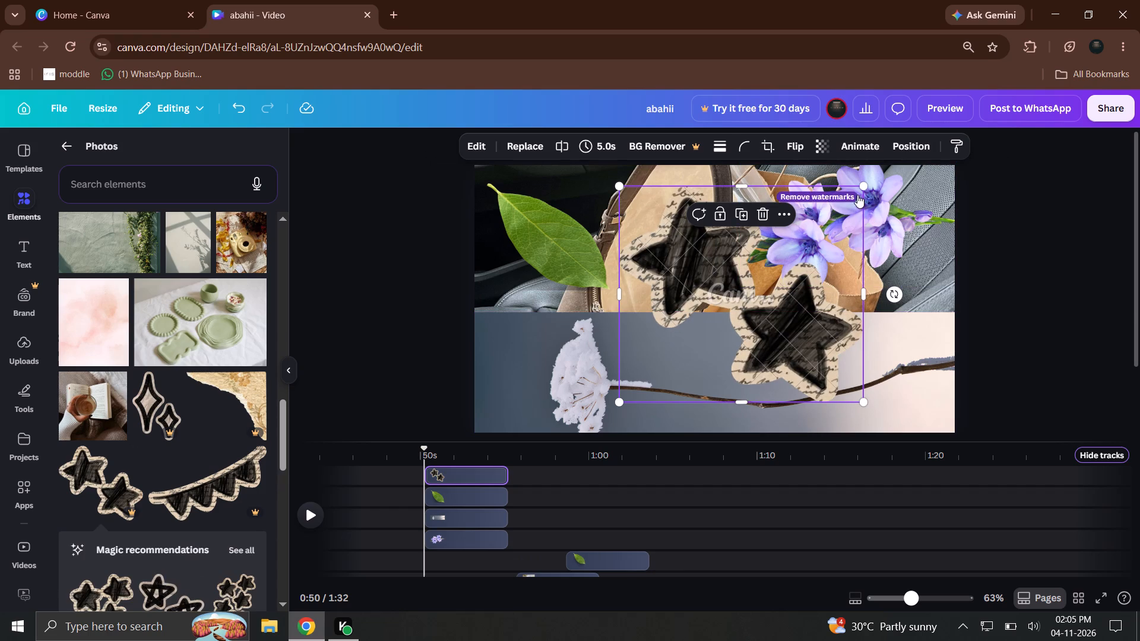
pyautogui.moveTo(861, 189); pyautogui.dragTo(714, 266)
pyautogui.moveTo(683, 340); pyautogui.dragTo(860, 368)
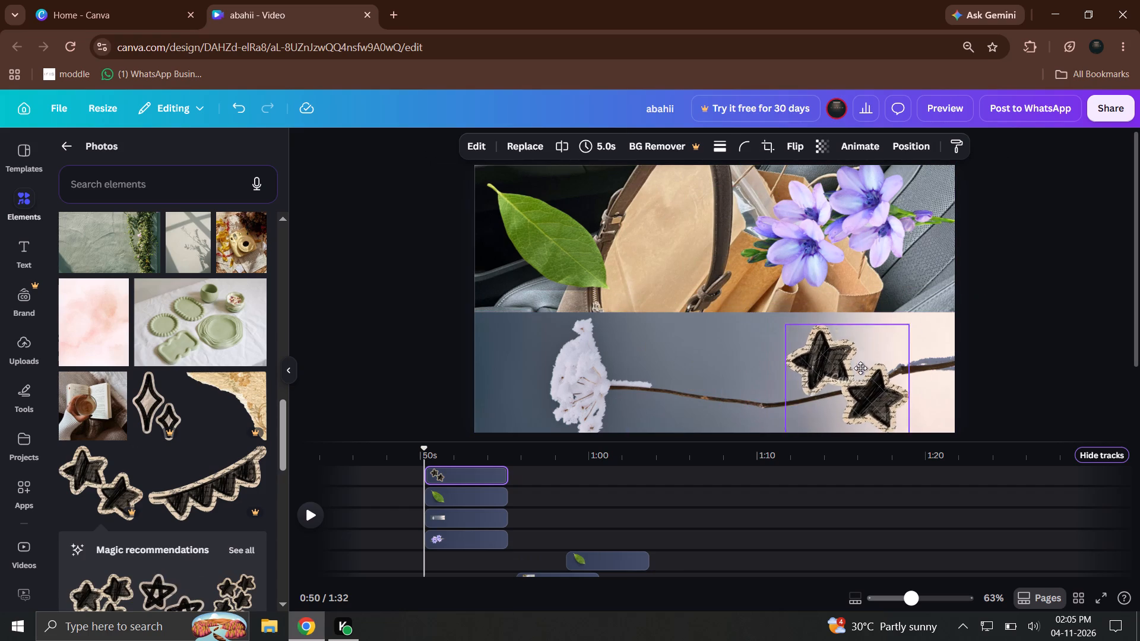
pyautogui.moveTo(860, 368); pyautogui.dragTo(895, 357)
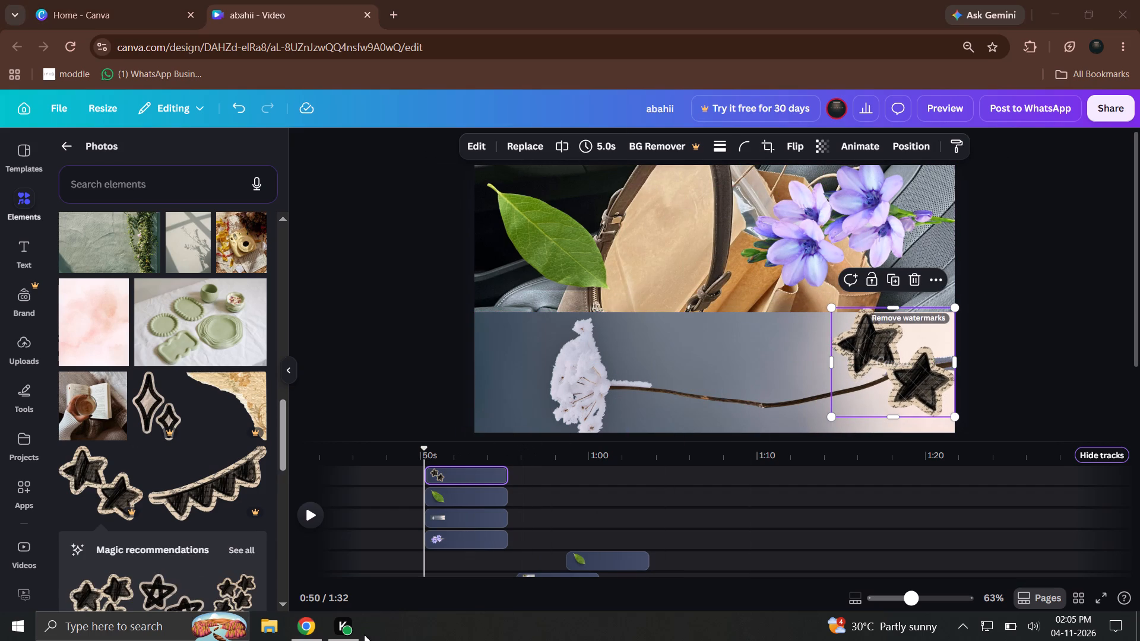
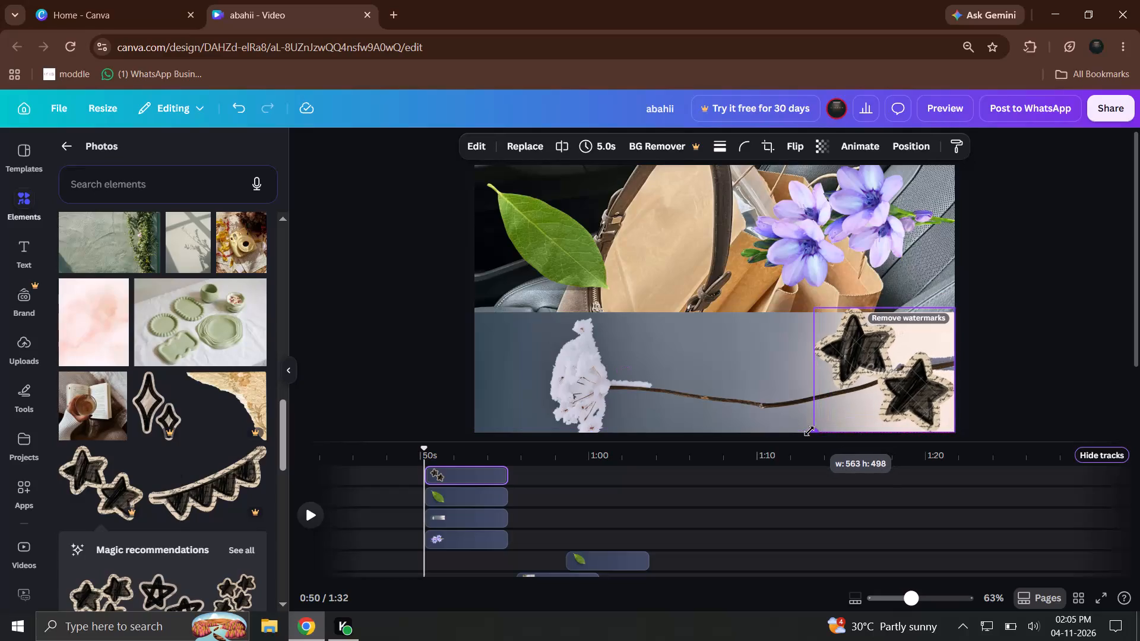
# Adjust the two-star cutout's crop at its upper-right corner so its top edge lines up with the flower strip.
pyautogui.click(1018, 397)
pyautogui.doubleClick(944, 379)
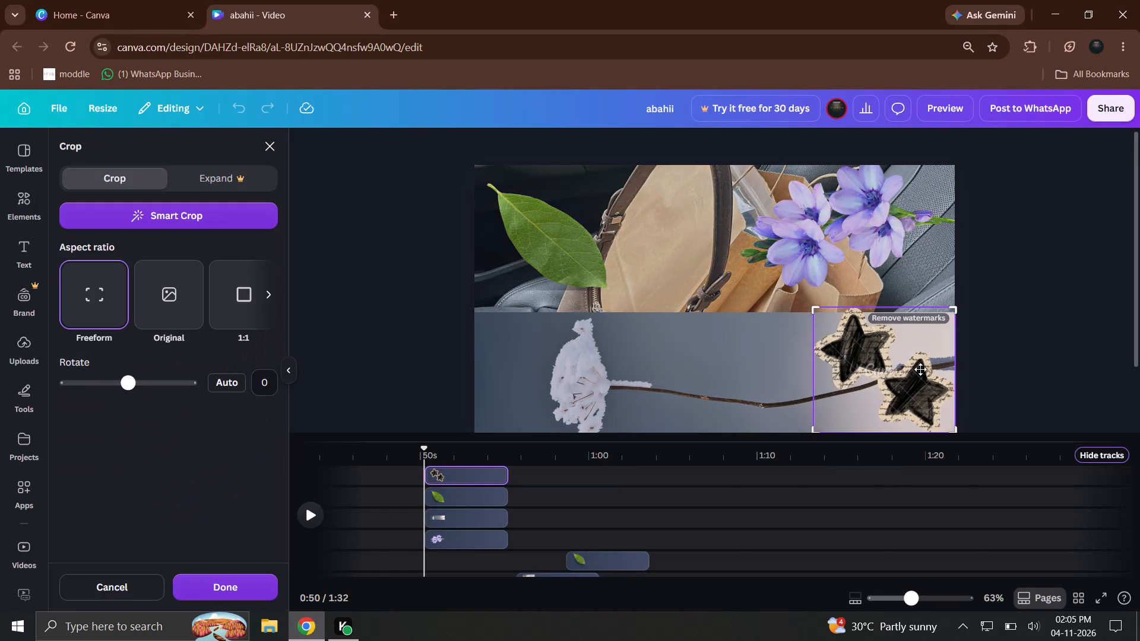
pyautogui.moveTo(960, 311); pyautogui.dragTo(953, 319)
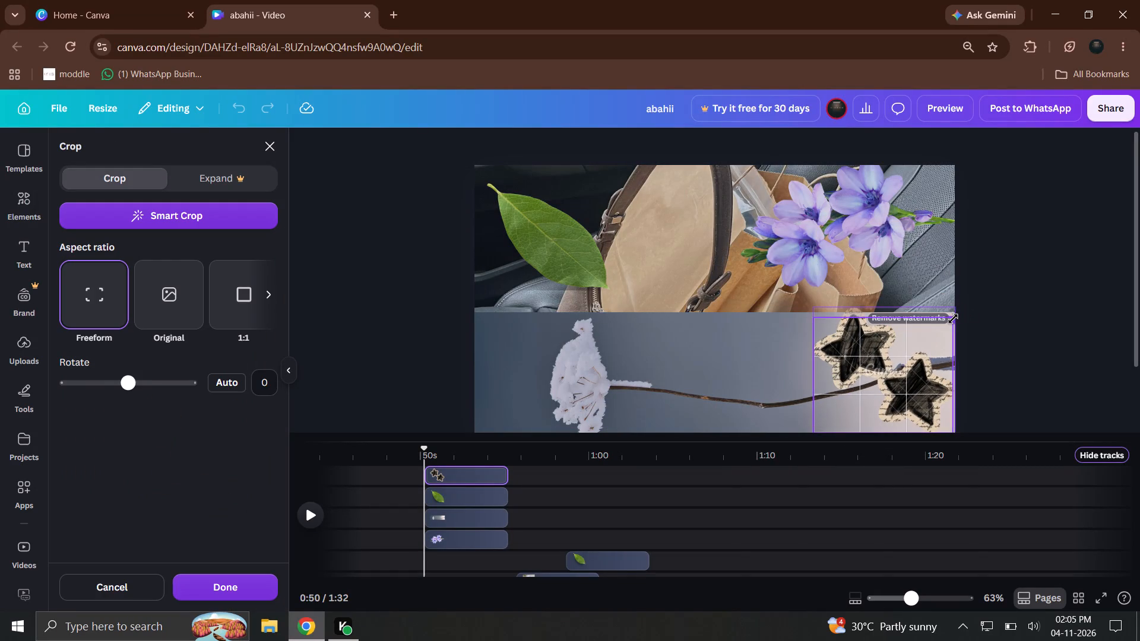
pyautogui.moveTo(953, 319); pyautogui.dragTo(958, 300)
pyautogui.click(1014, 321)
pyautogui.click(825, 336)
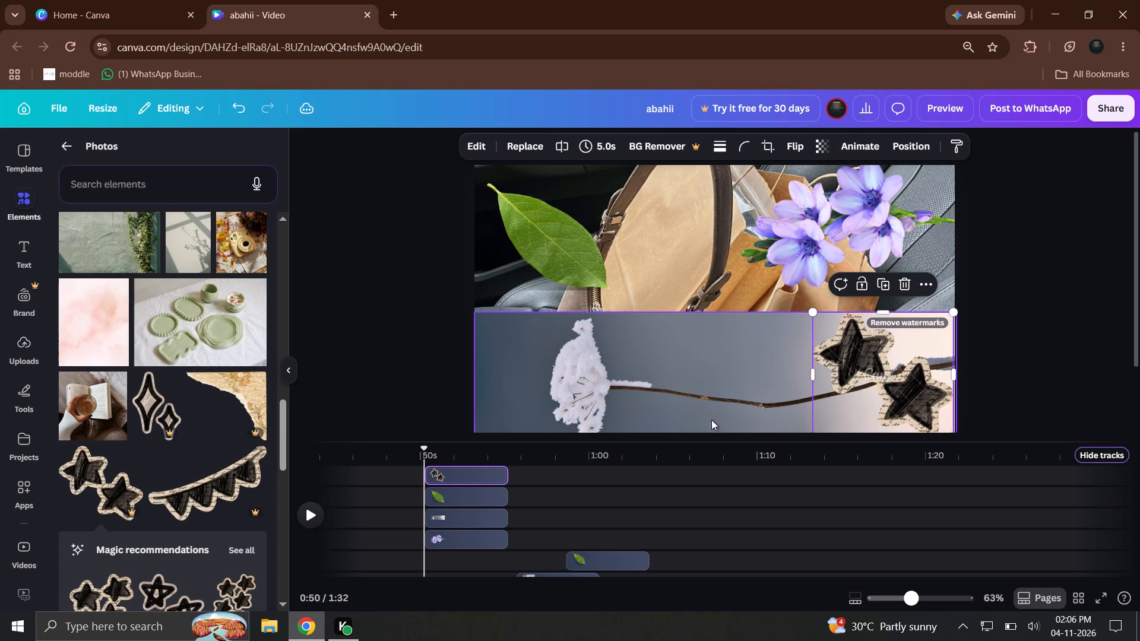
# Select the star, leaf, flower strip and purple sprig clips at 0:50 together and shorten them to 4.2 seconds.
pyautogui.moveTo(540, 479); pyautogui.dragTo(482, 536)
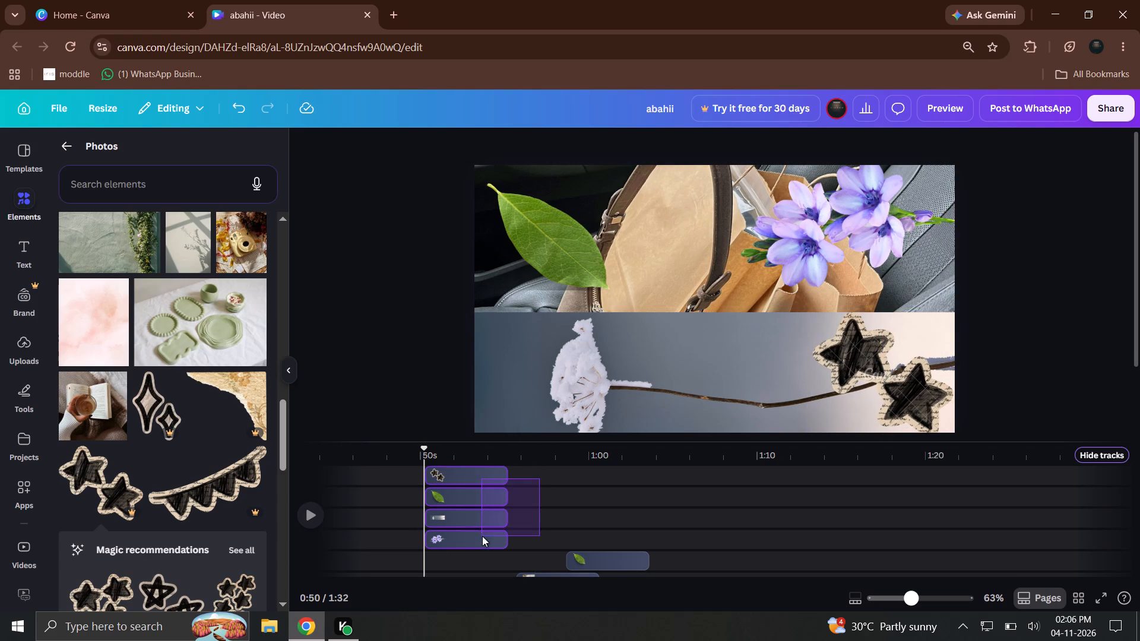
pyautogui.moveTo(507, 494); pyautogui.dragTo(495, 495)
# Play back an earlier part of the video, stopping at 0:26, while looking through the photo library.
pyautogui.moveTo(434, 462); pyautogui.dragTo(330, 455)
pyautogui.click(330, 524)
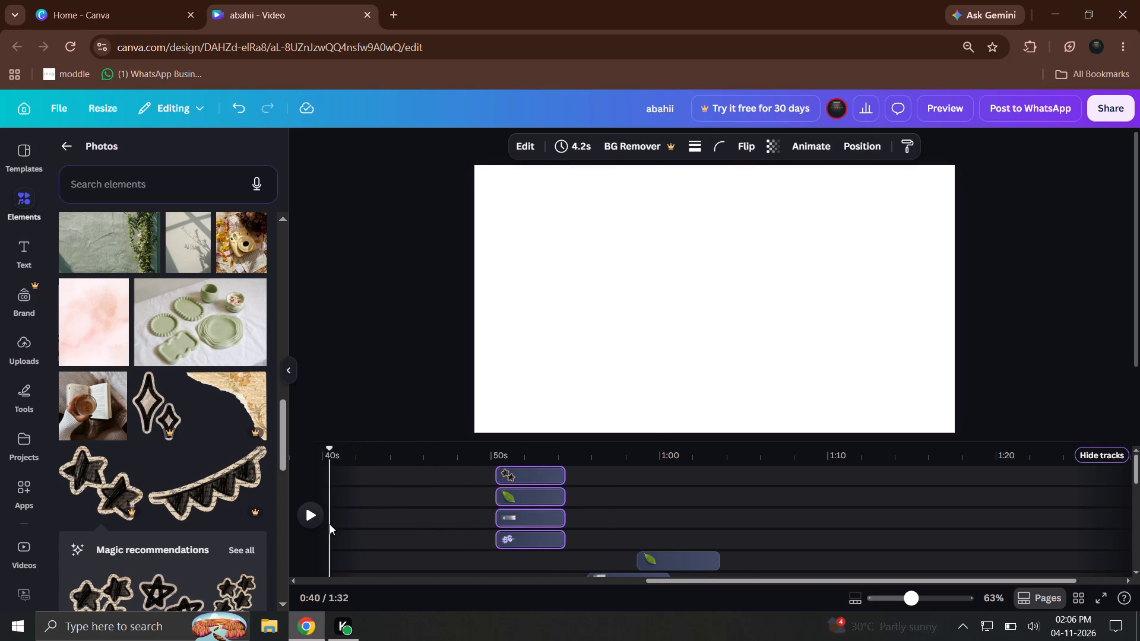
pyautogui.click(306, 525)
pyautogui.scroll(9, 216, 378)
pyautogui.scroll(-1, 212, 373)
pyautogui.scroll(3, 211, 373)
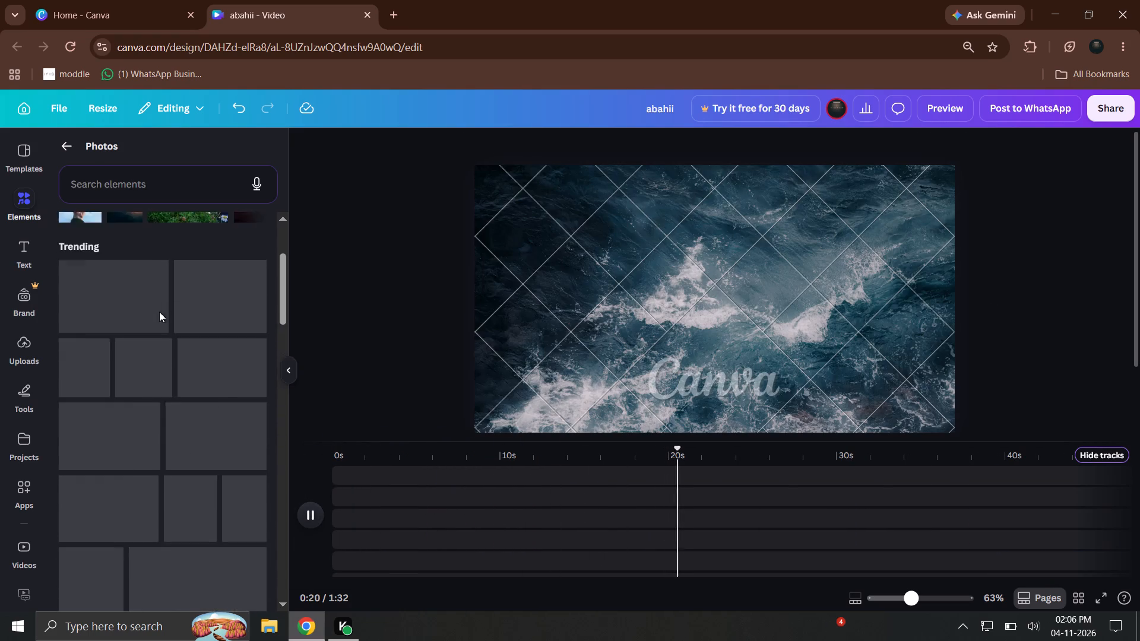
pyautogui.scroll(-6, 112, 431)
pyautogui.scroll(6, 100, 419)
pyautogui.scroll(2, 21, 328)
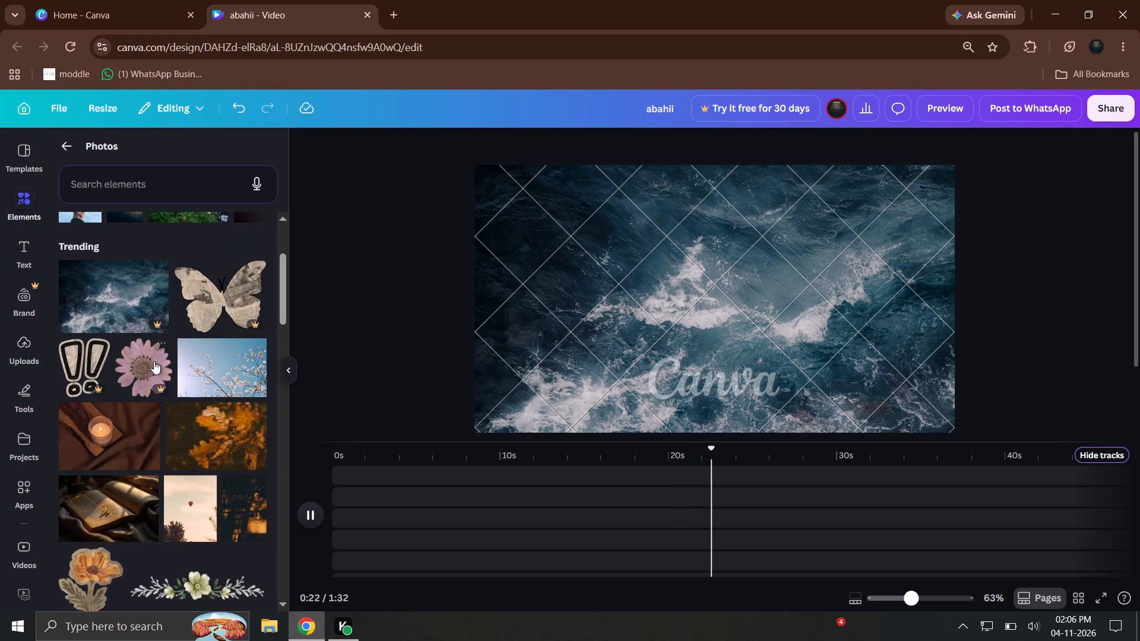
pyautogui.scroll(5, 263, 339)
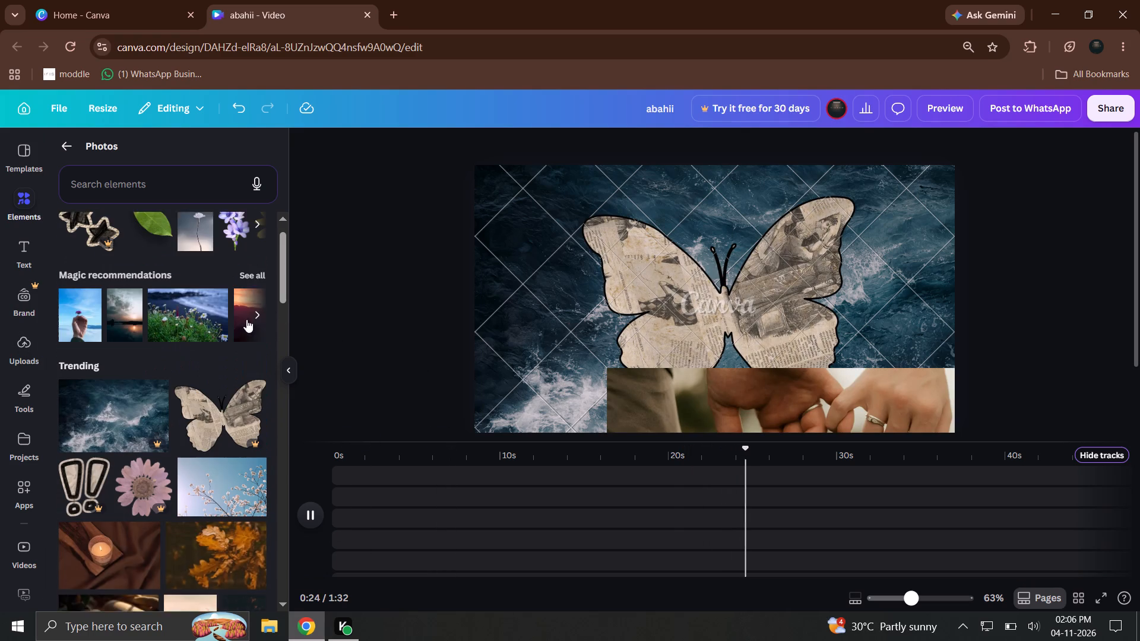
pyautogui.scroll(4, 249, 318)
pyautogui.moveTo(236, 291); pyautogui.dragTo(234, 316)
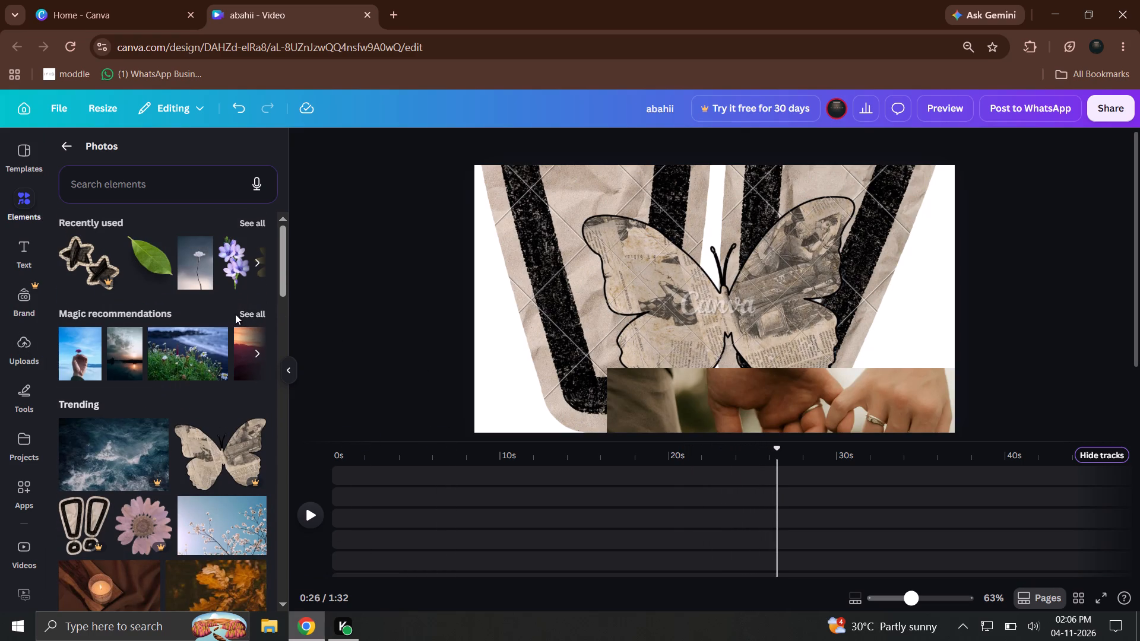
# Add the orange poppy photo at 0:26, shrink it to about a third of its size, and place it in the page's upper-left corner.
pyautogui.moveTo(239, 326); pyautogui.dragTo(258, 346)
pyautogui.moveTo(252, 351); pyautogui.dragTo(288, 351)
pyautogui.moveTo(288, 351); pyautogui.dragTo(285, 351)
pyautogui.click(245, 359)
pyautogui.moveTo(213, 357); pyautogui.dragTo(689, 267)
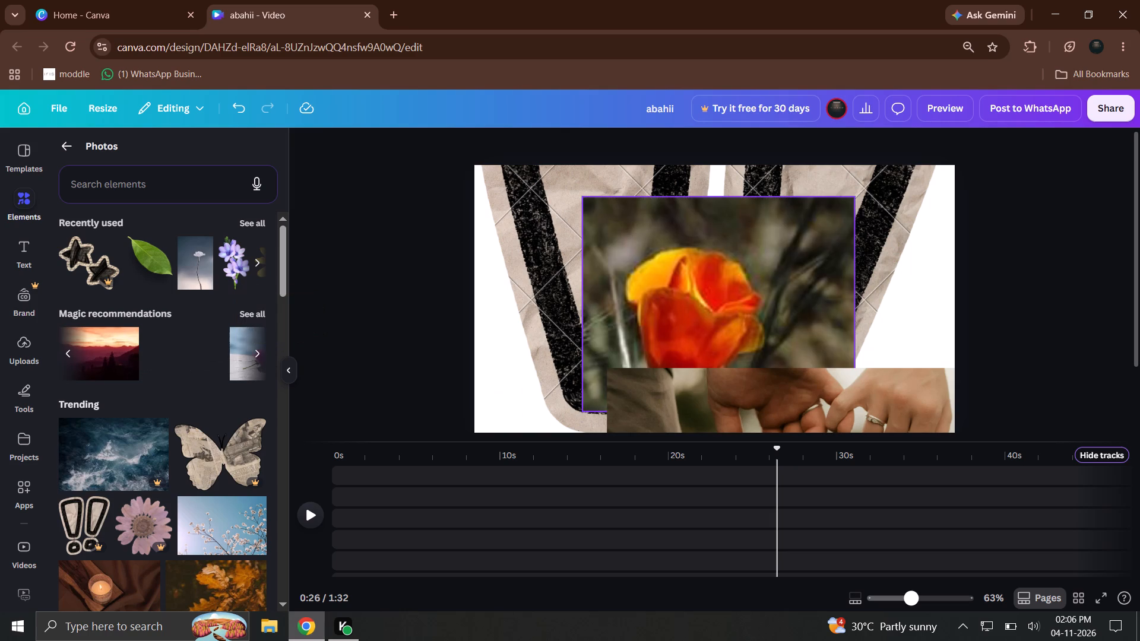
pyautogui.moveTo(689, 267); pyautogui.dragTo(549, 256)
pyautogui.moveTo(573, 270); pyautogui.dragTo(578, 202)
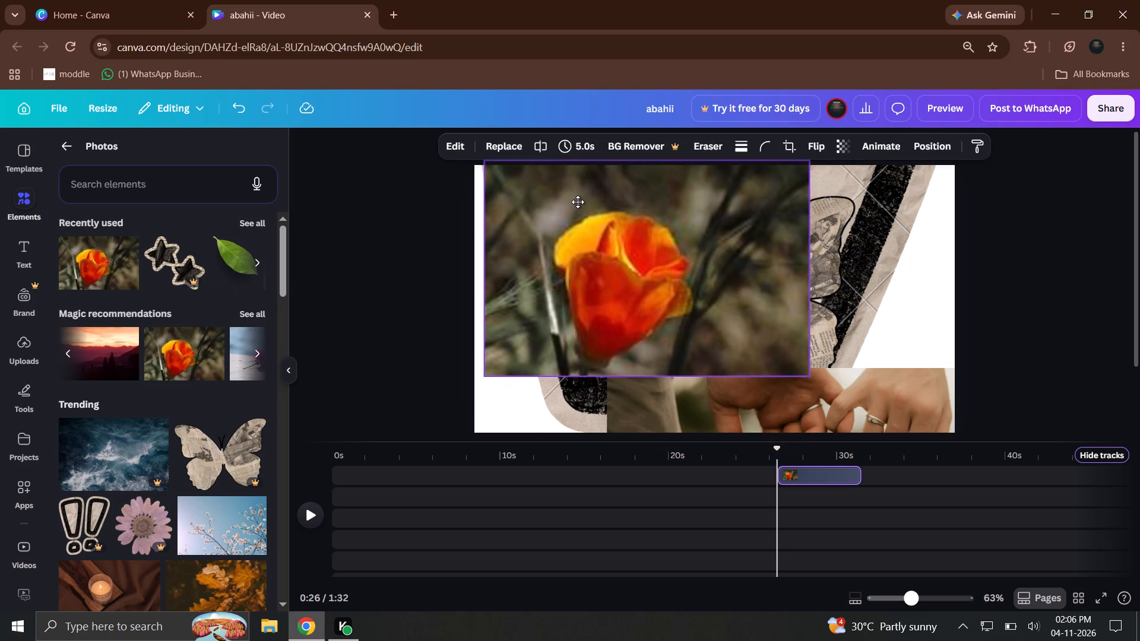
pyautogui.moveTo(578, 202); pyautogui.dragTo(568, 205)
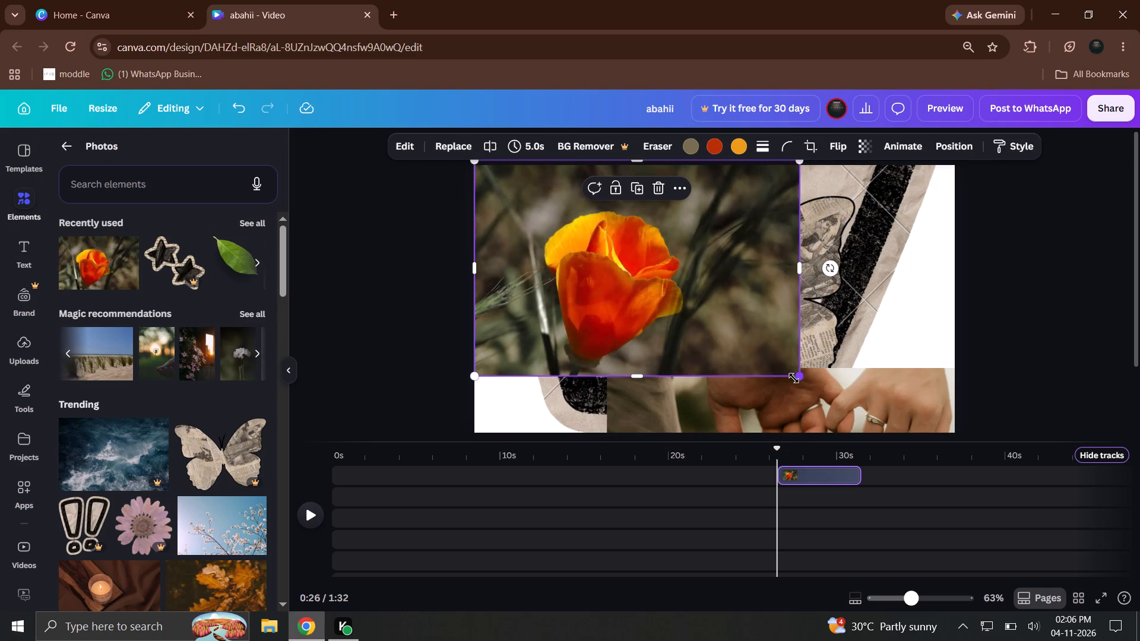
pyautogui.moveTo(794, 378); pyautogui.dragTo(556, 253)
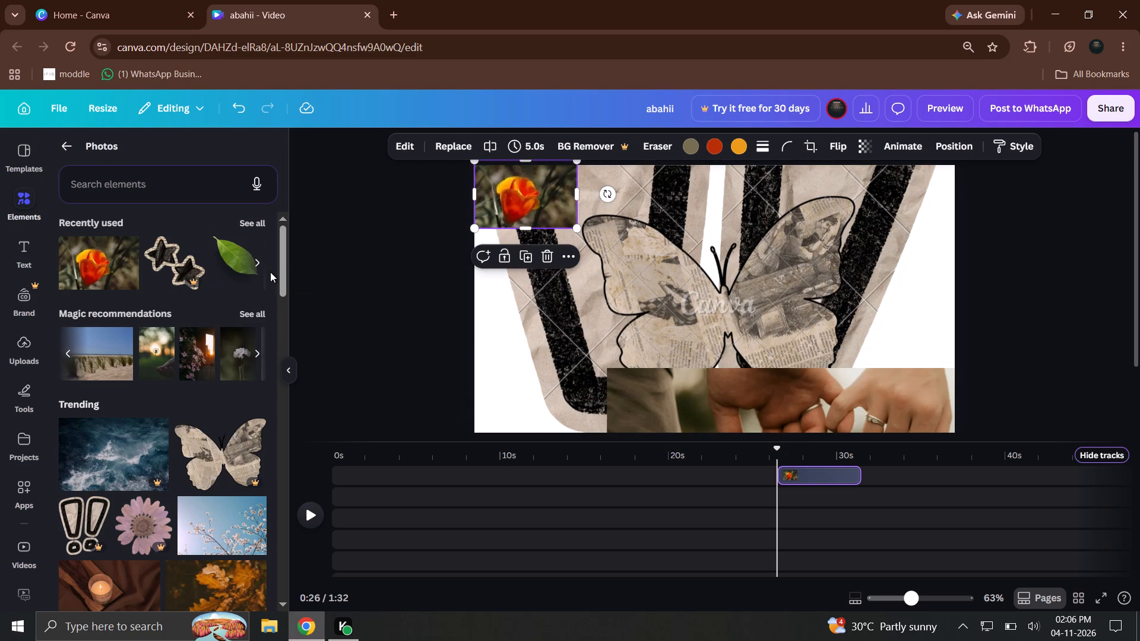
# Add the recently used purple flower sprig to the page at 0:26 and place it upright in the page's upper-right corner.
pyautogui.click(267, 272)
pyautogui.click(265, 272)
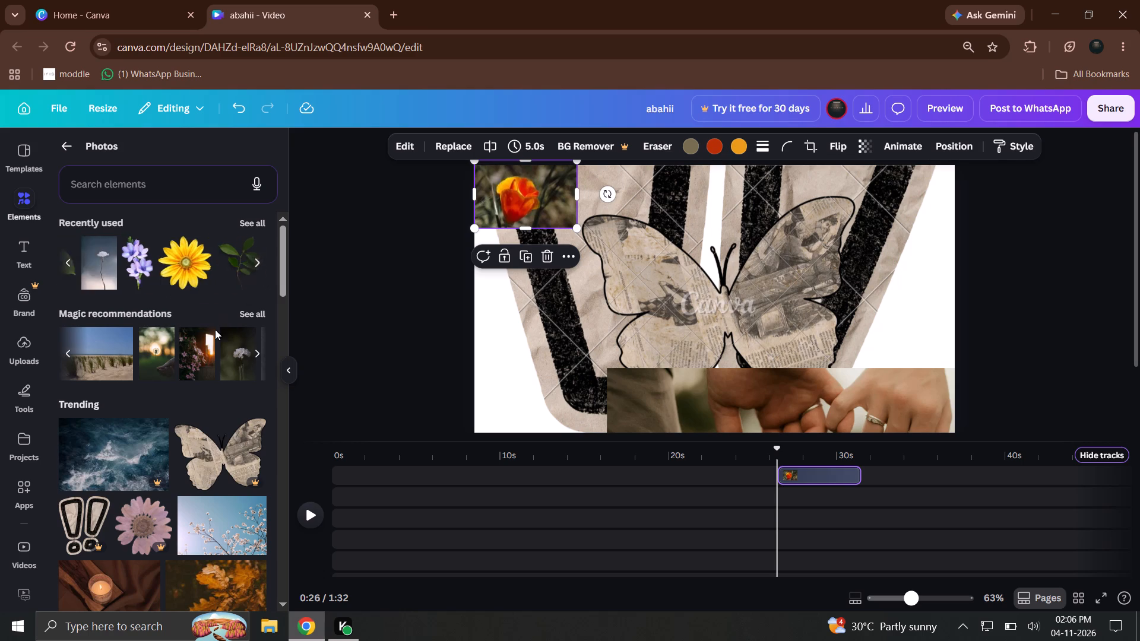
pyautogui.moveTo(103, 277); pyautogui.dragTo(878, 239)
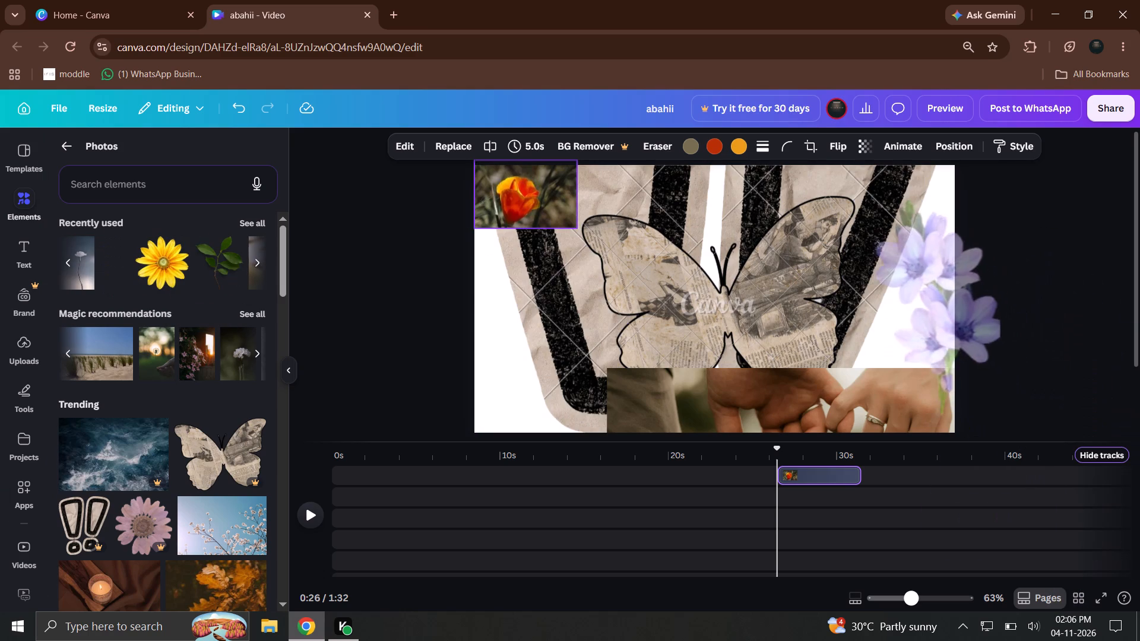
pyautogui.moveTo(878, 239); pyautogui.dragTo(867, 229)
pyautogui.moveTo(898, 265); pyautogui.dragTo(875, 240)
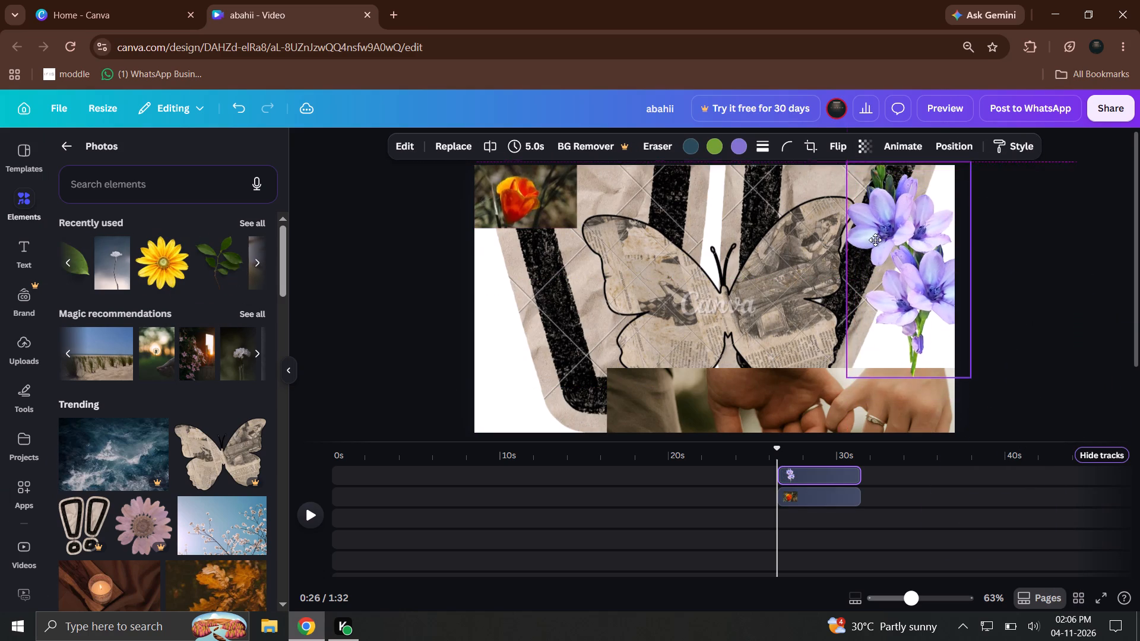
pyautogui.moveTo(875, 240); pyautogui.dragTo(866, 243)
pyautogui.click(1020, 303)
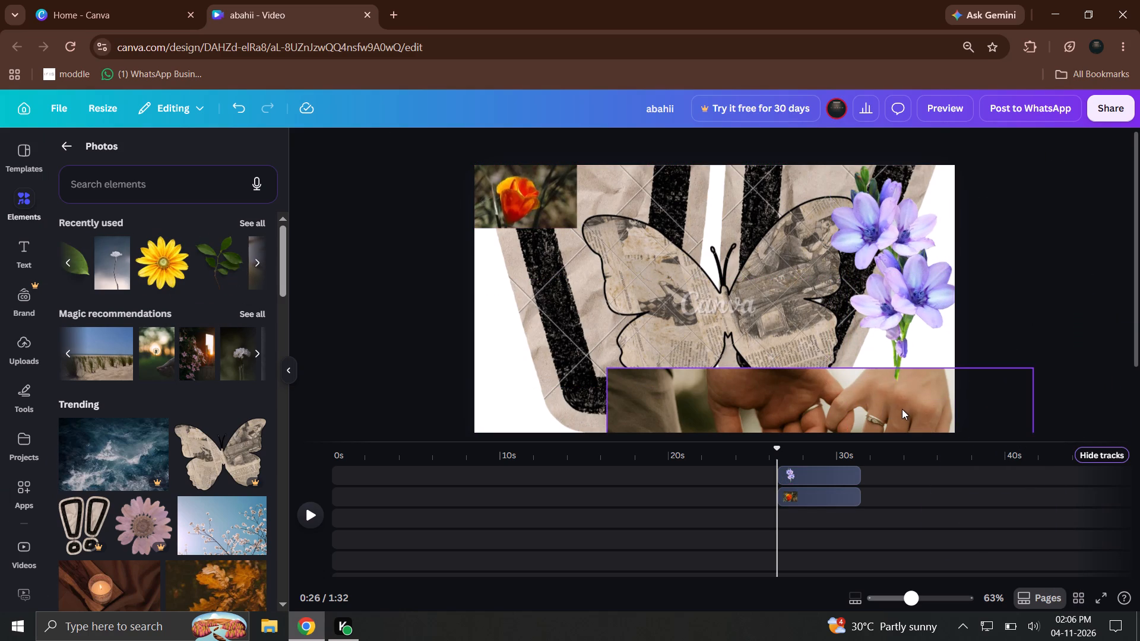
# Move the holding-hands photo up to the middle of the page and resize its sides to span the page's full width.
pyautogui.moveTo(900, 404); pyautogui.dragTo(741, 268)
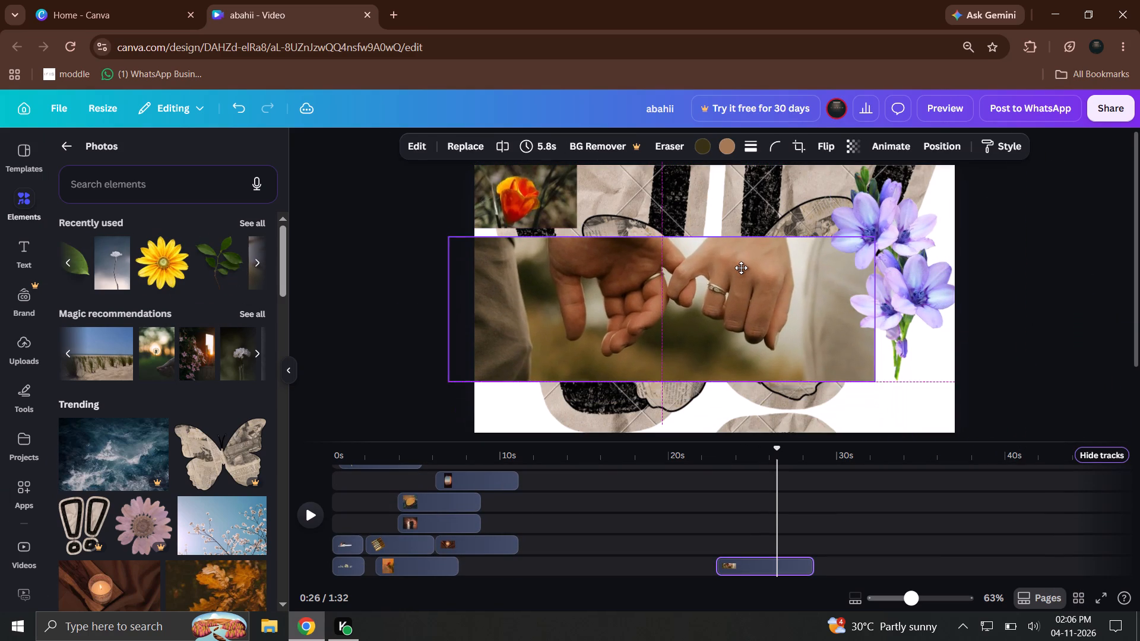
pyautogui.moveTo(741, 268); pyautogui.dragTo(739, 262)
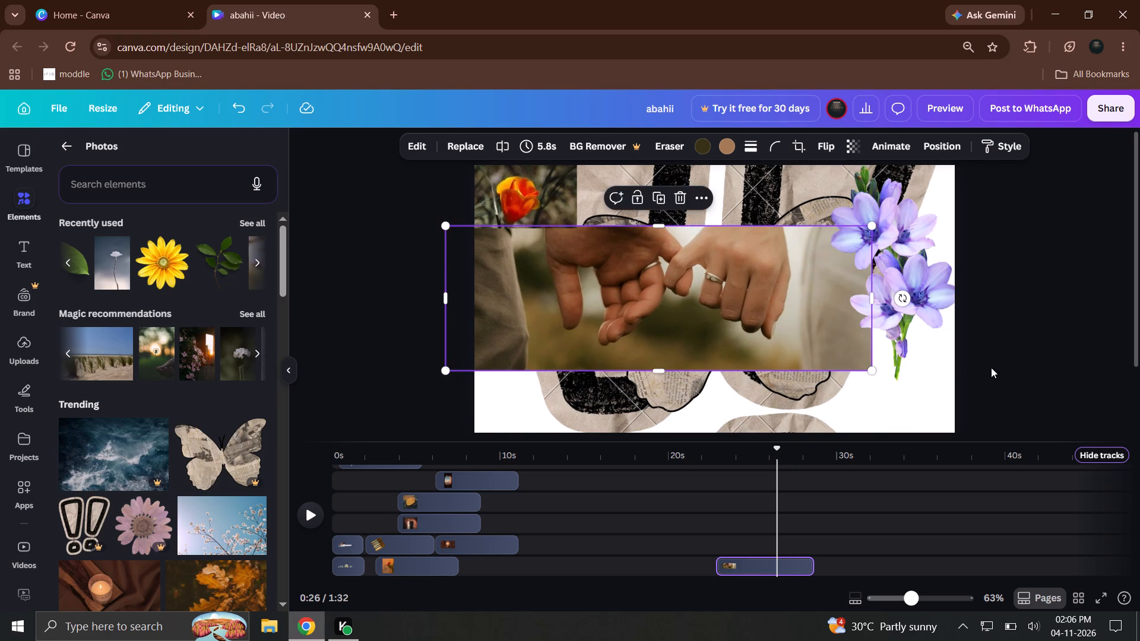
pyautogui.click(991, 367)
pyautogui.click(837, 311)
pyautogui.click(730, 288)
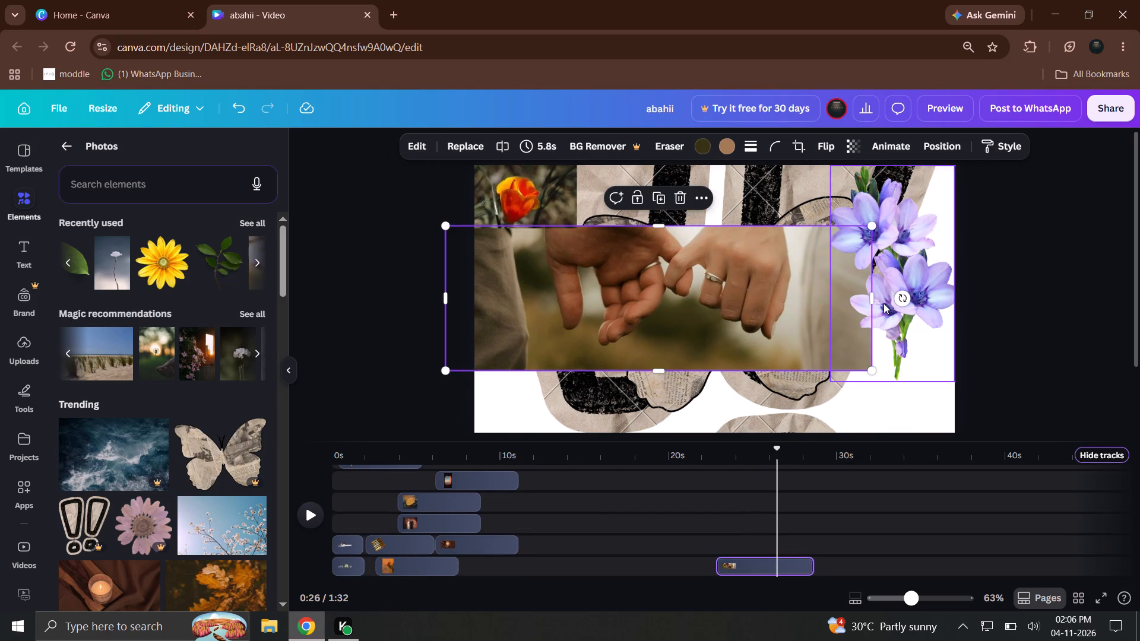
pyautogui.moveTo(876, 298); pyautogui.dragTo(961, 325)
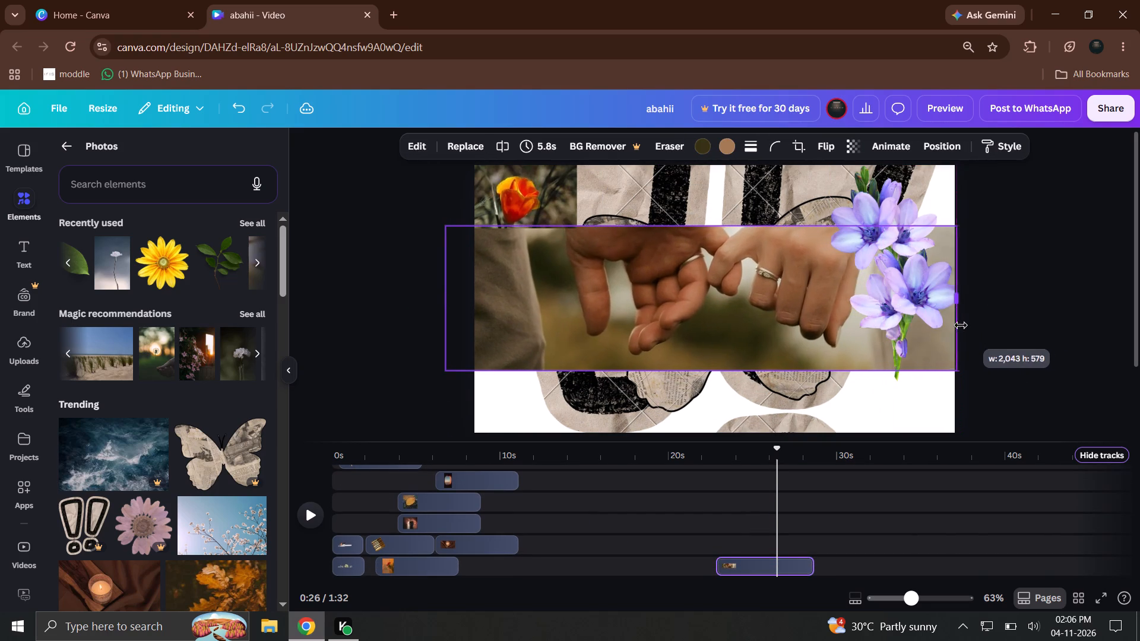
pyautogui.moveTo(961, 325); pyautogui.dragTo(958, 325)
pyautogui.click(1060, 350)
pyautogui.click(631, 303)
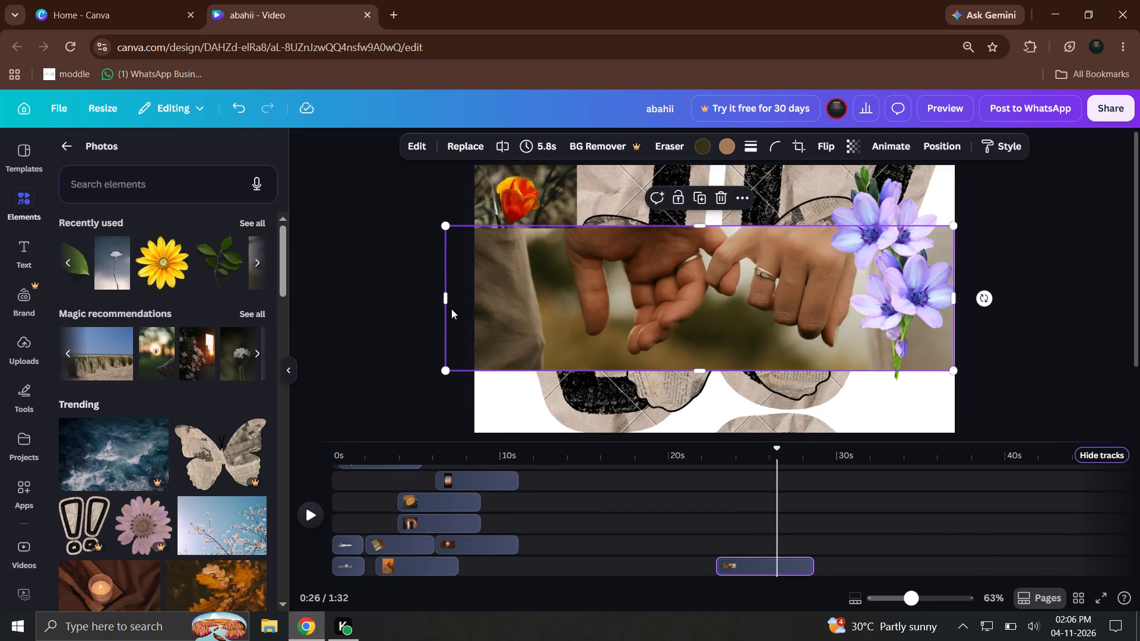
pyautogui.moveTo(446, 305); pyautogui.dragTo(471, 296)
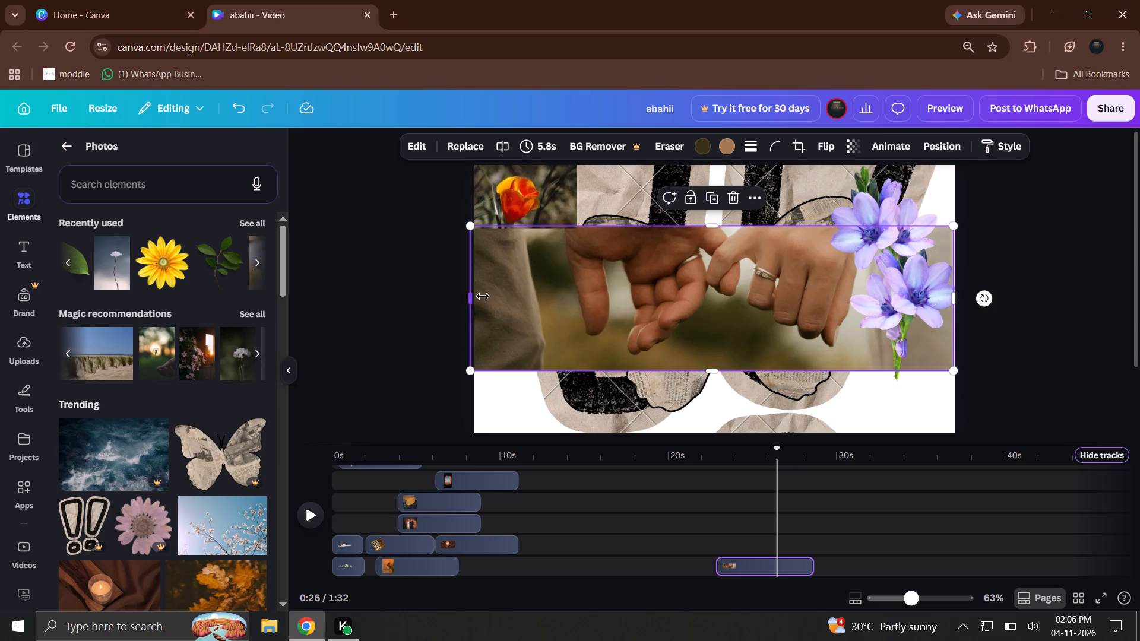
pyautogui.click(1054, 395)
# Reposition the holding-hands image downward within its crop frame so that more of the wrists is included.
pyautogui.doubleClick(783, 328)
pyautogui.moveTo(768, 301); pyautogui.dragTo(757, 398)
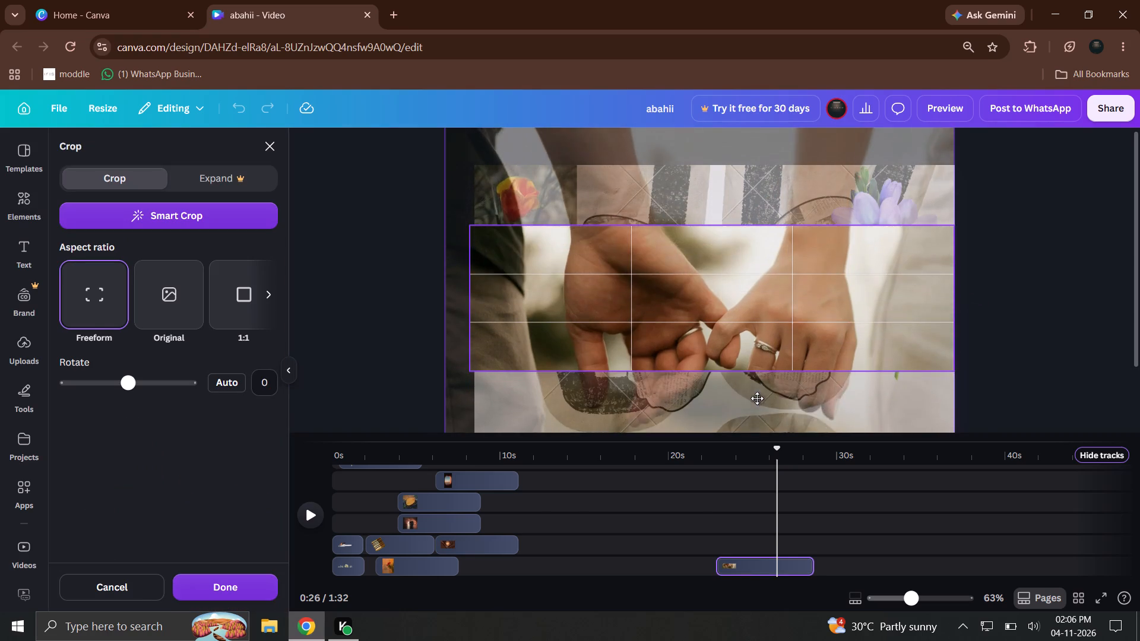
pyautogui.moveTo(757, 398); pyautogui.dragTo(748, 356)
pyautogui.click(1139, 342)
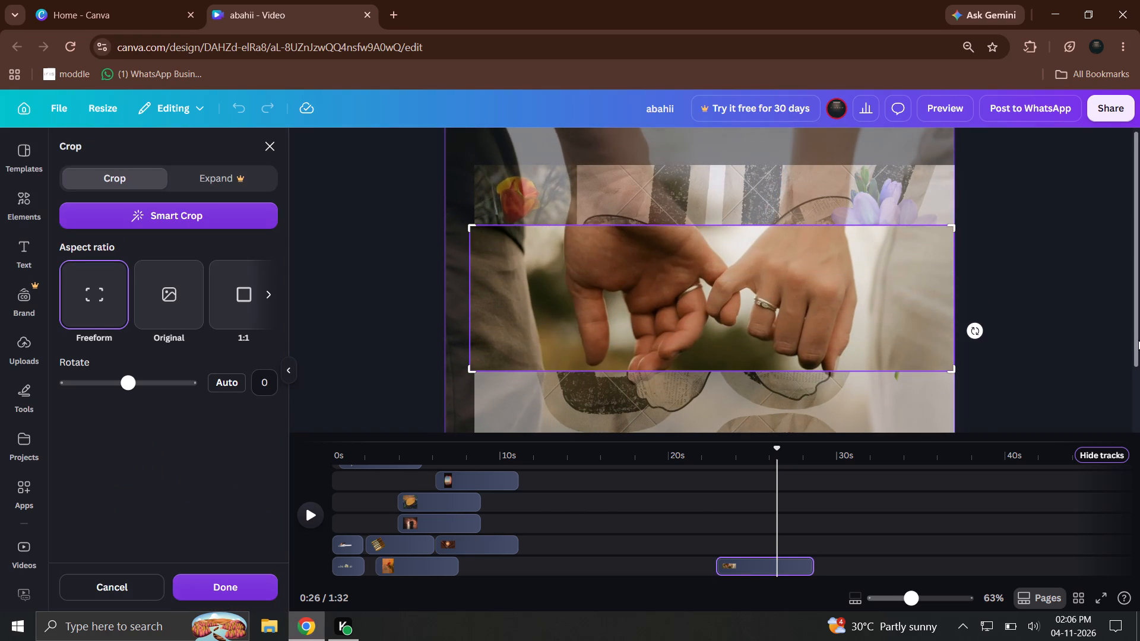
pyautogui.click(987, 282)
# Move the purple flower sprig slightly lower and closer to the page's right edge, over the end of the hands photo.
pyautogui.moveTo(883, 193); pyautogui.dragTo(869, 197)
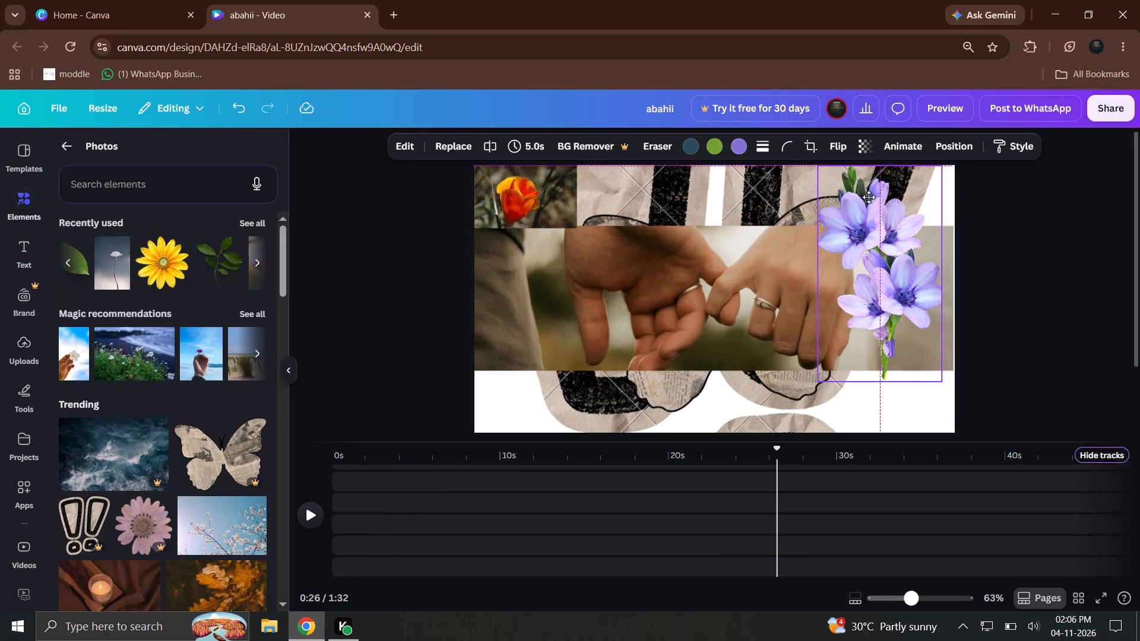
pyautogui.moveTo(869, 197); pyautogui.dragTo(916, 210)
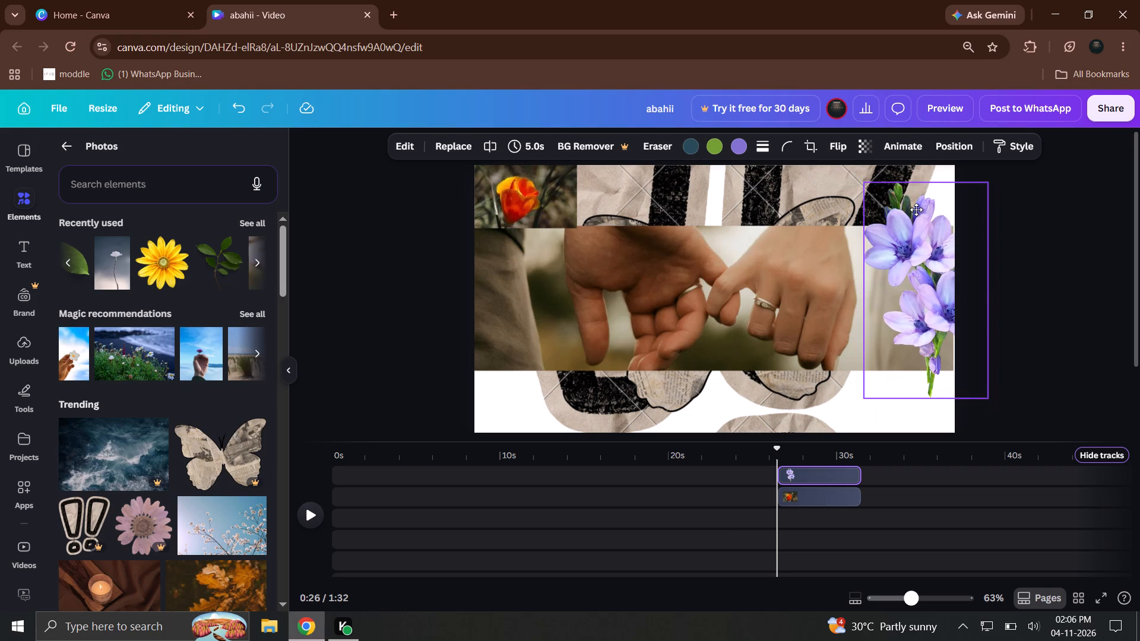
pyautogui.moveTo(916, 210); pyautogui.dragTo(914, 207)
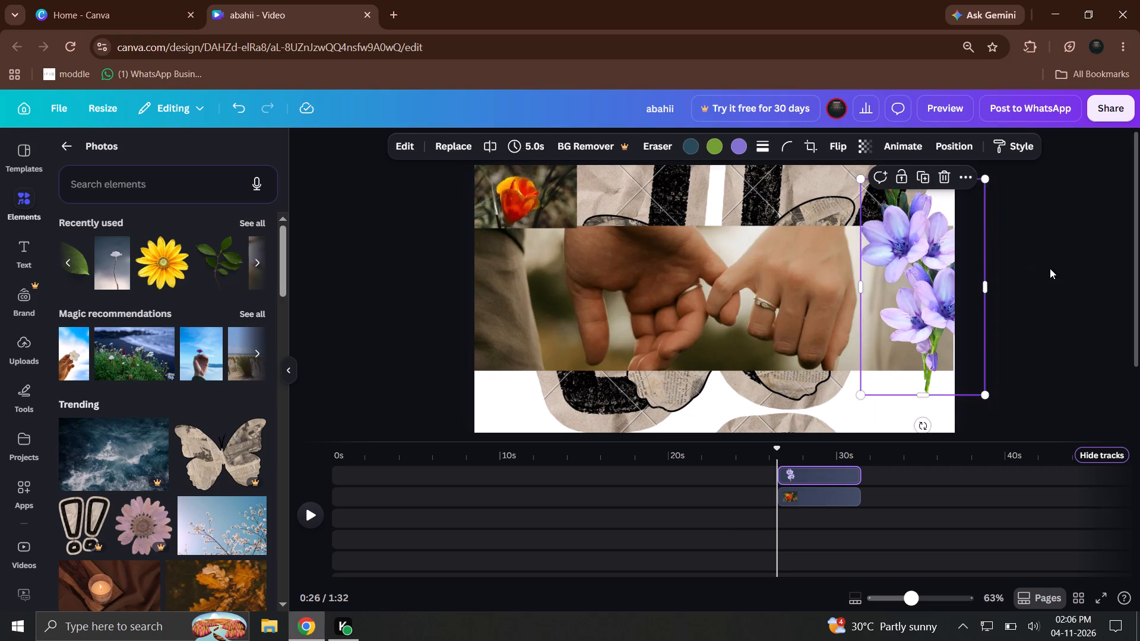
pyautogui.click(1052, 269)
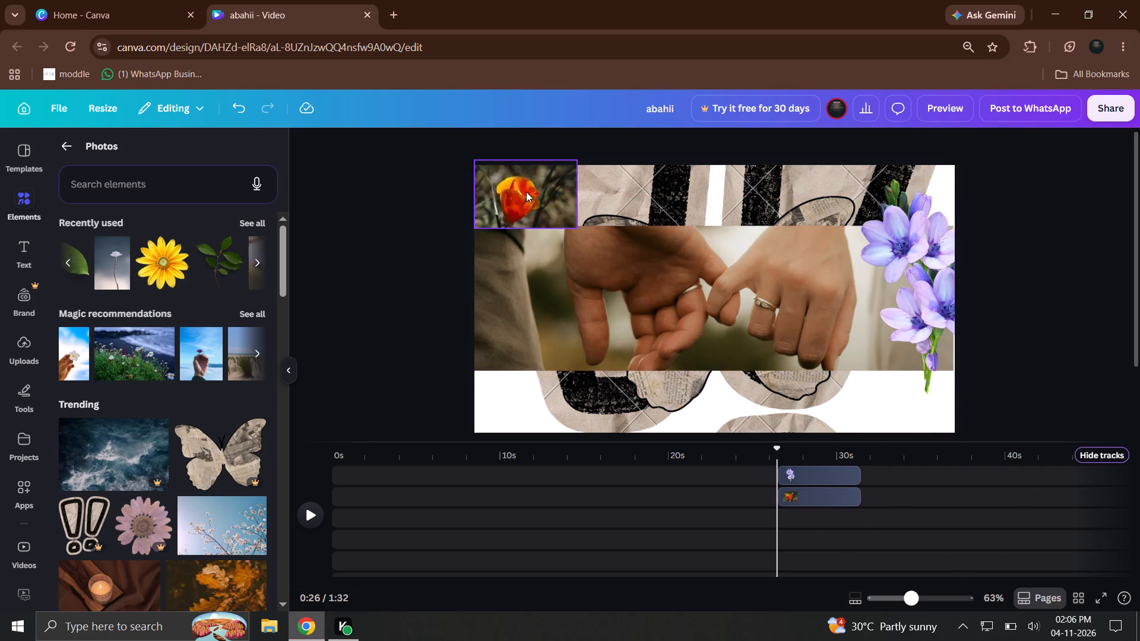
# Nudge the poppy photo toward the page's upper-left corner, extend its bottom edge slightly over the hands photo, and adjust its crop.
pyautogui.moveTo(525, 193); pyautogui.dragTo(523, 196)
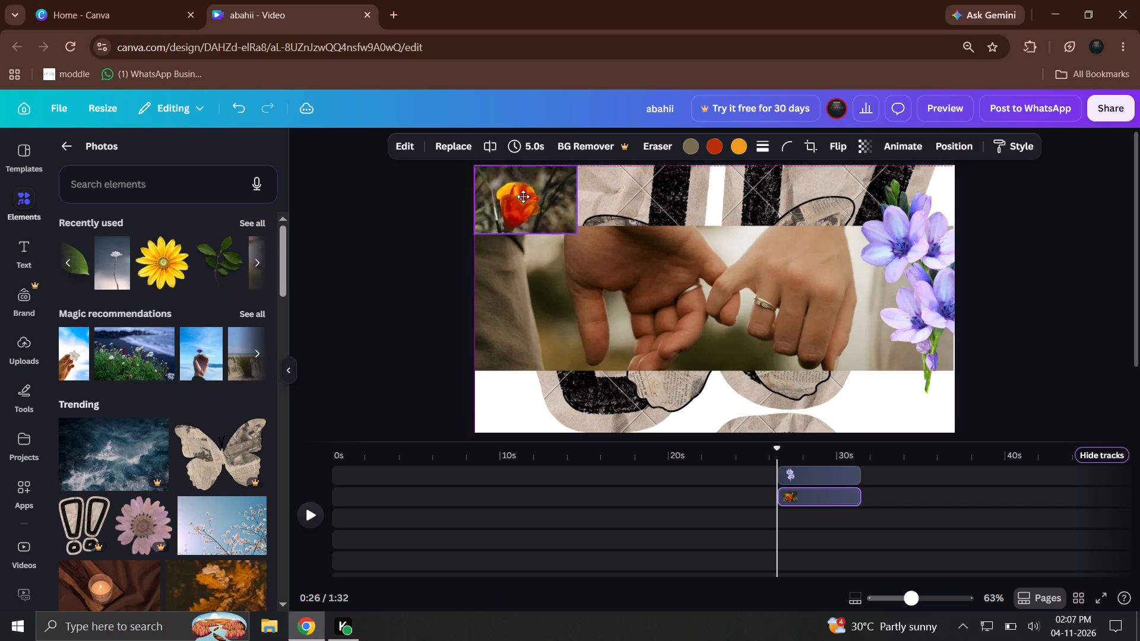
pyautogui.moveTo(523, 196); pyautogui.dragTo(519, 191)
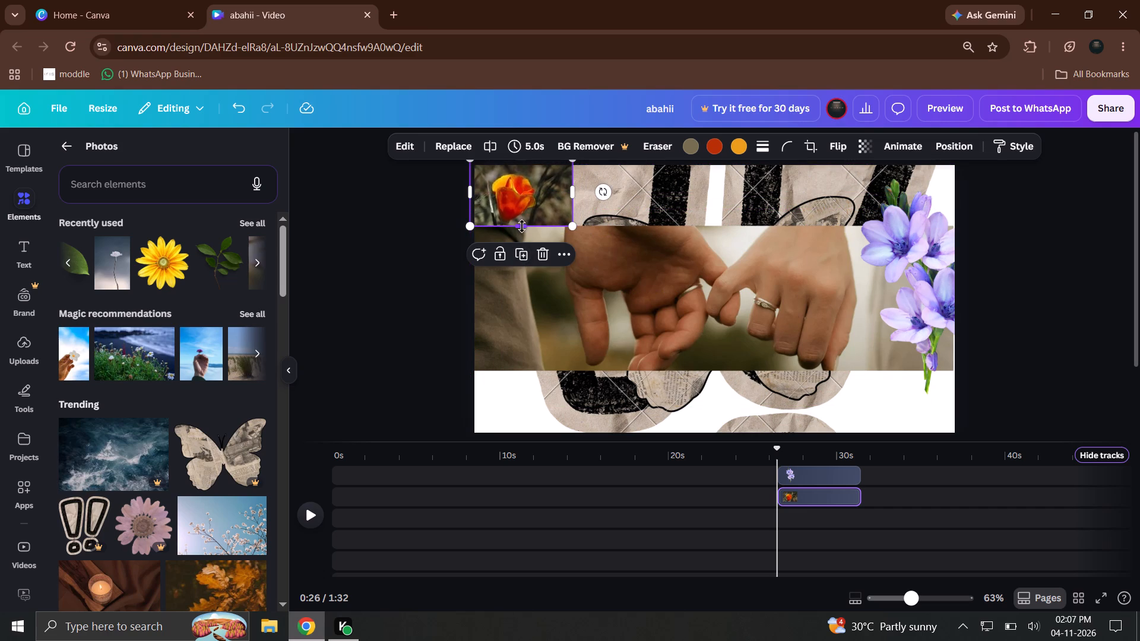
pyautogui.moveTo(522, 226); pyautogui.dragTo(503, 230)
pyautogui.doubleClick(516, 189)
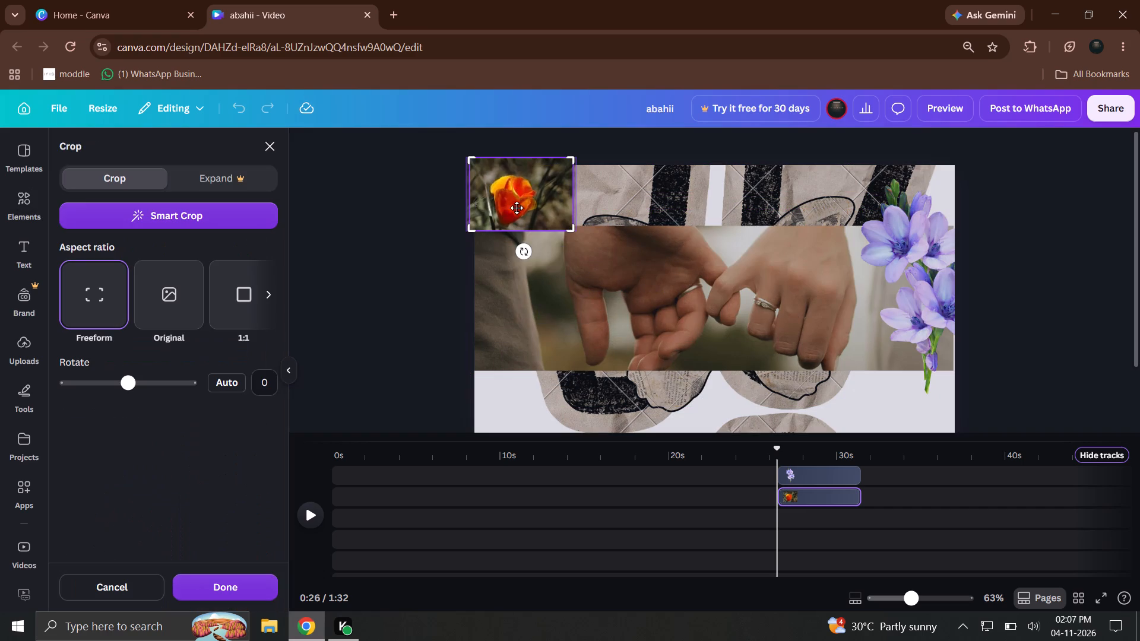
pyautogui.moveTo(517, 208); pyautogui.dragTo(569, 212)
pyautogui.click(598, 195)
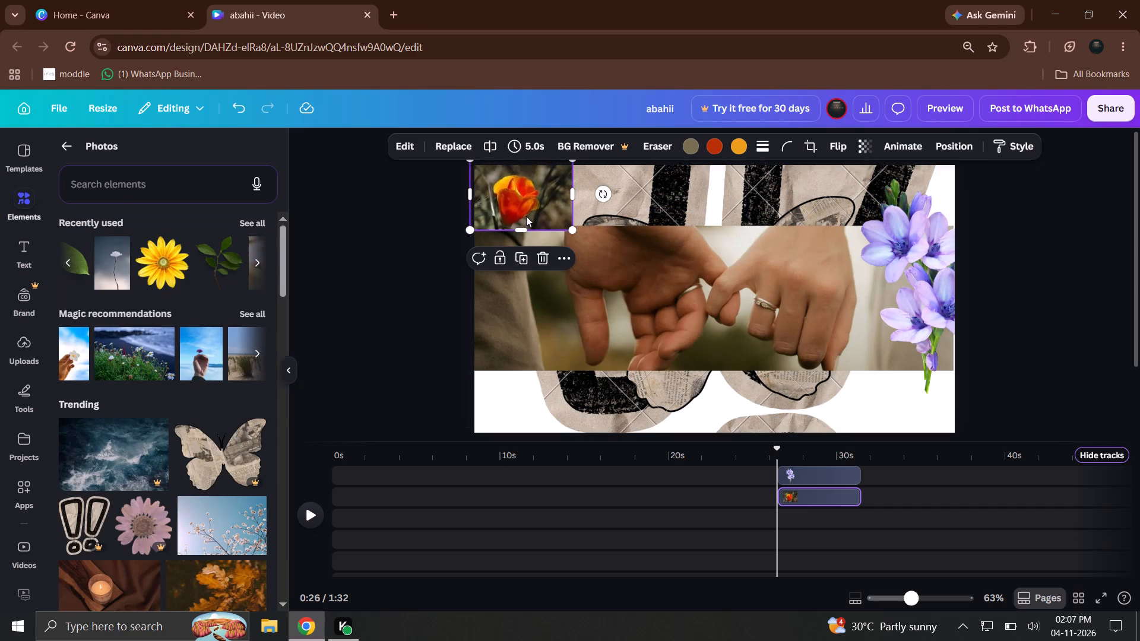
# Add the black bow with the beige outline from the photo library on its own timeline track, below the poppy photo's track.
pyautogui.scroll(-6, 125, 537)
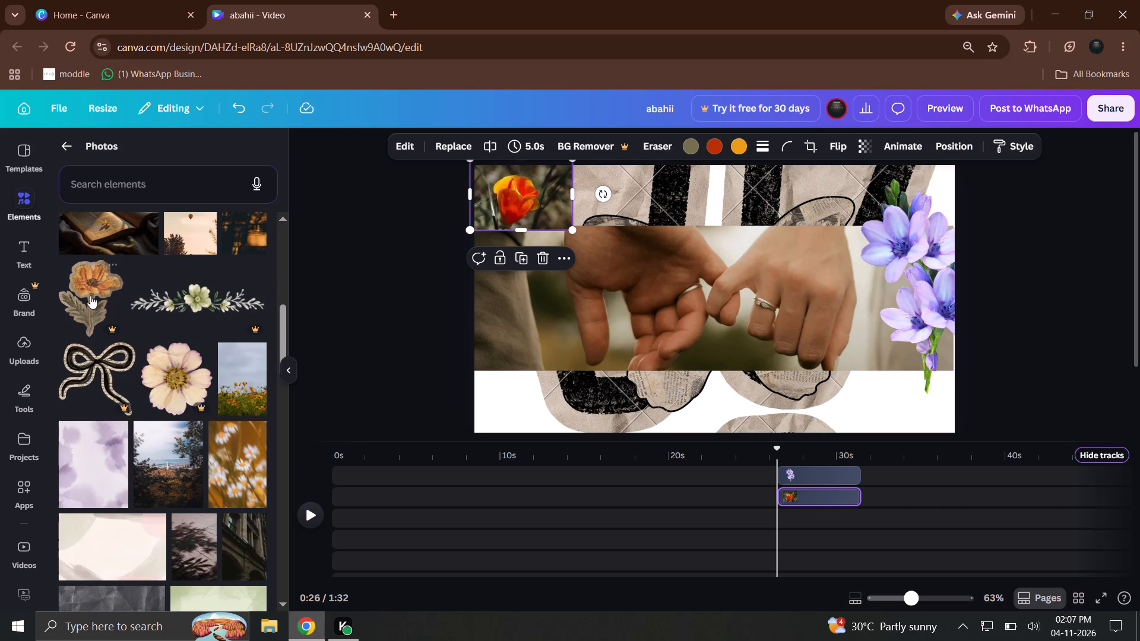
pyautogui.moveTo(88, 391); pyautogui.dragTo(1139, 640)
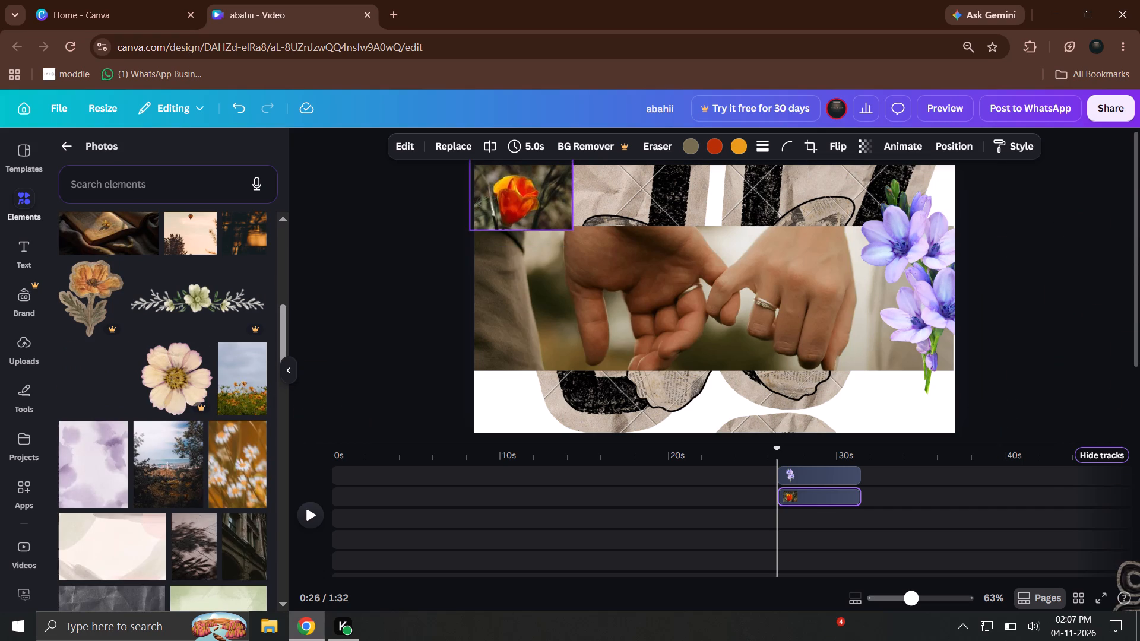
pyautogui.moveTo(1139, 640); pyautogui.dragTo(815, 439)
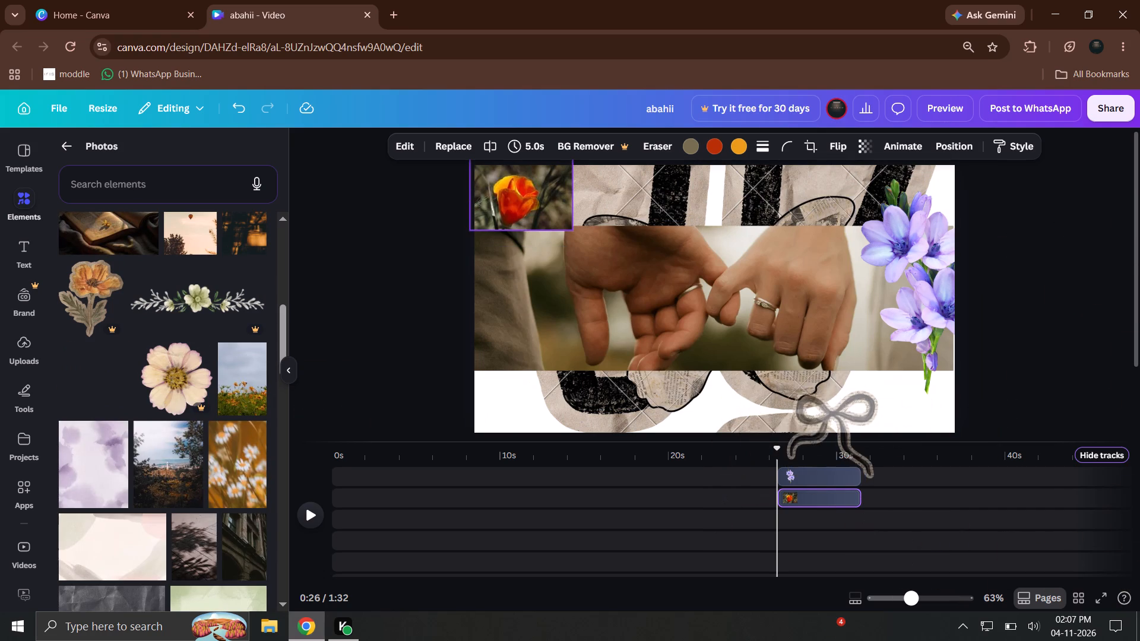
pyautogui.moveTo(815, 439); pyautogui.dragTo(774, 369)
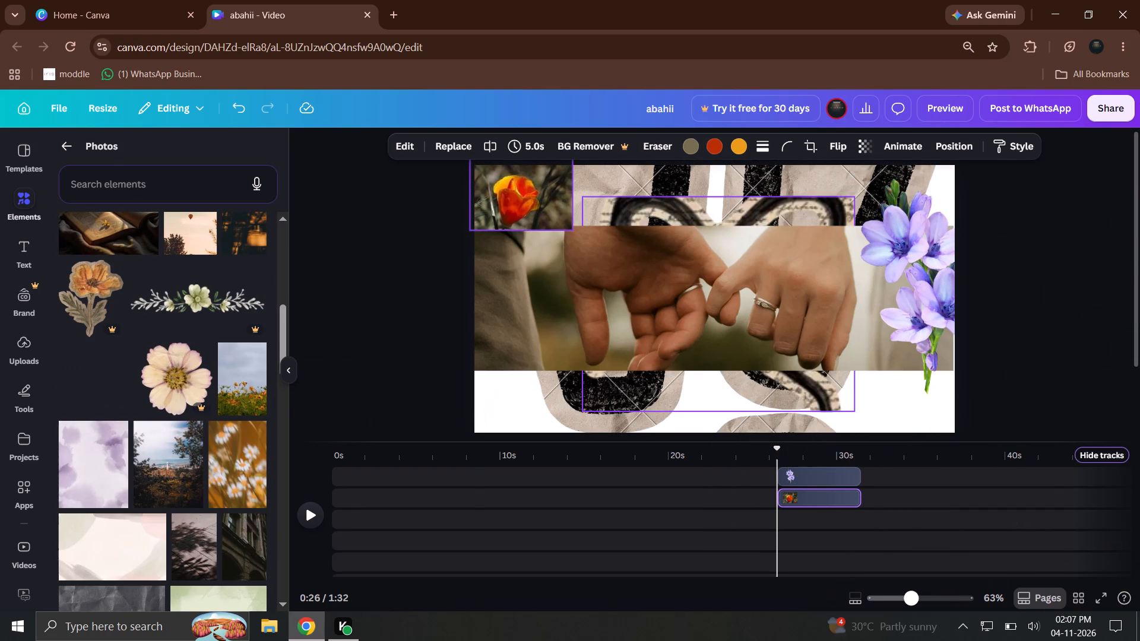
pyautogui.moveTo(774, 369); pyautogui.dragTo(691, 205)
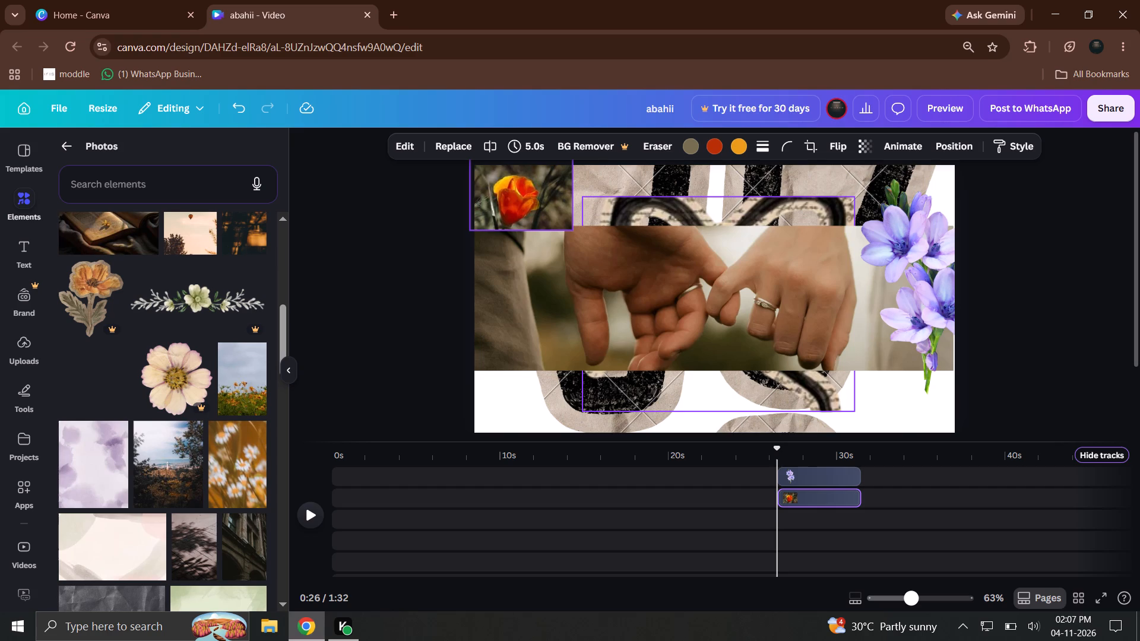
pyautogui.moveTo(691, 205); pyautogui.dragTo(476, 275)
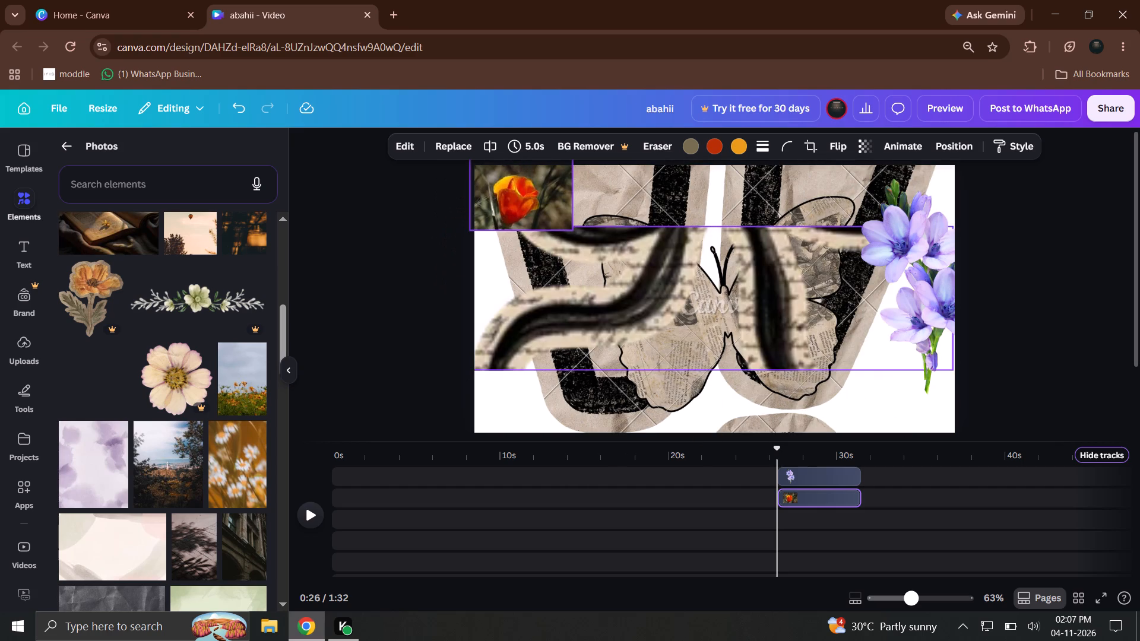
pyautogui.moveTo(476, 275); pyautogui.dragTo(748, 540)
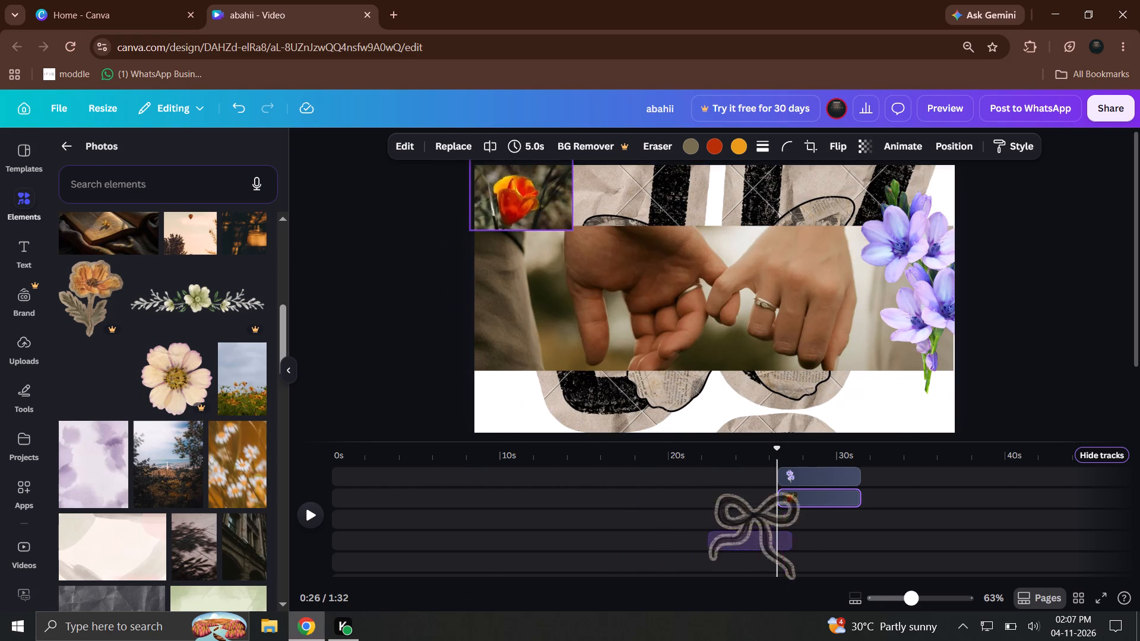
pyautogui.moveTo(748, 540); pyautogui.dragTo(779, 523)
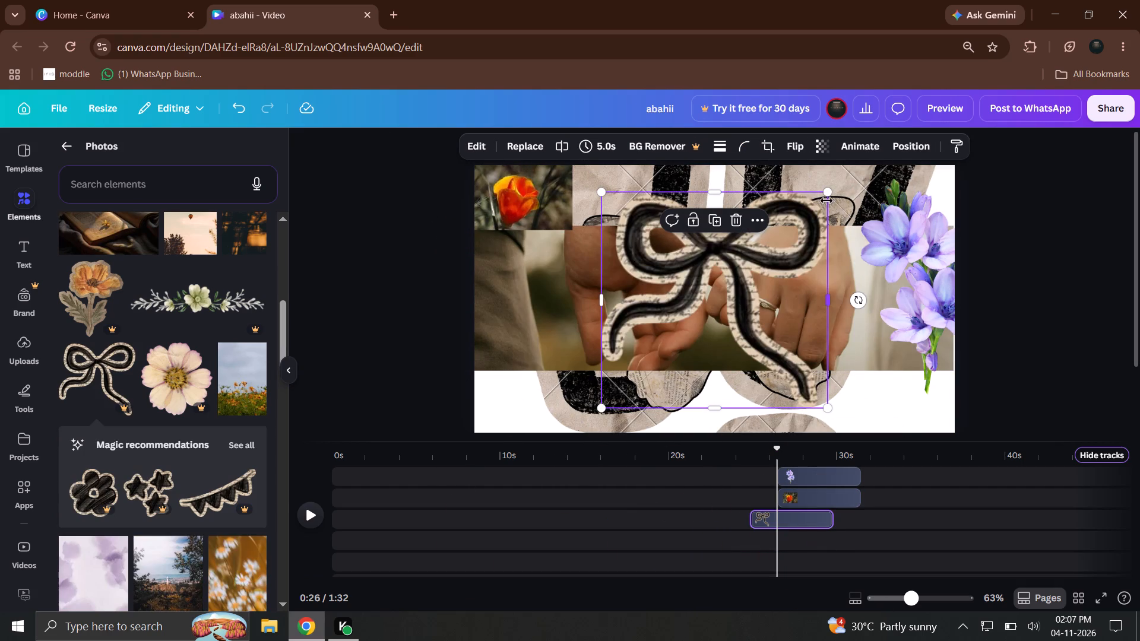
# Shrink the bow image and place it in the page's lower-left corner, slightly overlapping the hands photo.
pyautogui.moveTo(826, 196); pyautogui.dragTo(821, 199)
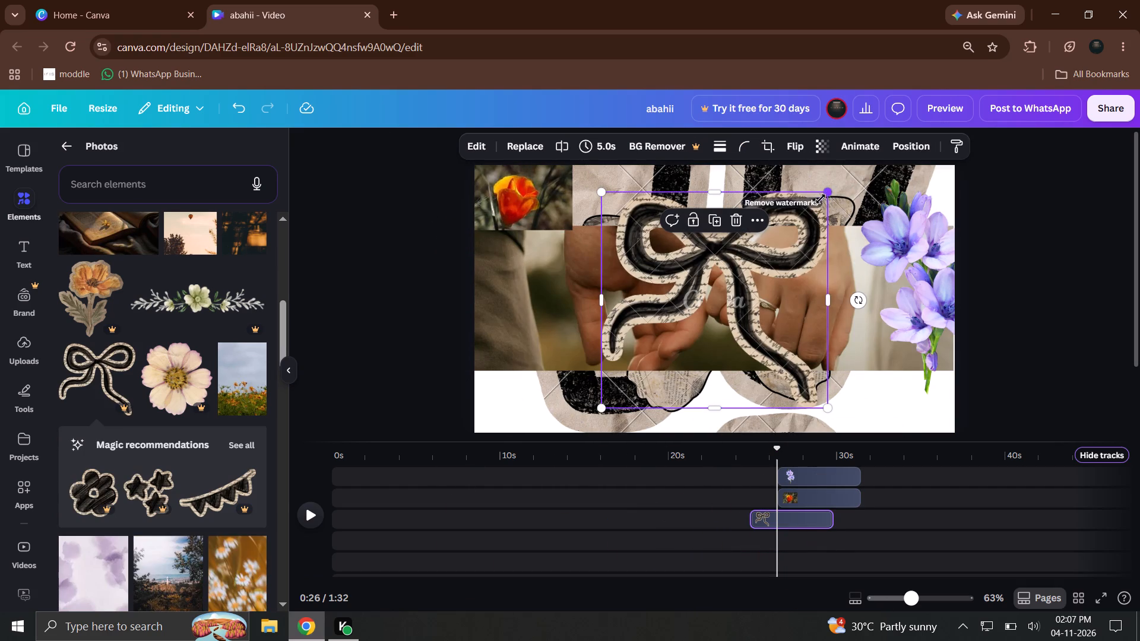
pyautogui.moveTo(821, 199); pyautogui.dragTo(667, 313)
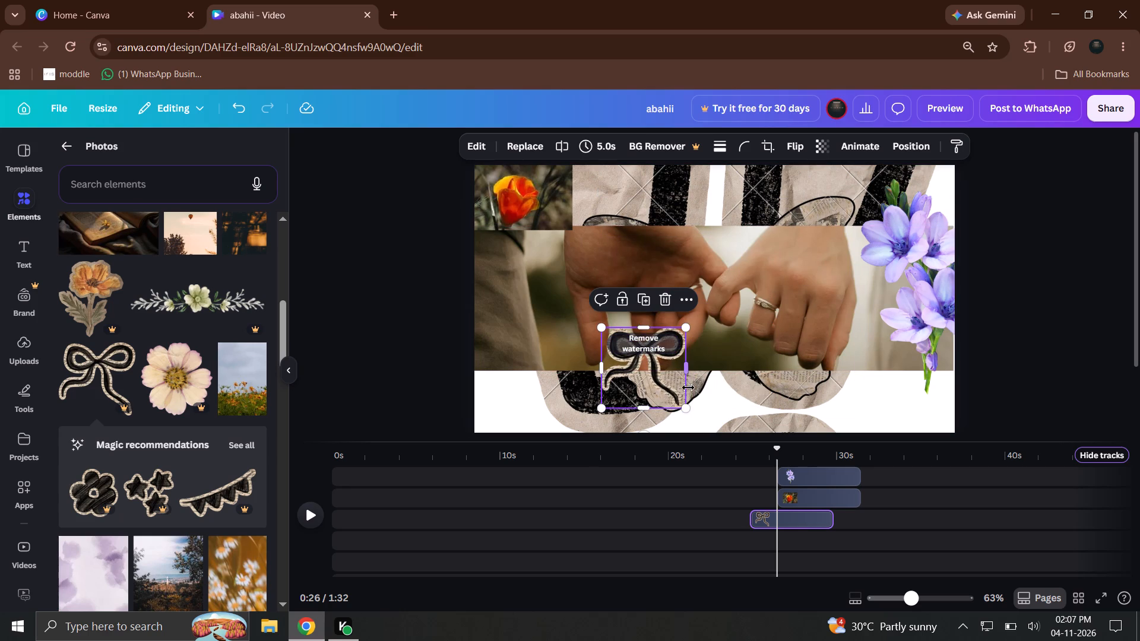
pyautogui.moveTo(667, 373); pyautogui.dragTo(547, 395)
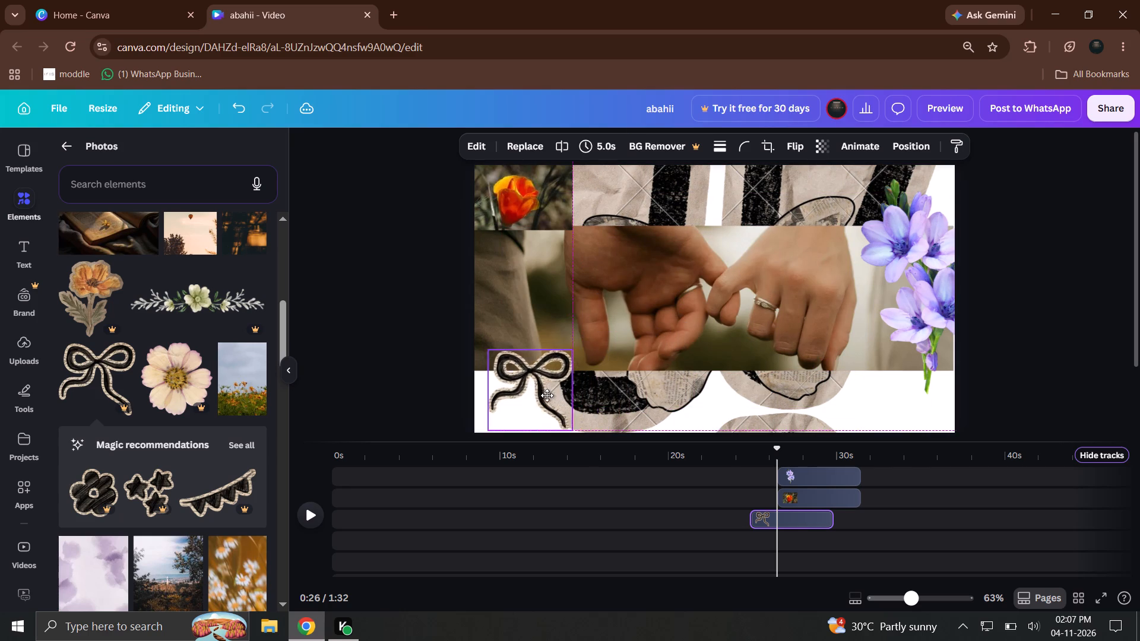
pyautogui.moveTo(547, 395); pyautogui.dragTo(541, 395)
# Add the lavender watercolour image on a fourth track, shrink it to about 190 × 237, and place it in the page's lower-right corner.
pyautogui.scroll(-3, 33, 410)
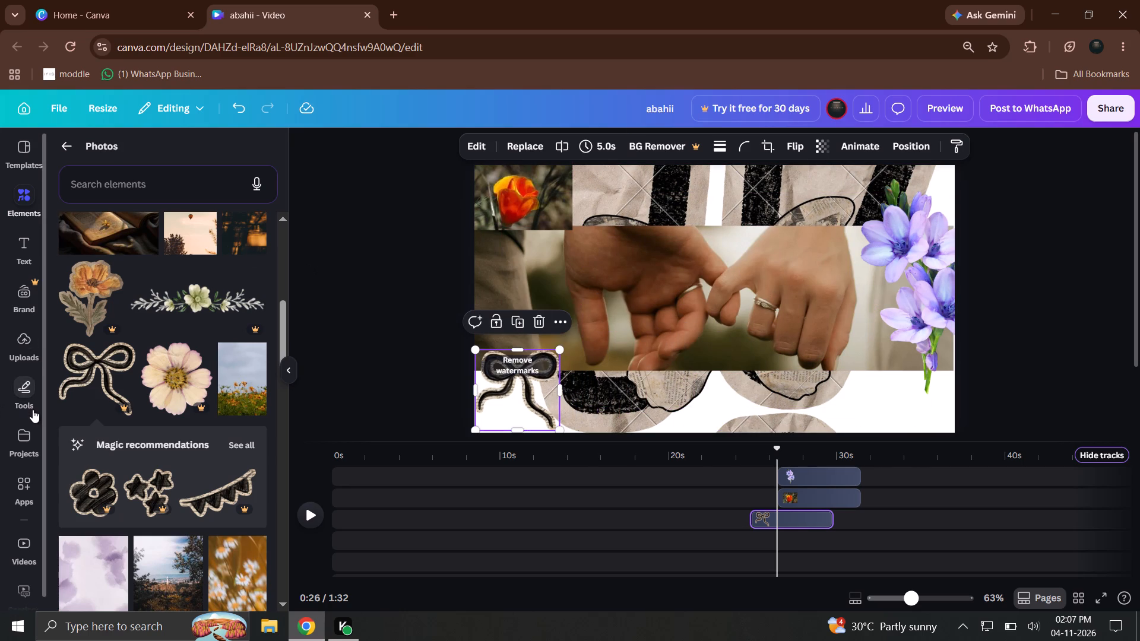
pyautogui.scroll(-3, 102, 439)
pyautogui.moveTo(61, 367); pyautogui.dragTo(777, 335)
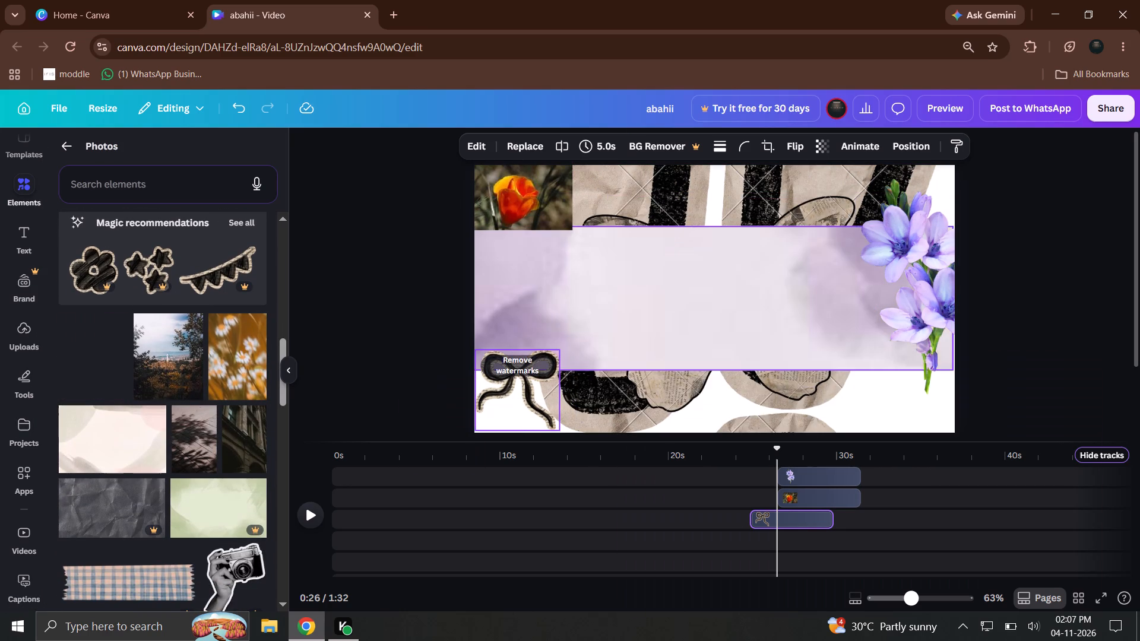
pyautogui.moveTo(777, 335); pyautogui.dragTo(745, 545)
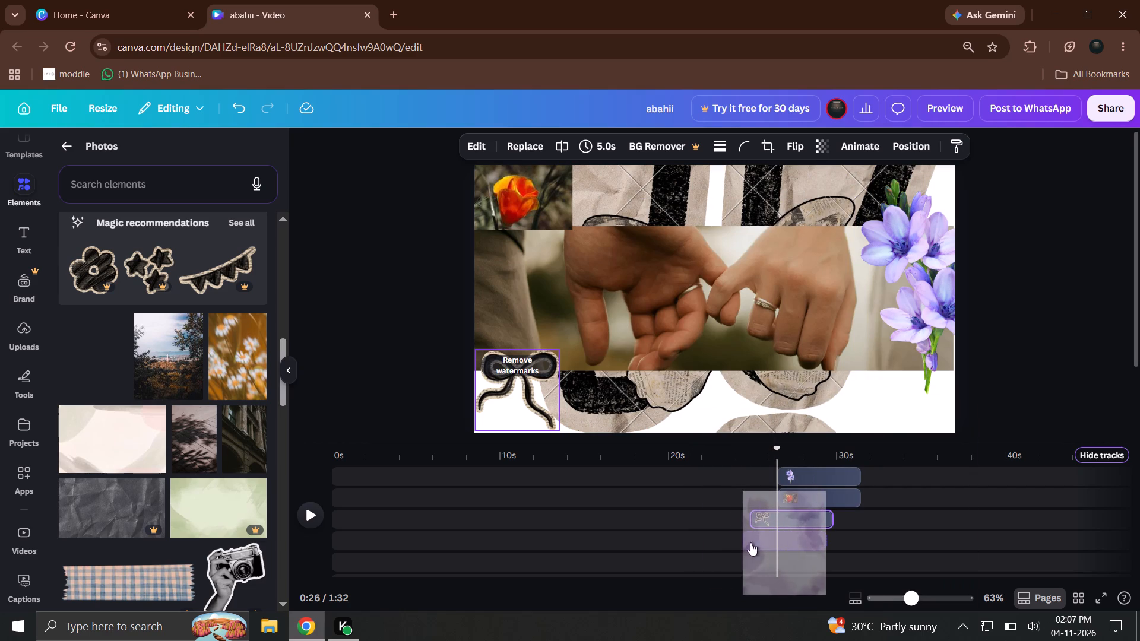
pyautogui.moveTo(798, 193); pyautogui.dragTo(591, 285)
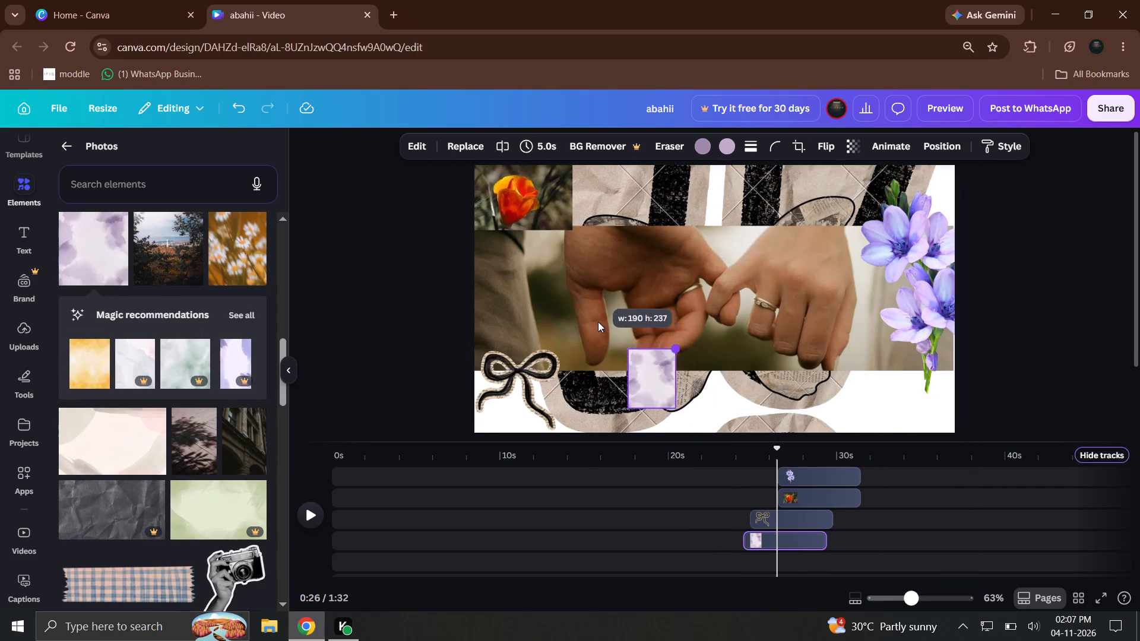
pyautogui.moveTo(647, 385); pyautogui.dragTo(928, 412)
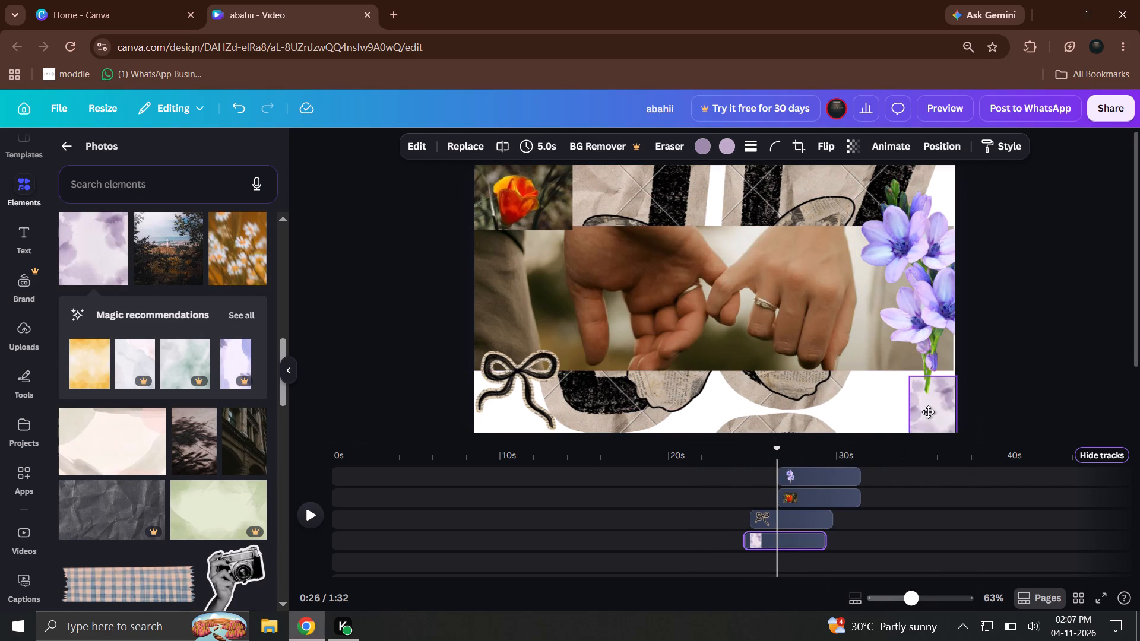
pyautogui.moveTo(928, 412); pyautogui.dragTo(921, 411)
# Replace the lavender watercolour with the dark leaf-shadow photo and nudge it against the page's right edge, just below the hands photo.
pyautogui.moveTo(211, 432); pyautogui.dragTo(654, 404)
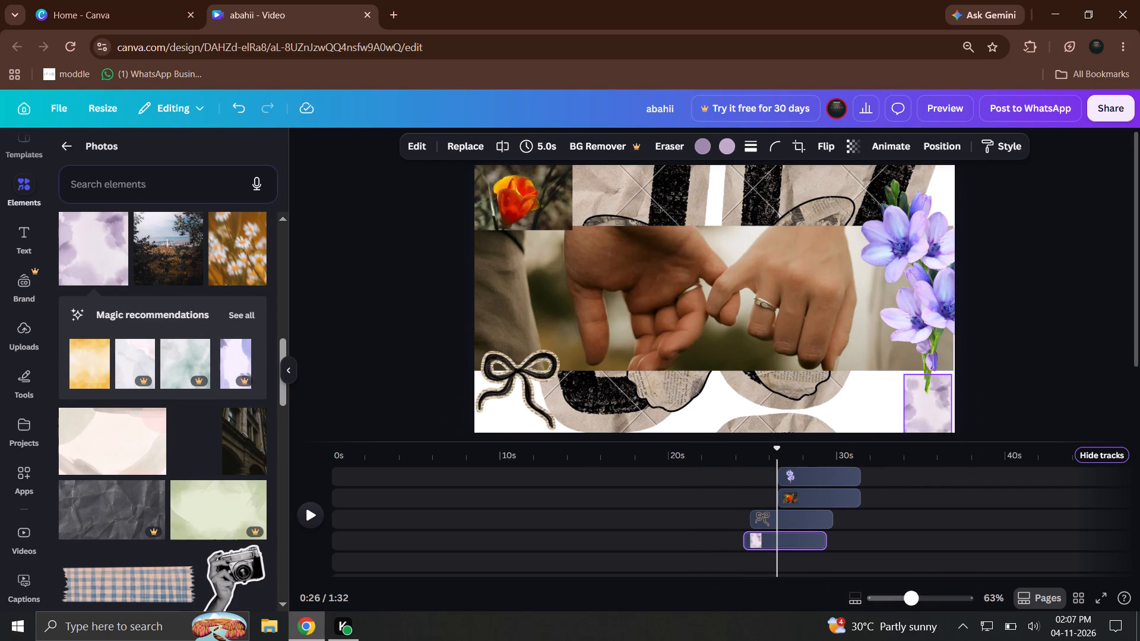
pyautogui.moveTo(654, 404); pyautogui.dragTo(925, 406)
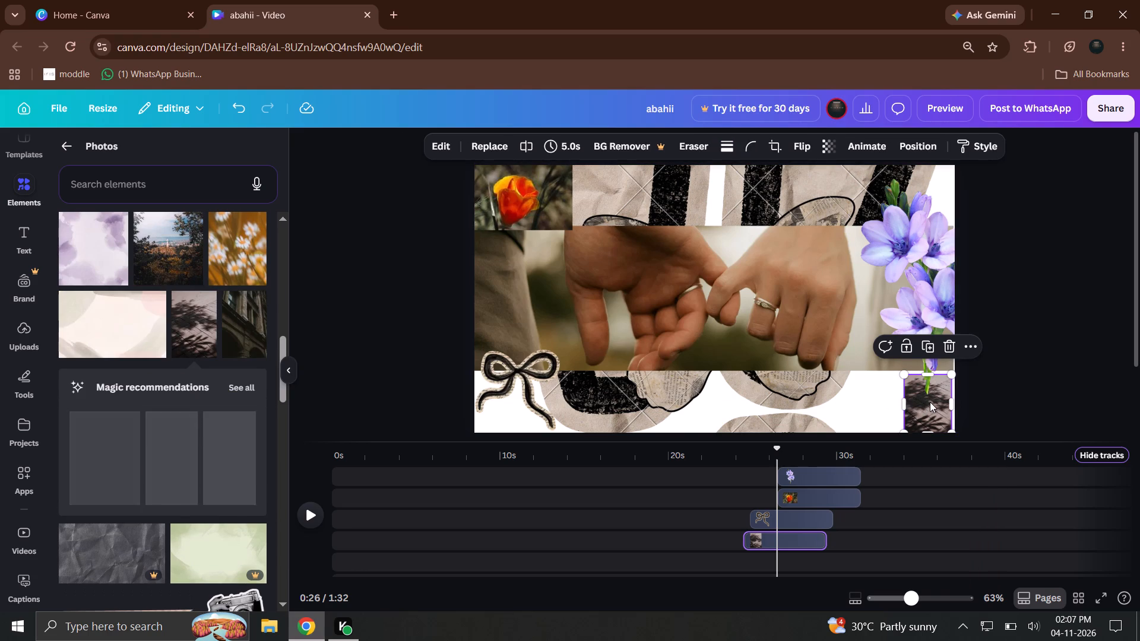
pyautogui.click(930, 402)
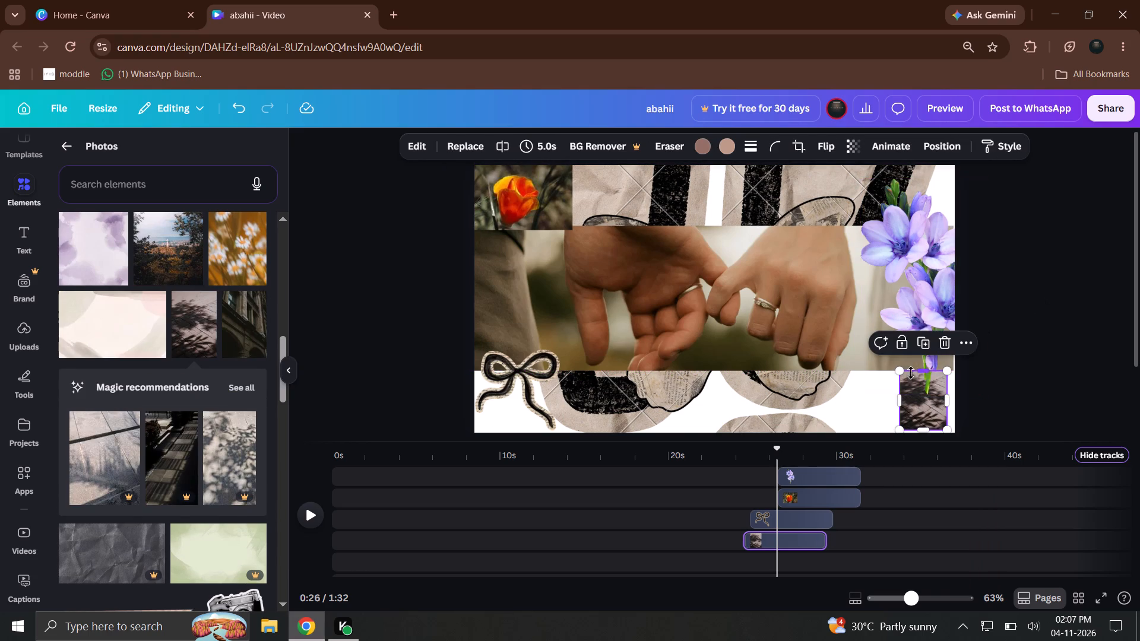
pyautogui.moveTo(911, 386); pyautogui.dragTo(921, 386)
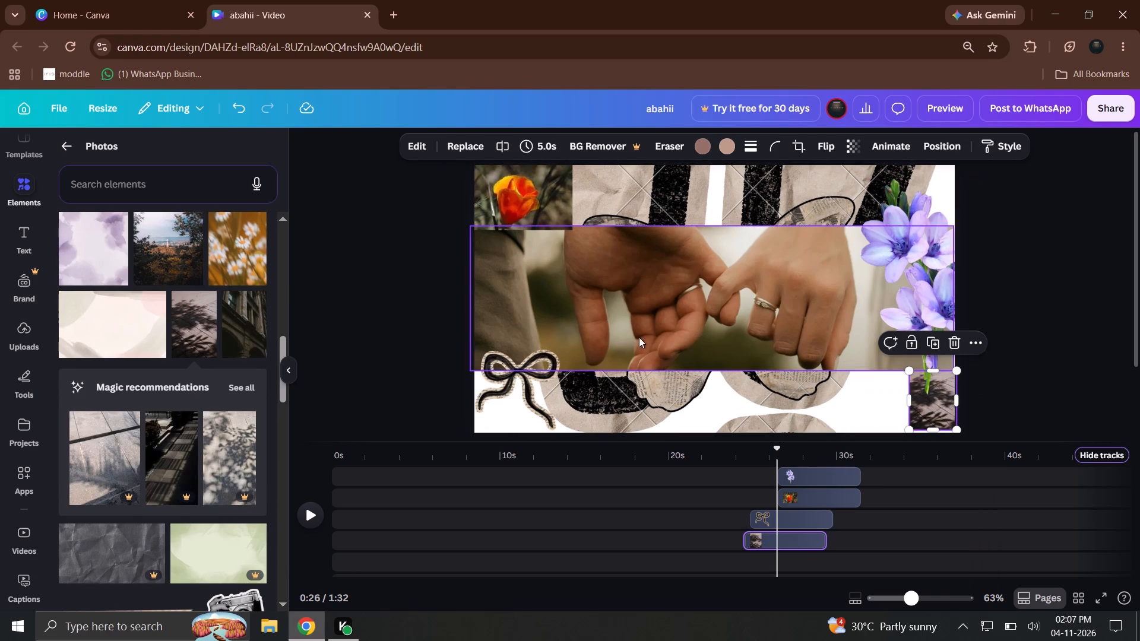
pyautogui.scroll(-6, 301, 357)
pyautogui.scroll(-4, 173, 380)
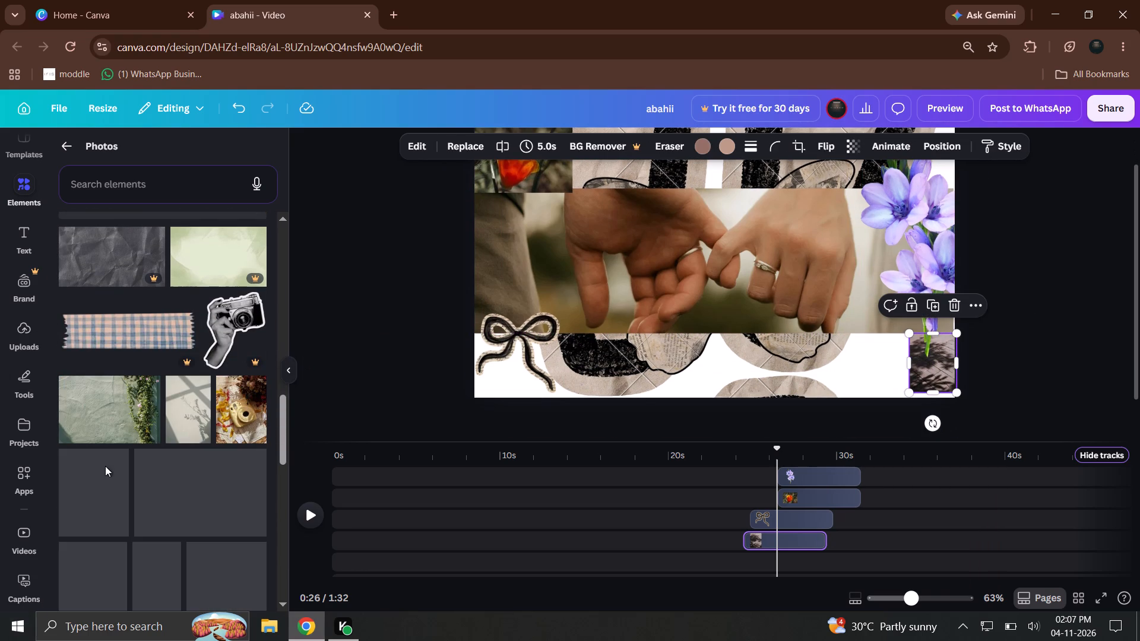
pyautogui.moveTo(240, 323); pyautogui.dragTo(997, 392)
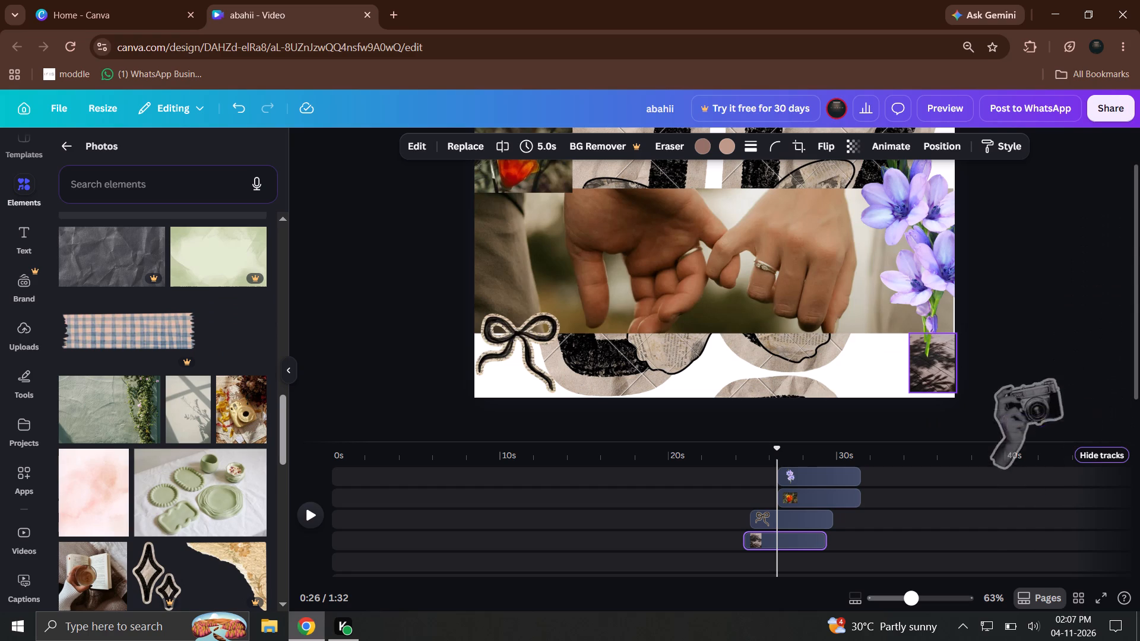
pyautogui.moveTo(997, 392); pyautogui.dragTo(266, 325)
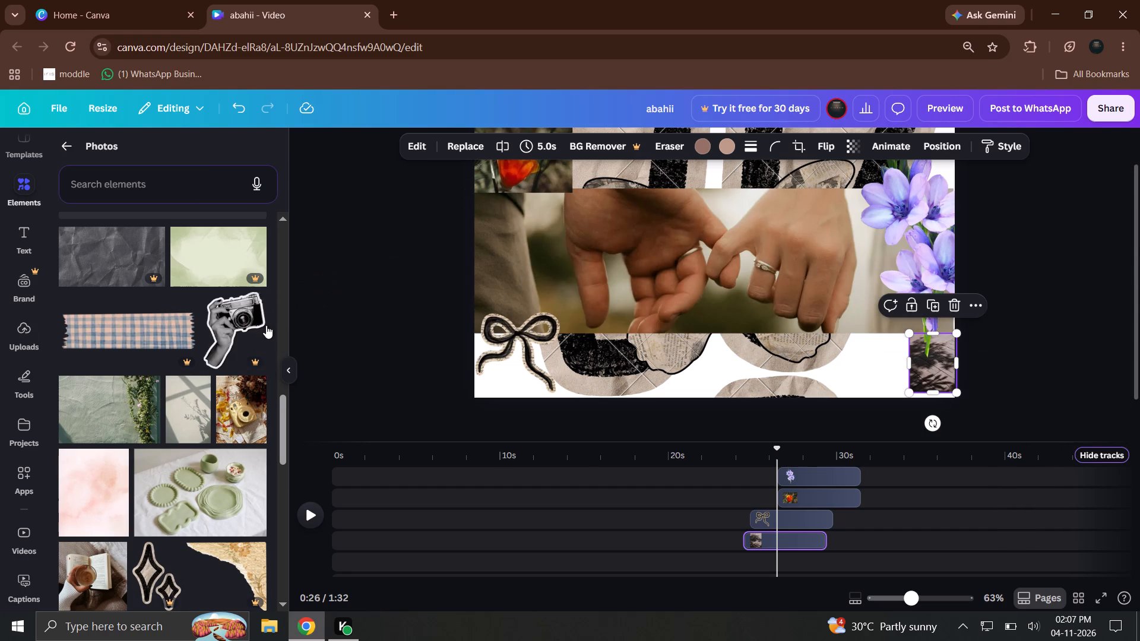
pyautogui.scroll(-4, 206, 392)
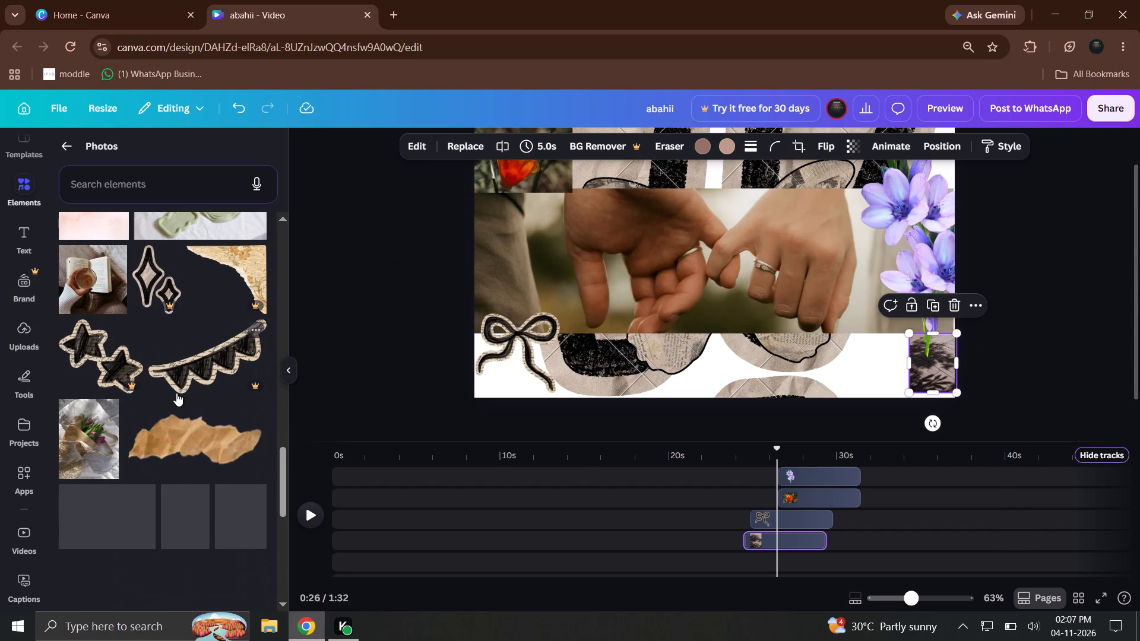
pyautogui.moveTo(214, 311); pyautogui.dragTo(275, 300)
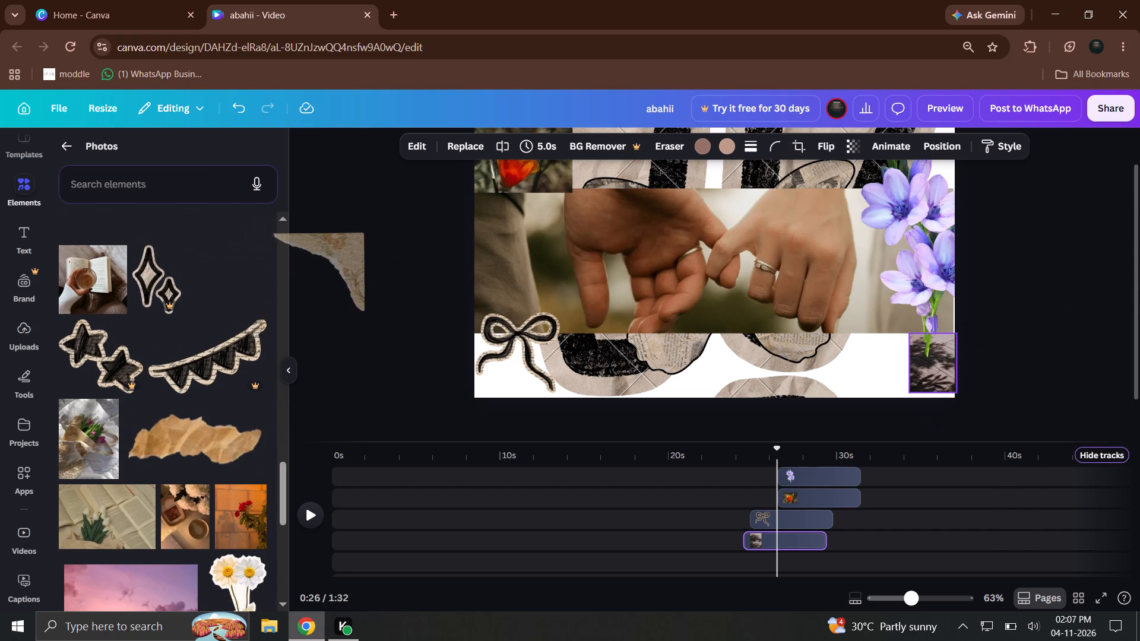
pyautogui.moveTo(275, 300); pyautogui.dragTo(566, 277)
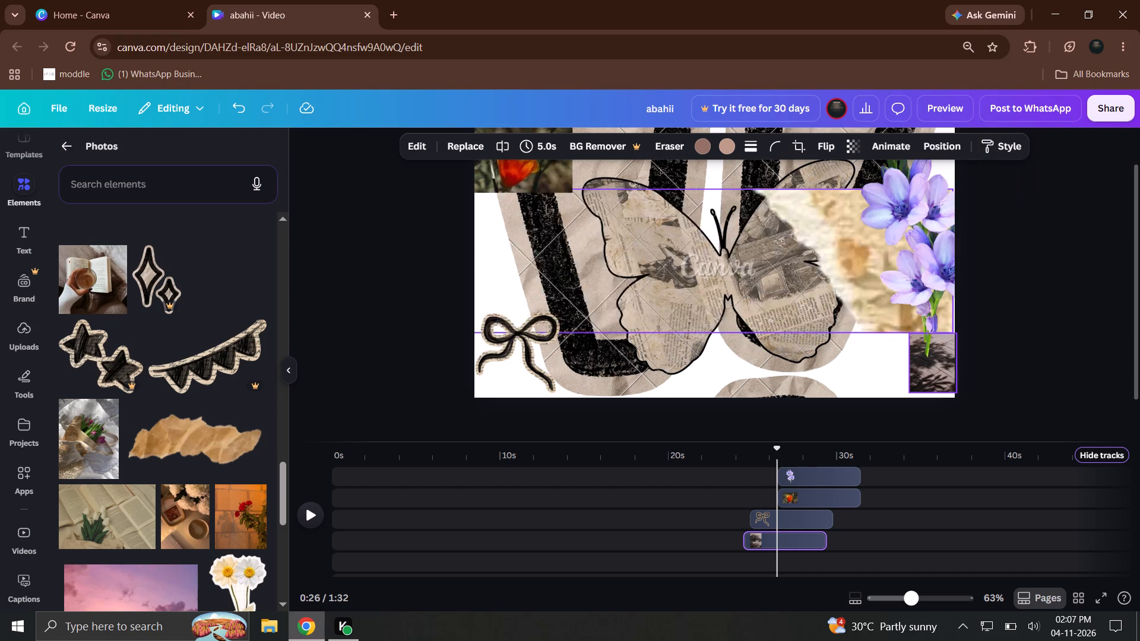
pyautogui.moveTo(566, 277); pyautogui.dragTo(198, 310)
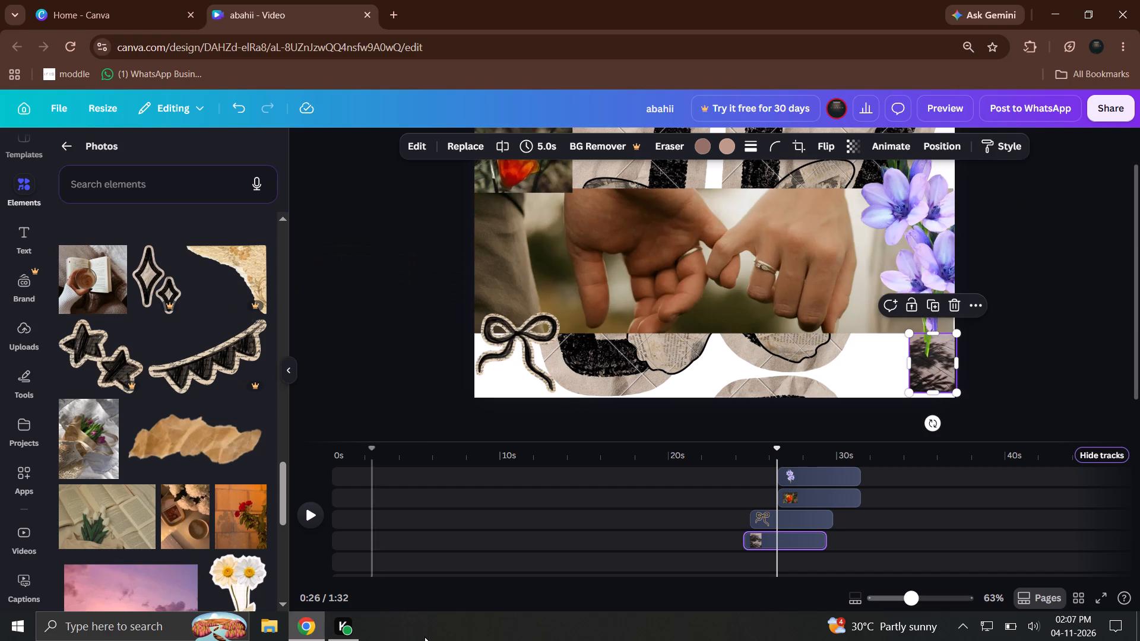
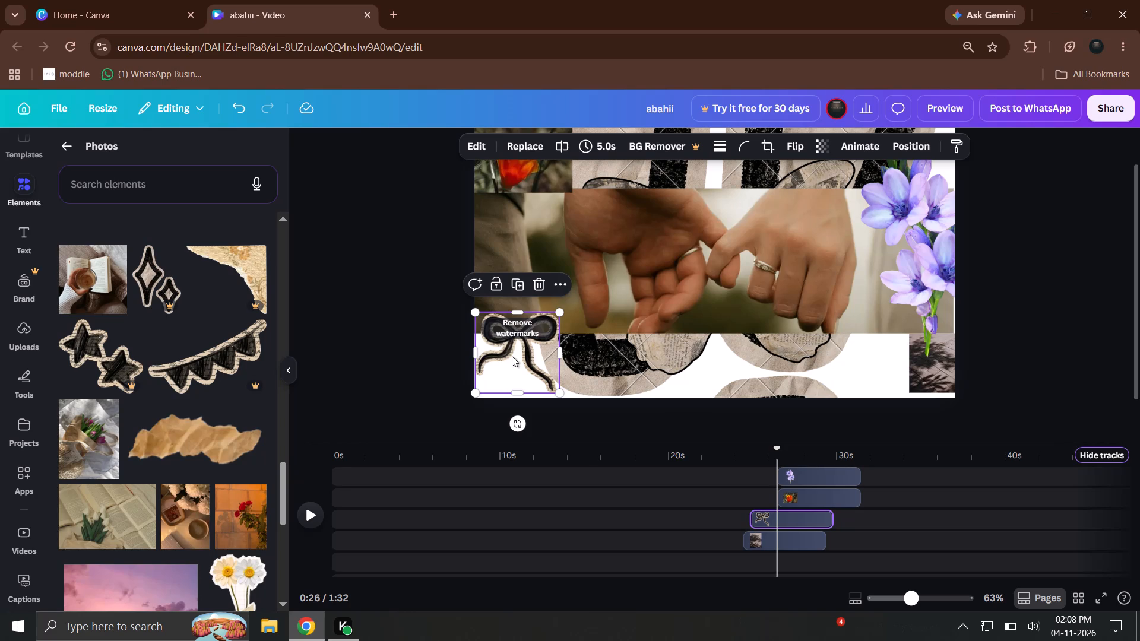
# Insert the pink magnolia branch image from the recently used photos as a new page, just after the dark ocean-waves page.
pyautogui.scroll(5, 189, 342)
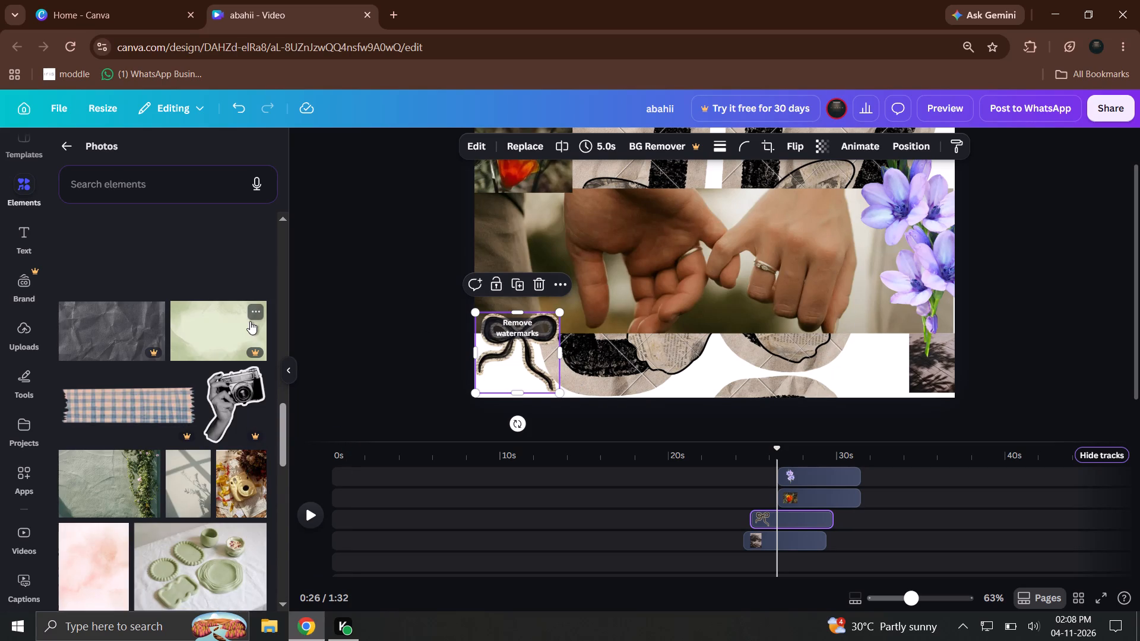
pyautogui.scroll(3, 156, 356)
pyautogui.scroll(4, 191, 321)
pyautogui.scroll(4, 154, 420)
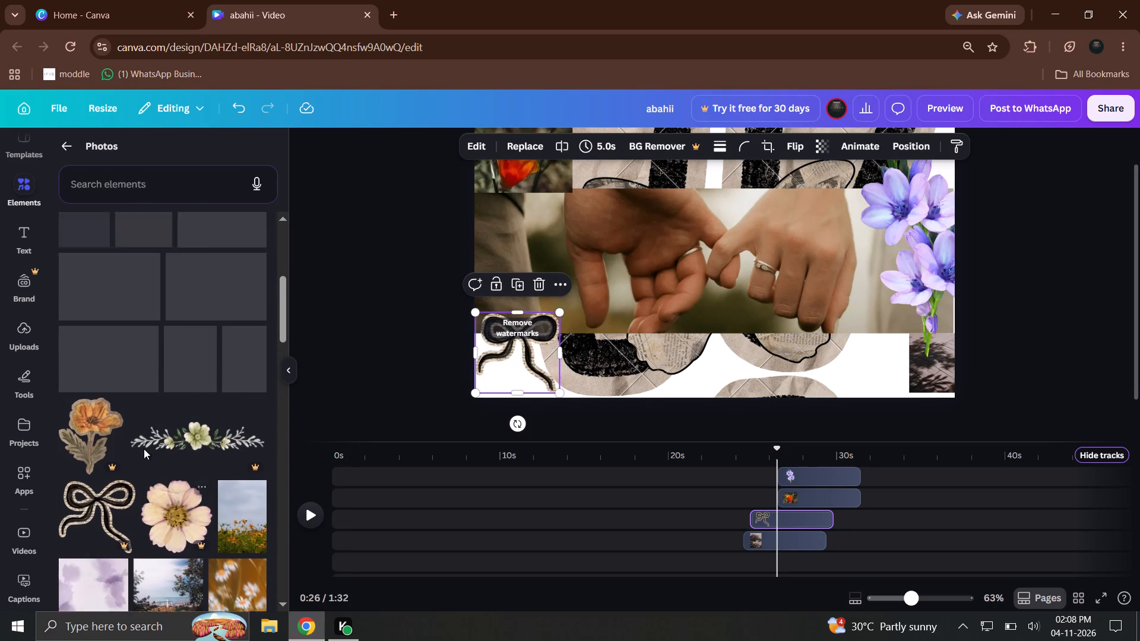
pyautogui.scroll(1, 144, 449)
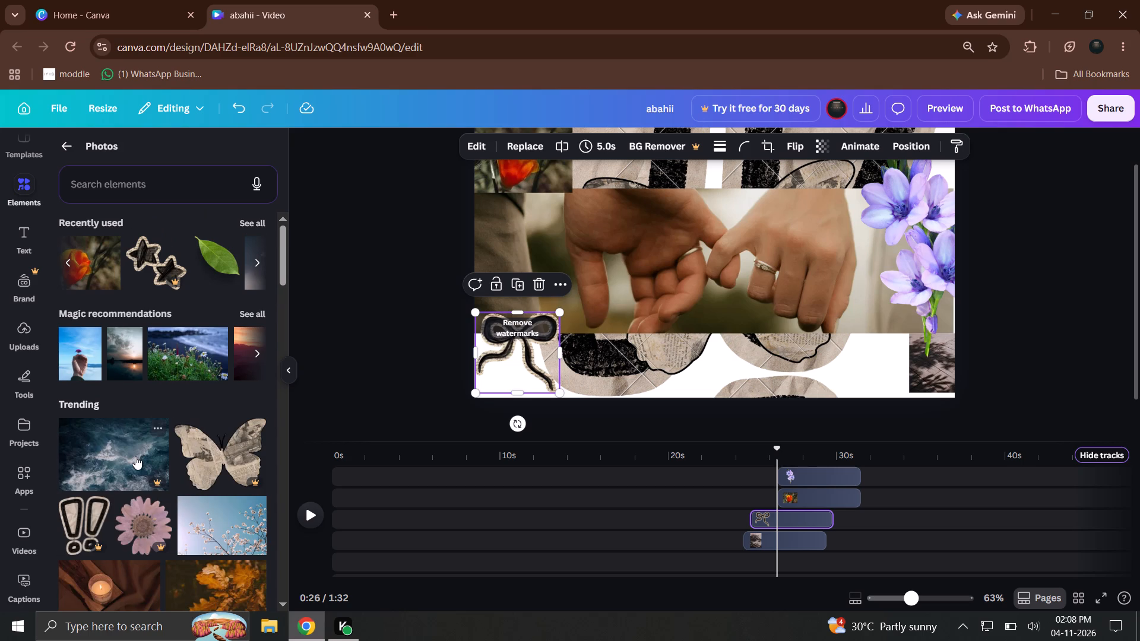
pyautogui.scroll(5, 232, 516)
pyautogui.click(251, 259)
pyautogui.click(197, 271)
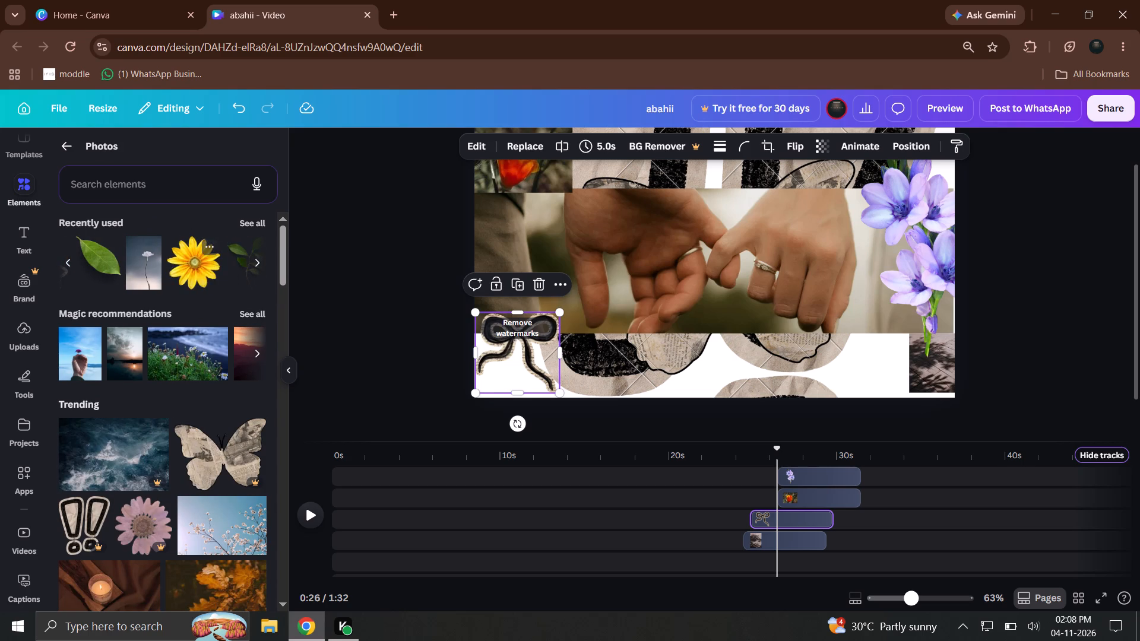
pyautogui.click(267, 268)
pyautogui.click(252, 264)
pyautogui.click(254, 266)
pyautogui.scroll(-6, 175, 418)
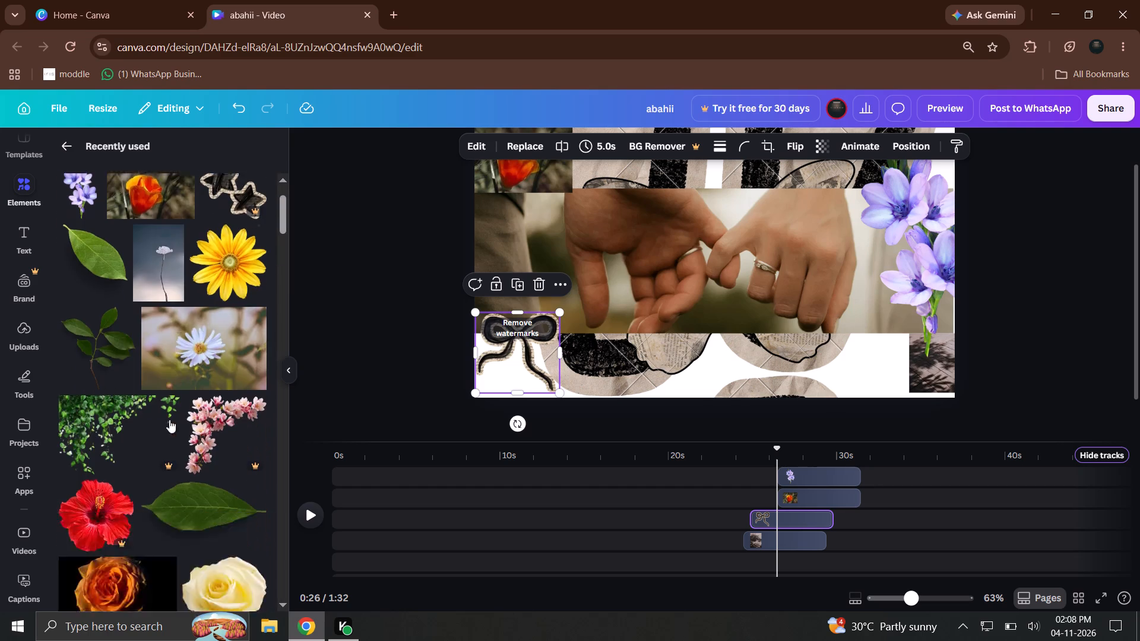
pyautogui.scroll(-3, 136, 415)
pyautogui.scroll(4, 132, 375)
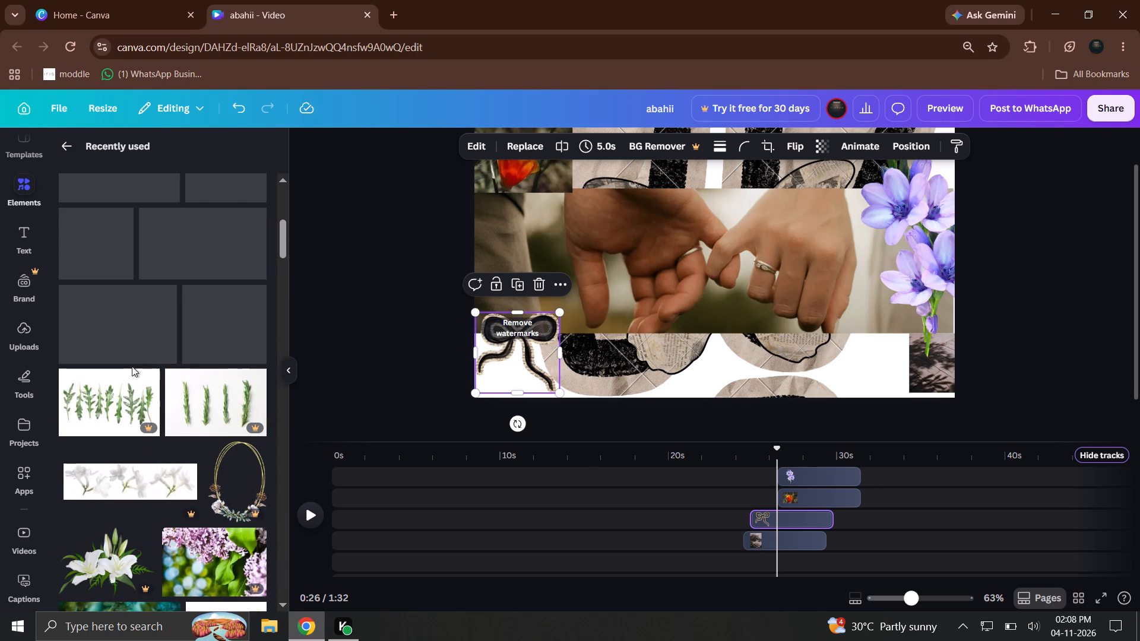
pyautogui.scroll(3, 132, 361)
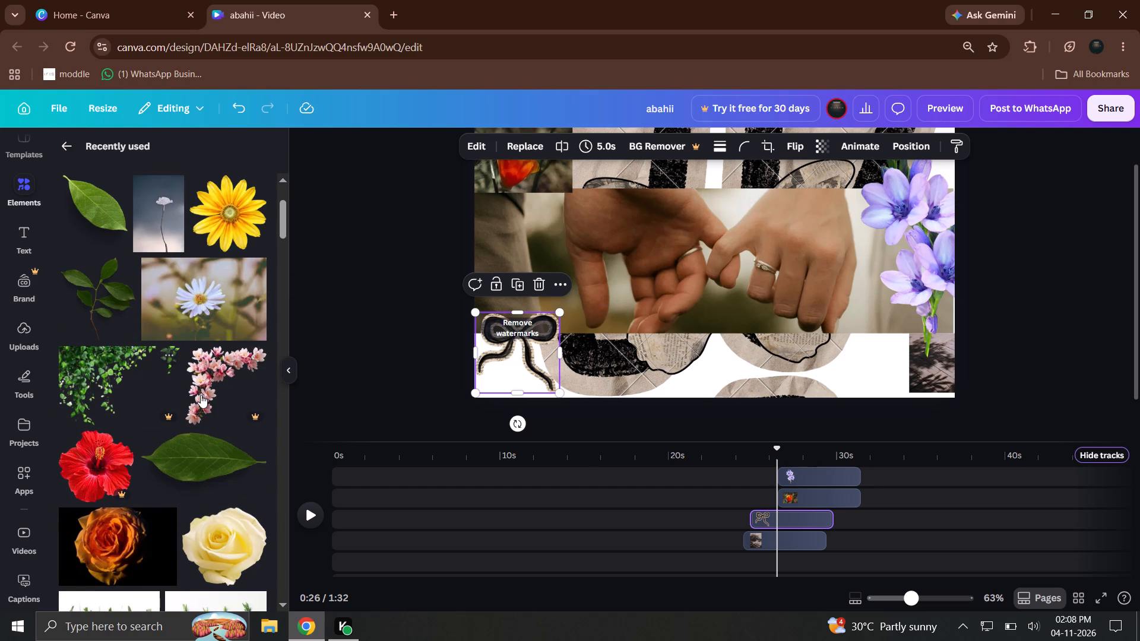
pyautogui.click(201, 395)
# Play the video from the beginning to review the decorated pages.
pyautogui.scroll(-4, 163, 393)
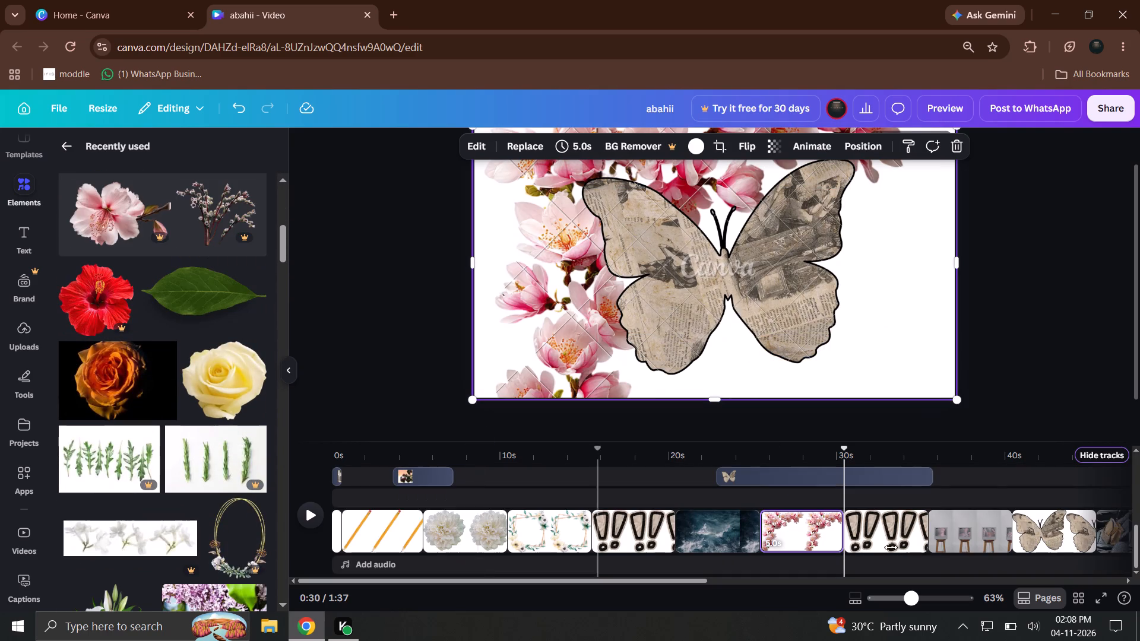
pyautogui.moveTo(691, 460); pyautogui.dragTo(204, 454)
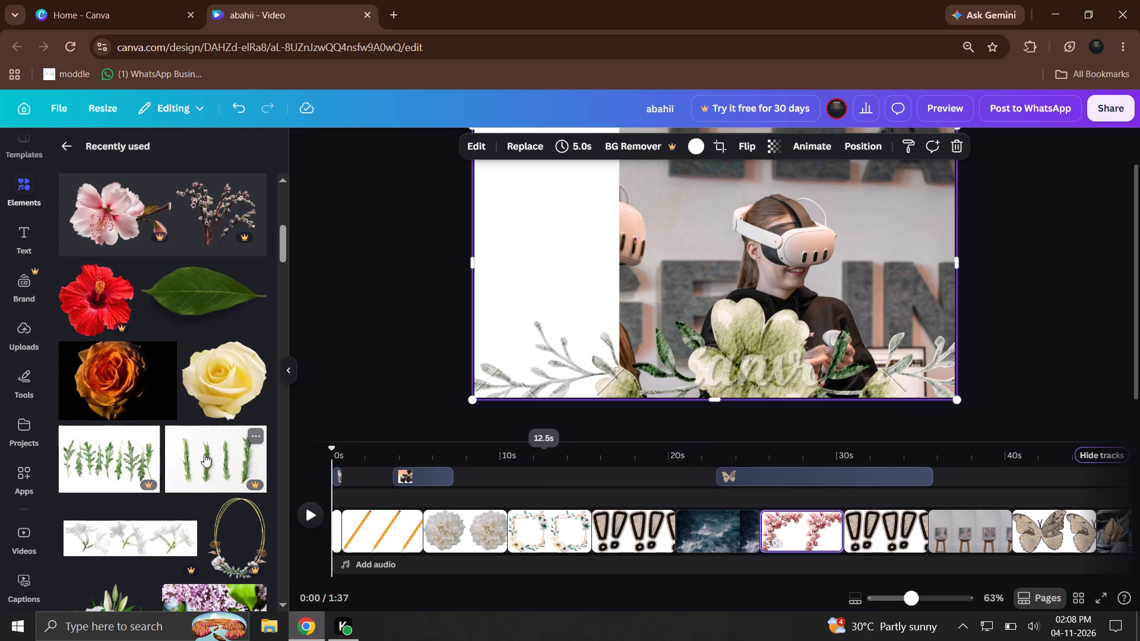
pyautogui.moveTo(204, 454); pyautogui.dragTo(335, 452)
pyautogui.click(299, 509)
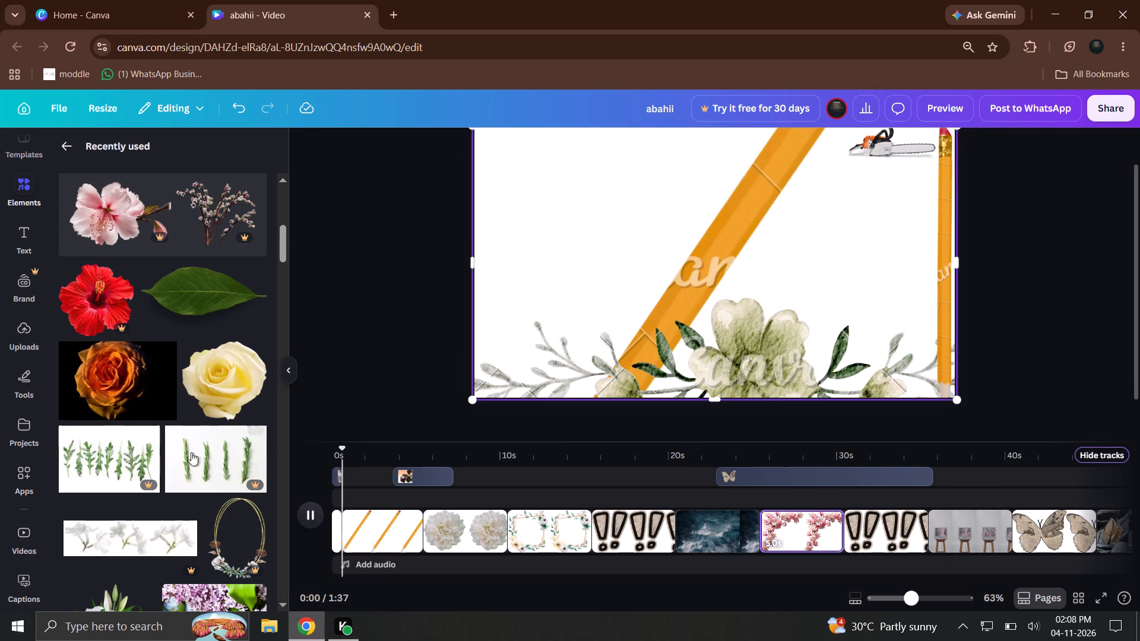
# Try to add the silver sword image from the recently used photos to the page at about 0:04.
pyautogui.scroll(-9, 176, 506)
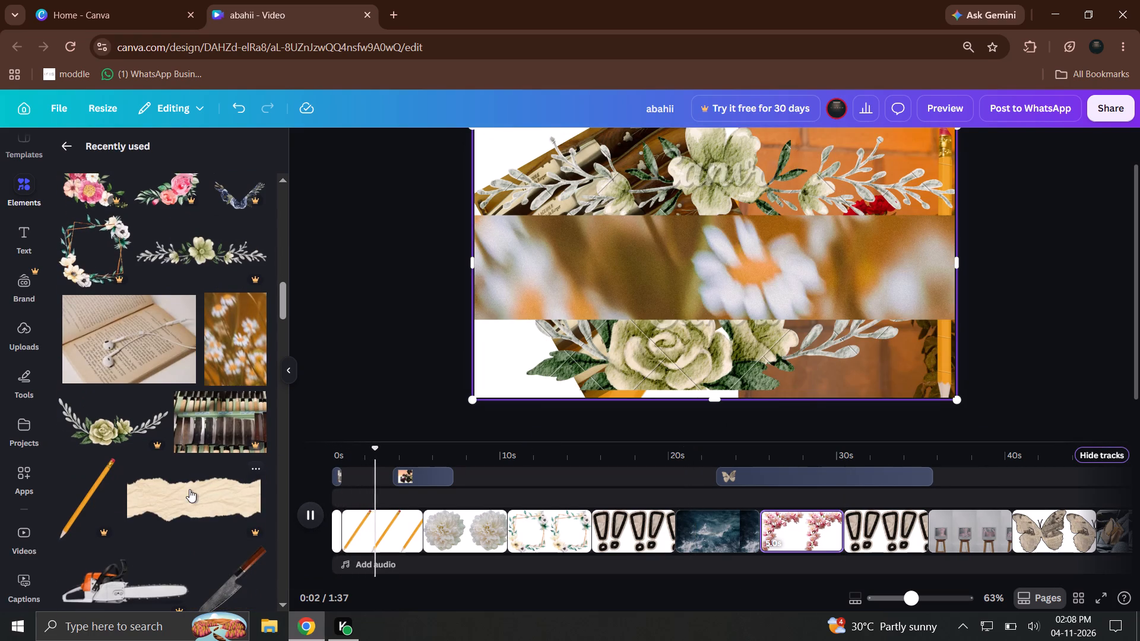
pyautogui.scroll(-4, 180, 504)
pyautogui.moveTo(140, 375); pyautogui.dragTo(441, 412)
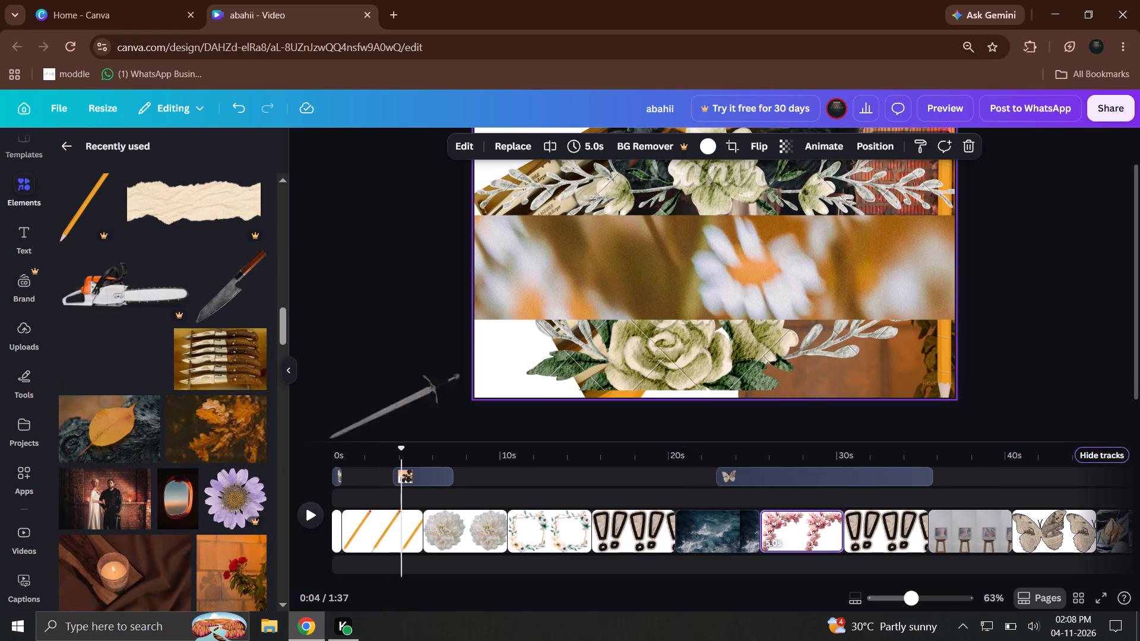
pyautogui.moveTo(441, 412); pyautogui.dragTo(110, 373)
# Return the playhead to the start and play the video again.
pyautogui.moveTo(392, 459); pyautogui.dragTo(327, 454)
pyautogui.click(319, 494)
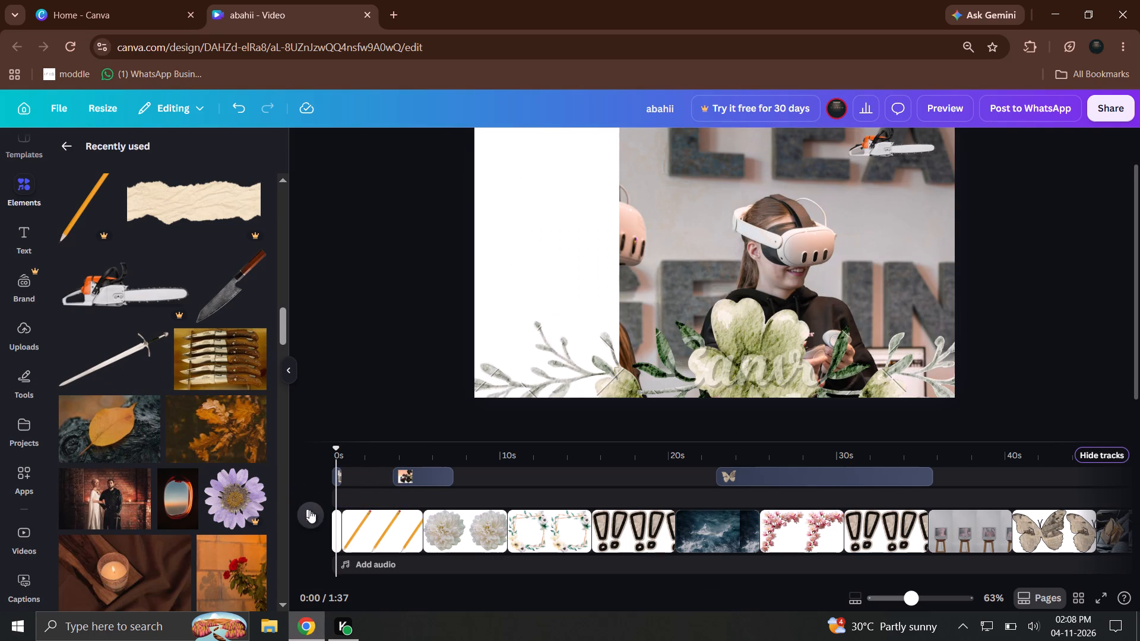
pyautogui.click(309, 510)
pyautogui.click(308, 490)
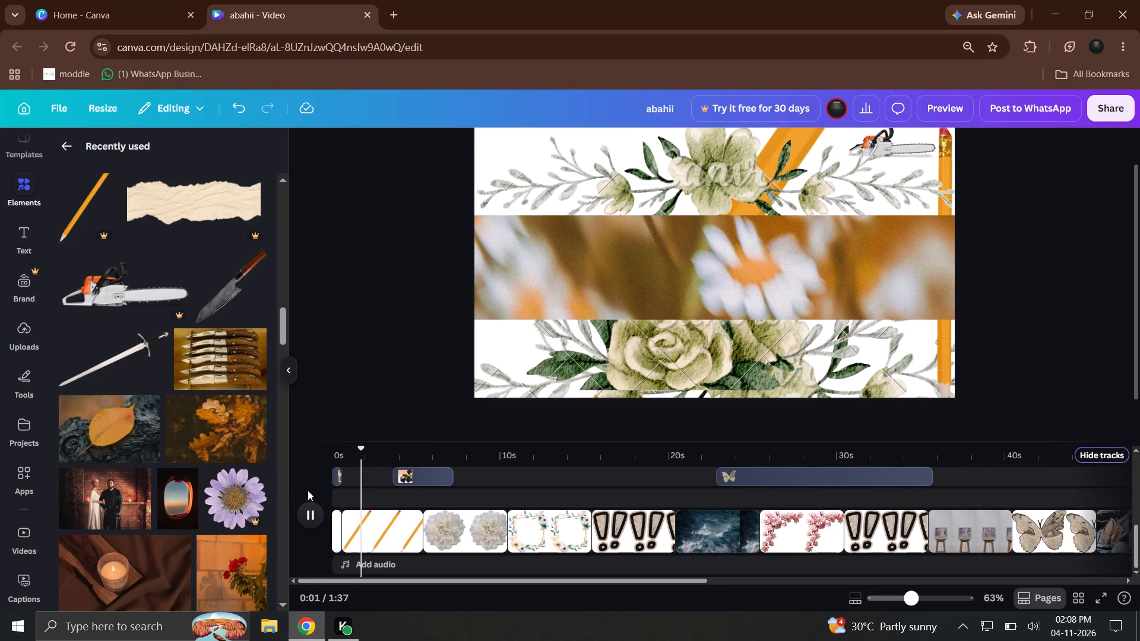
pyautogui.click(311, 515)
# Add the pale pink peony image to the candle page at about 0:10, shrink it and place it along the page's left edge.
pyautogui.scroll(-12, 107, 506)
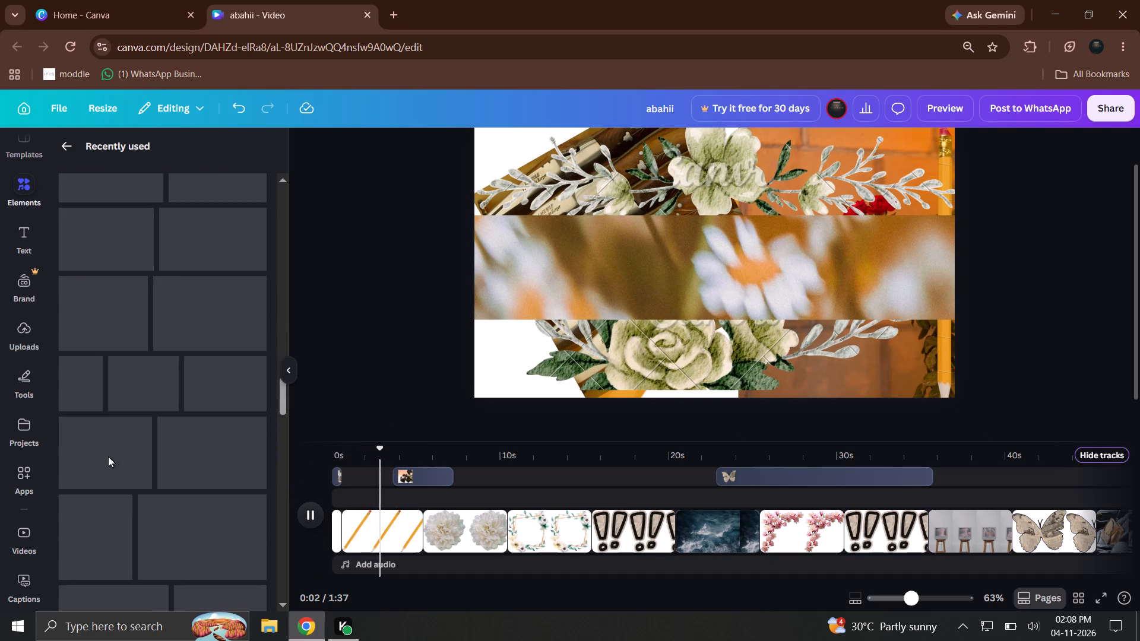
pyautogui.scroll(-9, 108, 456)
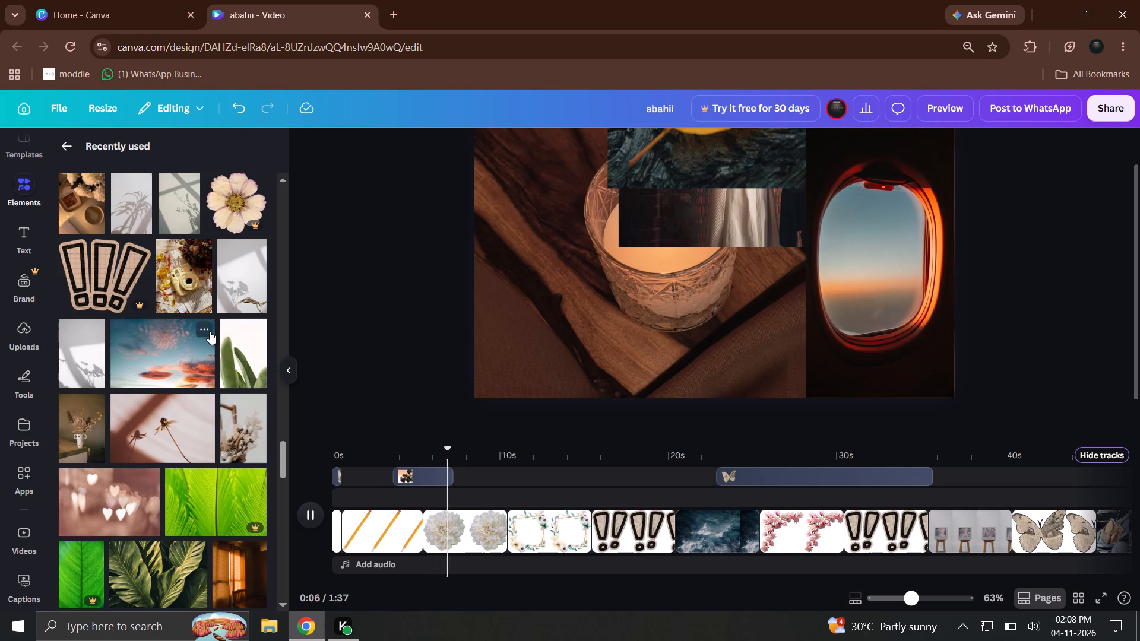
pyautogui.scroll(-7, 109, 435)
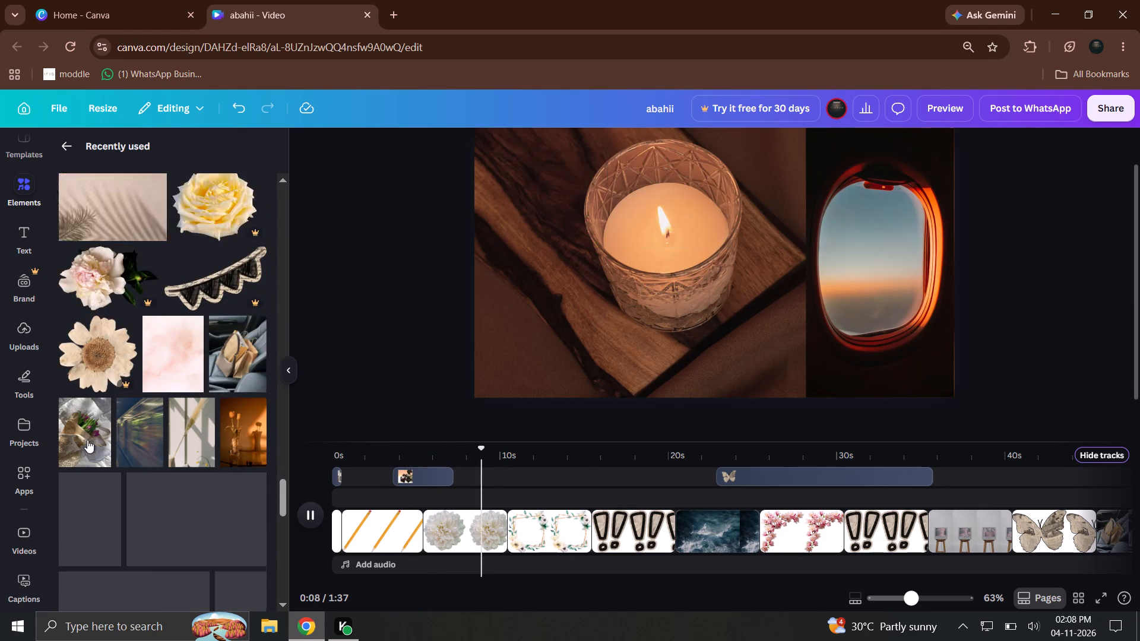
pyautogui.moveTo(115, 229); pyautogui.dragTo(531, 319)
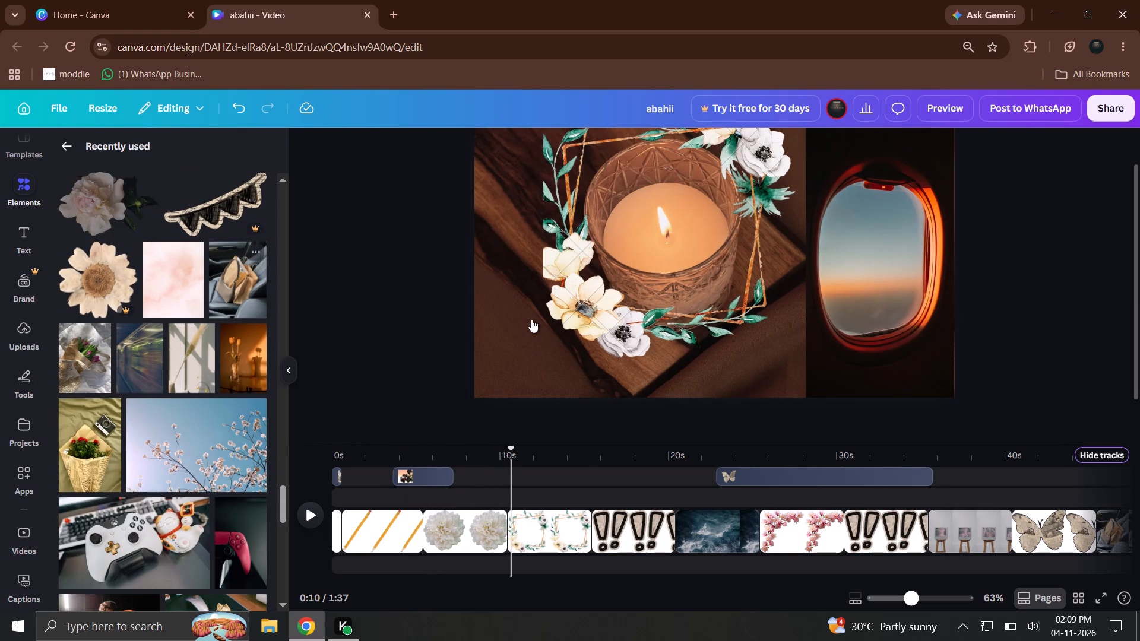
pyautogui.moveTo(531, 319); pyautogui.dragTo(534, 281)
pyautogui.moveTo(588, 303); pyautogui.dragTo(602, 234)
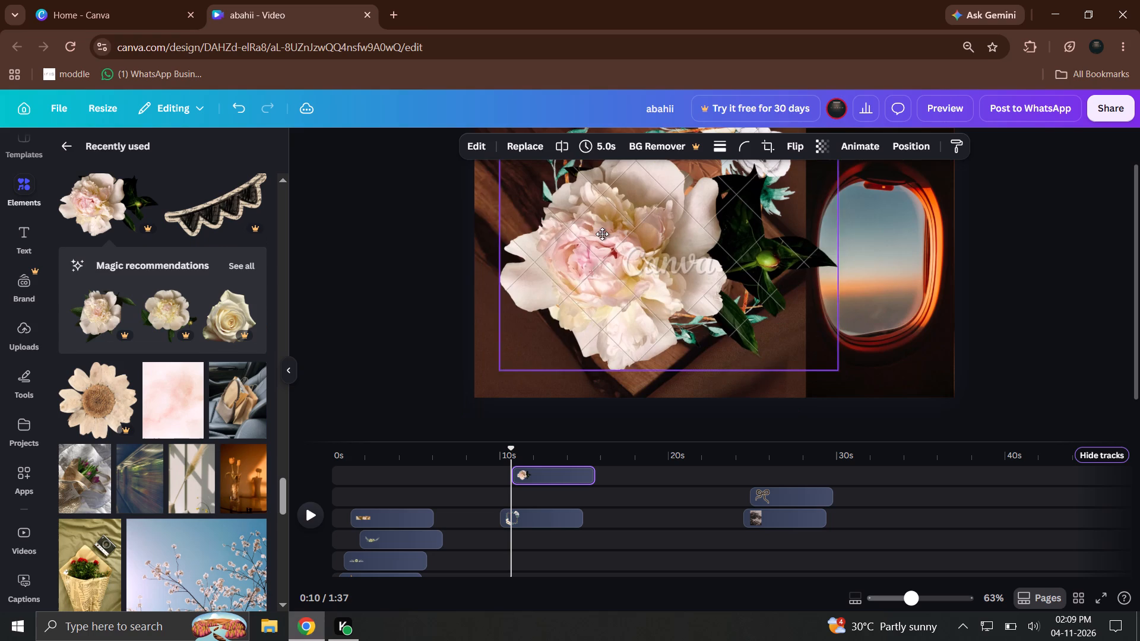
pyautogui.moveTo(602, 234); pyautogui.dragTo(585, 240)
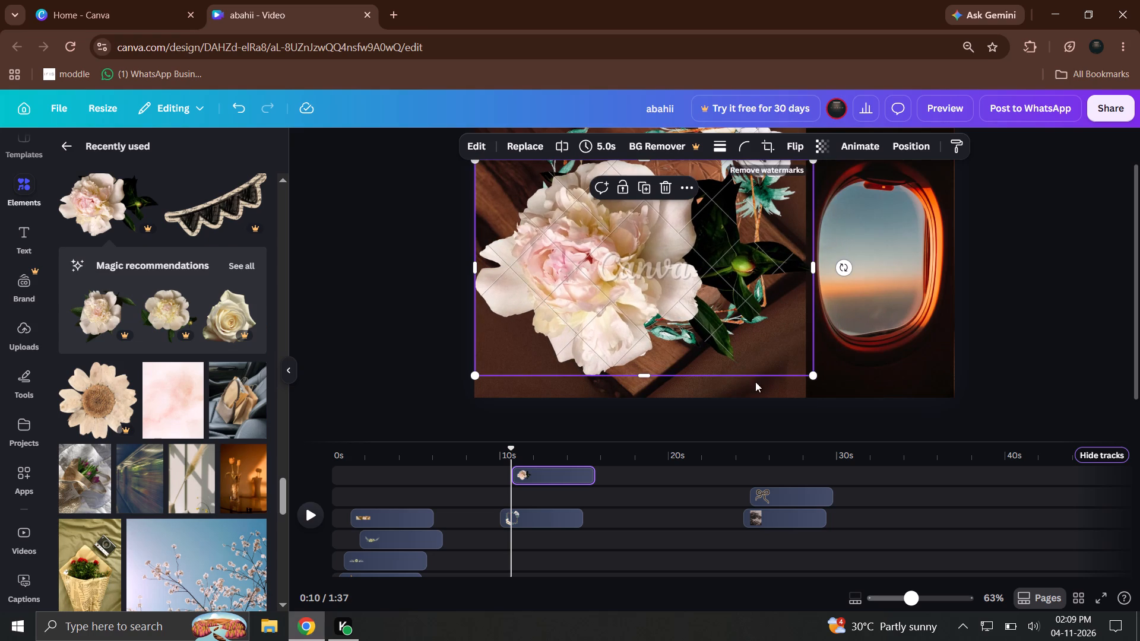
pyautogui.moveTo(807, 374); pyautogui.dragTo(537, 265)
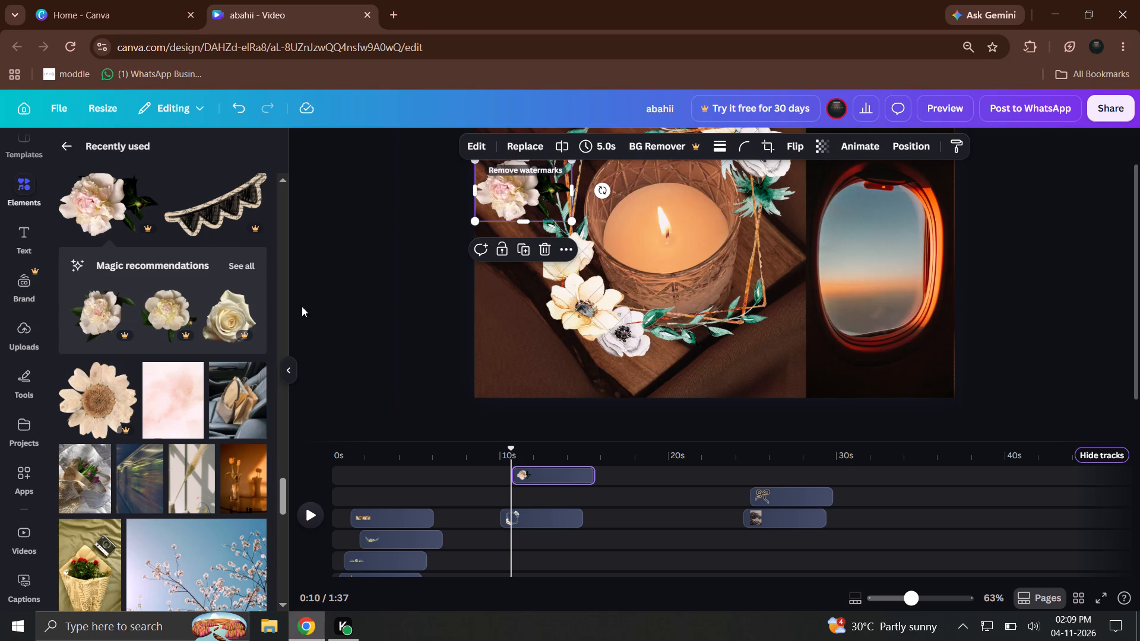
# Add the photo of the gamer with a headset, shrink it and place it at the page's left edge, just below the peony.
pyautogui.scroll(-6, 108, 376)
pyautogui.moveTo(121, 318); pyautogui.dragTo(657, 319)
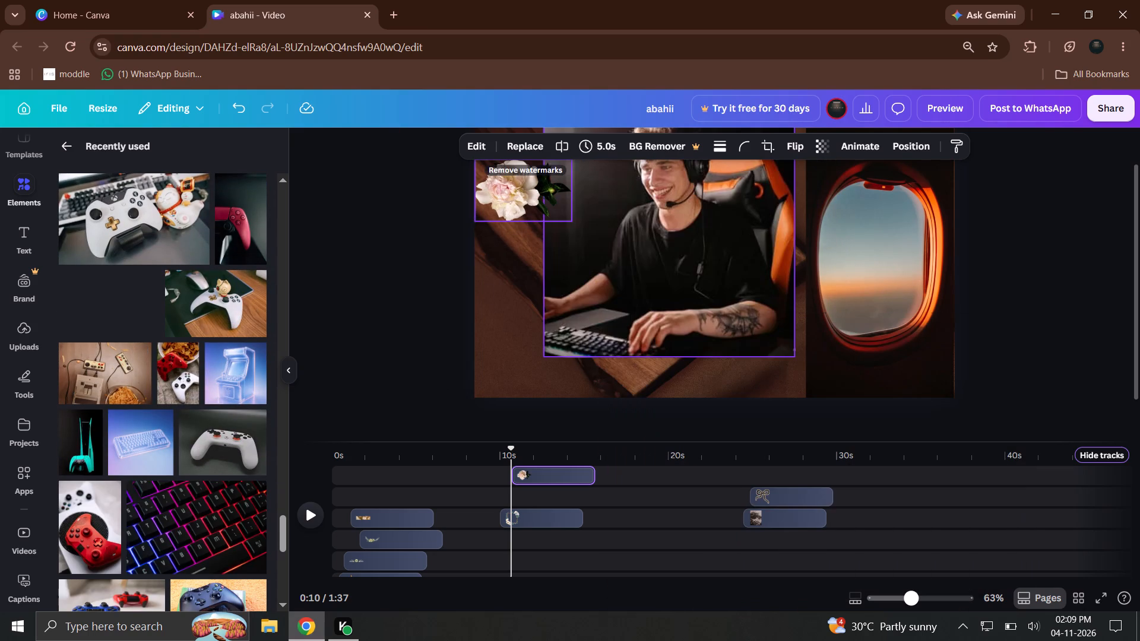
pyautogui.moveTo(657, 319); pyautogui.dragTo(628, 361)
pyautogui.moveTo(655, 378); pyautogui.dragTo(650, 346)
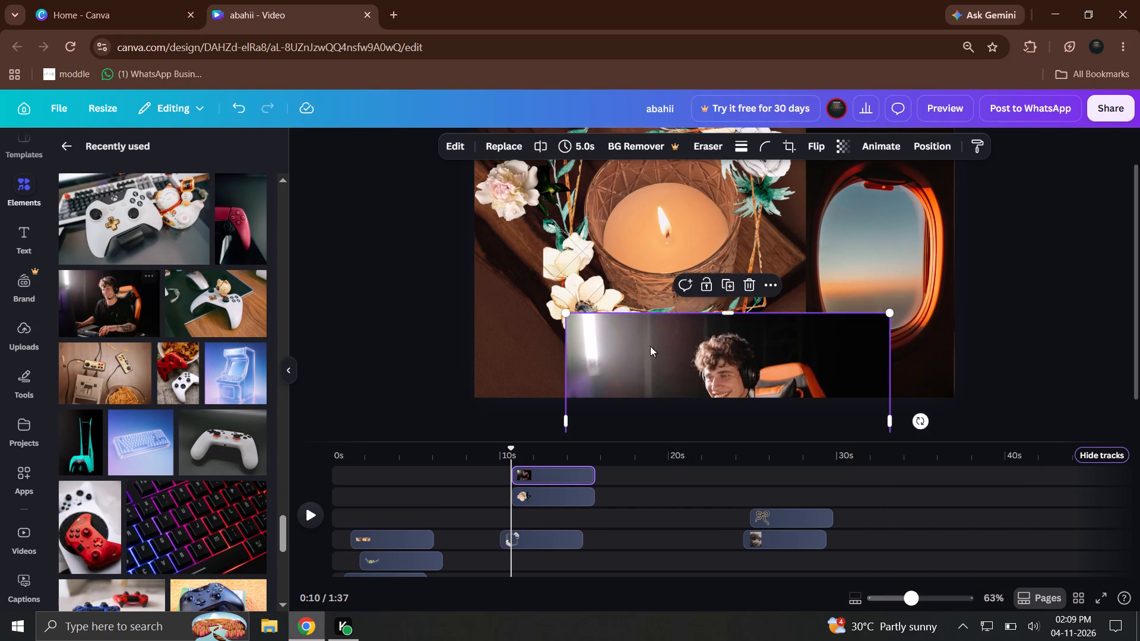
pyautogui.moveTo(650, 346); pyautogui.dragTo(641, 250)
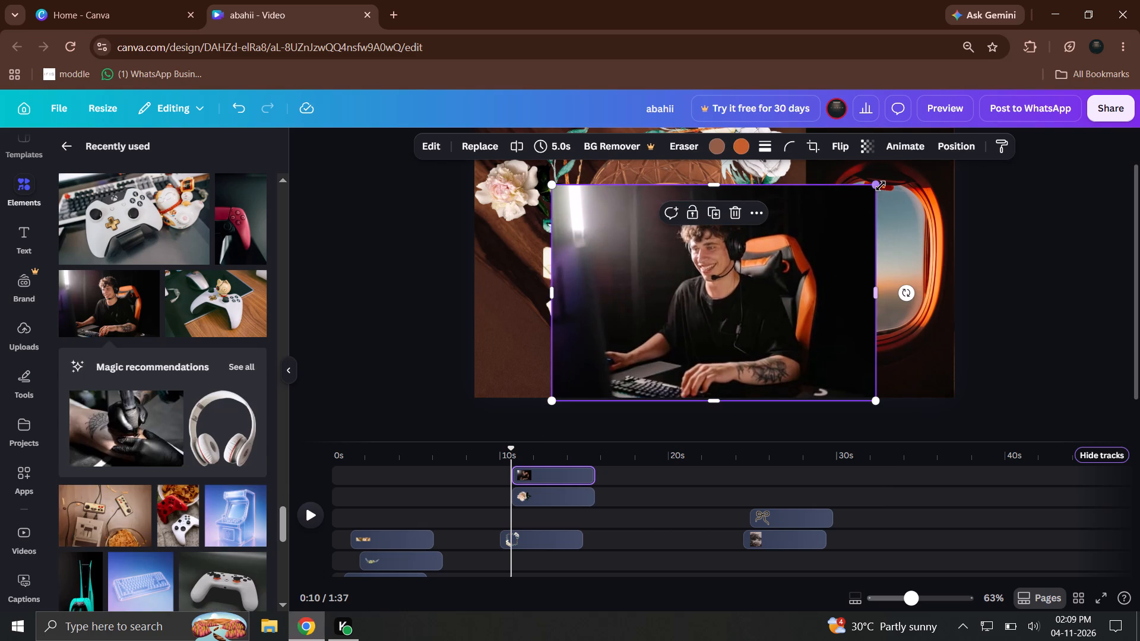
pyautogui.moveTo(881, 186); pyautogui.dragTo(650, 322)
pyautogui.moveTo(613, 359); pyautogui.dragTo(524, 256)
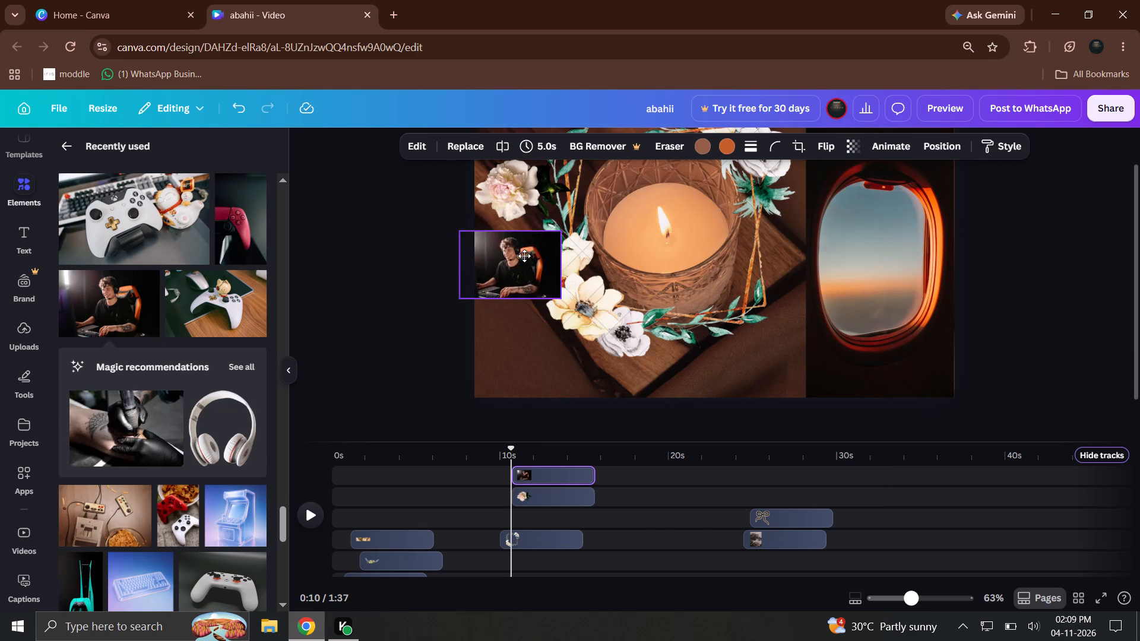
pyautogui.moveTo(524, 256); pyautogui.dragTo(528, 249)
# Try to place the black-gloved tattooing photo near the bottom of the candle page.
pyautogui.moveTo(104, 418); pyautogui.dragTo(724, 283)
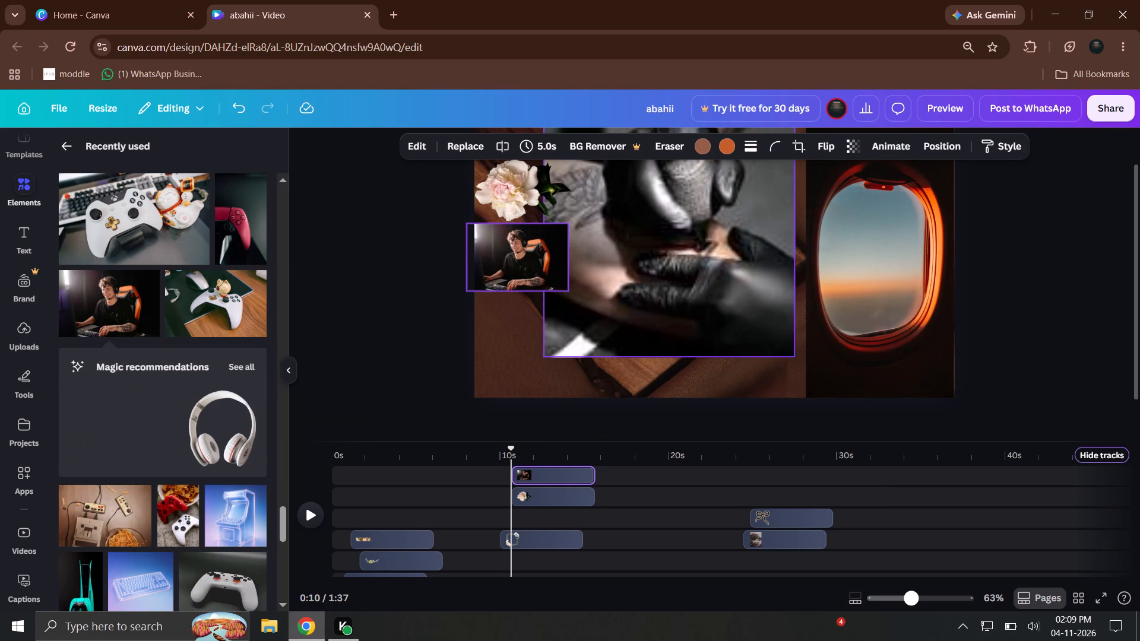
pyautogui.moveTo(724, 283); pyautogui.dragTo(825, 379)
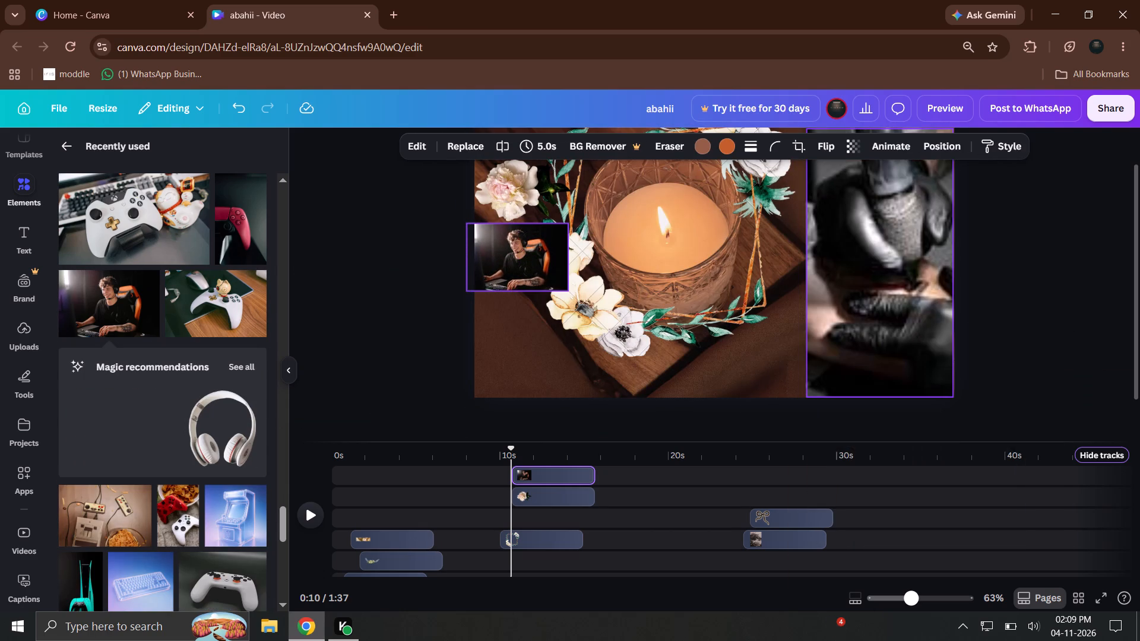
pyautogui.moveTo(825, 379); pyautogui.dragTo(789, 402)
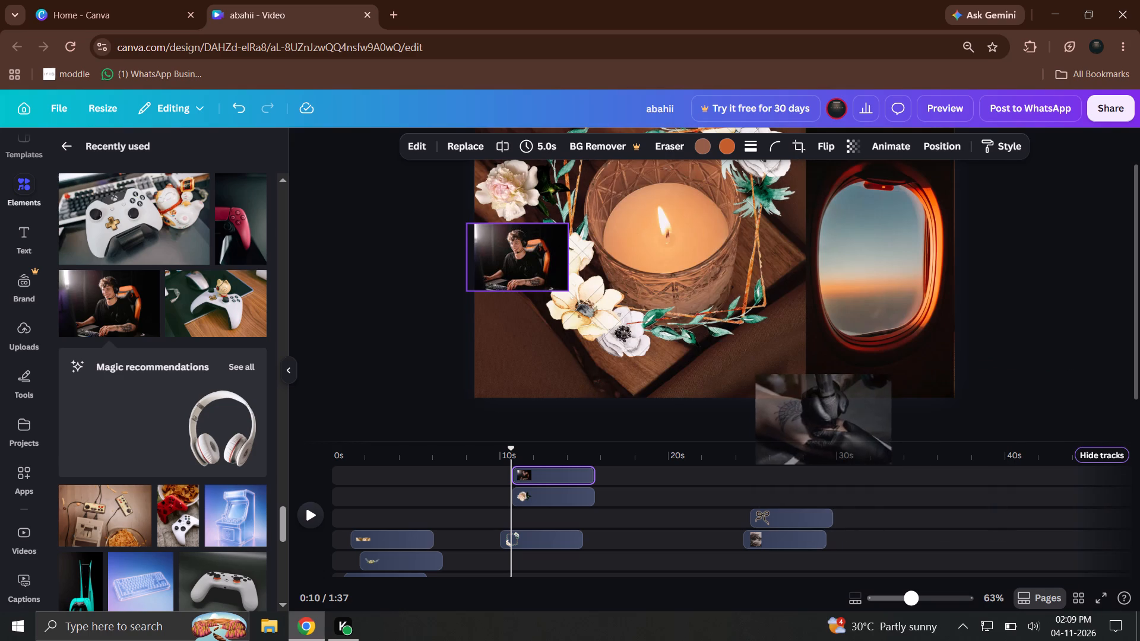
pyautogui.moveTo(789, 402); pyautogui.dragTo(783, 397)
# Replace the floral frame over the candle with the white headphones image on the page at about 0:10.
pyautogui.click(260, 401)
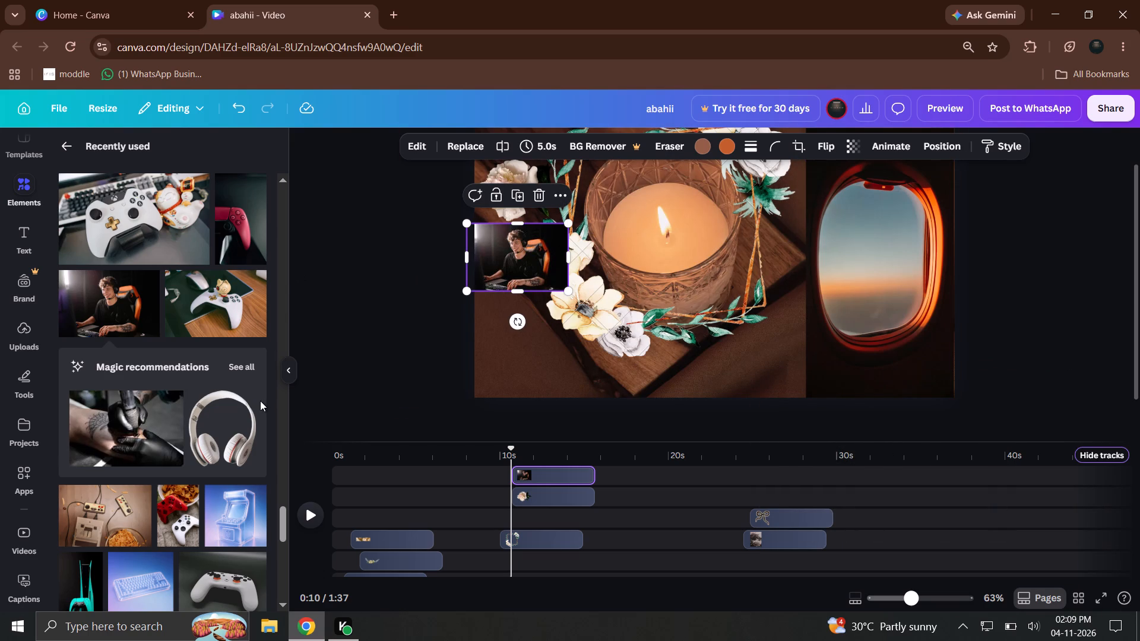
pyautogui.moveTo(241, 404); pyautogui.dragTo(667, 375)
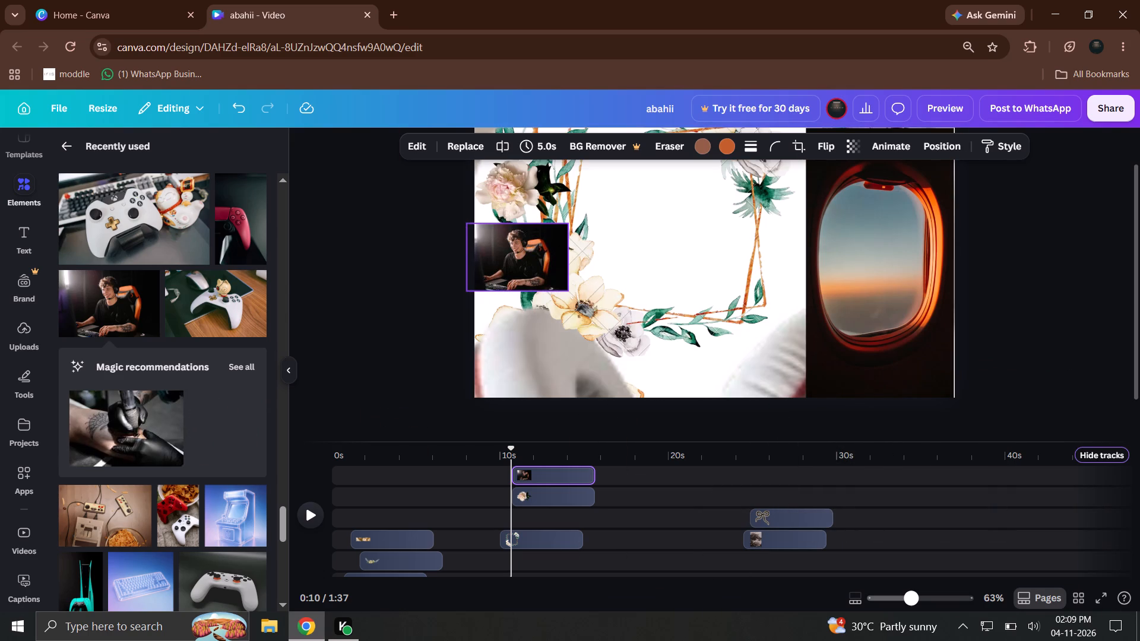
pyautogui.moveTo(667, 375); pyautogui.dragTo(674, 343)
pyautogui.click(635, 380)
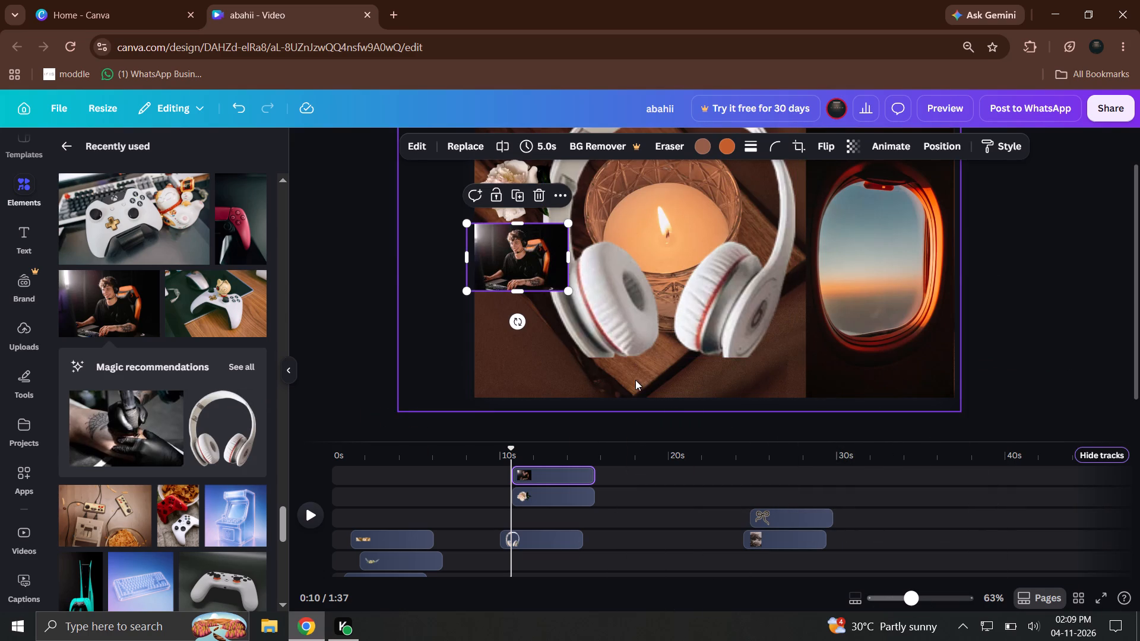
pyautogui.click(645, 323)
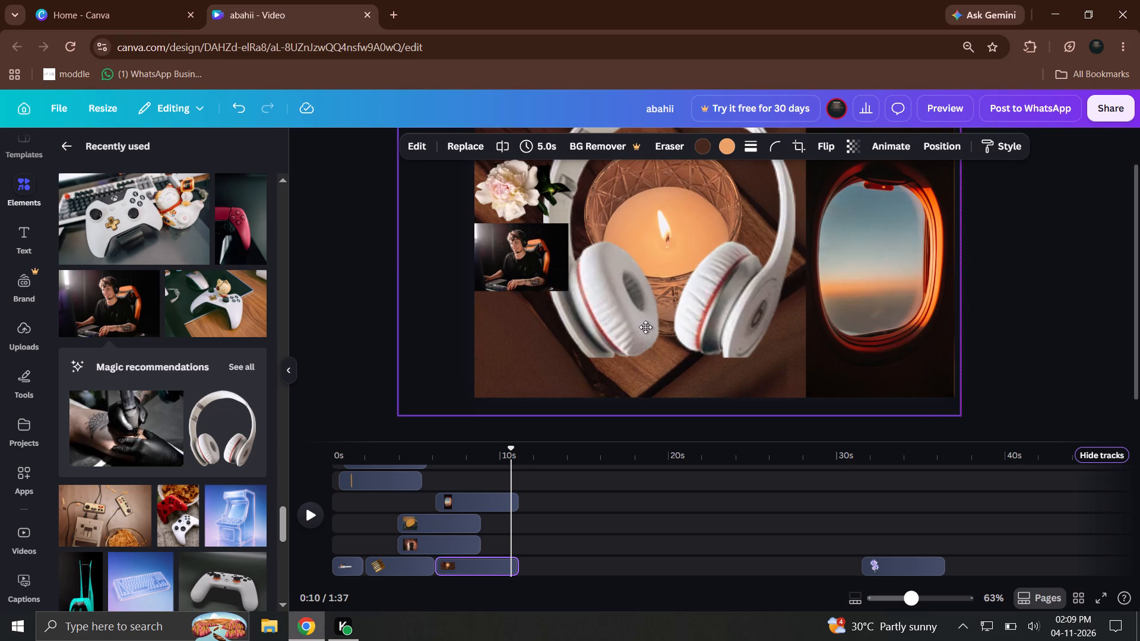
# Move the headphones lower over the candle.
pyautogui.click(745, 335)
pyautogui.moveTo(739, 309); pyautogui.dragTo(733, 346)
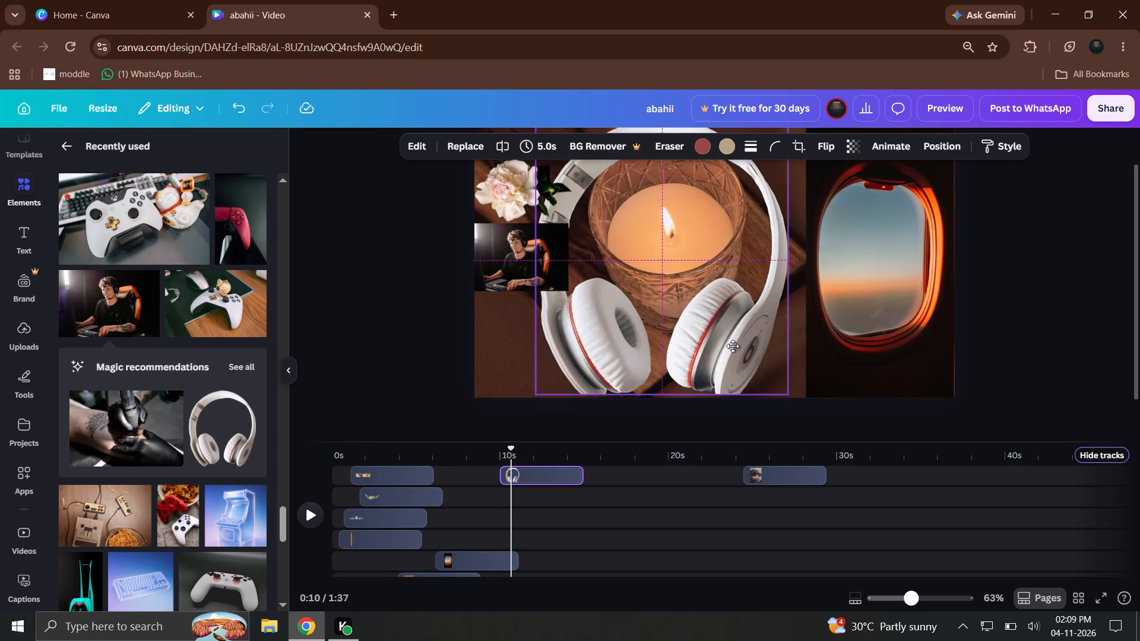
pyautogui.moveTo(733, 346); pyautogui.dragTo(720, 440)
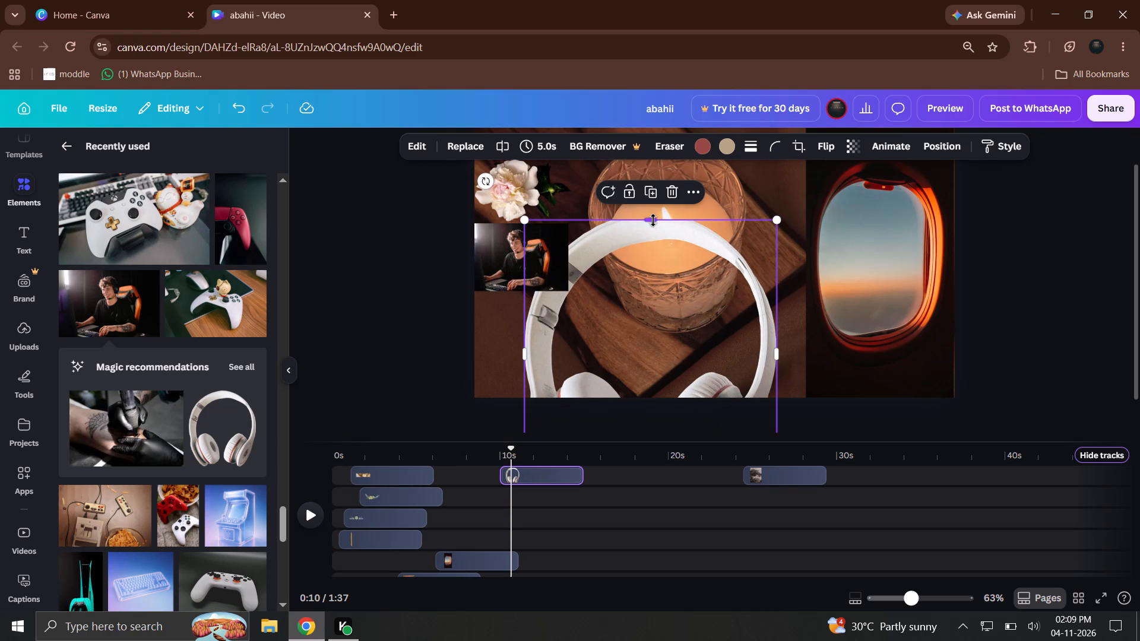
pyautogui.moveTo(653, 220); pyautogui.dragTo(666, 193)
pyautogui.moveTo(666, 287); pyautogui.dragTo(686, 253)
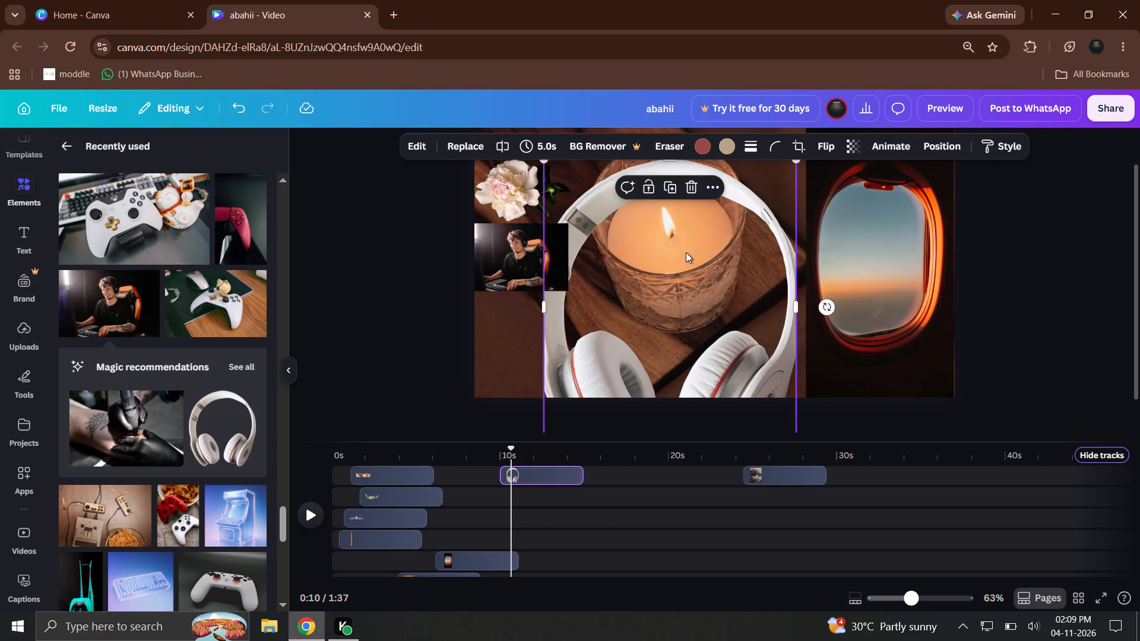
# Recrop the headphones image in freeform, widening its frame on both sides and repositioning the picture inside it.
pyautogui.doubleClick(686, 252)
pyautogui.moveTo(547, 160); pyautogui.dragTo(537, 161)
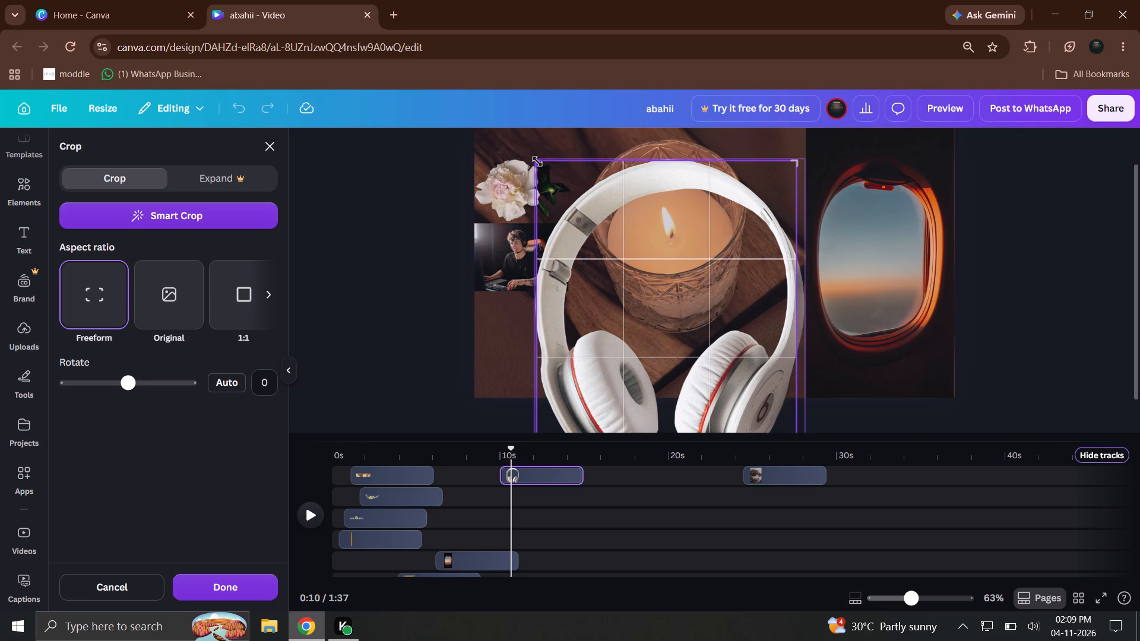
pyautogui.moveTo(537, 161); pyautogui.dragTo(531, 161)
pyautogui.moveTo(800, 170); pyautogui.dragTo(814, 172)
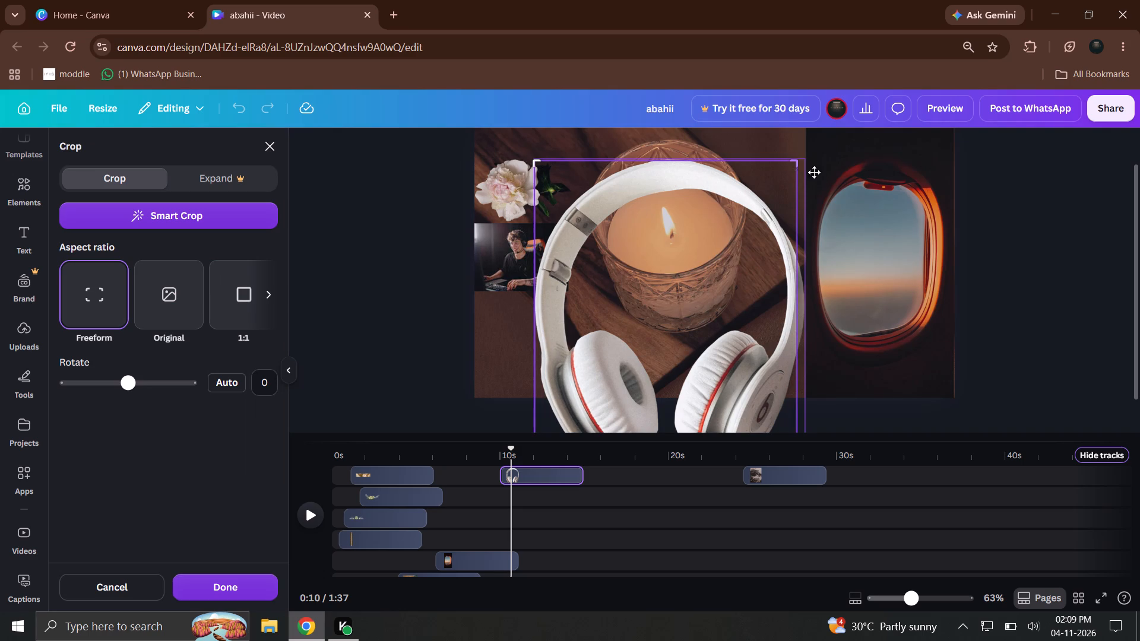
pyautogui.moveTo(814, 172); pyautogui.dragTo(822, 170)
pyautogui.moveTo(825, 161); pyautogui.dragTo(800, 169)
pyautogui.click(800, 169)
pyautogui.doubleClick(767, 192)
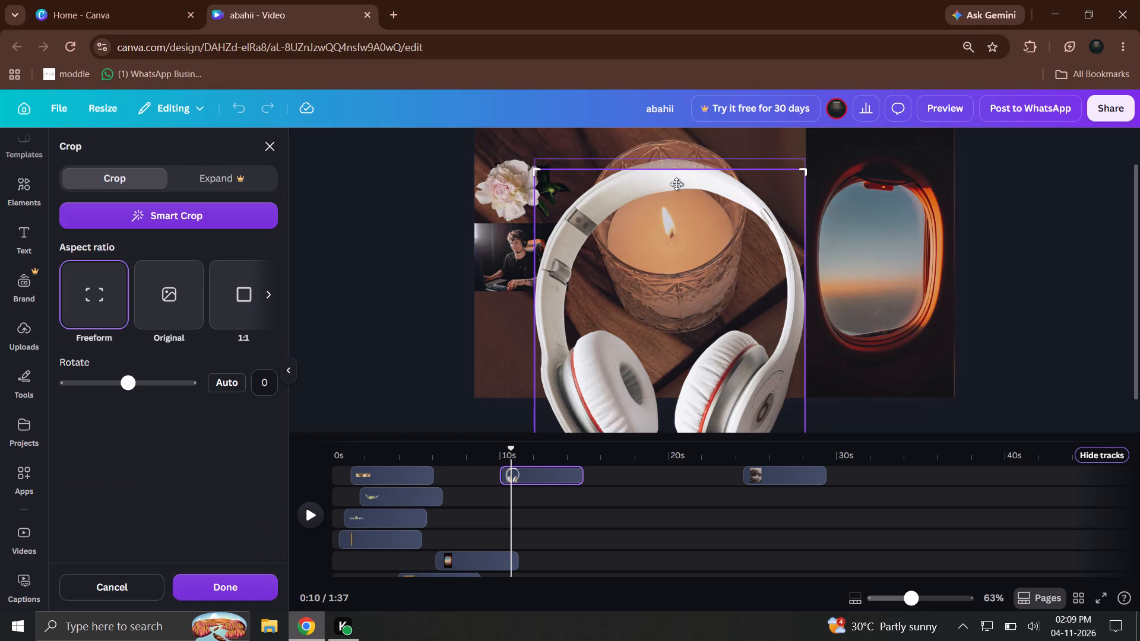
pyautogui.moveTo(683, 240); pyautogui.dragTo(688, 251)
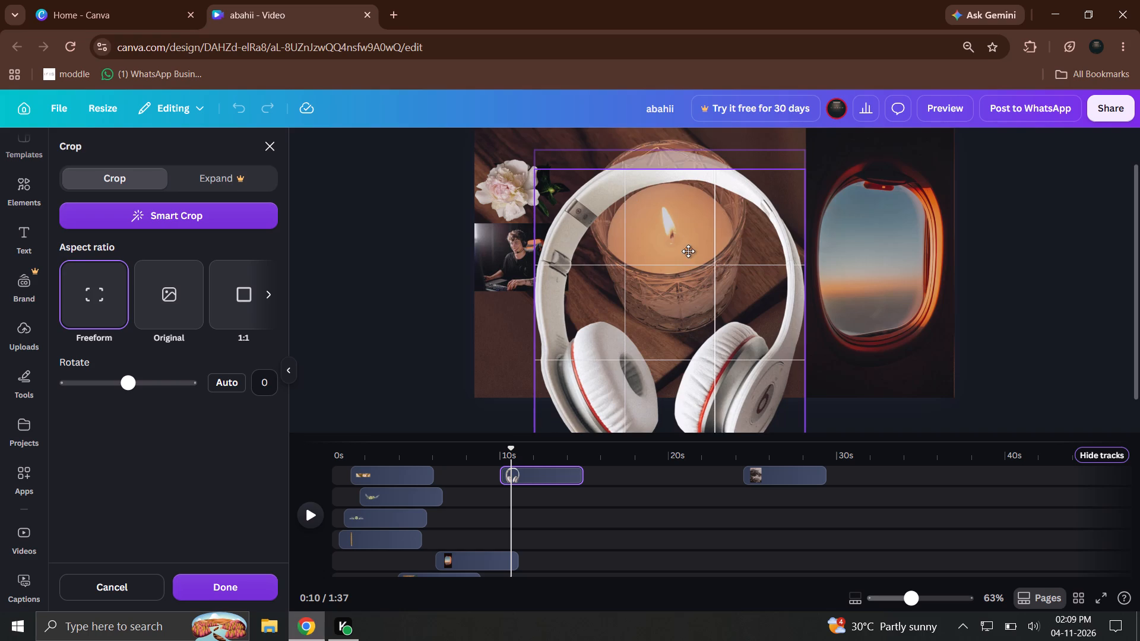
pyautogui.moveTo(688, 251); pyautogui.dragTo(689, 307)
pyautogui.click(874, 193)
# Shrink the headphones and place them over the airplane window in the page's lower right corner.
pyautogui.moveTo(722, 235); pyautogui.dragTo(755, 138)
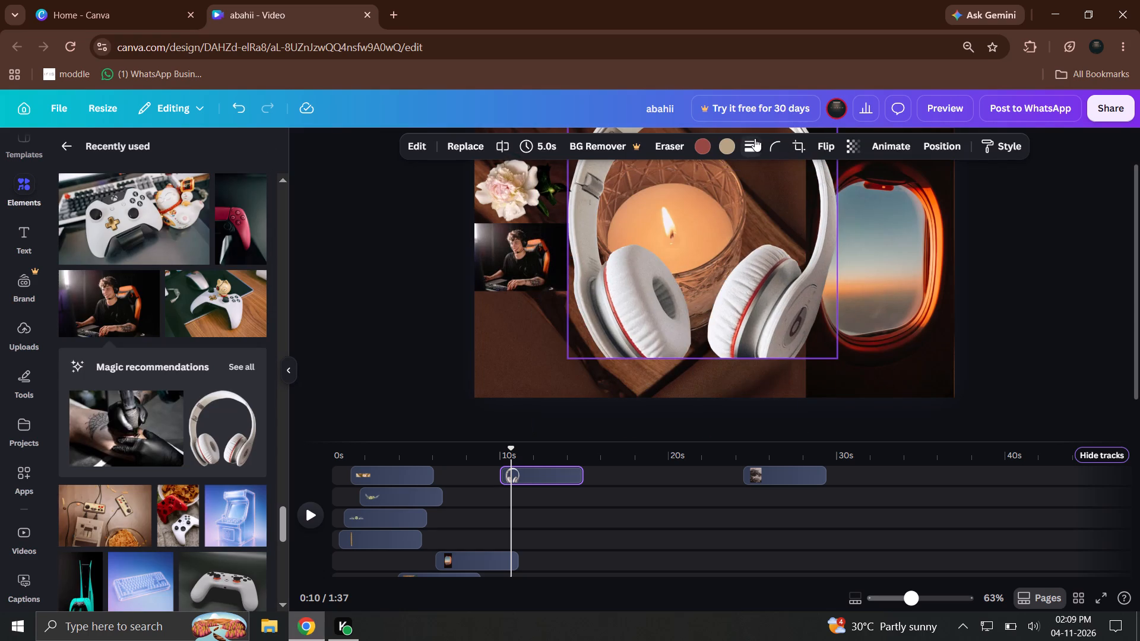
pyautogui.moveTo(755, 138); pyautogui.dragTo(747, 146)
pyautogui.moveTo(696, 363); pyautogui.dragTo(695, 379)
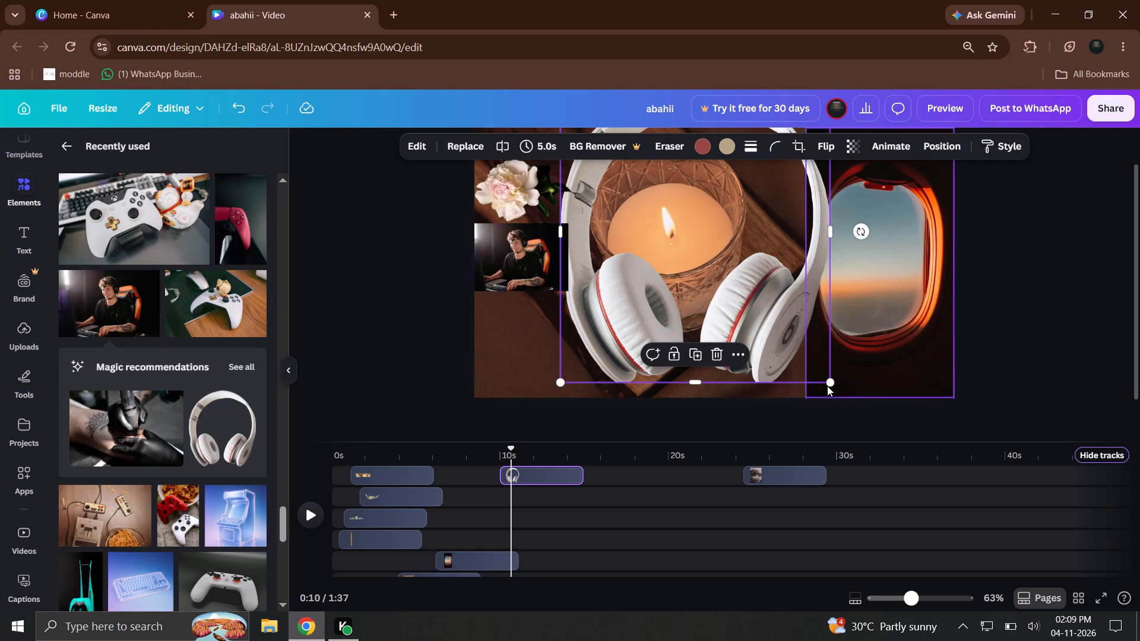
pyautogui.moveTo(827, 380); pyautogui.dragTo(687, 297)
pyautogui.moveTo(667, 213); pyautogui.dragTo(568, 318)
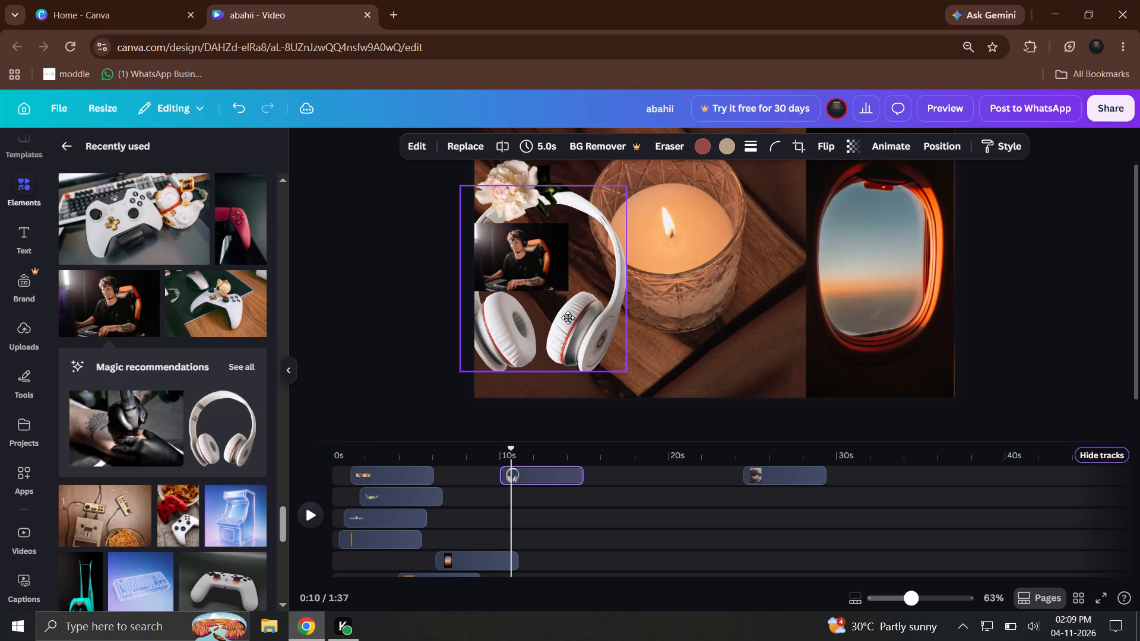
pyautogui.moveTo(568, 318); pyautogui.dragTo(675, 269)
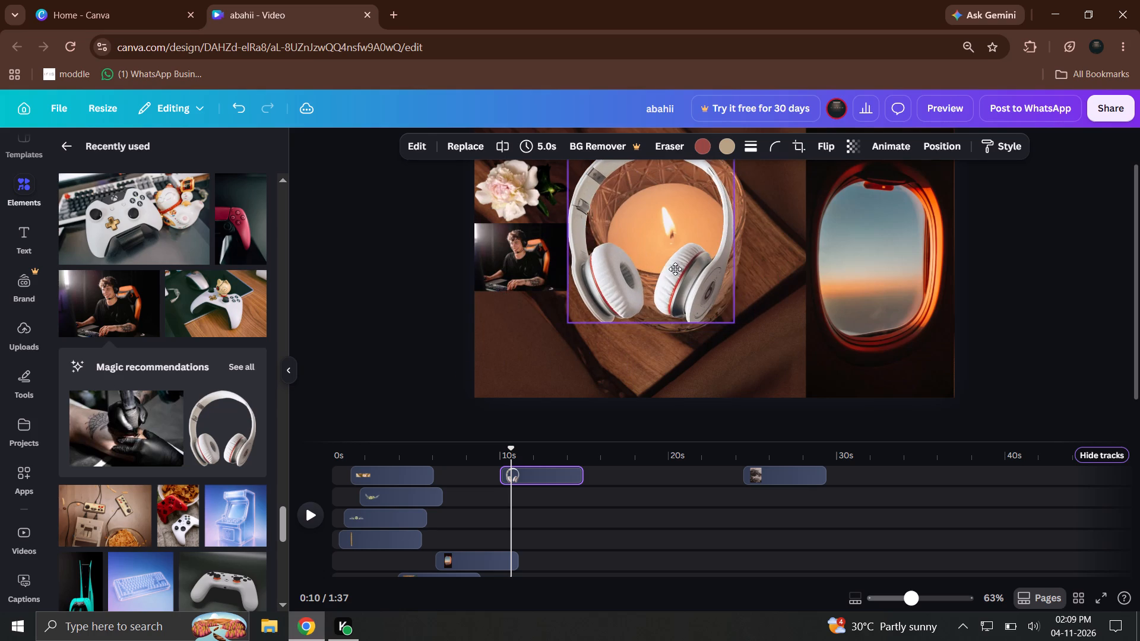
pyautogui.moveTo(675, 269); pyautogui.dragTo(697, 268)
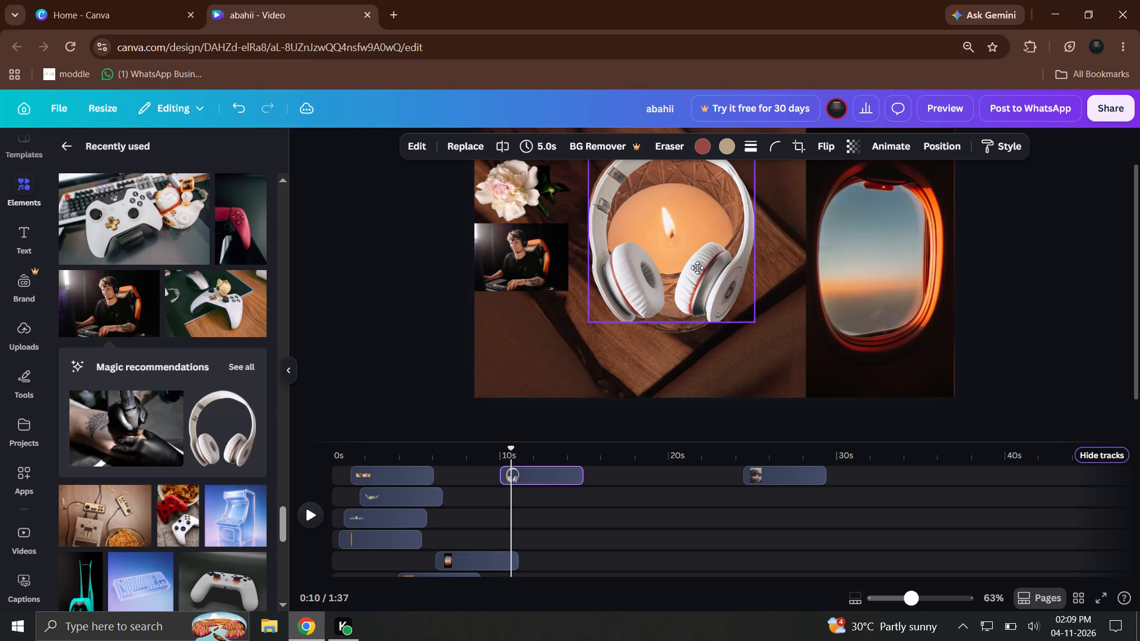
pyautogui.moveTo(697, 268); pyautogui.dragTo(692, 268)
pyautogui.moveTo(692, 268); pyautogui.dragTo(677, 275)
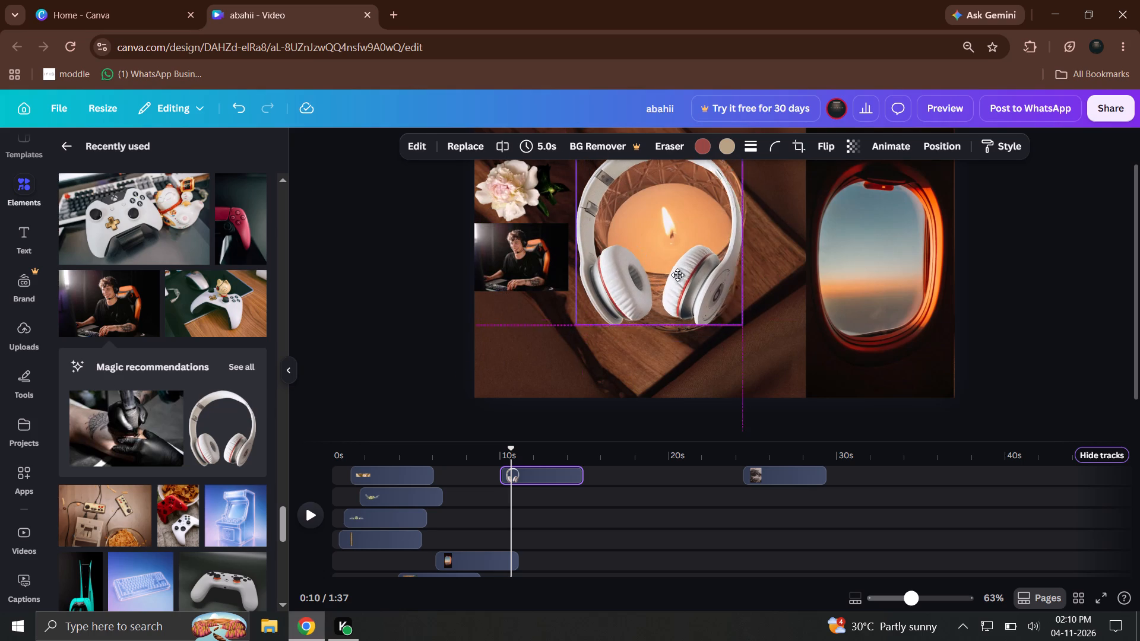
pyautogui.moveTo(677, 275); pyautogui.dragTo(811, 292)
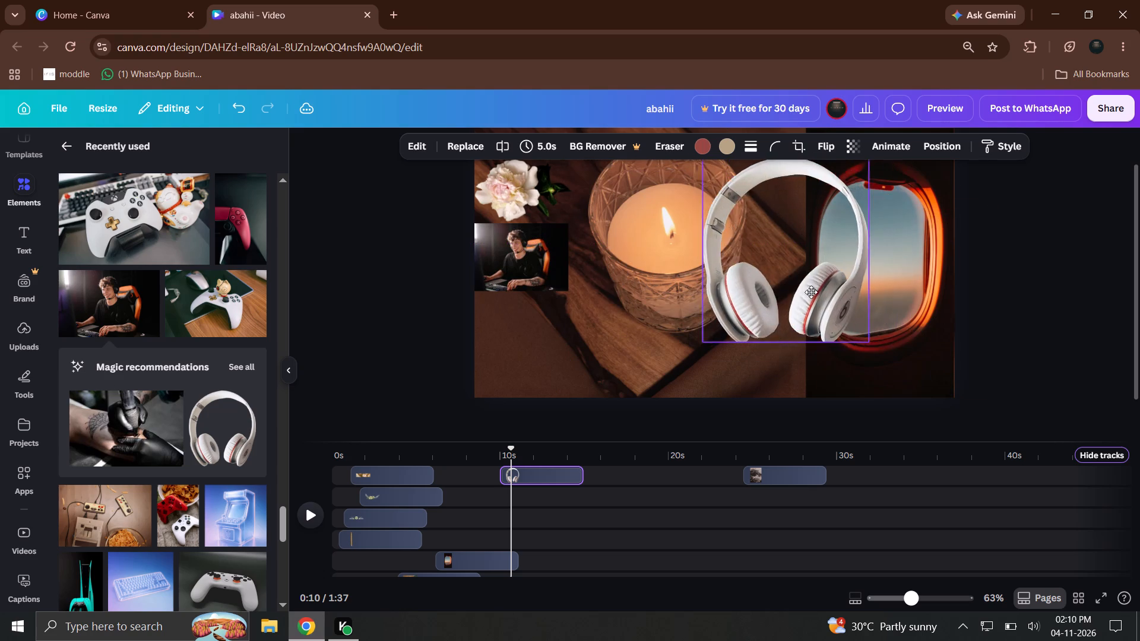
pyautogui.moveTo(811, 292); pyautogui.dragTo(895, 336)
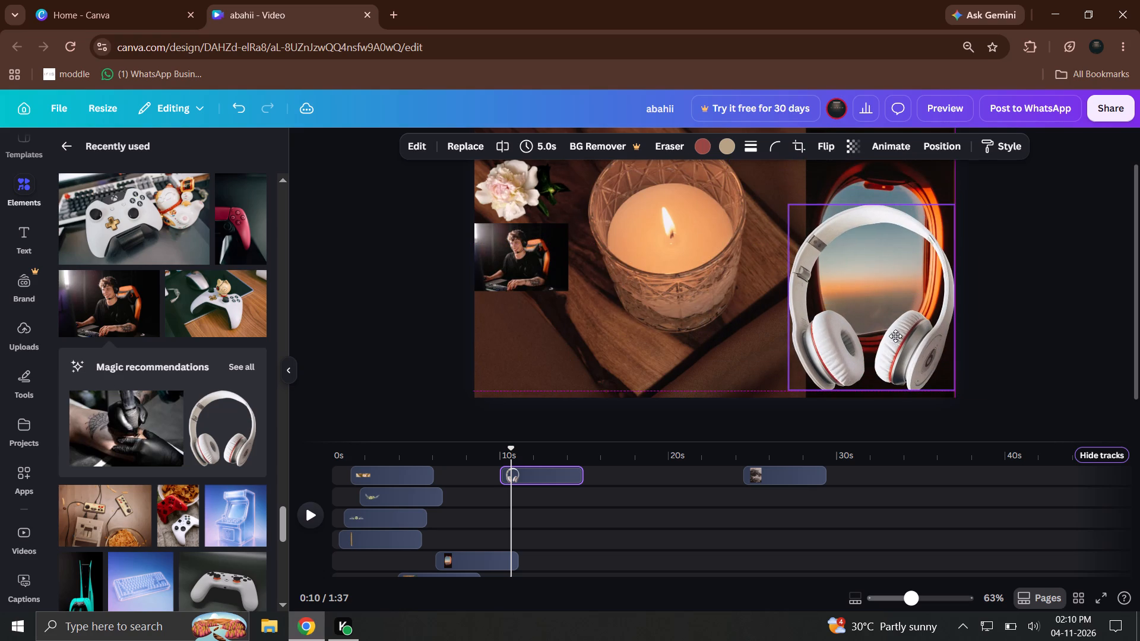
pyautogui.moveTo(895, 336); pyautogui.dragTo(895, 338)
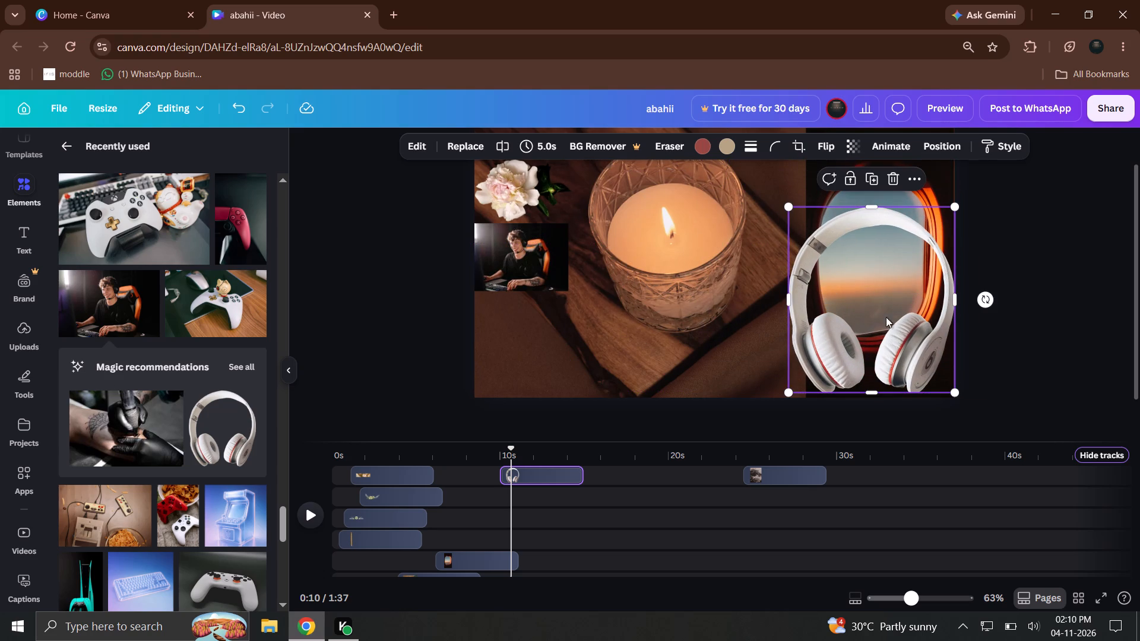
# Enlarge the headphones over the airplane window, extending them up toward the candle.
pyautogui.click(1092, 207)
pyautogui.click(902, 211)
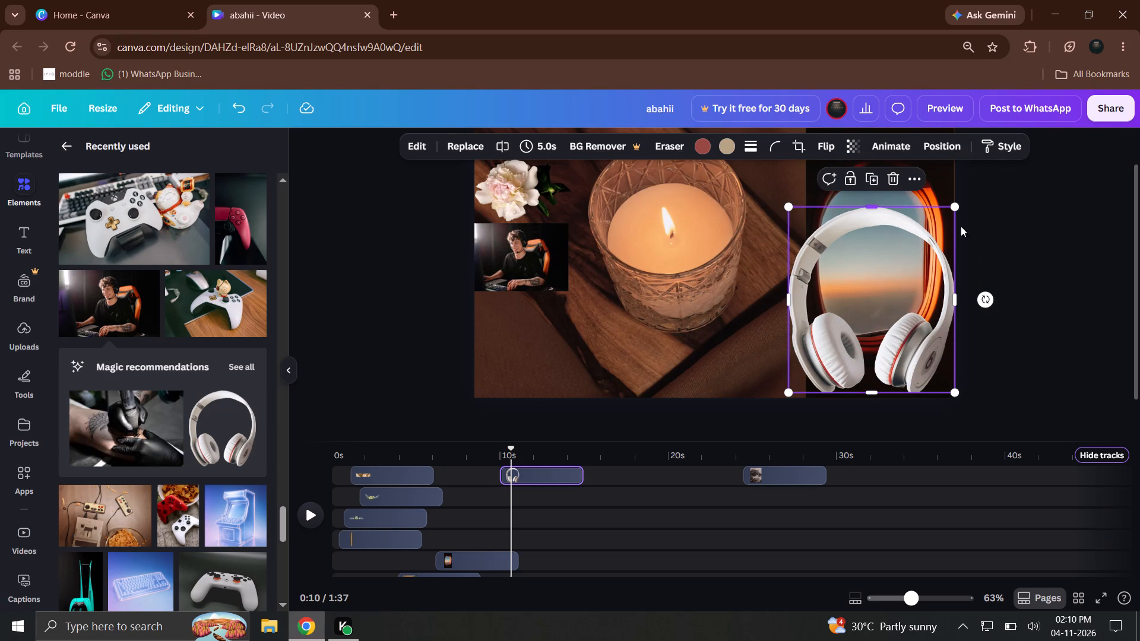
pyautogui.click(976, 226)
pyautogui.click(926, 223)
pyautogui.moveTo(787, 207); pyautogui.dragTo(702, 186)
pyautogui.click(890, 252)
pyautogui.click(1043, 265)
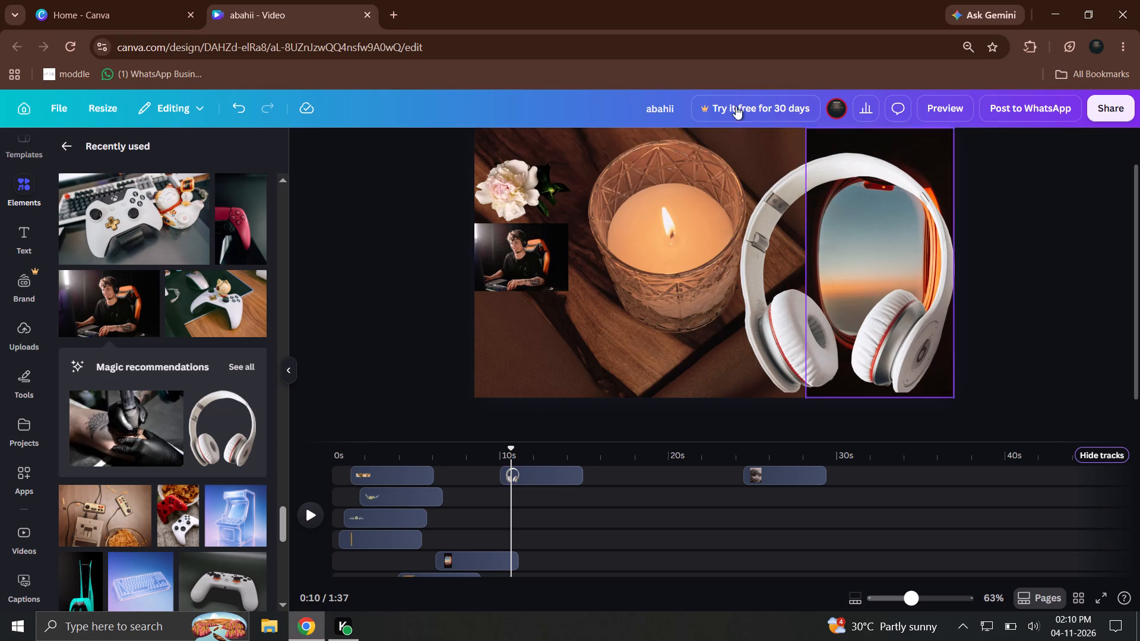
# Move the headphones back over the candle so they frame the flame.
pyautogui.moveTo(850, 333); pyautogui.dragTo(664, 342)
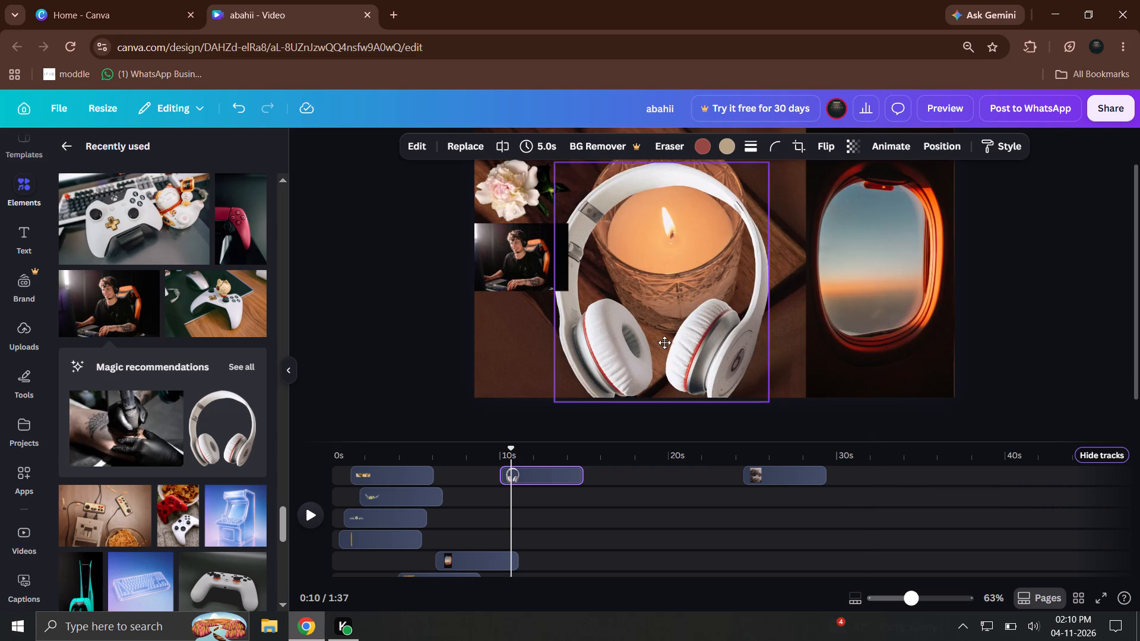
pyautogui.moveTo(664, 342); pyautogui.dragTo(667, 306)
pyautogui.scroll(3, 1096, 396)
pyautogui.scroll(4, 1060, 359)
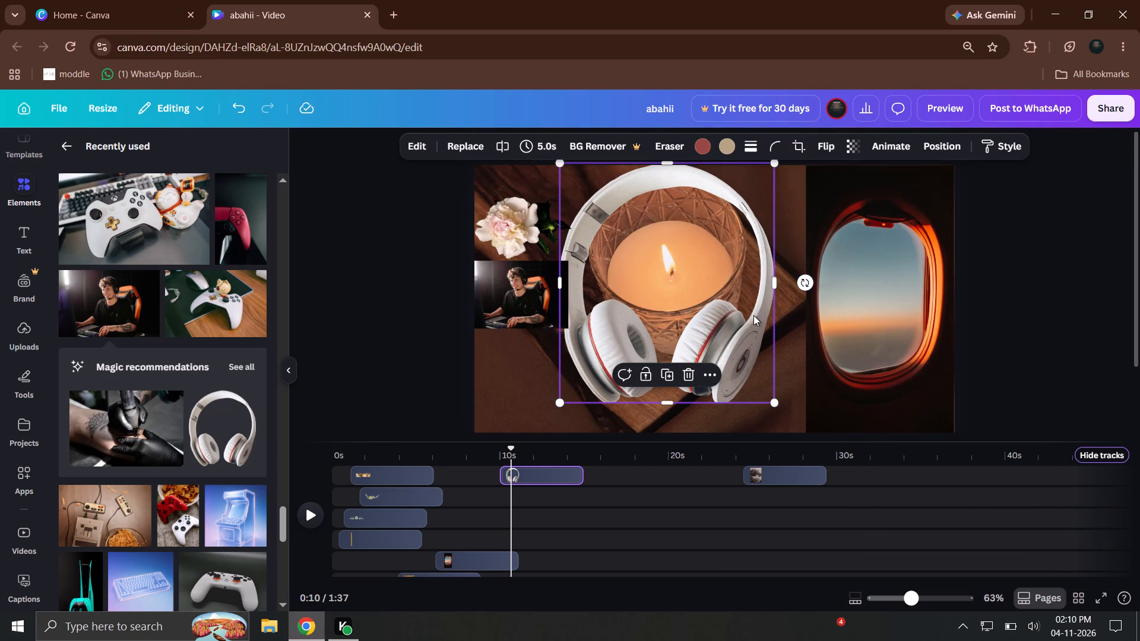
pyautogui.moveTo(748, 315); pyautogui.dragTo(741, 299)
pyautogui.click(1056, 322)
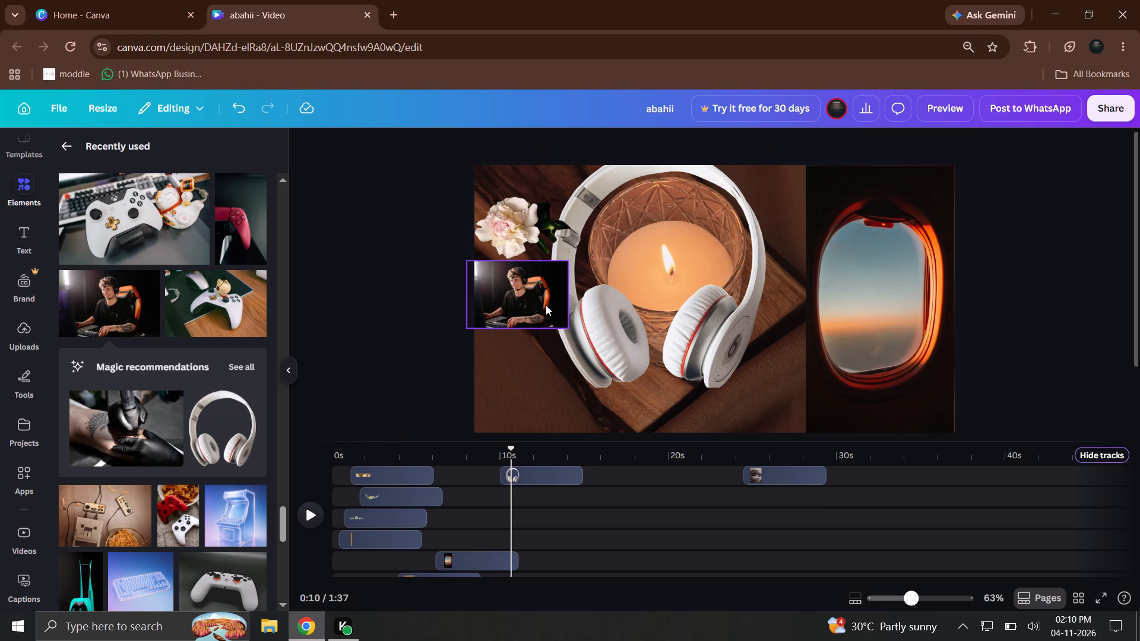
# Shrink the gamer photo to about 285 by 190 below the peony and nudge the headphones slightly over the candle.
pyautogui.click(546, 305)
pyautogui.moveTo(569, 264); pyautogui.dragTo(538, 283)
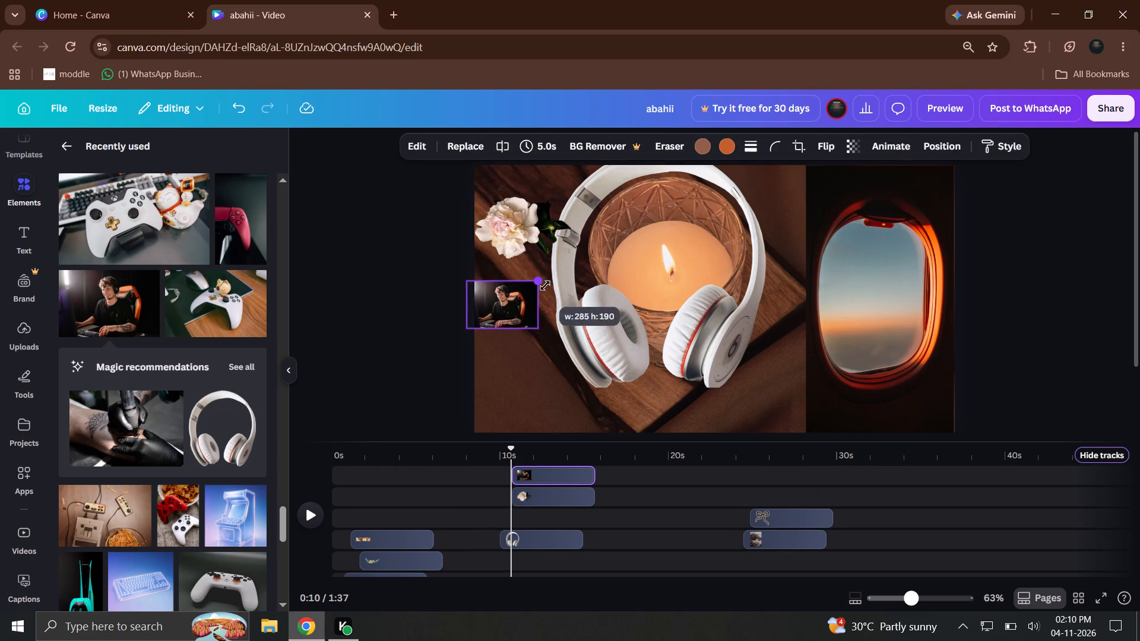
pyautogui.moveTo(692, 312); pyautogui.dragTo(698, 312)
pyautogui.click(1003, 310)
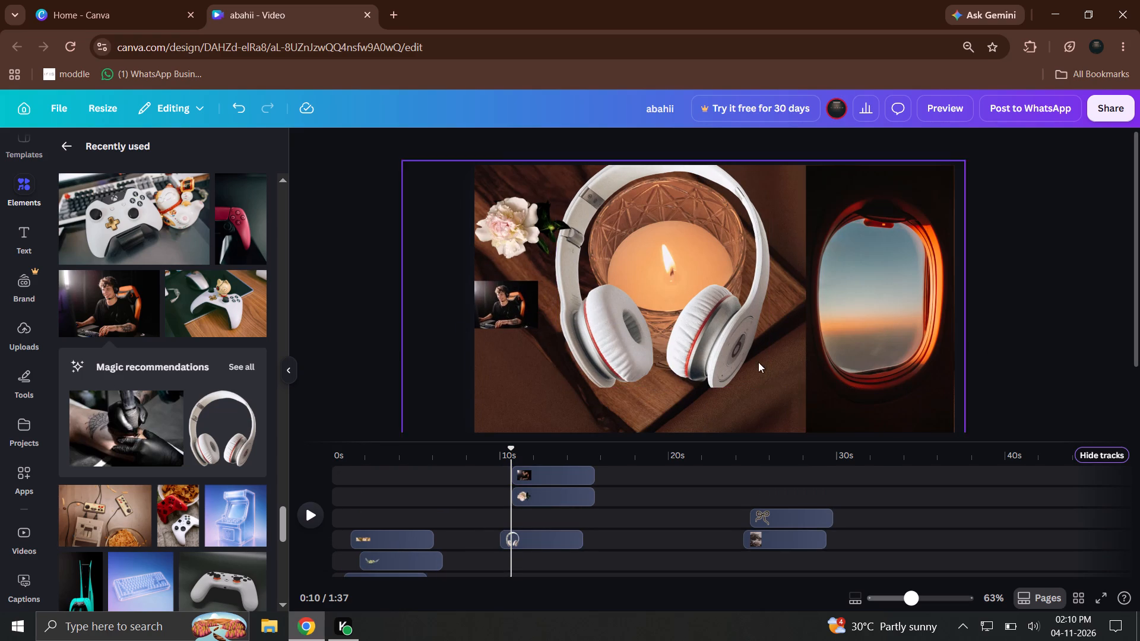
# Play the video from near its start to review the pages.
pyautogui.click(360, 465)
pyautogui.moveTo(347, 443); pyautogui.dragTo(343, 455)
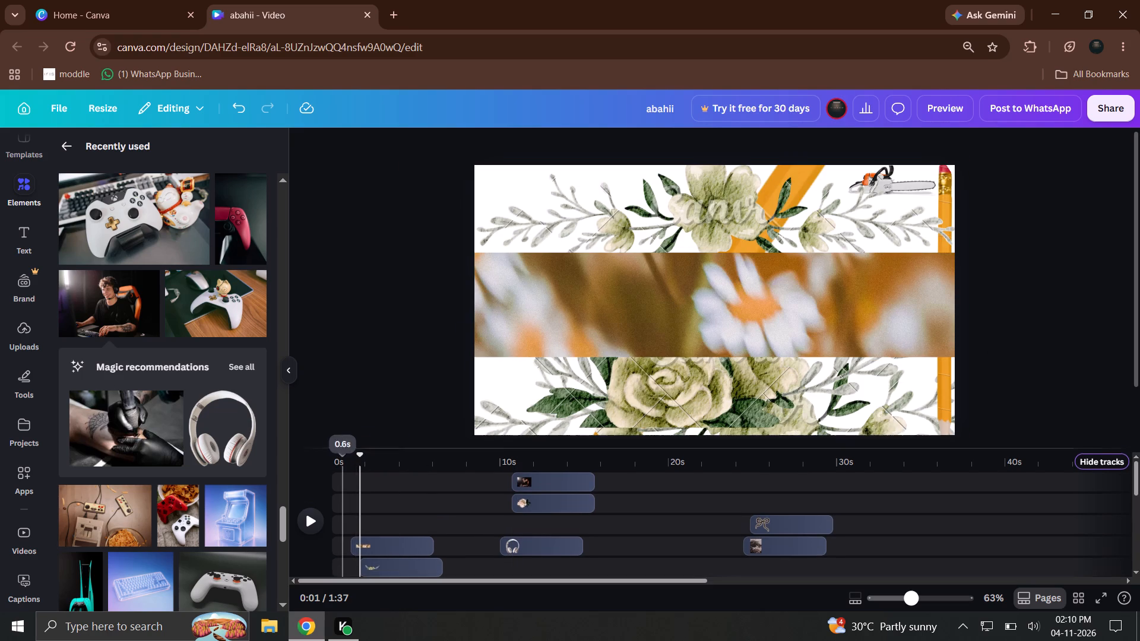
pyautogui.click(317, 509)
pyautogui.moveTo(314, 513); pyautogui.dragTo(311, 522)
pyautogui.scroll(-4, 190, 538)
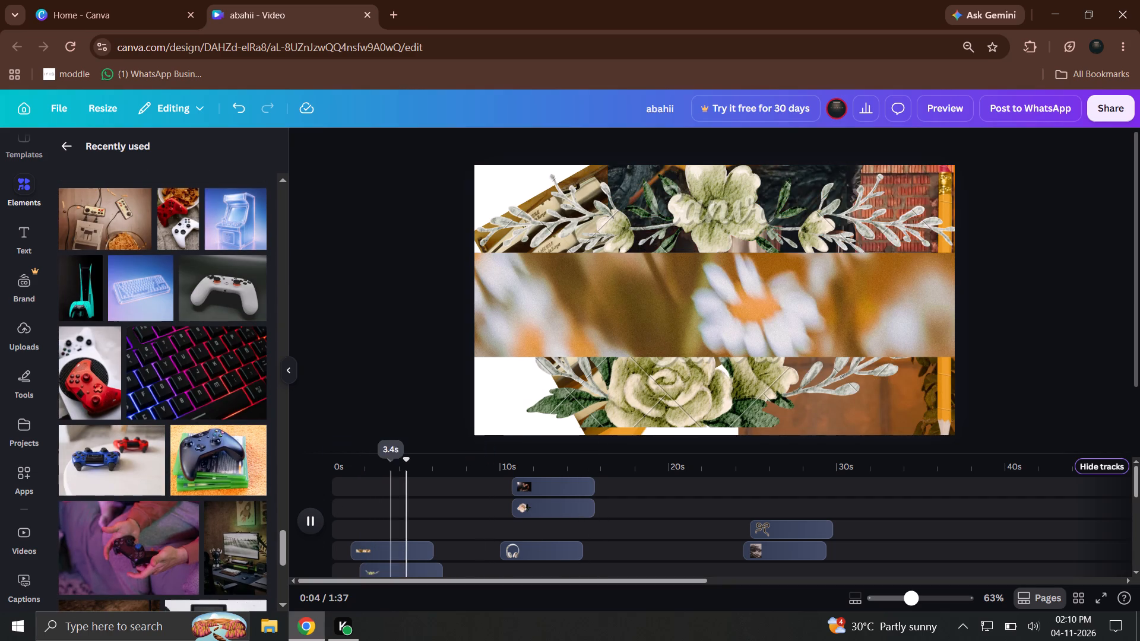
# Shrink the headphones on the candle page and centre them over the candle flame, clear of the gamer photo.
pyautogui.moveTo(381, 459); pyautogui.dragTo(508, 483)
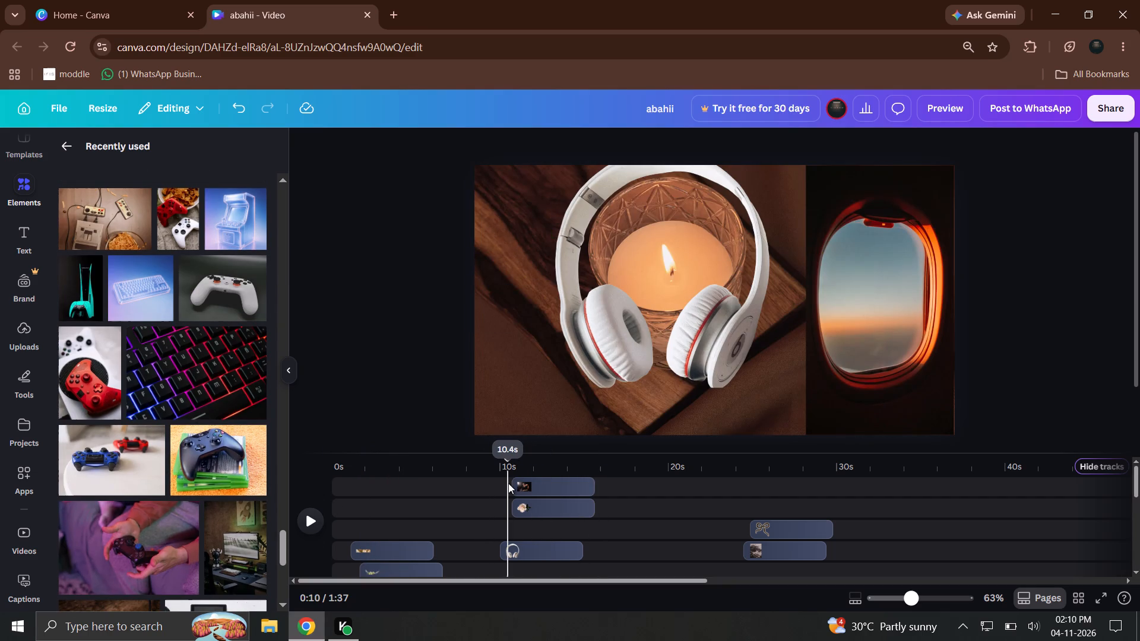
pyautogui.moveTo(508, 483); pyautogui.dragTo(515, 477)
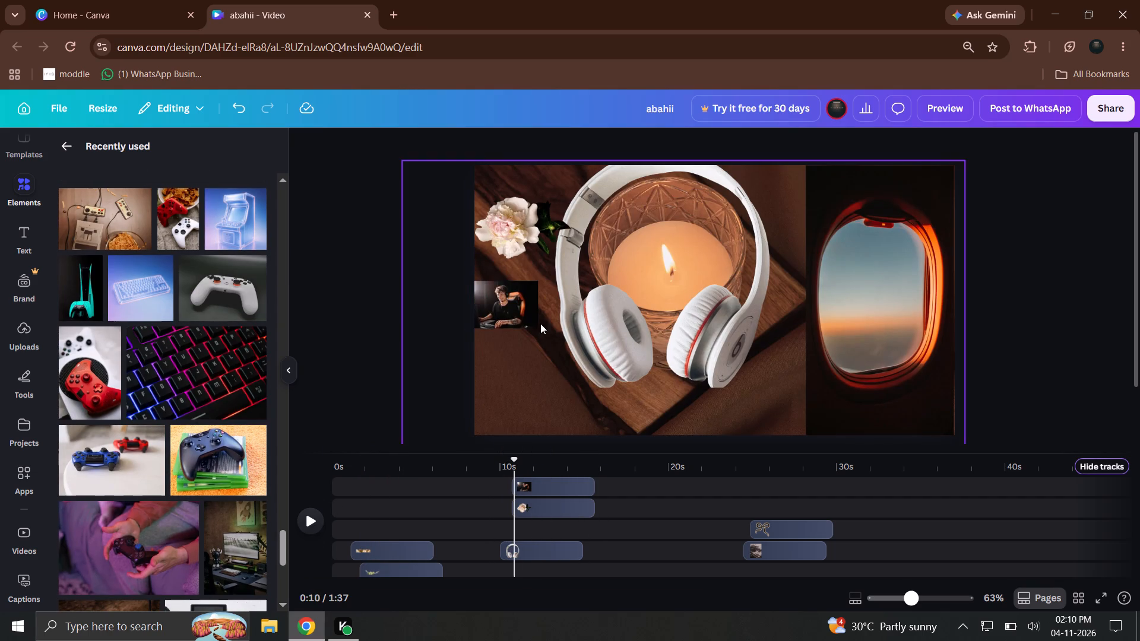
pyautogui.click(517, 309)
pyautogui.click(664, 405)
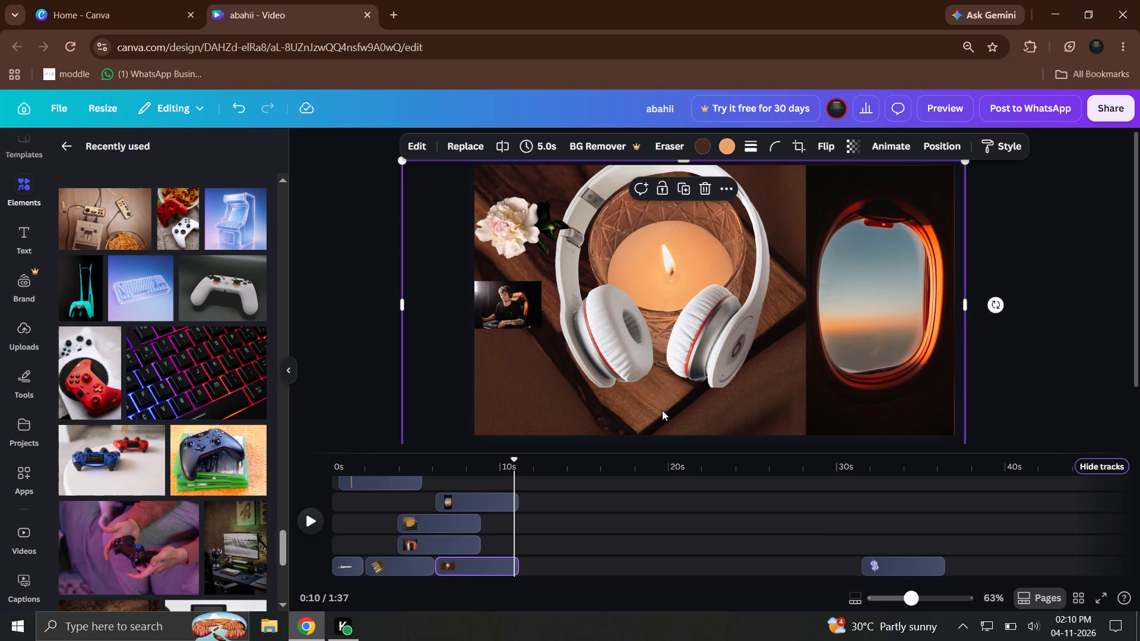
pyautogui.click(666, 376)
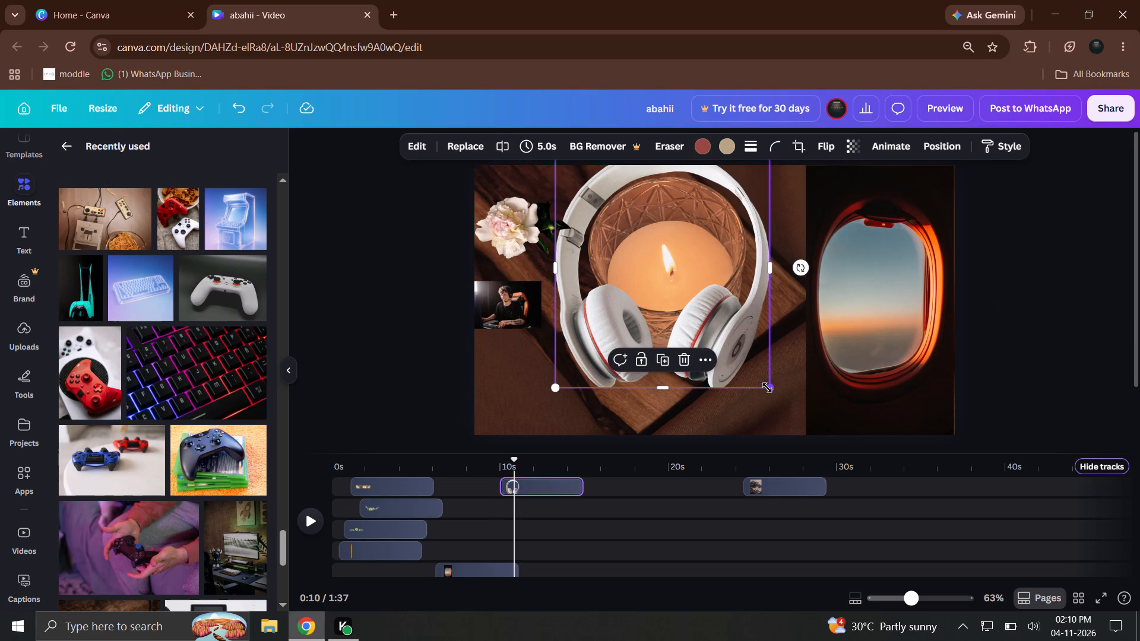
pyautogui.moveTo(767, 388); pyautogui.dragTo(712, 332)
pyautogui.moveTo(669, 288); pyautogui.dragTo(701, 303)
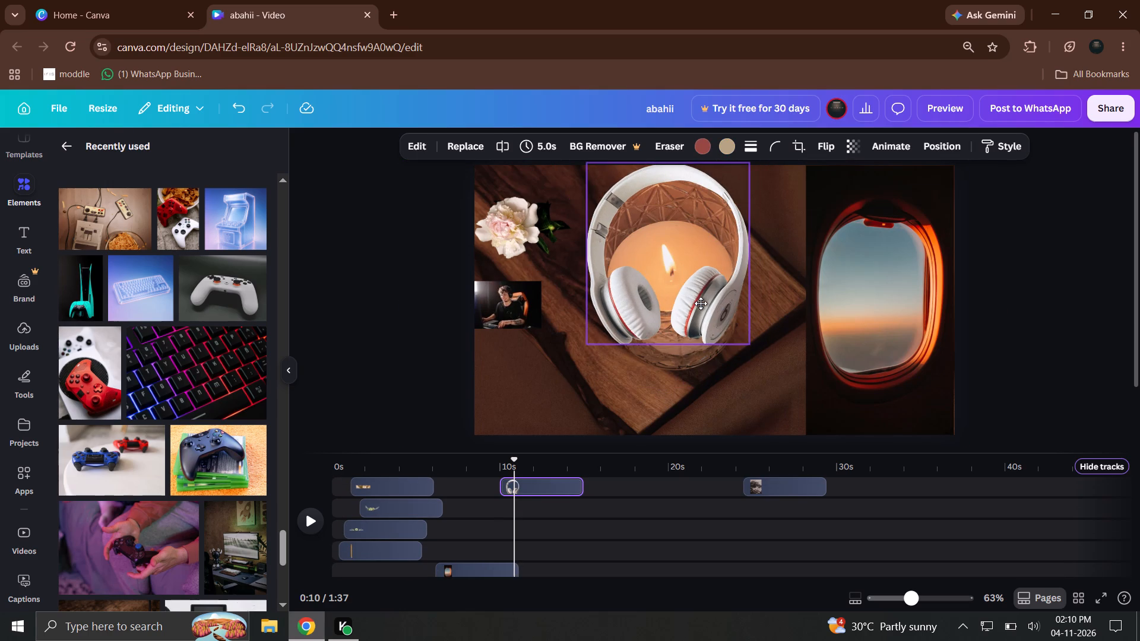
pyautogui.moveTo(701, 303); pyautogui.dragTo(699, 303)
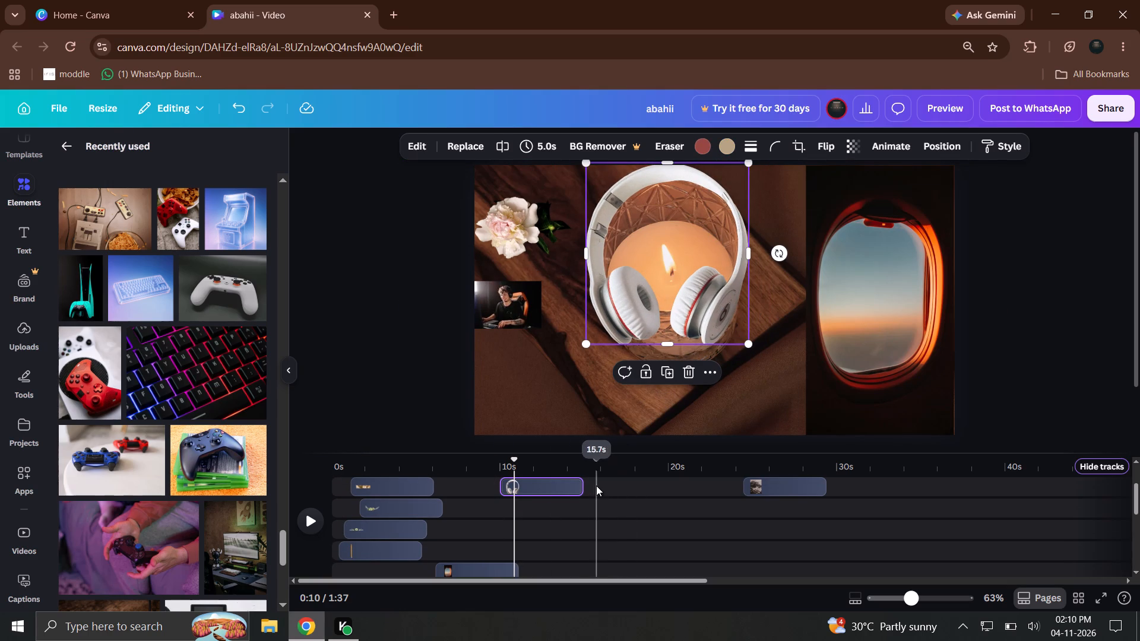
# Retime the headphones clip to last 6.1 s, trimming its end and extending its start earlier.
pyautogui.click(574, 491)
pyautogui.click(554, 487)
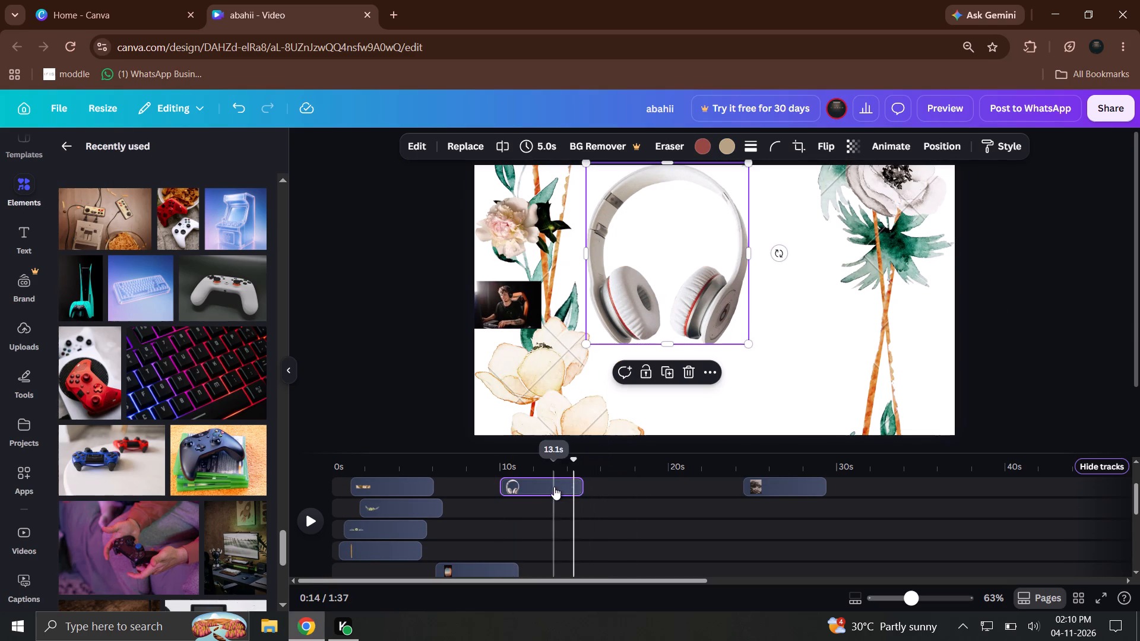
pyautogui.click(620, 486)
pyautogui.click(503, 460)
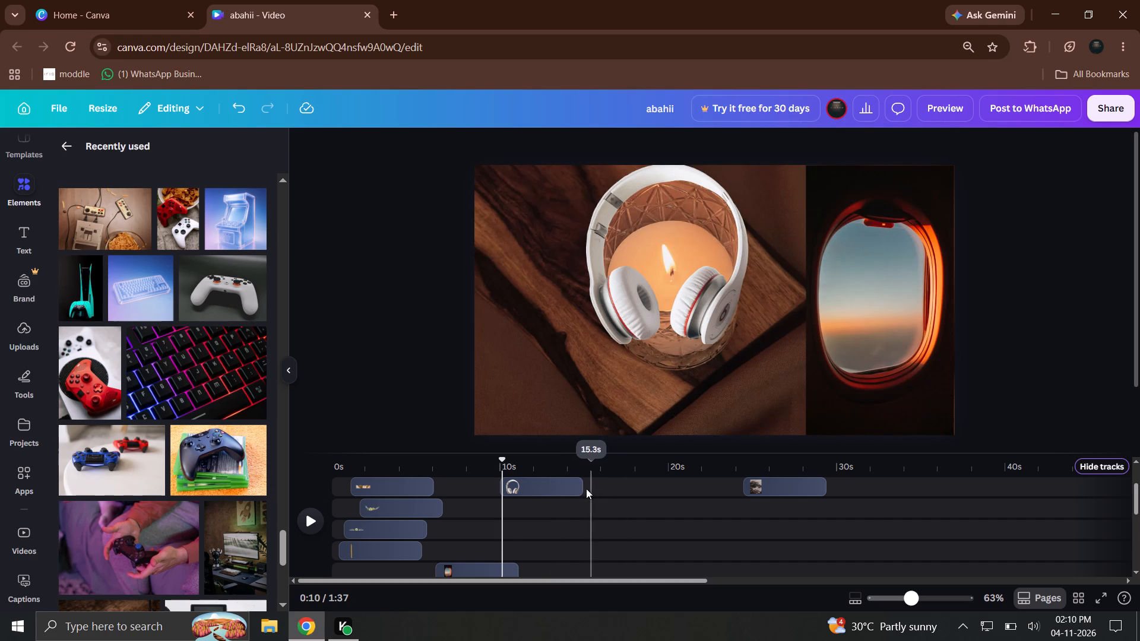
pyautogui.moveTo(582, 490); pyautogui.dragTo(562, 489)
pyautogui.moveTo(510, 471); pyautogui.dragTo(503, 468)
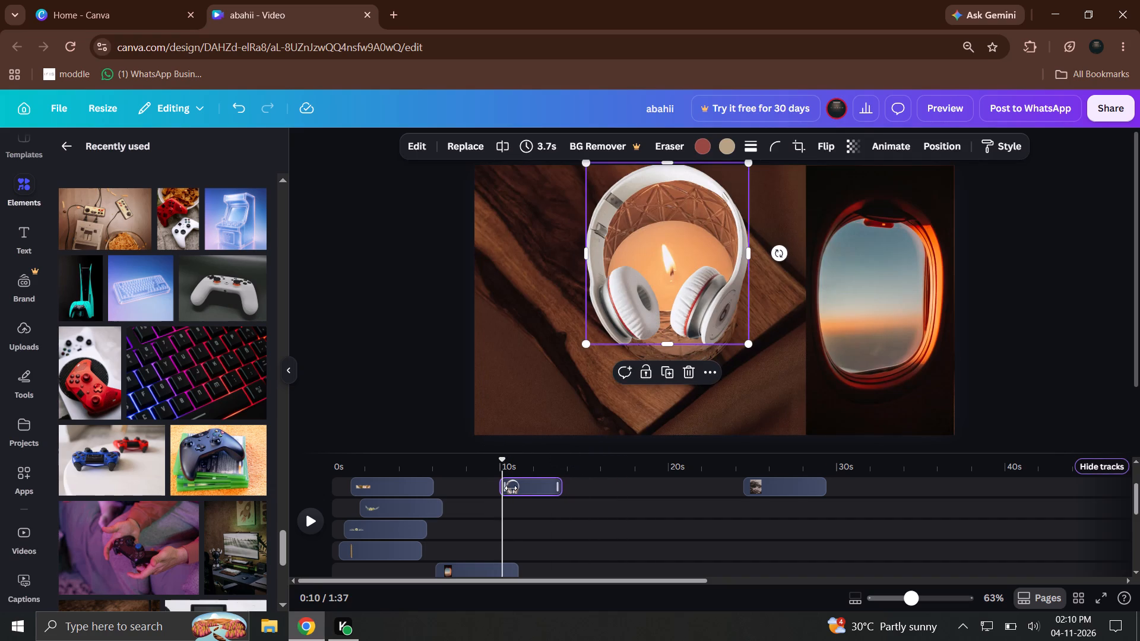
pyautogui.moveTo(509, 491); pyautogui.dragTo(472, 492)
pyautogui.moveTo(471, 466); pyautogui.dragTo(492, 465)
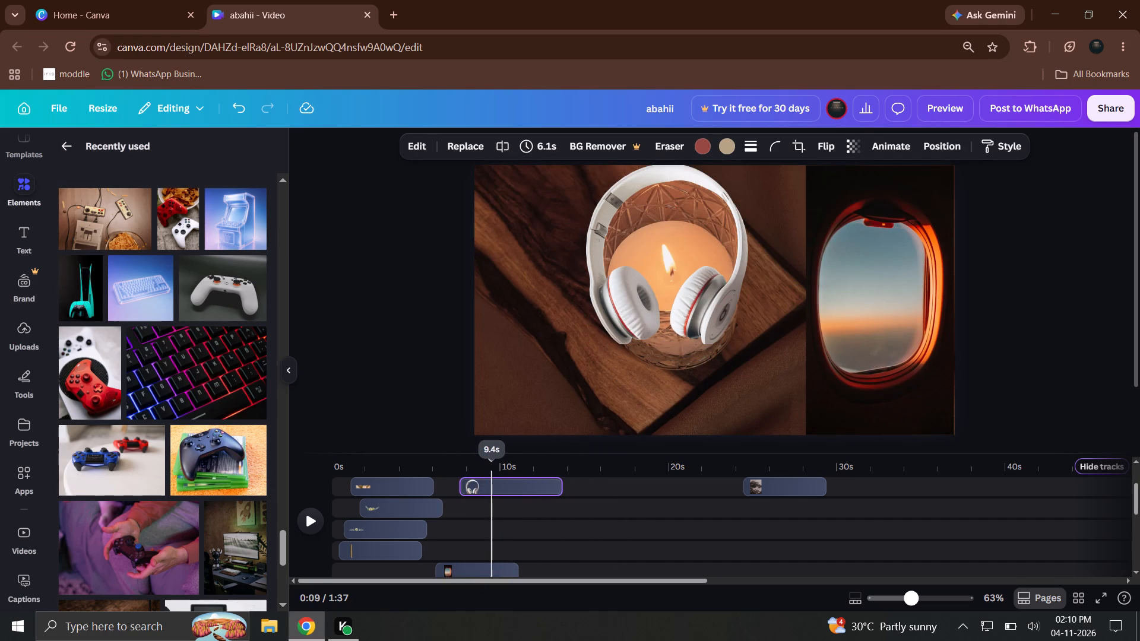
pyautogui.moveTo(492, 465); pyautogui.dragTo(497, 465)
# Crop the airplane window photo's inner edge and remove the photo by moving it off the candle page.
pyautogui.click(1058, 332)
pyautogui.click(819, 261)
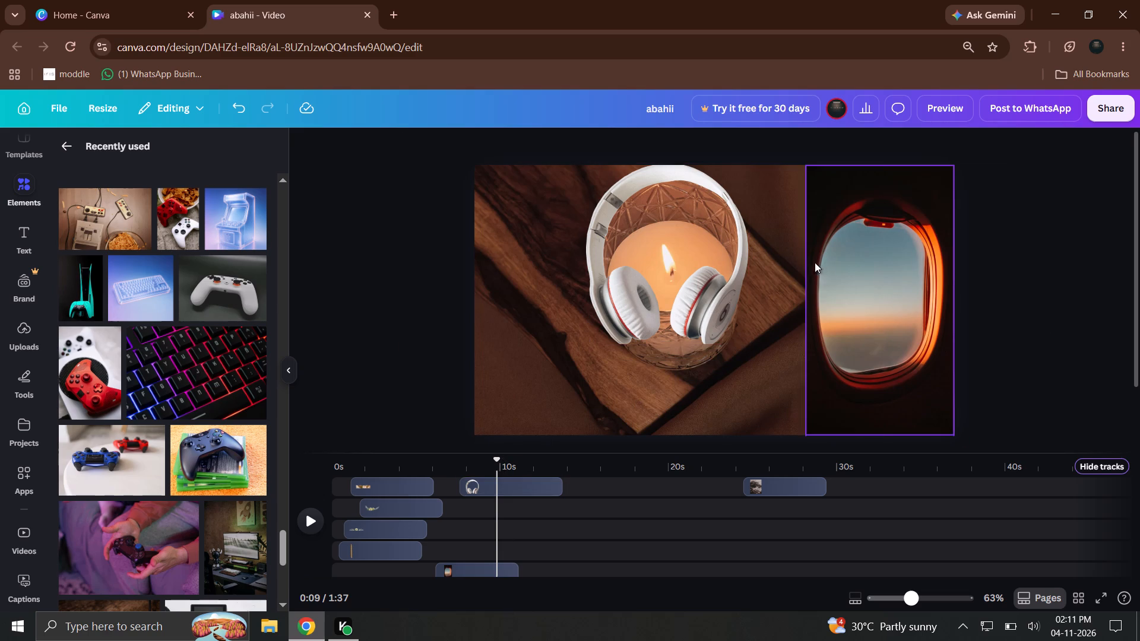
pyautogui.moveTo(806, 317); pyautogui.dragTo(821, 330)
pyautogui.moveTo(861, 329); pyautogui.dragTo(1139, 383)
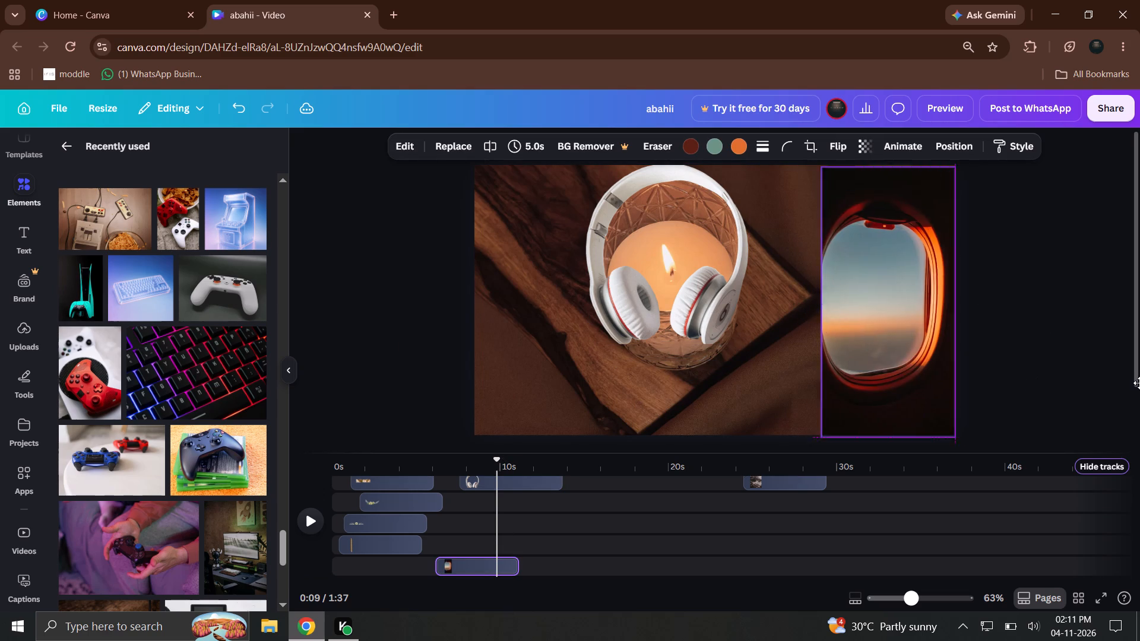
pyautogui.moveTo(1139, 383); pyautogui.dragTo(1133, 383)
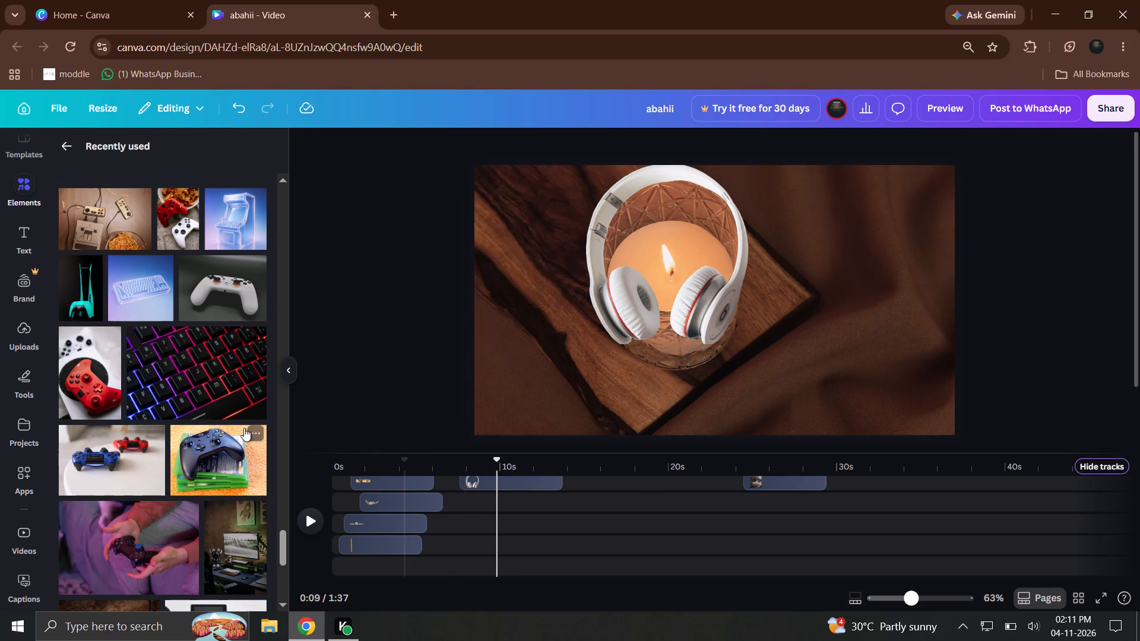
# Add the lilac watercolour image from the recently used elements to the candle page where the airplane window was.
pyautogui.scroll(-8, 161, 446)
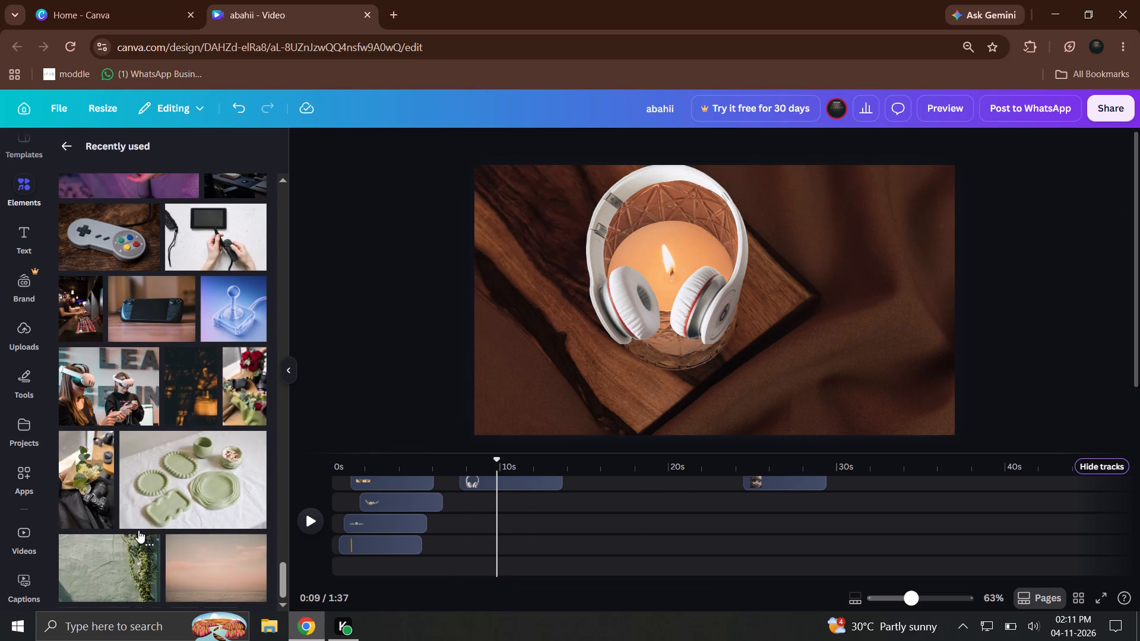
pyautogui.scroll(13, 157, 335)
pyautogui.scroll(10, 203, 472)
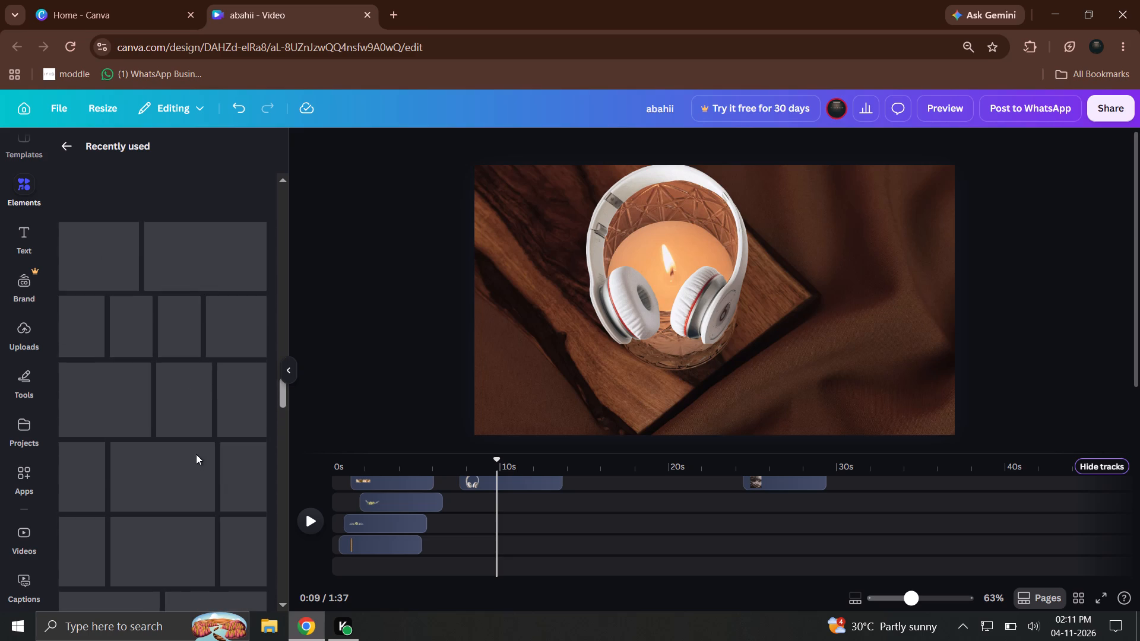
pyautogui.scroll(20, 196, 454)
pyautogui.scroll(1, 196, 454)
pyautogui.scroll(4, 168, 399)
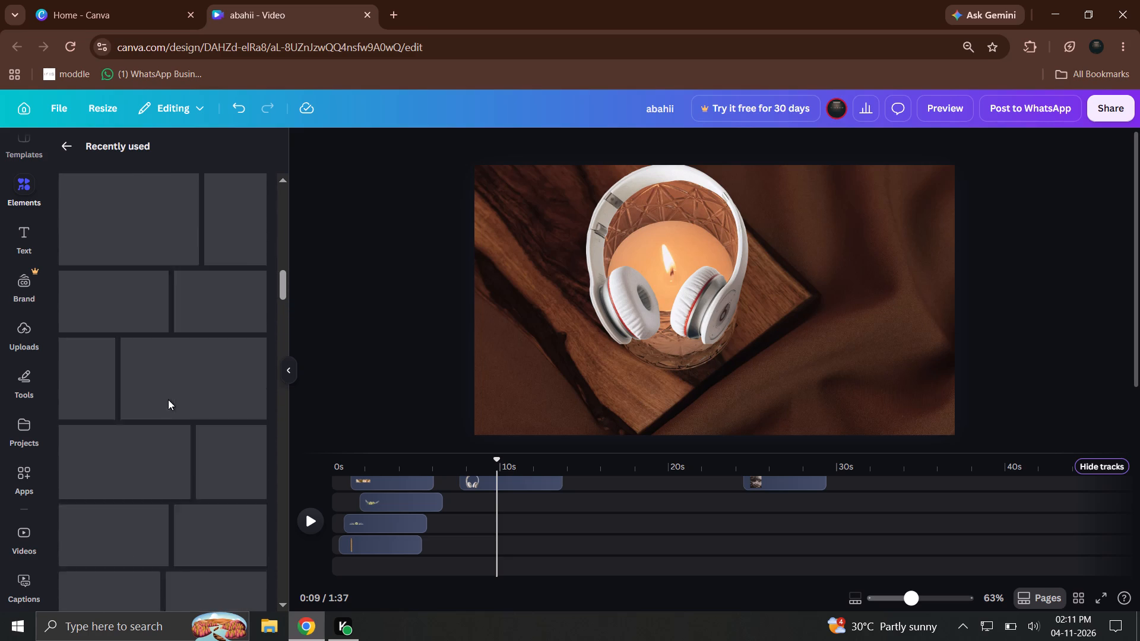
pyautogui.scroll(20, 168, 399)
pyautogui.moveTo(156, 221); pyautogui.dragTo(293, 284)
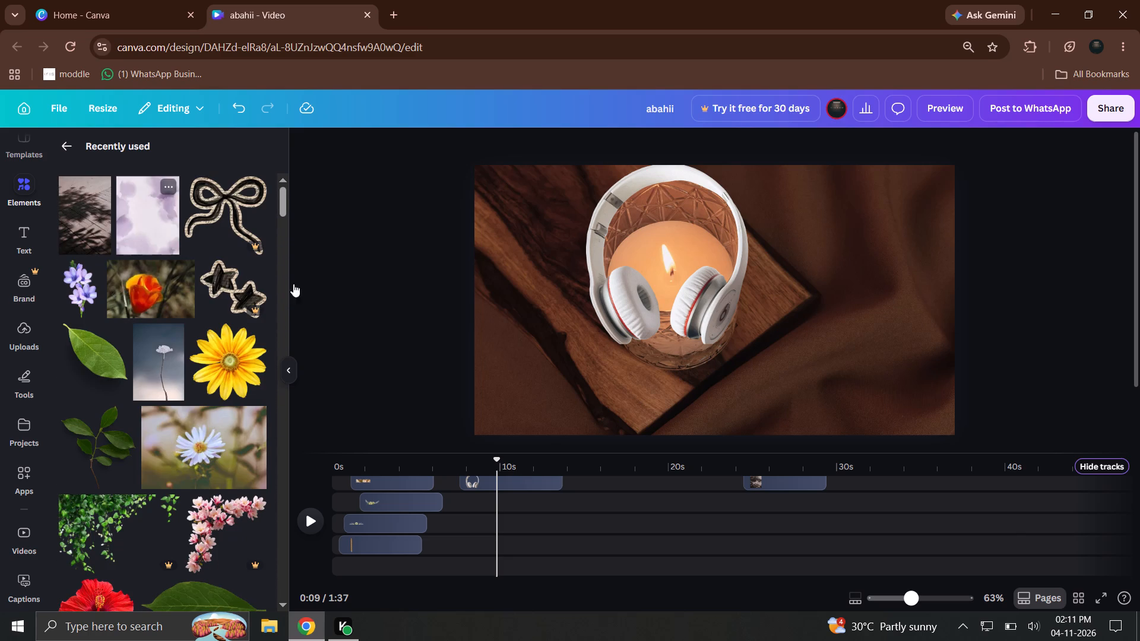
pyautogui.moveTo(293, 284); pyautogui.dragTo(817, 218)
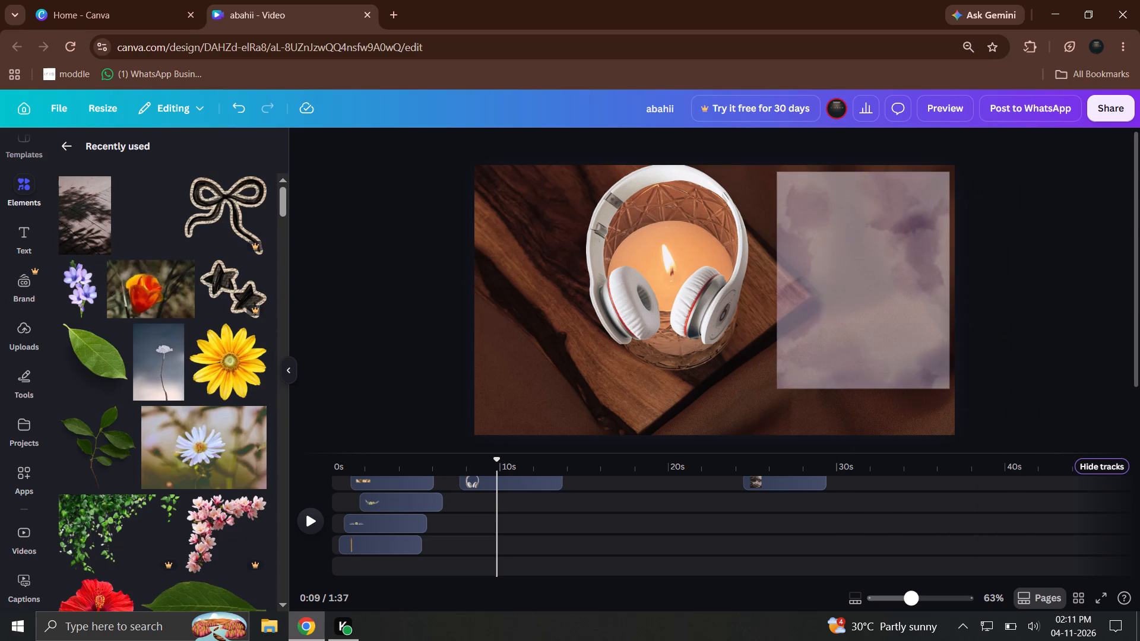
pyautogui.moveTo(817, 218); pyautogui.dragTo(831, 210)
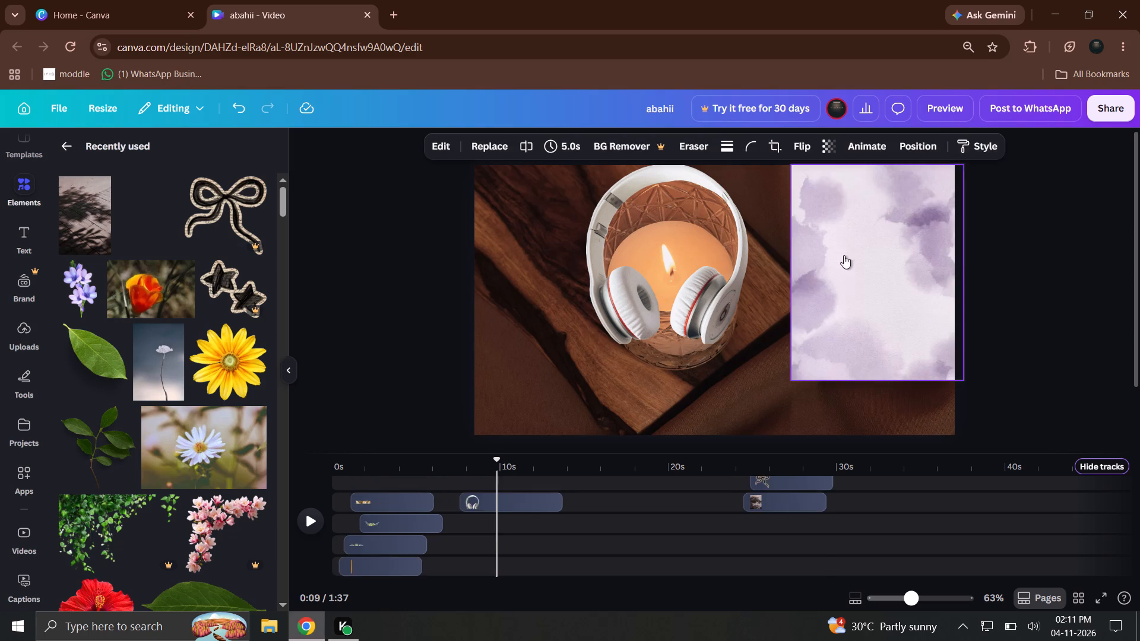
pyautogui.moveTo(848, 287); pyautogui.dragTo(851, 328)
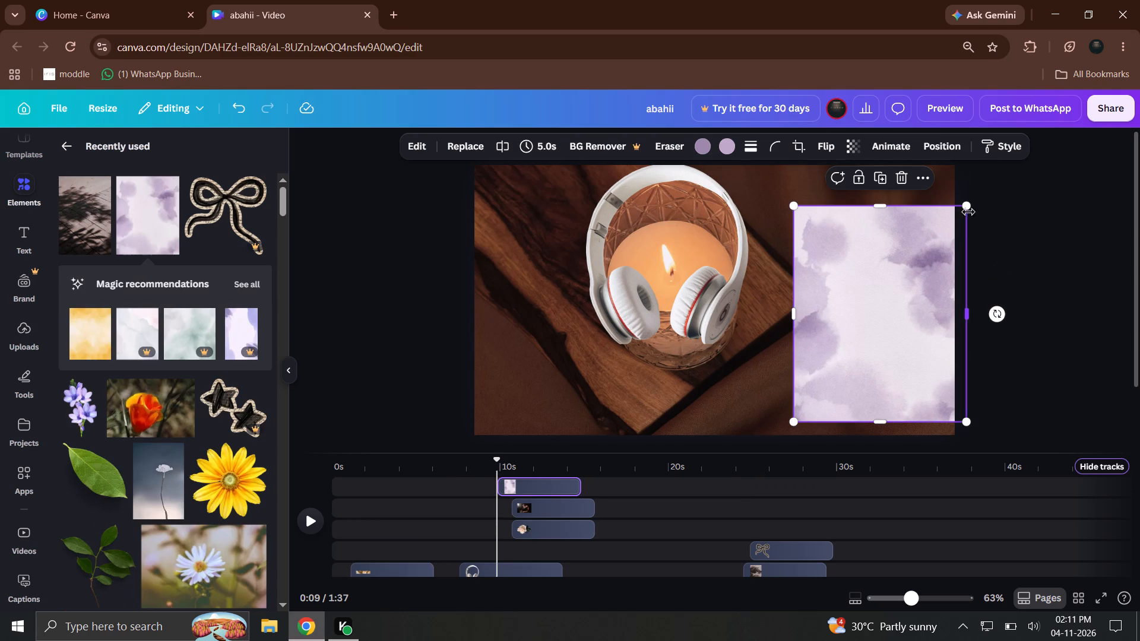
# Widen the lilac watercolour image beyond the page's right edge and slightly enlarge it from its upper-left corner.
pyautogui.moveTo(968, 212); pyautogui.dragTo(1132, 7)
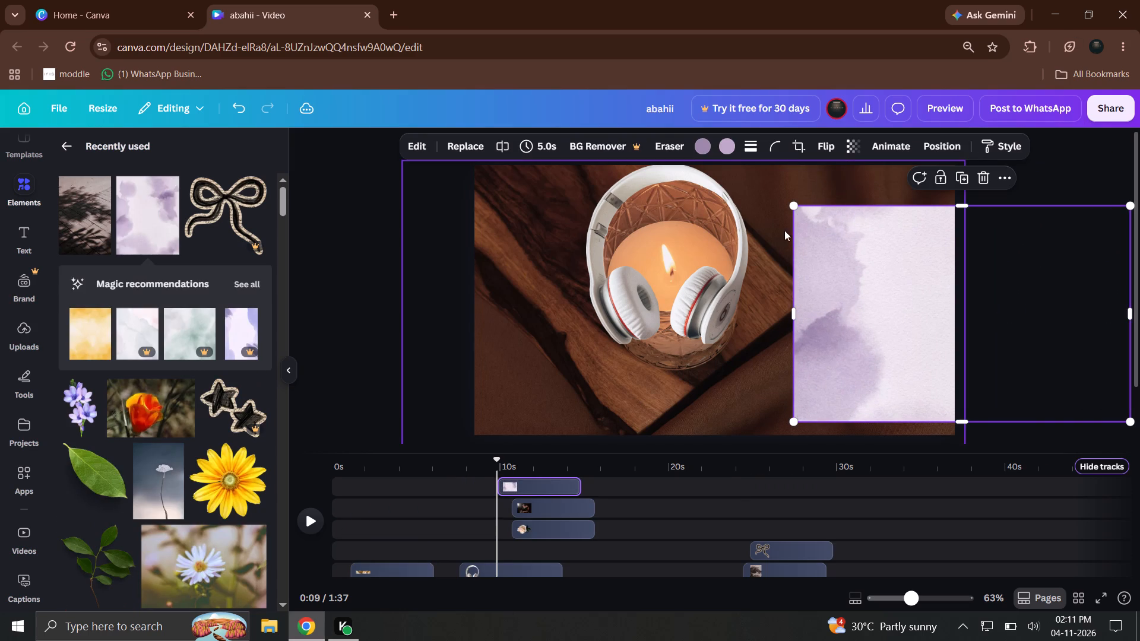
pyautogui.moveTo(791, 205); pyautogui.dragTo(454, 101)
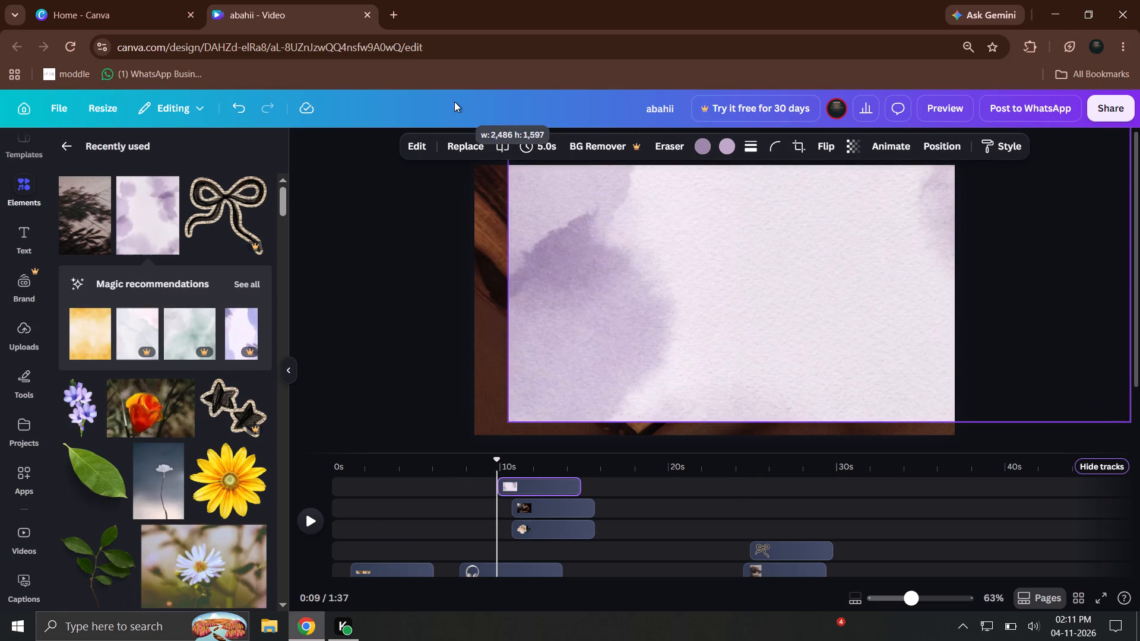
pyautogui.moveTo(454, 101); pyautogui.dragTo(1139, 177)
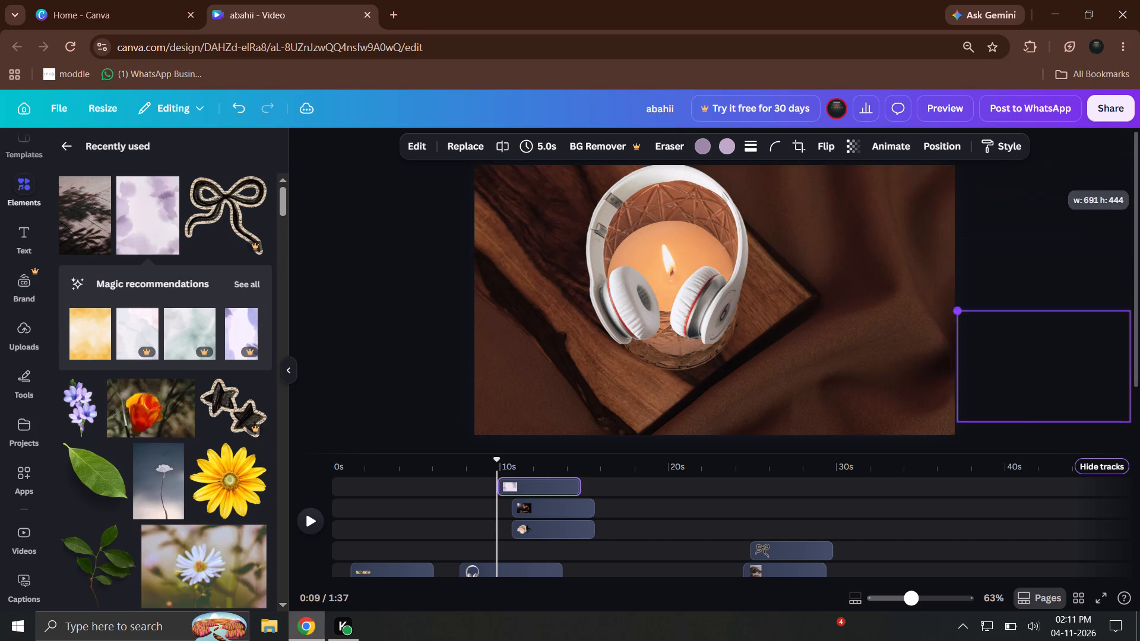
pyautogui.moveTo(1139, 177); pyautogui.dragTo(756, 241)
# Shift the candle background photo slightly to the right behind the headphones.
pyautogui.click(763, 309)
pyautogui.moveTo(841, 294); pyautogui.dragTo(942, 302)
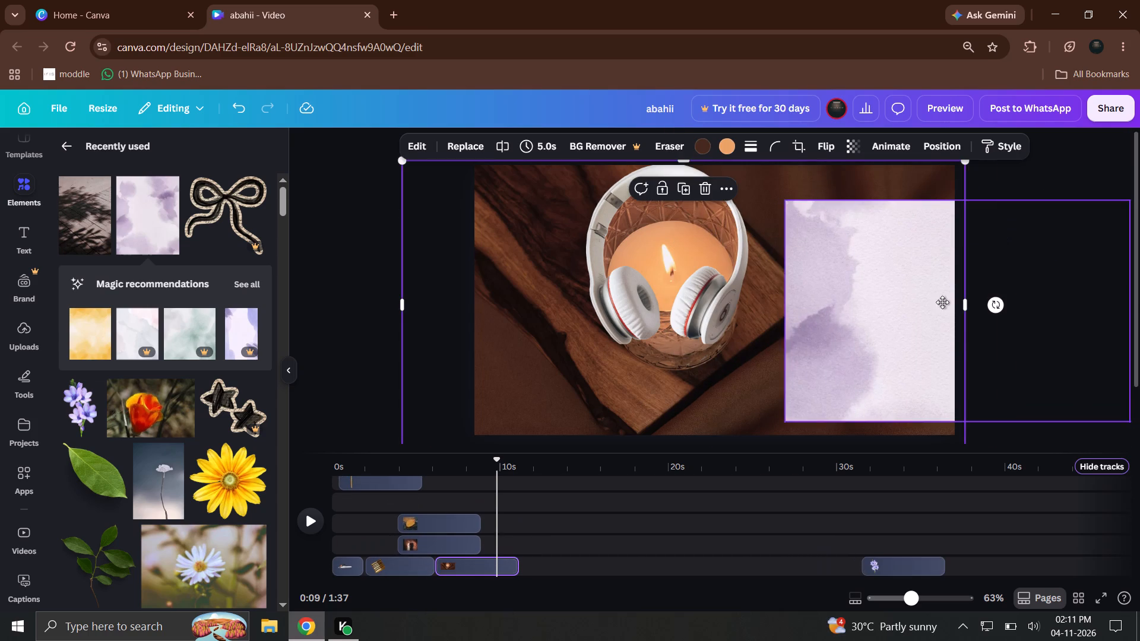
pyautogui.moveTo(942, 302); pyautogui.dragTo(859, 291)
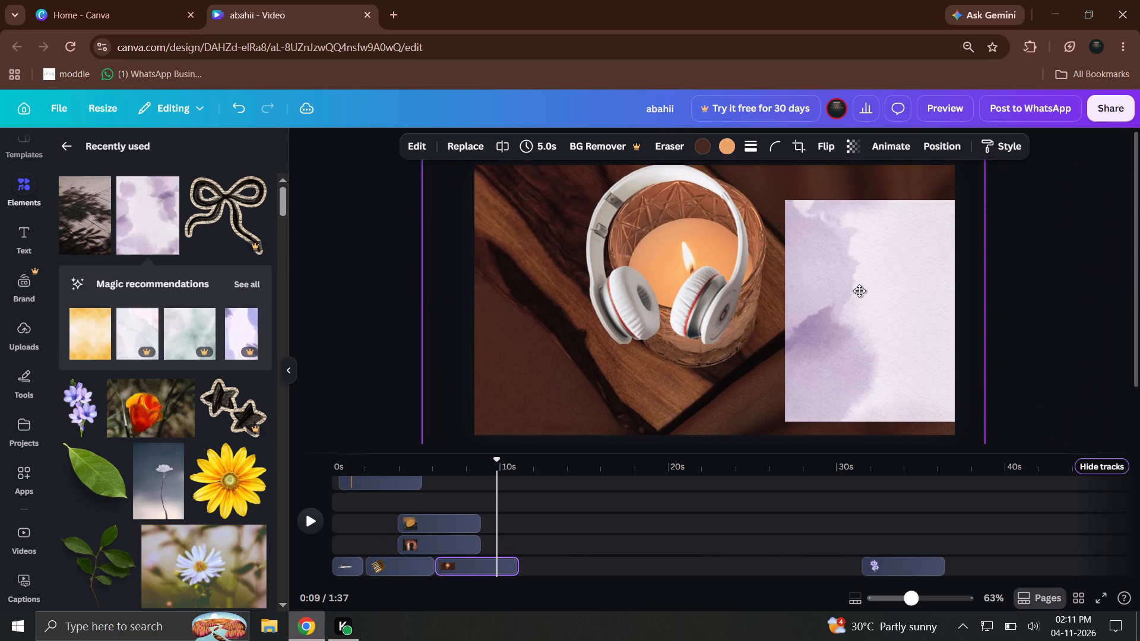
pyautogui.moveTo(859, 291); pyautogui.dragTo(855, 291)
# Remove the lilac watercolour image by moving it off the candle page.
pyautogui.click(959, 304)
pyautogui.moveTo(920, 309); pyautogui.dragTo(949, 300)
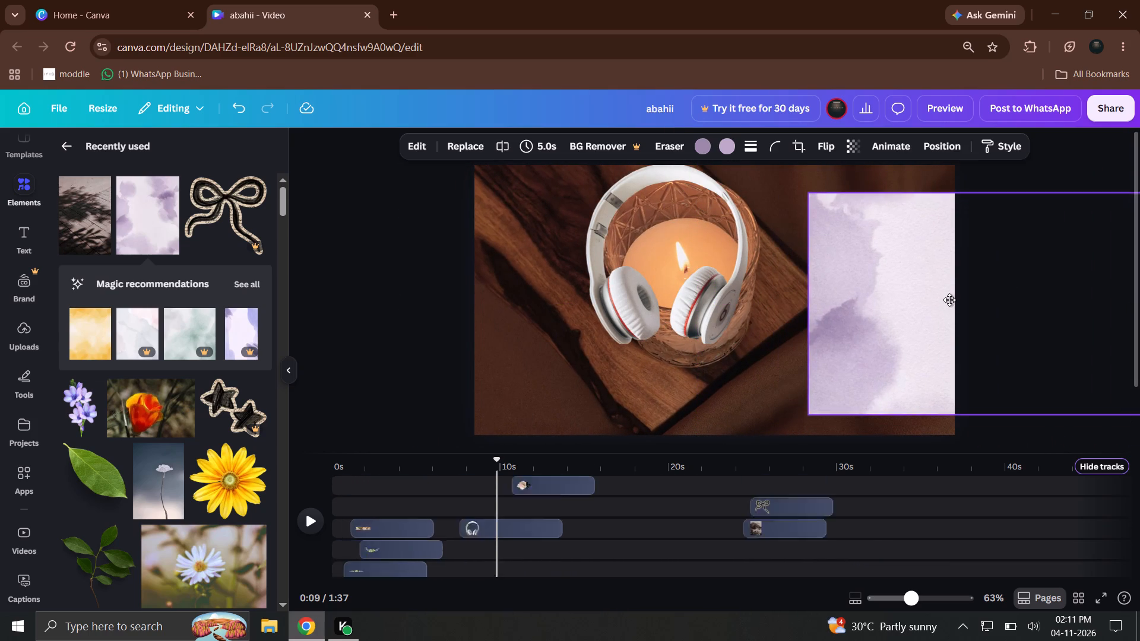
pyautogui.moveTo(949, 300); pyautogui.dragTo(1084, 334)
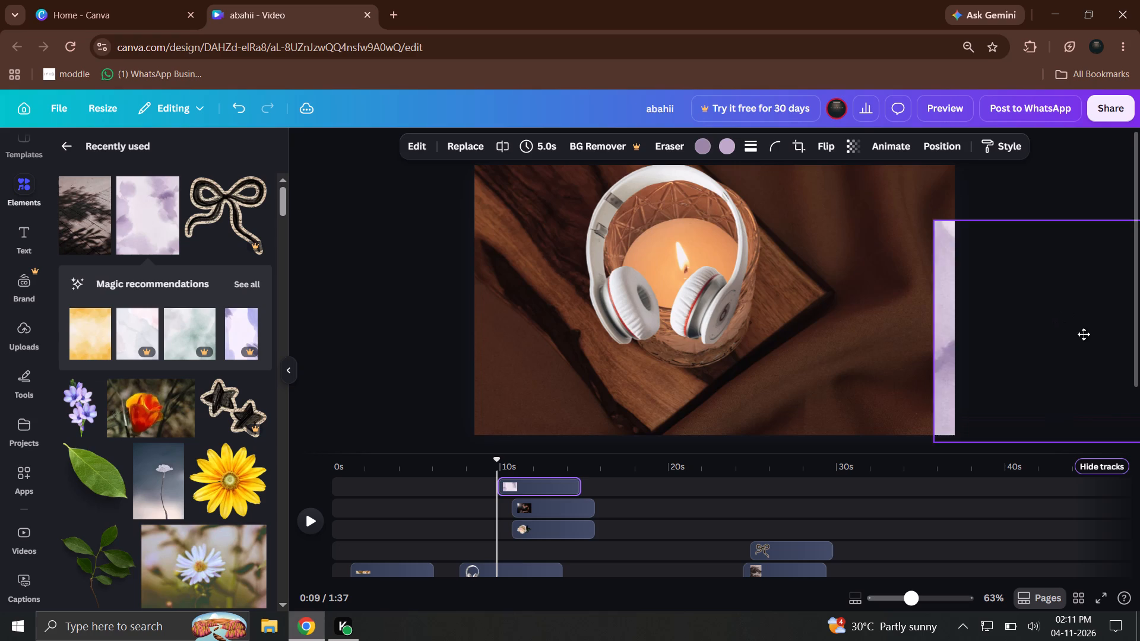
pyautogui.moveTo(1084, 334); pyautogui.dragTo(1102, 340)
# Add the leaf-shadow photo from the recently used elements to the candle page's upper-right area and stretch it taller.
pyautogui.scroll(3, 307, 379)
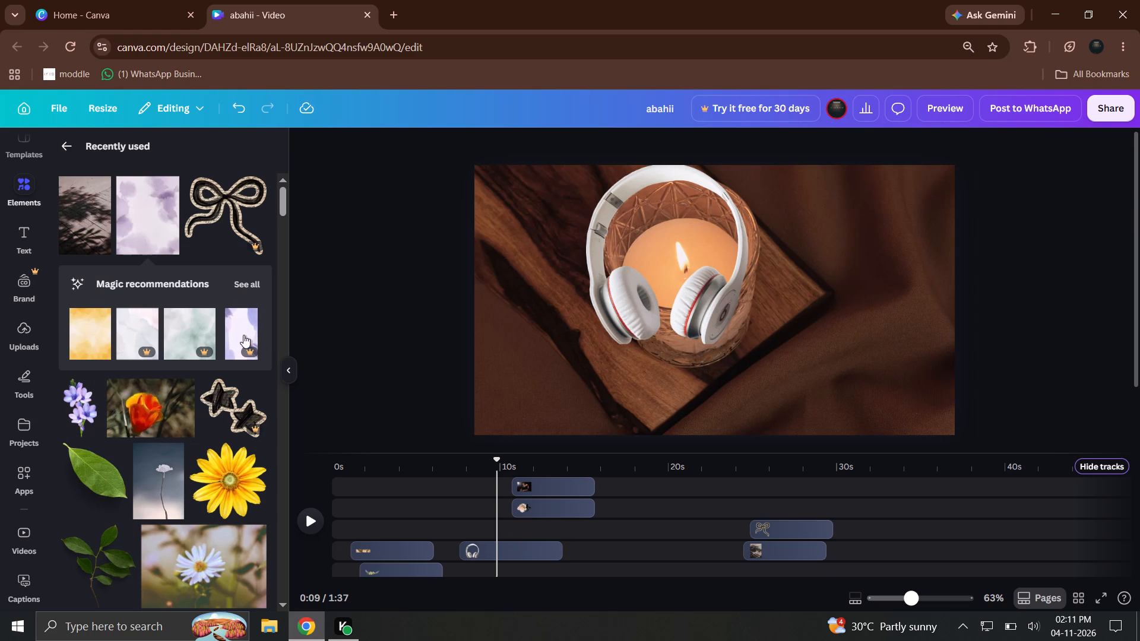
pyautogui.moveTo(104, 245); pyautogui.dragTo(920, 271)
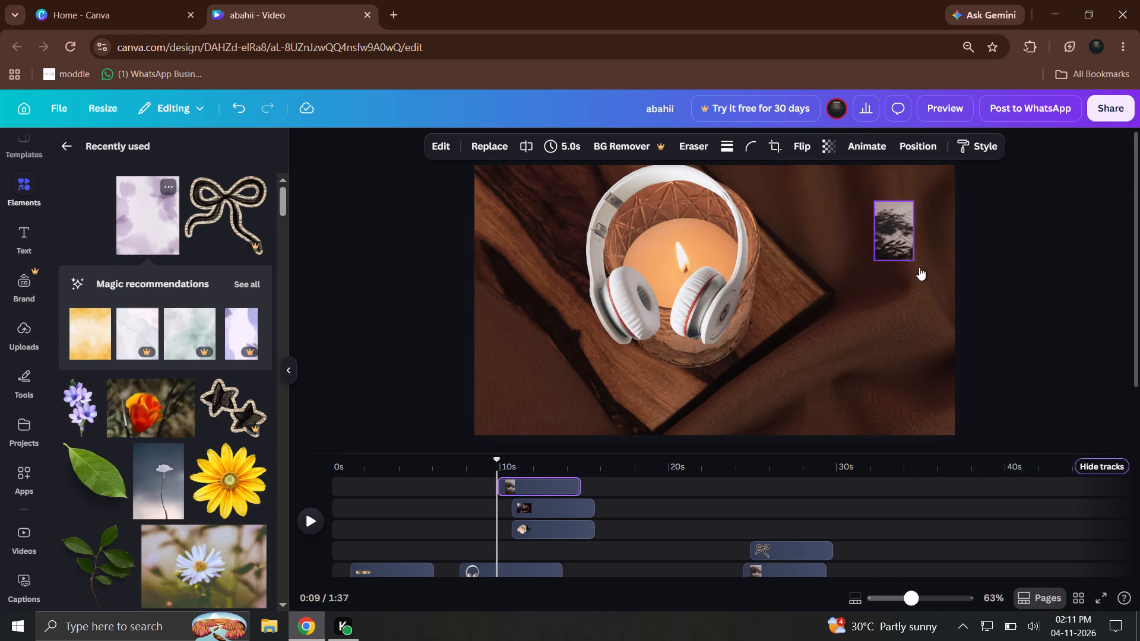
pyautogui.moveTo(892, 257); pyautogui.dragTo(876, 537)
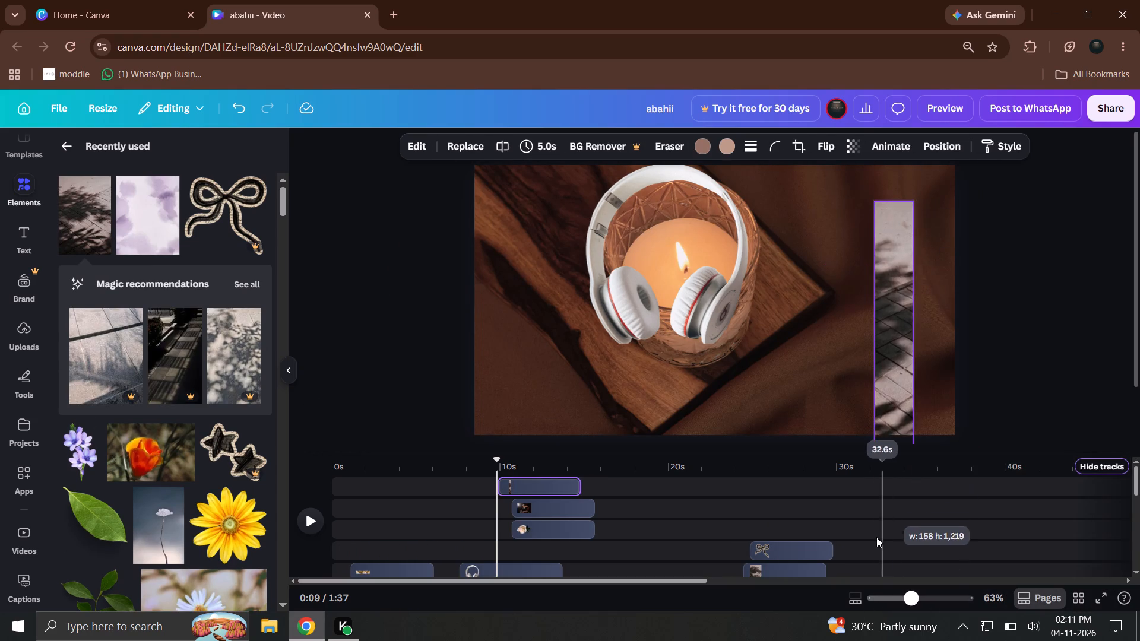
pyautogui.moveTo(876, 537); pyautogui.dragTo(867, 468)
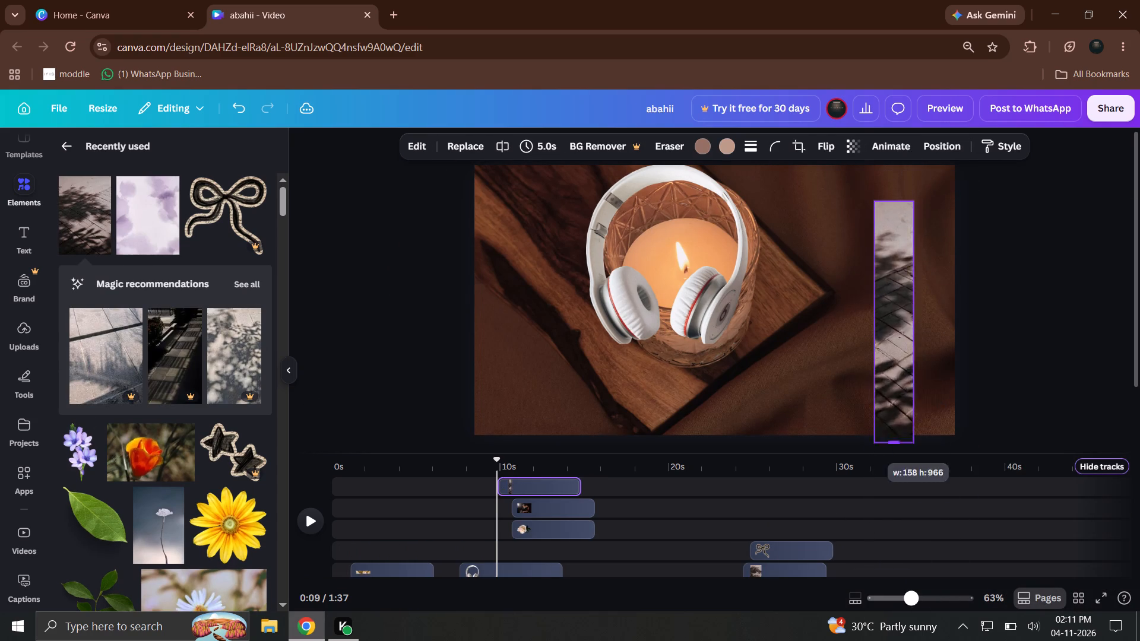
pyautogui.moveTo(867, 468); pyautogui.dragTo(881, 246)
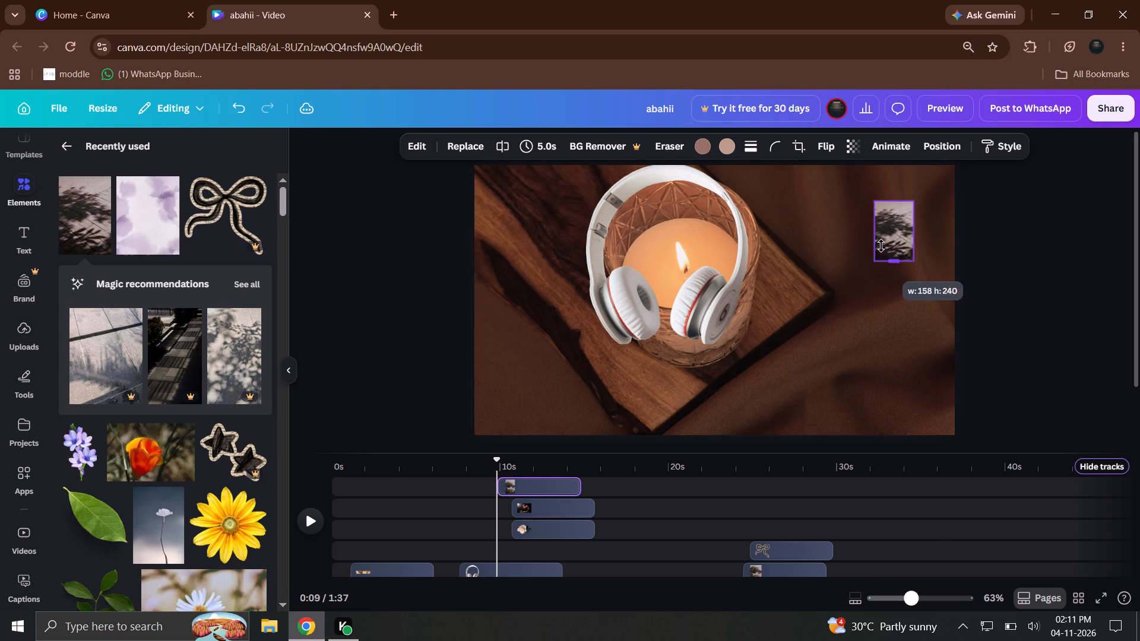
pyautogui.moveTo(881, 246); pyautogui.dragTo(860, 311)
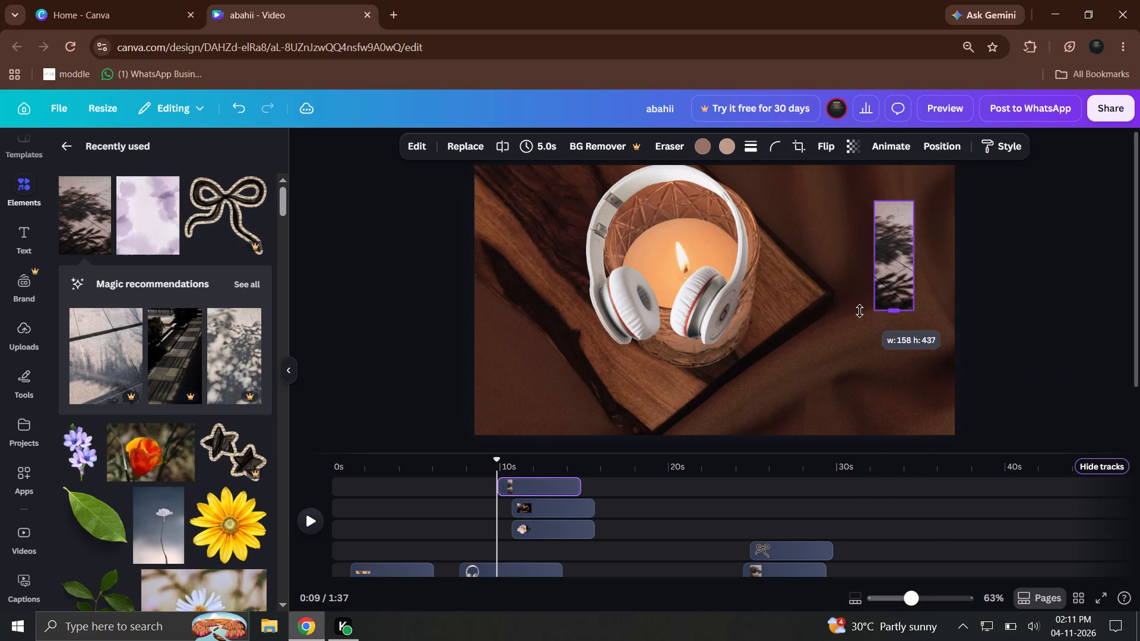
pyautogui.moveTo(860, 311); pyautogui.dragTo(265, 510)
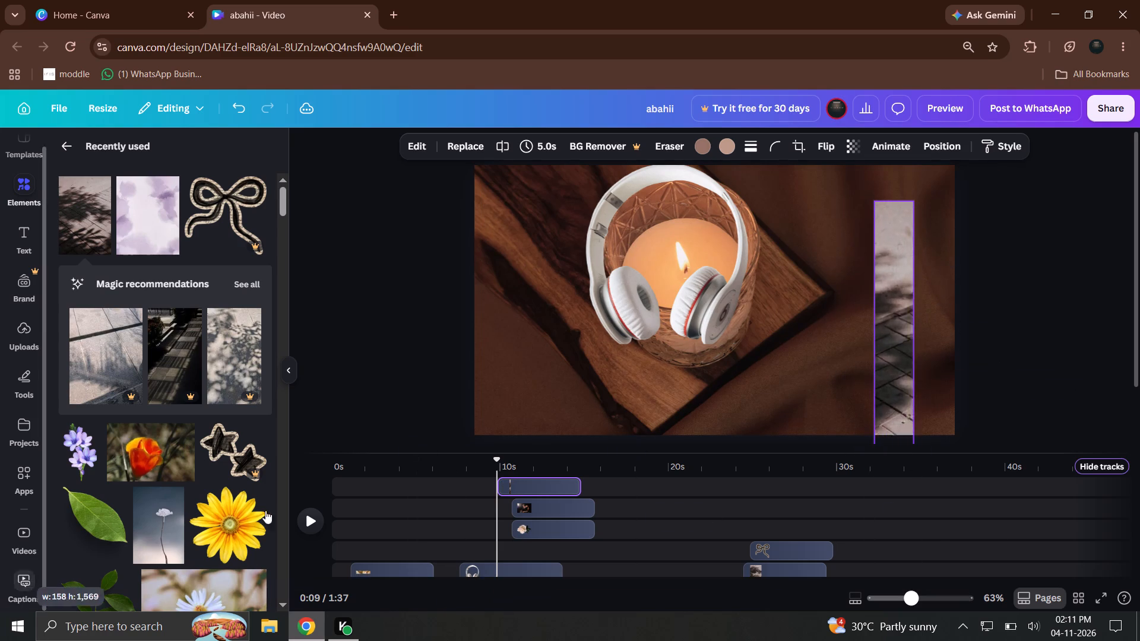
pyautogui.moveTo(265, 510); pyautogui.dragTo(1052, 285)
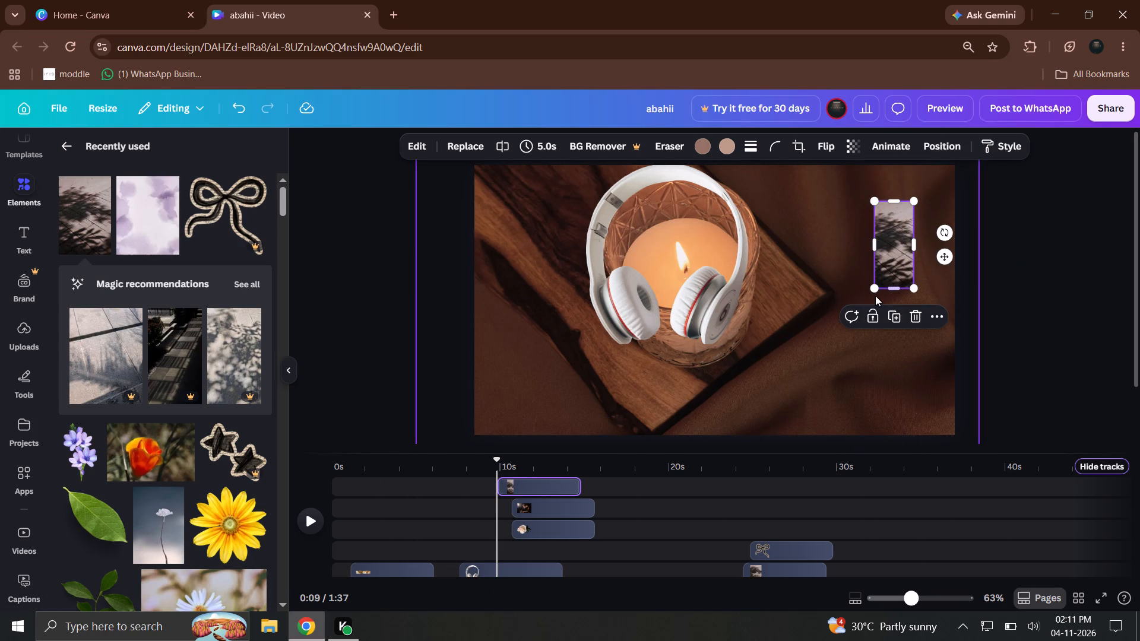
# Enlarge the leaf-shadow photo and fit it as a full-height strip along the candle page's right edge.
pyautogui.moveTo(870, 290); pyautogui.dragTo(479, 518)
pyautogui.moveTo(805, 302); pyautogui.dragTo(939, 236)
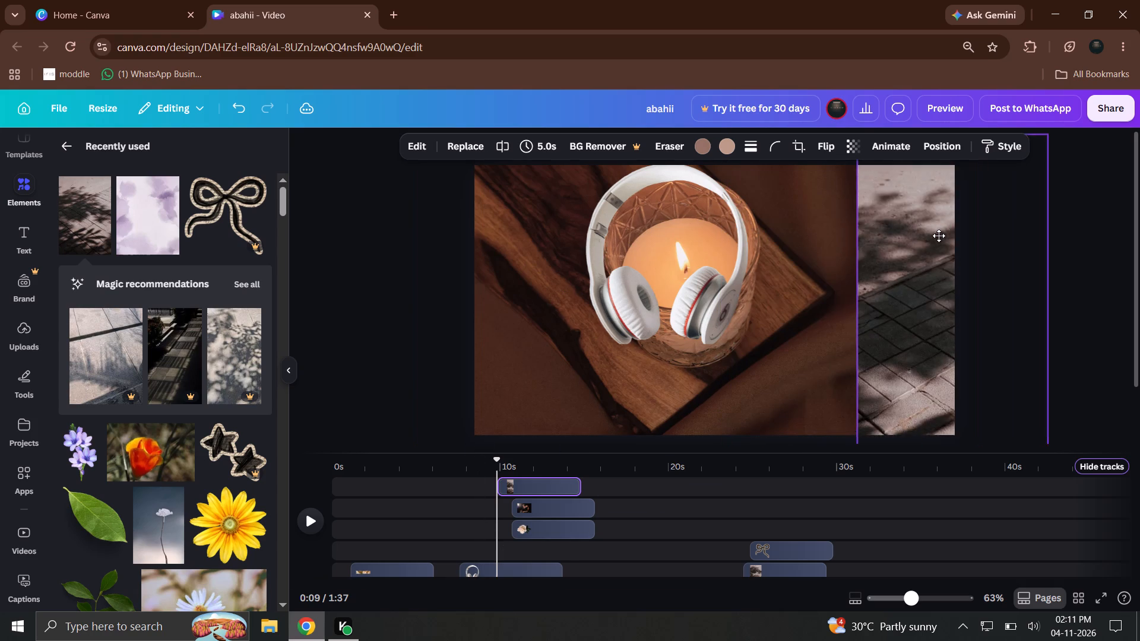
pyautogui.moveTo(939, 236); pyautogui.dragTo(878, 267)
pyautogui.click(1021, 280)
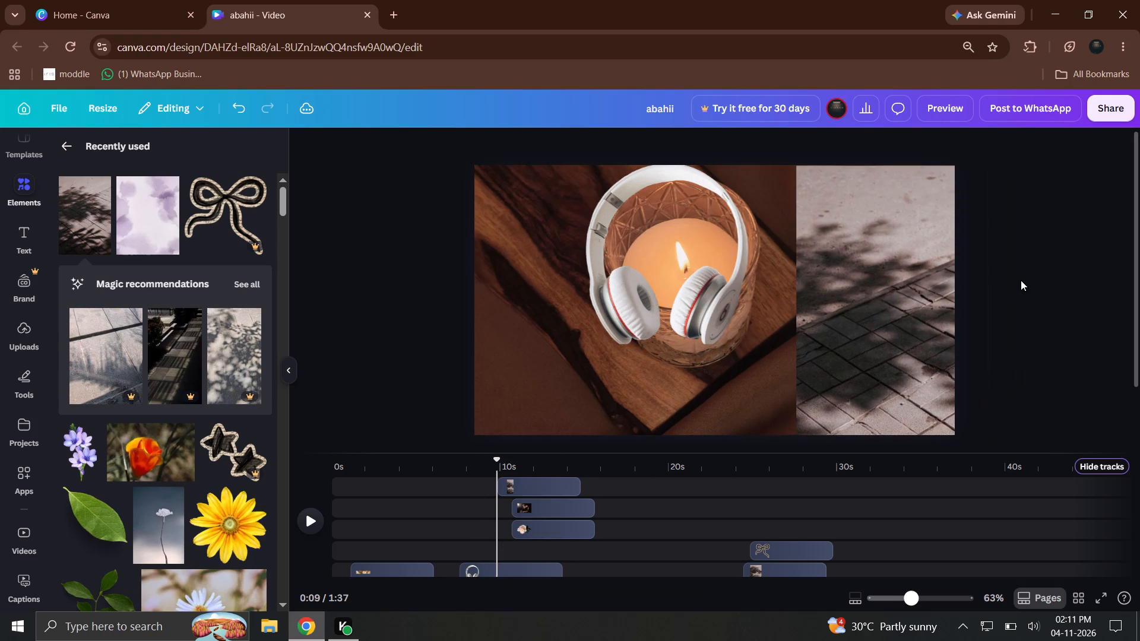
pyautogui.click(962, 247)
pyautogui.click(943, 237)
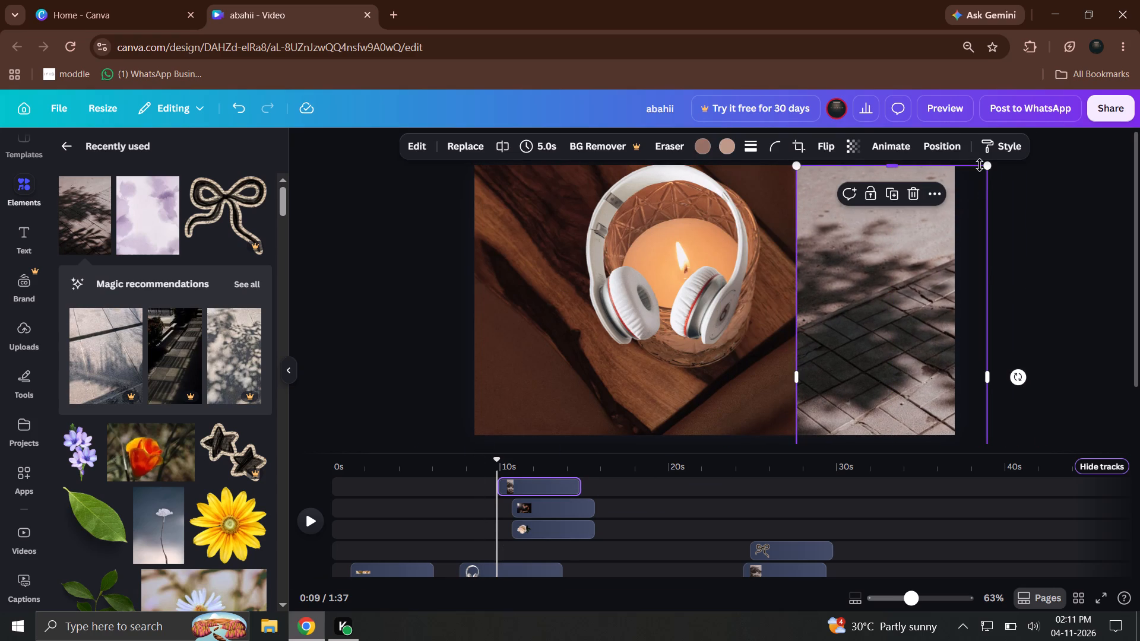
pyautogui.moveTo(985, 166); pyautogui.dragTo(921, 250)
pyautogui.moveTo(896, 310); pyautogui.dragTo(910, 237)
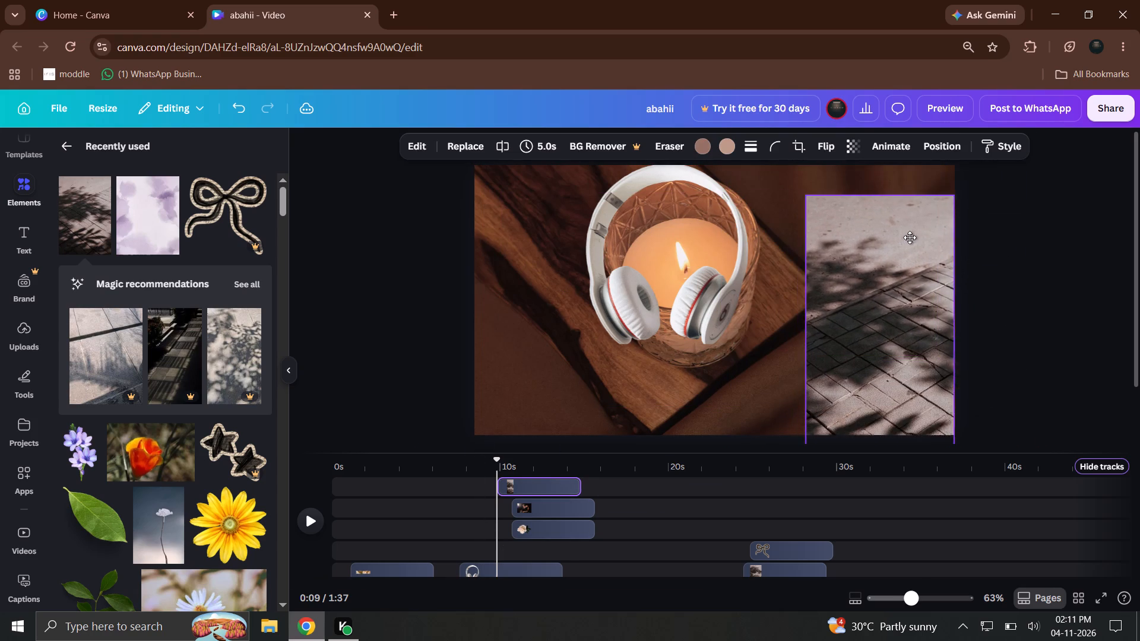
pyautogui.moveTo(910, 237); pyautogui.dragTo(907, 214)
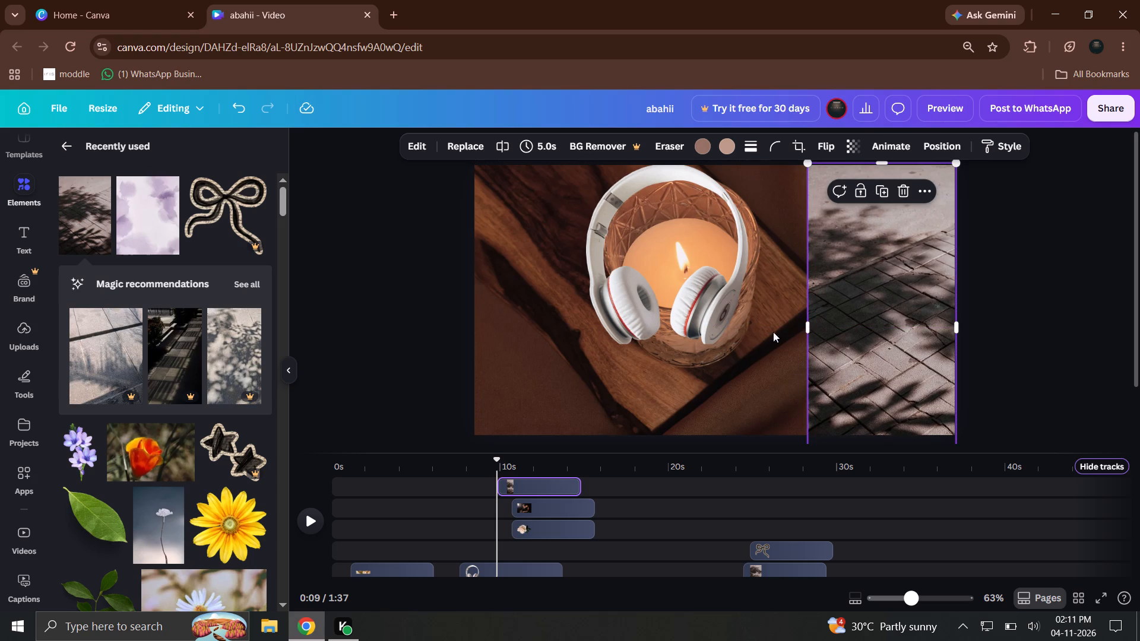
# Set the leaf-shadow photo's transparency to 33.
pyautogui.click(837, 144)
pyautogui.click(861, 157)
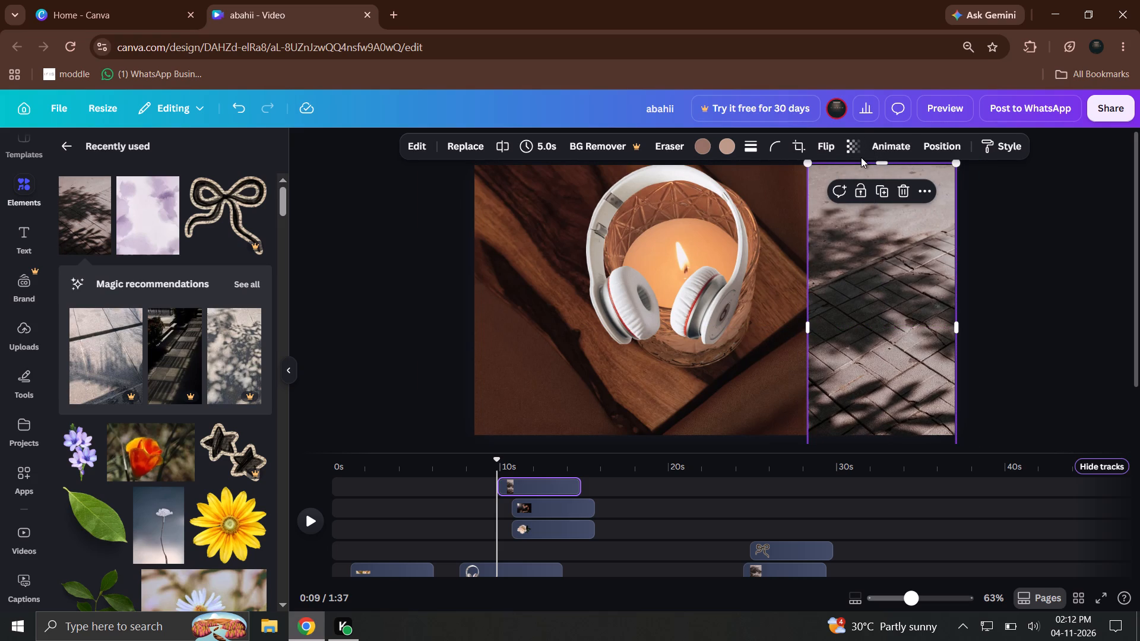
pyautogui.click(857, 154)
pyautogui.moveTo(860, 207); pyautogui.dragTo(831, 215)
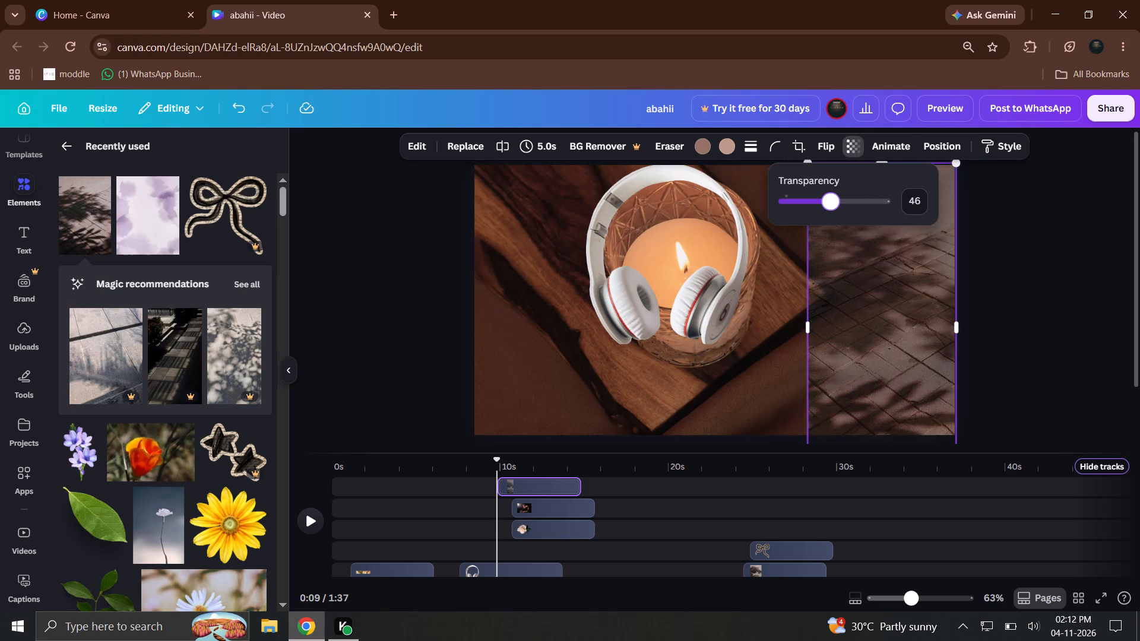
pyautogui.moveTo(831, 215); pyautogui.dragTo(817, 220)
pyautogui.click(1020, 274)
# Move the leaf-shadow photo to the page's left edge and widen it to cover the whole candle page.
pyautogui.moveTo(891, 271); pyautogui.dragTo(677, 237)
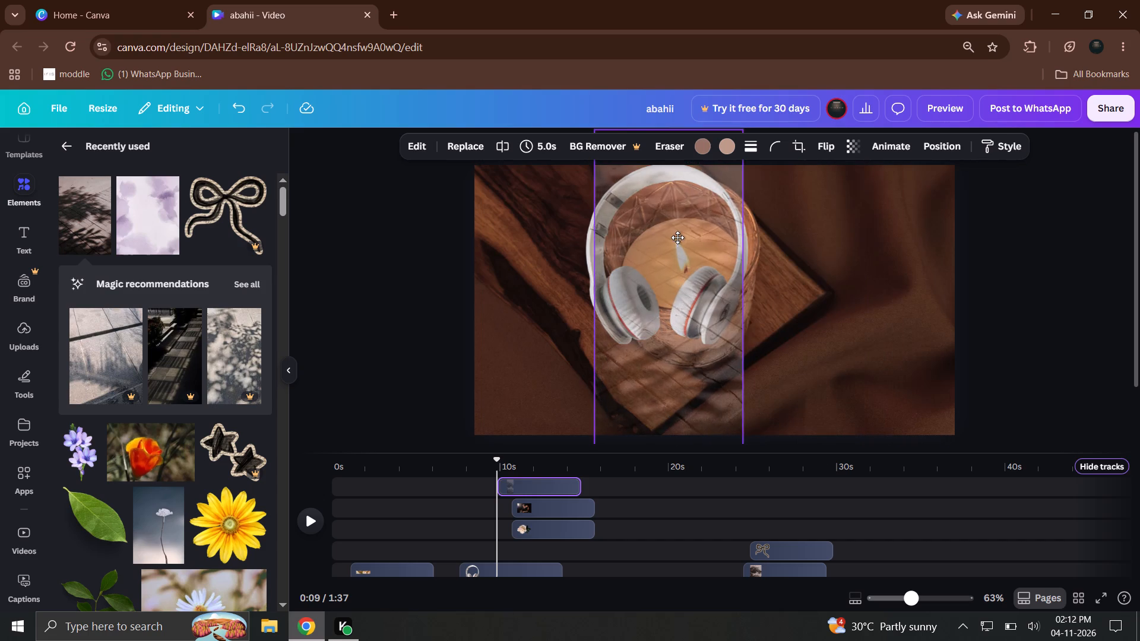
pyautogui.moveTo(677, 237); pyautogui.dragTo(561, 221)
pyautogui.moveTo(628, 276); pyautogui.dragTo(930, 337)
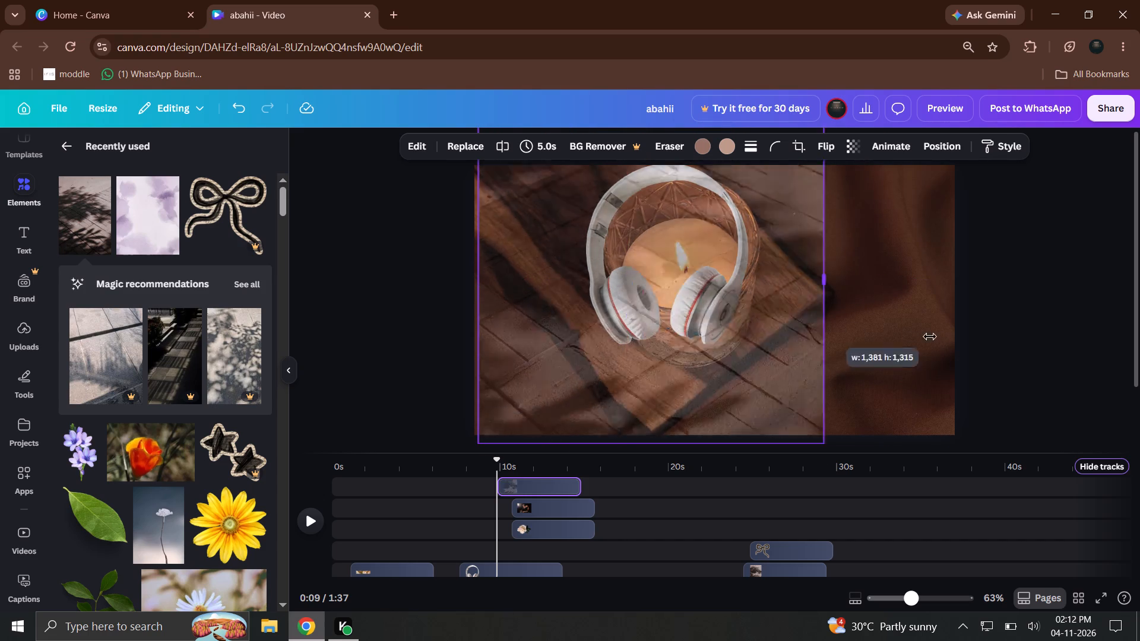
pyautogui.moveTo(930, 337); pyautogui.dragTo(959, 348)
pyautogui.click(995, 357)
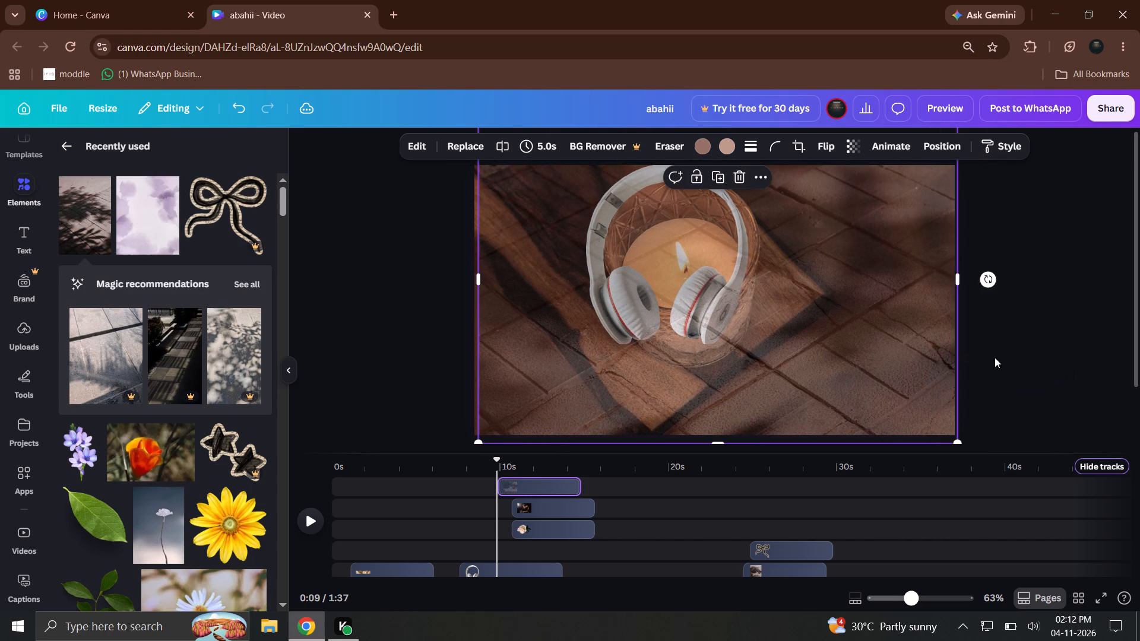
# Check the candle page at the 10-second mark and browse the recently used elements for further images.
pyautogui.click(633, 293)
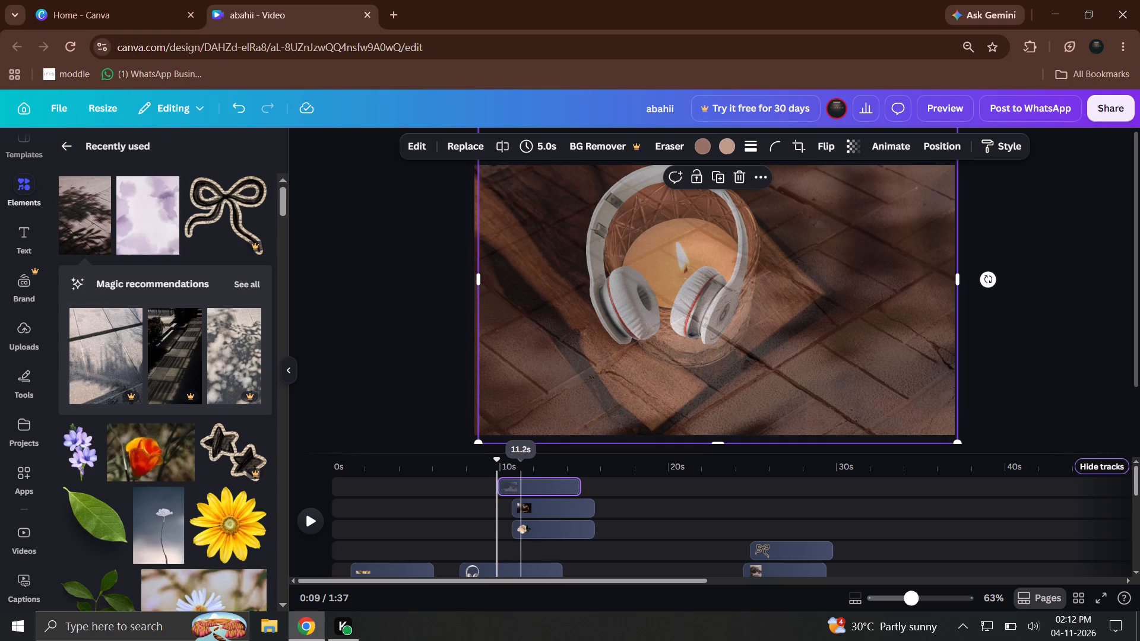
pyautogui.click(511, 466)
pyautogui.click(619, 304)
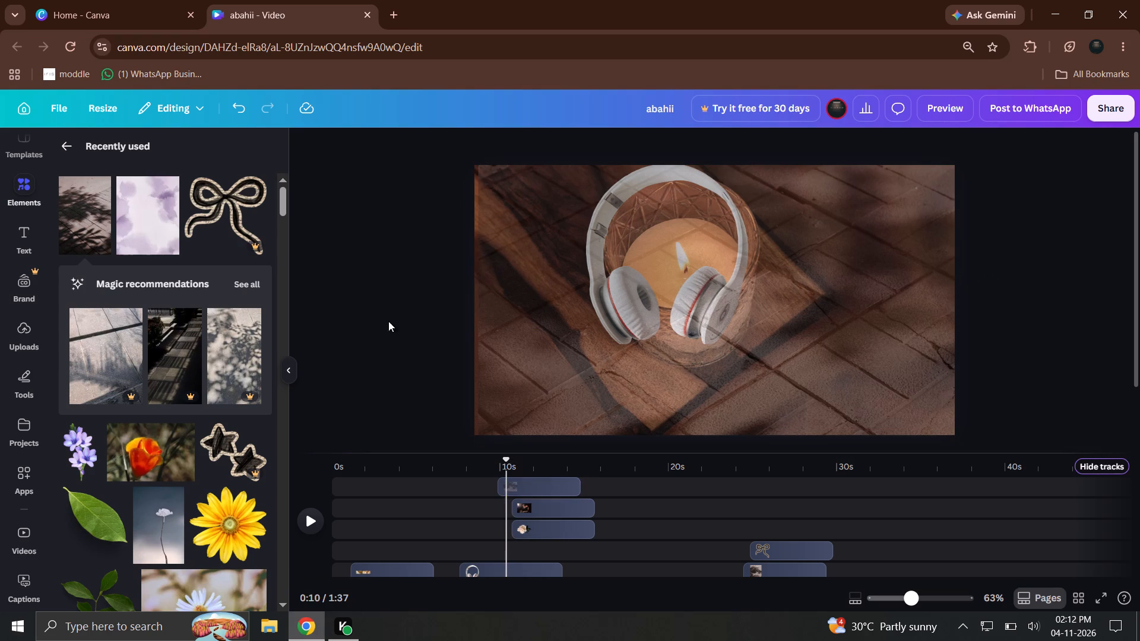
pyautogui.scroll(8, 121, 290)
pyautogui.scroll(-4, 148, 383)
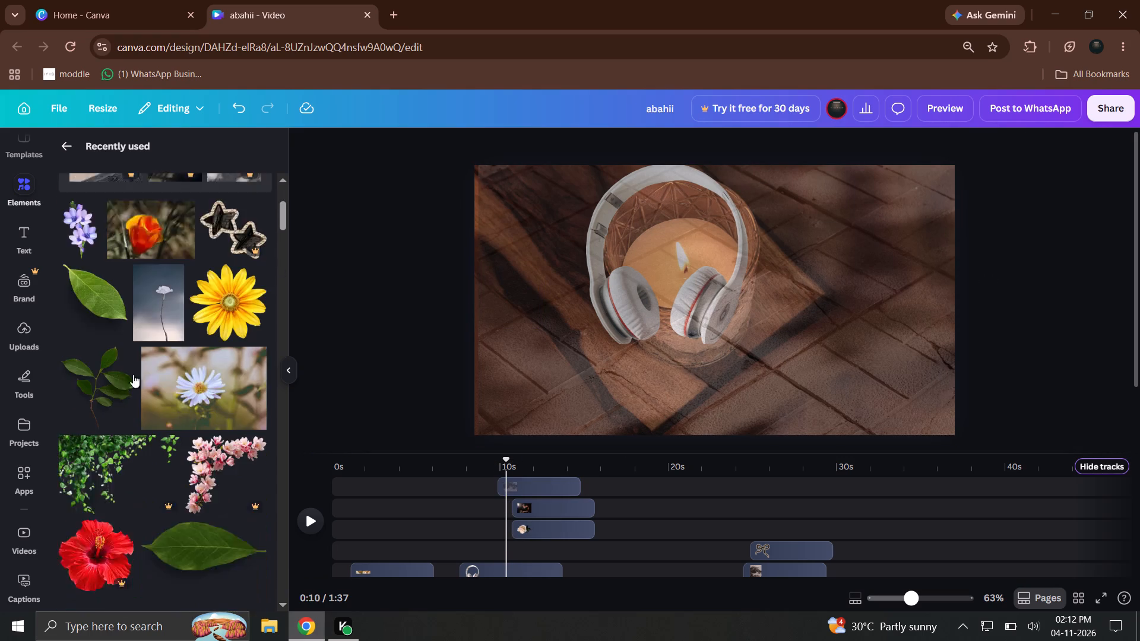
pyautogui.scroll(-8, 118, 378)
pyautogui.scroll(4, 104, 410)
pyautogui.scroll(3, 140, 357)
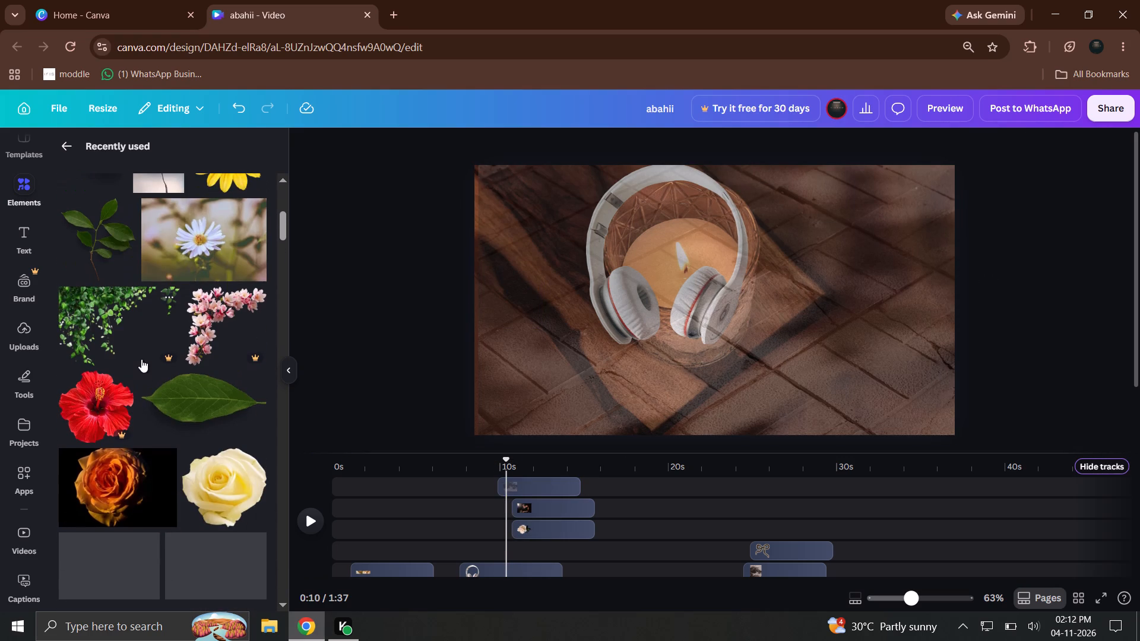
# Try different transparency levels on the full-page leaf-shadow photo and set it to 37.
pyautogui.click(667, 339)
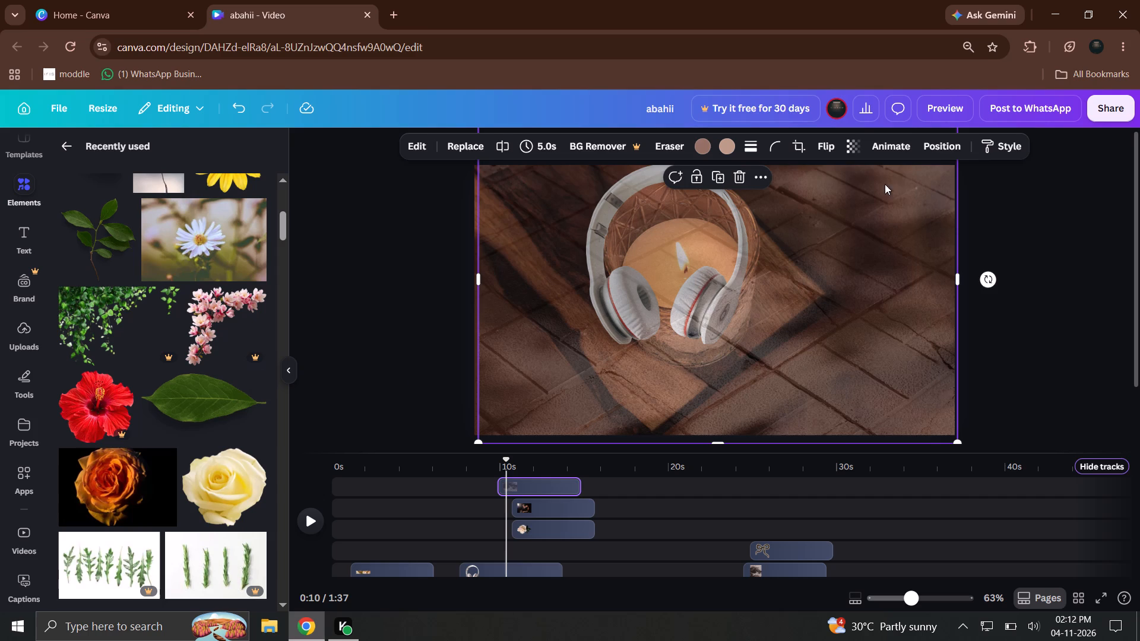
pyautogui.click(855, 157)
pyautogui.click(853, 161)
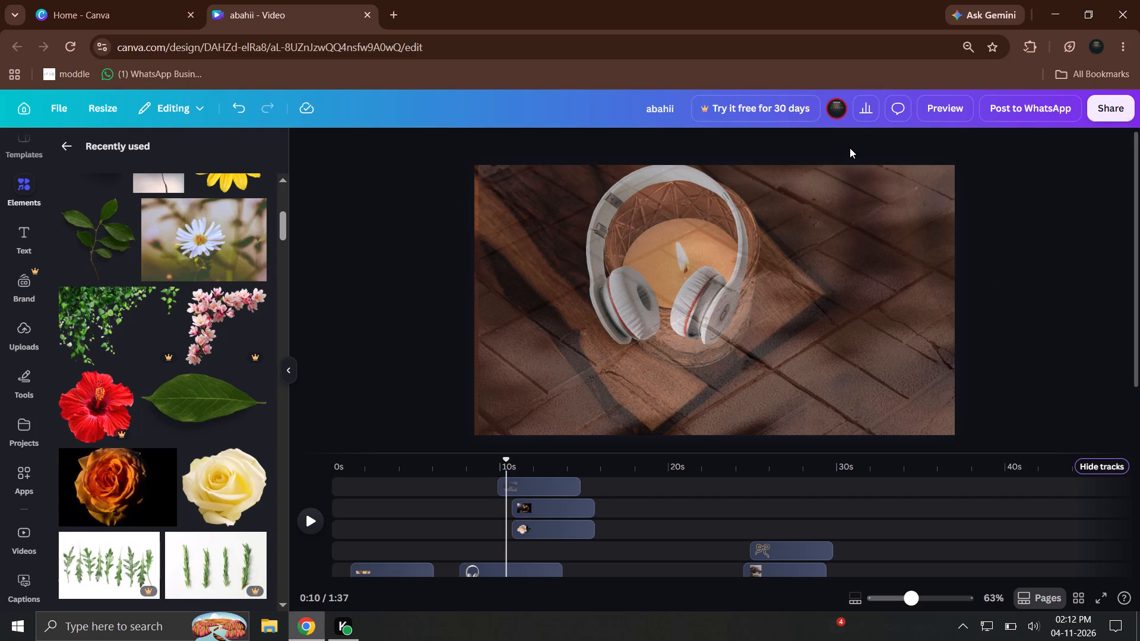
pyautogui.click(850, 148)
pyautogui.click(828, 240)
pyautogui.click(848, 153)
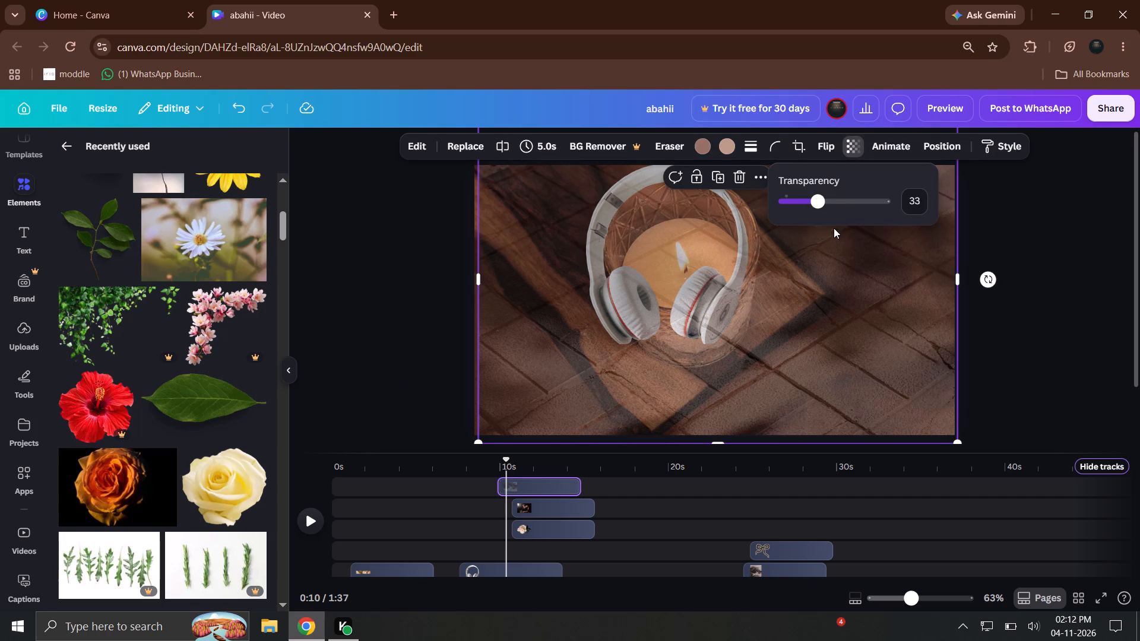
pyautogui.moveTo(829, 202); pyautogui.dragTo(889, 205)
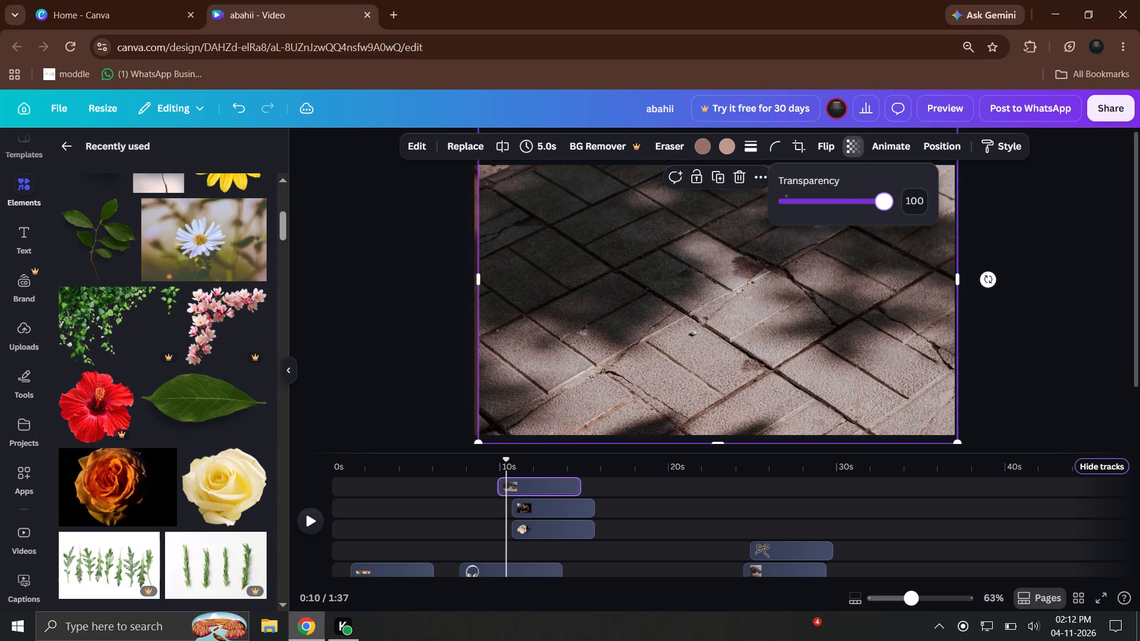
pyautogui.moveTo(889, 205); pyautogui.dragTo(815, 202)
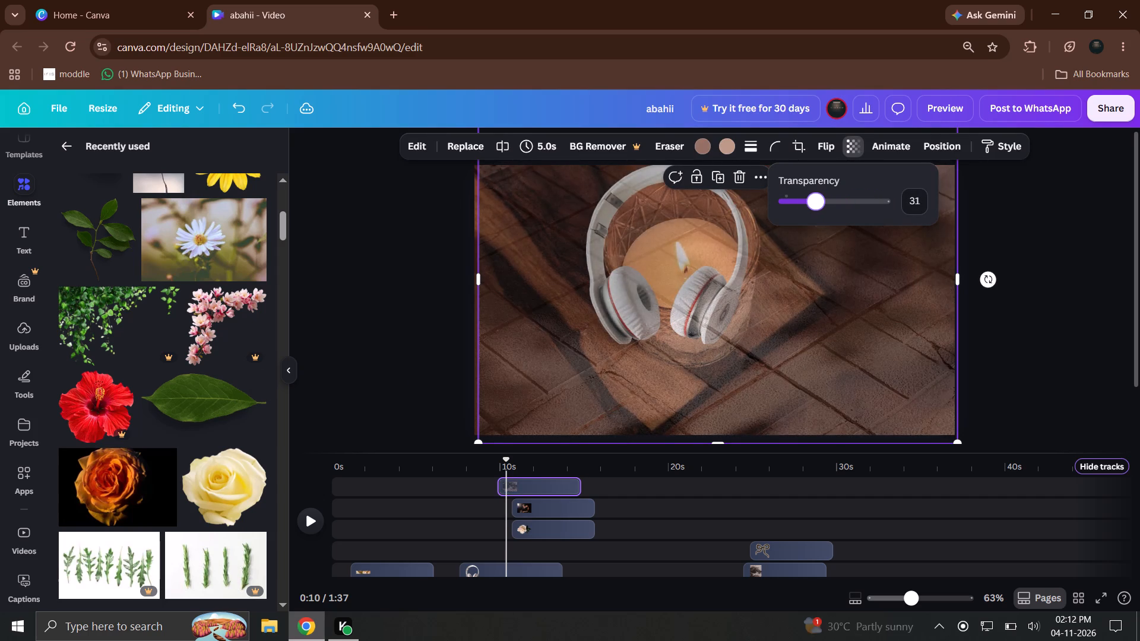
pyautogui.moveTo(815, 202); pyautogui.dragTo(810, 196)
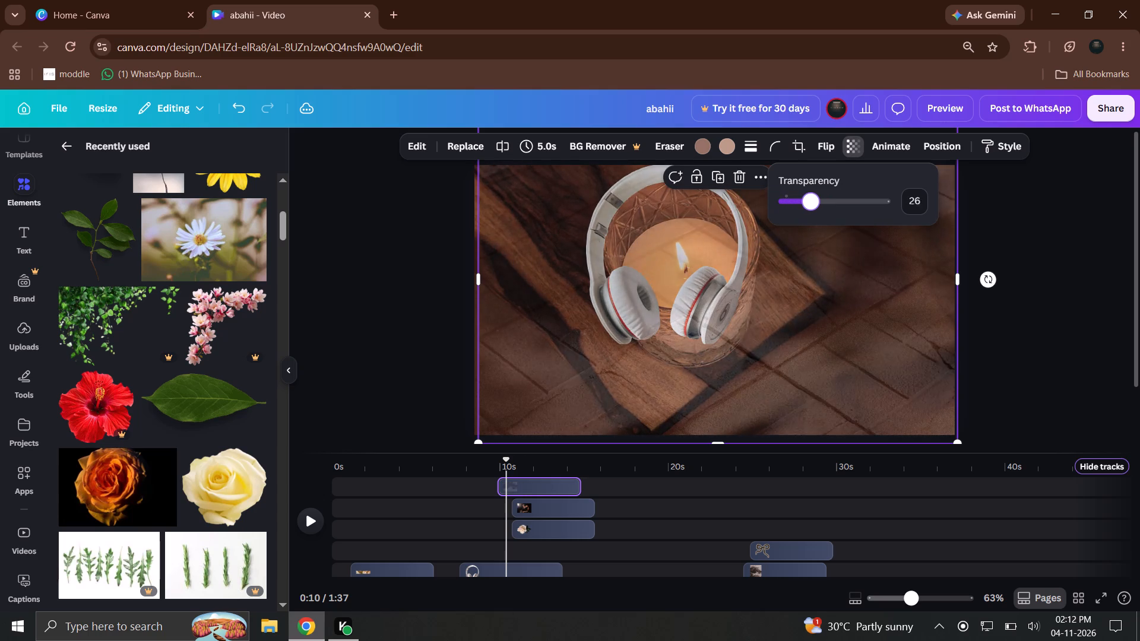
pyautogui.moveTo(810, 196); pyautogui.dragTo(816, 193)
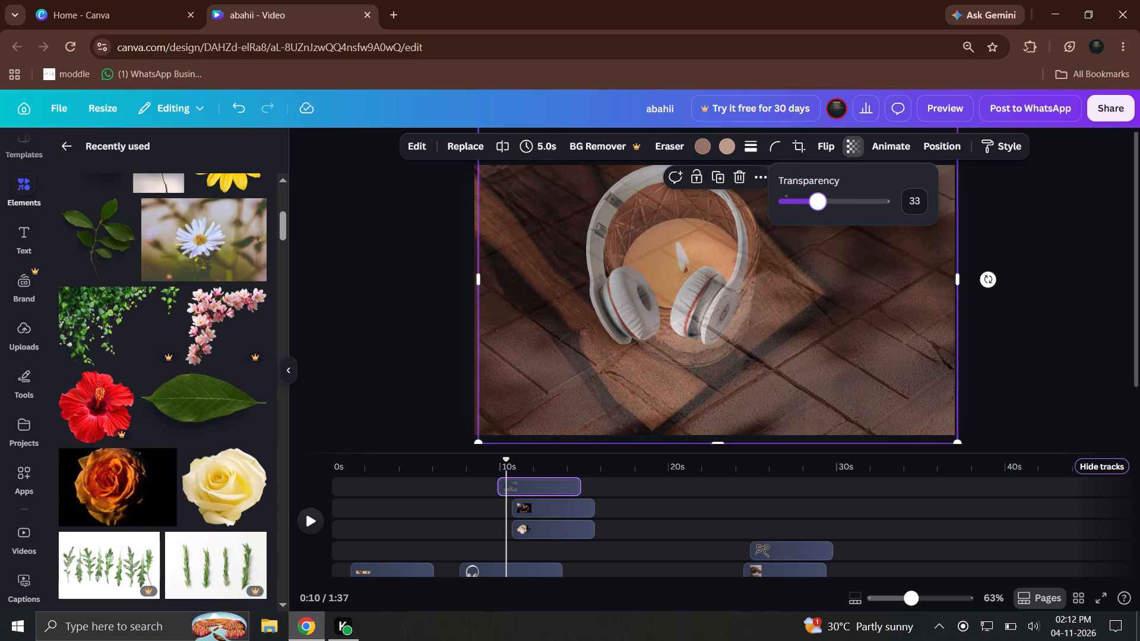
pyautogui.moveTo(816, 193); pyautogui.dragTo(828, 203)
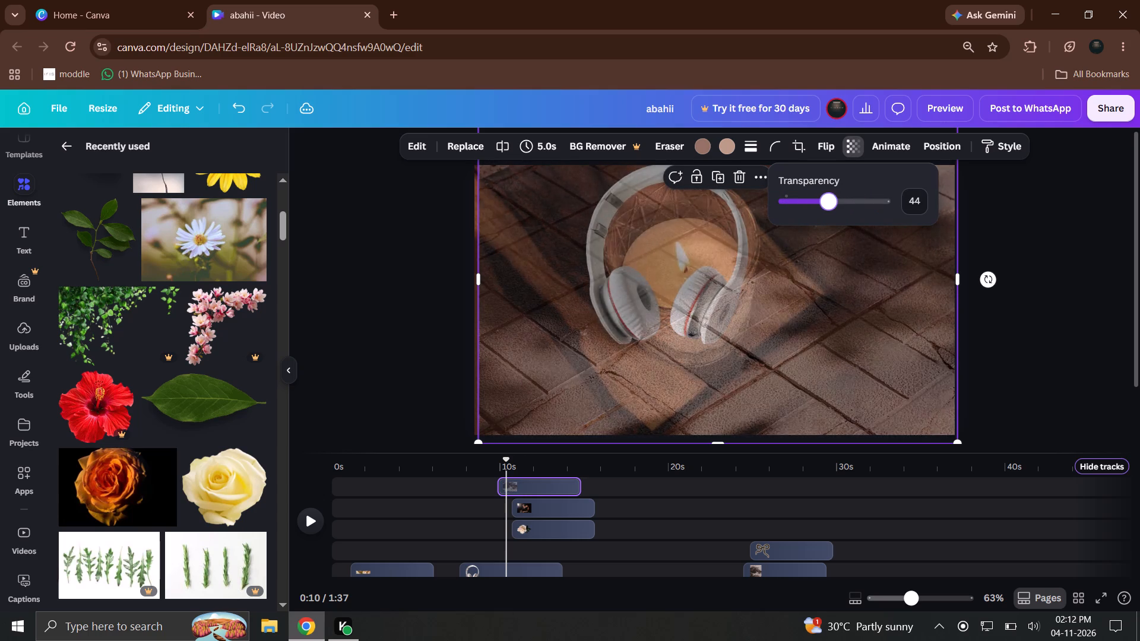
pyautogui.moveTo(828, 203); pyautogui.dragTo(830, 210)
pyautogui.moveTo(830, 210); pyautogui.dragTo(821, 209)
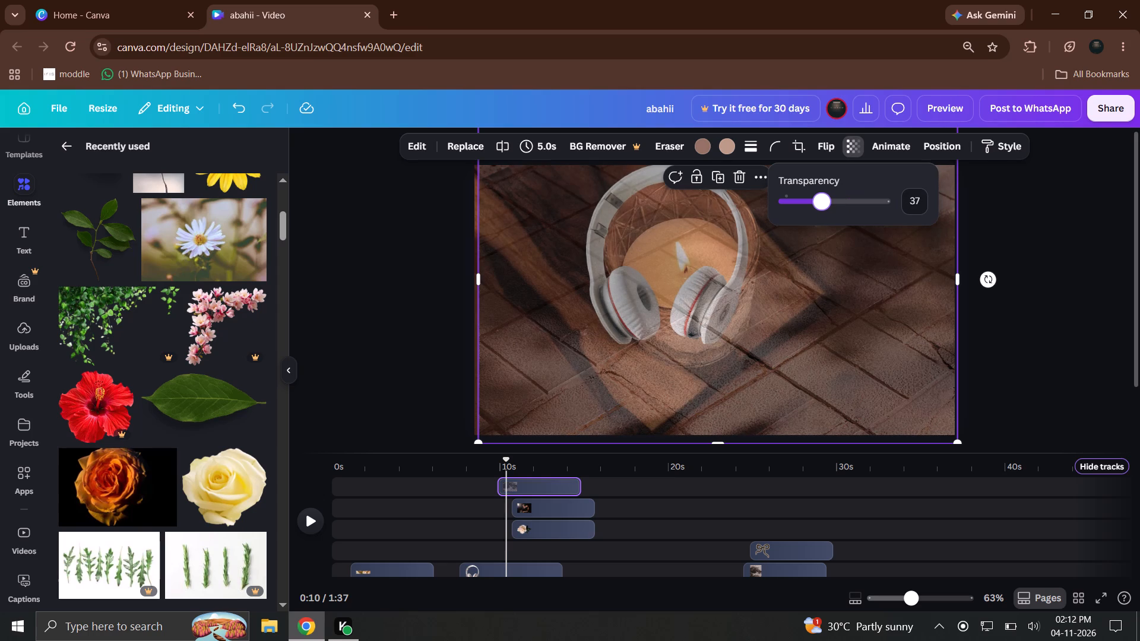
pyautogui.click(1023, 278)
pyautogui.click(739, 268)
pyautogui.click(1010, 288)
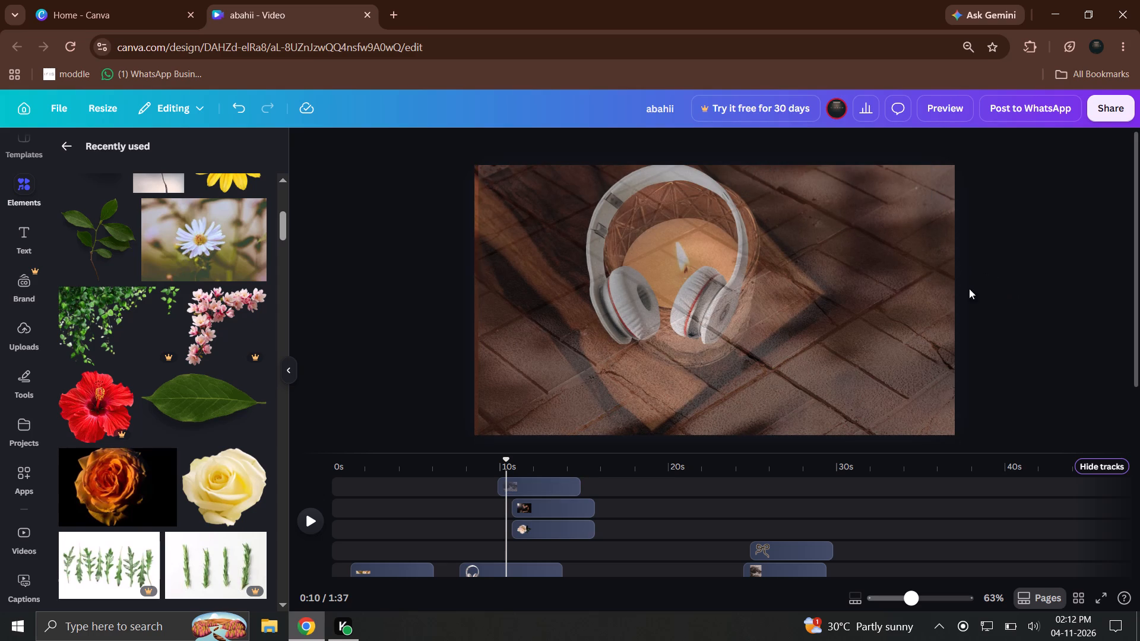
# Shift the leaf-shadow overlay slightly downward on the candle page.
pyautogui.click(732, 280)
pyautogui.moveTo(732, 280); pyautogui.dragTo(731, 288)
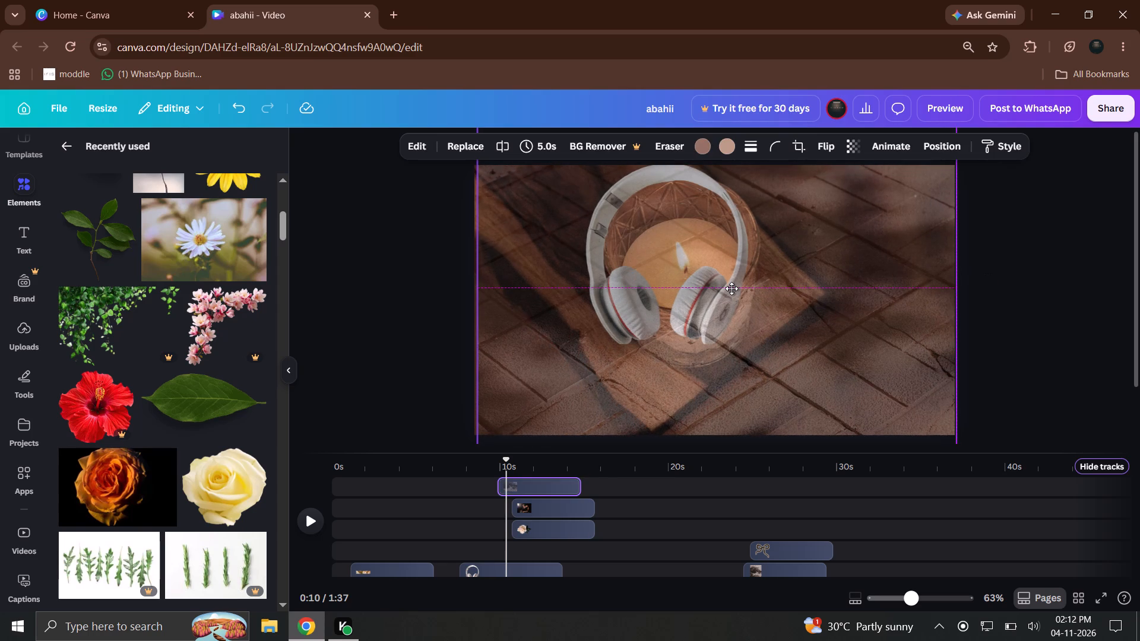
pyautogui.moveTo(731, 288); pyautogui.dragTo(731, 290)
pyautogui.click(1054, 315)
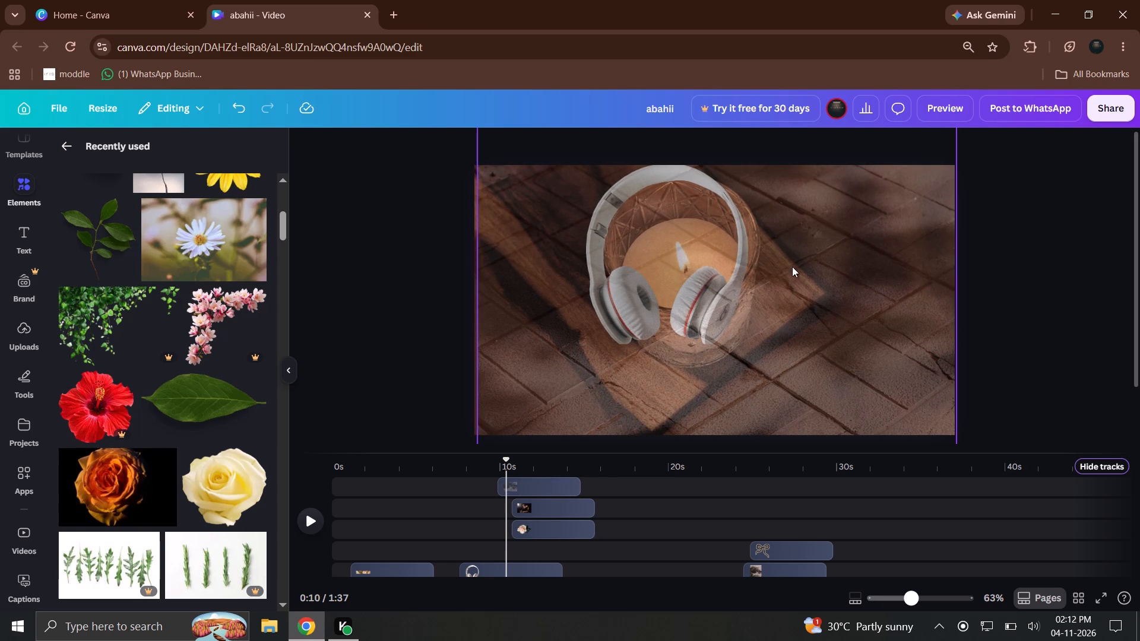
# Replace the leaf-shadow overlay on the candle page with the torn beige paper strip from the recently used elements.
pyautogui.scroll(6, 48, 235)
pyautogui.scroll(2, 197, 271)
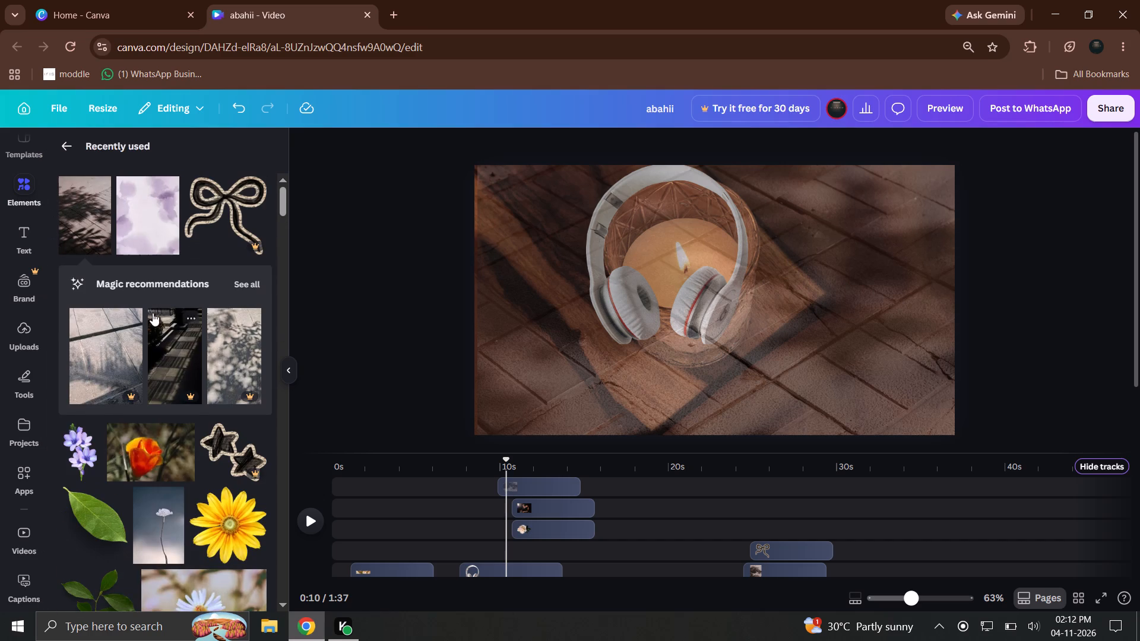
pyautogui.scroll(4, 256, 300)
pyautogui.scroll(5, 311, 398)
pyautogui.scroll(9, 202, 324)
pyautogui.scroll(2, 305, 257)
pyautogui.scroll(18, 193, 287)
pyautogui.scroll(-12, 93, 540)
pyautogui.scroll(-6, 145, 550)
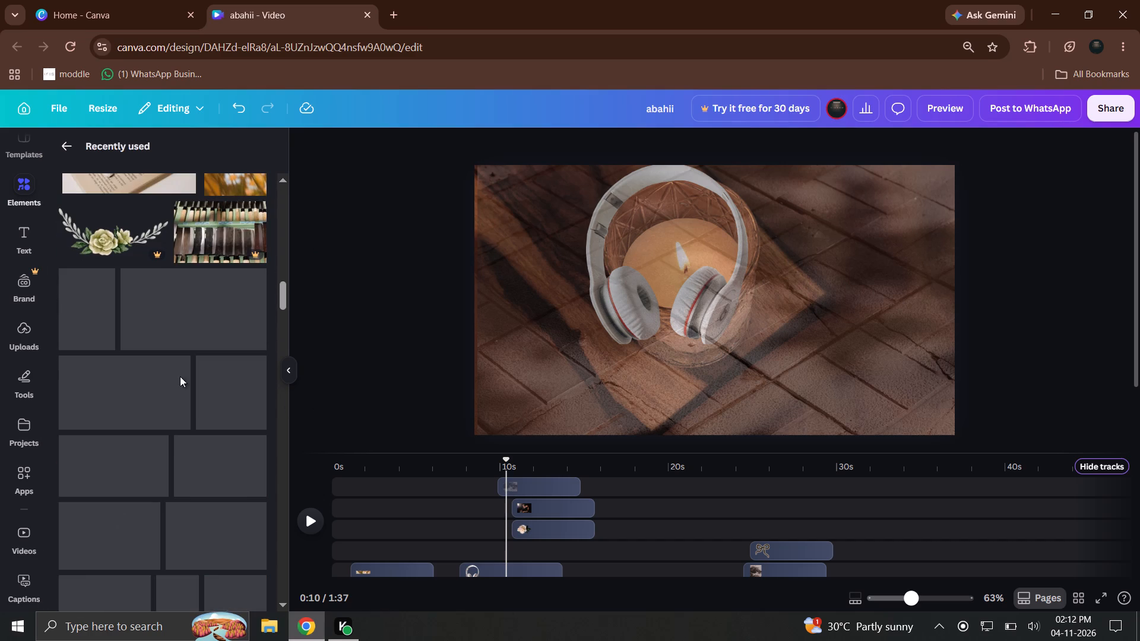
pyautogui.moveTo(150, 298); pyautogui.dragTo(493, 345)
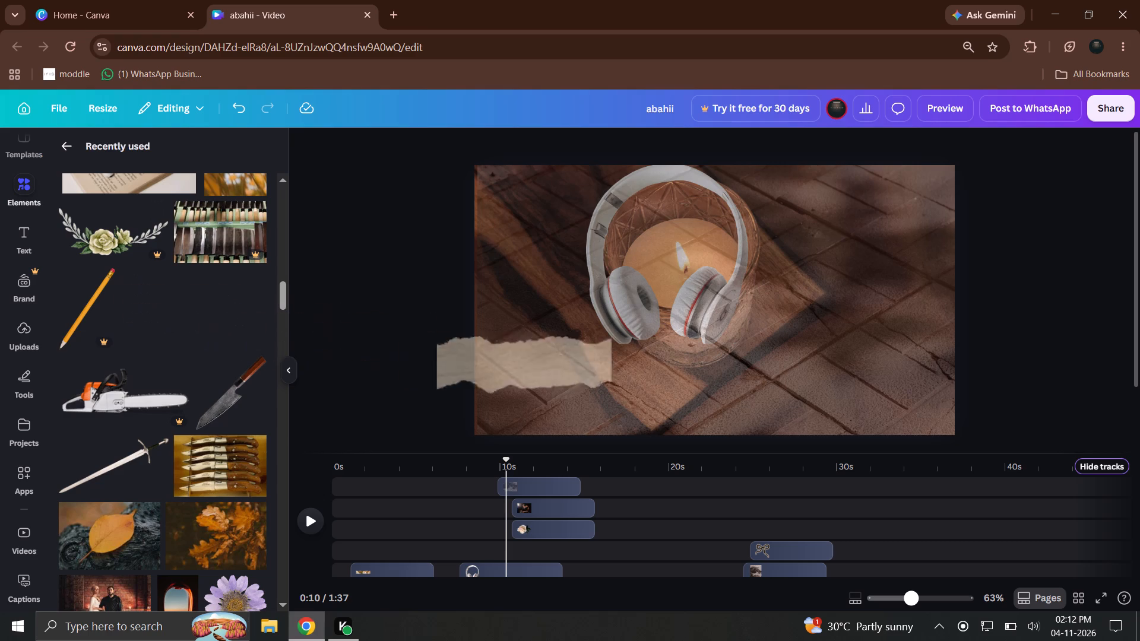
pyautogui.moveTo(493, 345); pyautogui.dragTo(495, 417)
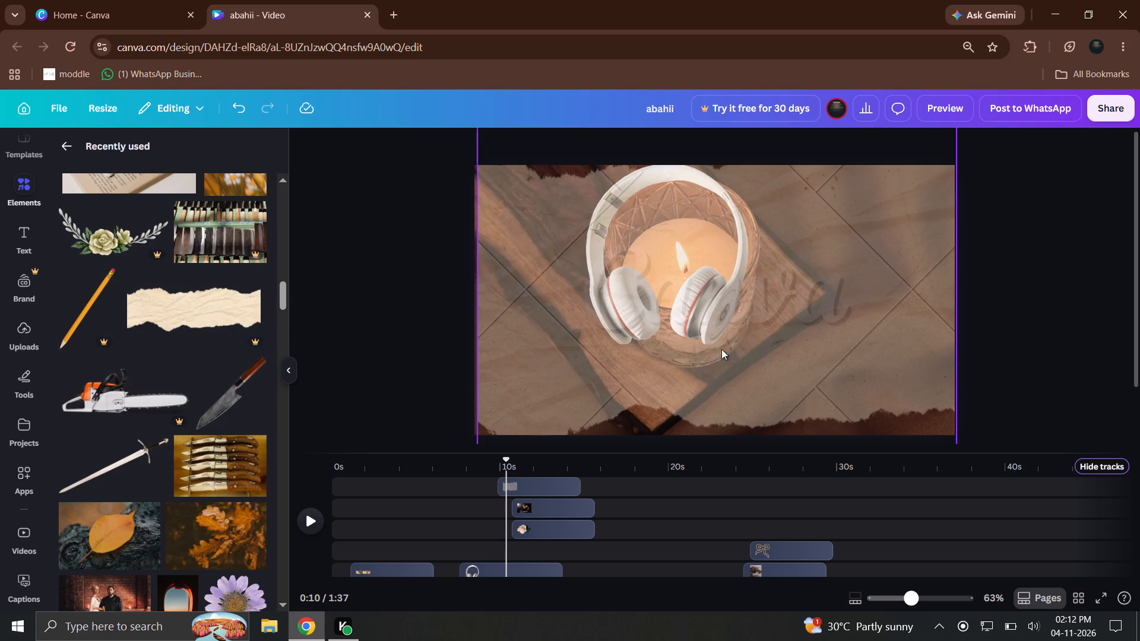
# Play the video from the start and add the dark ocean-waves photo as a new timeline clip beginning around 1 second.
pyautogui.scroll(-5, 226, 375)
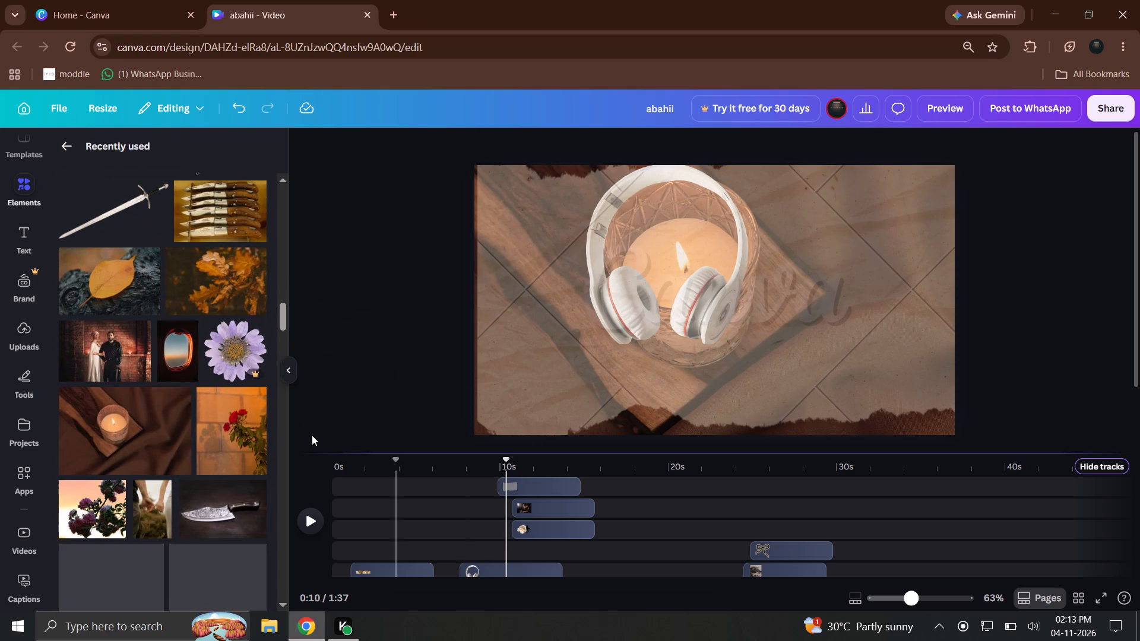
pyautogui.moveTo(350, 472); pyautogui.dragTo(317, 494)
pyautogui.click(308, 521)
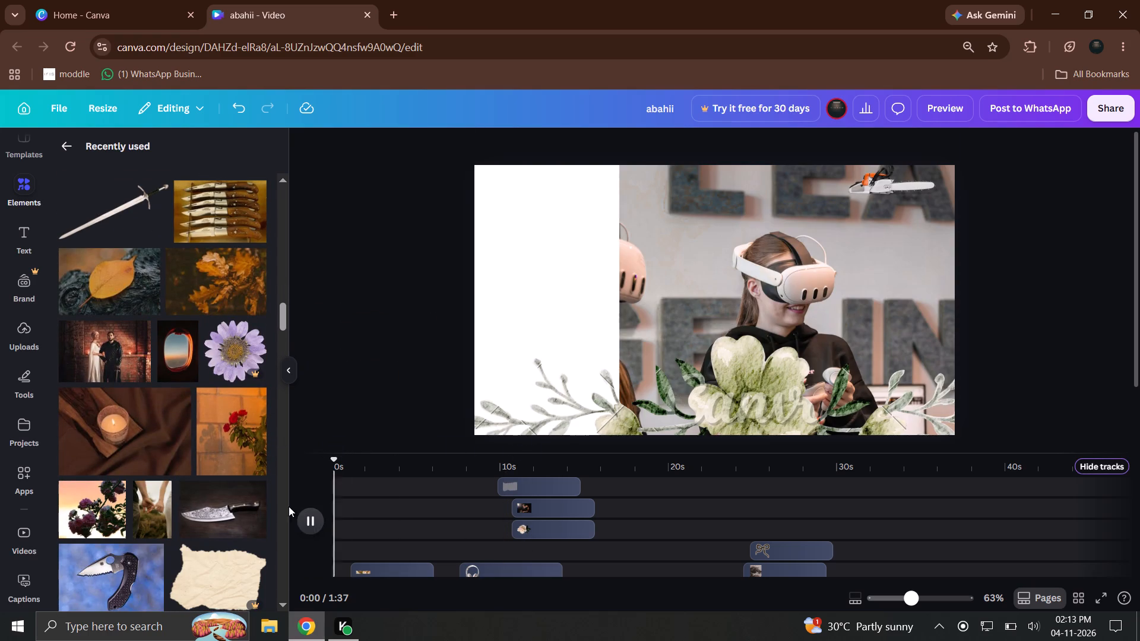
pyautogui.scroll(-4, 219, 468)
pyautogui.scroll(-7, 136, 416)
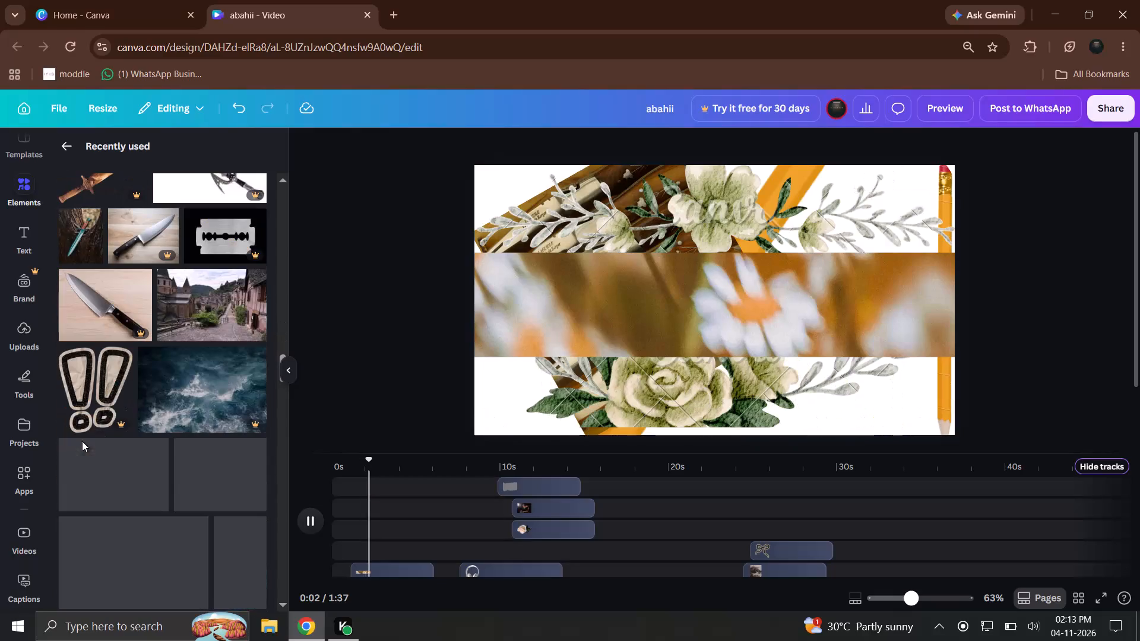
pyautogui.moveTo(144, 395); pyautogui.dragTo(322, 400)
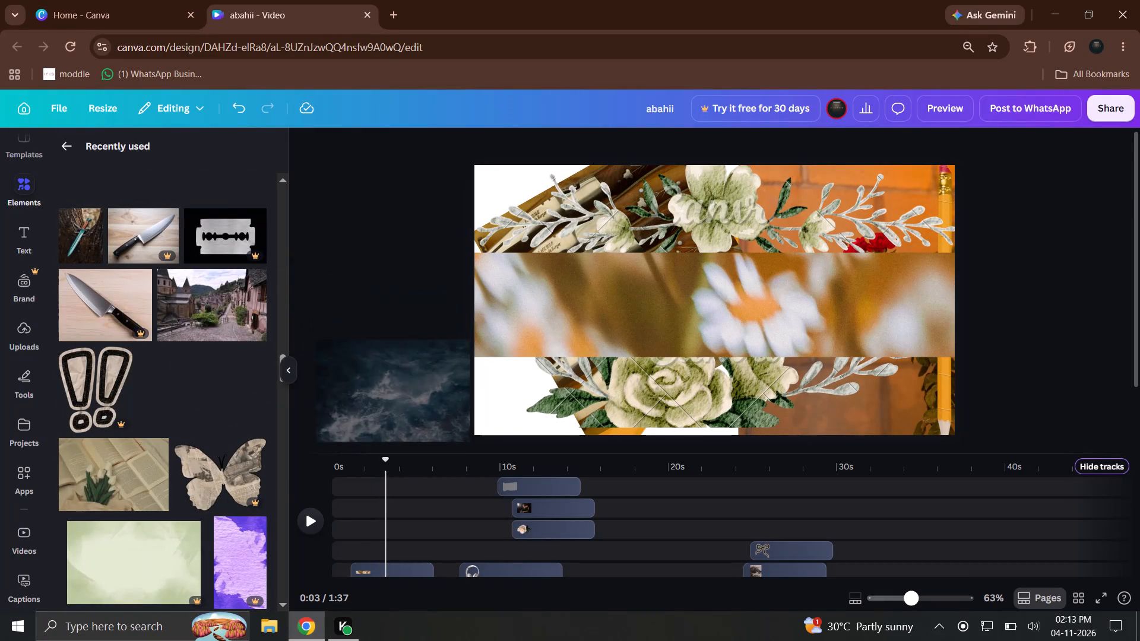
pyautogui.moveTo(322, 400); pyautogui.dragTo(345, 467)
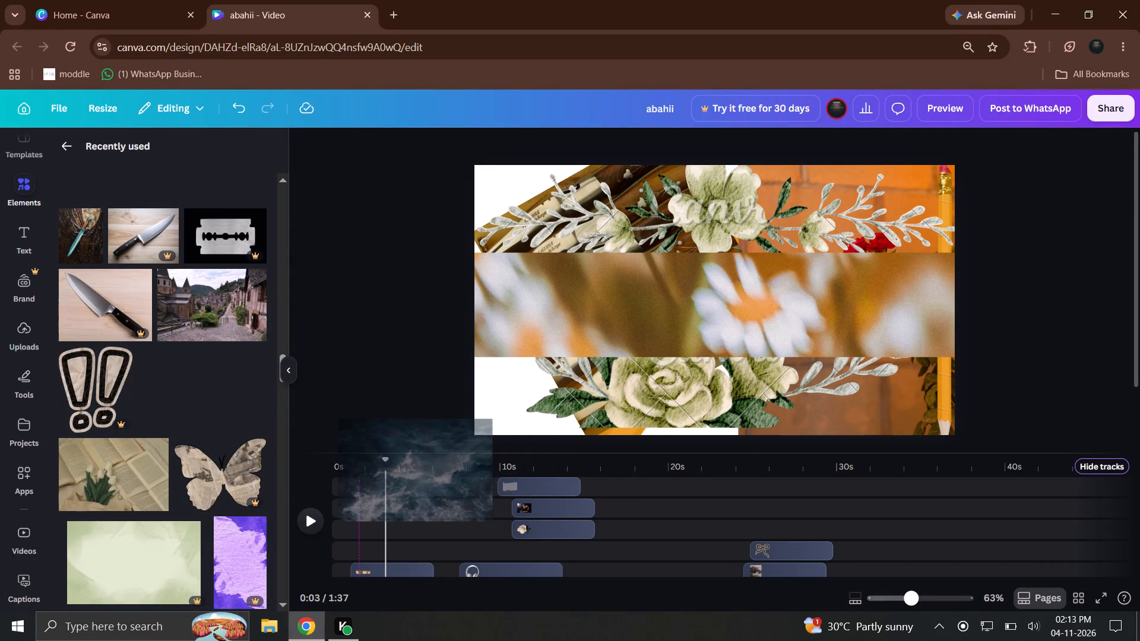
pyautogui.moveTo(345, 467); pyautogui.dragTo(360, 483)
pyautogui.moveTo(372, 471); pyautogui.dragTo(358, 469)
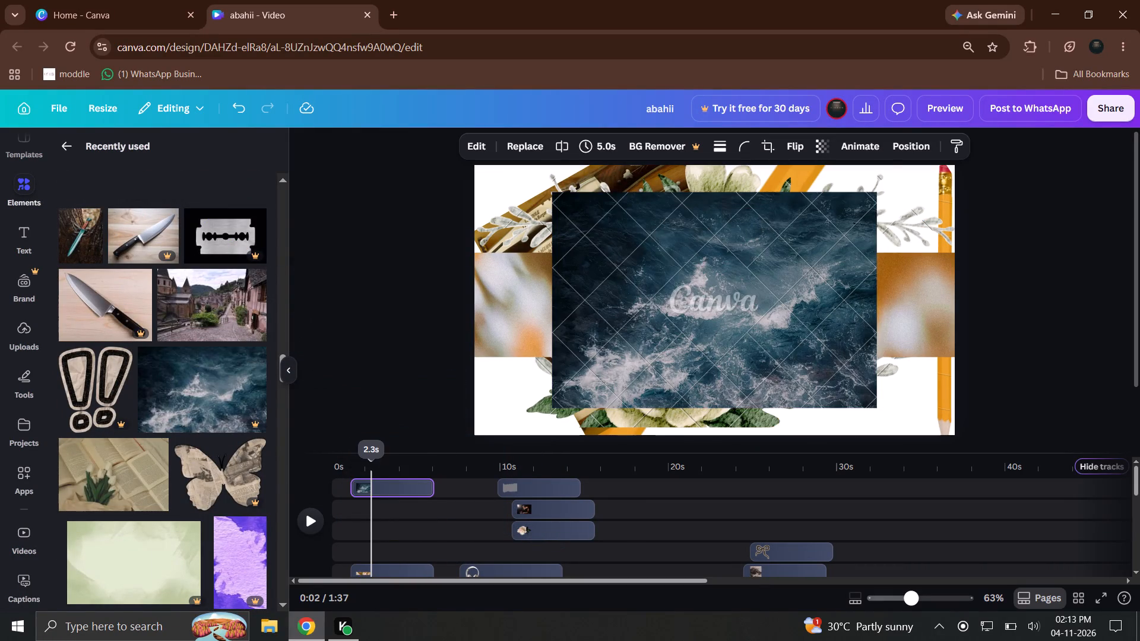
pyautogui.moveTo(358, 469); pyautogui.dragTo(355, 467)
# Replace the ocean-waves photo in its clip with the torn floral paper corner from the recently used elements.
pyautogui.scroll(-7, 157, 605)
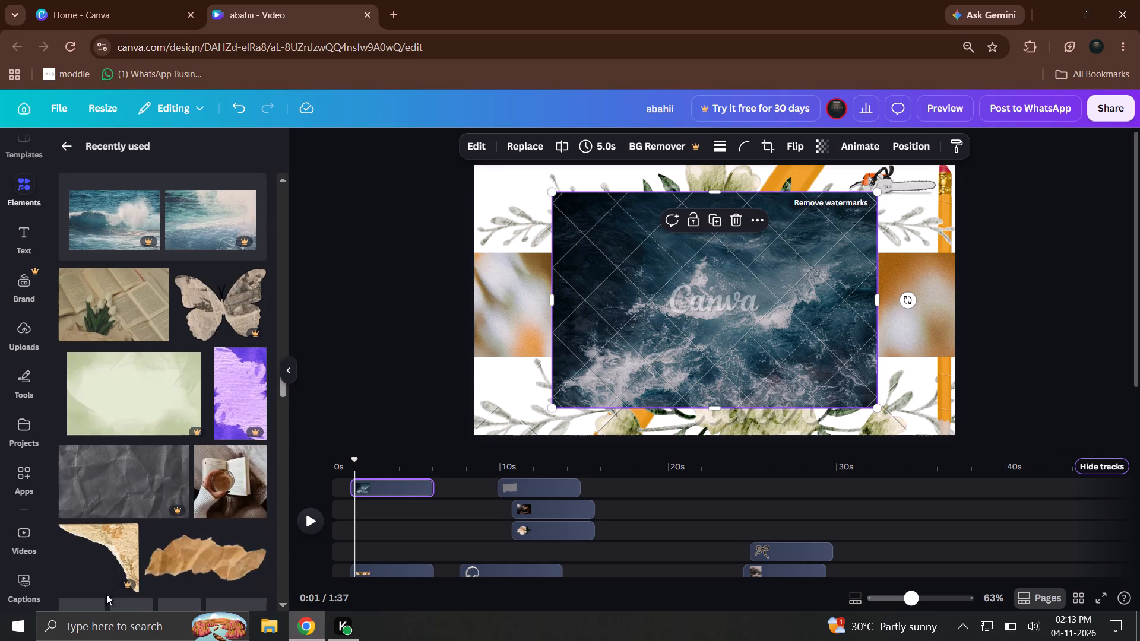
pyautogui.scroll(-5, 100, 564)
pyautogui.scroll(4, 74, 564)
pyautogui.moveTo(116, 509); pyautogui.dragTo(186, 554)
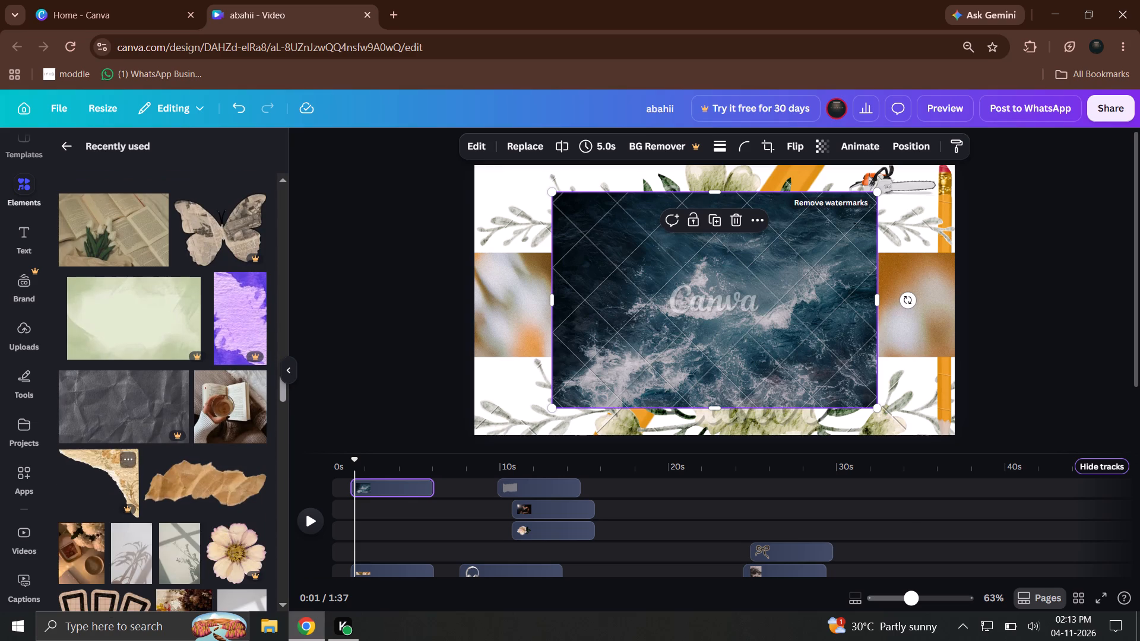
pyautogui.moveTo(186, 554); pyautogui.dragTo(886, 230)
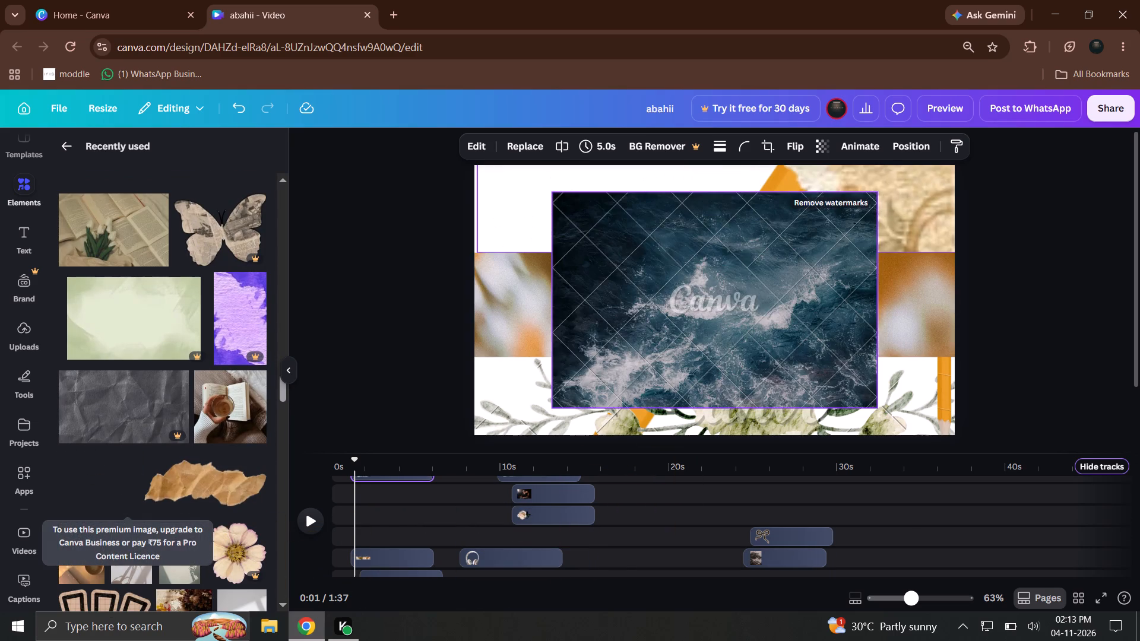
pyautogui.moveTo(886, 230); pyautogui.dragTo(849, 236)
# Move the torn floral paper to the page's top-right corner and enlarge it to span the full page width.
pyautogui.moveTo(824, 301); pyautogui.dragTo(810, 307)
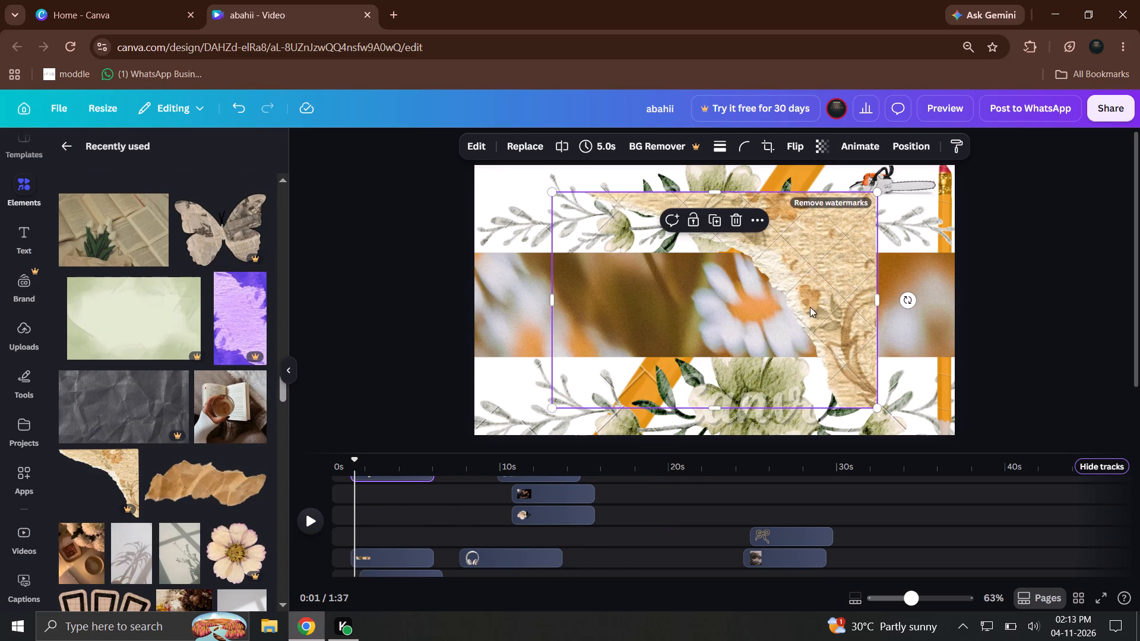
pyautogui.moveTo(810, 307); pyautogui.dragTo(764, 273)
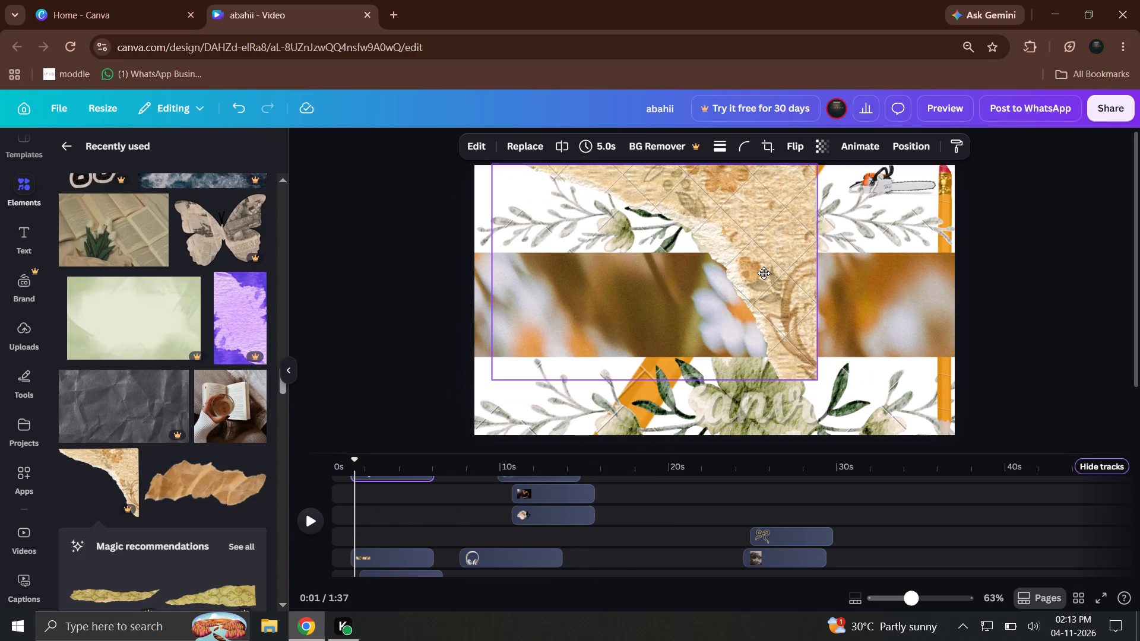
pyautogui.moveTo(764, 273); pyautogui.dragTo(813, 296)
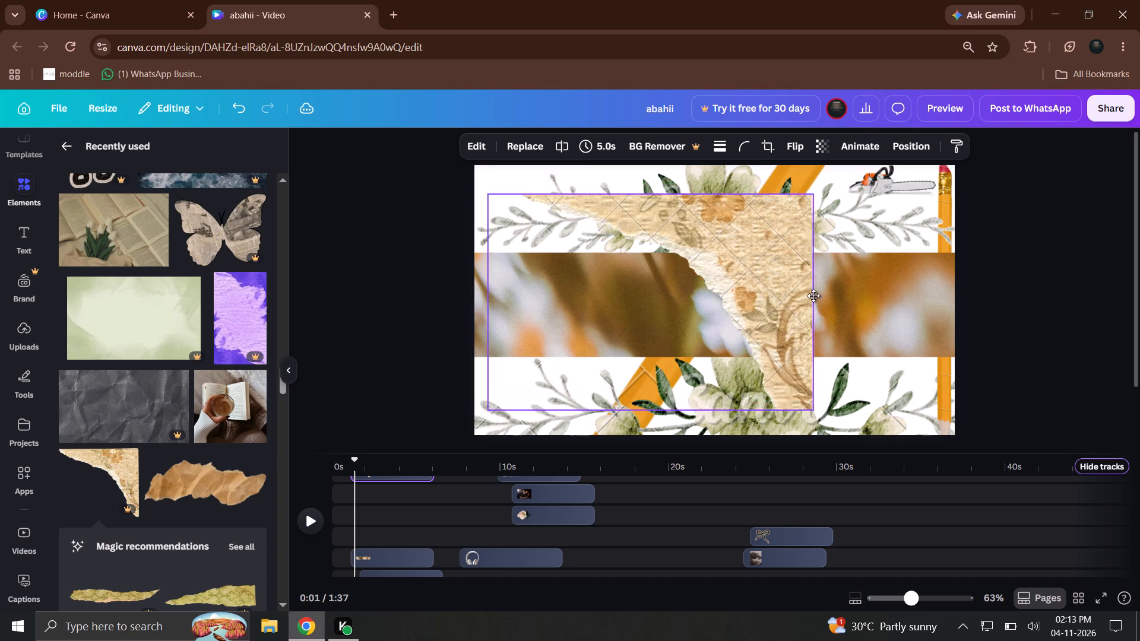
pyautogui.moveTo(813, 296); pyautogui.dragTo(897, 302)
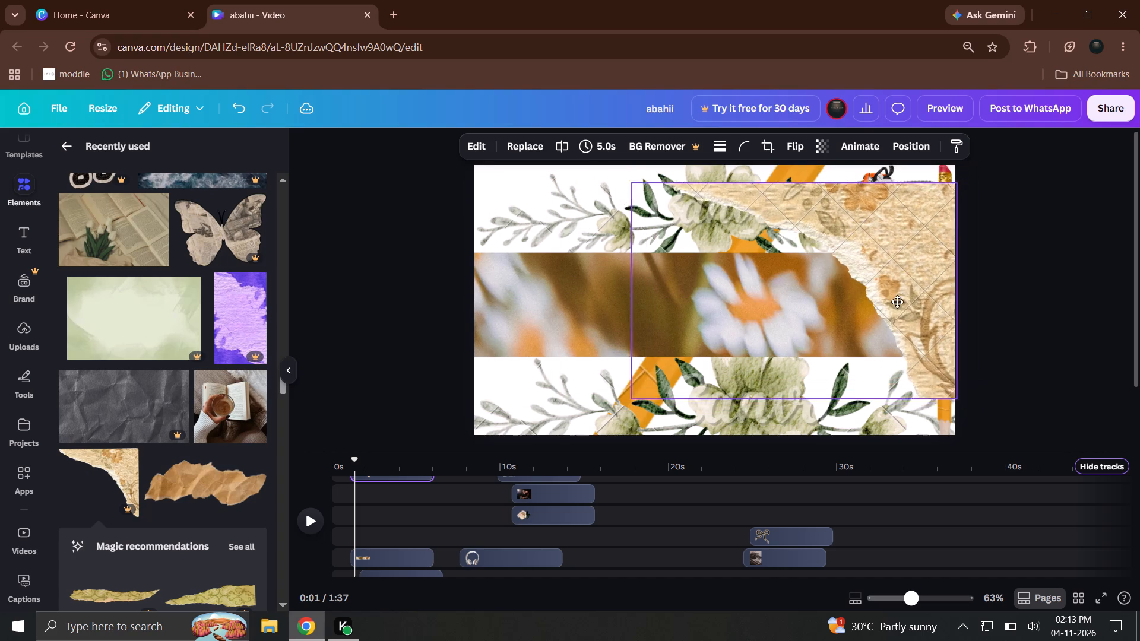
pyautogui.moveTo(897, 302); pyautogui.dragTo(900, 270)
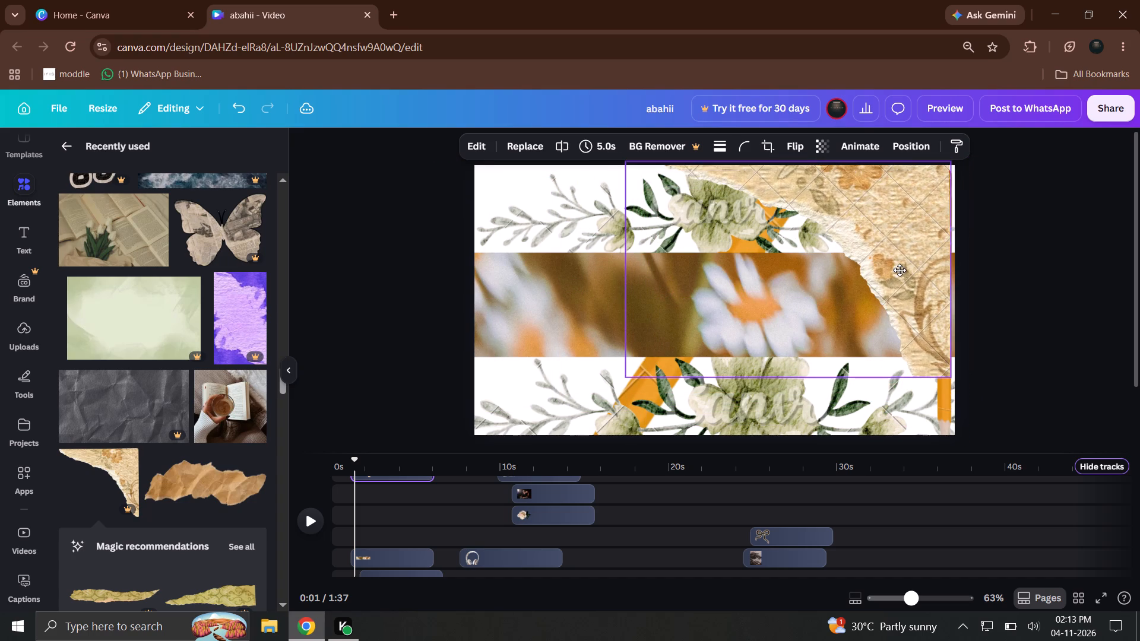
pyautogui.moveTo(900, 270); pyautogui.dragTo(905, 274)
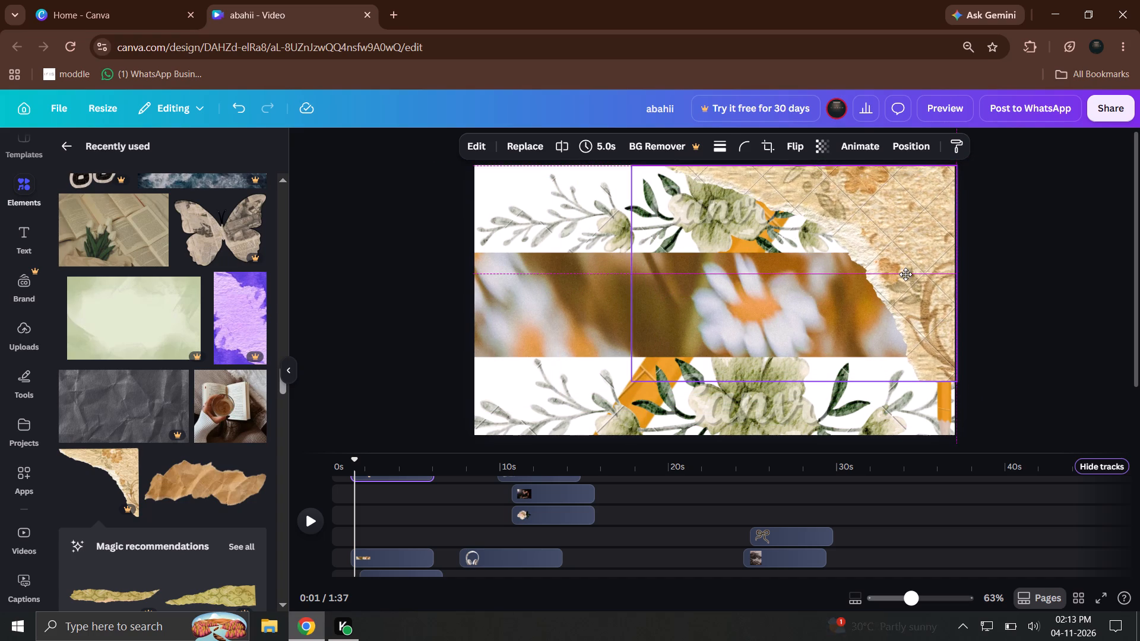
pyautogui.moveTo(905, 274); pyautogui.dragTo(900, 276)
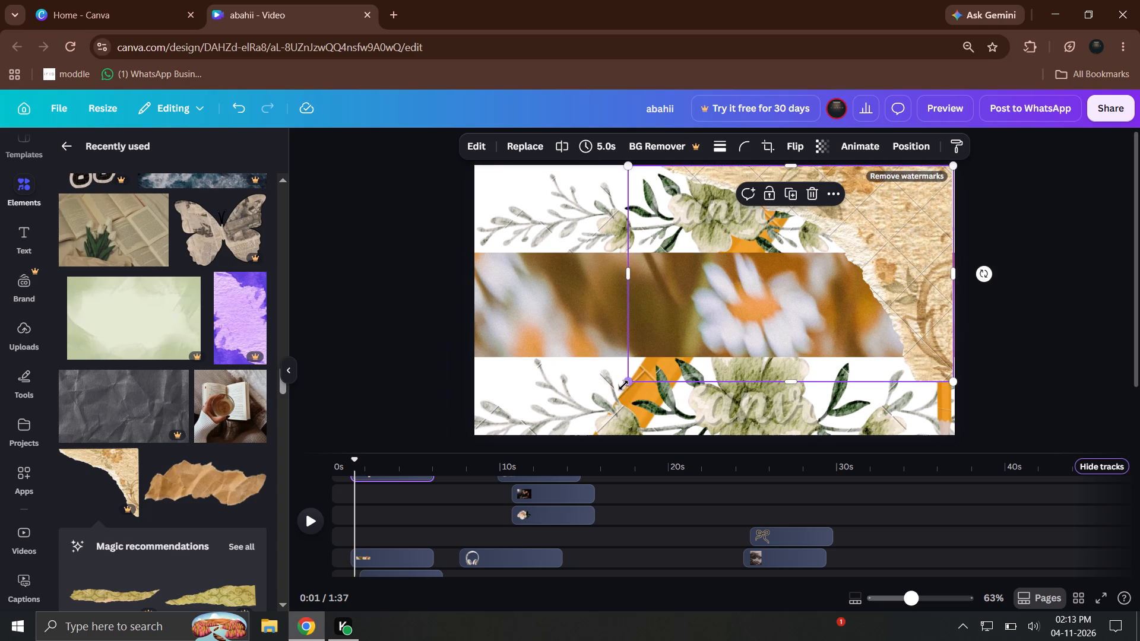
pyautogui.moveTo(623, 385); pyautogui.dragTo(437, 472)
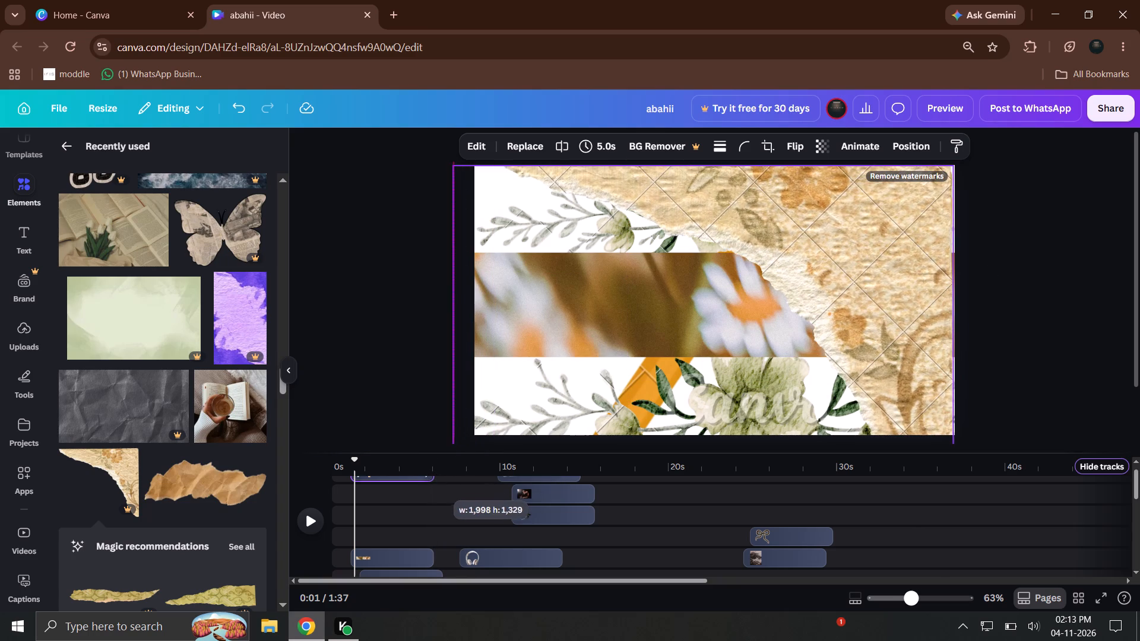
pyautogui.moveTo(437, 472); pyautogui.dragTo(447, 456)
pyautogui.click(964, 347)
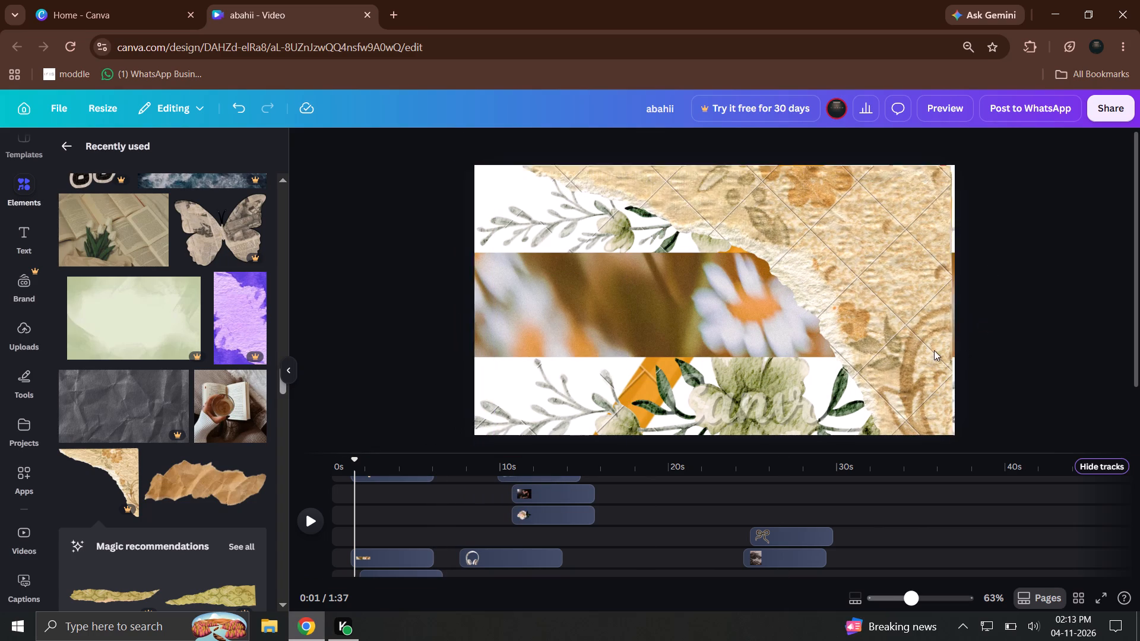
pyautogui.click(873, 348)
pyautogui.click(973, 361)
pyautogui.click(919, 358)
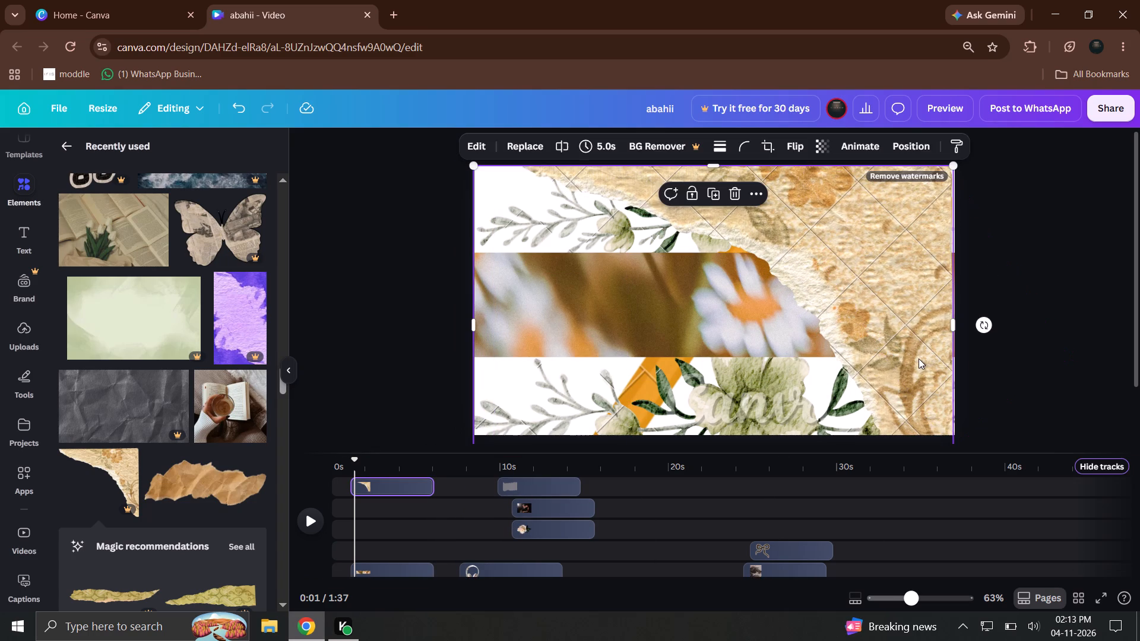
pyautogui.moveTo(1042, 267); pyautogui.dragTo(1038, 274)
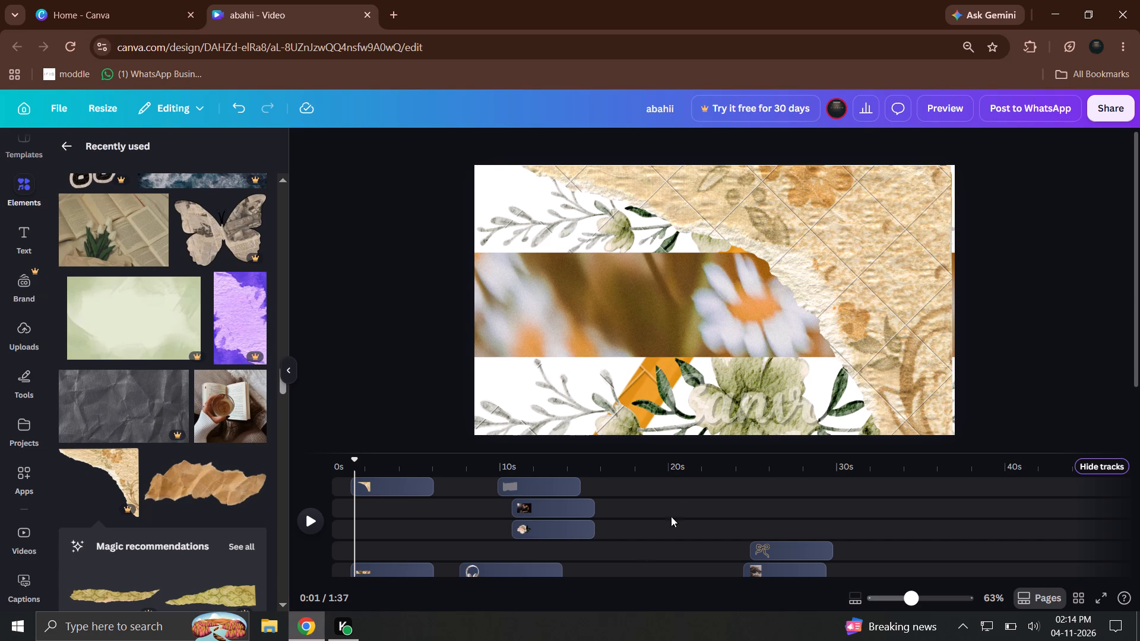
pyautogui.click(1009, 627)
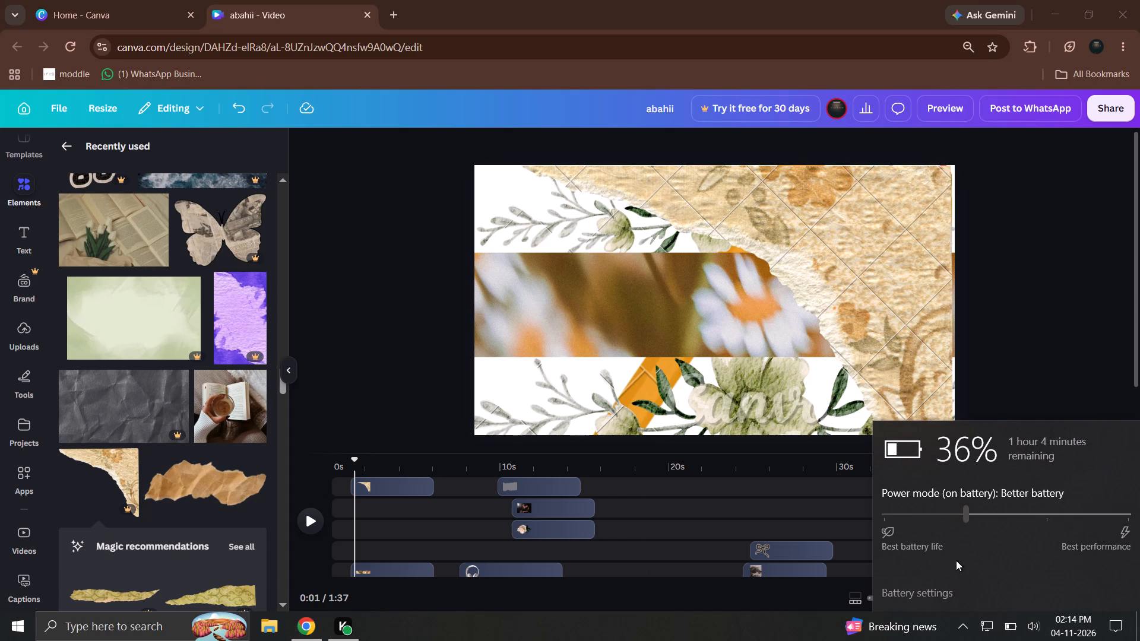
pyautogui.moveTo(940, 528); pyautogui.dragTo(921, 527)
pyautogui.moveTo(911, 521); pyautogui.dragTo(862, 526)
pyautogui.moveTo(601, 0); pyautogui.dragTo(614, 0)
# Fill the blank white background of the opening VR-headset page with the pale wall photo showing a plant and its shadow.
pyautogui.moveTo(358, 471); pyautogui.dragTo(332, 465)
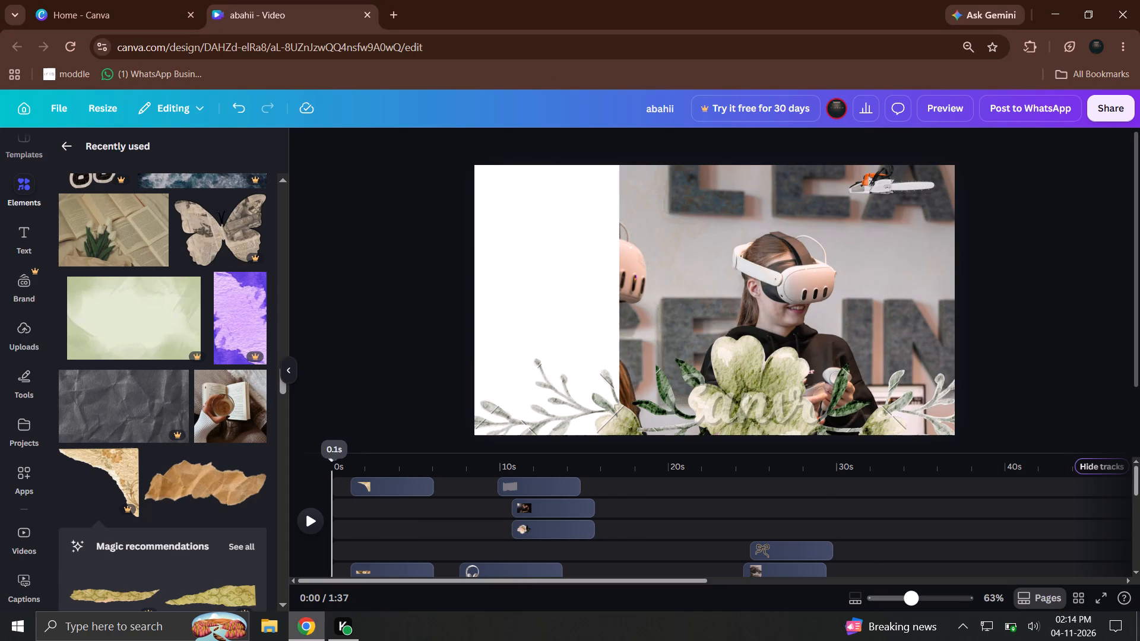
pyautogui.scroll(-6, 135, 402)
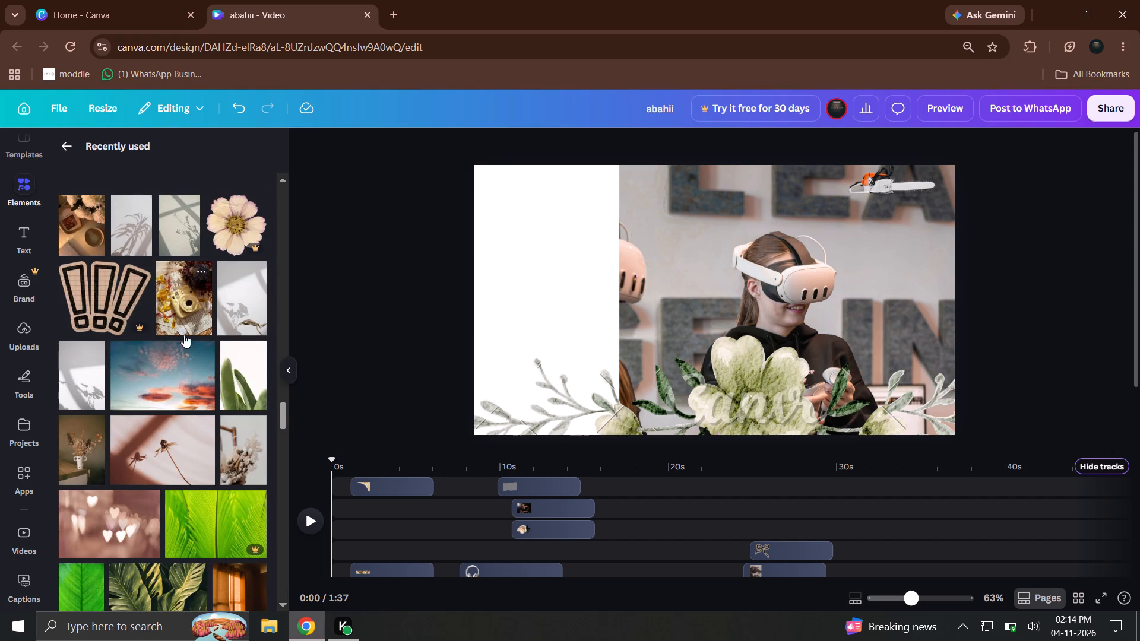
pyautogui.moveTo(217, 324); pyautogui.dragTo(838, 226)
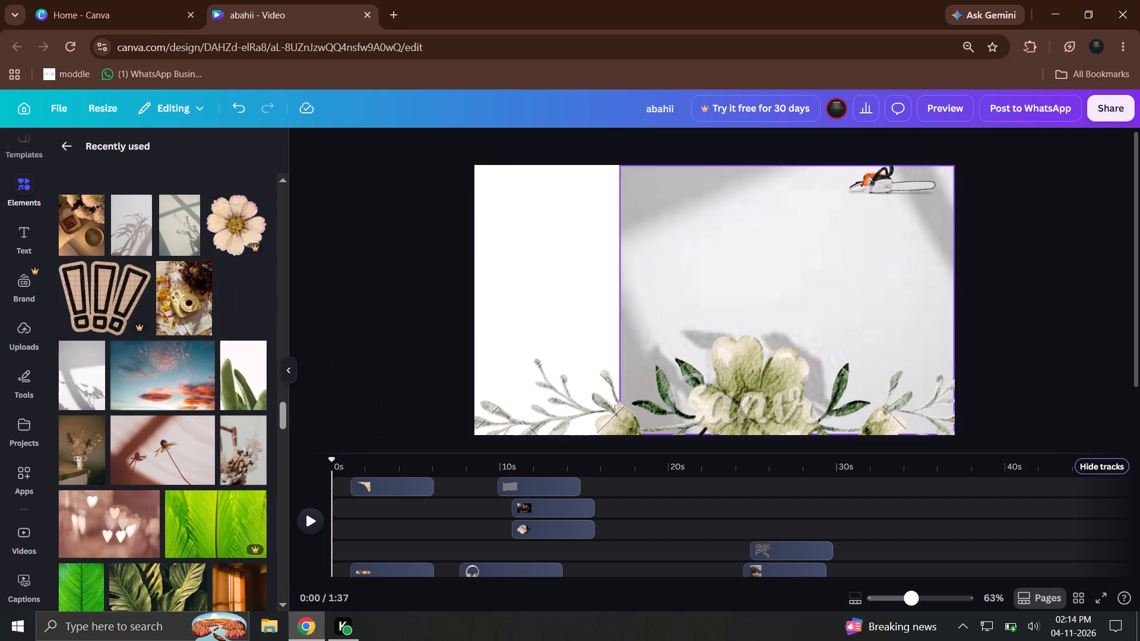
pyautogui.moveTo(838, 226); pyautogui.dragTo(466, 231)
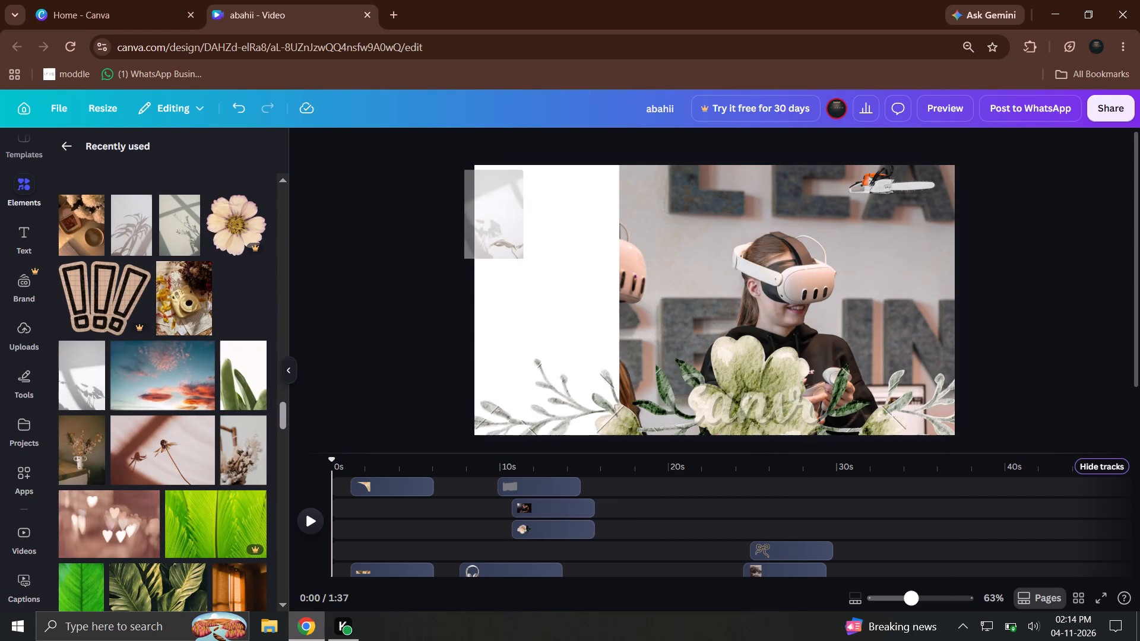
pyautogui.moveTo(466, 231); pyautogui.dragTo(481, 225)
# Move the green flower garland up and left on the opening page and extend its lower edge to the page bottom.
pyautogui.click(540, 388)
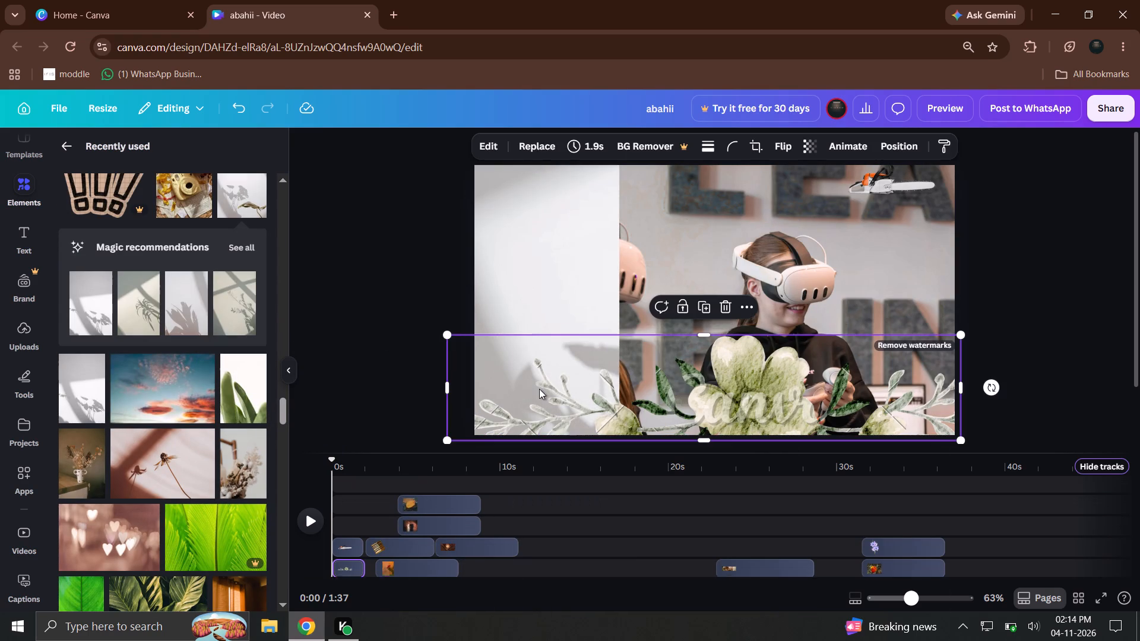
pyautogui.moveTo(539, 389); pyautogui.dragTo(523, 340)
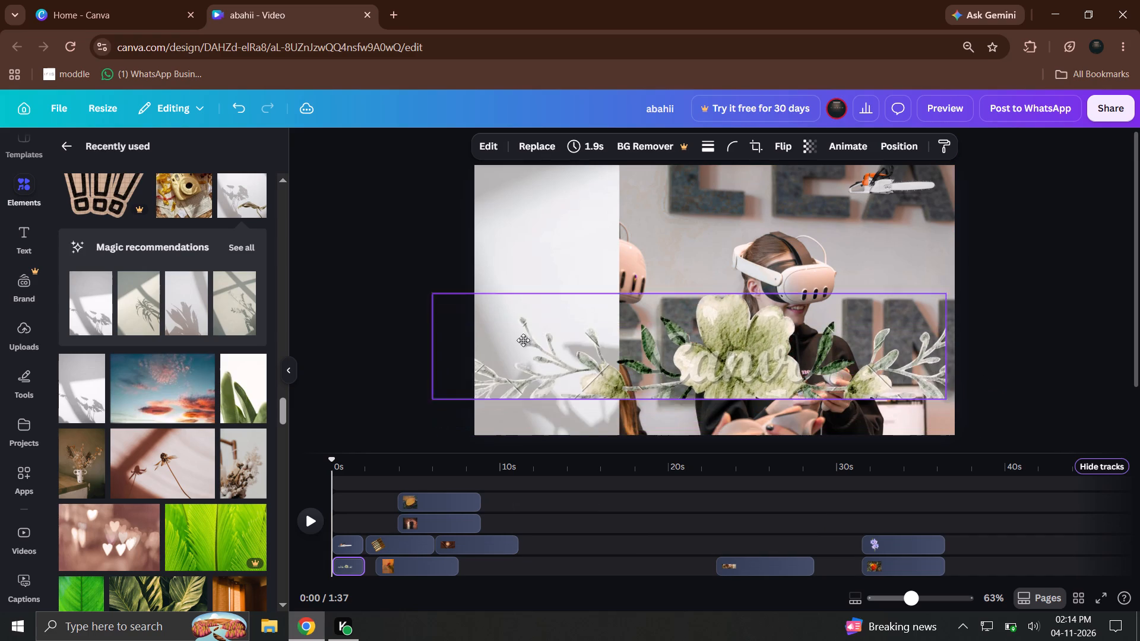
pyautogui.moveTo(523, 340); pyautogui.dragTo(518, 353)
pyautogui.click(685, 410)
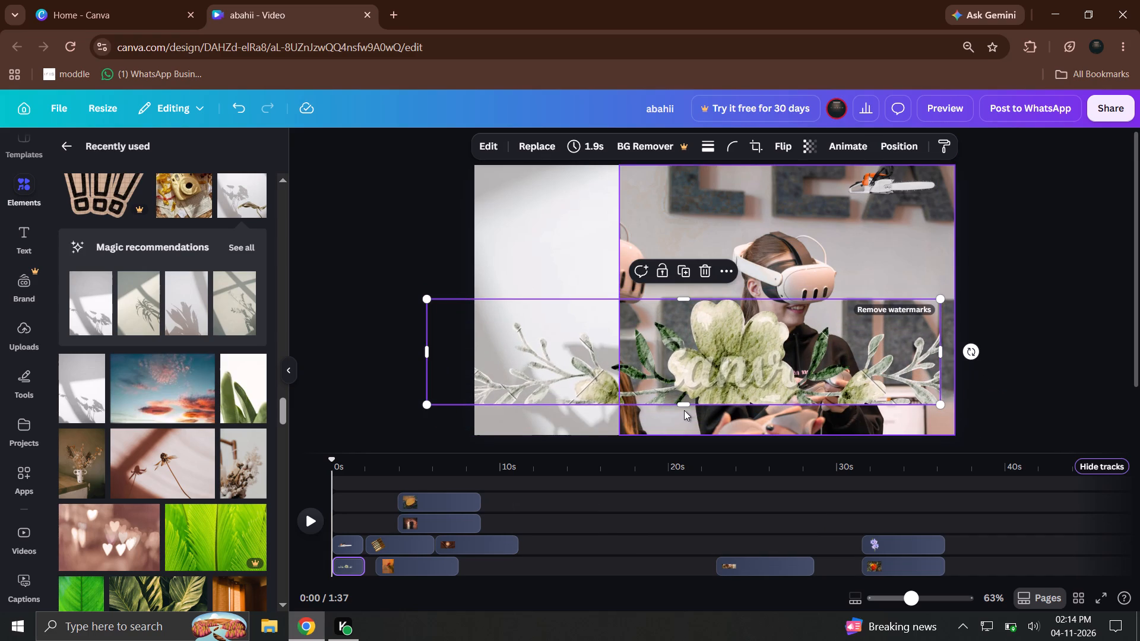
pyautogui.click(685, 390)
pyautogui.moveTo(688, 403); pyautogui.dragTo(687, 435)
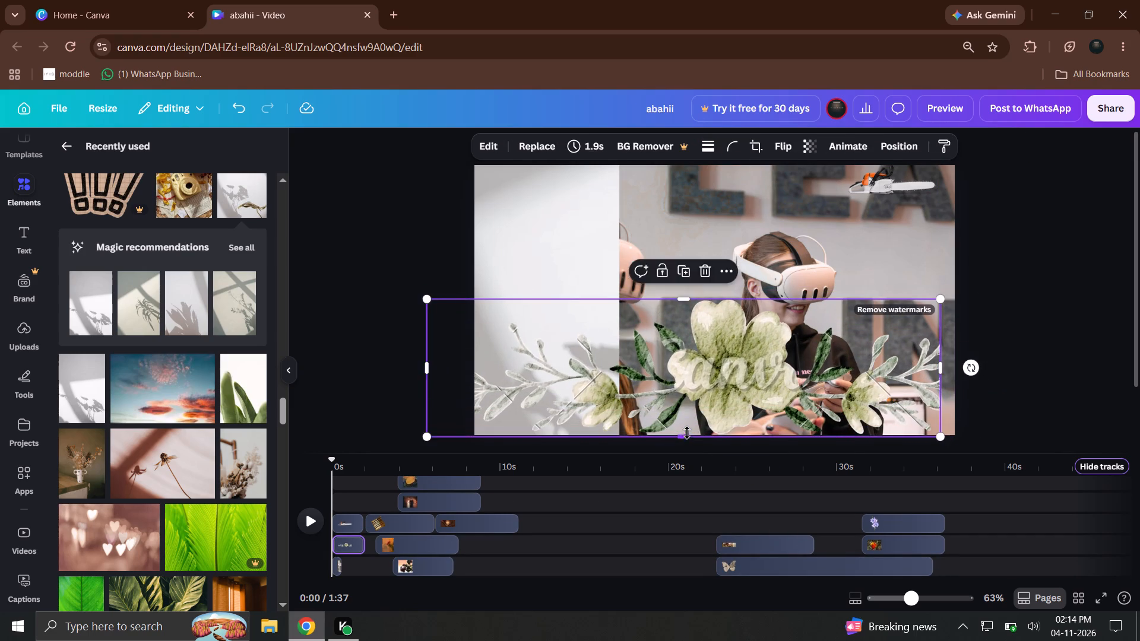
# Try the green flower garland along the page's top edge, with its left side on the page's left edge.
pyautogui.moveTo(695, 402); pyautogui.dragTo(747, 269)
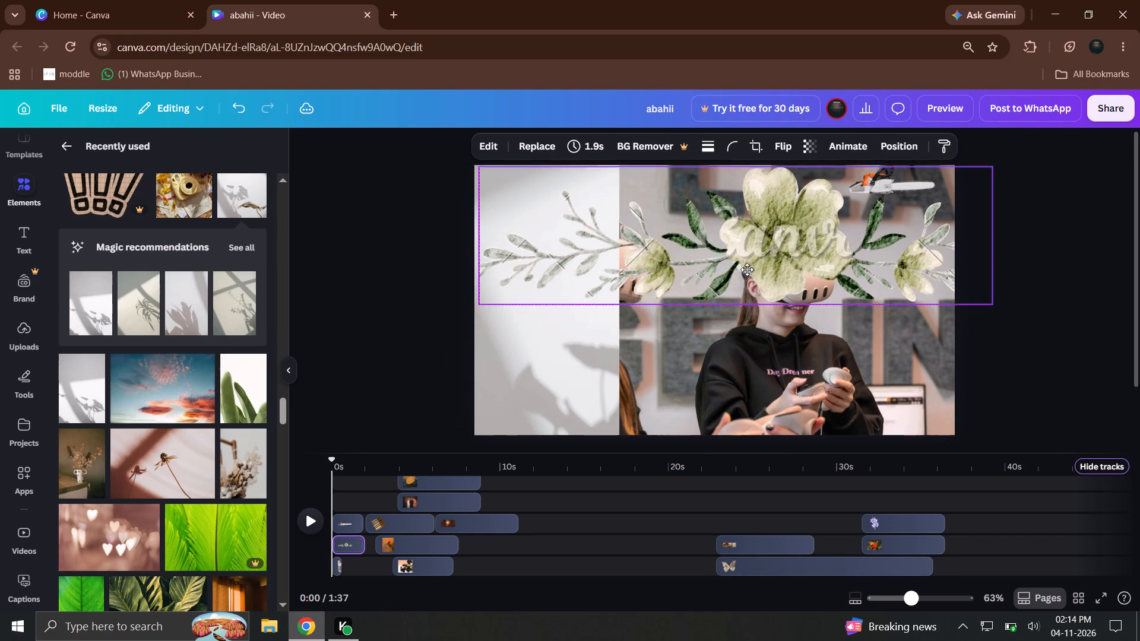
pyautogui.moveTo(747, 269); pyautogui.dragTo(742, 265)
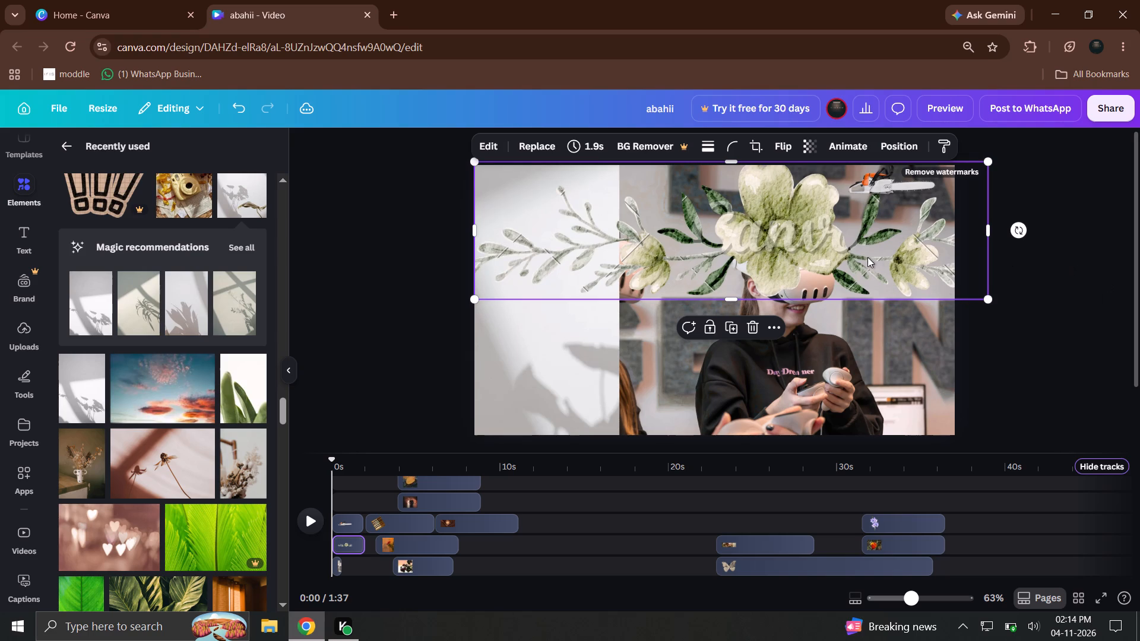
# Reposition the garland image inside its crop frame so the large flower sits near the middle and both ends are trimmed evenly.
pyautogui.doubleClick(867, 257)
pyautogui.moveTo(729, 231); pyautogui.dragTo(585, 210)
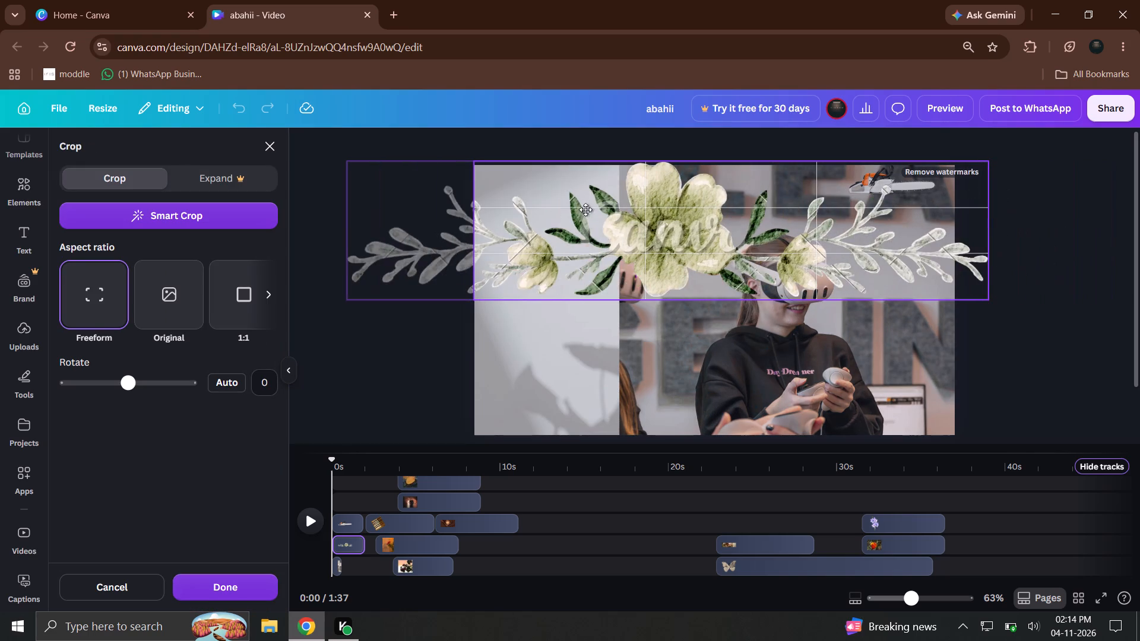
pyautogui.moveTo(585, 210); pyautogui.dragTo(636, 220)
pyautogui.click(834, 348)
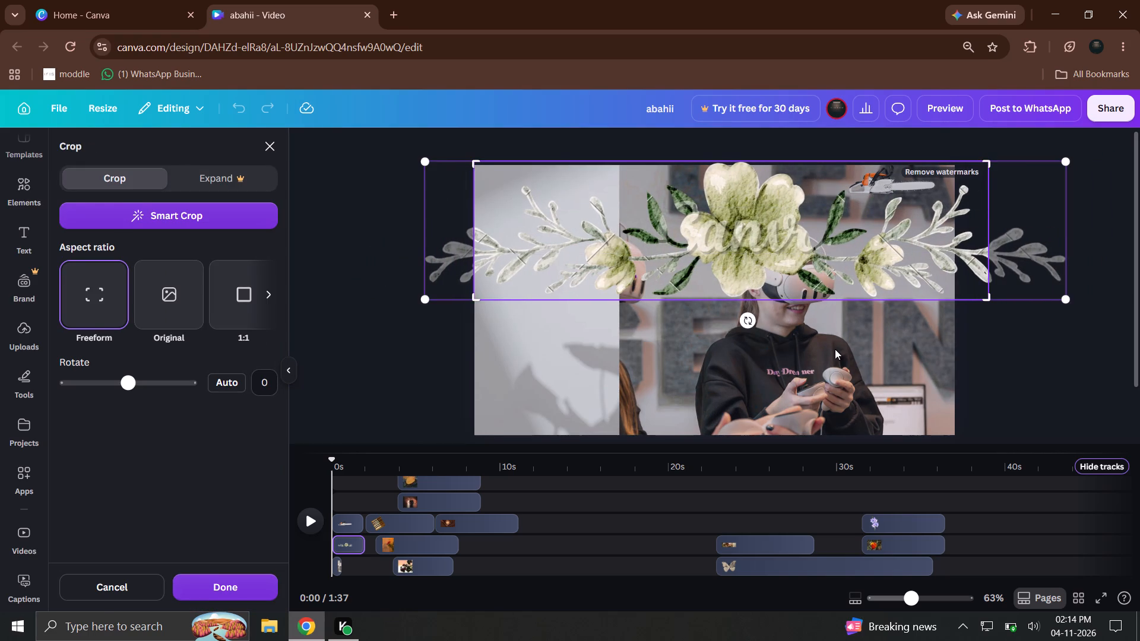
# Move the flower garland to the bottom of the opening page, roughly centred horizontally and slightly overhanging the lower edge.
pyautogui.moveTo(797, 269); pyautogui.dragTo(780, 404)
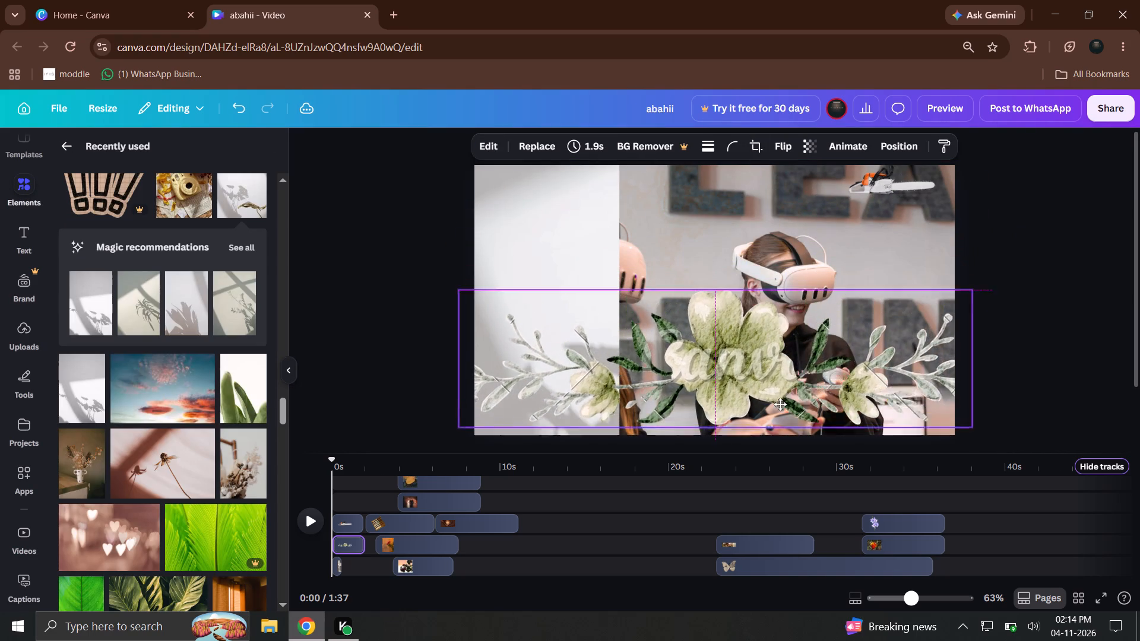
pyautogui.moveTo(780, 404); pyautogui.dragTo(778, 417)
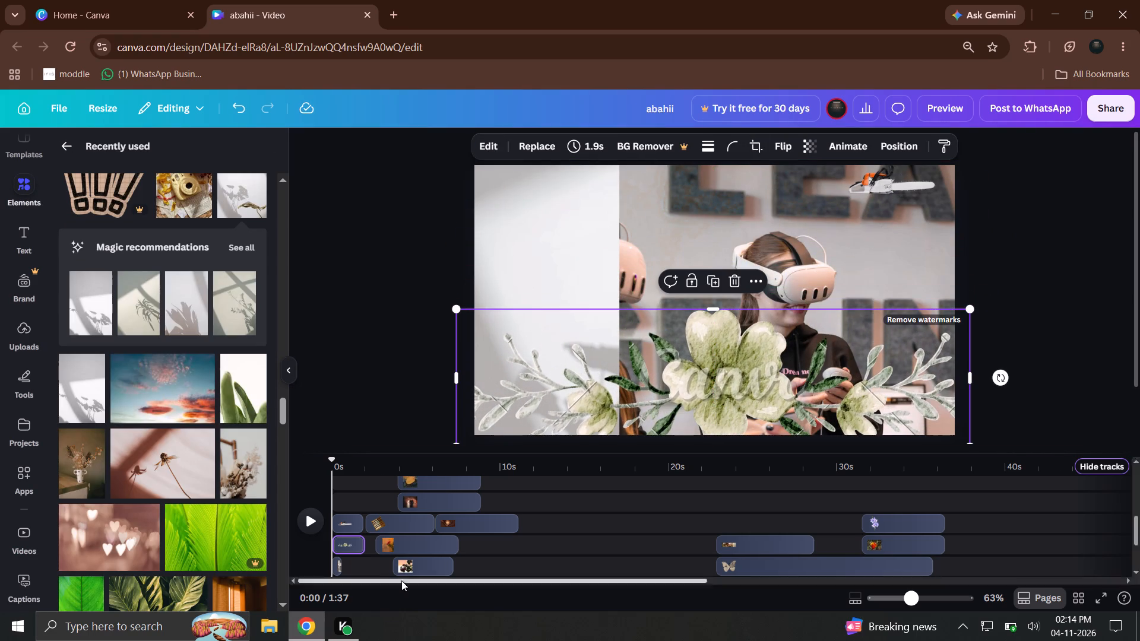
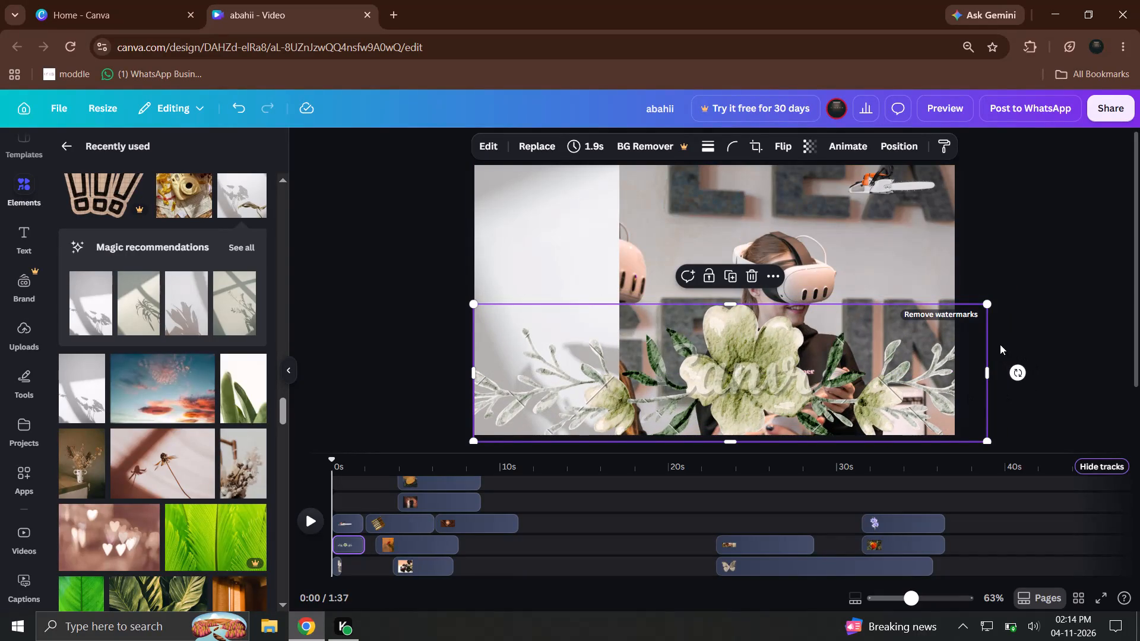
# Scale the flower garland down proportionally so its frame spans the full width of the opening page.
pyautogui.moveTo(987, 307); pyautogui.dragTo(942, 335)
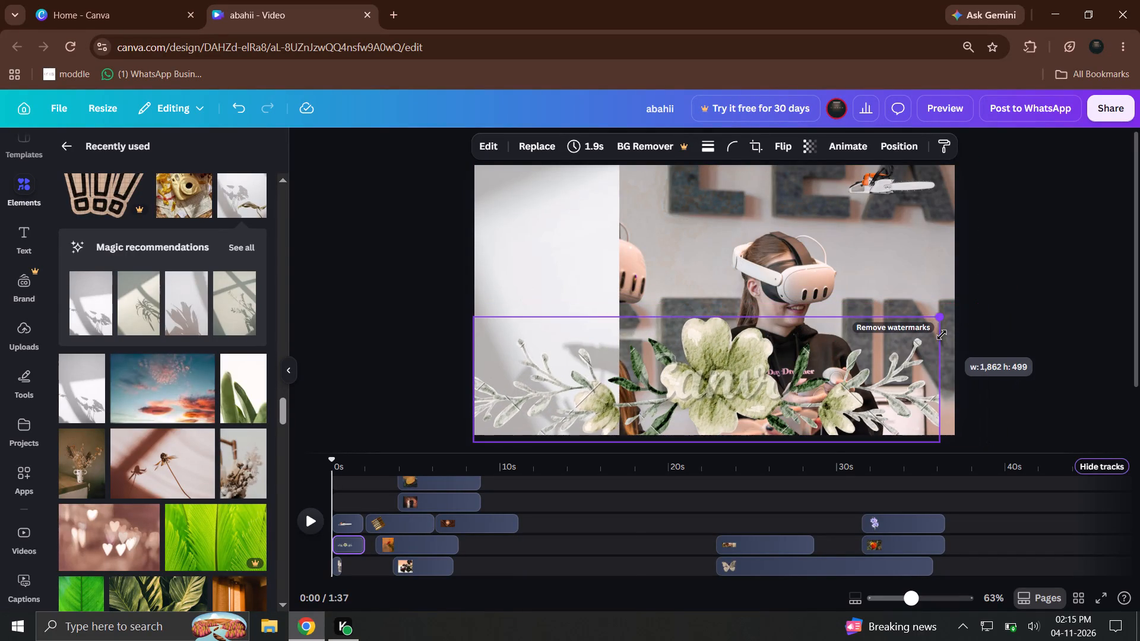
pyautogui.moveTo(942, 335); pyautogui.dragTo(957, 319)
# Shift the garland image slightly to the right inside its crop frame to show more of its left end.
pyautogui.doubleClick(880, 377)
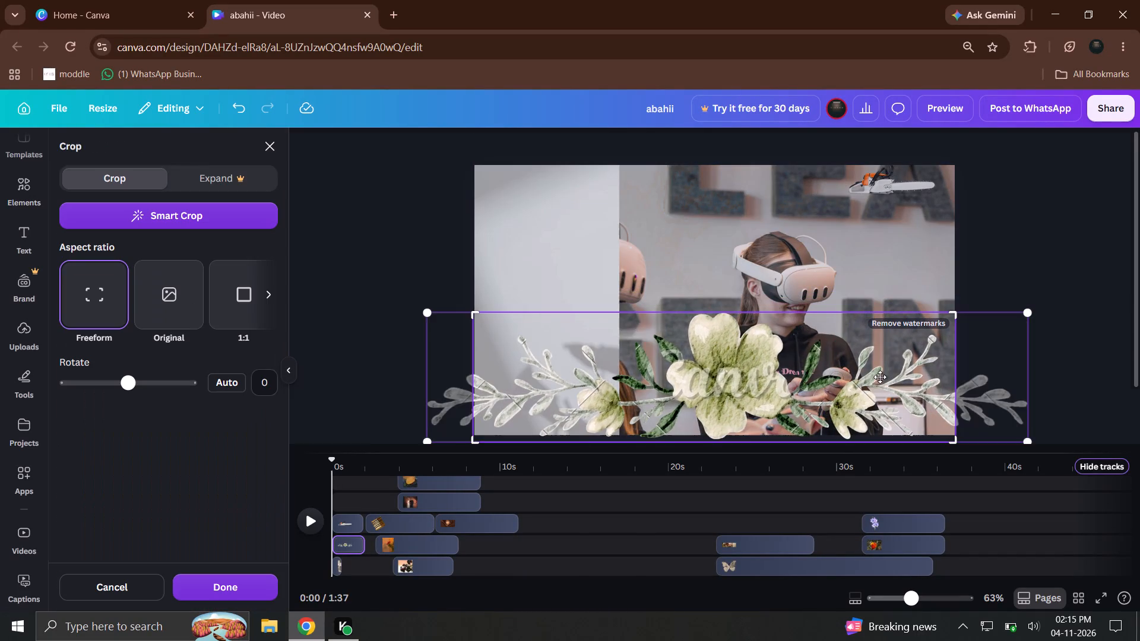
pyautogui.moveTo(880, 377); pyautogui.dragTo(927, 366)
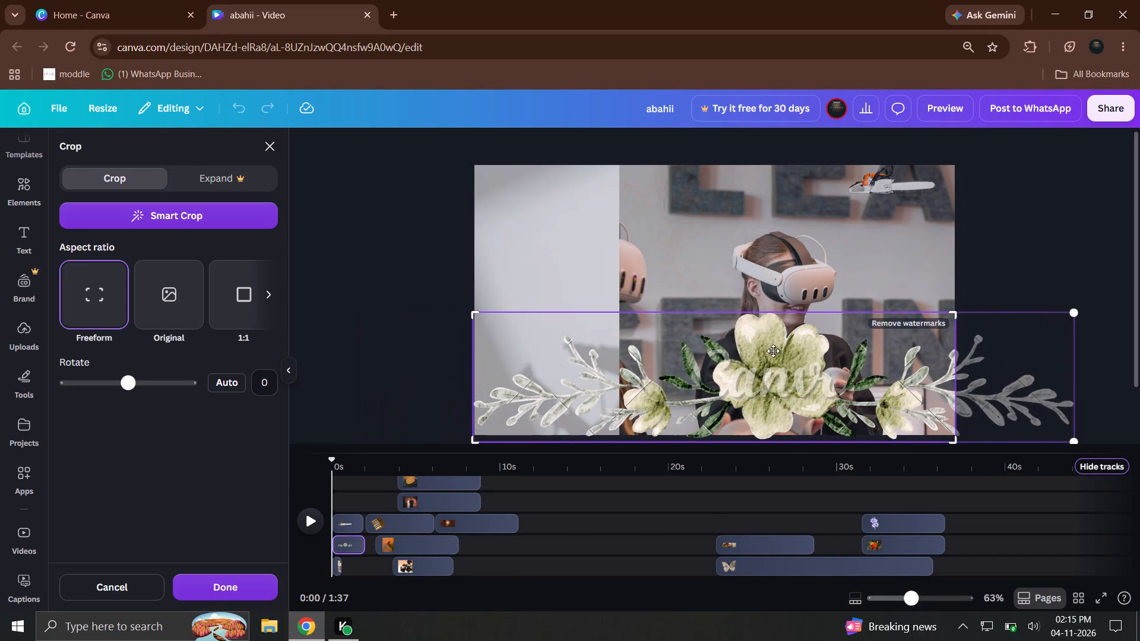
pyautogui.moveTo(880, 367); pyautogui.dragTo(859, 304)
pyautogui.click(881, 265)
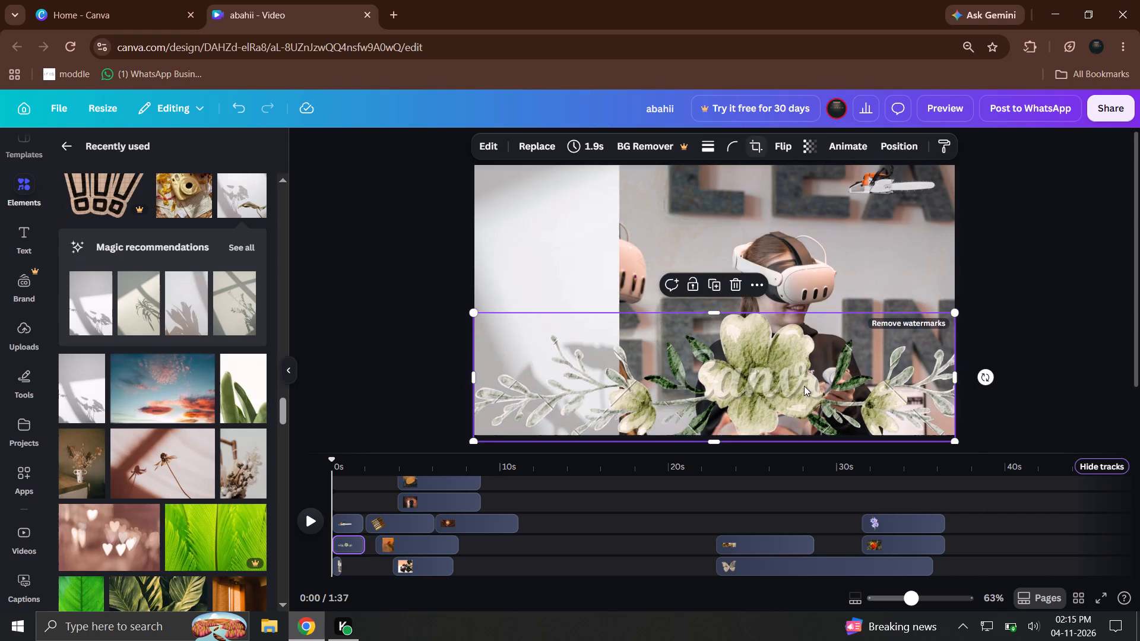
# Move the flower garland to mid-height on the page and widen its frame on the right to uncover the cropped end.
pyautogui.moveTo(804, 386); pyautogui.dragTo(751, 298)
pyautogui.click(908, 294)
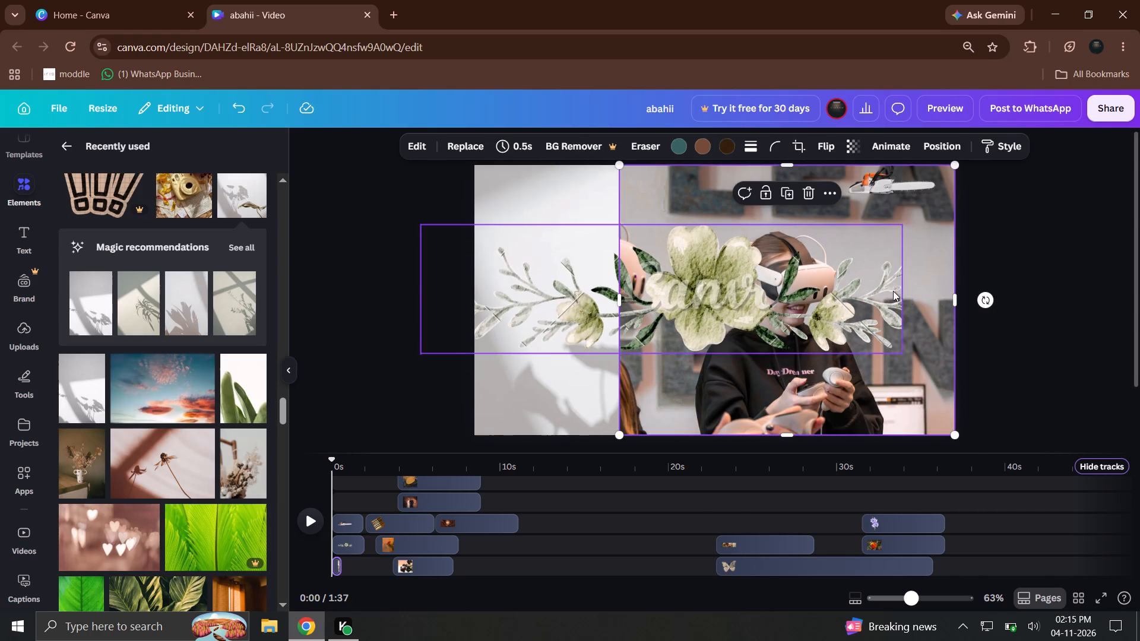
pyautogui.click(893, 291)
pyautogui.moveTo(902, 288); pyautogui.dragTo(993, 296)
pyautogui.moveTo(879, 299); pyautogui.dragTo(872, 299)
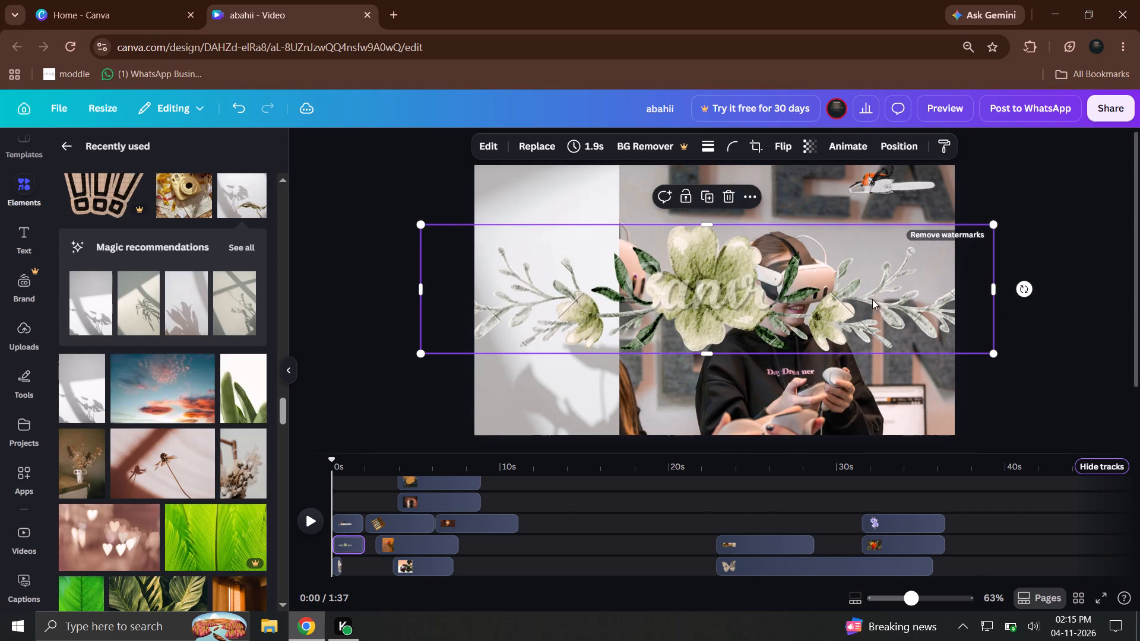
pyautogui.moveTo(872, 299); pyautogui.dragTo(767, 294)
pyautogui.click(888, 288)
pyautogui.click(863, 293)
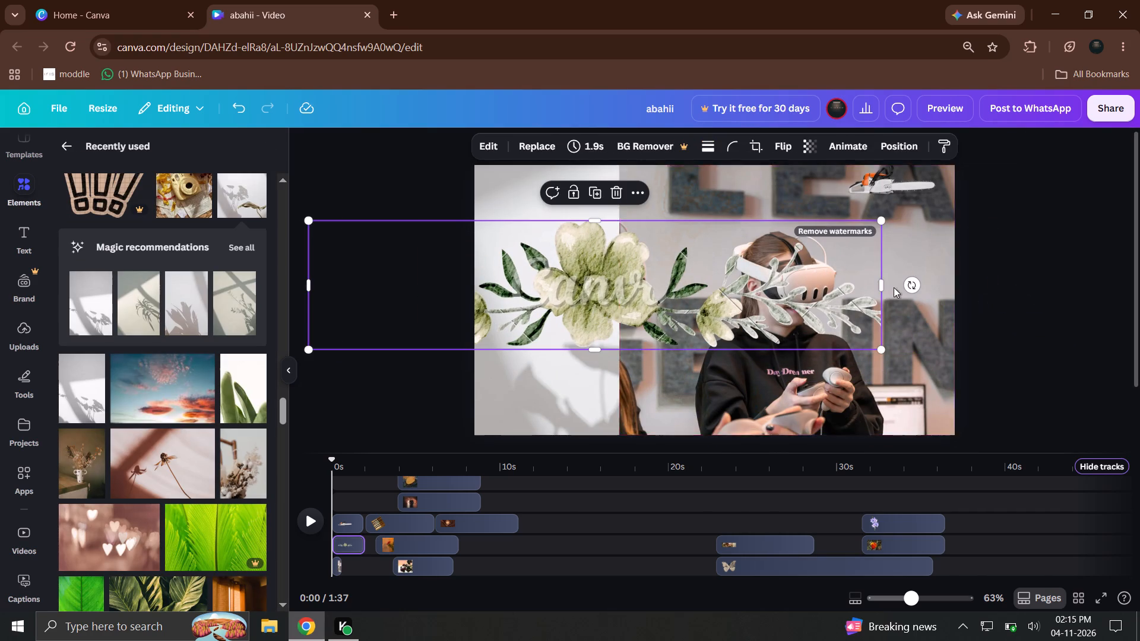
pyautogui.moveTo(882, 290); pyautogui.dragTo(964, 287)
pyautogui.moveTo(855, 310); pyautogui.dragTo(1031, 312)
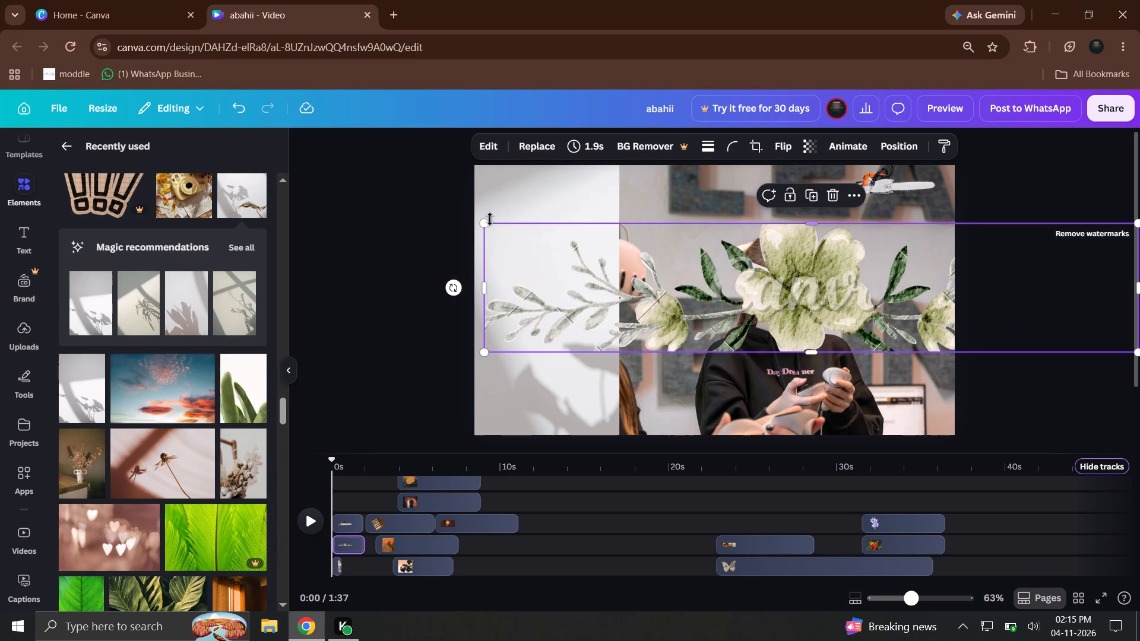
# Scale the flower garland down to about 1,769 wide so it fits entirely inside the page, across the middle.
pyautogui.moveTo(487, 224); pyautogui.dragTo(710, 319)
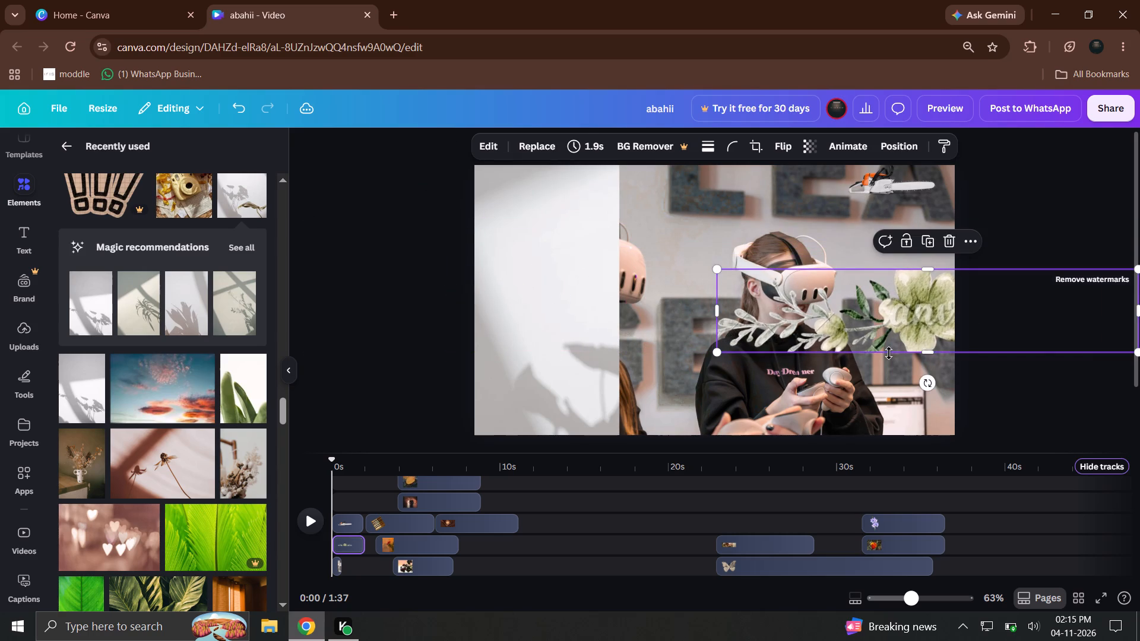
pyautogui.moveTo(889, 353); pyautogui.dragTo(793, 358)
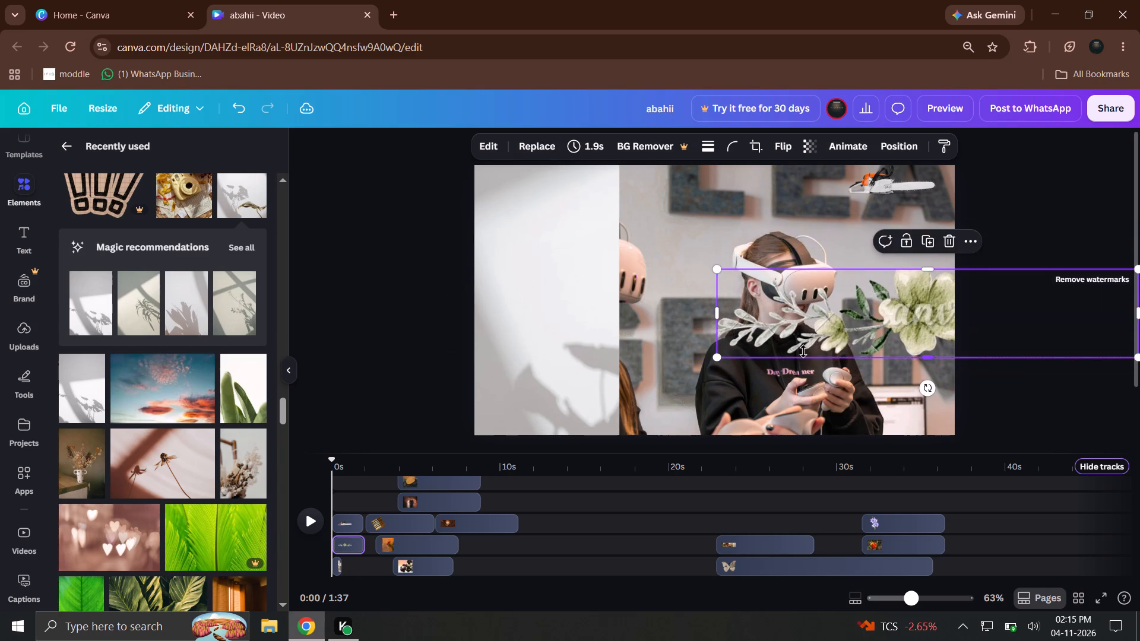
pyautogui.moveTo(894, 306); pyautogui.dragTo(671, 280)
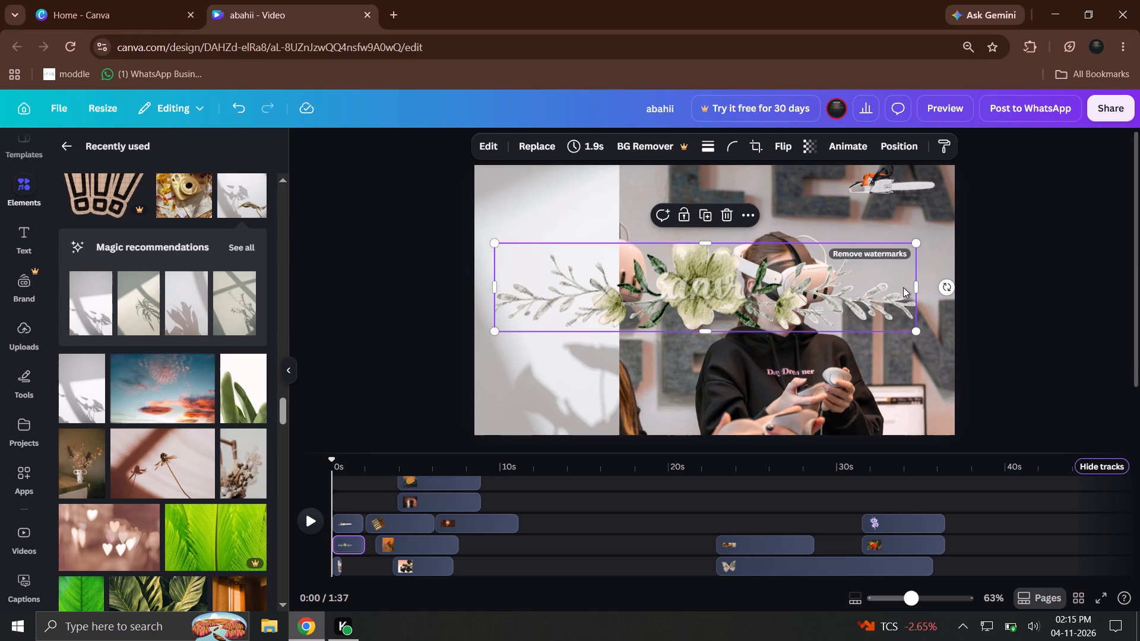
pyautogui.moveTo(911, 290); pyautogui.dragTo(932, 297)
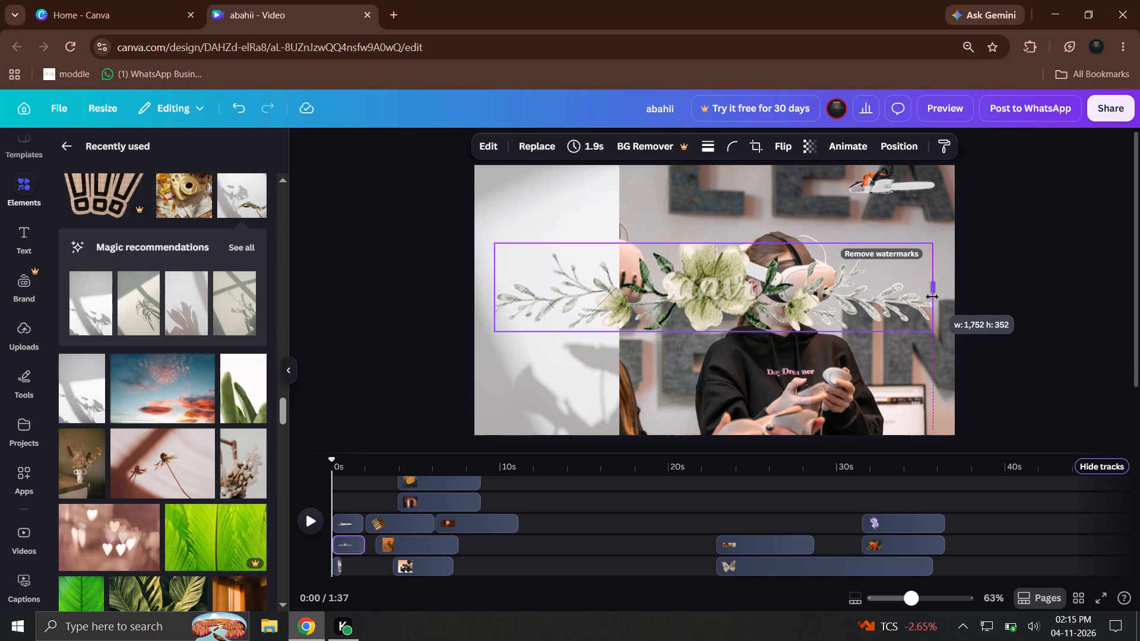
pyautogui.moveTo(932, 297); pyautogui.dragTo(936, 302)
# Move the flower garland down to just above the page's lower edge, roughly centred horizontally.
pyautogui.moveTo(827, 302); pyautogui.dragTo(828, 399)
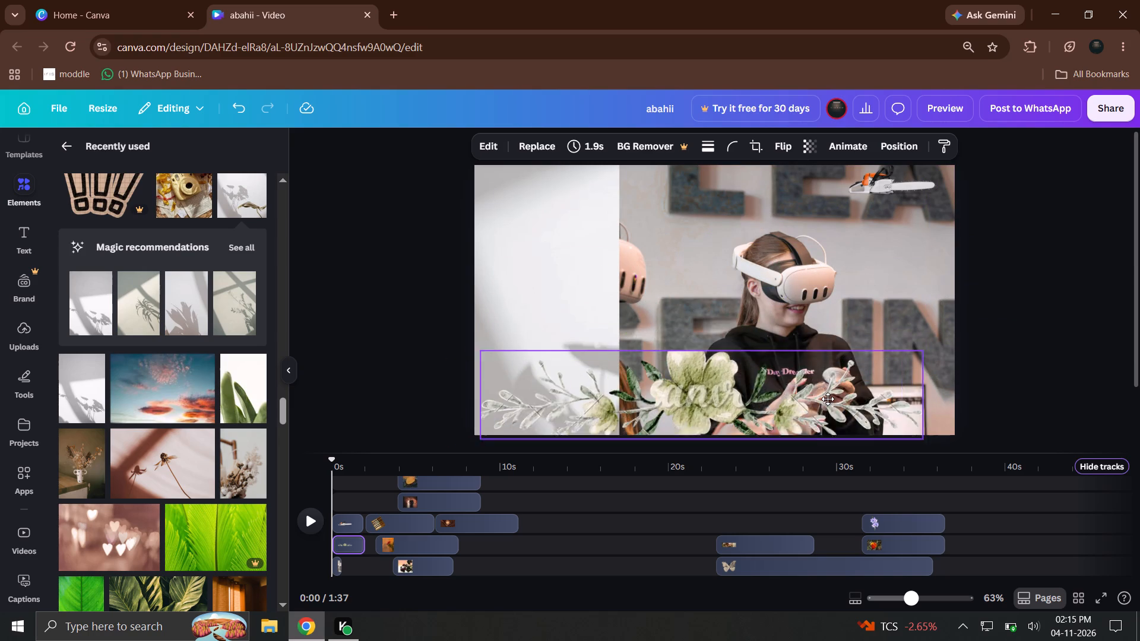
pyautogui.moveTo(828, 399); pyautogui.dragTo(828, 400)
pyautogui.click(723, 339)
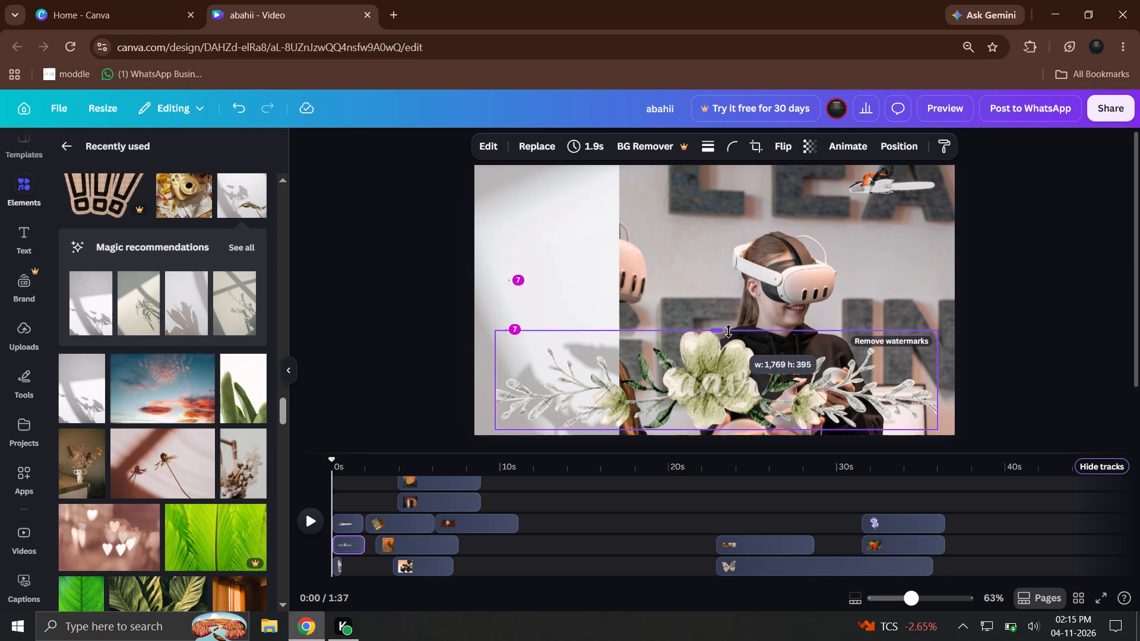
pyautogui.click(946, 377)
# Move the VR-headset photo right and down so it partly overhangs the page and exposes the shadow background.
pyautogui.moveTo(654, 274); pyautogui.dragTo(849, 306)
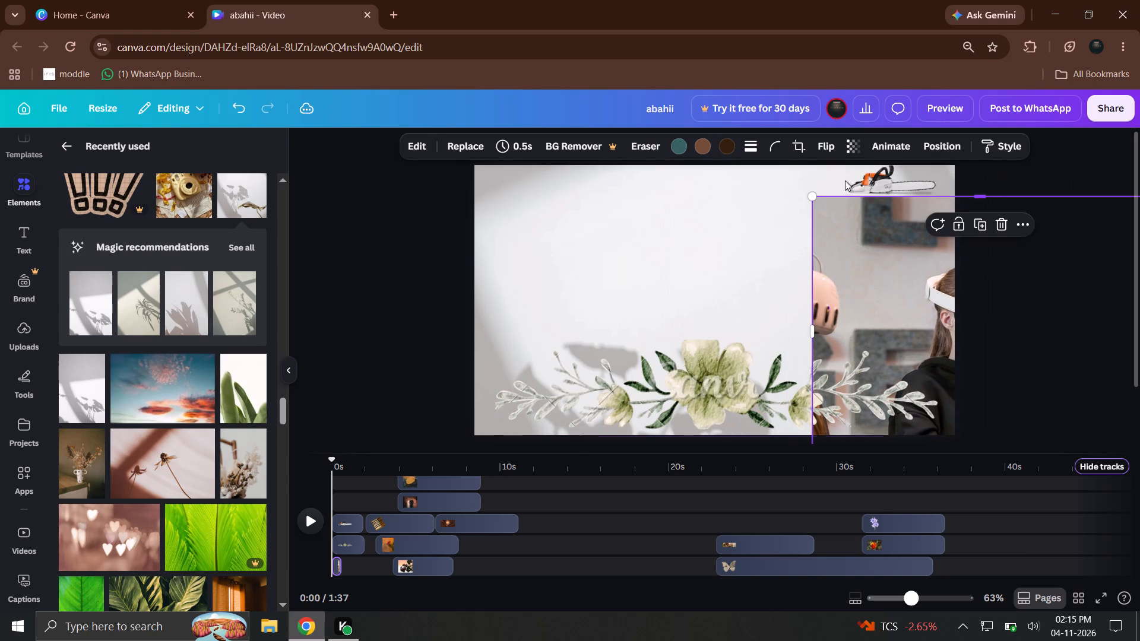
# Move the chainsaw image to the page's top-left corner and enlarge it to about 70% of the page width.
pyautogui.moveTo(850, 177); pyautogui.dragTo(509, 213)
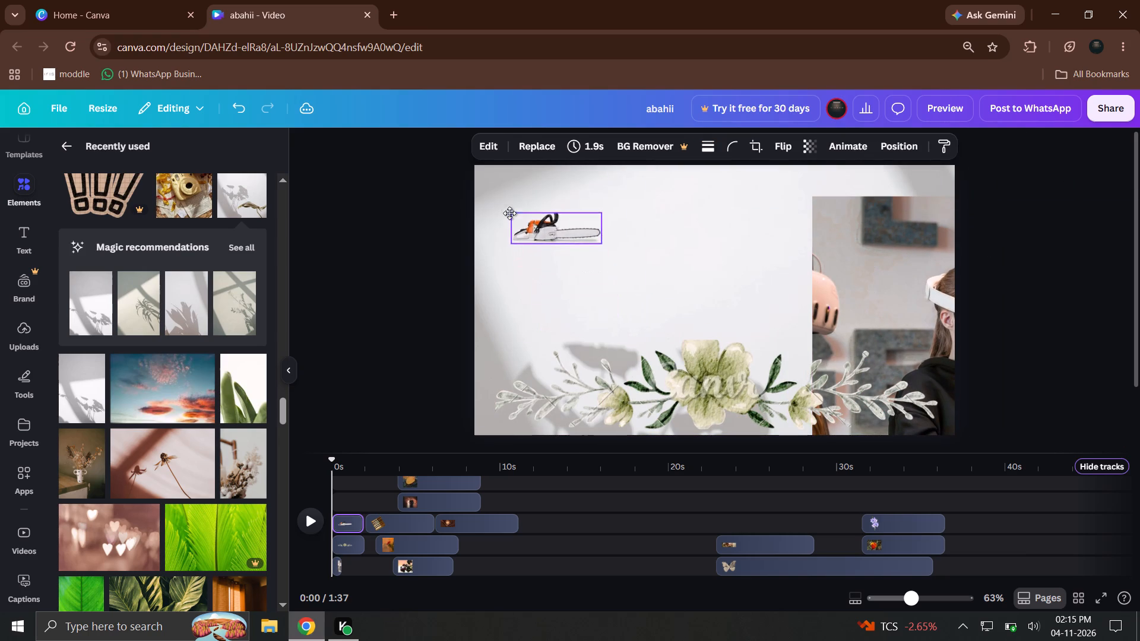
pyautogui.moveTo(509, 213); pyautogui.dragTo(477, 175)
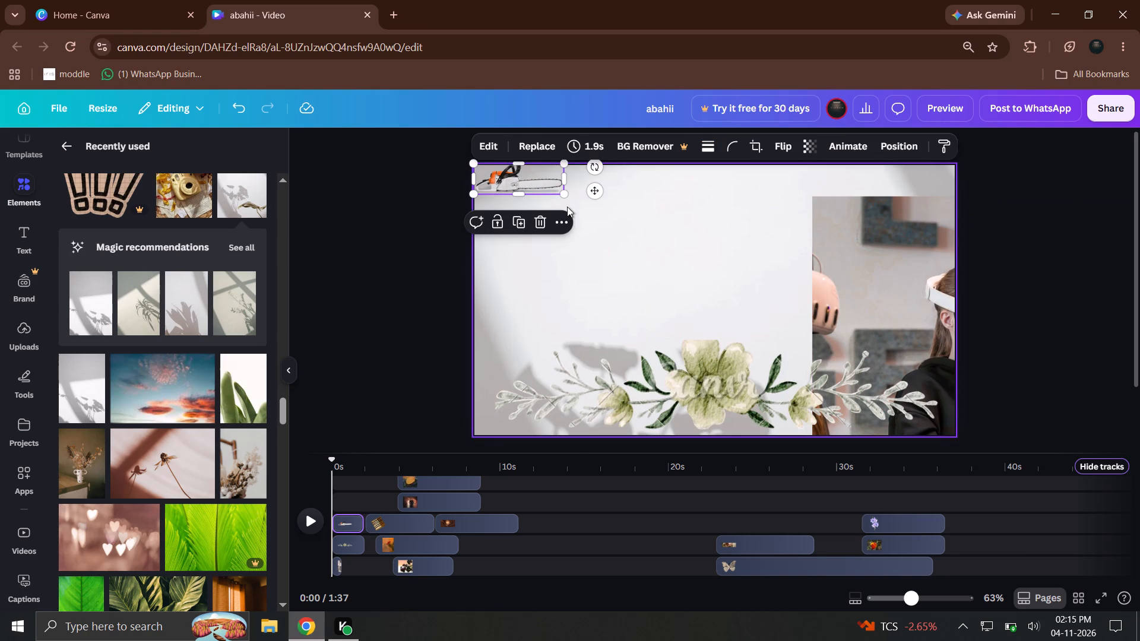
pyautogui.moveTo(566, 194); pyautogui.dragTo(727, 379)
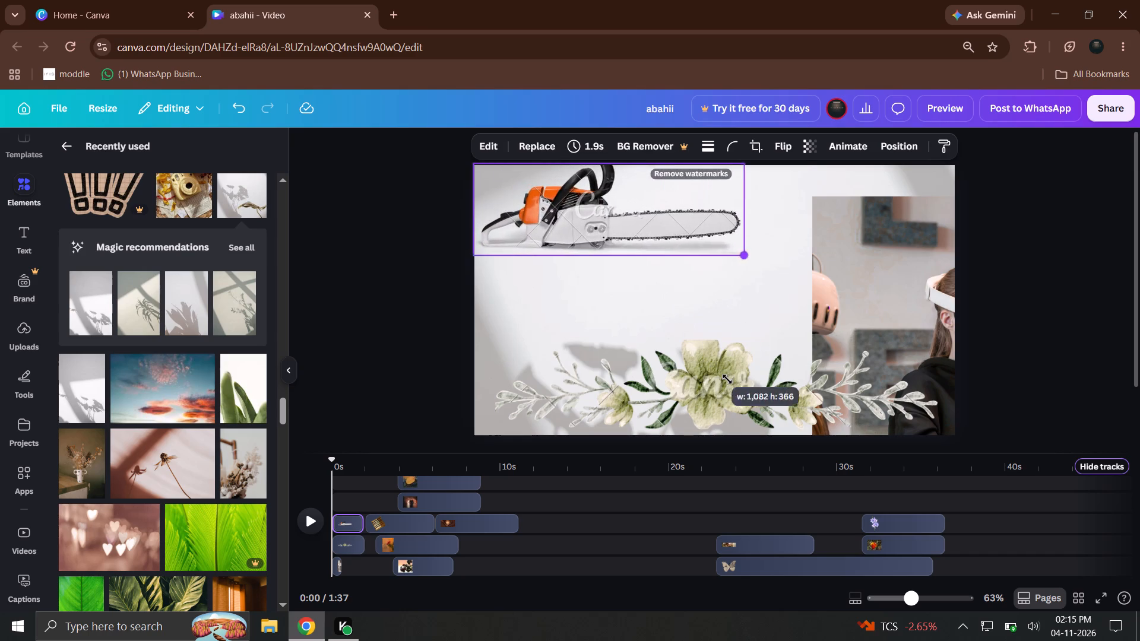
pyautogui.moveTo(727, 379); pyautogui.dragTo(767, 405)
pyautogui.click(1072, 345)
pyautogui.click(555, 247)
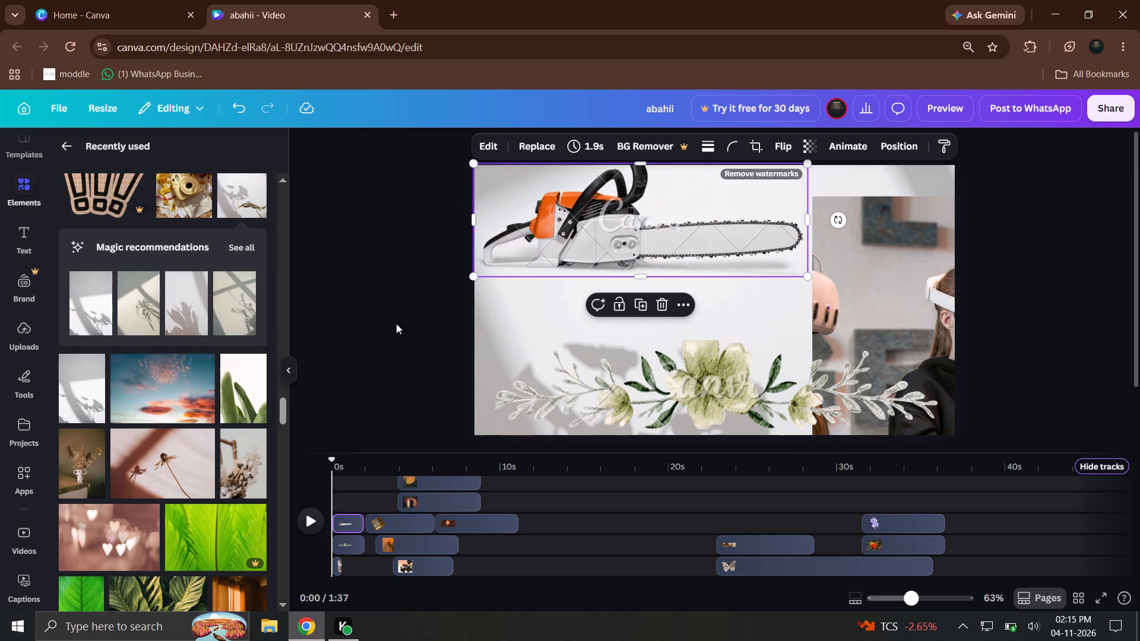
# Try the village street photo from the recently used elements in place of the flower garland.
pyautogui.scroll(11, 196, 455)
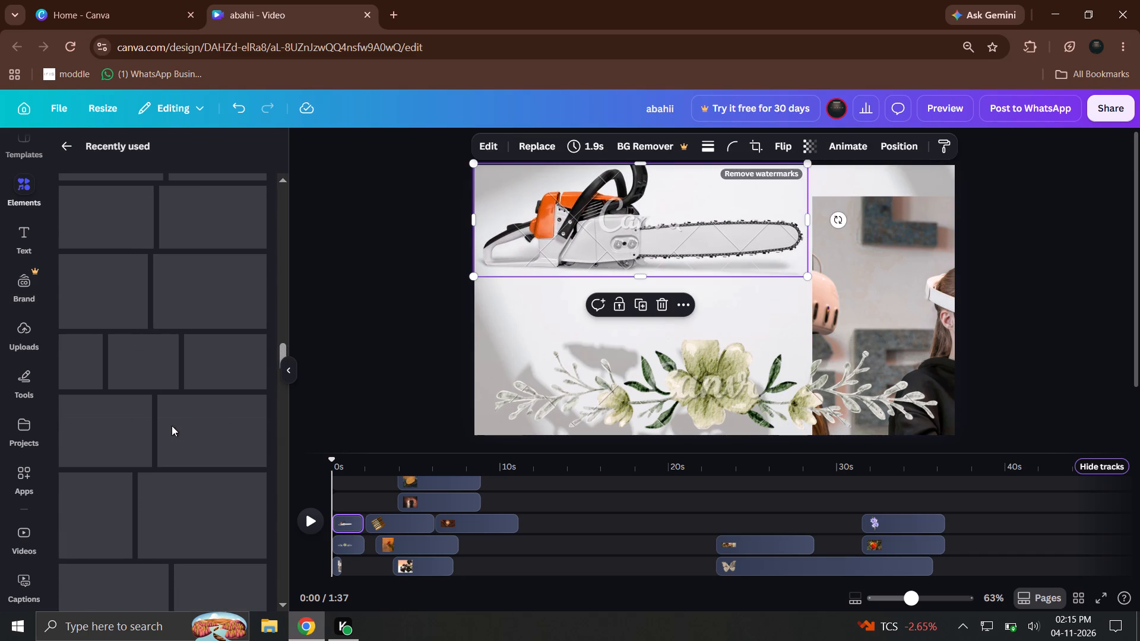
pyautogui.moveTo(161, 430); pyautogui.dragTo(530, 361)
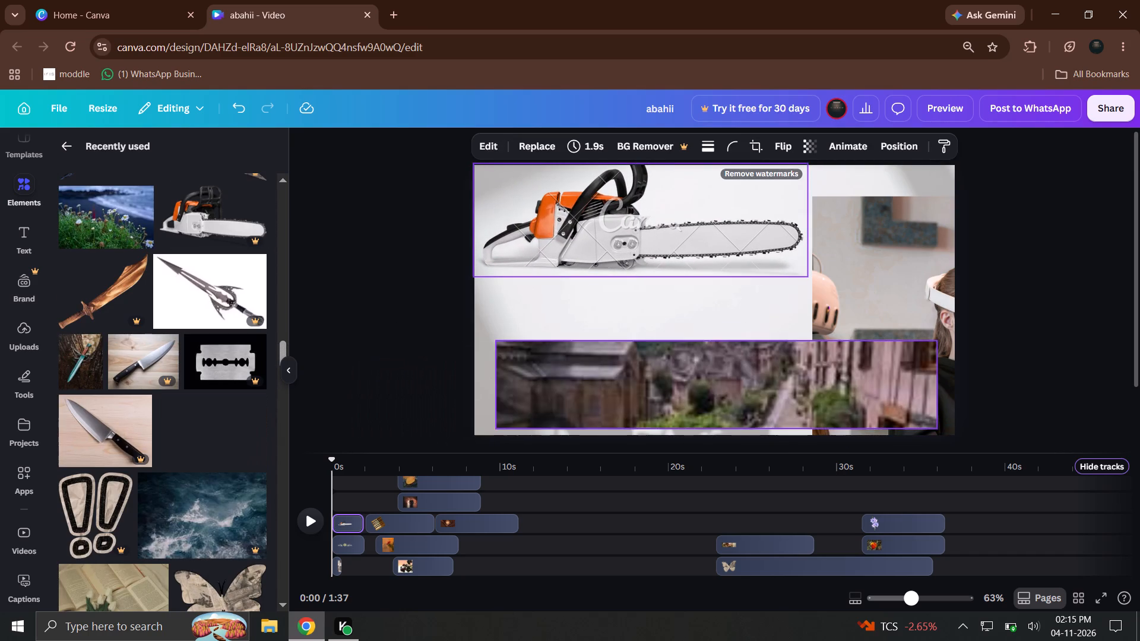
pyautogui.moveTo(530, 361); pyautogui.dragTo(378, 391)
# Align the flower garland with the lower-left corner of the opening page.
pyautogui.moveTo(604, 412); pyautogui.dragTo(590, 412)
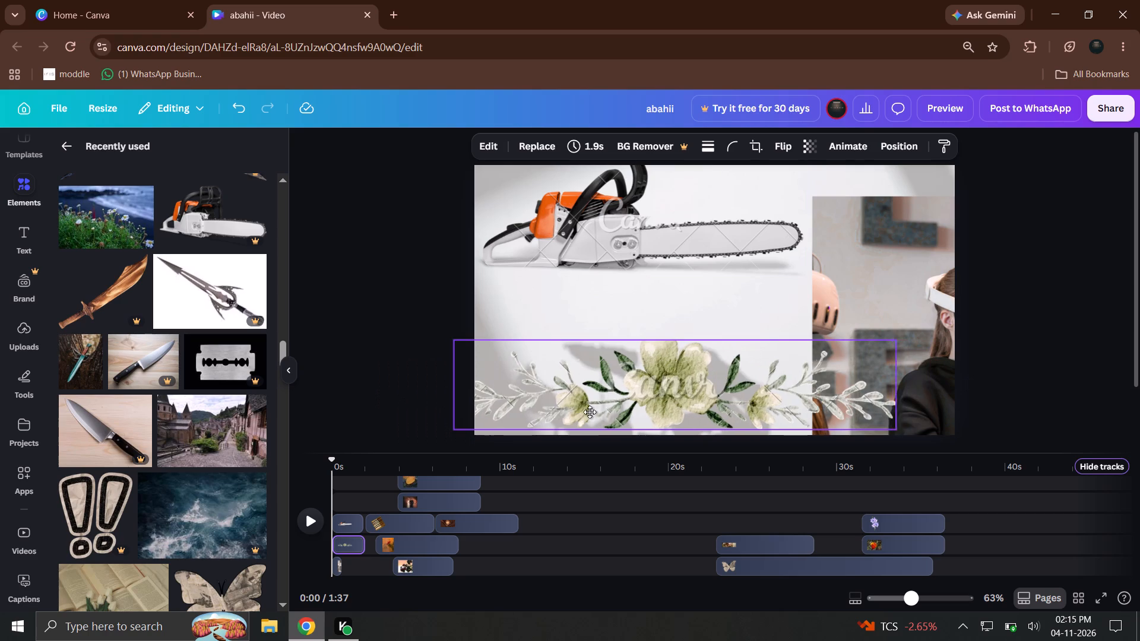
pyautogui.moveTo(590, 412); pyautogui.dragTo(582, 416)
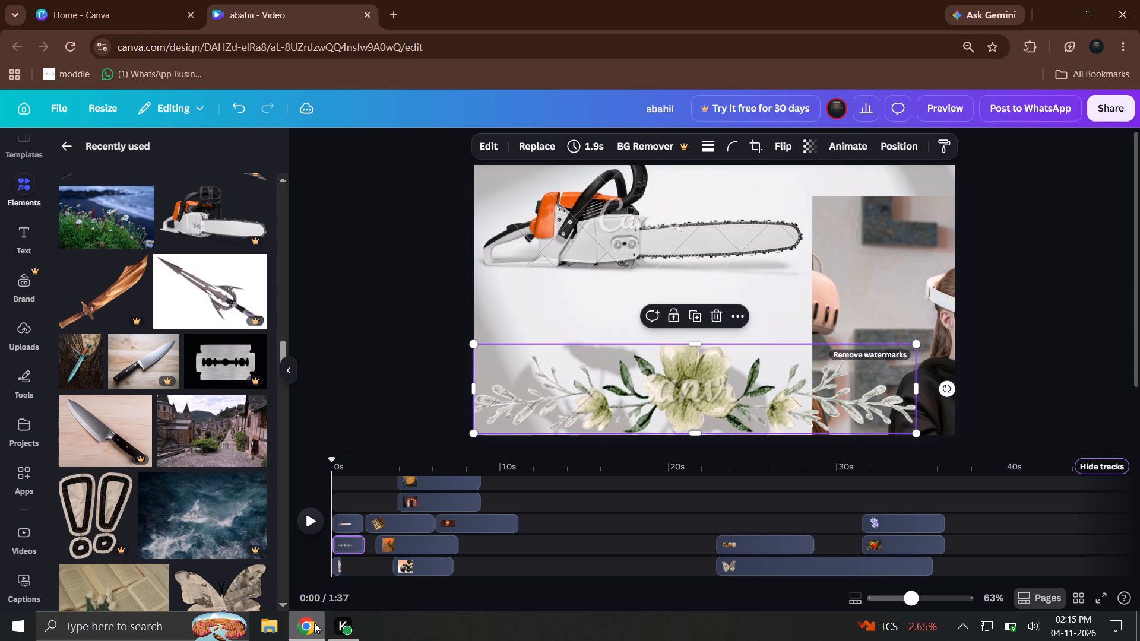
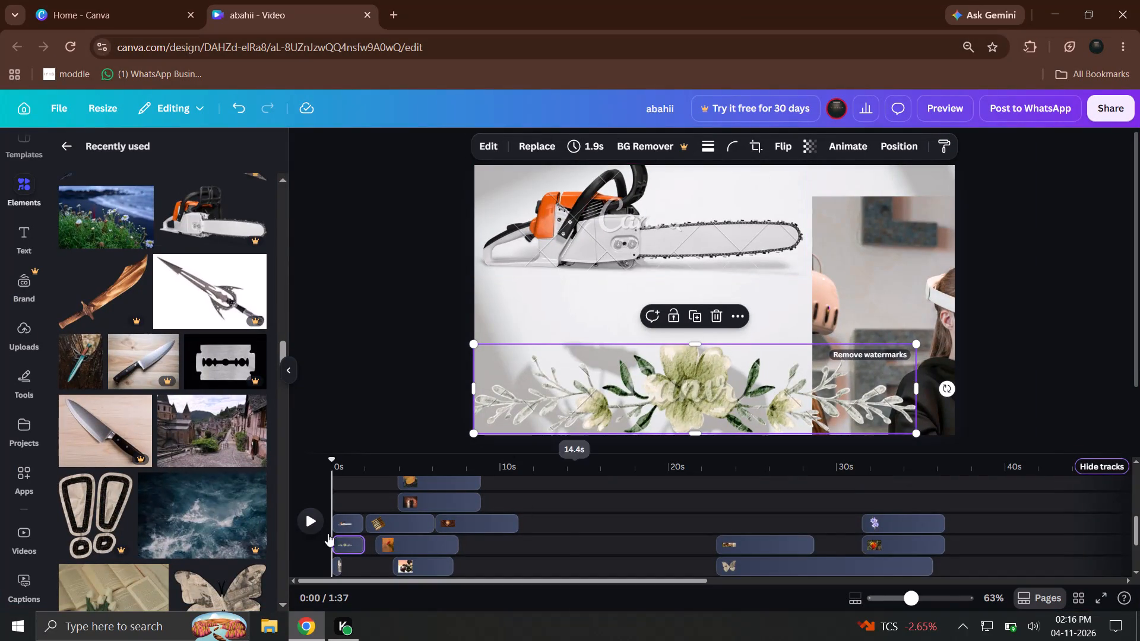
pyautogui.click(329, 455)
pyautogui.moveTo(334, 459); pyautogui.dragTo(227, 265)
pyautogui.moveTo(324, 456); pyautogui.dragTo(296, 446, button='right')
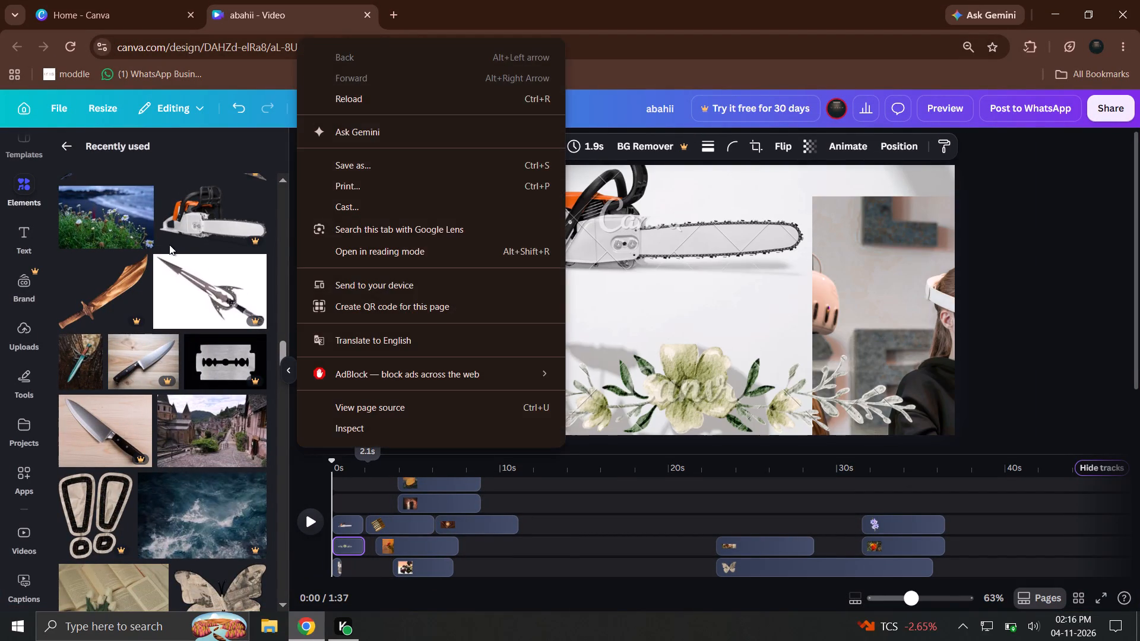
# Add the orange chainsaw image from the recently used elements to the timeline at about 11 s.
pyautogui.moveTo(169, 245); pyautogui.dragTo(446, 472)
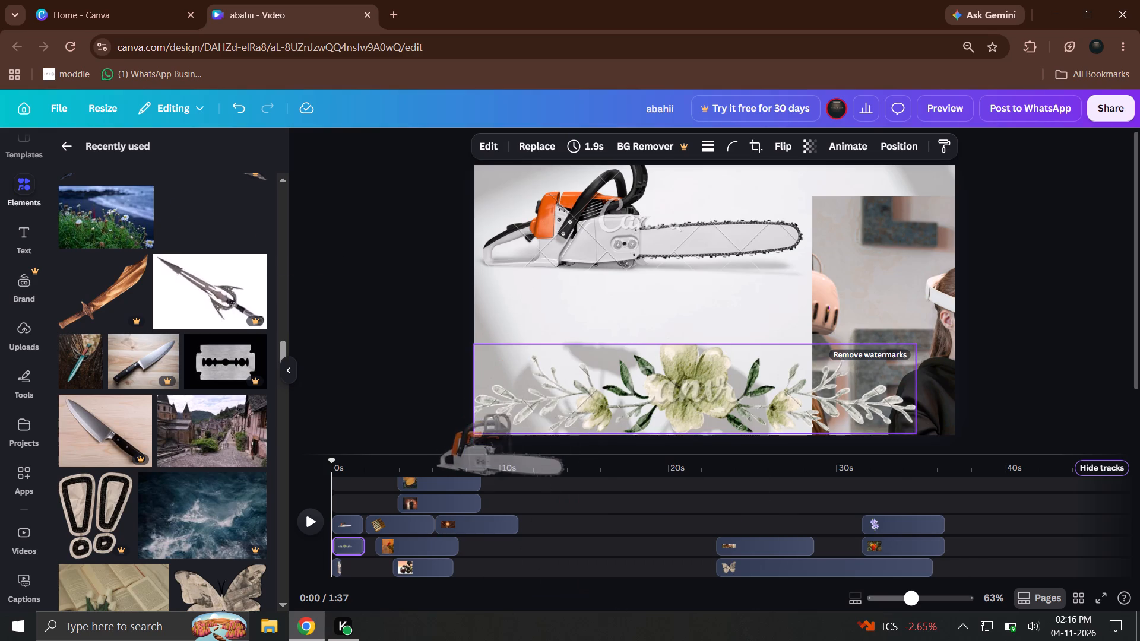
pyautogui.moveTo(446, 472); pyautogui.dragTo(535, 506)
pyautogui.click(525, 467)
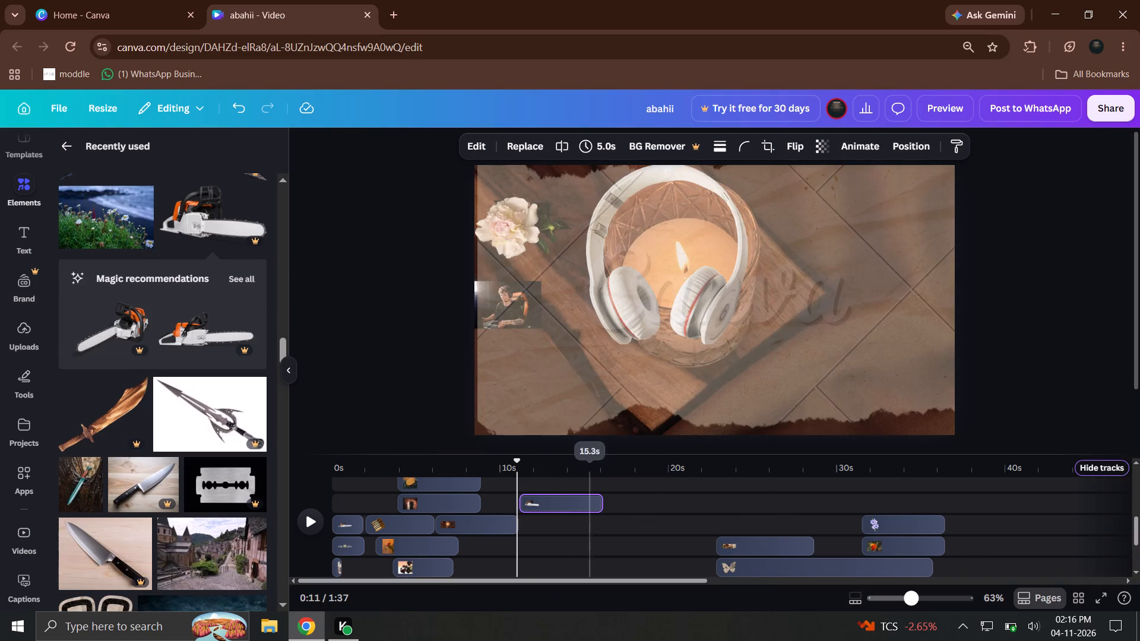
# Reposition the crumpled-paper overlay on the headphones page and enlarge it to about 125% of the page width so it covers the page.
pyautogui.click(561, 469)
pyautogui.click(685, 386)
pyautogui.moveTo(698, 380); pyautogui.dragTo(752, 384)
pyautogui.click(752, 384)
pyautogui.moveTo(751, 384); pyautogui.dragTo(748, 384)
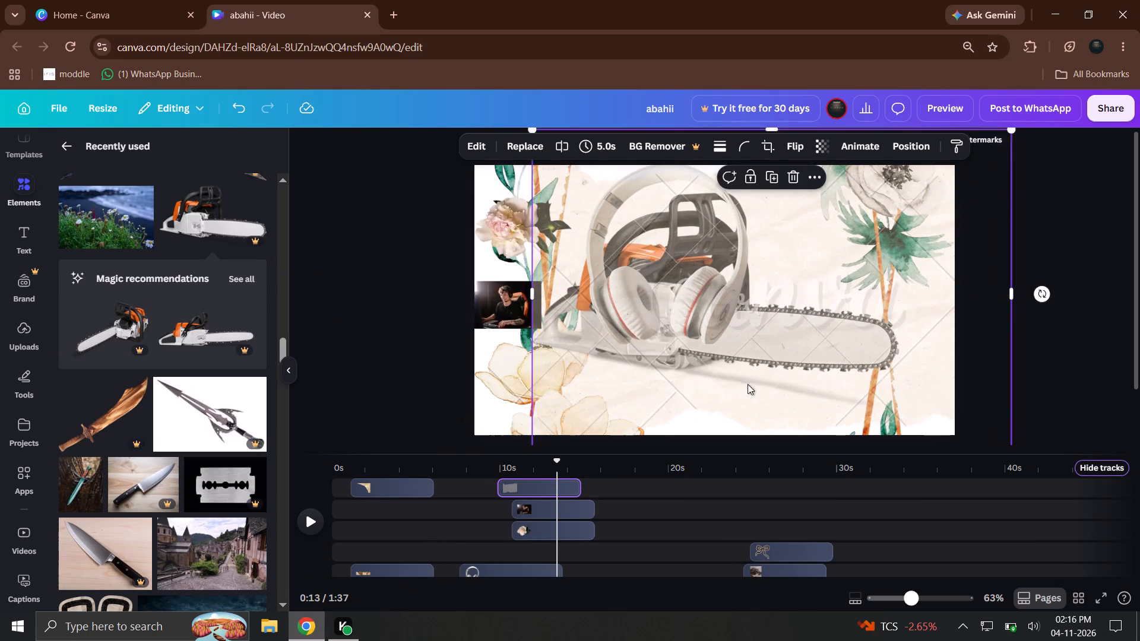
pyautogui.moveTo(748, 384); pyautogui.dragTo(705, 498)
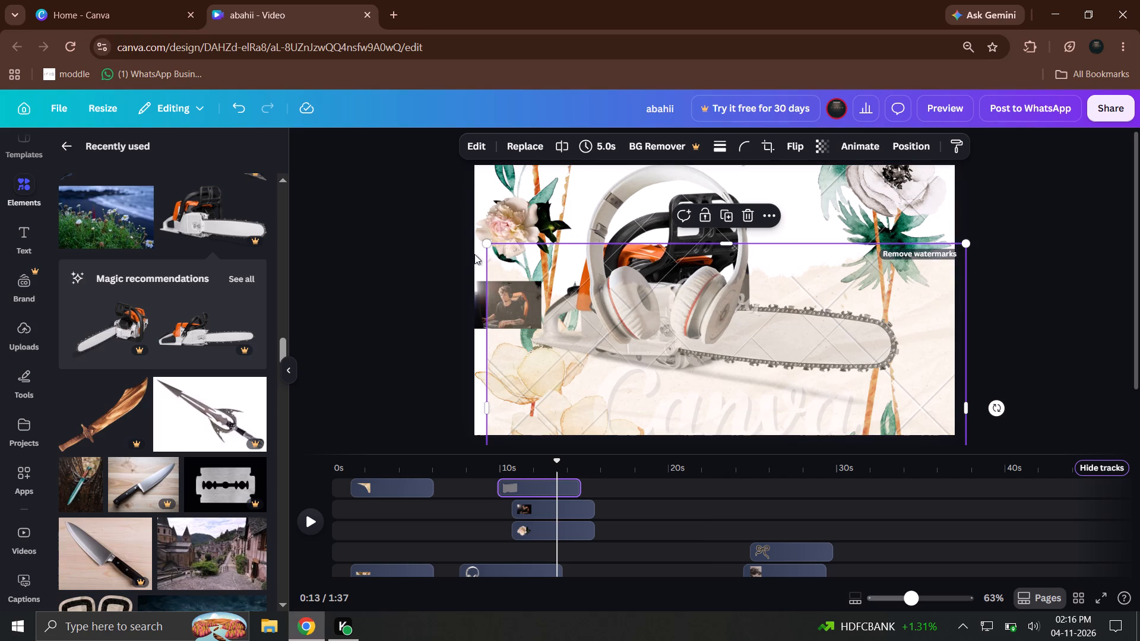
pyautogui.moveTo(492, 241); pyautogui.dragTo(444, 36)
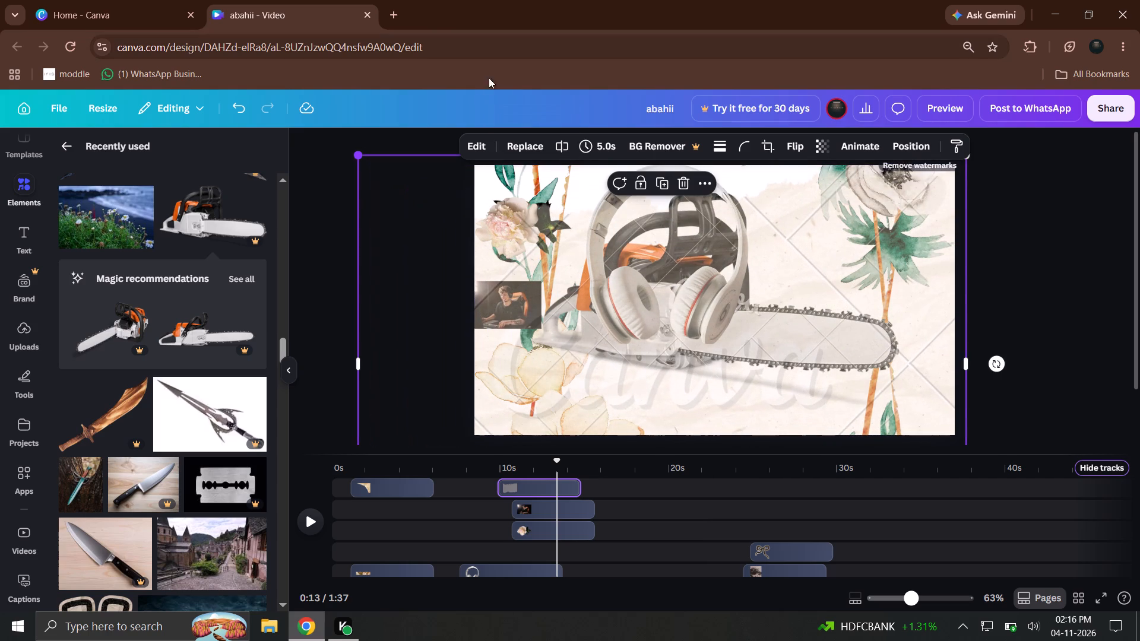
pyautogui.click(961, 282)
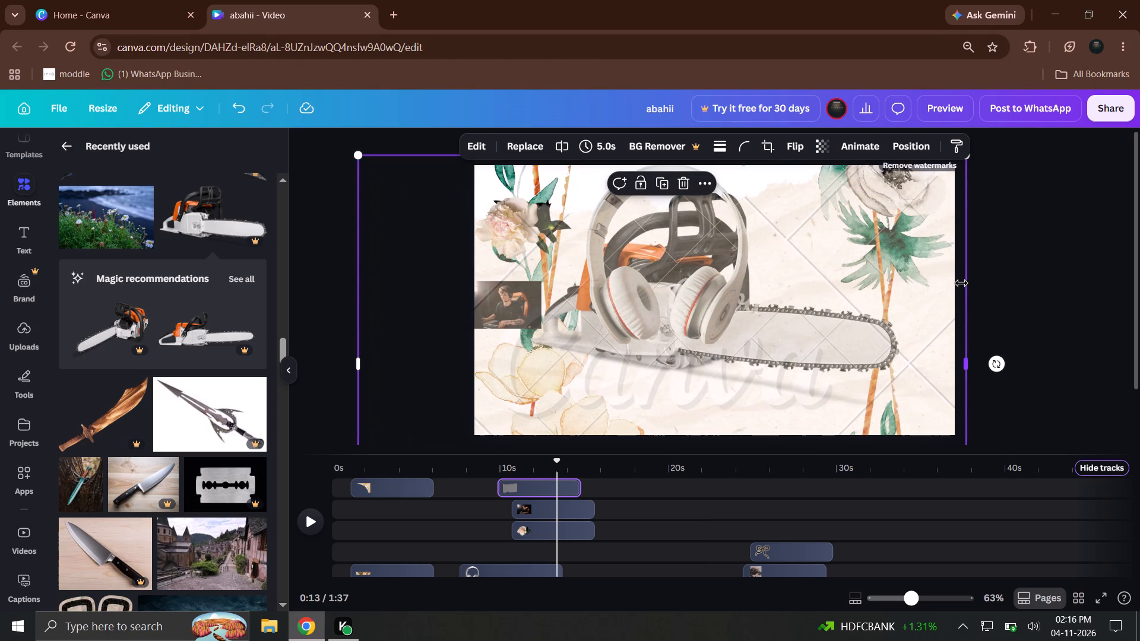
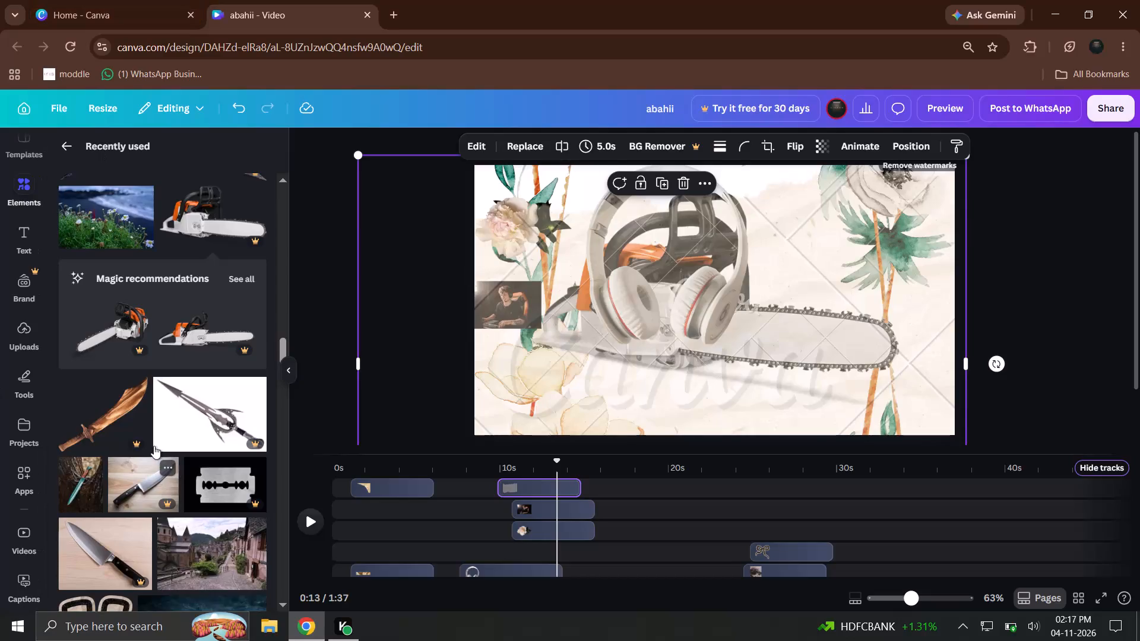
# Replace the crumpled-paper overlay on the headphones page with the wooden curved sword image from the recently used elements.
pyautogui.moveTo(88, 429); pyautogui.dragTo(771, 391)
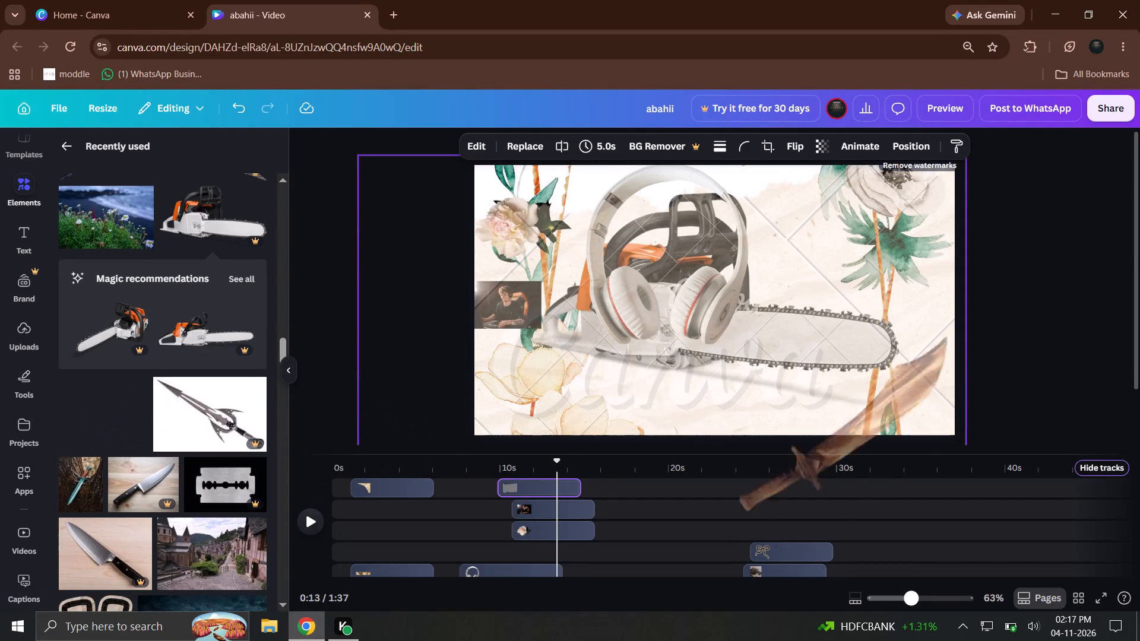
pyautogui.moveTo(771, 391); pyautogui.dragTo(670, 372)
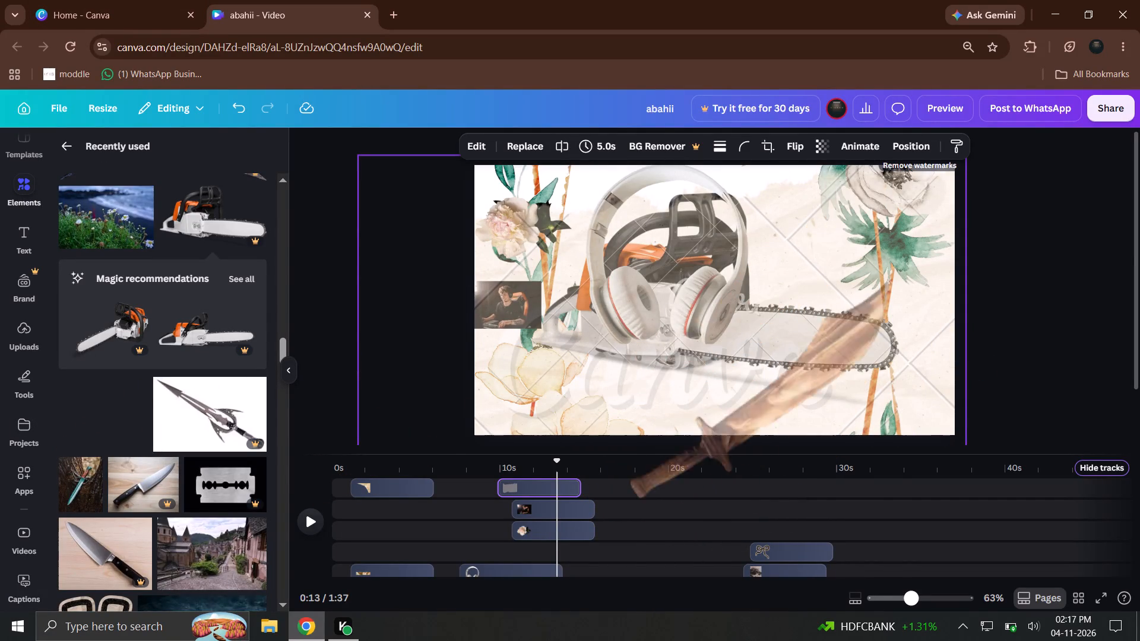
pyautogui.moveTo(670, 372); pyautogui.dragTo(713, 368)
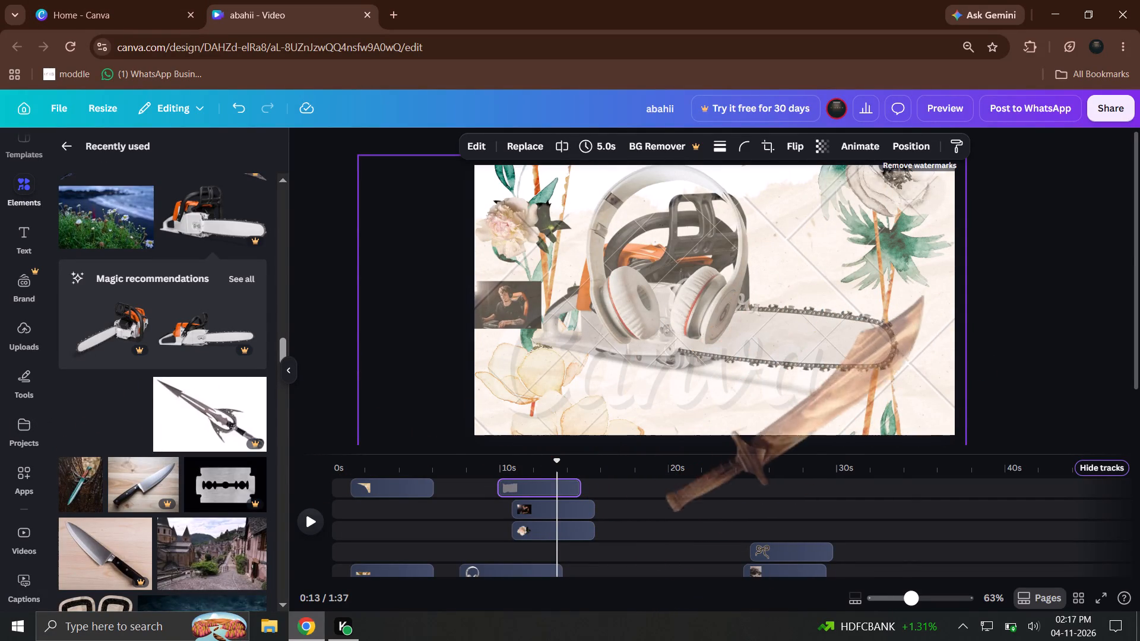
pyautogui.moveTo(713, 368); pyautogui.dragTo(490, 288)
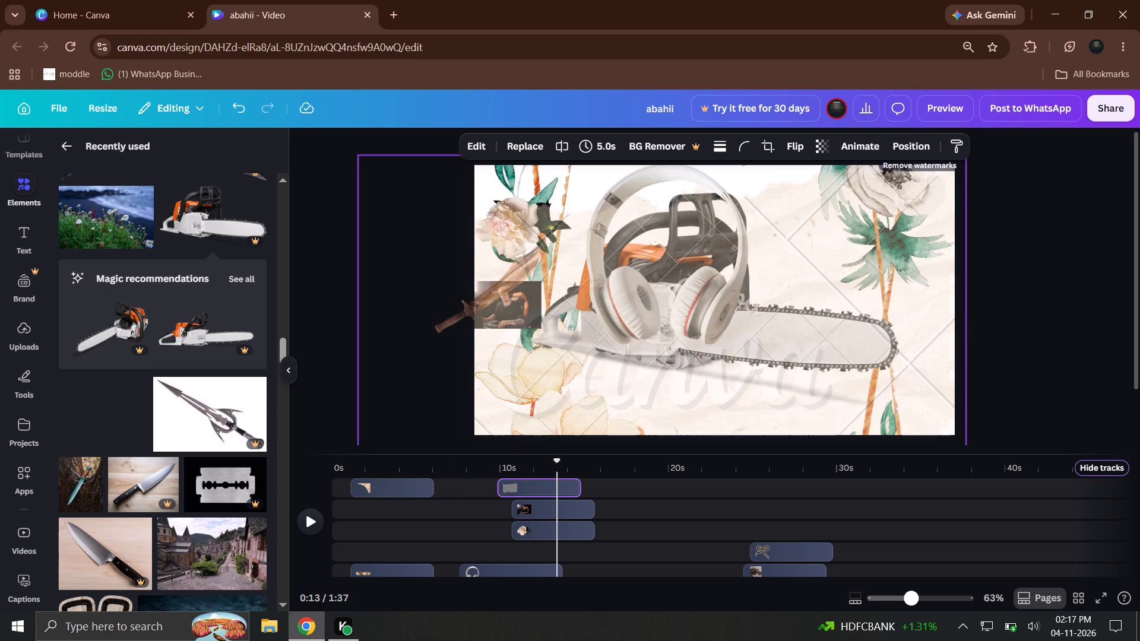
pyautogui.moveTo(490, 288); pyautogui.dragTo(509, 227)
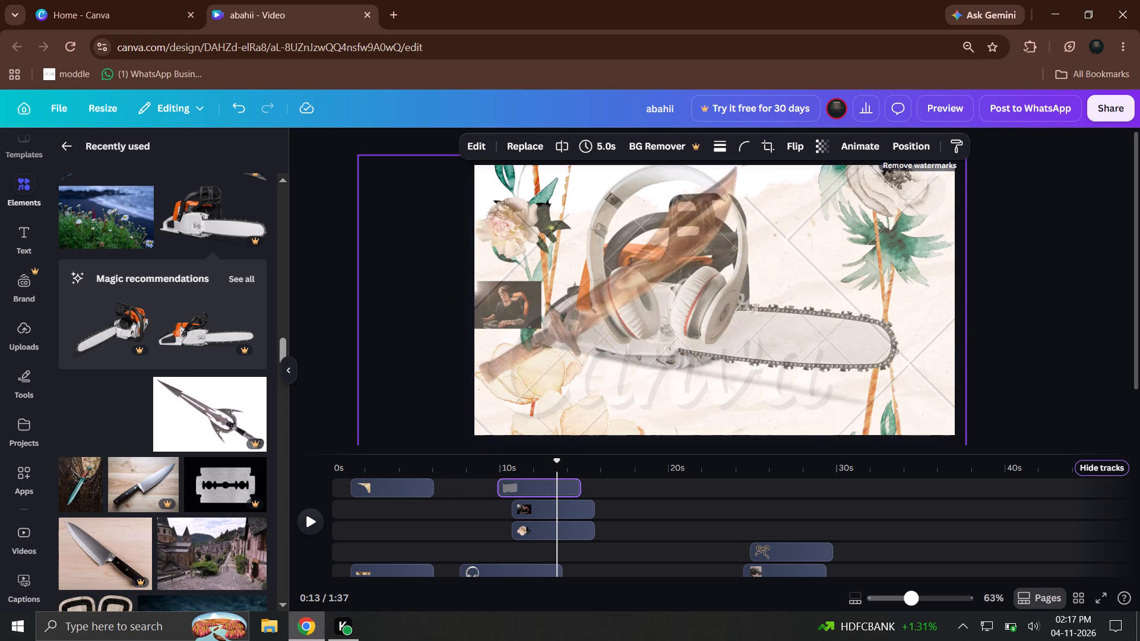
pyautogui.moveTo(509, 227); pyautogui.dragTo(470, 210)
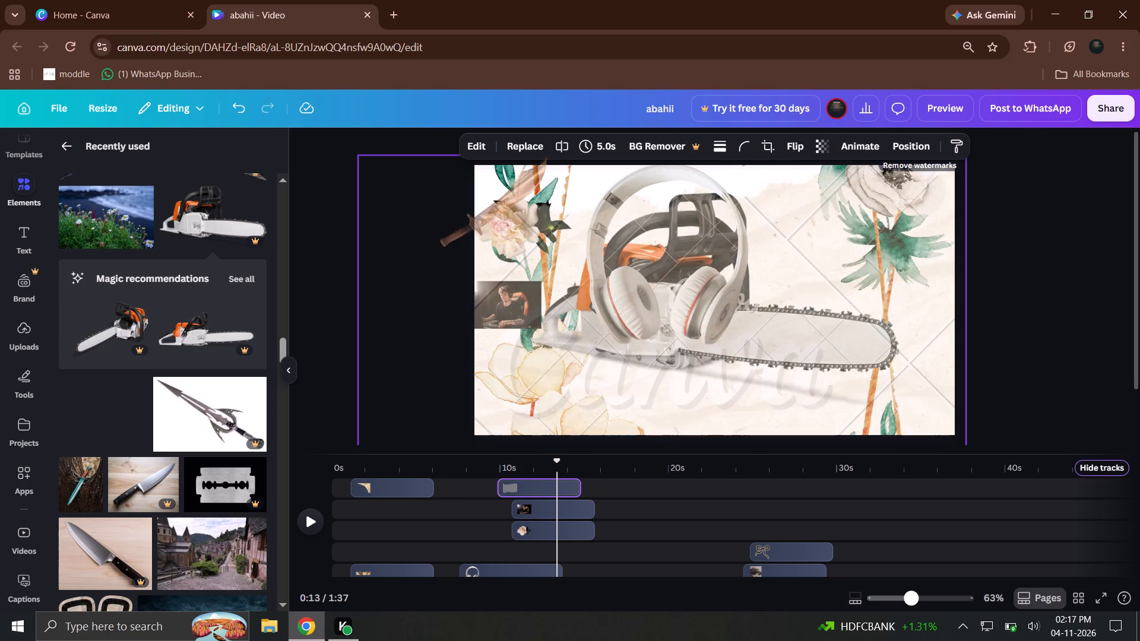
pyautogui.moveTo(470, 210); pyautogui.dragTo(502, 216)
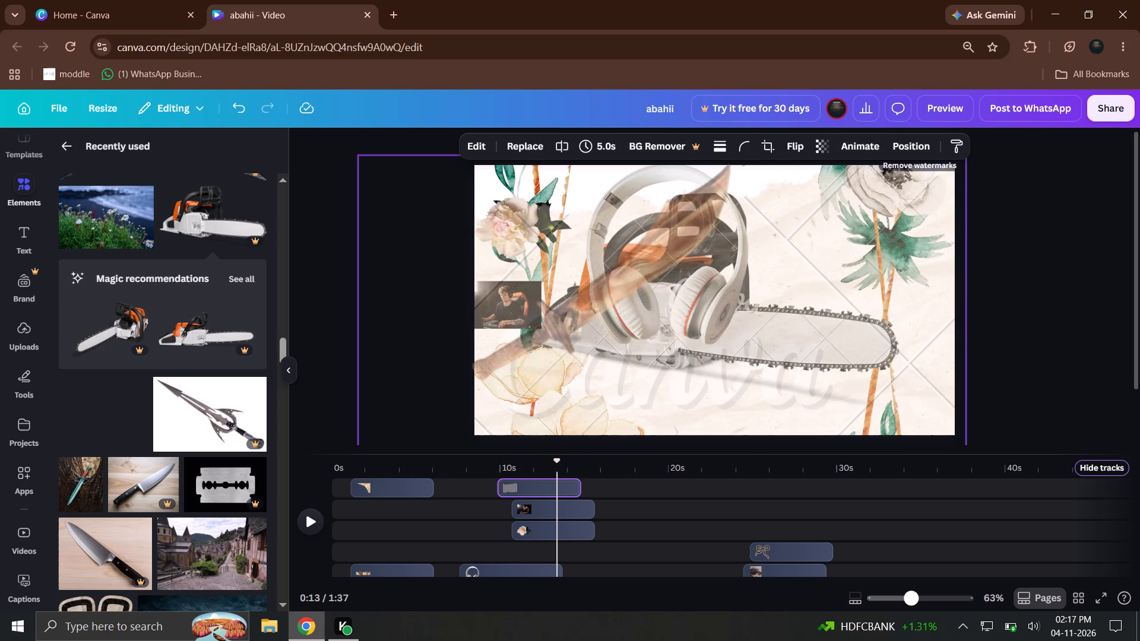
pyautogui.moveTo(502, 216); pyautogui.dragTo(500, 196)
# Shrink the sword image to about 60% of the page width and place it in the page's upper-right corner over the chainsaw blade.
pyautogui.moveTo(848, 355); pyautogui.dragTo(882, 316)
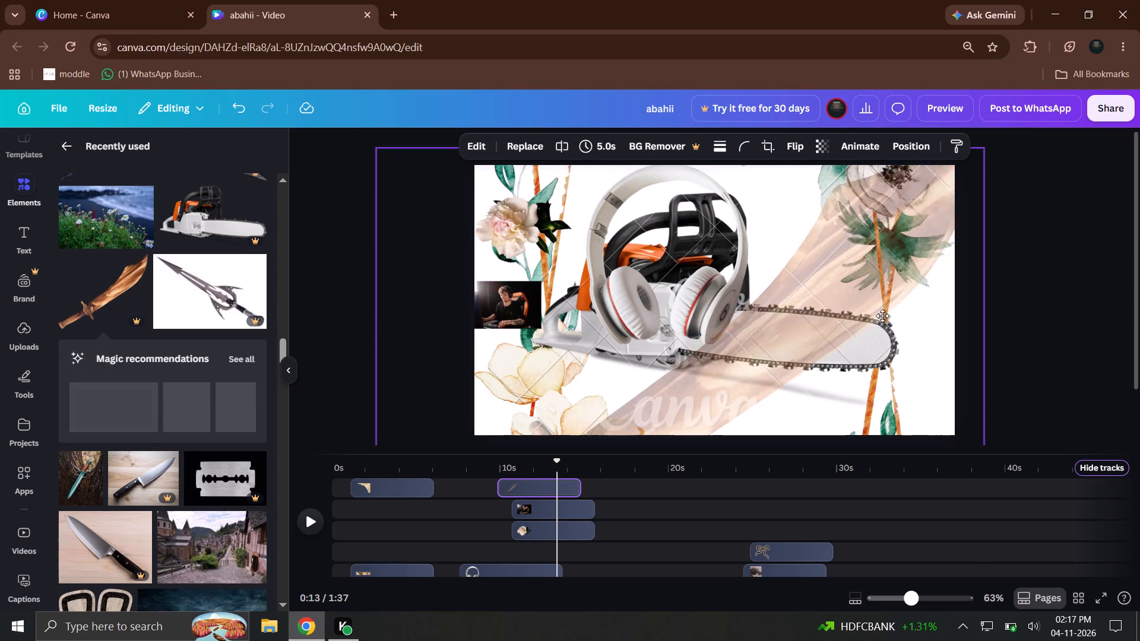
pyautogui.moveTo(882, 316); pyautogui.dragTo(806, 389)
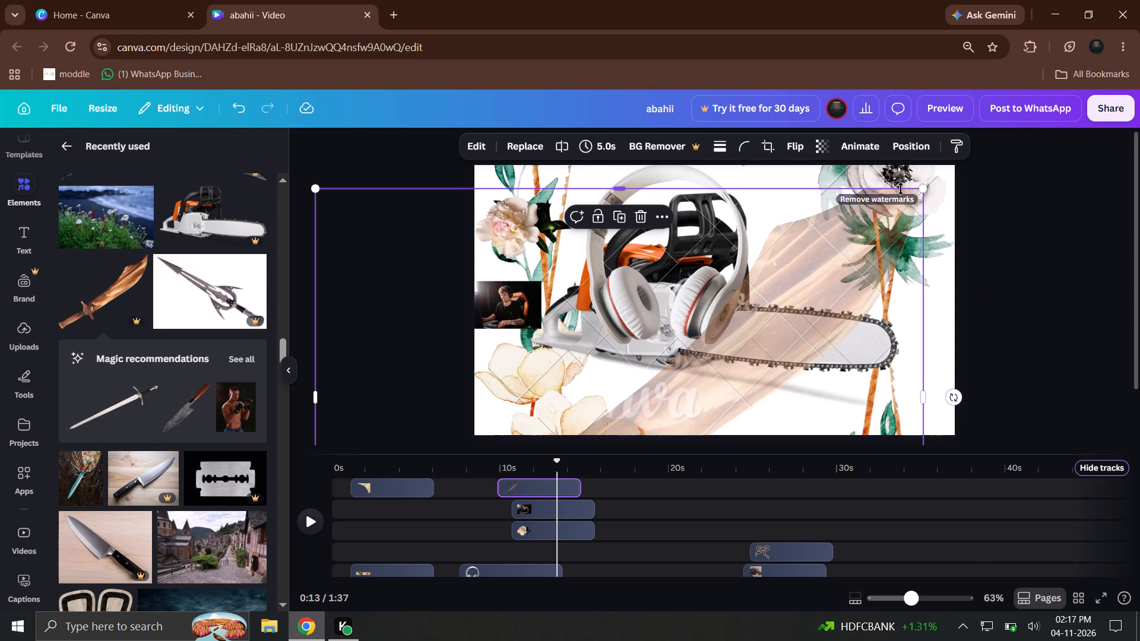
pyautogui.moveTo(921, 189); pyautogui.dragTo(664, 359)
pyautogui.moveTo(603, 406); pyautogui.dragTo(832, 217)
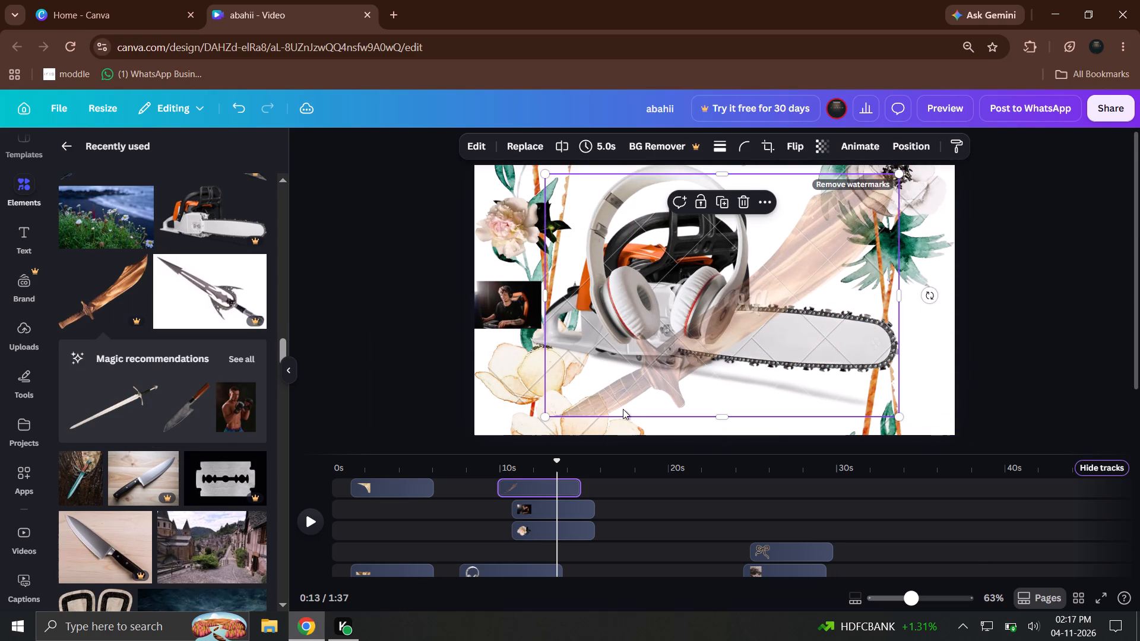
pyautogui.moveTo(567, 422); pyautogui.dragTo(560, 450)
pyautogui.moveTo(686, 345); pyautogui.dragTo(693, 311)
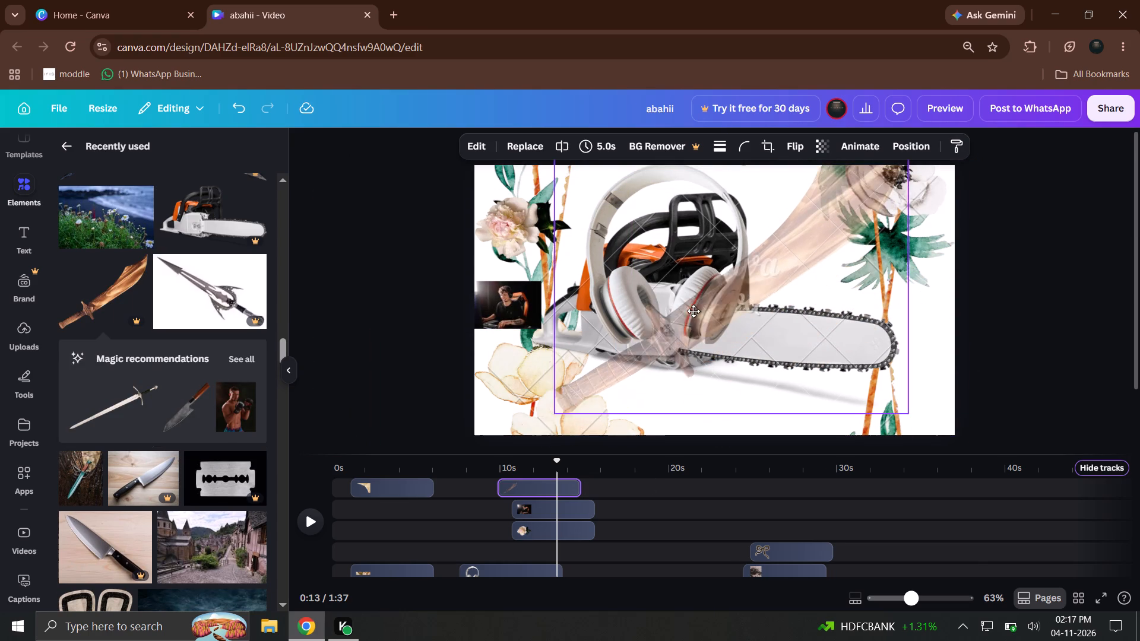
pyautogui.moveTo(693, 311); pyautogui.dragTo(649, 337)
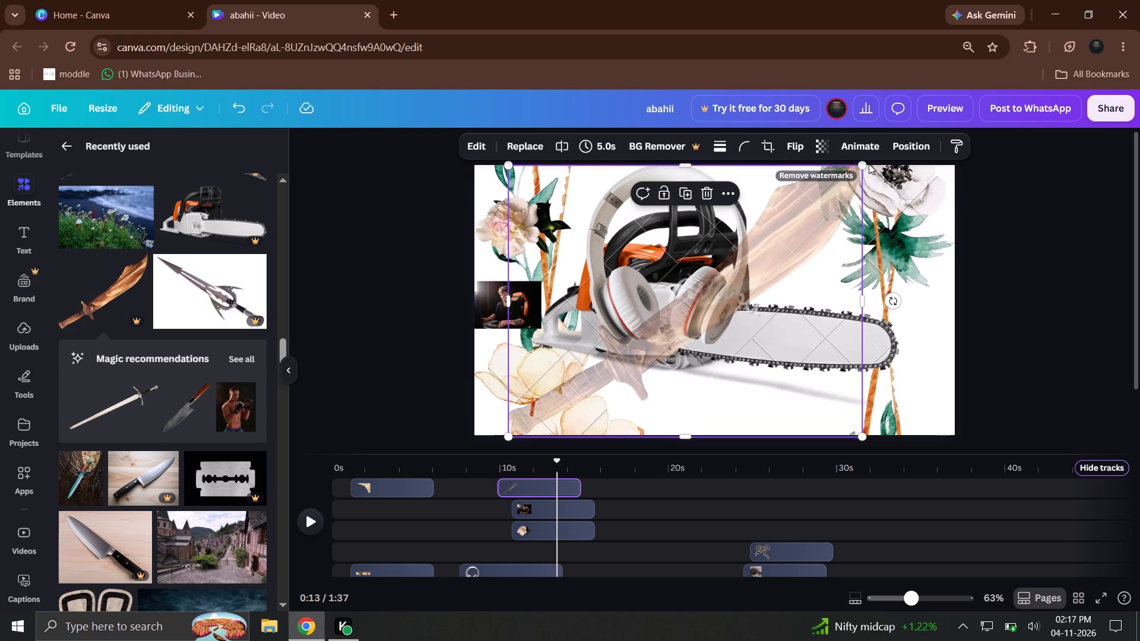
pyautogui.moveTo(864, 163); pyautogui.dragTo(794, 197)
pyautogui.moveTo(657, 260); pyautogui.dragTo(685, 240)
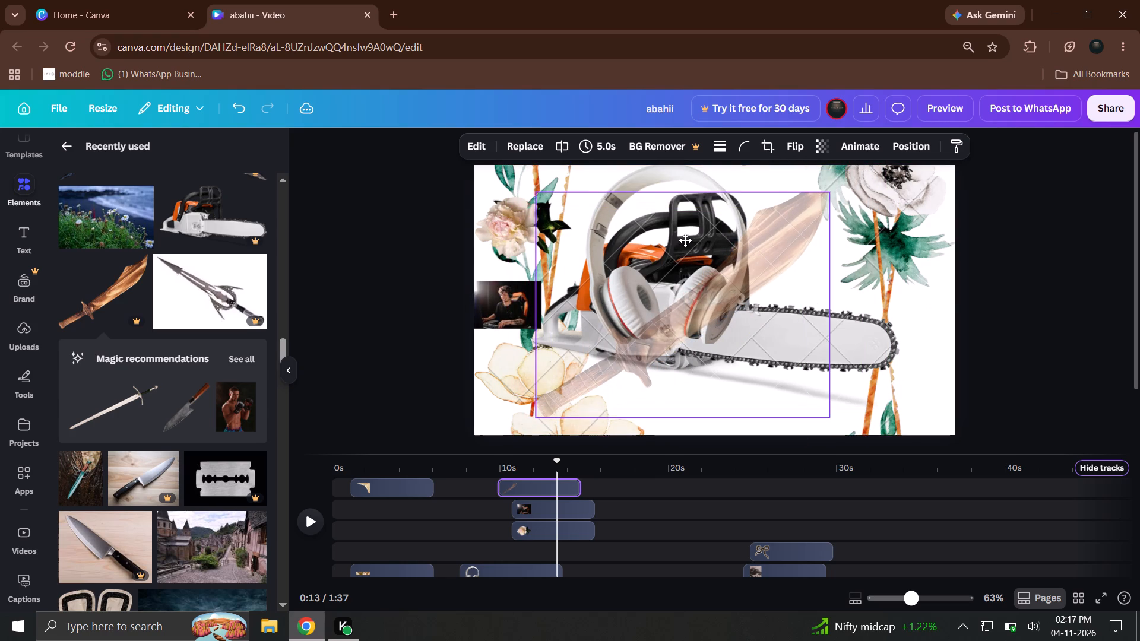
pyautogui.moveTo(685, 240); pyautogui.dragTo(815, 216)
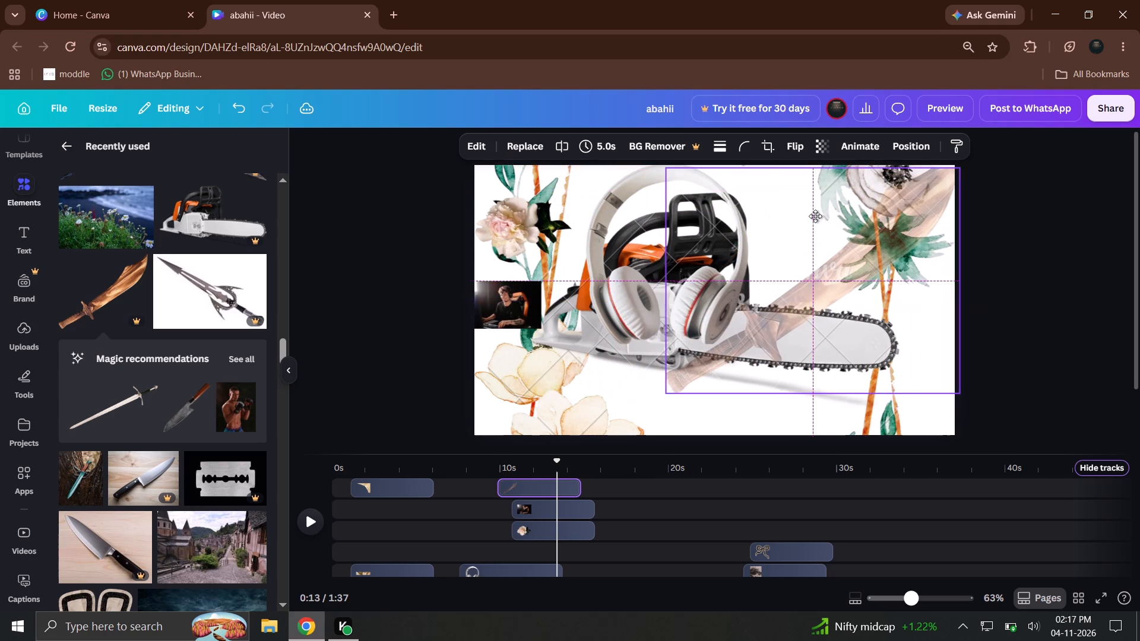
pyautogui.moveTo(815, 216); pyautogui.dragTo(809, 211)
pyautogui.click(1139, 430)
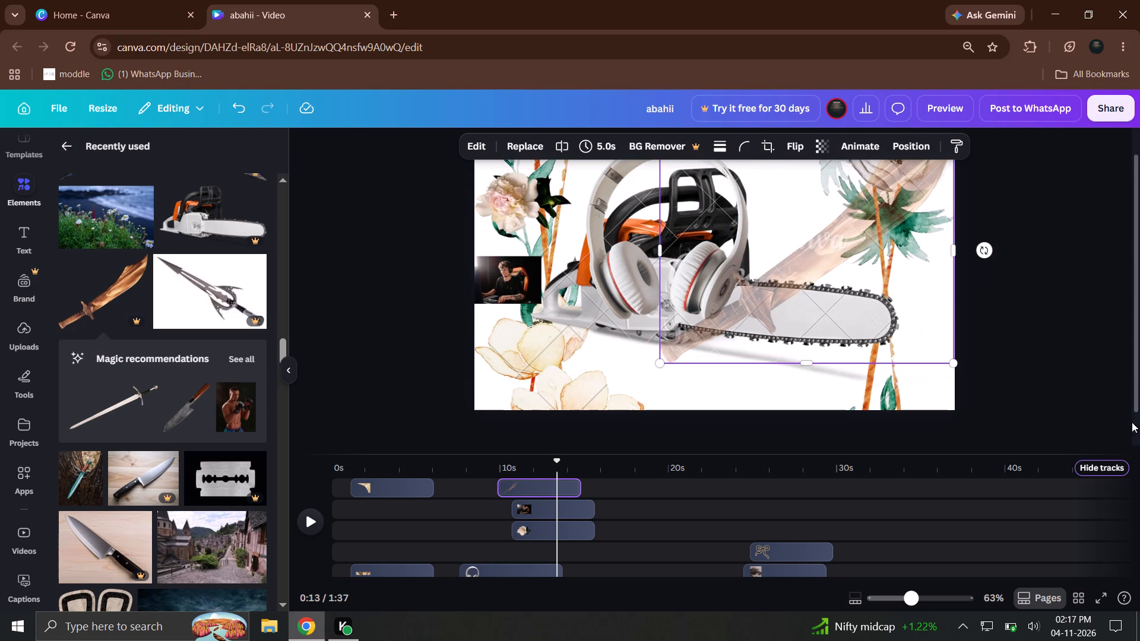
pyautogui.click(1021, 367)
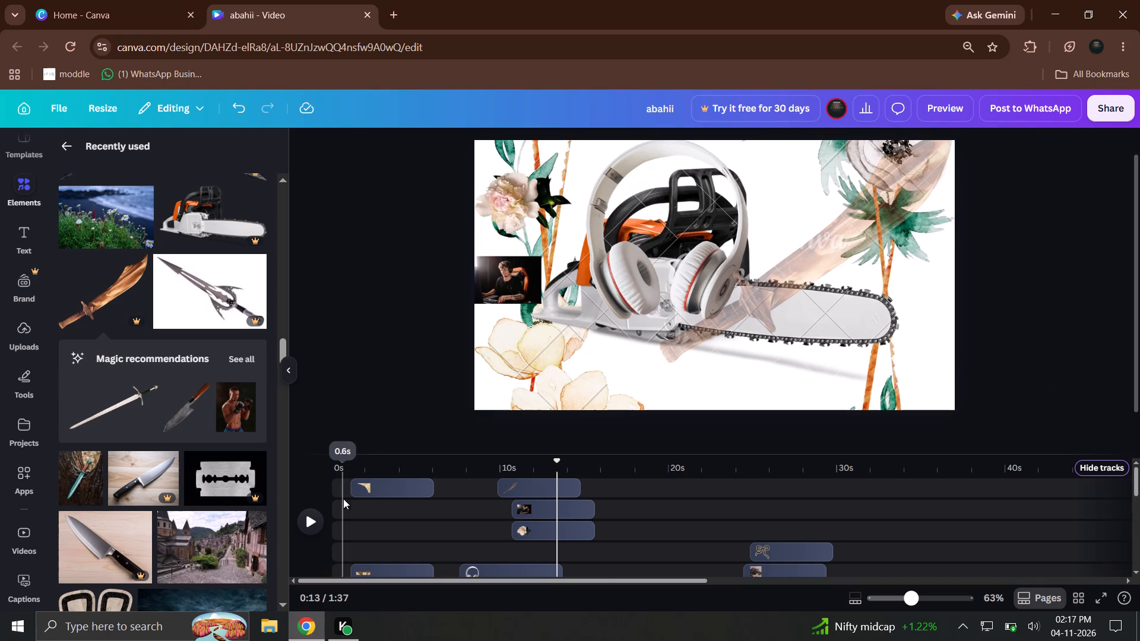
# Play the video from about 10 s to review how the sword looks on the headphones page.
pyautogui.click(343, 480)
pyautogui.click(297, 526)
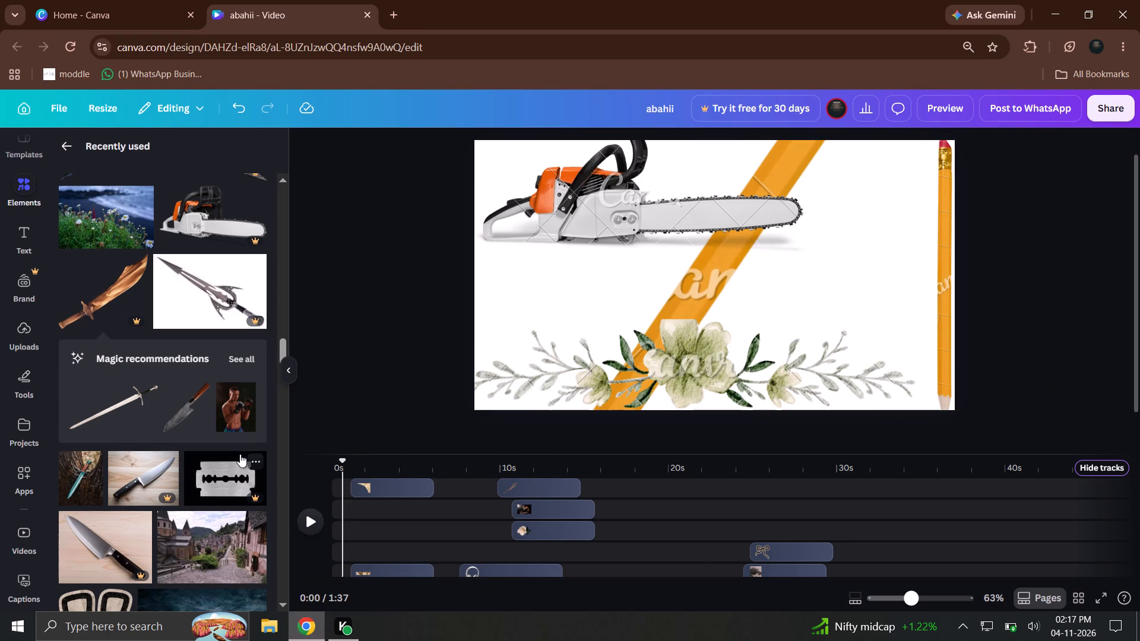
pyautogui.click(497, 449)
pyautogui.click(490, 475)
pyautogui.click(506, 470)
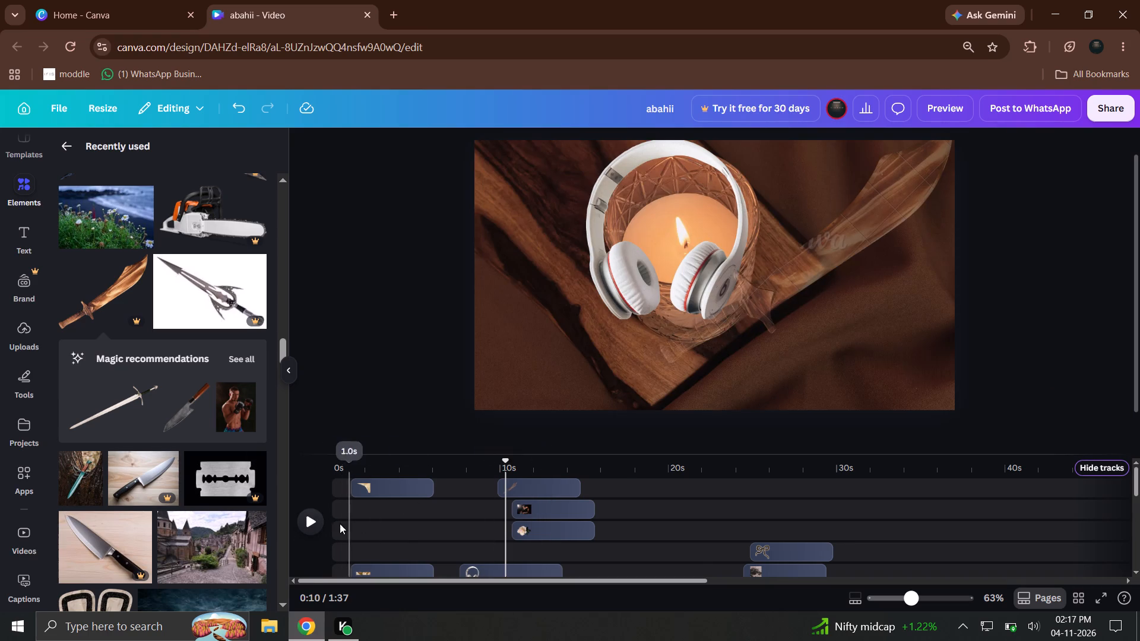
pyautogui.click(309, 526)
pyautogui.click(303, 523)
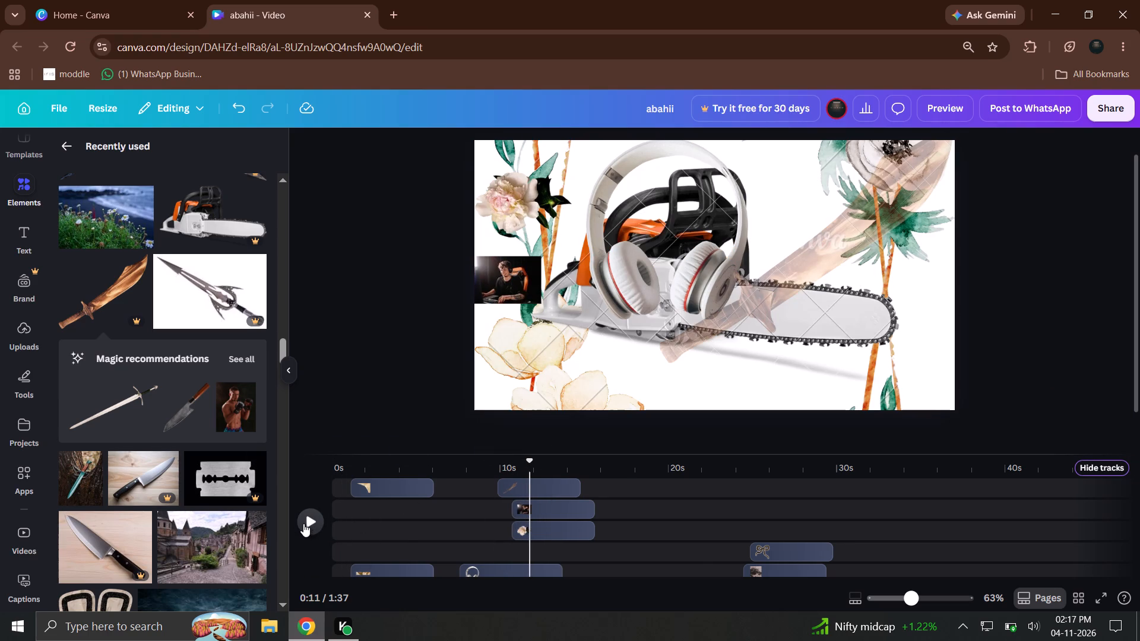
# Move the sword slightly lower across the chainsaw blade, checking it in playback from about 10 s, and nudge it toward the headphones.
pyautogui.click(676, 320)
pyautogui.moveTo(680, 328); pyautogui.dragTo(641, 356)
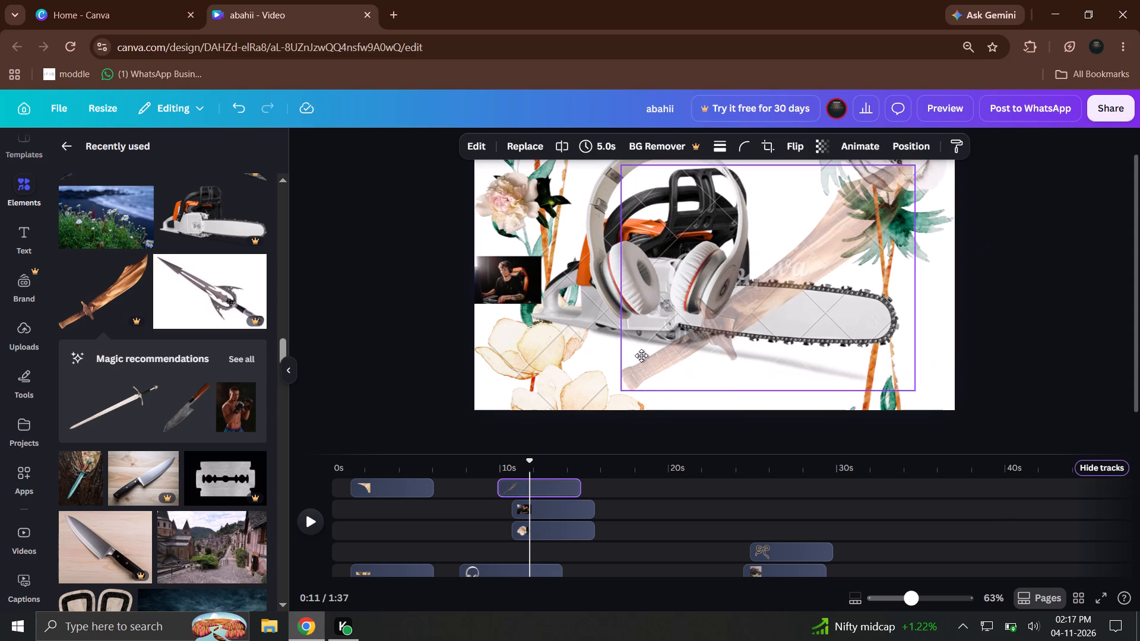
pyautogui.moveTo(641, 356); pyautogui.dragTo(678, 352)
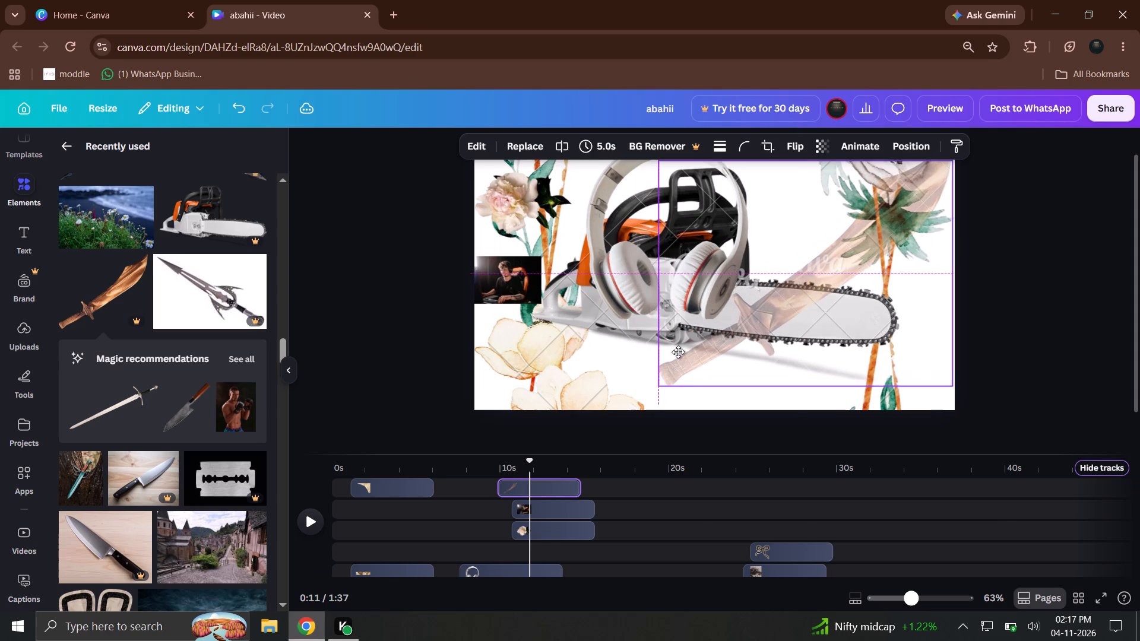
pyautogui.moveTo(678, 352); pyautogui.dragTo(679, 351)
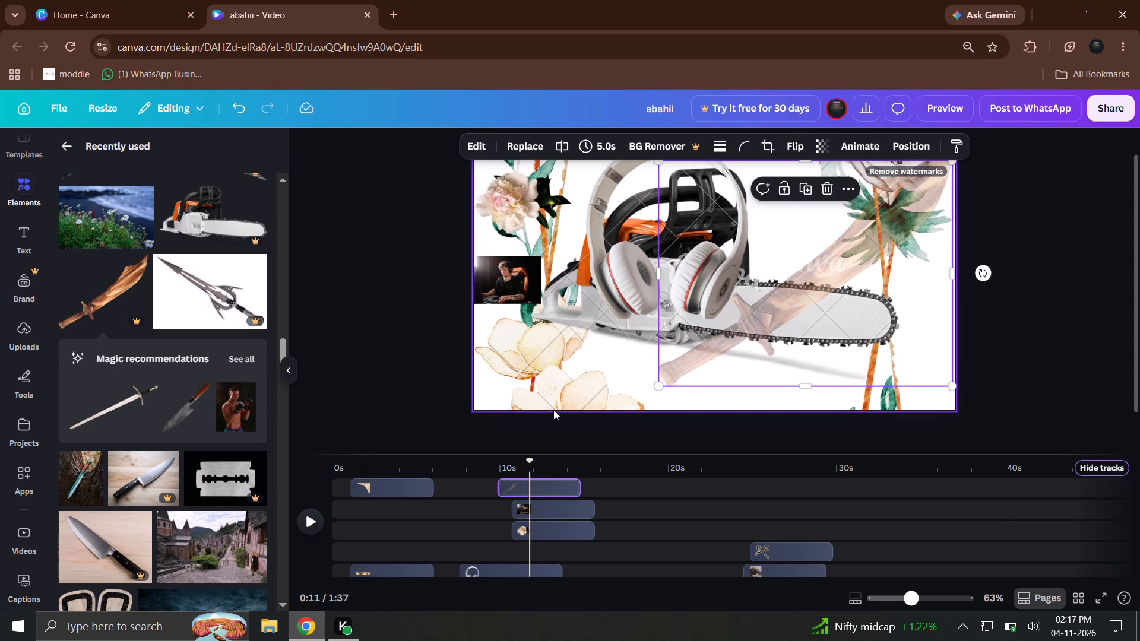
pyautogui.click(502, 460)
pyautogui.click(311, 521)
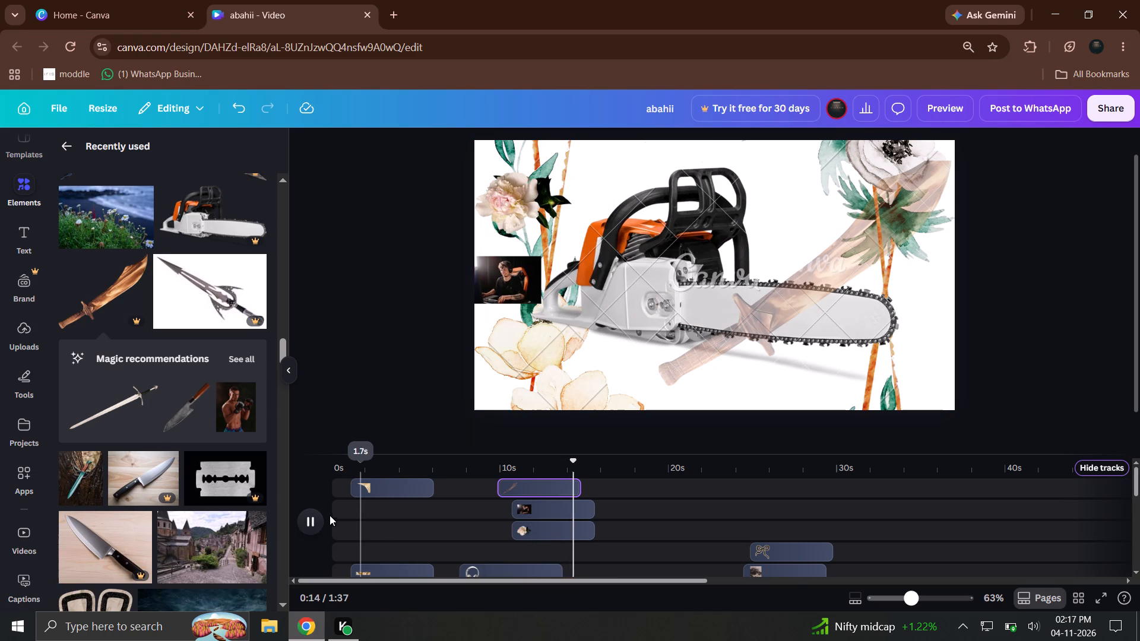
pyautogui.click(315, 526)
pyautogui.moveTo(515, 469); pyautogui.dragTo(514, 469)
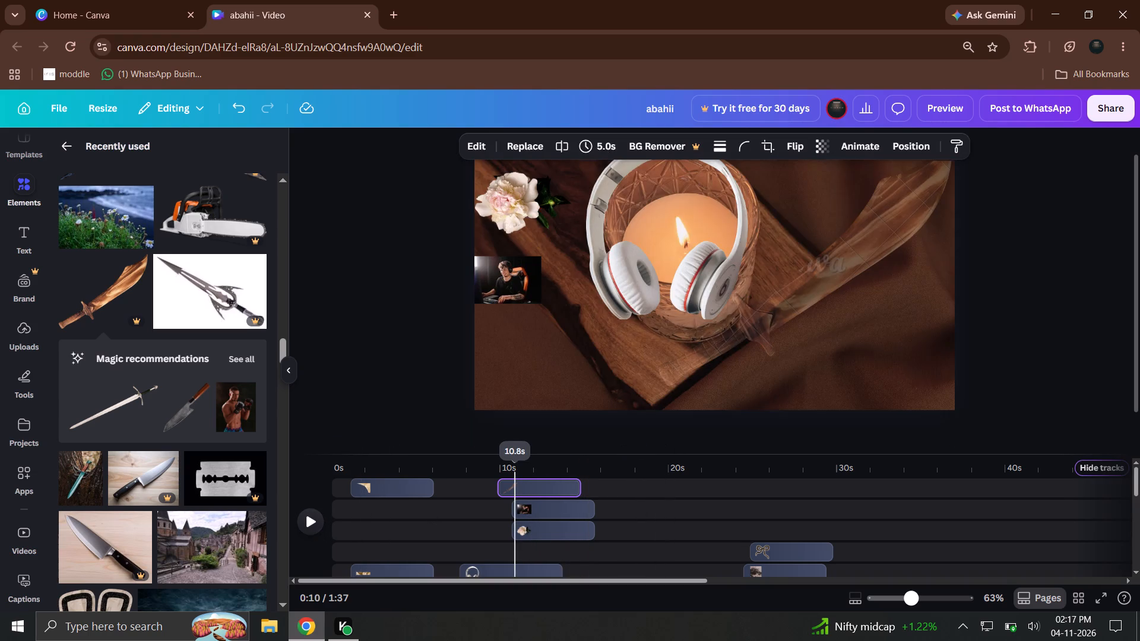
pyautogui.moveTo(514, 469); pyautogui.dragTo(523, 640)
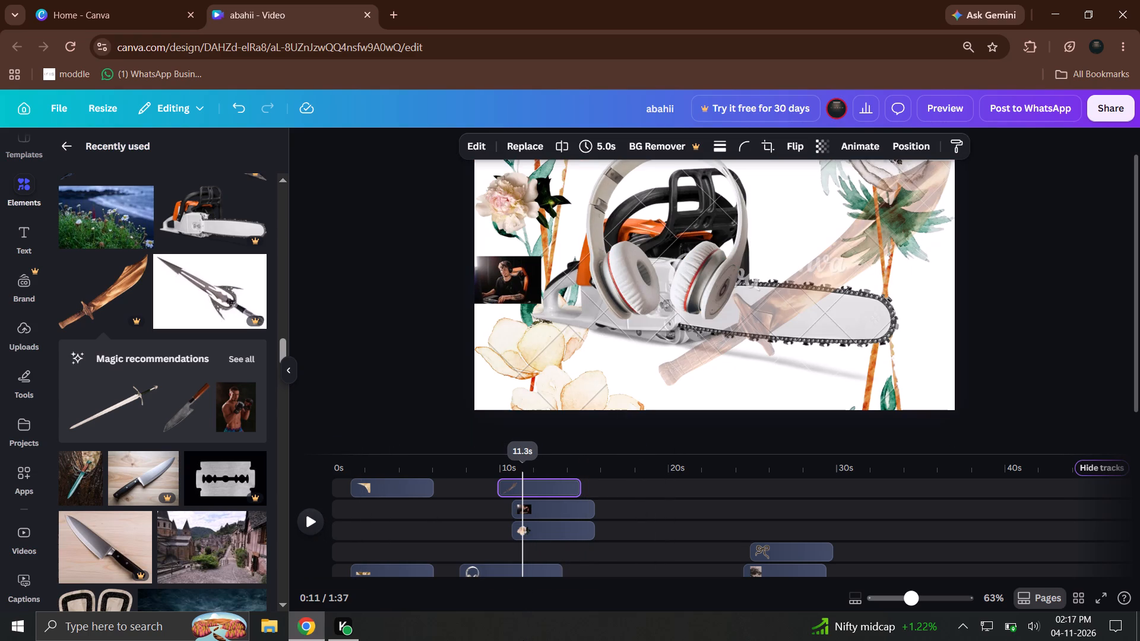
pyautogui.moveTo(523, 640); pyautogui.dragTo(521, 640)
pyautogui.moveTo(832, 376); pyautogui.dragTo(825, 377)
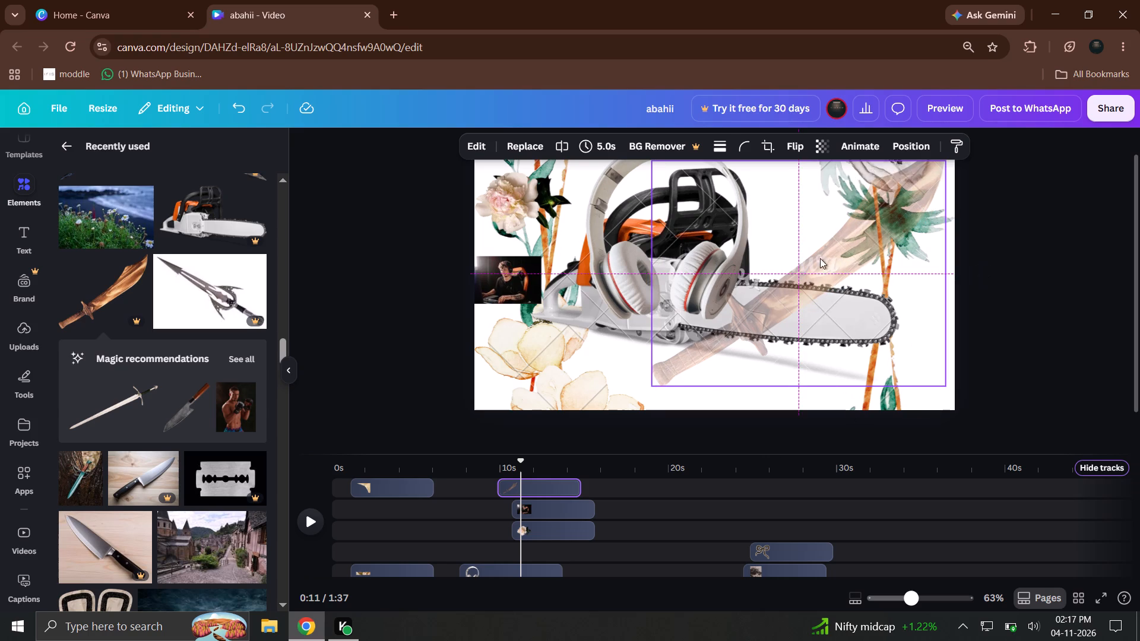
# Try different transparency levels on the sword image and finish with it fully opaque at 100.
pyautogui.click(824, 150)
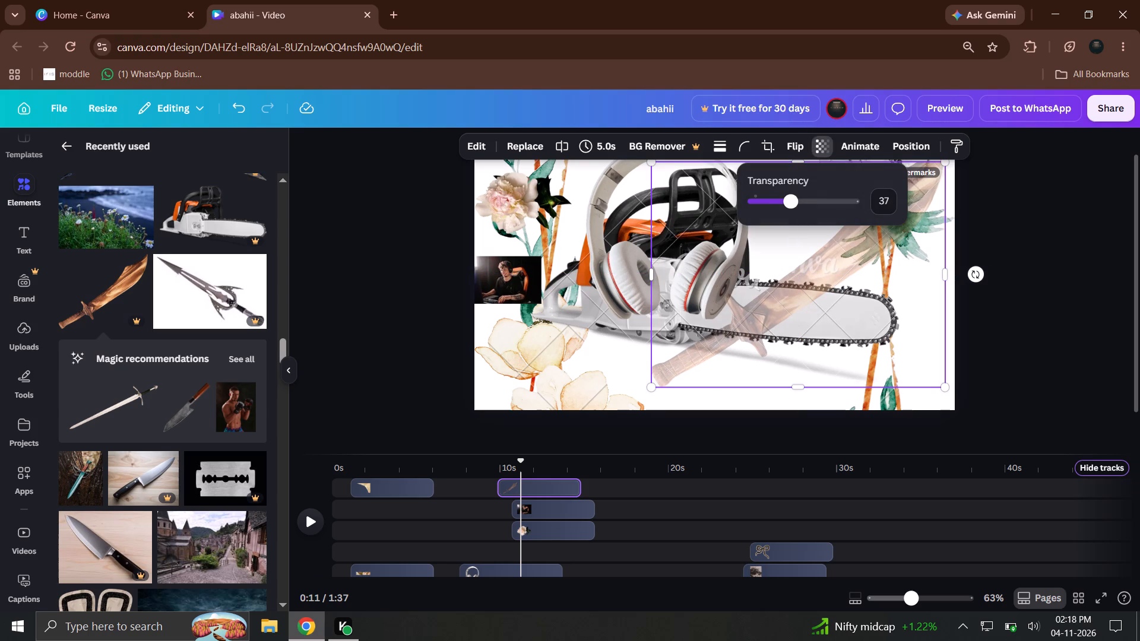
pyautogui.moveTo(794, 214); pyautogui.dragTo(208, 275)
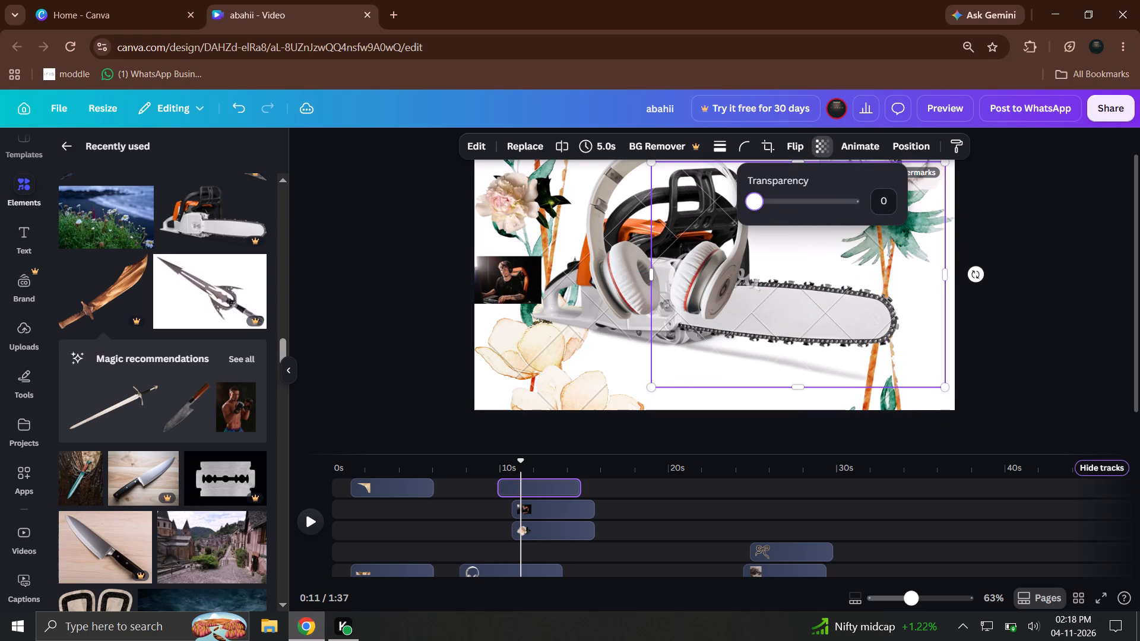
pyautogui.moveTo(208, 275); pyautogui.dragTo(140, 344)
pyautogui.moveTo(140, 344); pyautogui.dragTo(1139, 297)
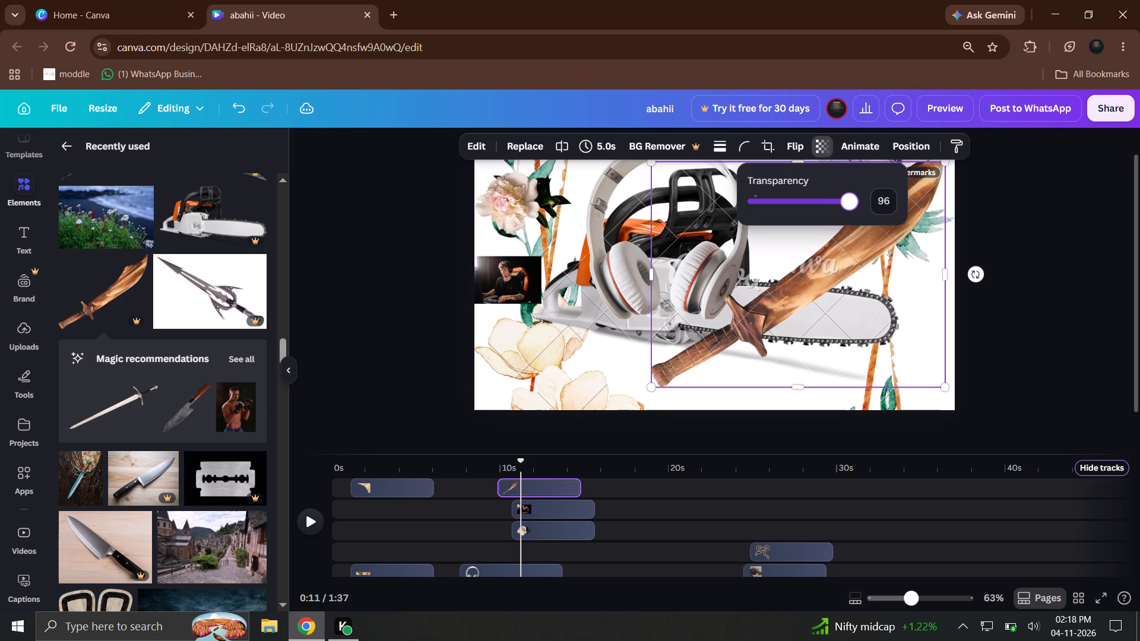
pyautogui.moveTo(1139, 297); pyautogui.dragTo(917, 202)
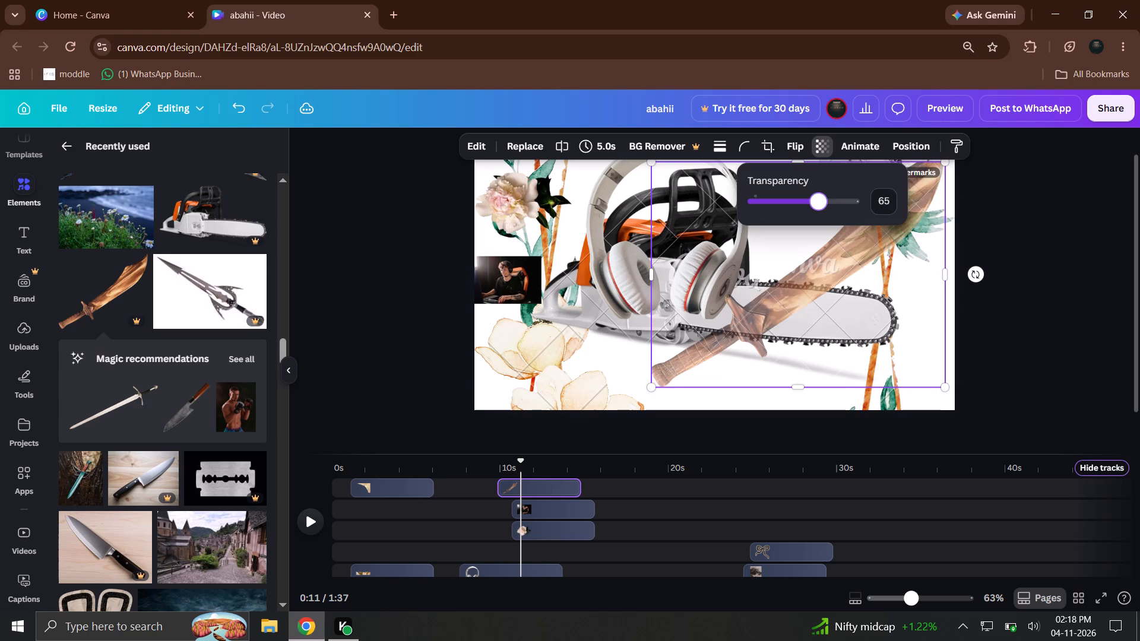
pyautogui.moveTo(917, 202); pyautogui.dragTo(892, 145)
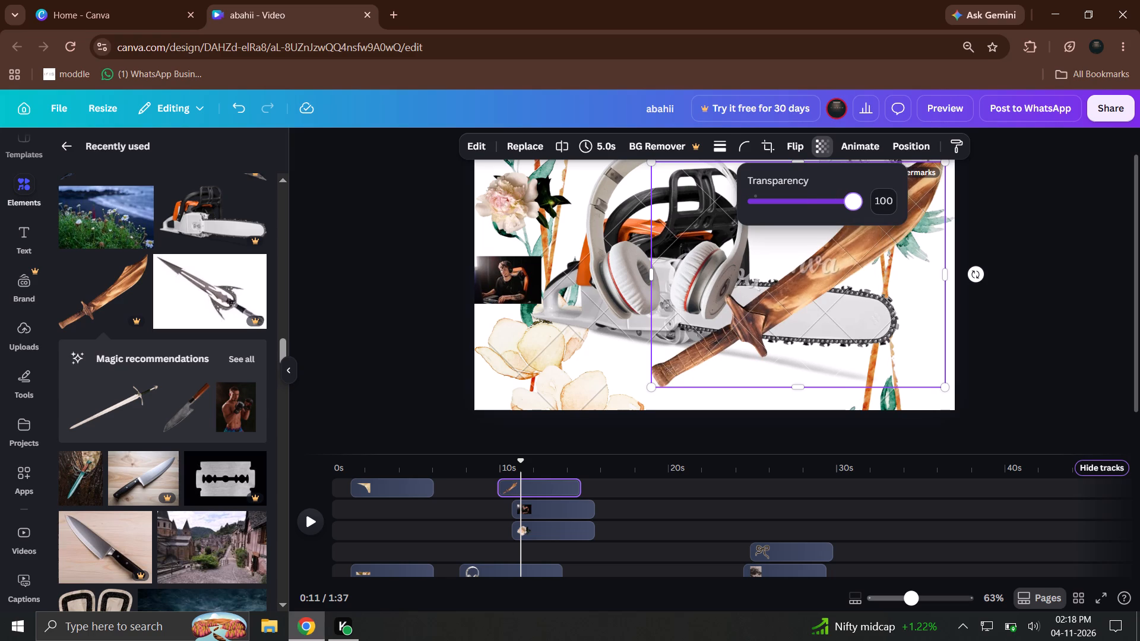
pyautogui.moveTo(892, 145); pyautogui.dragTo(582, 233)
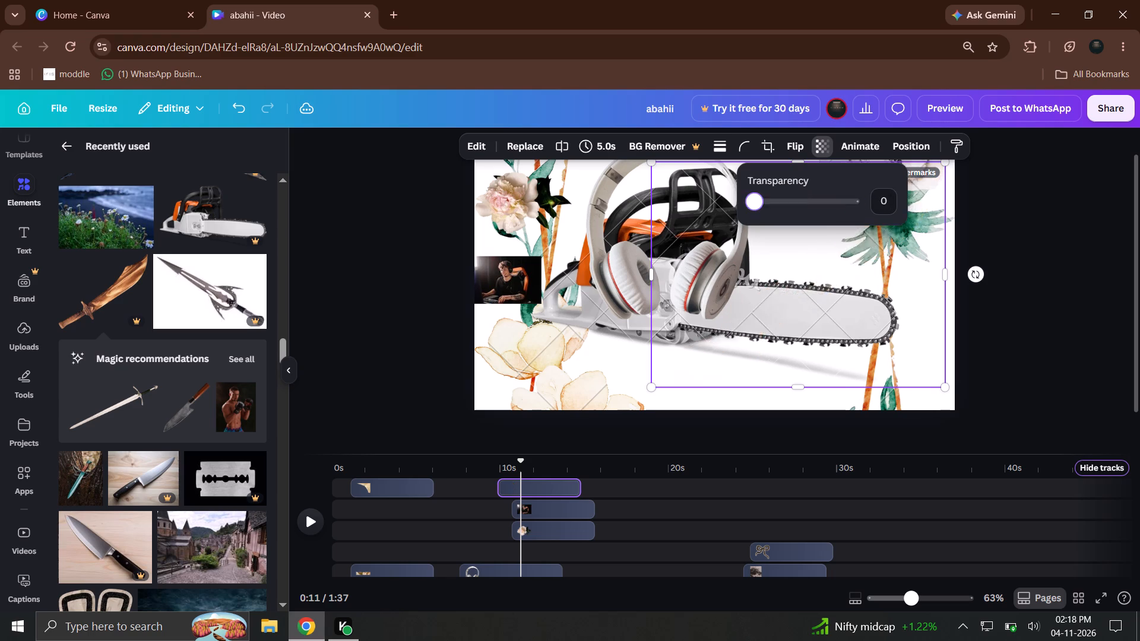
pyautogui.moveTo(582, 233); pyautogui.dragTo(359, 269)
pyautogui.moveTo(359, 269); pyautogui.dragTo(650, 310)
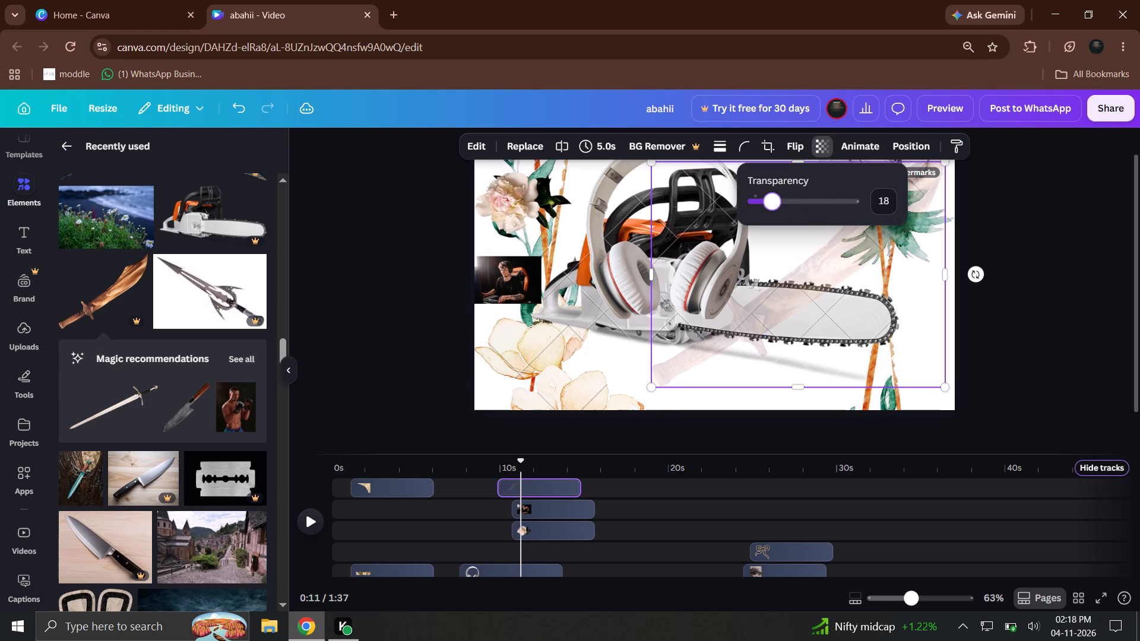
pyautogui.moveTo(650, 310); pyautogui.dragTo(1071, 271)
pyautogui.click(1071, 271)
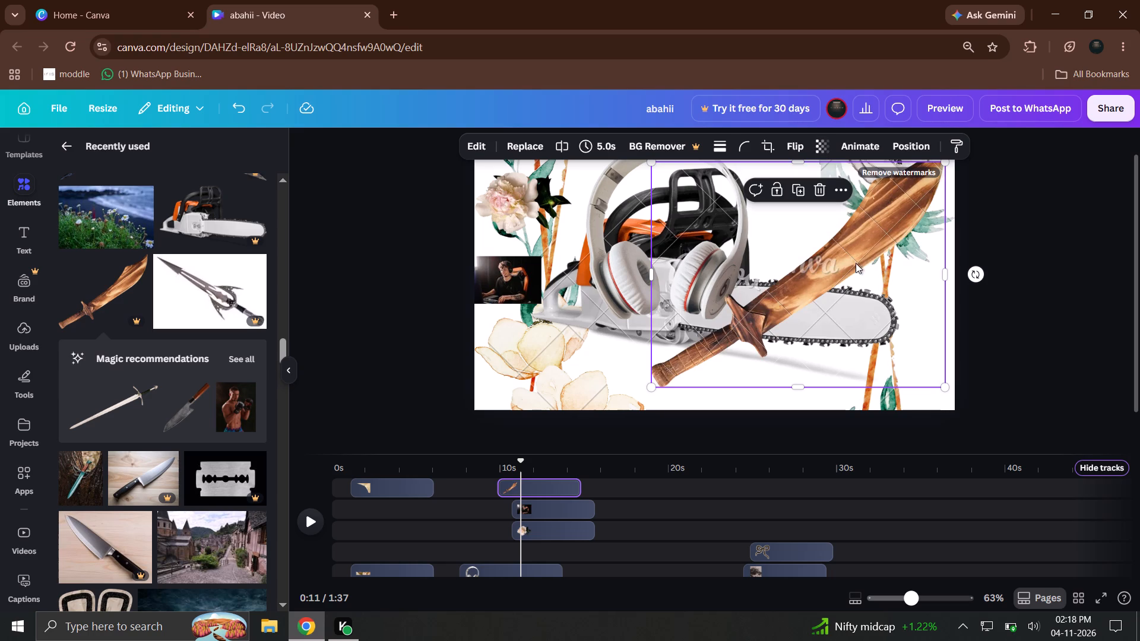
# Move the sword lower toward the headphones and extend its upper edge slightly, keeping the blade across the chainsaw.
pyautogui.moveTo(856, 263); pyautogui.dragTo(830, 289)
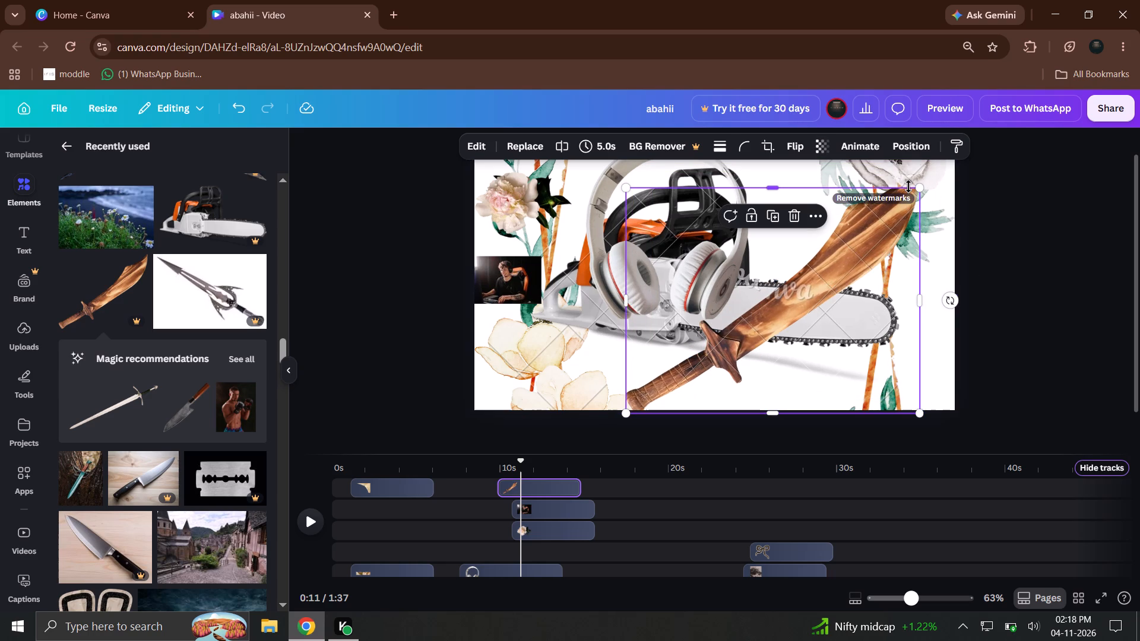
pyautogui.moveTo(908, 186); pyautogui.dragTo(905, 167)
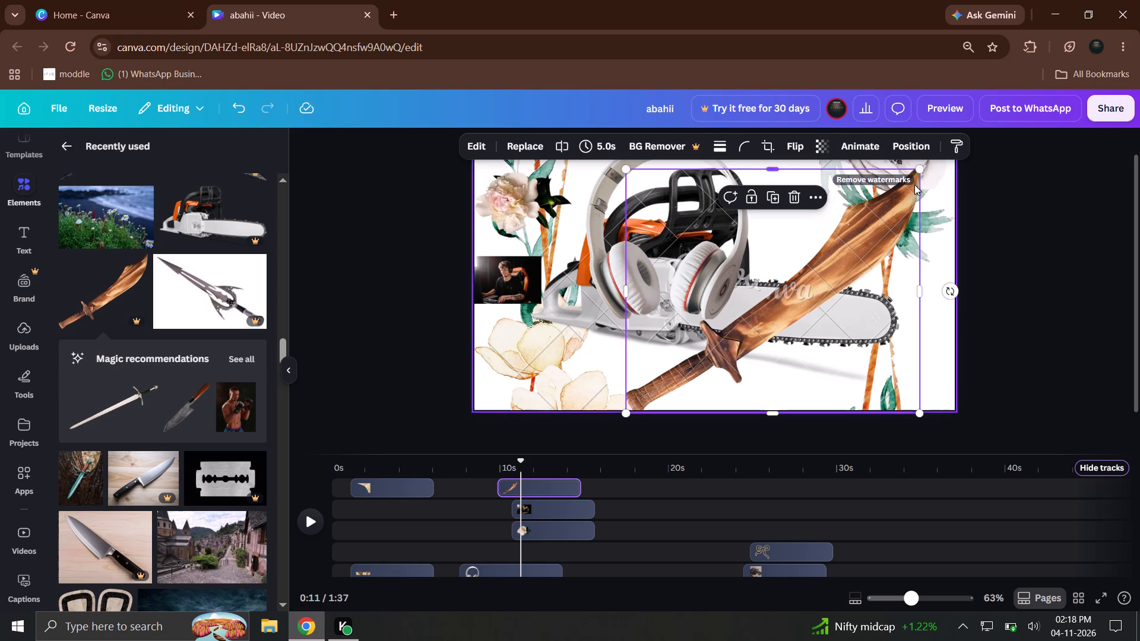
pyautogui.click(923, 241)
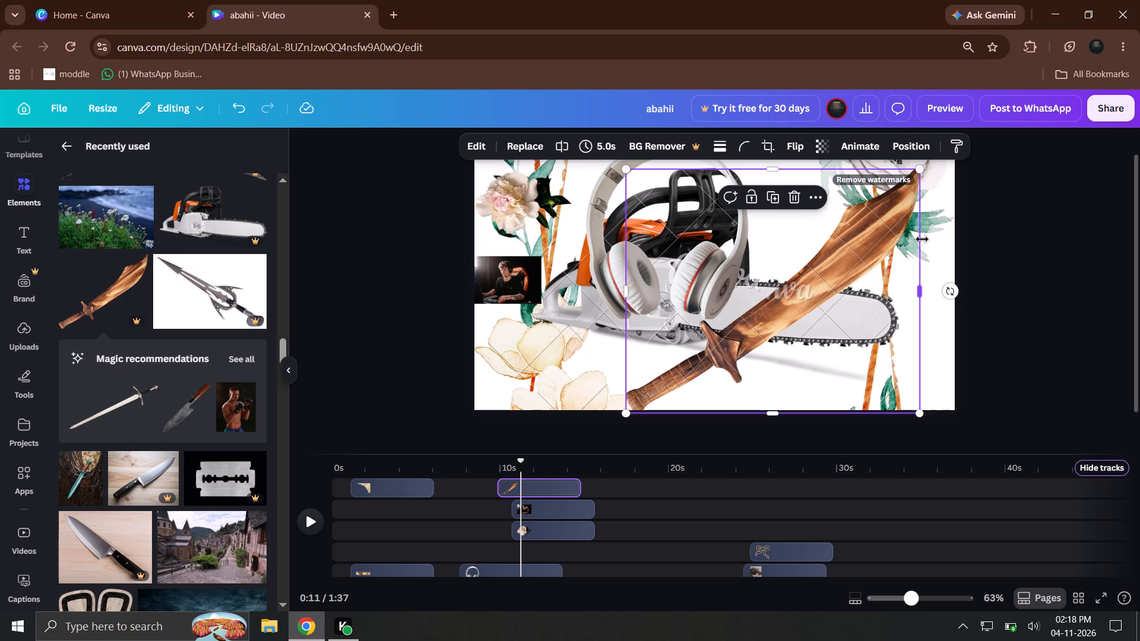
pyautogui.click(982, 247)
pyautogui.click(658, 369)
pyautogui.moveTo(869, 204); pyautogui.dragTo(870, 212)
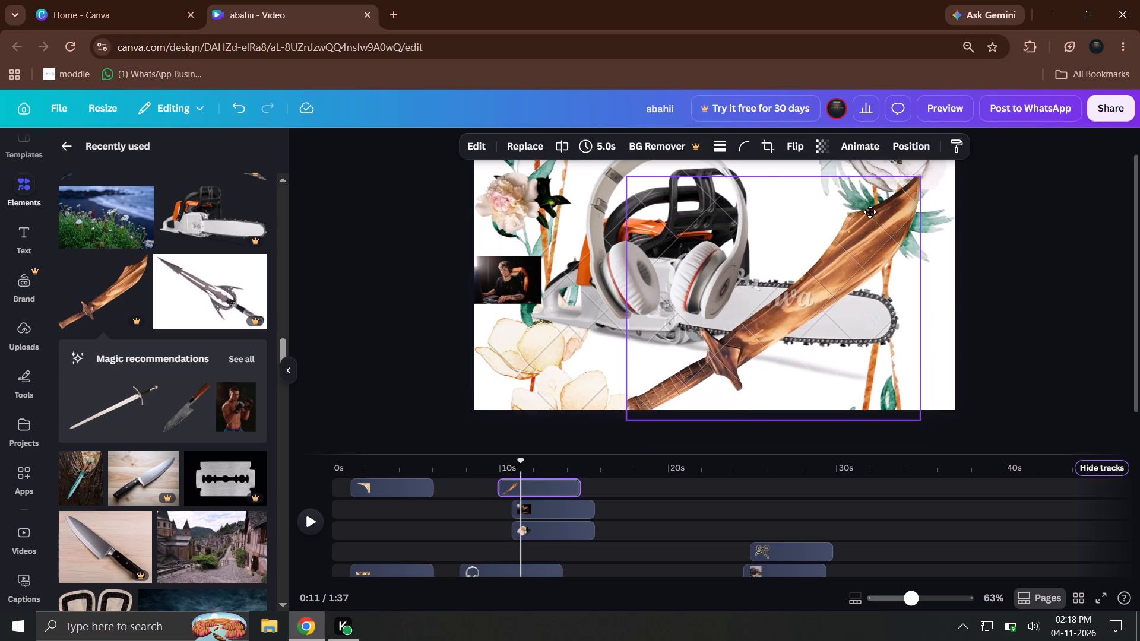
pyautogui.moveTo(870, 212); pyautogui.dragTo(862, 212)
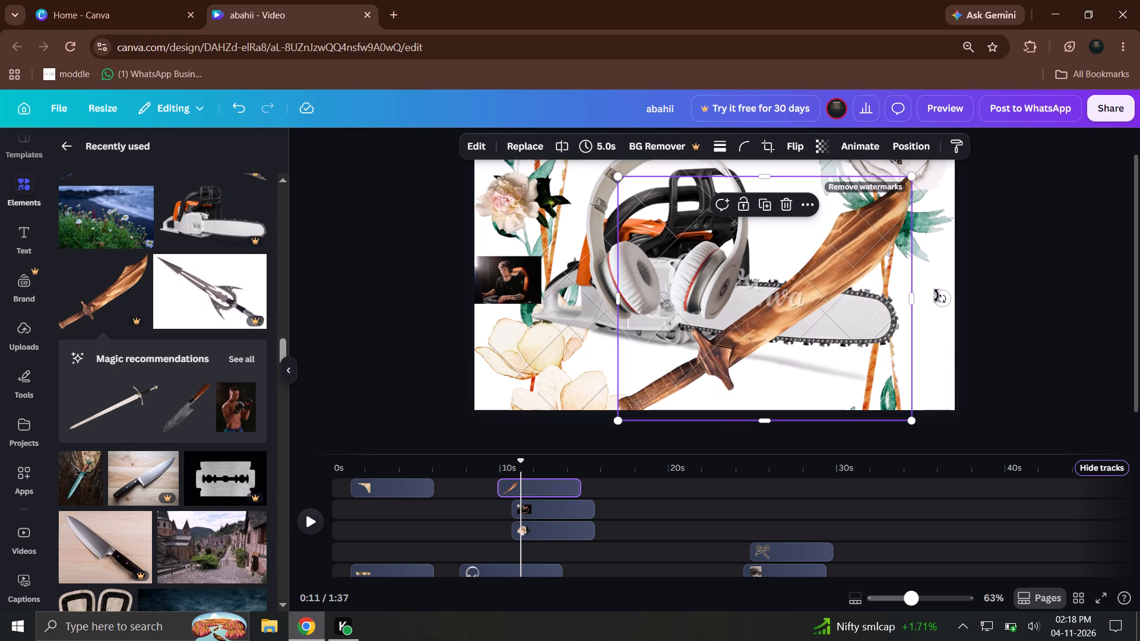
# Rotate the sword about 35° clockwise so it lies nearly horizontal along the chainsaw blade.
pyautogui.moveTo(936, 296); pyautogui.dragTo(908, 354)
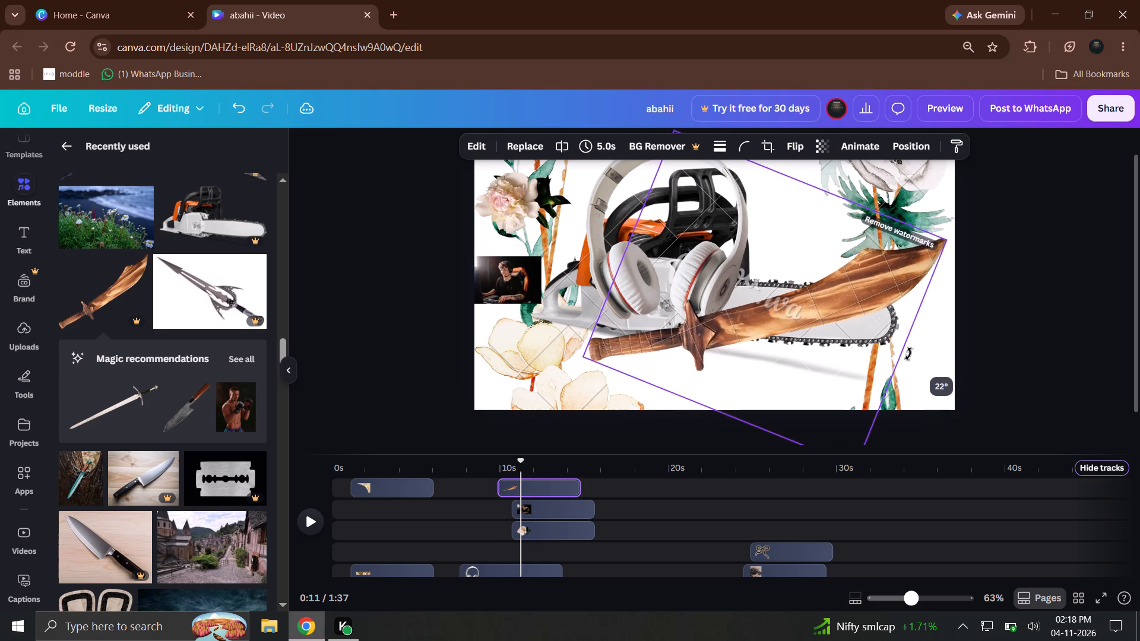
pyautogui.moveTo(908, 354); pyautogui.dragTo(900, 372)
pyautogui.moveTo(880, 355); pyautogui.dragTo(864, 357)
pyautogui.moveTo(902, 384); pyautogui.dragTo(897, 388)
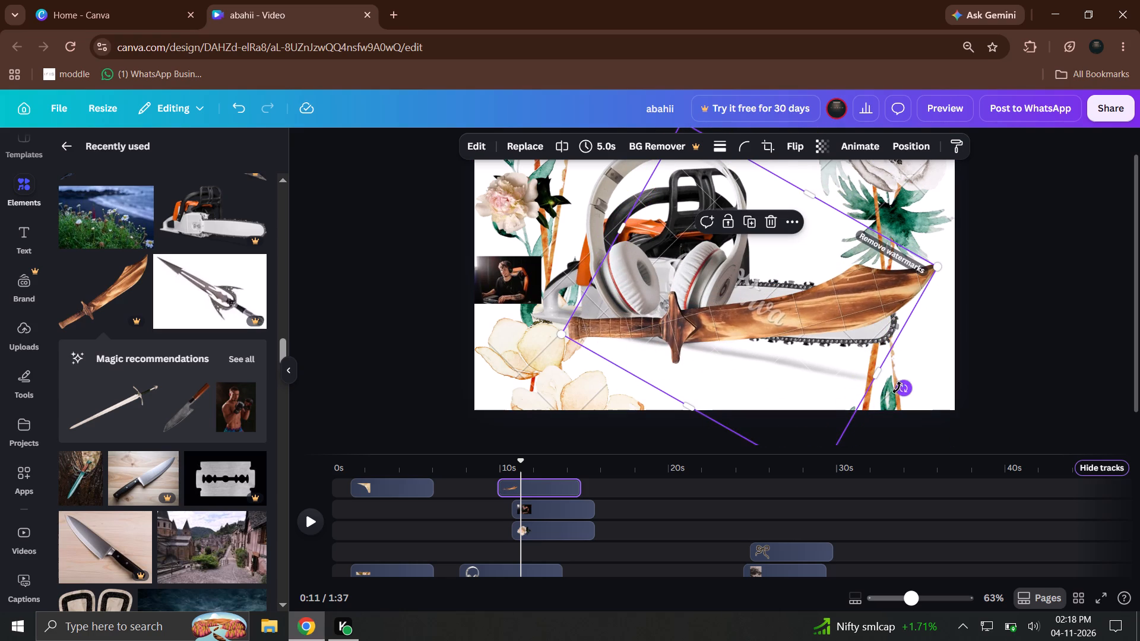
pyautogui.moveTo(897, 388); pyautogui.dragTo(886, 394)
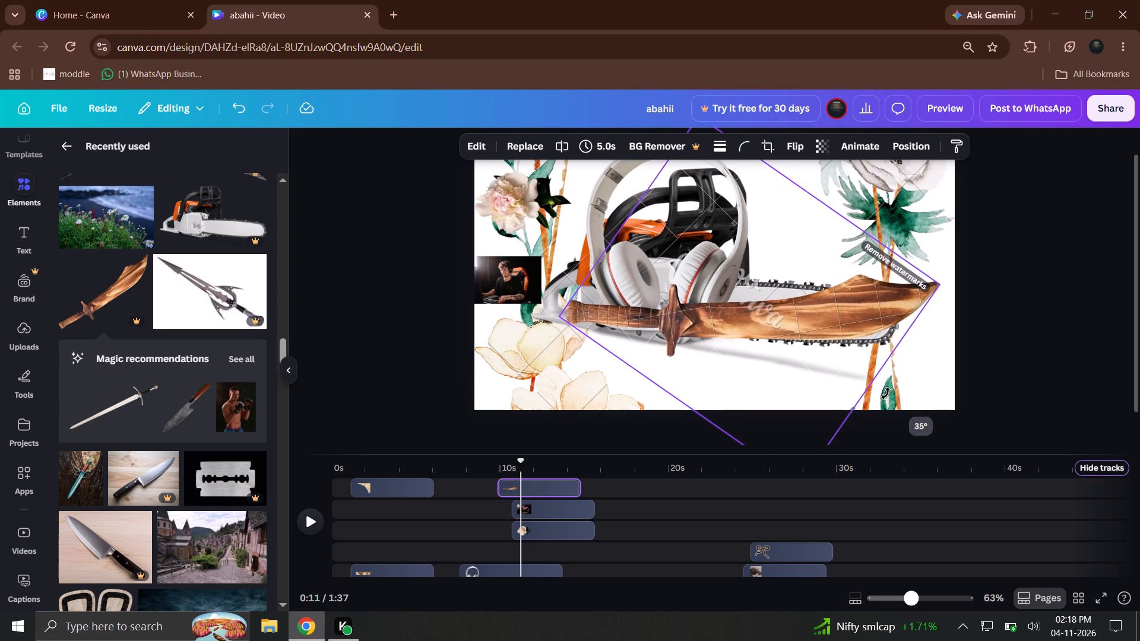
pyautogui.moveTo(886, 394); pyautogui.dragTo(882, 391)
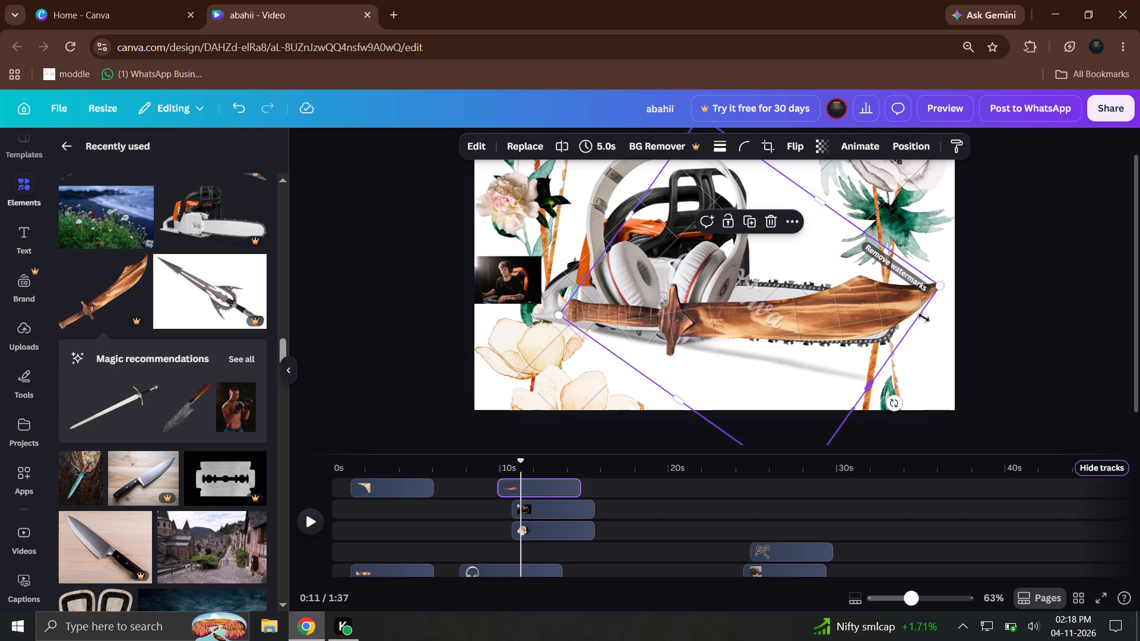
# Reposition the rotated sword over the chainsaw so its handle starts at the page's left edge.
pyautogui.click(943, 279)
pyautogui.moveTo(793, 366); pyautogui.dragTo(881, 244)
pyautogui.moveTo(819, 284); pyautogui.dragTo(707, 325)
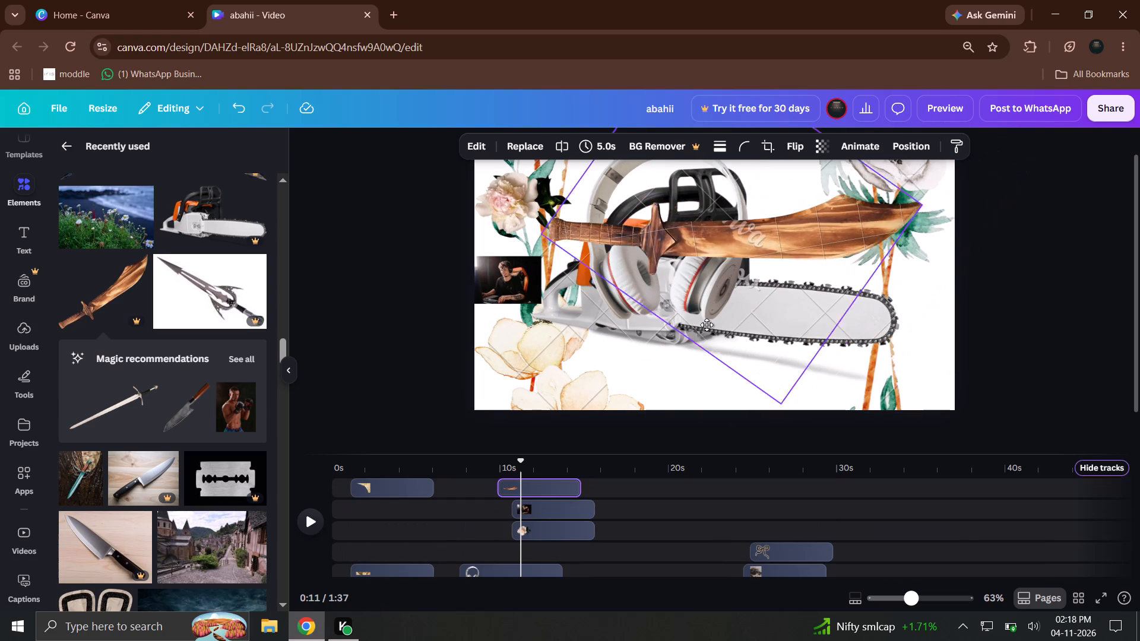
pyautogui.moveTo(707, 325); pyautogui.dragTo(633, 278)
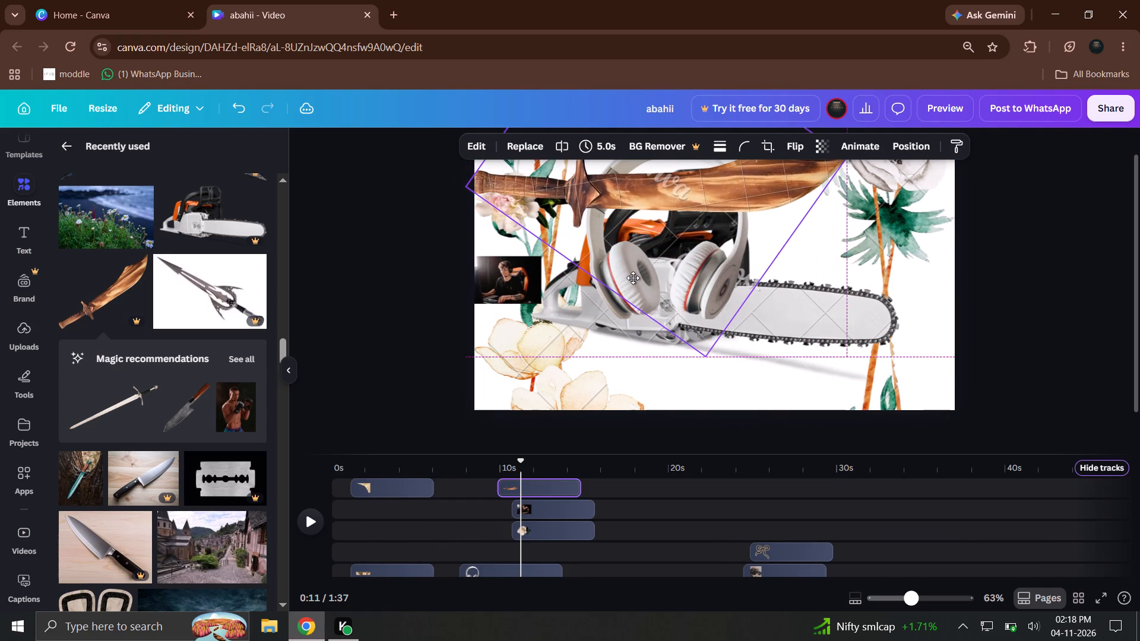
pyautogui.moveTo(633, 278); pyautogui.dragTo(639, 281)
pyautogui.moveTo(767, 205); pyautogui.dragTo(755, 261)
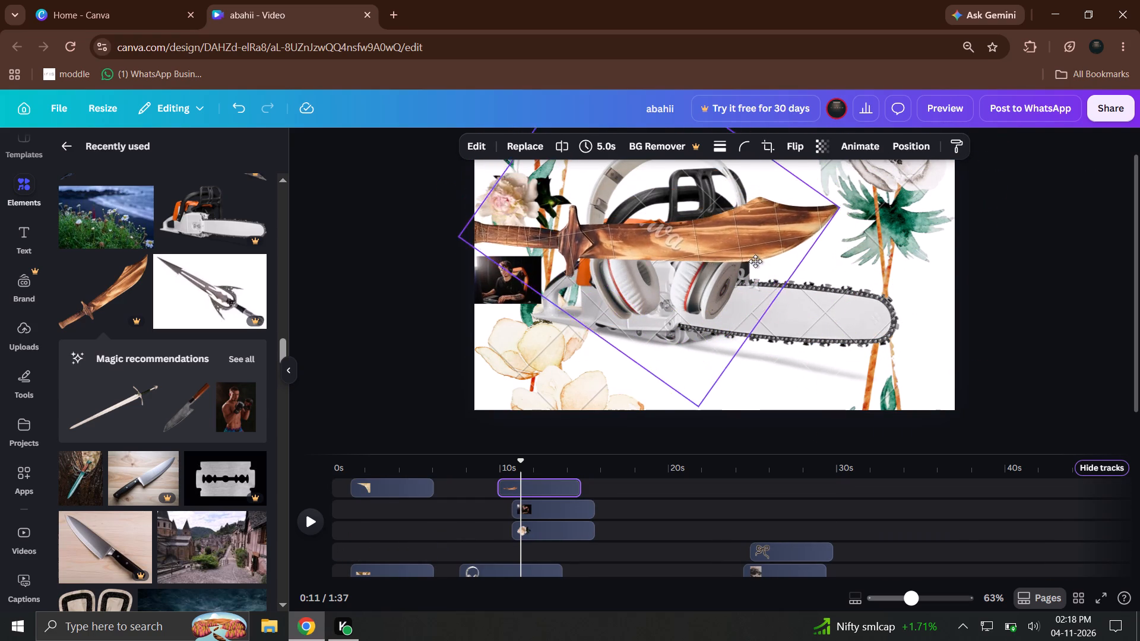
pyautogui.moveTo(755, 261); pyautogui.dragTo(768, 341)
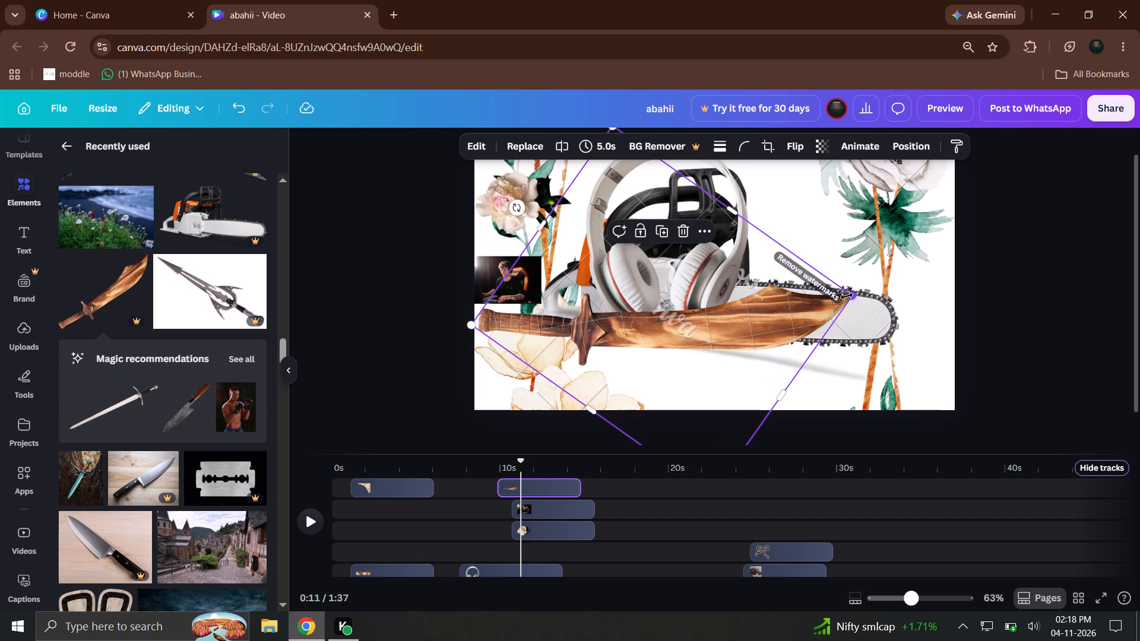
# Enlarge the sword to about the full page width and place it across the headphones, just above the chainsaw blade.
pyautogui.moveTo(847, 296); pyautogui.dragTo(945, 262)
pyautogui.moveTo(827, 332); pyautogui.dragTo(838, 311)
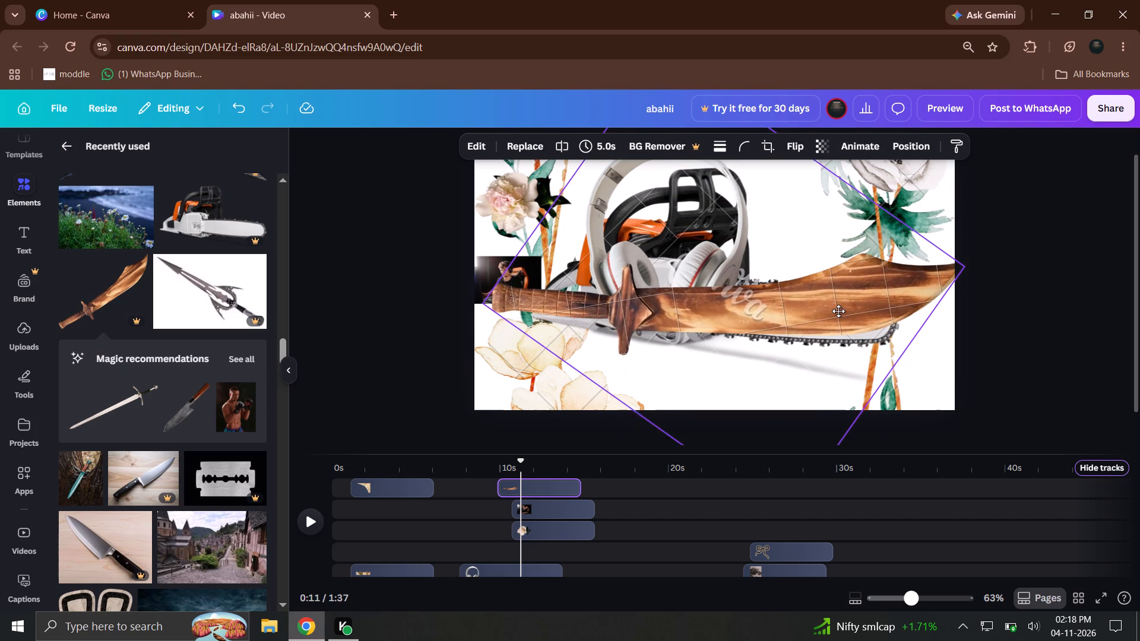
pyautogui.moveTo(838, 311); pyautogui.dragTo(825, 280)
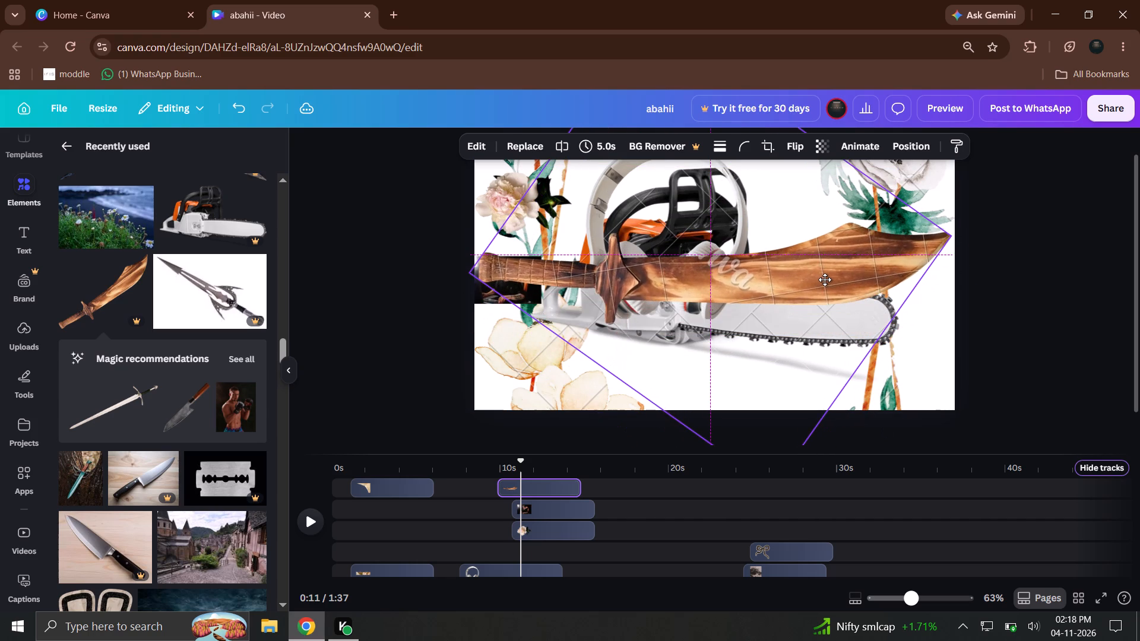
pyautogui.moveTo(825, 280); pyautogui.dragTo(823, 280)
pyautogui.moveTo(823, 280); pyautogui.dragTo(816, 281)
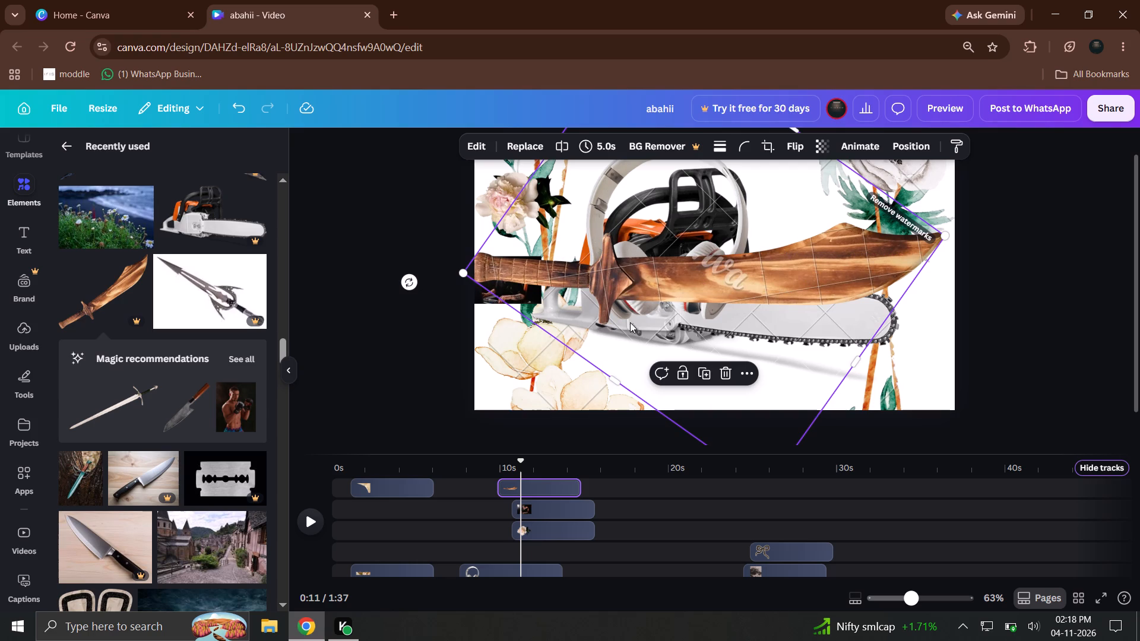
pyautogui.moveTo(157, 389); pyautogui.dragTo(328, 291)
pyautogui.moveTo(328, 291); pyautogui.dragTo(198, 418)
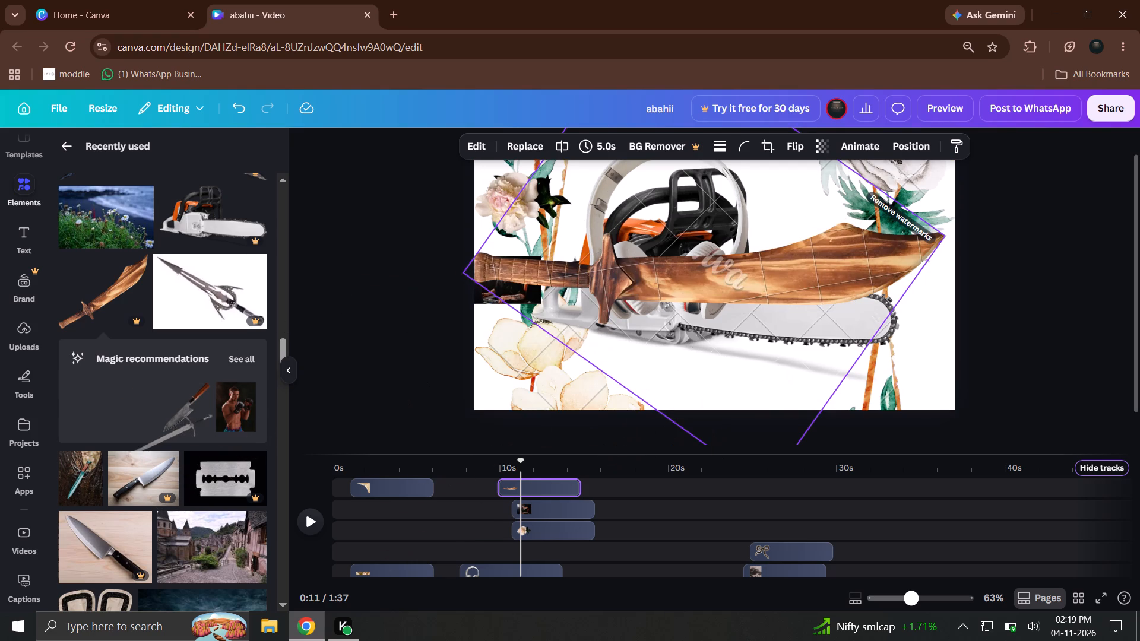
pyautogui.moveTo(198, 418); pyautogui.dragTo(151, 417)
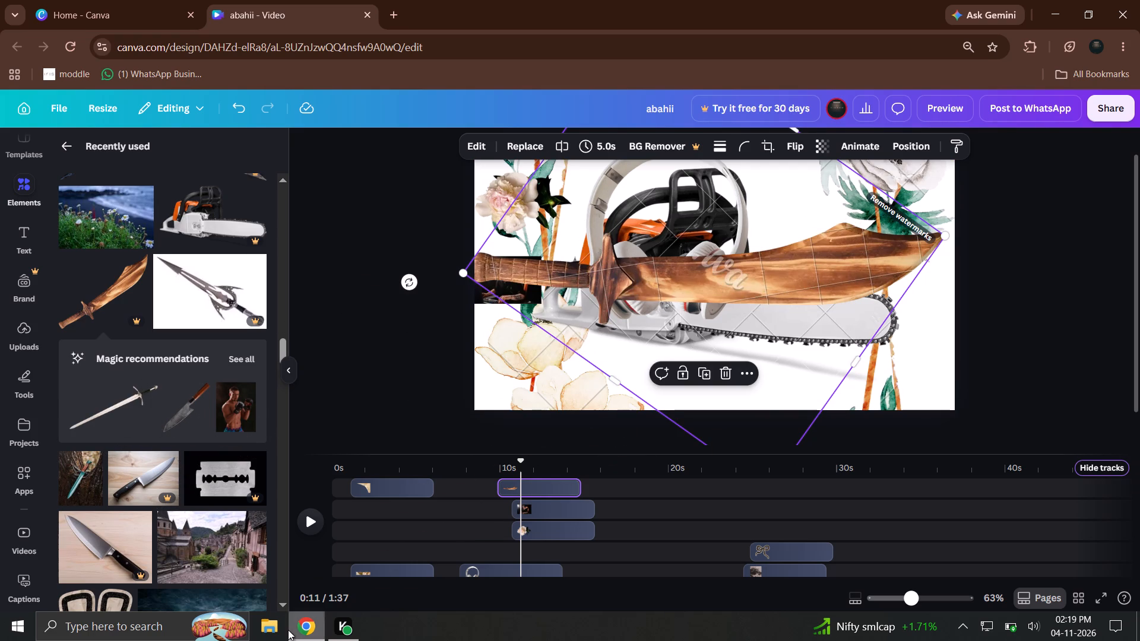
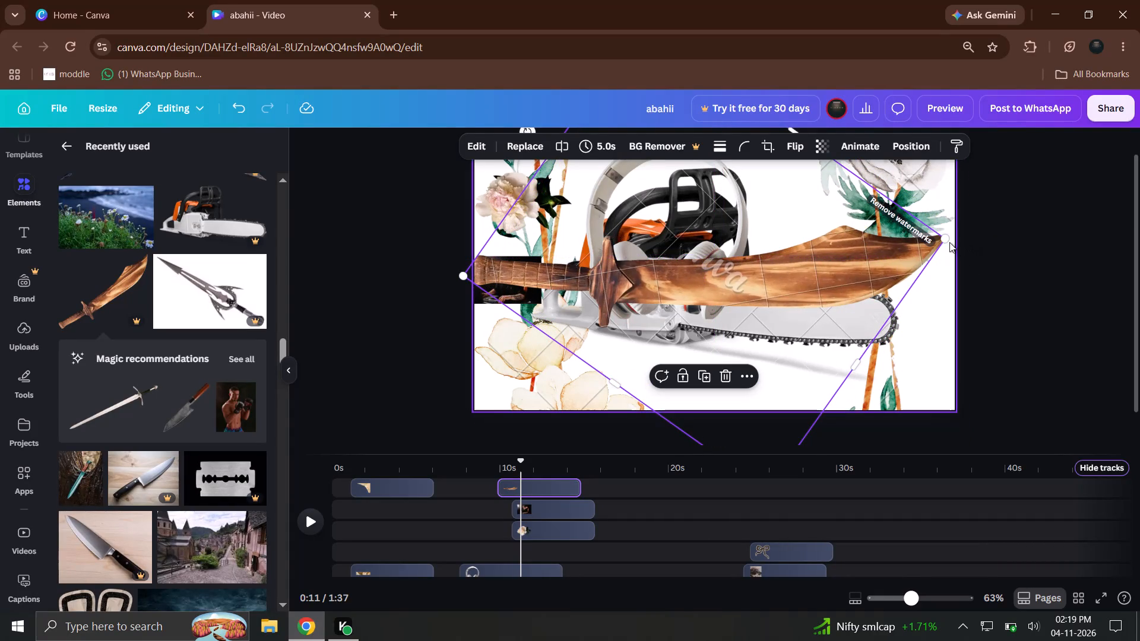
# Enlarge the wooden sword slightly so its tip reaches the page's right edge.
pyautogui.moveTo(943, 235); pyautogui.dragTo(948, 234)
pyautogui.click(1100, 310)
# Play the video from about 0.7 s to 11 s to review the decorated pages while browsing the recently used images.
pyautogui.moveTo(378, 468); pyautogui.dragTo(344, 465)
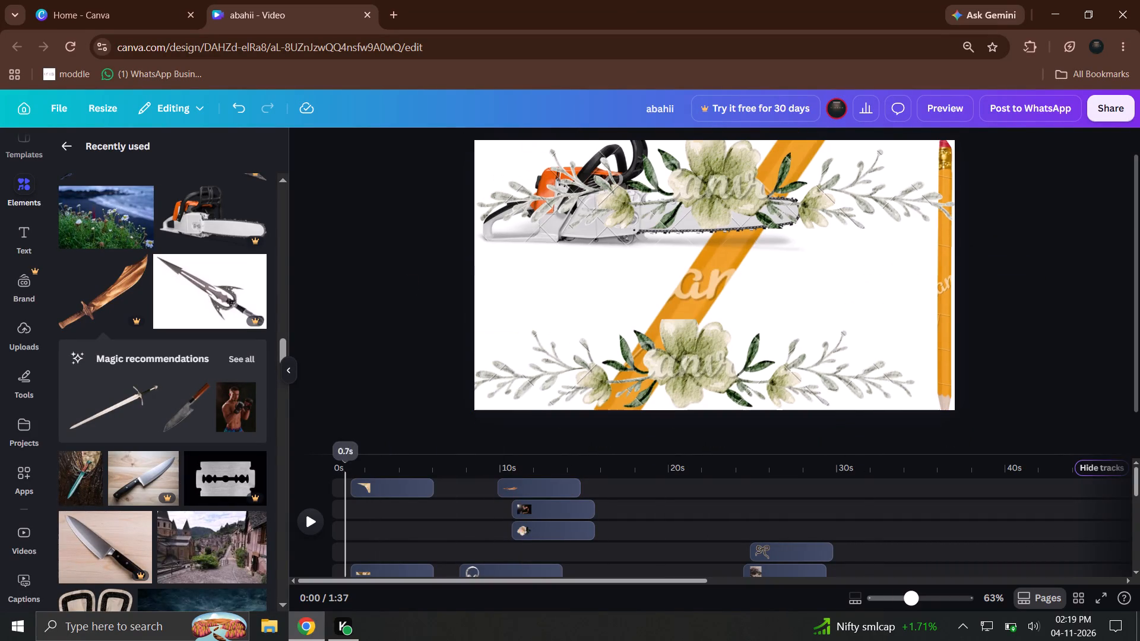
pyautogui.moveTo(344, 465); pyautogui.dragTo(344, 467)
pyautogui.click(287, 554)
pyautogui.click(331, 515)
pyautogui.click(311, 525)
pyautogui.scroll(-3, 66, 365)
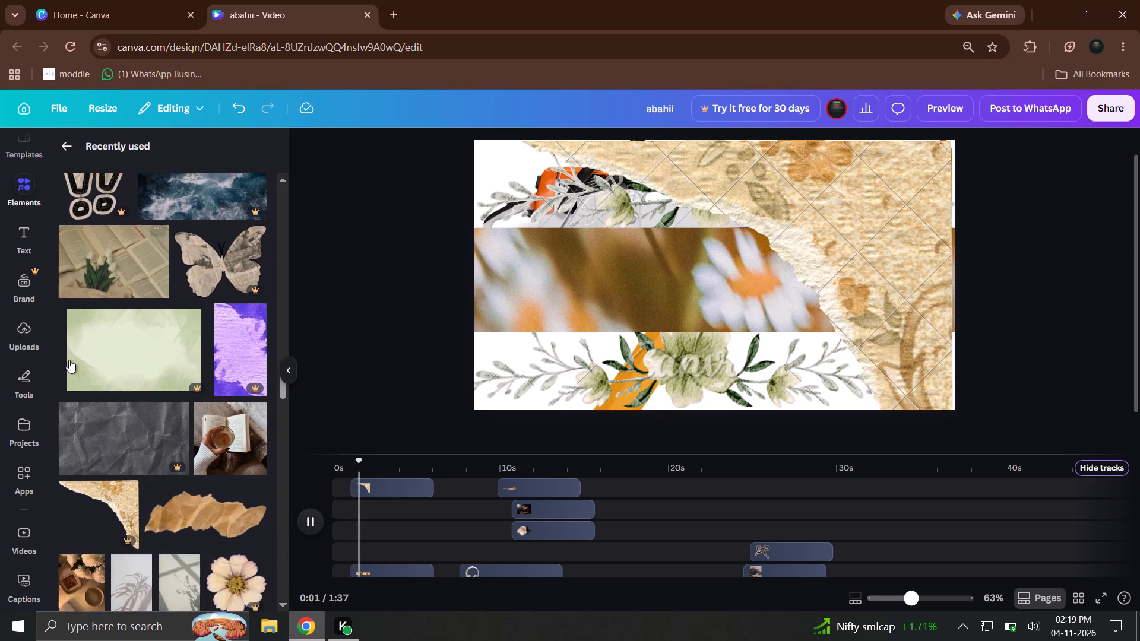
pyautogui.scroll(-3, 64, 334)
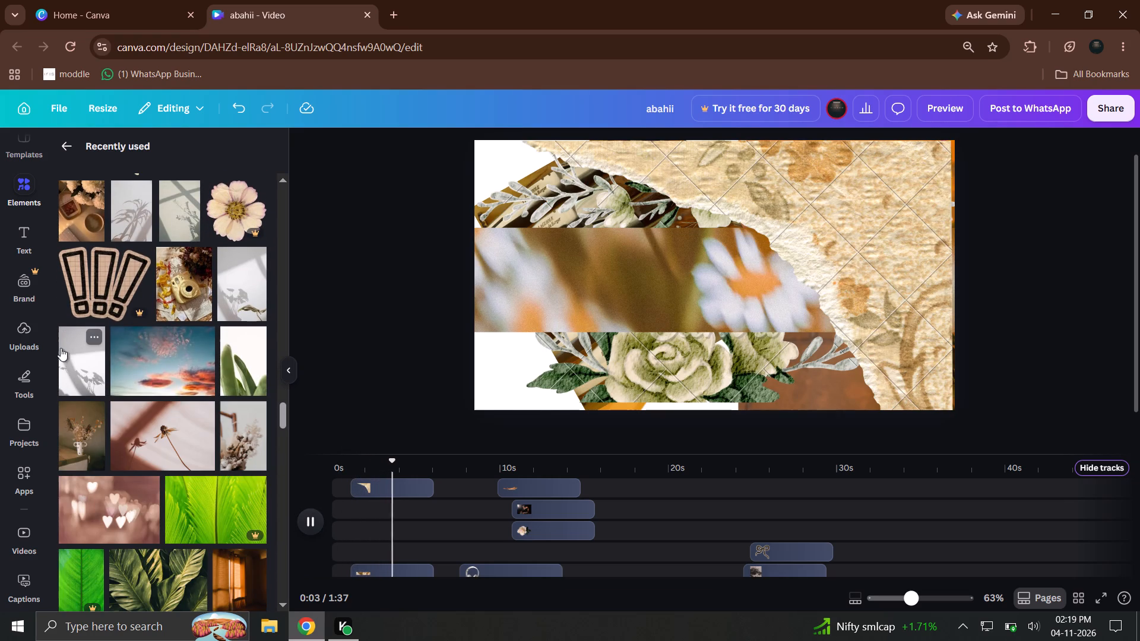
pyautogui.moveTo(36, 640); pyautogui.dragTo(9, 640)
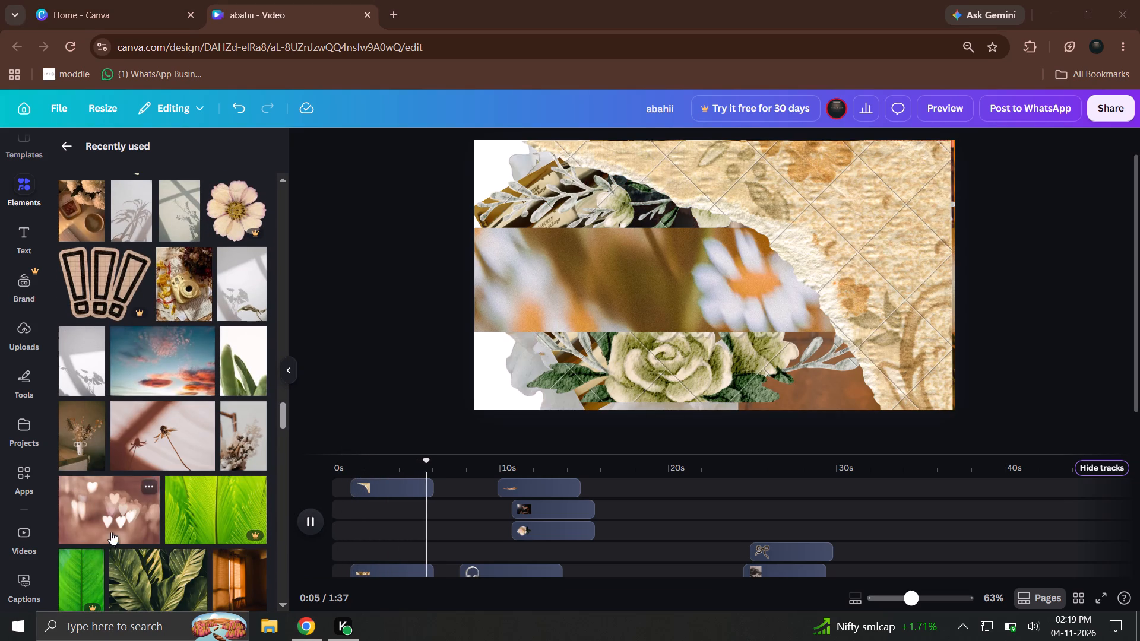
pyautogui.scroll(-4, 112, 532)
pyautogui.scroll(-4, 122, 585)
pyautogui.scroll(4, 177, 428)
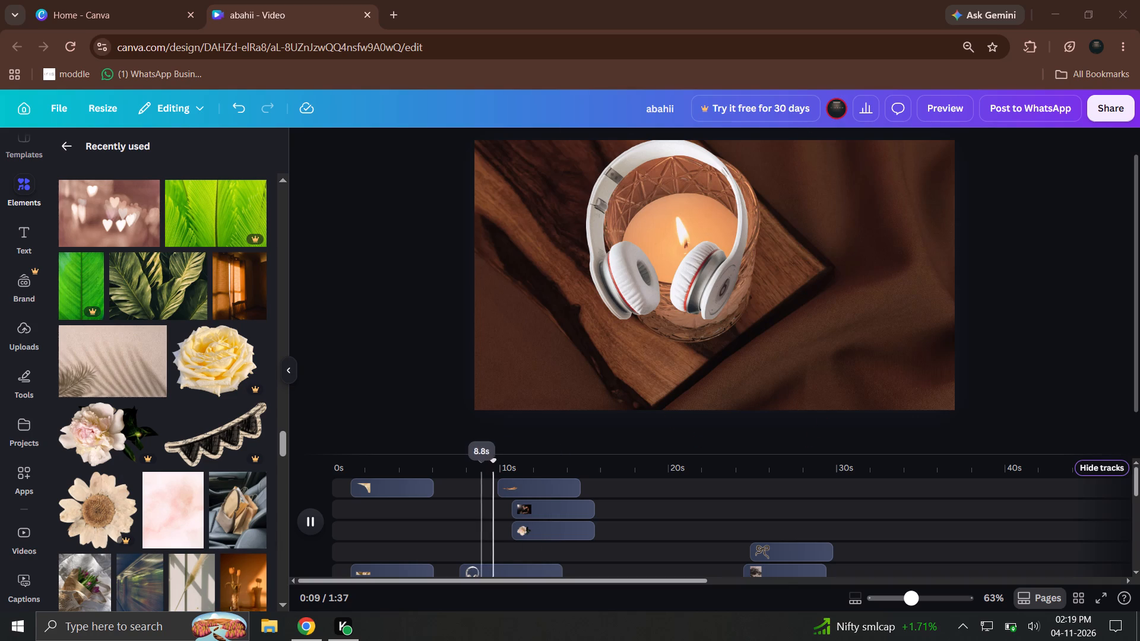
pyautogui.click(321, 521)
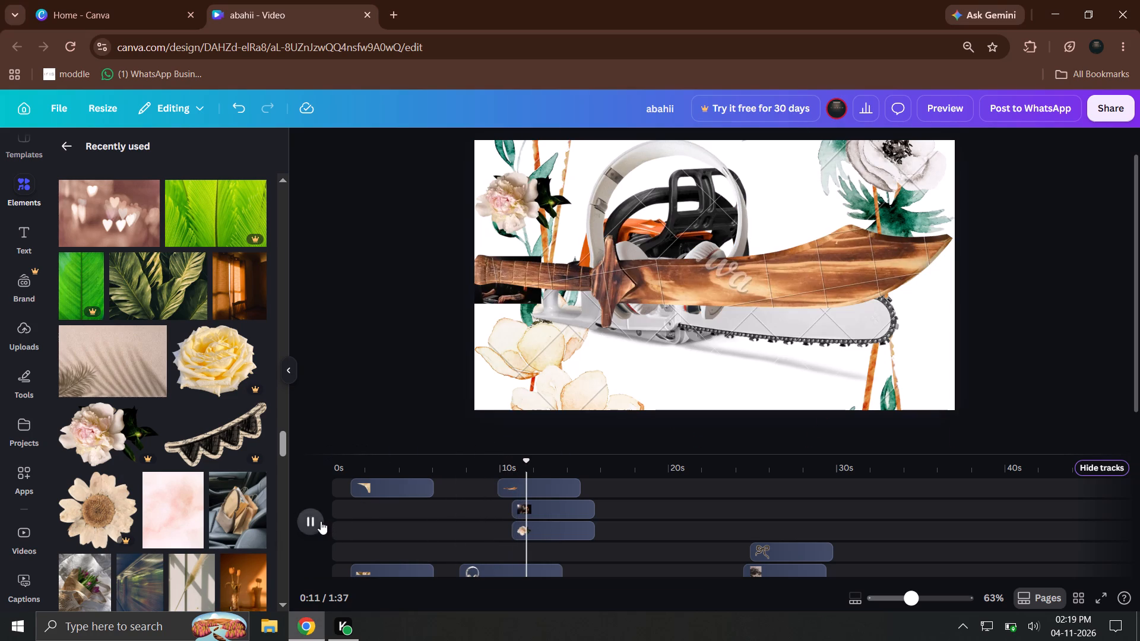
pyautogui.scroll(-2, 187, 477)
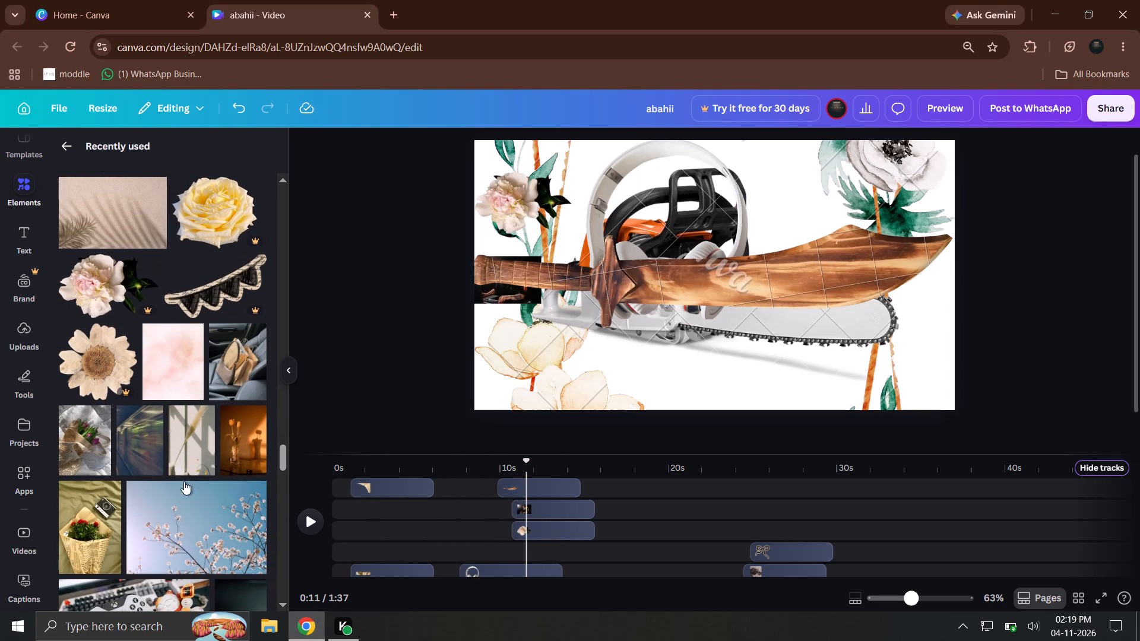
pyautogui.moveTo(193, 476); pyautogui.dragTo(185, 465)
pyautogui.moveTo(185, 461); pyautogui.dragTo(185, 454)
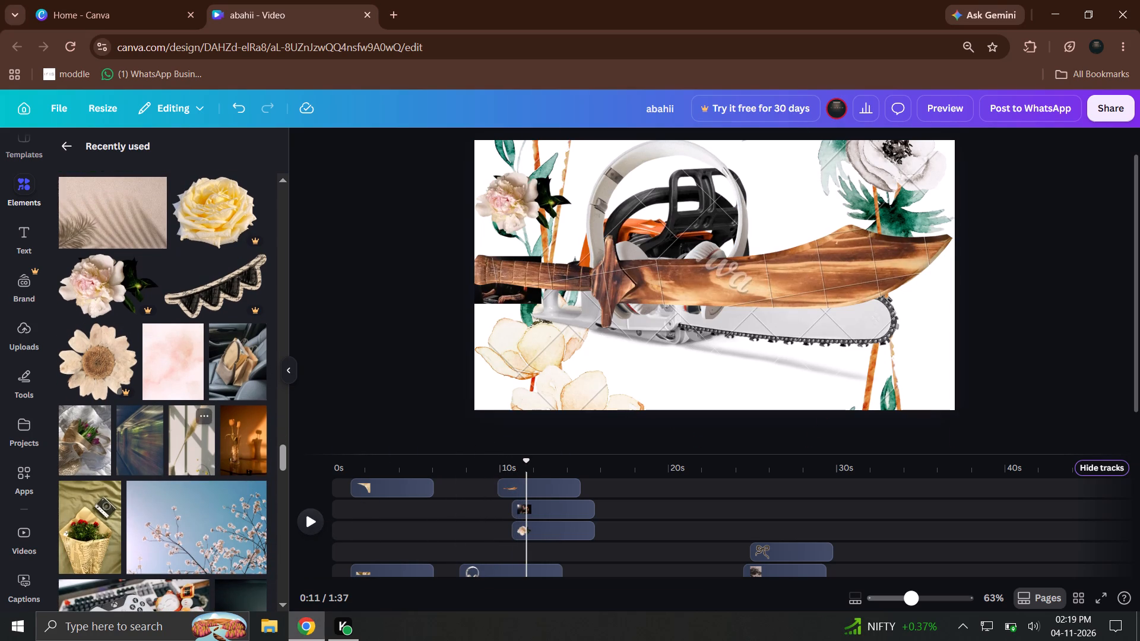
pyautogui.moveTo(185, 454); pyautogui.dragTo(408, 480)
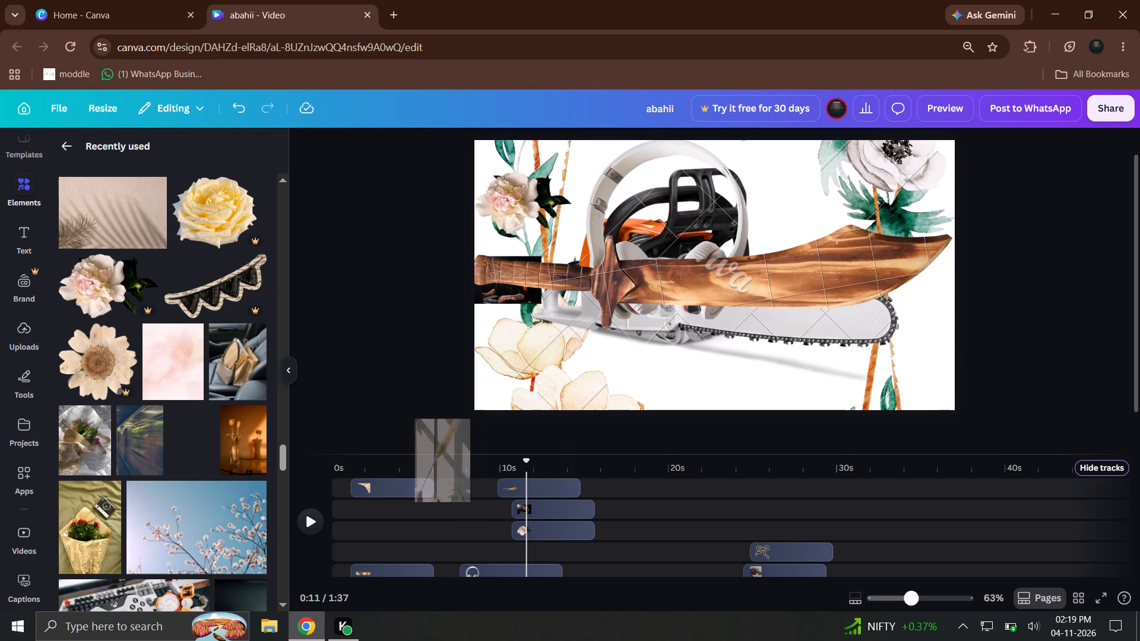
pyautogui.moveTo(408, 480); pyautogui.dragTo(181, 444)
# Add the silver-blue sword from the wooden sword's full magic recommendations to the timeline track below the flower clip, starting around 7 s.
pyautogui.scroll(10, 194, 434)
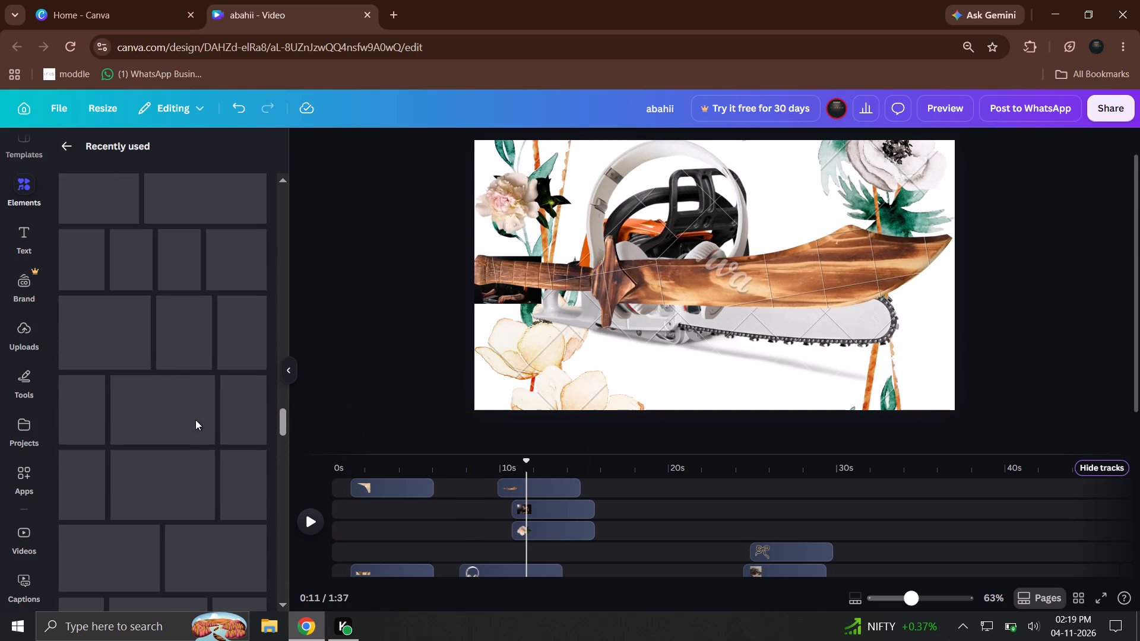
pyautogui.scroll(8, 83, 392)
pyautogui.scroll(5, 191, 418)
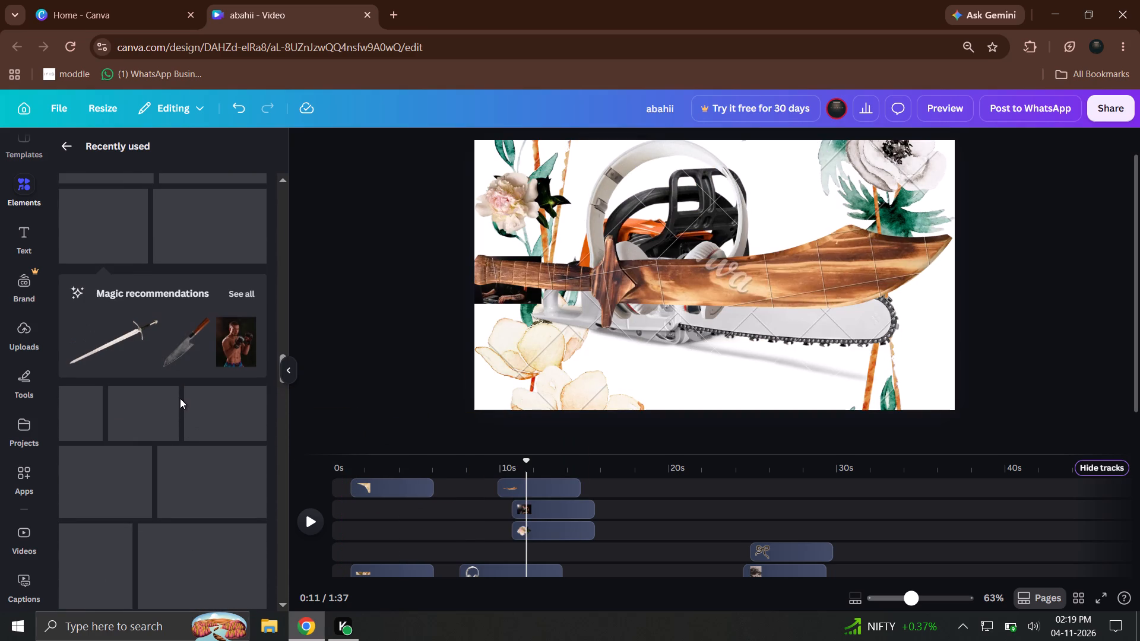
pyautogui.click(254, 300)
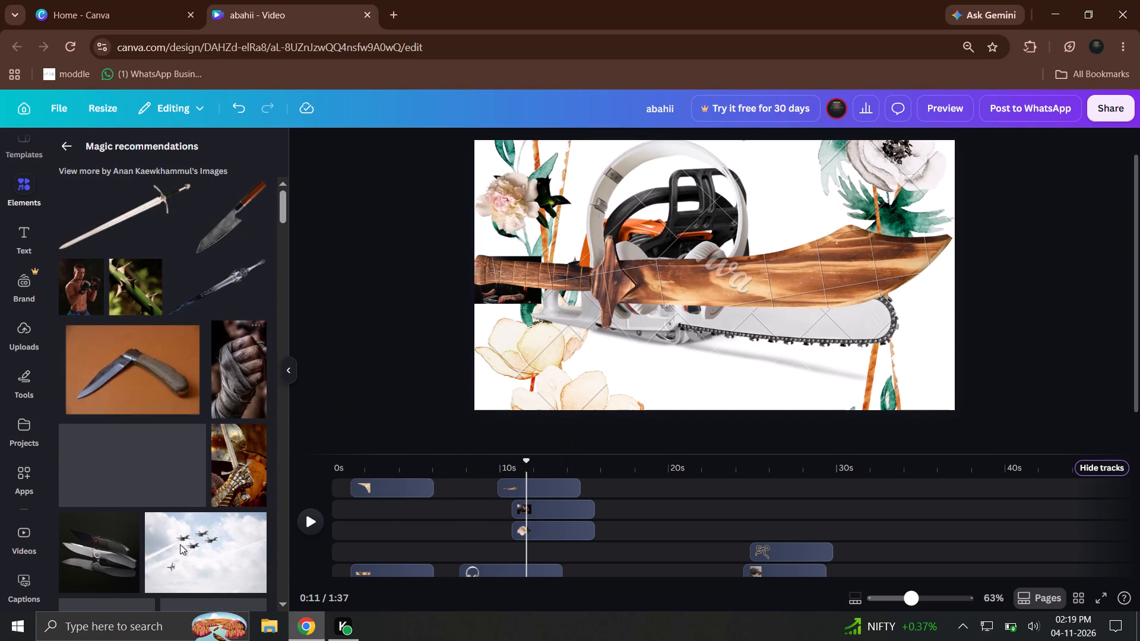
pyautogui.moveTo(240, 282); pyautogui.dragTo(447, 367)
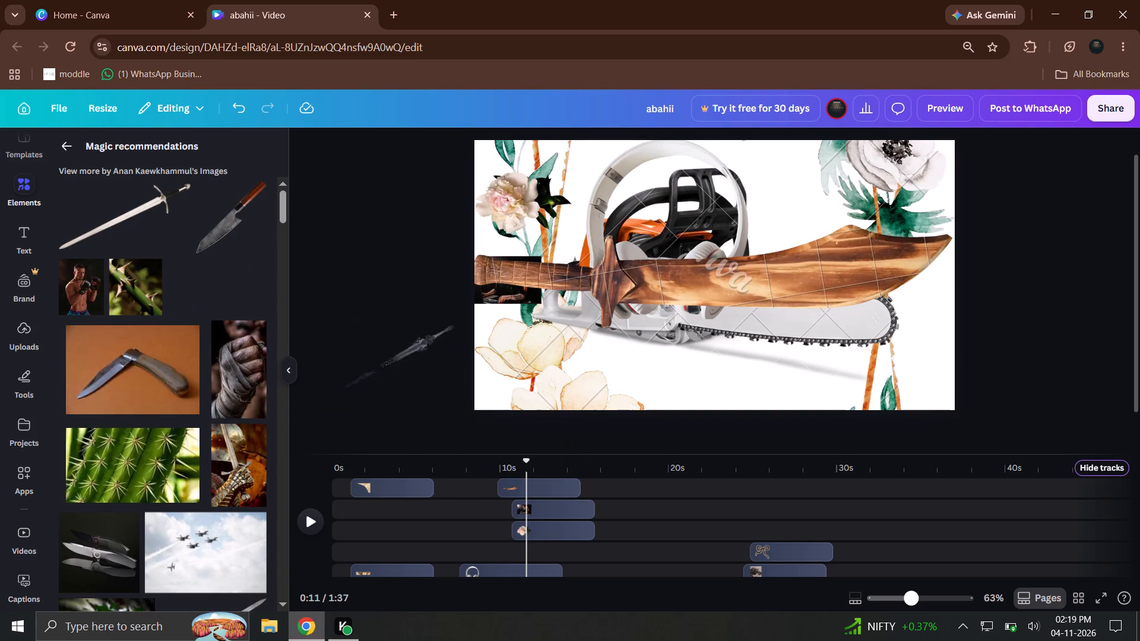
pyautogui.moveTo(447, 367); pyautogui.dragTo(876, 430)
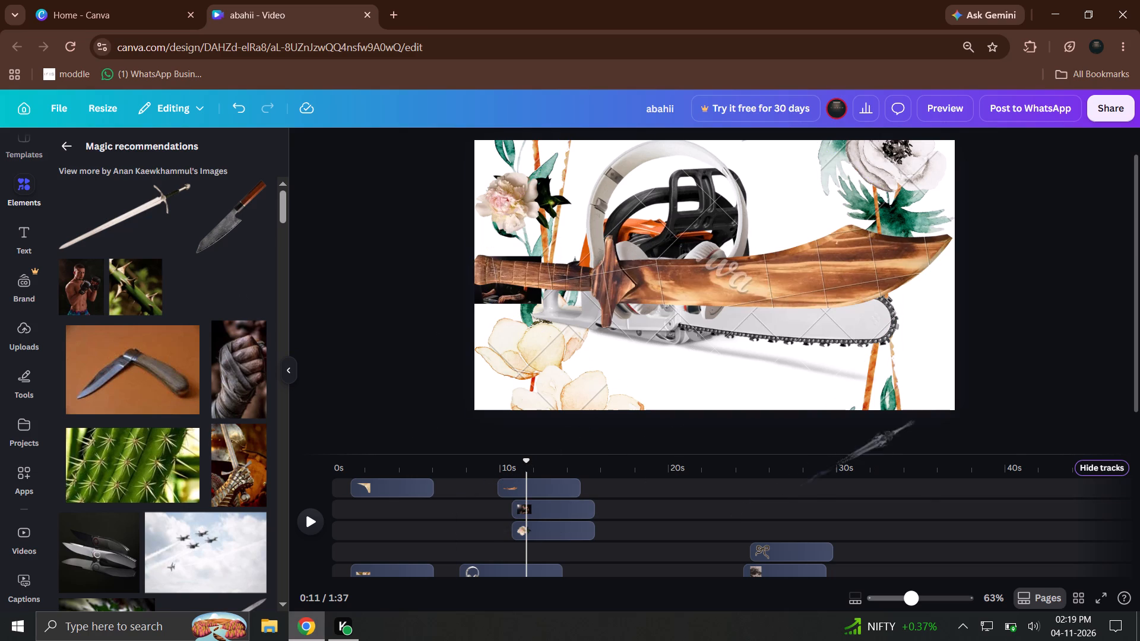
pyautogui.moveTo(876, 430); pyautogui.dragTo(877, 292)
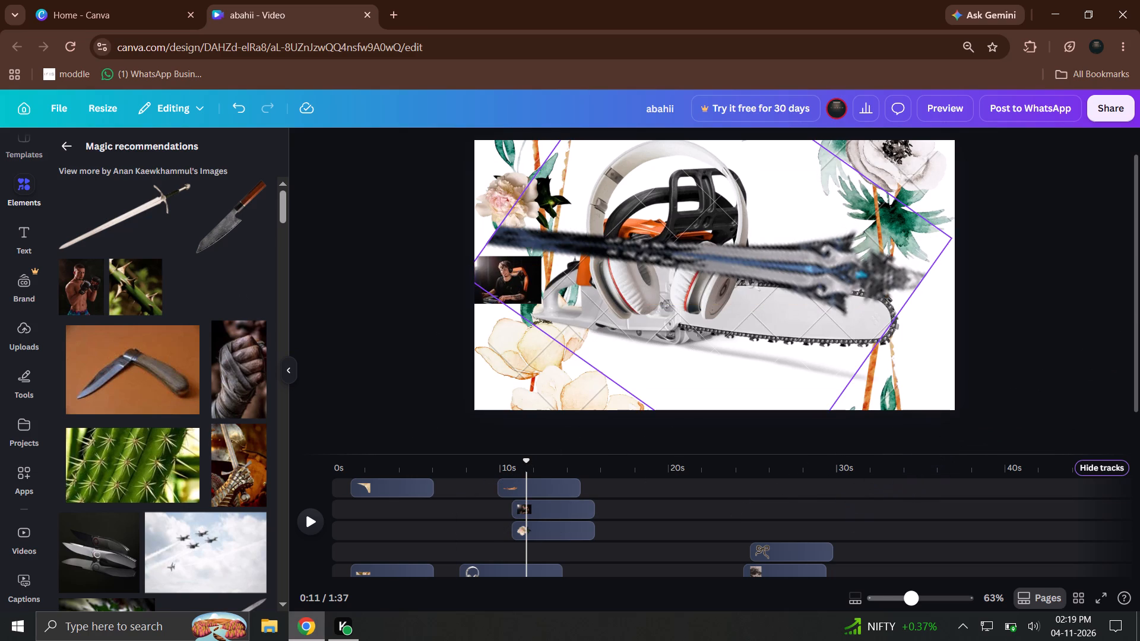
pyautogui.moveTo(877, 292); pyautogui.dragTo(524, 537)
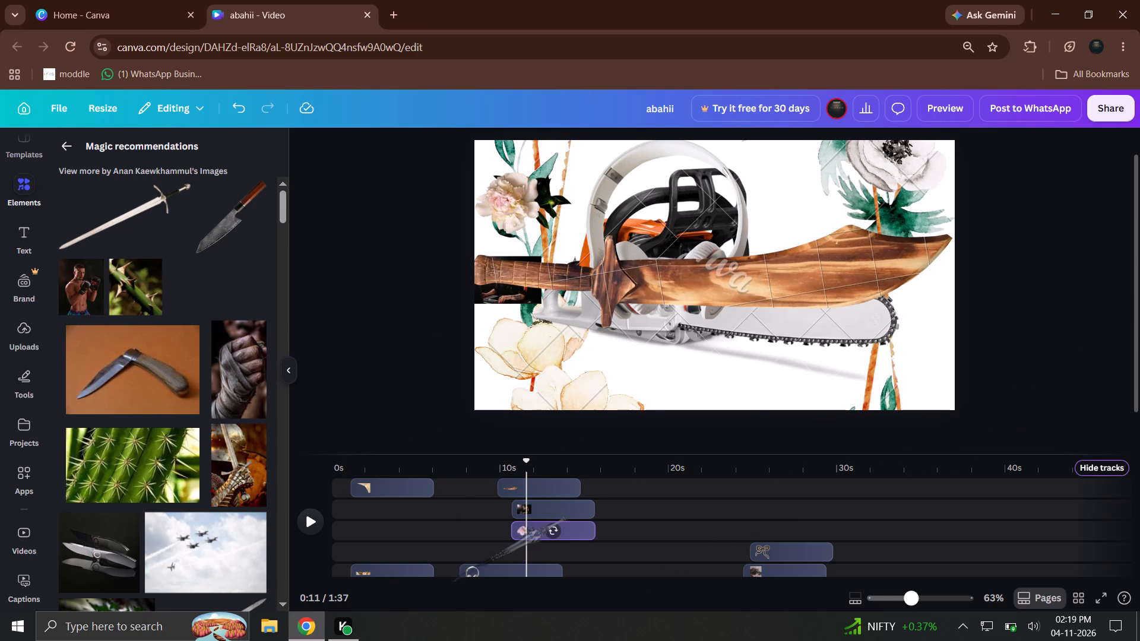
pyautogui.moveTo(524, 537); pyautogui.dragTo(525, 543)
# Crop the wooden sword's lower-left side inward on the page at about 10 s, trimming the end of its handle.
pyautogui.moveTo(521, 467); pyautogui.dragTo(502, 468)
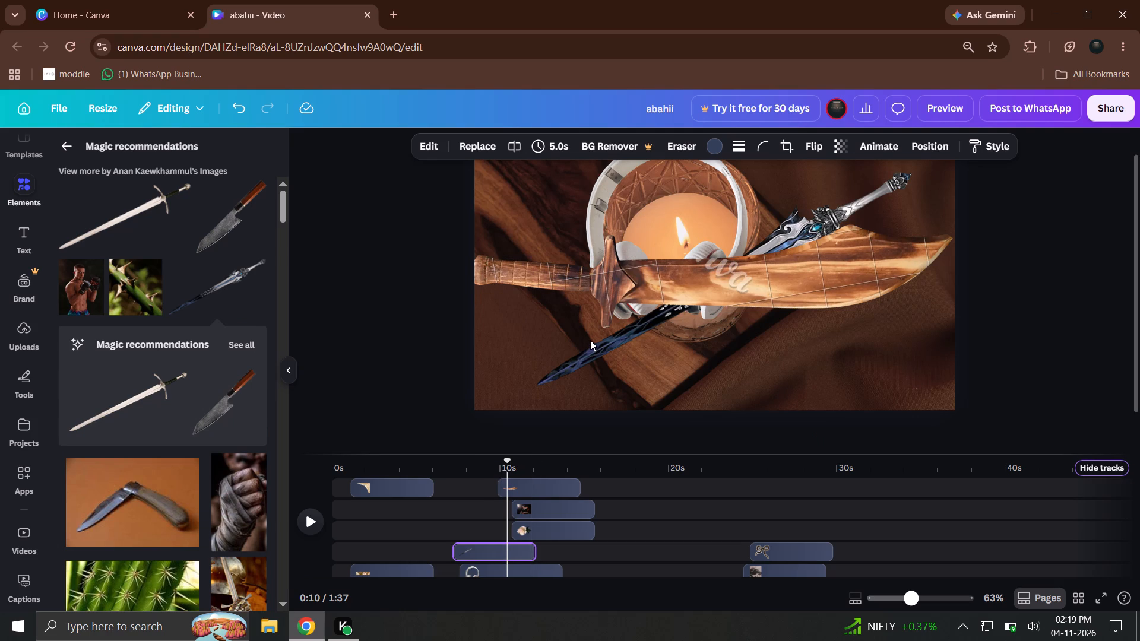
pyautogui.click(590, 340)
pyautogui.moveTo(575, 349); pyautogui.dragTo(623, 322)
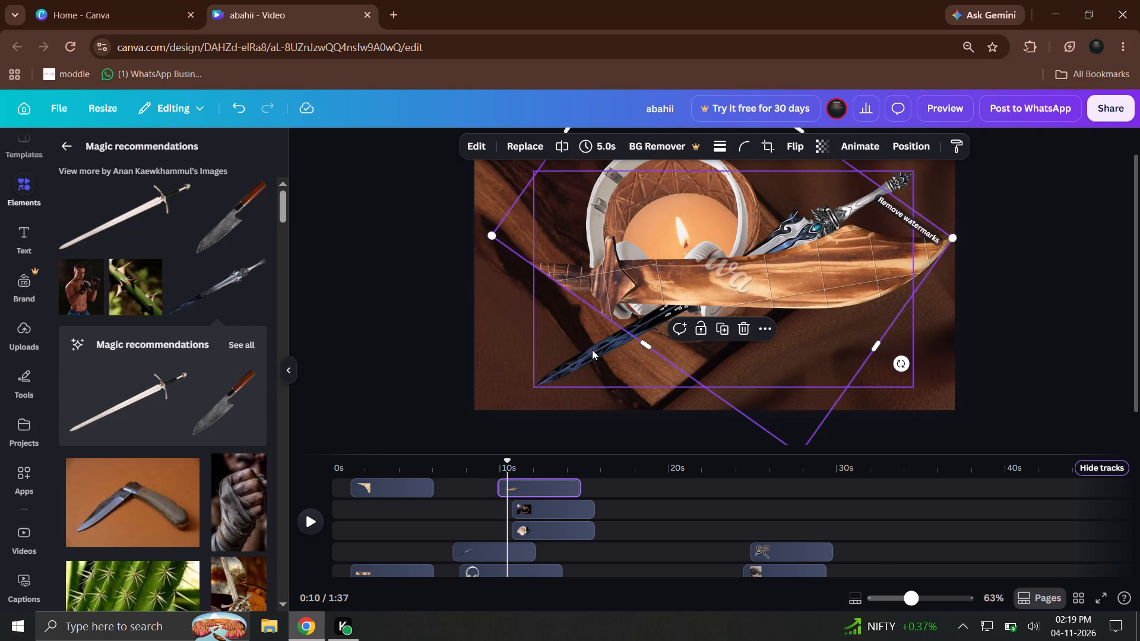
# Move the silver-blue sword to the page's lower-left corner and enlarge it to about the full page width.
pyautogui.click(592, 350)
pyautogui.moveTo(585, 353); pyautogui.dragTo(522, 373)
pyautogui.moveTo(851, 196); pyautogui.dragTo(926, 199)
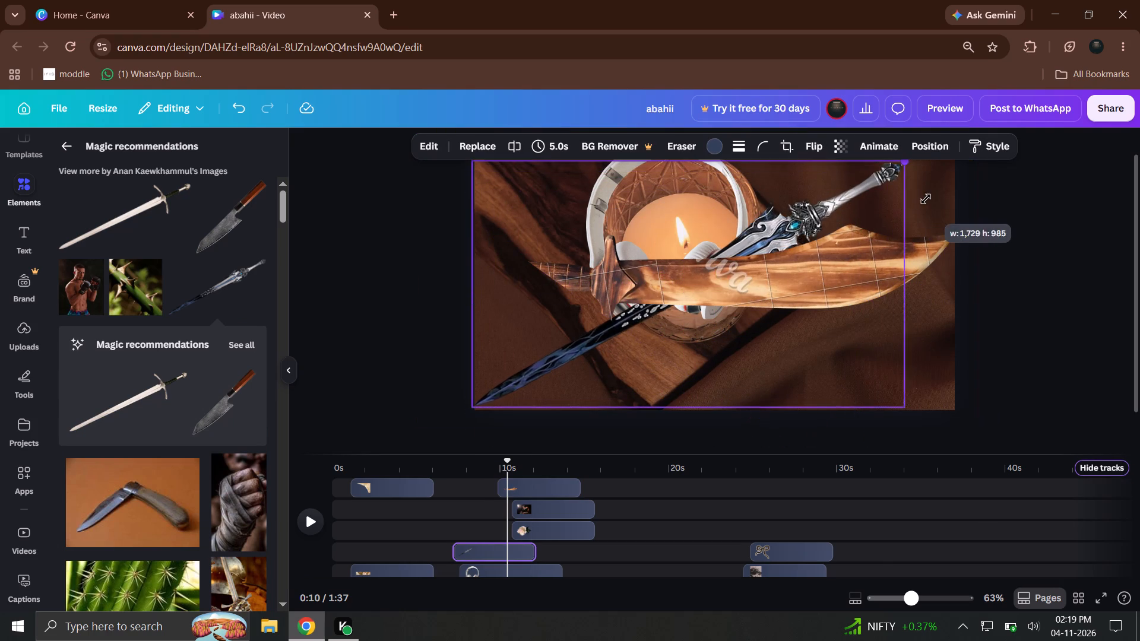
pyautogui.moveTo(926, 199); pyautogui.dragTo(976, 188)
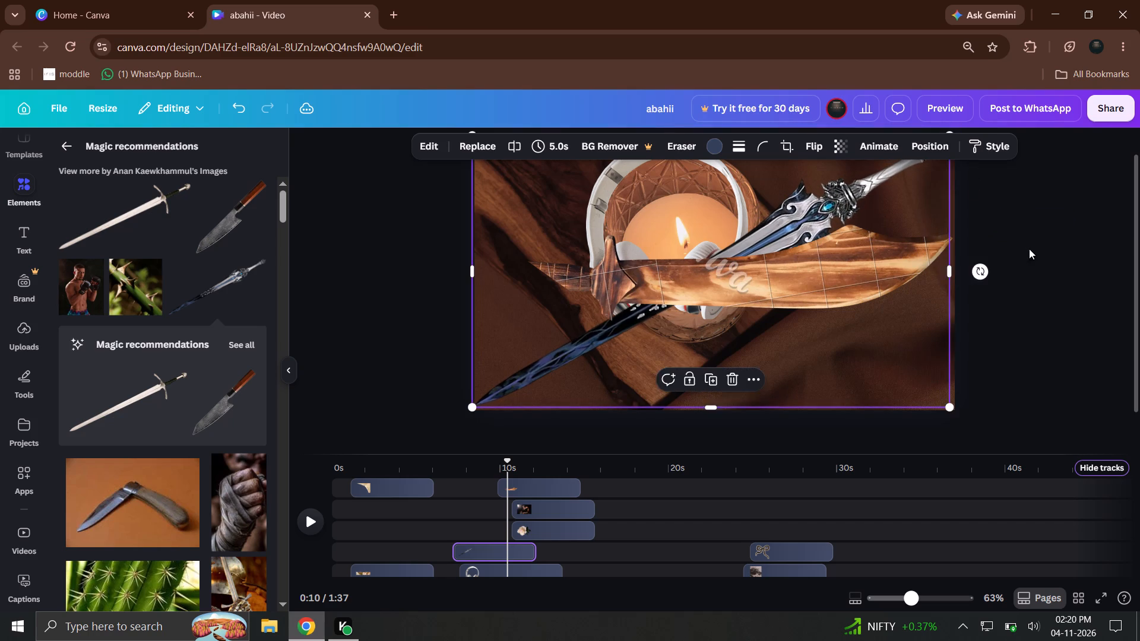
# Move the wooden sword down to the page's bottom-left corner, leaving only its upper blade on the page.
pyautogui.click(1028, 248)
pyautogui.moveTo(822, 260); pyautogui.dragTo(786, 262)
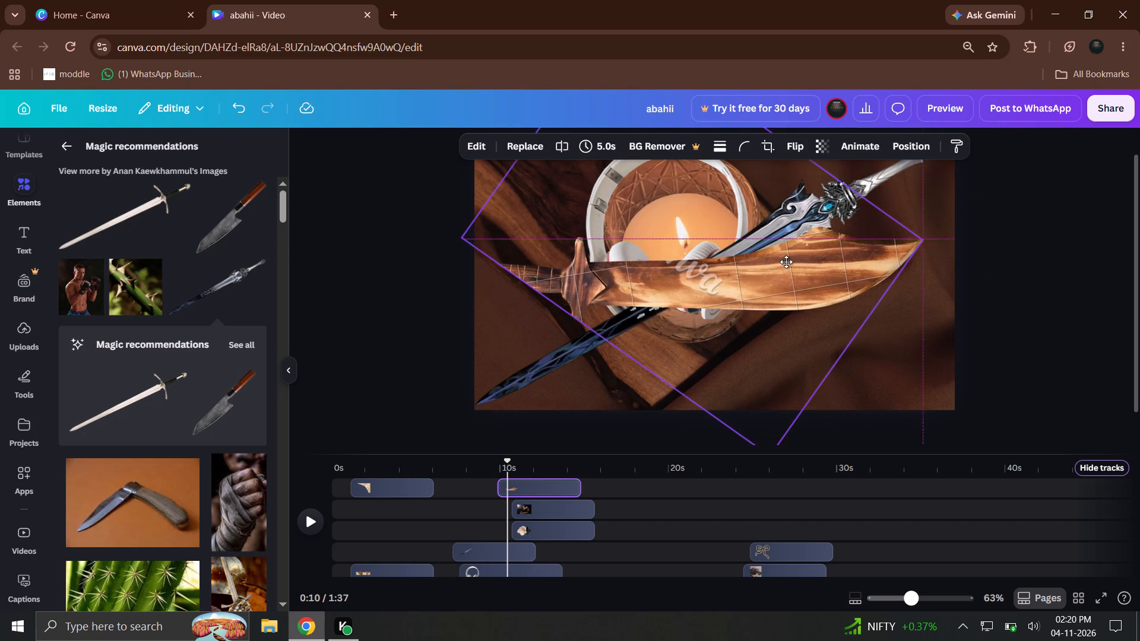
pyautogui.moveTo(786, 262); pyautogui.dragTo(677, 362)
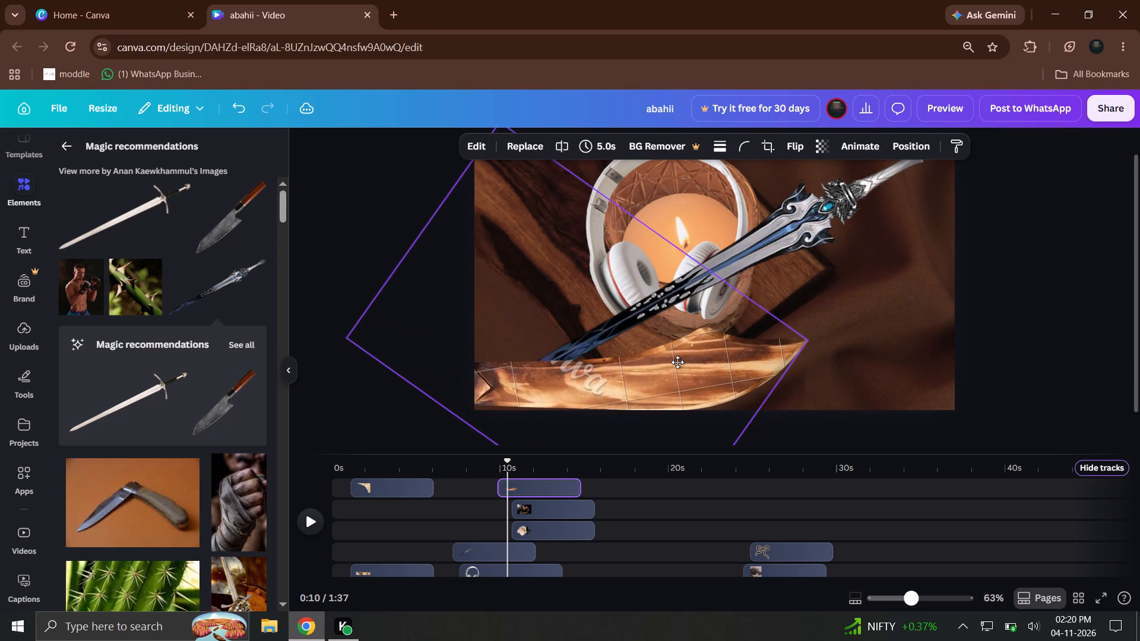
pyautogui.moveTo(677, 362); pyautogui.dragTo(629, 395)
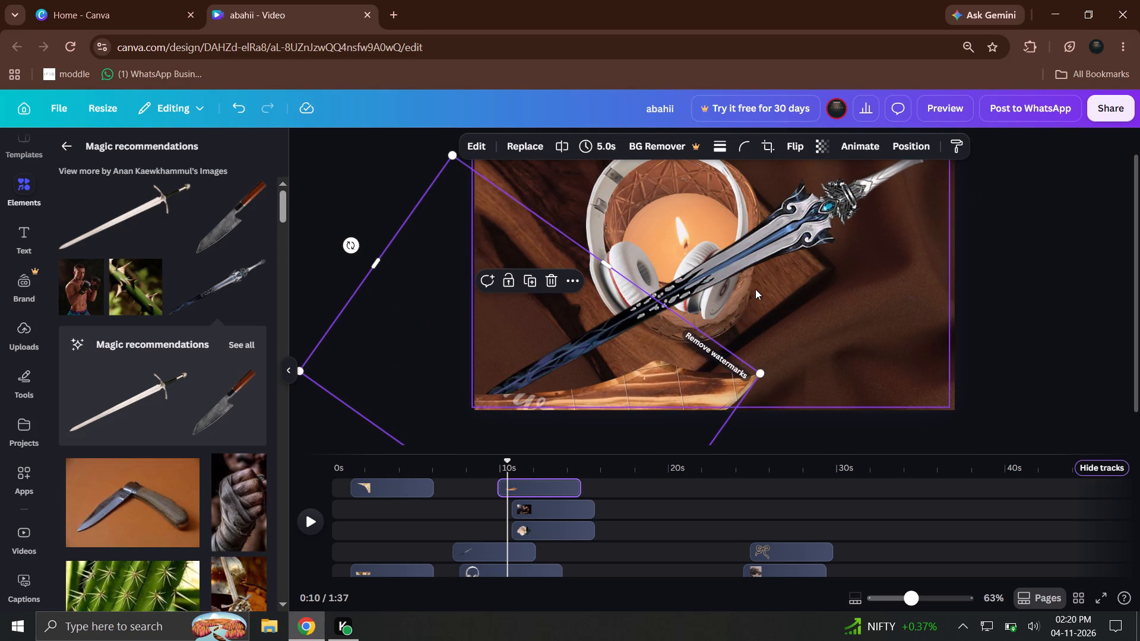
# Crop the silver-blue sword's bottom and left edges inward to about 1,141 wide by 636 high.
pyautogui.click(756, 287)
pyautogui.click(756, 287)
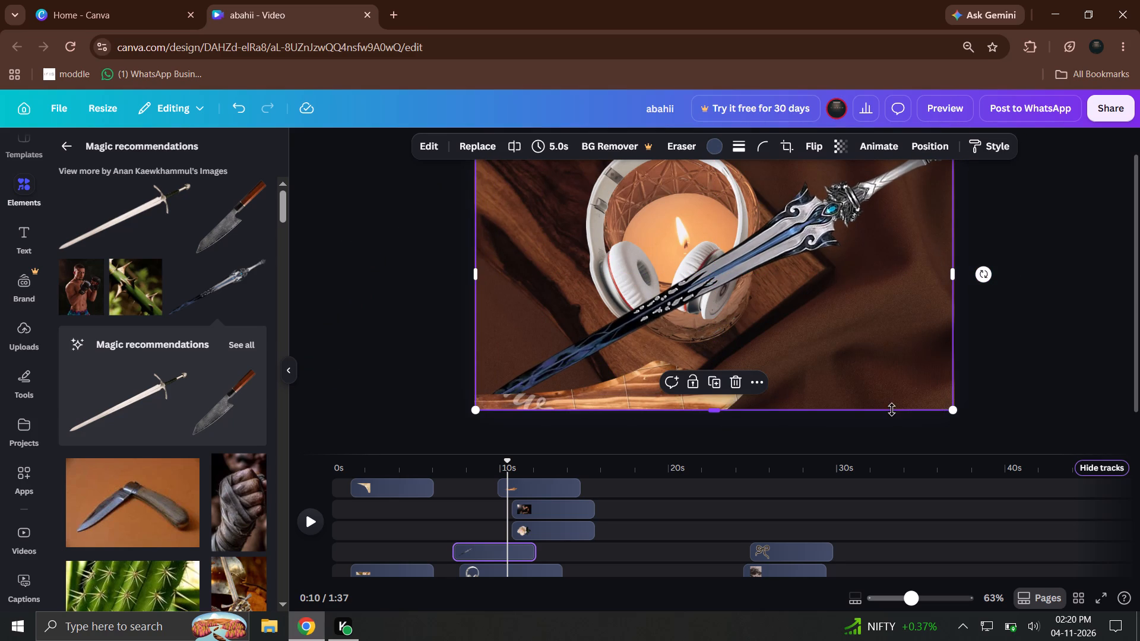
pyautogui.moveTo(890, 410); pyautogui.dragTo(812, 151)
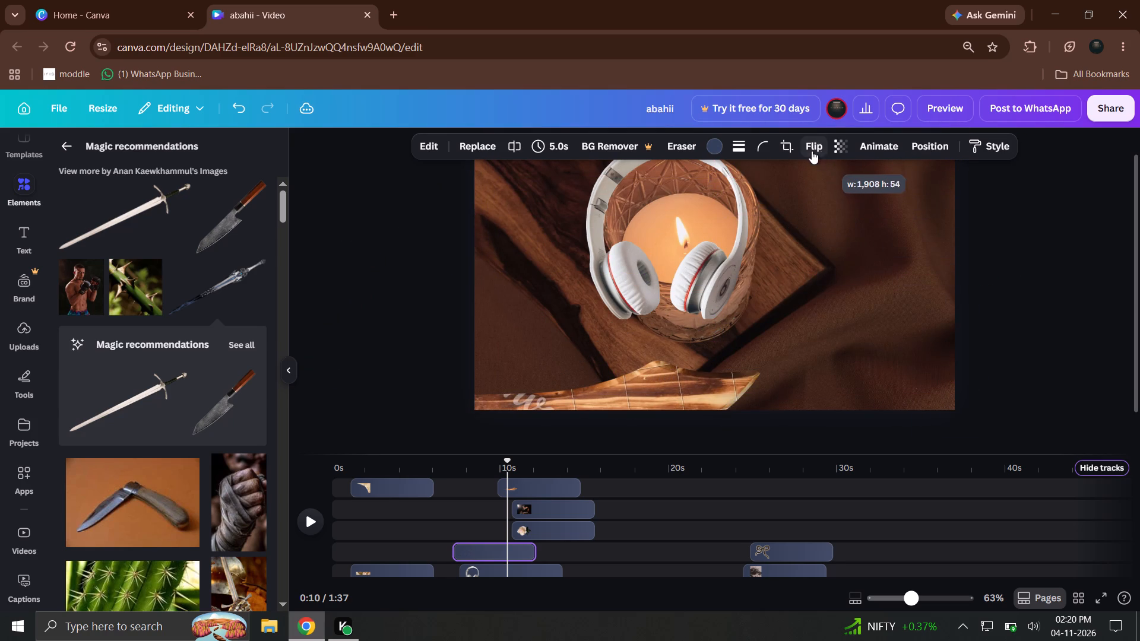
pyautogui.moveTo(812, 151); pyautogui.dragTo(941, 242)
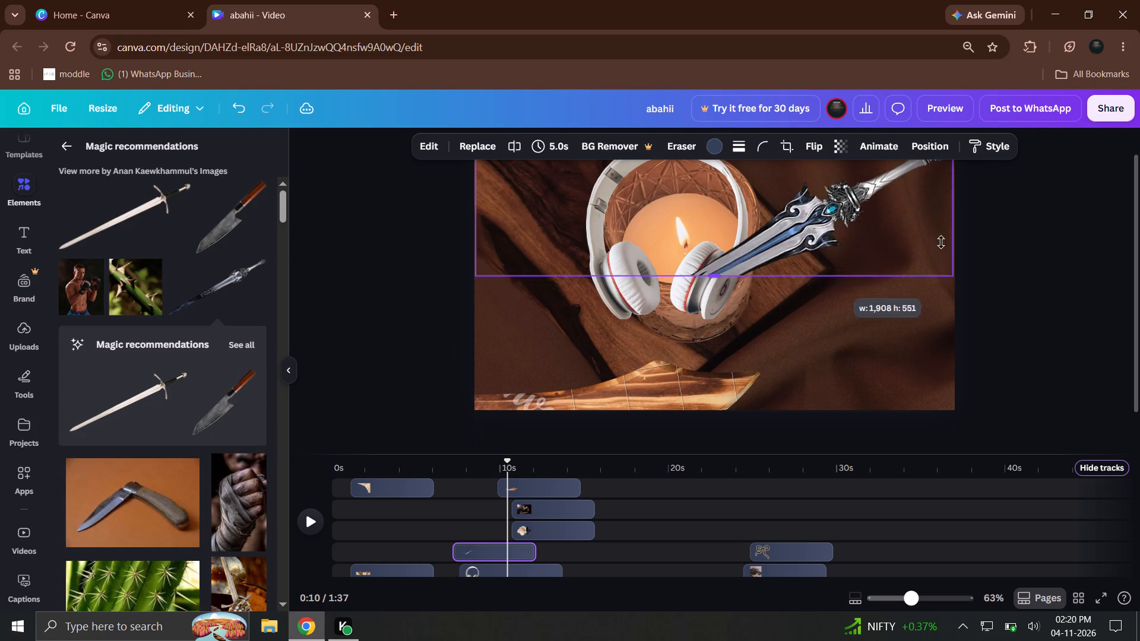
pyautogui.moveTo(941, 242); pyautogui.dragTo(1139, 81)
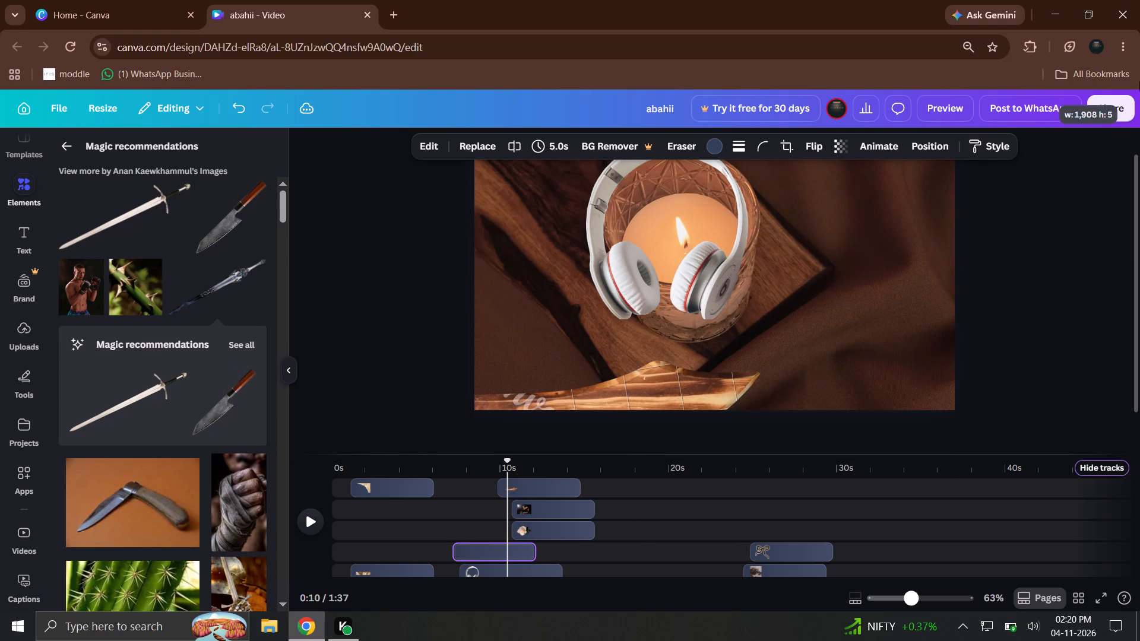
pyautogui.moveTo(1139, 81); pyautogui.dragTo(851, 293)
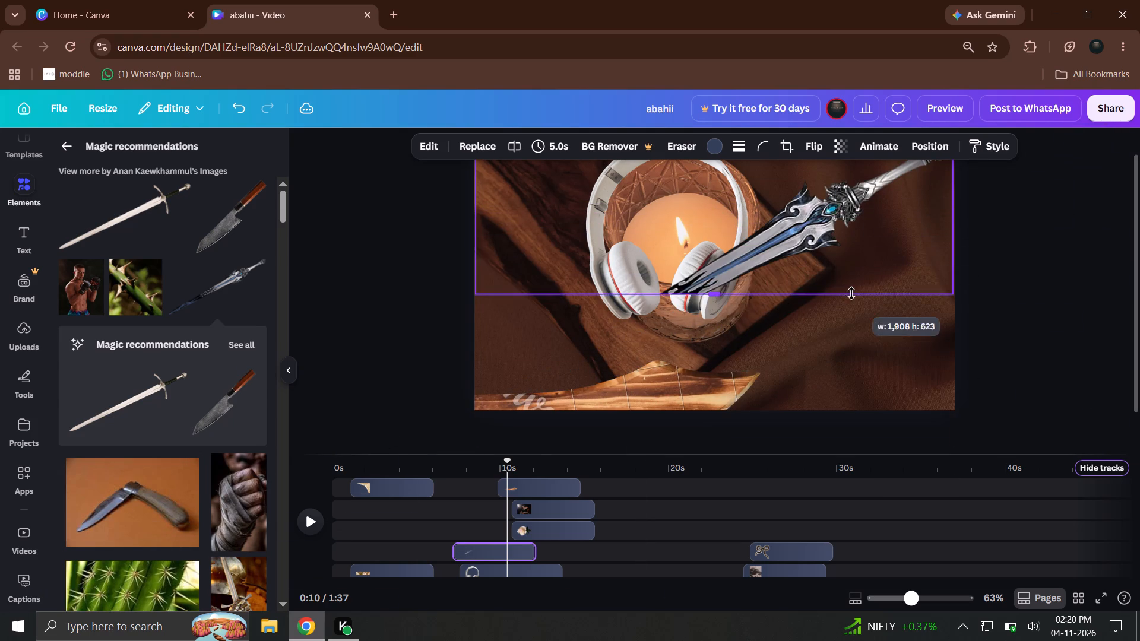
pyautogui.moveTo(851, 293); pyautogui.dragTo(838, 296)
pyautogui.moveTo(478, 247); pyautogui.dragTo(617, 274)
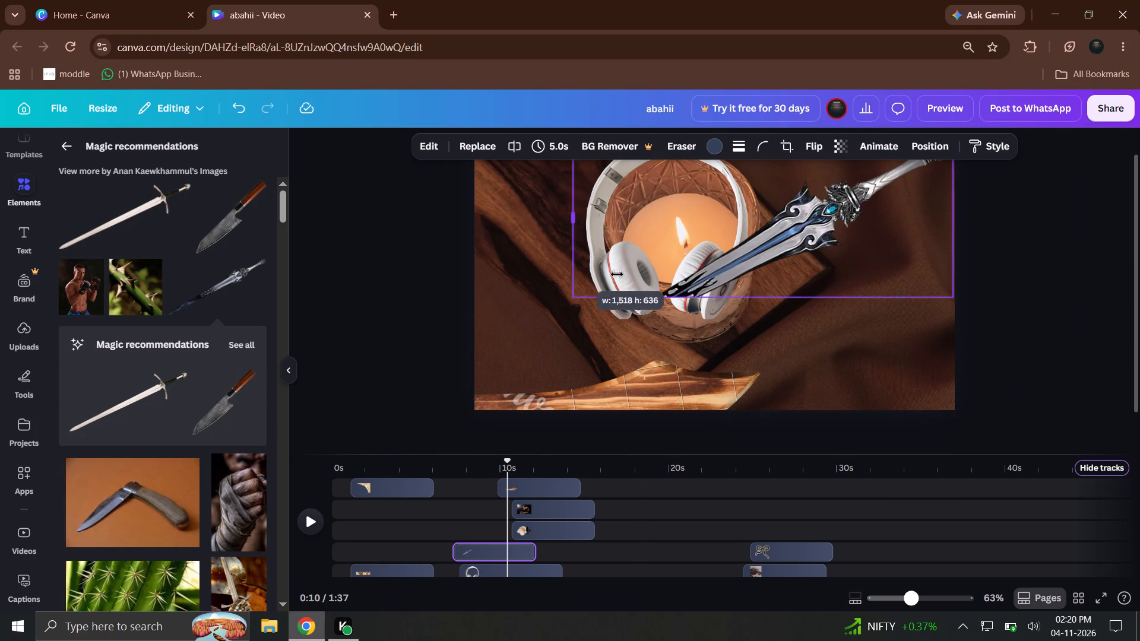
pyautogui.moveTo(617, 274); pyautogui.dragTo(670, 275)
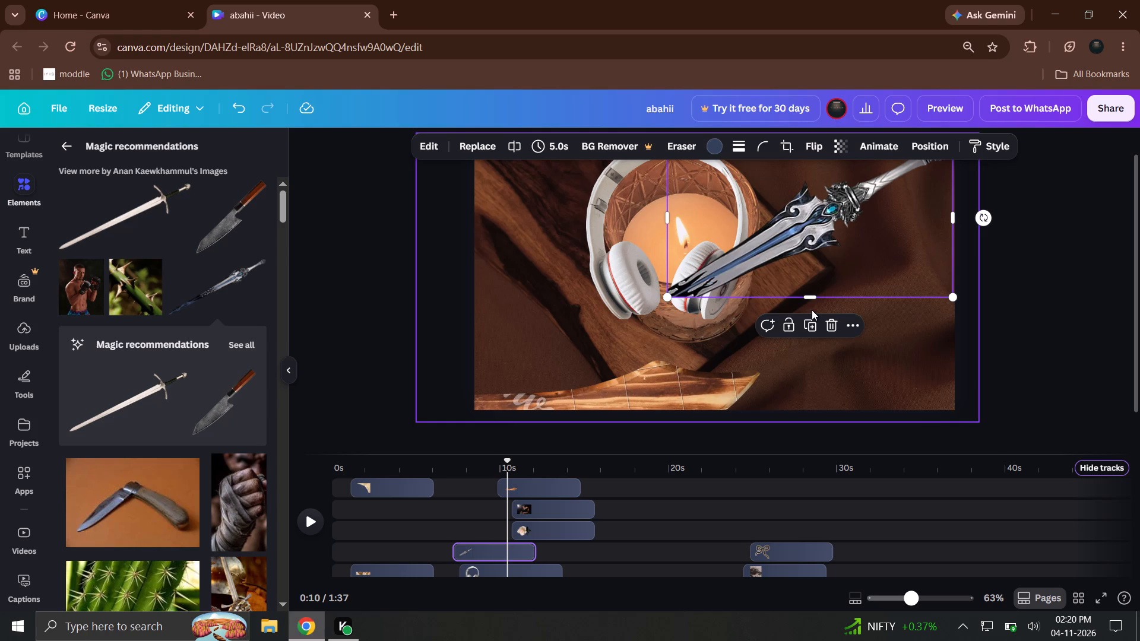
# Shift the silver-blue sword slightly down-left and extend its crop to about 1,050 high and nearly the page's left edge, showing the full blade.
pyautogui.moveTo(808, 289); pyautogui.dragTo(797, 298)
pyautogui.moveTo(793, 306); pyautogui.dragTo(747, 383)
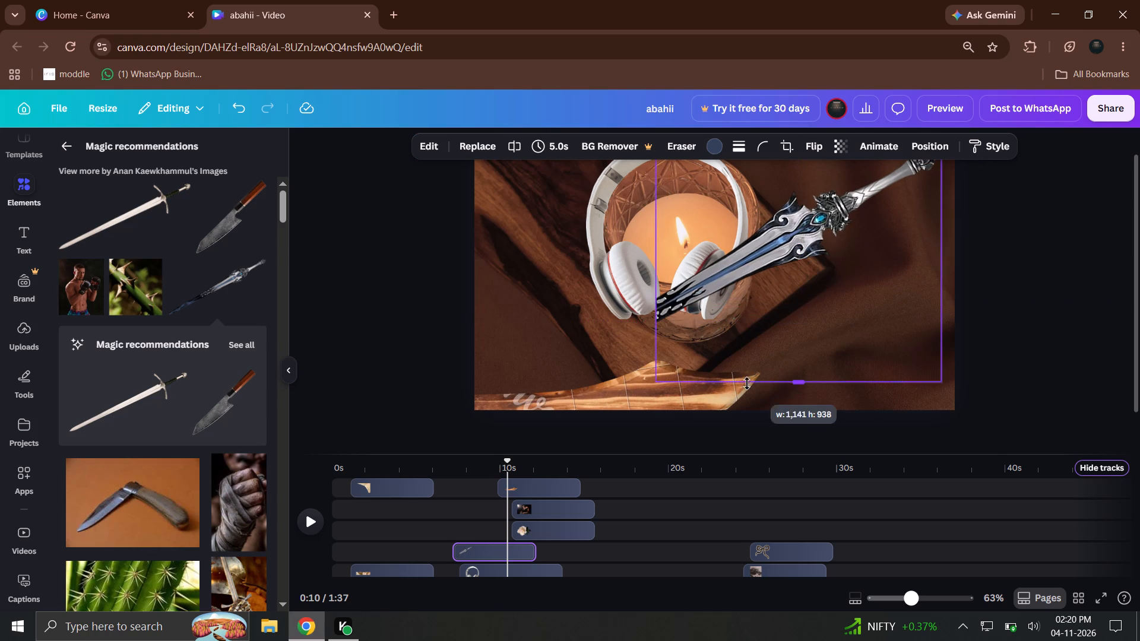
pyautogui.moveTo(747, 383); pyautogui.dragTo(724, 410)
pyautogui.moveTo(659, 280); pyautogui.dragTo(622, 291)
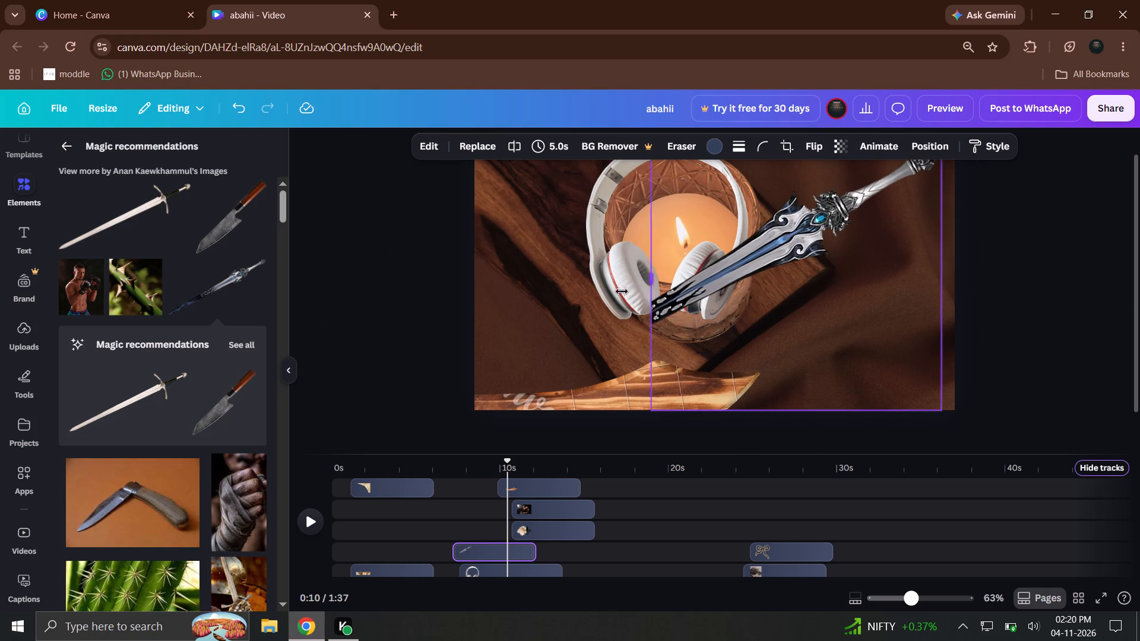
pyautogui.moveTo(622, 291); pyautogui.dragTo(482, 376)
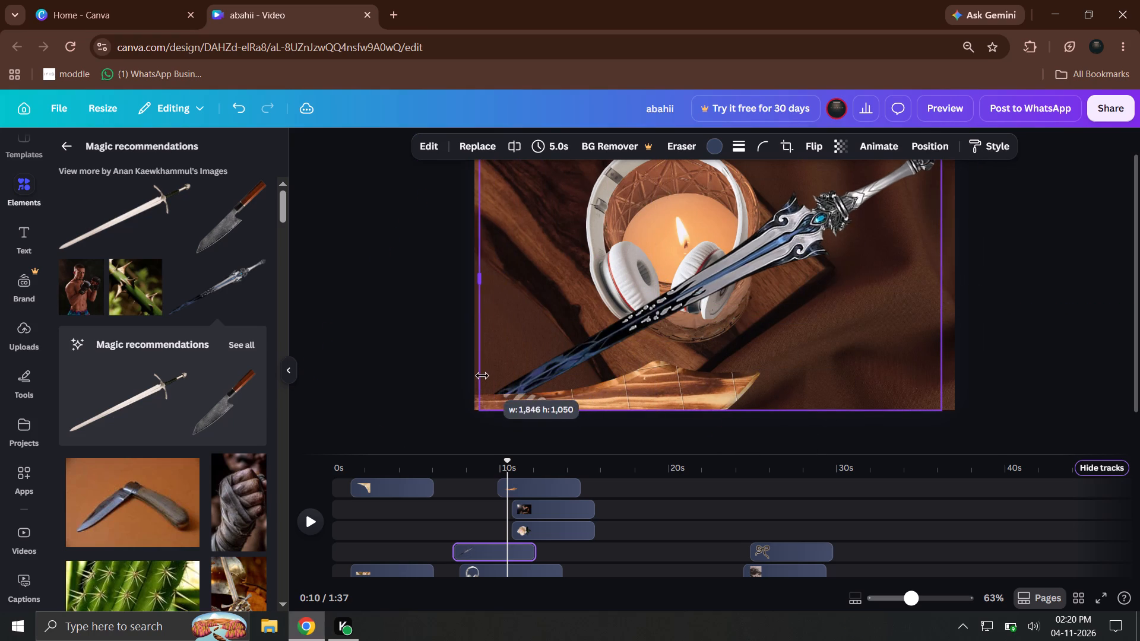
pyautogui.moveTo(482, 376); pyautogui.dragTo(491, 354)
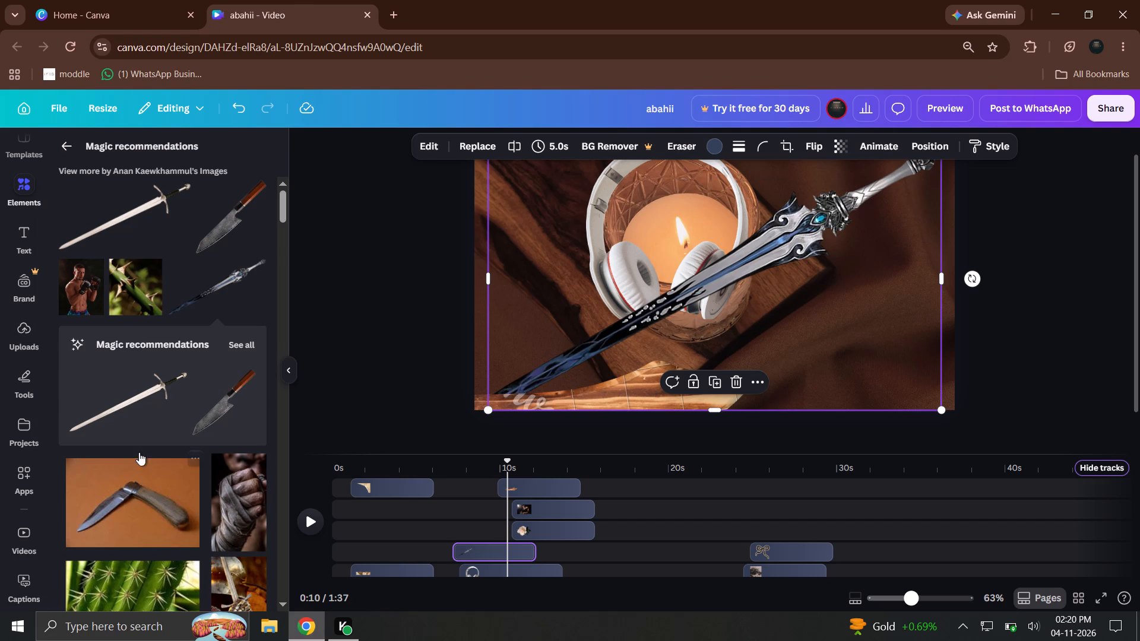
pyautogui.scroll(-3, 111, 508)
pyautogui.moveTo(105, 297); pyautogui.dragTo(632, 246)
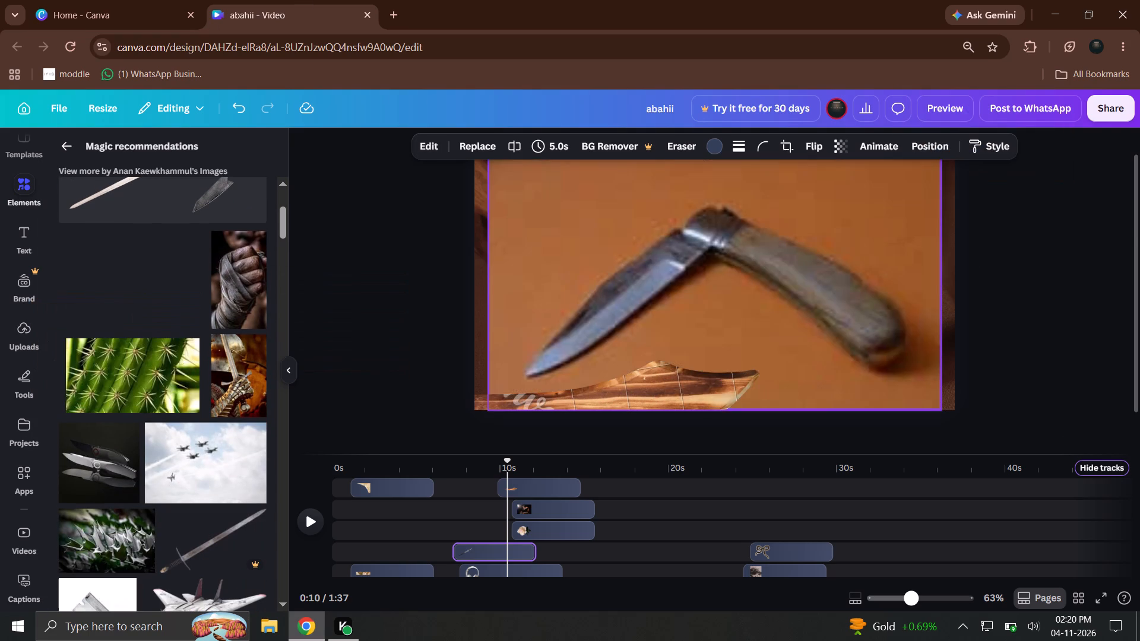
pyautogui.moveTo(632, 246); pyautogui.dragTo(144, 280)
# Replace the silver-blue sword with the plain grey steel sword and align its frame with the page's left edge.
pyautogui.scroll(-4, 180, 504)
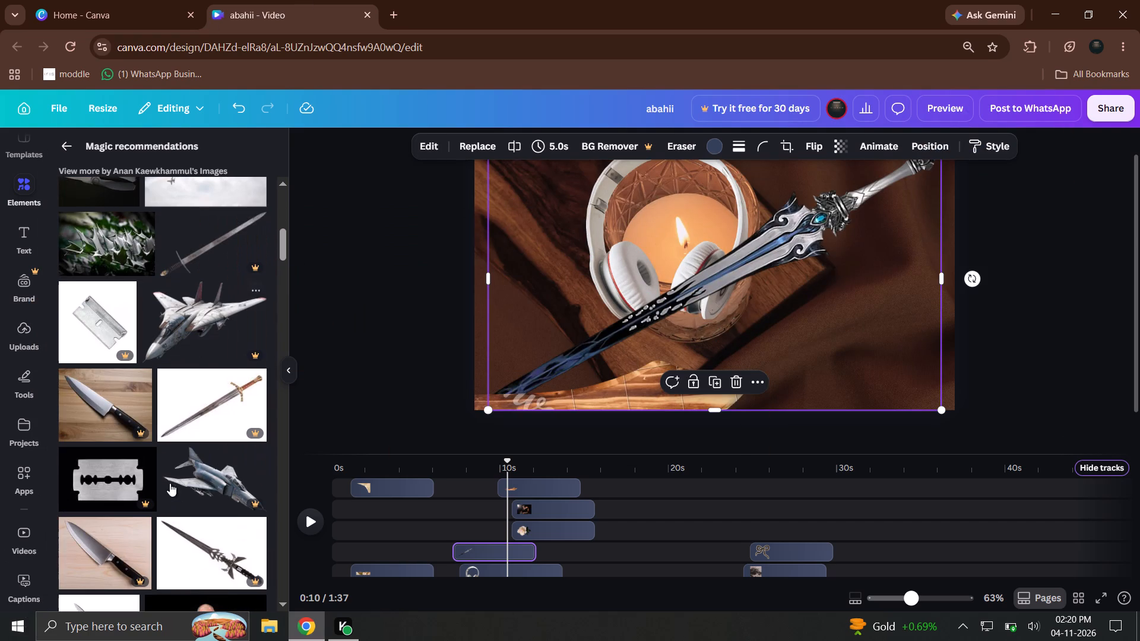
pyautogui.moveTo(231, 255); pyautogui.dragTo(712, 241)
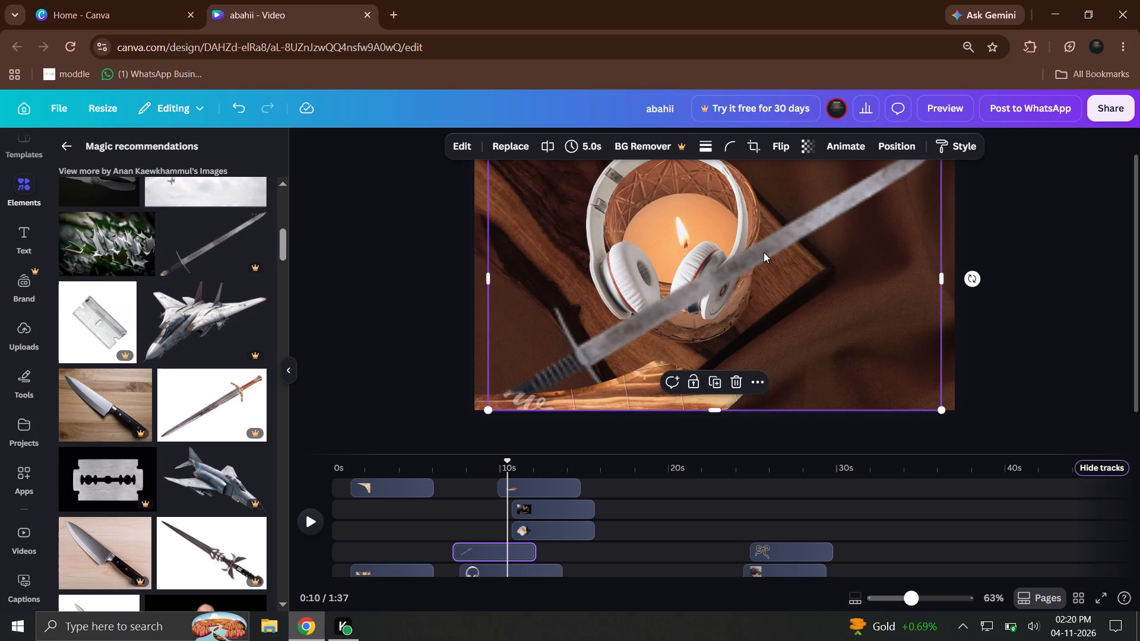
pyautogui.moveTo(764, 252); pyautogui.dragTo(726, 253)
pyautogui.moveTo(614, 328); pyautogui.dragTo(586, 342)
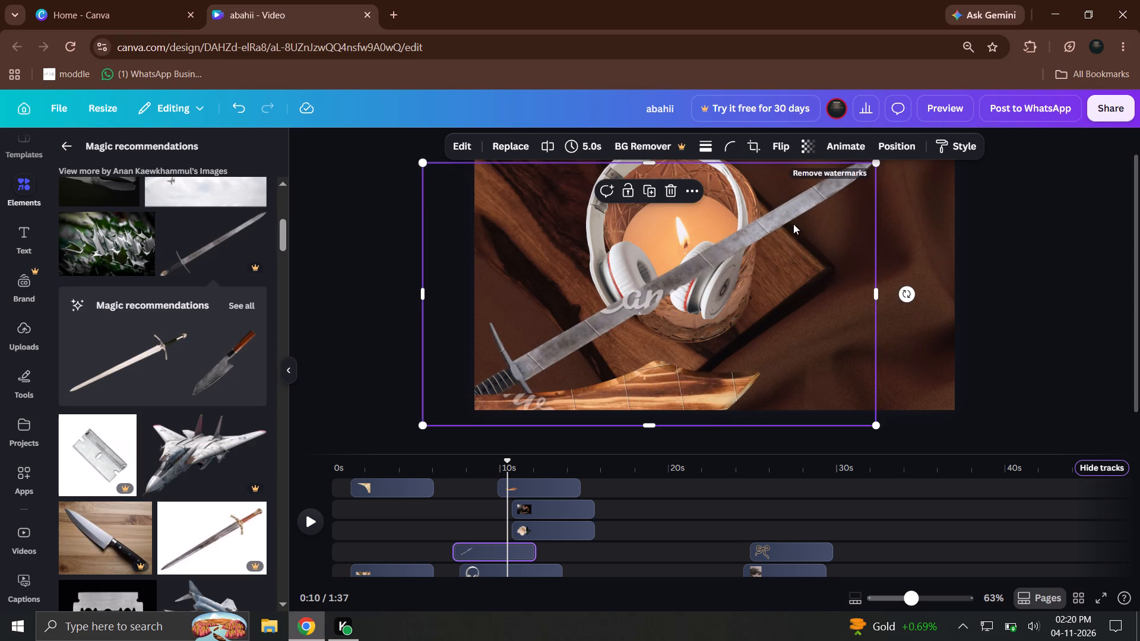
pyautogui.moveTo(711, 268); pyautogui.dragTo(764, 240)
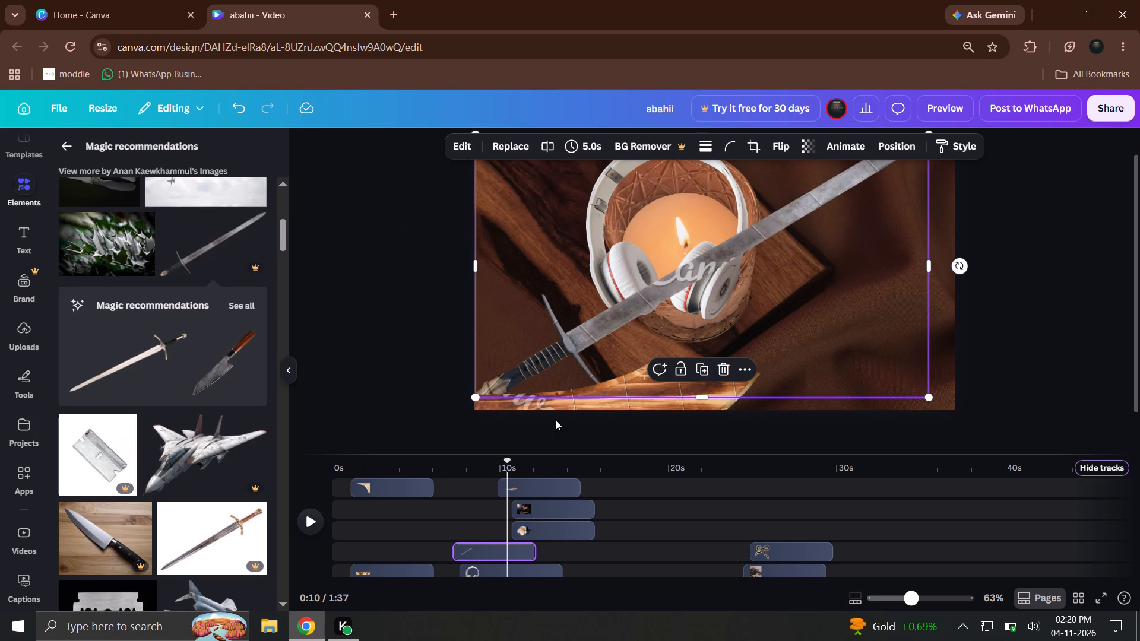
# Shrink the steel sword to about a third of the page width and place it over the headphones' right ear cup.
pyautogui.moveTo(476, 401); pyautogui.dragTo(790, 291)
pyautogui.moveTo(891, 182); pyautogui.dragTo(840, 233)
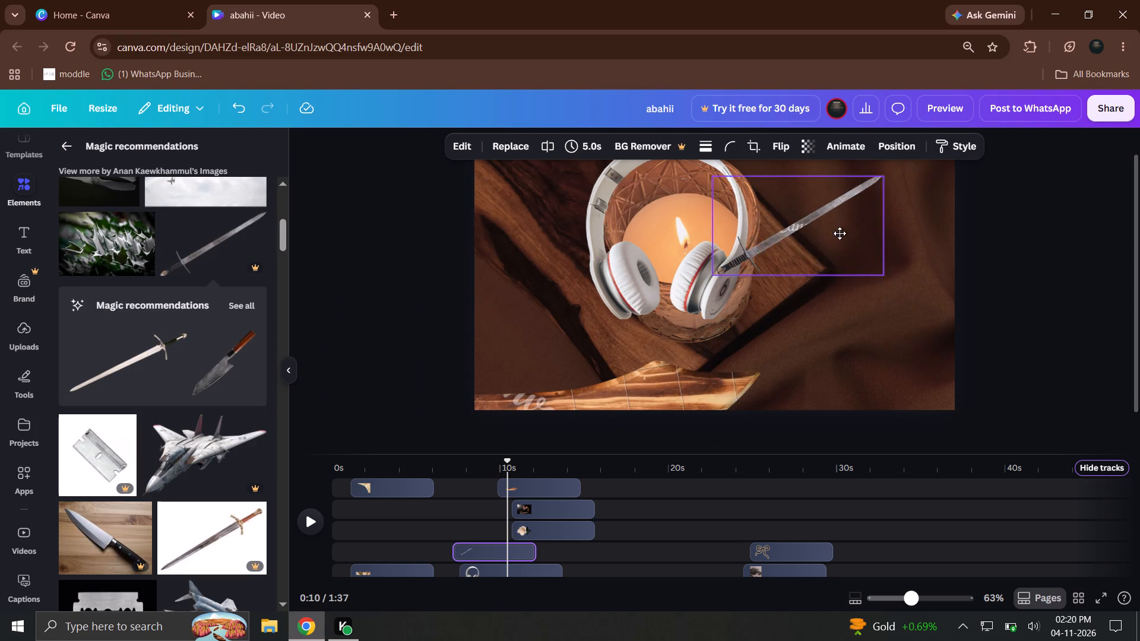
pyautogui.moveTo(840, 233); pyautogui.dragTo(824, 260)
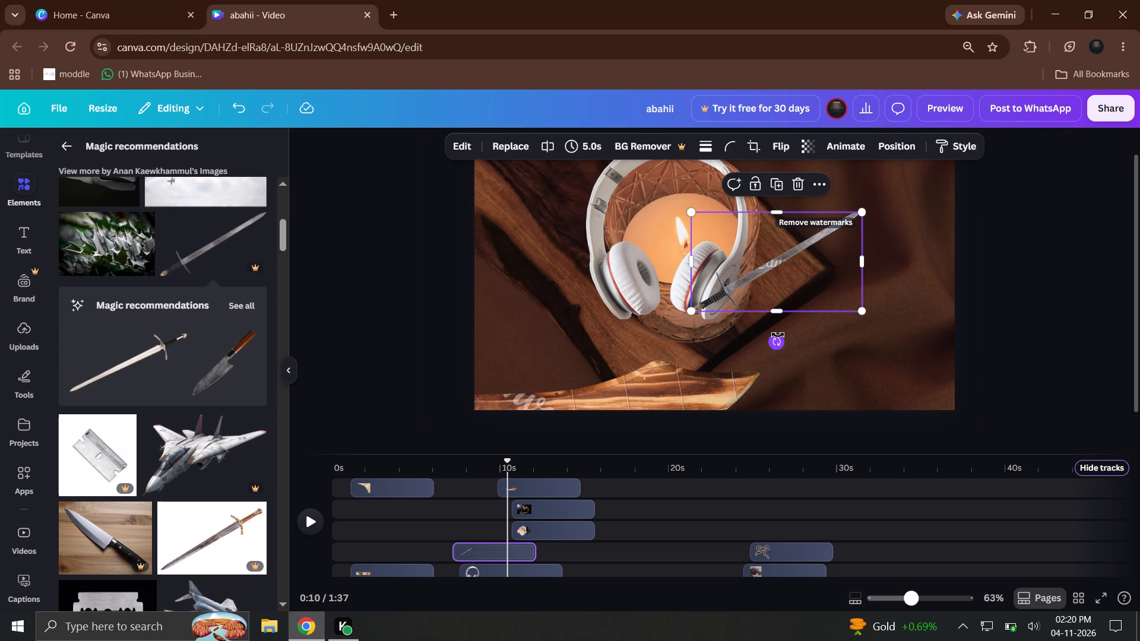
# Rotate the steel sword to about 90° so that its blade points down to the right.
pyautogui.moveTo(778, 335); pyautogui.dragTo(743, 217)
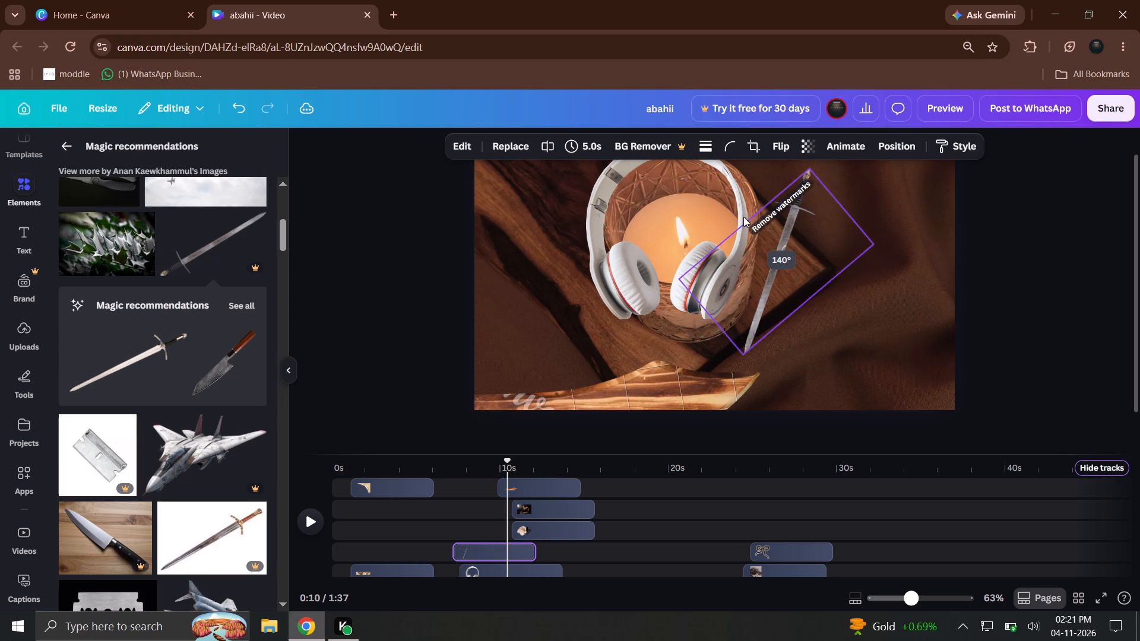
pyautogui.moveTo(743, 217); pyautogui.dragTo(752, 199)
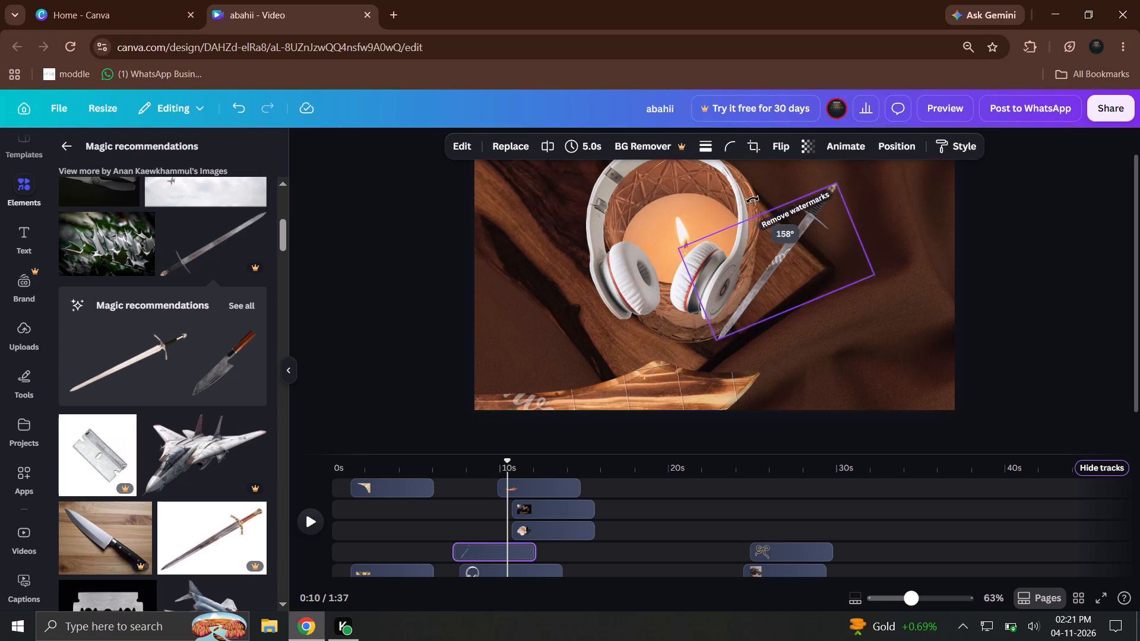
pyautogui.moveTo(752, 199); pyautogui.dragTo(734, 207)
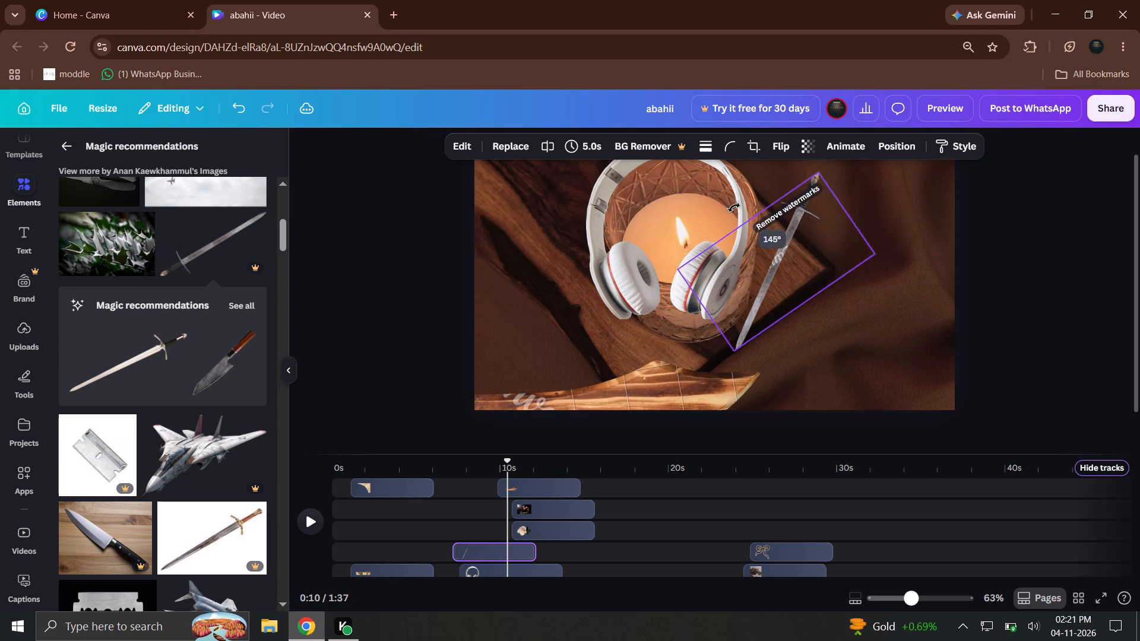
pyautogui.moveTo(734, 207); pyautogui.dragTo(710, 226)
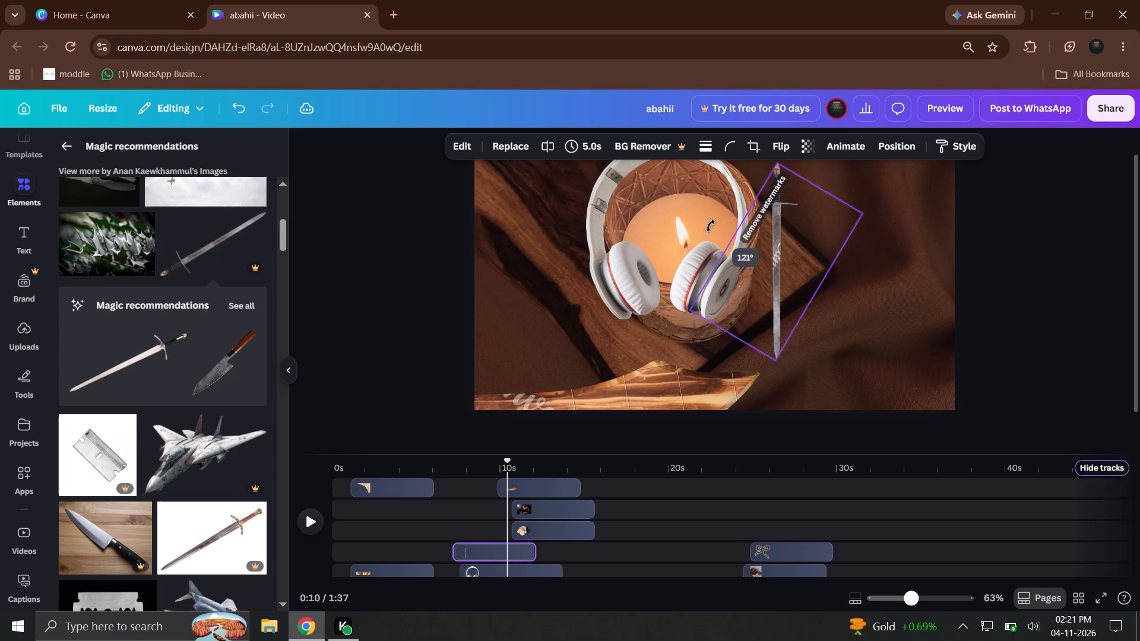
pyautogui.moveTo(710, 226); pyautogui.dragTo(687, 247)
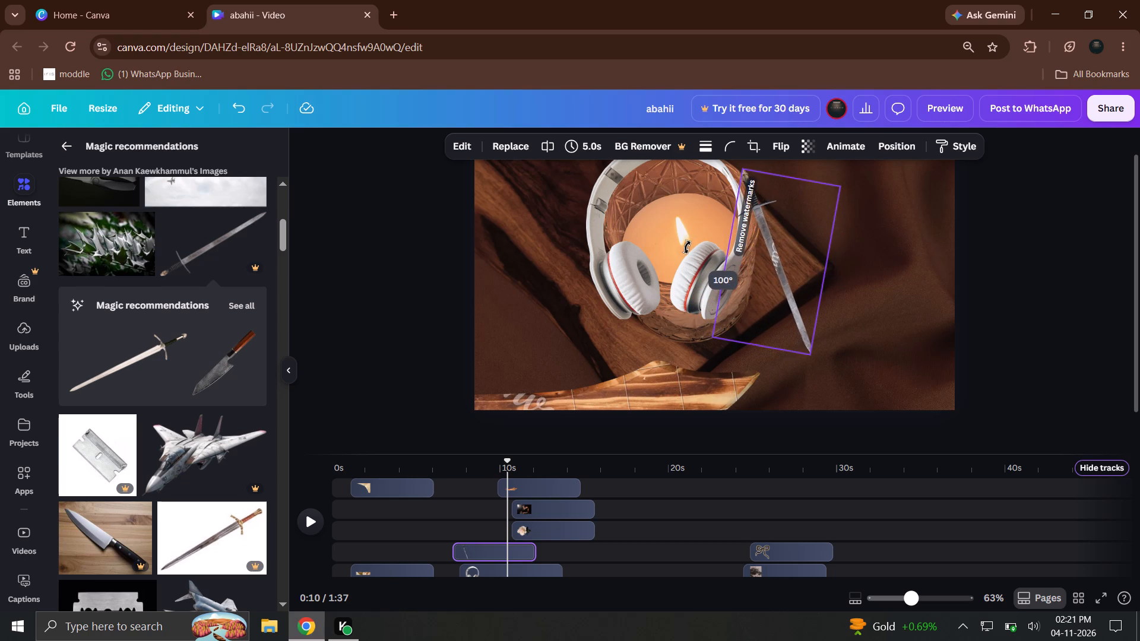
pyautogui.moveTo(687, 247); pyautogui.dragTo(676, 266)
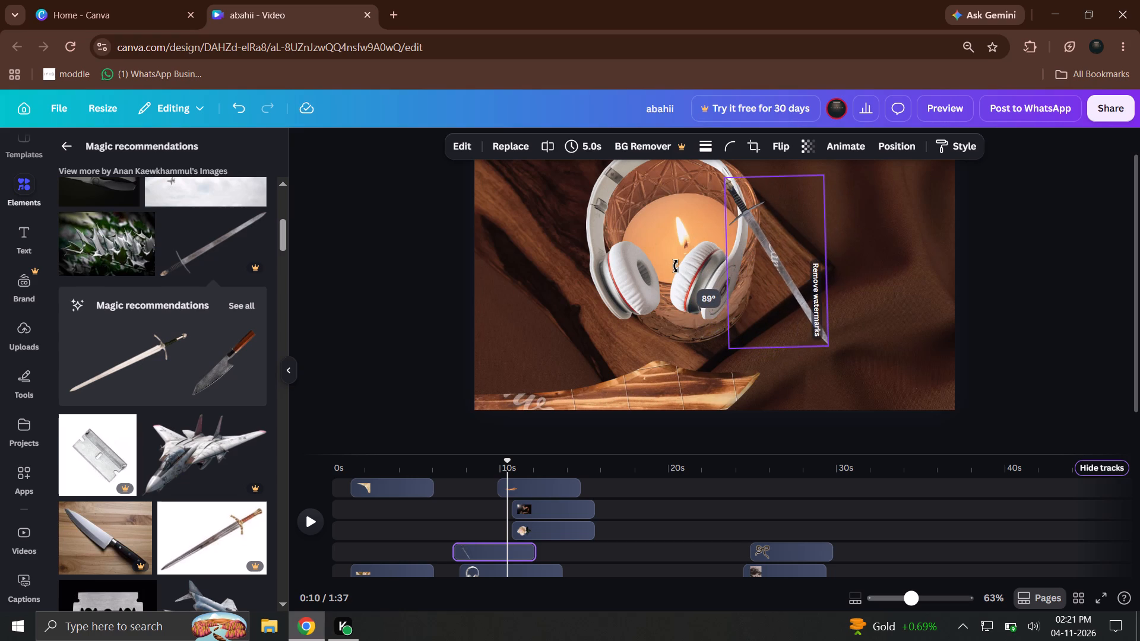
pyautogui.moveTo(676, 266); pyautogui.dragTo(679, 262)
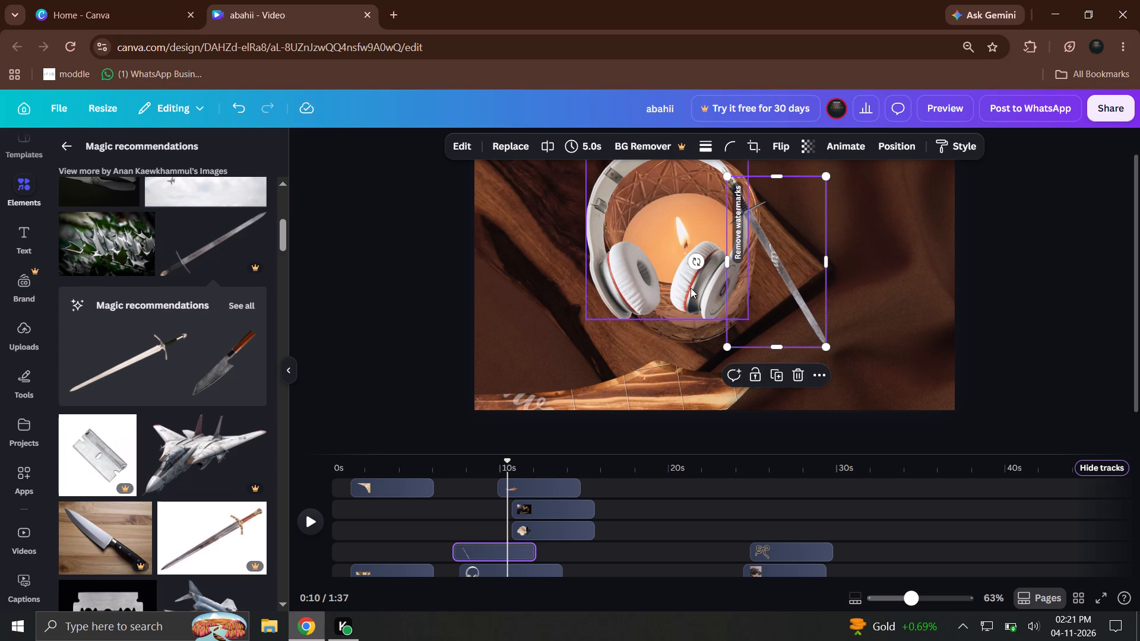
# Move the steel sword to the upper-left part of the page, beside the headphones.
pyautogui.moveTo(935, 211); pyautogui.dragTo(927, 211)
pyautogui.moveTo(761, 189); pyautogui.dragTo(740, 217)
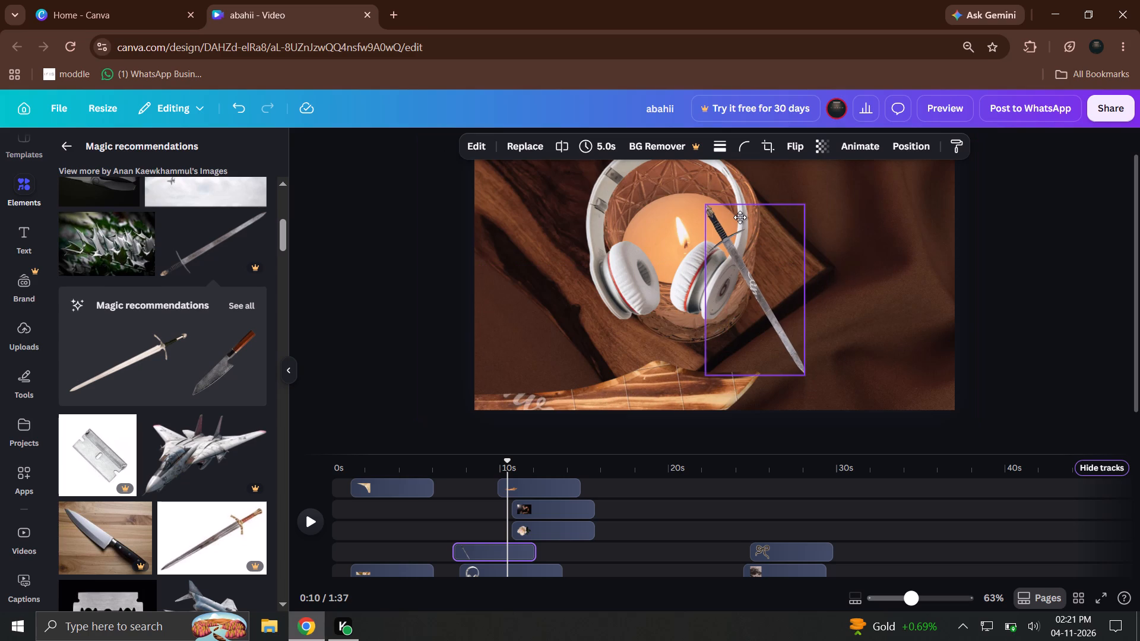
pyautogui.moveTo(740, 217); pyautogui.dragTo(506, 174)
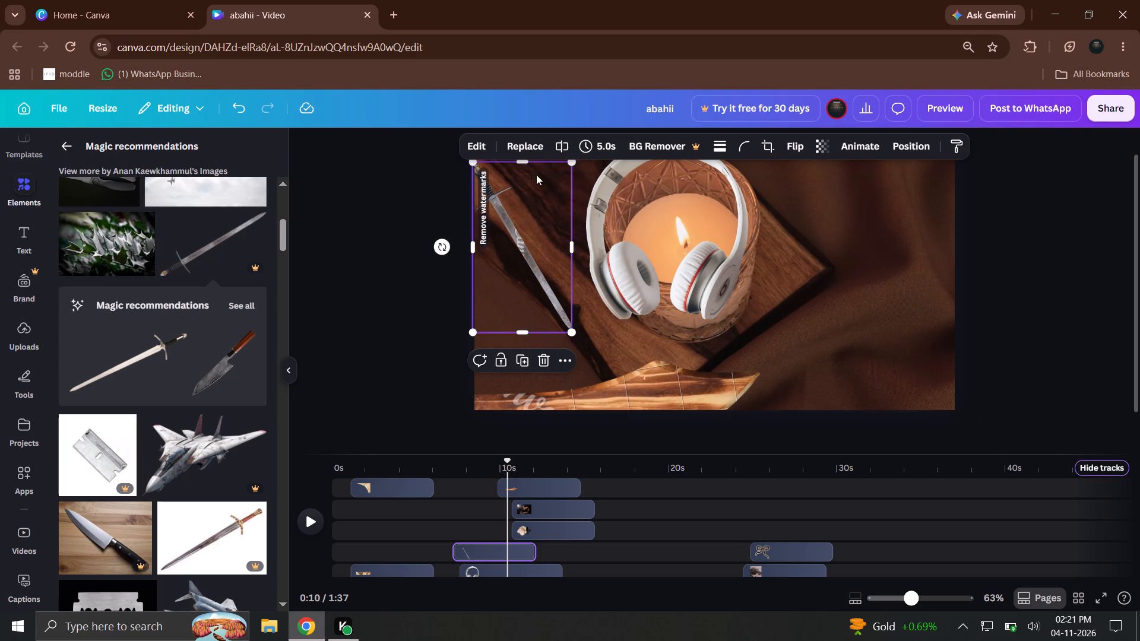
# Shift the white headphones slightly right and down so they are centred over the candle.
pyautogui.moveTo(737, 285); pyautogui.dragTo(738, 291)
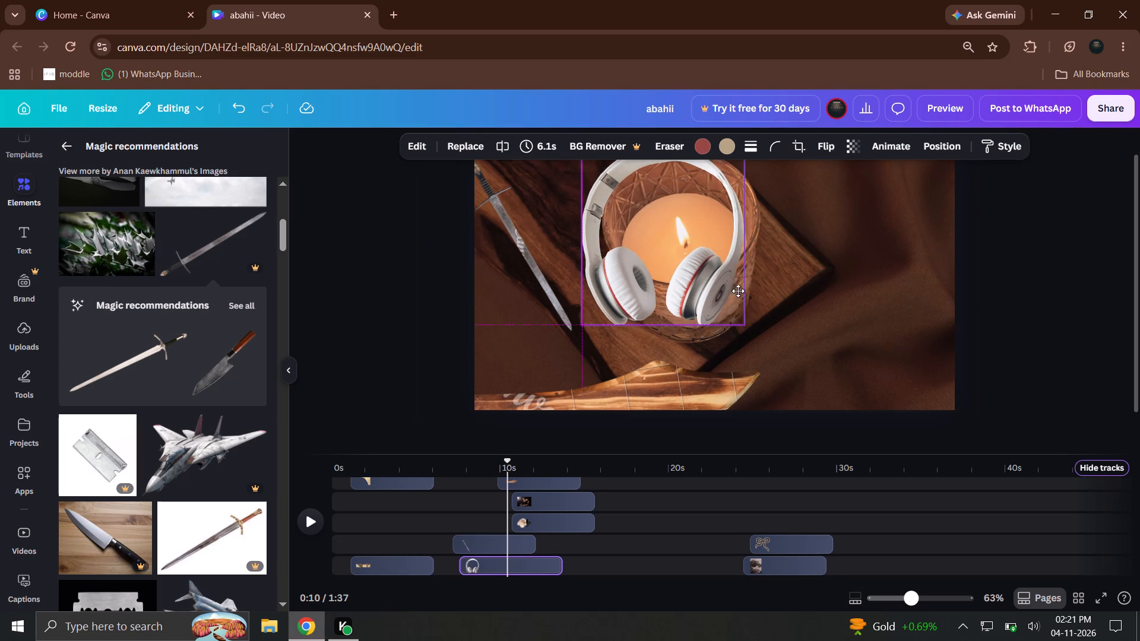
pyautogui.moveTo(738, 291); pyautogui.dragTo(748, 291)
pyautogui.click(835, 310)
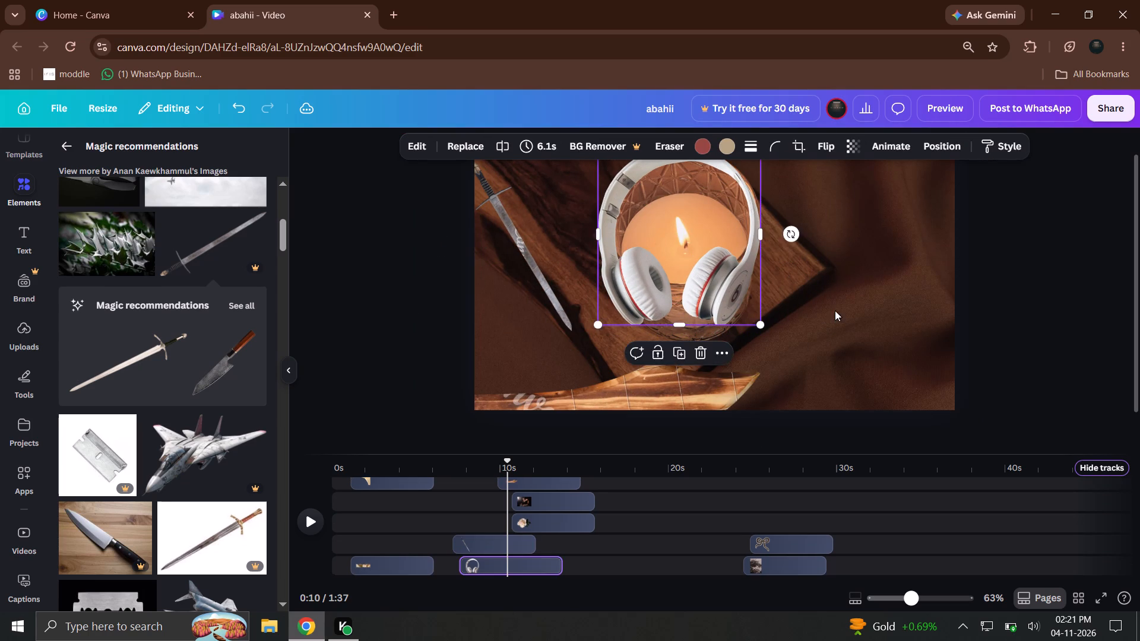
pyautogui.click(752, 294)
pyautogui.moveTo(733, 295); pyautogui.dragTo(743, 297)
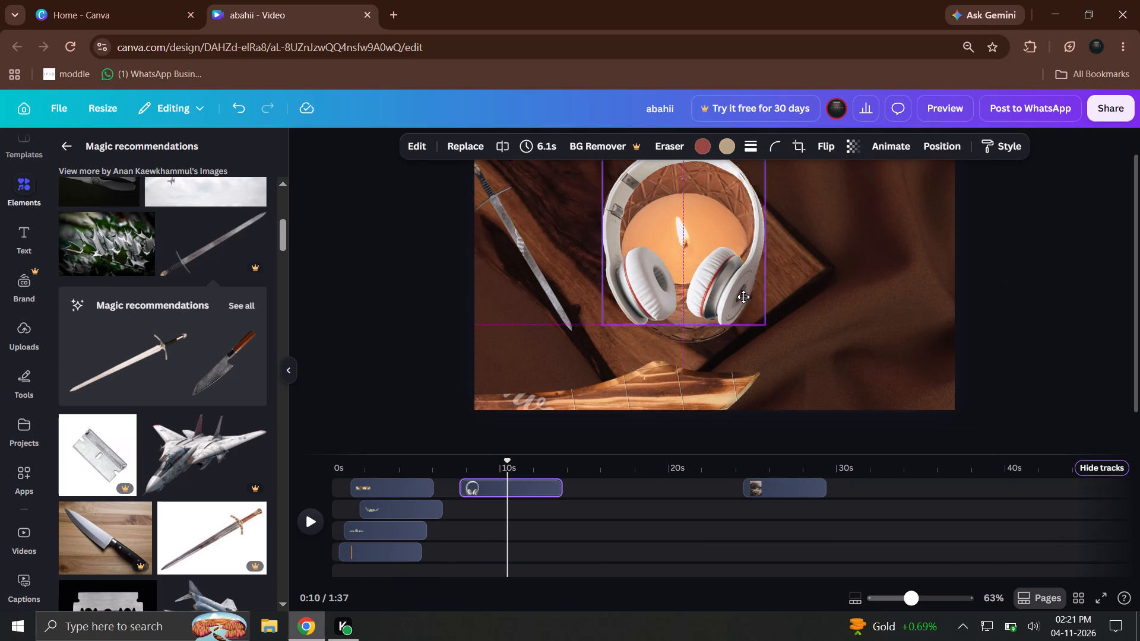
pyautogui.moveTo(743, 297); pyautogui.dragTo(745, 294)
# Replace the headphones with the photo of two yellow-and-black pencil tips from the recommended images.
pyautogui.click(910, 360)
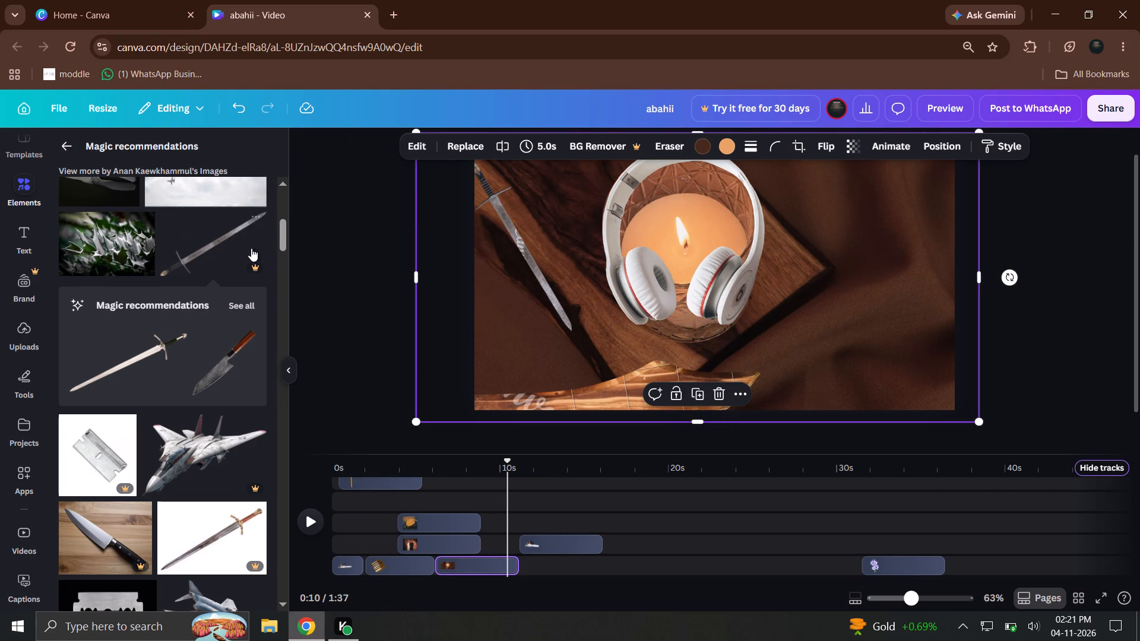
pyautogui.scroll(-3, 193, 319)
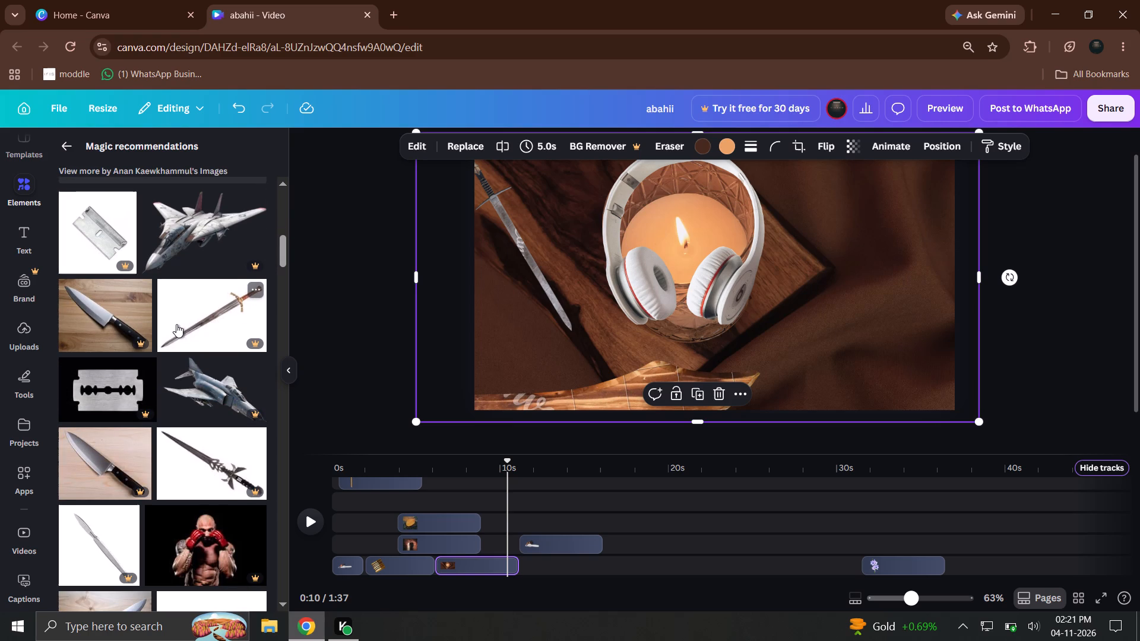
pyautogui.scroll(-4, 159, 397)
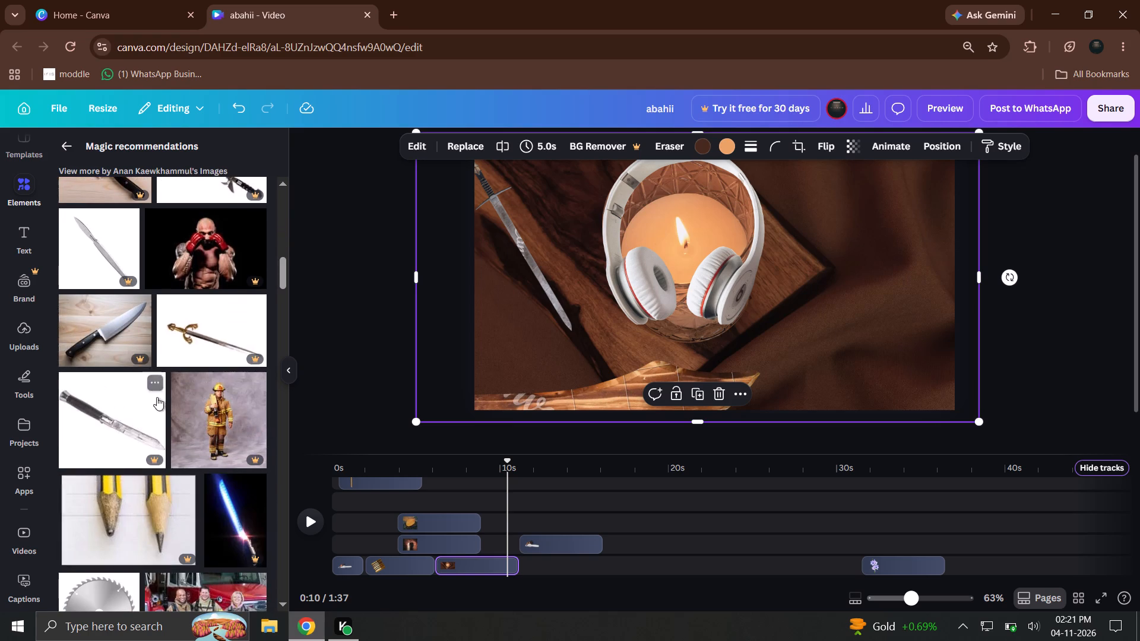
pyautogui.scroll(-3, 155, 397)
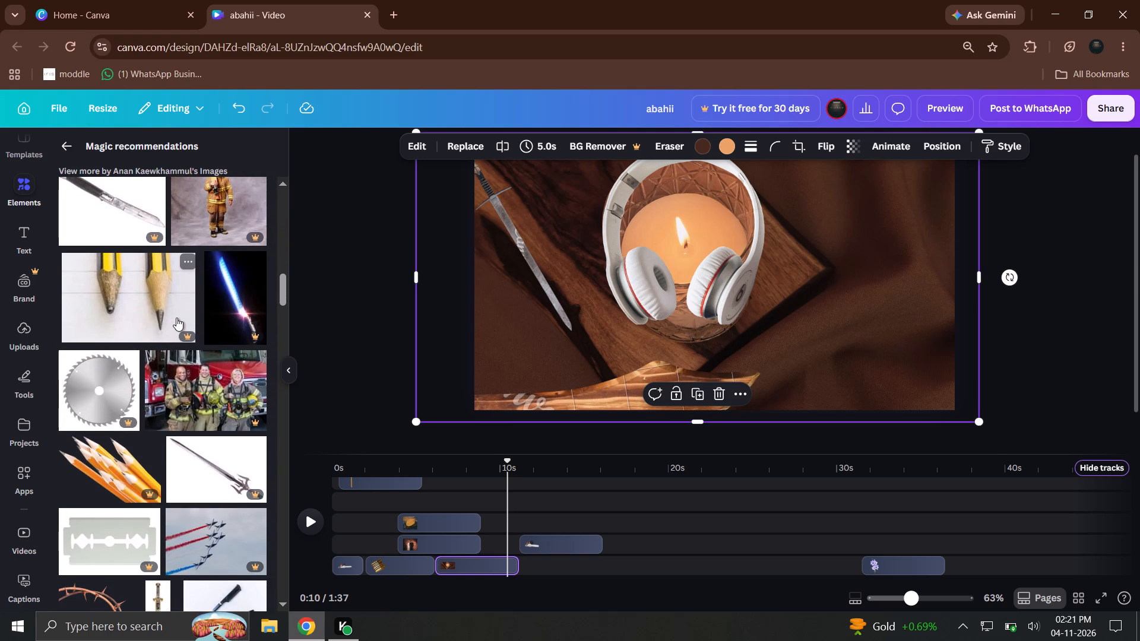
pyautogui.moveTo(176, 318); pyautogui.dragTo(490, 388)
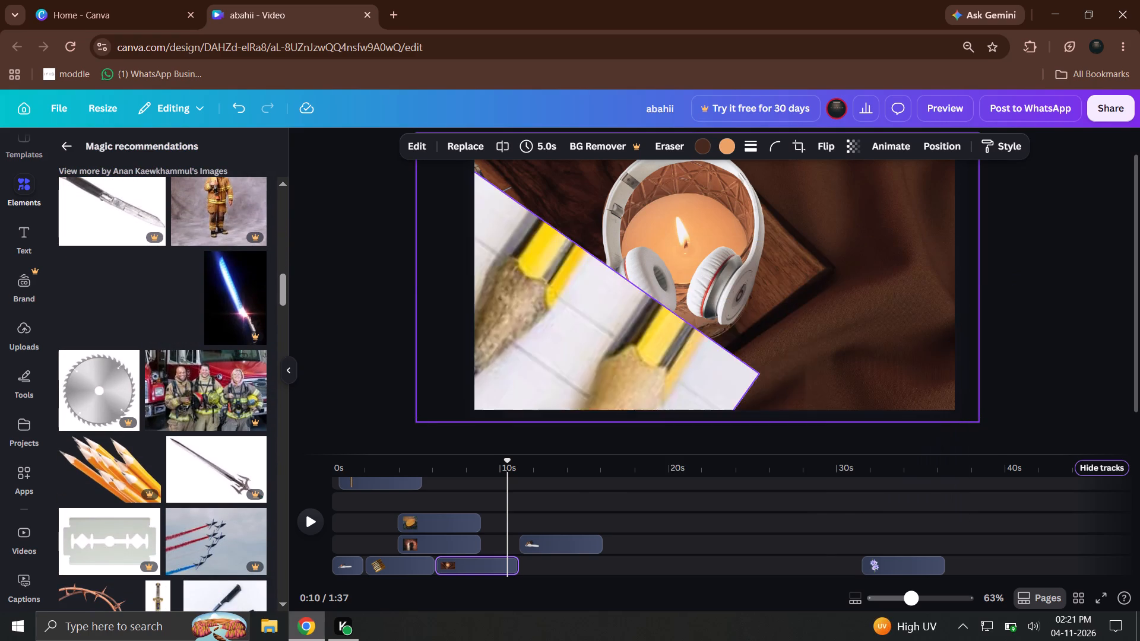
pyautogui.moveTo(490, 388); pyautogui.dragTo(626, 230)
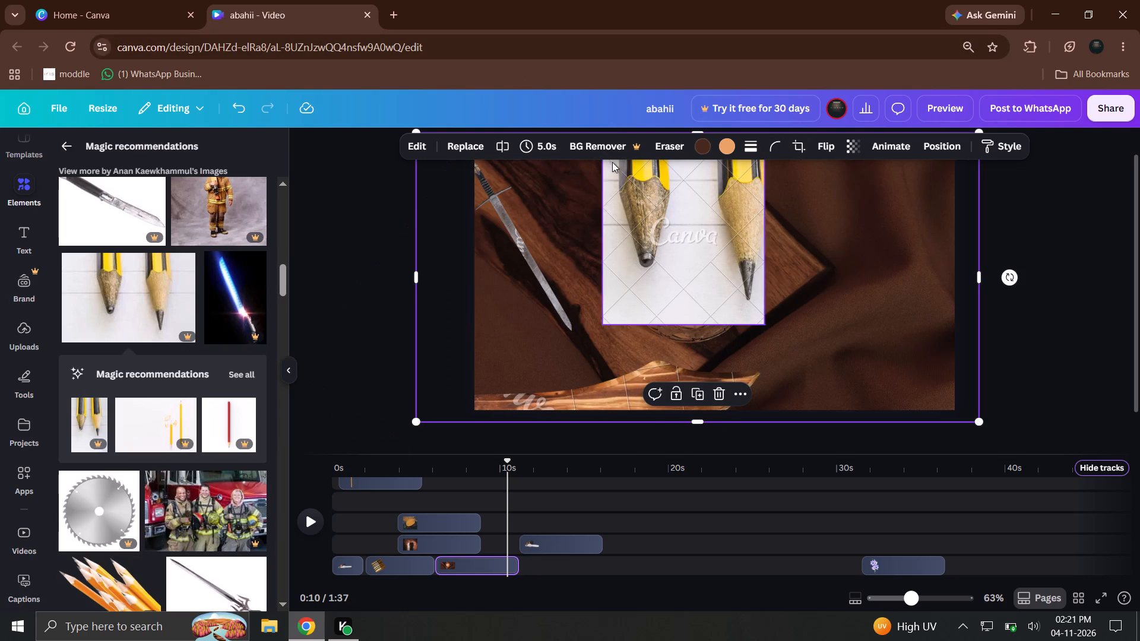
# Shift the candle background photo to the right, keeping the page's left edge covered.
pyautogui.moveTo(541, 227); pyautogui.dragTo(606, 230)
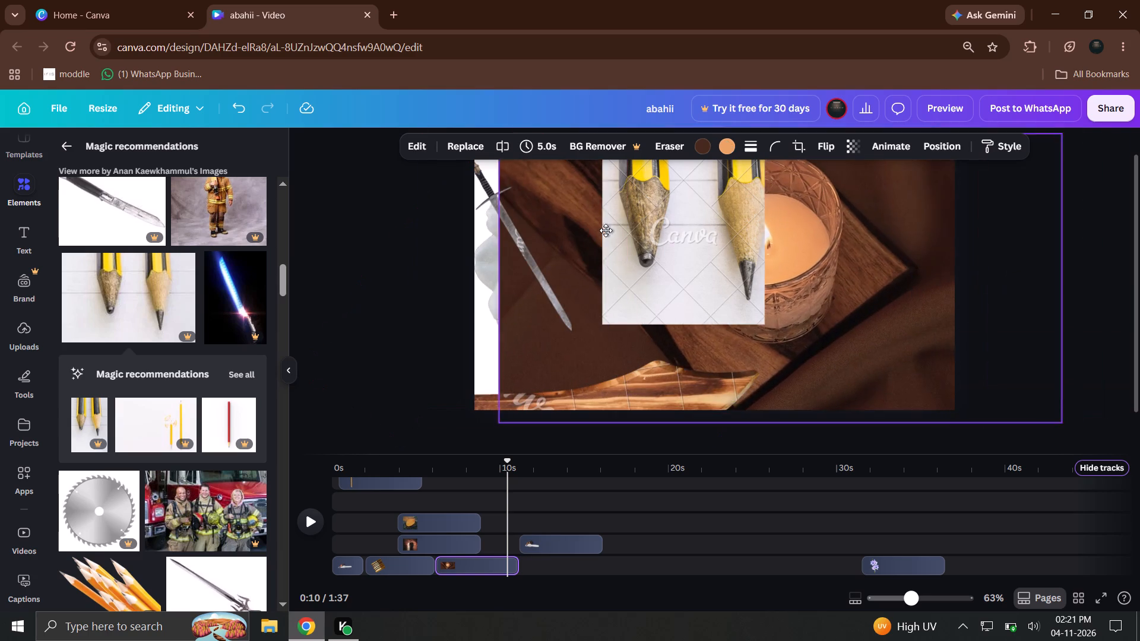
pyautogui.moveTo(606, 230); pyautogui.dragTo(594, 229)
# Move the wooden sword lower so only its blade's highest part stays on the page's bottom edge.
pyautogui.click(508, 228)
pyautogui.moveTo(508, 228); pyautogui.dragTo(504, 259)
# Move the steel sword onto the pencil photo, aligned with the photo's left and bottom edges.
pyautogui.moveTo(516, 191); pyautogui.dragTo(679, 188)
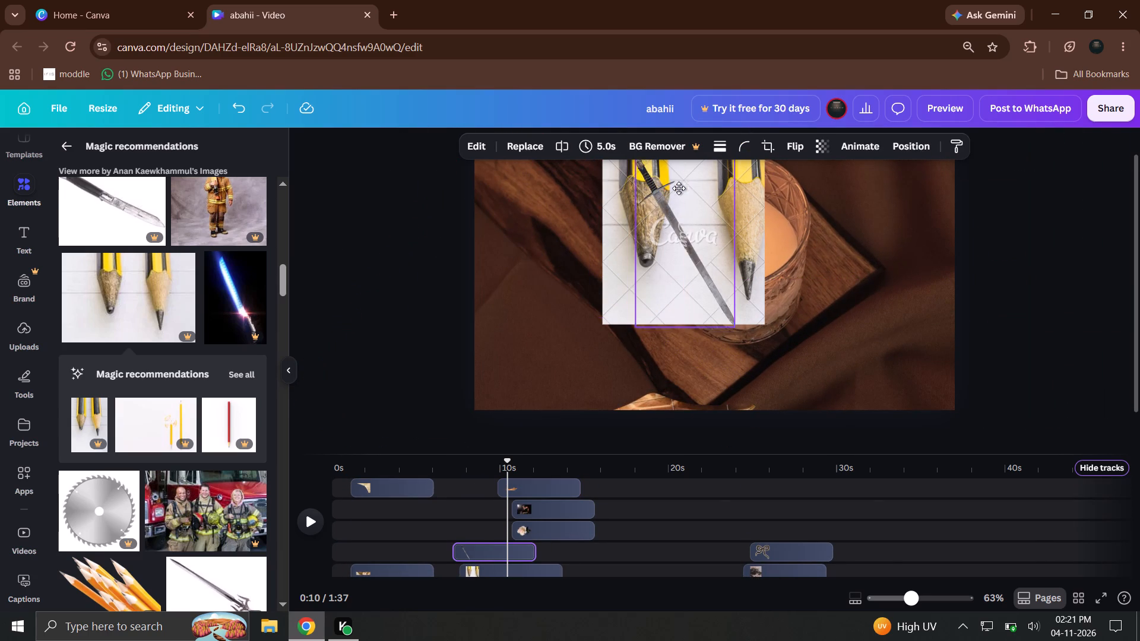
pyautogui.moveTo(679, 188); pyautogui.dragTo(662, 173)
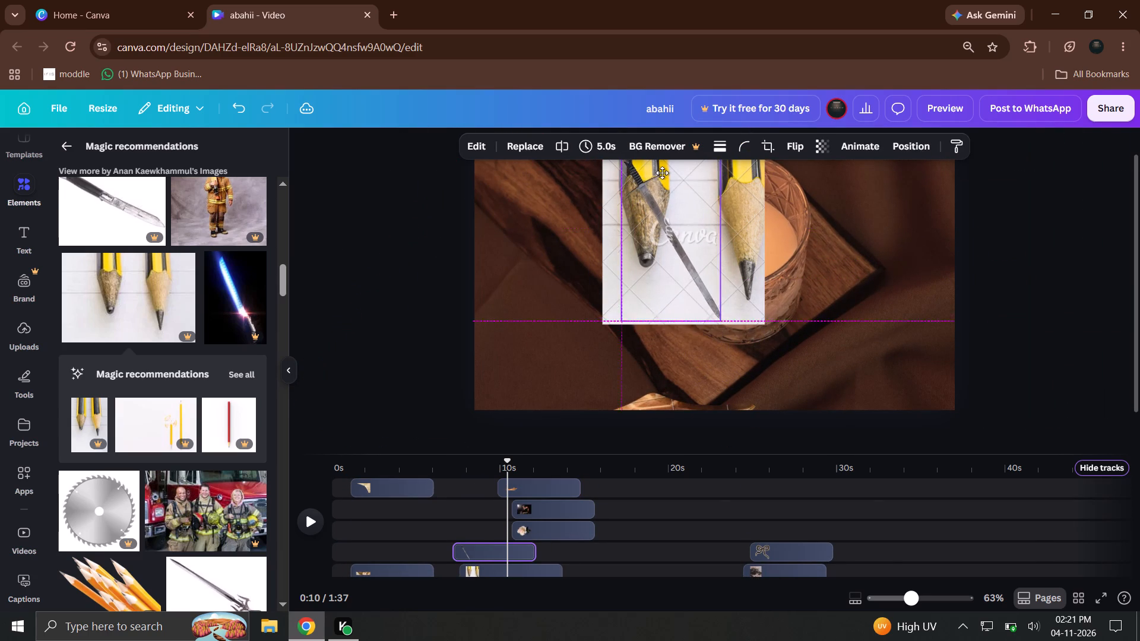
pyautogui.moveTo(662, 173); pyautogui.dragTo(664, 193)
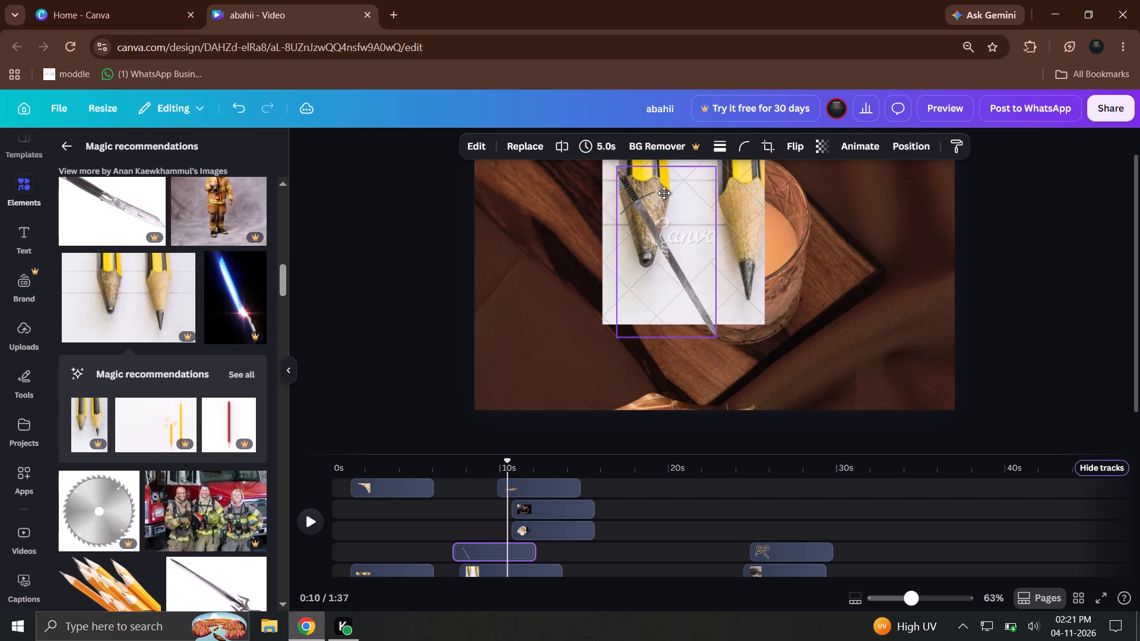
pyautogui.moveTo(664, 193); pyautogui.dragTo(644, 179)
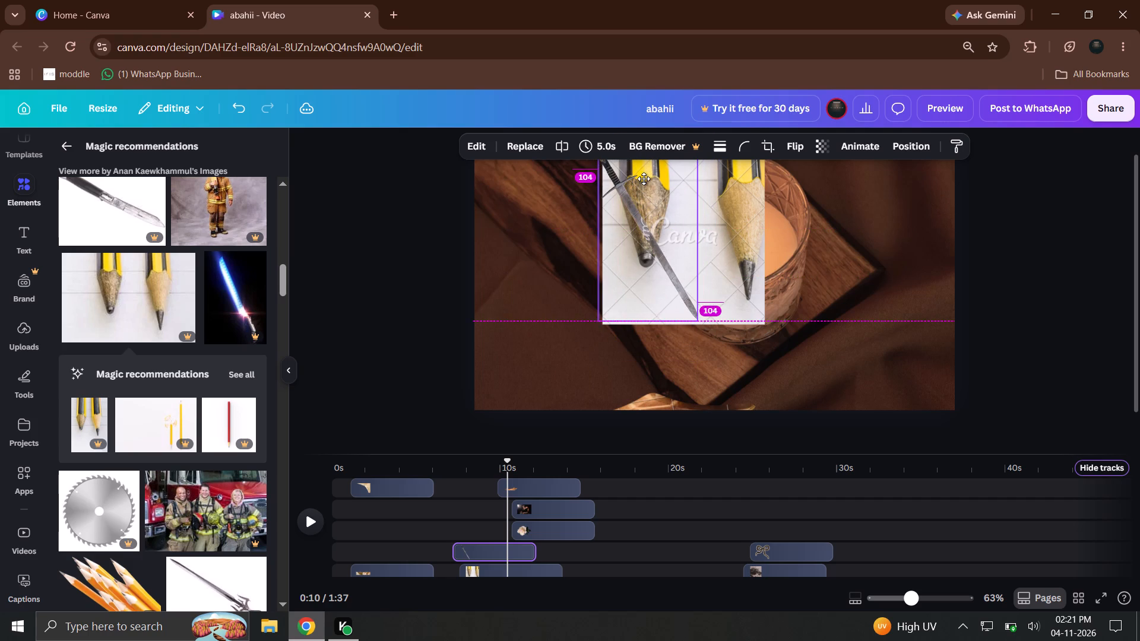
pyautogui.moveTo(644, 179); pyautogui.dragTo(647, 179)
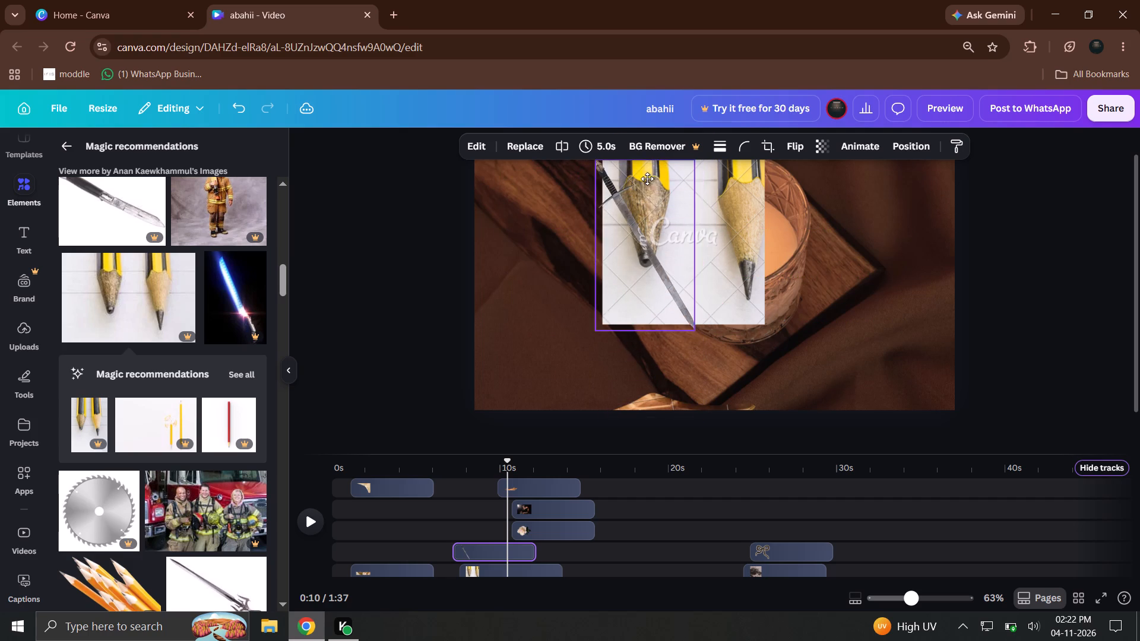
pyautogui.moveTo(647, 179); pyautogui.dragTo(646, 182)
pyautogui.click(726, 0)
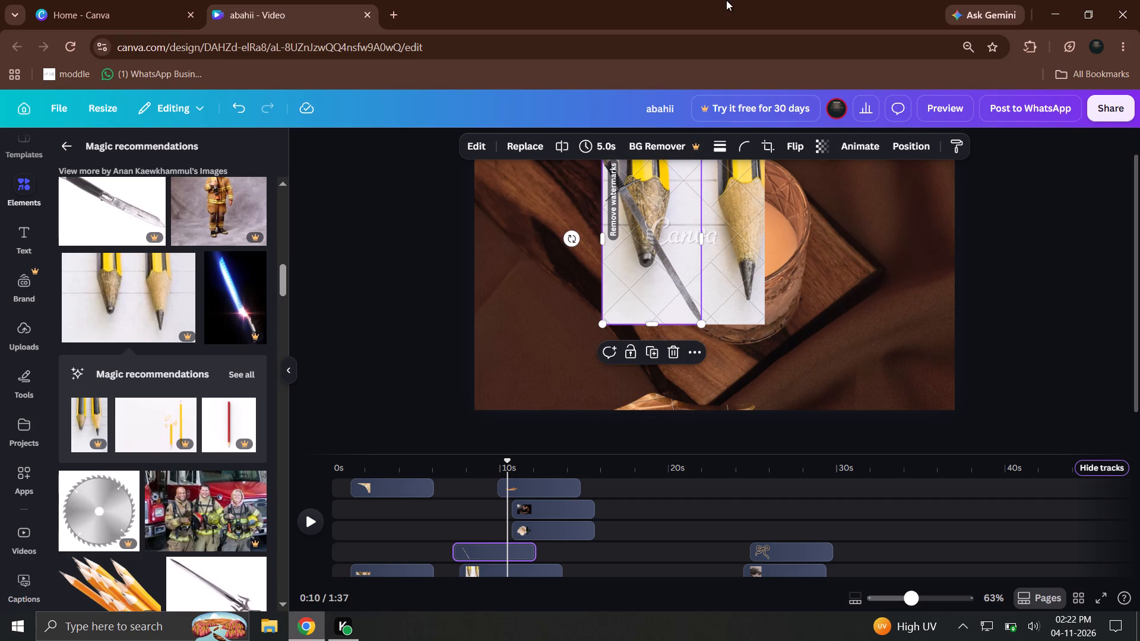
# Enlarge the steel sword proportionally from its top-right corner until it slightly exceeds the pencil photo's height.
pyautogui.scroll(6, 848, 315)
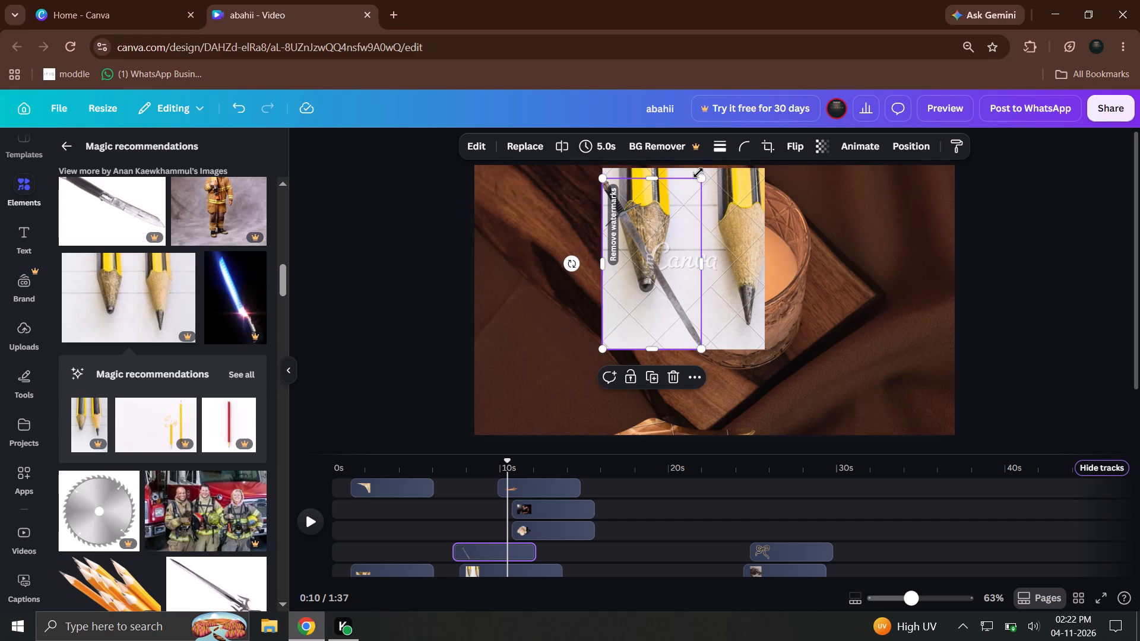
pyautogui.moveTo(700, 174); pyautogui.dragTo(712, 170)
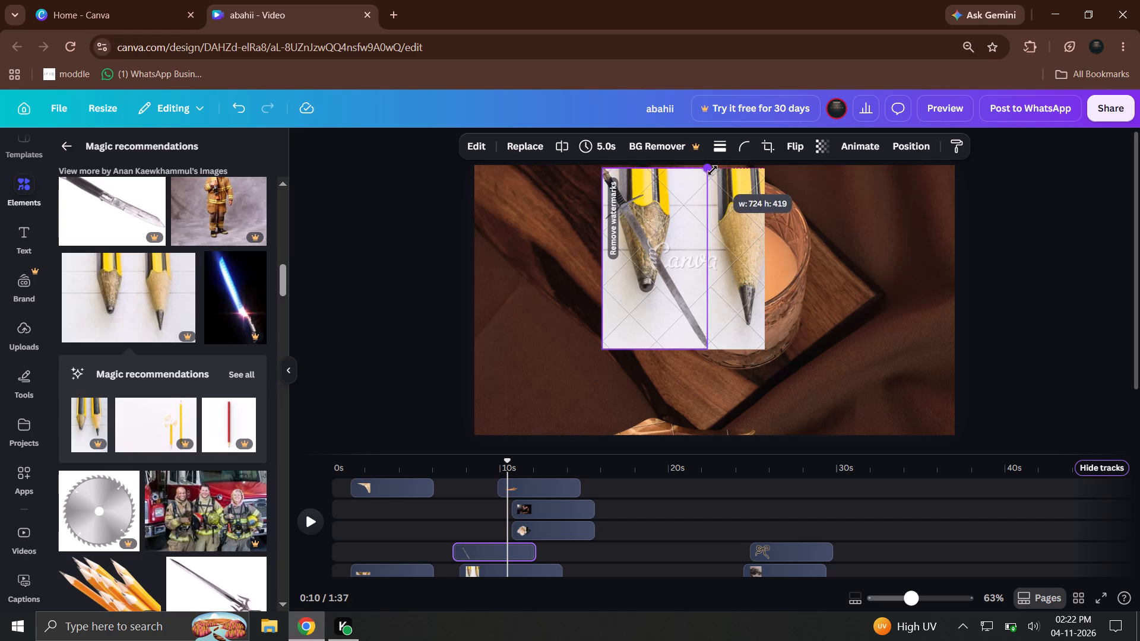
pyautogui.moveTo(712, 170); pyautogui.dragTo(829, 214)
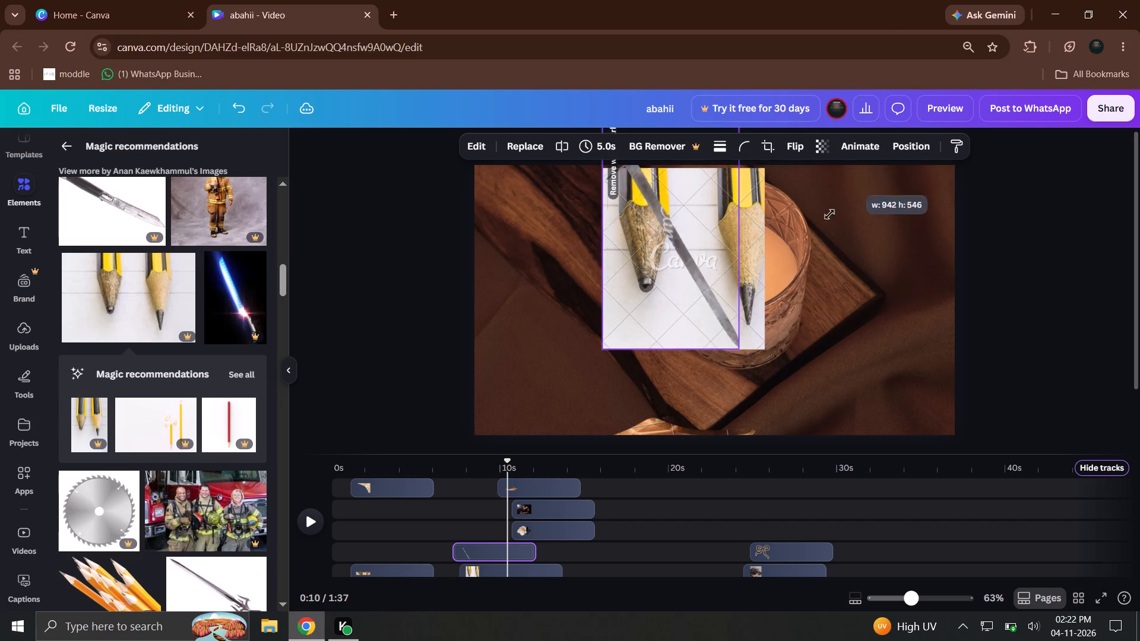
pyautogui.moveTo(829, 214); pyautogui.dragTo(810, 168)
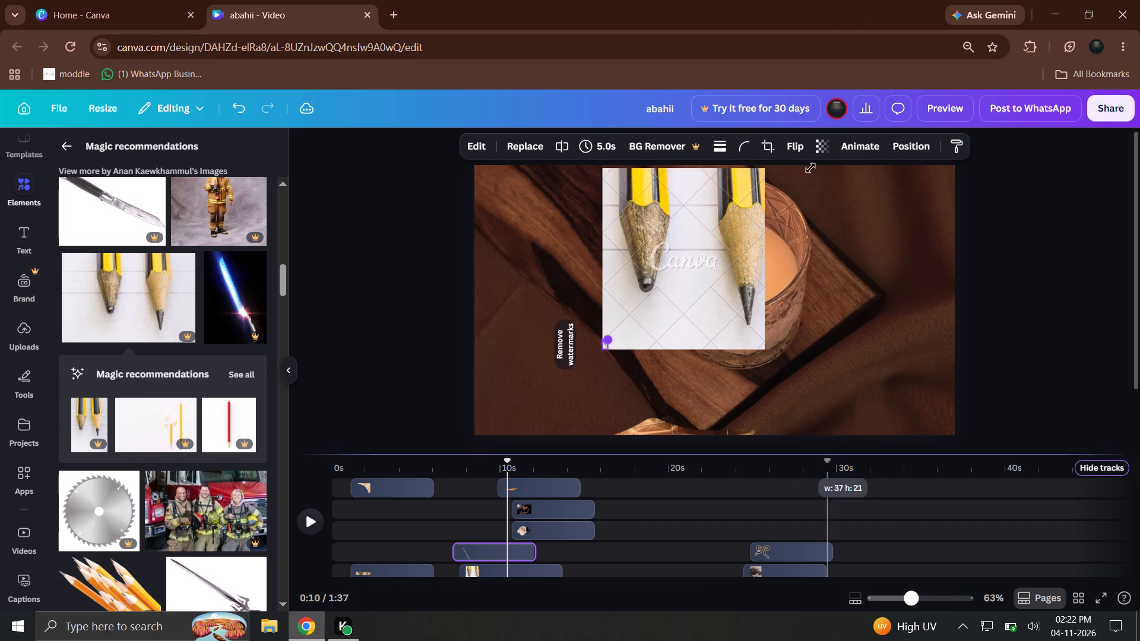
pyautogui.moveTo(810, 168); pyautogui.dragTo(689, 148)
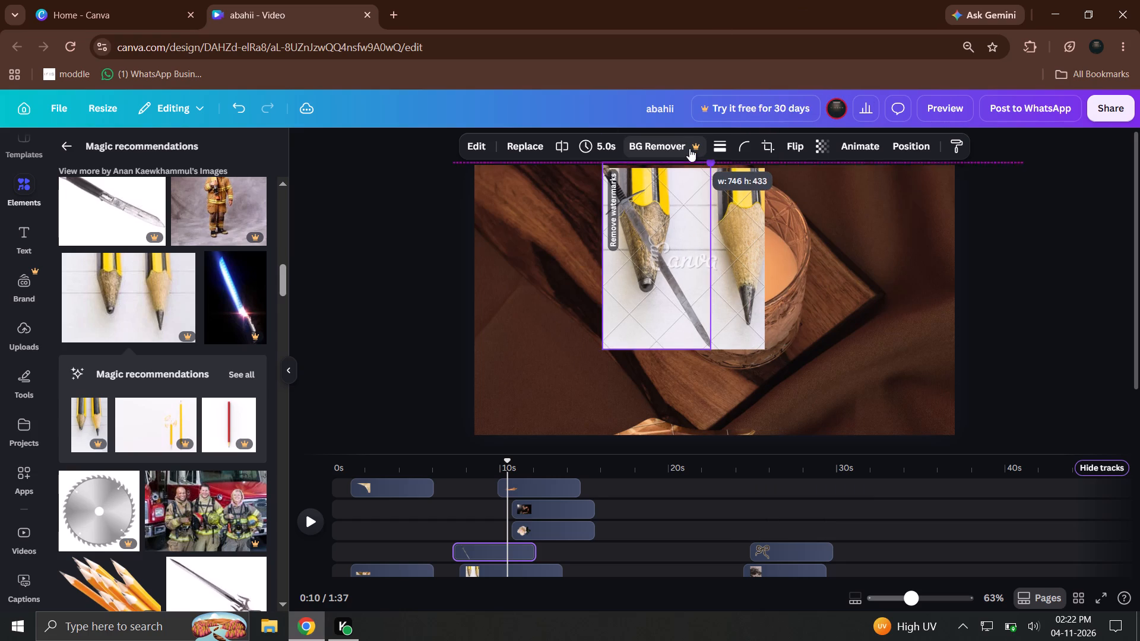
pyautogui.moveTo(689, 148); pyautogui.dragTo(696, 141)
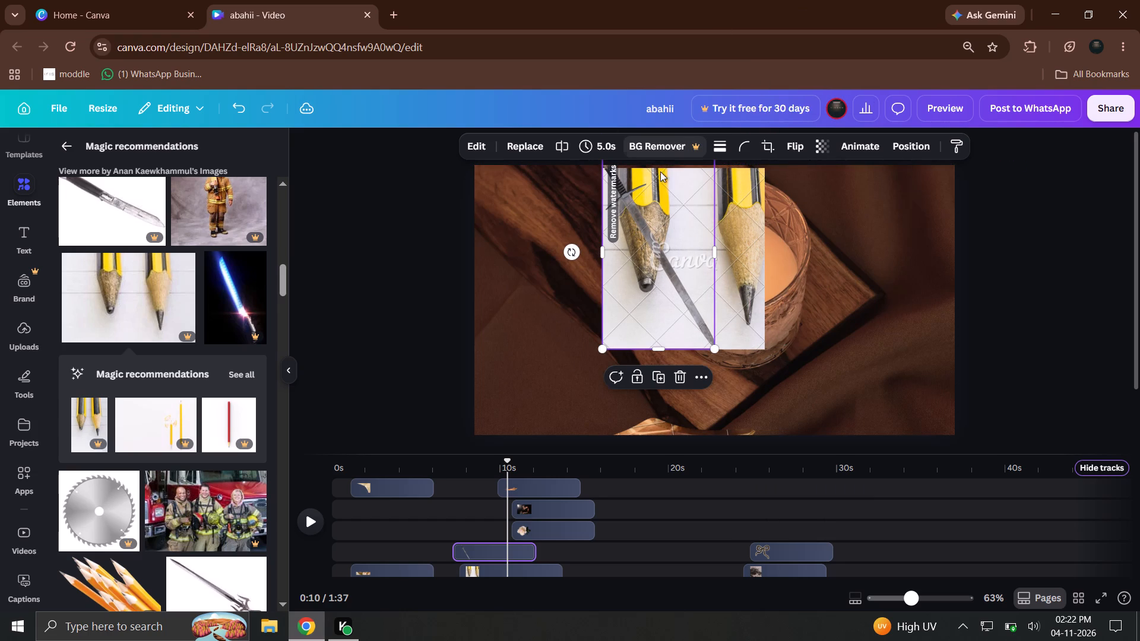
# Move the steel sword between the two pencils so its tip meets the pencil photo's bottom-right corner, and deselect it.
pyautogui.moveTo(655, 253); pyautogui.dragTo(692, 278)
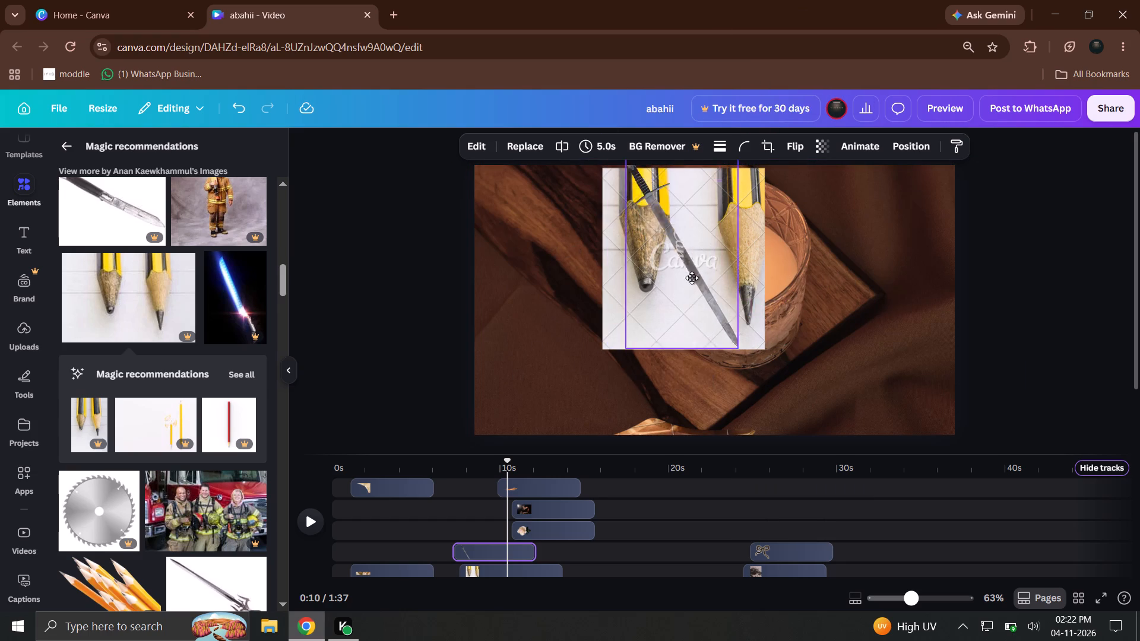
pyautogui.moveTo(692, 278); pyautogui.dragTo(707, 253)
pyautogui.click(1009, 454)
pyautogui.click(977, 366)
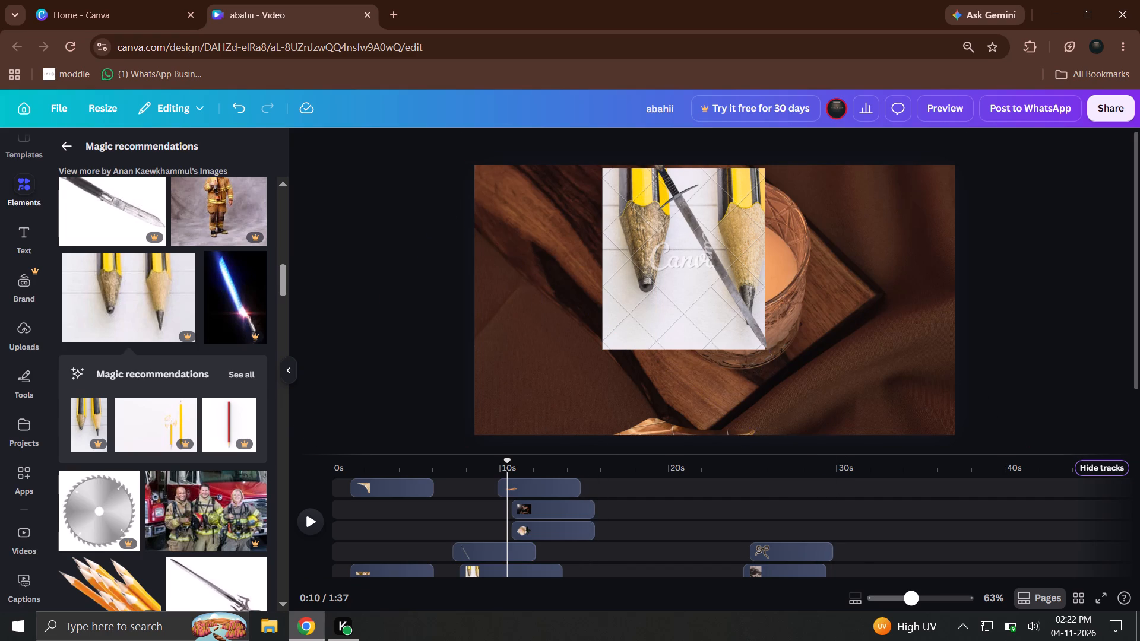
# Move the wooden sword up across the page's lower part, overlapping the pencil photo's bottom edge, and tilt it slightly clockwise.
pyautogui.moveTo(684, 426); pyautogui.dragTo(805, 392)
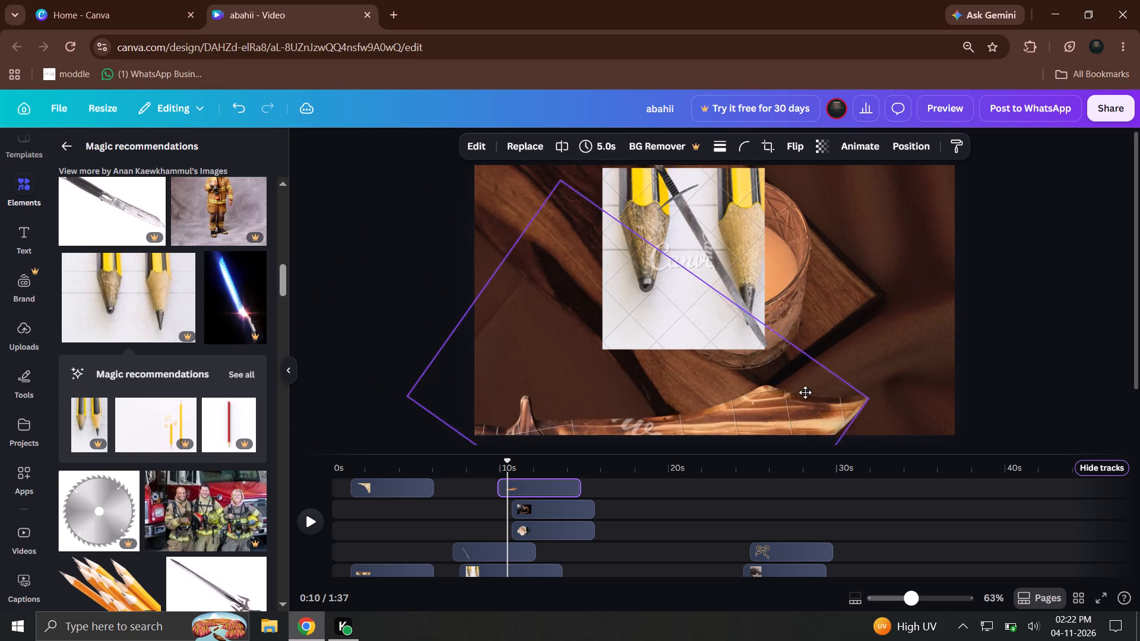
pyautogui.moveTo(805, 392); pyautogui.dragTo(854, 322)
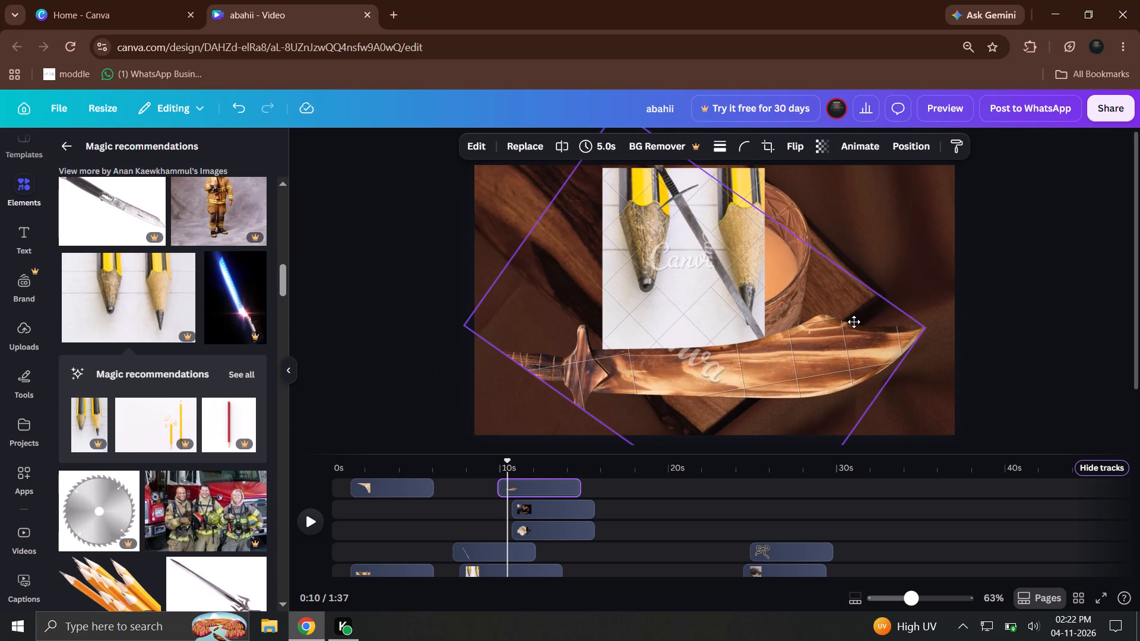
pyautogui.moveTo(854, 322); pyautogui.dragTo(853, 320)
pyautogui.moveTo(509, 202); pyautogui.dragTo(515, 197)
pyautogui.moveTo(657, 370); pyautogui.dragTo(660, 361)
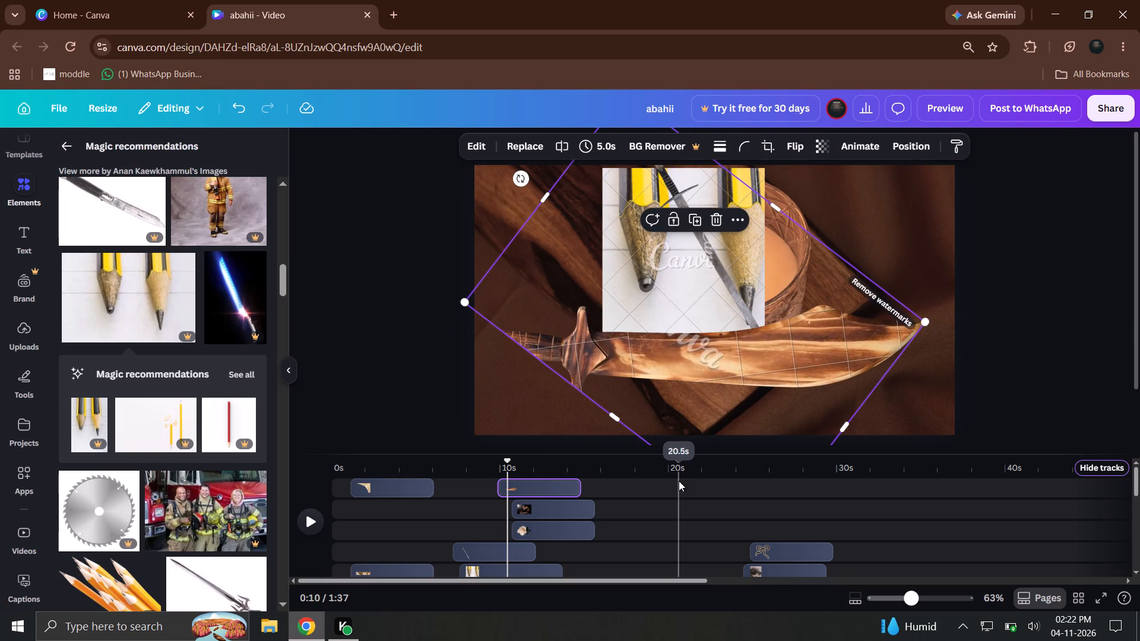
# On the ocean page at about 25 s, nudge the holding-hands photo slightly down and the dark ribbon bow slightly up.
pyautogui.click(675, 461)
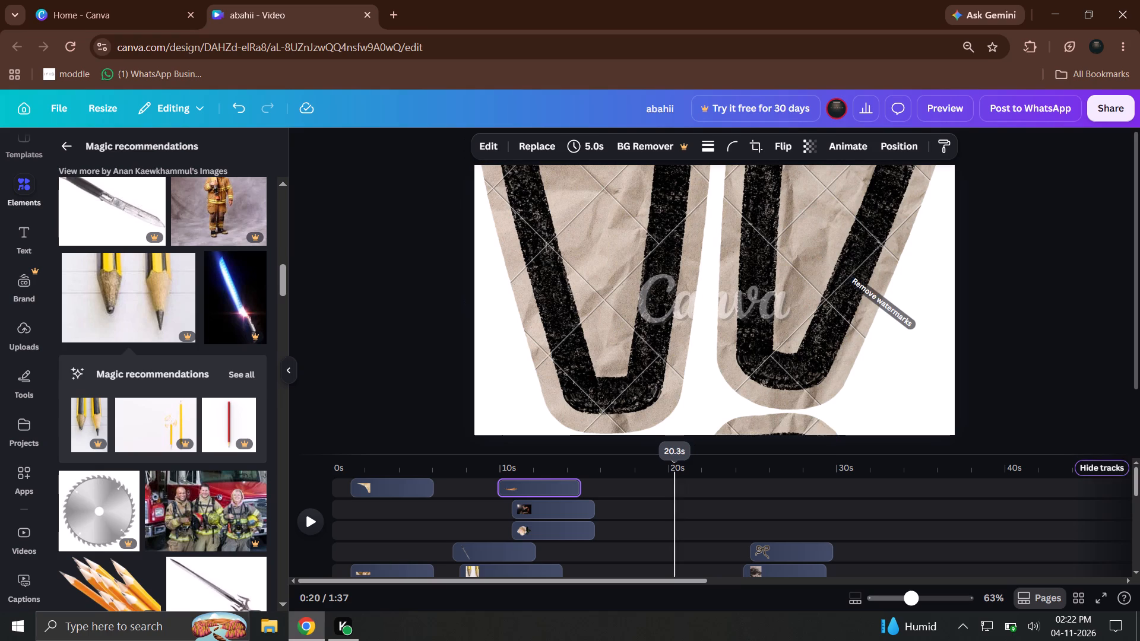
pyautogui.moveTo(682, 461); pyautogui.dragTo(755, 483)
pyautogui.moveTo(798, 309); pyautogui.dragTo(798, 318)
pyautogui.moveTo(496, 412); pyautogui.dragTo(506, 394)
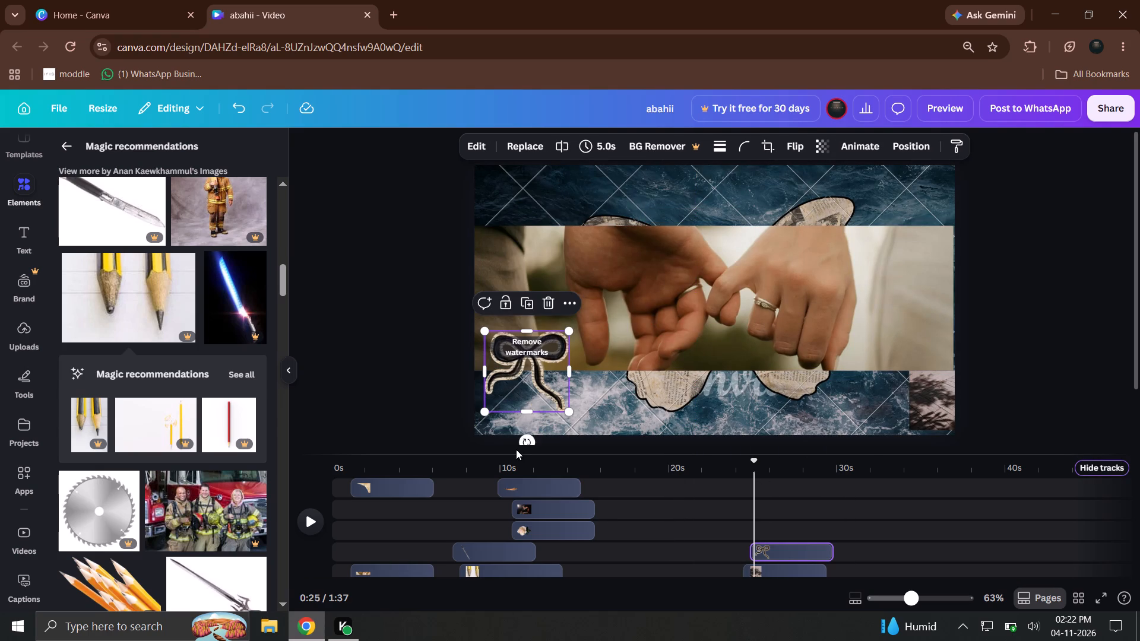
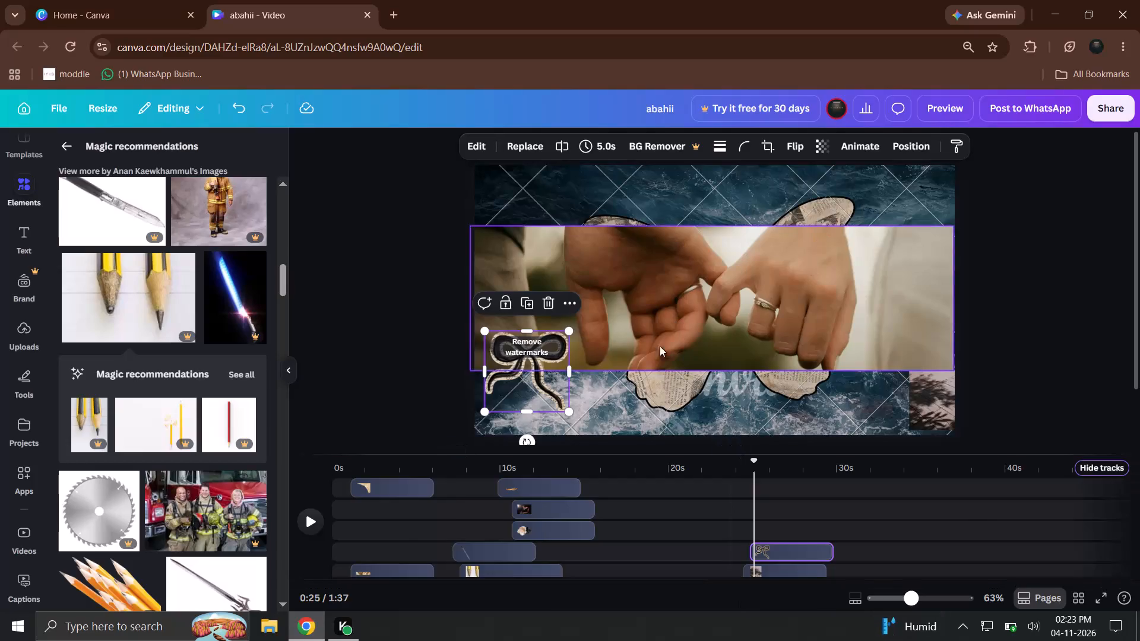
# Move the dark ribbon bow up from the page's lower left into the ocean page's top-left corner.
pyautogui.moveTo(530, 367); pyautogui.dragTo(524, 262)
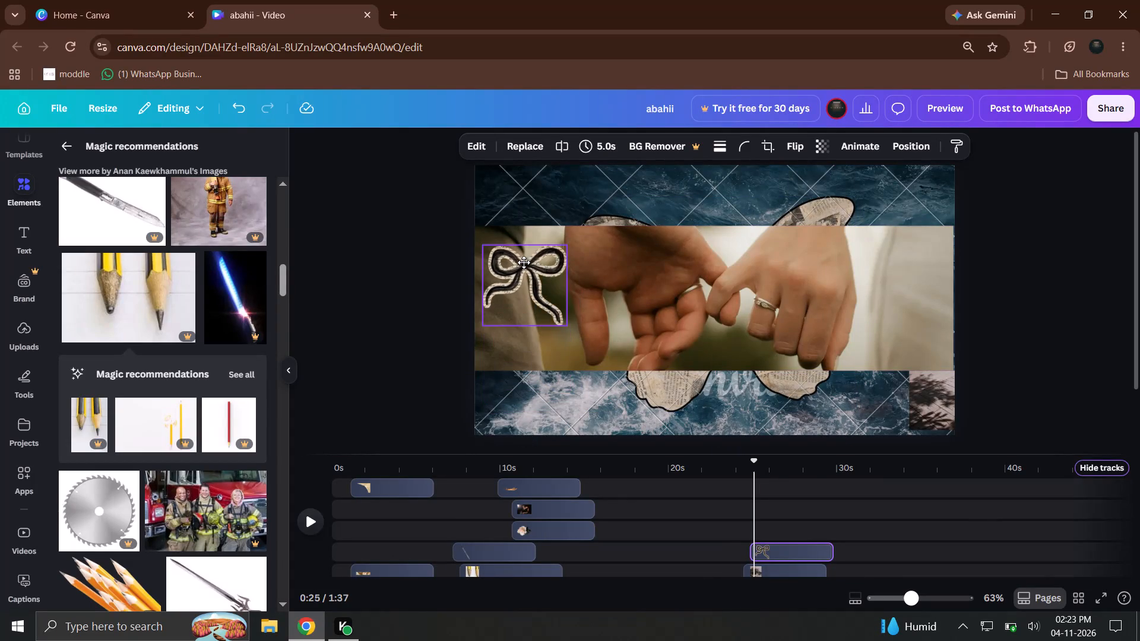
pyautogui.moveTo(524, 262); pyautogui.dragTo(520, 262)
pyautogui.click(571, 185)
pyautogui.moveTo(517, 269); pyautogui.dragTo(516, 269)
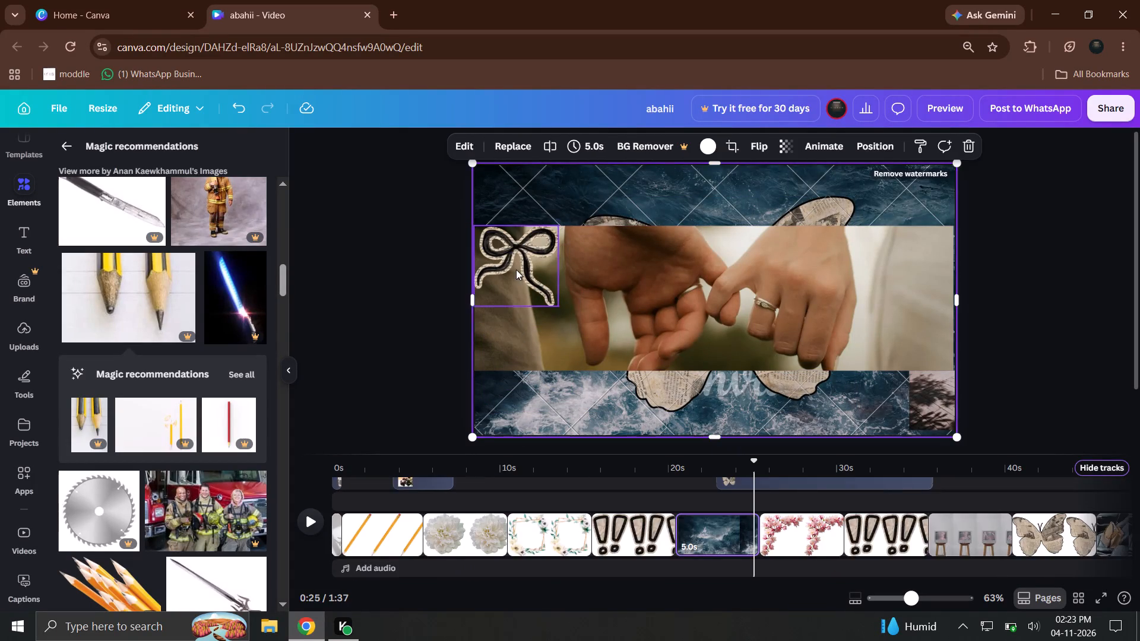
pyautogui.moveTo(516, 269); pyautogui.dragTo(514, 207)
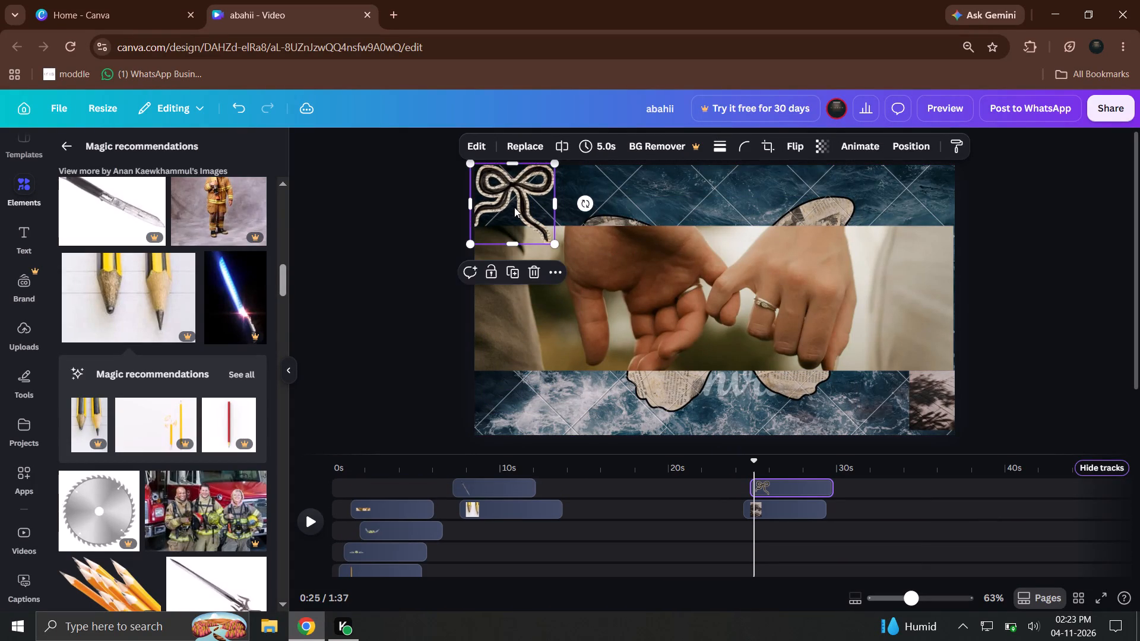
pyautogui.moveTo(514, 207); pyautogui.dragTo(515, 262)
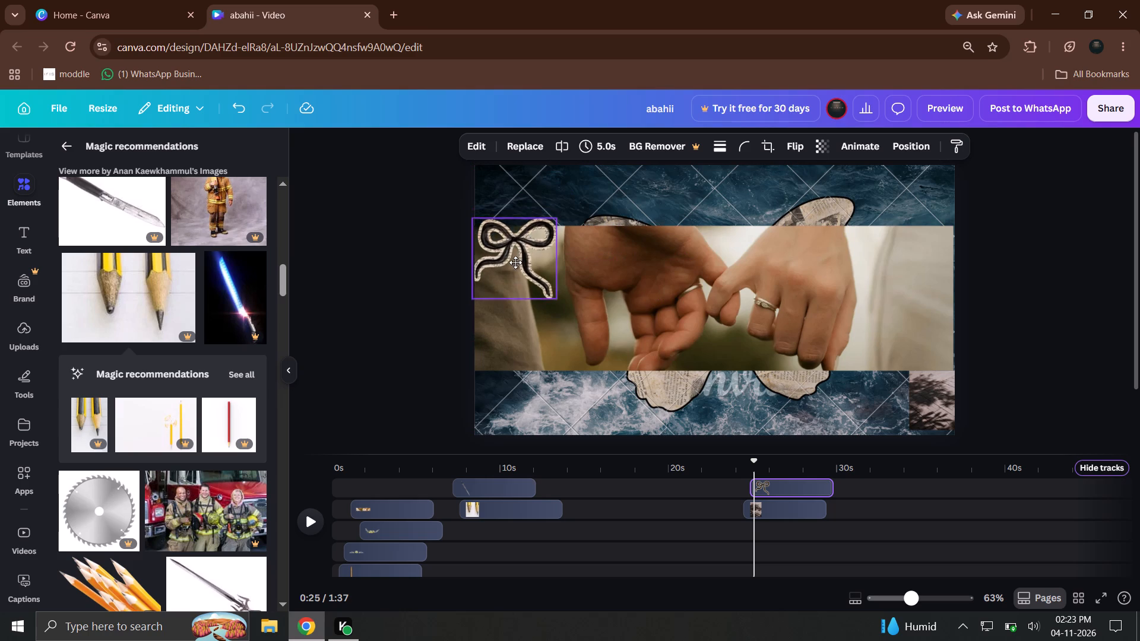
pyautogui.moveTo(515, 262); pyautogui.dragTo(578, 269)
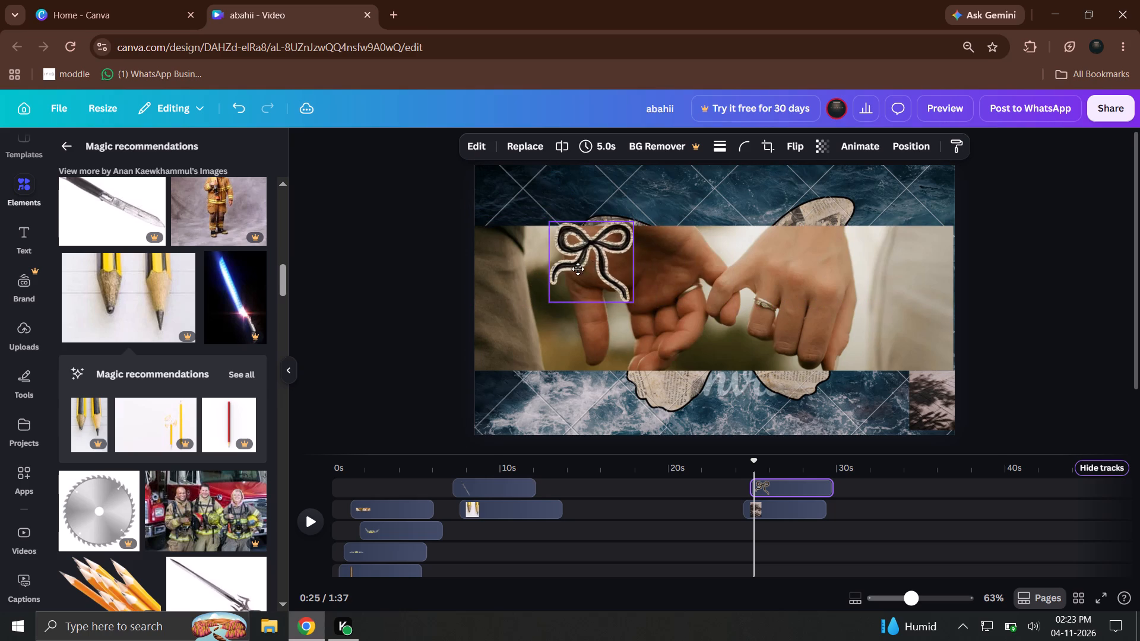
pyautogui.moveTo(578, 269); pyautogui.dragTo(520, 210)
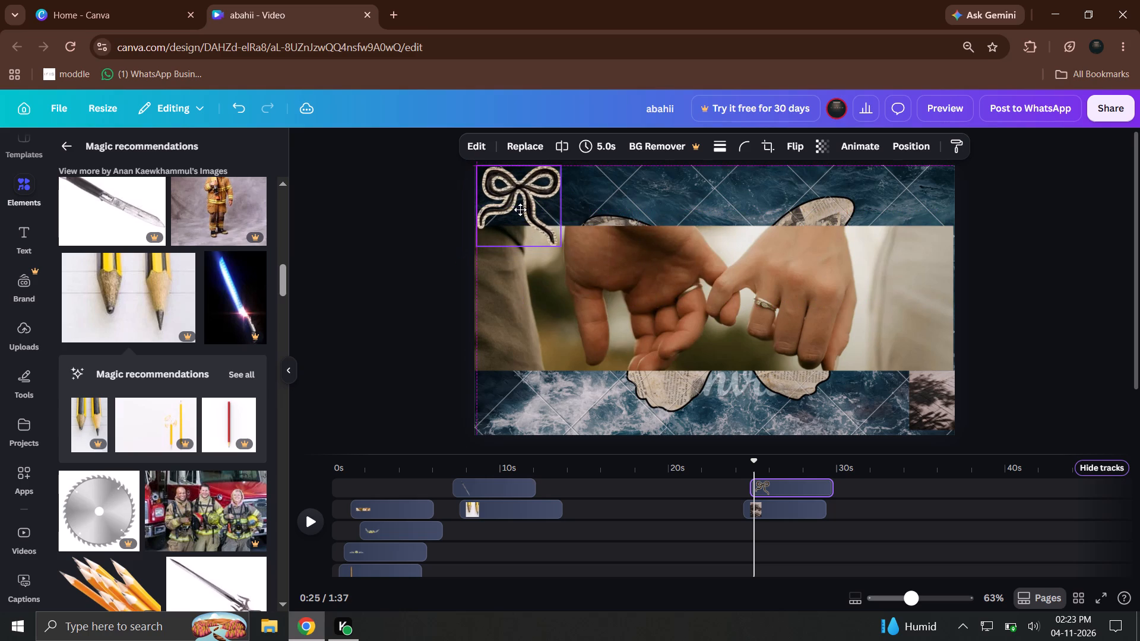
pyautogui.moveTo(520, 210); pyautogui.dragTo(520, 207)
pyautogui.click(555, 206)
pyautogui.click(555, 206)
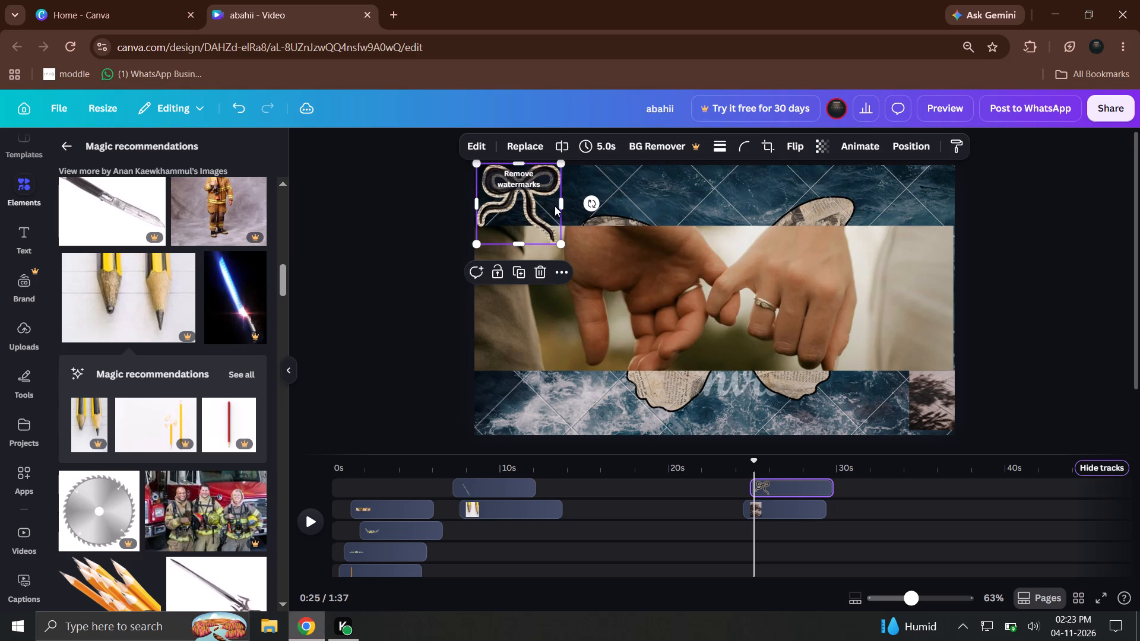
# Stretch the bow across the page to a width of about 1,921 and extend its lower edge to the page's bottom.
pyautogui.moveTo(565, 206); pyautogui.dragTo(961, 259)
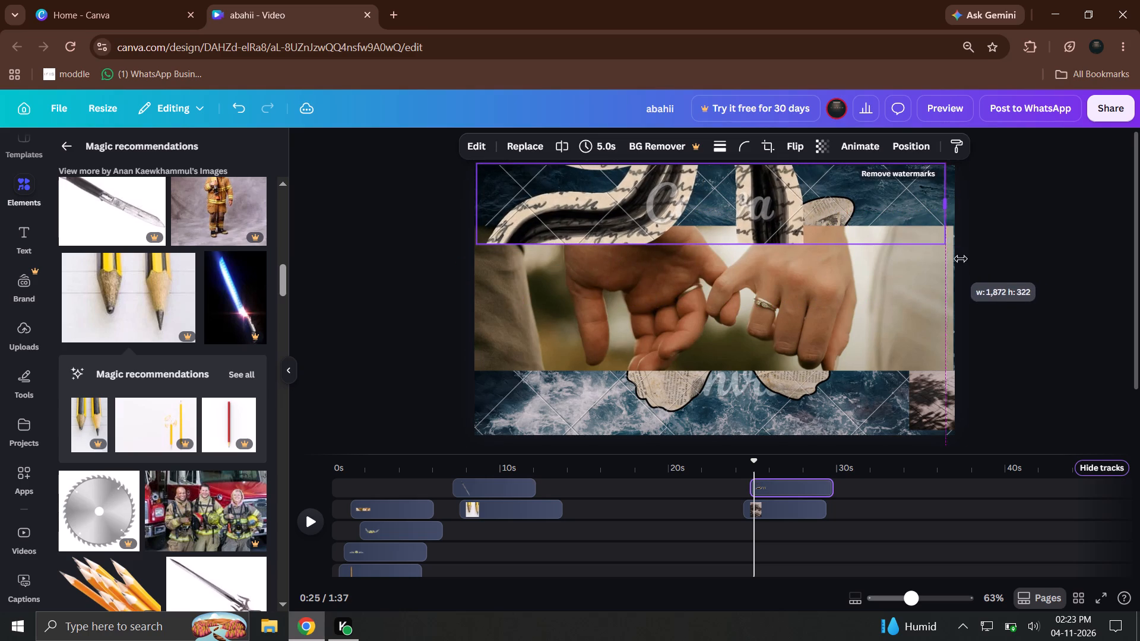
pyautogui.moveTo(961, 259); pyautogui.dragTo(961, 259)
pyautogui.moveTo(1036, 298); pyautogui.dragTo(1057, 322)
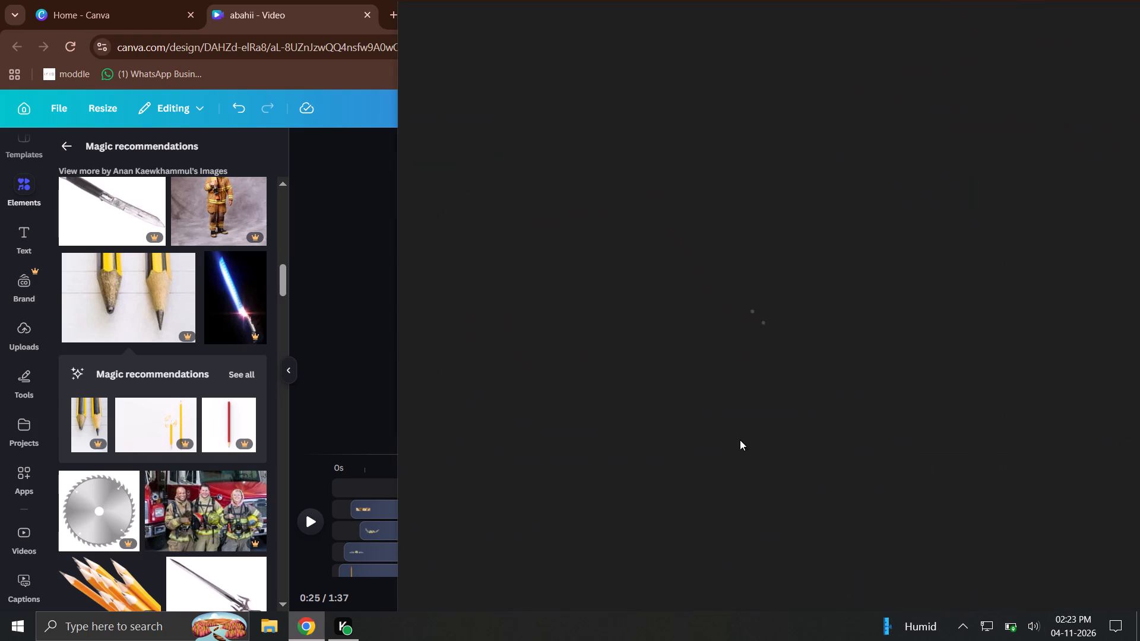
pyautogui.click(309, 281)
pyautogui.click(704, 232)
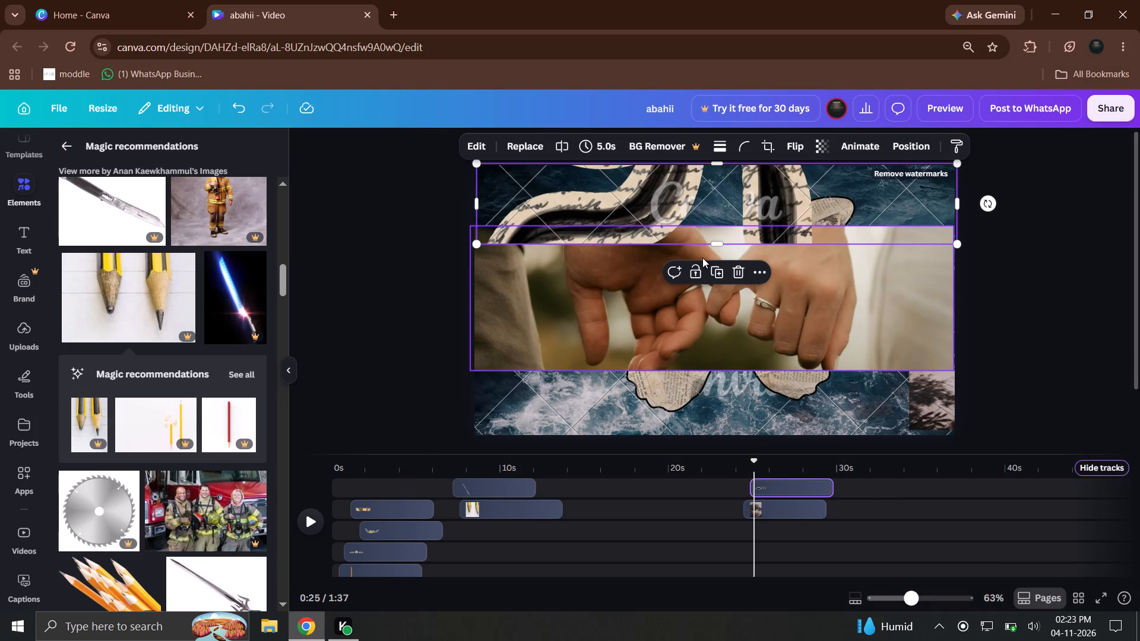
pyautogui.moveTo(711, 245); pyautogui.dragTo(690, 418)
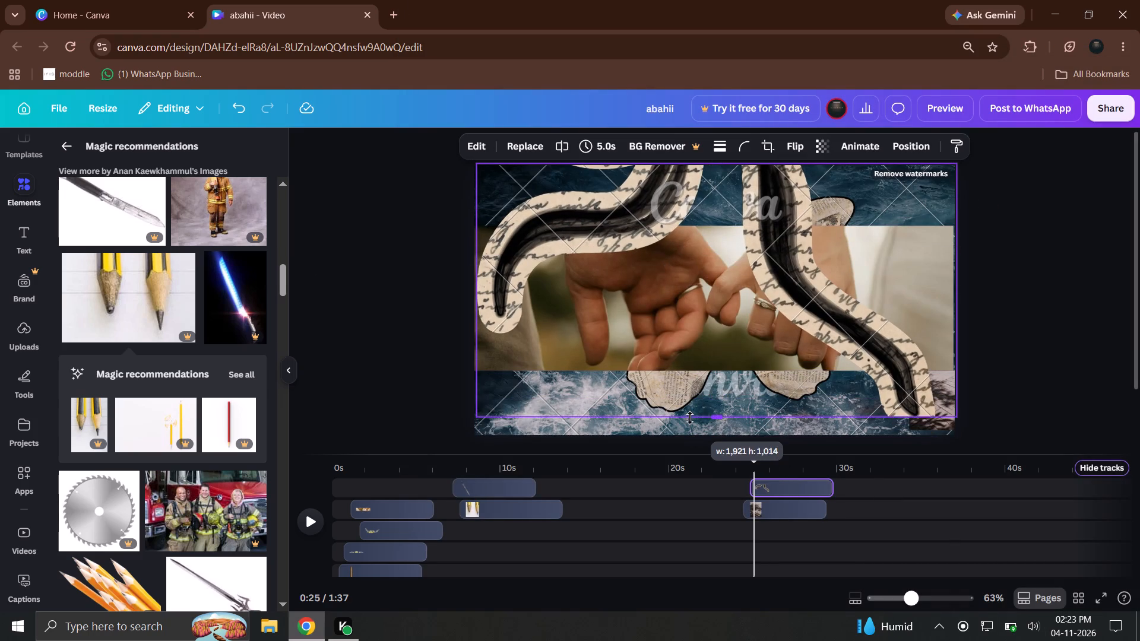
pyautogui.moveTo(690, 418); pyautogui.dragTo(693, 434)
pyautogui.click(1024, 410)
# Move the bow down, extend its top edge to reveal the full loops, and position it so the loops fill the page's upper part.
pyautogui.moveTo(820, 289); pyautogui.dragTo(800, 450)
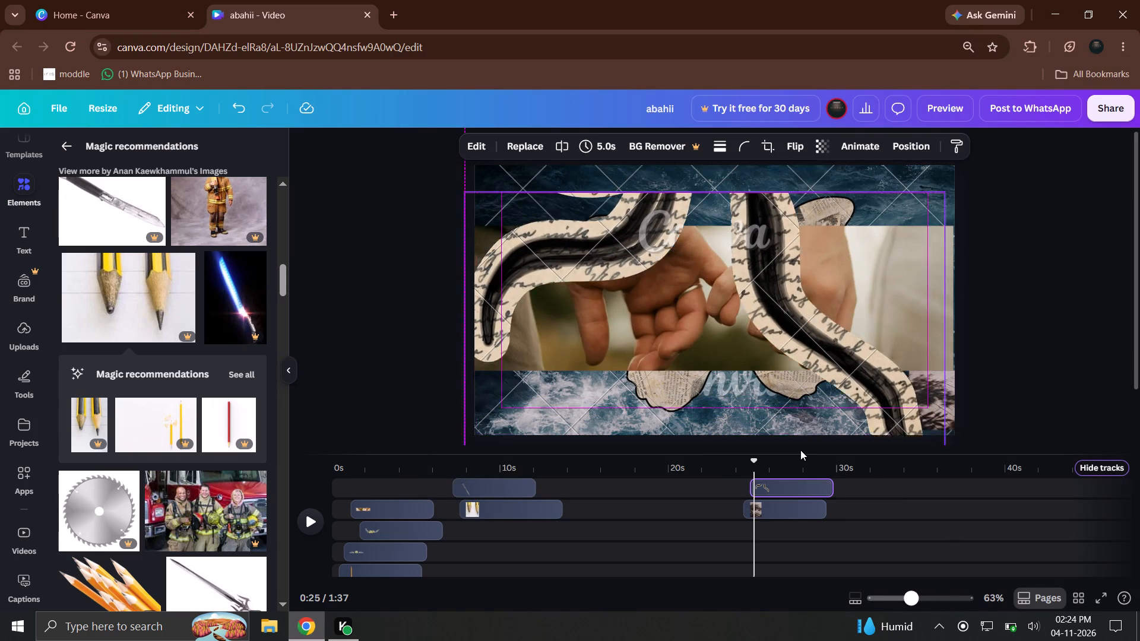
pyautogui.moveTo(800, 450); pyautogui.dragTo(800, 443)
pyautogui.click(729, 325)
pyautogui.moveTo(698, 312); pyautogui.dragTo(714, 280)
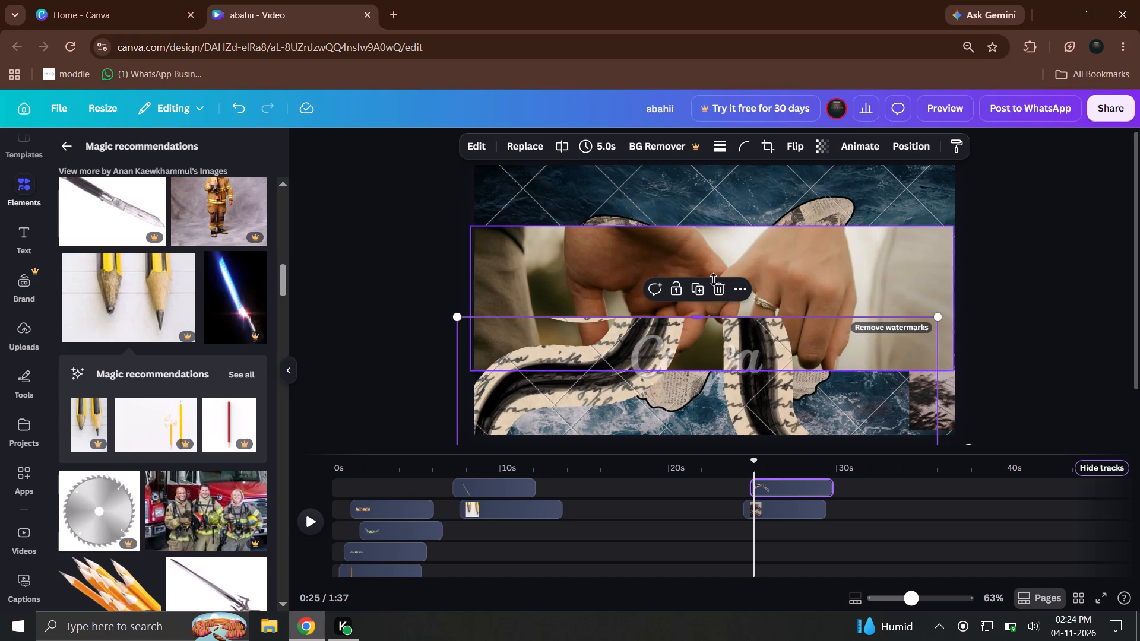
pyautogui.moveTo(714, 280); pyautogui.dragTo(860, 173)
pyautogui.moveTo(804, 306); pyautogui.dragTo(815, 358)
pyautogui.moveTo(770, 233); pyautogui.dragTo(771, 227)
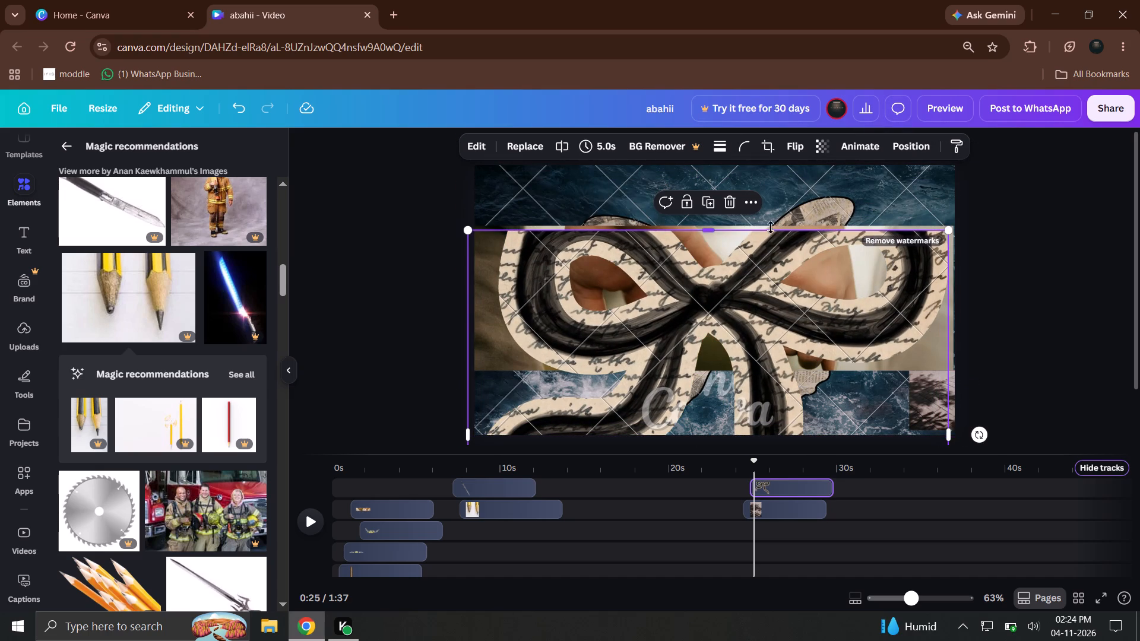
pyautogui.moveTo(771, 227); pyautogui.dragTo(784, 180)
pyautogui.moveTo(758, 248); pyautogui.dragTo(763, 234)
pyautogui.click(1119, 283)
pyautogui.click(797, 299)
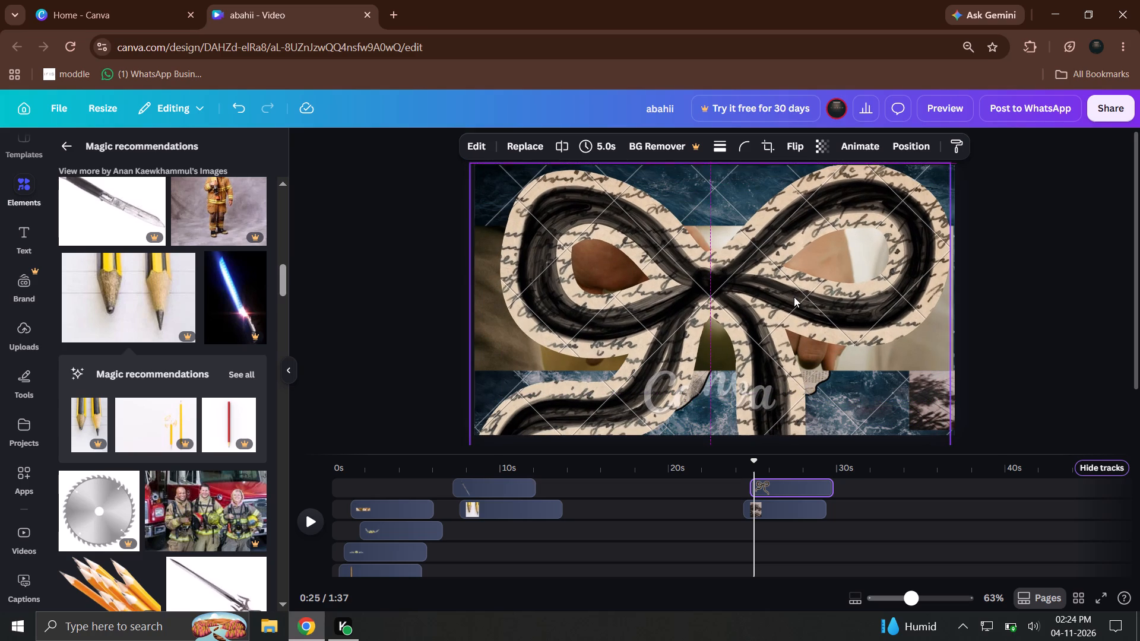
pyautogui.click(1054, 311)
# Move the small shadowed-pavement photo from the page's bottom-right corner into the bow's right loop and enlarge it from its top-left corner.
pyautogui.click(943, 380)
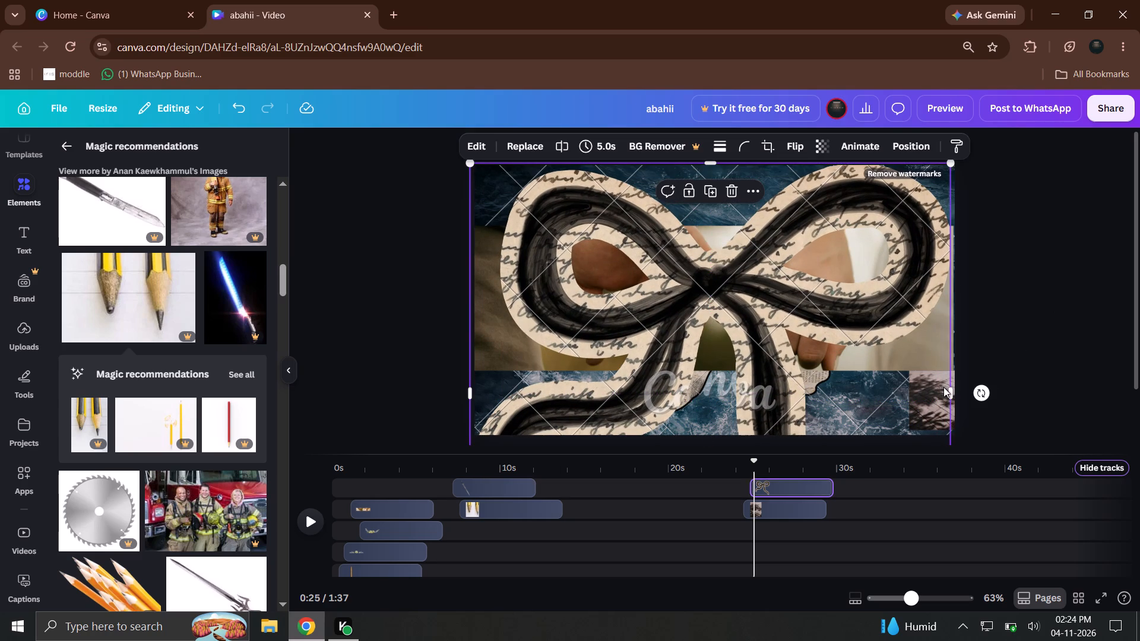
pyautogui.click(957, 414)
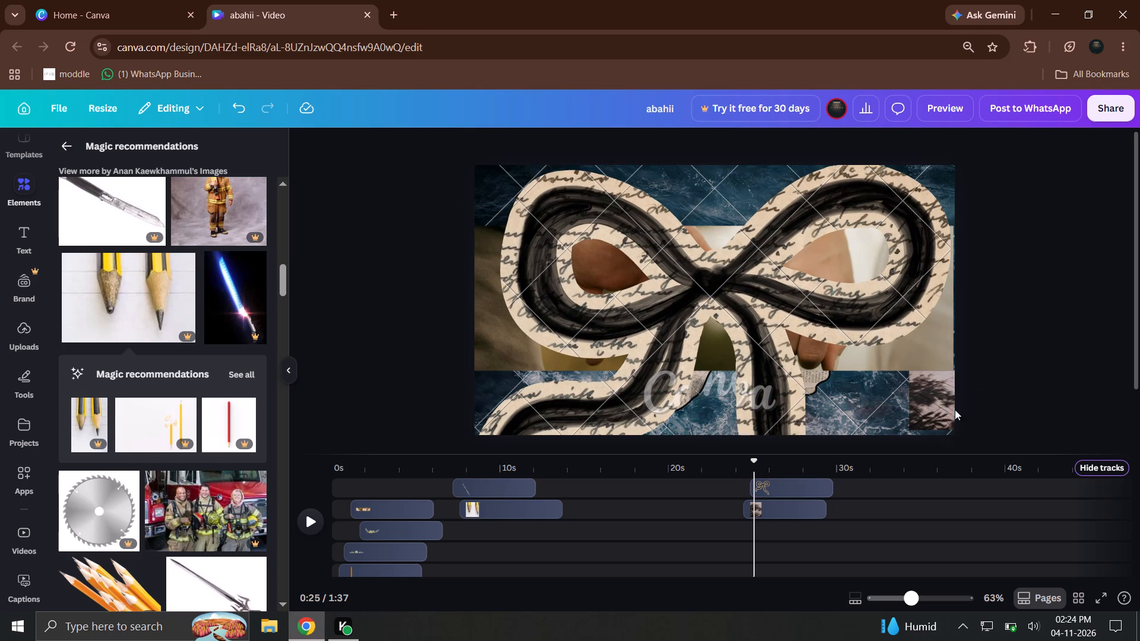
pyautogui.moveTo(955, 410); pyautogui.dragTo(958, 366)
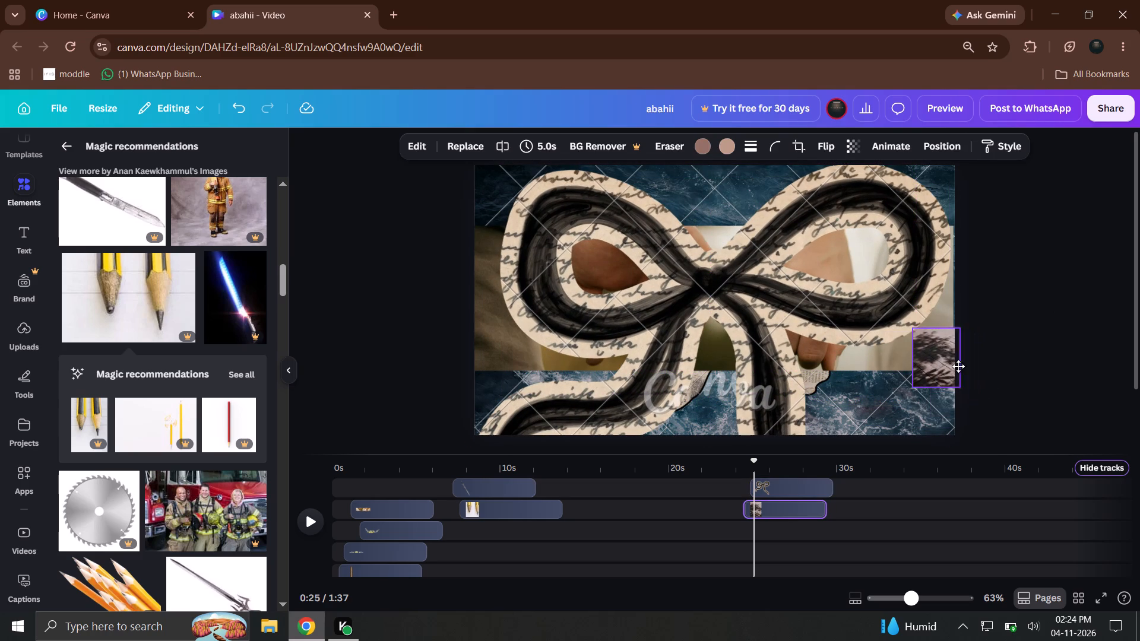
pyautogui.moveTo(958, 366); pyautogui.dragTo(887, 269)
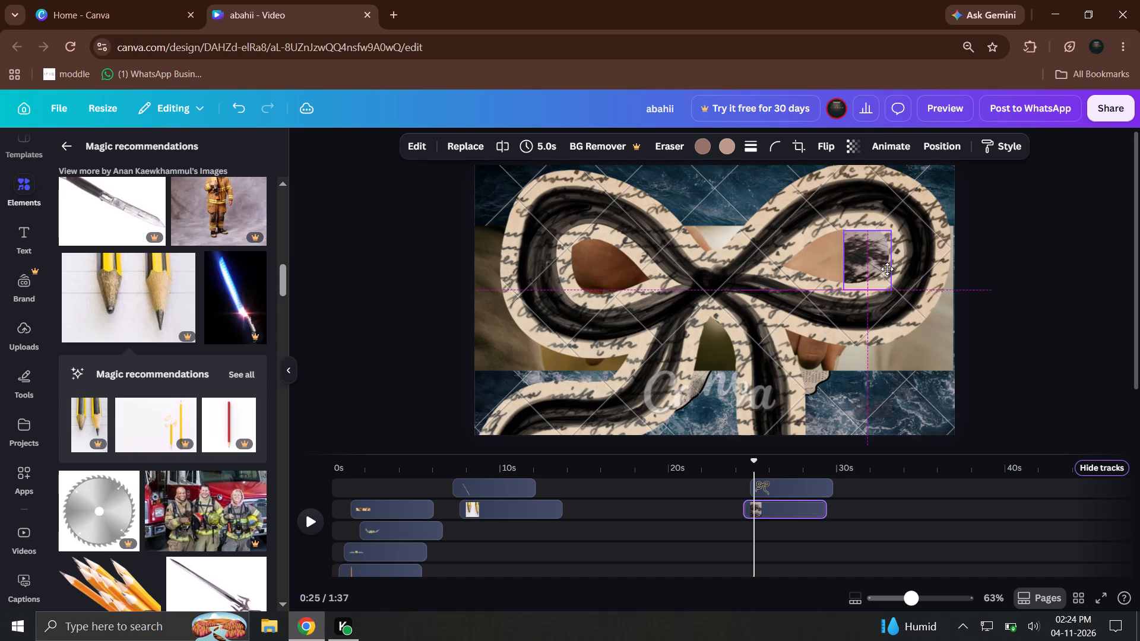
pyautogui.moveTo(887, 269); pyautogui.dragTo(883, 266)
pyautogui.moveTo(842, 229); pyautogui.dragTo(542, 121)
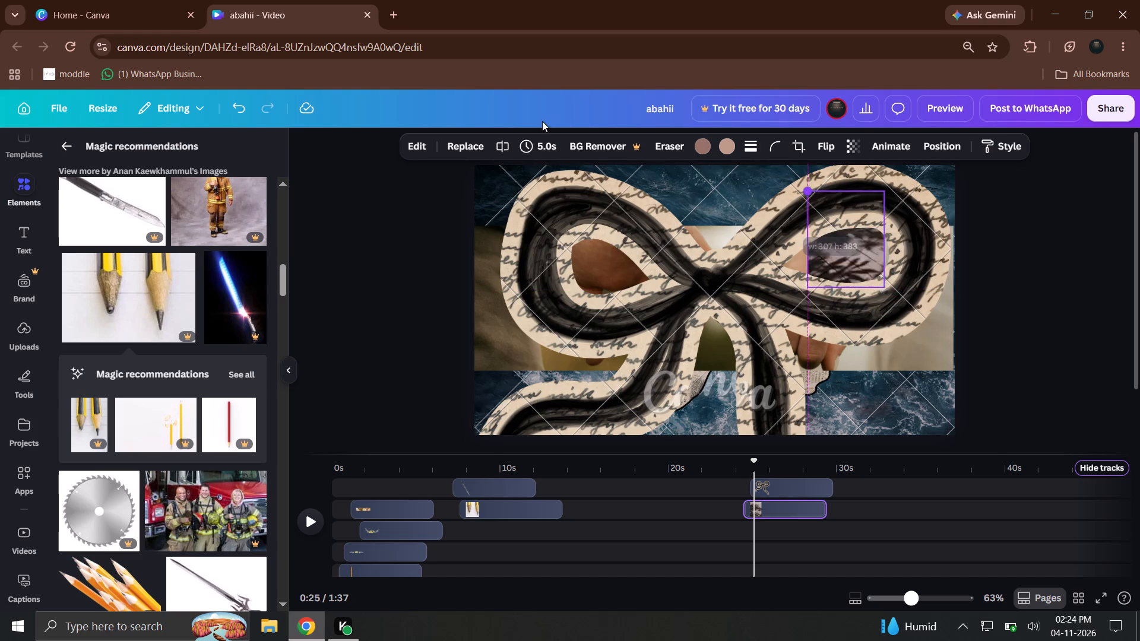
pyautogui.moveTo(542, 121); pyautogui.dragTo(536, 134)
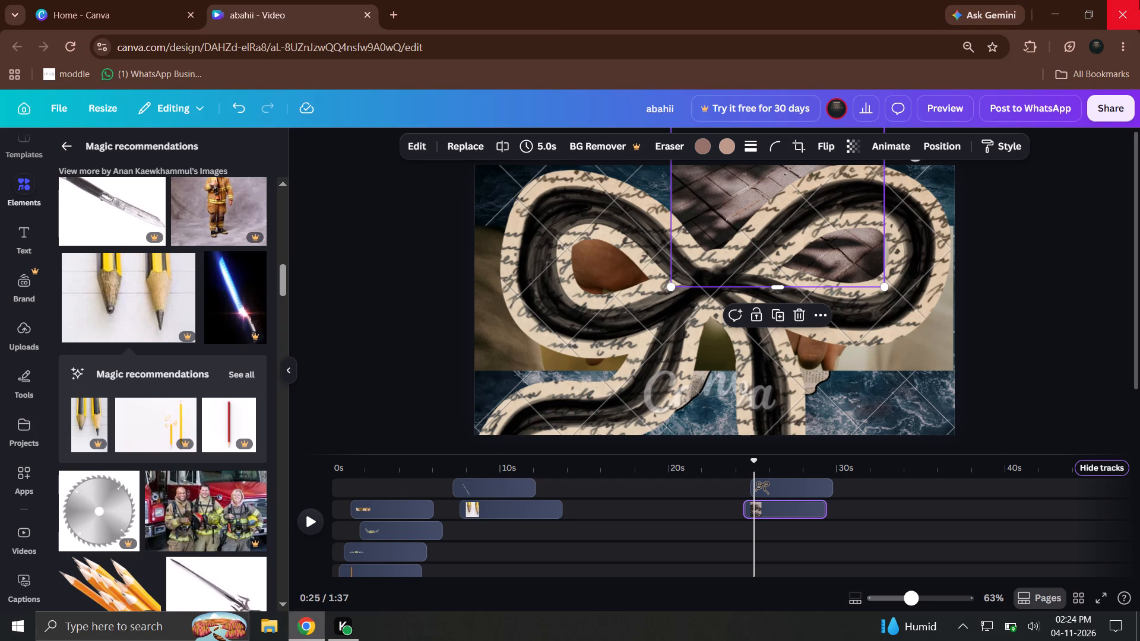
# Move the pavement photo down and left behind the bow, and widen it rightward to near the page's right edge.
pyautogui.moveTo(715, 187); pyautogui.dragTo(586, 307)
pyautogui.moveTo(751, 272); pyautogui.dragTo(948, 281)
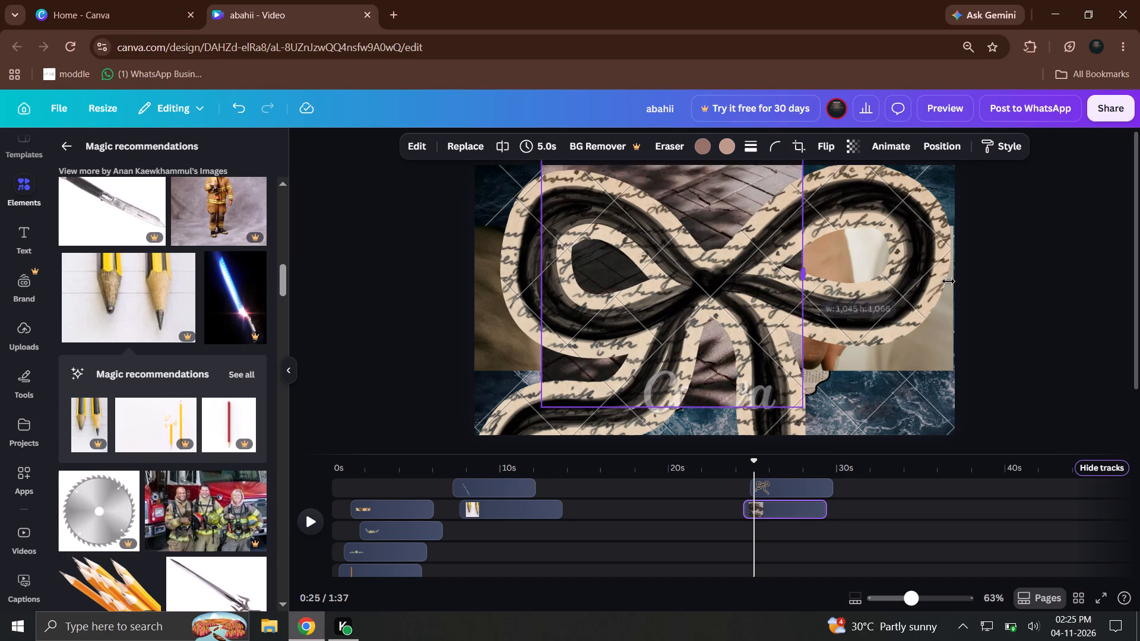
pyautogui.moveTo(948, 281); pyautogui.dragTo(952, 280)
# Reposition the pavement photo centred behind the bow, with its bottom edge level with the base of the loops.
pyautogui.moveTo(836, 401); pyautogui.dragTo(807, 416)
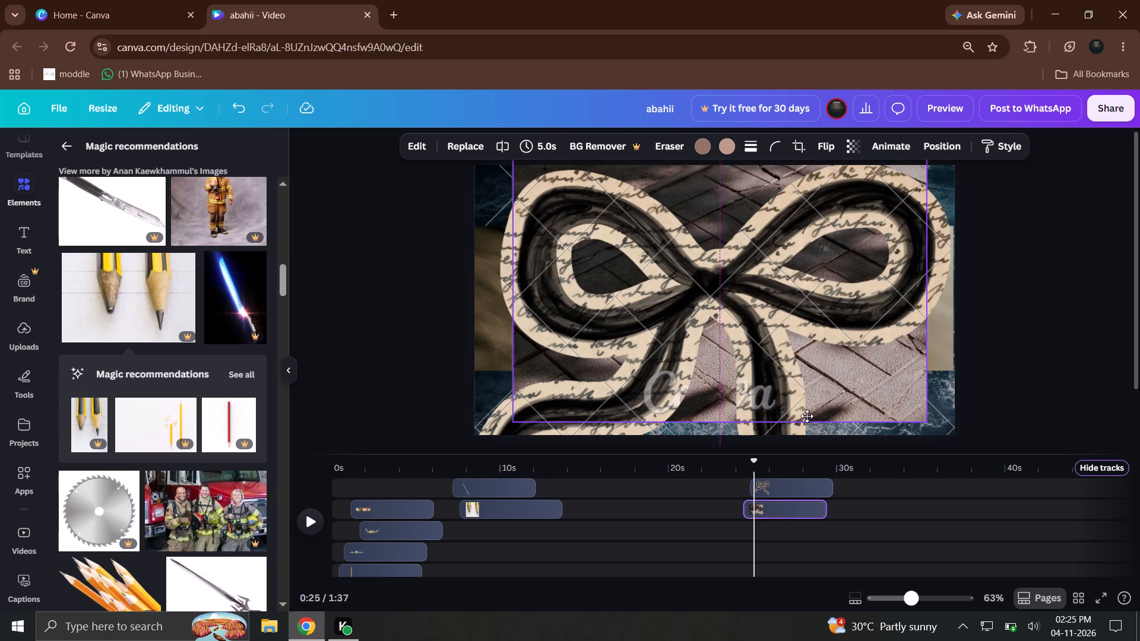
pyautogui.moveTo(807, 416); pyautogui.dragTo(805, 423)
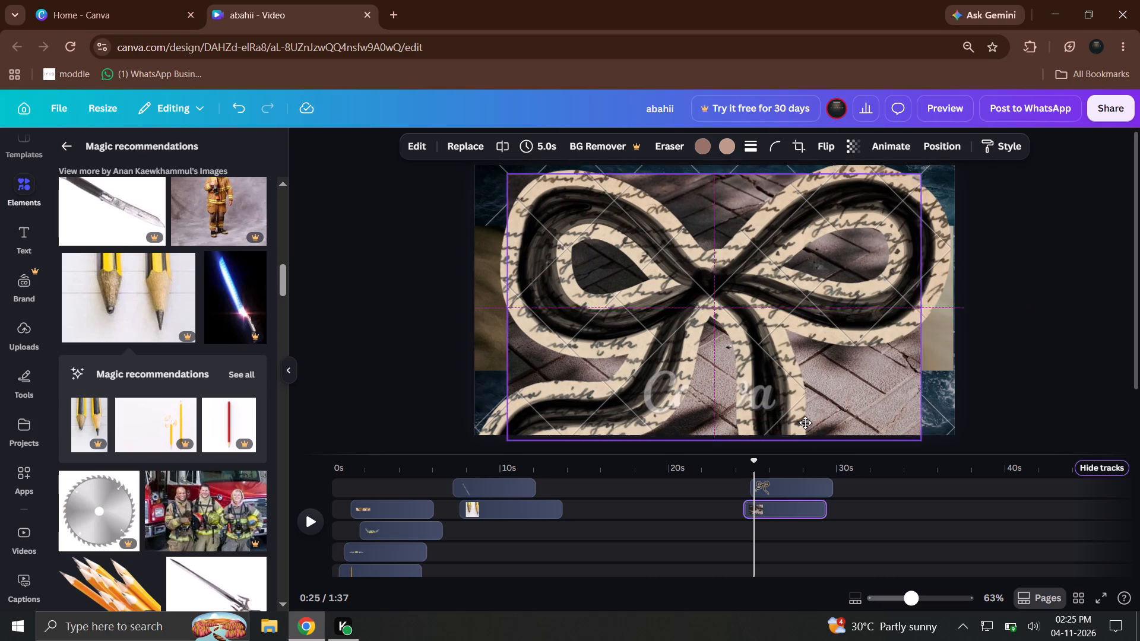
pyautogui.moveTo(805, 423); pyautogui.dragTo(798, 429)
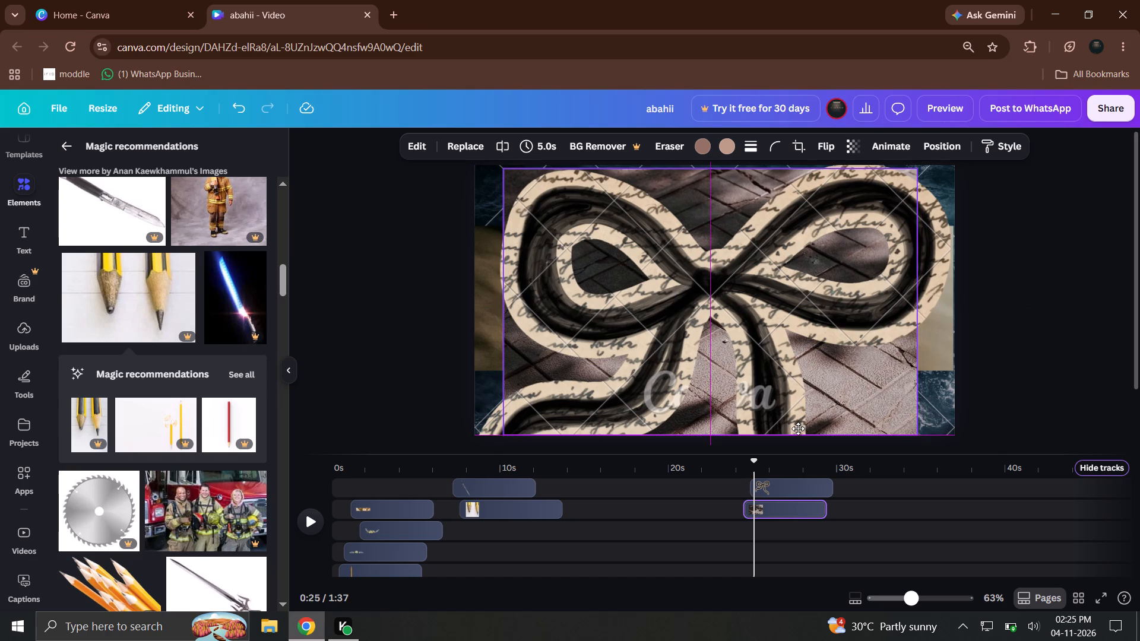
pyautogui.moveTo(798, 429); pyautogui.dragTo(800, 438)
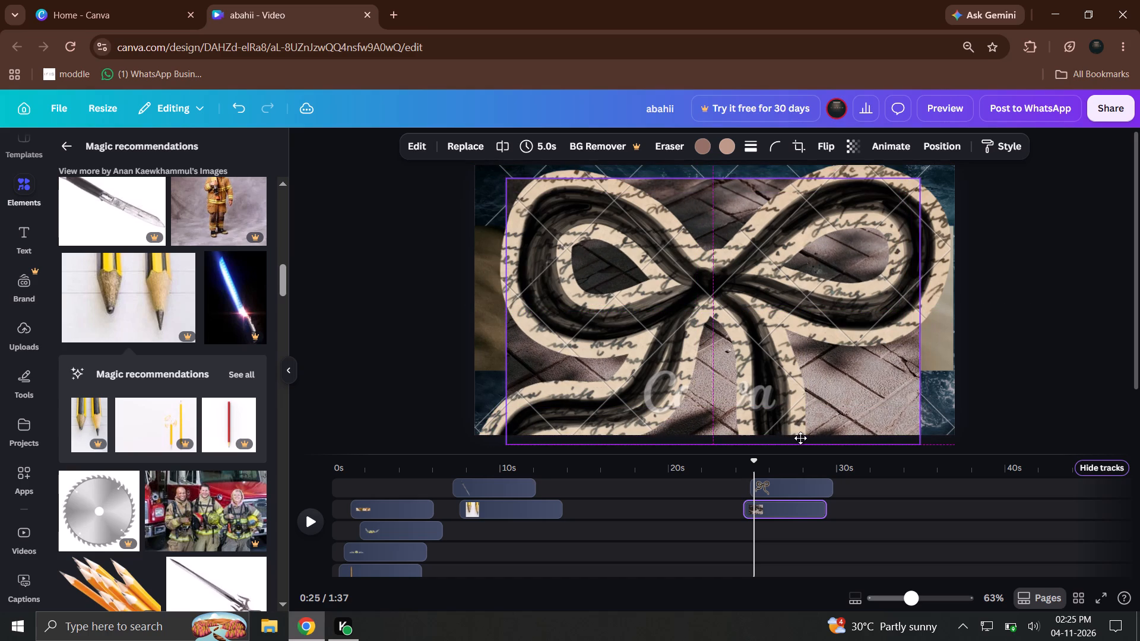
pyautogui.moveTo(800, 438); pyautogui.dragTo(793, 435)
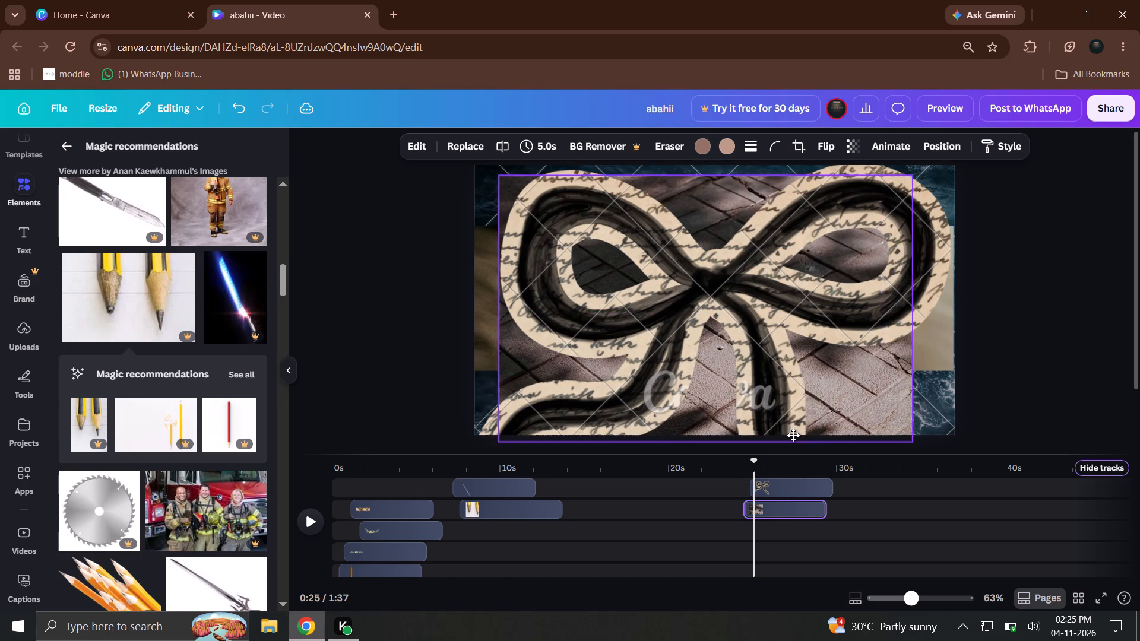
pyautogui.moveTo(793, 435); pyautogui.dragTo(823, 320)
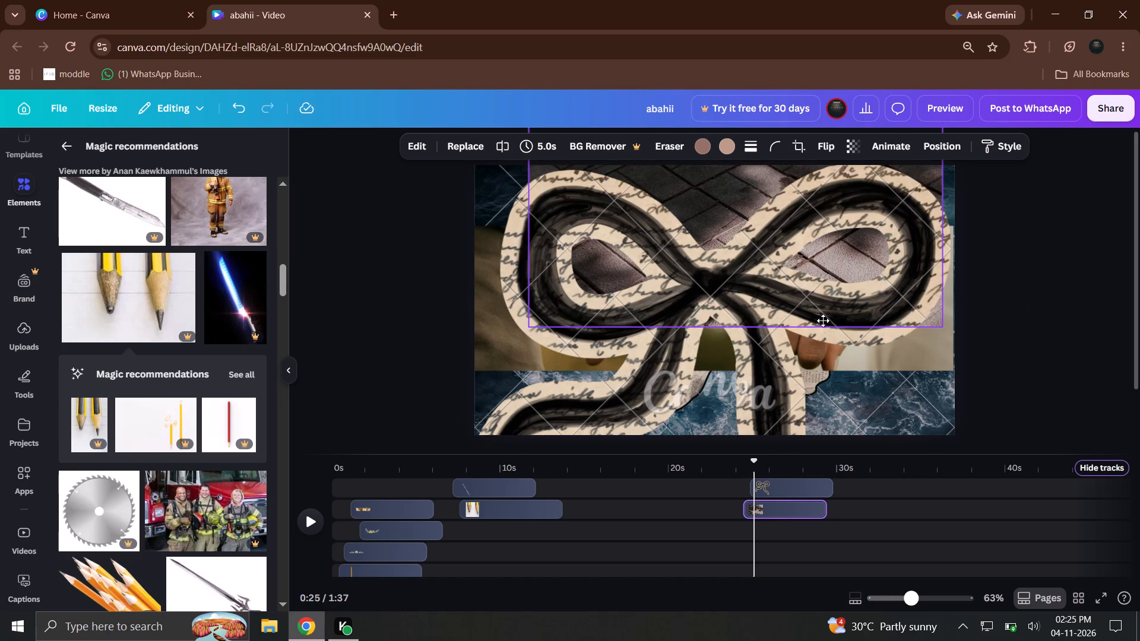
pyautogui.moveTo(823, 320); pyautogui.dragTo(794, 323)
pyautogui.click(818, 379)
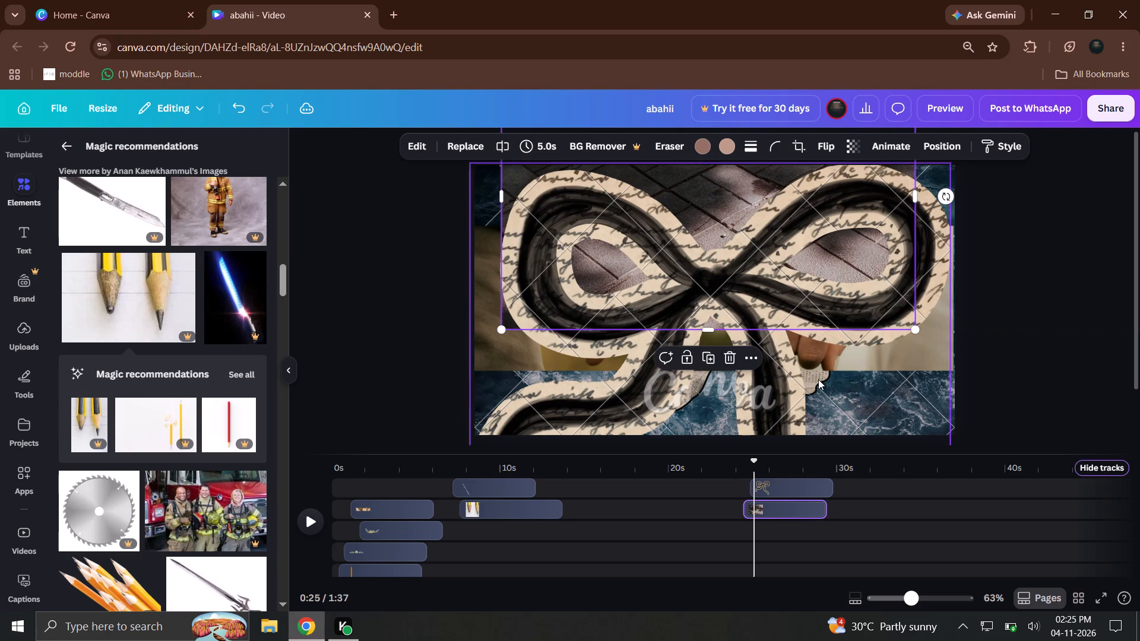
# Extend the start of the pavement photo's timeline clip slightly earlier, to just before 24 s, and play back the ocean page.
pyautogui.moveTo(404, 475); pyautogui.dragTo(536, 497)
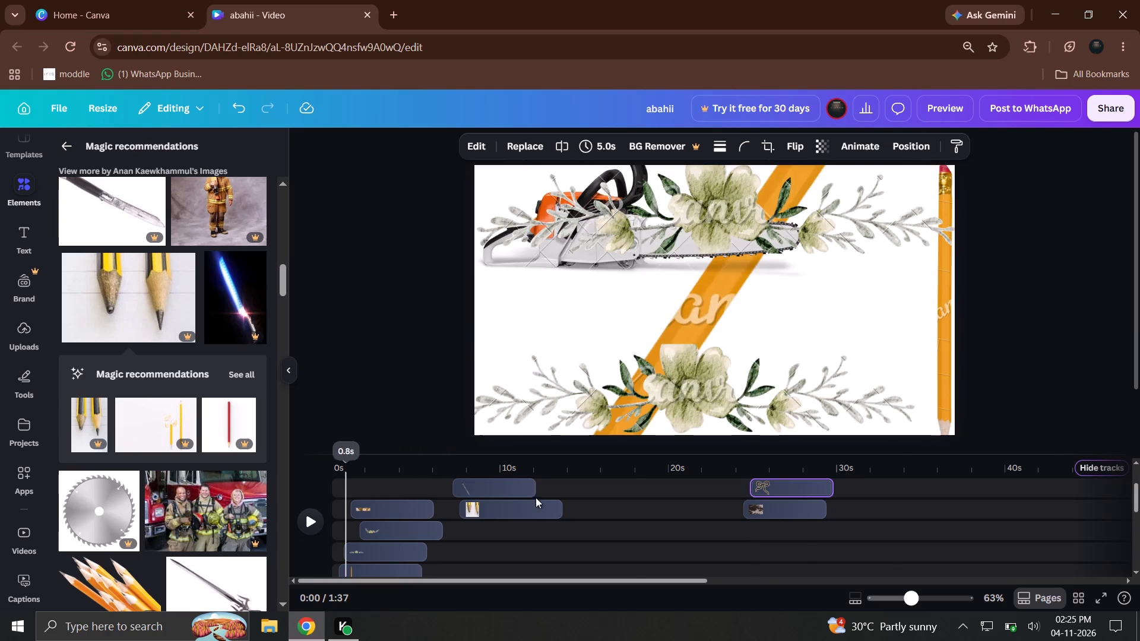
pyautogui.moveTo(536, 497); pyautogui.dragTo(750, 499)
pyautogui.moveTo(747, 519); pyautogui.dragTo(738, 521)
pyautogui.click(727, 481)
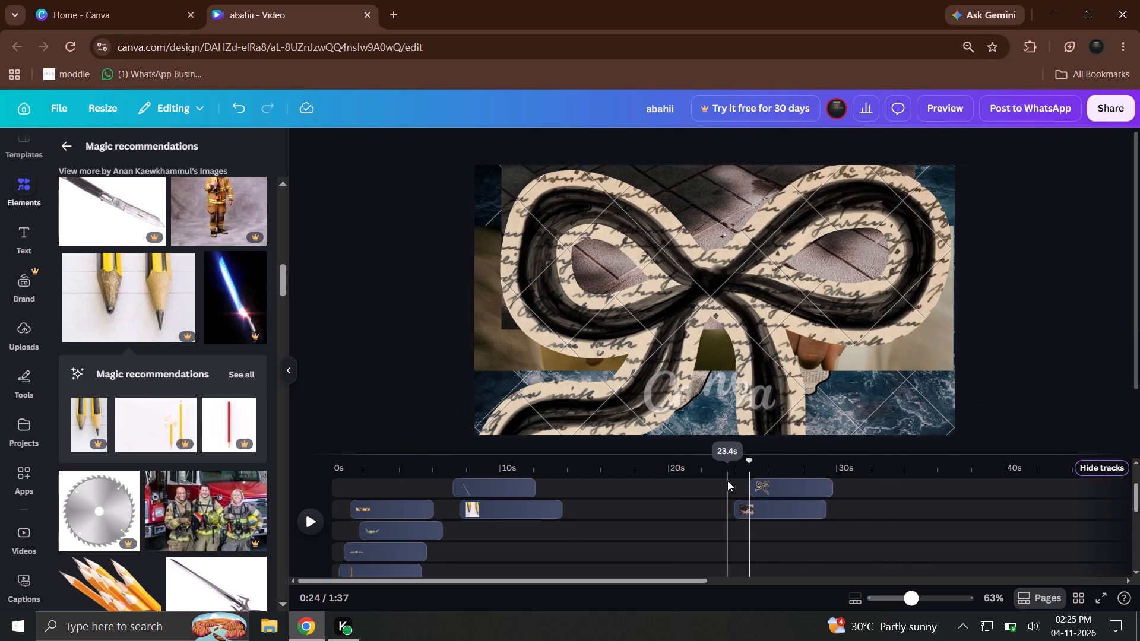
pyautogui.moveTo(689, 474); pyautogui.dragTo(683, 475)
pyautogui.click(321, 522)
# Add the silver circular saw blade image to the timeline just below the pavement clip, starting just before 24 s.
pyautogui.moveTo(92, 503); pyautogui.dragTo(372, 503)
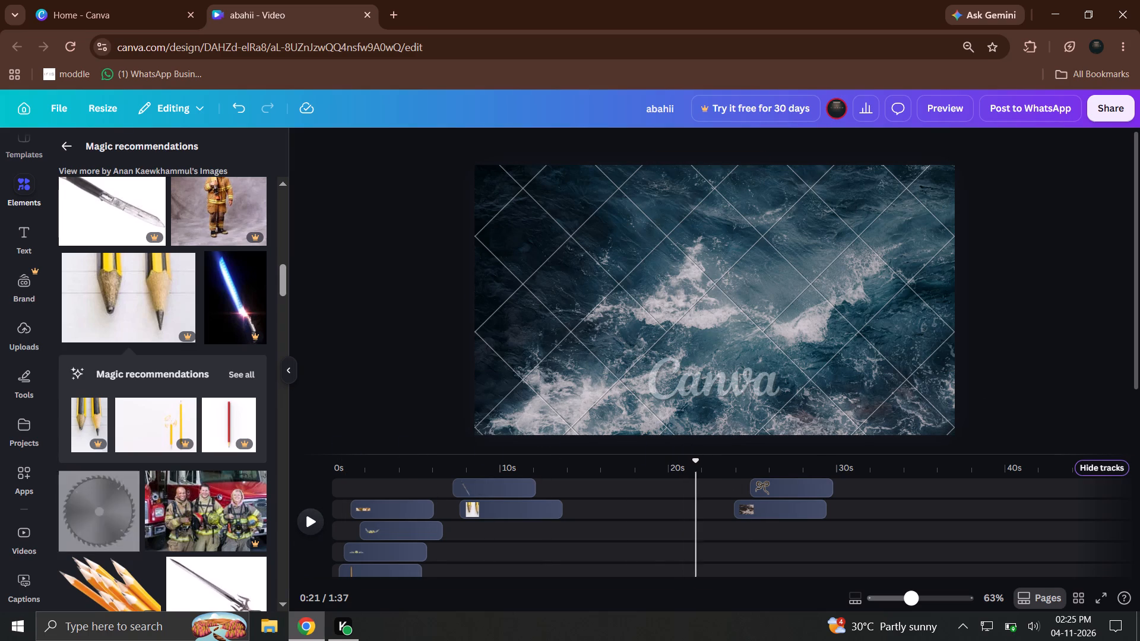
pyautogui.moveTo(372, 503); pyautogui.dragTo(761, 535)
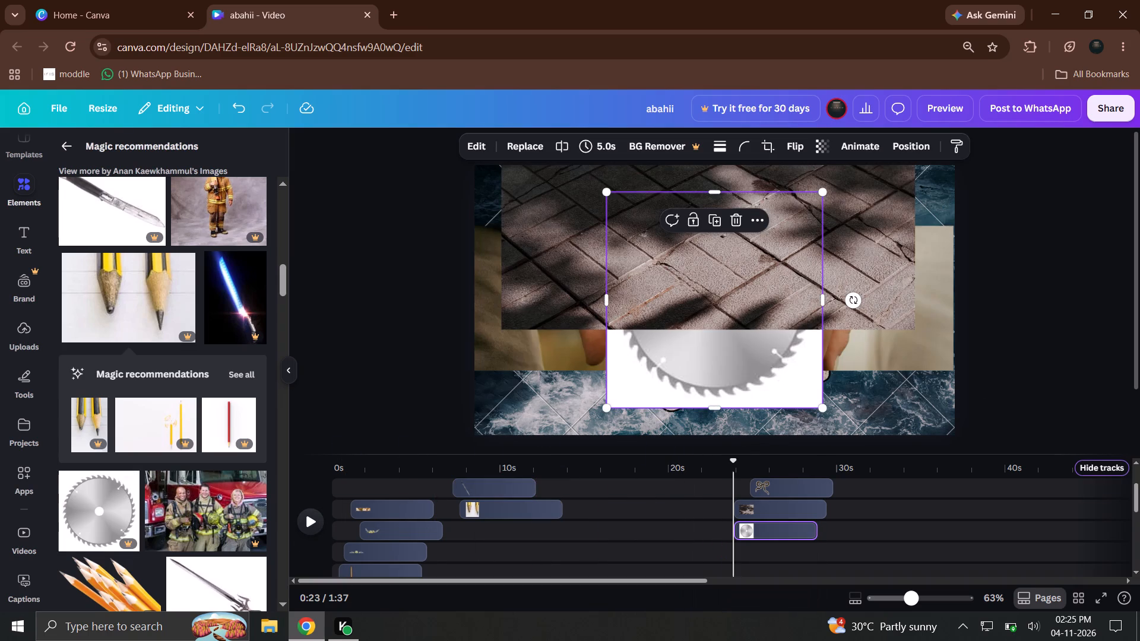
# Move the saw blade image to the page's lower-left area behind the bow and set the playhead to about 24 s.
pyautogui.moveTo(742, 469); pyautogui.dragTo(753, 467)
pyautogui.moveTo(772, 373); pyautogui.dragTo(756, 395)
pyautogui.moveTo(732, 396); pyautogui.dragTo(727, 399)
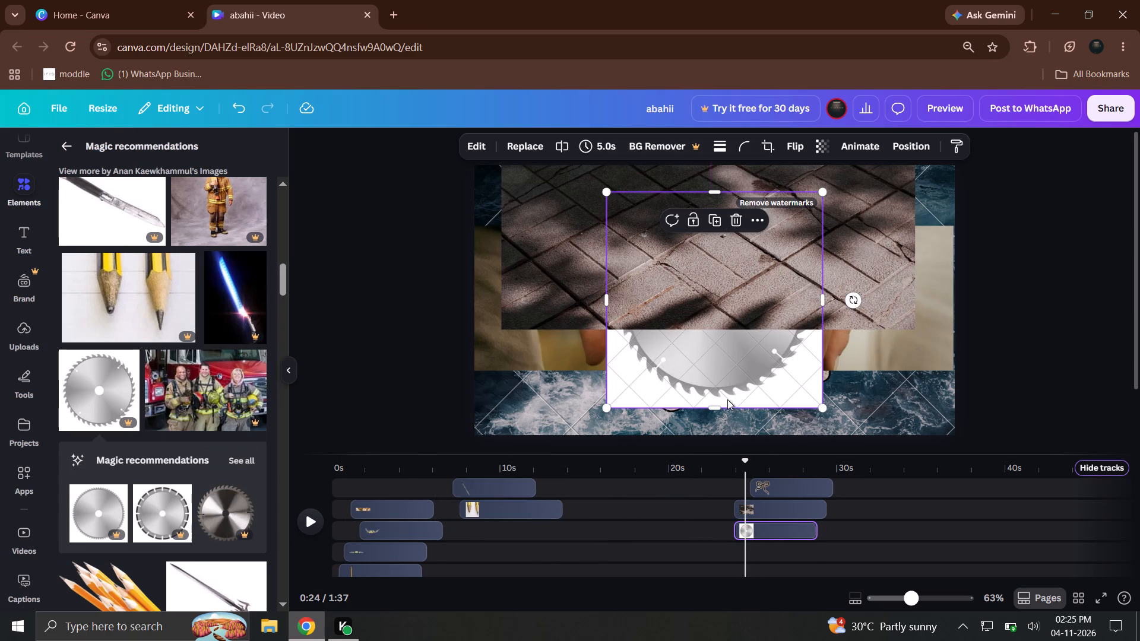
pyautogui.moveTo(727, 399); pyautogui.dragTo(606, 428)
pyautogui.click(751, 474)
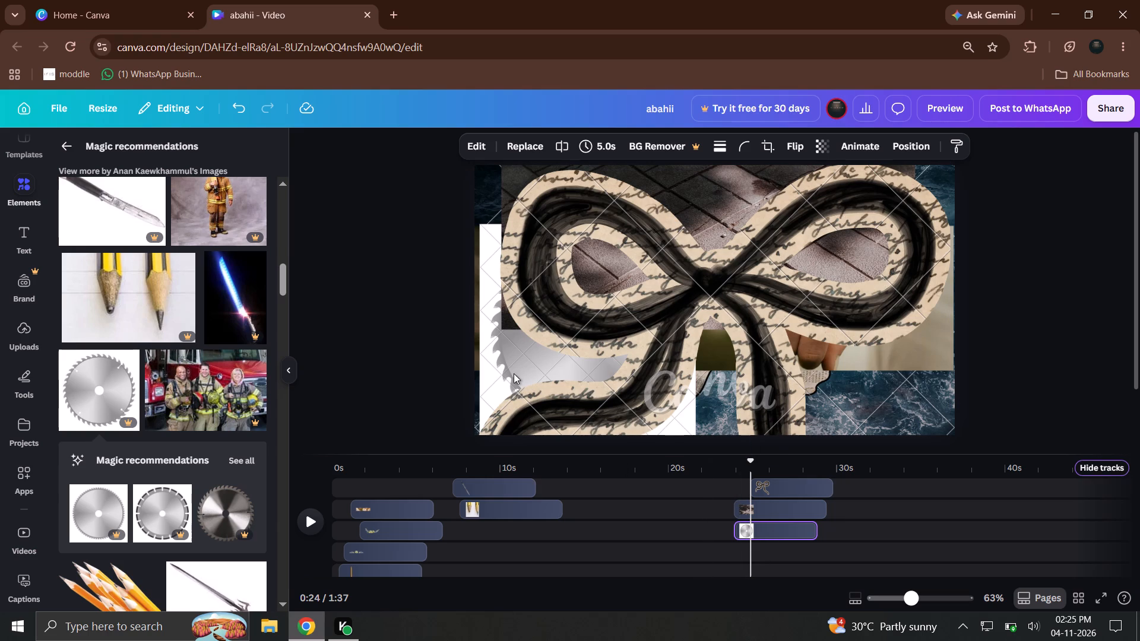
# At about 25 s, shift the handwriting-patterned bow rightward so its right loop extends past the page's edge.
pyautogui.click(767, 527)
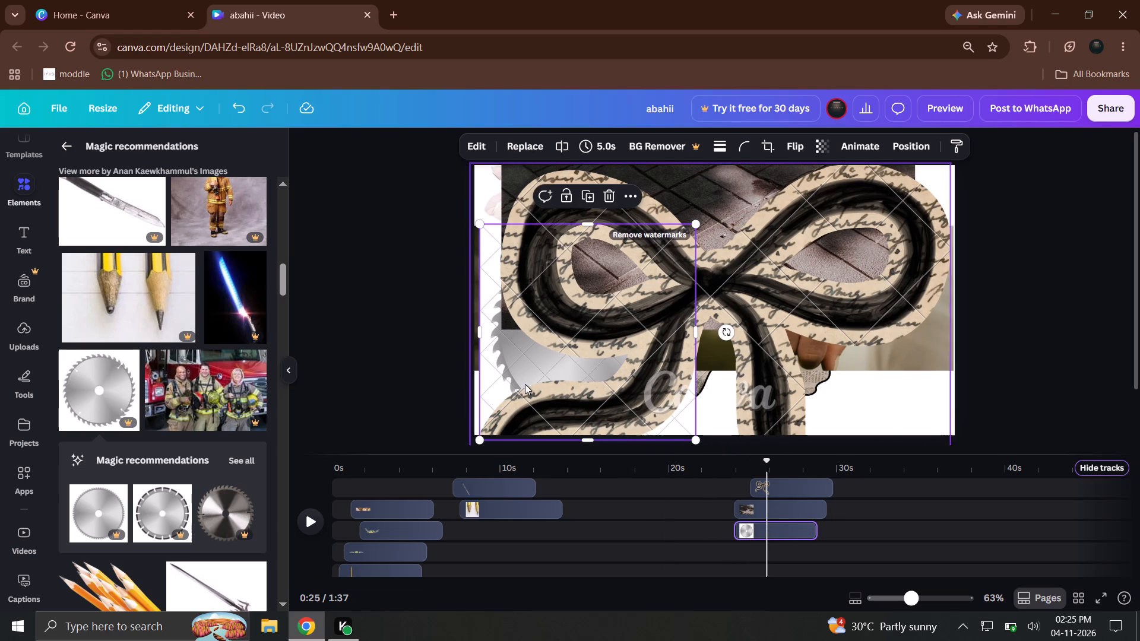
pyautogui.click(378, 304)
pyautogui.click(484, 341)
pyautogui.moveTo(503, 347); pyautogui.dragTo(612, 358)
# Fit the saw blade image into the page's lower-left corner and shrink it proportionally to about half its size.
pyautogui.moveTo(532, 401); pyautogui.dragTo(537, 426)
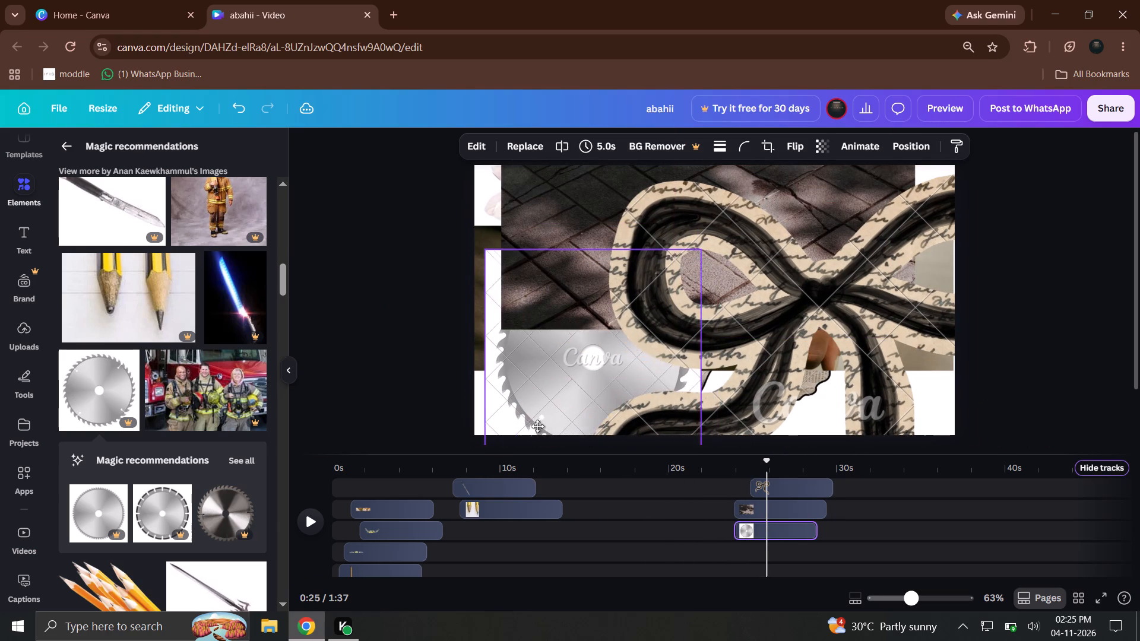
pyautogui.moveTo(537, 426); pyautogui.dragTo(540, 428)
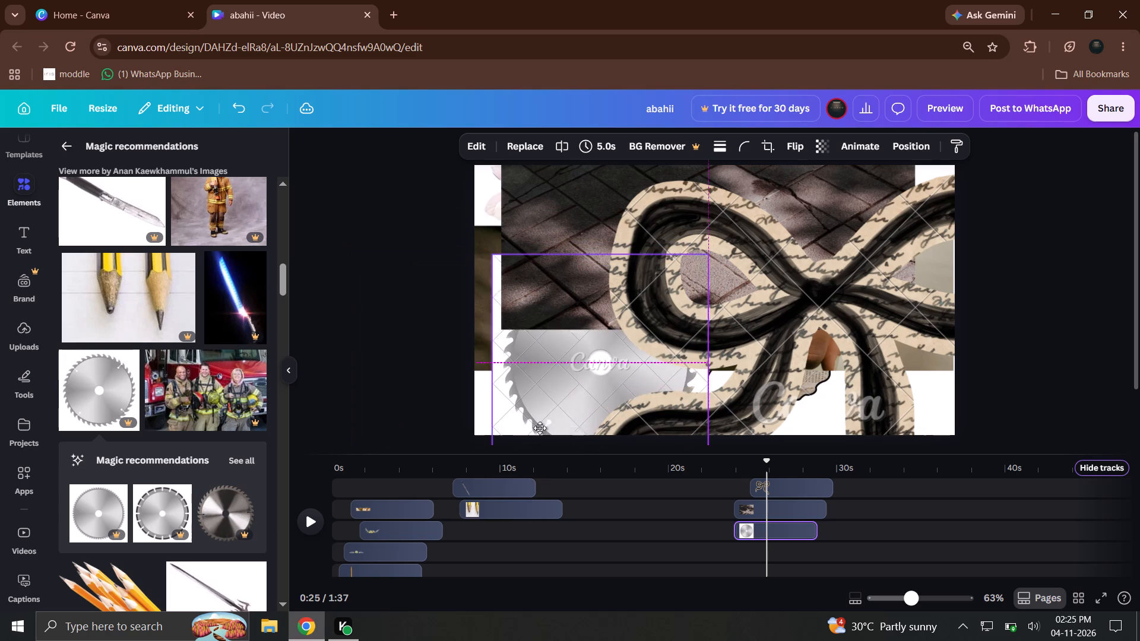
pyautogui.moveTo(540, 428); pyautogui.dragTo(528, 395)
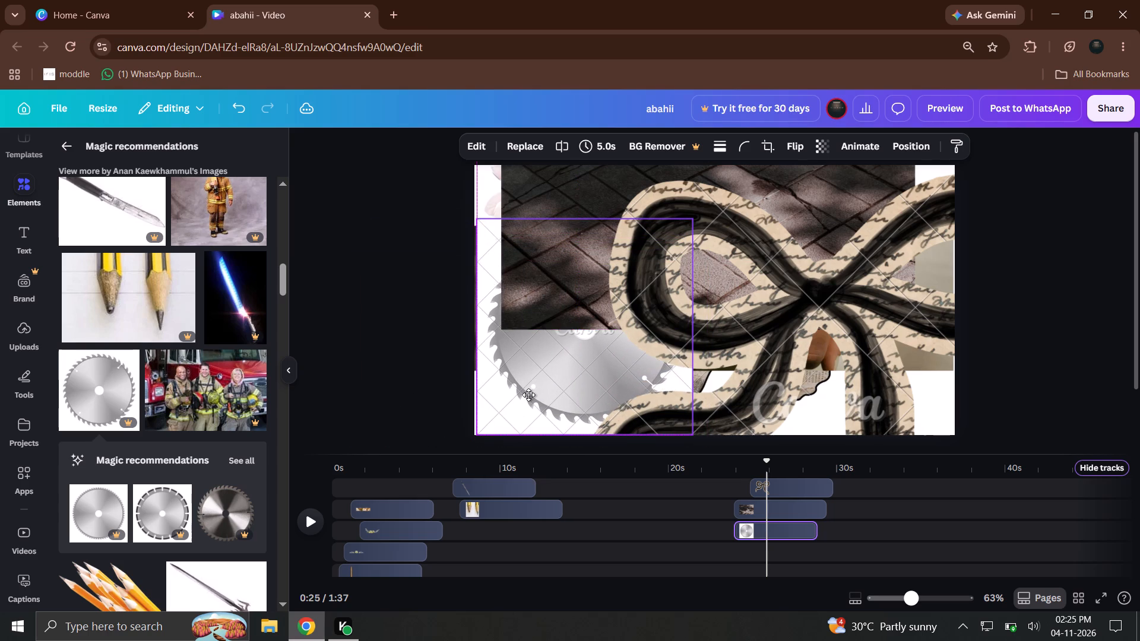
pyautogui.moveTo(528, 395); pyautogui.dragTo(526, 394)
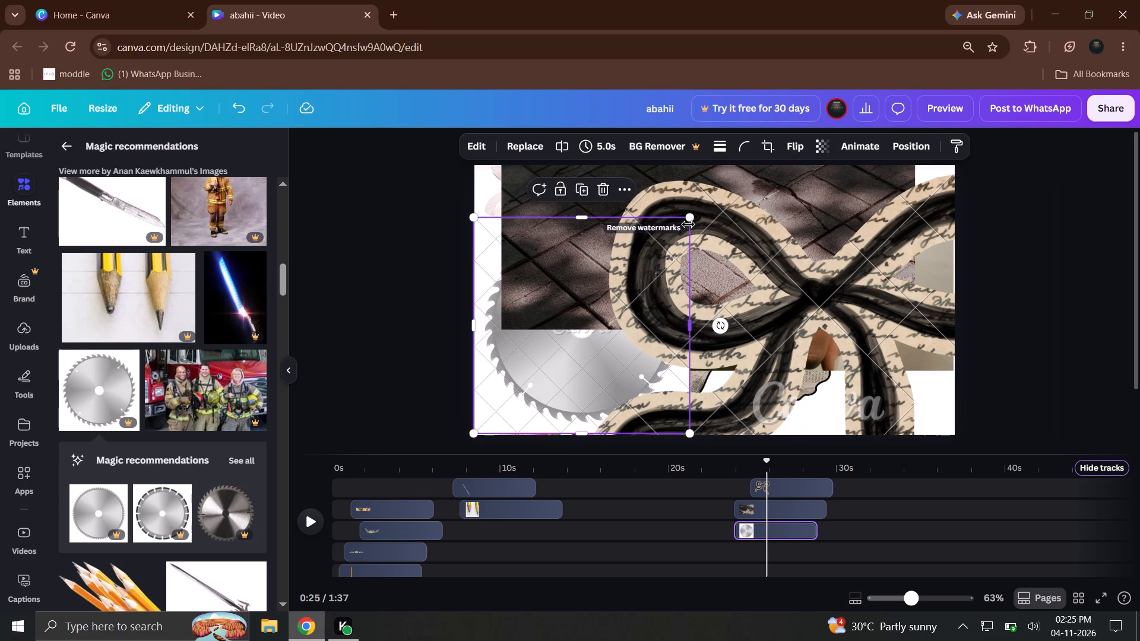
pyautogui.moveTo(689, 218); pyautogui.dragTo(604, 361)
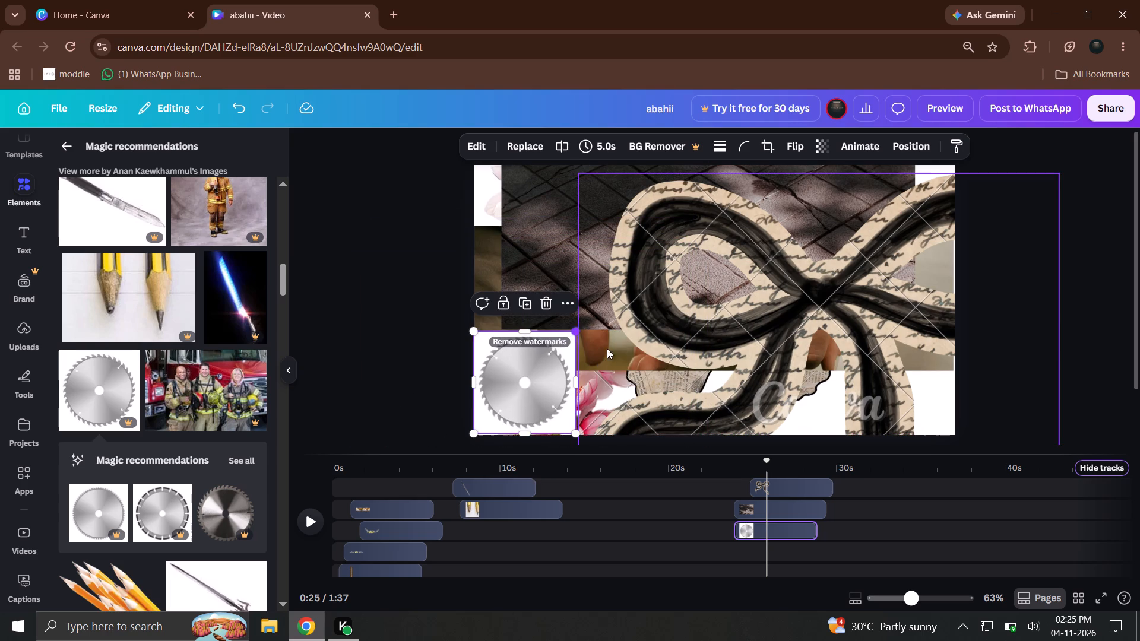
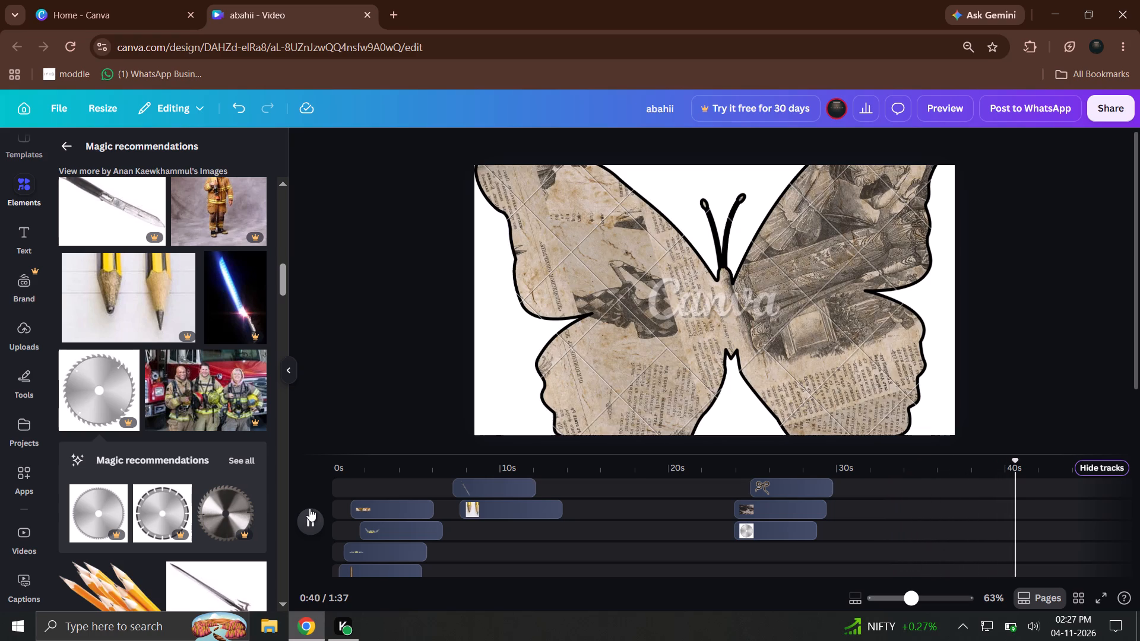
# Add the folding knife on orange background image at about 43 s and align it with the page's lower-left corner.
pyautogui.scroll(11, 128, 256)
pyautogui.scroll(5, 150, 328)
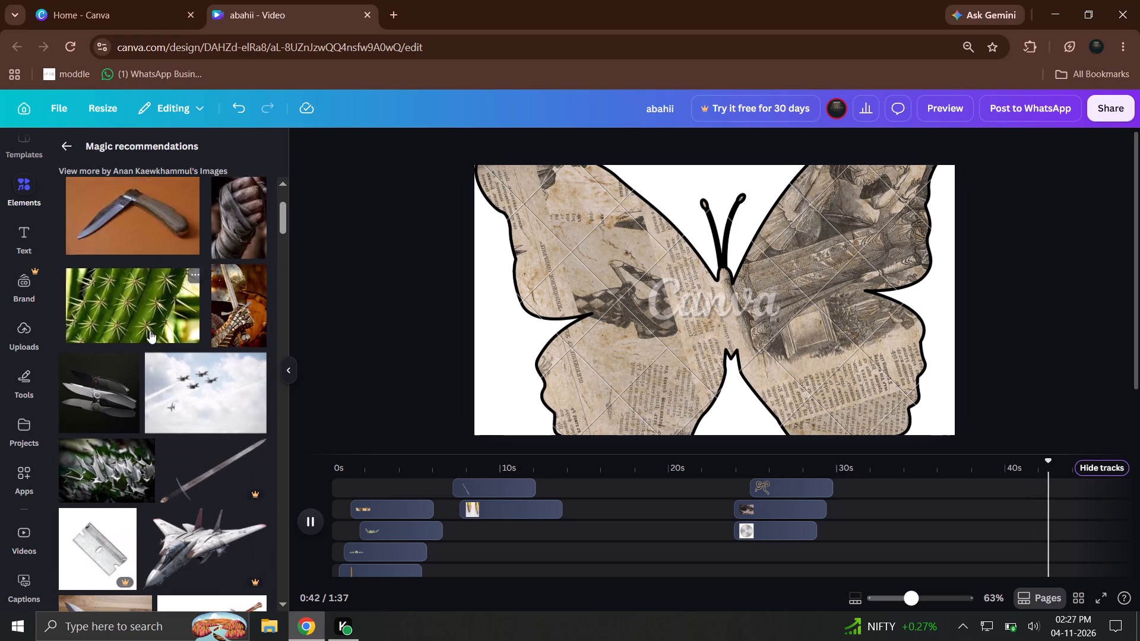
pyautogui.moveTo(142, 360); pyautogui.dragTo(568, 248)
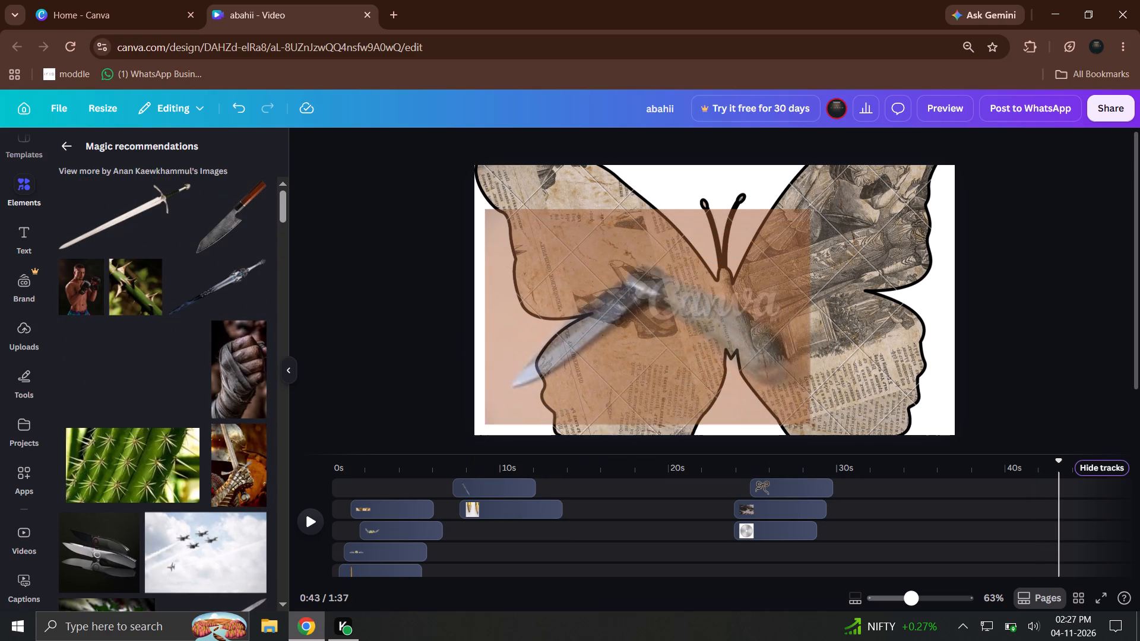
pyautogui.moveTo(568, 248); pyautogui.dragTo(559, 264)
pyautogui.moveTo(568, 271); pyautogui.dragTo(570, 261)
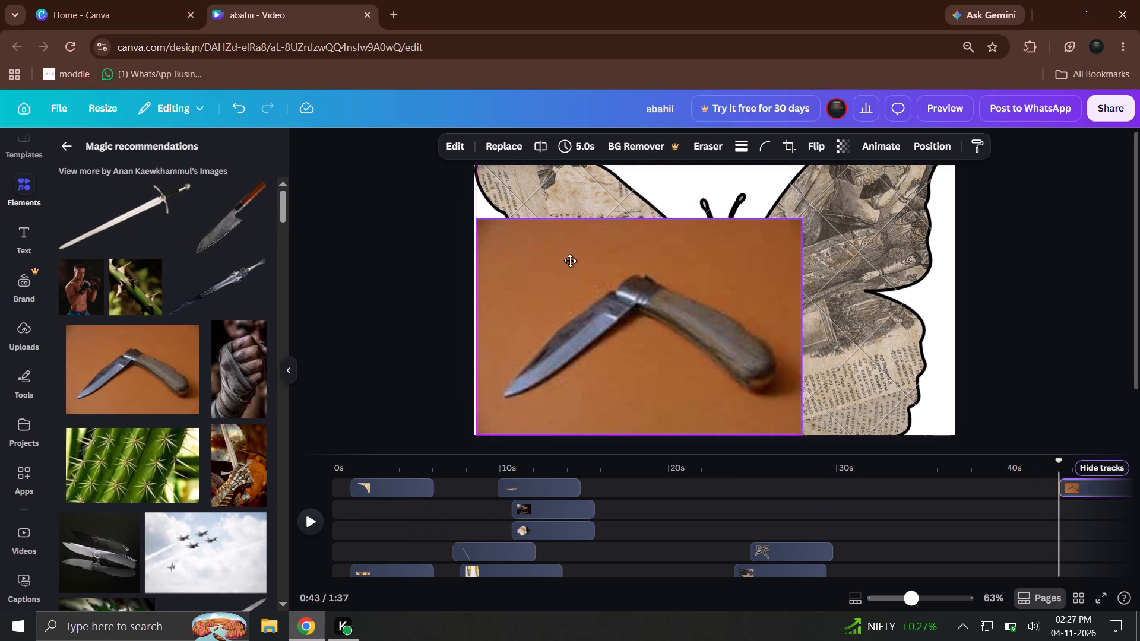
pyautogui.moveTo(570, 261); pyautogui.dragTo(570, 264)
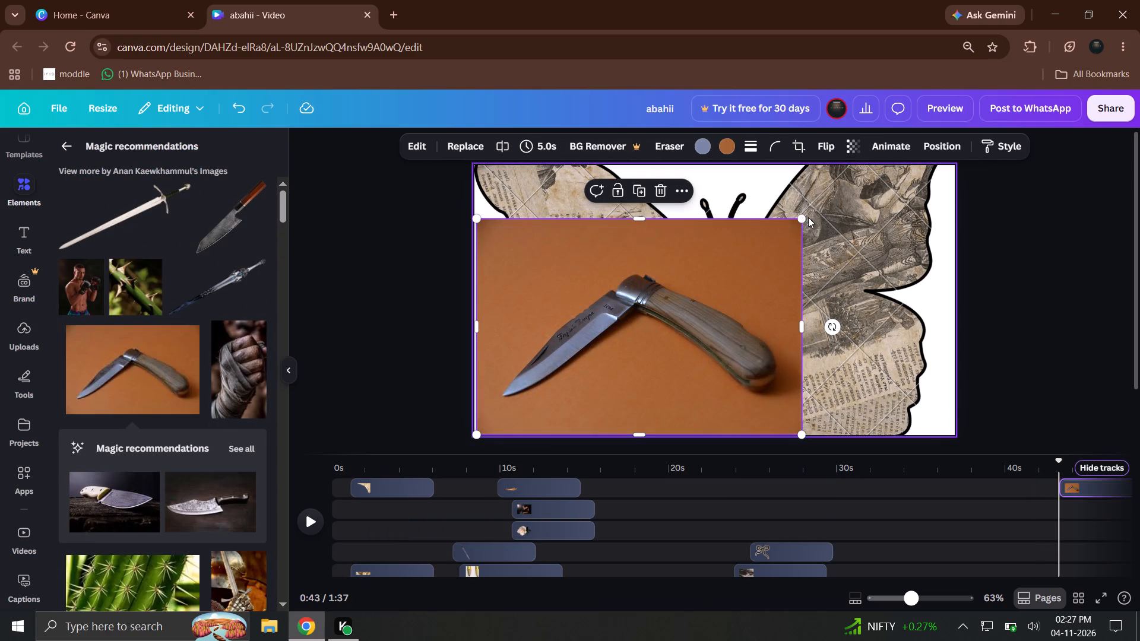
# Enlarge the folding knife image to nearly full page height, leaving a narrow border at the page's top, bottom and left edges.
pyautogui.moveTo(801, 220); pyautogui.dragTo(897, 209)
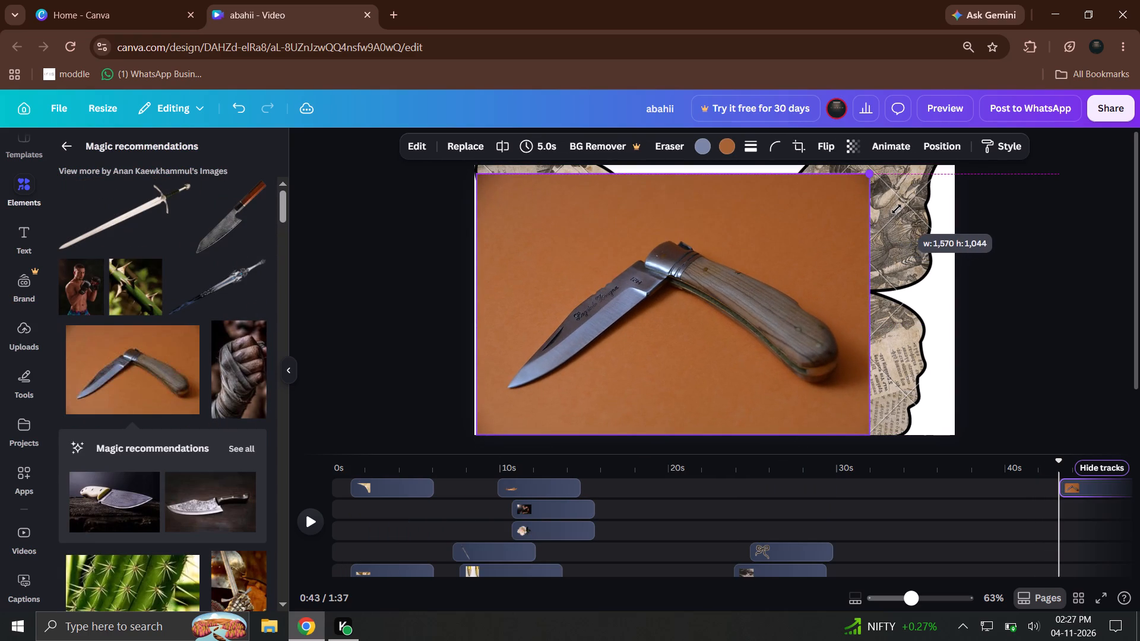
pyautogui.moveTo(897, 209); pyautogui.dragTo(898, 207)
pyautogui.moveTo(659, 432); pyautogui.dragTo(660, 425)
pyautogui.moveTo(669, 366); pyautogui.dragTo(678, 366)
pyautogui.moveTo(690, 171); pyautogui.dragTo(691, 180)
pyautogui.click(432, 337)
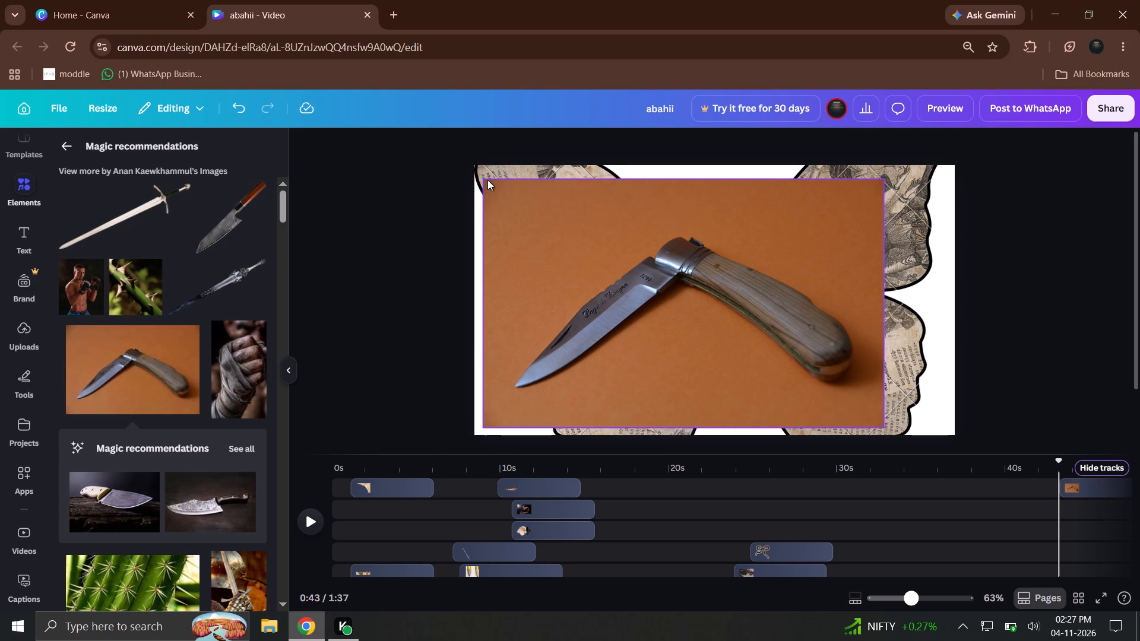
pyautogui.click(685, 183)
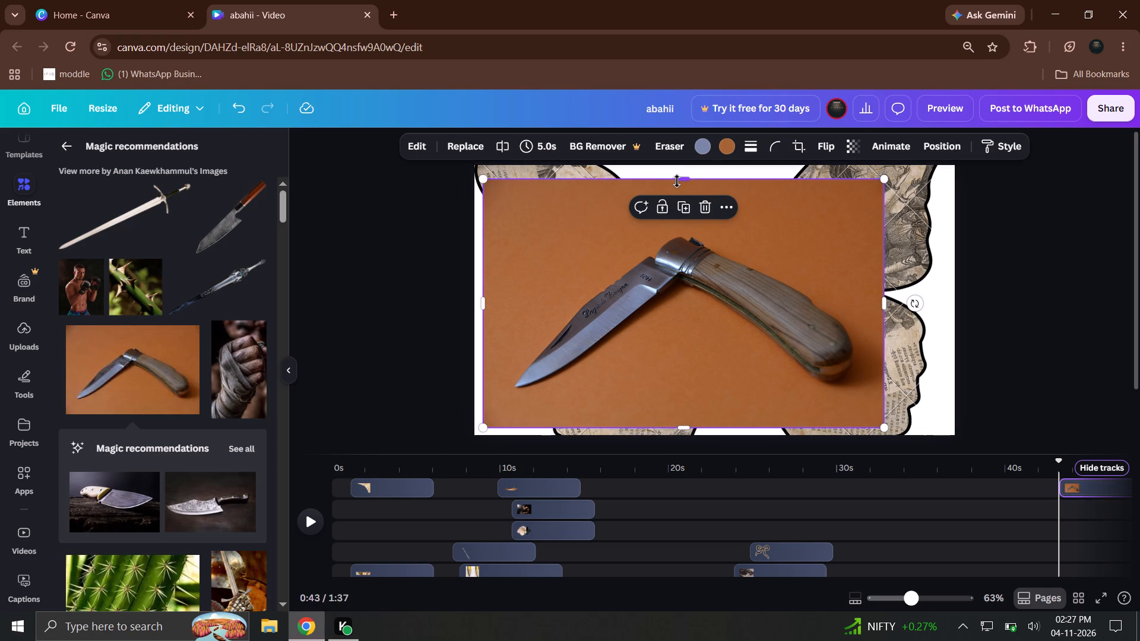
pyautogui.moveTo(677, 181); pyautogui.dragTo(678, 175)
pyautogui.click(365, 226)
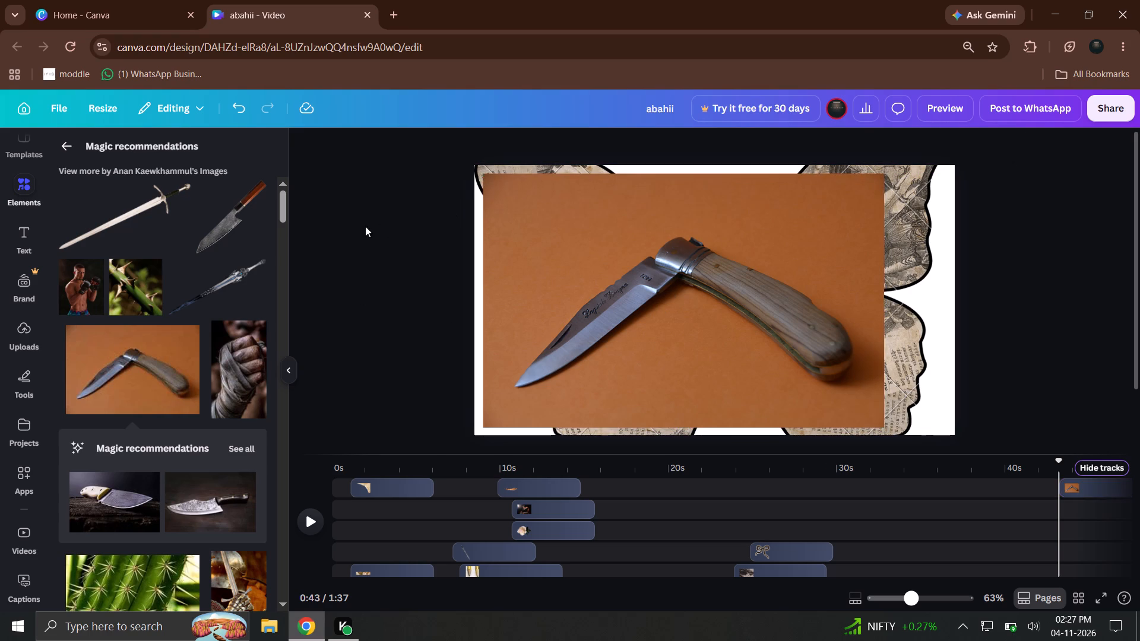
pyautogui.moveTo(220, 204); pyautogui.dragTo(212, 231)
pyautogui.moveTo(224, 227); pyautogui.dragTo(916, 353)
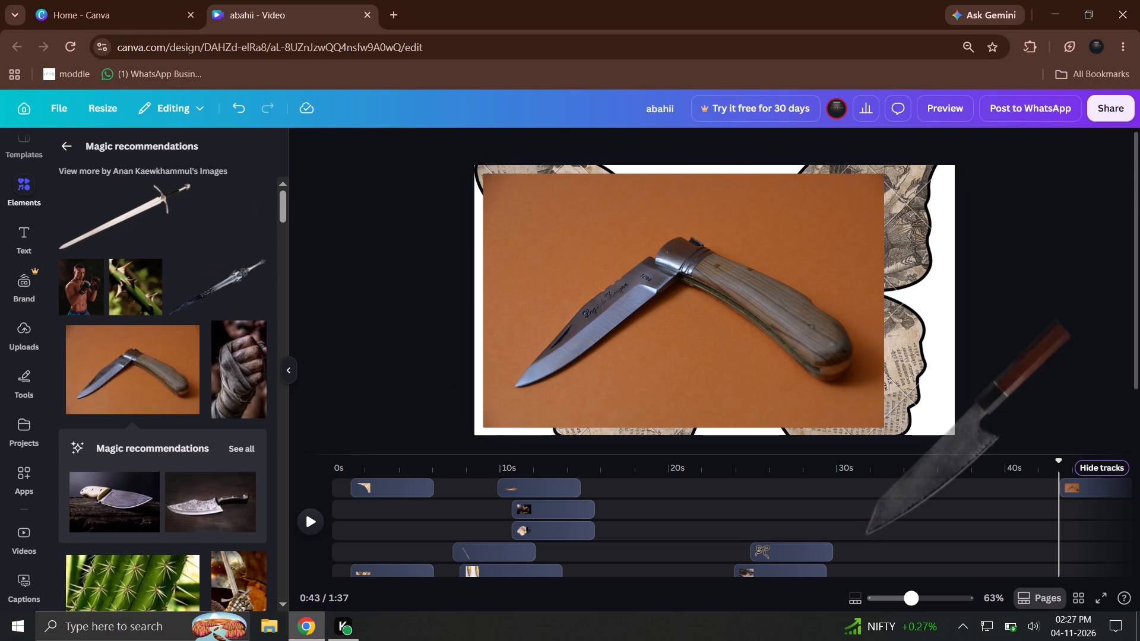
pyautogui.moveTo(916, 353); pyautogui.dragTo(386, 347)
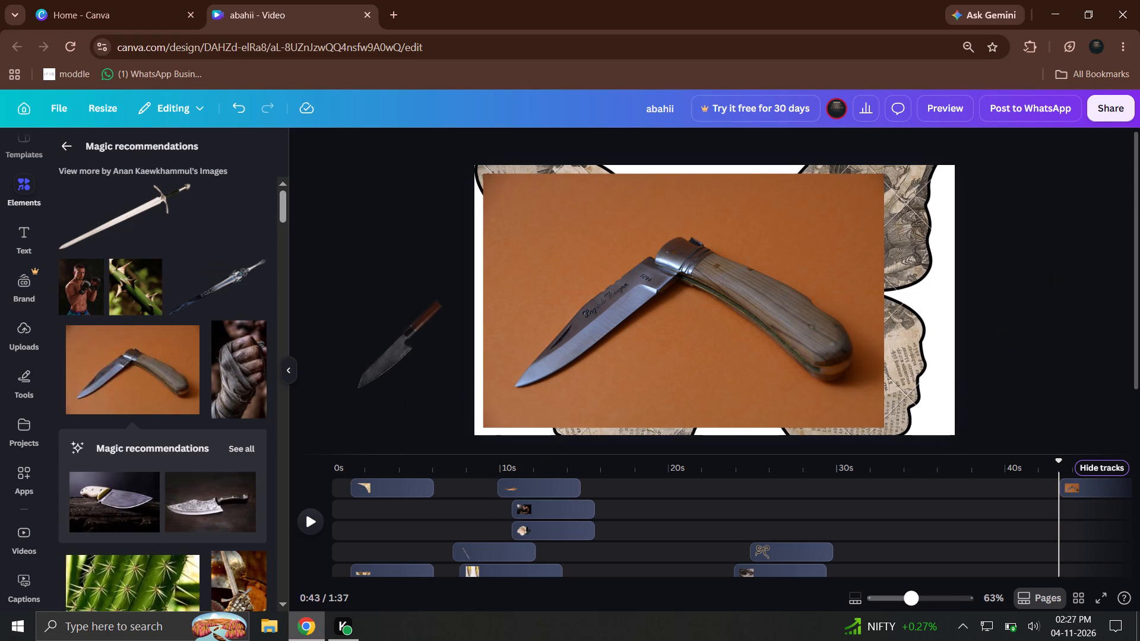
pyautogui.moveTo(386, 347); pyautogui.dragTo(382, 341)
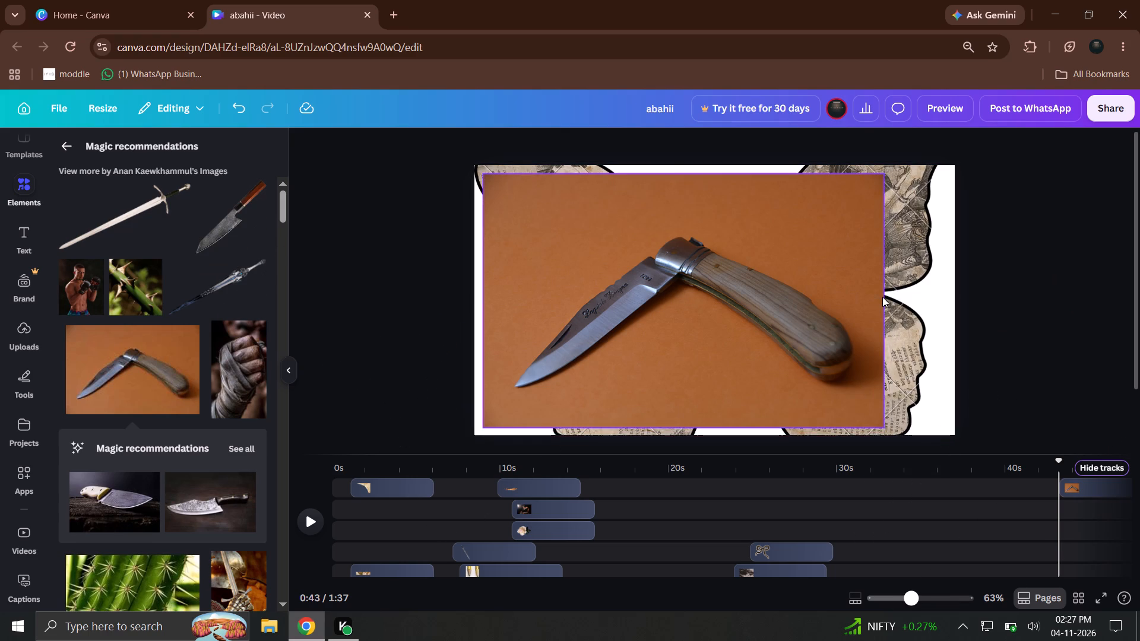
# Widen the folding knife image toward the page's right edge, leaving a narrow border there that matches the other sides.
pyautogui.click(882, 303)
pyautogui.moveTo(882, 303); pyautogui.dragTo(937, 296)
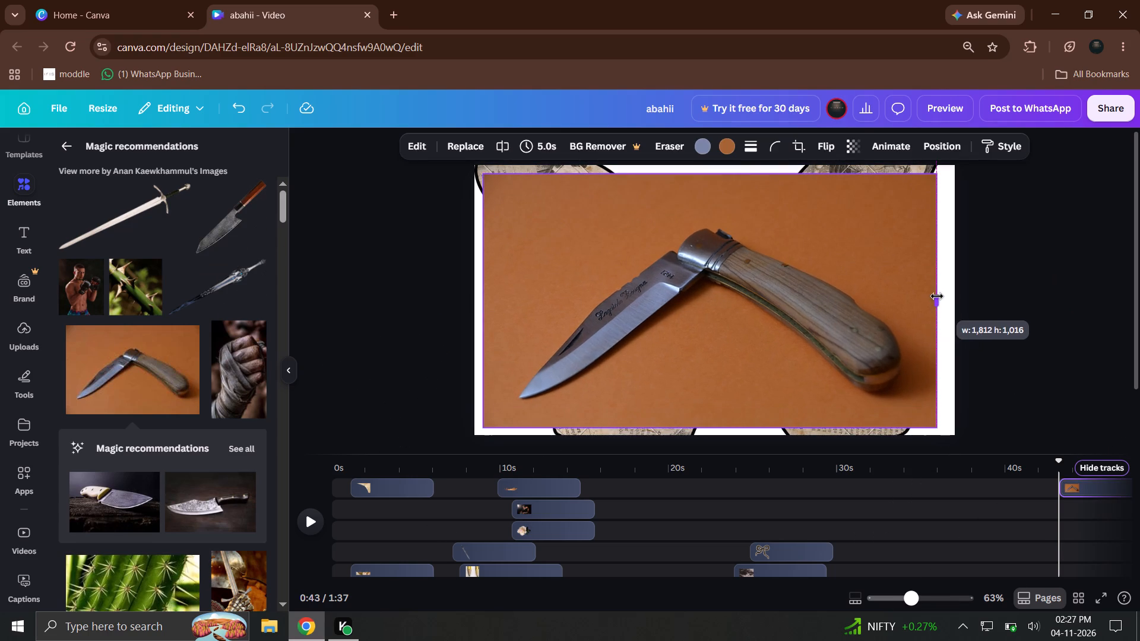
pyautogui.moveTo(937, 296); pyautogui.dragTo(943, 294)
pyautogui.click(1034, 305)
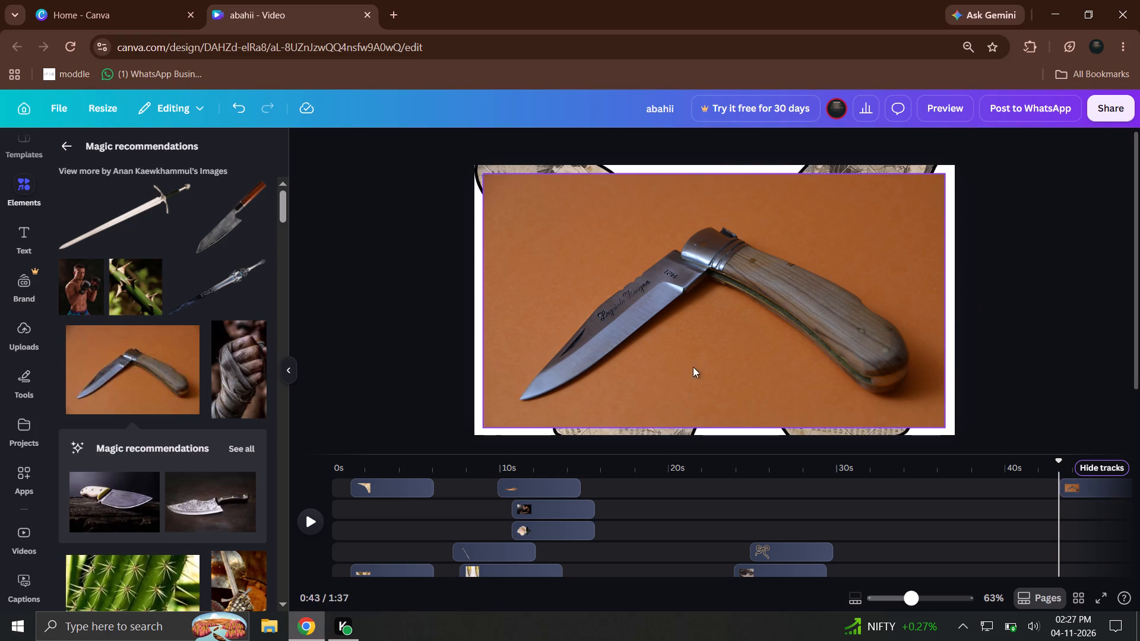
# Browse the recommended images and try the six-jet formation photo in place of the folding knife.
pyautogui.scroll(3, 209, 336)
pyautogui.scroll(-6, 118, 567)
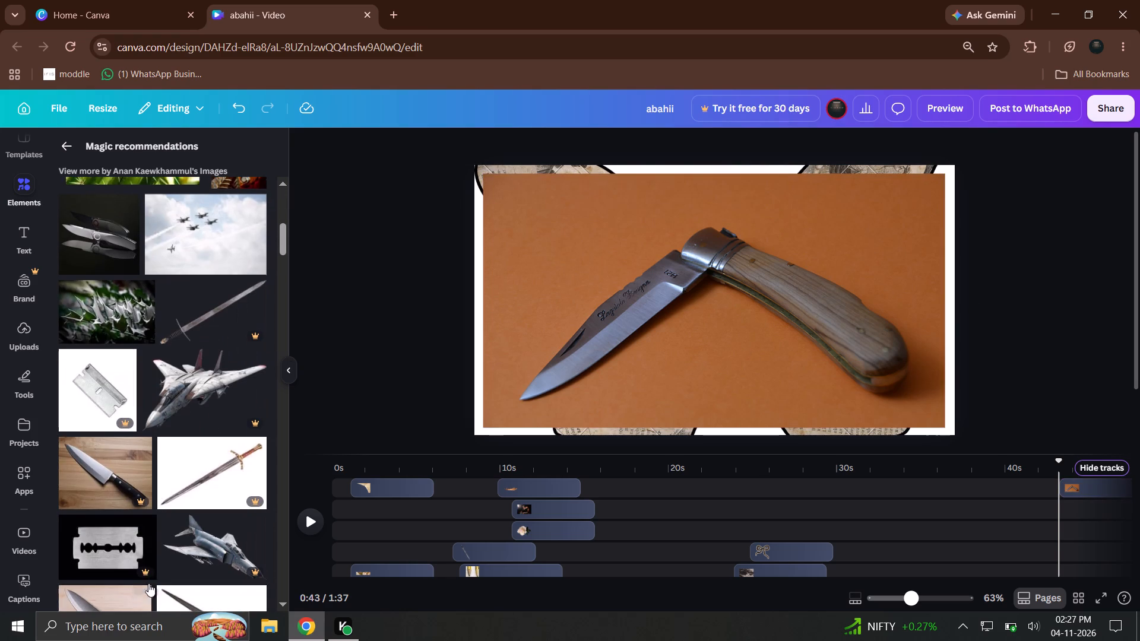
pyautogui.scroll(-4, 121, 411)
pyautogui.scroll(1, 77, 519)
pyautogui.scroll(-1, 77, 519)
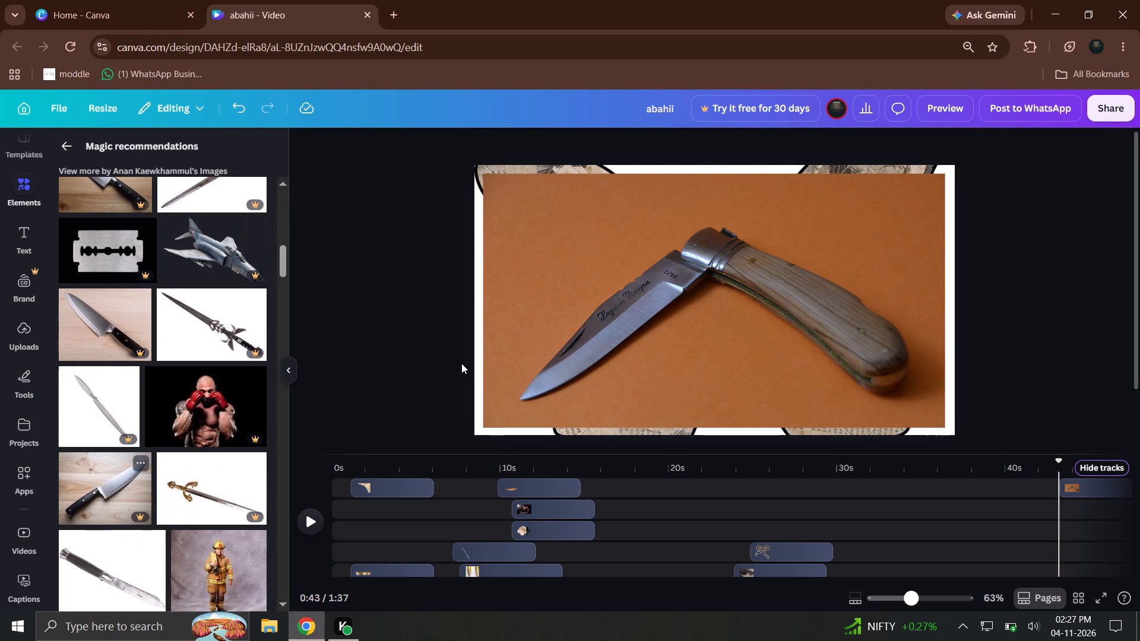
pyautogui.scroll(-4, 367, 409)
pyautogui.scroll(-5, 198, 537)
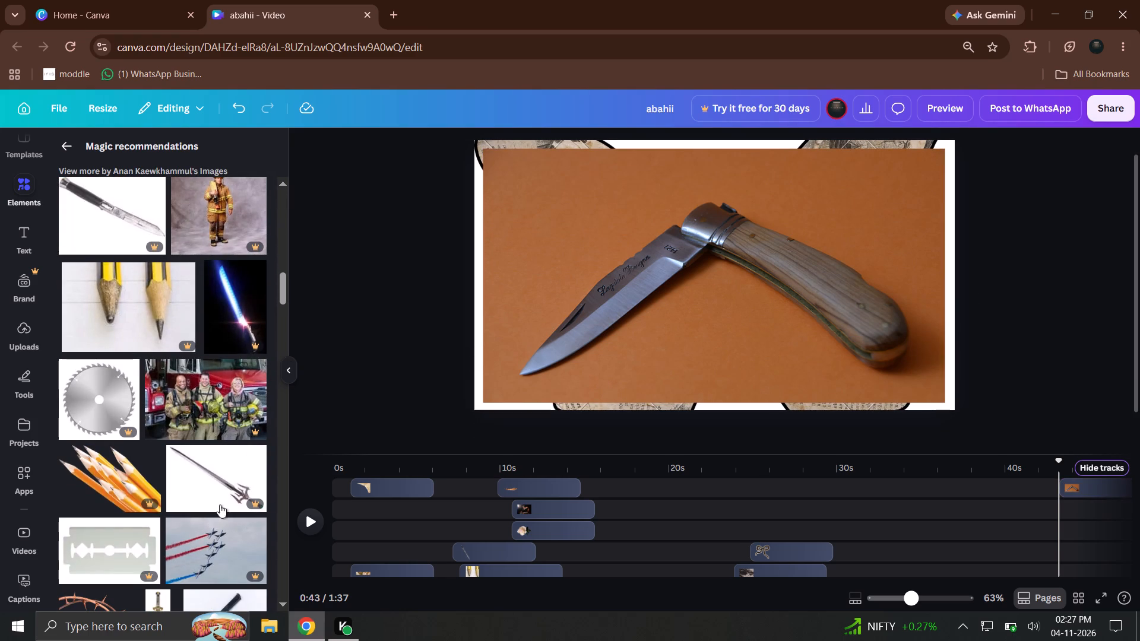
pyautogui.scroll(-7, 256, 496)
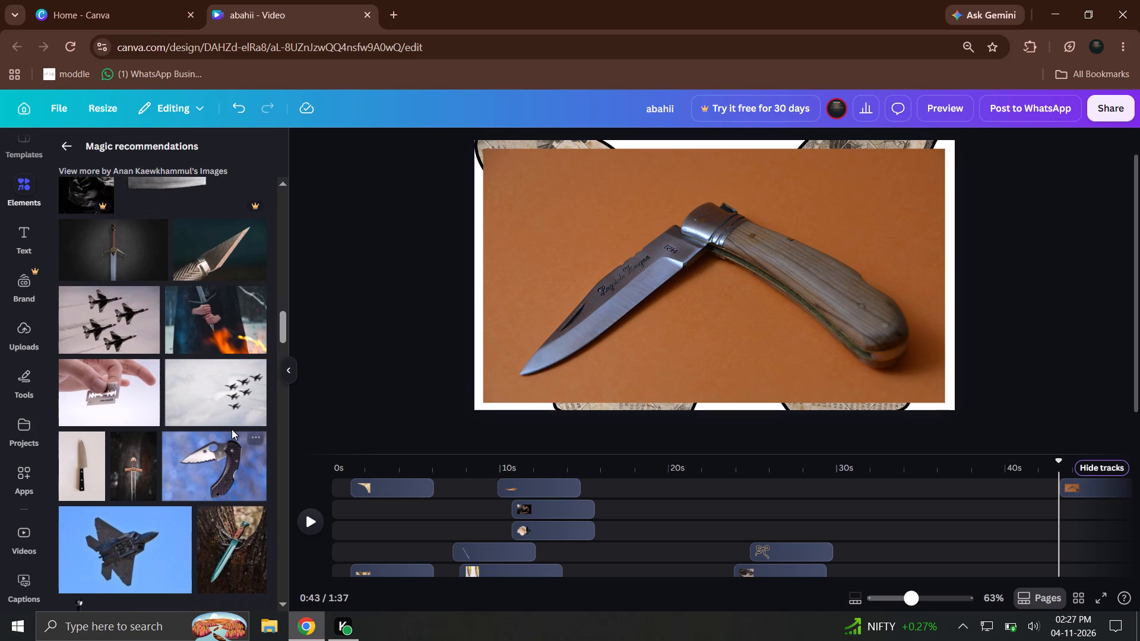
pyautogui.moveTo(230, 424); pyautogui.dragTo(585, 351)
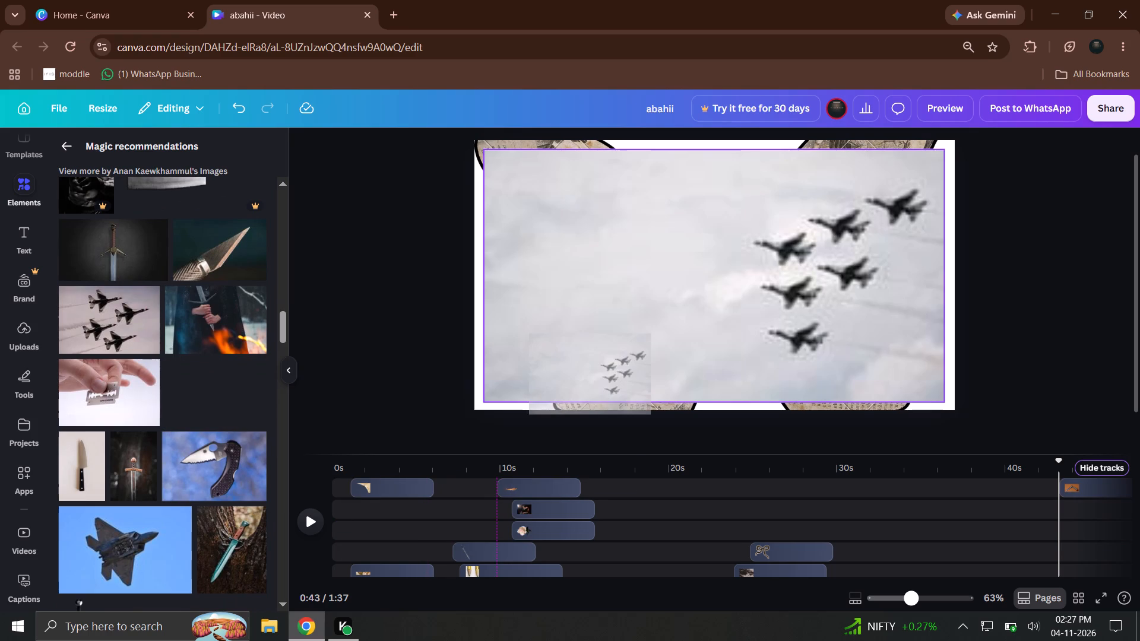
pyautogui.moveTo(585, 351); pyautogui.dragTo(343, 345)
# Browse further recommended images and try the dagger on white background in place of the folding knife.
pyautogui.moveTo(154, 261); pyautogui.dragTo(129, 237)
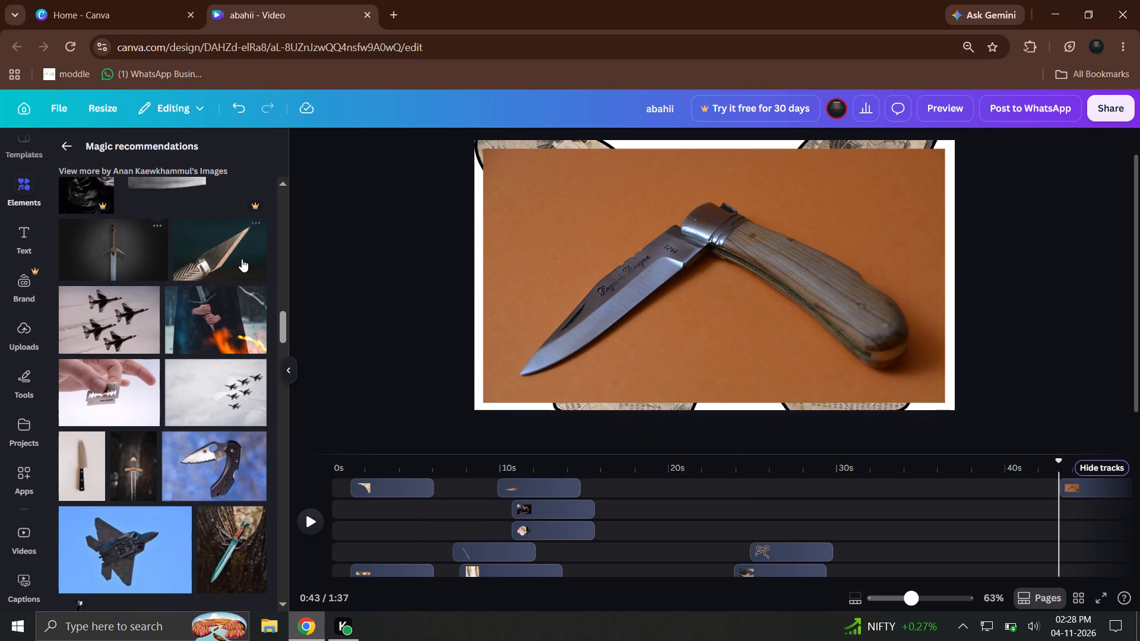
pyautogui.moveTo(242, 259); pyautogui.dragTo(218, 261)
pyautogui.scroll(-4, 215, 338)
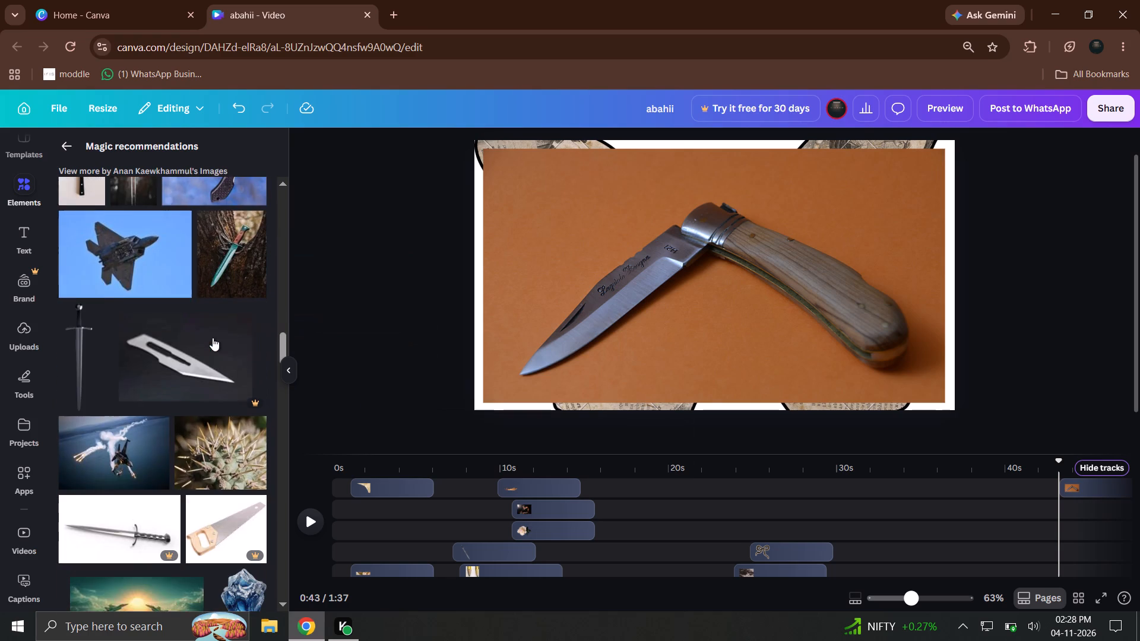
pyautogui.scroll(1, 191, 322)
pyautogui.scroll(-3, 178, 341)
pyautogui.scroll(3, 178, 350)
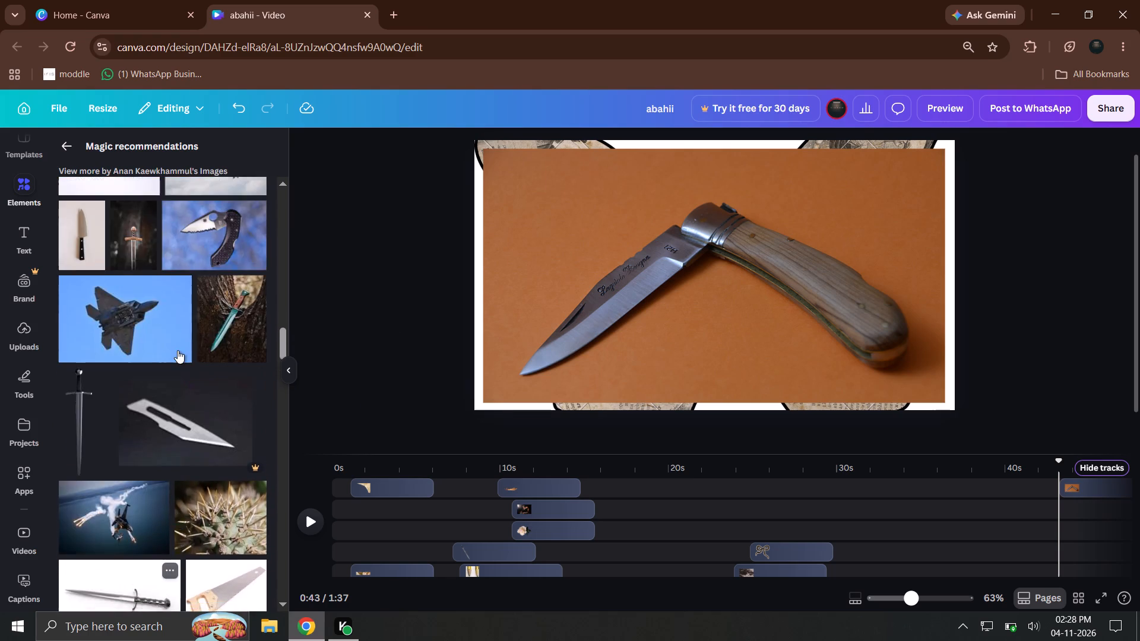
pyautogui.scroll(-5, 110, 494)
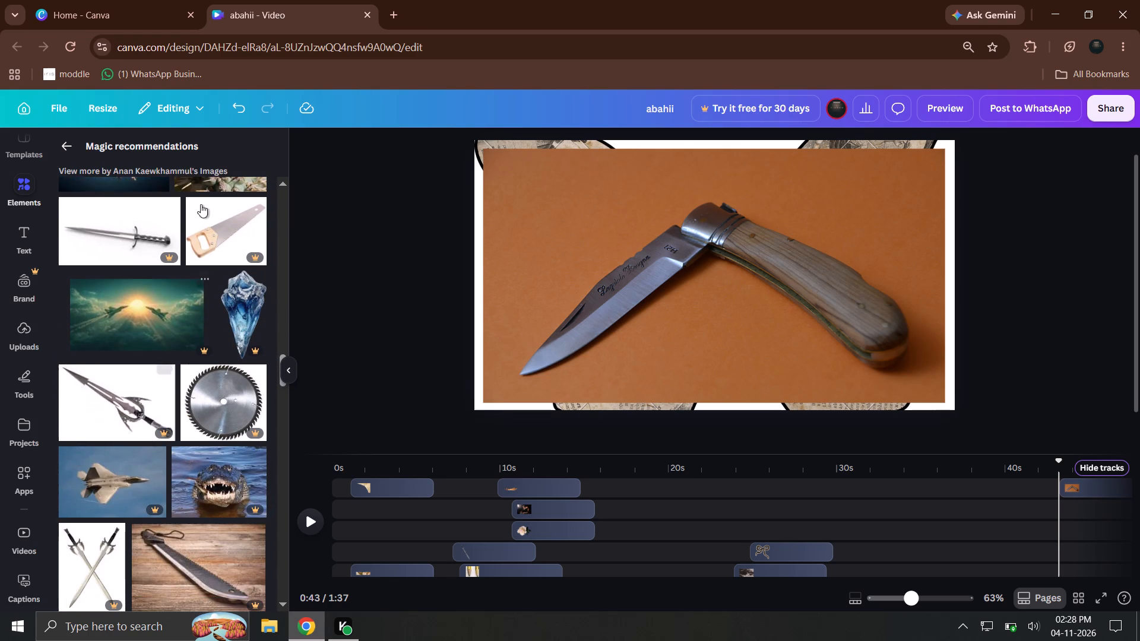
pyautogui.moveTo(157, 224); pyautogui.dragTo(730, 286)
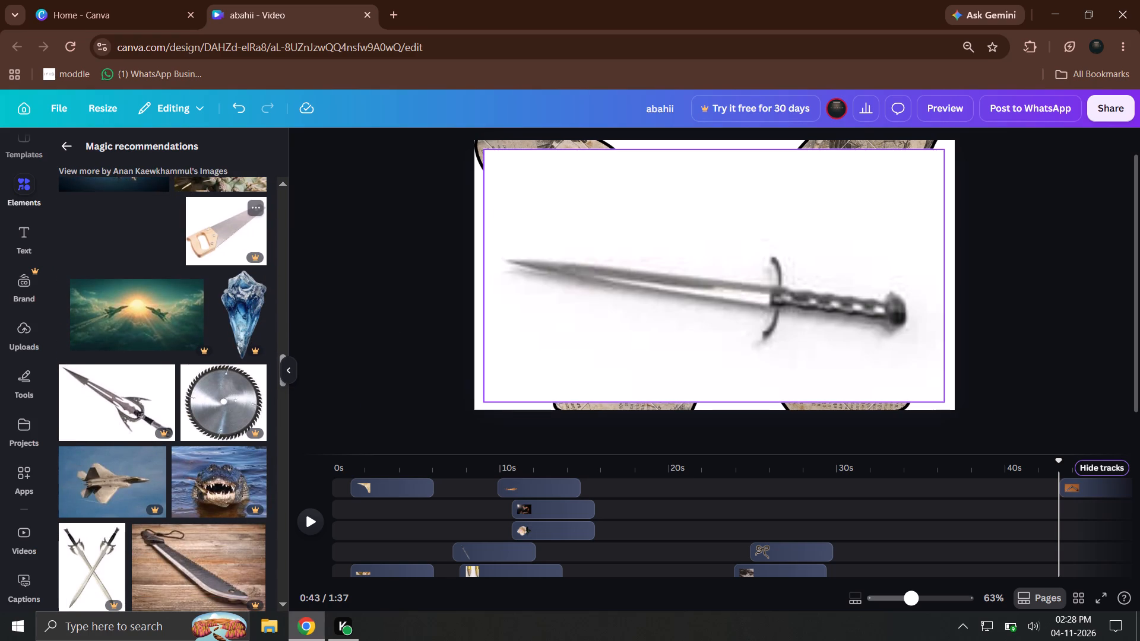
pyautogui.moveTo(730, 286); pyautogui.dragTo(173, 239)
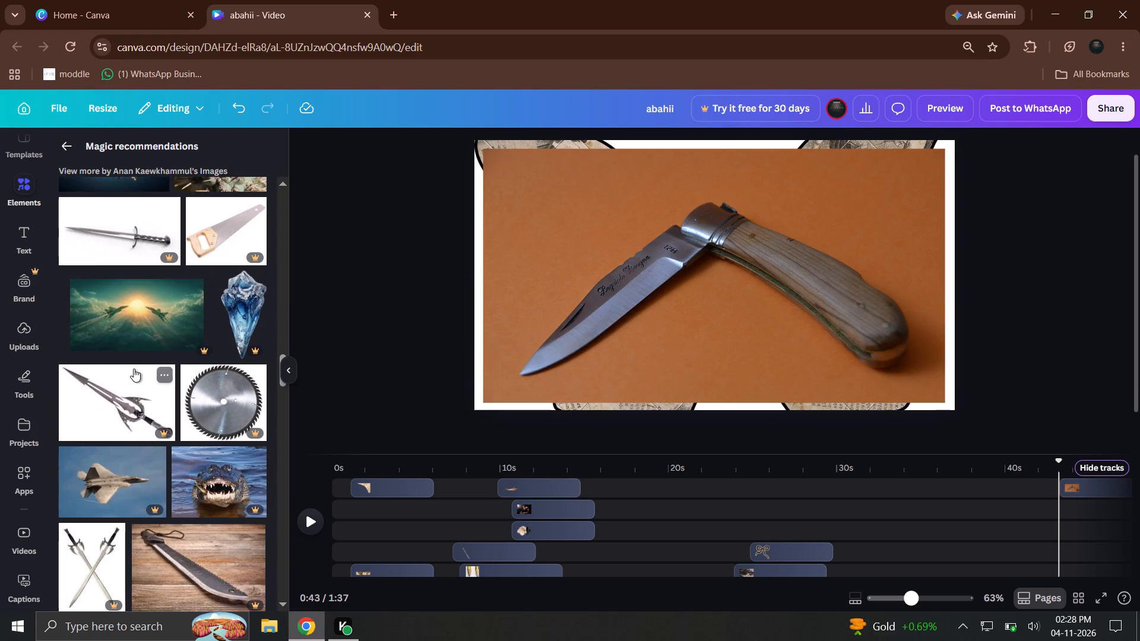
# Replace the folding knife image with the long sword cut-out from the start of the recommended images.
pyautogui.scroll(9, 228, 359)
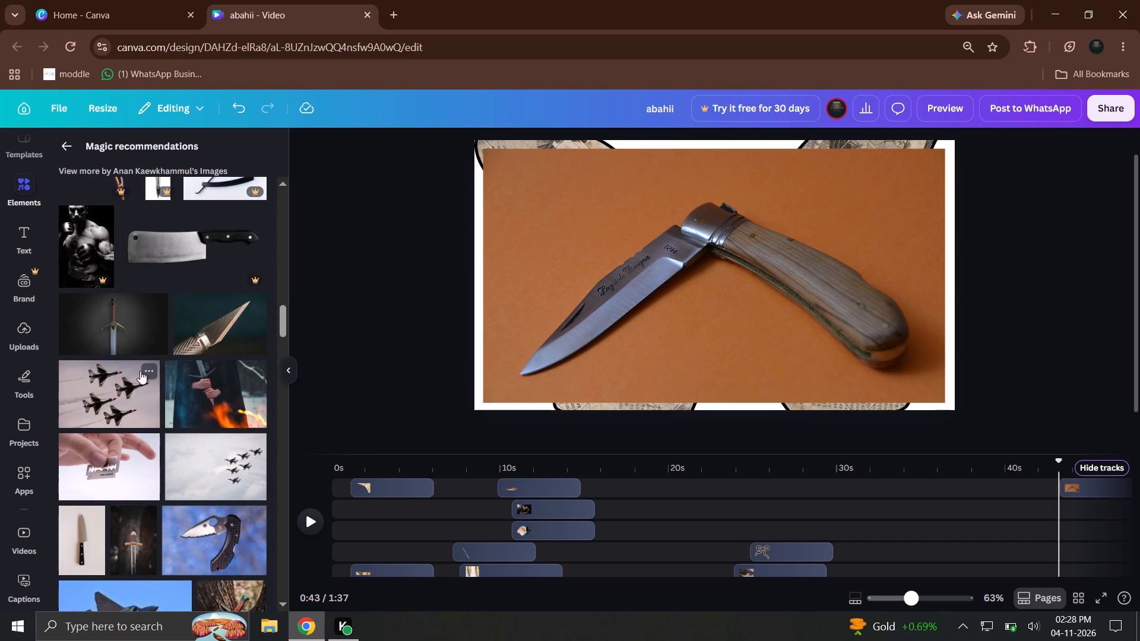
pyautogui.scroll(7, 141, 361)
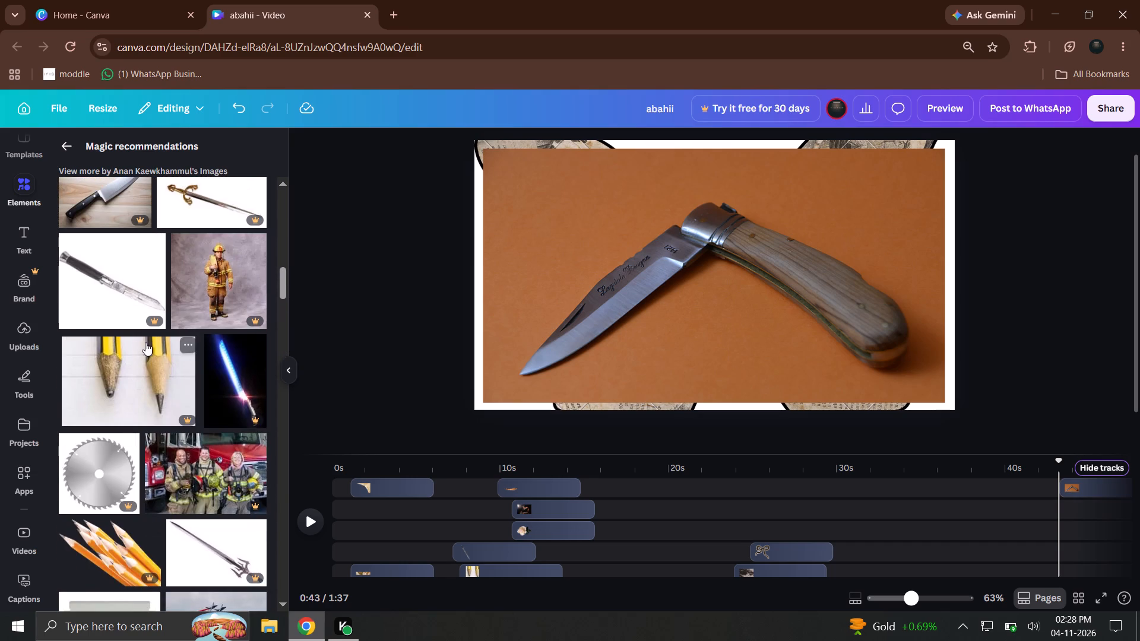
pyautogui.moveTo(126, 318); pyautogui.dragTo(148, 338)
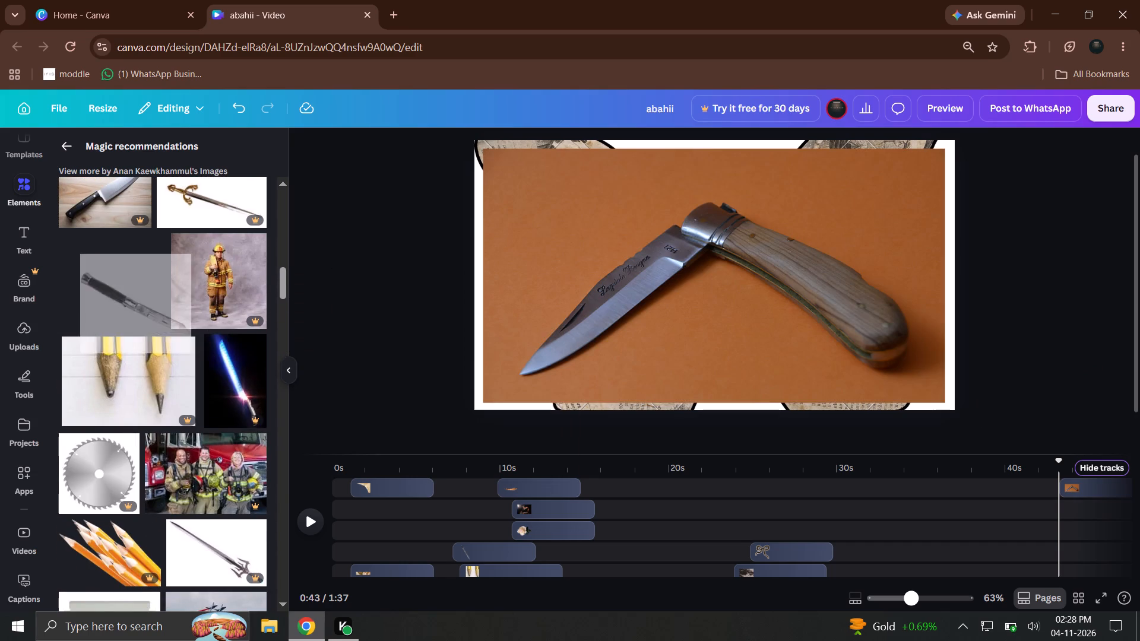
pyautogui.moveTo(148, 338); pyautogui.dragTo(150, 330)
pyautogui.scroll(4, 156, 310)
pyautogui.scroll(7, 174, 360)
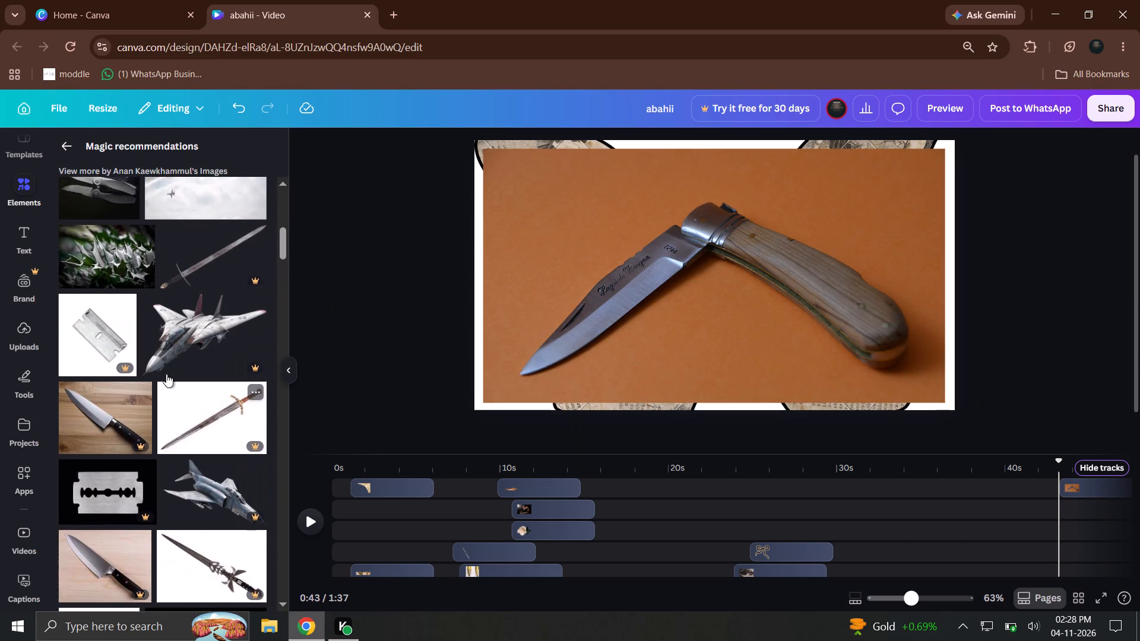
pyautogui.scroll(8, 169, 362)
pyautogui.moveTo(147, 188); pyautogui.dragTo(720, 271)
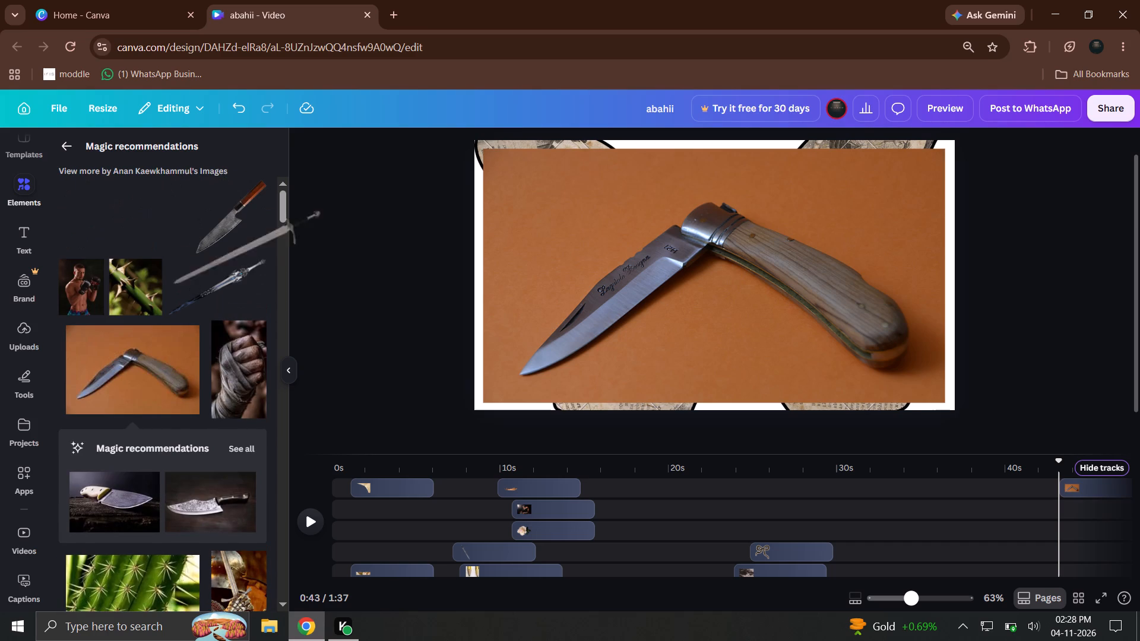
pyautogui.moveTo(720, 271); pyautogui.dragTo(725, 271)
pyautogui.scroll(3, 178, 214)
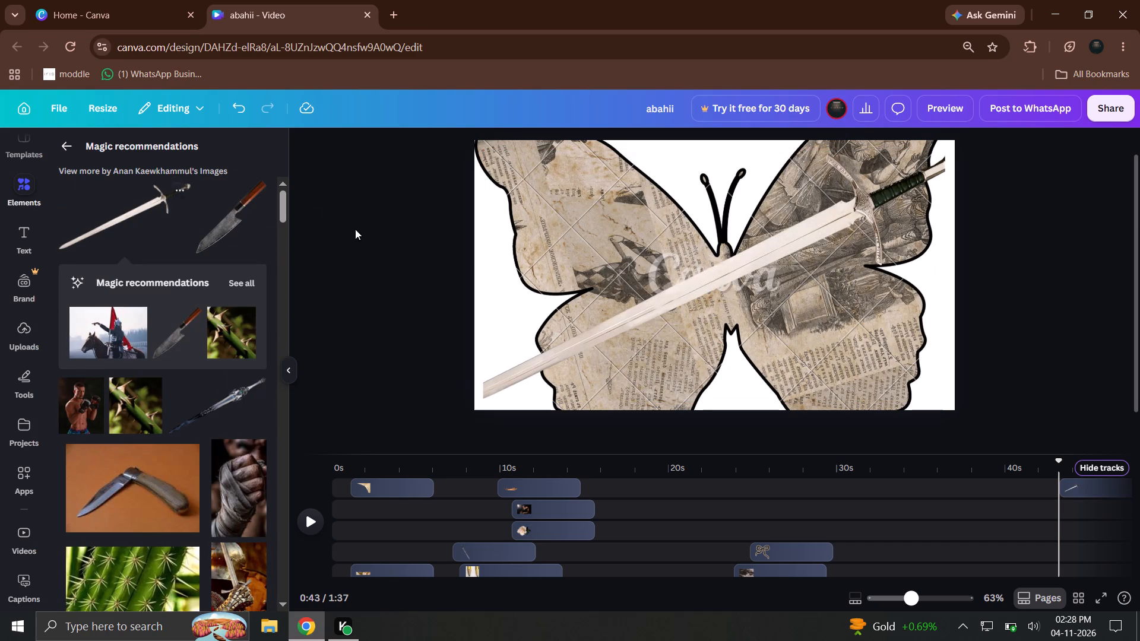
# Replace the sword image with the dark-bladed kitchen knife that has a wooden handle.
pyautogui.moveTo(222, 204); pyautogui.dragTo(759, 292)
# Extend the kitchen knife image's frame at its bottom and top edges to uncover more of the cropped blade and handle.
pyautogui.moveTo(645, 319); pyautogui.dragTo(691, 311)
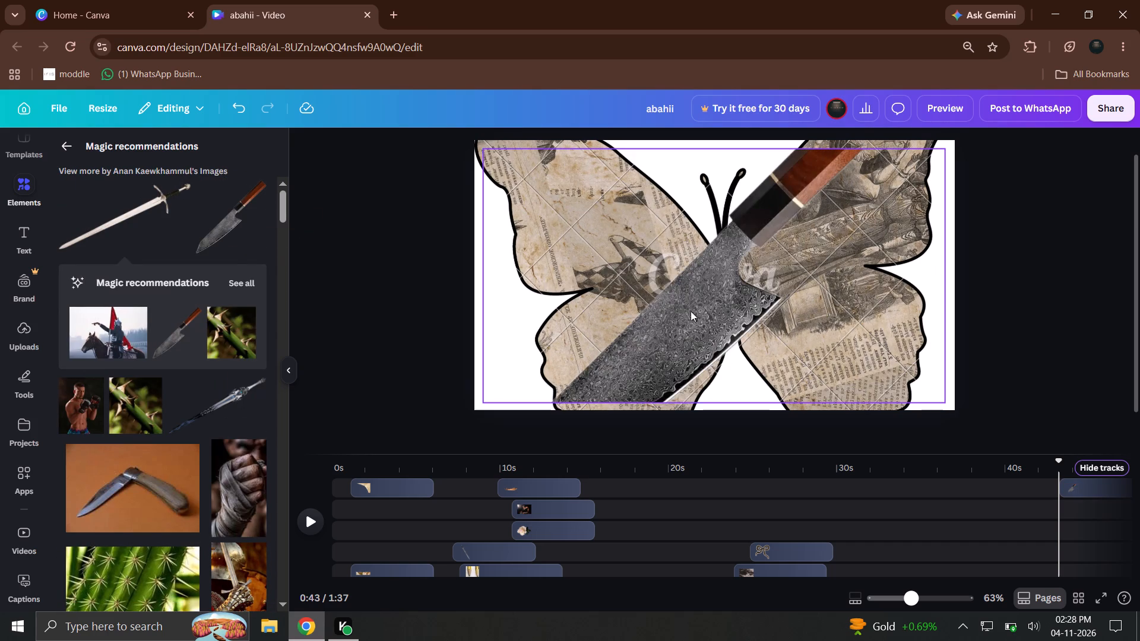
pyautogui.moveTo(691, 311); pyautogui.dragTo(722, 294)
pyautogui.moveTo(761, 382); pyautogui.dragTo(761, 383)
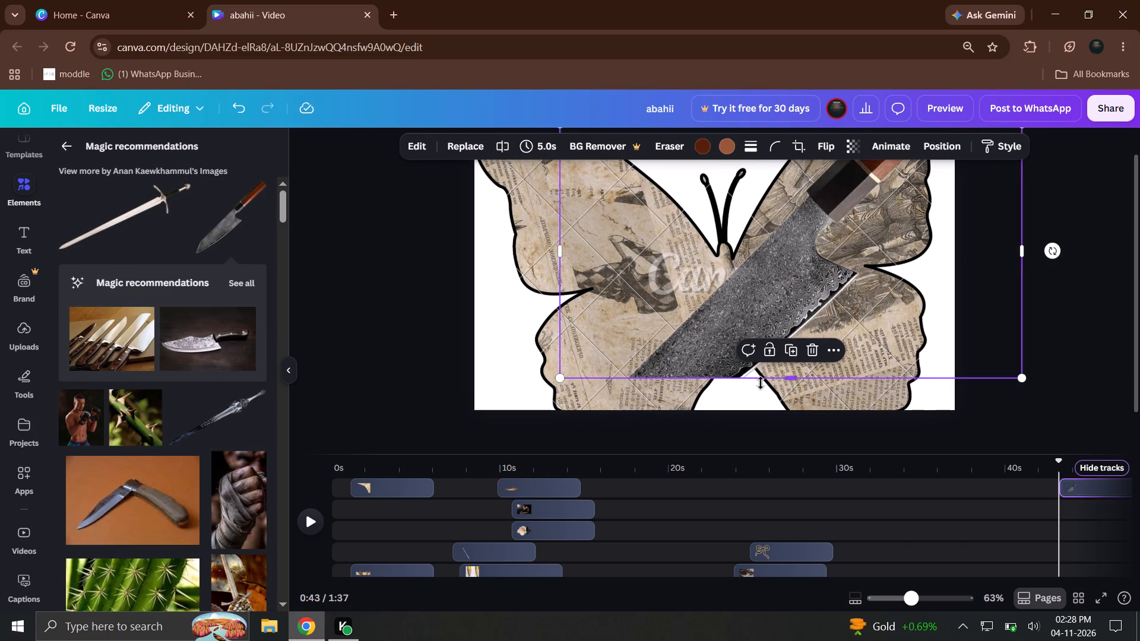
pyautogui.moveTo(761, 383); pyautogui.dragTo(731, 446)
pyautogui.moveTo(748, 353); pyautogui.dragTo(682, 208)
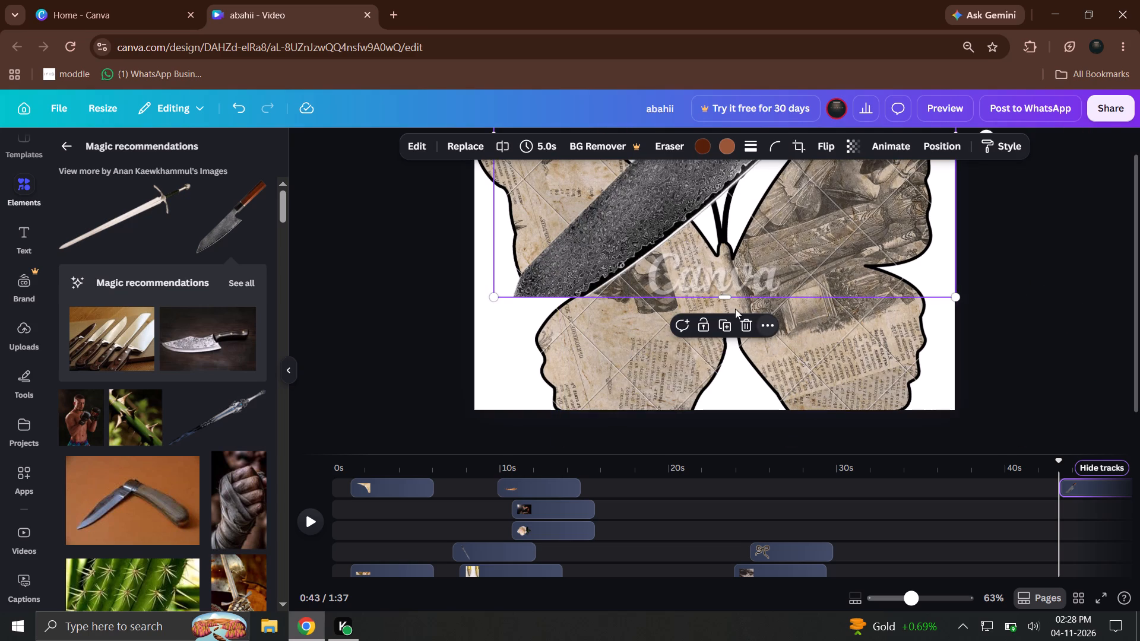
pyautogui.moveTo(736, 291); pyautogui.dragTo(720, 335)
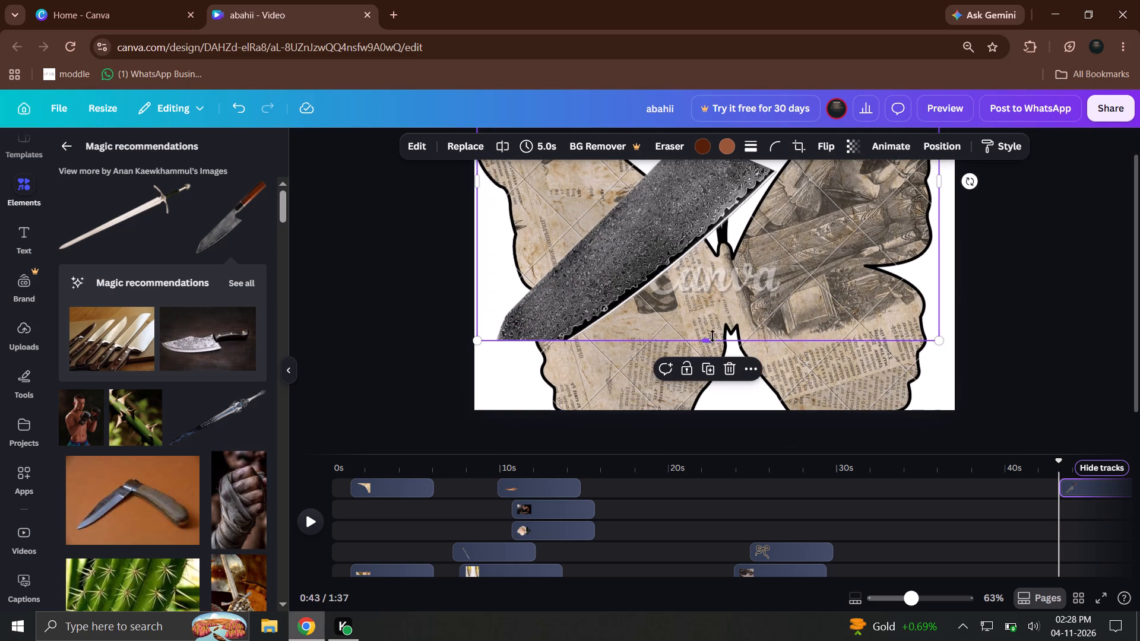
pyautogui.moveTo(712, 336); pyautogui.dragTo(695, 419)
pyautogui.moveTo(680, 339); pyautogui.dragTo(728, 251)
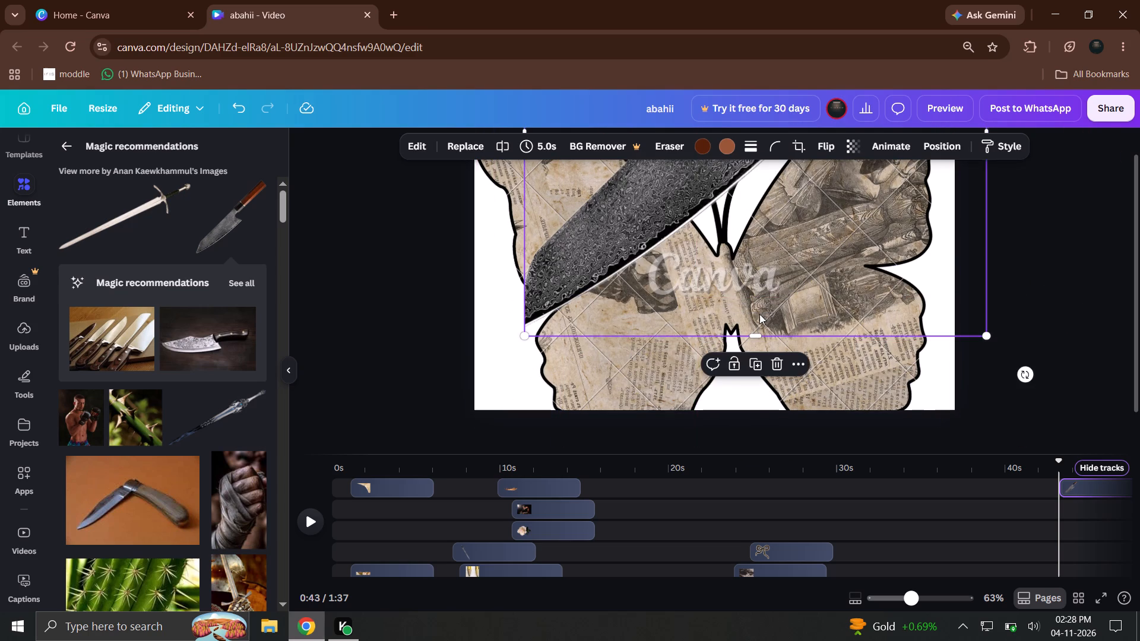
pyautogui.moveTo(779, 284); pyautogui.dragTo(663, 456)
pyautogui.moveTo(769, 251); pyautogui.dragTo(731, 500)
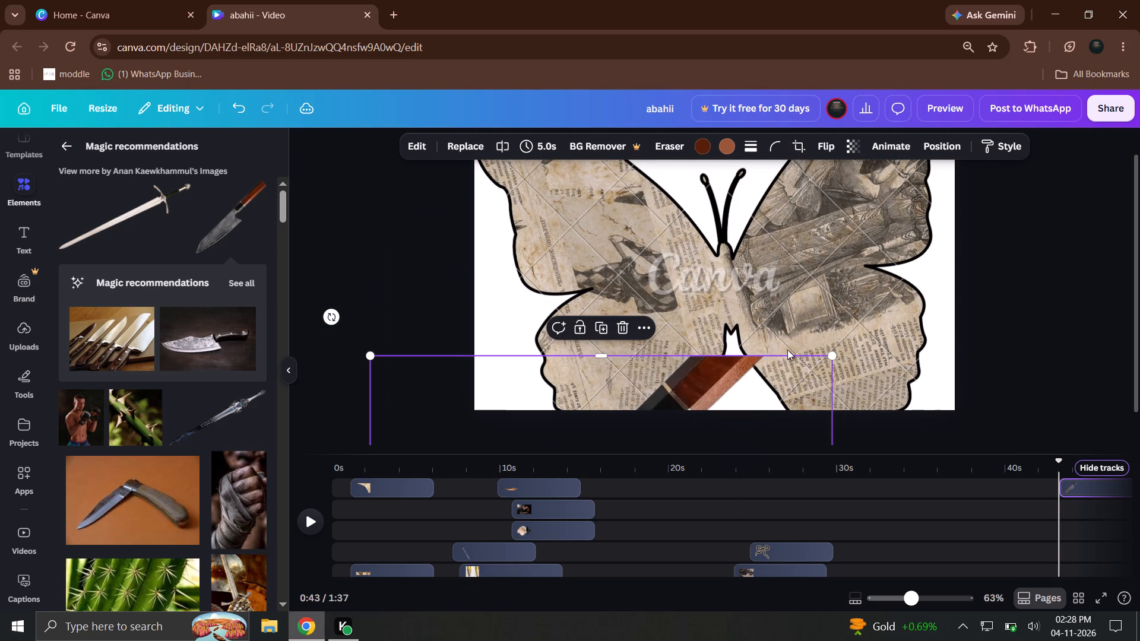
pyautogui.moveTo(785, 353); pyautogui.dragTo(819, 240)
pyautogui.moveTo(830, 340); pyautogui.dragTo(875, 344)
pyautogui.moveTo(766, 337); pyautogui.dragTo(862, 268)
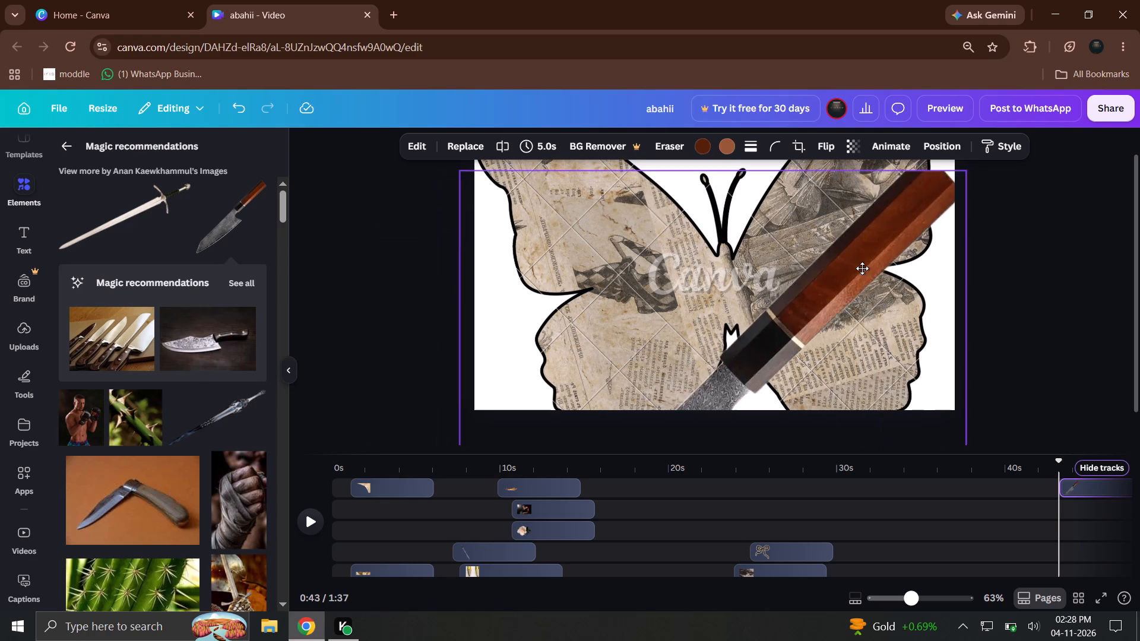
pyautogui.moveTo(862, 268); pyautogui.dragTo(834, 280)
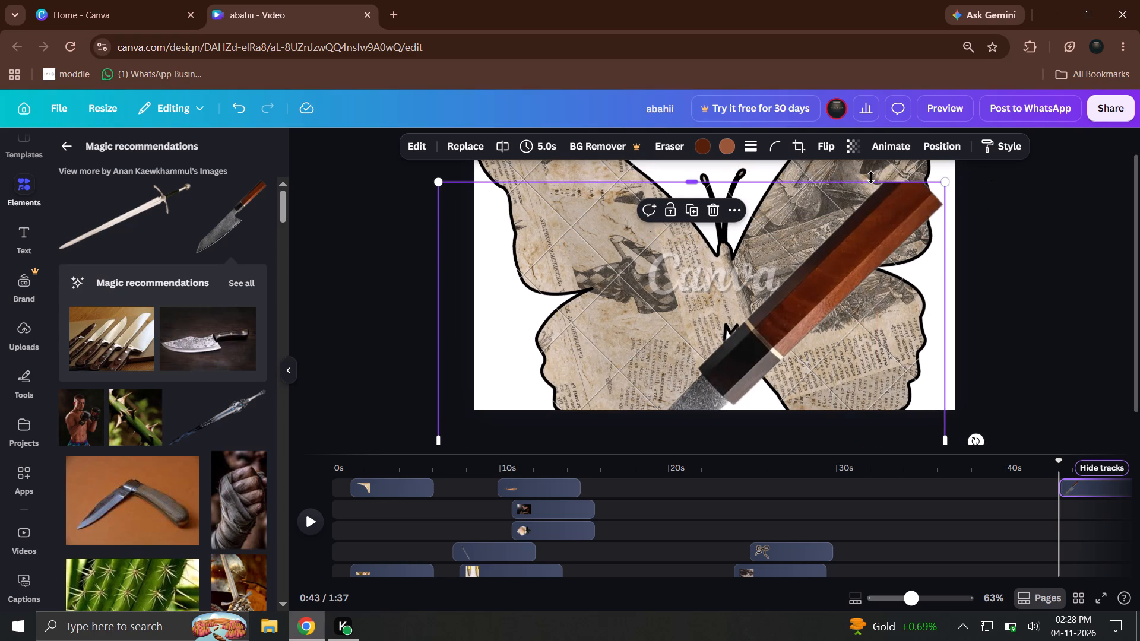
pyautogui.moveTo(867, 177); pyautogui.dragTo(870, 168)
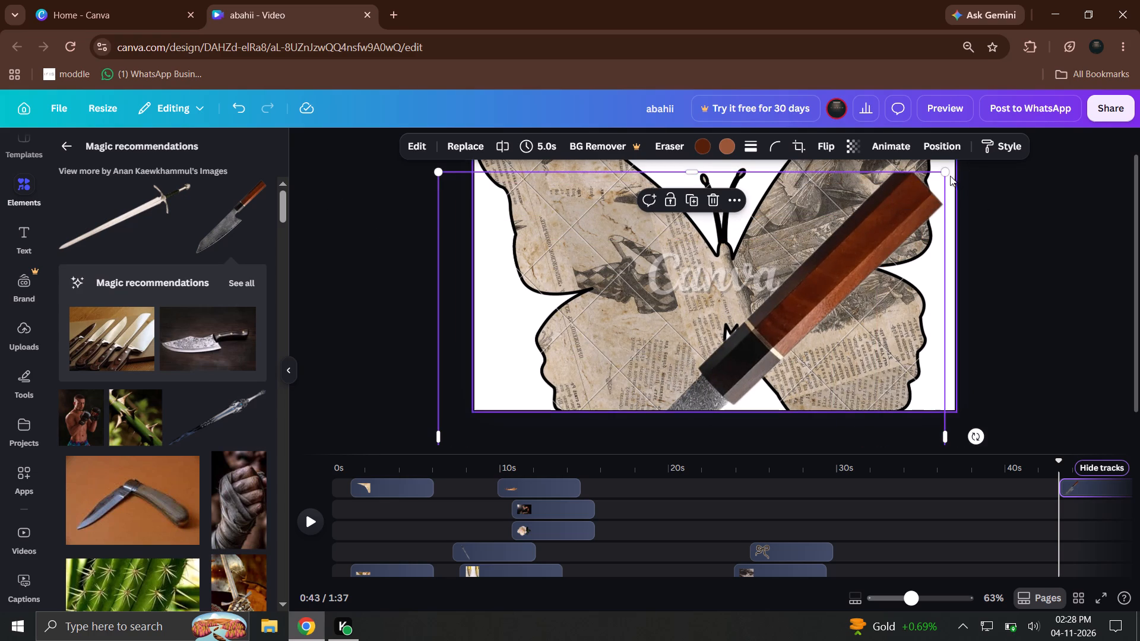
# Shrink the kitchen knife image and centre it over the butterfly's body with the whole knife inside its frame.
pyautogui.moveTo(948, 173); pyautogui.dragTo(702, 228)
pyautogui.moveTo(676, 356); pyautogui.dragTo(764, 192)
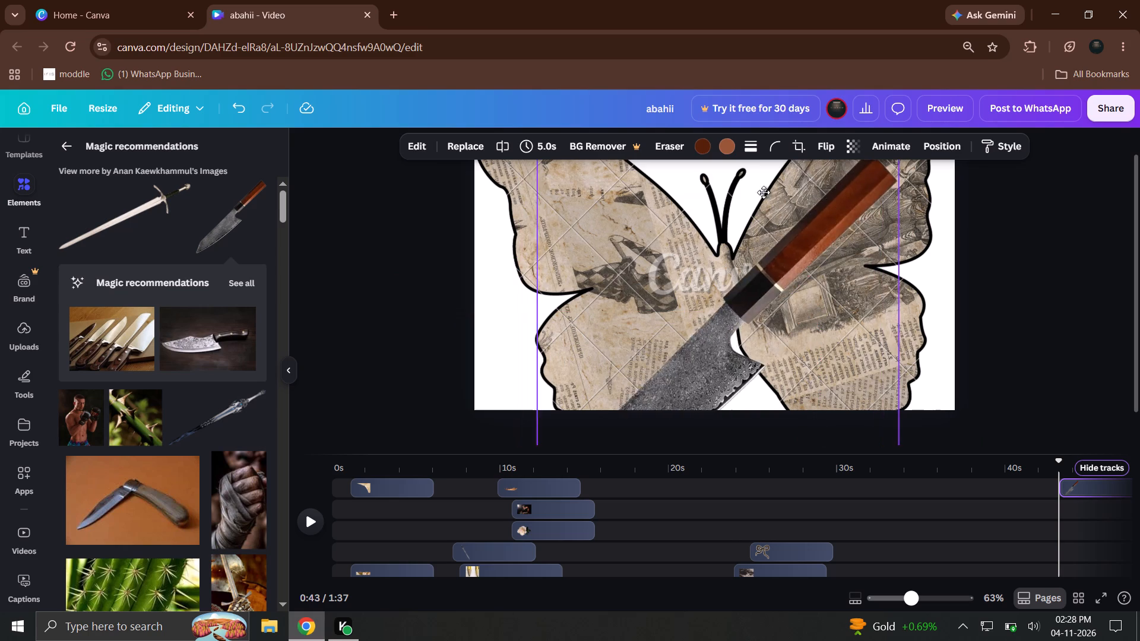
pyautogui.moveTo(764, 192); pyautogui.dragTo(749, 386)
pyautogui.moveTo(808, 379); pyautogui.dragTo(820, 319)
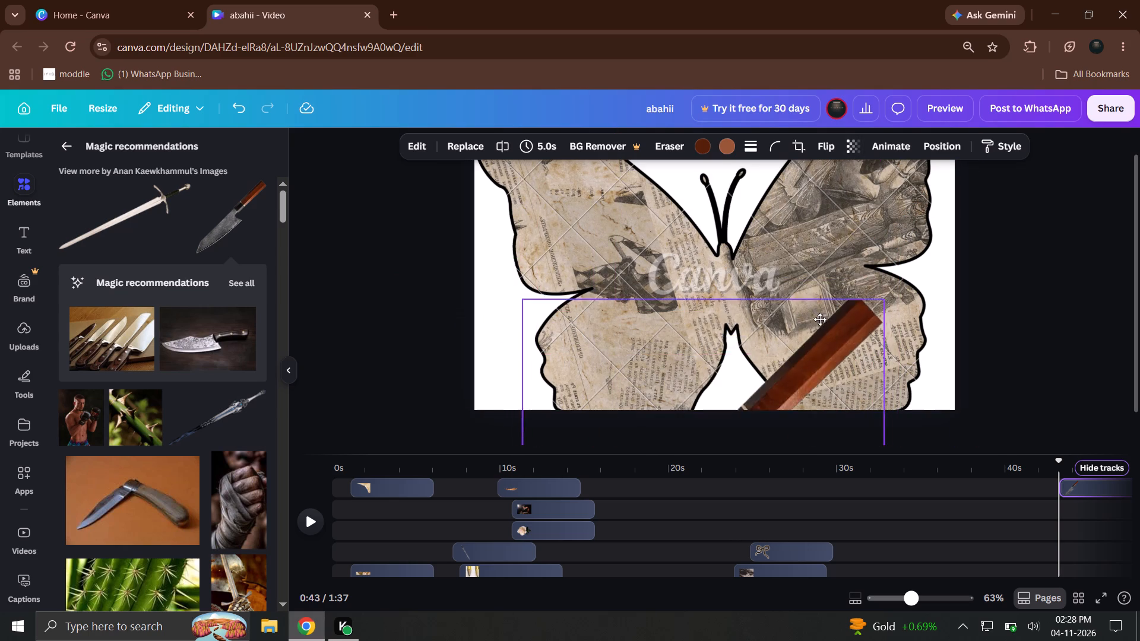
pyautogui.moveTo(820, 319); pyautogui.dragTo(811, 207)
pyautogui.moveTo(875, 177); pyautogui.dragTo(678, 284)
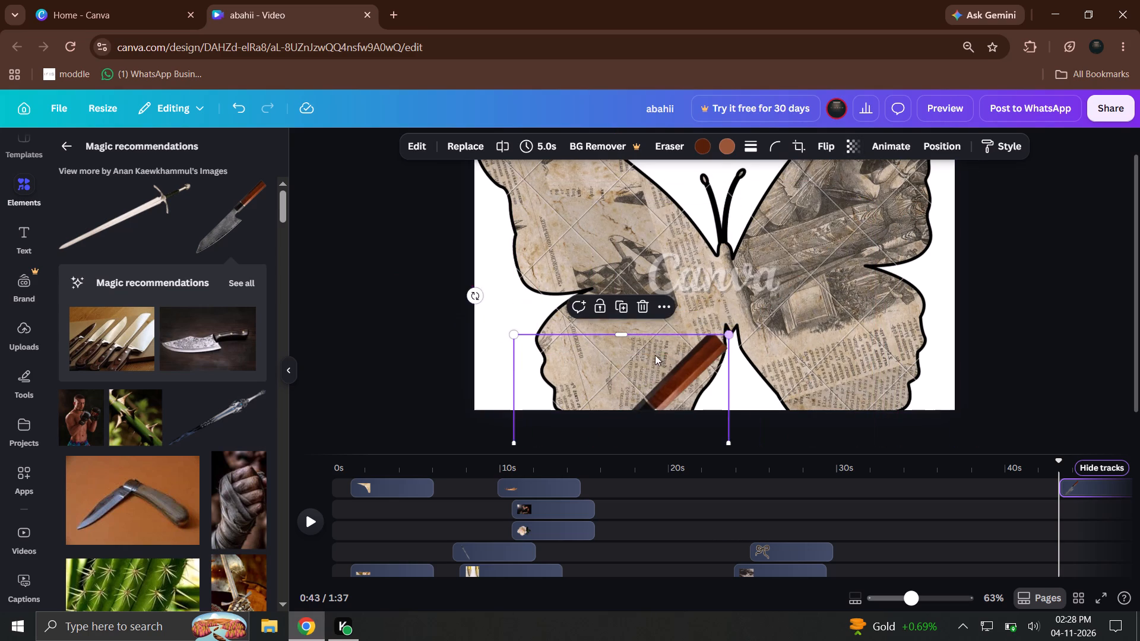
pyautogui.moveTo(646, 381); pyautogui.dragTo(738, 218)
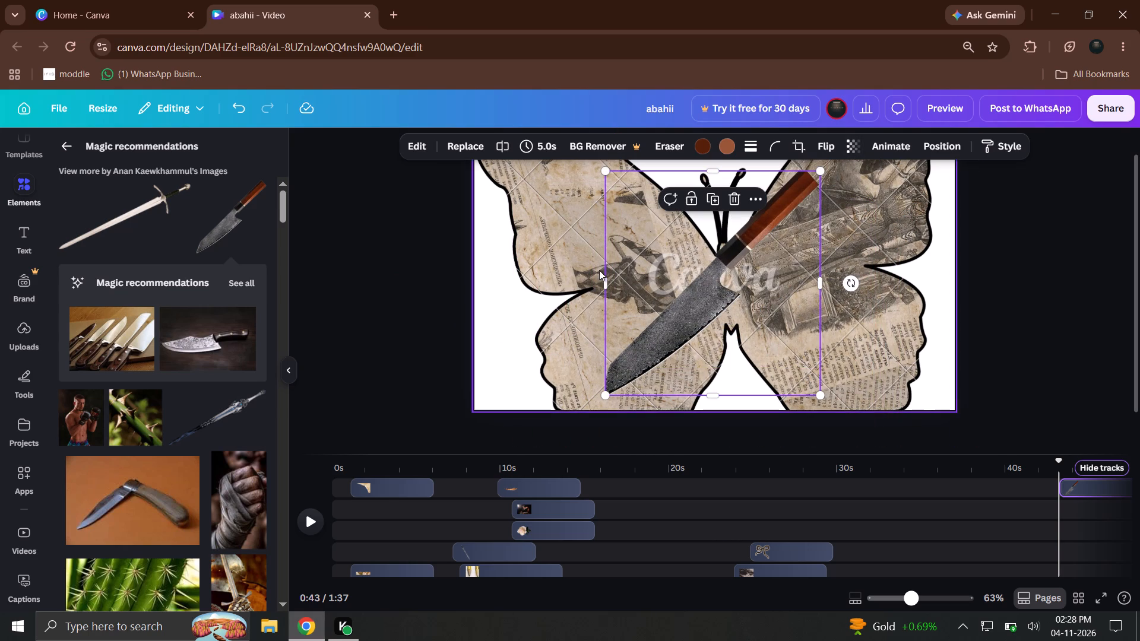
pyautogui.moveTo(607, 286); pyautogui.dragTo(598, 291)
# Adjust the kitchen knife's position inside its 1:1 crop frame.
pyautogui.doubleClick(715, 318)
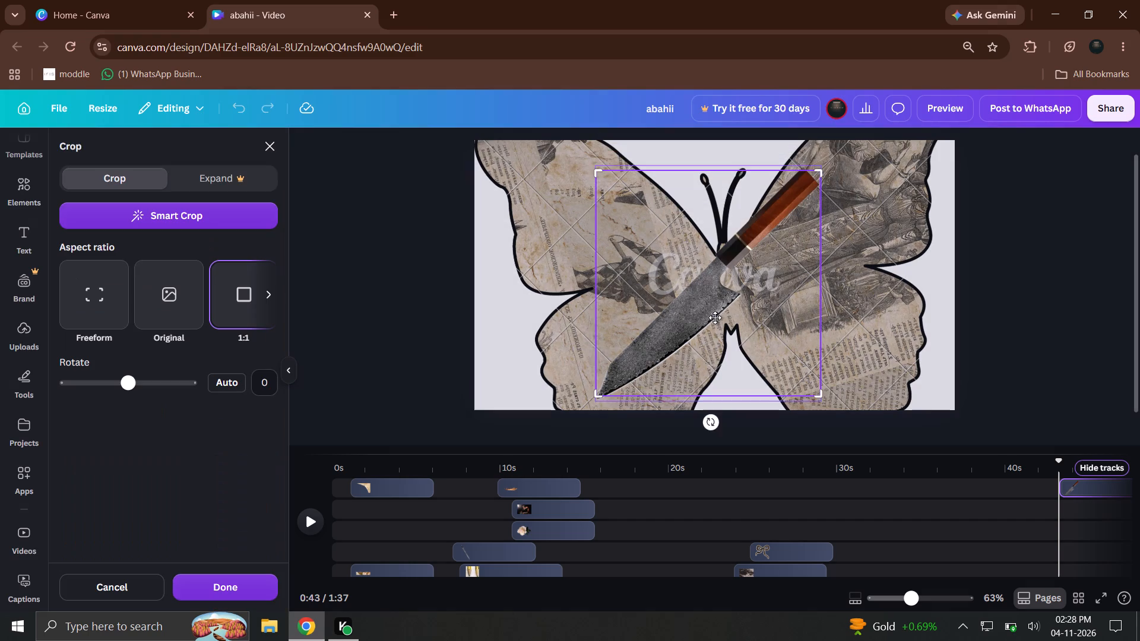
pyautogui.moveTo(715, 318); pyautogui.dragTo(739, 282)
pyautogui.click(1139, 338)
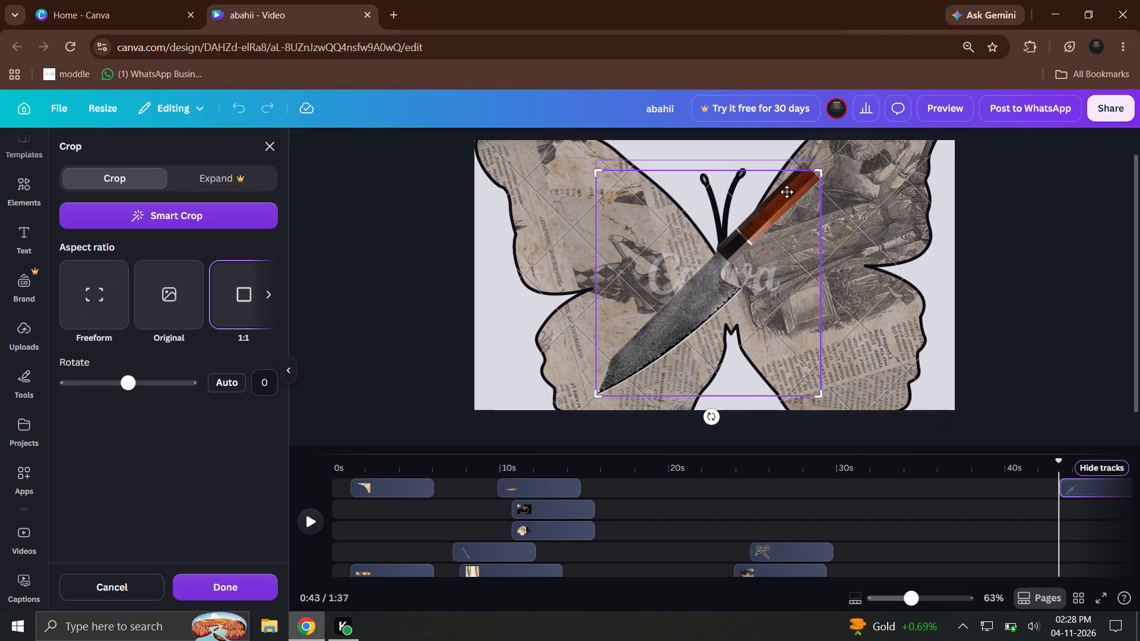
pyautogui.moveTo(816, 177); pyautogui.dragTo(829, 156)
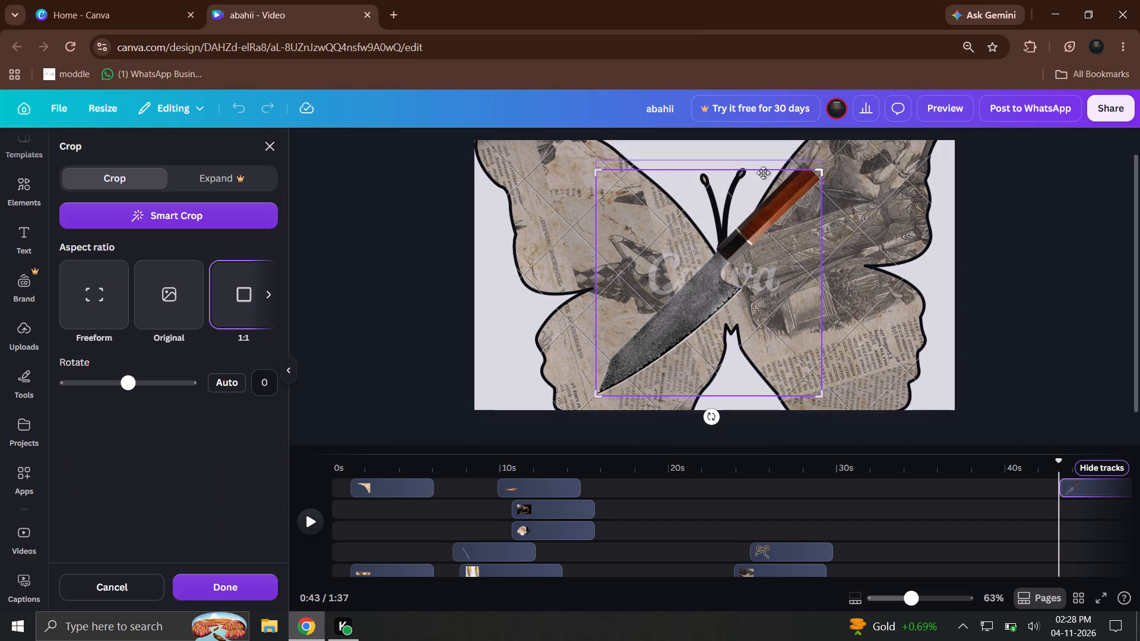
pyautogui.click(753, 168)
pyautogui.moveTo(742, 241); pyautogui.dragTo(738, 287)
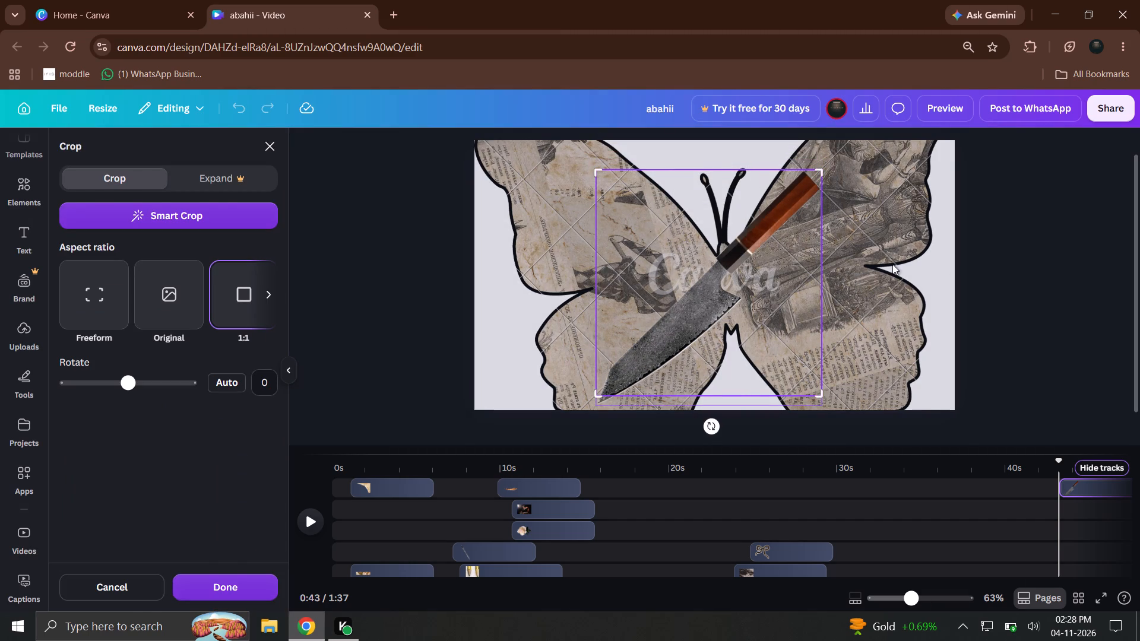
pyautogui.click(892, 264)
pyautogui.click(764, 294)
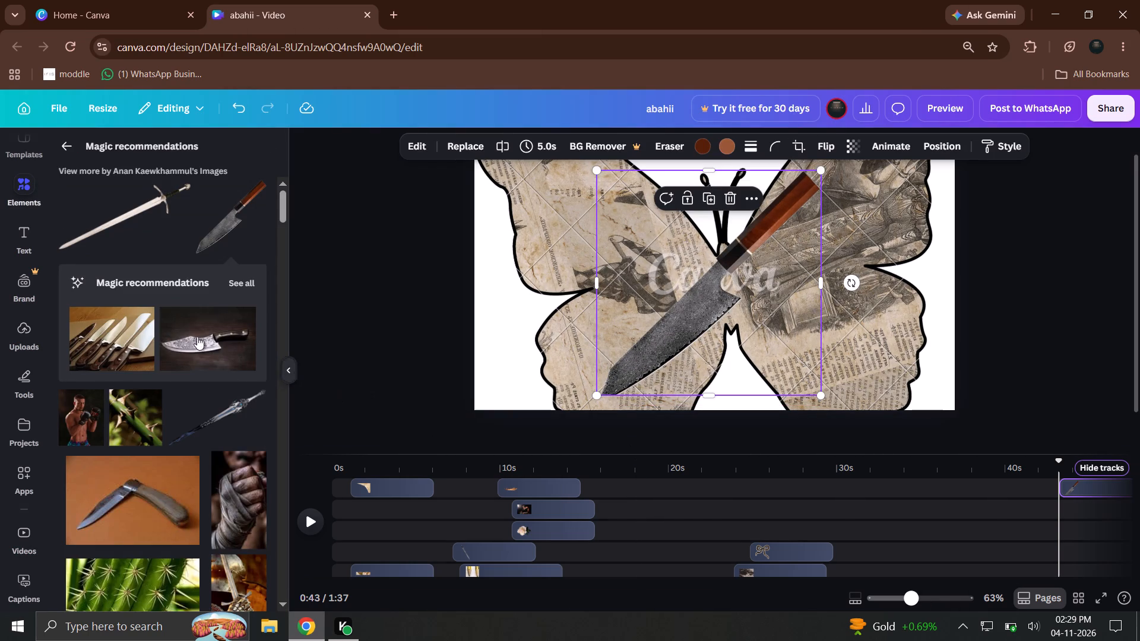
# Replace the kitchen knife with the long sword image and reposition it inside the frame so its hilt shows.
pyautogui.scroll(10, 164, 364)
pyautogui.scroll(-3, 0, 431)
pyautogui.moveTo(130, 198); pyautogui.dragTo(677, 271)
pyautogui.doubleClick(744, 295)
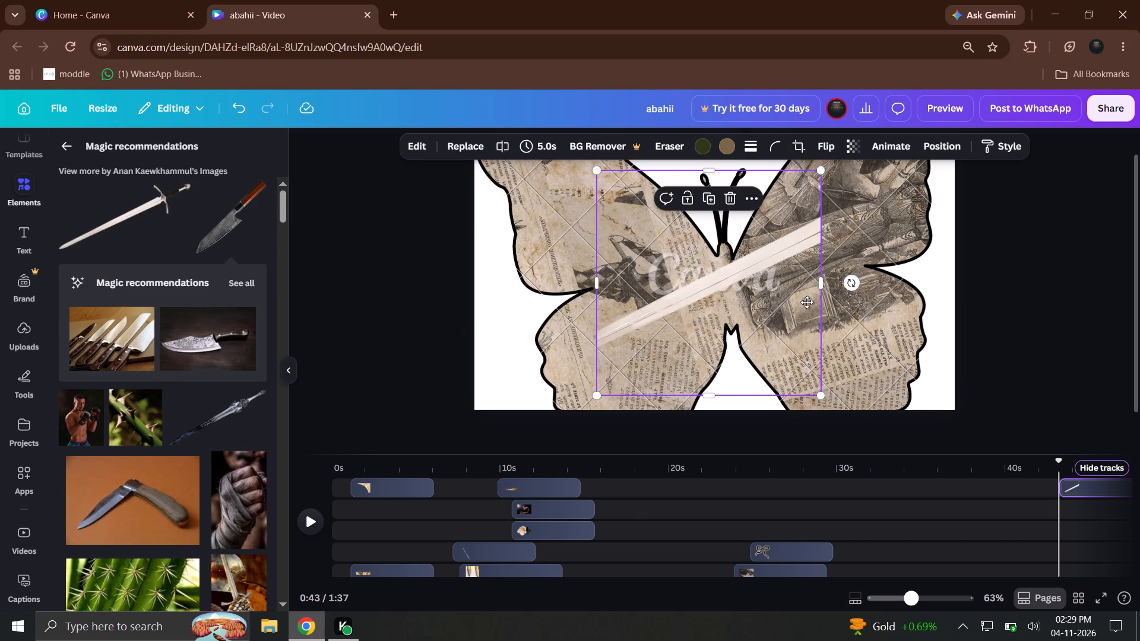
pyautogui.moveTo(775, 295); pyautogui.dragTo(578, 288)
pyautogui.click(1003, 333)
# Move the sword over the butterfly's upper right wing with its cut blade end starting at the body.
pyautogui.moveTo(725, 274); pyautogui.dragTo(816, 272)
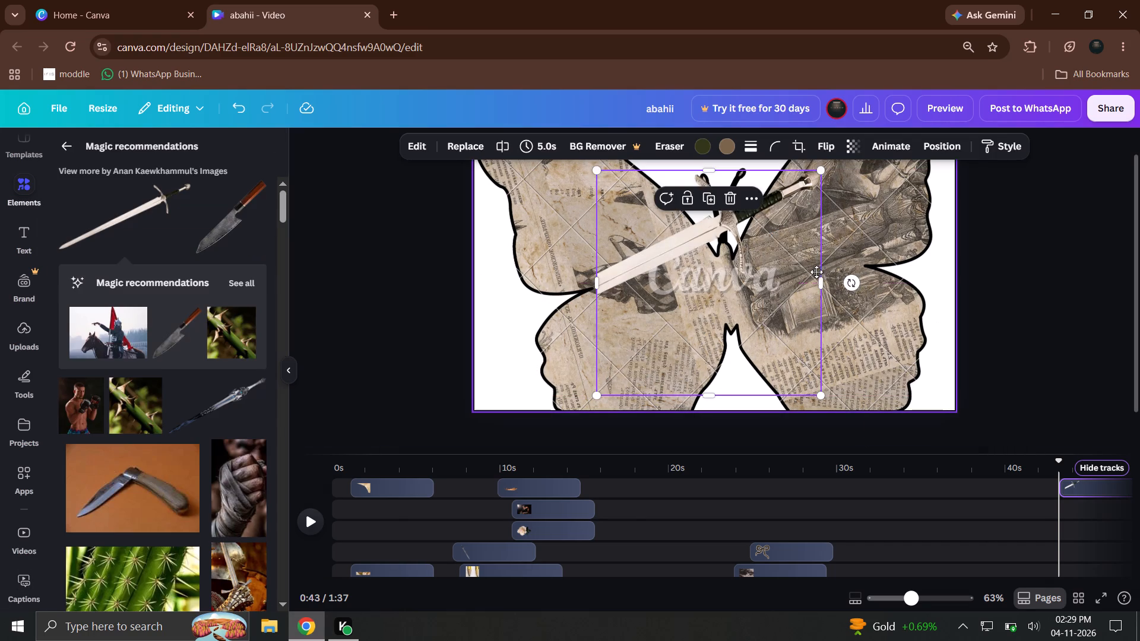
pyautogui.moveTo(816, 272); pyautogui.dragTo(826, 269)
pyautogui.moveTo(737, 274); pyautogui.dragTo(761, 253)
pyautogui.click(1020, 340)
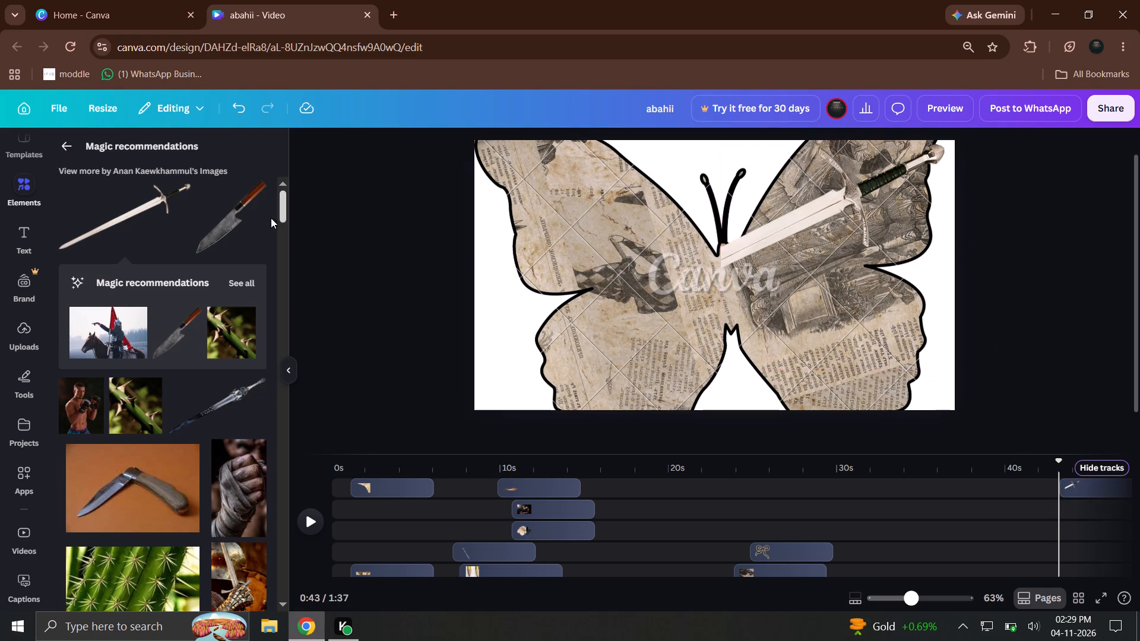
# Add the wooden-handled kitchen knife as a separate image and rotate it almost half a turn, blade pointing up right.
pyautogui.moveTo(211, 215); pyautogui.dragTo(518, 212)
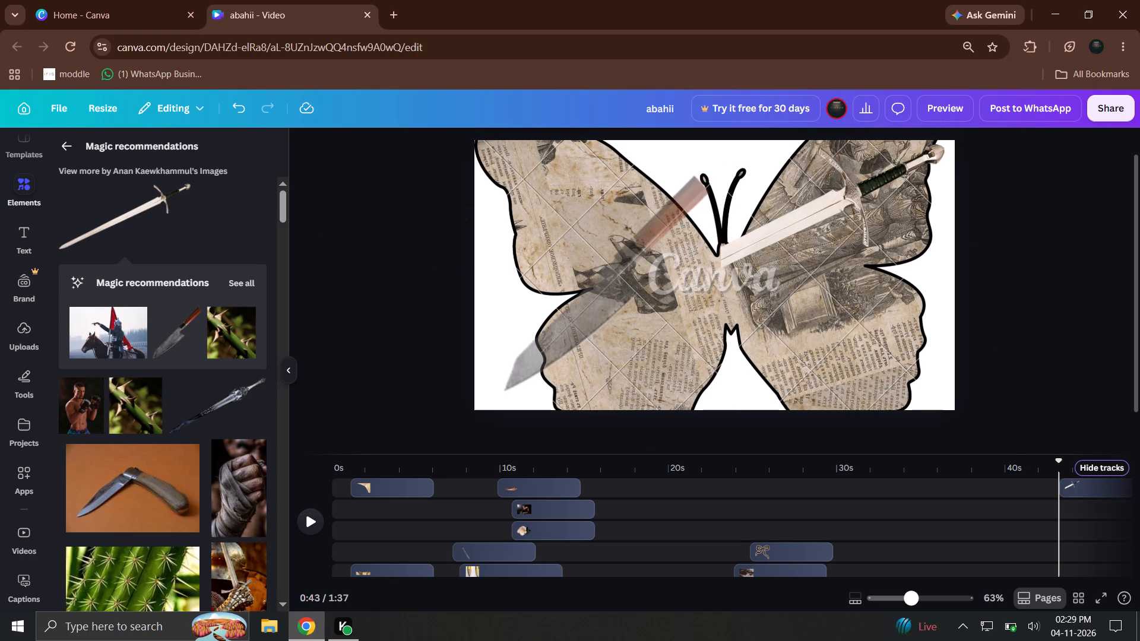
pyautogui.moveTo(518, 212); pyautogui.dragTo(496, 223)
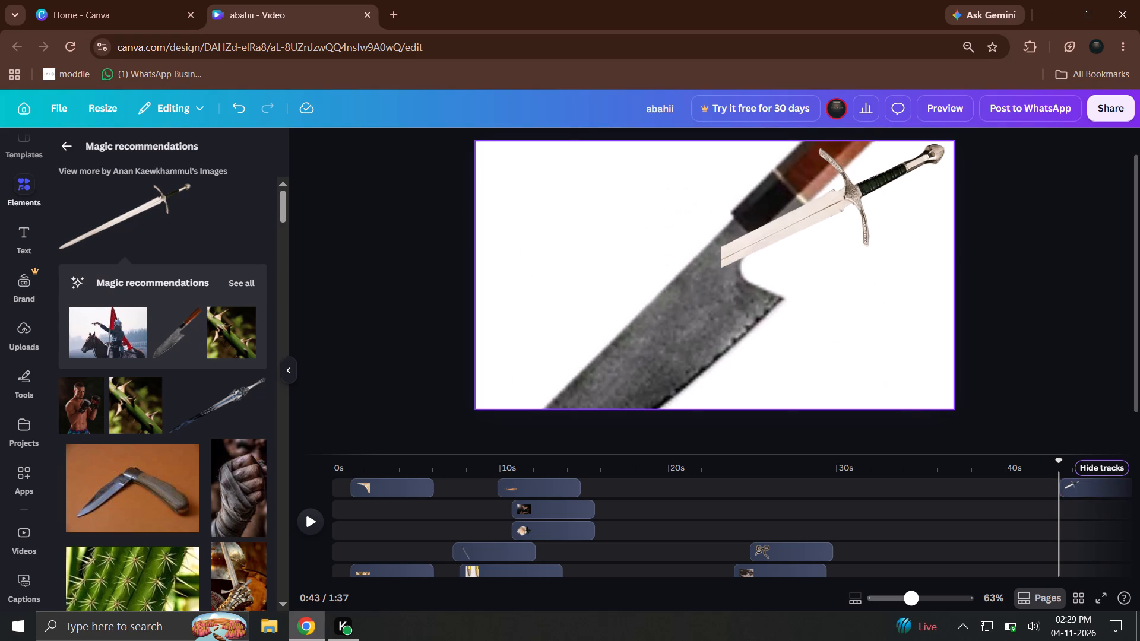
pyautogui.moveTo(496, 223); pyautogui.dragTo(619, 247)
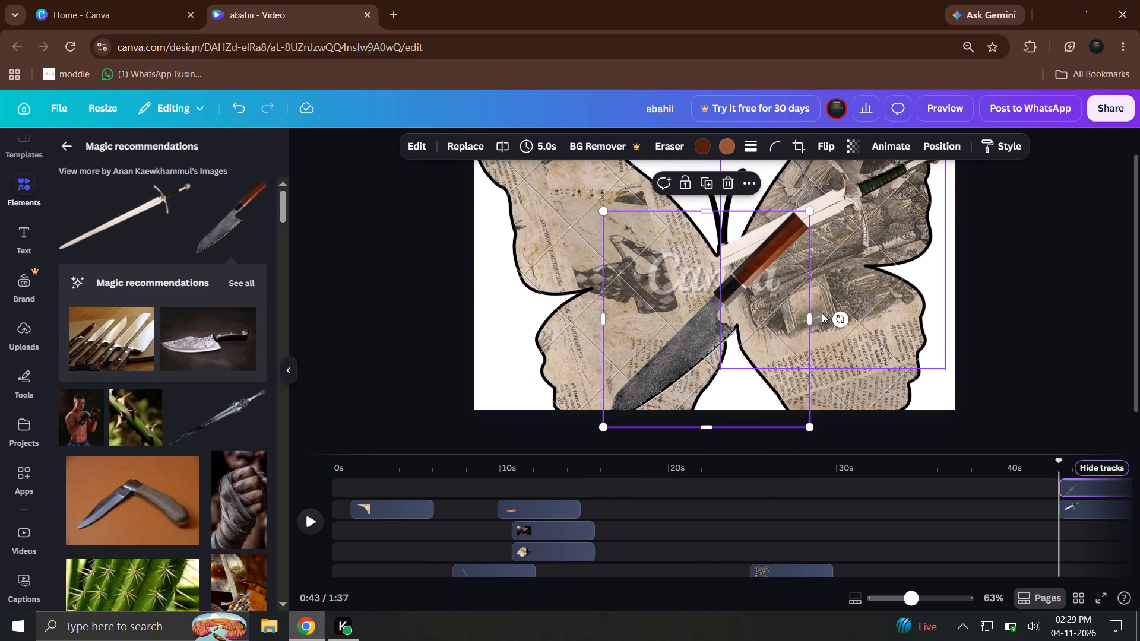
pyautogui.moveTo(837, 315); pyautogui.dragTo(514, 282)
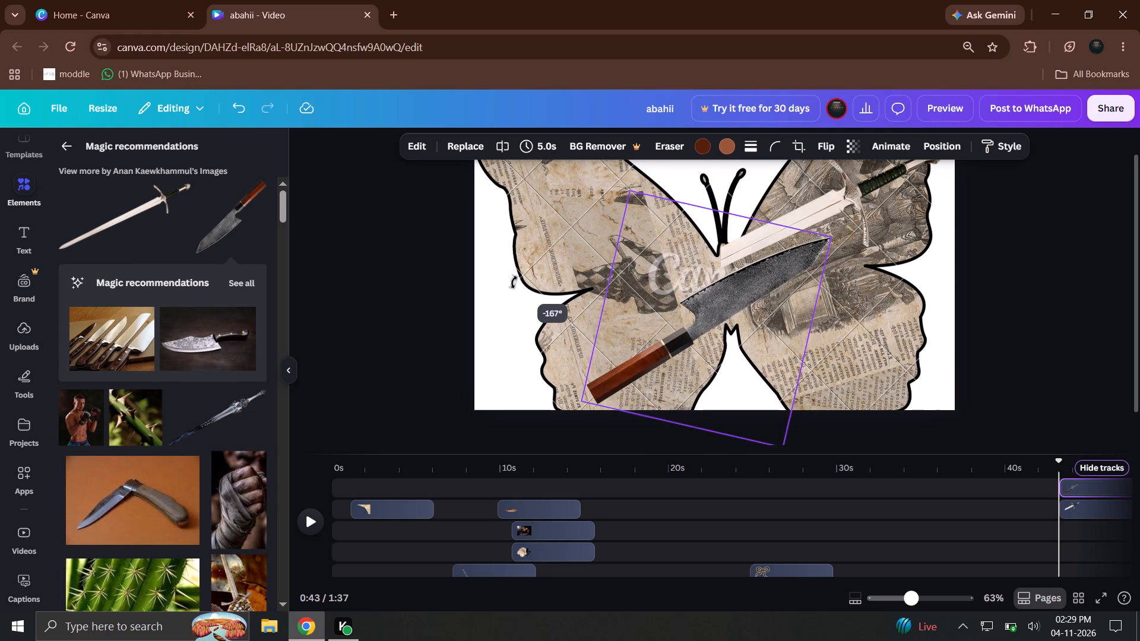
pyautogui.moveTo(514, 282); pyautogui.dragTo(509, 291)
# Select the sword and kitchen knife together and shift both slightly up and to the right.
pyautogui.moveTo(894, 388); pyautogui.dragTo(734, 334)
pyautogui.moveTo(676, 303); pyautogui.dragTo(692, 293)
pyautogui.click(1139, 398)
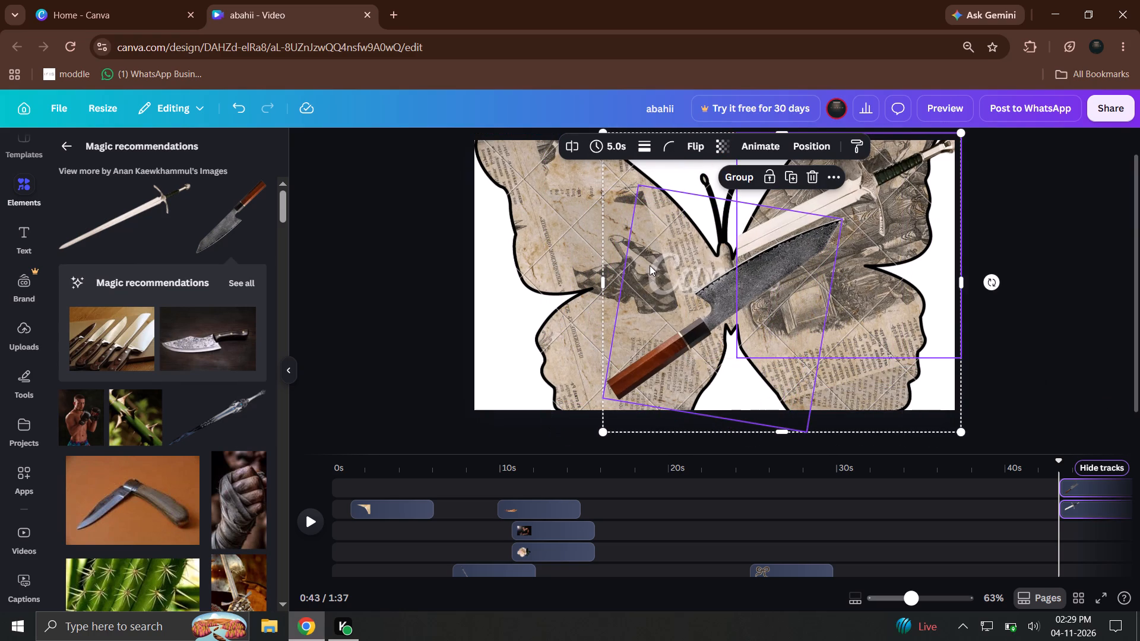
pyautogui.click(935, 321)
pyautogui.click(1022, 341)
# Move the kitchen knife over the butterfly's lower left wing and tilt it slightly to line up with the sword.
pyautogui.moveTo(737, 342); pyautogui.dragTo(611, 342)
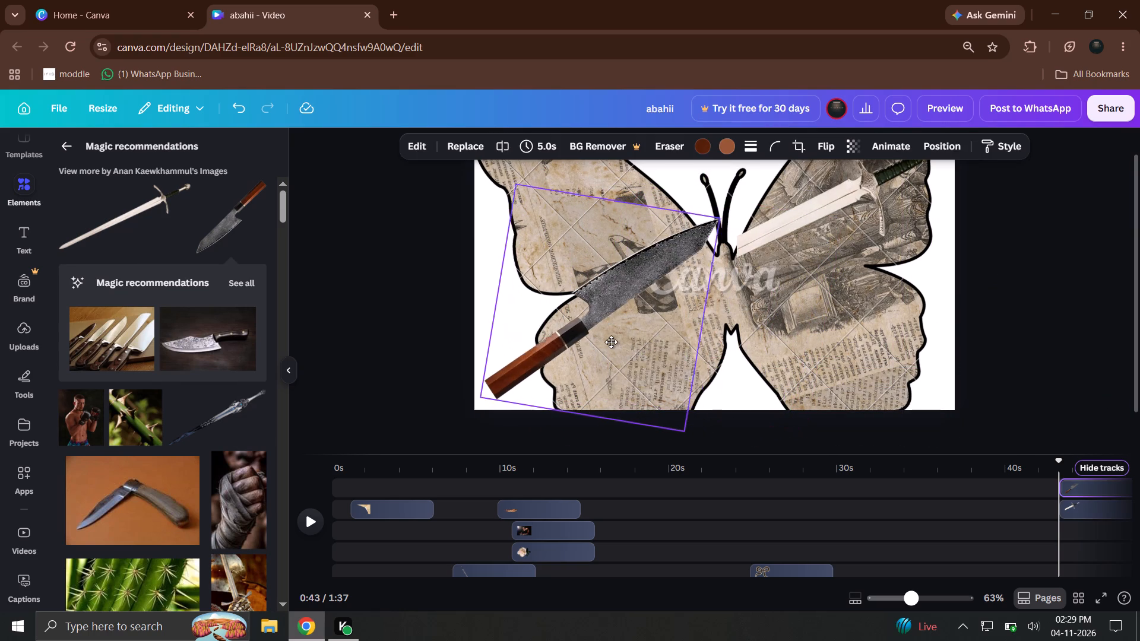
pyautogui.moveTo(611, 342); pyautogui.dragTo(596, 353)
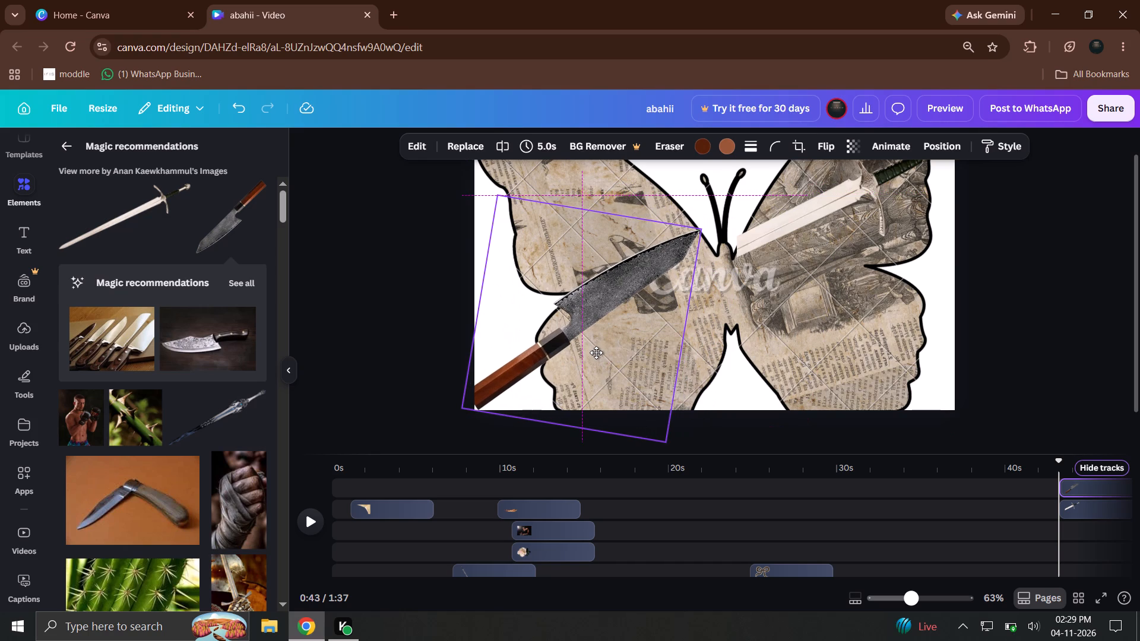
pyautogui.moveTo(596, 353); pyautogui.dragTo(597, 362)
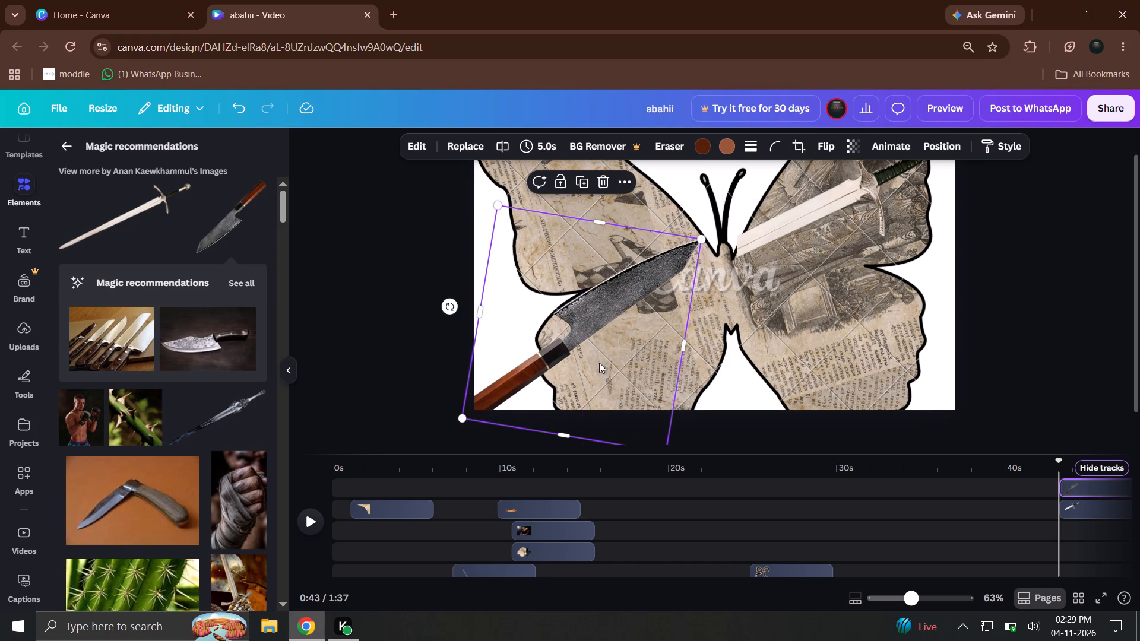
pyautogui.moveTo(454, 306); pyautogui.dragTo(453, 302)
pyautogui.moveTo(453, 302); pyautogui.dragTo(453, 299)
pyautogui.moveTo(631, 341); pyautogui.dragTo(629, 354)
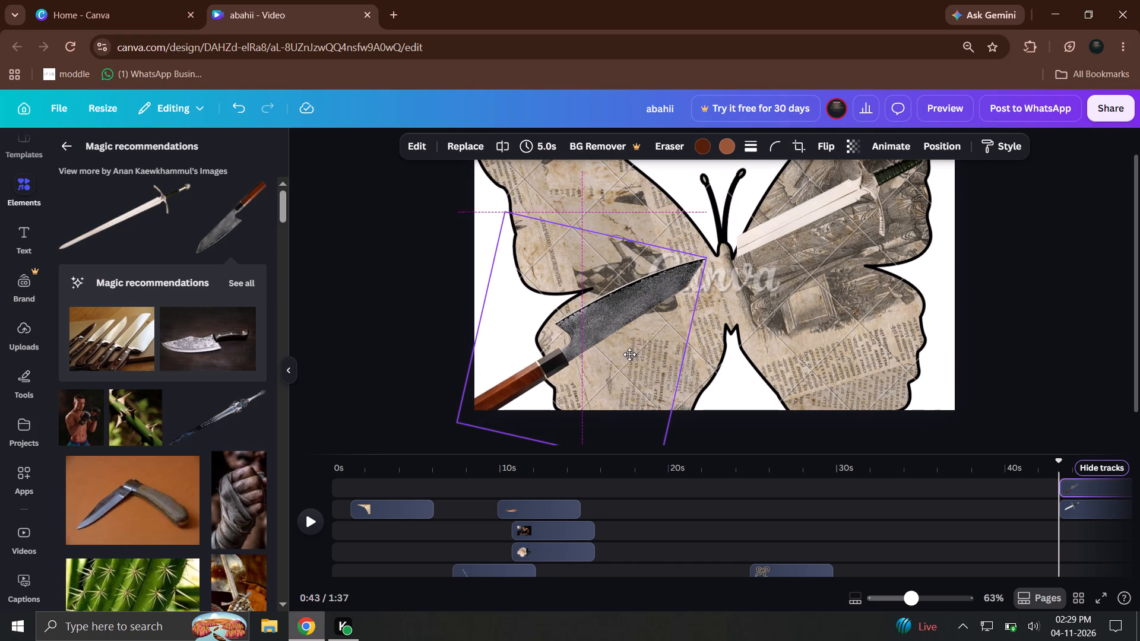
pyautogui.moveTo(629, 354); pyautogui.dragTo(629, 356)
# Enlarge the kitchen knife until its blade tip meets the sword's cut end at the butterfly's body.
pyautogui.click(706, 269)
pyautogui.moveTo(706, 266); pyautogui.dragTo(724, 259)
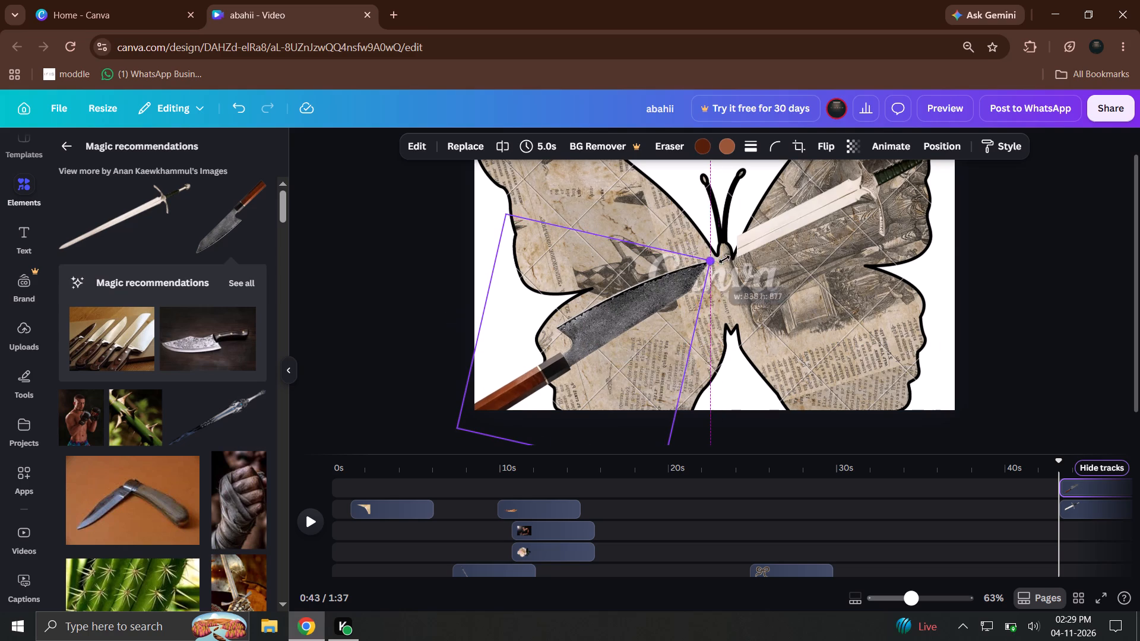
pyautogui.moveTo(724, 259); pyautogui.dragTo(750, 256)
pyautogui.moveTo(1022, 292); pyautogui.dragTo(1015, 300)
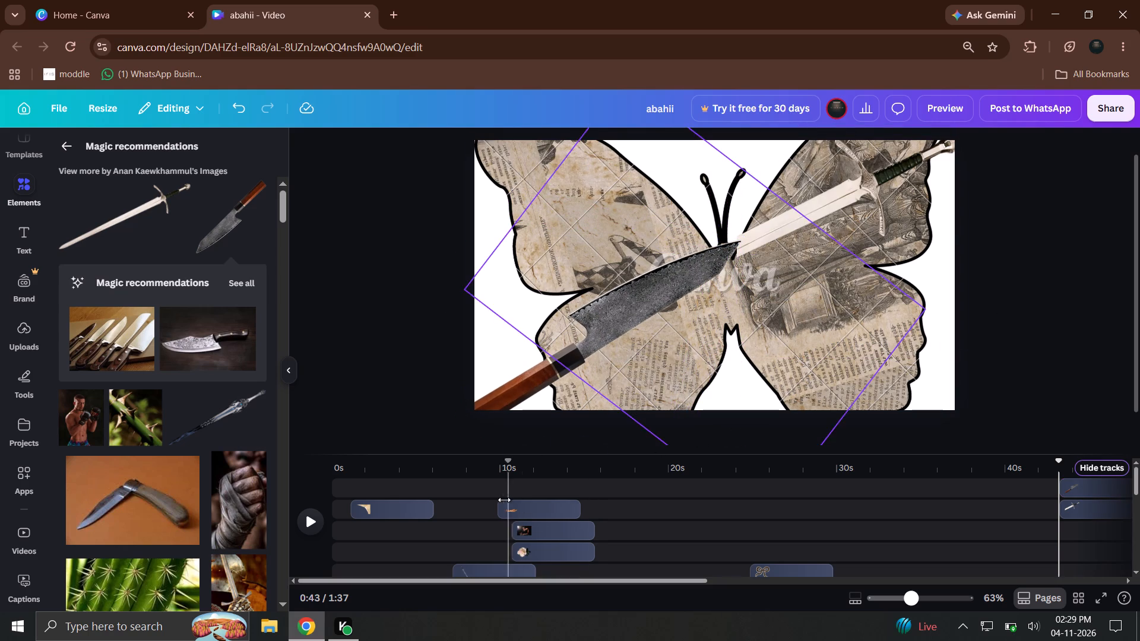
# Add the cloth-wrapped fist image to the timeline at about 40 s and shift it slightly right over the newspaper butterfly.
pyautogui.moveTo(638, 461); pyautogui.dragTo(993, 453)
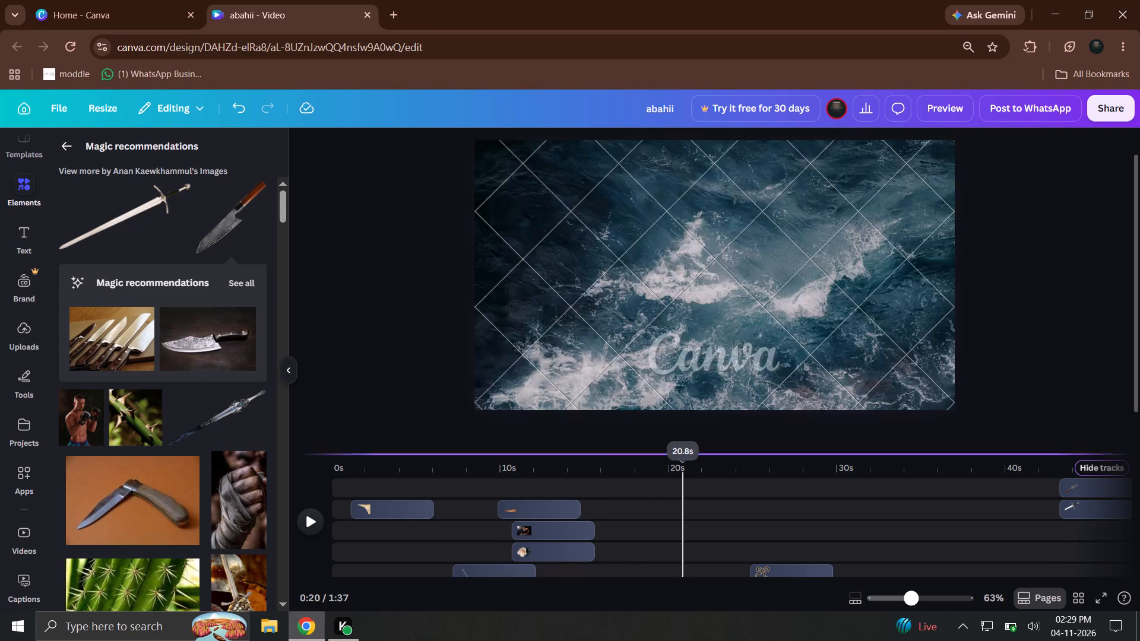
pyautogui.moveTo(993, 453); pyautogui.dragTo(952, 471)
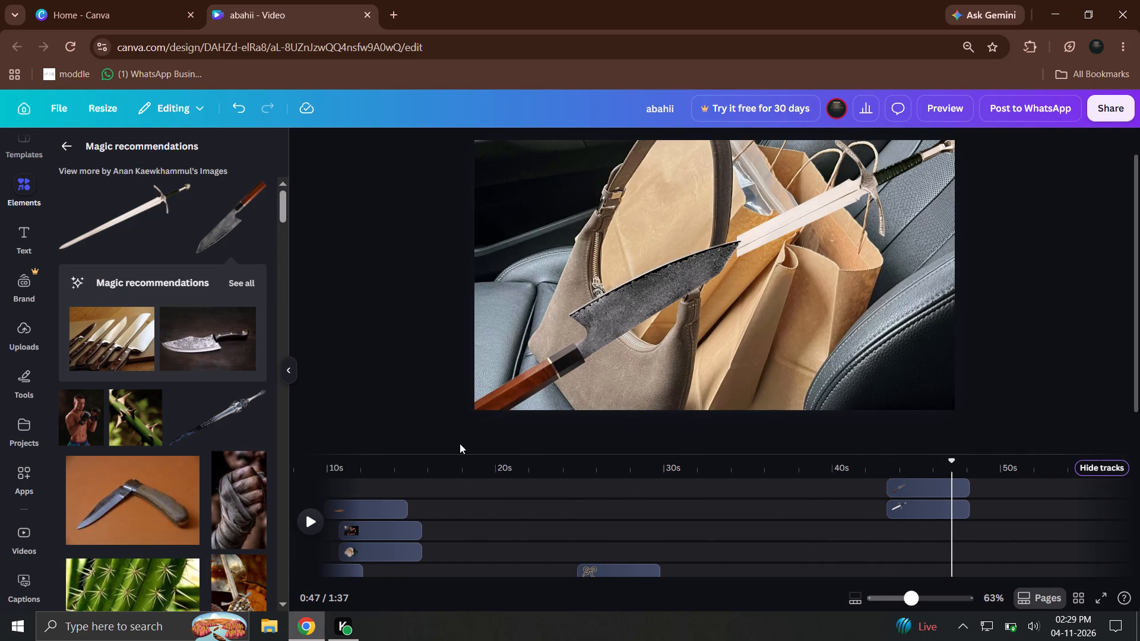
pyautogui.click(322, 520)
pyautogui.moveTo(265, 498); pyautogui.dragTo(837, 325)
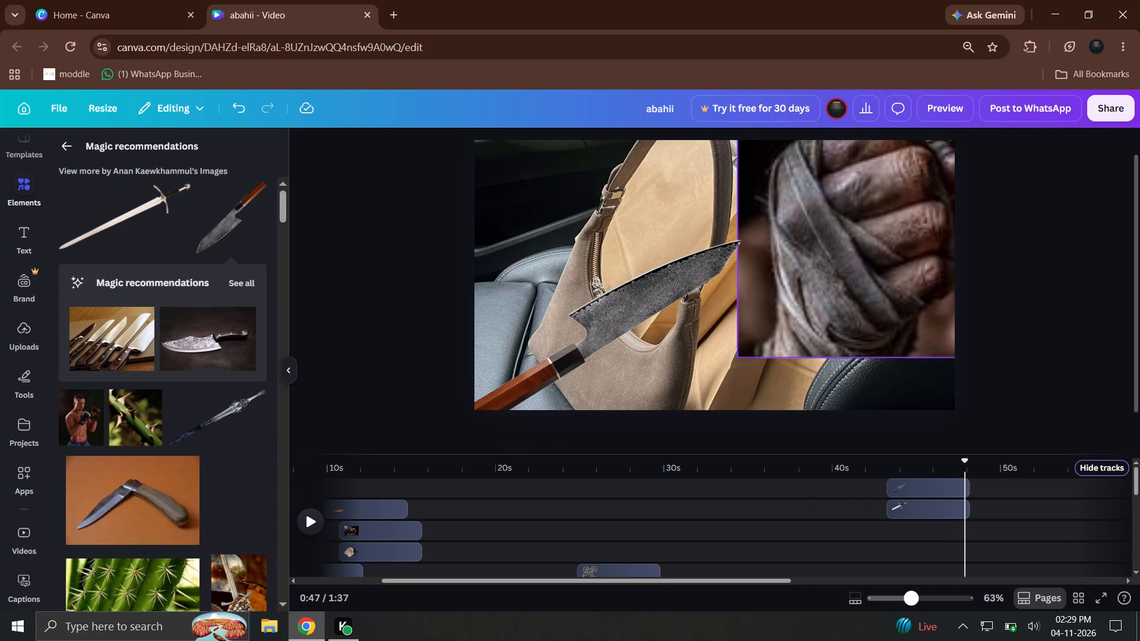
pyautogui.moveTo(837, 325); pyautogui.dragTo(872, 509)
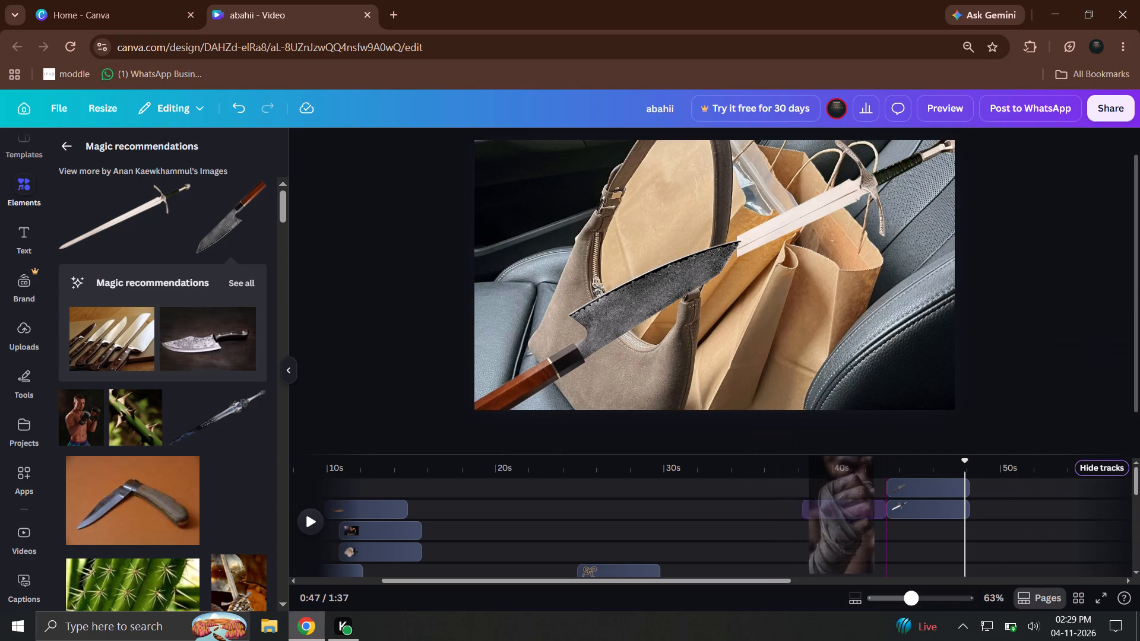
pyautogui.moveTo(872, 509); pyautogui.dragTo(897, 530)
pyautogui.moveTo(888, 471); pyautogui.dragTo(881, 471)
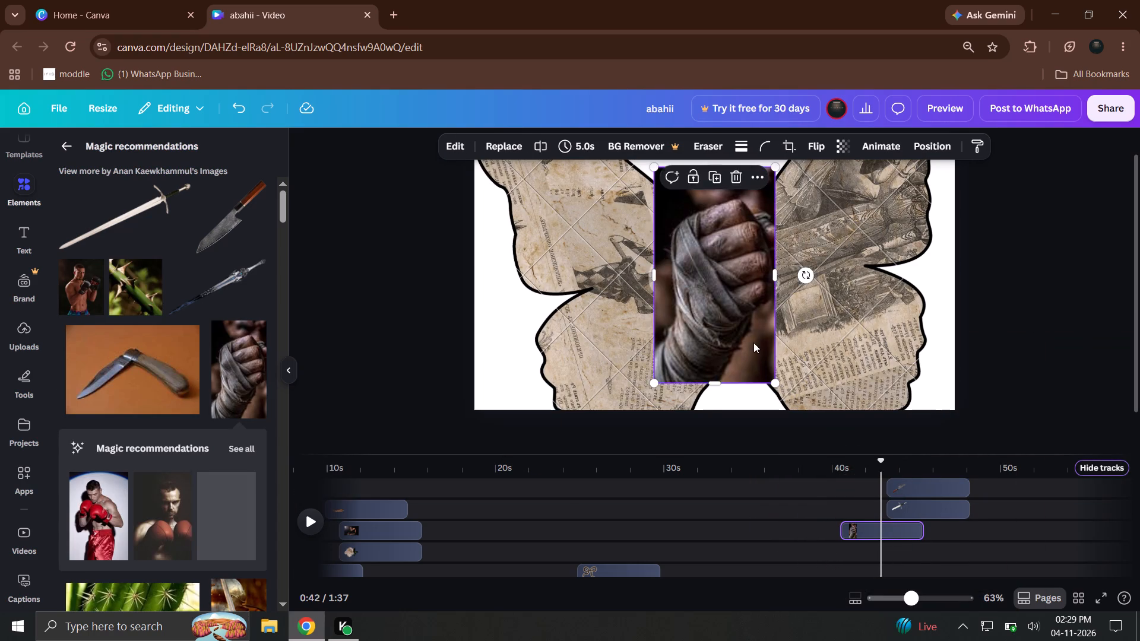
pyautogui.moveTo(753, 342); pyautogui.dragTo(783, 336)
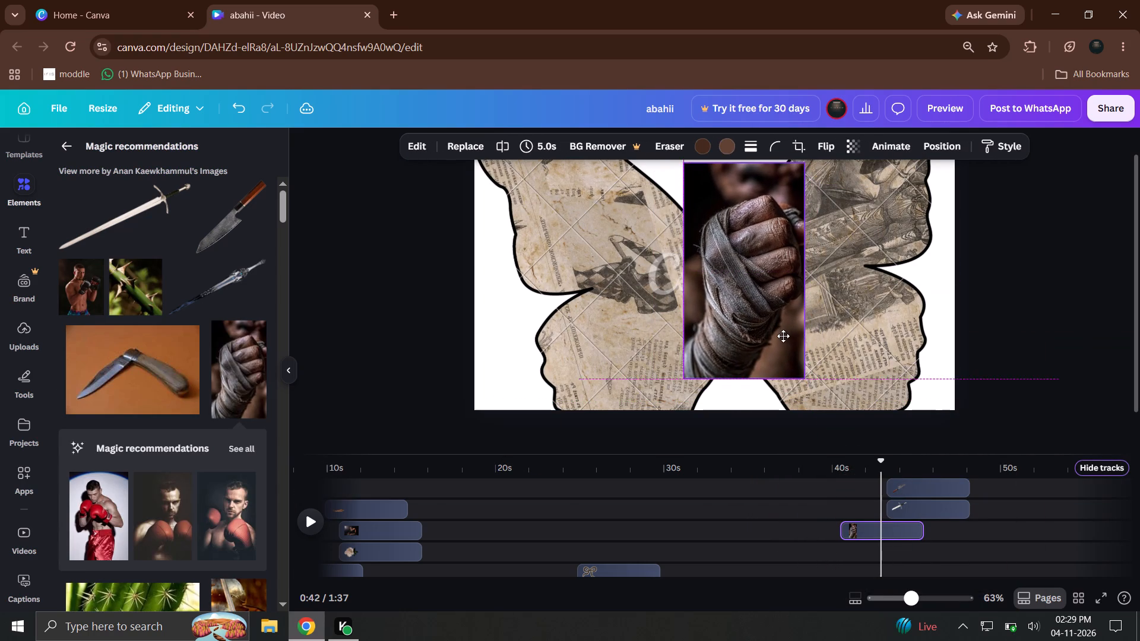
pyautogui.moveTo(783, 336); pyautogui.dragTo(774, 337)
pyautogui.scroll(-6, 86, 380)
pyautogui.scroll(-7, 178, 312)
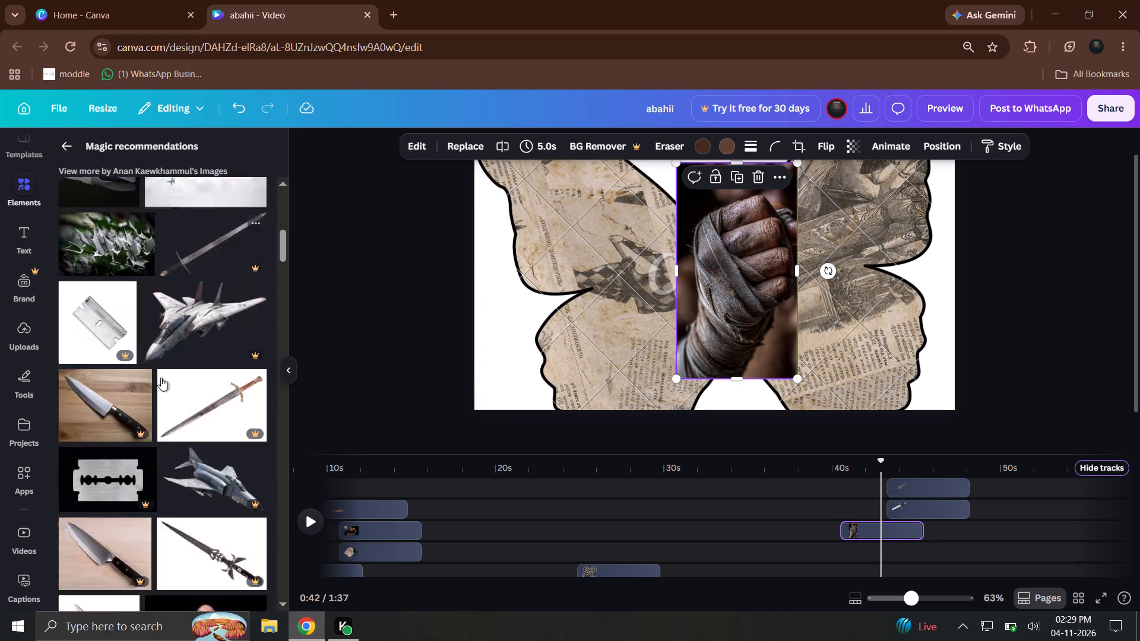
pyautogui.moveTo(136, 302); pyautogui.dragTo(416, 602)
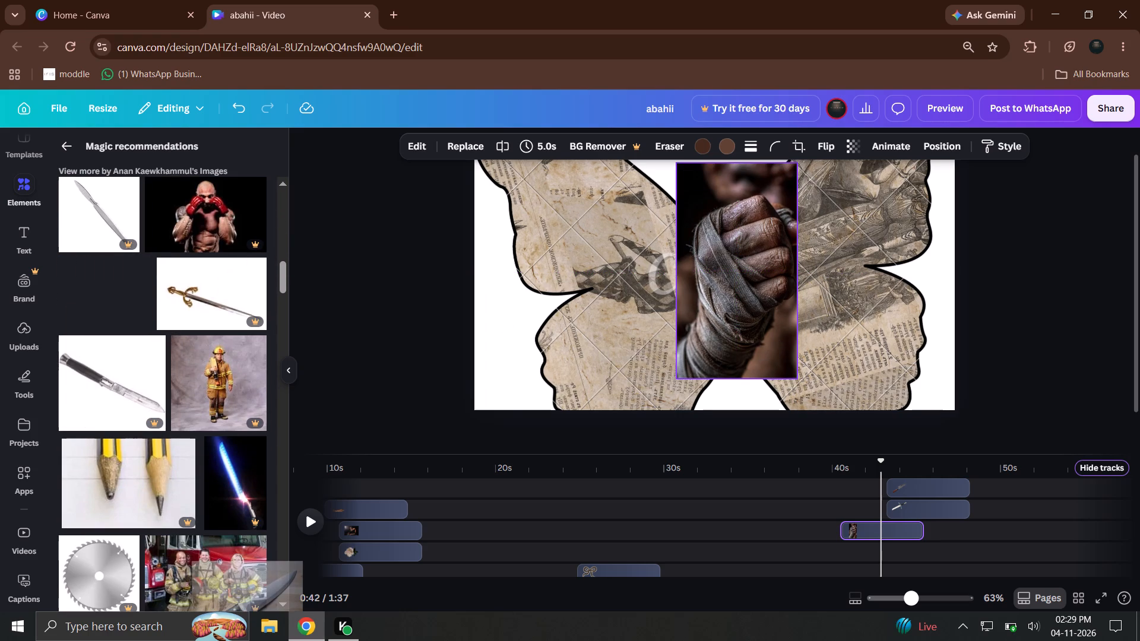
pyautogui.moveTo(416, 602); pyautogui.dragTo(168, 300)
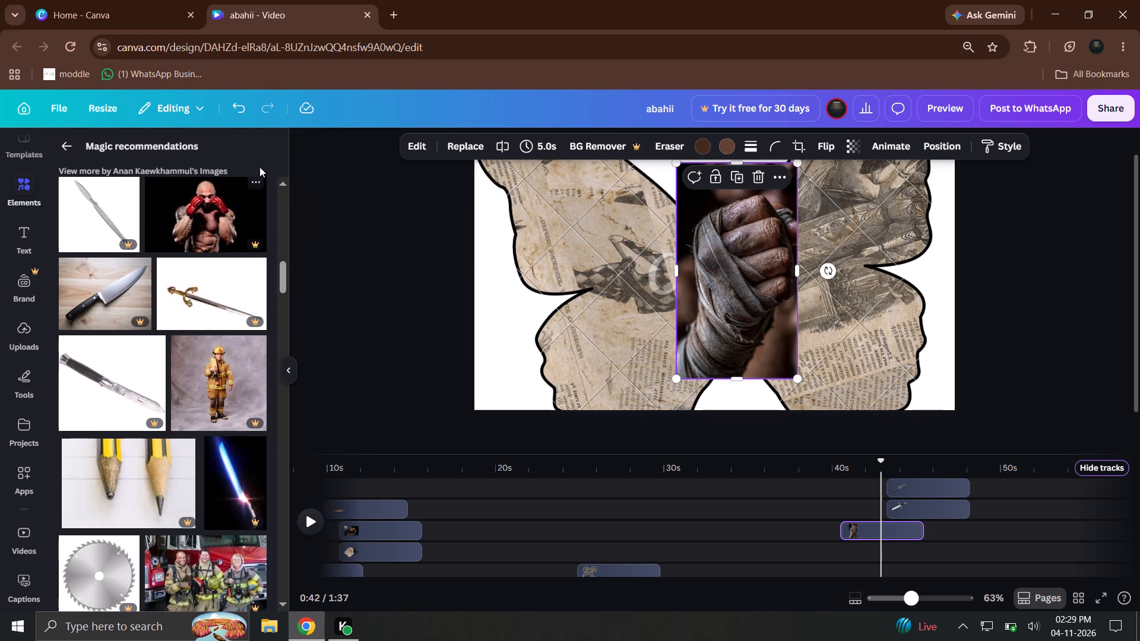
# Add the photo of six fighter jets in formation to the timeline at about 40 s, above the fist clip.
pyautogui.scroll(-5, 259, 167)
pyautogui.scroll(-5, 100, 297)
pyautogui.scroll(-6, 152, 327)
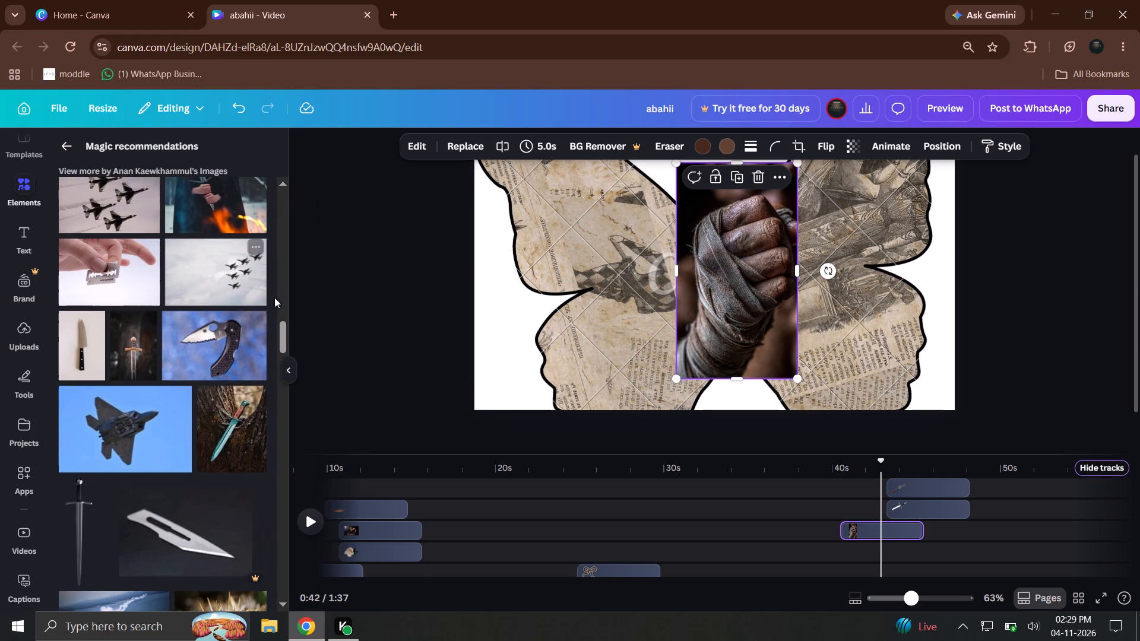
pyautogui.moveTo(274, 297); pyautogui.dragTo(680, 613)
pyautogui.moveTo(259, 275); pyautogui.dragTo(864, 516)
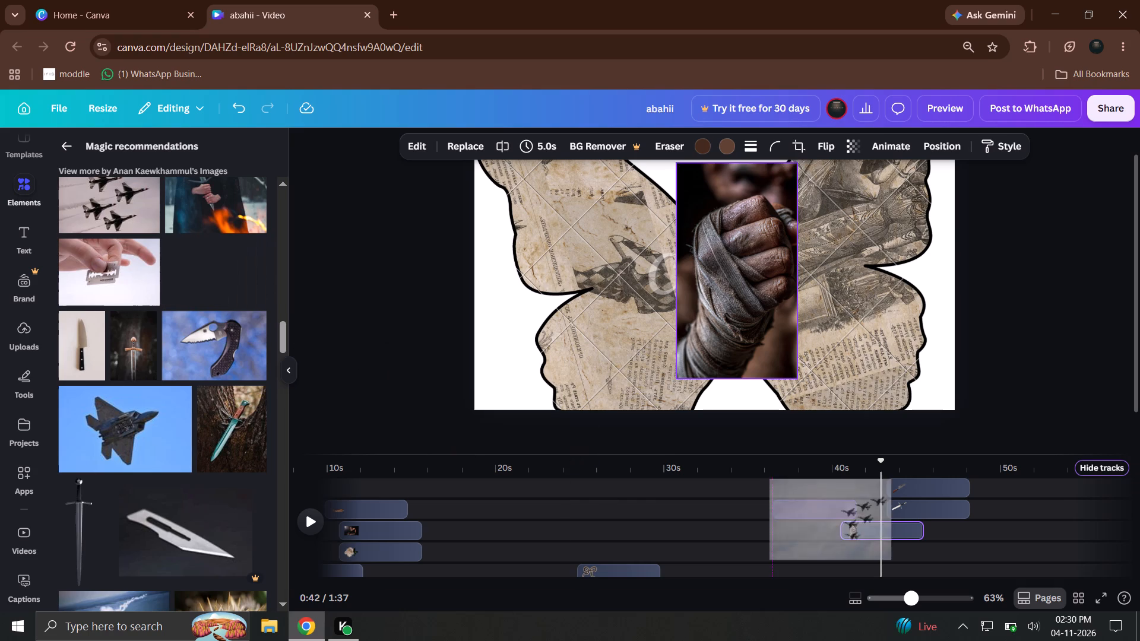
pyautogui.moveTo(864, 516); pyautogui.dragTo(938, 528)
# Extend the start of the kitchen knife clip earlier so that the clip lasts 6.6 s.
pyautogui.moveTo(823, 471); pyautogui.dragTo(786, 467)
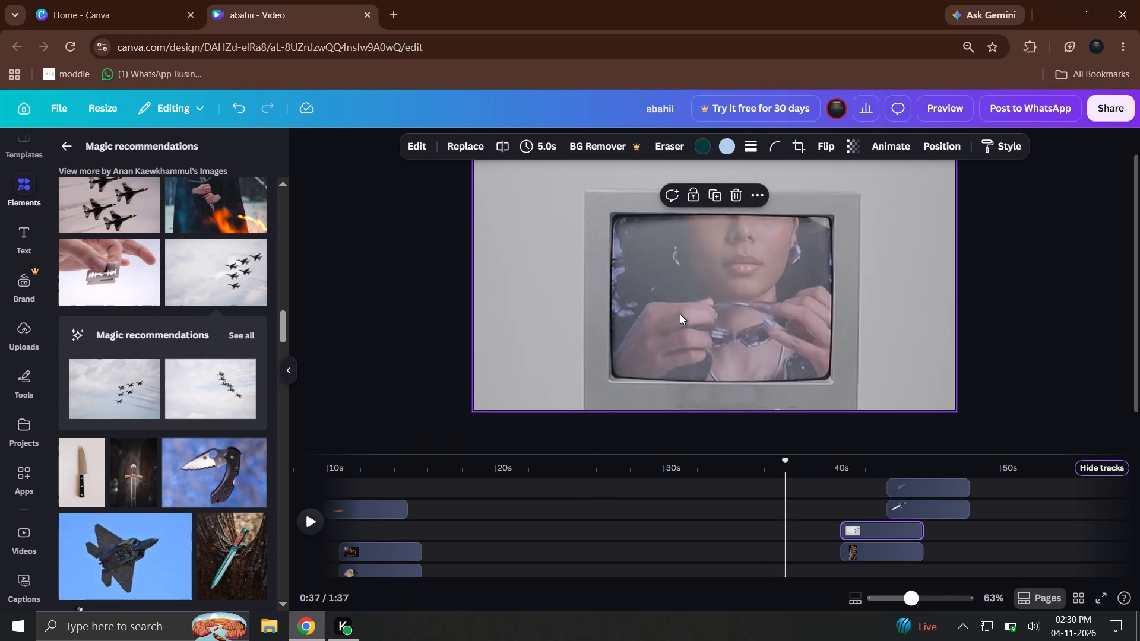
pyautogui.moveTo(900, 480); pyautogui.dragTo(875, 483)
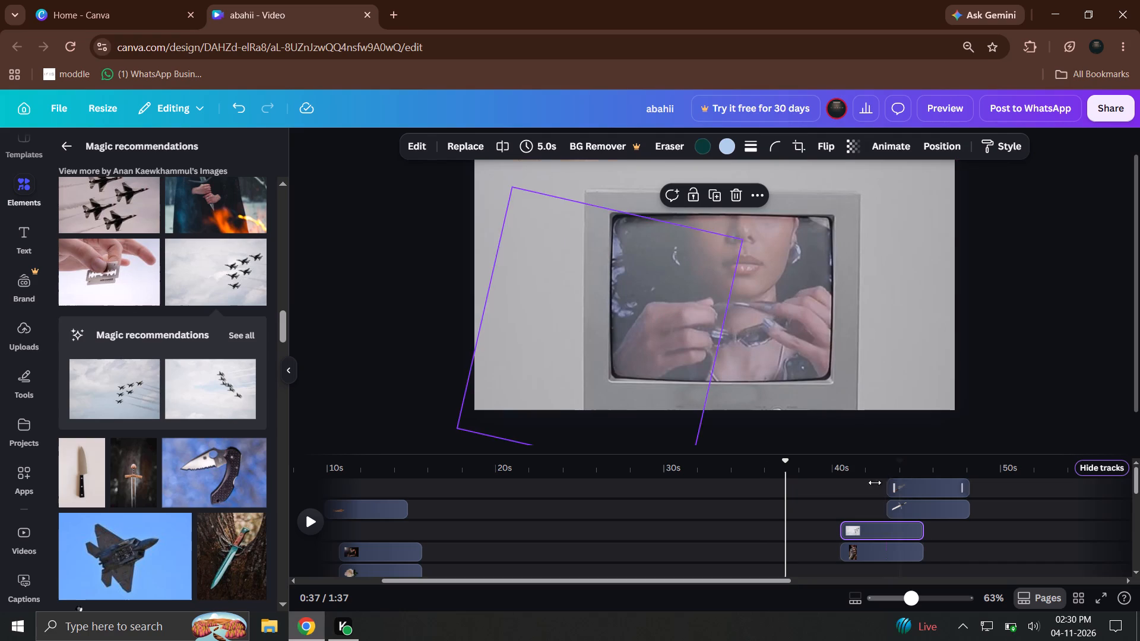
pyautogui.moveTo(875, 483); pyautogui.dragTo(872, 483)
# Move the fighter jets photo to the page's right side, leaving only its left part over the page.
pyautogui.moveTo(868, 473); pyautogui.dragTo(857, 476)
pyautogui.moveTo(773, 366); pyautogui.dragTo(784, 388)
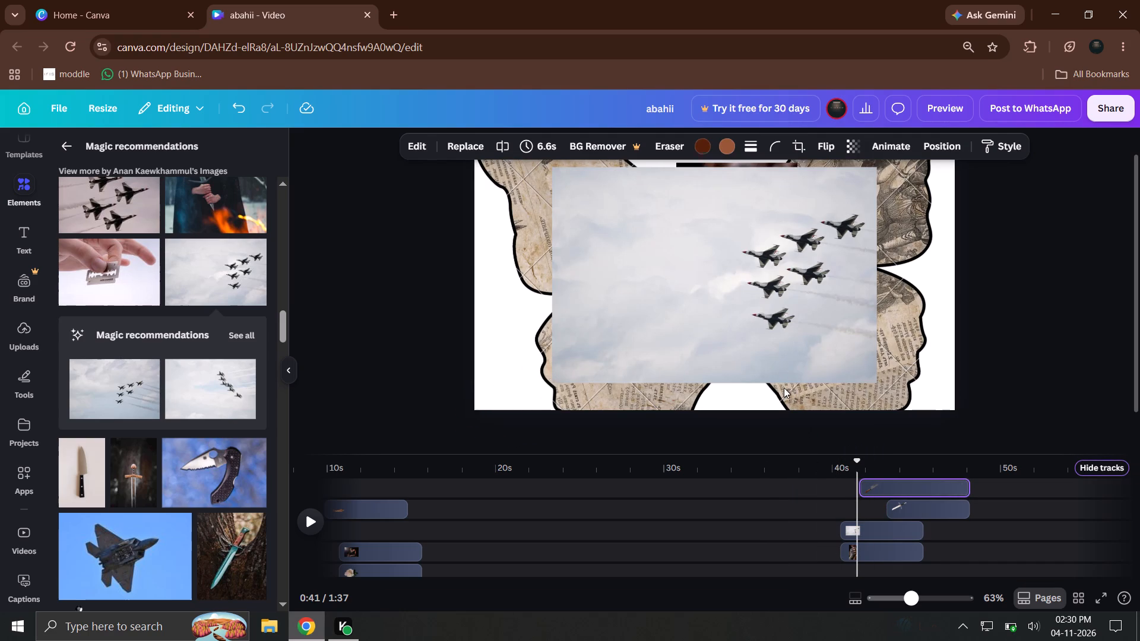
pyautogui.moveTo(784, 388); pyautogui.dragTo(784, 388)
pyautogui.moveTo(793, 352); pyautogui.dragTo(933, 356)
pyautogui.moveTo(893, 348); pyautogui.dragTo(1054, 342)
# Move the fist image to the page's left edge and enlarge it until it reaches the page bottom.
pyautogui.click(678, 242)
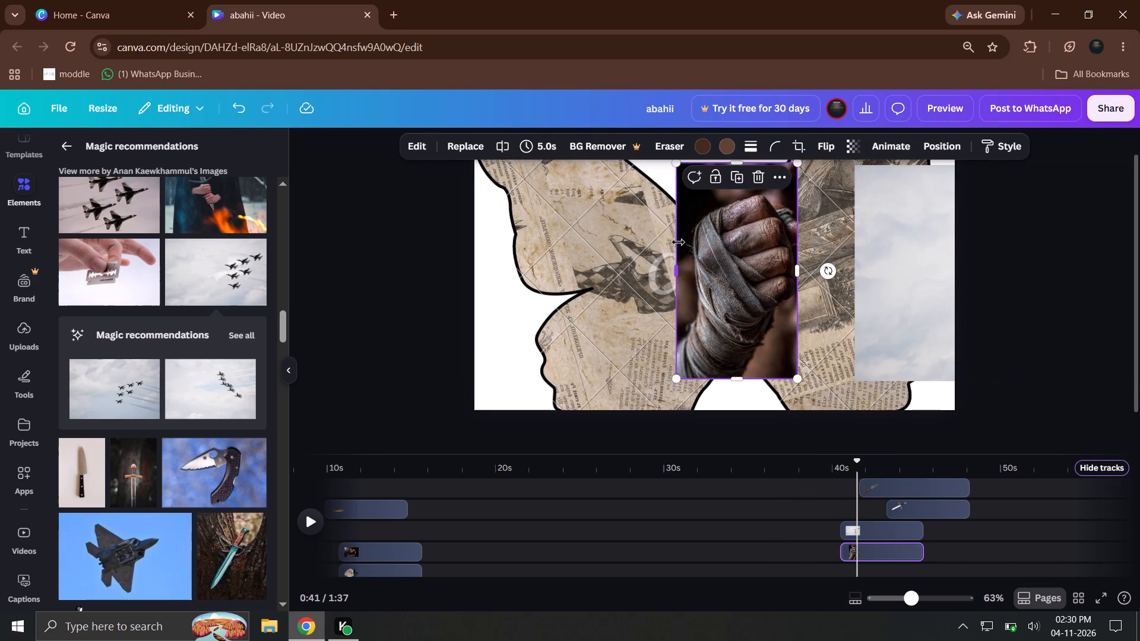
pyautogui.moveTo(844, 269); pyautogui.dragTo(712, 229)
pyautogui.moveTo(709, 229); pyautogui.dragTo(593, 215)
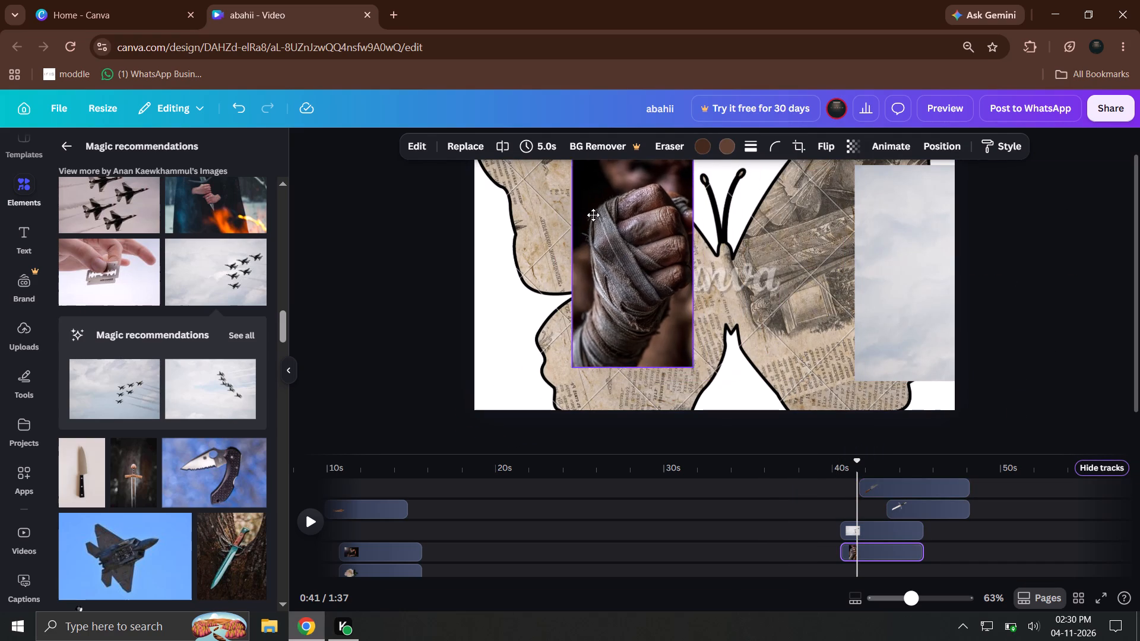
pyautogui.moveTo(593, 215); pyautogui.dragTo(511, 224)
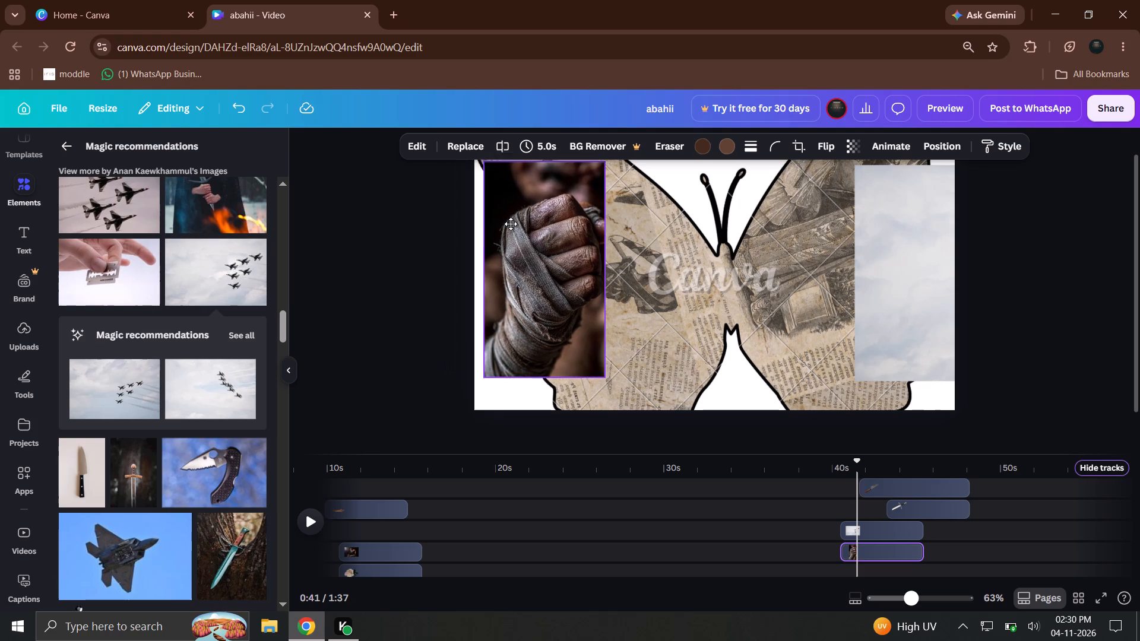
pyautogui.moveTo(511, 224); pyautogui.dragTo(504, 225)
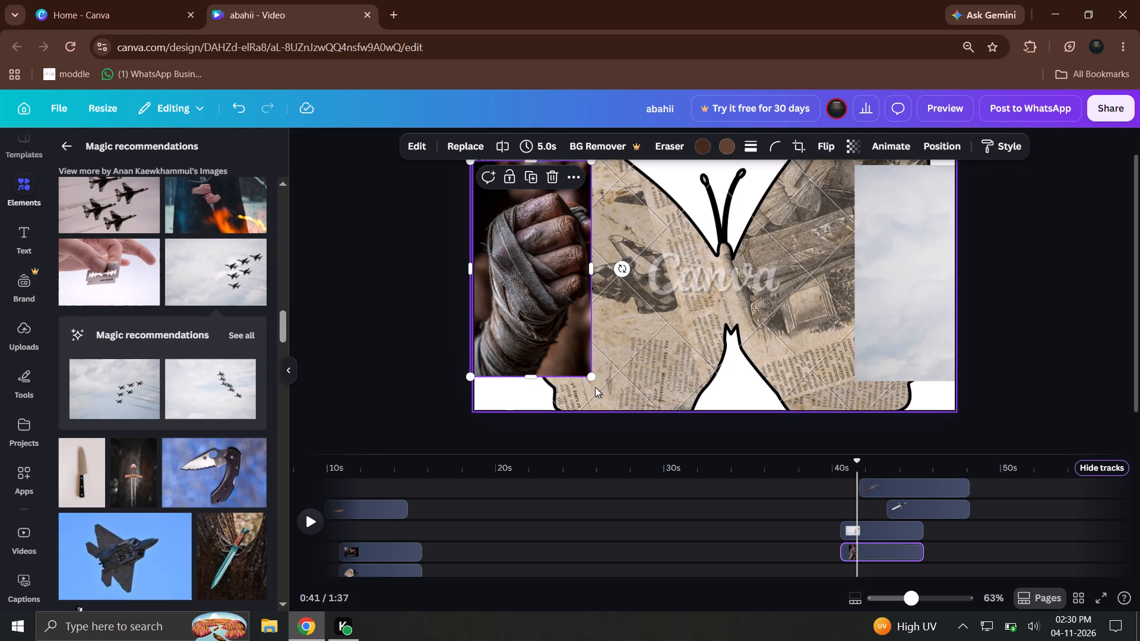
pyautogui.moveTo(595, 378); pyautogui.dragTo(598, 422)
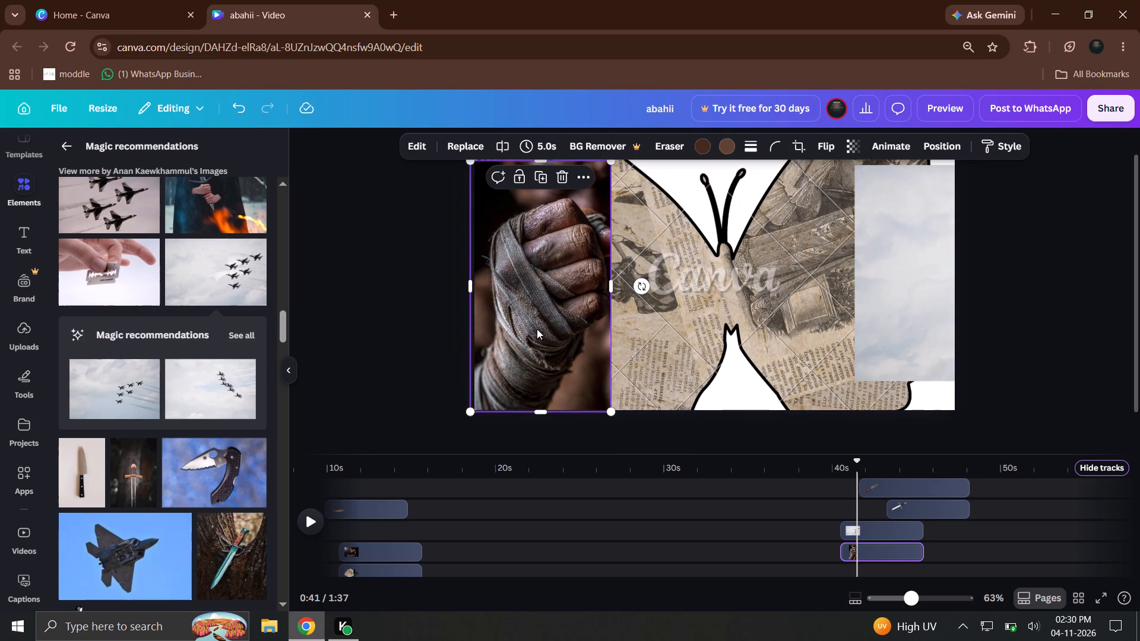
pyautogui.click(537, 329)
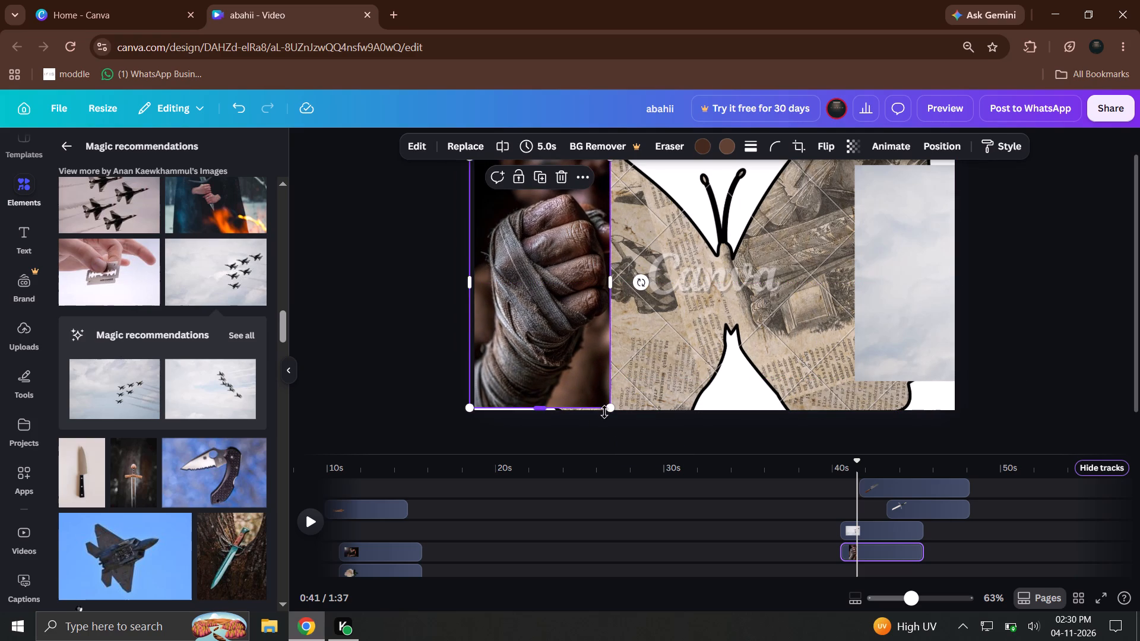
pyautogui.moveTo(606, 410); pyautogui.dragTo(608, 416)
# Replace the fighter jets photo with the silver sword image.
pyautogui.scroll(5, 290, 254)
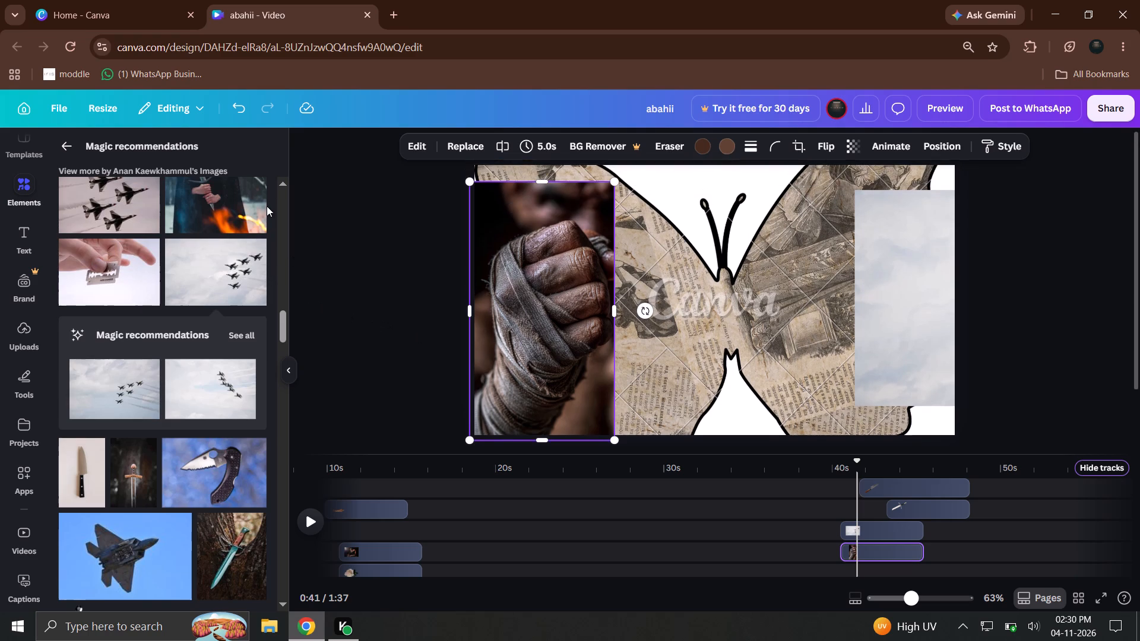
pyautogui.scroll(6, 255, 205)
pyautogui.scroll(14, 229, 300)
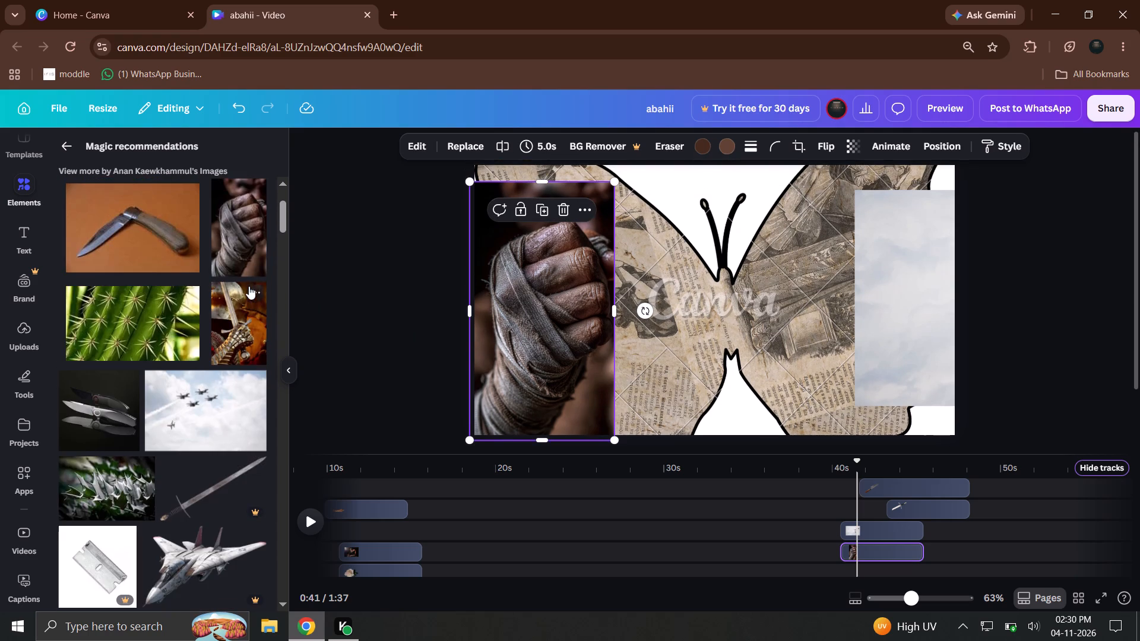
pyautogui.scroll(10, 251, 281)
pyautogui.moveTo(142, 222); pyautogui.dragTo(718, 272)
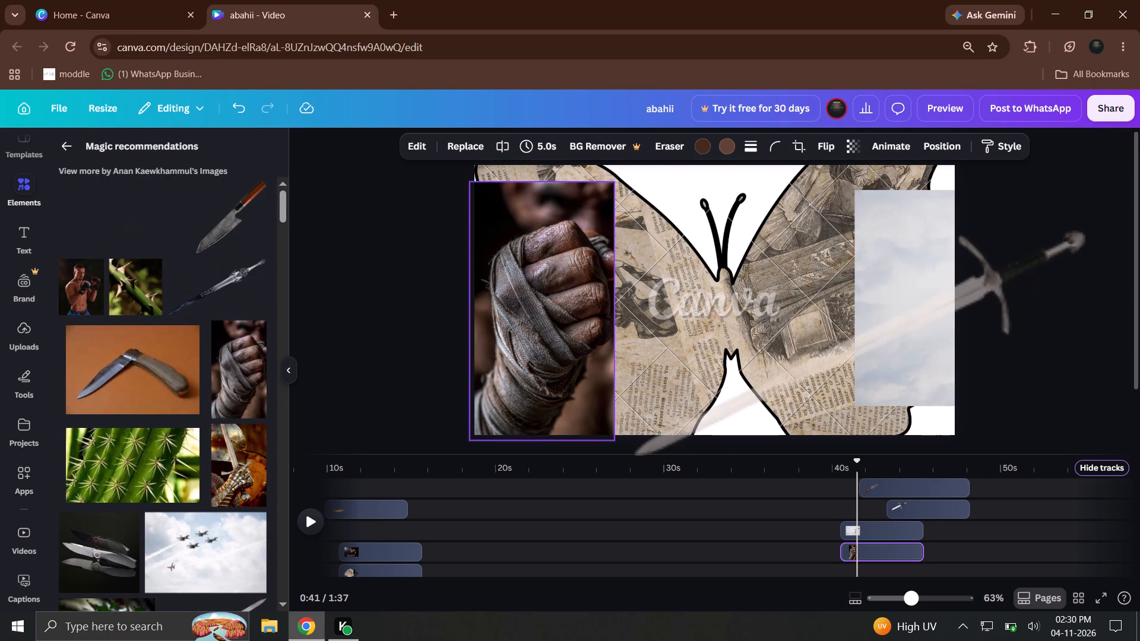
pyautogui.moveTo(718, 272); pyautogui.dragTo(910, 262)
# Move the sword onto the page and widen it so its hilt ends near the right edge over the butterfly.
pyautogui.moveTo(923, 309); pyautogui.dragTo(647, 255)
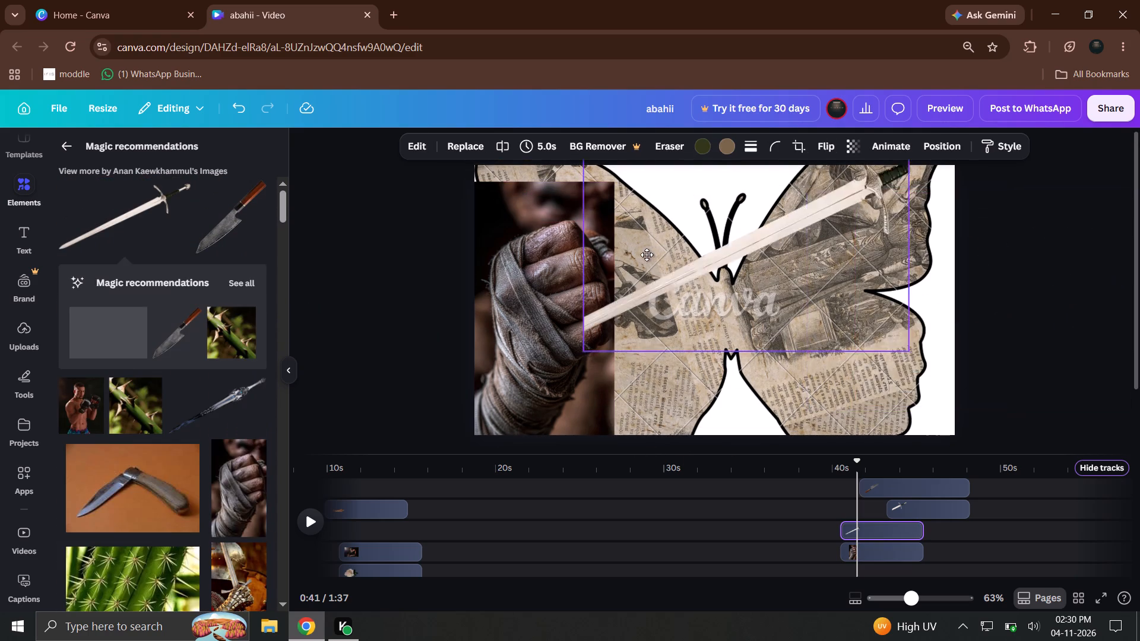
pyautogui.moveTo(647, 255); pyautogui.dragTo(676, 306)
pyautogui.moveTo(927, 251); pyautogui.dragTo(929, 256)
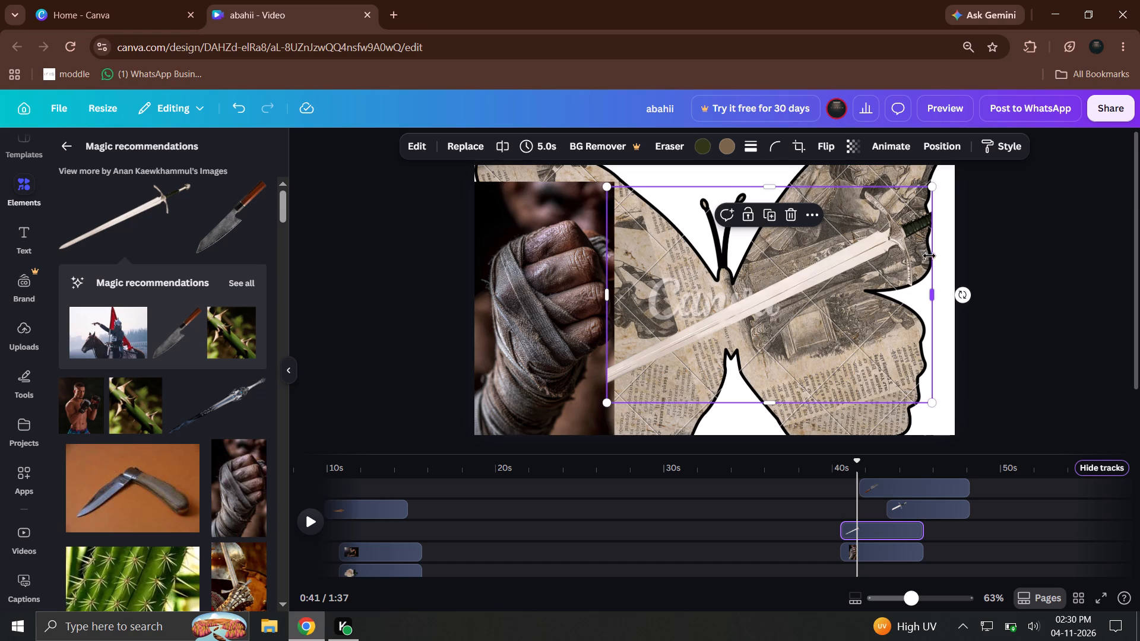
pyautogui.moveTo(929, 256); pyautogui.dragTo(957, 258)
pyautogui.moveTo(852, 238); pyautogui.dragTo(834, 267)
pyautogui.moveTo(943, 234); pyautogui.dragTo(964, 236)
pyautogui.moveTo(904, 246); pyautogui.dragTo(850, 257)
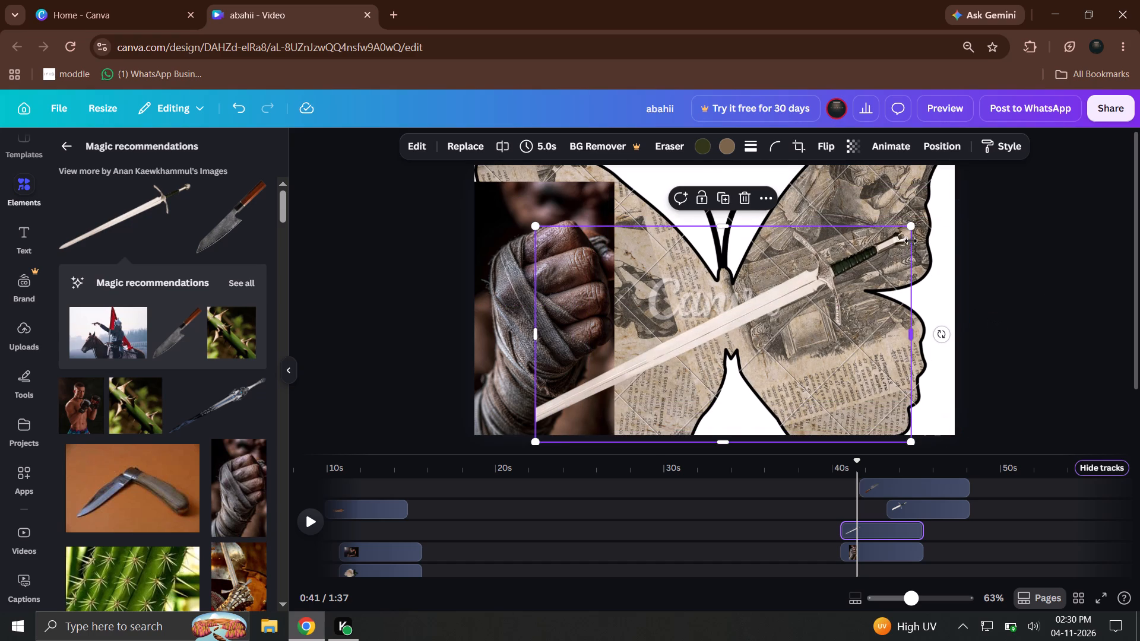
pyautogui.moveTo(911, 241); pyautogui.dragTo(918, 245)
pyautogui.moveTo(851, 256); pyautogui.dragTo(886, 245)
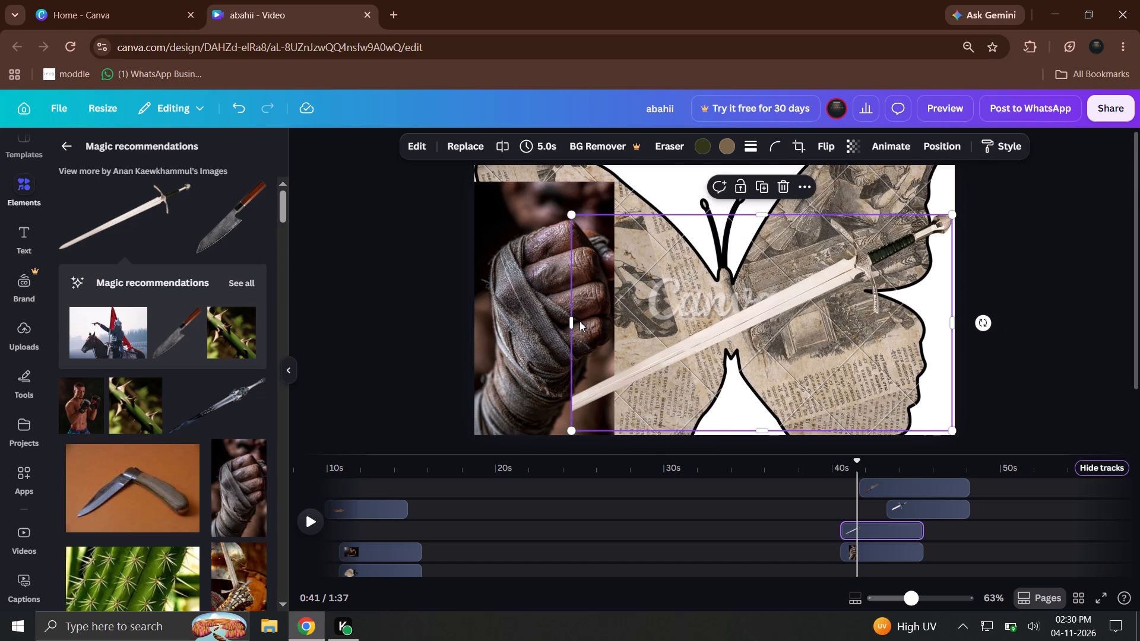
# Stretch the sword further toward the fist and raise it so the blade crosses the butterfly's body diagonally.
pyautogui.moveTo(575, 323); pyautogui.dragTo(509, 323)
pyautogui.moveTo(651, 324); pyautogui.dragTo(657, 313)
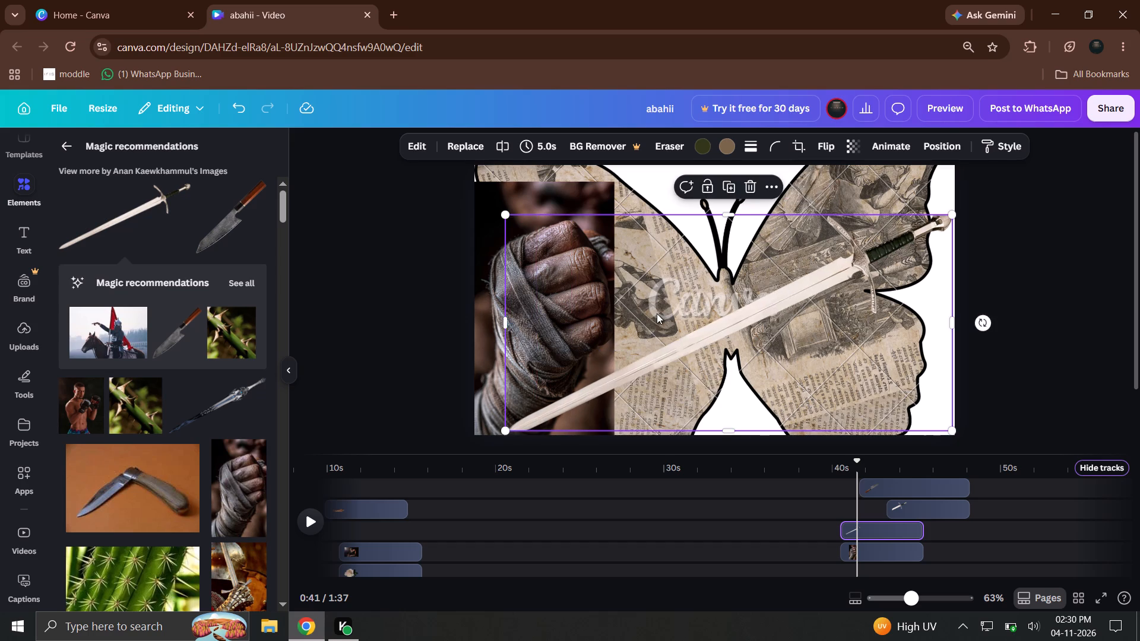
pyautogui.moveTo(657, 313); pyautogui.dragTo(661, 285)
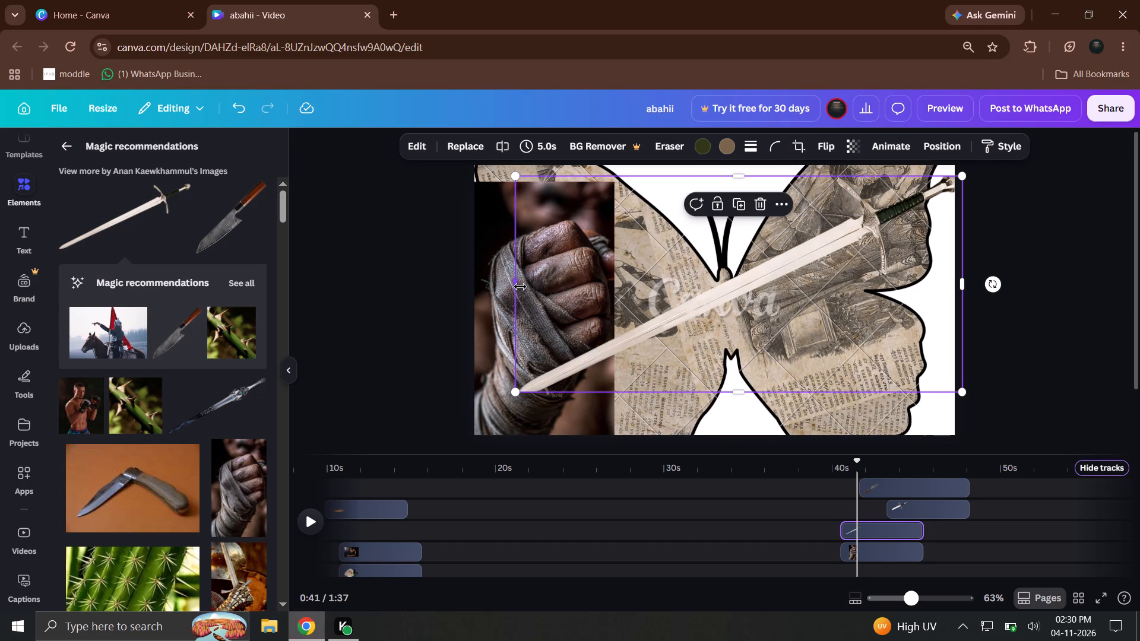
pyautogui.moveTo(520, 288); pyautogui.dragTo(512, 293)
pyautogui.moveTo(514, 391); pyautogui.dragTo(506, 421)
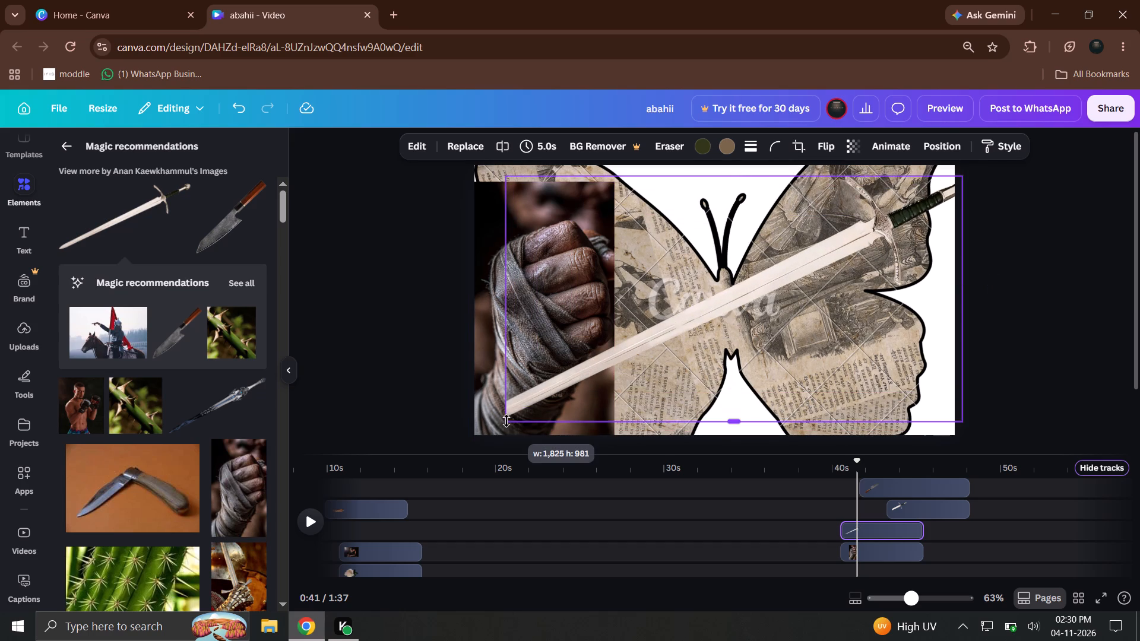
pyautogui.moveTo(506, 421); pyautogui.dragTo(506, 396)
pyautogui.click(1065, 316)
pyautogui.moveTo(787, 274); pyautogui.dragTo(807, 262)
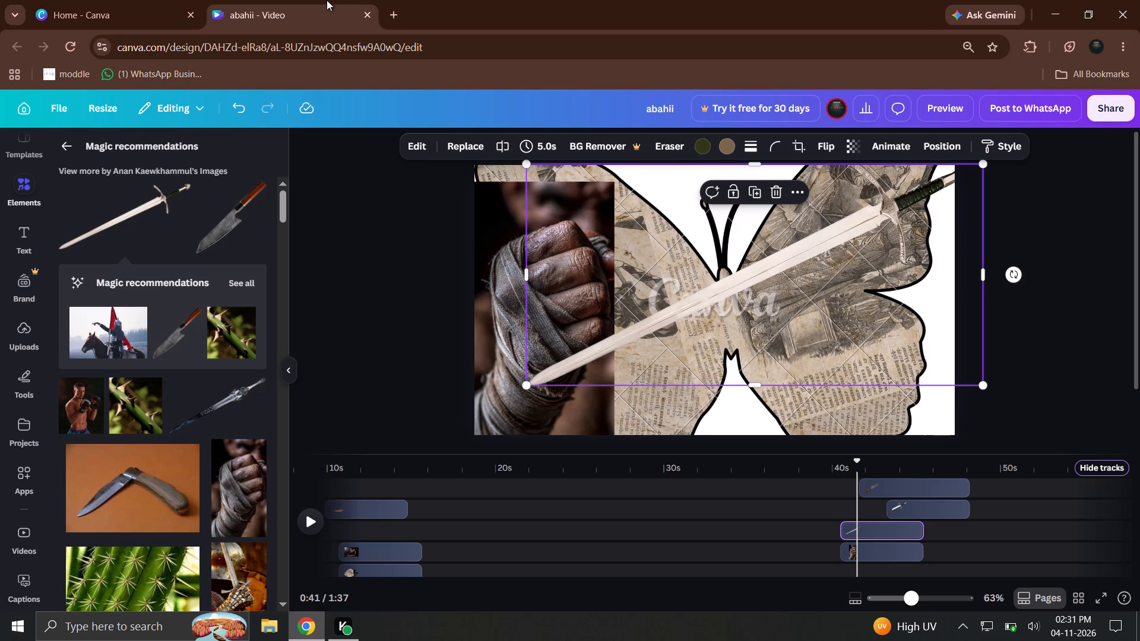
# Replace the fist image at the page's left side with the blue ornate fantasy sword image.
pyautogui.moveTo(238, 397); pyautogui.dragTo(387, 334)
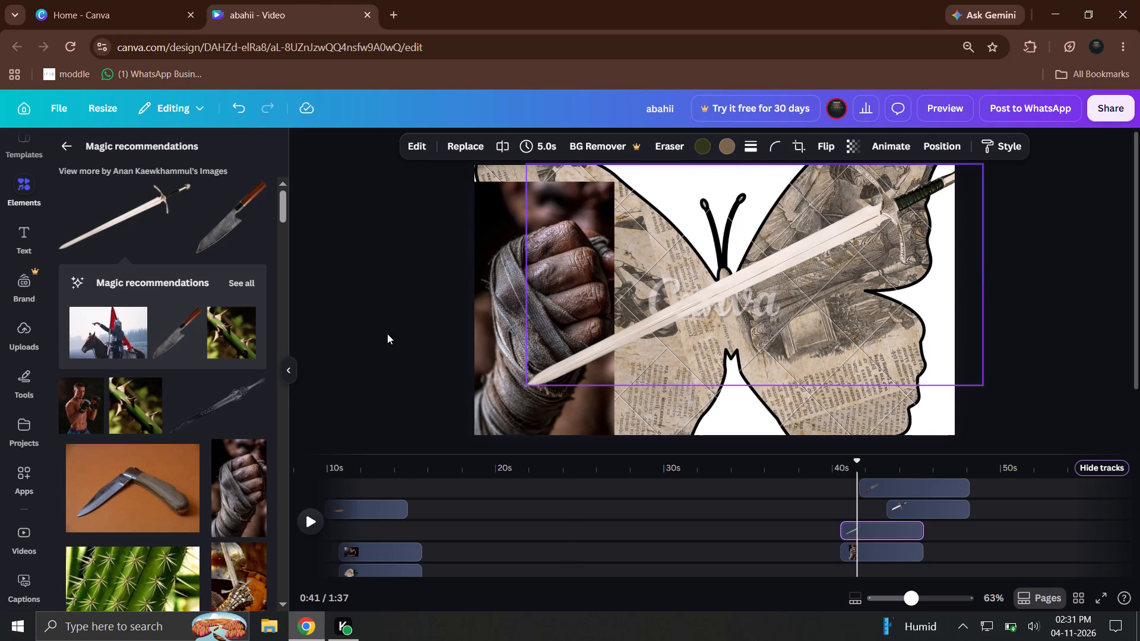
pyautogui.moveTo(387, 334); pyautogui.dragTo(479, 236)
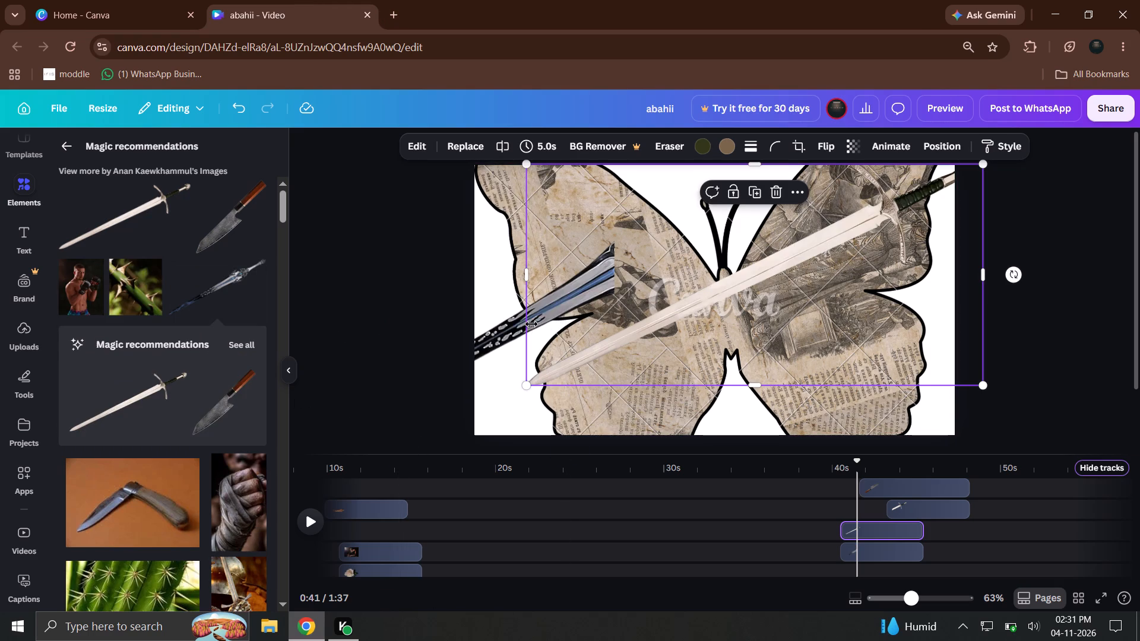
# Reposition the fantasy sword within its crop frame so that its hilt and handle show, and apply the crop.
pyautogui.doubleClick(511, 314)
pyautogui.moveTo(521, 314); pyautogui.dragTo(433, 344)
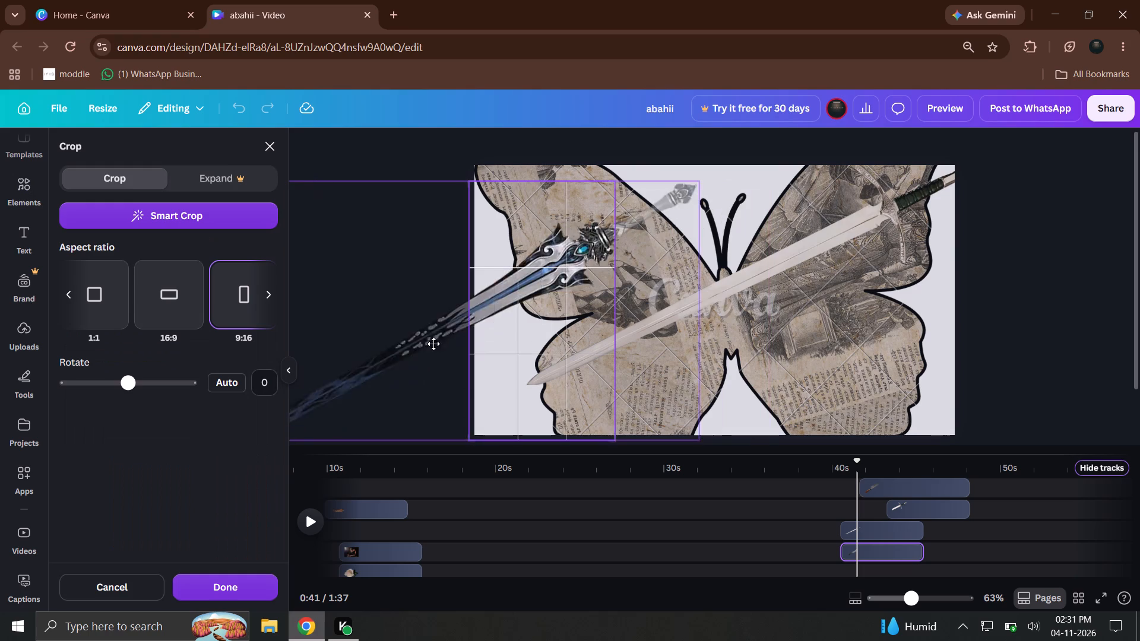
pyautogui.moveTo(433, 344); pyautogui.dragTo(350, 366)
pyautogui.click(737, 211)
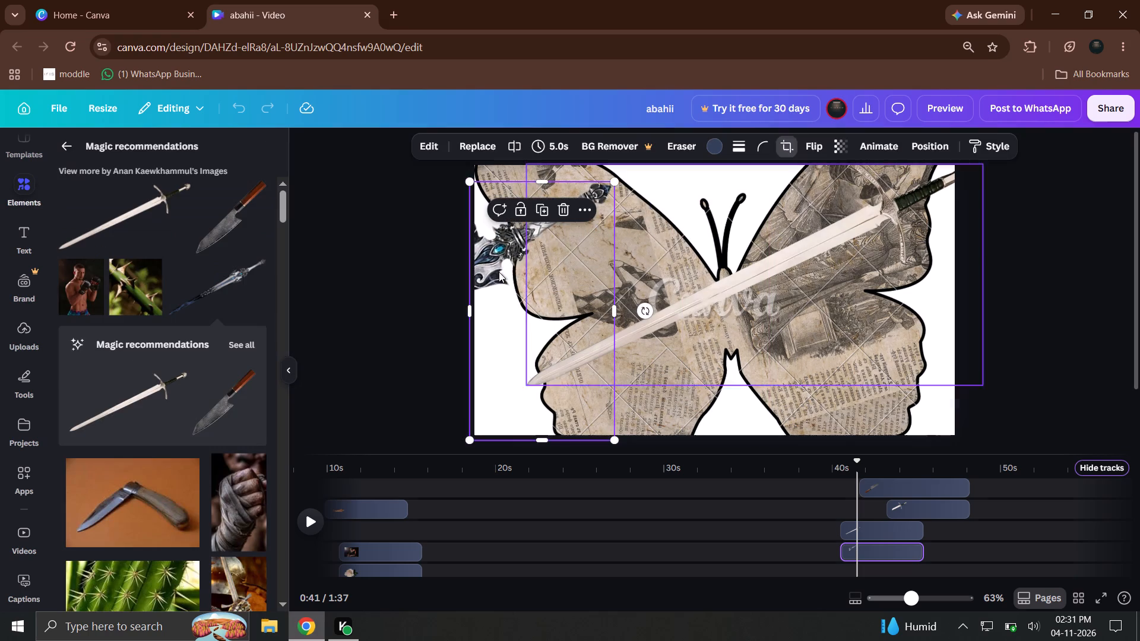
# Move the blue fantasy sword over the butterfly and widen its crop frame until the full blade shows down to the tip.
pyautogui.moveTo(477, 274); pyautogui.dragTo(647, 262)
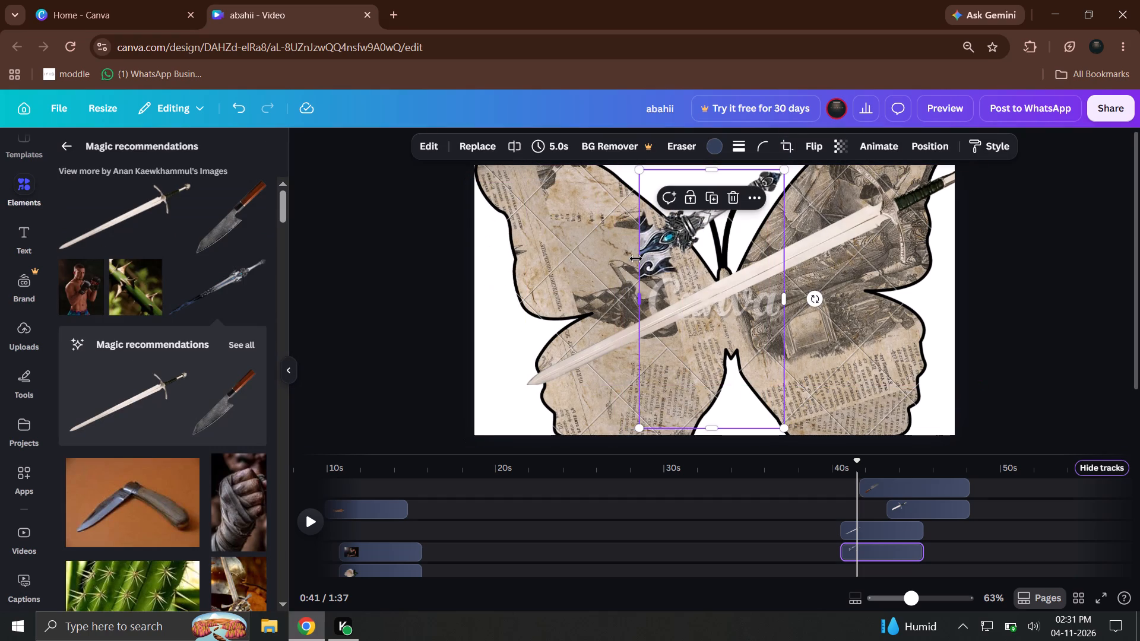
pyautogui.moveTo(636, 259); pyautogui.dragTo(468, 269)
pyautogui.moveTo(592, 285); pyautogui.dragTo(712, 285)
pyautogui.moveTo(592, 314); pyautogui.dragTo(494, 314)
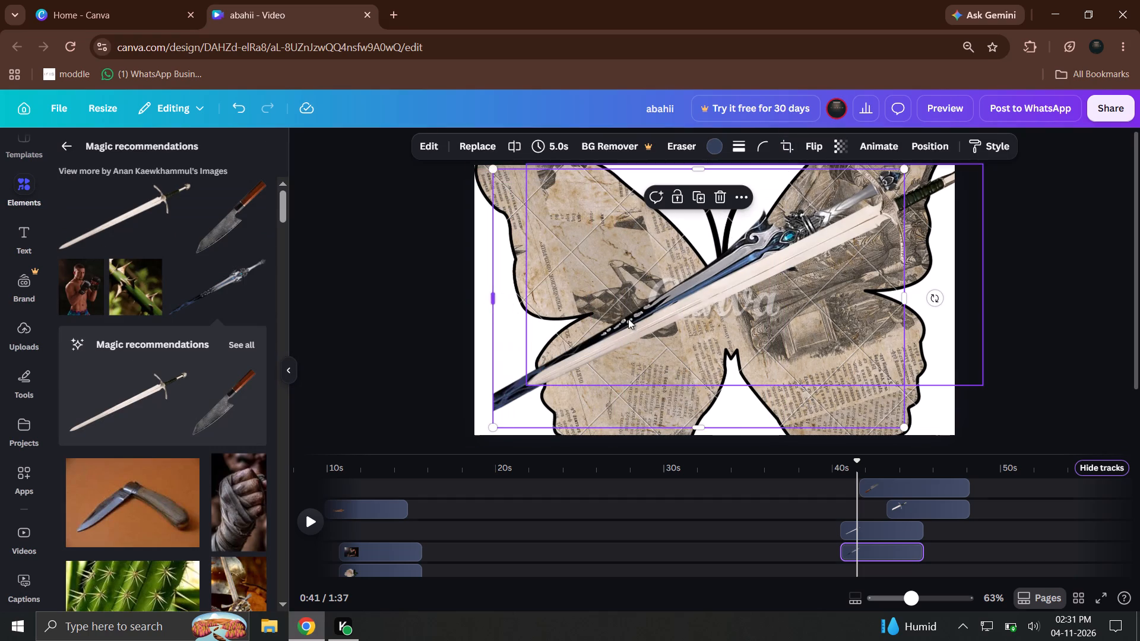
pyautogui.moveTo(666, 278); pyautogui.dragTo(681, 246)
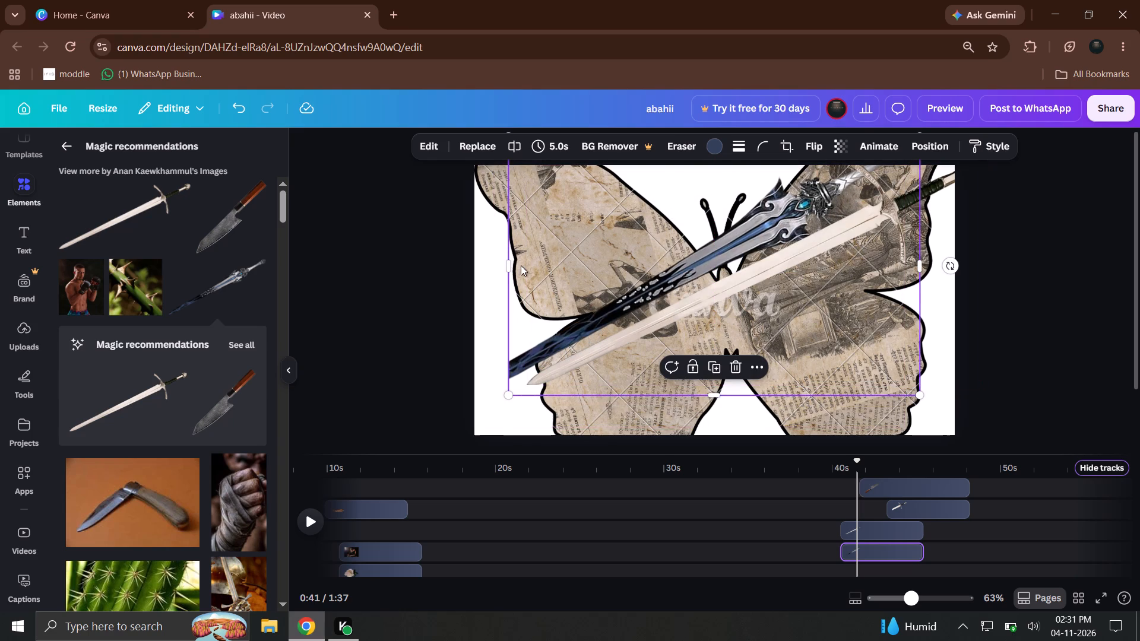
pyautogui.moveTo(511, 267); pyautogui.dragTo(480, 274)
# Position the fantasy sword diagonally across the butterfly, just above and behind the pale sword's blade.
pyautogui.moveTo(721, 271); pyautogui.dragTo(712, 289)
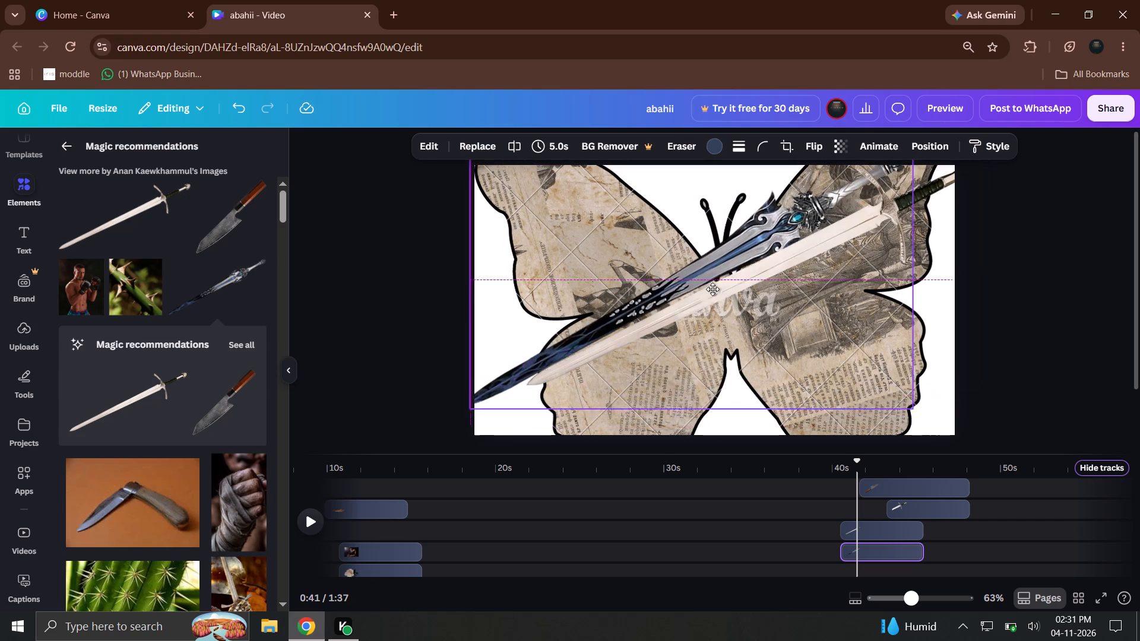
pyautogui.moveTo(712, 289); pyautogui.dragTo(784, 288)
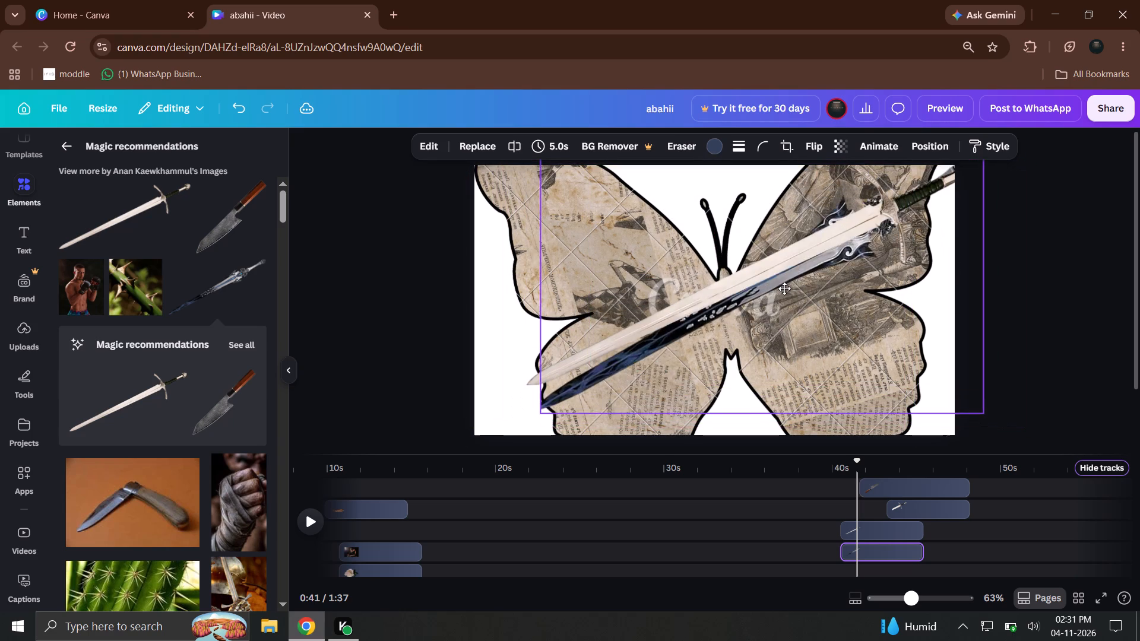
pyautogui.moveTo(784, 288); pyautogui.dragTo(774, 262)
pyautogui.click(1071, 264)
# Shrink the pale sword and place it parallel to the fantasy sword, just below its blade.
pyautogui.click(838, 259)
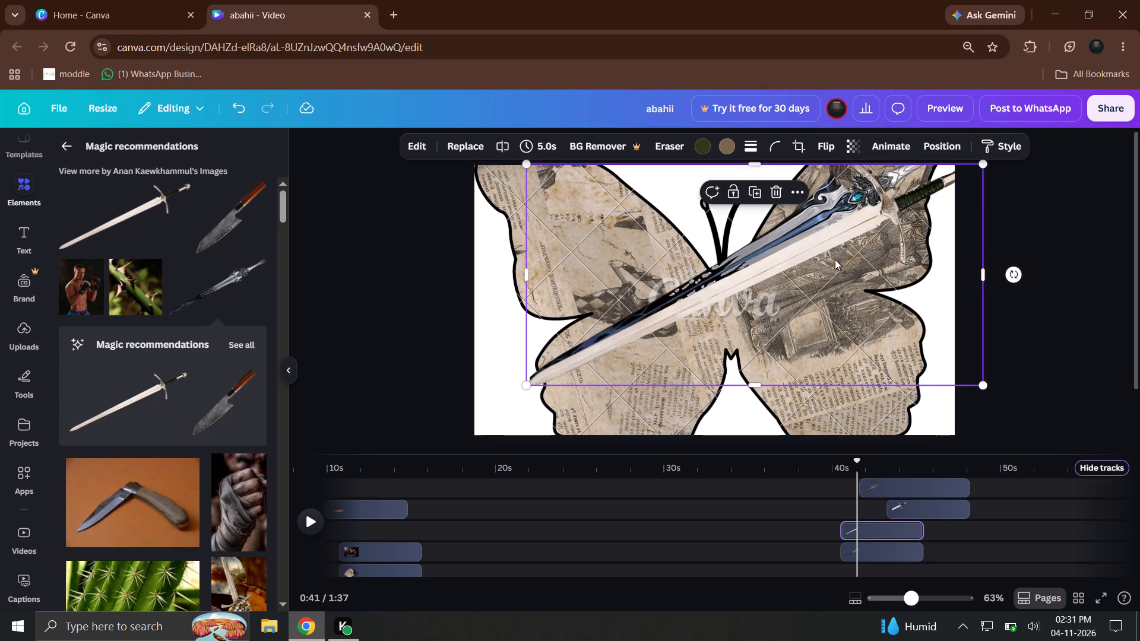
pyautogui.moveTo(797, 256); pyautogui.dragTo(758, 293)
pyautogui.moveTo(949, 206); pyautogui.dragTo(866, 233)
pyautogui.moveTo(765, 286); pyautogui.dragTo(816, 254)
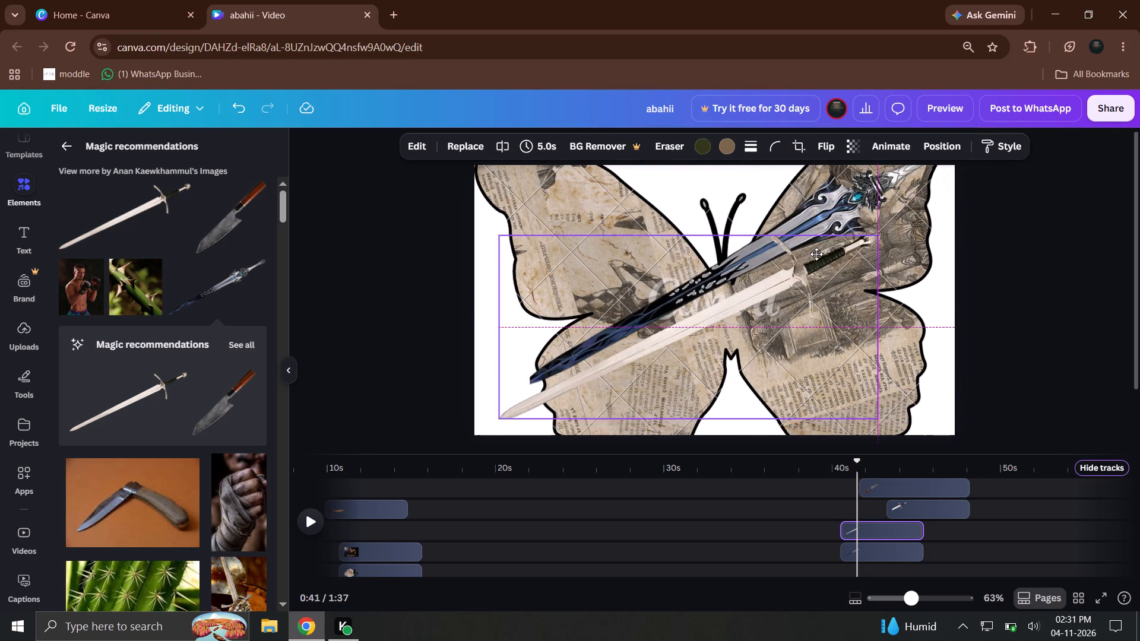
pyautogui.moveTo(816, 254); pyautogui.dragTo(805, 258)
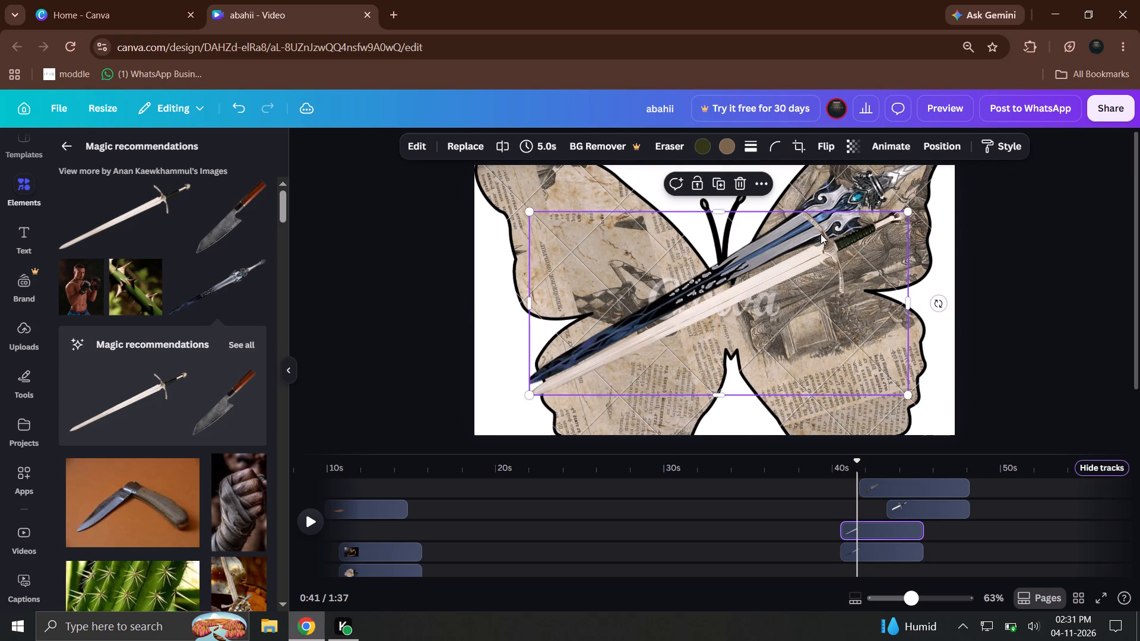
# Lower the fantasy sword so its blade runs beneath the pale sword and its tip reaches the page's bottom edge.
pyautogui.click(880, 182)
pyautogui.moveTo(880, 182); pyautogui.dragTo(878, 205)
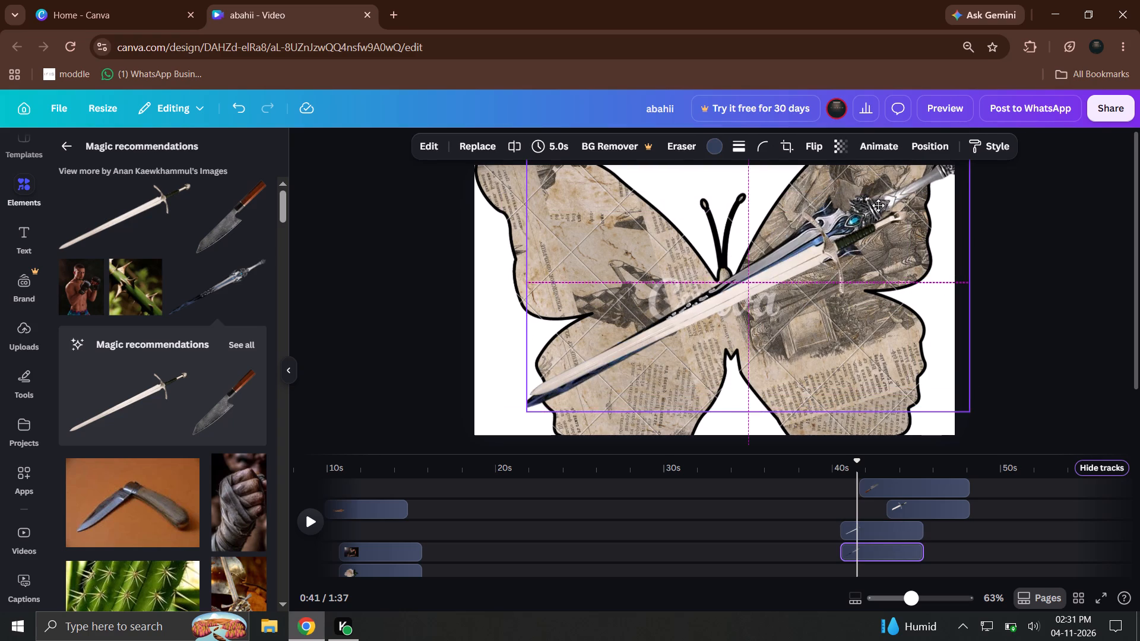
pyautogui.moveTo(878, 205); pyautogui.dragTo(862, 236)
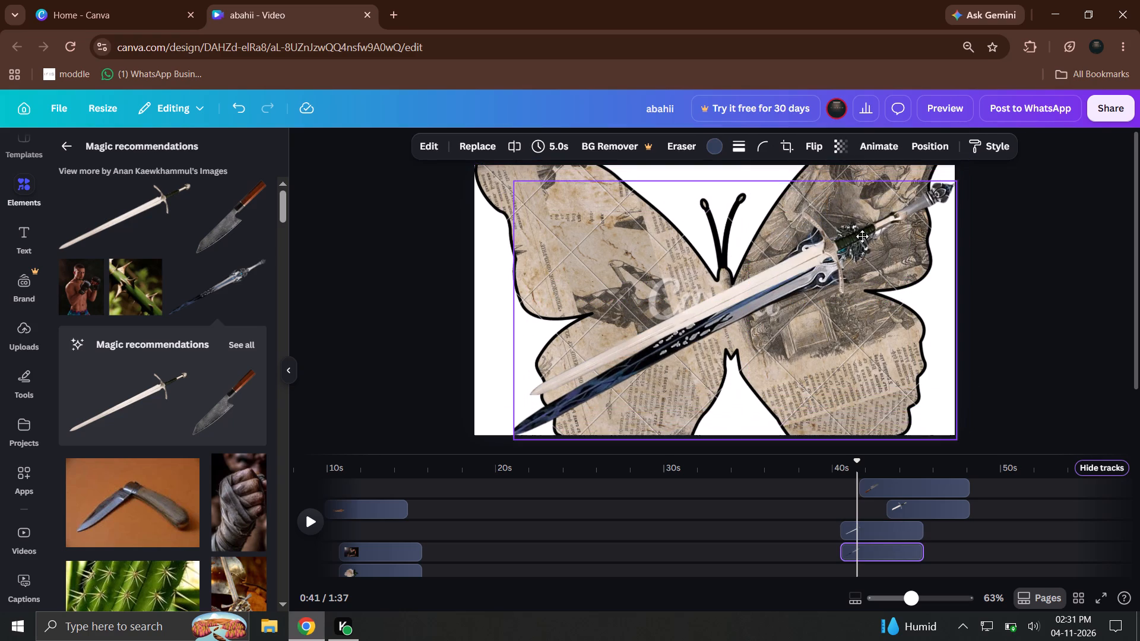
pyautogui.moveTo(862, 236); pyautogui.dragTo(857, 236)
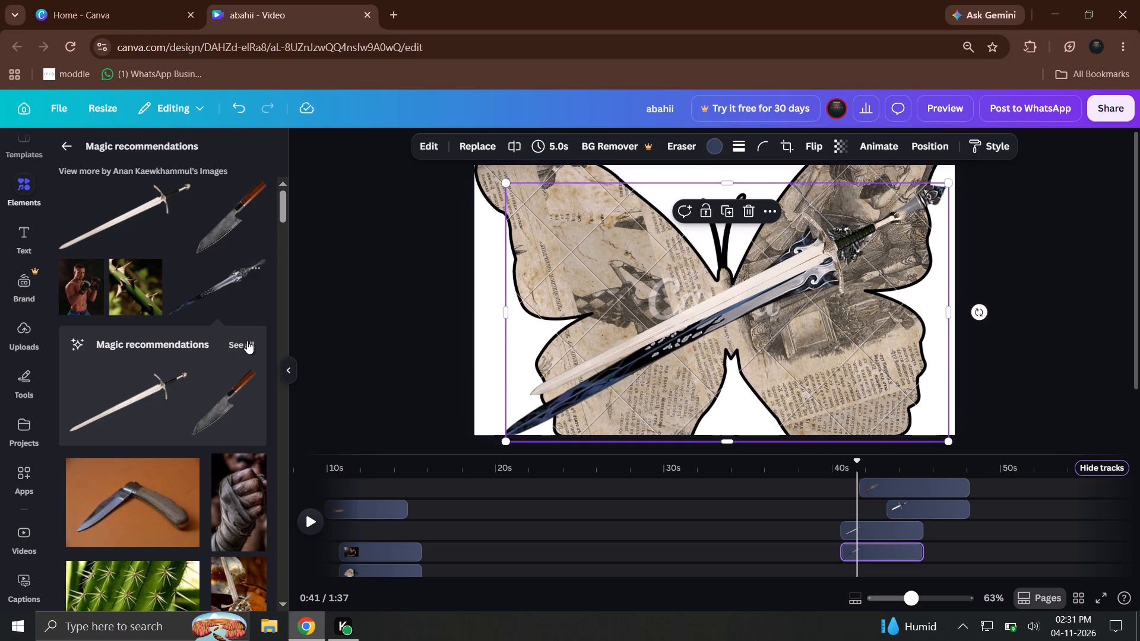
# Replace the pale sword with the upright steel sword from the magic recommendations and move that image off the page's bottom.
pyautogui.click(248, 342)
pyautogui.scroll(-7, 186, 361)
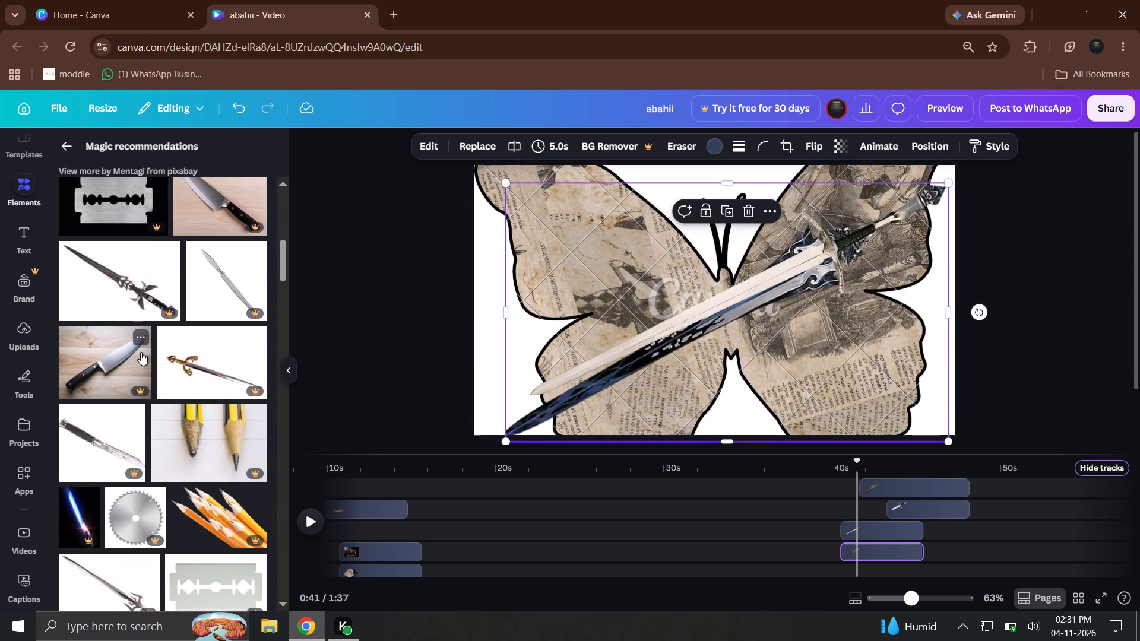
pyautogui.scroll(-8, 138, 353)
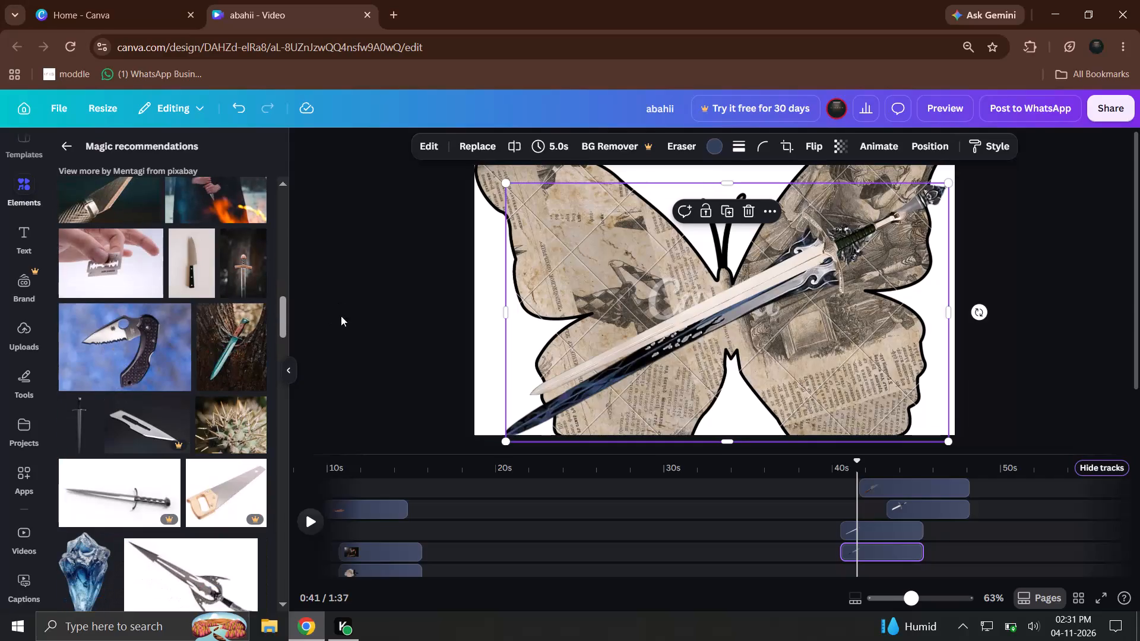
pyautogui.scroll(-14, 182, 405)
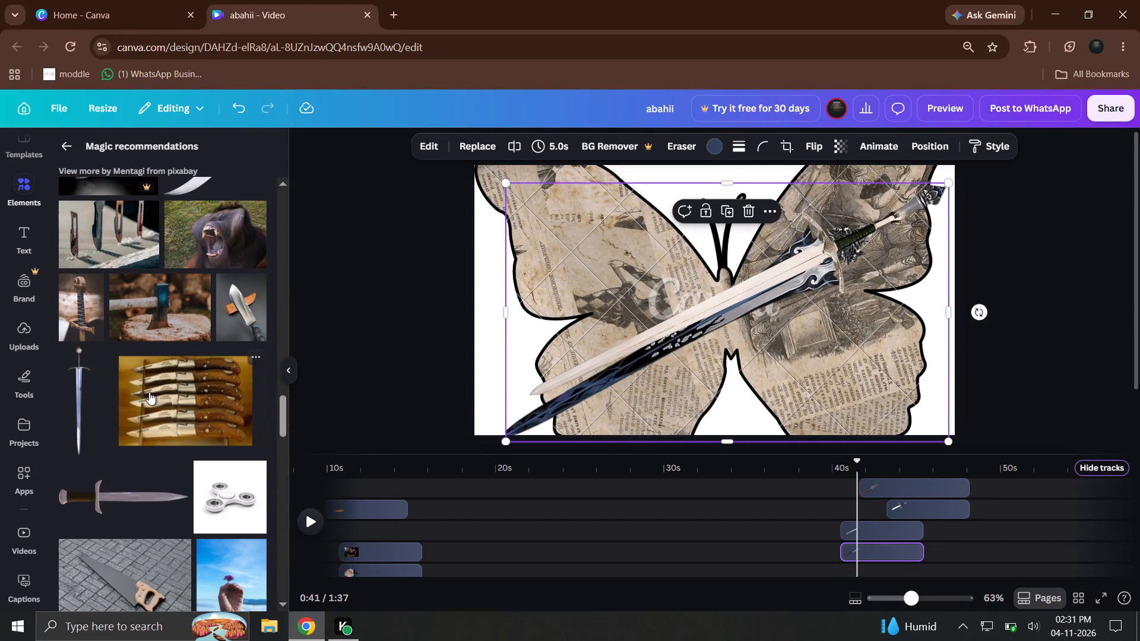
pyautogui.moveTo(97, 394); pyautogui.dragTo(678, 336)
pyautogui.tripleClick(741, 315)
pyautogui.moveTo(734, 285); pyautogui.dragTo(755, 640)
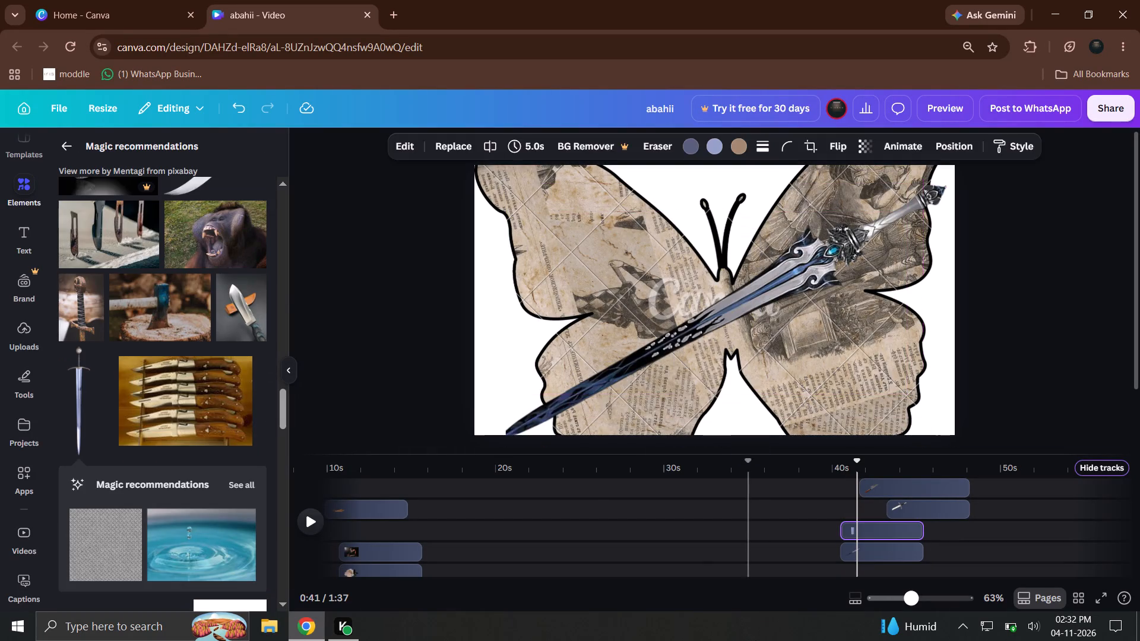
pyautogui.moveTo(755, 640); pyautogui.dragTo(755, 633)
# Replace the blue fantasy sword with the upright steel sword image from the recommendations.
pyautogui.moveTo(82, 379); pyautogui.dragTo(733, 263)
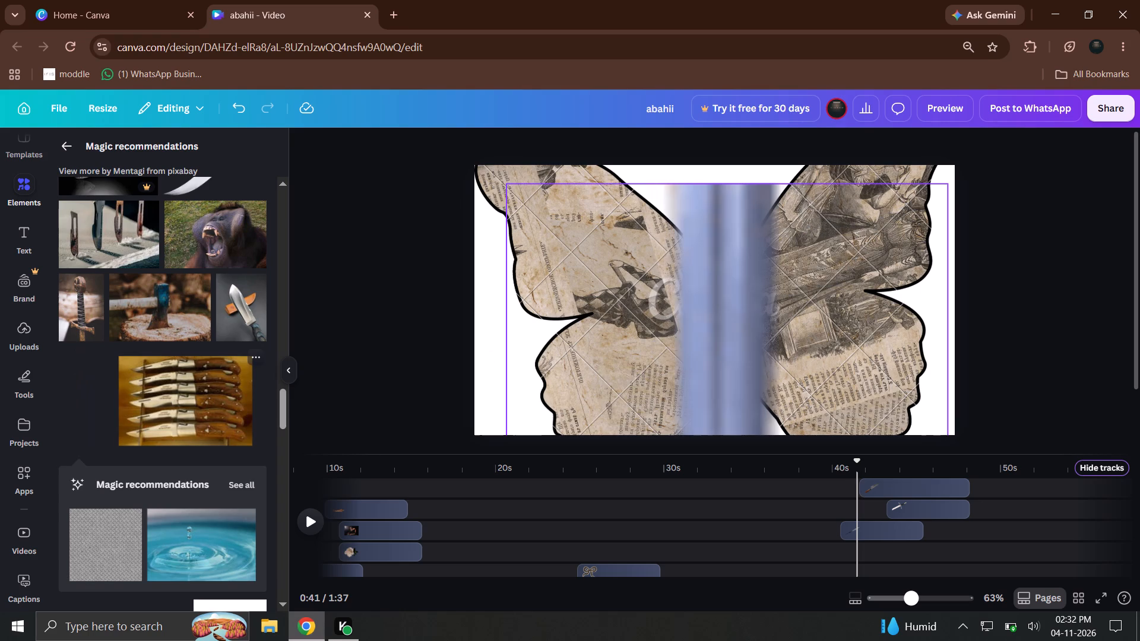
pyautogui.moveTo(733, 263); pyautogui.dragTo(719, 262)
pyautogui.moveTo(735, 258); pyautogui.dragTo(733, 276)
# Reposition the steel sword within its crop frame so that its round pommel sits at the frame's top, and apply the crop.
pyautogui.doubleClick(733, 276)
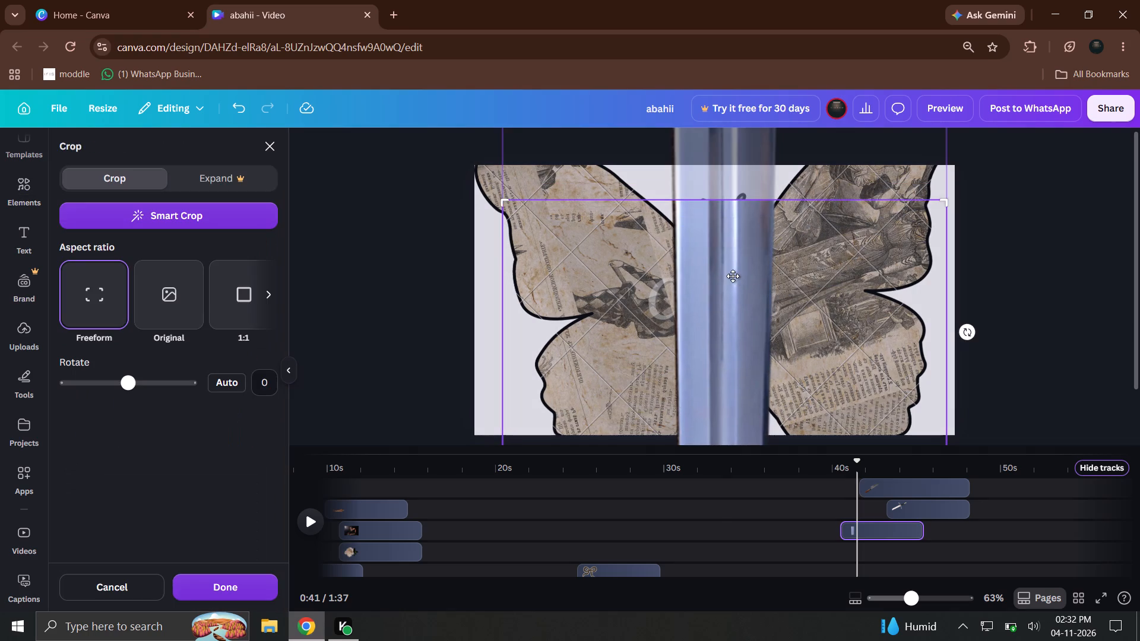
pyautogui.moveTo(731, 274); pyautogui.dragTo(693, 606)
pyautogui.moveTo(739, 282); pyautogui.dragTo(699, 640)
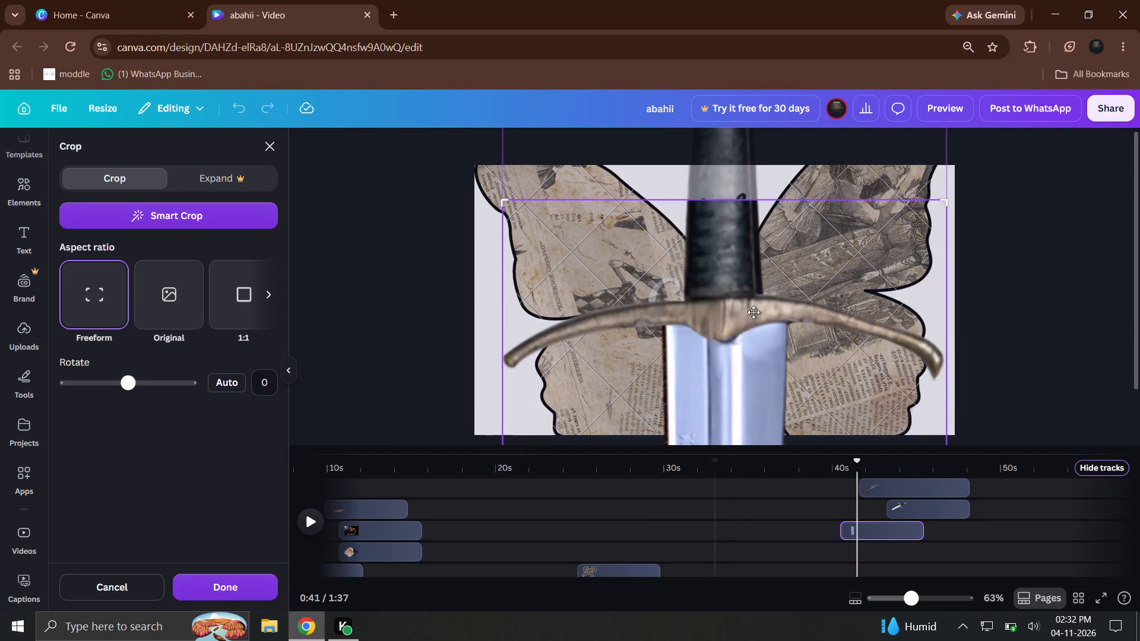
pyautogui.moveTo(747, 282); pyautogui.dragTo(704, 618)
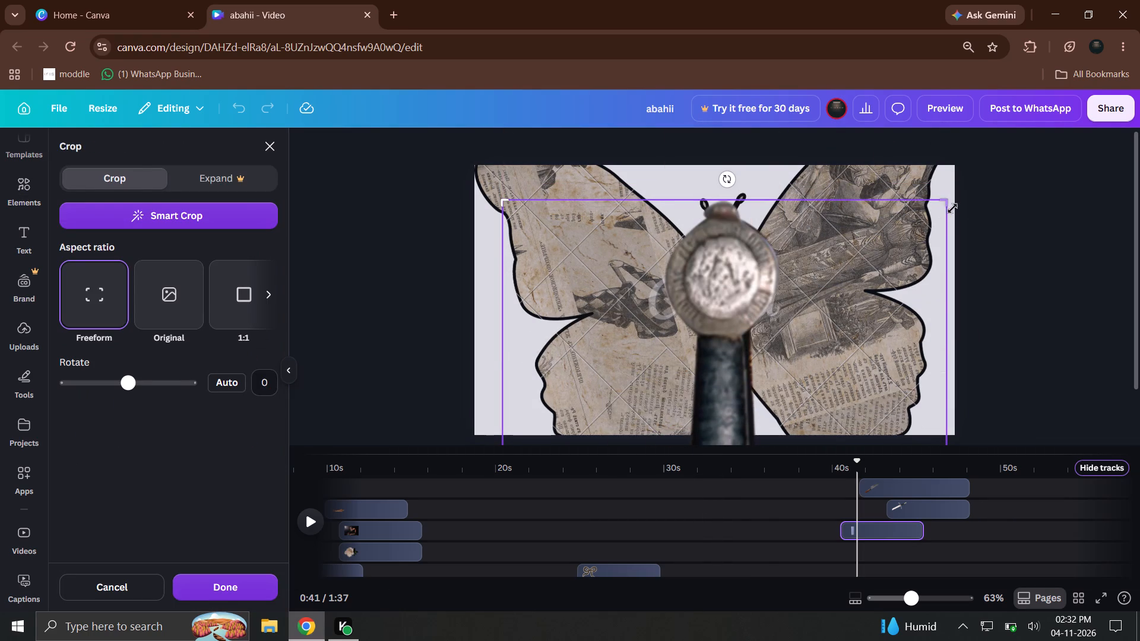
pyautogui.click(986, 208)
# Shrink the steel sword to about half size, raise it, and extend its frame downward past the crossguard to include more blade.
pyautogui.moveTo(951, 199); pyautogui.dragTo(752, 338)
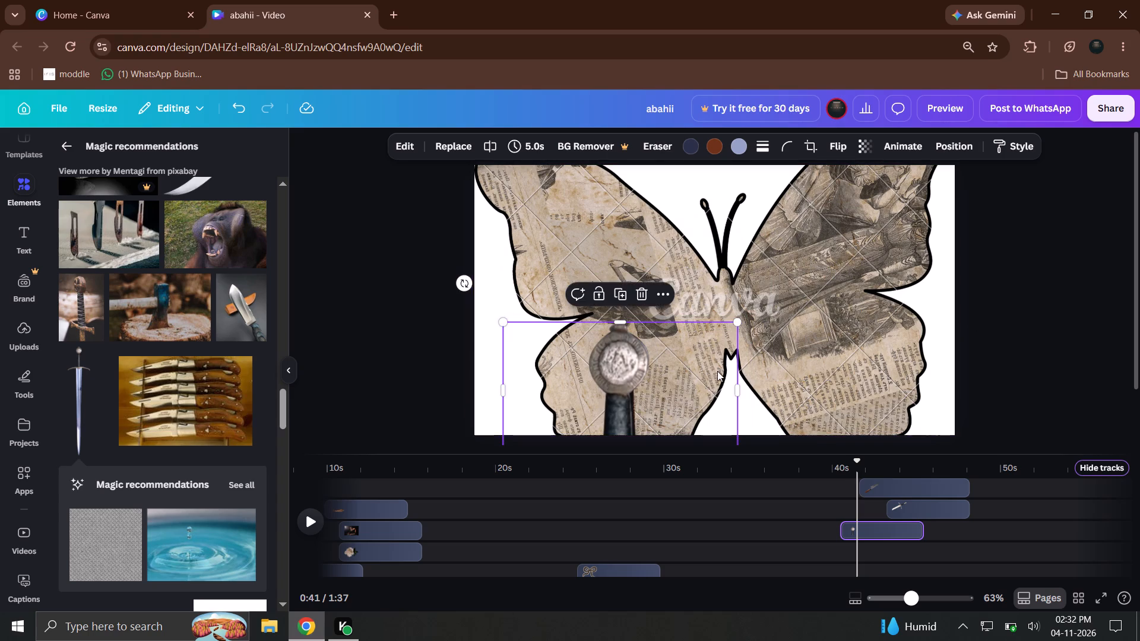
pyautogui.moveTo(715, 376); pyautogui.dragTo(787, 193)
pyautogui.moveTo(698, 274); pyautogui.dragTo(685, 441)
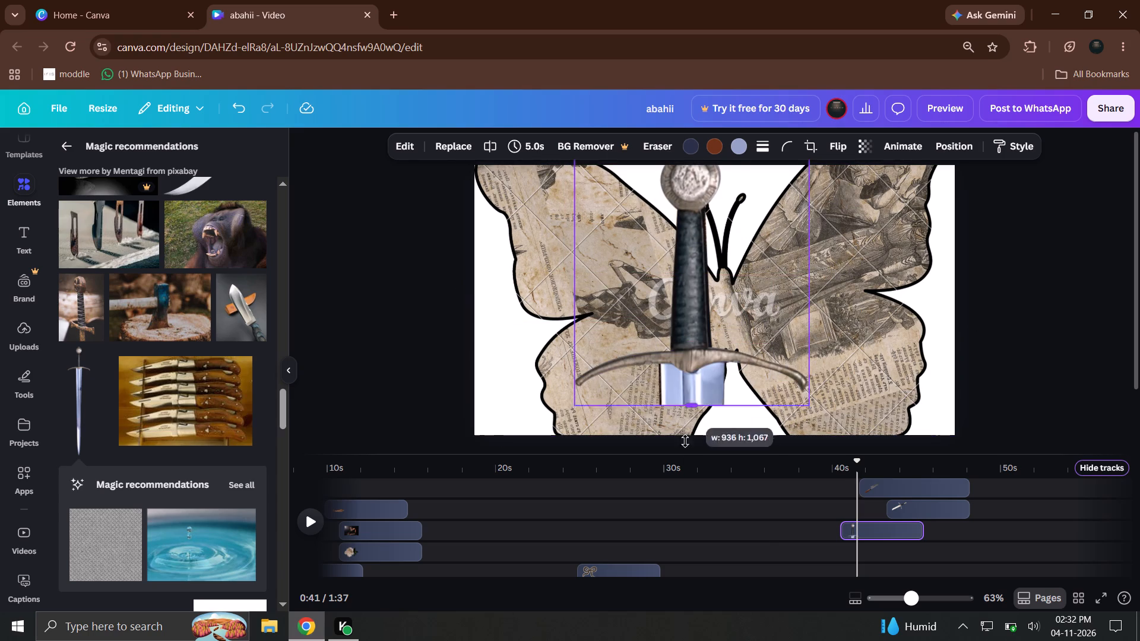
pyautogui.moveTo(685, 441); pyautogui.dragTo(680, 542)
# Scale the steel sword down further in stages and raise it near the page's top beside the butterfly's antennae.
pyautogui.moveTo(714, 322); pyautogui.dragTo(630, 499)
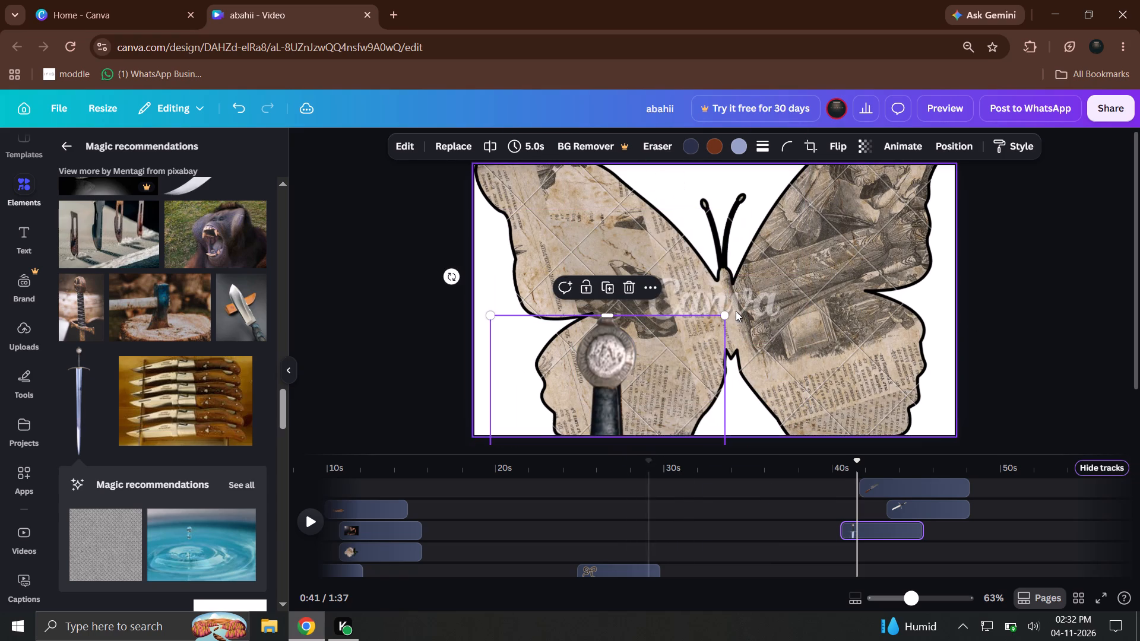
pyautogui.moveTo(724, 312); pyautogui.dragTo(679, 366)
pyautogui.moveTo(623, 405); pyautogui.dragTo(733, 218)
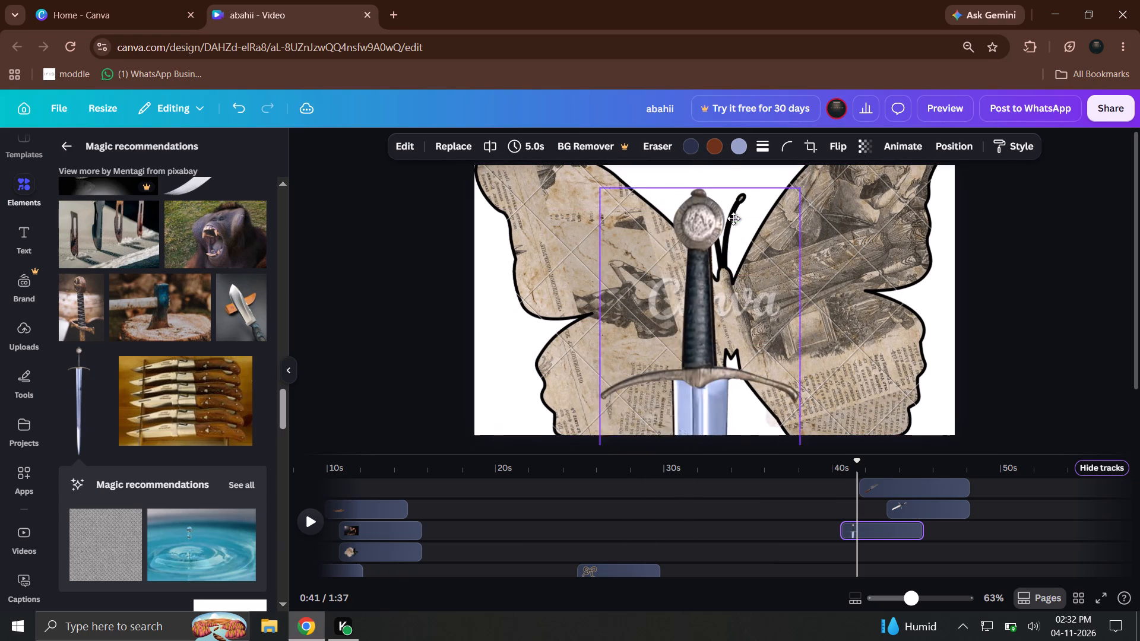
pyautogui.moveTo(733, 218); pyautogui.dragTo(718, 237)
pyautogui.moveTo(779, 206); pyautogui.dragTo(683, 313)
pyautogui.moveTo(680, 348); pyautogui.dragTo(688, 245)
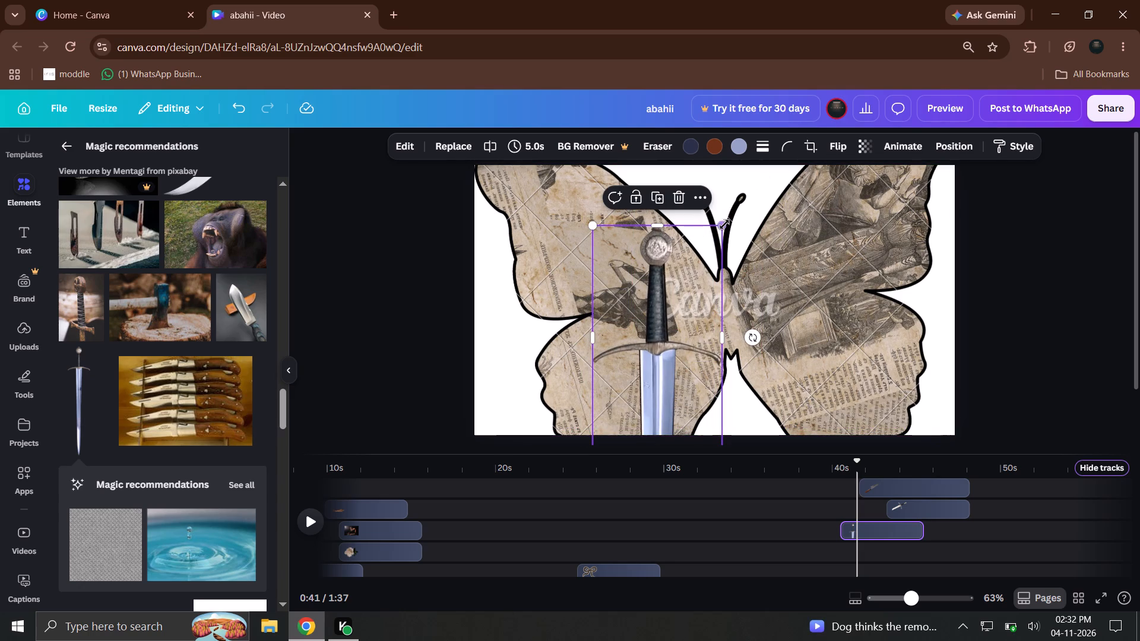
pyautogui.moveTo(724, 224); pyautogui.dragTo(687, 274)
pyautogui.moveTo(673, 318); pyautogui.dragTo(696, 196)
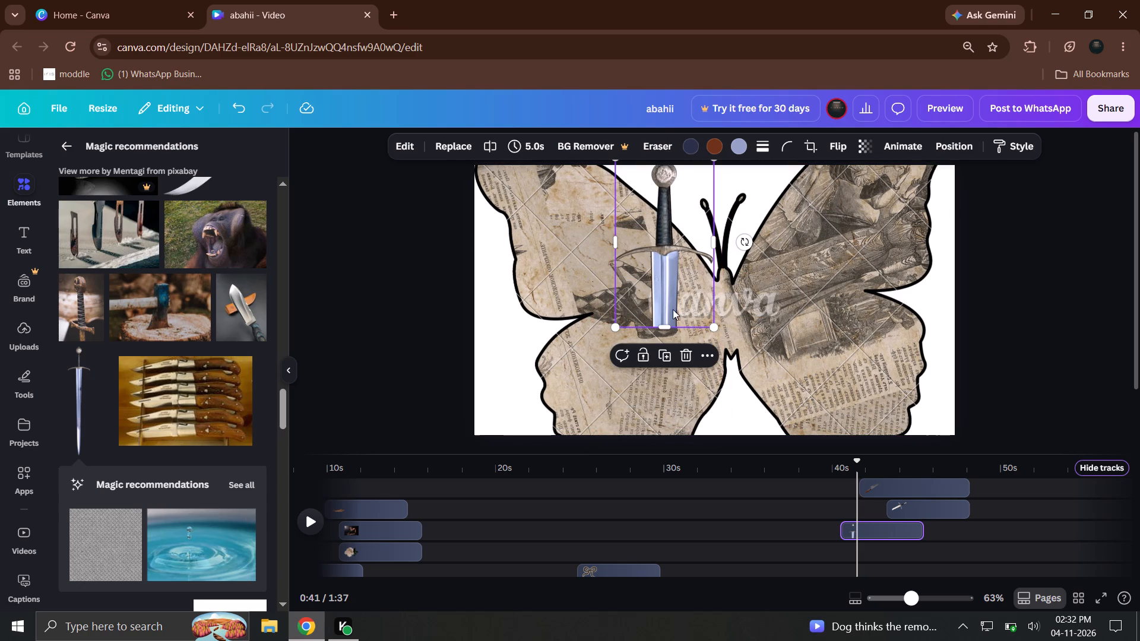
# Extend the steel sword's frame downward in stages, raising the image as needed, until the blade shows down to its tip.
pyautogui.moveTo(667, 326); pyautogui.dragTo(634, 442)
pyautogui.moveTo(661, 342); pyautogui.dragTo(699, 172)
pyautogui.moveTo(706, 271); pyautogui.dragTo(691, 354)
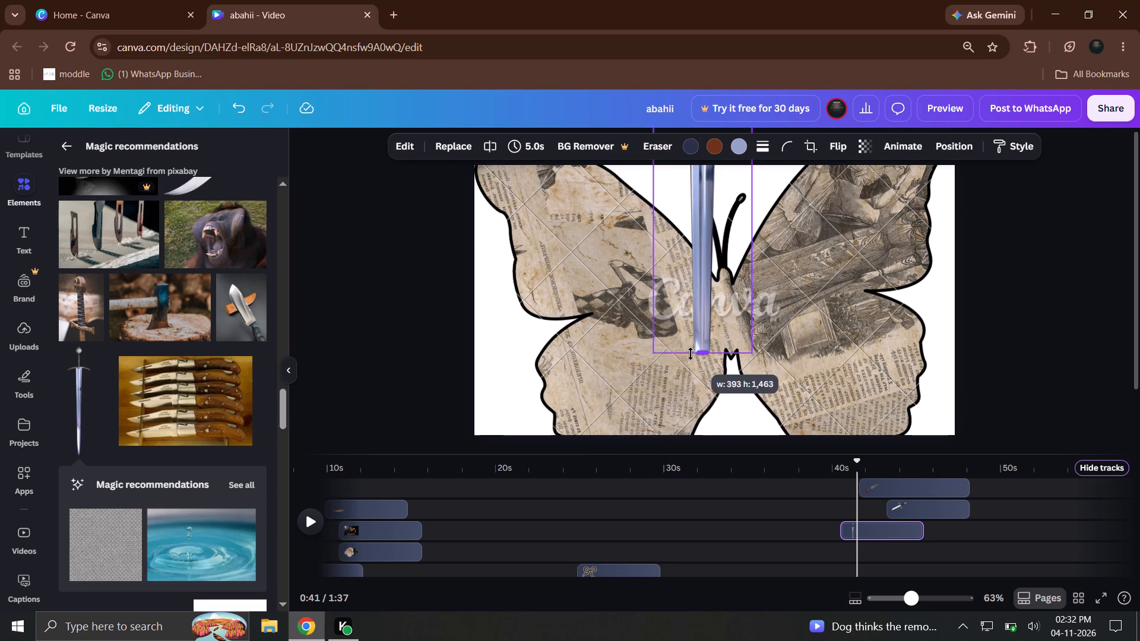
pyautogui.moveTo(691, 354); pyautogui.dragTo(682, 419)
pyautogui.moveTo(692, 339); pyautogui.dragTo(697, 231)
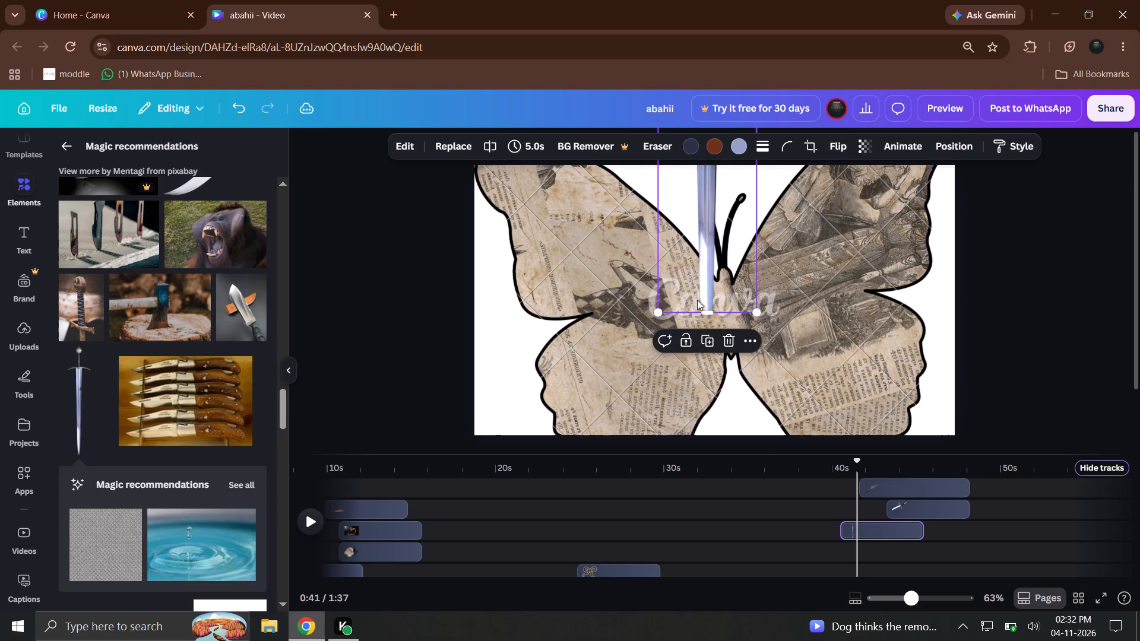
pyautogui.moveTo(703, 318); pyautogui.dragTo(691, 382)
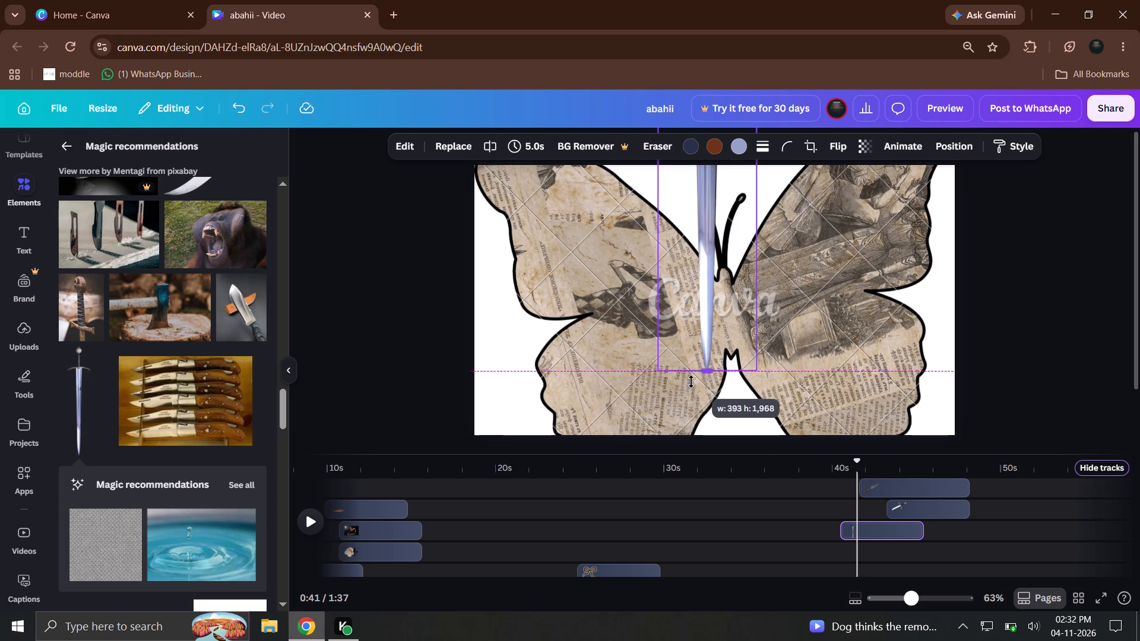
pyautogui.moveTo(691, 382); pyautogui.dragTo(691, 386)
# Trim the frame's right side slightly and scale the steel sword down until the whole sword fits within the page height.
pyautogui.moveTo(758, 210); pyautogui.dragTo(748, 259)
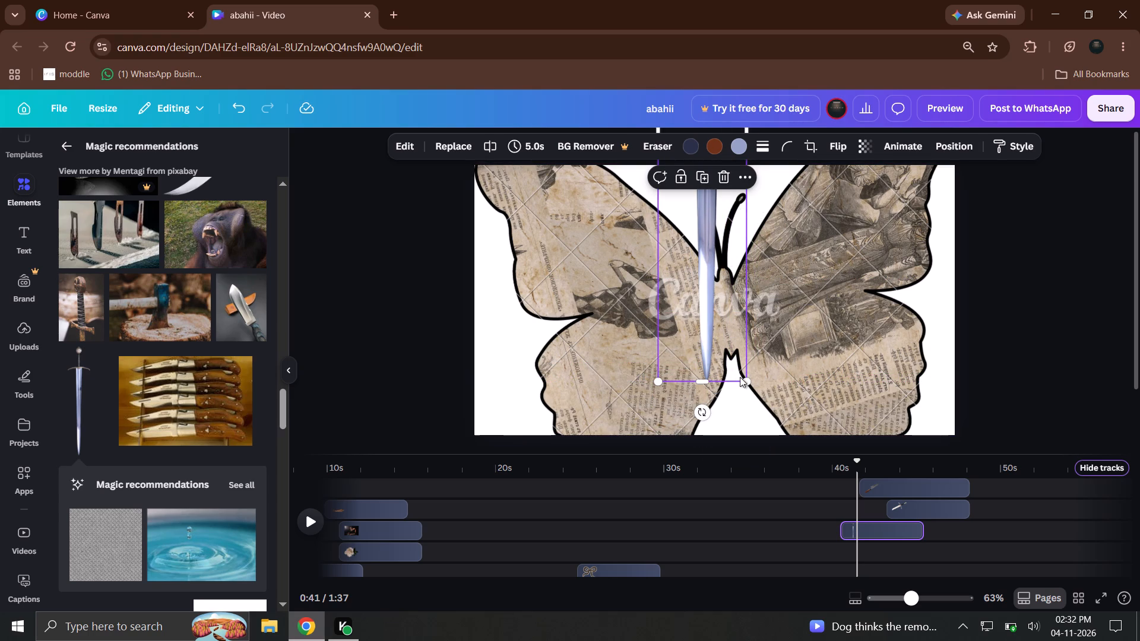
pyautogui.click(746, 375)
pyautogui.moveTo(747, 380); pyautogui.dragTo(694, 258)
pyautogui.moveTo(688, 208); pyautogui.dragTo(688, 212)
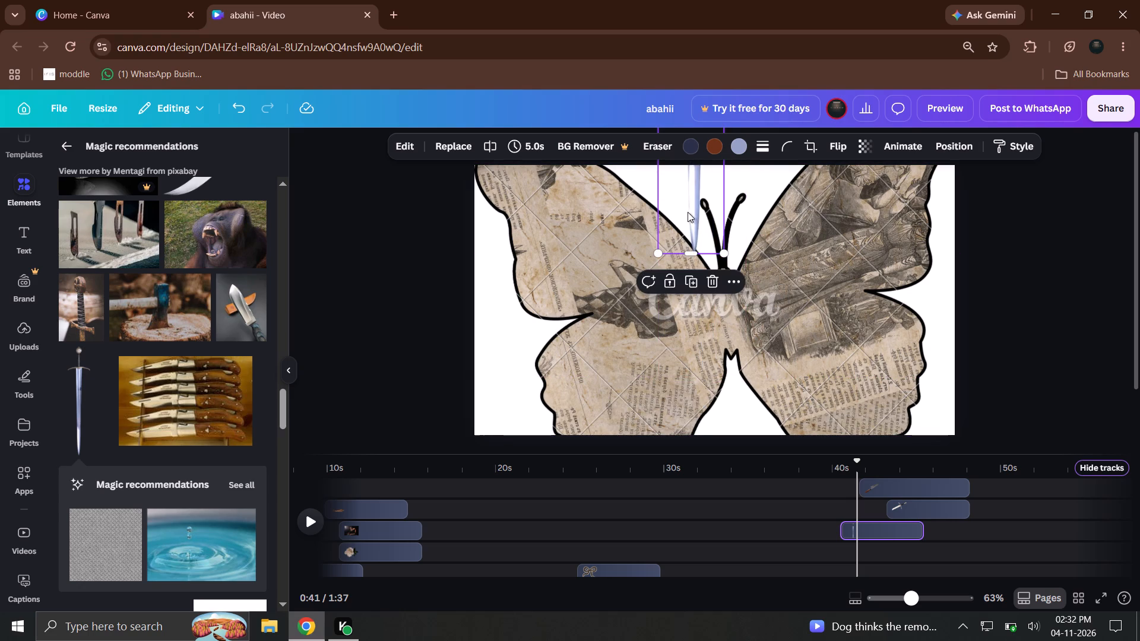
pyautogui.moveTo(688, 212); pyautogui.dragTo(691, 349)
pyautogui.moveTo(724, 395); pyautogui.dragTo(669, 234)
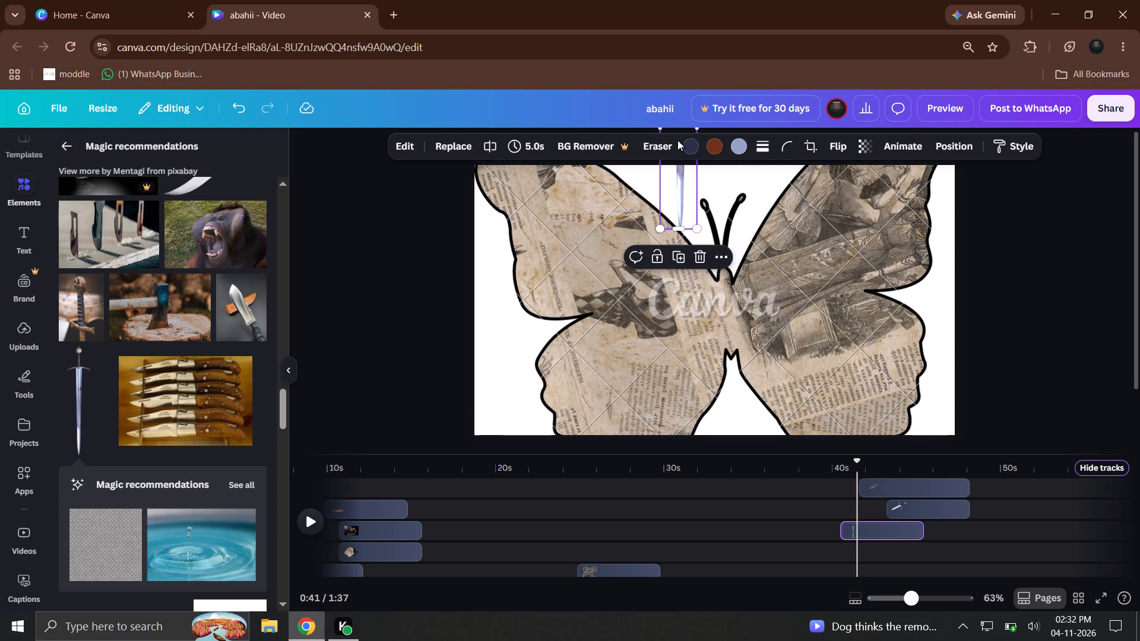
pyautogui.moveTo(670, 201); pyautogui.dragTo(655, 376)
# Place the small upright steel sword in the page's bottom-left corner, beside the butterfly's left wing.
pyautogui.moveTo(675, 284); pyautogui.dragTo(529, 275)
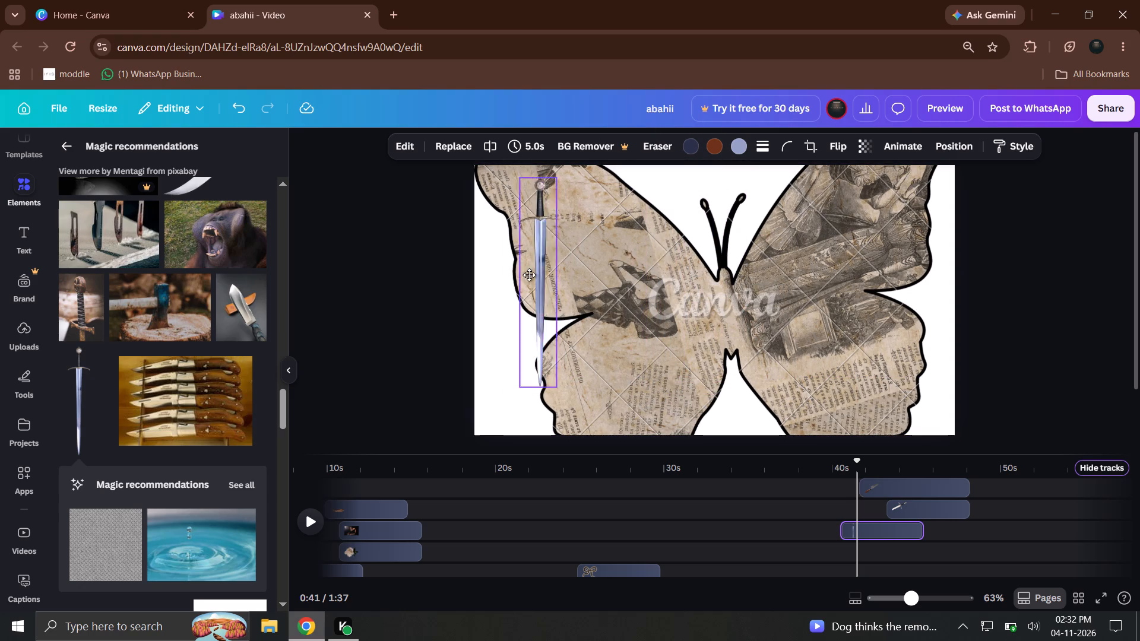
pyautogui.moveTo(529, 275); pyautogui.dragTo(508, 313)
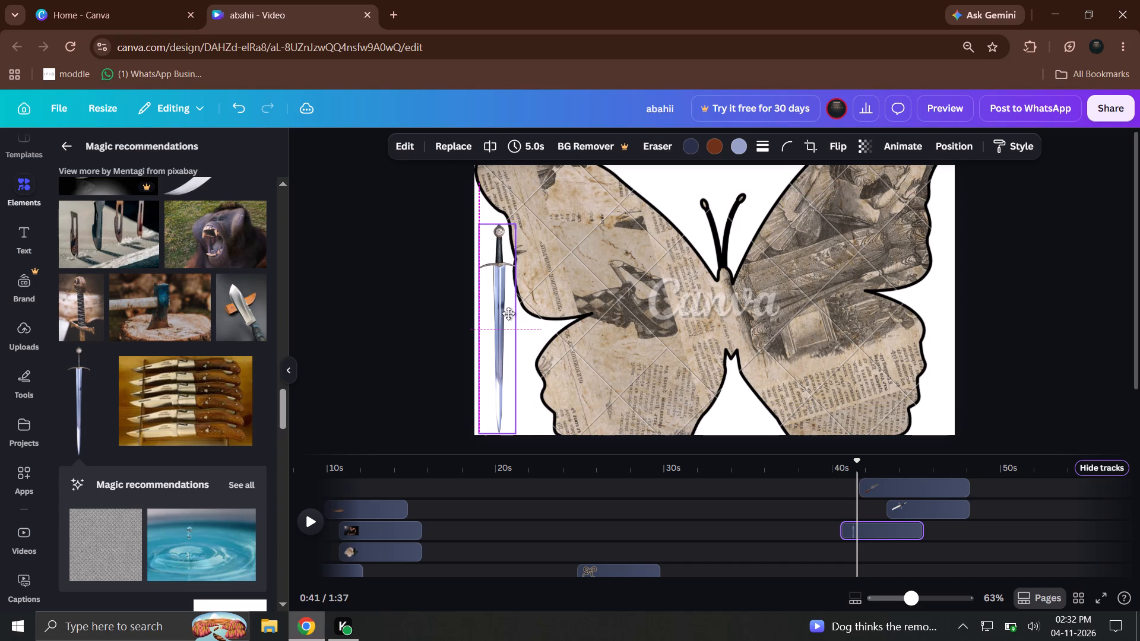
pyautogui.moveTo(508, 313); pyautogui.dragTo(505, 316)
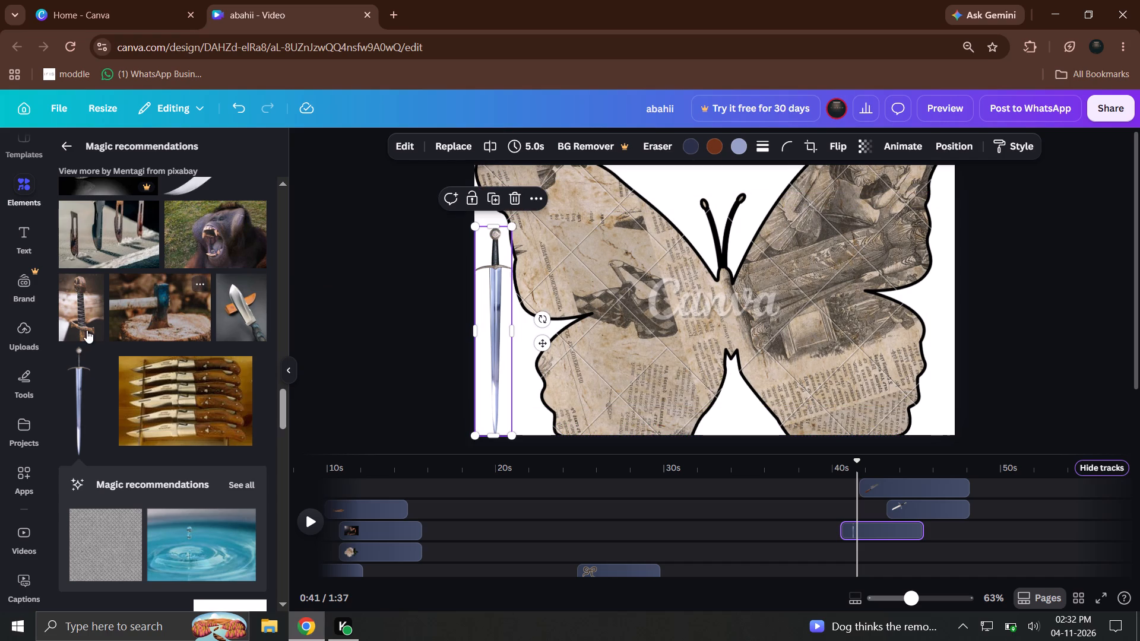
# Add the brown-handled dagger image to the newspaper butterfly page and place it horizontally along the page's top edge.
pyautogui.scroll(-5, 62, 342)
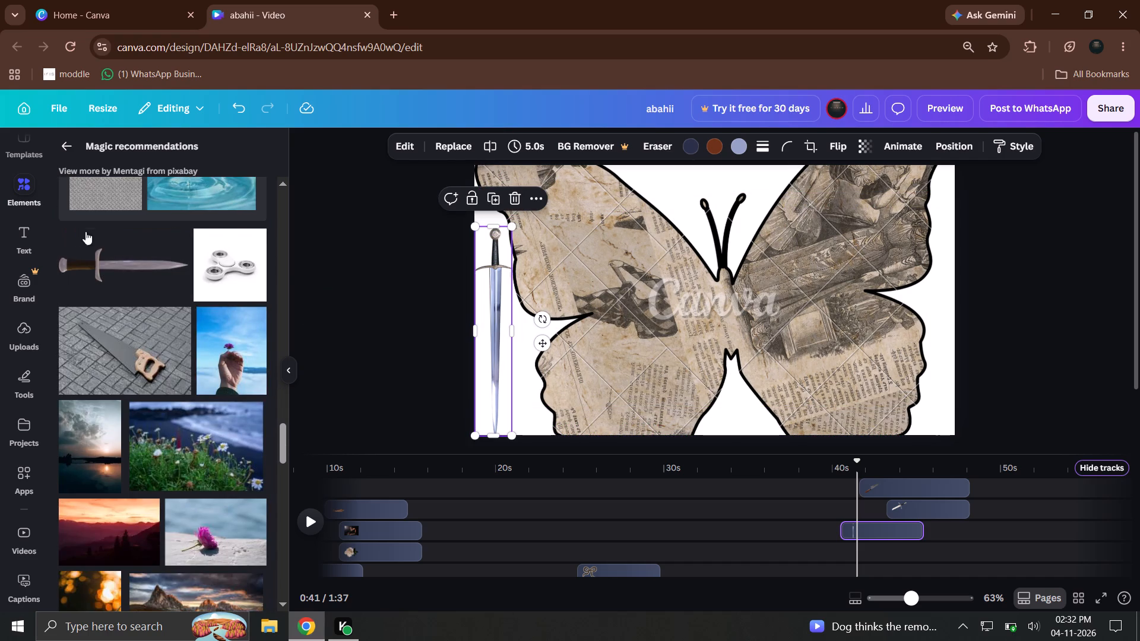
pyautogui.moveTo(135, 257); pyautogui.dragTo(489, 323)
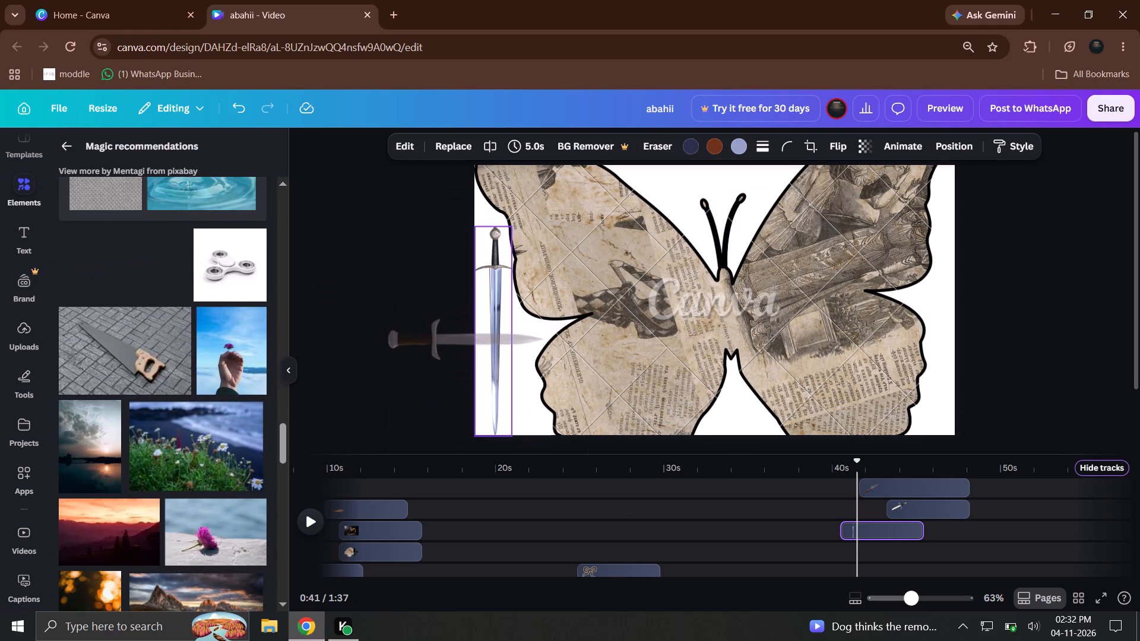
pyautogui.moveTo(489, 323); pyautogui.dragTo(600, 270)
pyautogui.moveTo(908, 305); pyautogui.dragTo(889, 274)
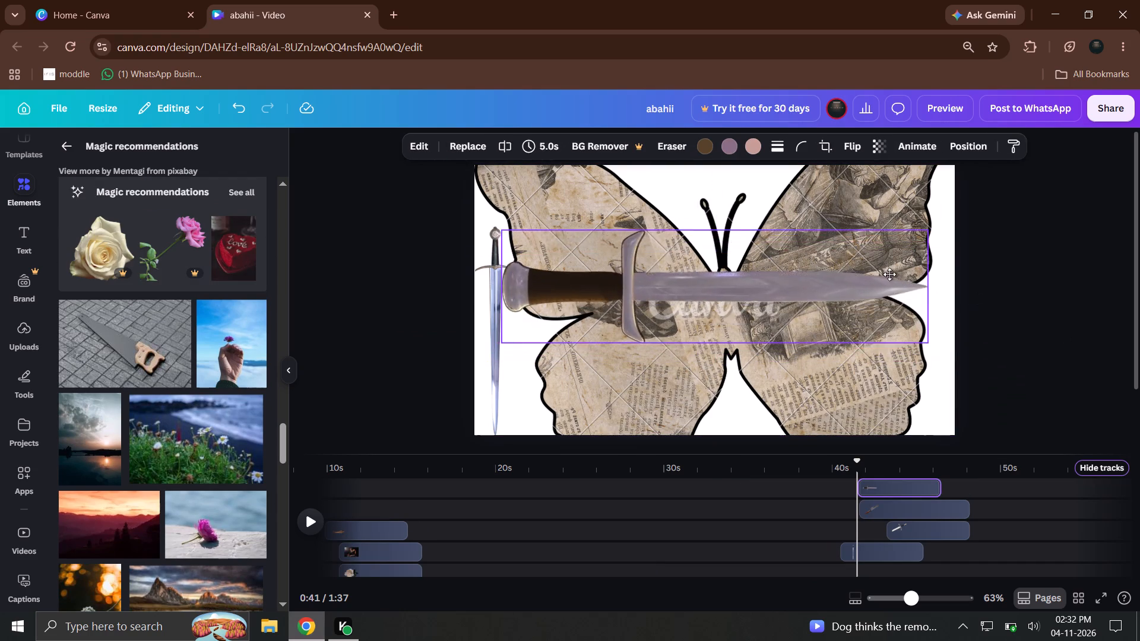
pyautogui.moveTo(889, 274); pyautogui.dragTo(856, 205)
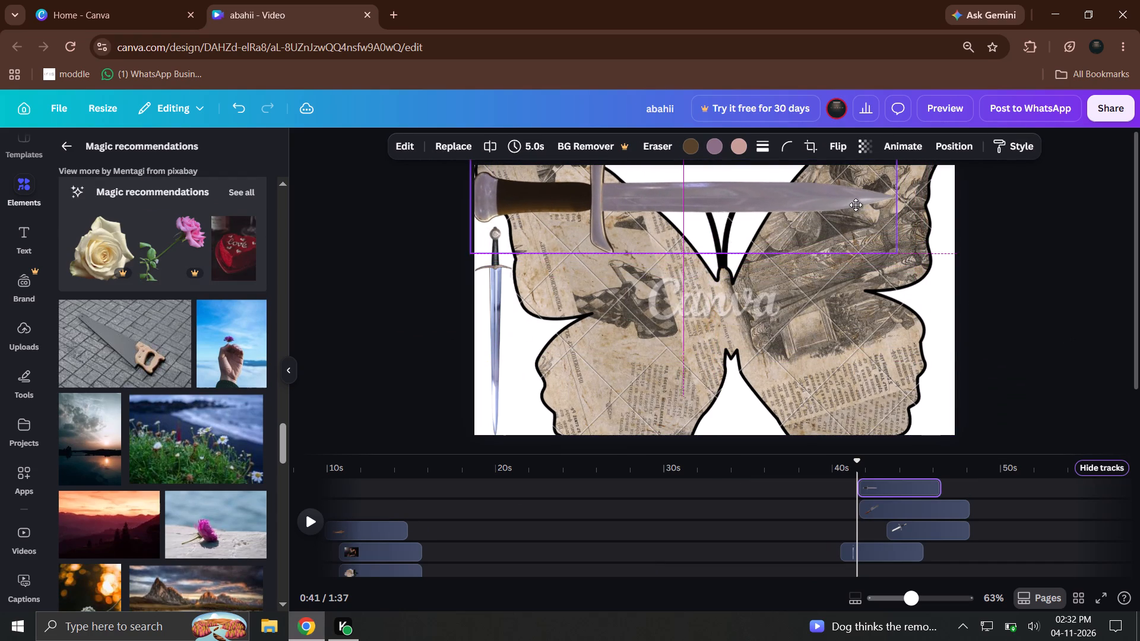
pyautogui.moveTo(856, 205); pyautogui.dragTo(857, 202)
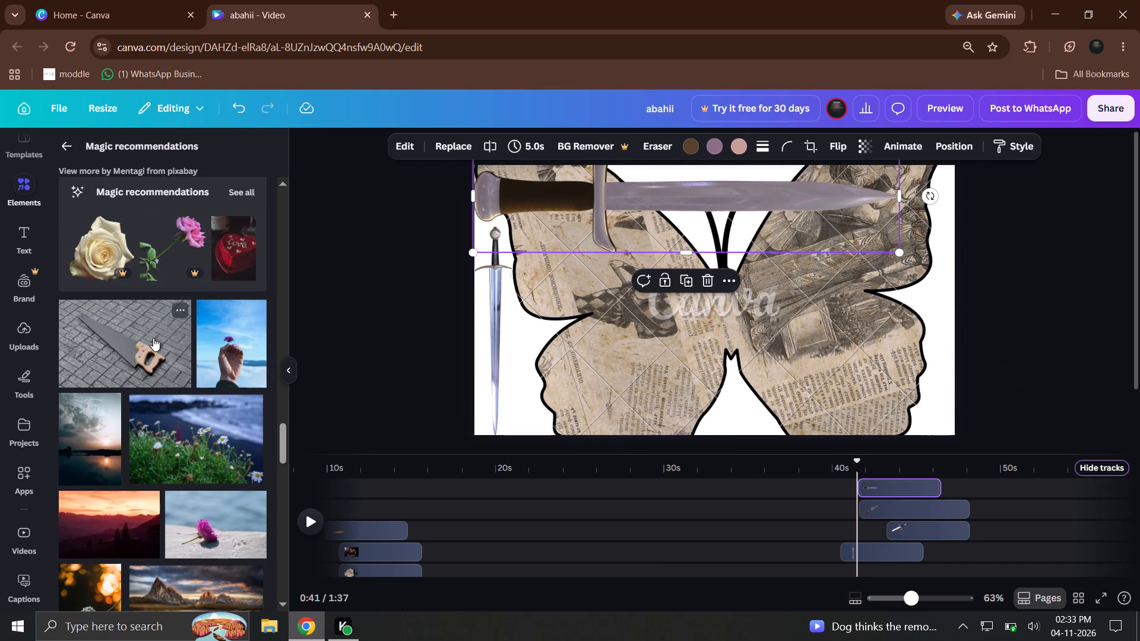
# Replace the dagger with the orange and white chainsaw image and extend its frame downward and upward to show the whole saw.
pyautogui.scroll(-5, 154, 324)
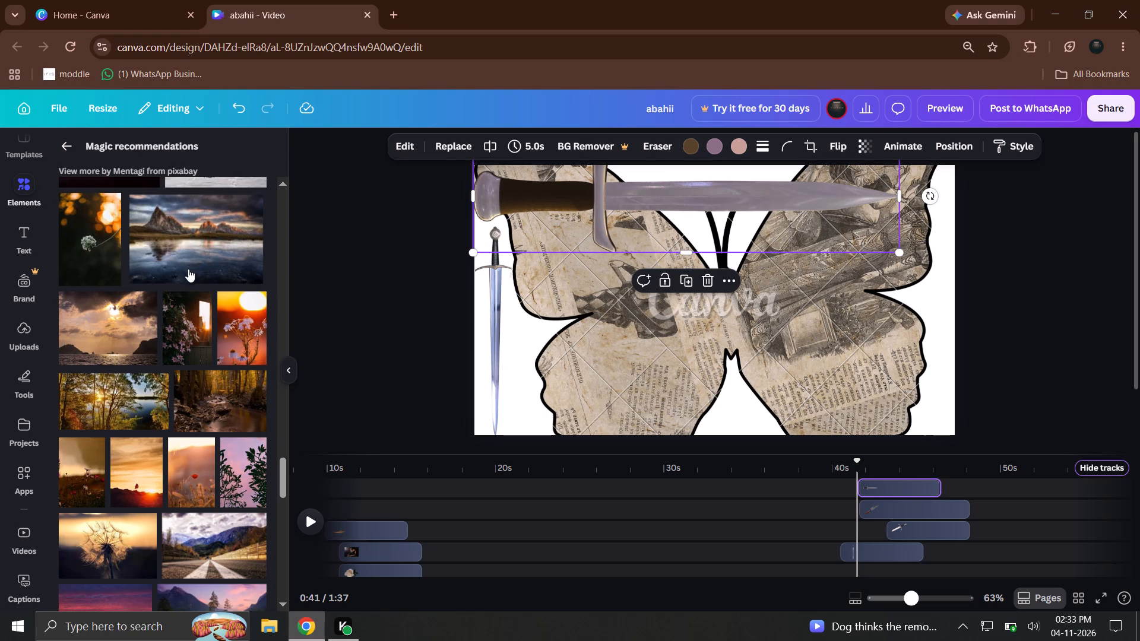
pyautogui.scroll(9, 189, 262)
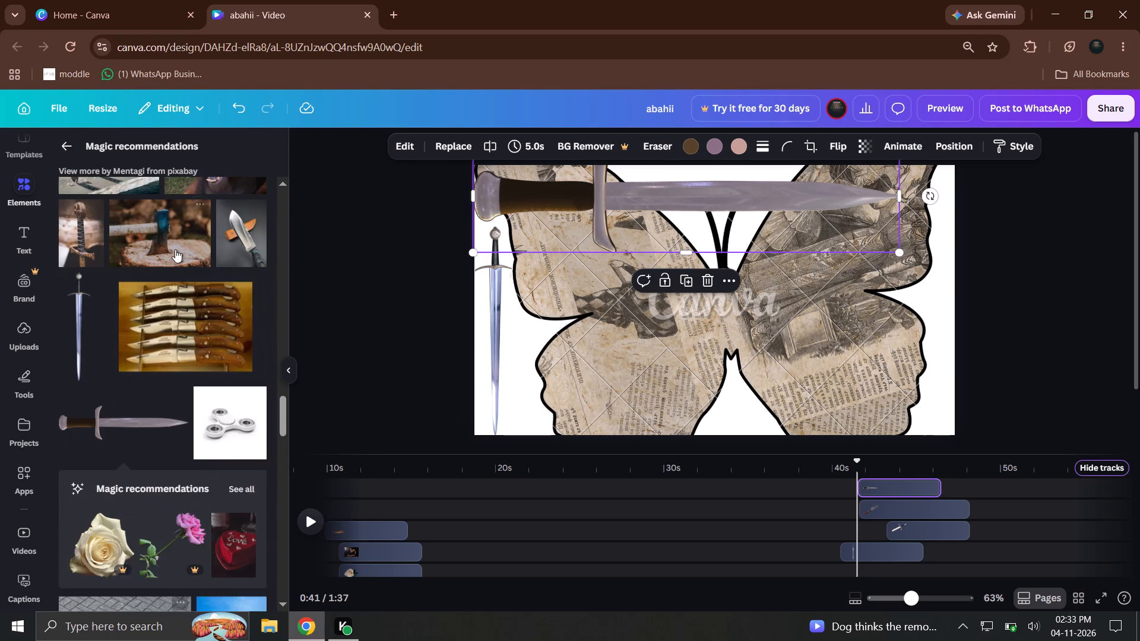
pyautogui.scroll(5, 207, 223)
pyautogui.moveTo(183, 262); pyautogui.dragTo(740, 267)
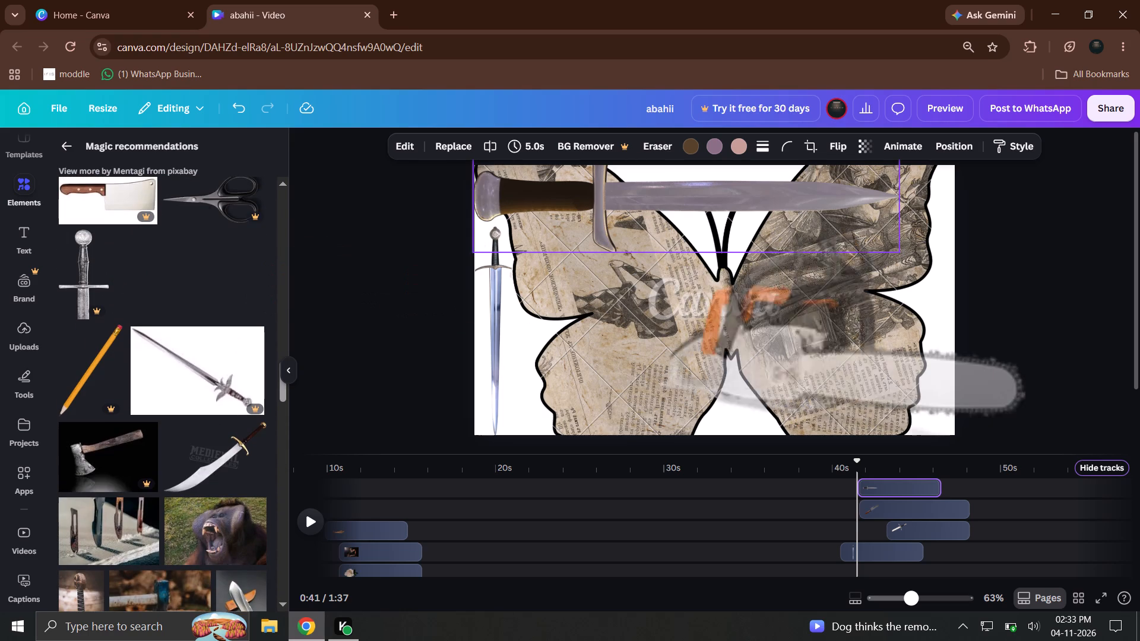
pyautogui.moveTo(740, 267); pyautogui.dragTo(641, 212)
pyautogui.moveTo(686, 211); pyautogui.dragTo(751, 293)
pyautogui.moveTo(765, 334); pyautogui.dragTo(758, 389)
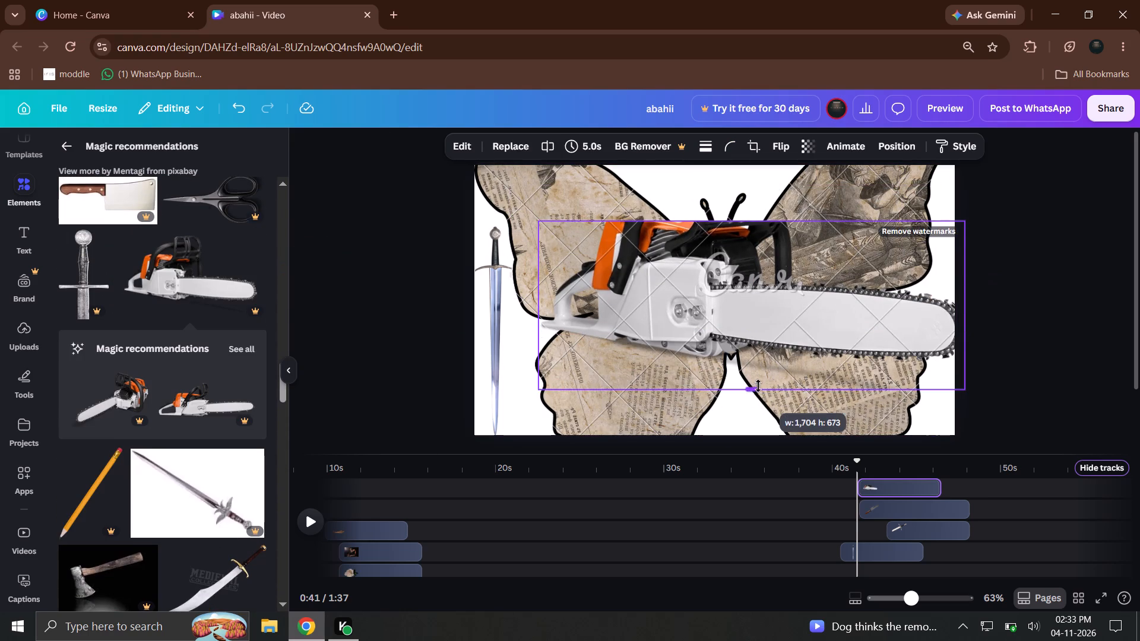
pyautogui.moveTo(755, 222); pyautogui.dragTo(756, 165)
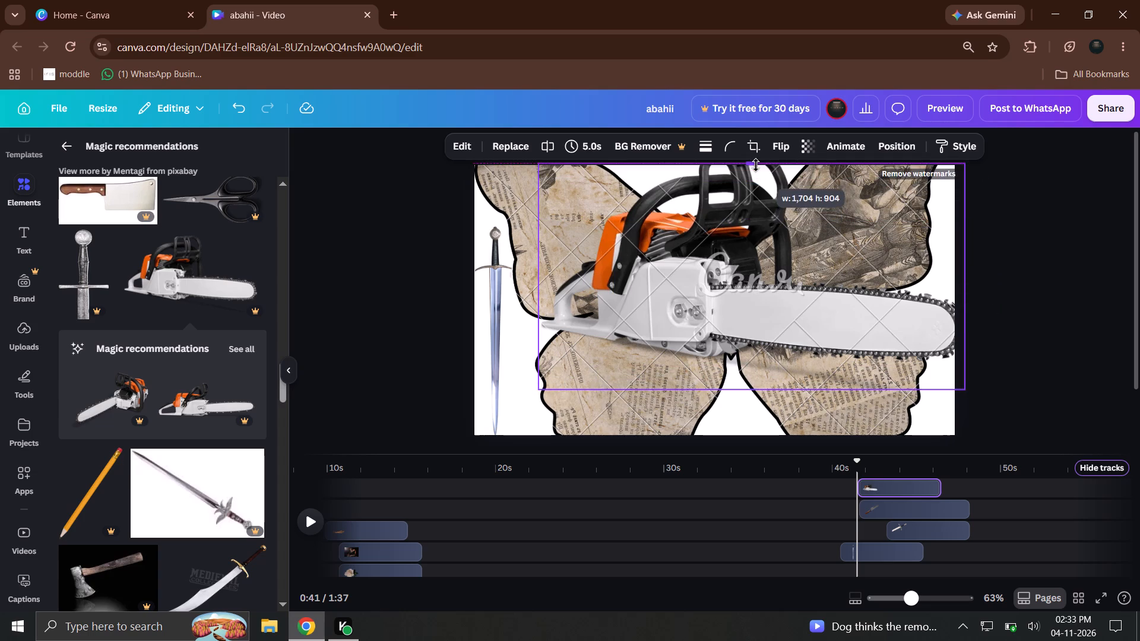
pyautogui.moveTo(756, 165); pyautogui.dragTo(756, 161)
# Scale the chainsaw down to a bit over half the page width and place it in the page's top-left corner.
pyautogui.moveTo(735, 226); pyautogui.dragTo(701, 248)
pyautogui.moveTo(718, 182); pyautogui.dragTo(724, 171)
pyautogui.moveTo(715, 265); pyautogui.dragTo(708, 271)
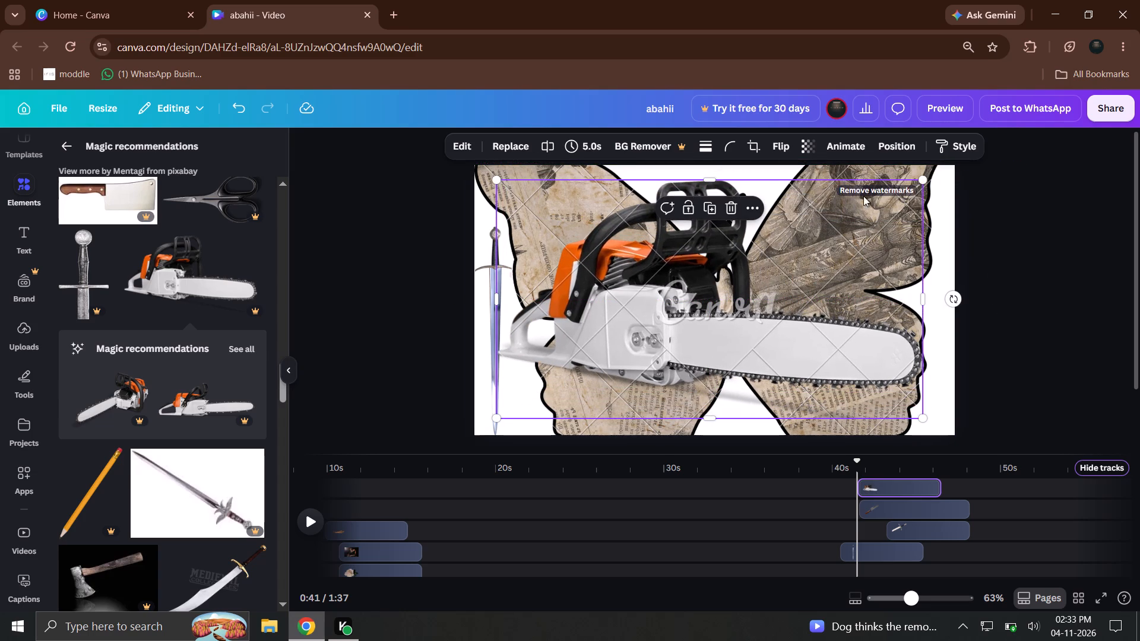
pyautogui.moveTo(925, 176); pyautogui.dragTo(767, 287)
pyautogui.moveTo(621, 354); pyautogui.dragTo(694, 249)
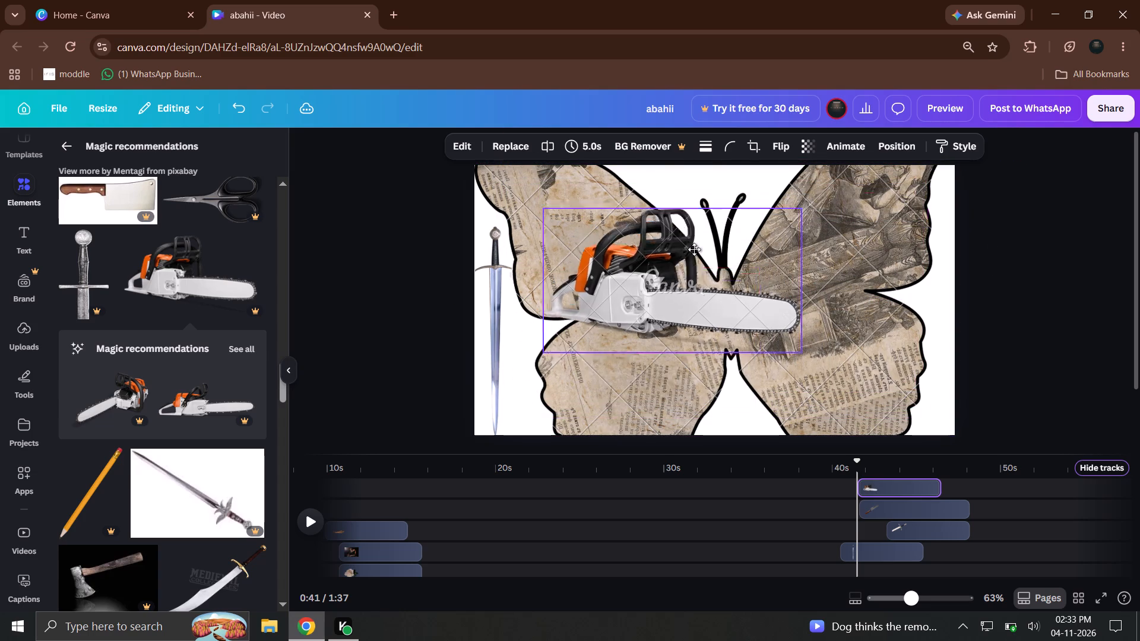
pyautogui.moveTo(694, 249); pyautogui.dragTo(598, 189)
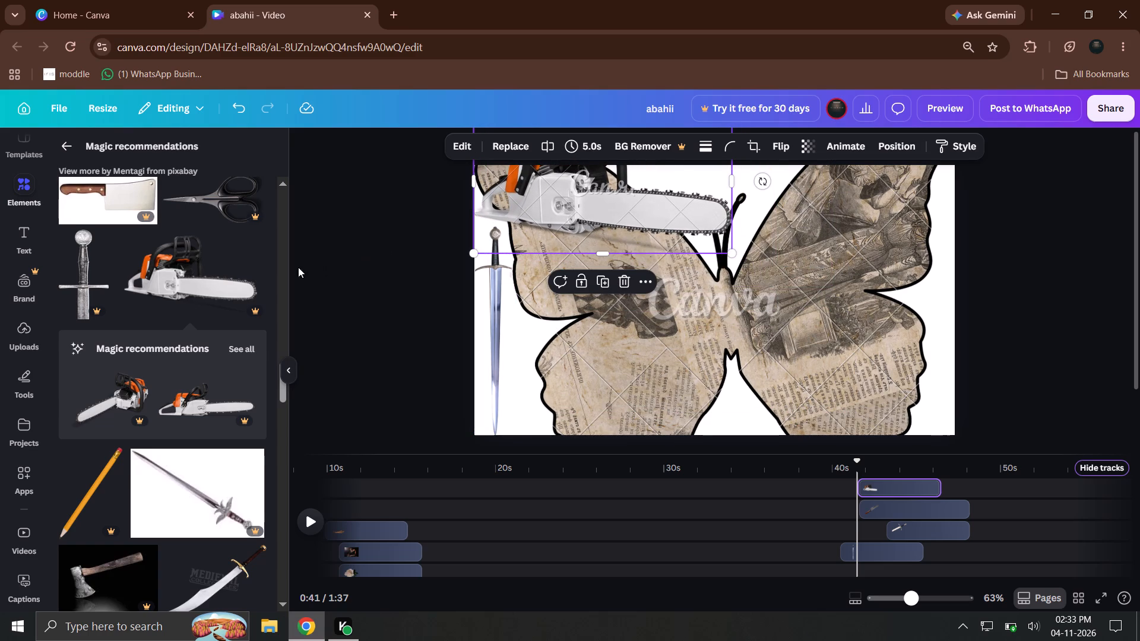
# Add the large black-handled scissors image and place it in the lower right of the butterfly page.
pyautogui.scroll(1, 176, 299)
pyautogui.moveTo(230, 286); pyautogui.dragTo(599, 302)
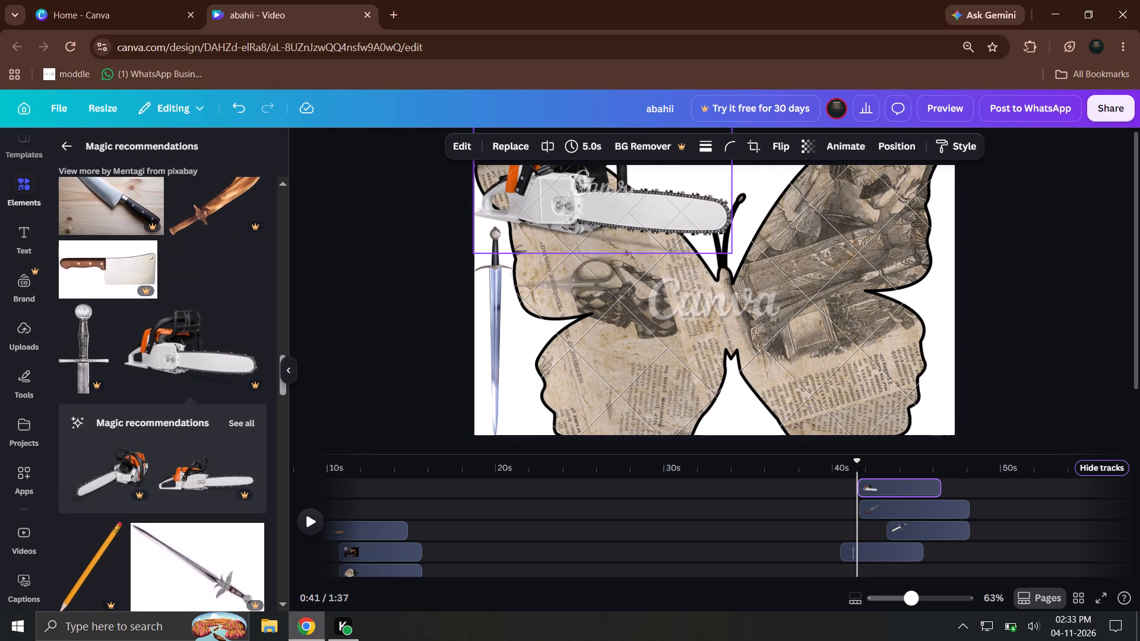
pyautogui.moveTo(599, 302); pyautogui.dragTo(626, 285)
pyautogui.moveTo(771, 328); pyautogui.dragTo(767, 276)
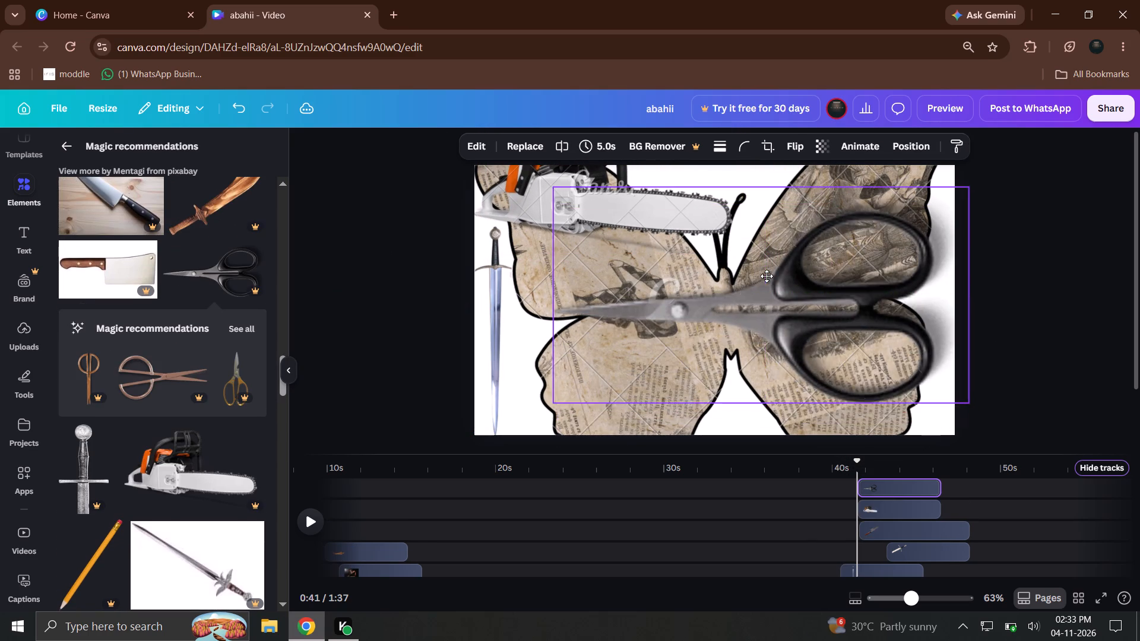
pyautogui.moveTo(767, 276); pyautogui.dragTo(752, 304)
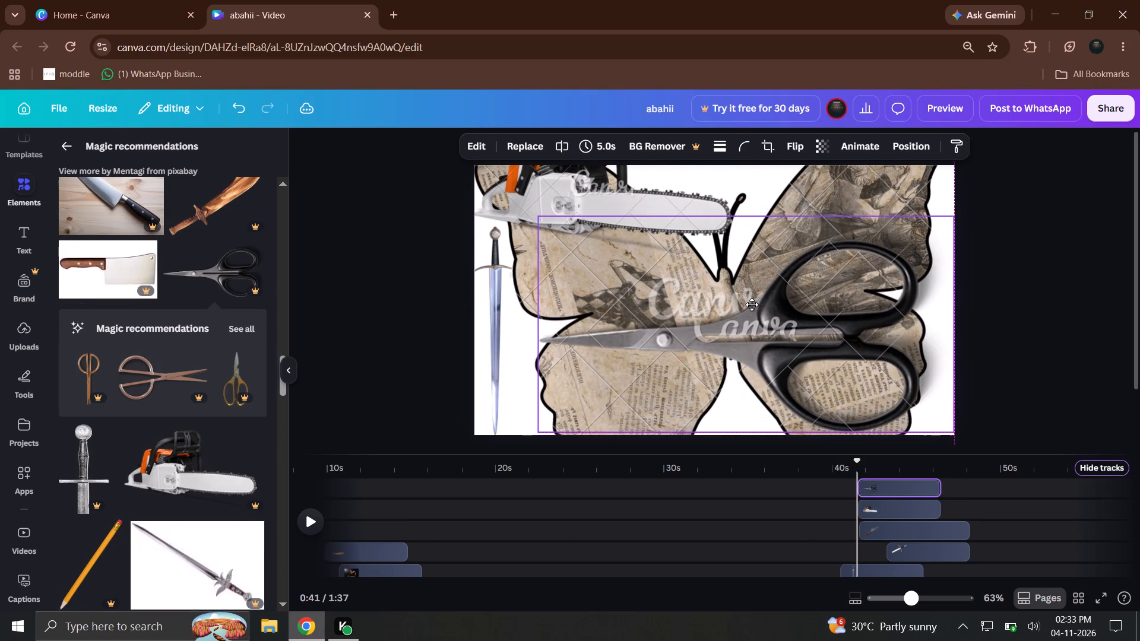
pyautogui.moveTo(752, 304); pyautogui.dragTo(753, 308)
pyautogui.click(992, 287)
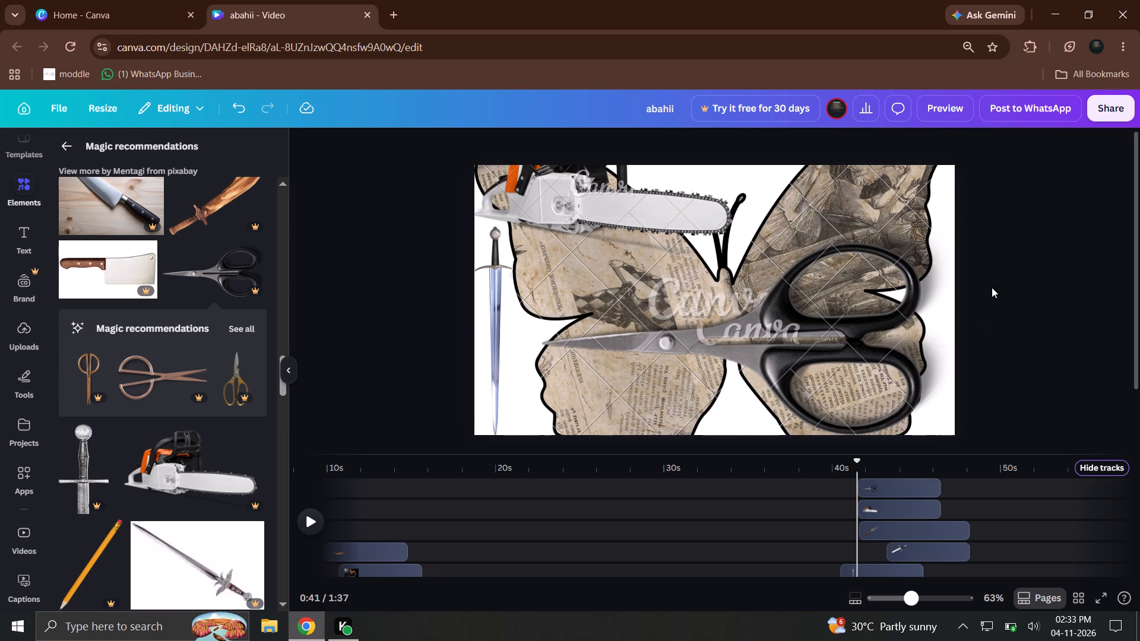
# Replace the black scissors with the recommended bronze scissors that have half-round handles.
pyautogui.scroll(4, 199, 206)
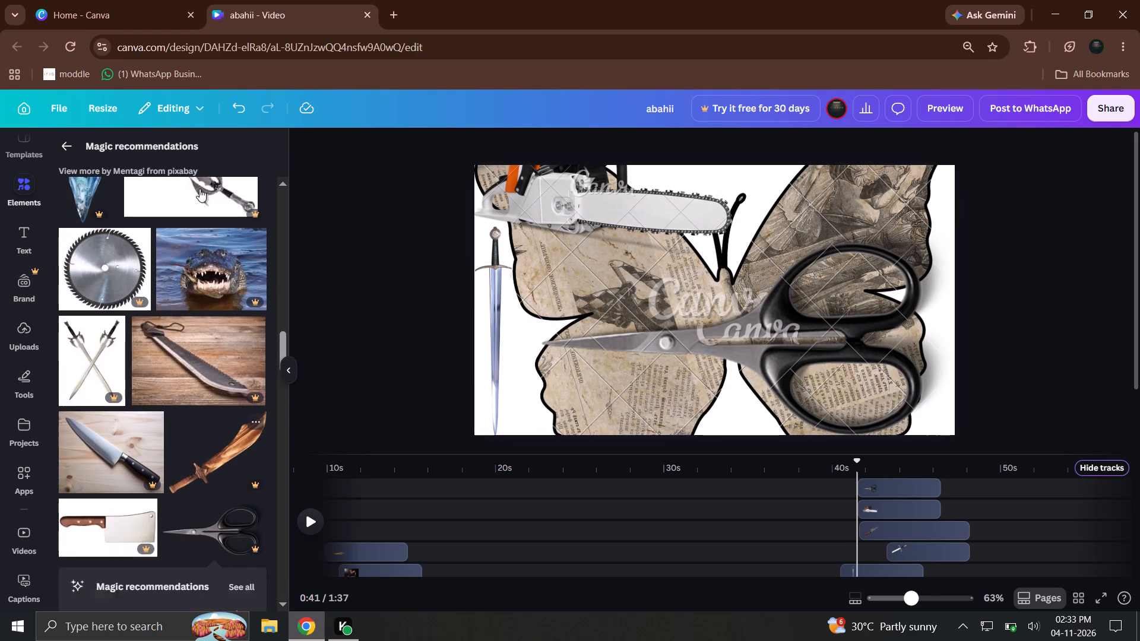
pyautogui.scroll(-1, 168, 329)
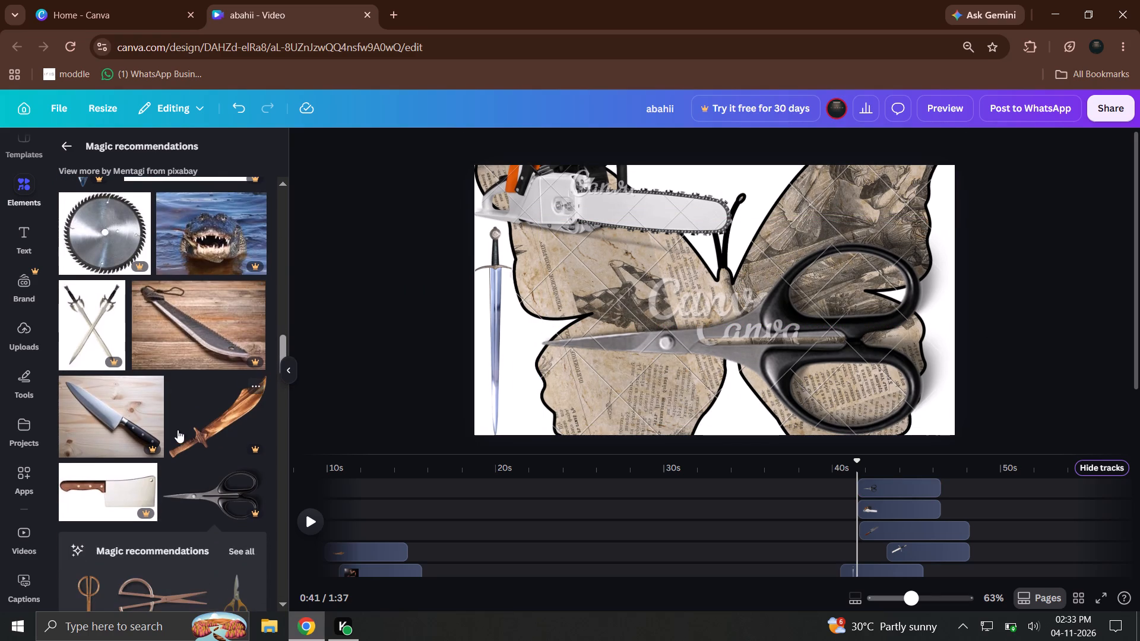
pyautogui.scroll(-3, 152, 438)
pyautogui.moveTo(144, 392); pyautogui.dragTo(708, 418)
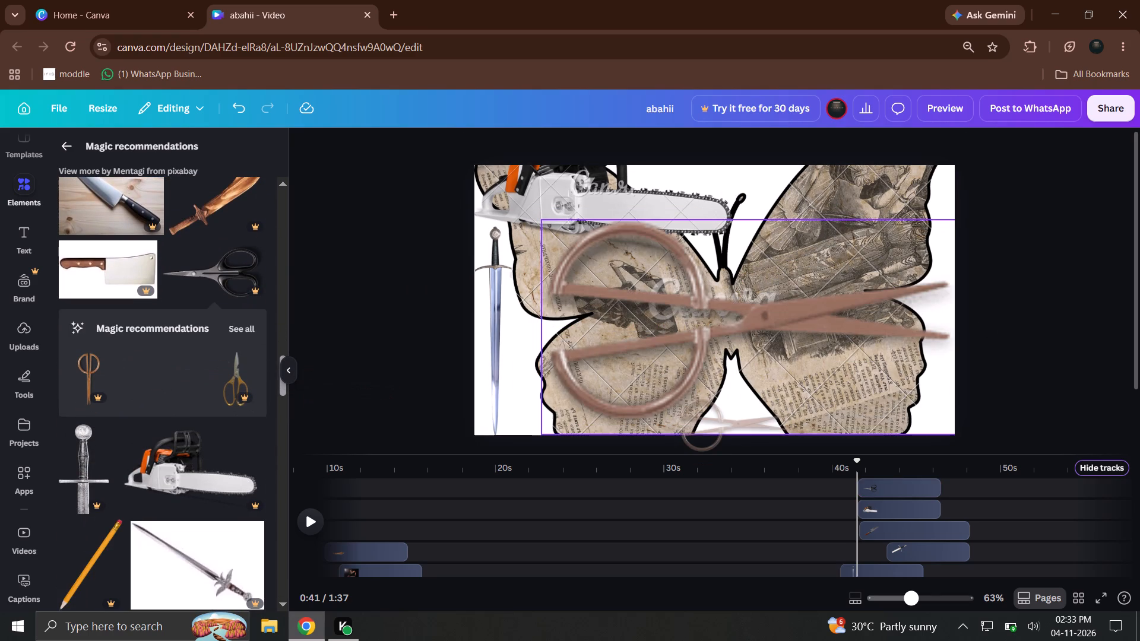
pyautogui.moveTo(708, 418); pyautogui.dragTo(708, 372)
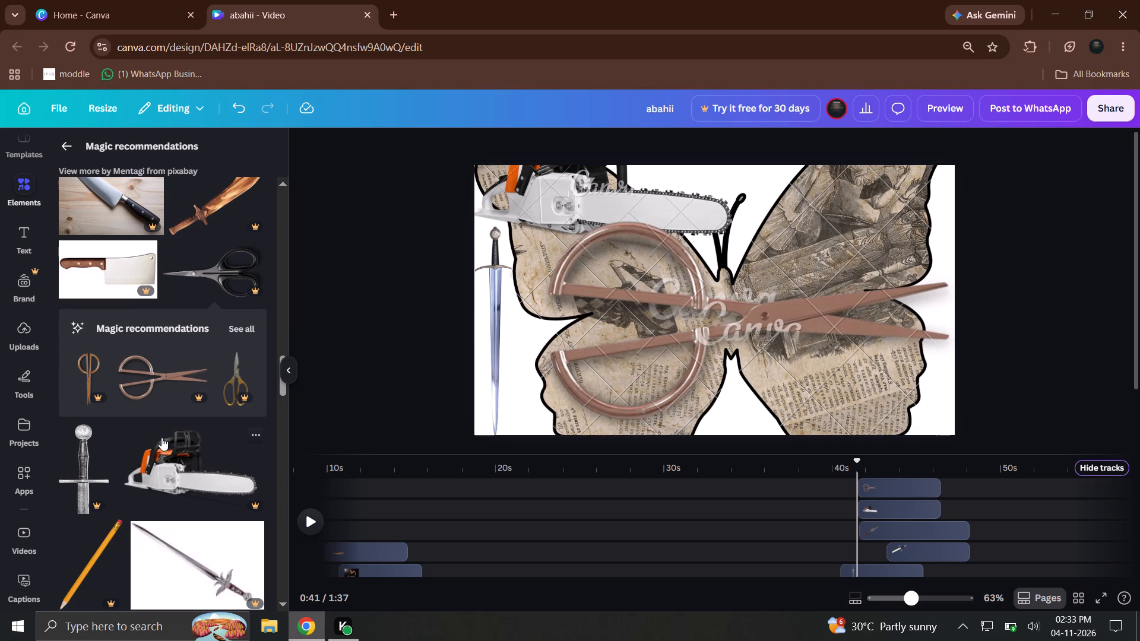
# Browse more images by Kzara Visual and replace the bronze scissors with the yellow-handled scissors.
pyautogui.scroll(-4, 161, 429)
pyautogui.scroll(4, 153, 434)
pyautogui.scroll(4, 204, 408)
pyautogui.scroll(-4, 207, 478)
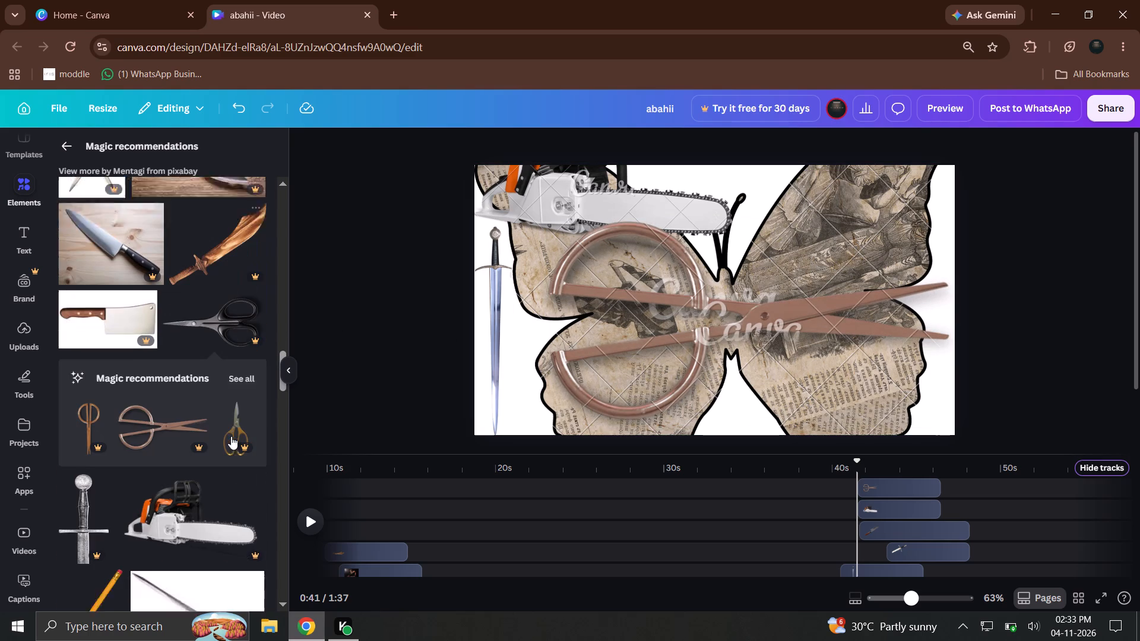
pyautogui.click(246, 337)
pyautogui.scroll(-3, 185, 394)
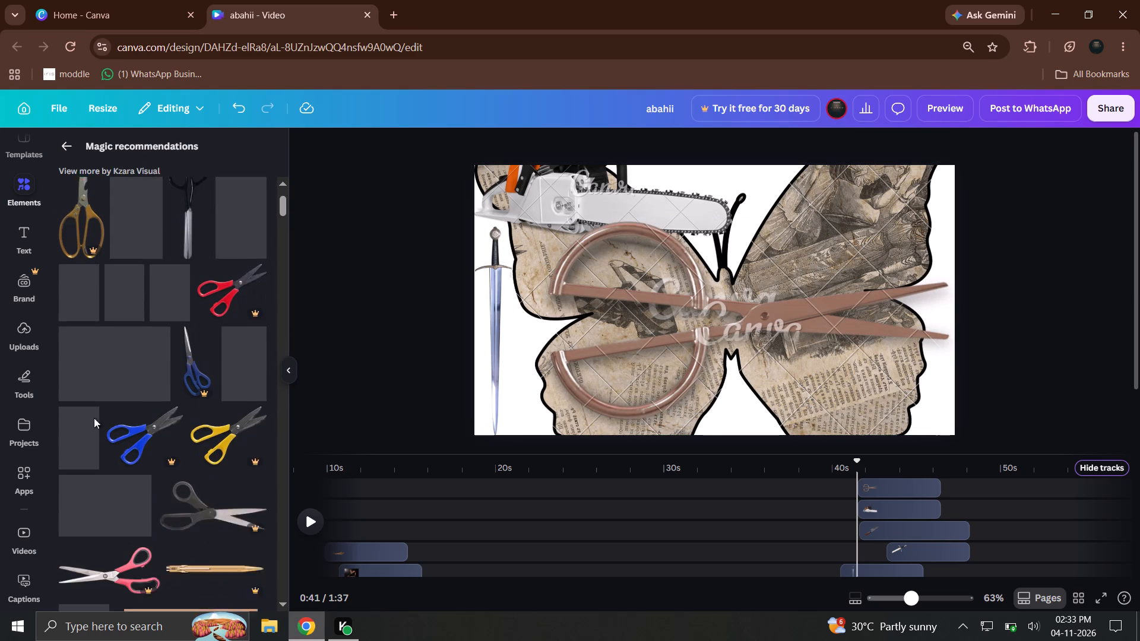
pyautogui.moveTo(214, 340); pyautogui.dragTo(650, 345)
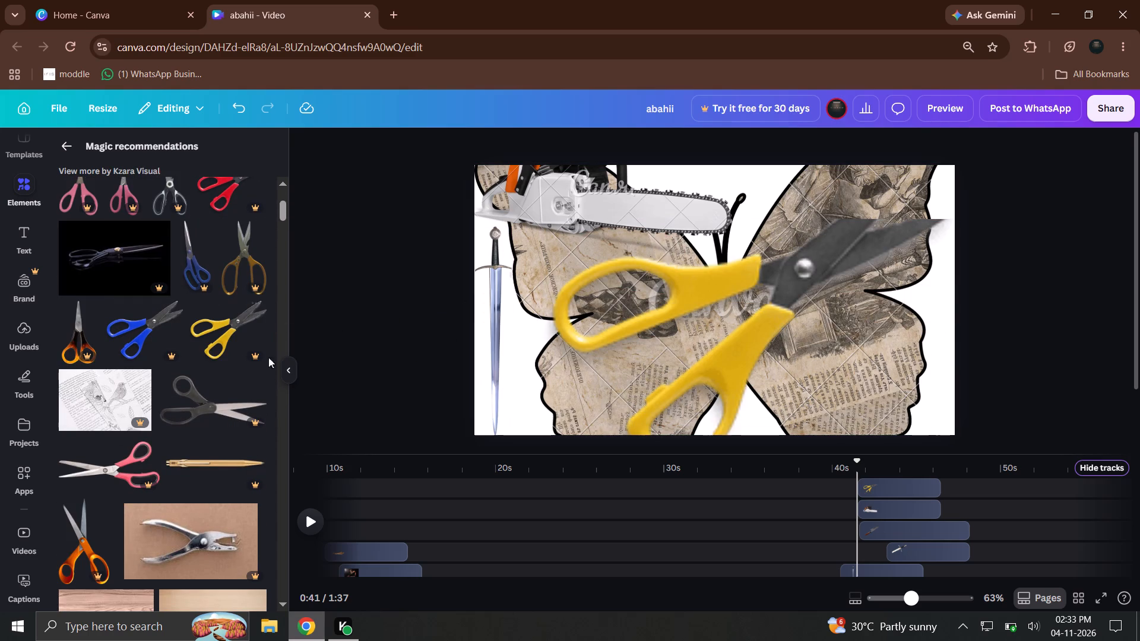
# At 0:24, replace the shadowed paving image with the yellow-handled scissors and place them over the couple's hands.
pyautogui.moveTo(205, 404); pyautogui.dragTo(208, 431)
pyautogui.click(565, 477)
pyautogui.moveTo(220, 333); pyautogui.dragTo(238, 332)
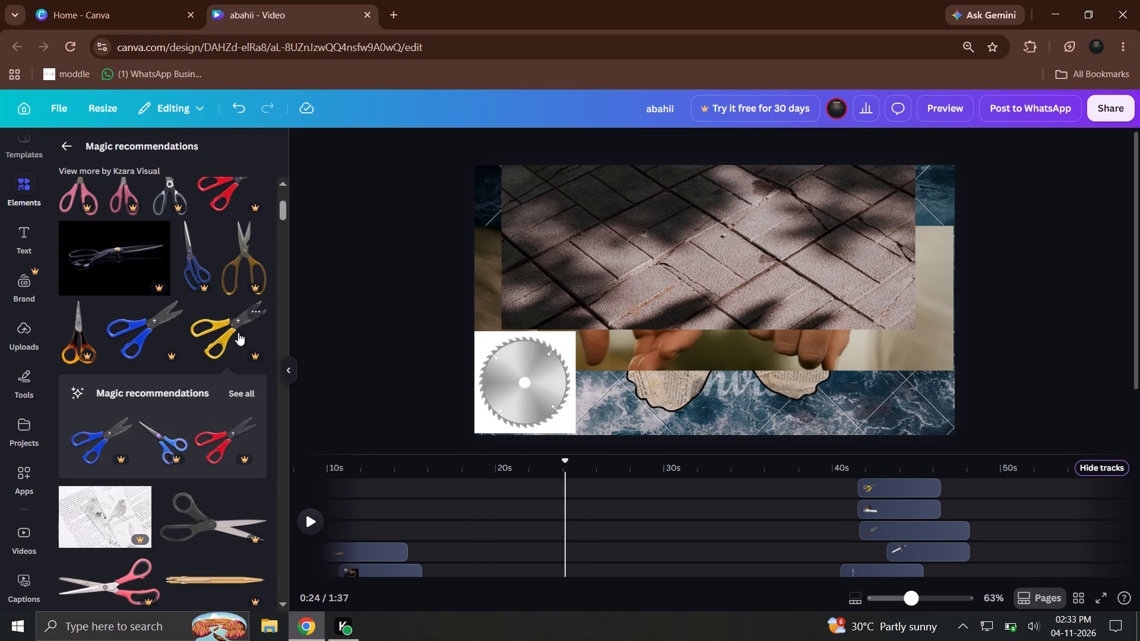
pyautogui.moveTo(238, 332); pyautogui.dragTo(654, 313)
pyautogui.moveTo(663, 245); pyautogui.dragTo(676, 381)
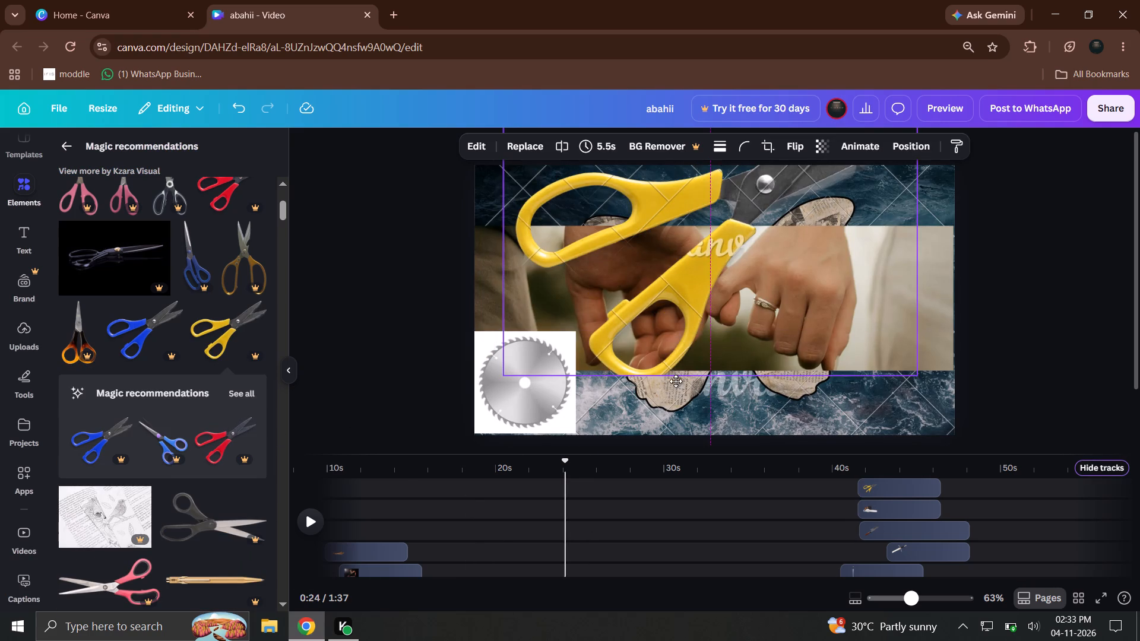
pyautogui.moveTo(676, 381); pyautogui.dragTo(667, 368)
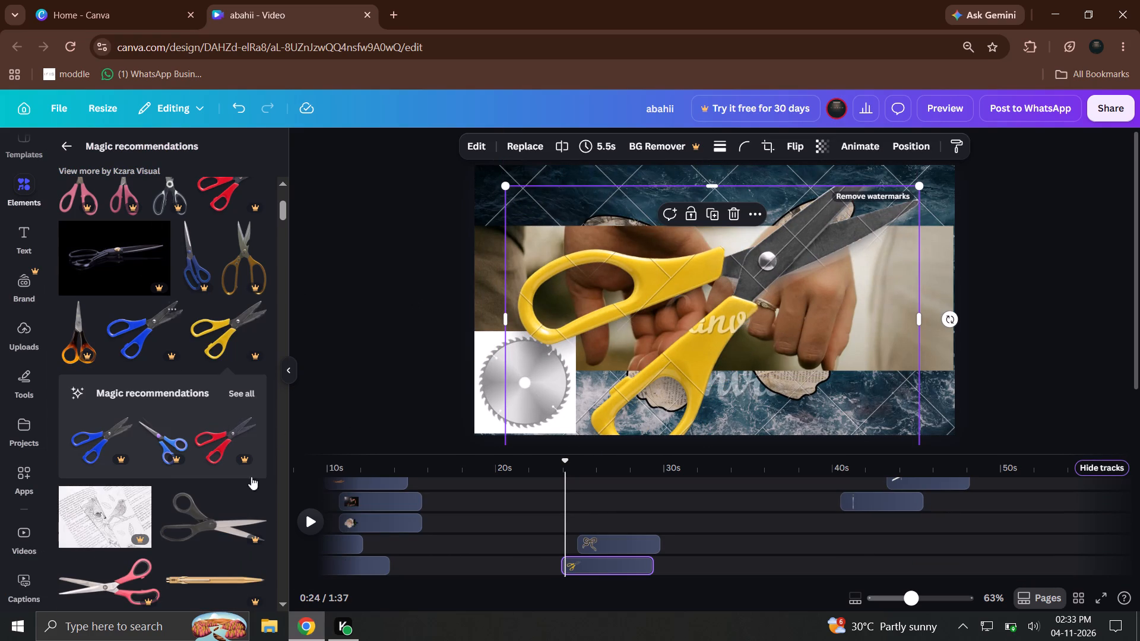
# At 0:17, place the blue-handled scissors at the paper-lettering page's lower middle and replace them with the orange-handled scissors.
pyautogui.moveTo(432, 497); pyautogui.dragTo(441, 490)
pyautogui.click(446, 485)
pyautogui.click(459, 475)
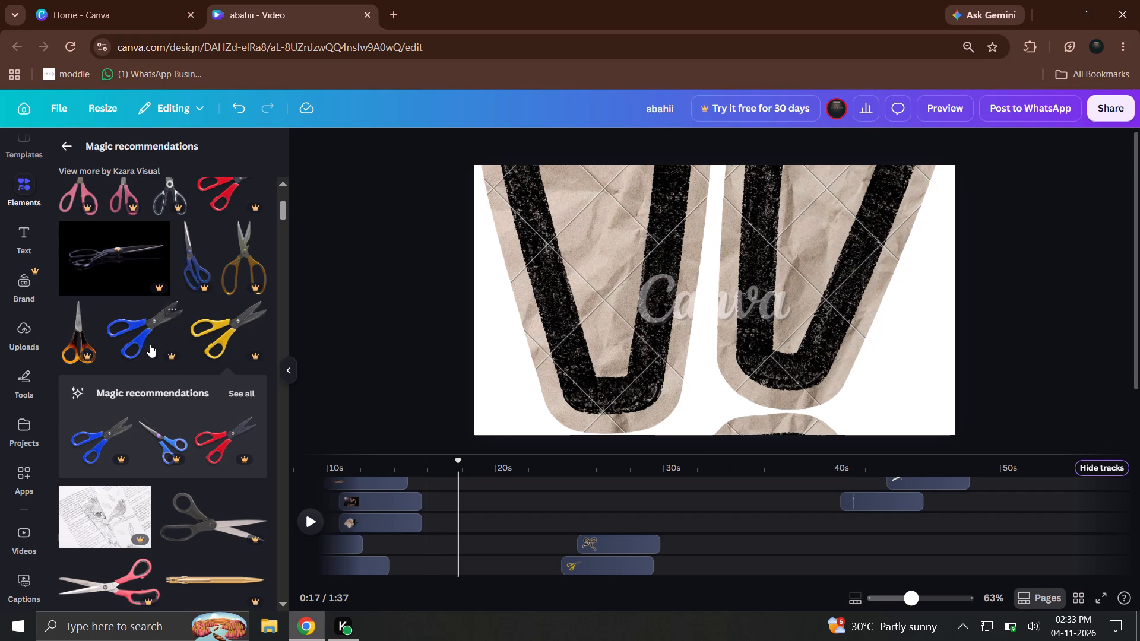
pyautogui.moveTo(136, 338); pyautogui.dragTo(617, 280)
pyautogui.scroll(-5, 205, 382)
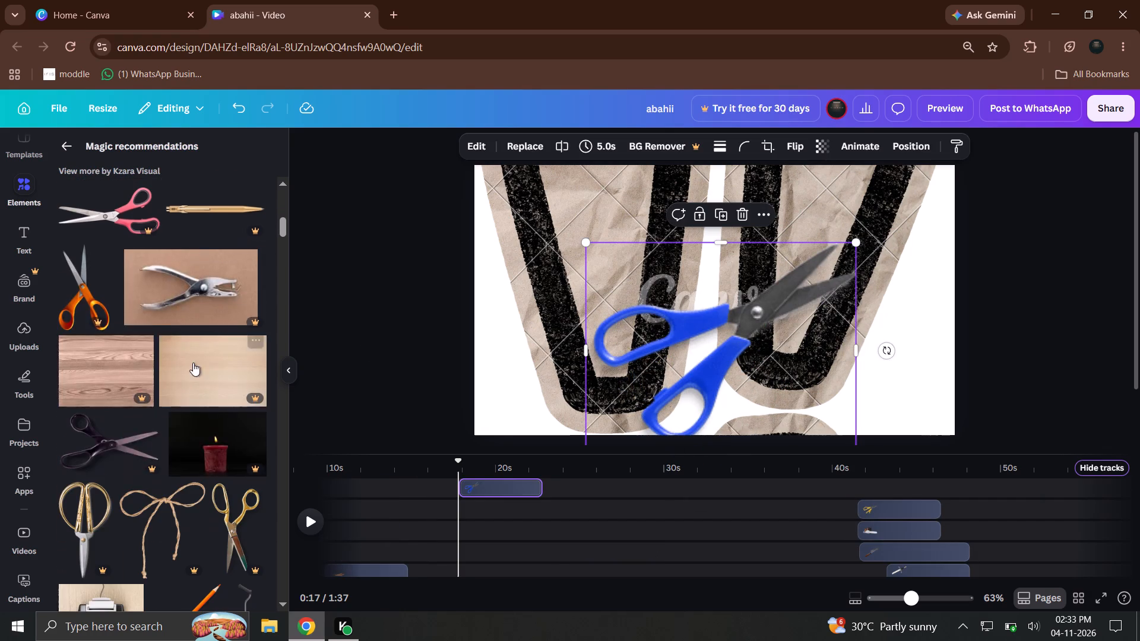
pyautogui.moveTo(60, 319); pyautogui.dragTo(774, 315)
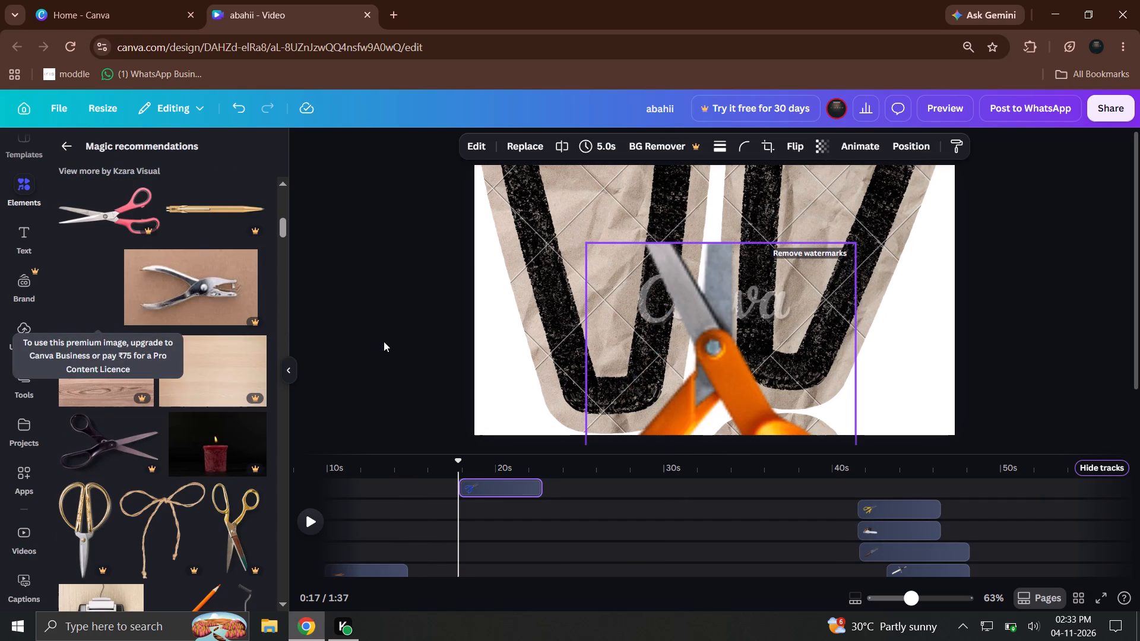
# Add the gold-handled scissors with silver blades at the right edge of the paper-lettering page, points downward.
pyautogui.scroll(-4, 172, 429)
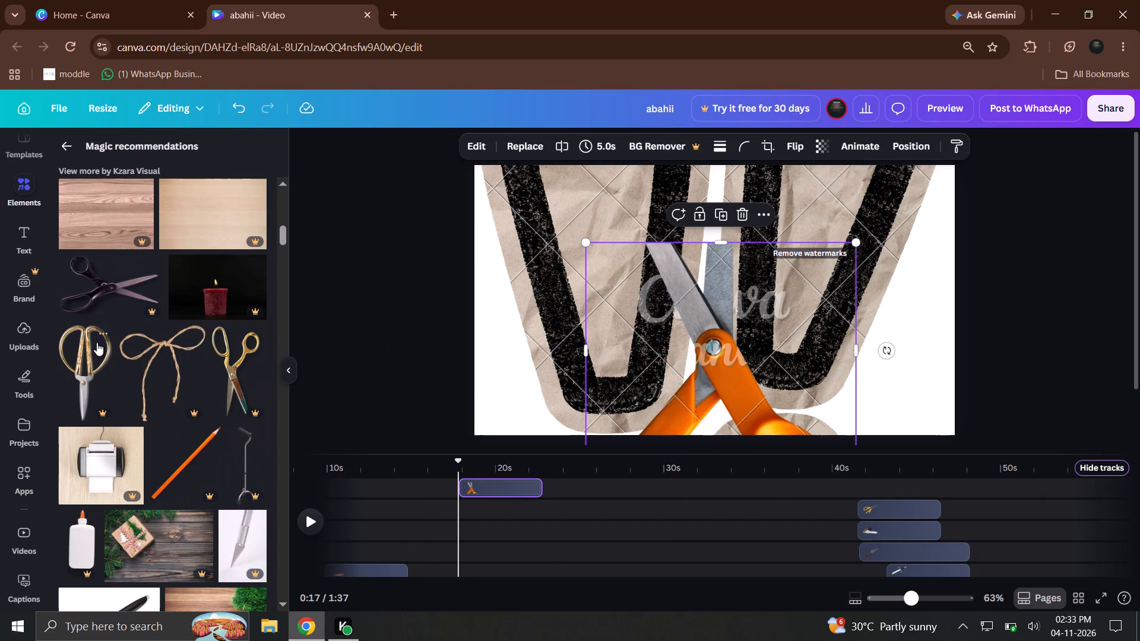
pyautogui.moveTo(93, 349); pyautogui.dragTo(867, 267)
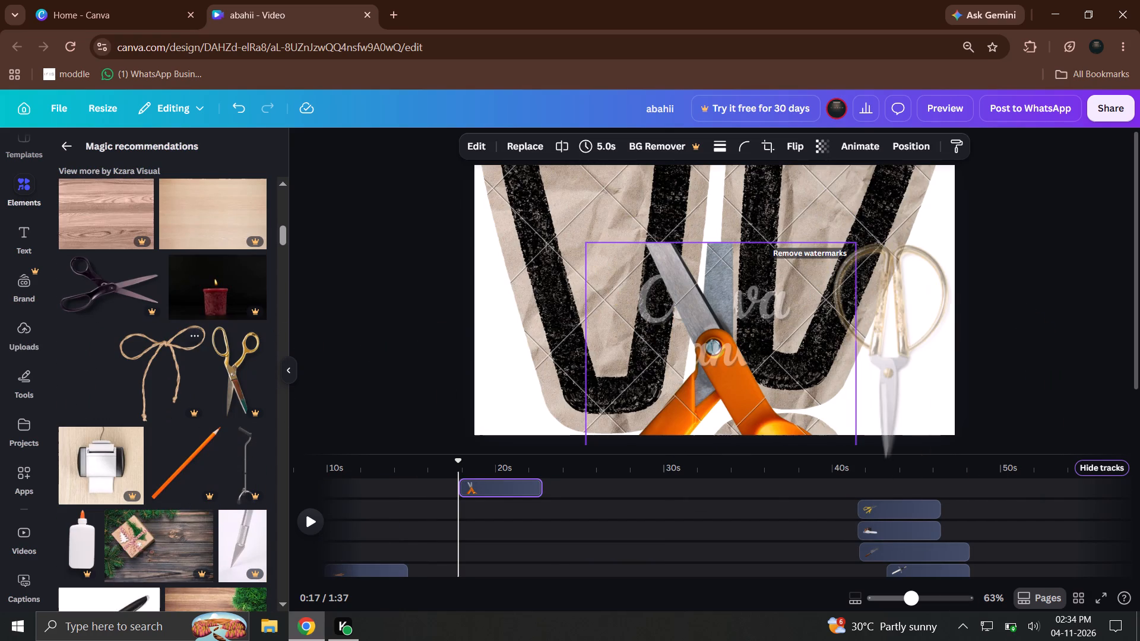
pyautogui.moveTo(867, 267); pyautogui.dragTo(868, 266)
# Add the twine bow image and place it in the top-left corner of the paper-lettering page.
pyautogui.moveTo(182, 352); pyautogui.dragTo(557, 294)
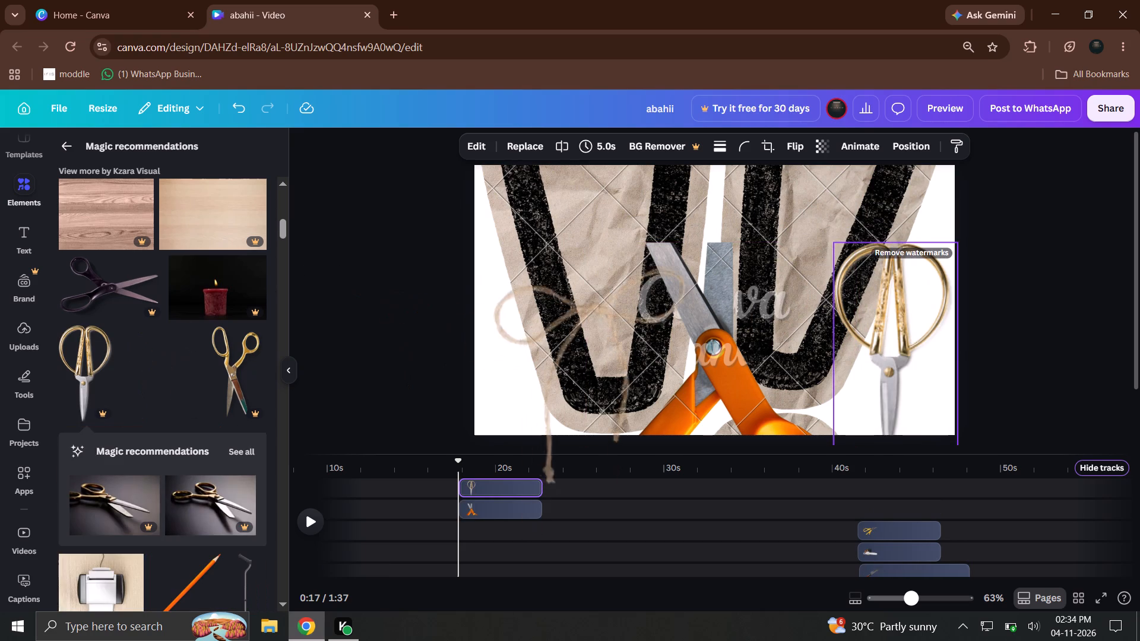
pyautogui.moveTo(557, 294); pyautogui.dragTo(519, 217)
pyautogui.moveTo(555, 253); pyautogui.dragTo(596, 243)
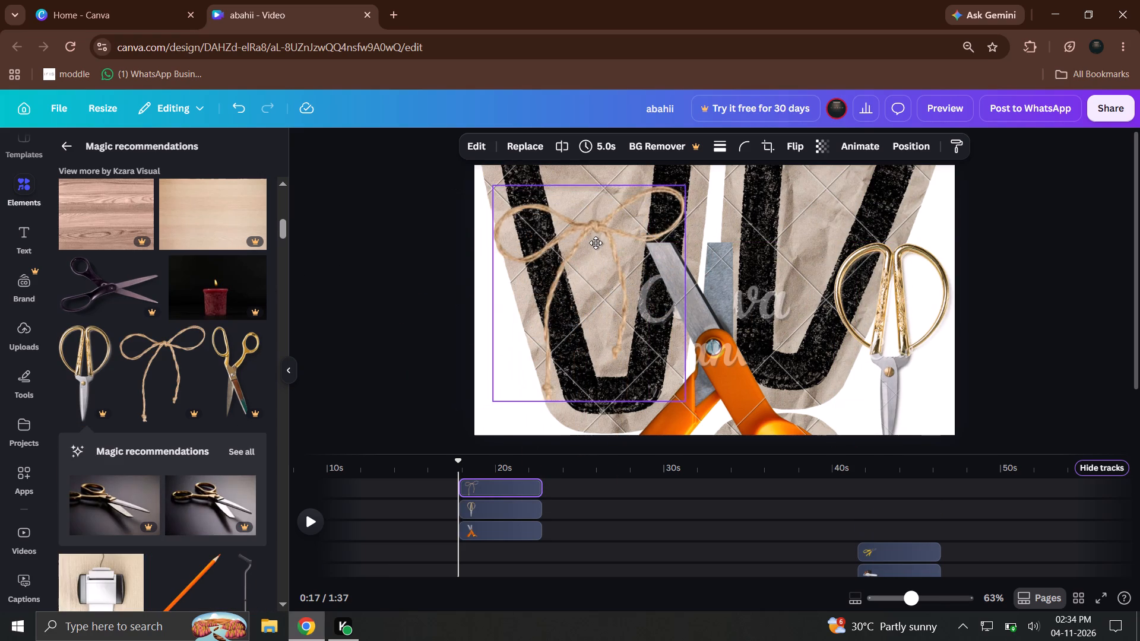
pyautogui.moveTo(596, 243); pyautogui.dragTo(570, 227)
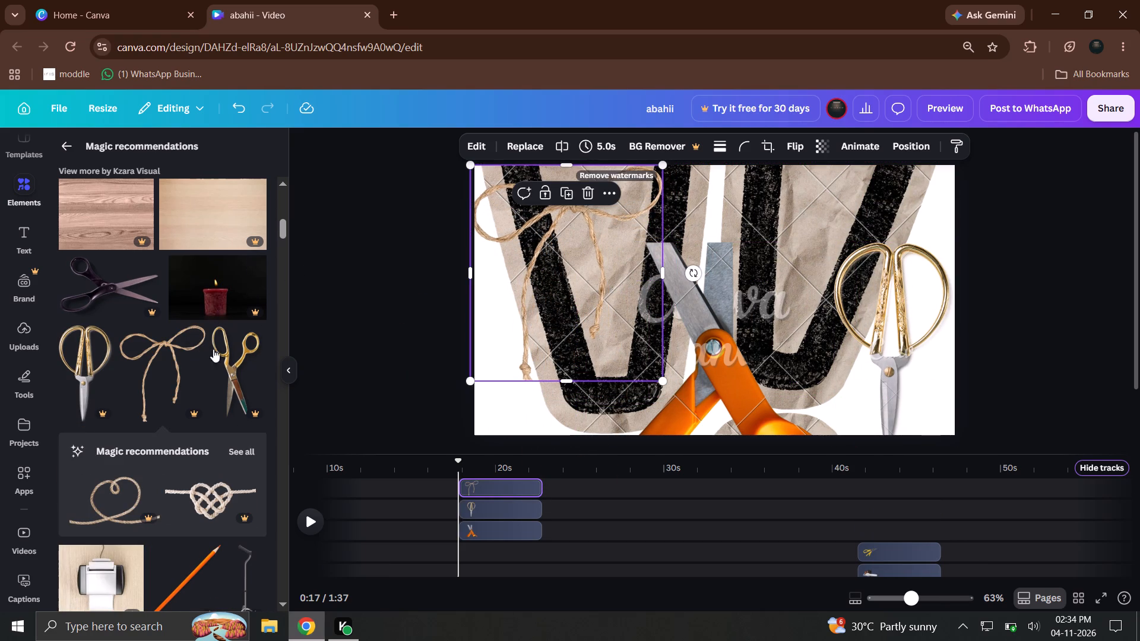
# Replace the gold-handled silver scissors with the open gold-handled scissors with brown-green blades and place them in the page's top-right corner.
pyautogui.moveTo(230, 358); pyautogui.dragTo(805, 227)
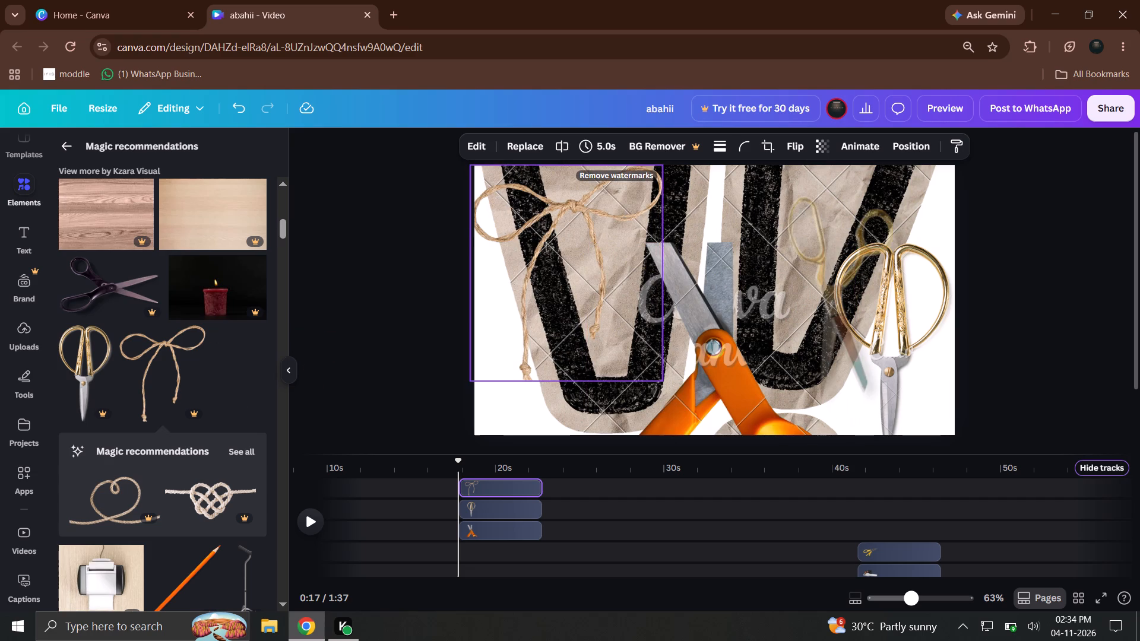
pyautogui.moveTo(805, 227); pyautogui.dragTo(894, 260)
pyautogui.moveTo(882, 320); pyautogui.dragTo(870, 254)
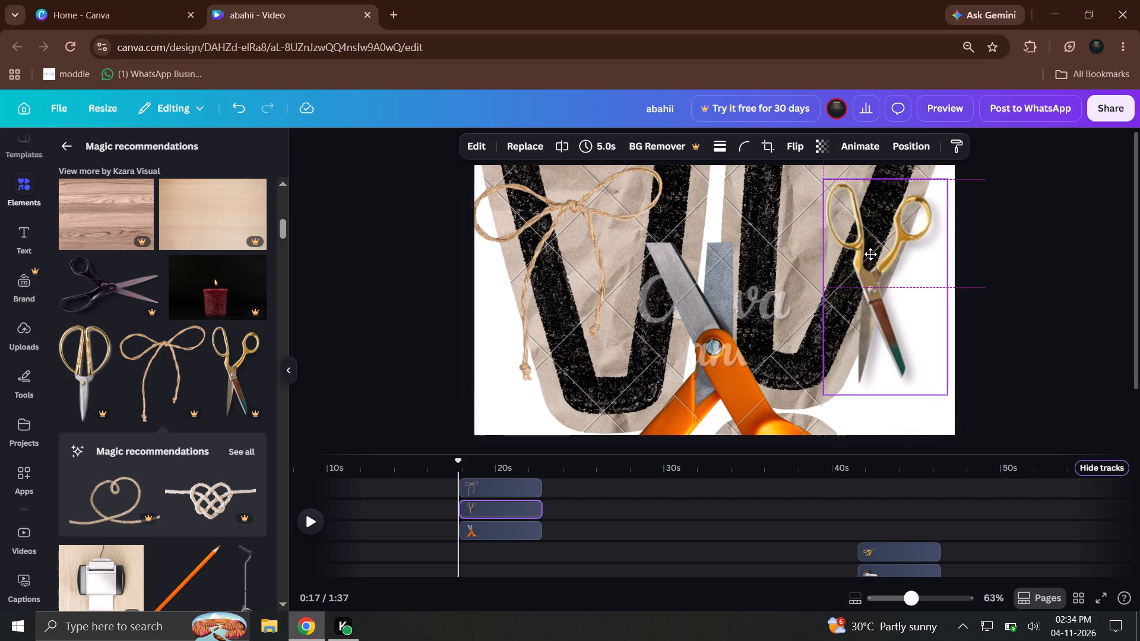
pyautogui.moveTo(870, 254); pyautogui.dragTo(878, 238)
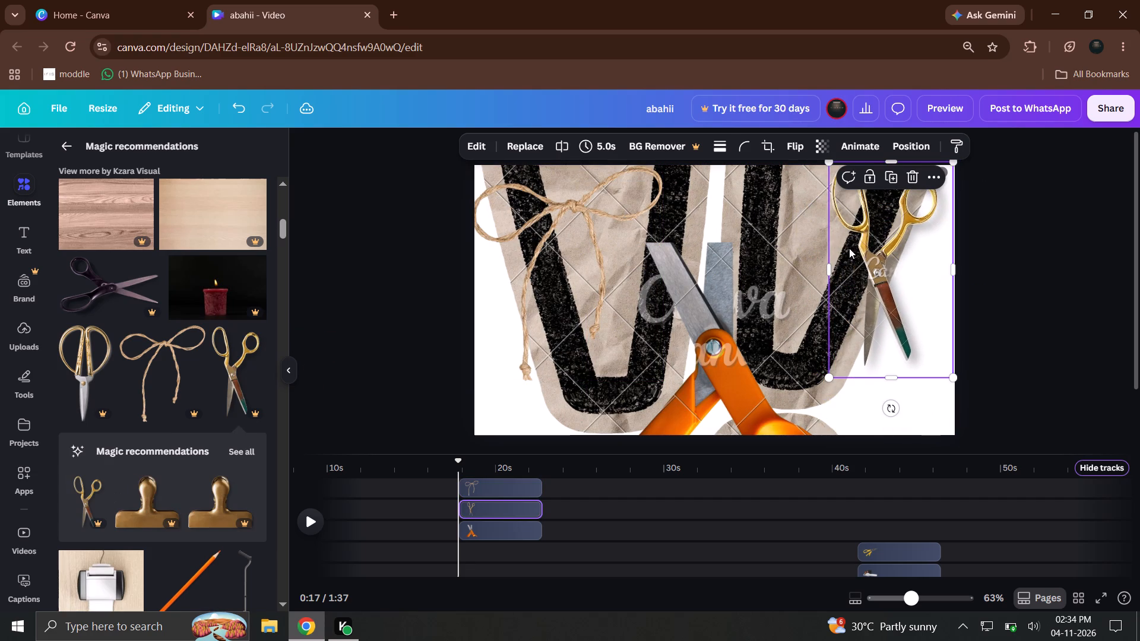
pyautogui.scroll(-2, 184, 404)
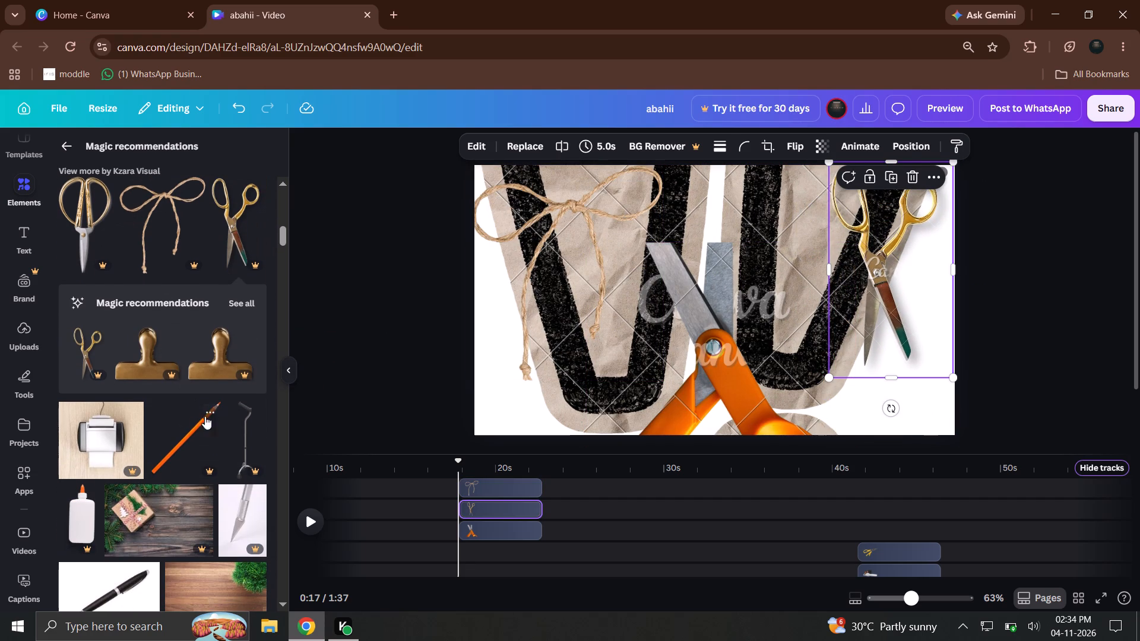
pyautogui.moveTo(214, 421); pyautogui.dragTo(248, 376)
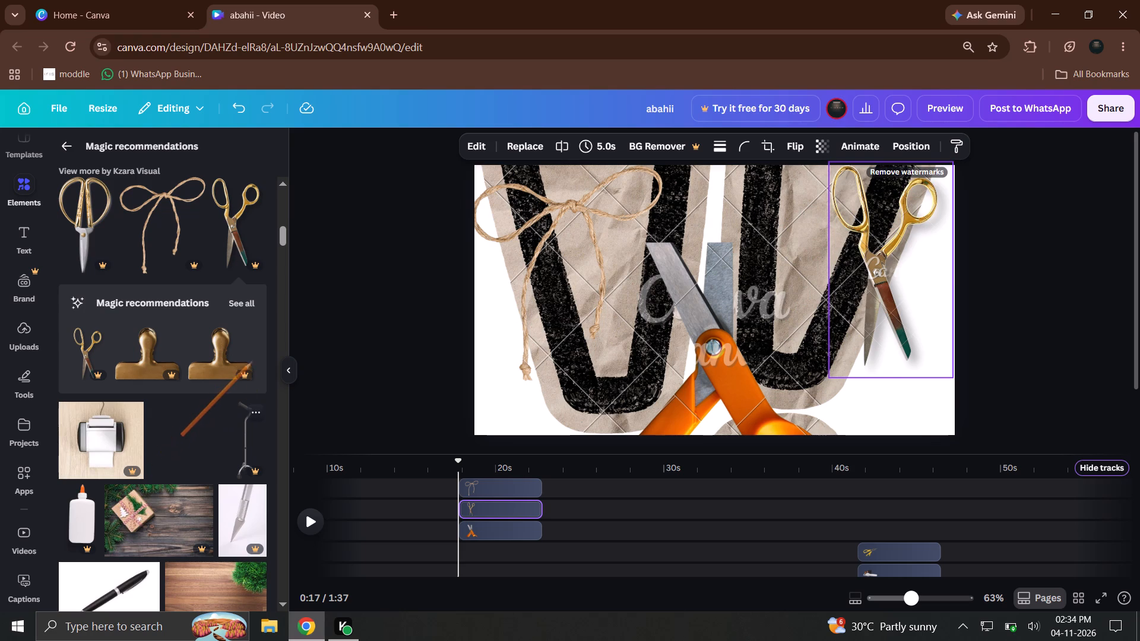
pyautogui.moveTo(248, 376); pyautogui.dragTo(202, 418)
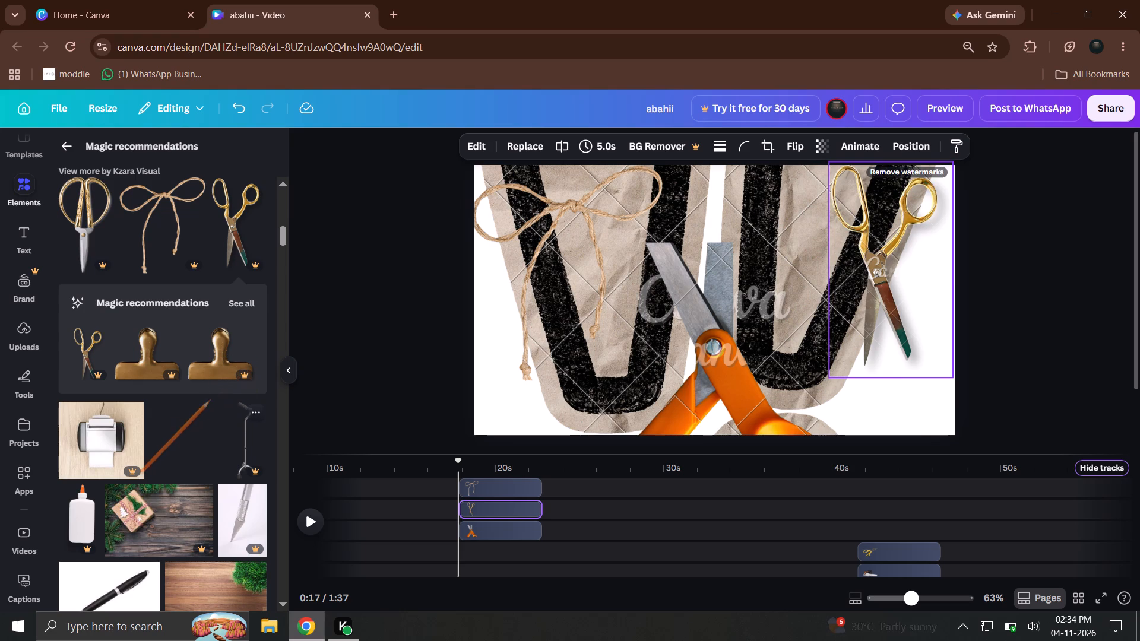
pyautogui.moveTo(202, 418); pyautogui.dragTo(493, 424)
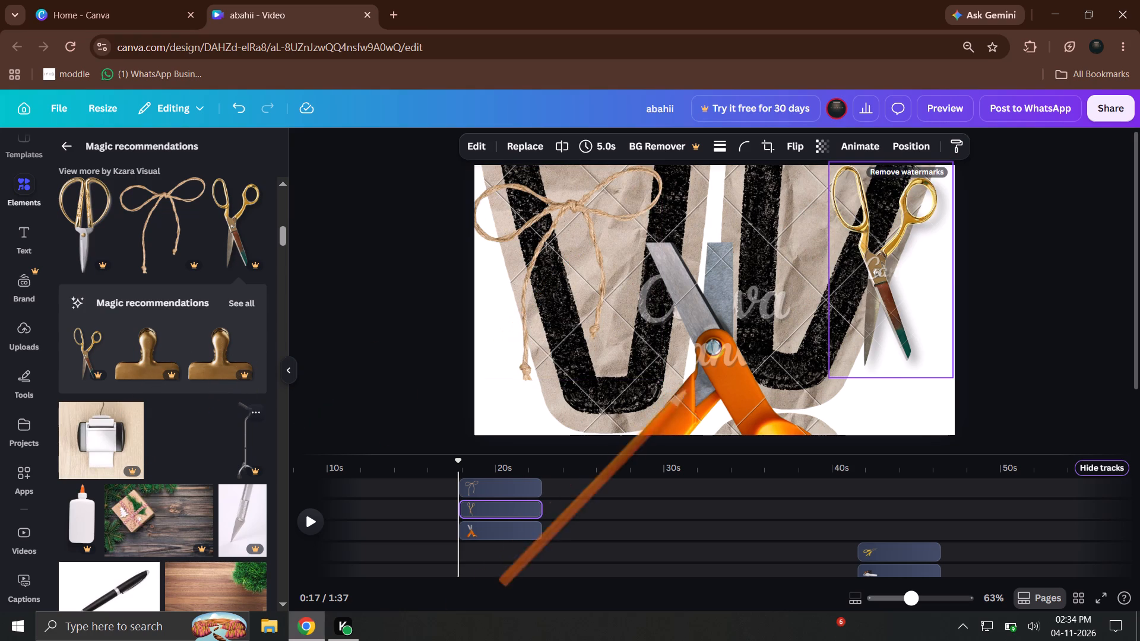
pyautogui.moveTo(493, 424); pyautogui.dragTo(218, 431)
# Replace the orange-handled scissors with the green pencil on green image and set it as the page background.
pyautogui.scroll(-5, 217, 422)
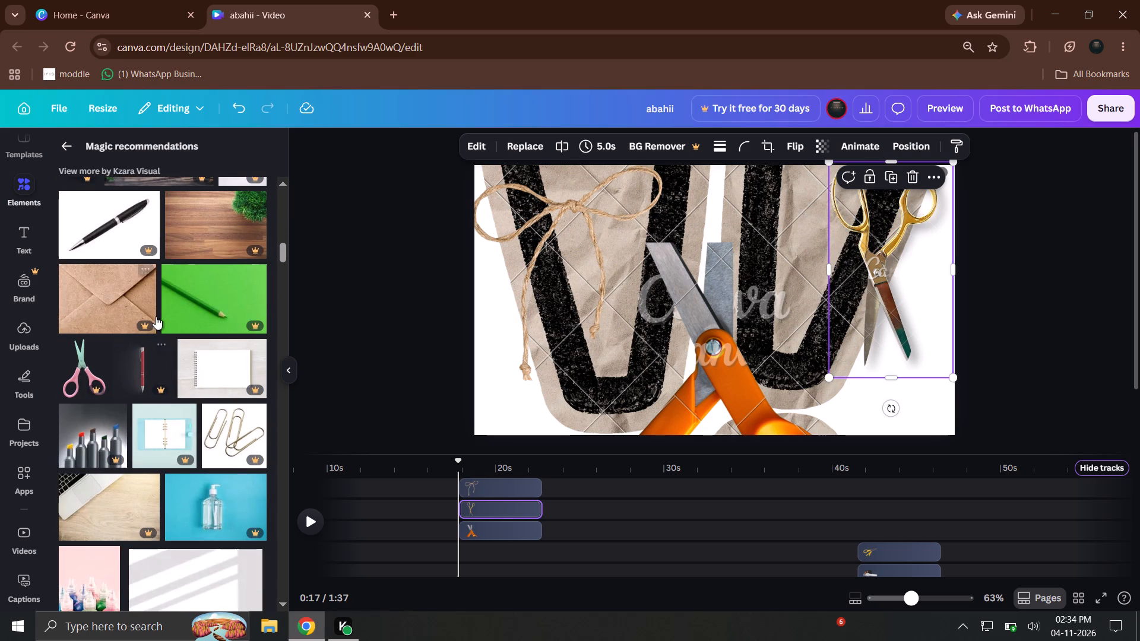
pyautogui.moveTo(165, 309); pyautogui.dragTo(711, 318)
pyautogui.click(711, 318)
pyautogui.rightClick(686, 318)
pyautogui.rightClick(796, 348)
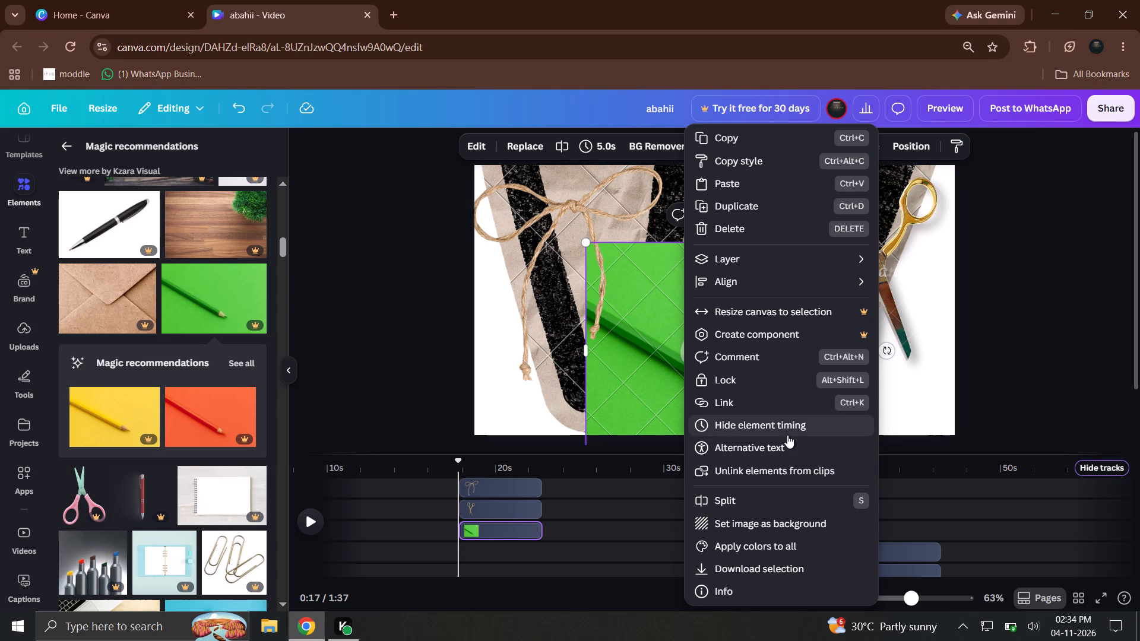
pyautogui.click(777, 516)
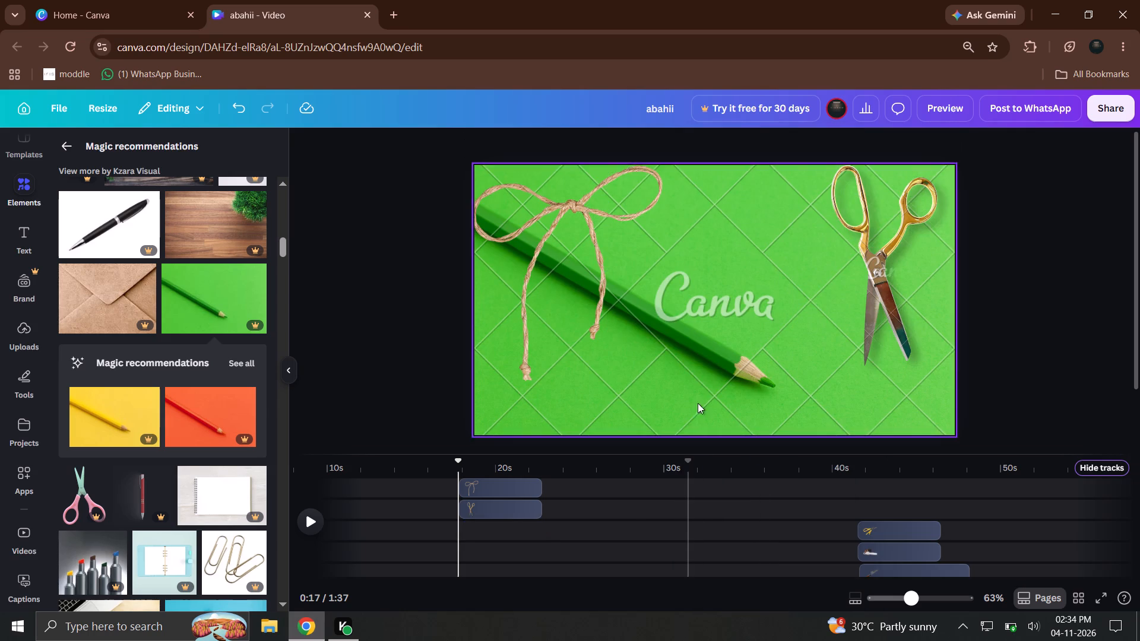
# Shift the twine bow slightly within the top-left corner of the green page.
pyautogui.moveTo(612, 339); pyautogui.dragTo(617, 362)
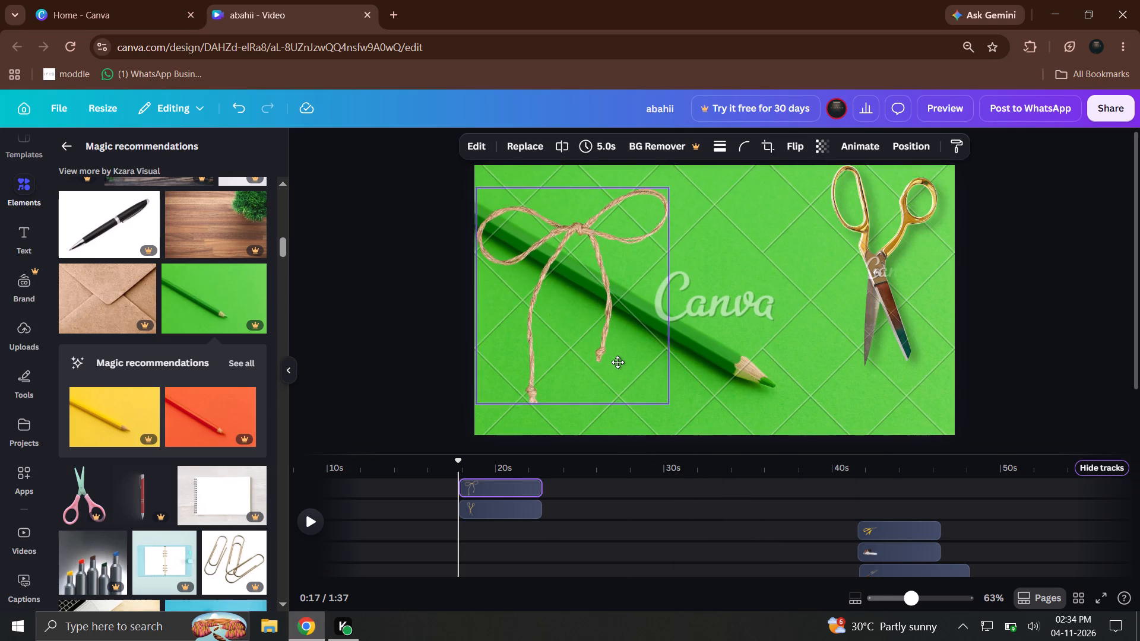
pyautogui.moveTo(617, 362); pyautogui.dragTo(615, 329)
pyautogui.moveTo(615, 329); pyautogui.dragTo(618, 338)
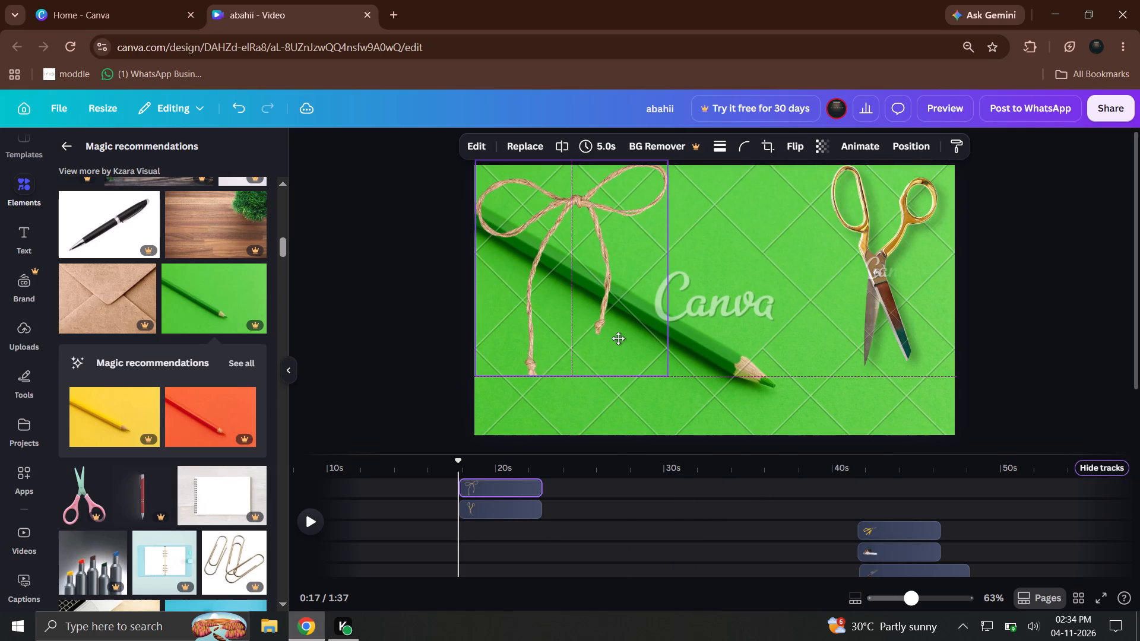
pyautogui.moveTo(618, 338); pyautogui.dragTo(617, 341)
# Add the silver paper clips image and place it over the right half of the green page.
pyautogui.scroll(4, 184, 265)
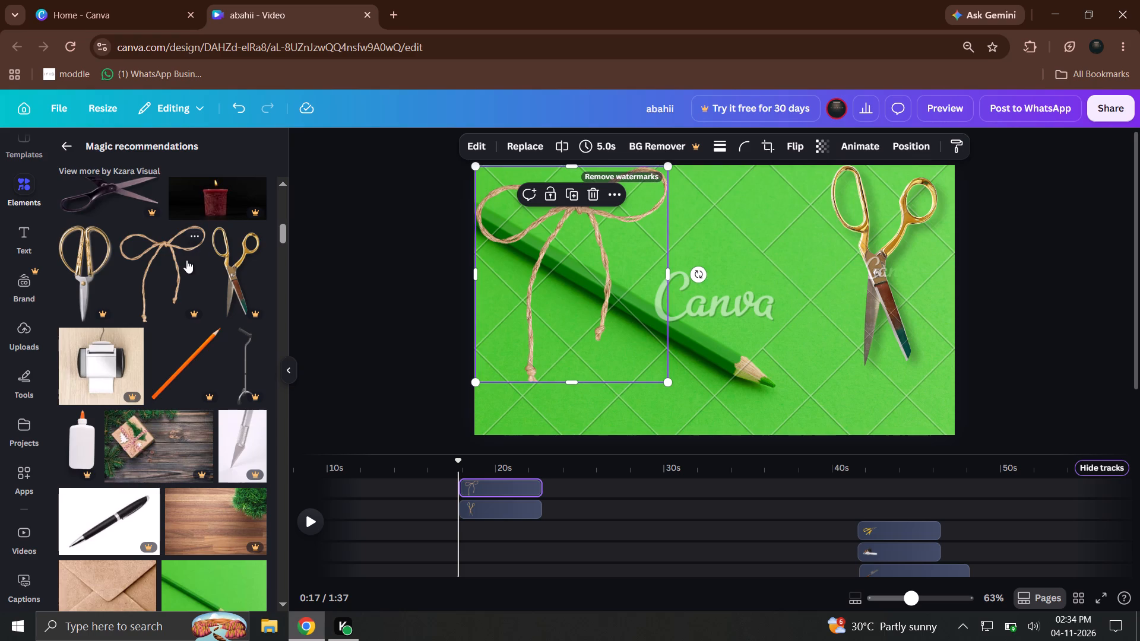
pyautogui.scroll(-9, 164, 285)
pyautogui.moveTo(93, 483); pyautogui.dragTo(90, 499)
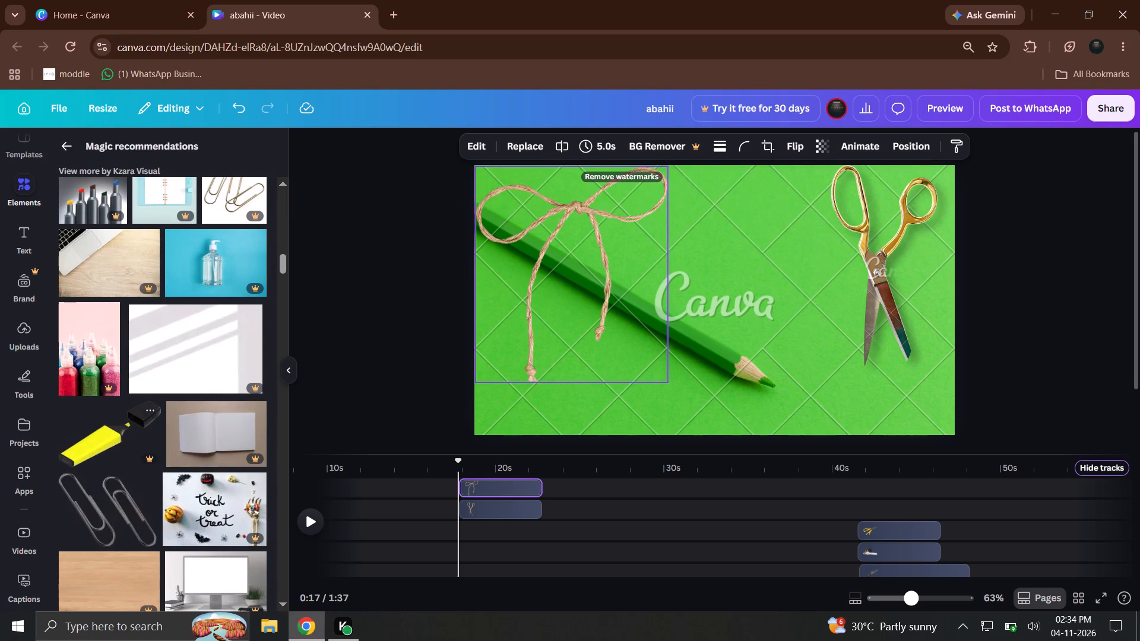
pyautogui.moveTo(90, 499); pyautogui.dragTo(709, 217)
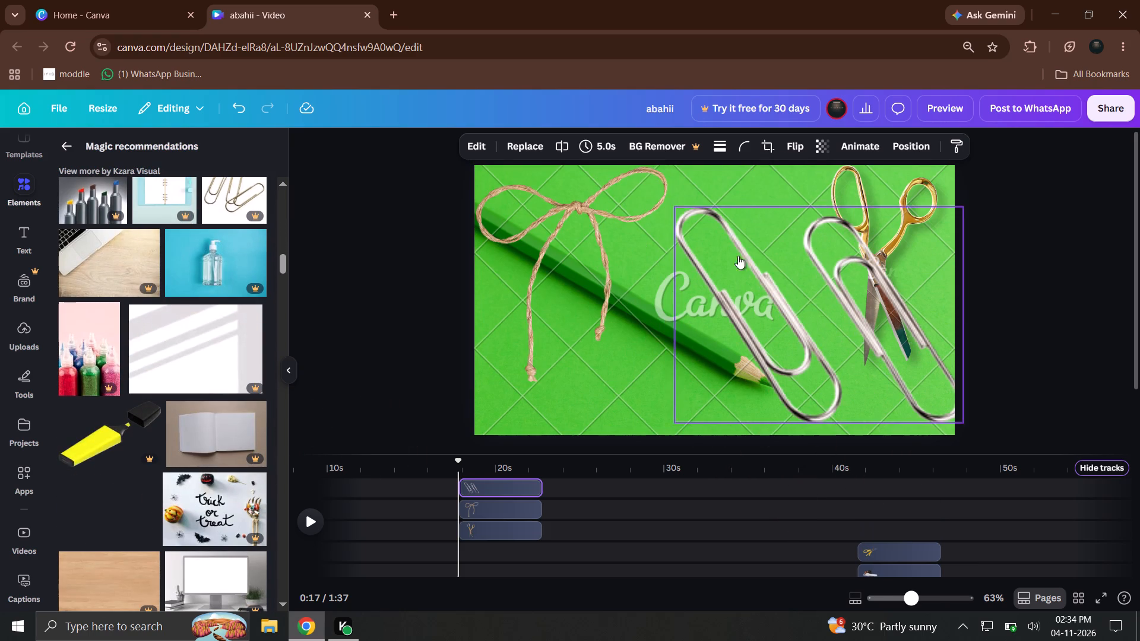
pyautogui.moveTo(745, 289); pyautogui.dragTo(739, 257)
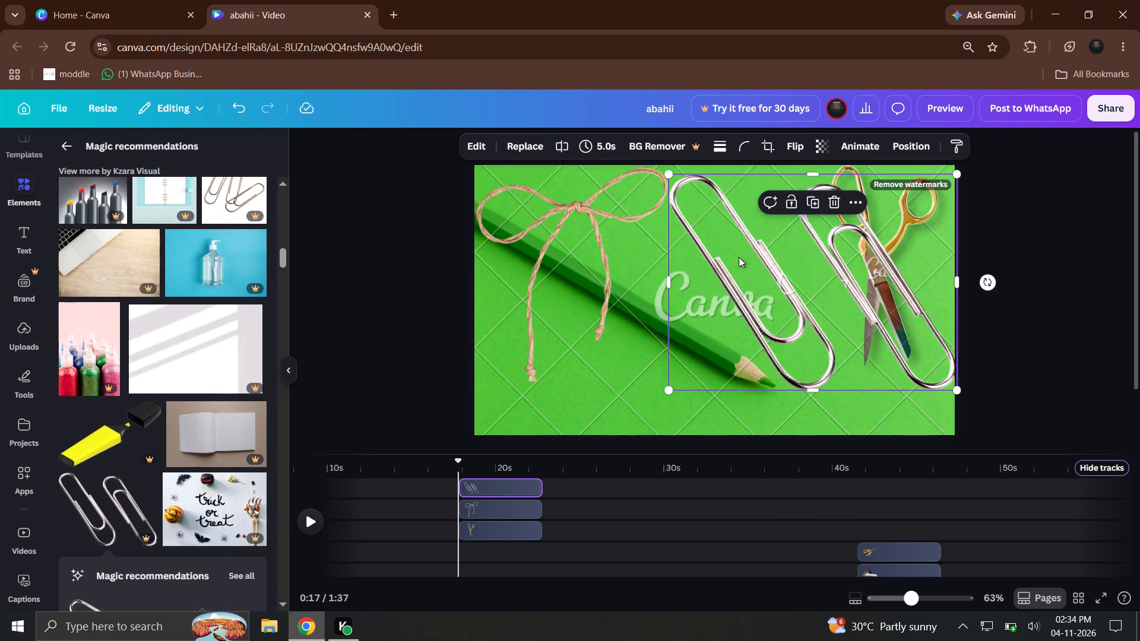
# Replace the twine bow with the crossed green pencils image and place it in the page's lower-left corner.
pyautogui.scroll(-5, 151, 458)
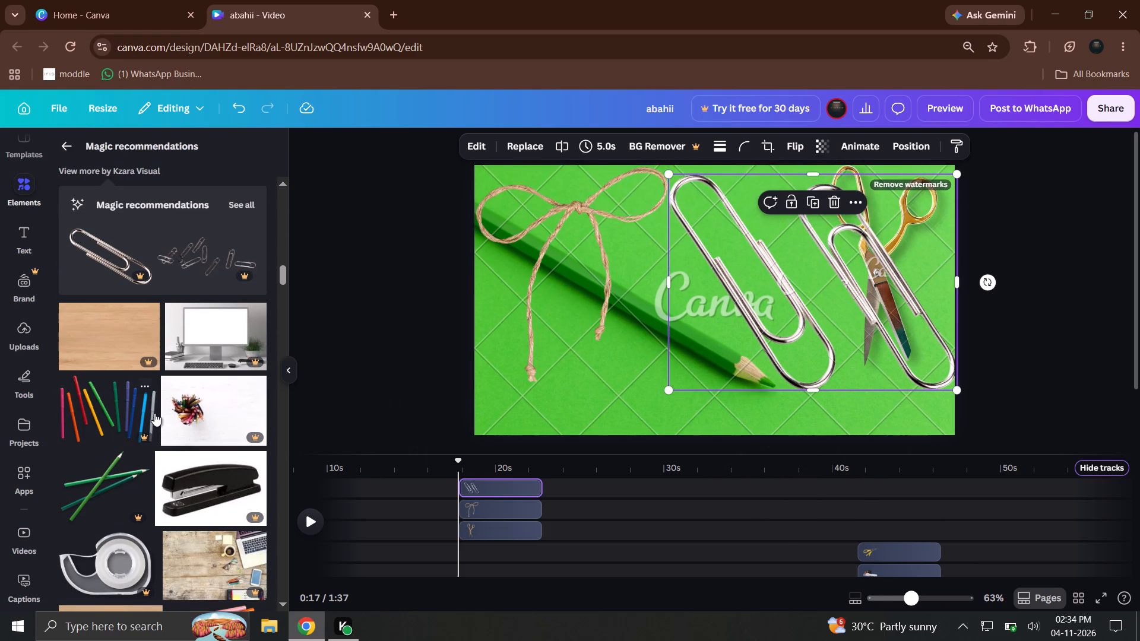
pyautogui.moveTo(107, 506); pyautogui.dragTo(481, 374)
pyautogui.moveTo(571, 345); pyautogui.dragTo(574, 343)
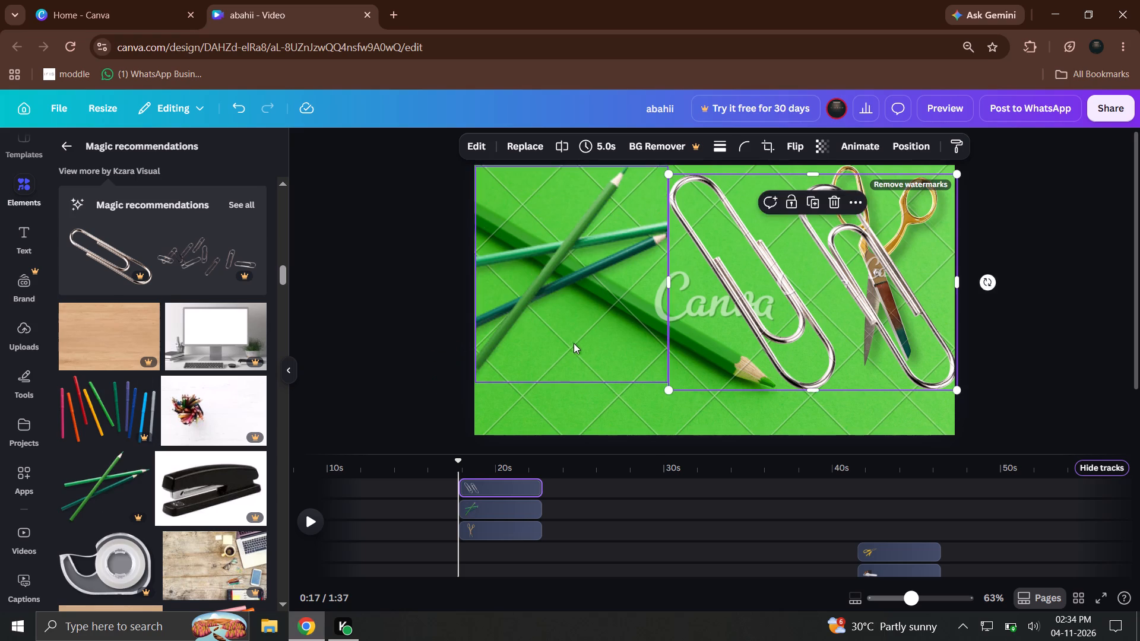
pyautogui.moveTo(574, 343); pyautogui.dragTo(613, 358)
pyautogui.doubleClick(613, 358)
pyautogui.moveTo(575, 330); pyautogui.dragTo(652, 351)
pyautogui.click(489, 340)
pyautogui.moveTo(636, 363); pyautogui.dragTo(598, 379)
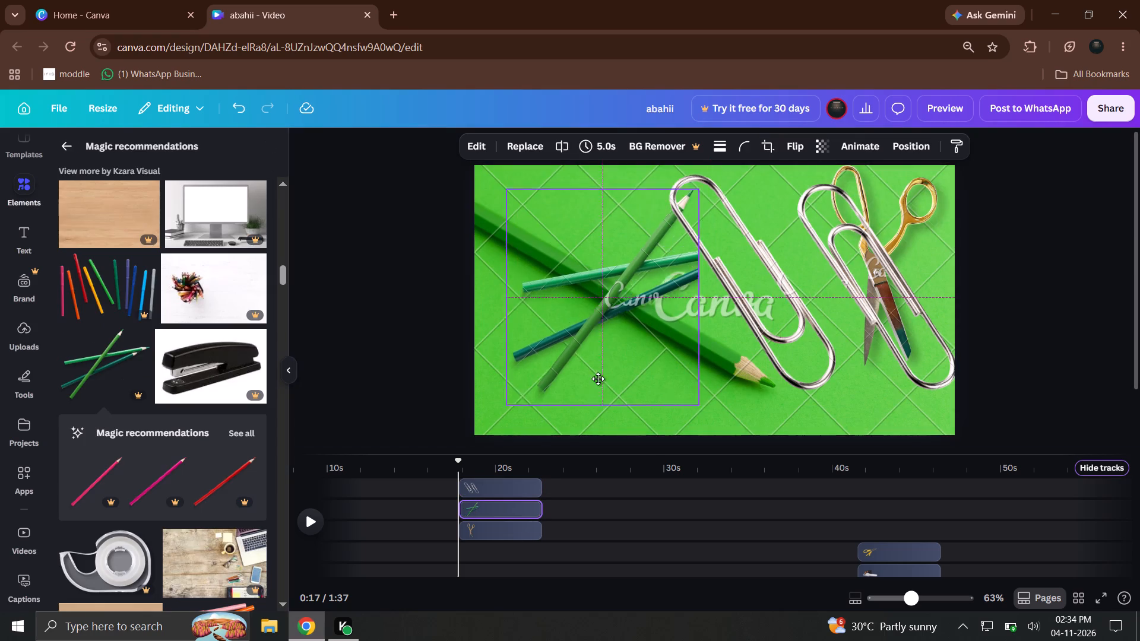
pyautogui.moveTo(598, 379); pyautogui.dragTo(596, 410)
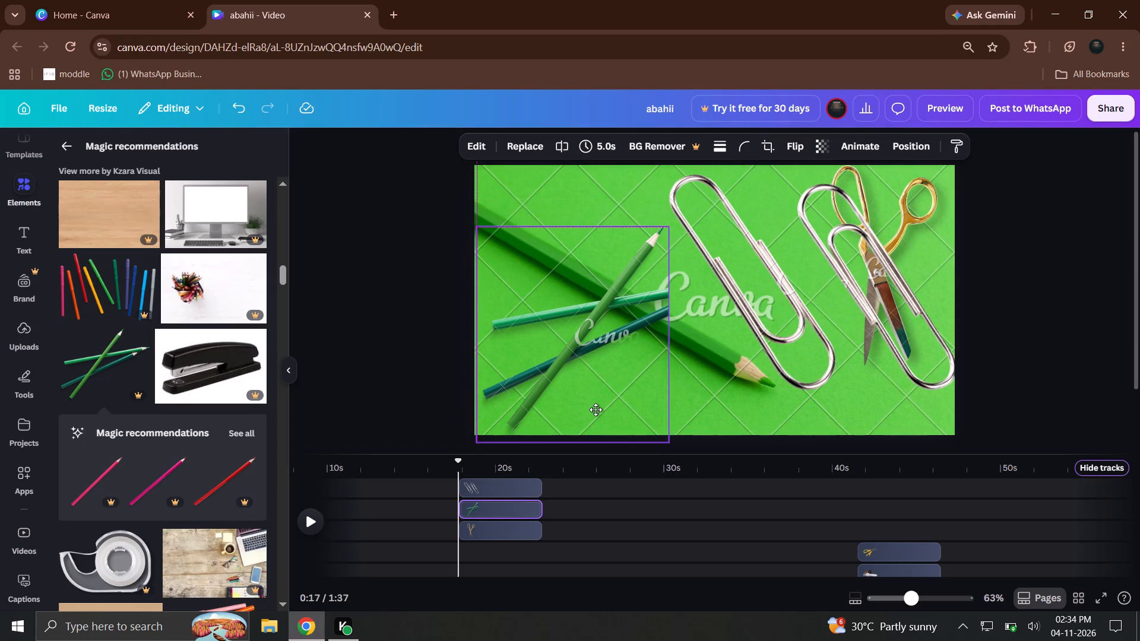
pyautogui.moveTo(596, 410); pyautogui.dragTo(590, 404)
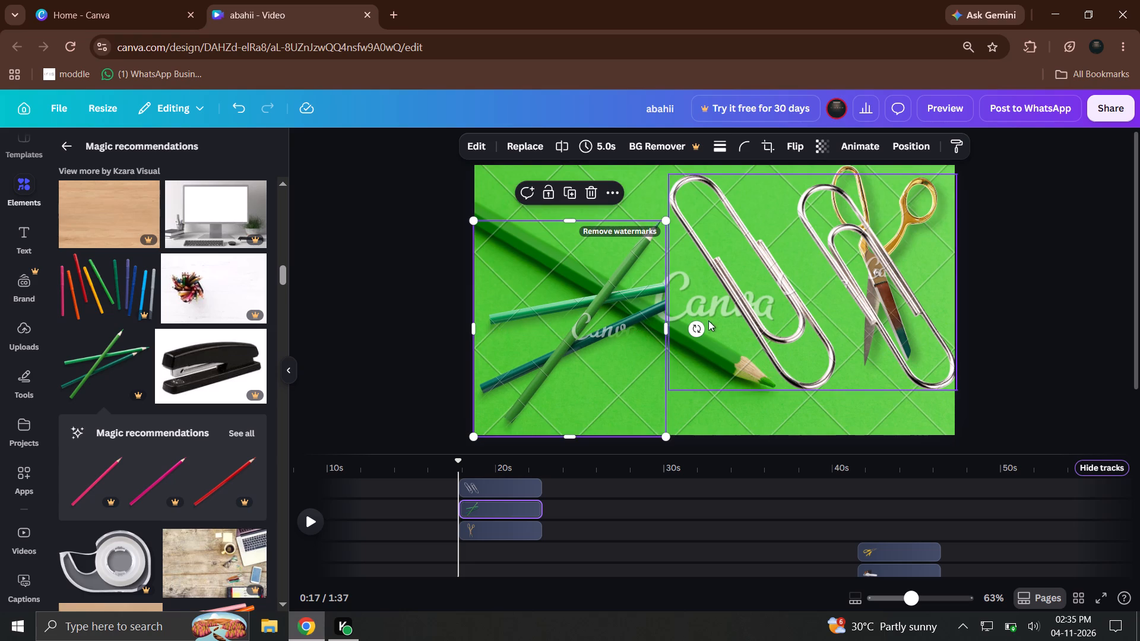
# Widen the green pencils' frame until all tips show, align it to the lower-left corner, and shift the paper clips toward the right edge.
pyautogui.moveTo(660, 325); pyautogui.dragTo(673, 325)
pyautogui.moveTo(674, 326); pyautogui.dragTo(711, 330)
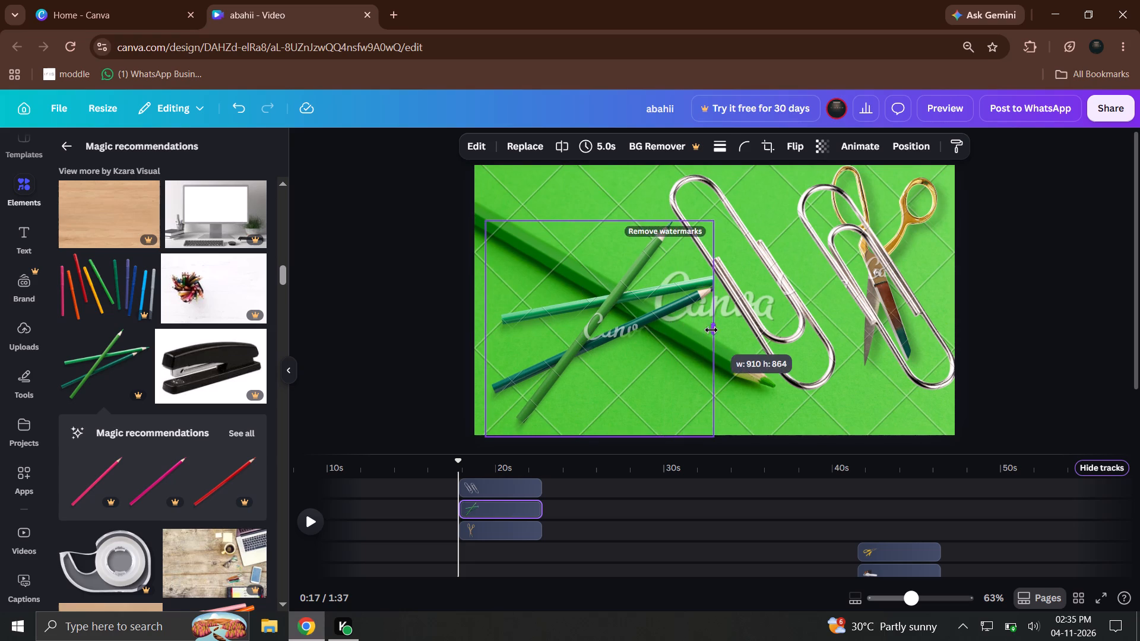
pyautogui.moveTo(711, 330); pyautogui.dragTo(733, 325)
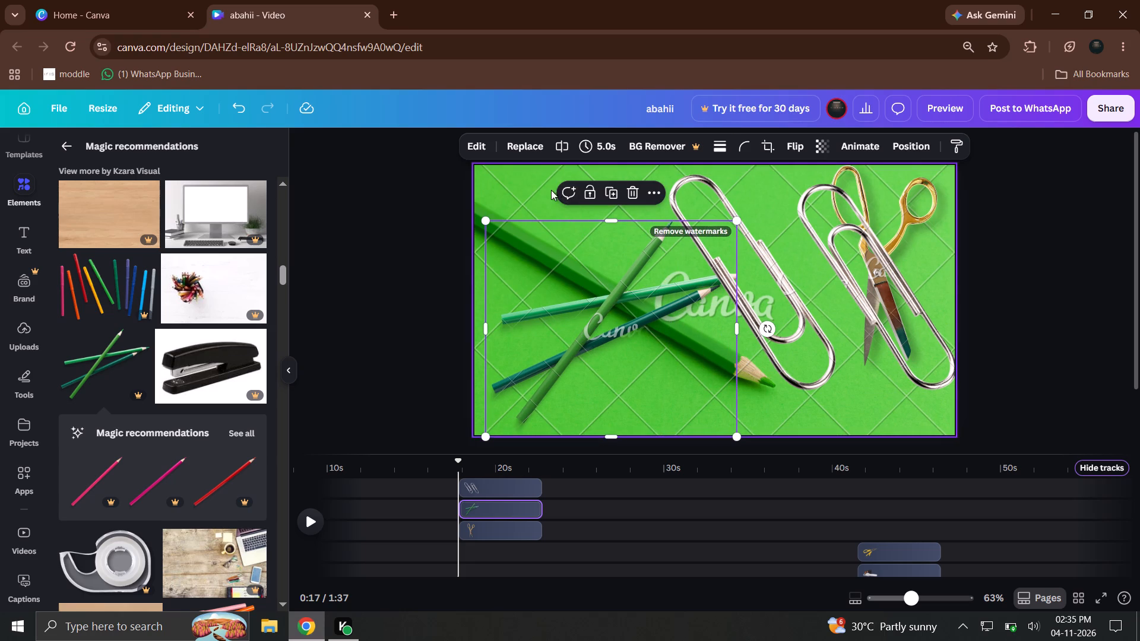
pyautogui.click(531, 191)
pyautogui.moveTo(597, 347); pyautogui.dragTo(585, 344)
pyautogui.moveTo(778, 293); pyautogui.dragTo(856, 290)
pyautogui.click(690, 275)
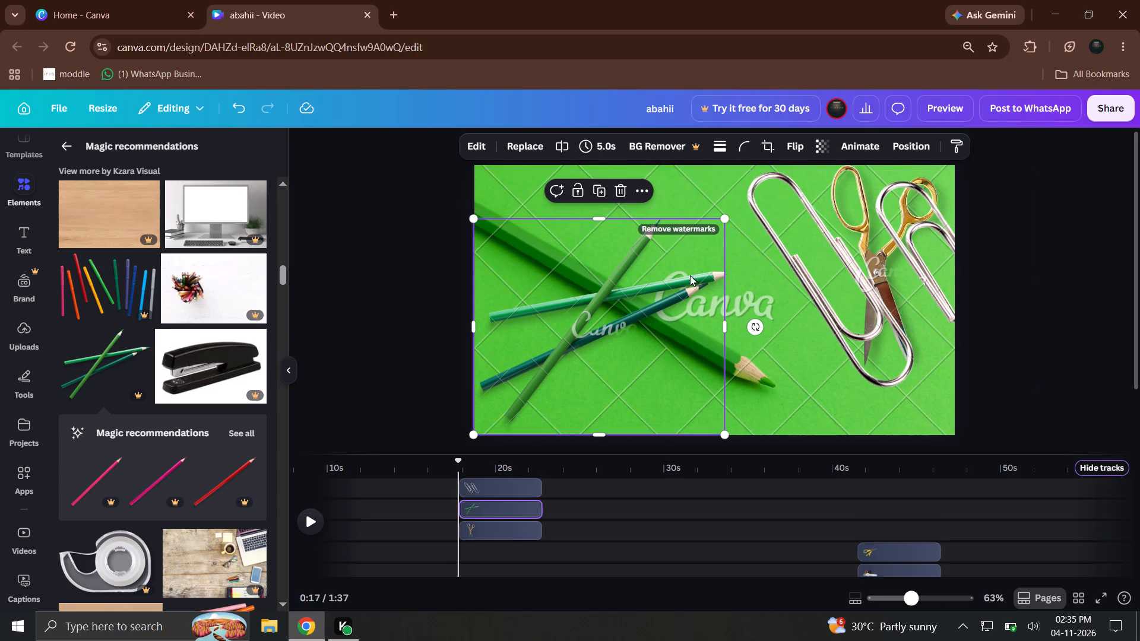
pyautogui.moveTo(721, 283); pyautogui.dragTo(736, 285)
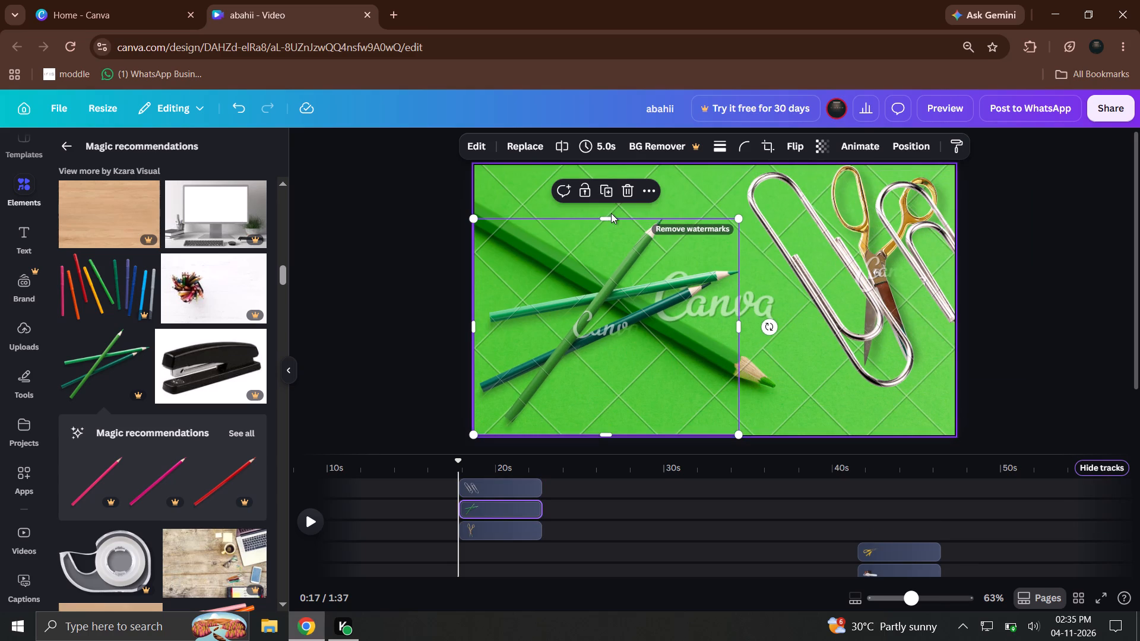
pyautogui.click(522, 195)
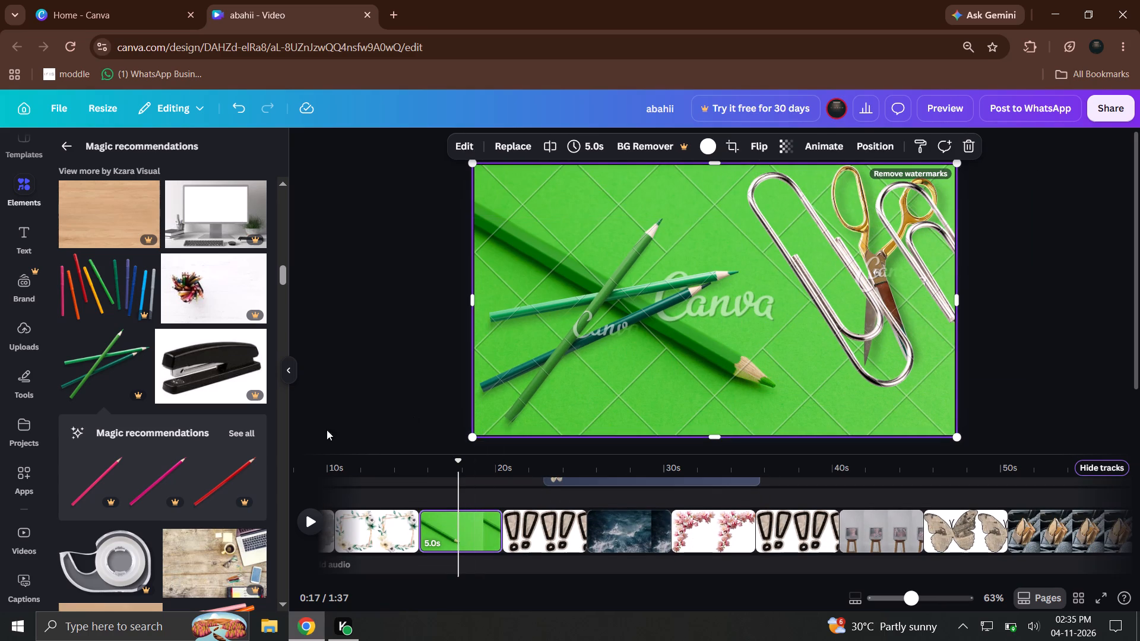
# Replace the paper clips with the pink pencil image and extend its frame upward to include the pencil's tip.
pyautogui.moveTo(159, 468); pyautogui.dragTo(880, 313)
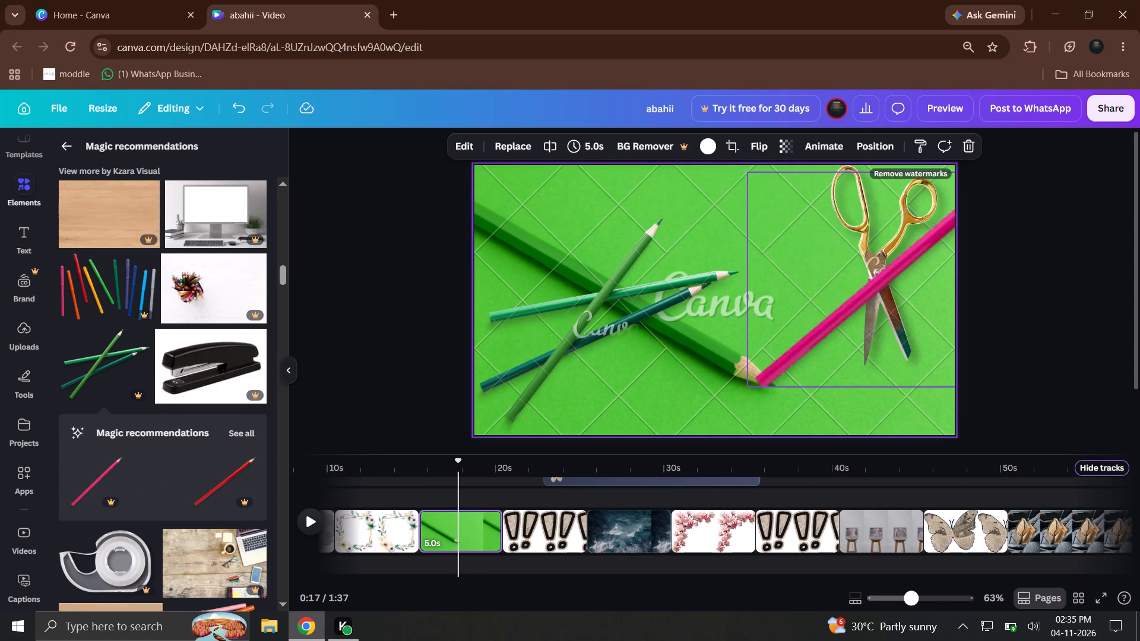
pyautogui.moveTo(880, 313); pyautogui.dragTo(871, 316)
pyautogui.moveTo(872, 299); pyautogui.dragTo(722, 353)
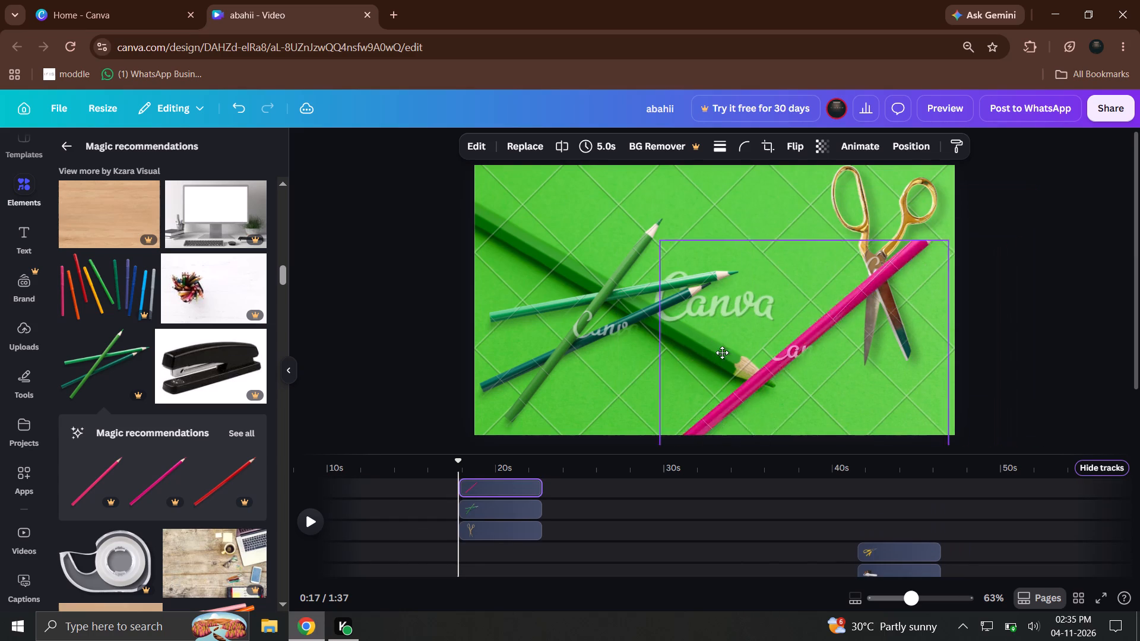
pyautogui.moveTo(722, 353); pyautogui.dragTo(665, 337)
pyautogui.moveTo(811, 208); pyautogui.dragTo(821, 191)
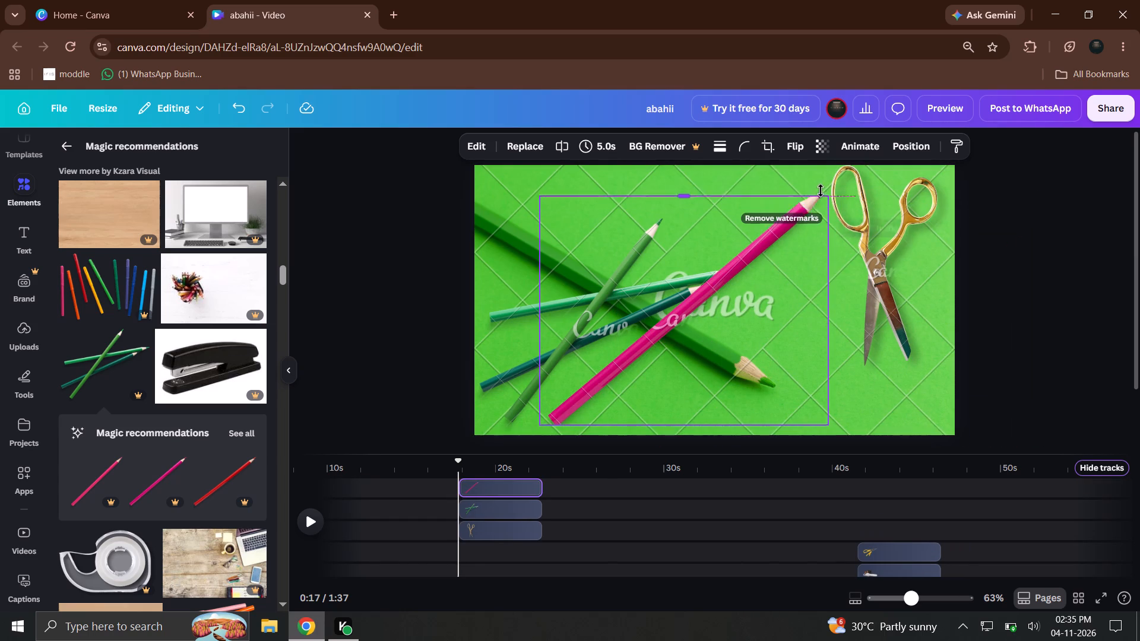
pyautogui.moveTo(821, 191); pyautogui.dragTo(830, 181)
# Move the pink pencil to the page's top-right corner across the gold scissors and scale it down.
pyautogui.moveTo(779, 249); pyautogui.dragTo(880, 240)
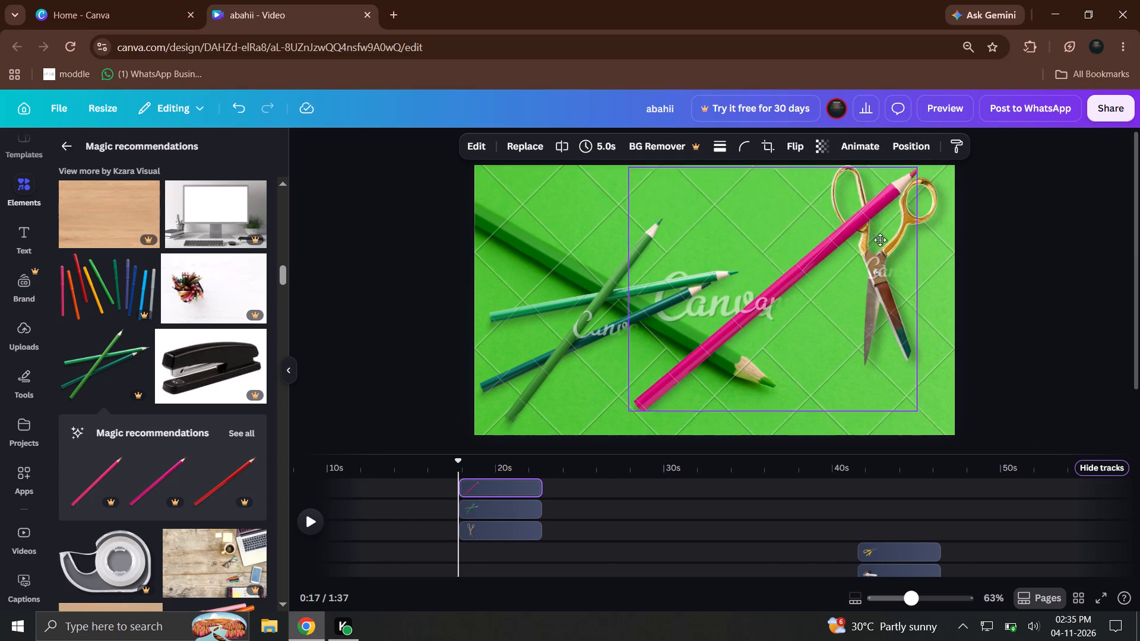
pyautogui.moveTo(880, 240); pyautogui.dragTo(905, 229)
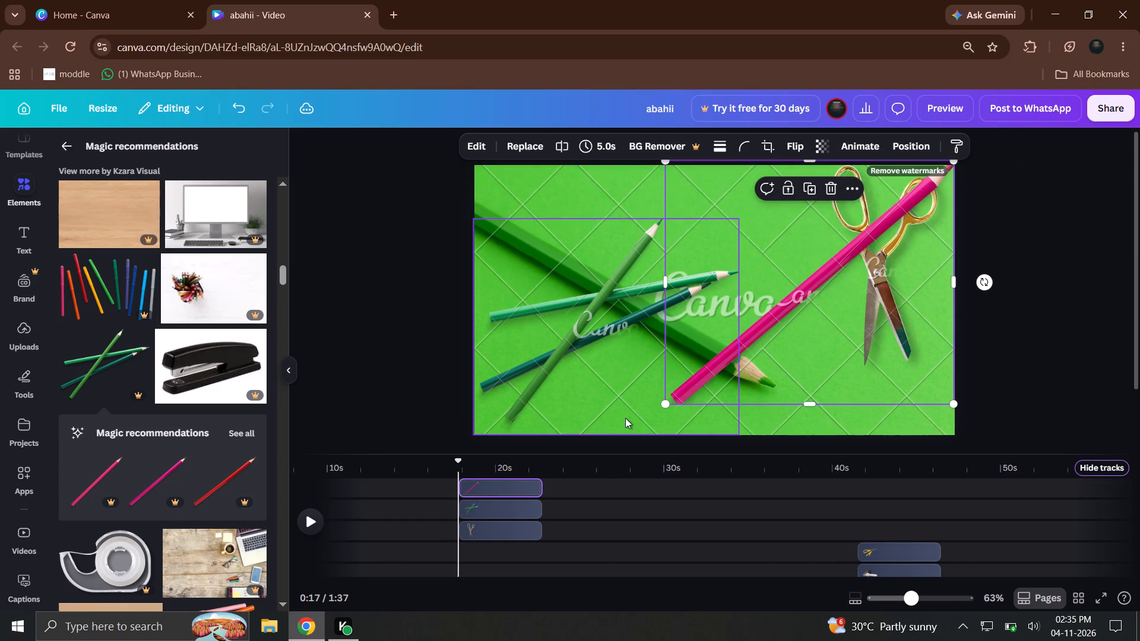
pyautogui.moveTo(669, 407); pyautogui.dragTo(746, 354)
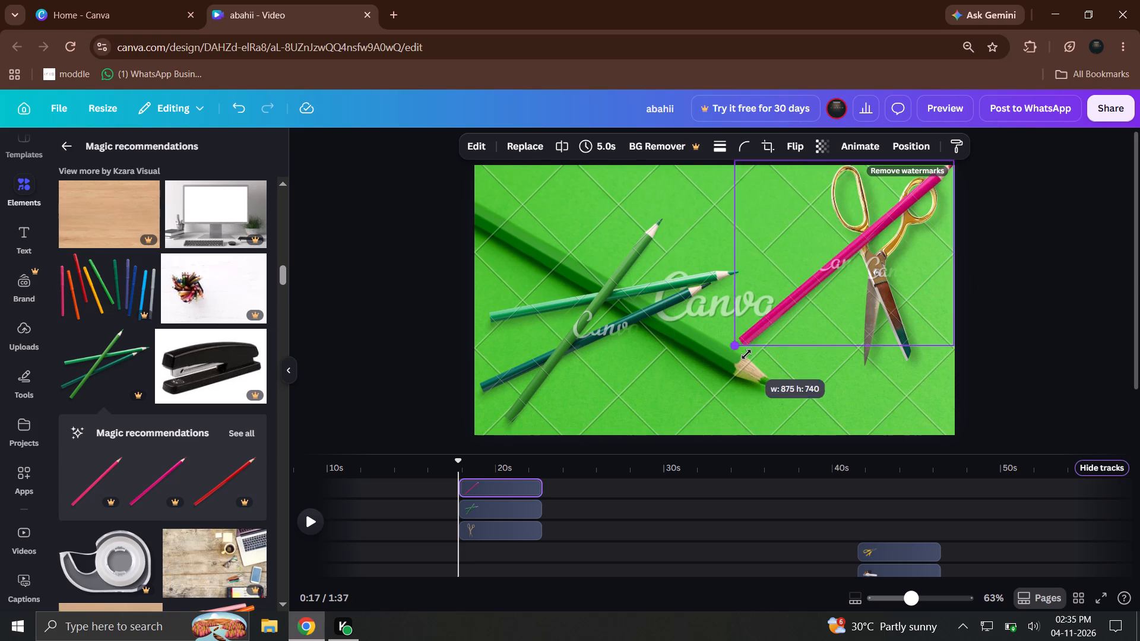
pyautogui.moveTo(746, 354); pyautogui.dragTo(748, 347)
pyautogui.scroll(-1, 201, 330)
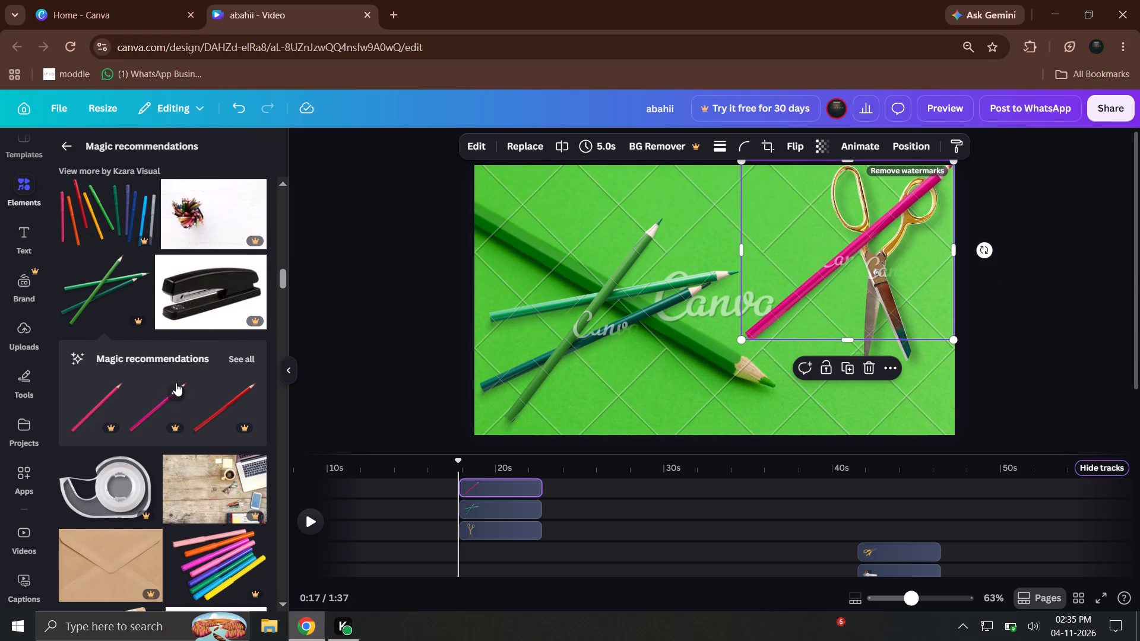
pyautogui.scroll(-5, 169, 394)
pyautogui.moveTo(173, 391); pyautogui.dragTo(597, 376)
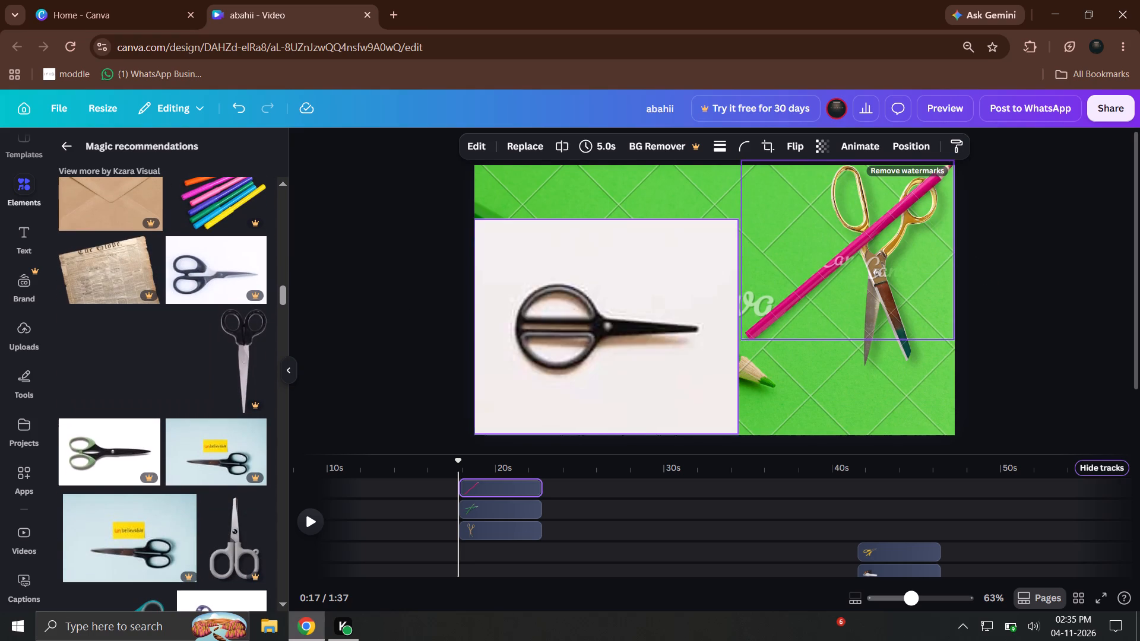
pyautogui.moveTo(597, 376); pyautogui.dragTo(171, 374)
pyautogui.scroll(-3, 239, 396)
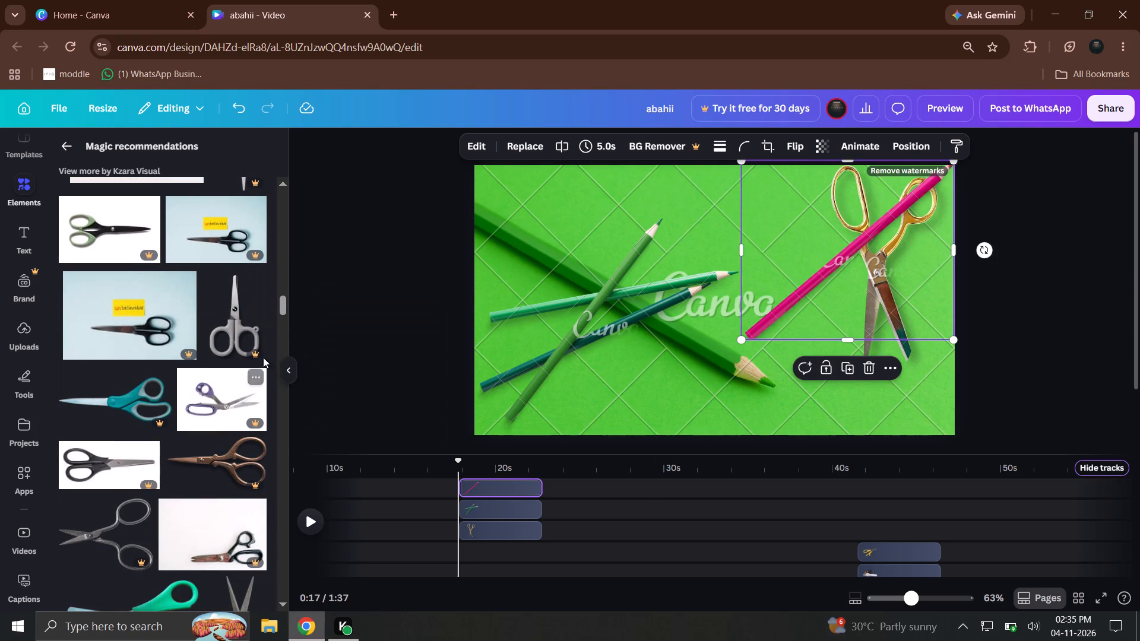
# Replace the gold scissors with the upright grey-handled scissors image.
pyautogui.moveTo(252, 340); pyautogui.dragTo(791, 383)
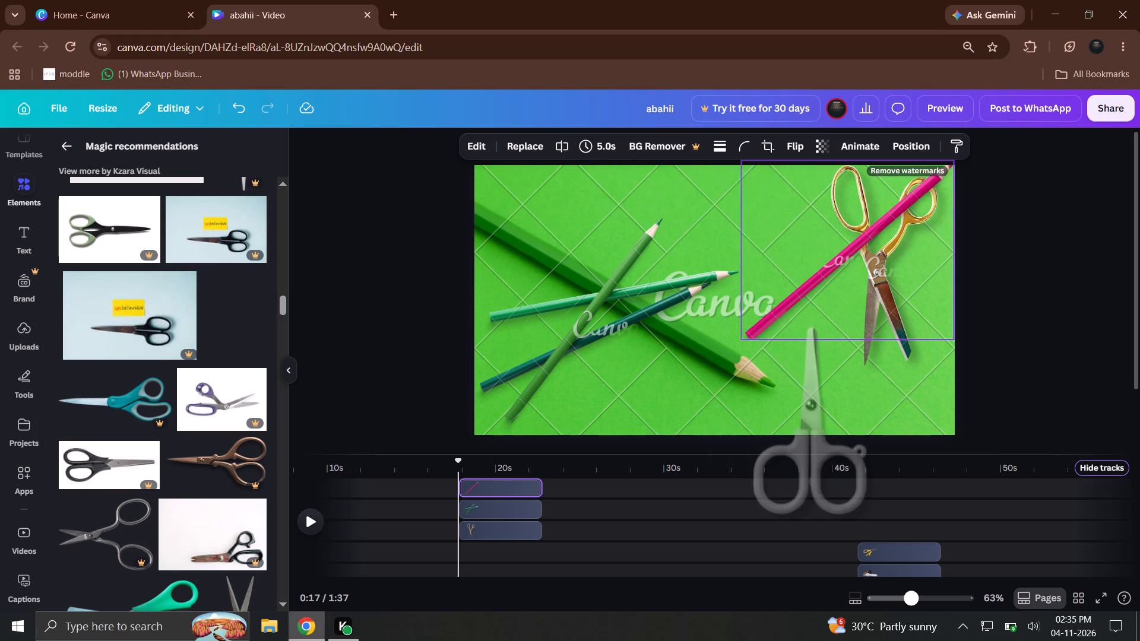
pyautogui.moveTo(791, 383); pyautogui.dragTo(882, 361)
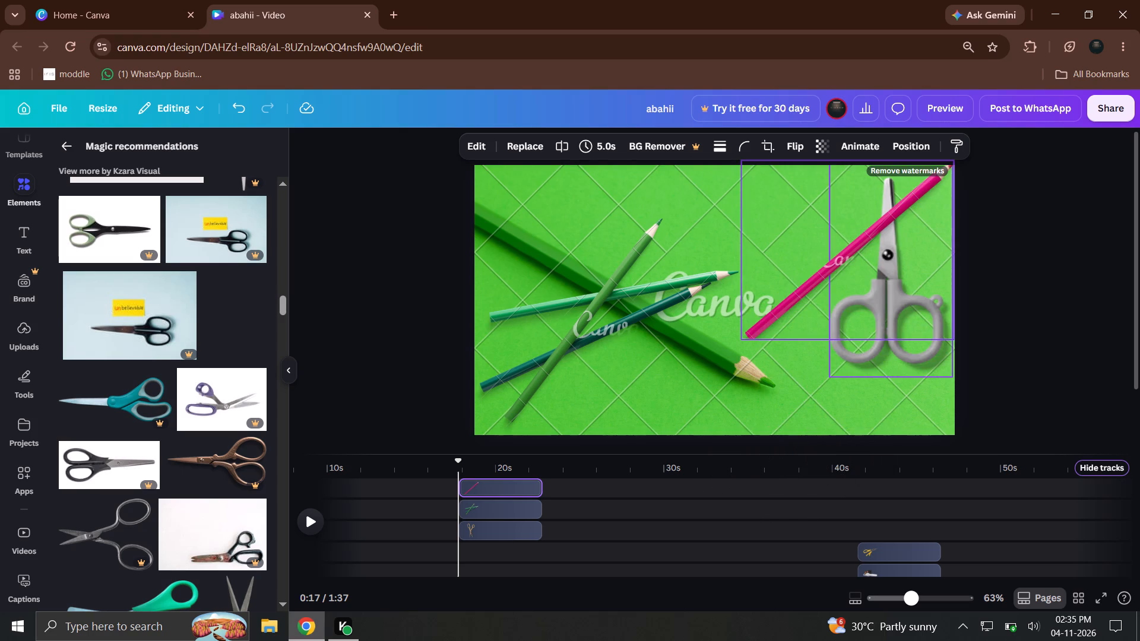
pyautogui.moveTo(882, 361); pyautogui.dragTo(882, 360)
pyautogui.click(749, 377)
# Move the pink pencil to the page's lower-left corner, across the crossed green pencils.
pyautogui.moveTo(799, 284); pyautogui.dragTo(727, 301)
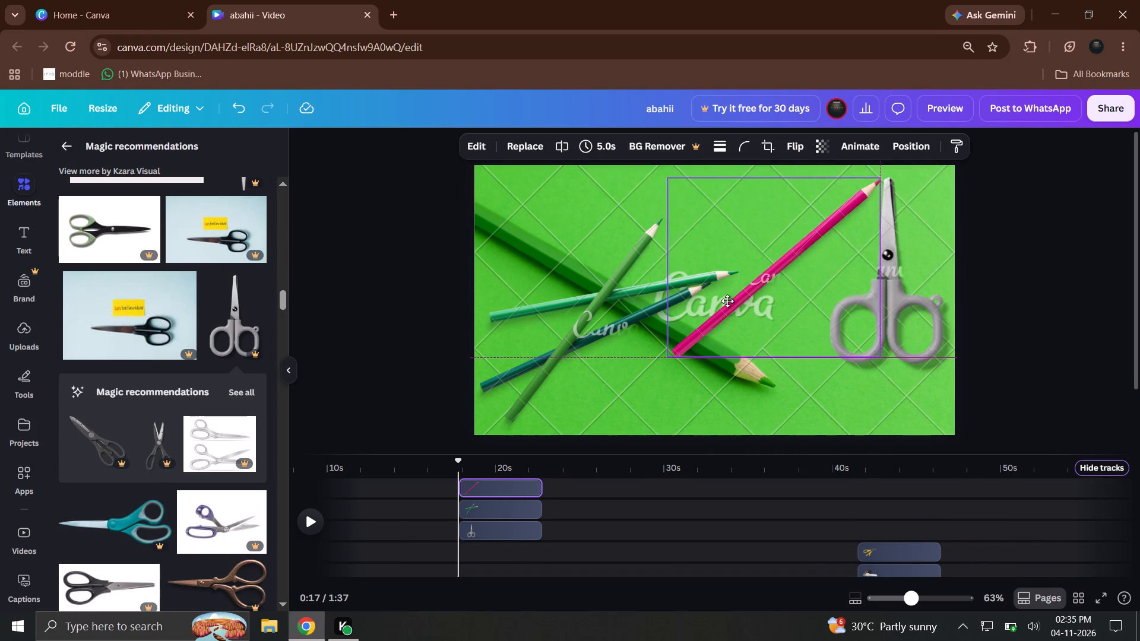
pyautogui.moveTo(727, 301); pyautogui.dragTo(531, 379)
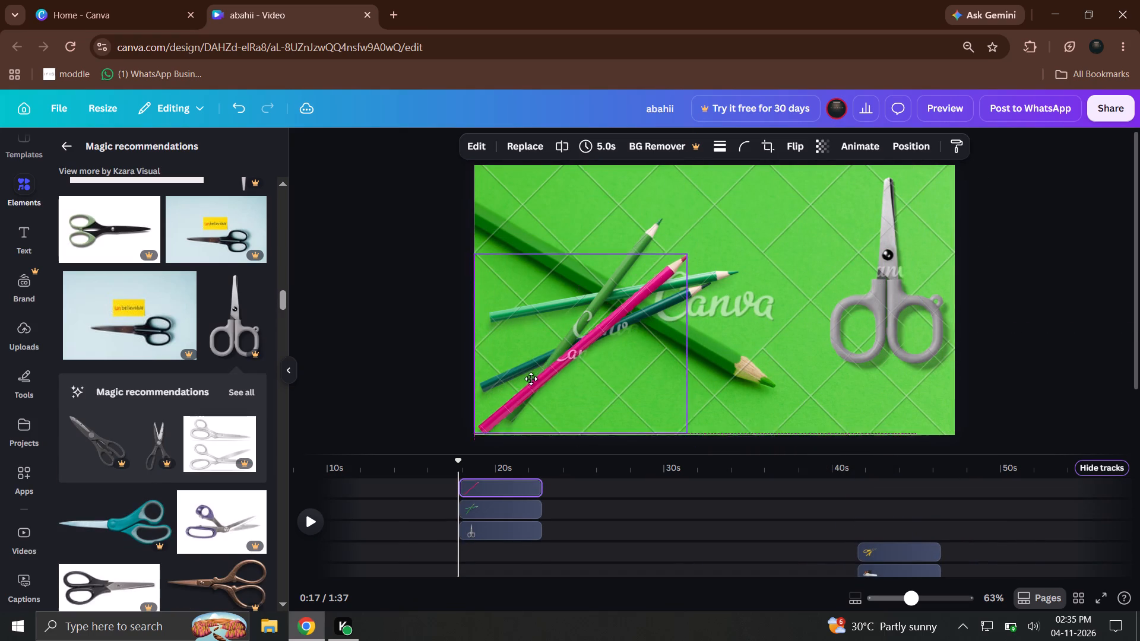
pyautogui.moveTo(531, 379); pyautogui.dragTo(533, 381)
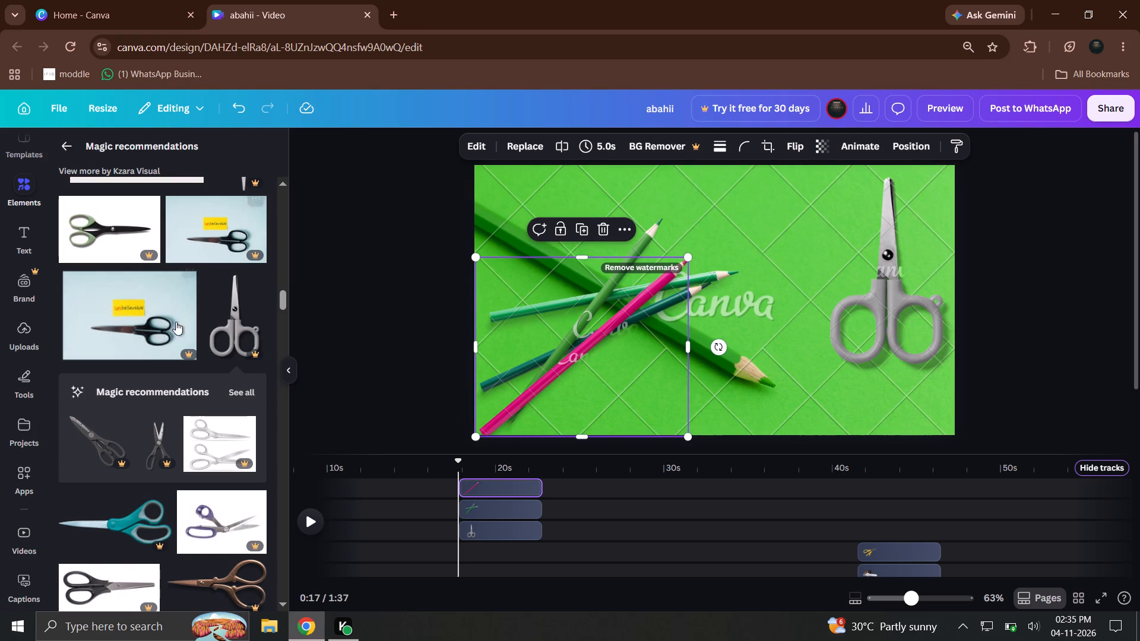
# Look back through the recommended scissors and stationery images up to the start of the list.
pyautogui.scroll(12, 197, 383)
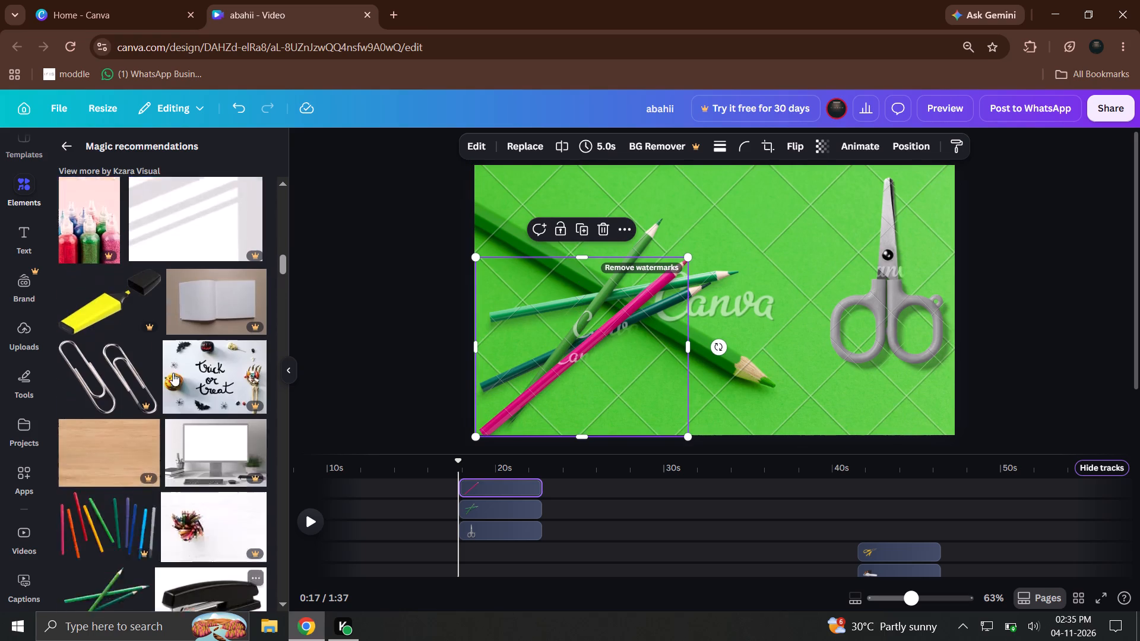
pyautogui.scroll(4, 89, 361)
pyautogui.scroll(6, 174, 294)
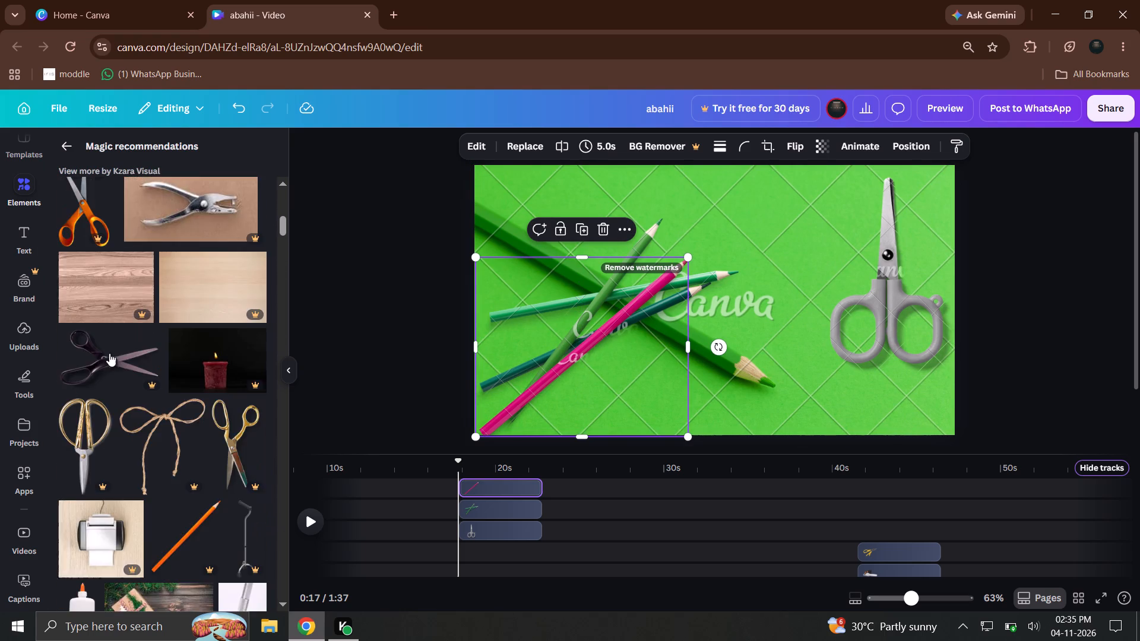
pyautogui.scroll(4, 108, 352)
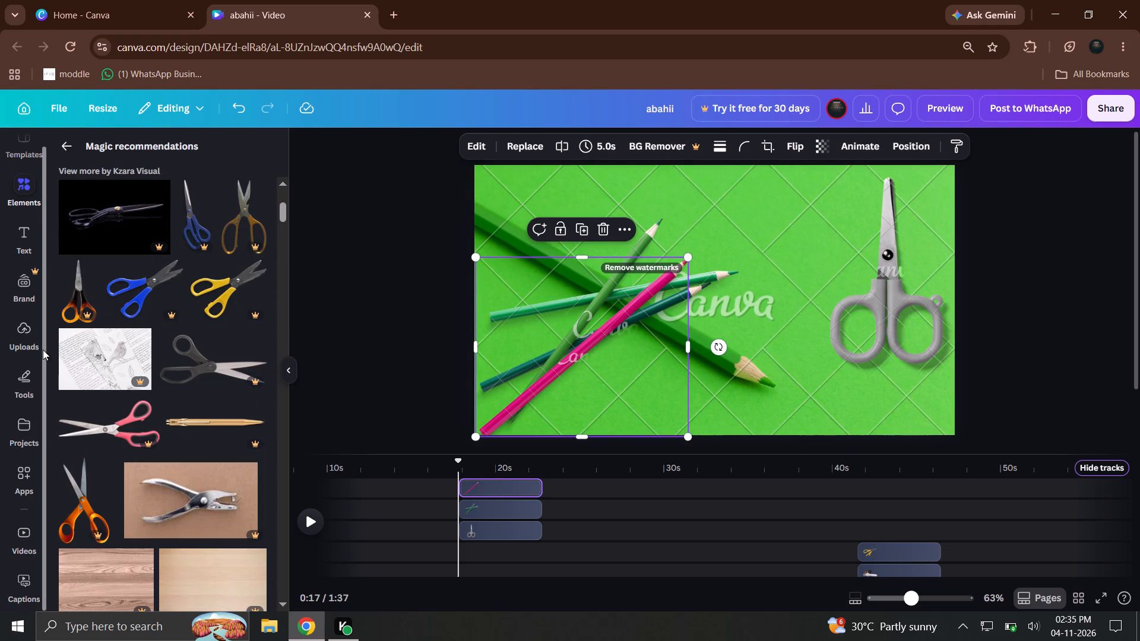
pyautogui.scroll(9, 111, 323)
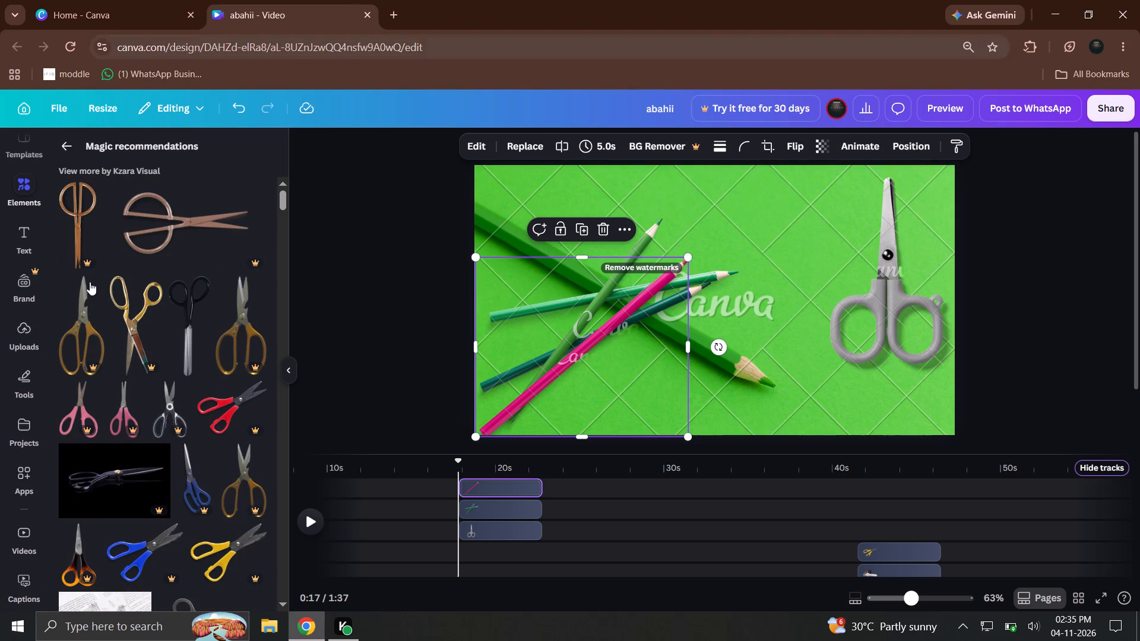
# Move the pink pencil to the page's top-right corner, across the grey scissors.
pyautogui.moveTo(605, 328); pyautogui.dragTo(705, 280)
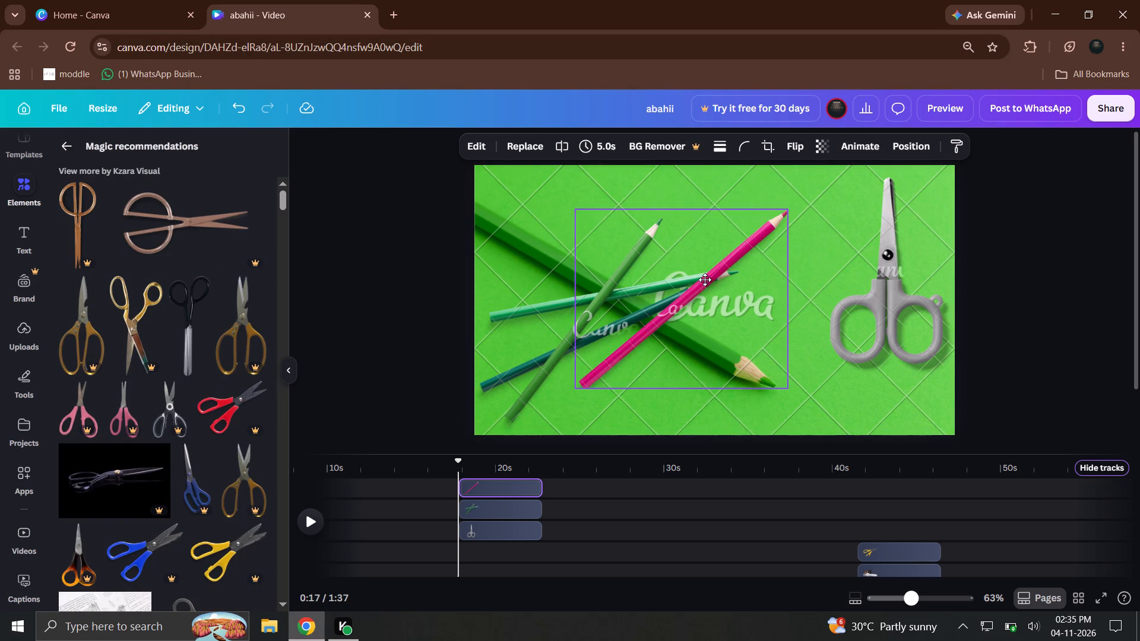
pyautogui.moveTo(705, 280); pyautogui.dragTo(867, 240)
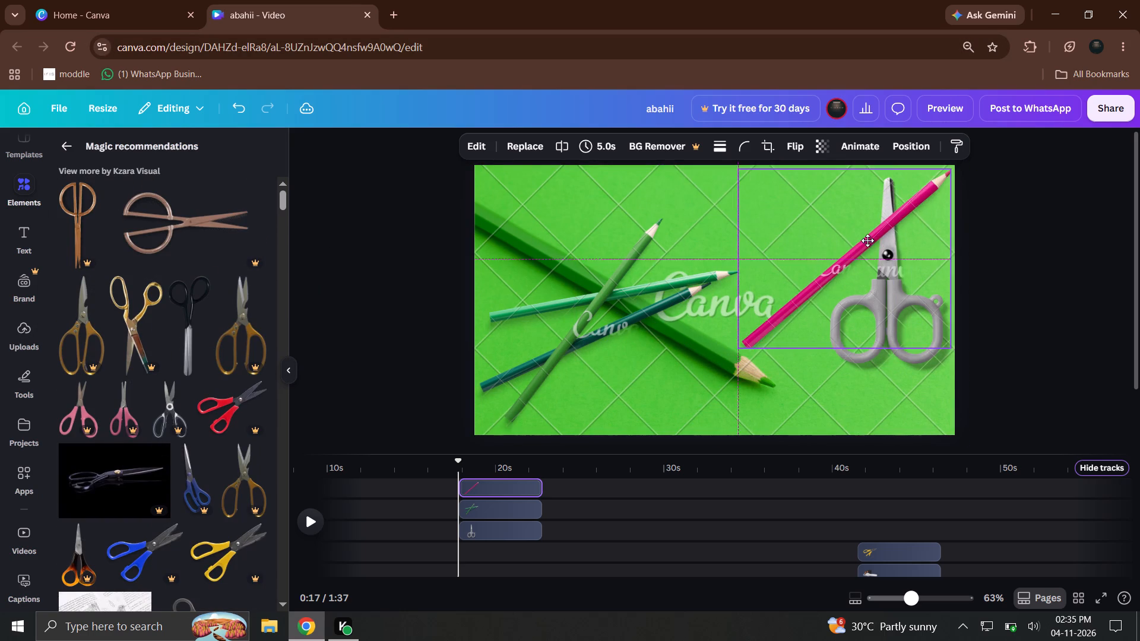
pyautogui.moveTo(867, 240); pyautogui.dragTo(870, 237)
pyautogui.click(1015, 252)
# Move the grey scissors to the middle of the page, under the crossed green pencils' tips.
pyautogui.moveTo(893, 372); pyautogui.dragTo(817, 395)
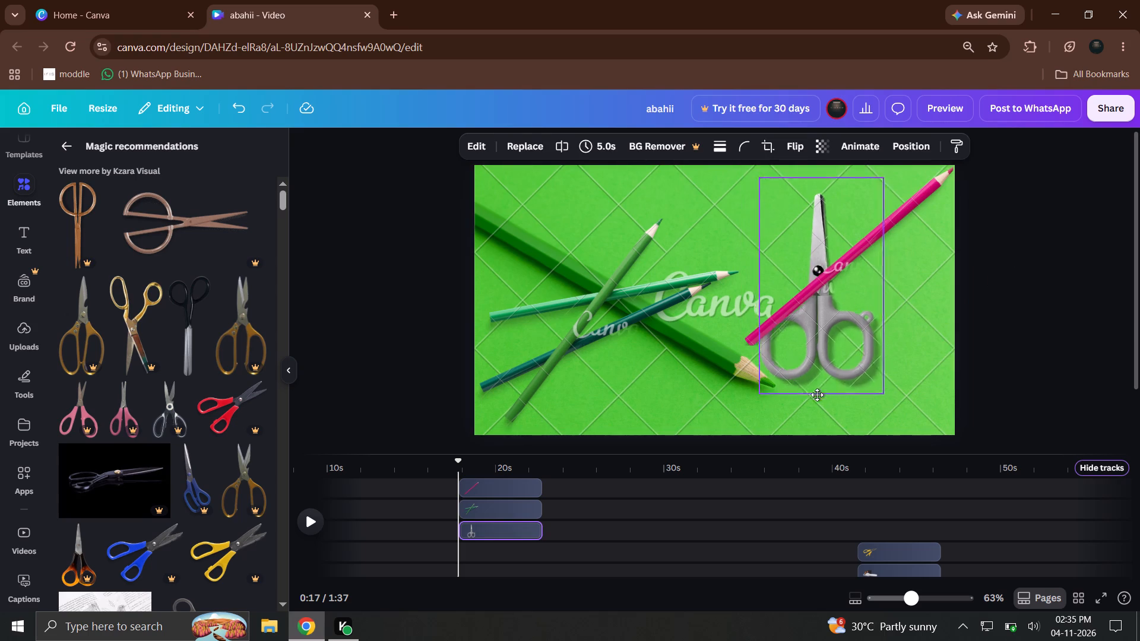
pyautogui.moveTo(817, 395); pyautogui.dragTo(705, 411)
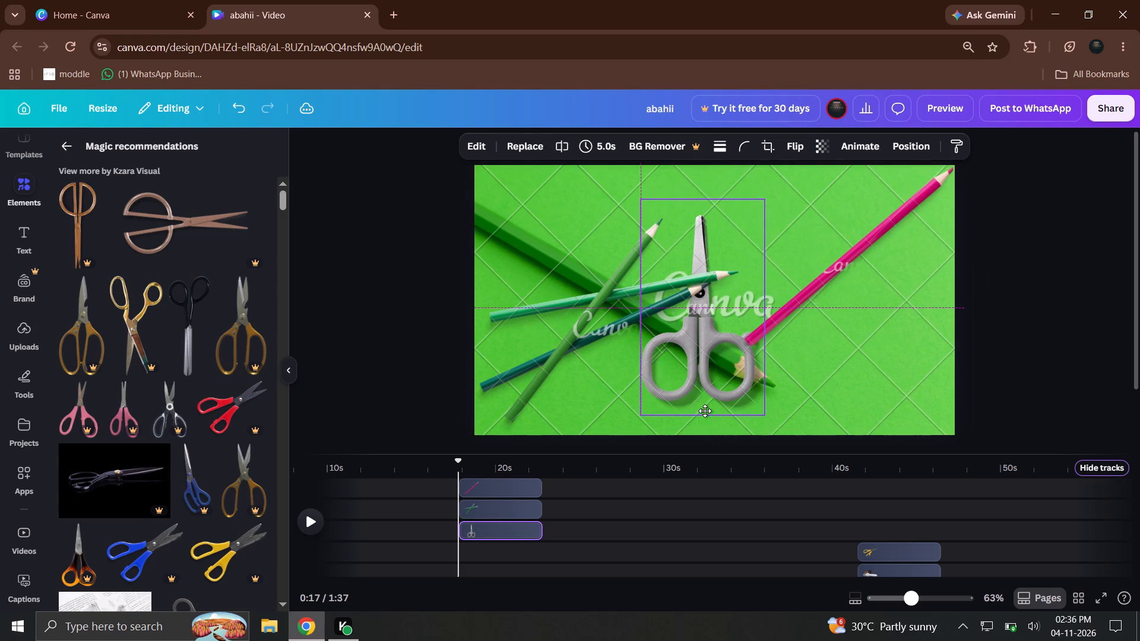
pyautogui.moveTo(705, 411); pyautogui.dragTo(705, 410)
pyautogui.click(1139, 315)
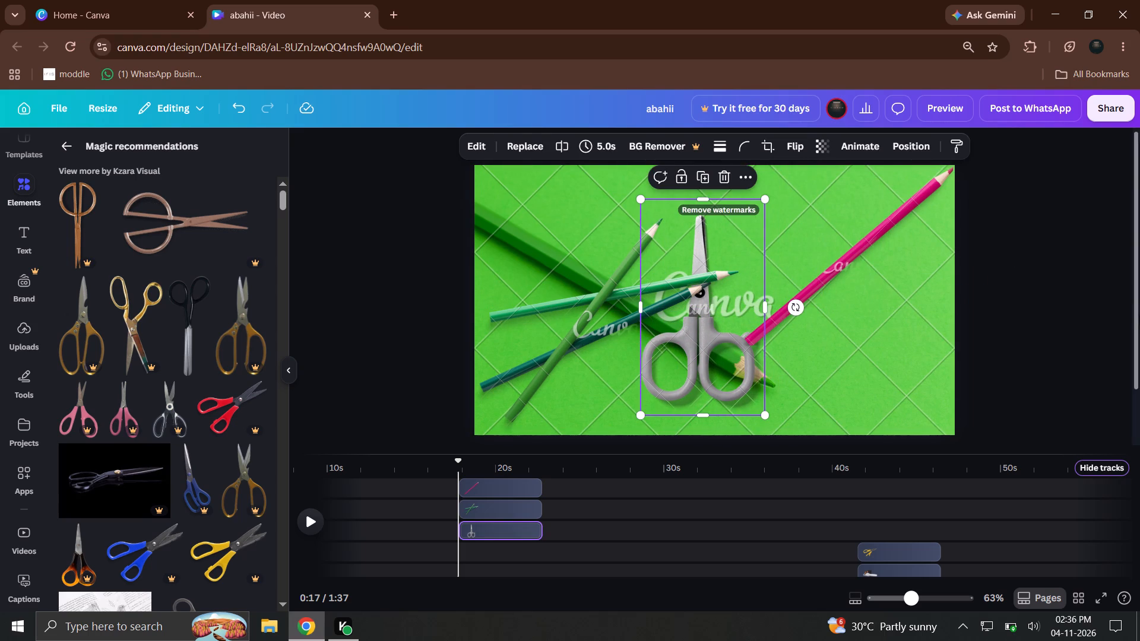
pyautogui.click(1017, 308)
# Move the crossed green pencils up to the page's top-left corner.
pyautogui.moveTo(628, 310); pyautogui.dragTo(628, 293)
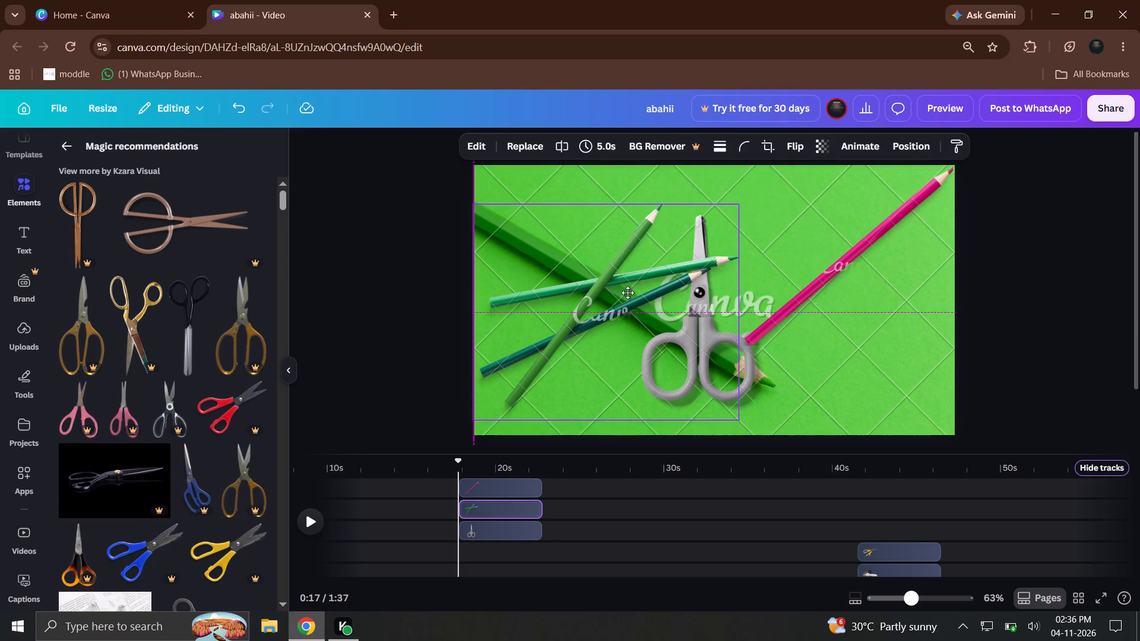
pyautogui.moveTo(628, 293); pyautogui.dragTo(622, 255)
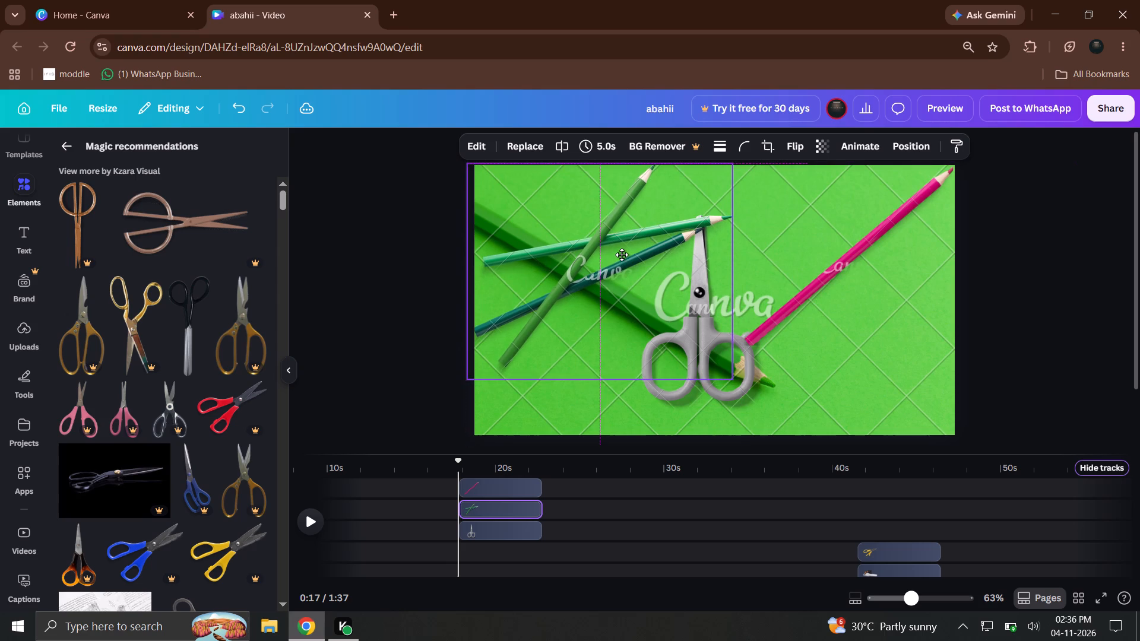
pyautogui.moveTo(622, 255); pyautogui.dragTo(626, 256)
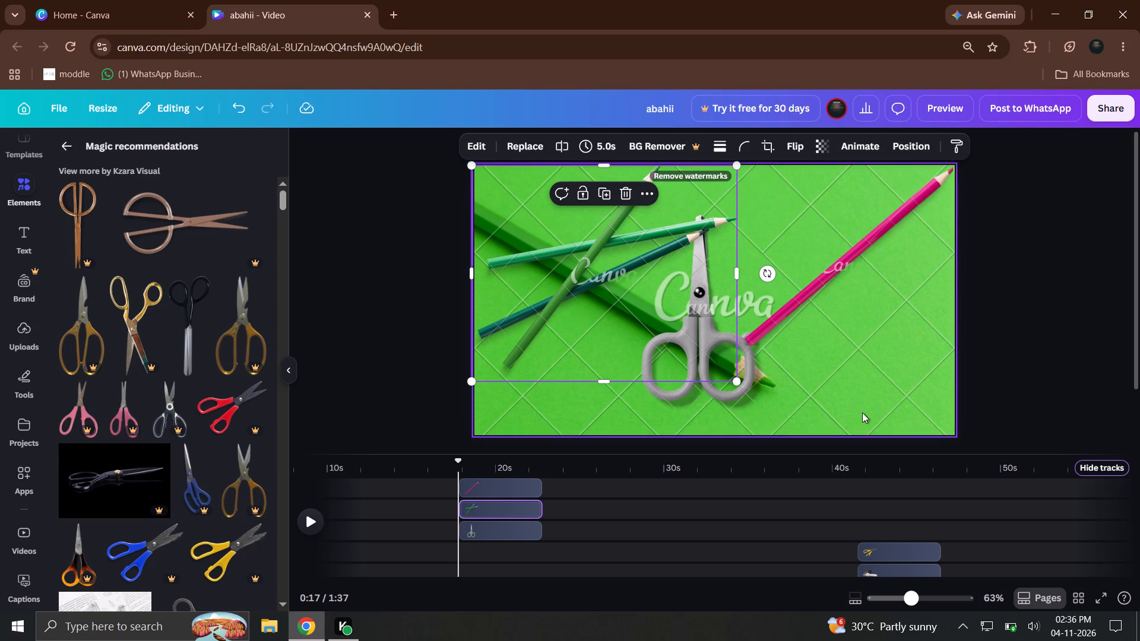
# Scale the grey scissors and pink pencil down together and place the pair against the page's top-right corner.
pyautogui.moveTo(860, 404); pyautogui.dragTo(767, 326)
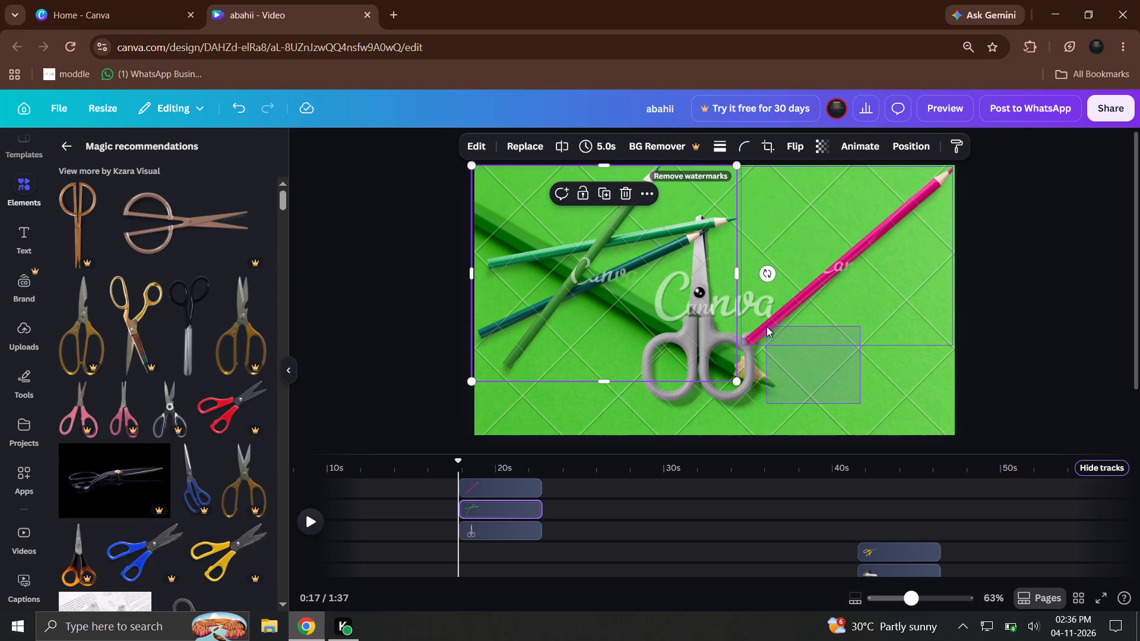
pyautogui.moveTo(767, 326); pyautogui.dragTo(759, 331)
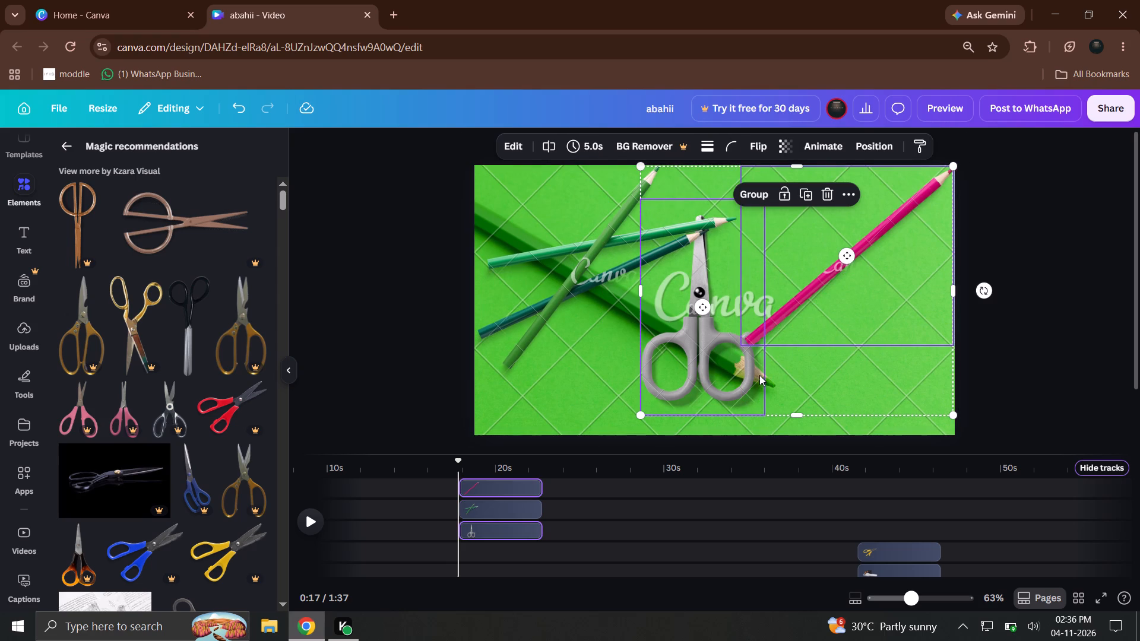
pyautogui.click(759, 376)
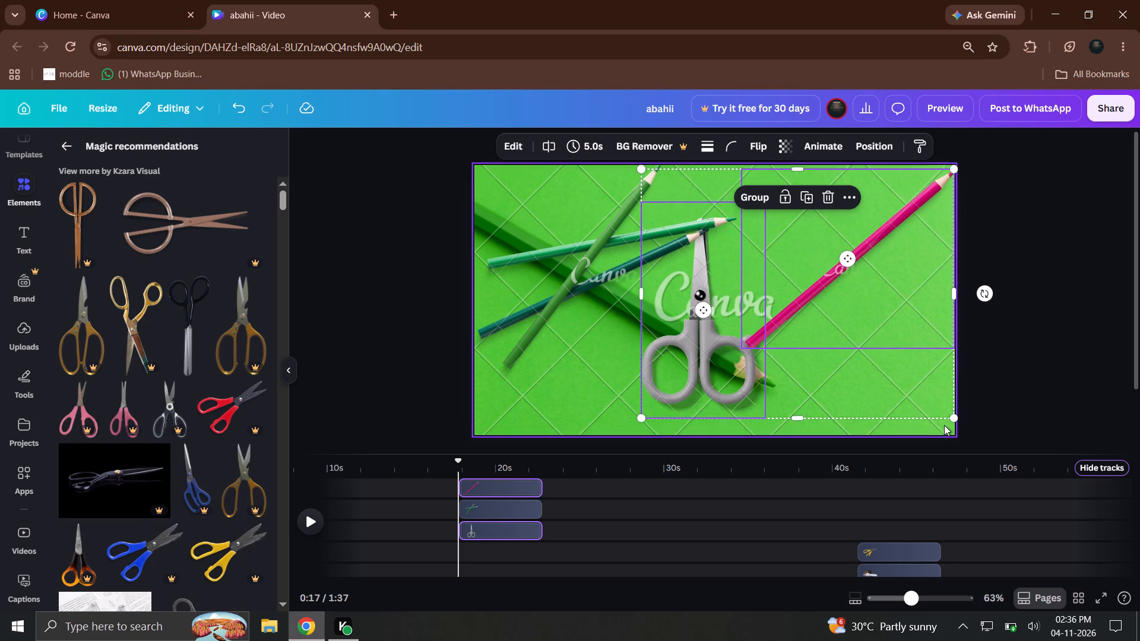
pyautogui.moveTo(948, 420); pyautogui.dragTo(812, 374)
pyautogui.moveTo(688, 319); pyautogui.dragTo(795, 318)
pyautogui.click(1008, 318)
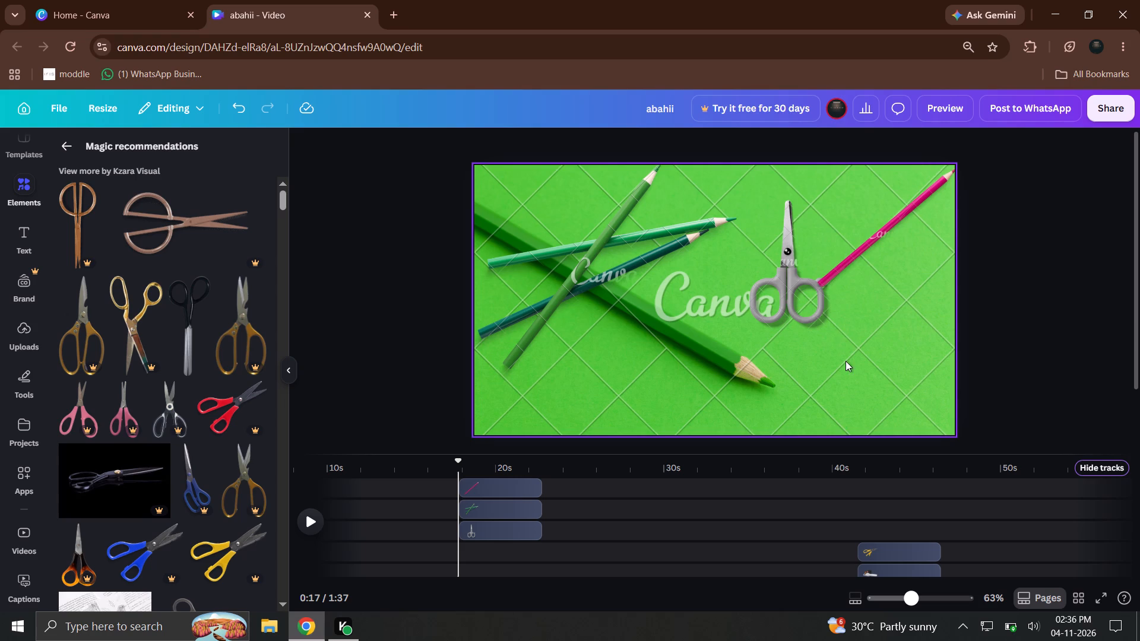
pyautogui.moveTo(845, 361); pyautogui.dragTo(820, 269)
pyautogui.click(859, 283)
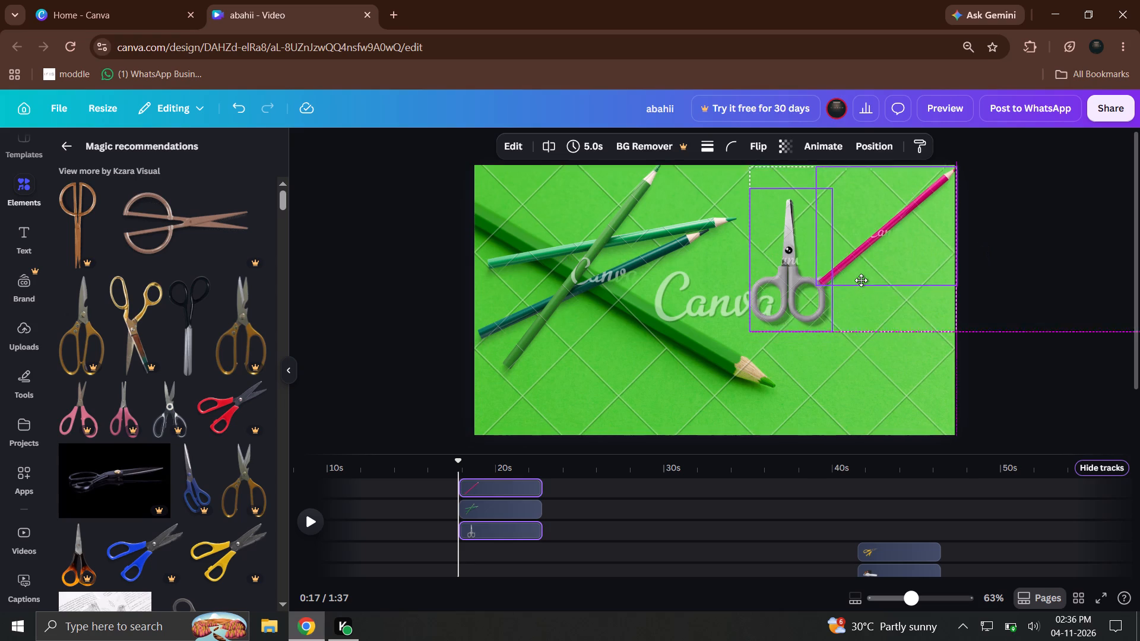
pyautogui.click(1002, 280)
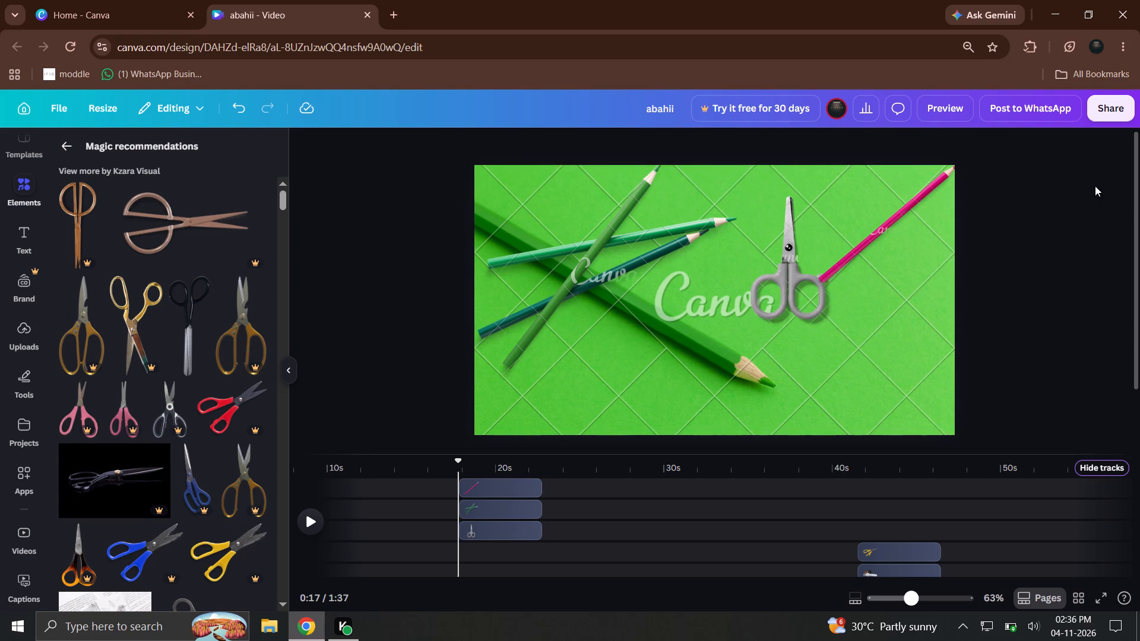
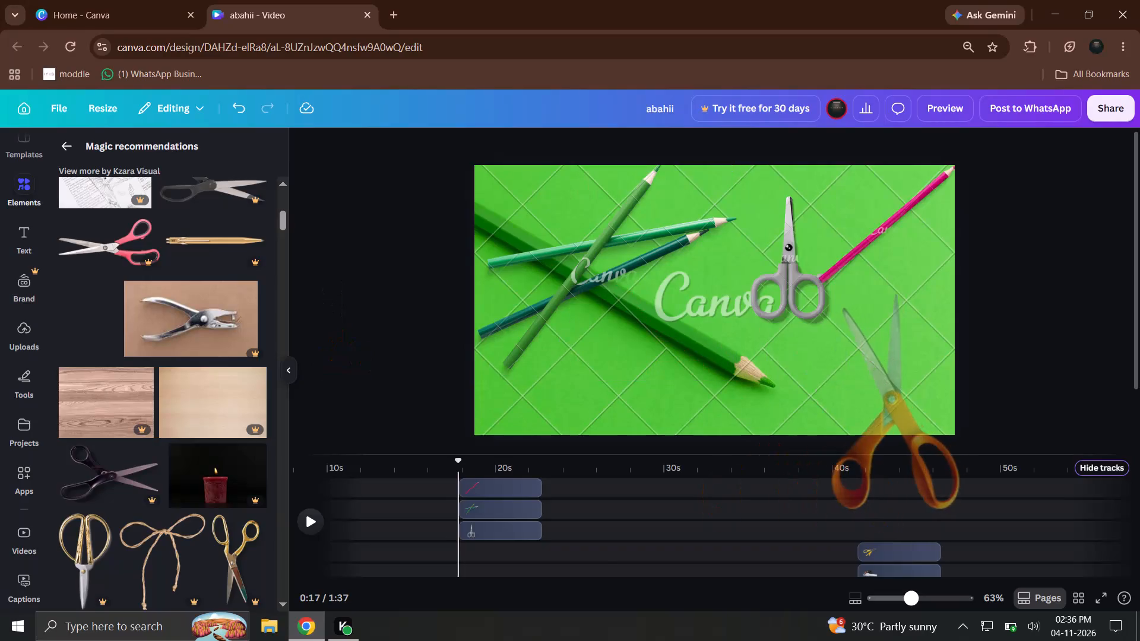
# Add the orange-handled scissors to the green pencil scene, shrink them and place them in the page's lower-left corner.
pyautogui.moveTo(856, 328); pyautogui.dragTo(818, 274)
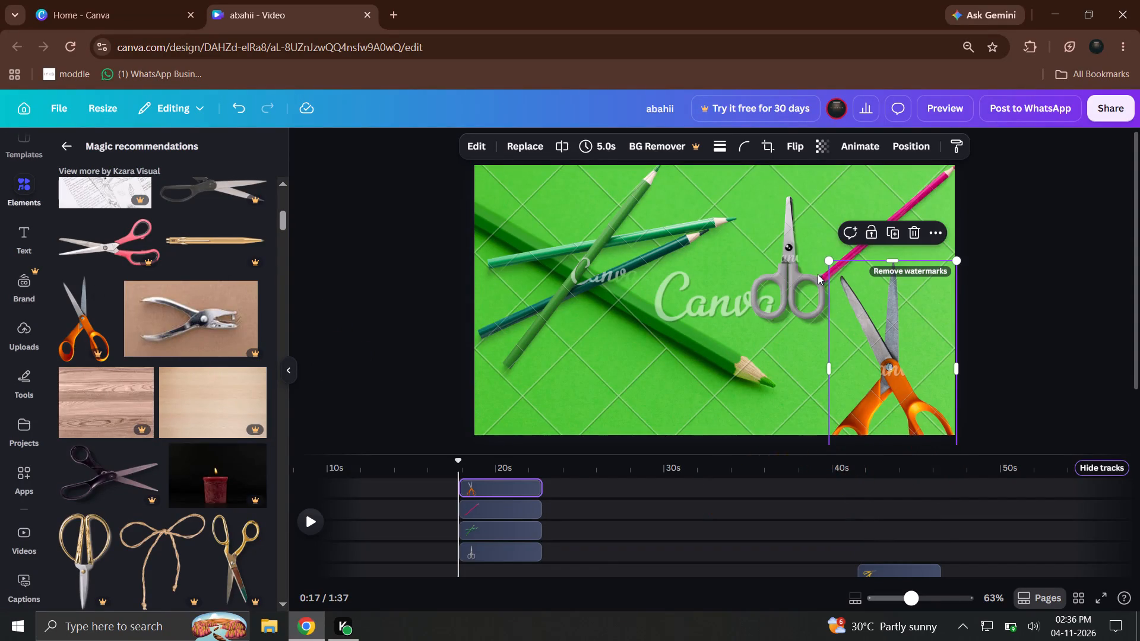
pyautogui.moveTo(818, 274); pyautogui.dragTo(816, 274)
pyautogui.moveTo(848, 284); pyautogui.dragTo(793, 304)
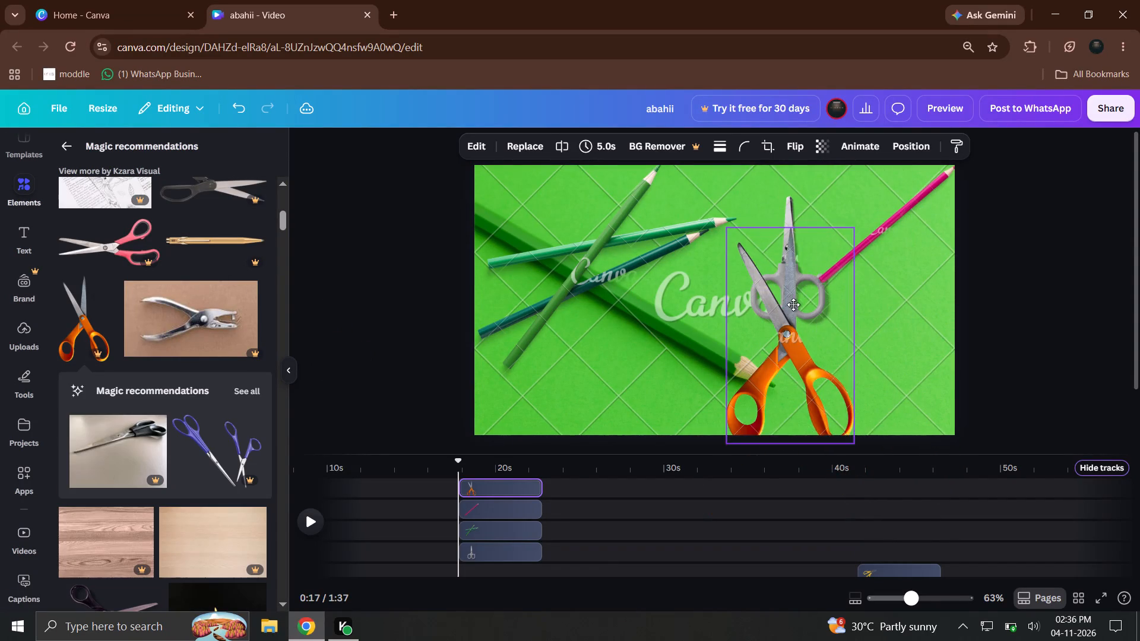
pyautogui.moveTo(793, 304); pyautogui.dragTo(885, 297)
pyautogui.moveTo(827, 215); pyautogui.dragTo(856, 331)
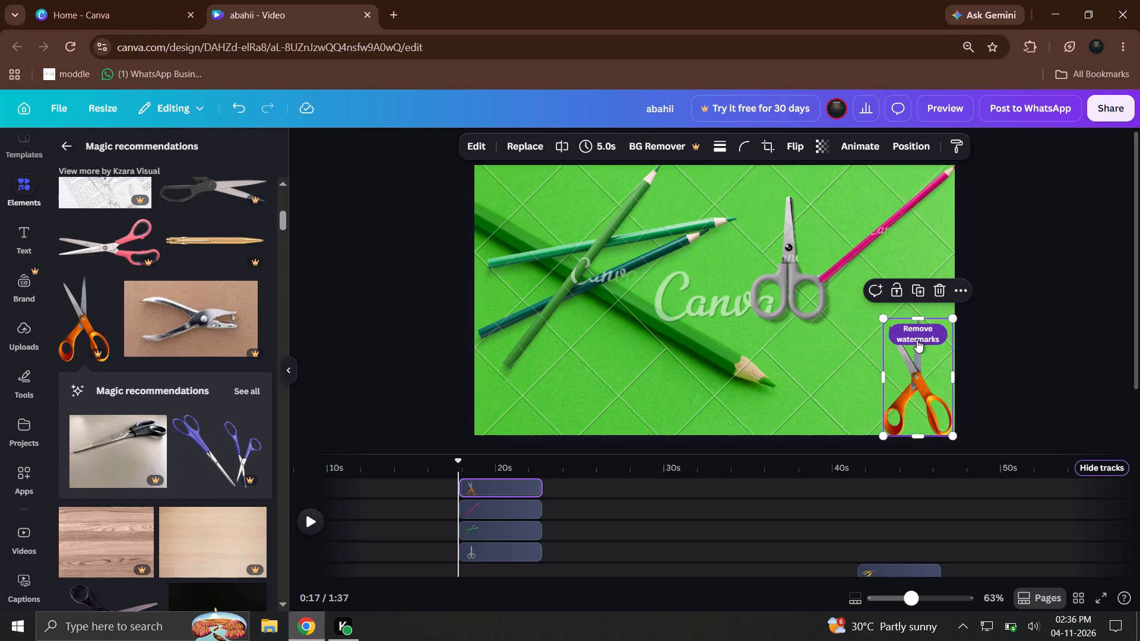
pyautogui.moveTo(917, 342); pyautogui.dragTo(882, 345)
pyautogui.moveTo(913, 350); pyautogui.dragTo(800, 303)
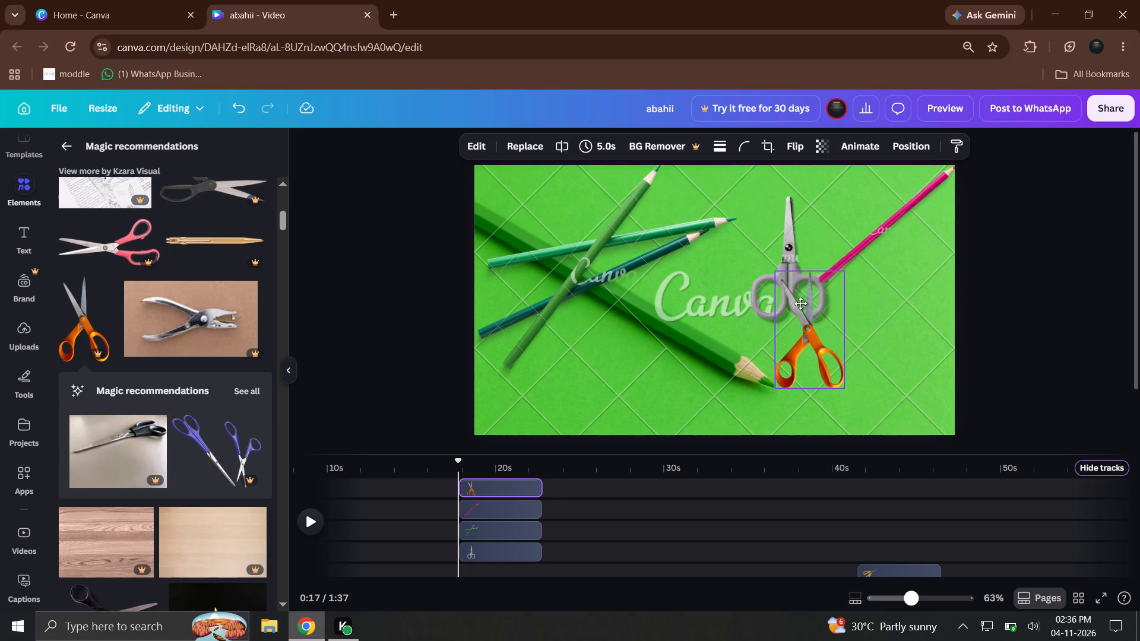
pyautogui.moveTo(800, 303); pyautogui.dragTo(543, 384)
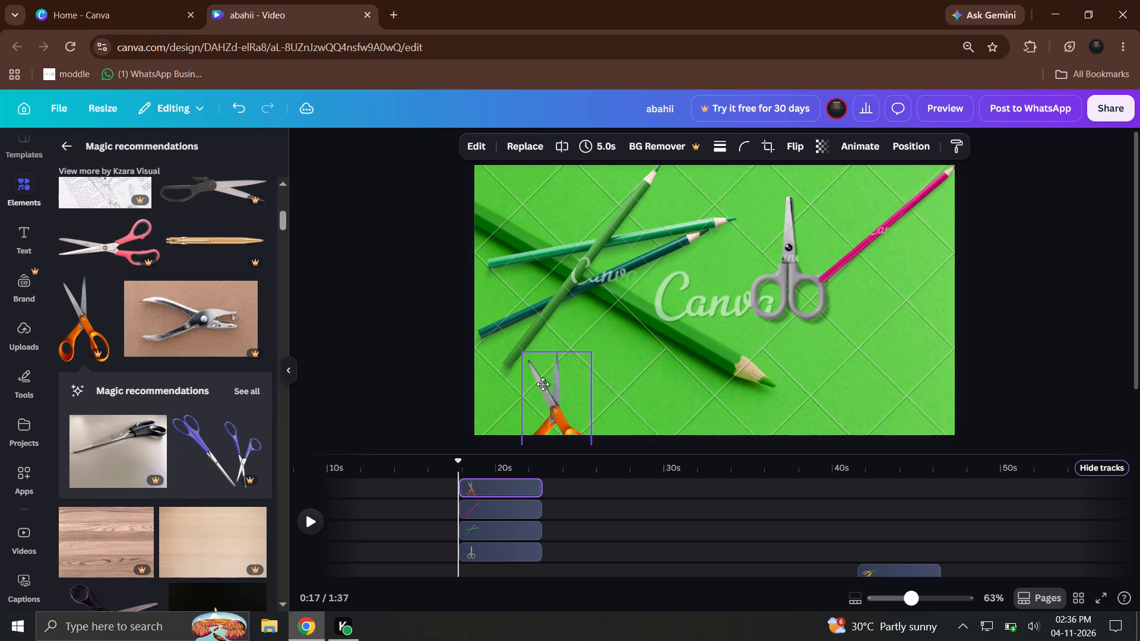
pyautogui.moveTo(543, 384); pyautogui.dragTo(648, 338)
pyautogui.scroll(-3, 112, 351)
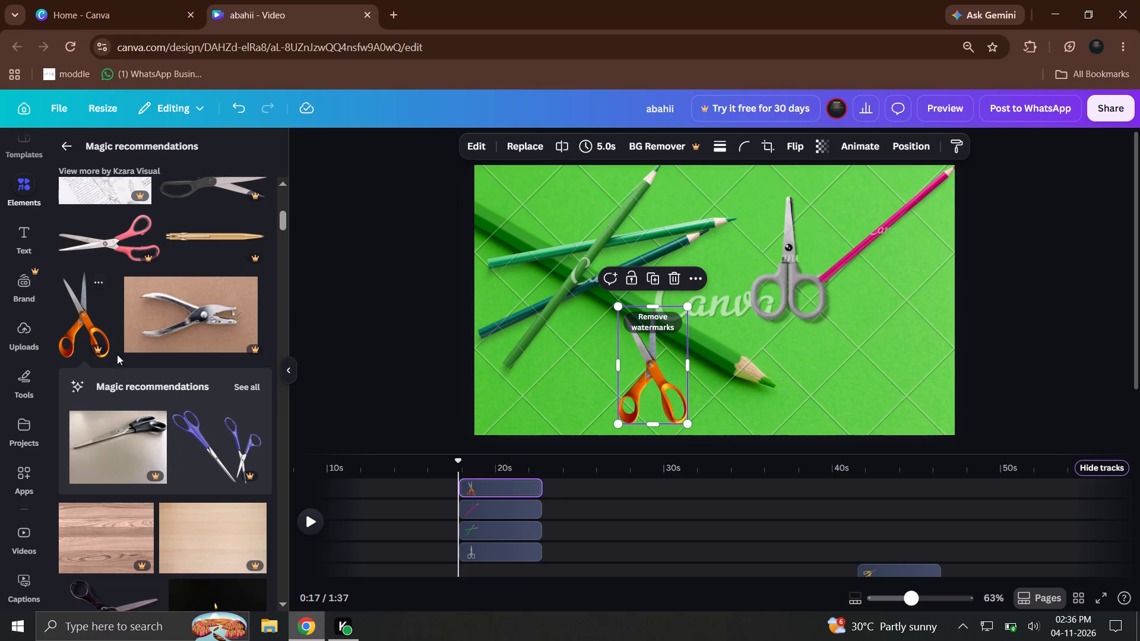
pyautogui.scroll(-2, 117, 354)
pyautogui.moveTo(661, 371); pyautogui.dragTo(636, 393)
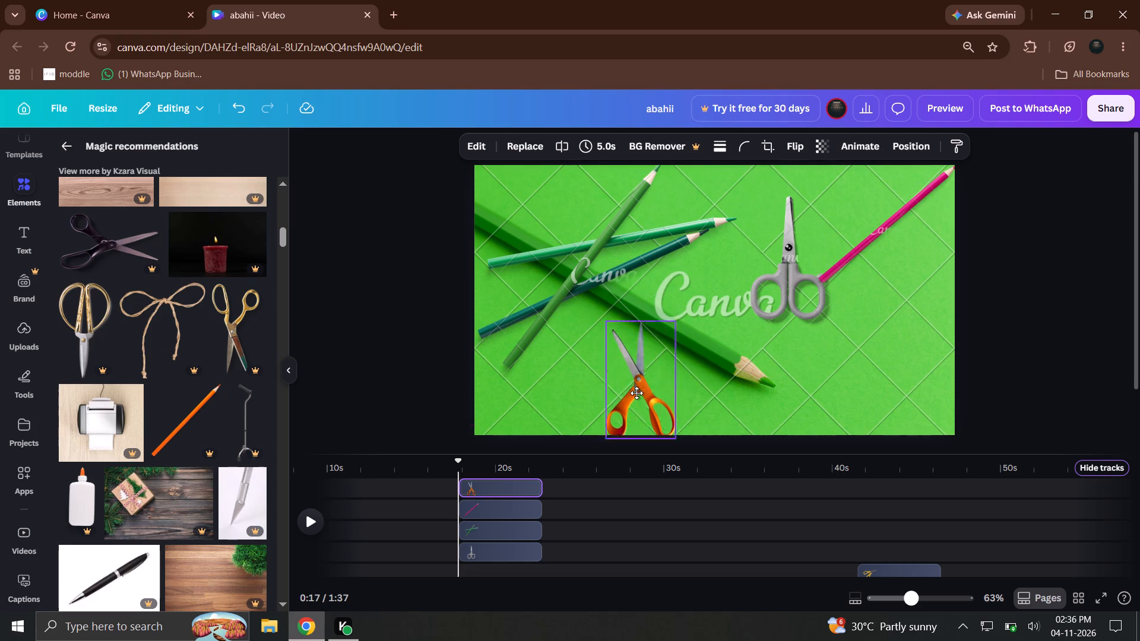
pyautogui.moveTo(636, 393); pyautogui.dragTo(521, 384)
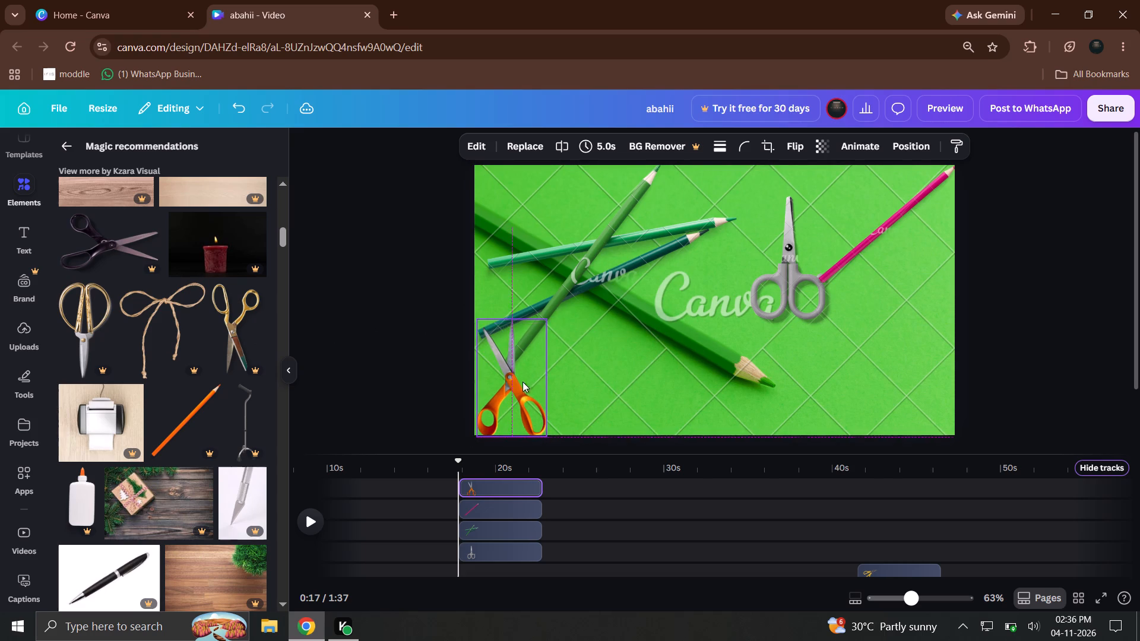
# Add the pink-handled scissors with mint blades, shrink them and place them beside the orange scissors along the page's bottom edge.
pyautogui.scroll(-5, 217, 462)
pyautogui.moveTo(78, 376); pyautogui.dragTo(99, 380)
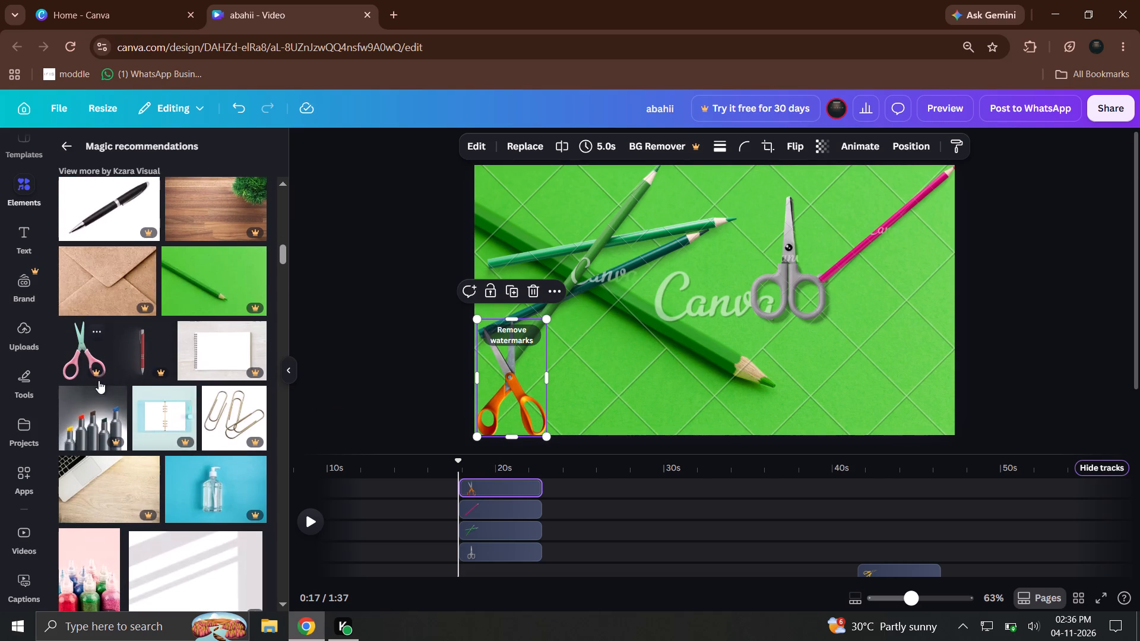
pyautogui.moveTo(99, 380); pyautogui.dragTo(803, 348)
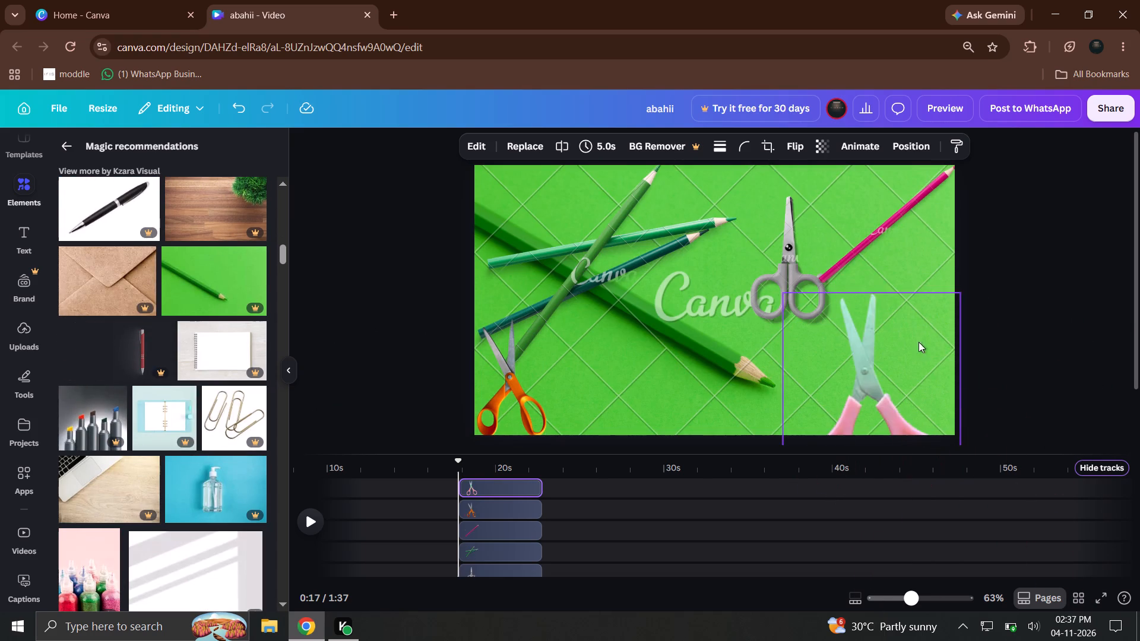
pyautogui.moveTo(877, 361); pyautogui.dragTo(860, 285)
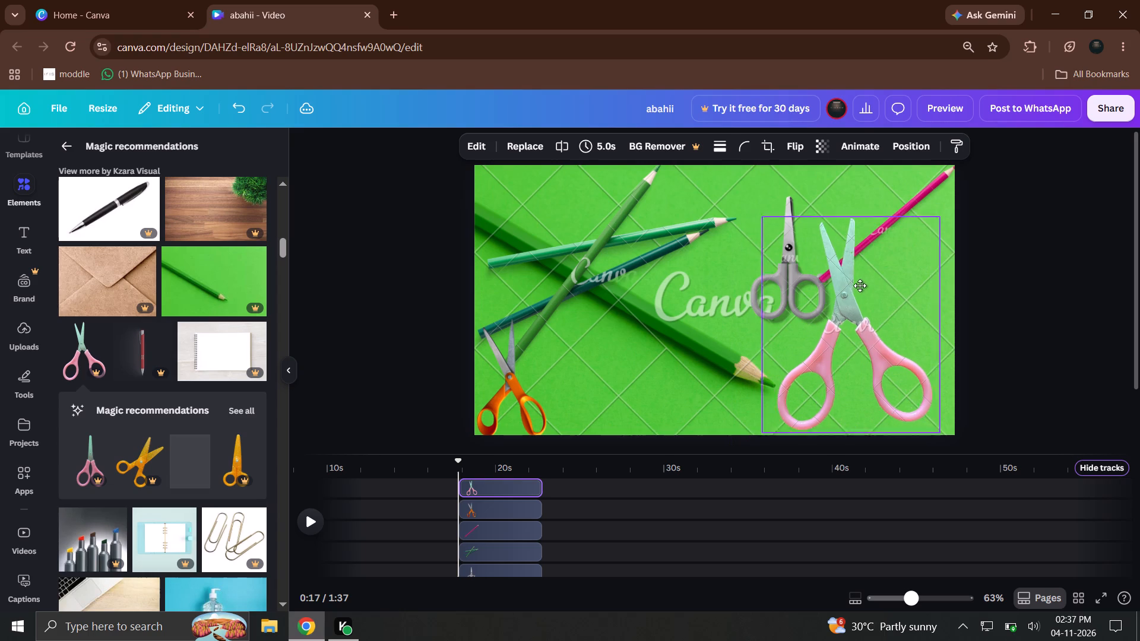
pyautogui.moveTo(860, 285); pyautogui.dragTo(871, 290)
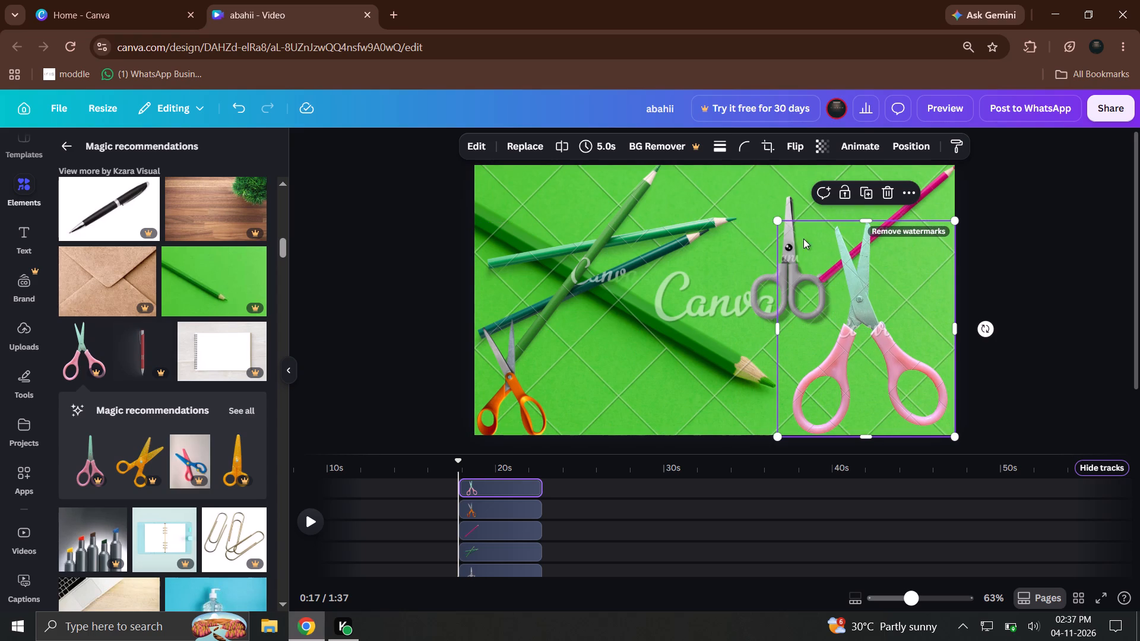
pyautogui.moveTo(774, 223); pyautogui.dragTo(840, 319)
pyautogui.moveTo(914, 372); pyautogui.dragTo(746, 378)
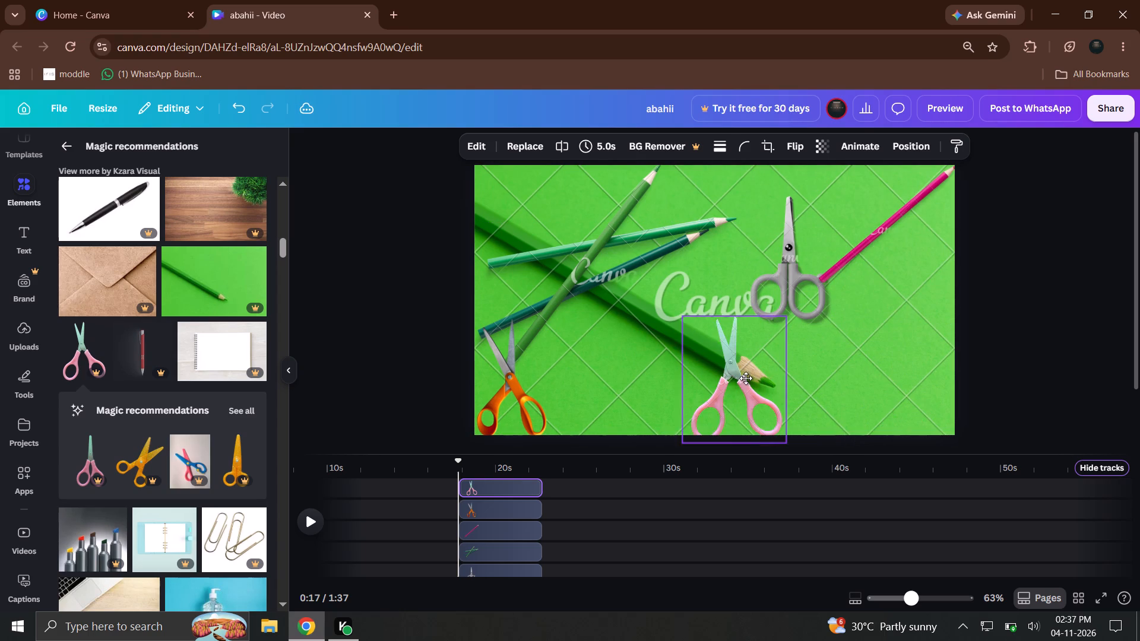
pyautogui.moveTo(746, 378); pyautogui.dragTo(613, 373)
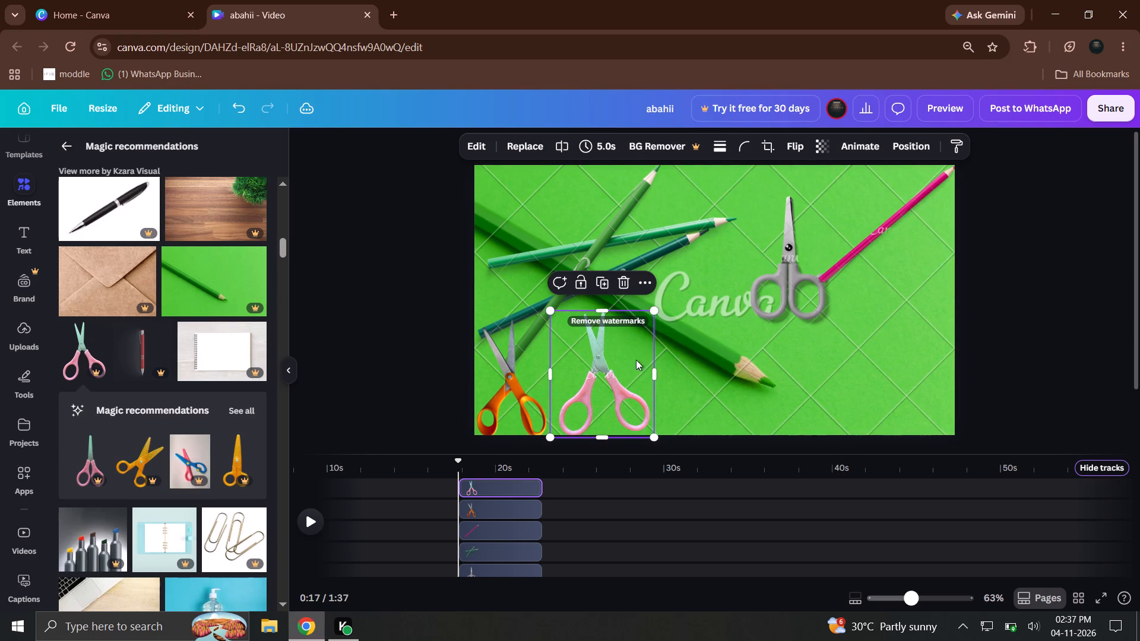
pyautogui.moveTo(650, 313); pyautogui.dragTo(634, 347)
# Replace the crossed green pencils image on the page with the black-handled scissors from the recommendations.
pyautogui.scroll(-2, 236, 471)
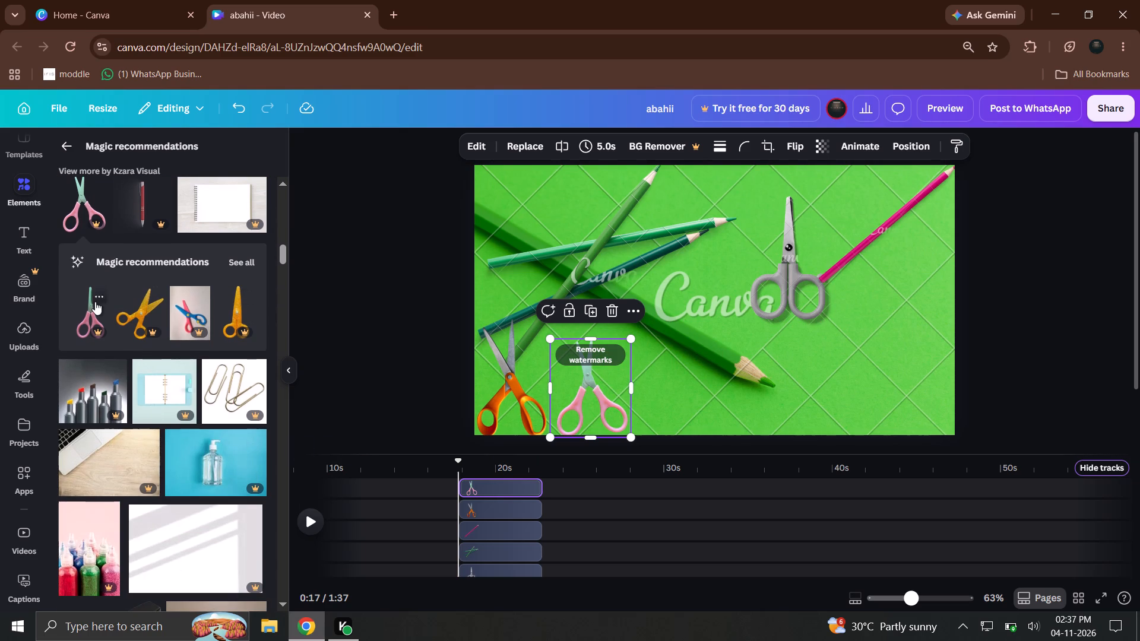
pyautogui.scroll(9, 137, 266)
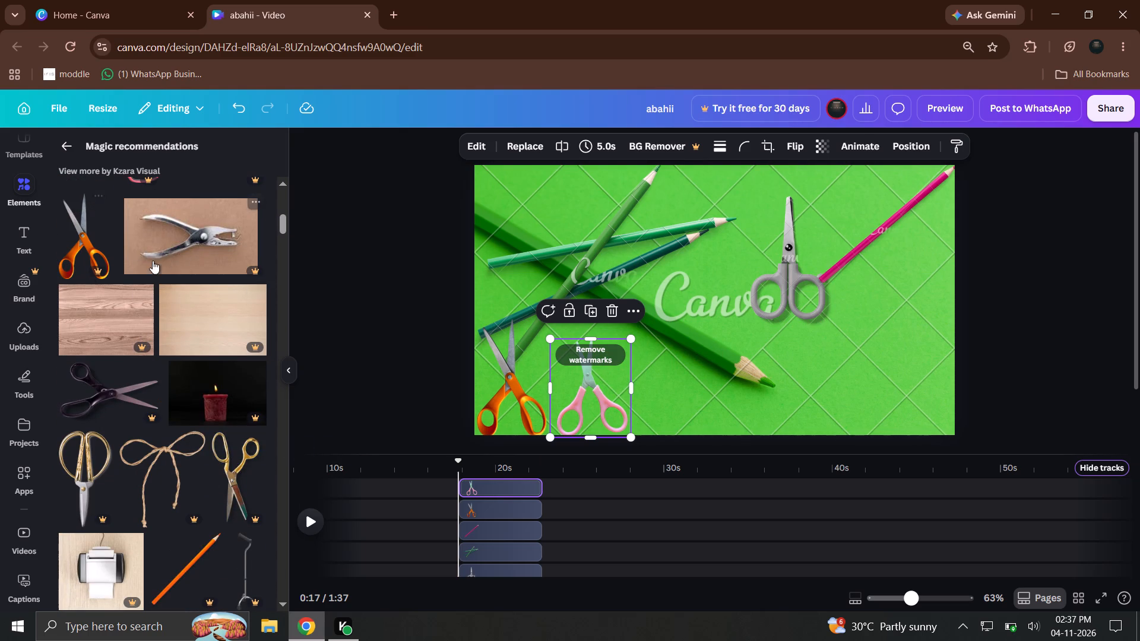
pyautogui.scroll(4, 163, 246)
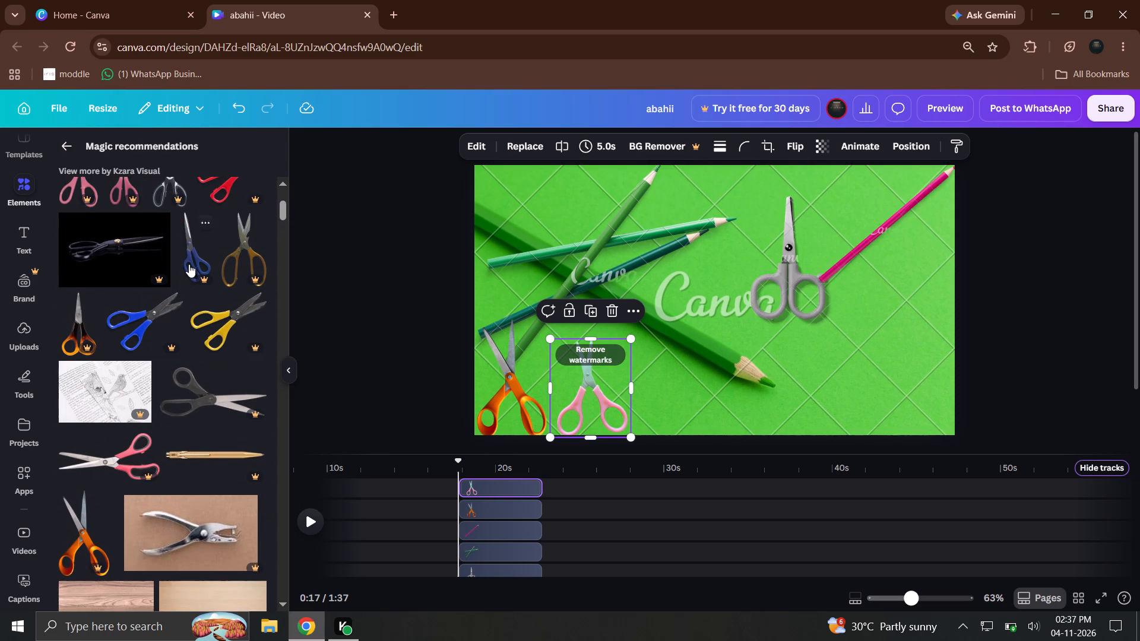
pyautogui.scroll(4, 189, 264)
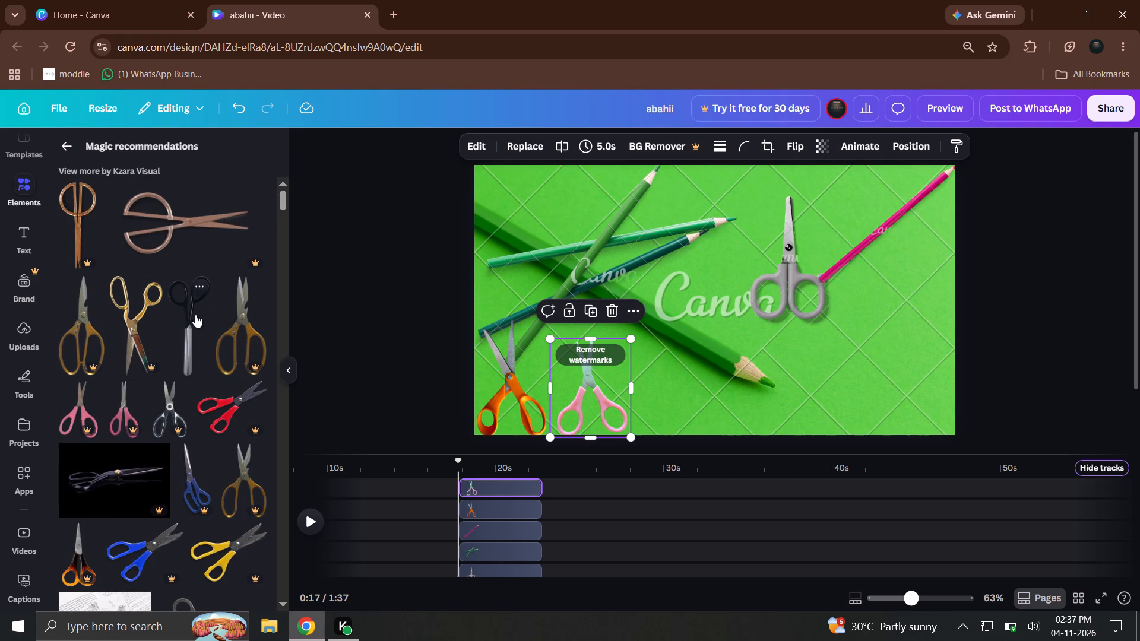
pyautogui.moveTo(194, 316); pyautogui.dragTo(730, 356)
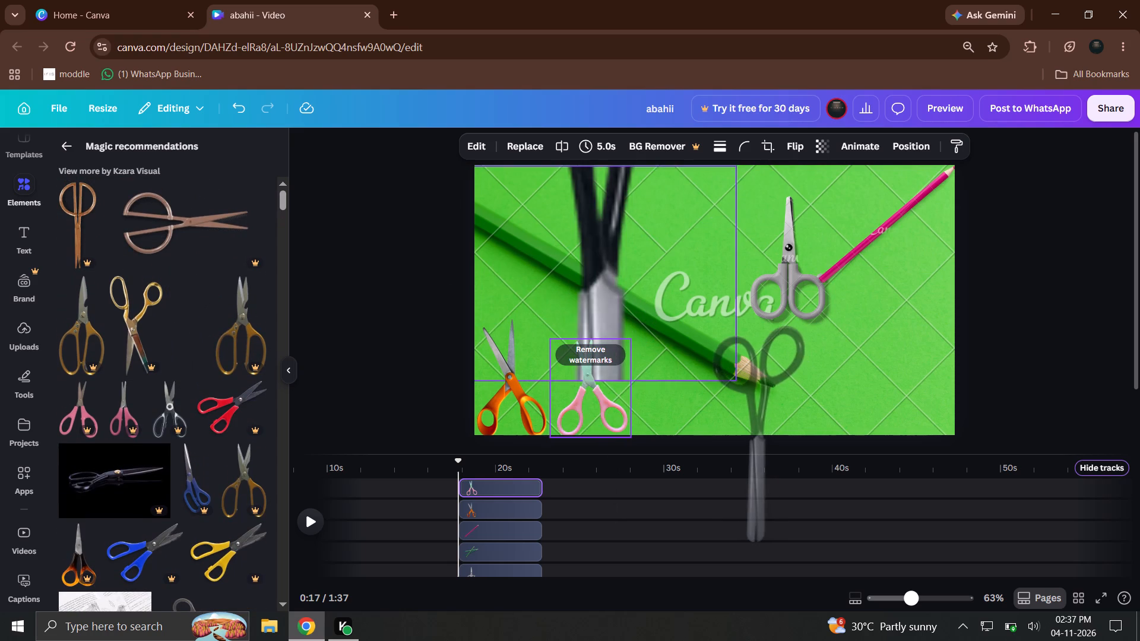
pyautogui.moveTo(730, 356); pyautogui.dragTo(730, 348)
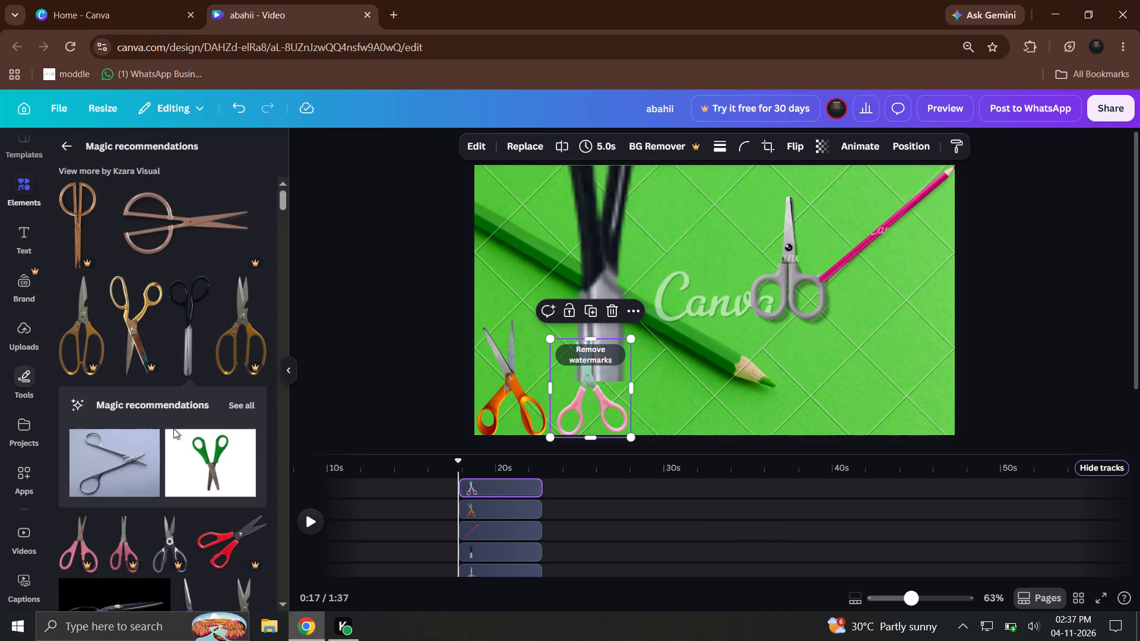
# Add the open brown-handled scissors and align them with the page's lower-right corner, below the pink pencil.
pyautogui.scroll(3, 211, 406)
pyautogui.moveTo(233, 366); pyautogui.dragTo(904, 350)
pyautogui.moveTo(913, 373); pyautogui.dragTo(885, 346)
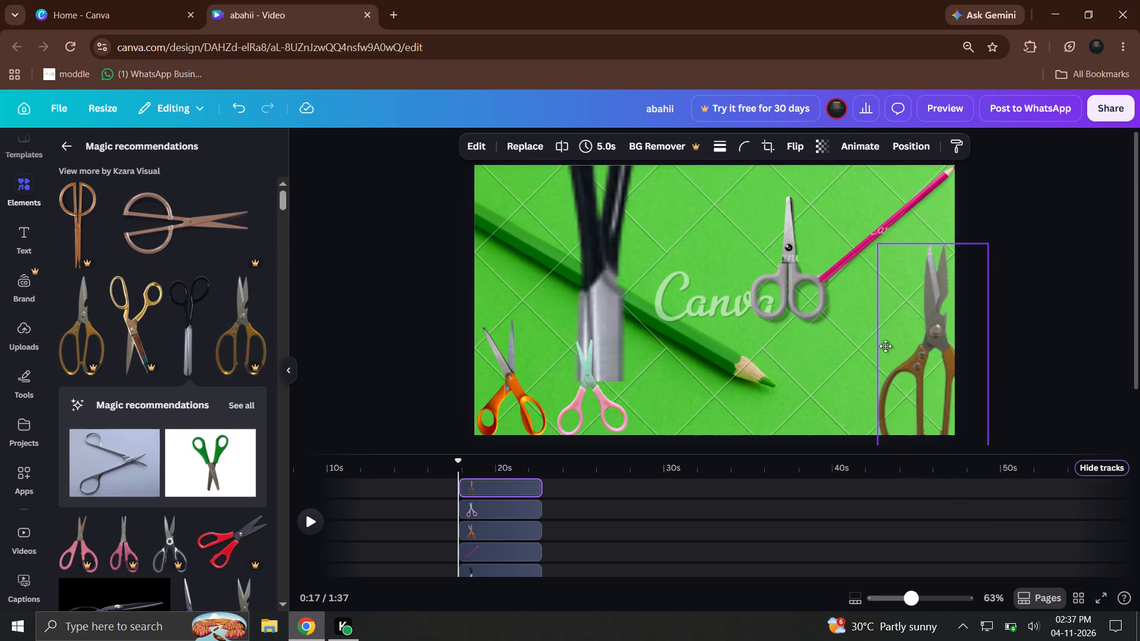
pyautogui.moveTo(885, 346); pyautogui.dragTo(867, 325)
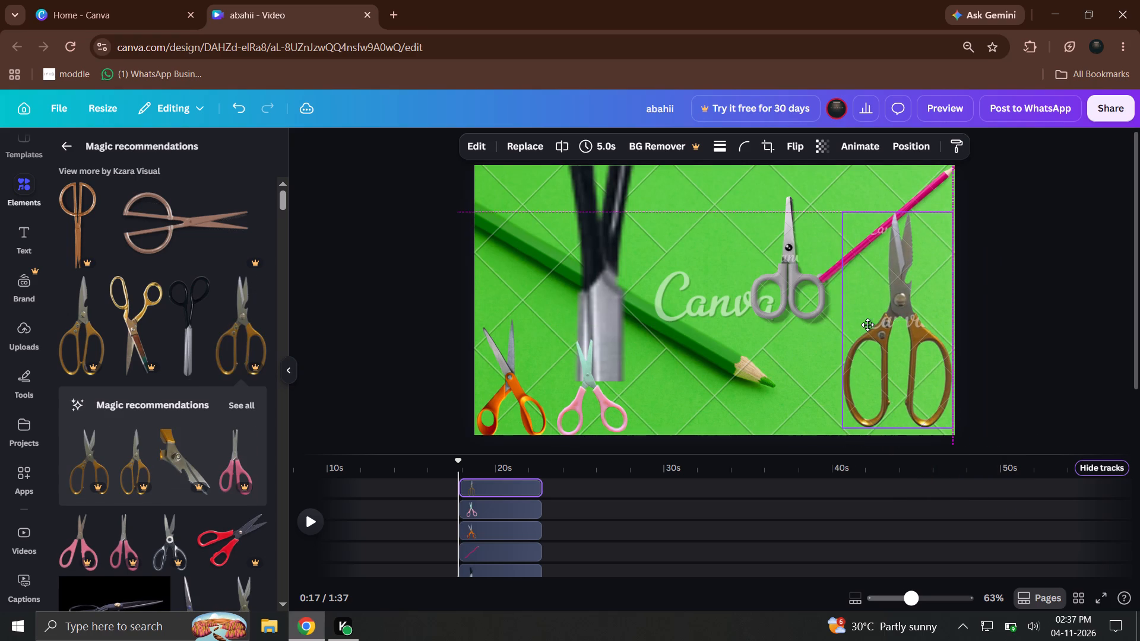
pyautogui.moveTo(867, 325); pyautogui.dragTo(868, 333)
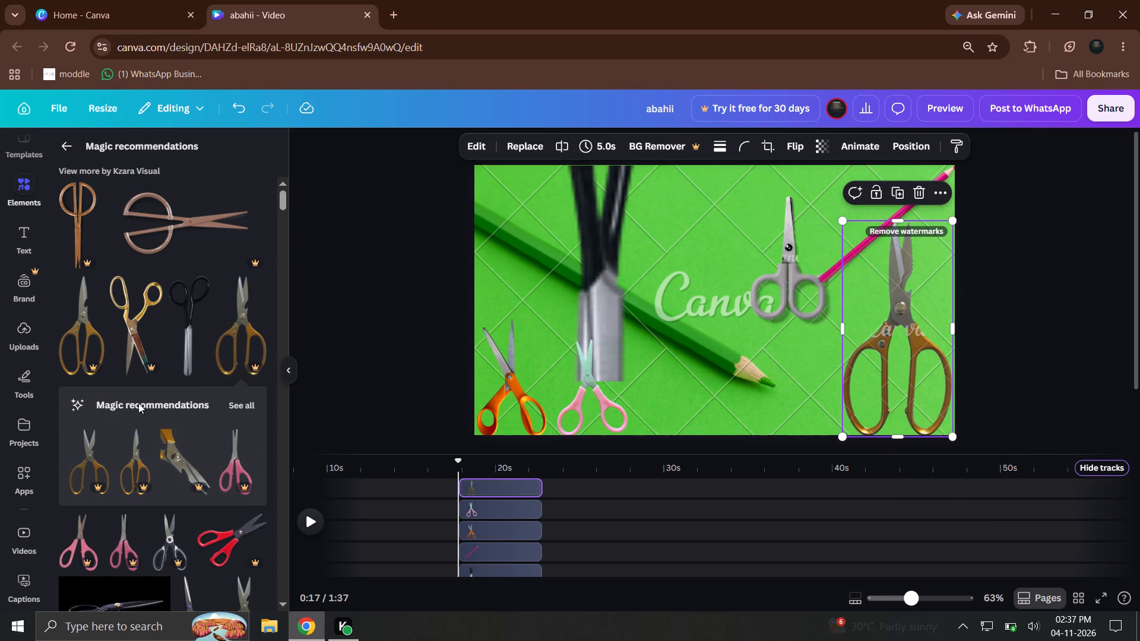
# Add the horizontal copper scissors, shrink them and place them beside the pink-handled scissors along the page's bottom edge.
pyautogui.scroll(3, 262, 342)
pyautogui.moveTo(188, 223); pyautogui.dragTo(750, 312)
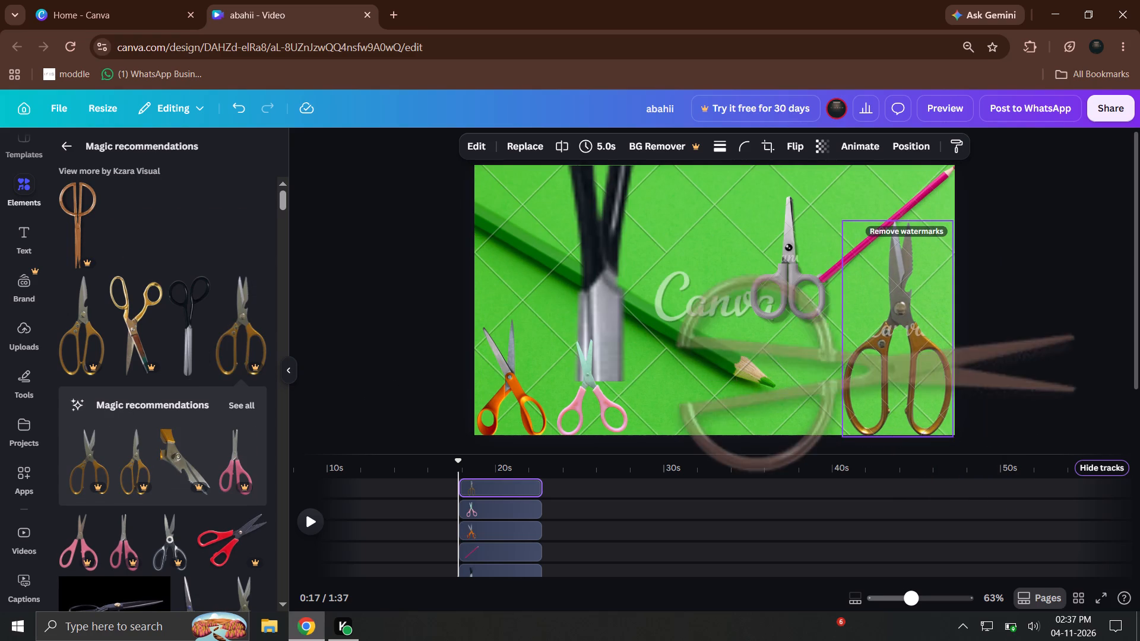
pyautogui.moveTo(750, 312); pyautogui.dragTo(744, 313)
pyautogui.moveTo(752, 355); pyautogui.dragTo(701, 338)
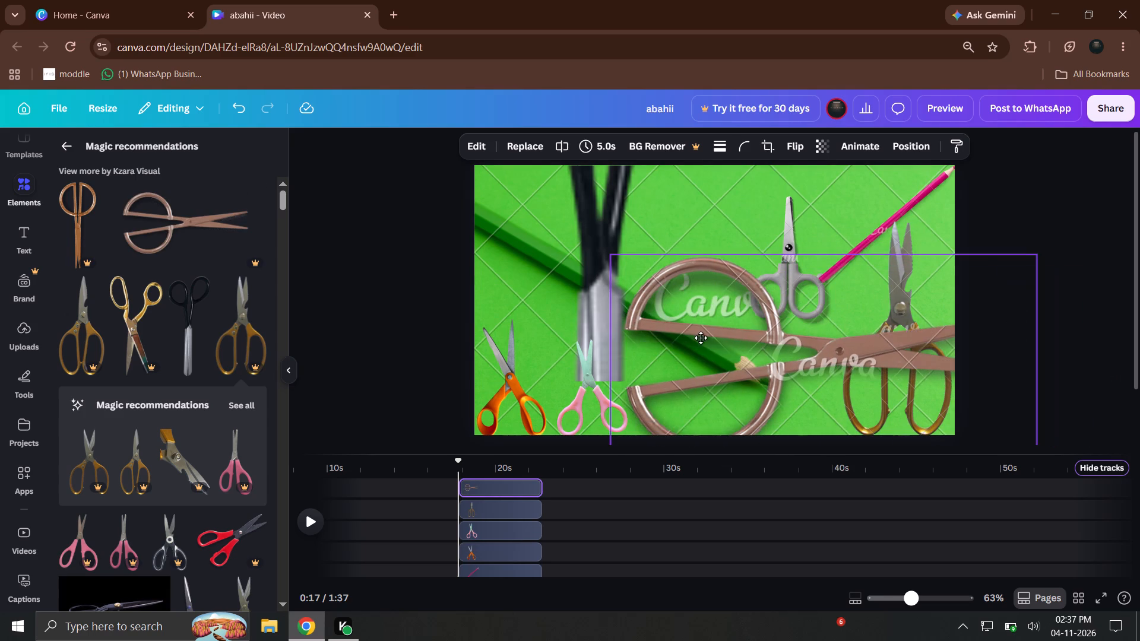
pyautogui.moveTo(701, 338); pyautogui.dragTo(629, 322)
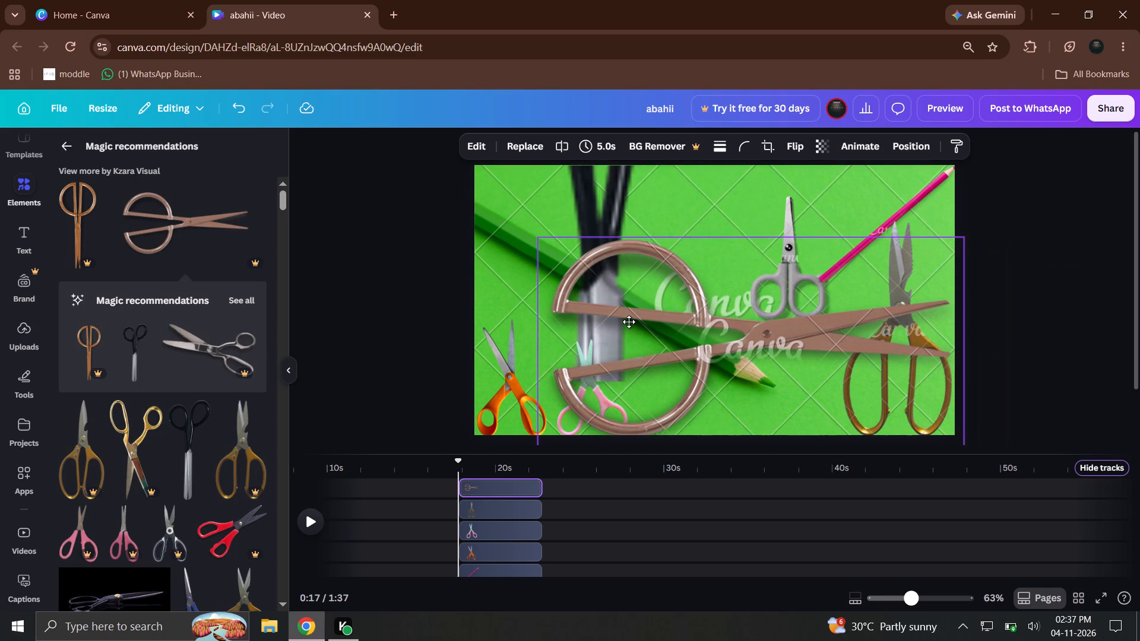
pyautogui.moveTo(629, 322); pyautogui.dragTo(622, 320)
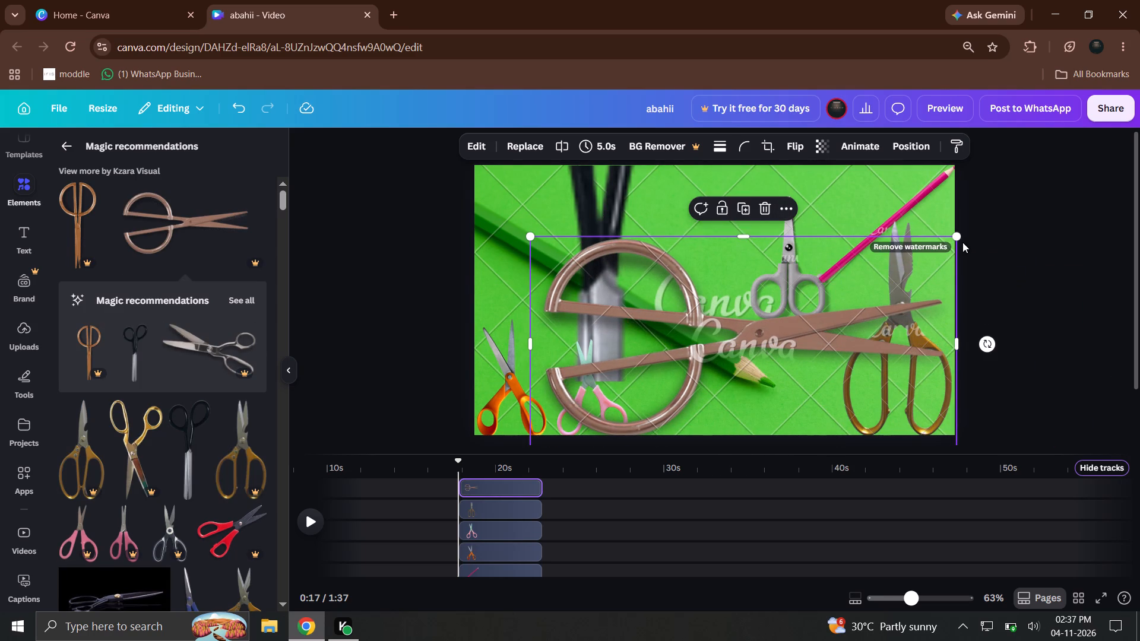
pyautogui.moveTo(957, 239); pyautogui.dragTo(686, 403)
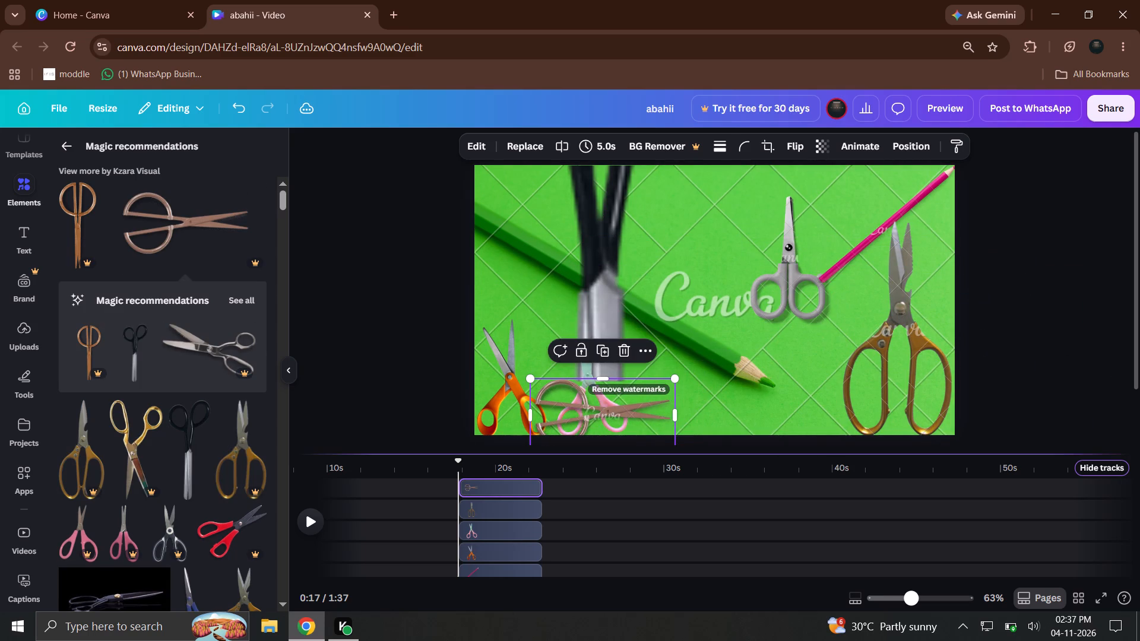
pyautogui.moveTo(639, 424); pyautogui.dragTo(733, 407)
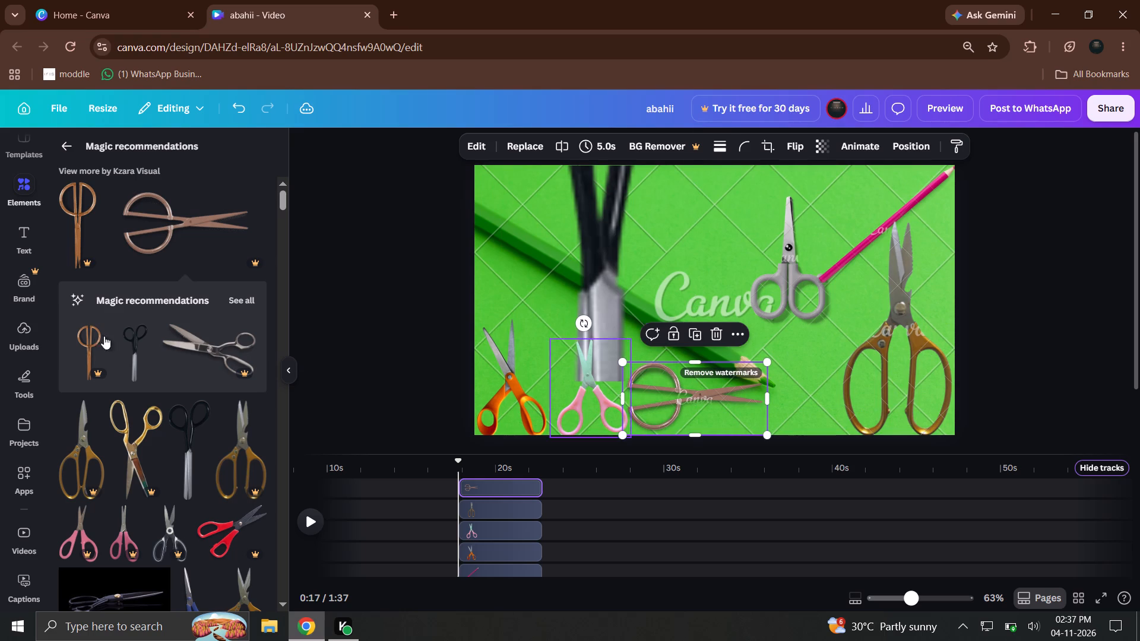
# Replace the large black-handled scissors image with the upright copper scissors and nudge it slightly down the page.
pyautogui.moveTo(98, 242); pyautogui.dragTo(720, 246)
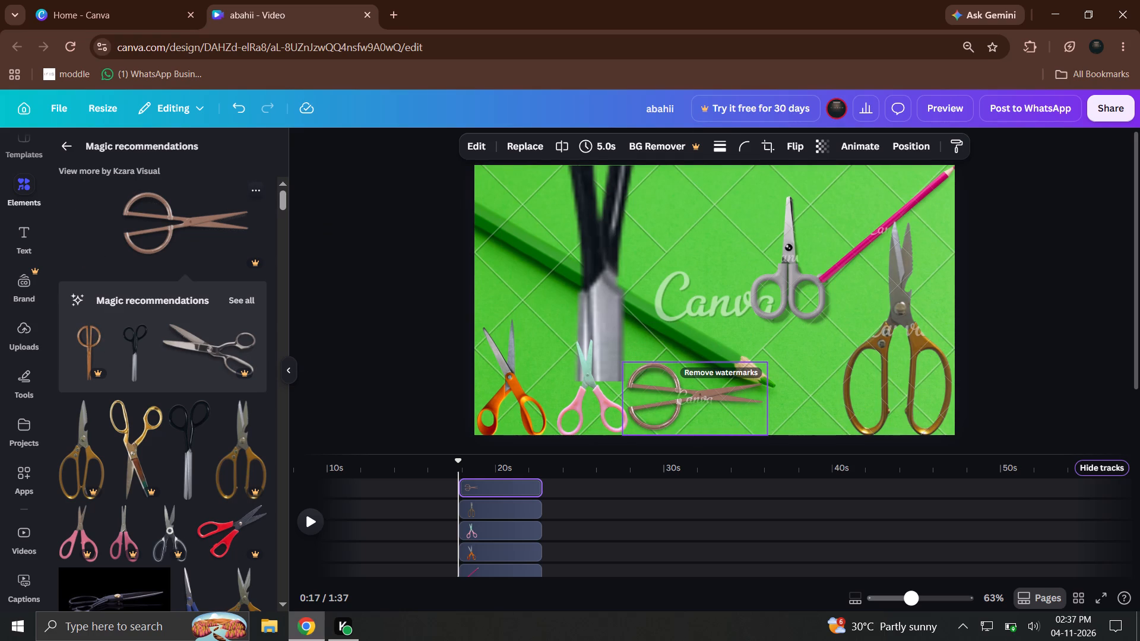
pyautogui.moveTo(720, 246); pyautogui.dragTo(738, 263)
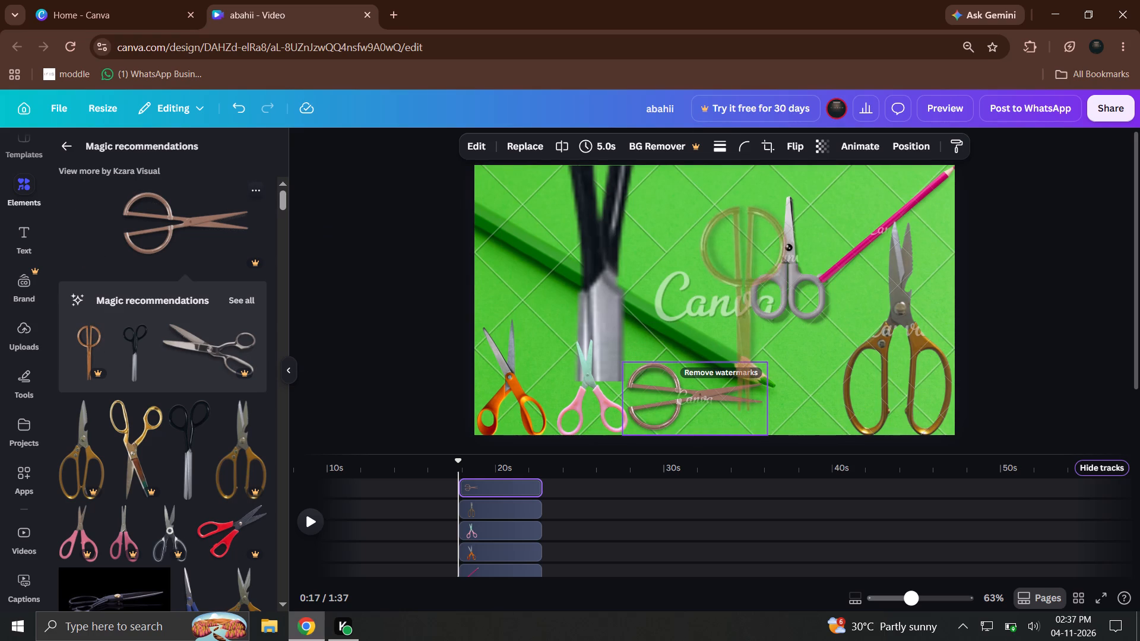
pyautogui.moveTo(738, 263); pyautogui.dragTo(736, 263)
pyautogui.moveTo(734, 263); pyautogui.dragTo(727, 245)
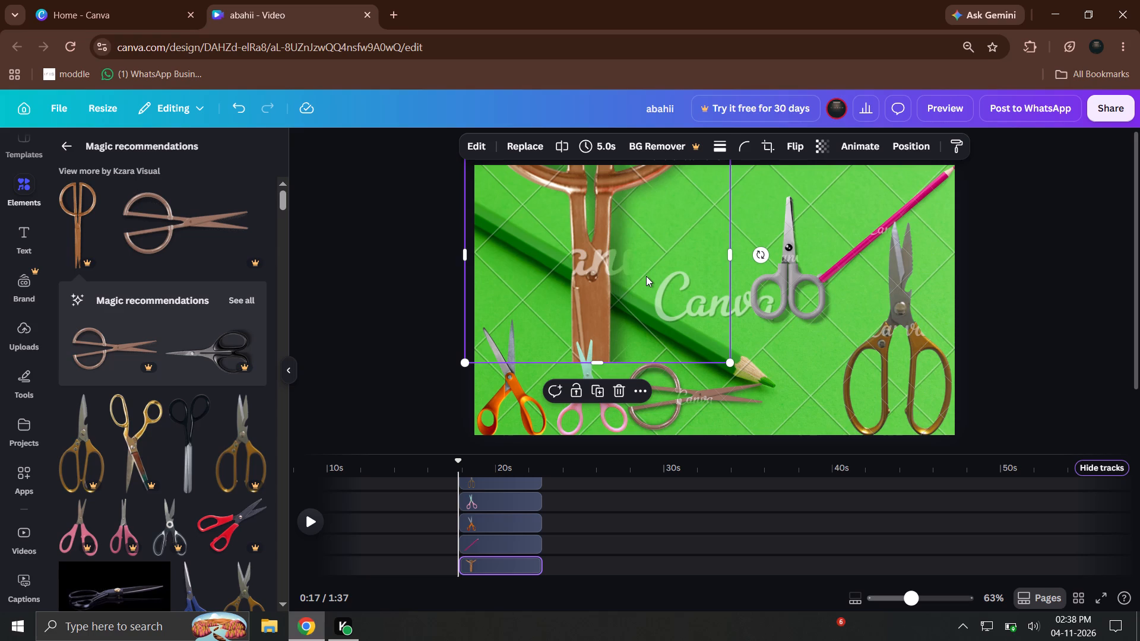
pyautogui.click(656, 297)
pyautogui.moveTo(639, 323); pyautogui.dragTo(637, 328)
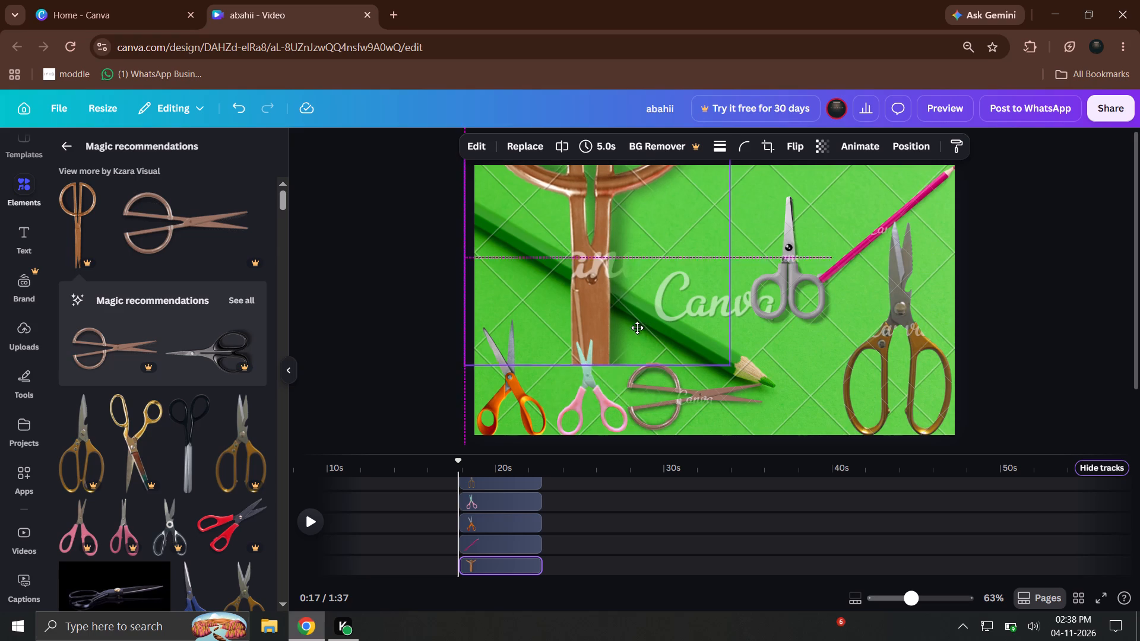
pyautogui.moveTo(637, 328); pyautogui.dragTo(637, 332)
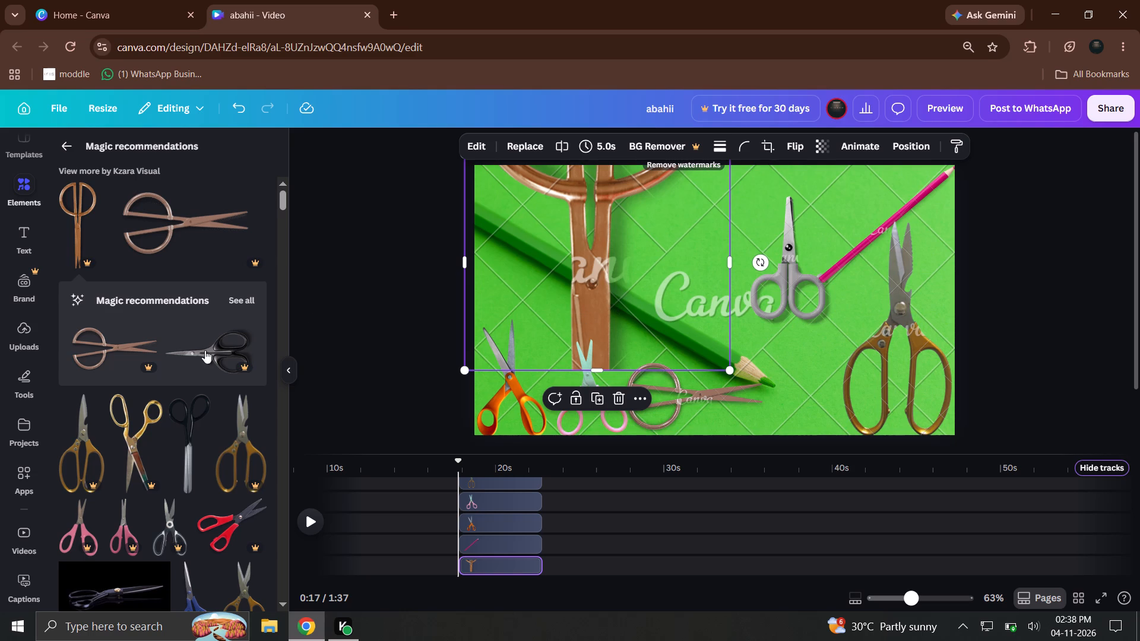
# Add the horizontal black-handled scissors from the recommendations, shrink them and place them near the page's top edge, above the grey-handled scissors.
pyautogui.moveTo(208, 361); pyautogui.dragTo(787, 359)
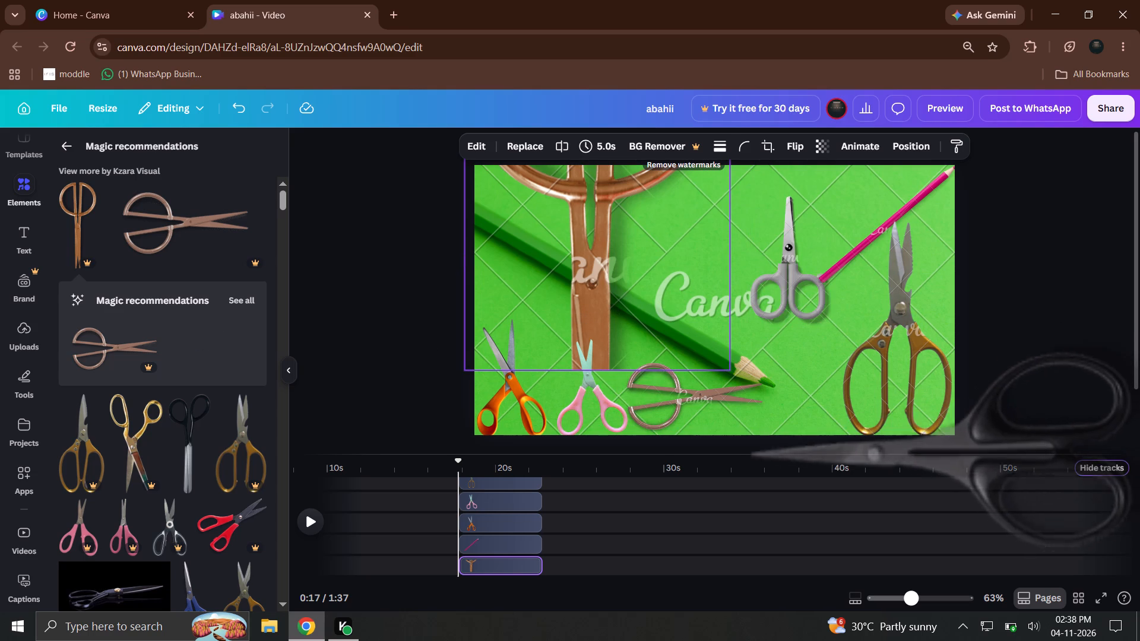
pyautogui.moveTo(787, 359); pyautogui.dragTo(785, 357)
pyautogui.moveTo(824, 373); pyautogui.dragTo(598, 302)
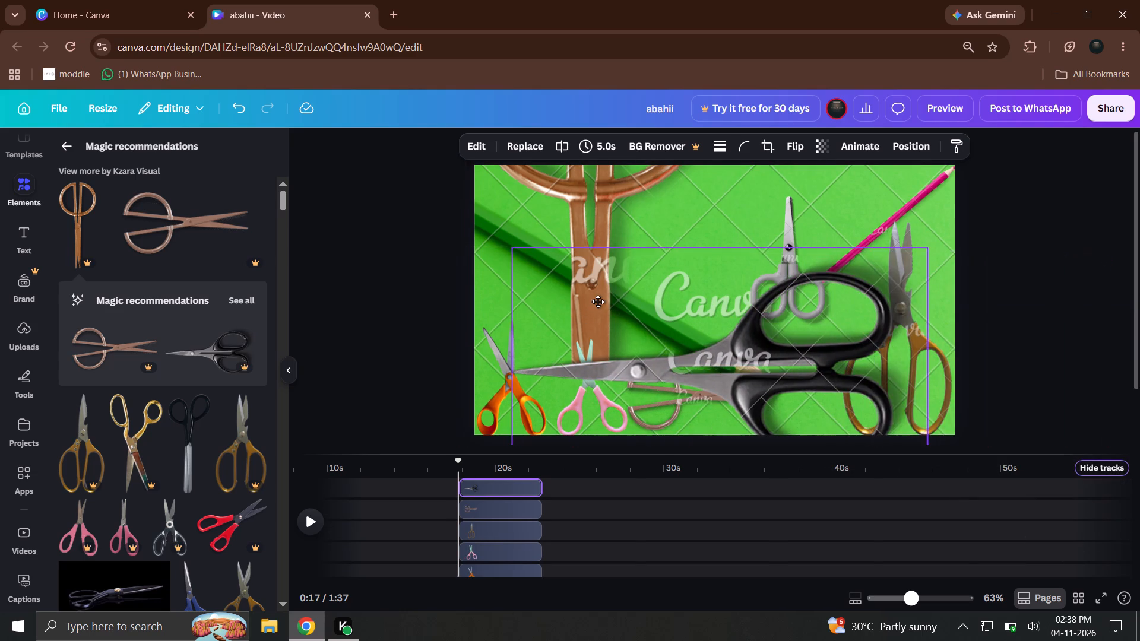
pyautogui.moveTo(598, 302); pyautogui.dragTo(606, 299)
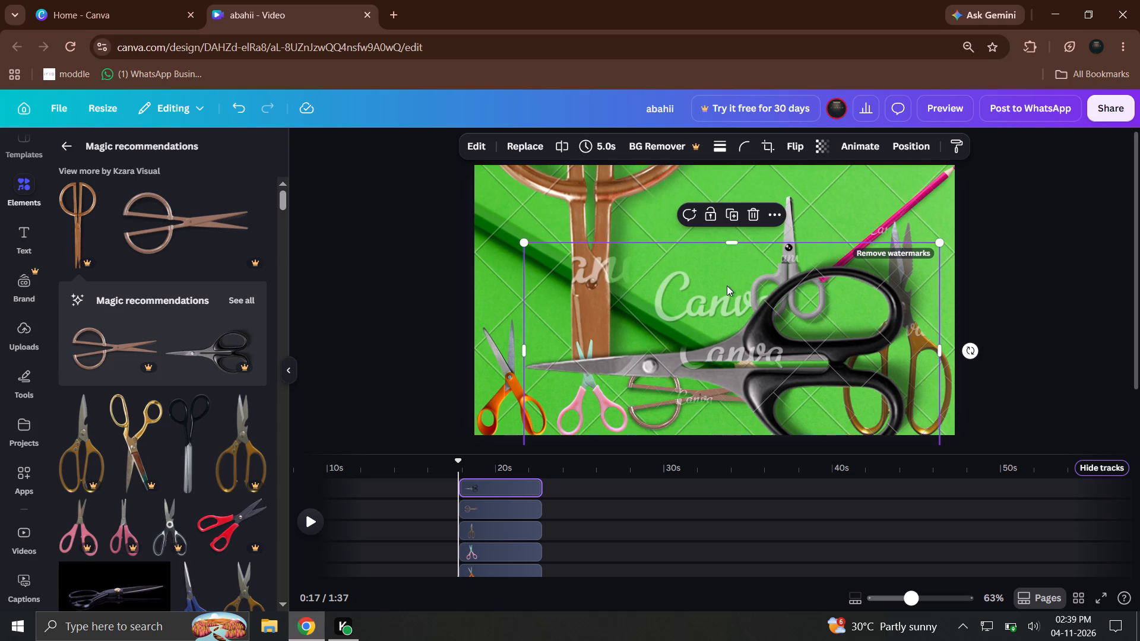
pyautogui.moveTo(937, 242); pyautogui.dragTo(925, 255)
pyautogui.moveTo(925, 255); pyautogui.dragTo(808, 360)
pyautogui.moveTo(780, 397); pyautogui.dragTo(880, 262)
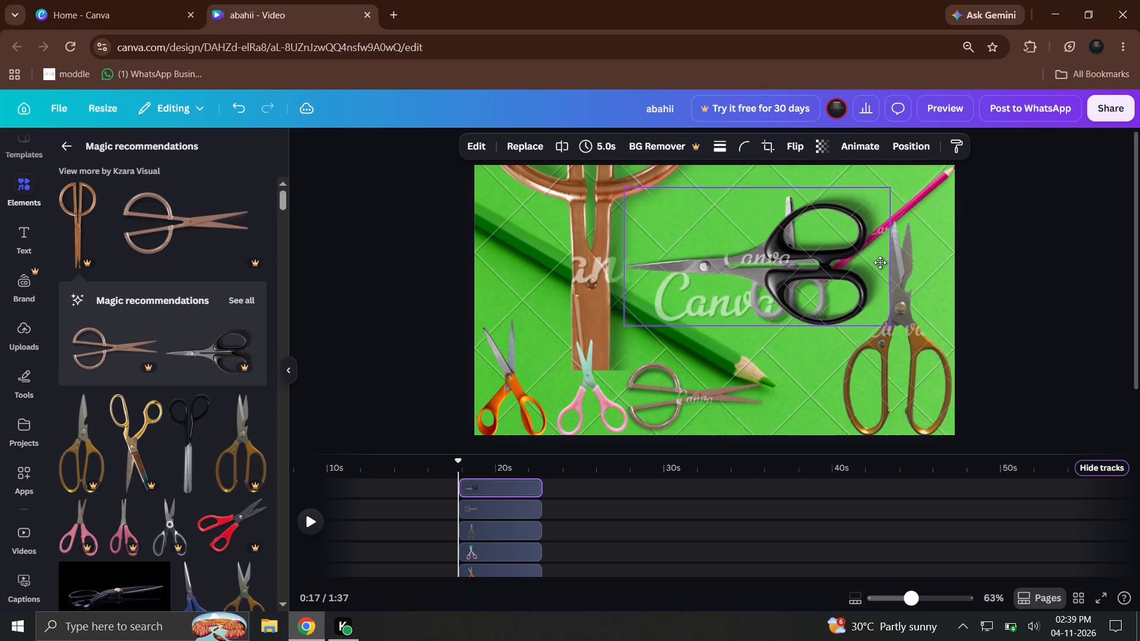
pyautogui.moveTo(880, 262); pyautogui.dragTo(879, 262)
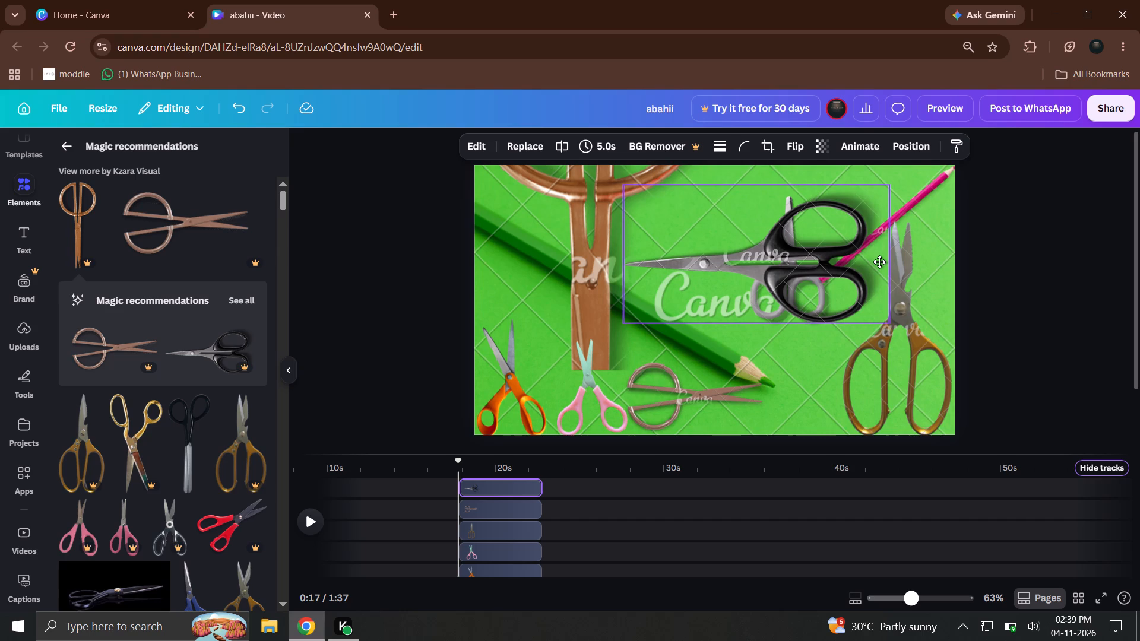
pyautogui.moveTo(879, 262); pyautogui.dragTo(876, 271)
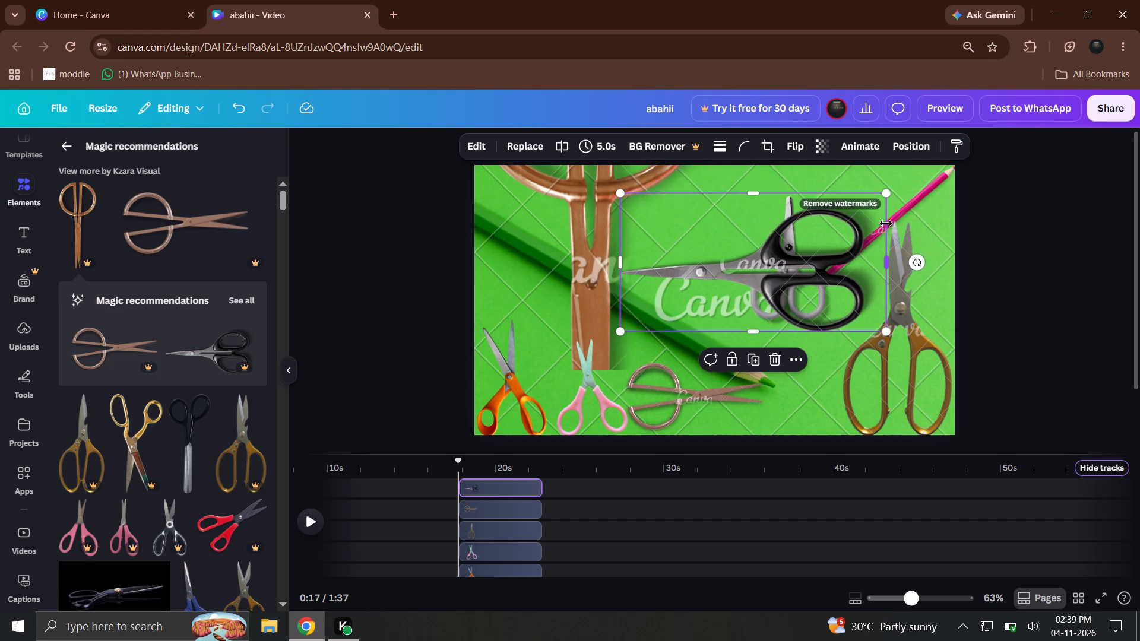
pyautogui.moveTo(883, 193); pyautogui.dragTo(748, 290)
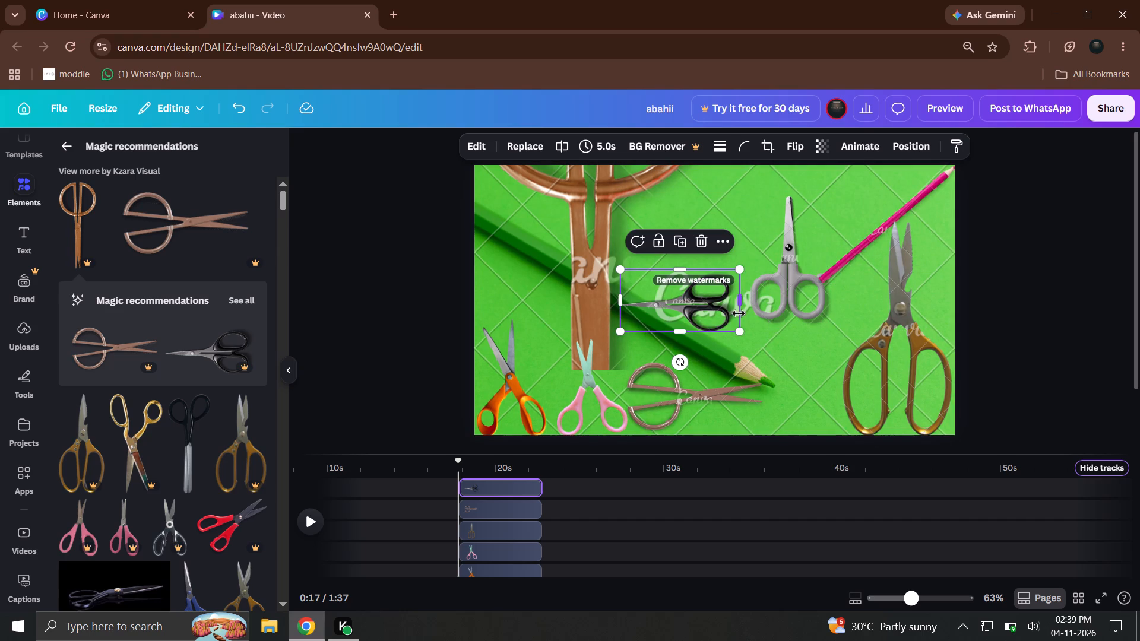
pyautogui.moveTo(698, 320); pyautogui.dragTo(745, 223)
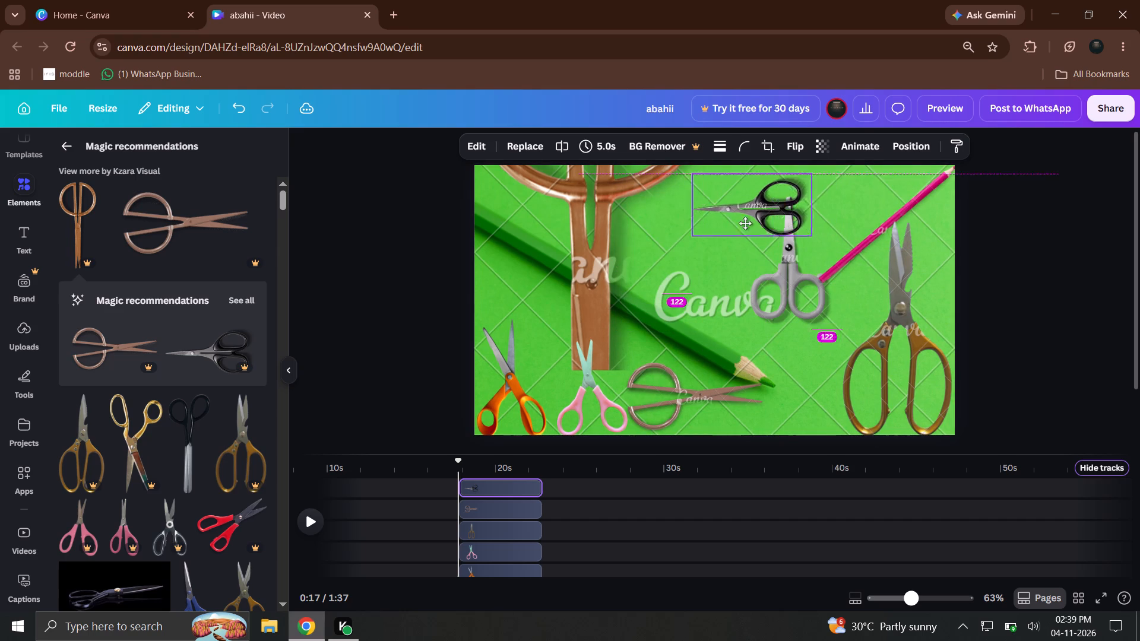
pyautogui.moveTo(745, 223); pyautogui.dragTo(745, 223)
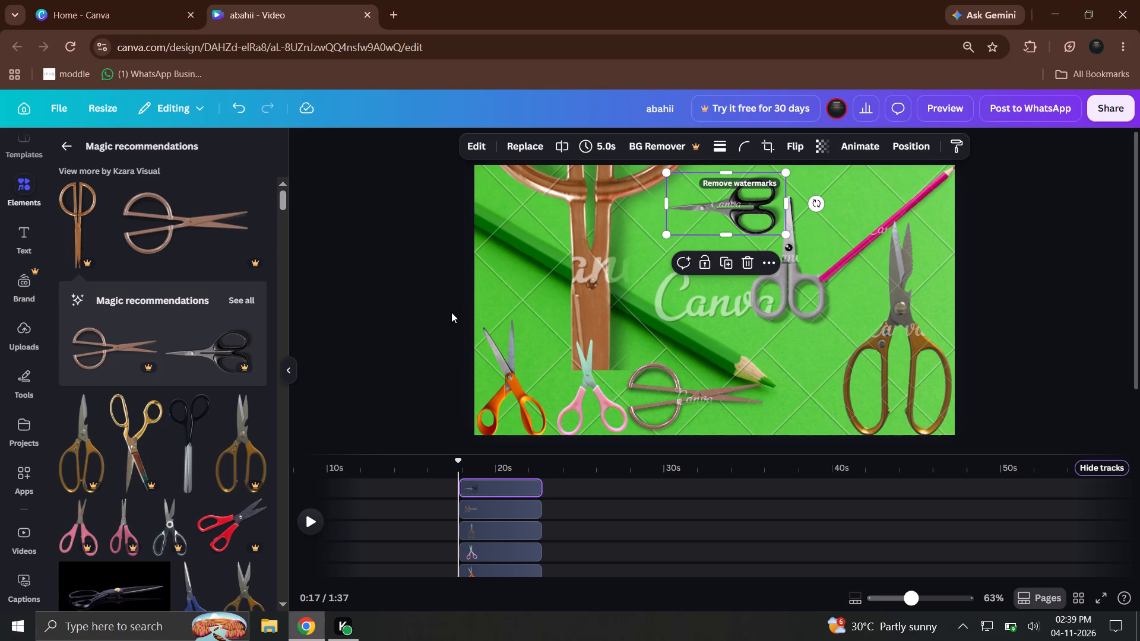
# Add the upright closed black-handled scissors and place them in the page's upper-right corner, over the pink pencil and brown-handled scissors.
pyautogui.moveTo(207, 450); pyautogui.dragTo(771, 312)
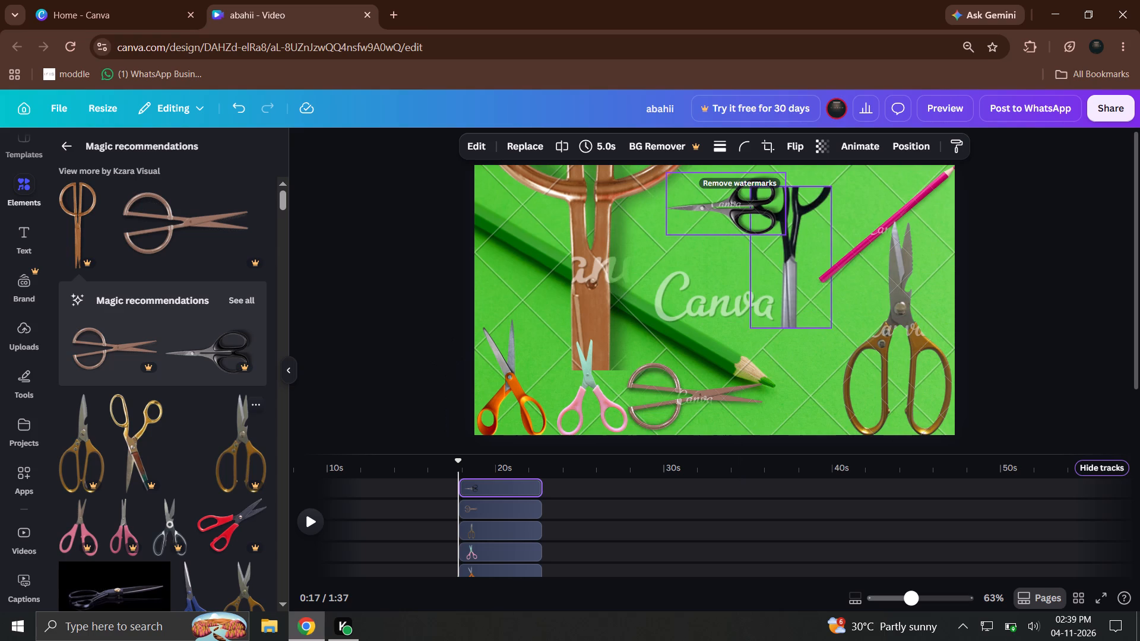
pyautogui.moveTo(771, 312); pyautogui.dragTo(776, 342)
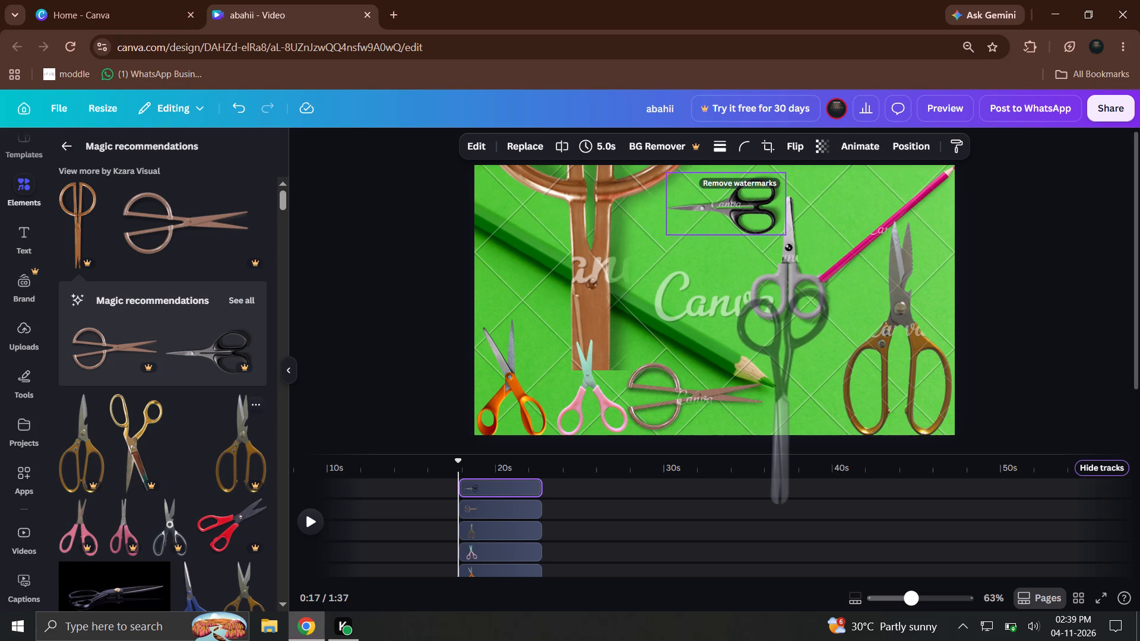
pyautogui.moveTo(776, 342); pyautogui.dragTo(842, 296)
pyautogui.moveTo(837, 296); pyautogui.dragTo(847, 249)
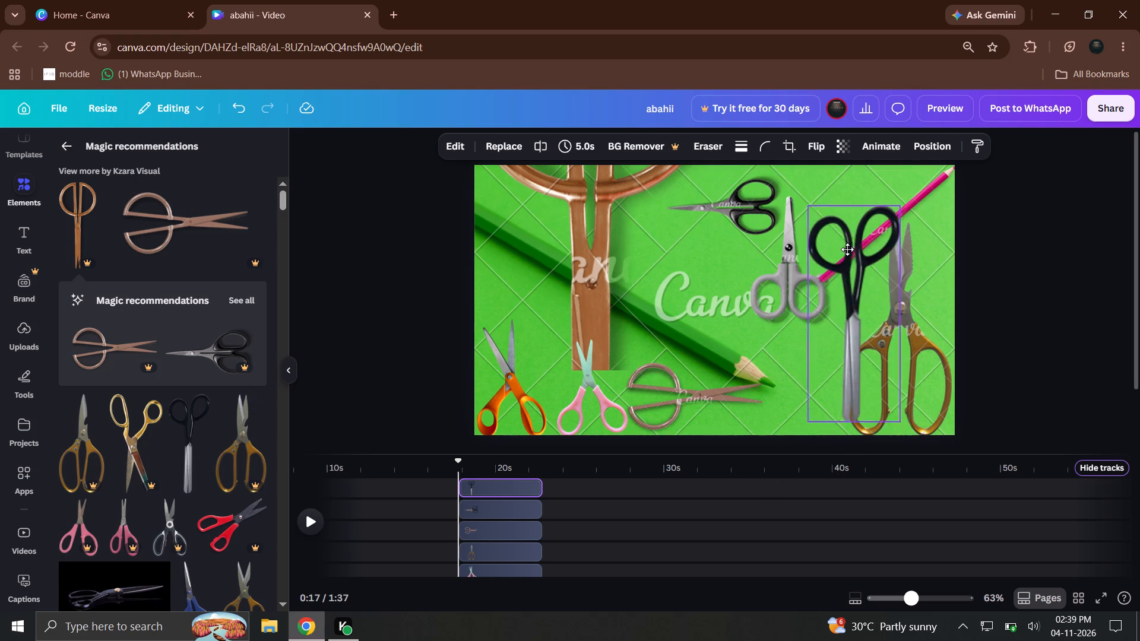
pyautogui.moveTo(847, 249); pyautogui.dragTo(898, 226)
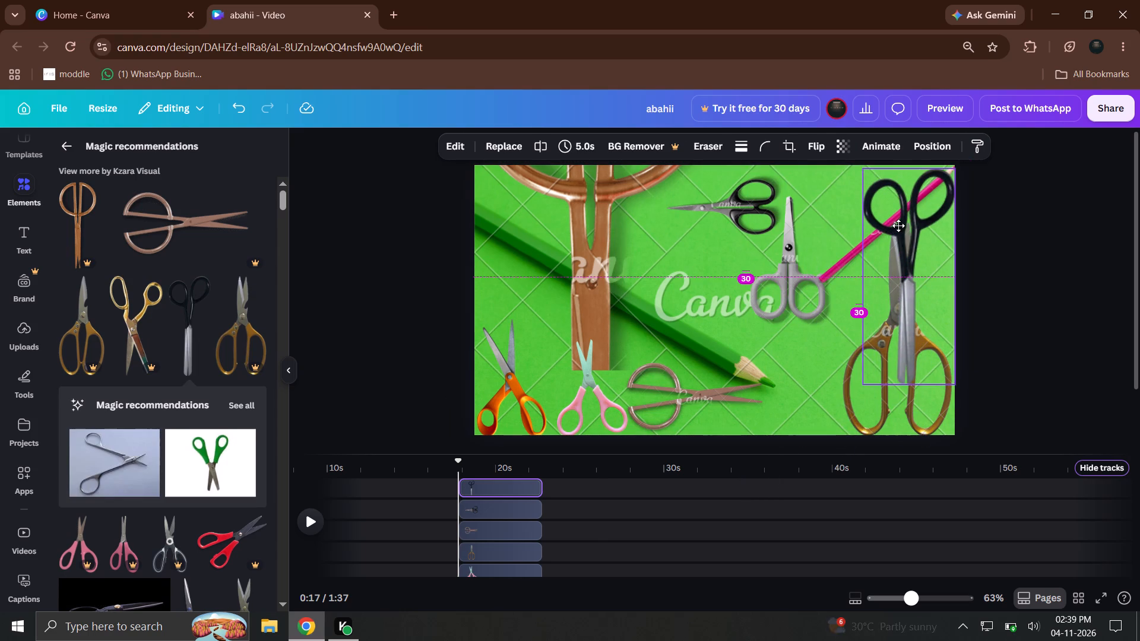
pyautogui.moveTo(898, 226); pyautogui.dragTo(895, 226)
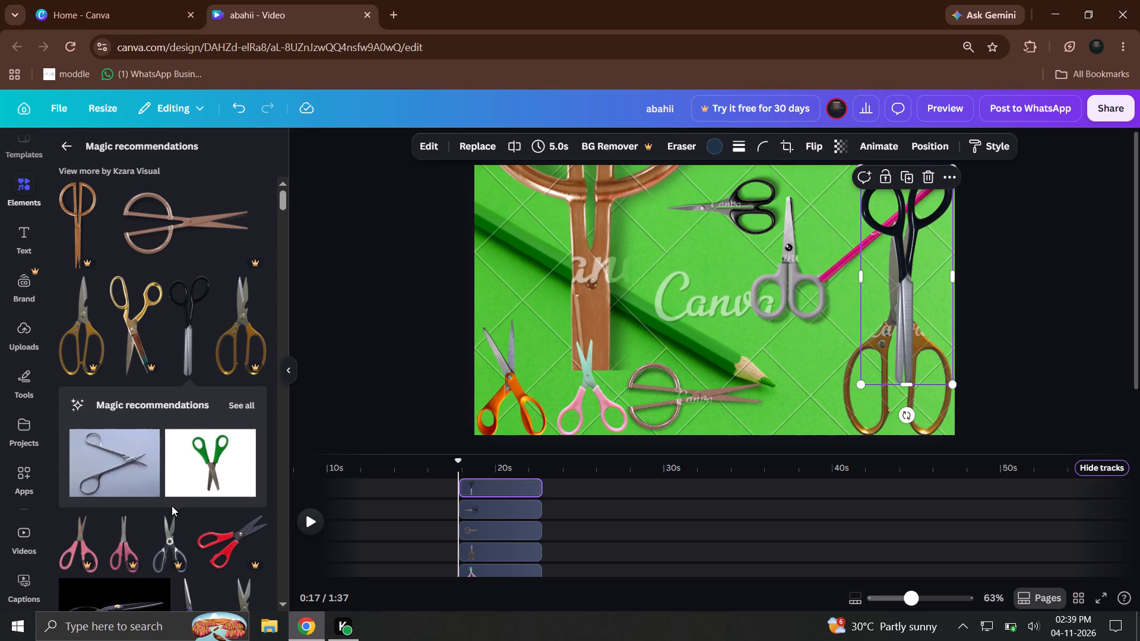
# Add the open dark purple-handled scissors from further down the recommendations and move them over the page's lower middle area.
pyautogui.scroll(-8, 188, 500)
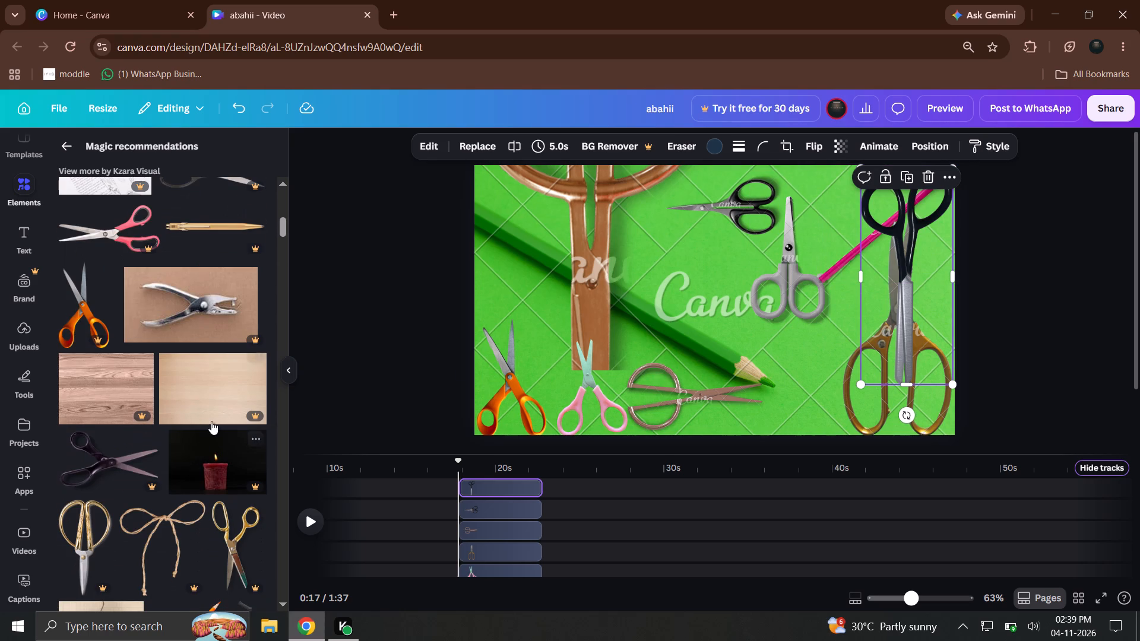
pyautogui.moveTo(134, 464); pyautogui.dragTo(752, 363)
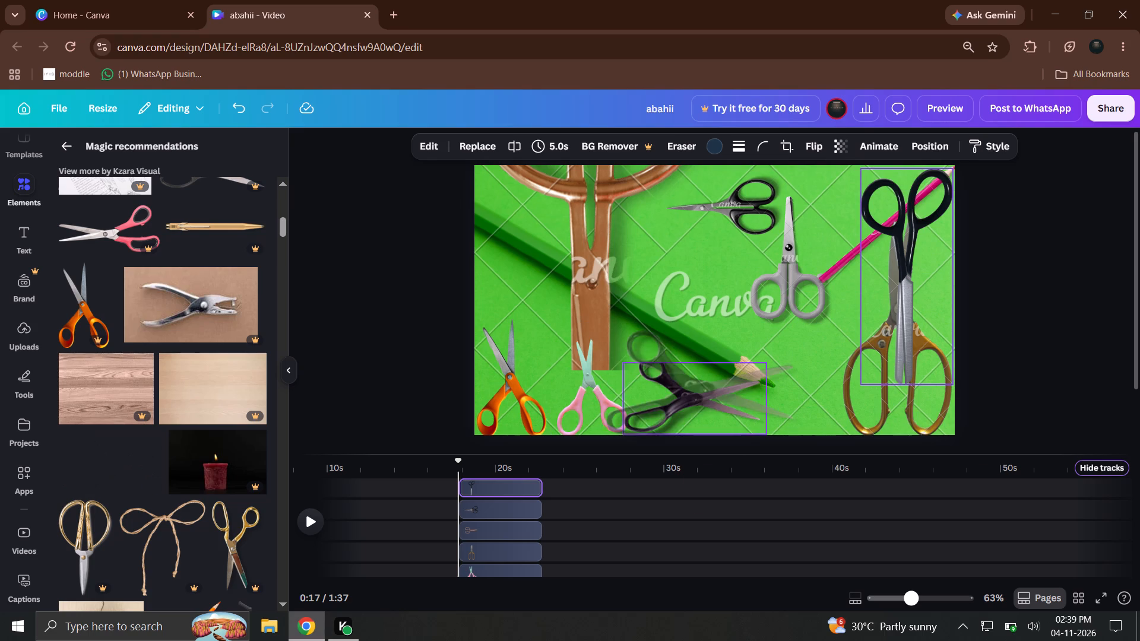
pyautogui.moveTo(752, 363); pyautogui.dragTo(765, 353)
pyautogui.moveTo(794, 370); pyautogui.dragTo(700, 278)
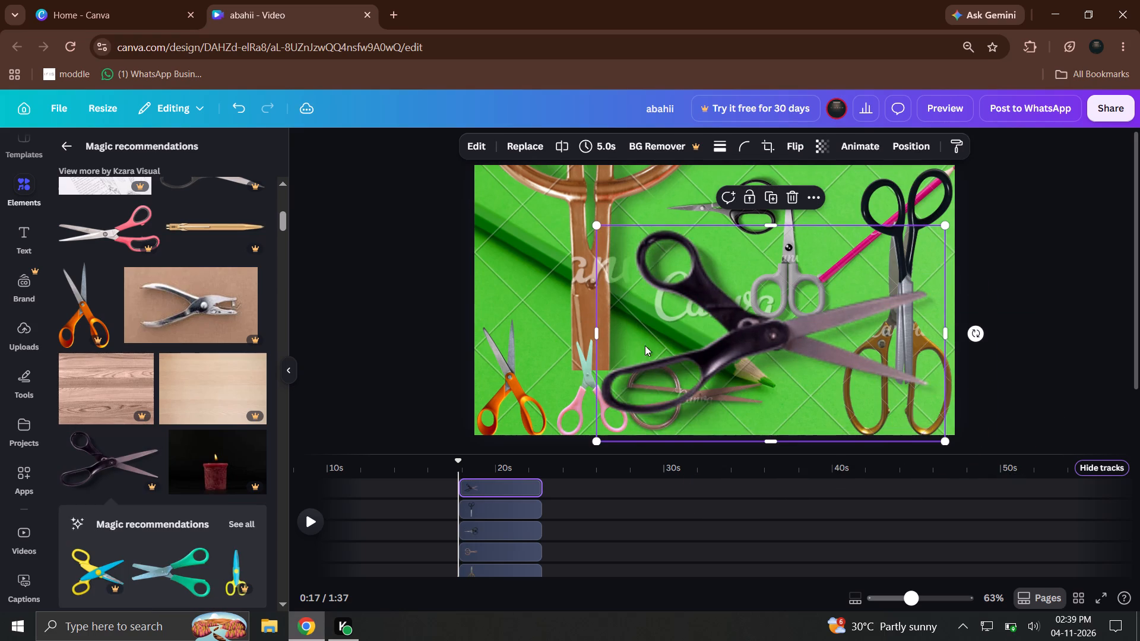
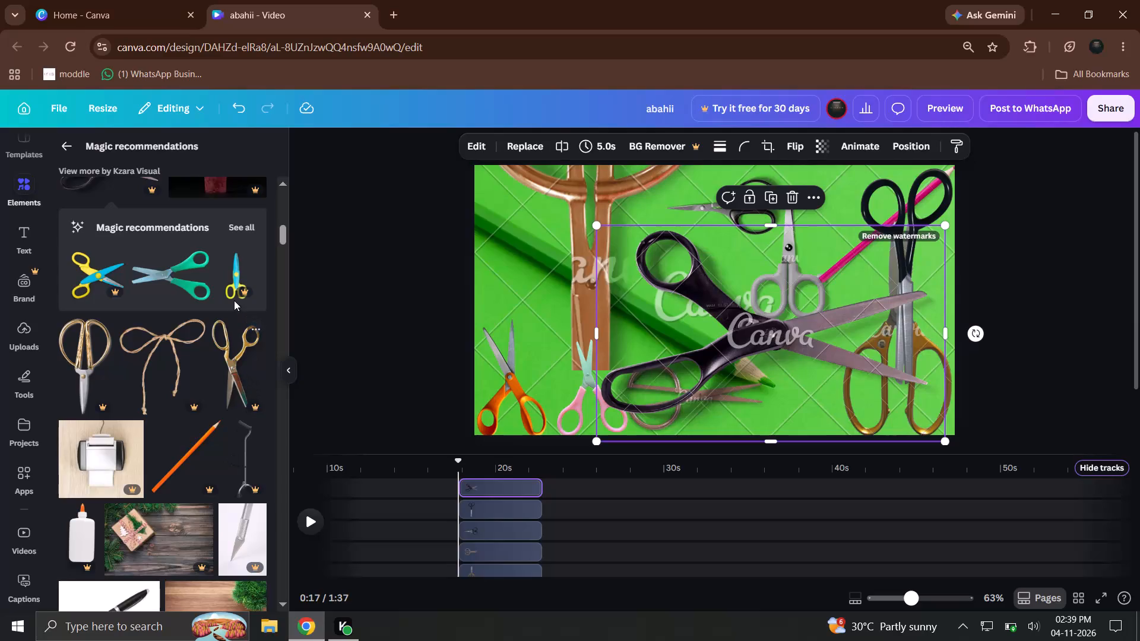
# Replace the green pencil page background with the upright blue-and-yellow scissors picture from the recommendations.
pyautogui.moveTo(233, 296); pyautogui.dragTo(522, 266)
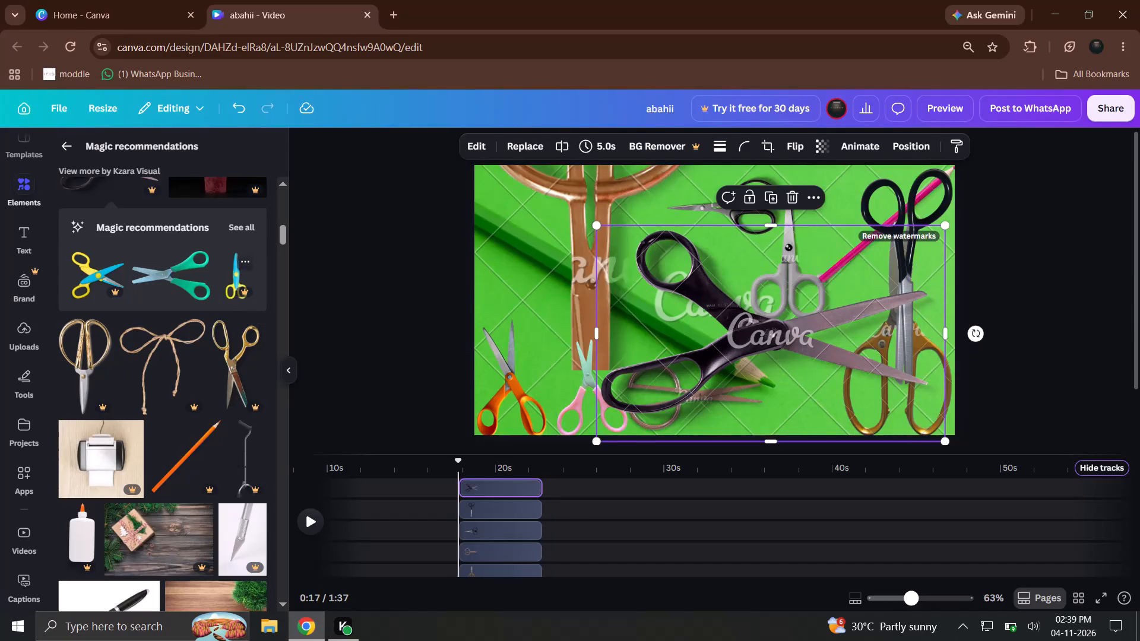
pyautogui.moveTo(522, 266); pyautogui.dragTo(530, 332)
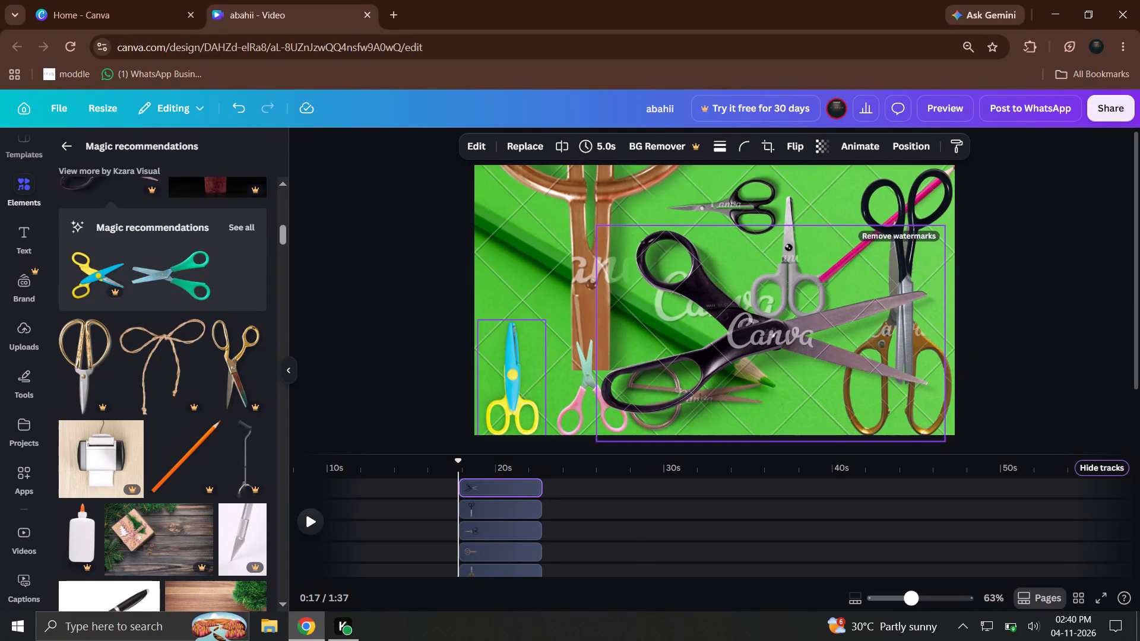
pyautogui.moveTo(530, 332); pyautogui.dragTo(809, 221)
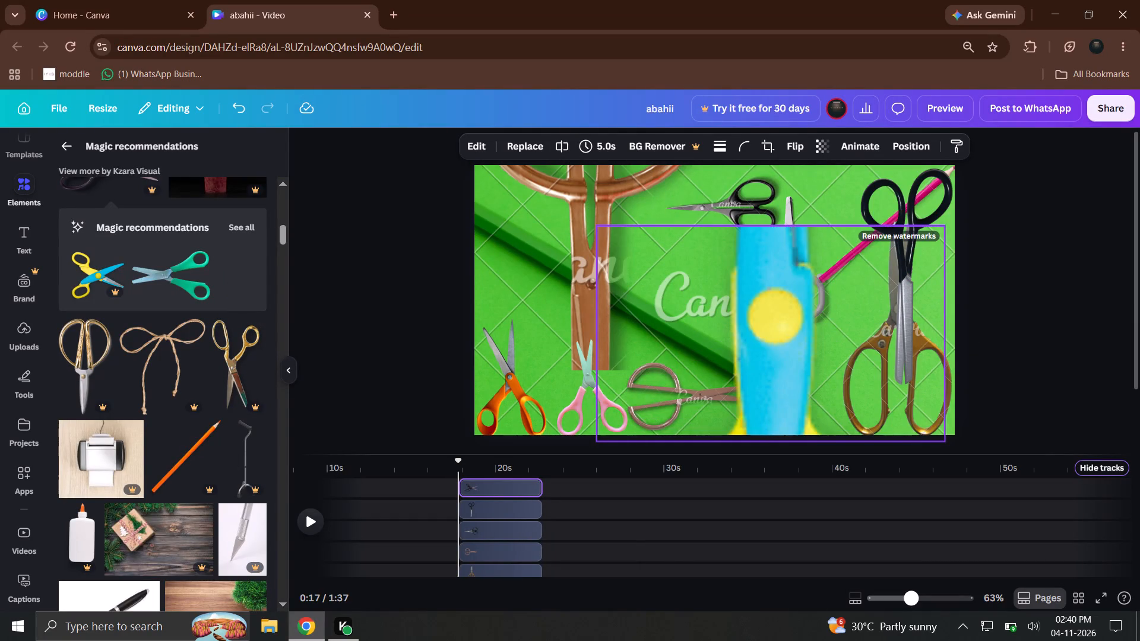
pyautogui.moveTo(809, 221); pyautogui.dragTo(813, 176)
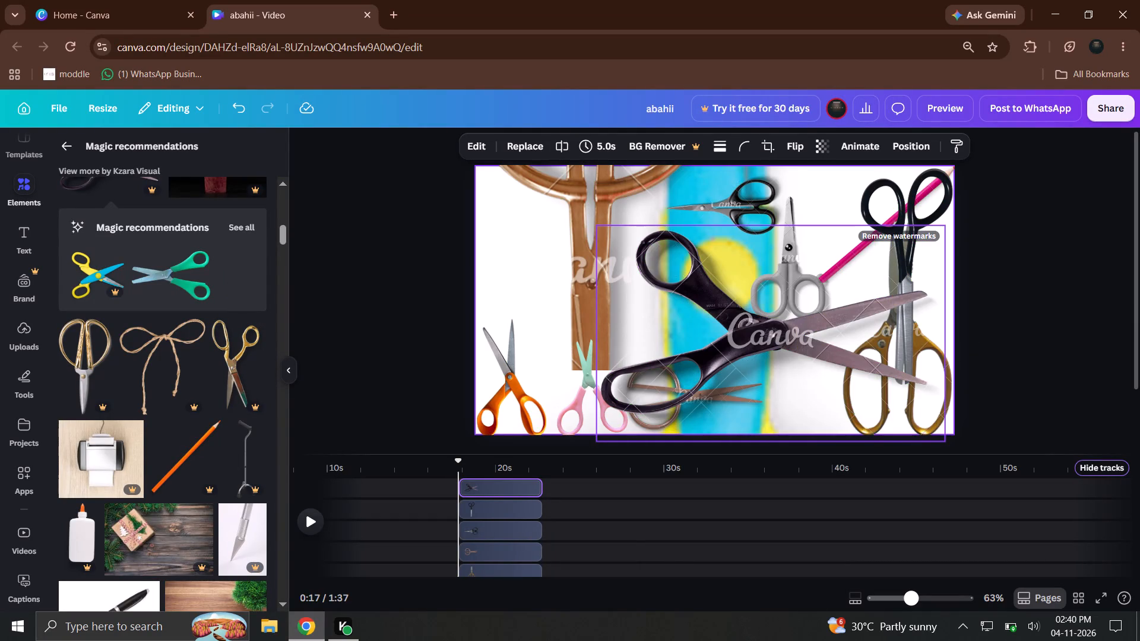
pyautogui.moveTo(813, 176); pyautogui.dragTo(802, 171)
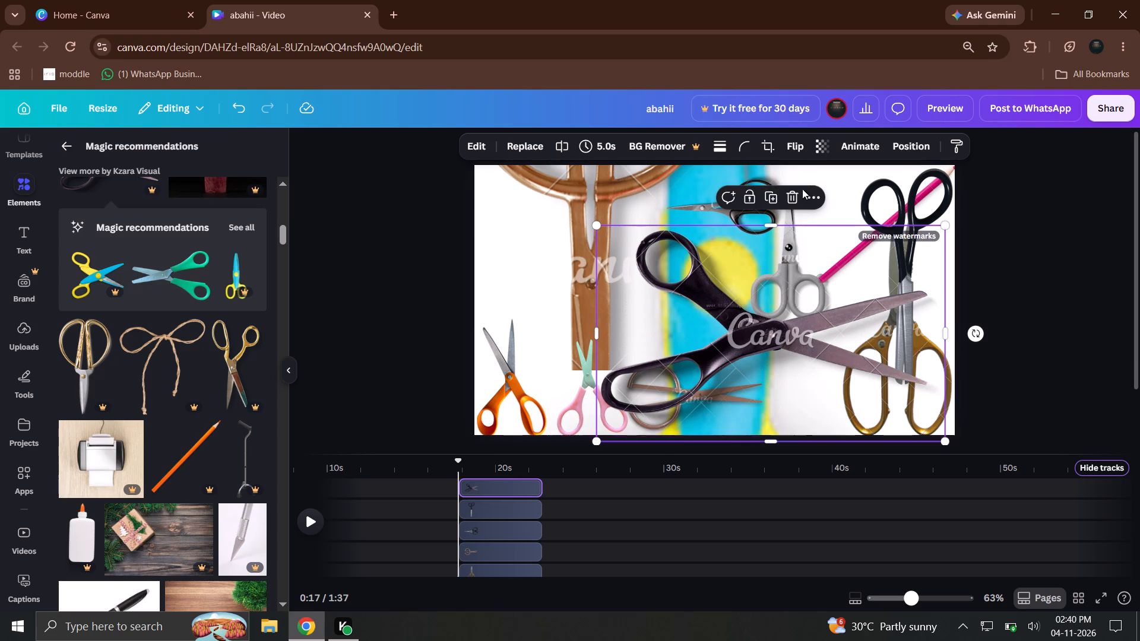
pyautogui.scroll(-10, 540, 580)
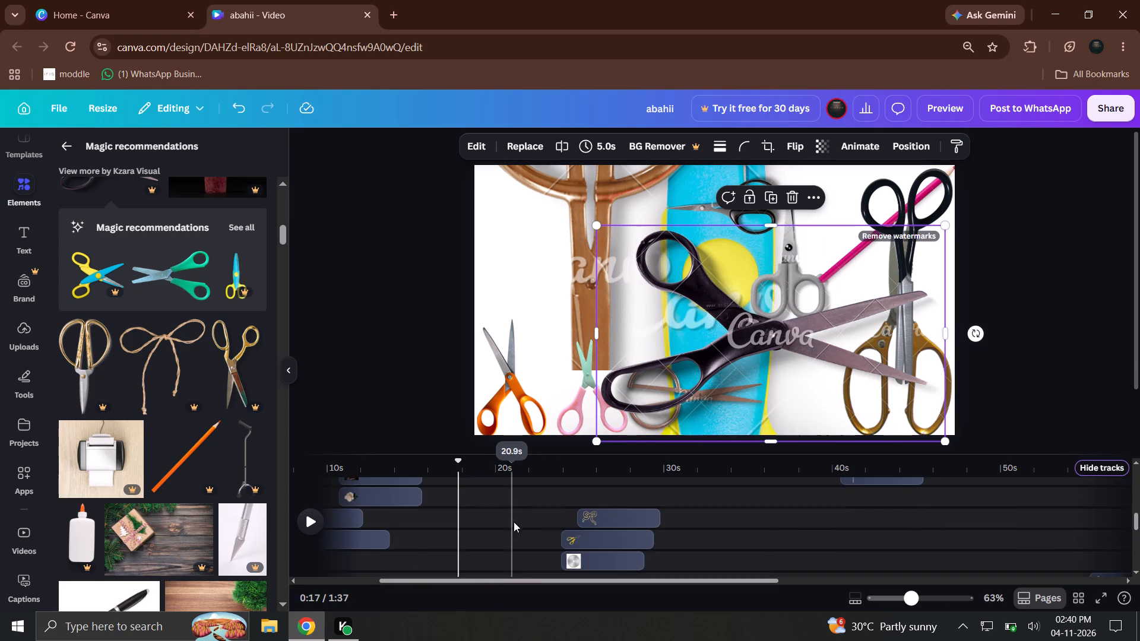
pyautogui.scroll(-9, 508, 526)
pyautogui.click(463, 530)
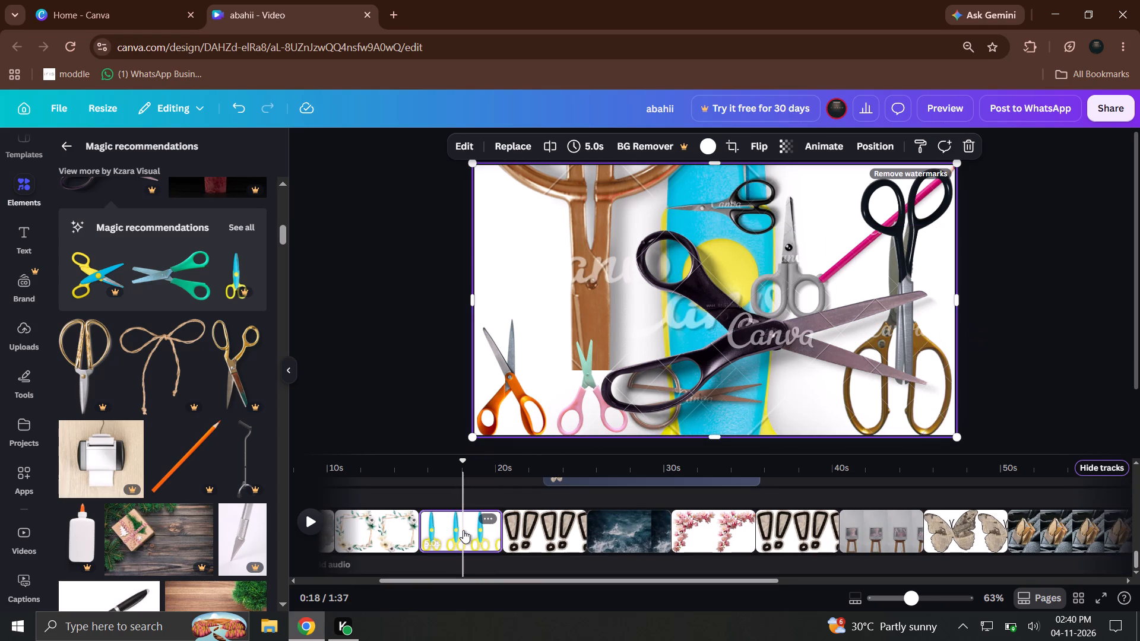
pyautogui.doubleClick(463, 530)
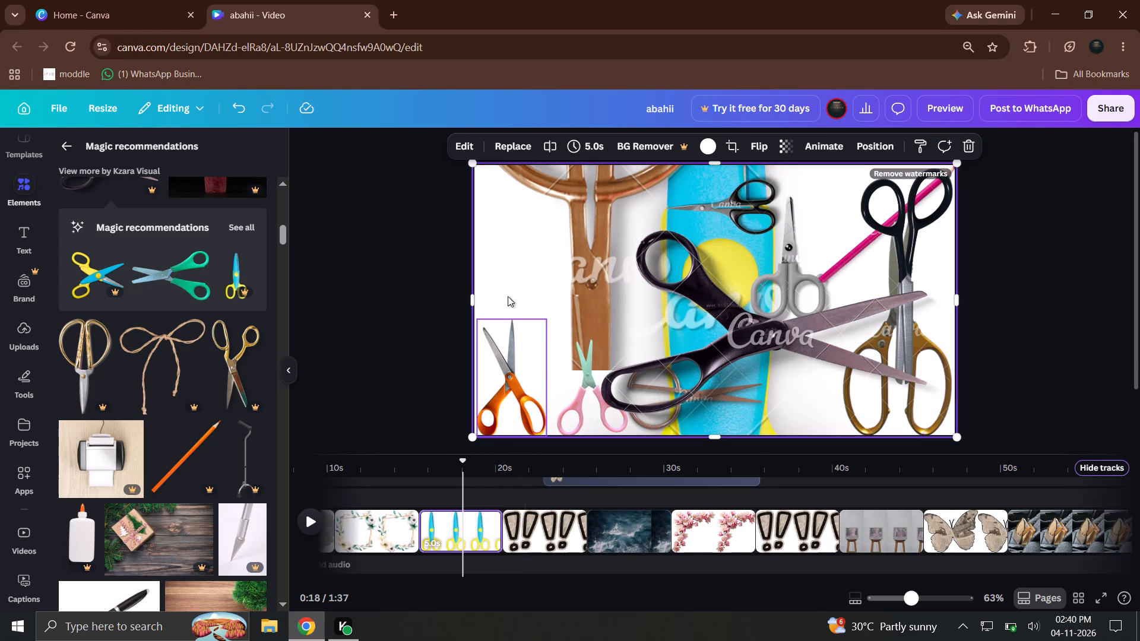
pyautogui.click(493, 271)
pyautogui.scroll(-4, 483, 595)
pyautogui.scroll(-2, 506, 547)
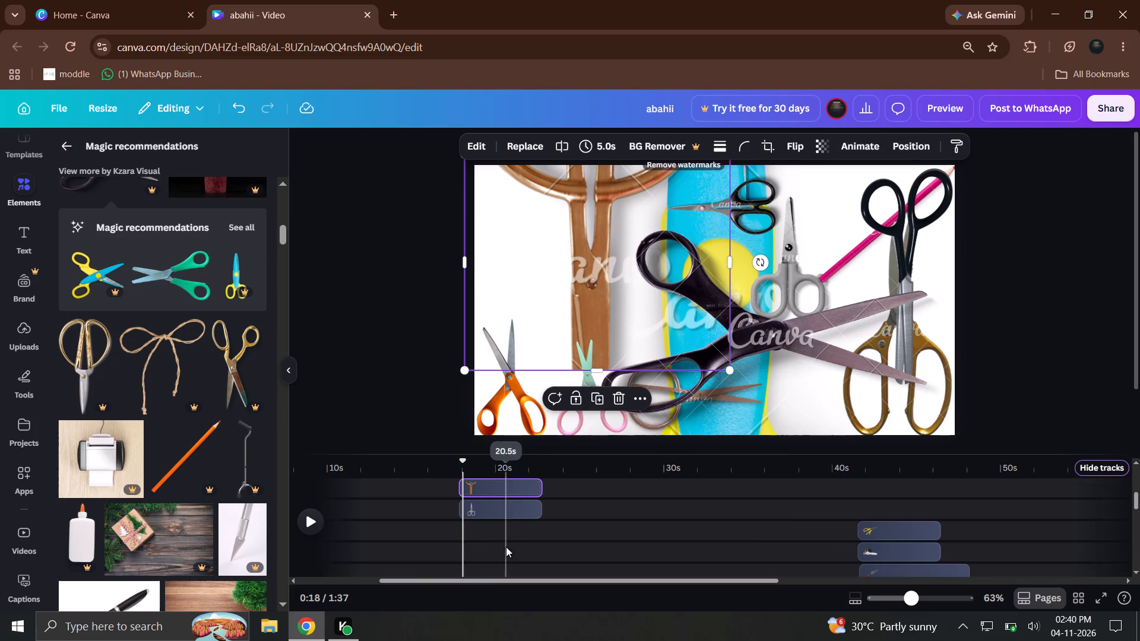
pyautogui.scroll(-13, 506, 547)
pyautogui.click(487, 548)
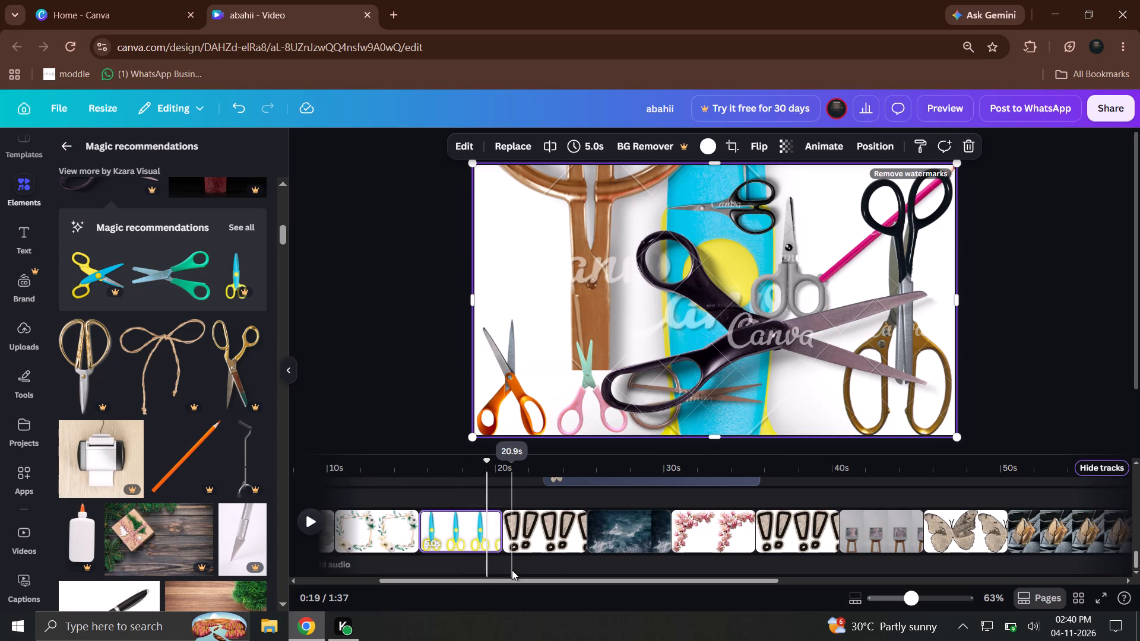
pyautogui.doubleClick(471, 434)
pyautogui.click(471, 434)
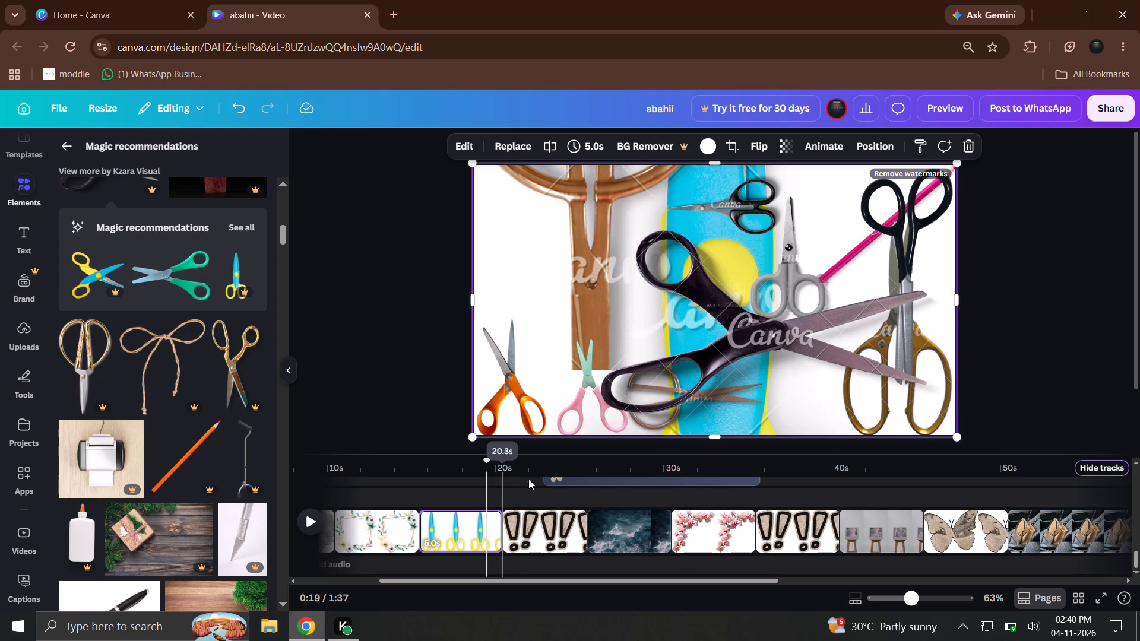
# Move the open dark purple-handled scissors to the page's upper-left area, over the copper scissors.
pyautogui.moveTo(760, 380); pyautogui.dragTo(635, 323)
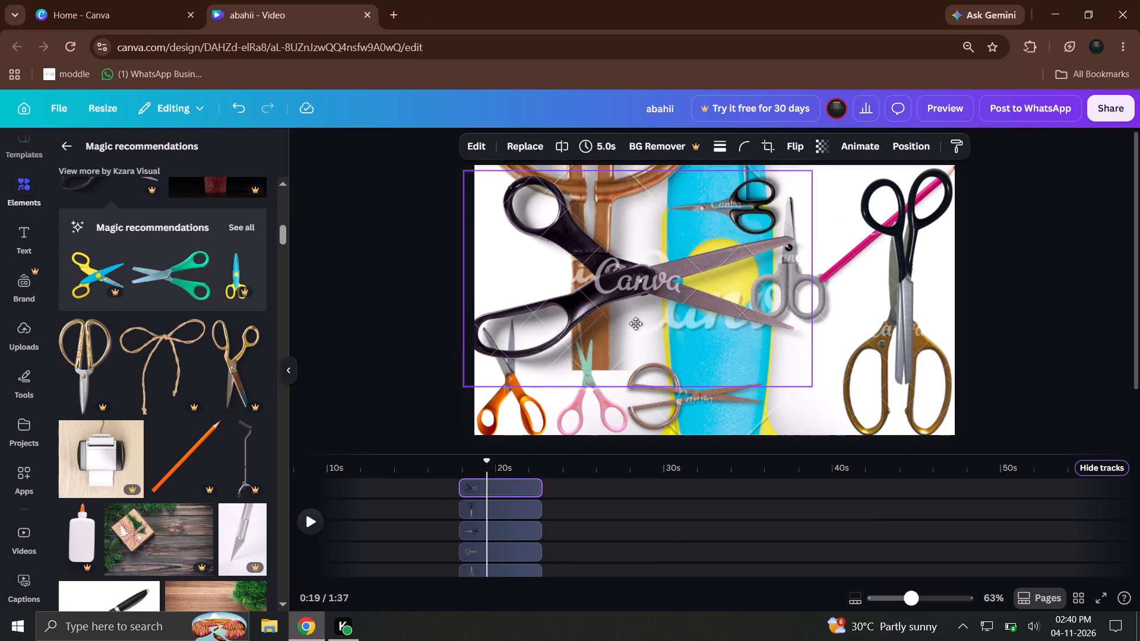
pyautogui.moveTo(635, 323); pyautogui.dragTo(637, 323)
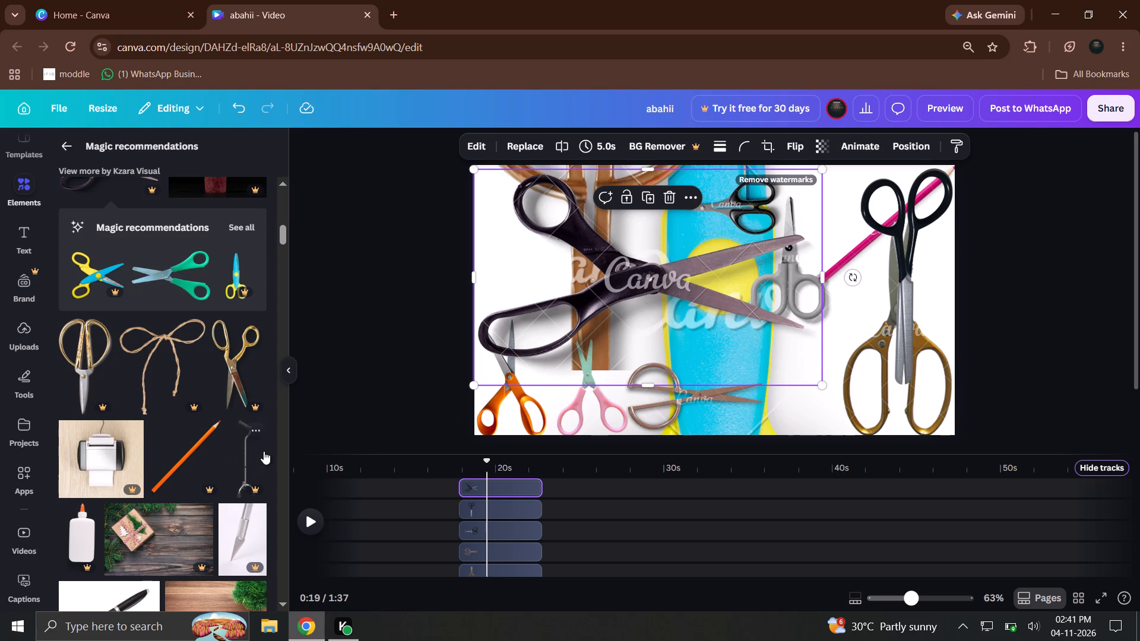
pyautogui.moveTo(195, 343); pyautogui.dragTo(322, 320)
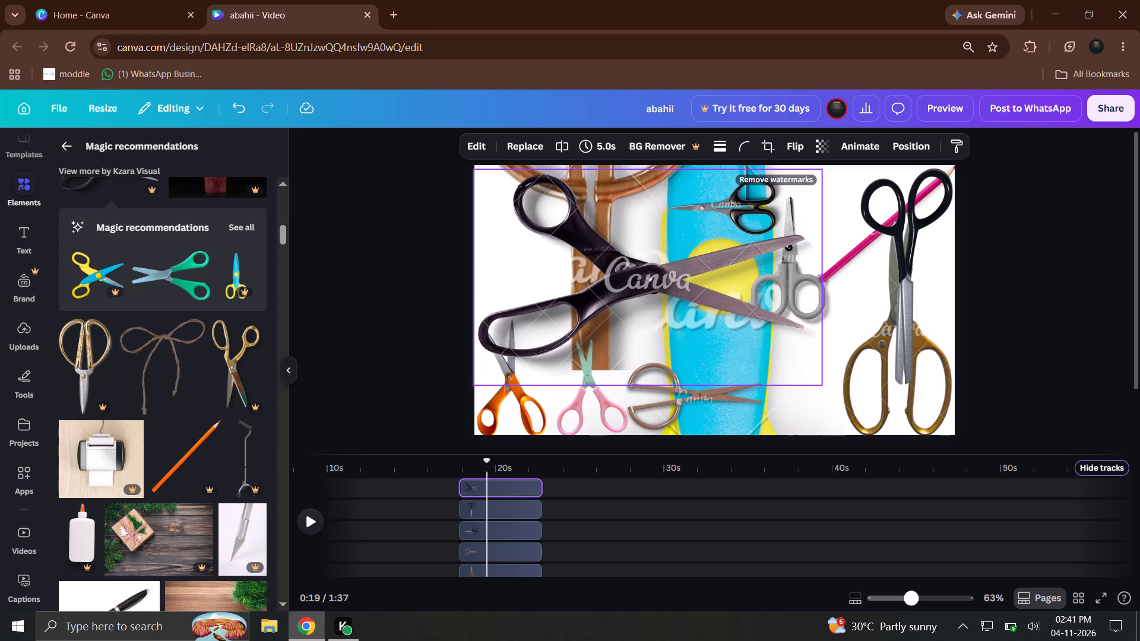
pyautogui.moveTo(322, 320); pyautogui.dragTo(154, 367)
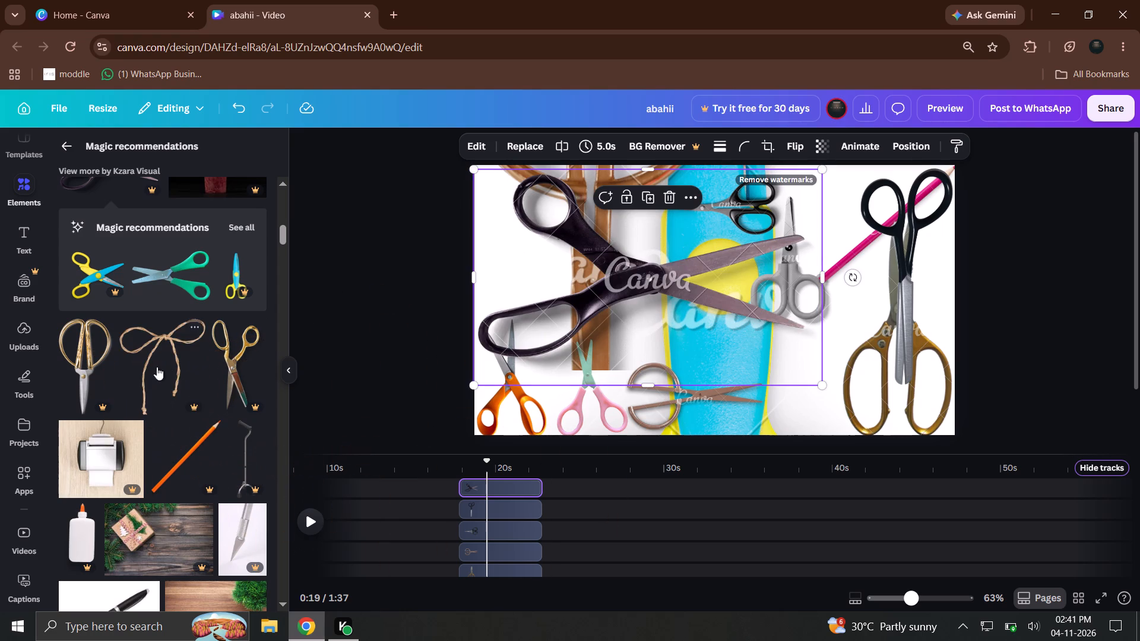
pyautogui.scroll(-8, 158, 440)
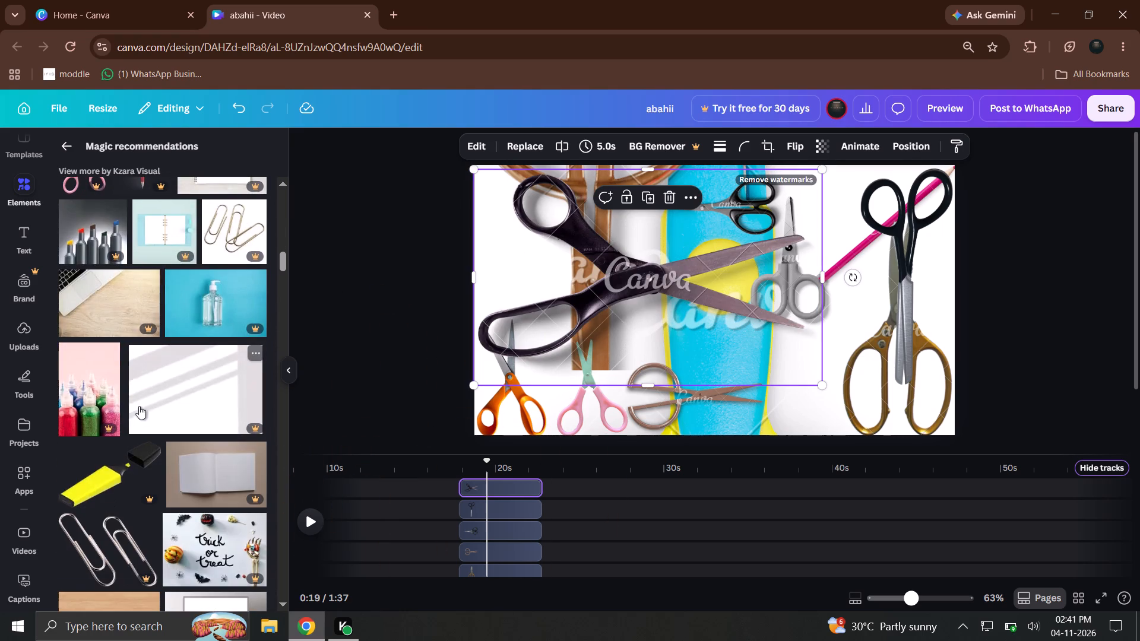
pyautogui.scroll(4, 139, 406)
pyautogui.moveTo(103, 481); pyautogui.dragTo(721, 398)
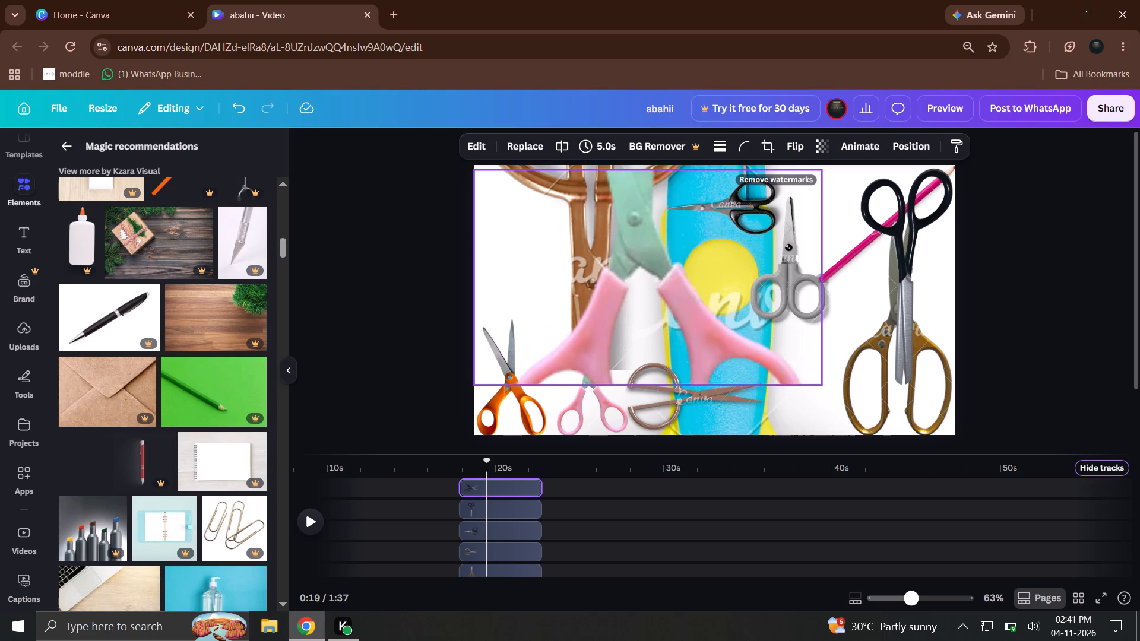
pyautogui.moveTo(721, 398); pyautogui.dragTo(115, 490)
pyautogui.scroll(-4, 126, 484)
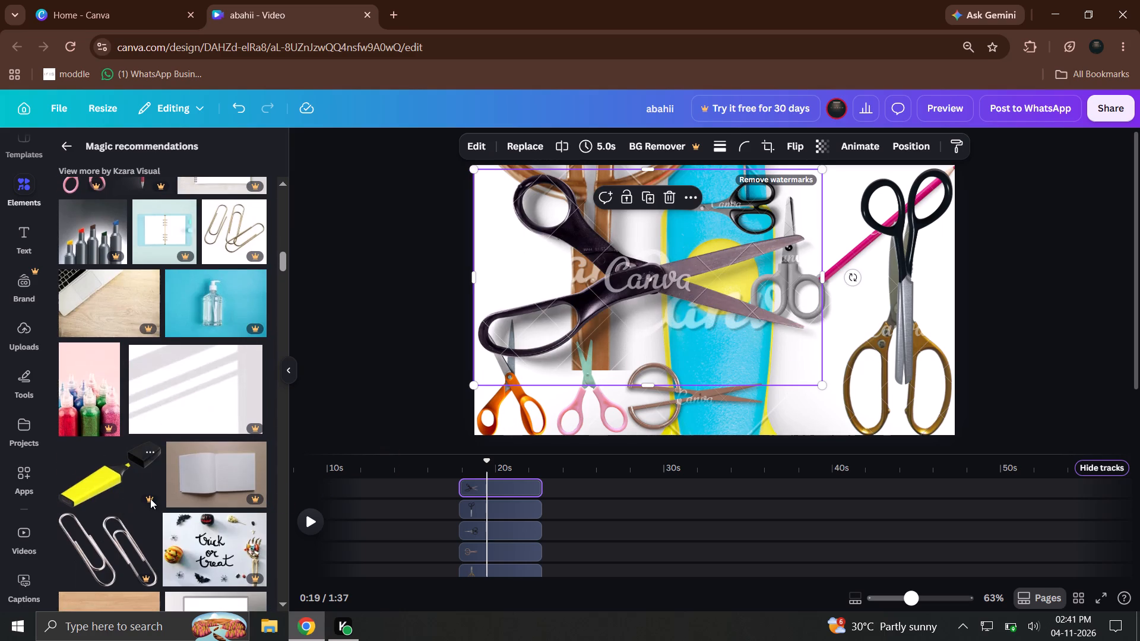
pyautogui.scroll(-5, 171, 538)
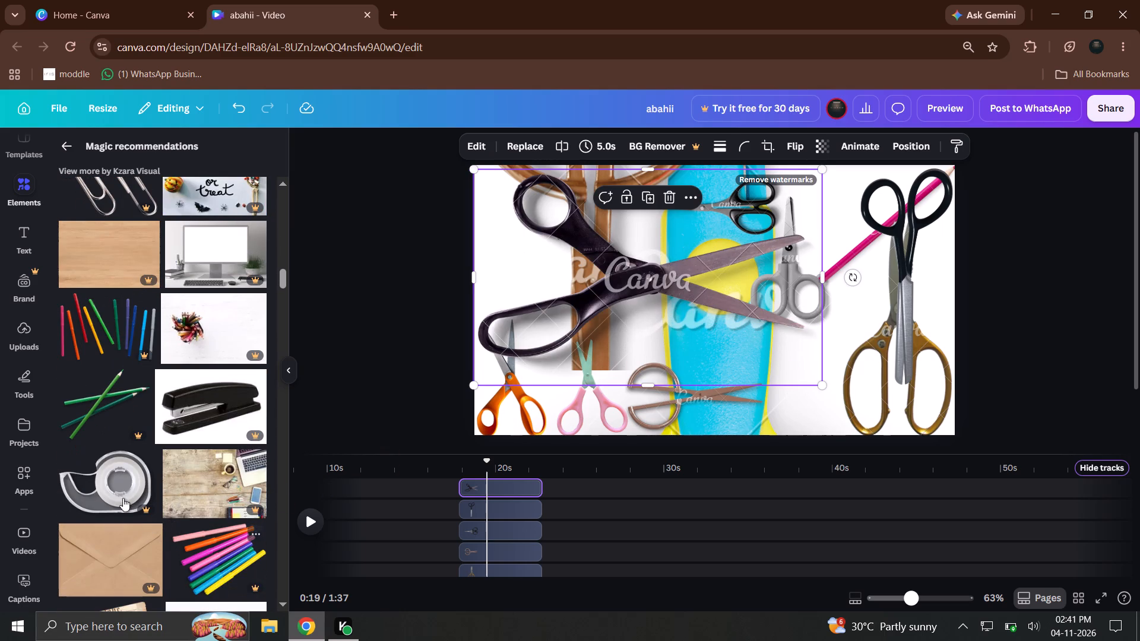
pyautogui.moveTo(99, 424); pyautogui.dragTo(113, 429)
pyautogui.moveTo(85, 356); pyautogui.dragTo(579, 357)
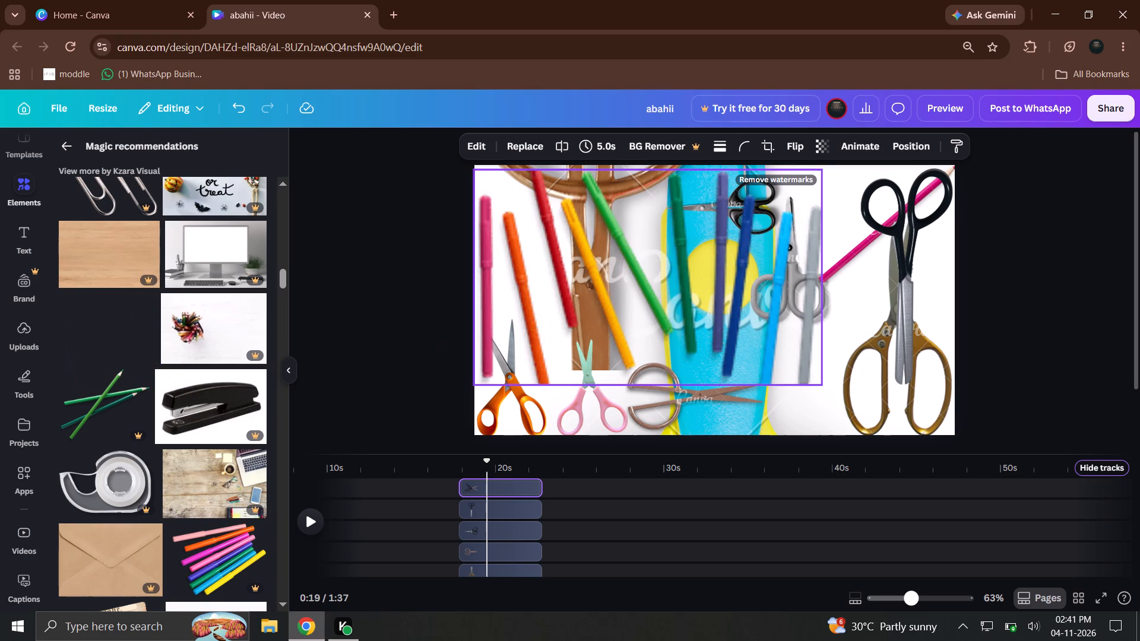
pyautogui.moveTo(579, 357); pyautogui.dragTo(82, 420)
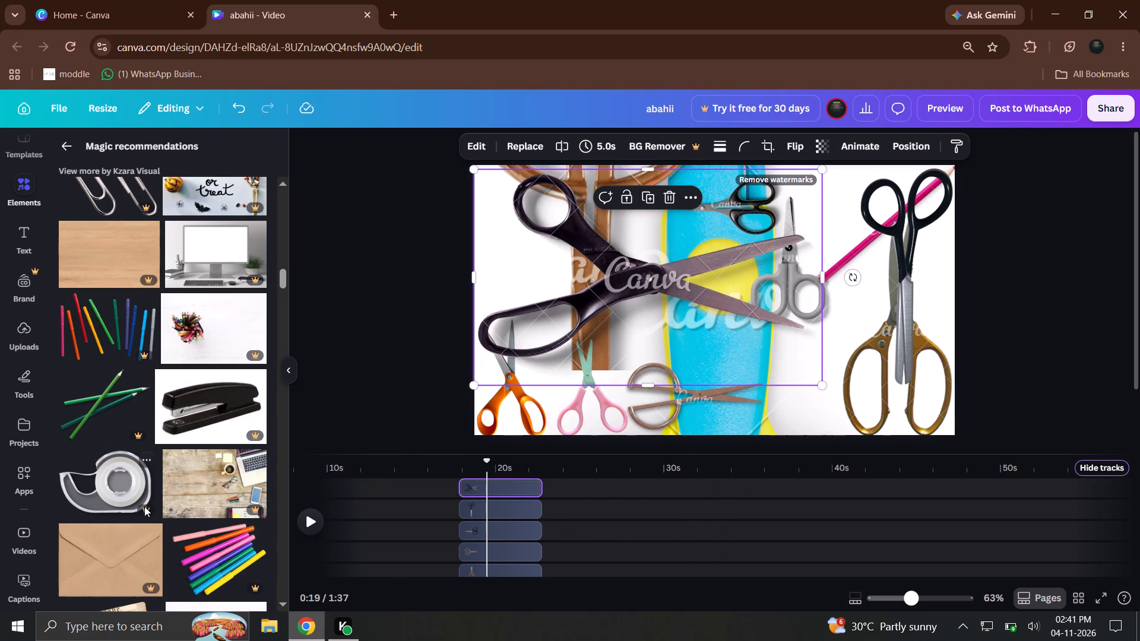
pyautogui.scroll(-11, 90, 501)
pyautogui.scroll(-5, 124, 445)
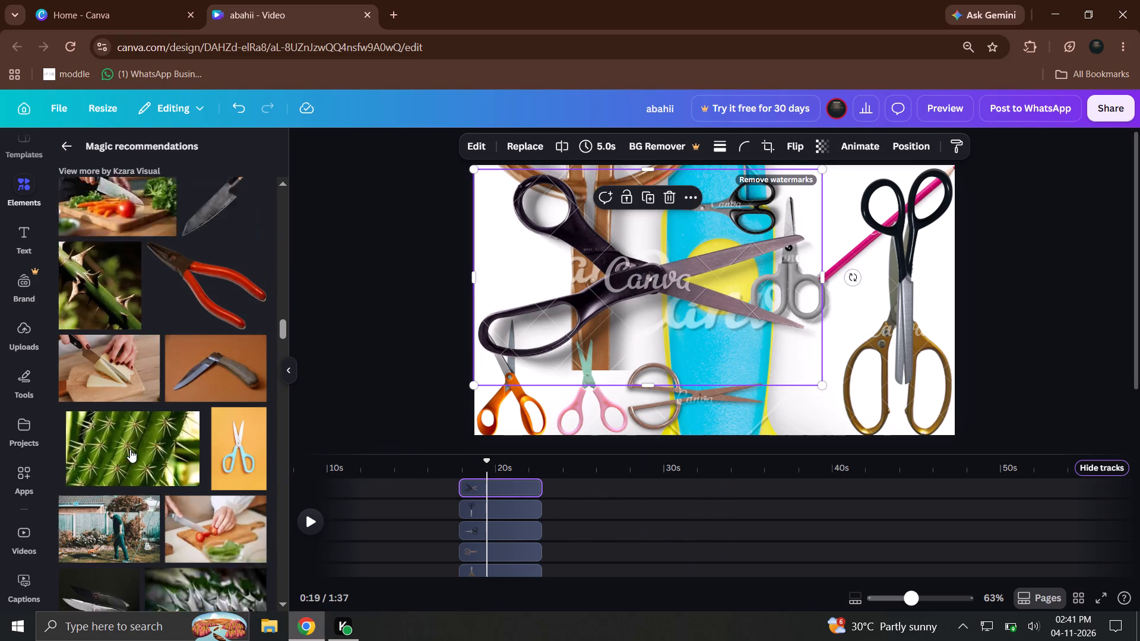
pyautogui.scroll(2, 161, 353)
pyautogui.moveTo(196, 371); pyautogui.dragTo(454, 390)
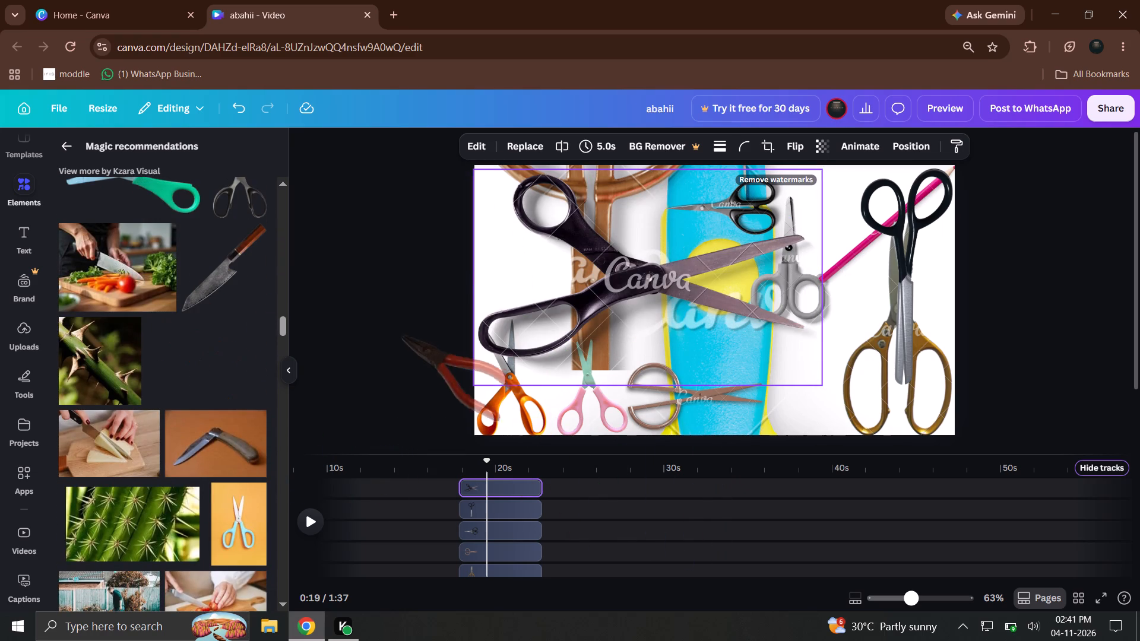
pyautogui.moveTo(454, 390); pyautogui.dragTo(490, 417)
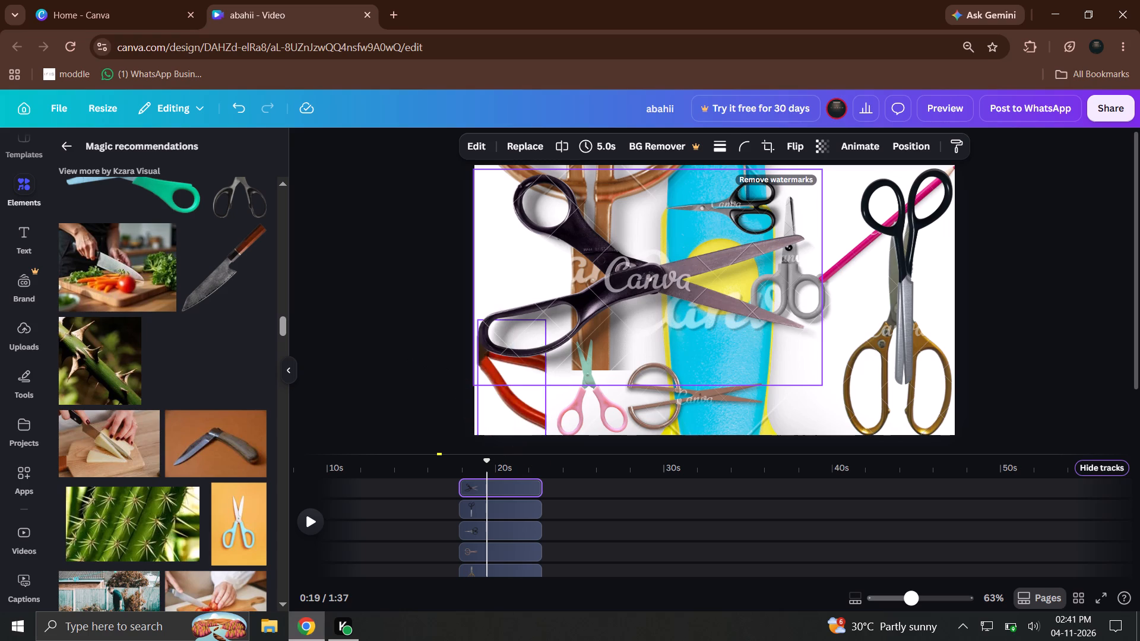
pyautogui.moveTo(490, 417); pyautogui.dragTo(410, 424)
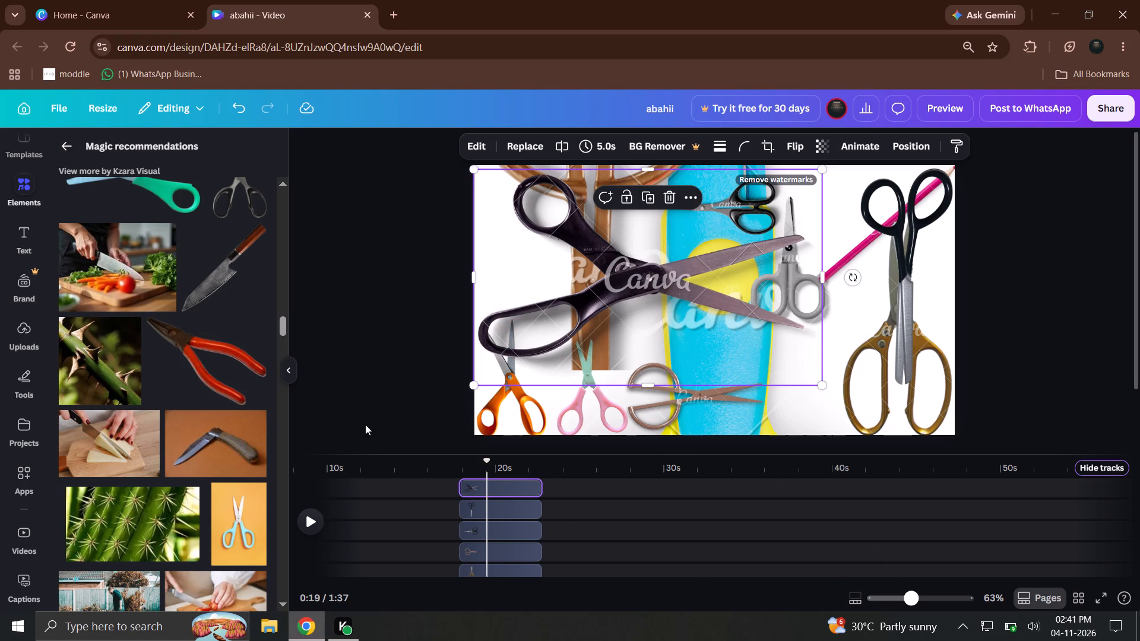
# Browse further down the recommendations for more scissors and stationery pictures that could suit the scene.
pyautogui.scroll(-5, 266, 377)
pyautogui.scroll(-5, 164, 389)
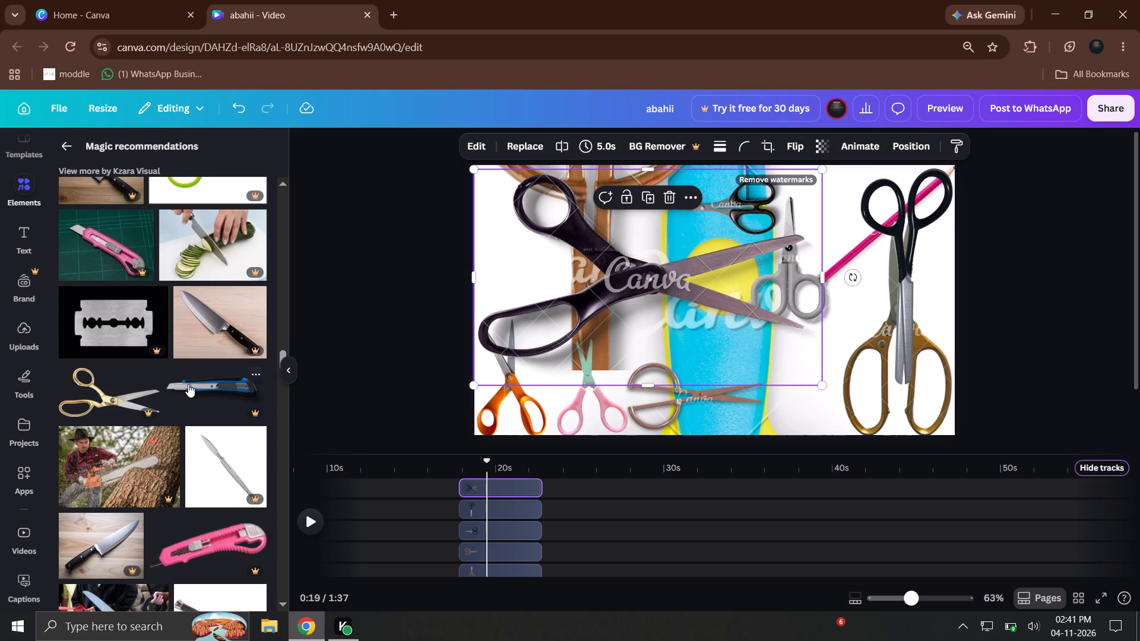
pyautogui.scroll(-4, 188, 384)
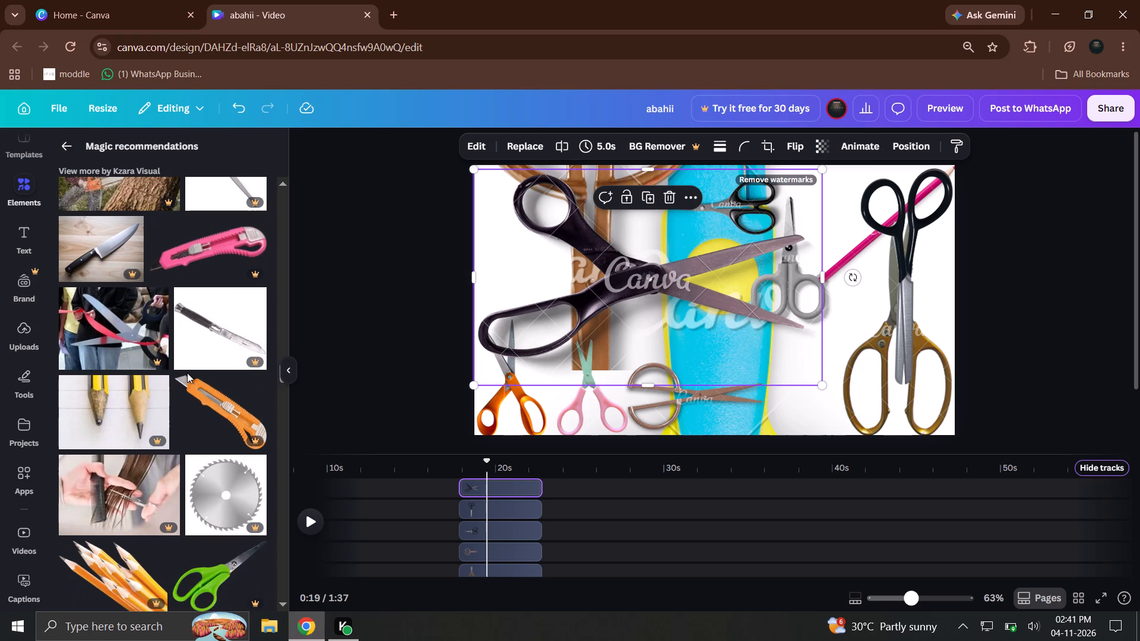
pyautogui.scroll(-6, 180, 397)
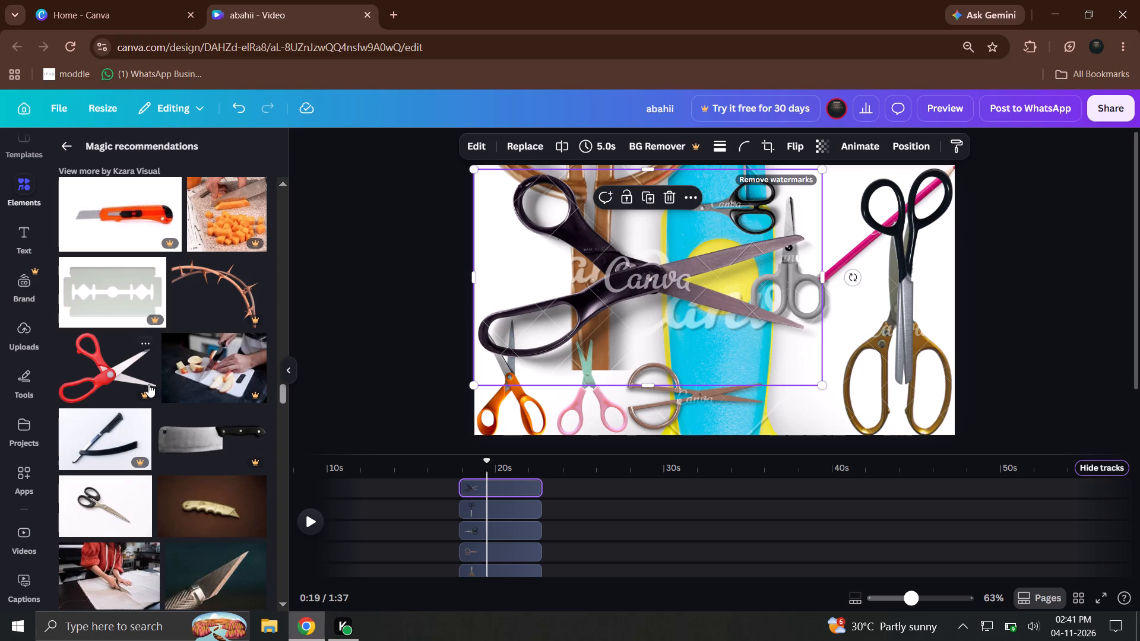
pyautogui.moveTo(148, 384); pyautogui.dragTo(106, 404)
pyautogui.scroll(-3, 182, 372)
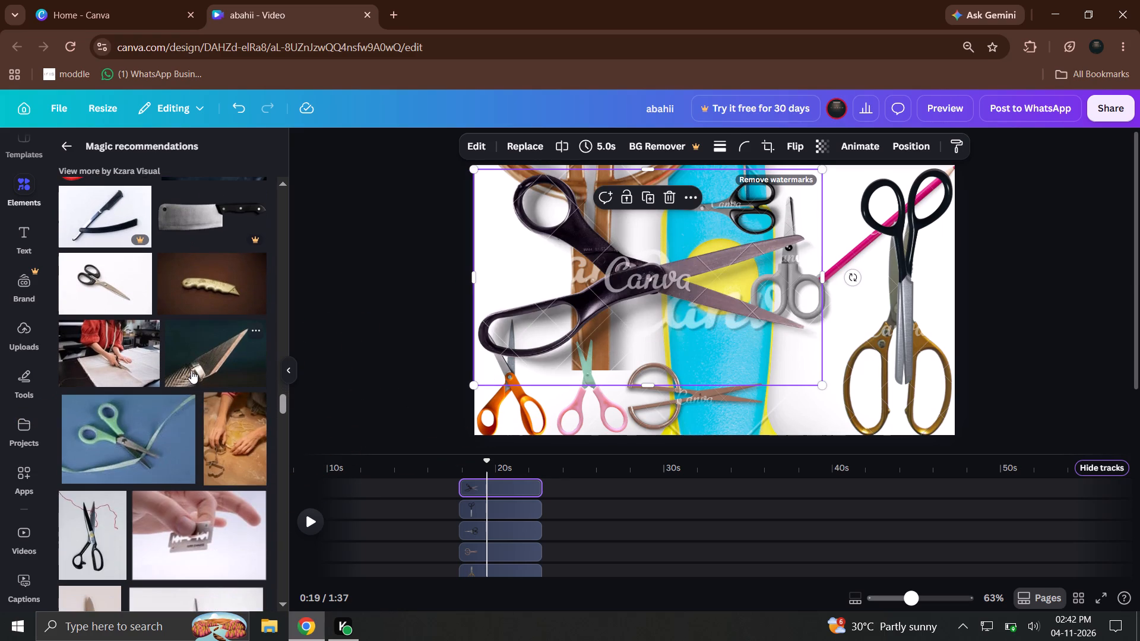
pyautogui.scroll(-9, 191, 370)
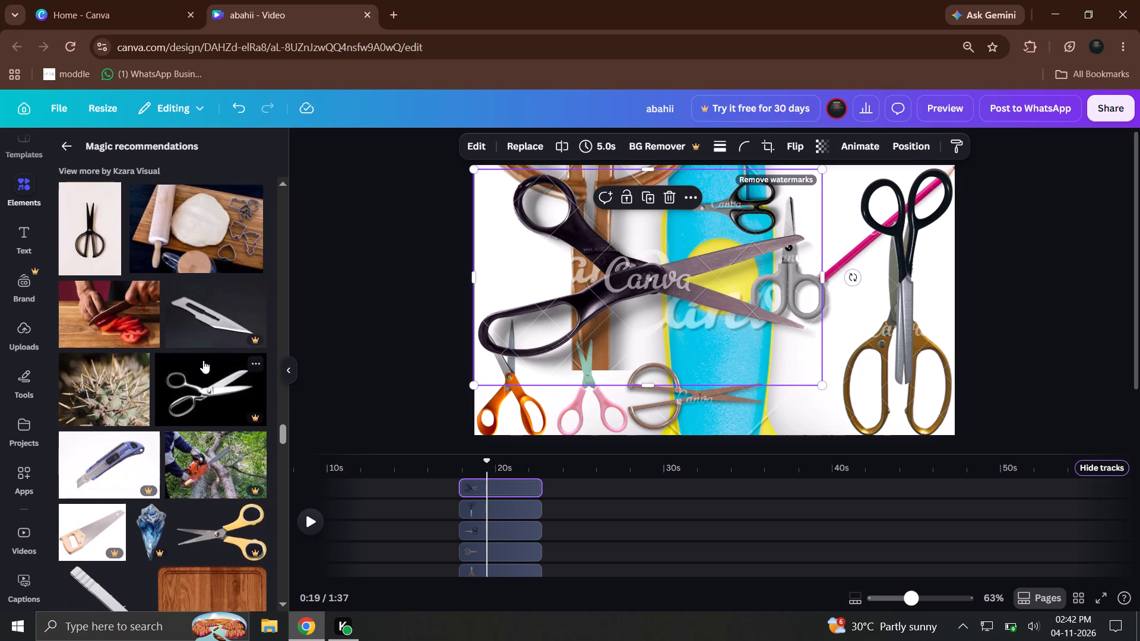
pyautogui.scroll(-13, 203, 360)
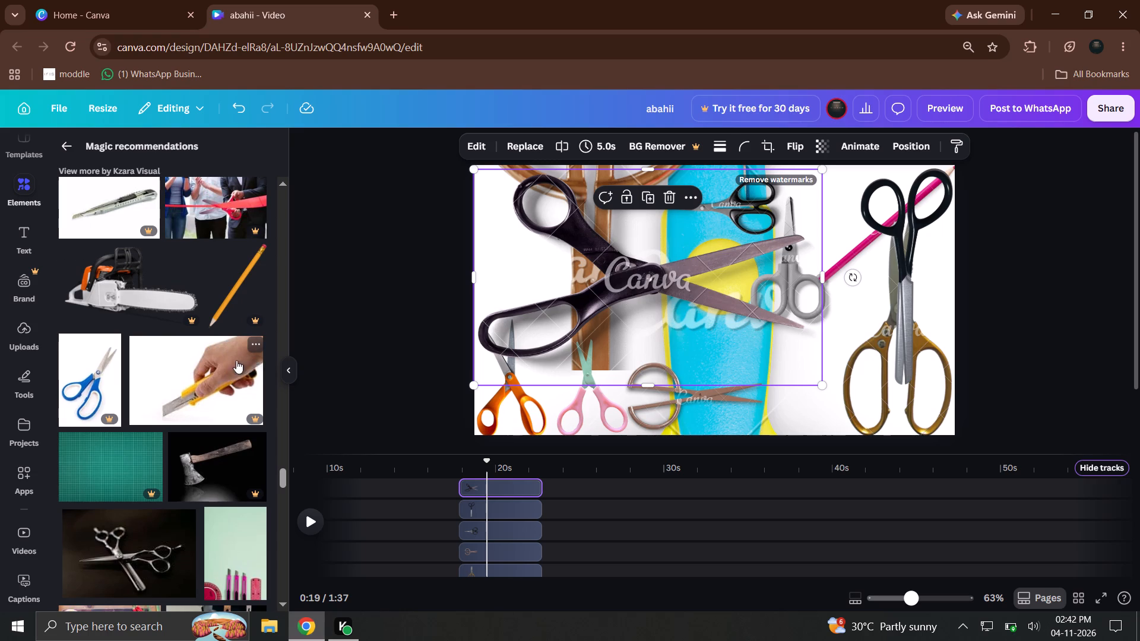
pyautogui.scroll(-7, 169, 428)
pyautogui.scroll(-5, 235, 373)
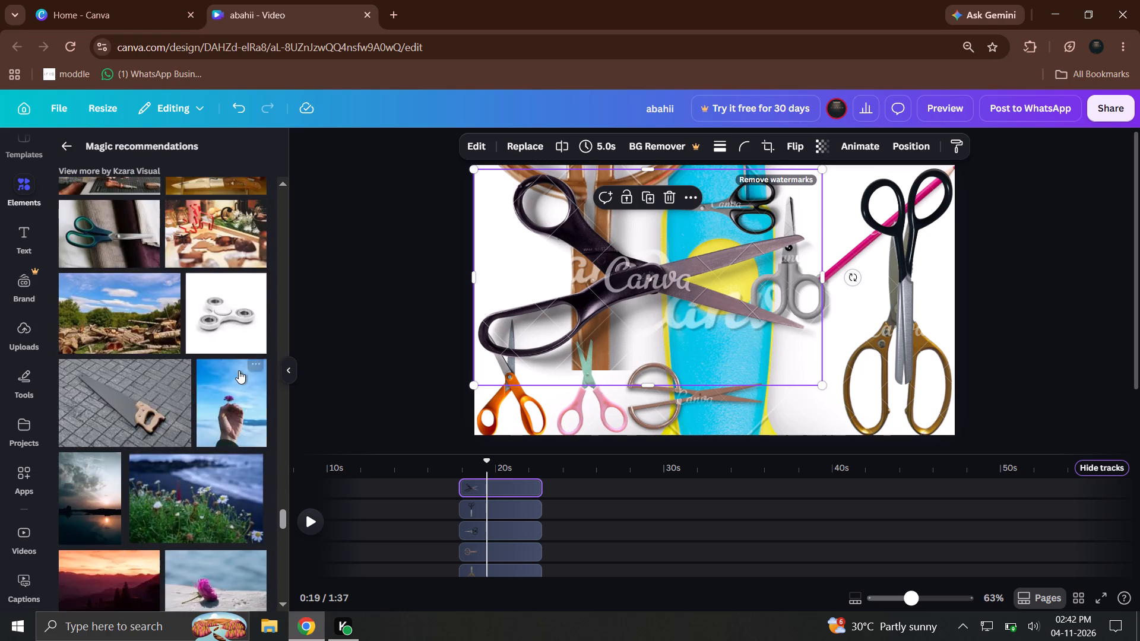
pyautogui.scroll(-17, 220, 384)
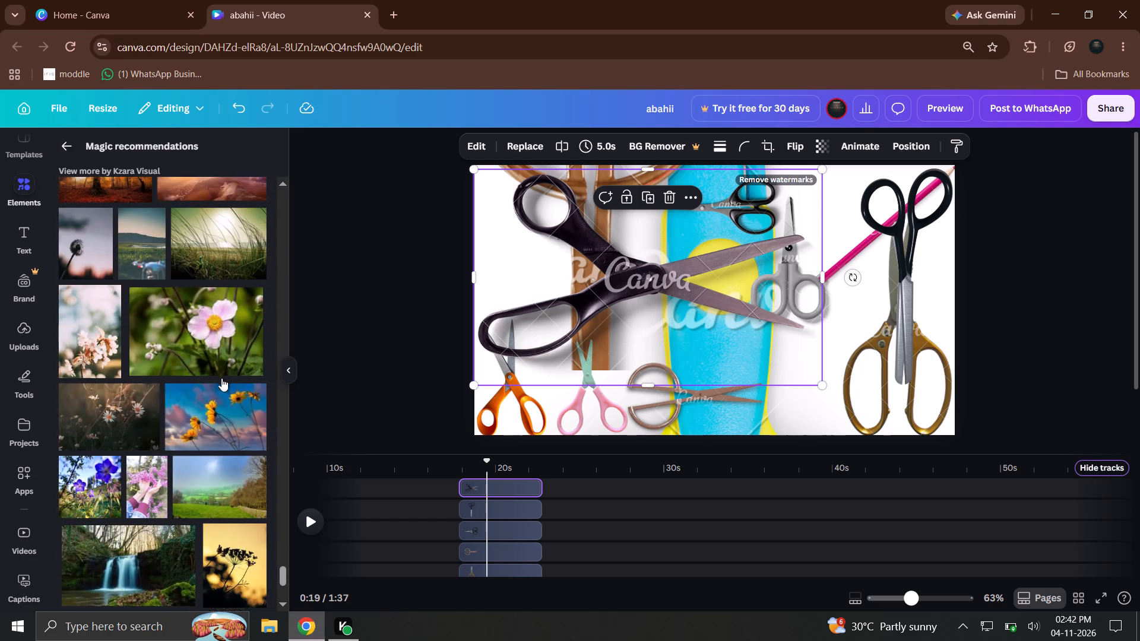
pyautogui.scroll(-10, 223, 379)
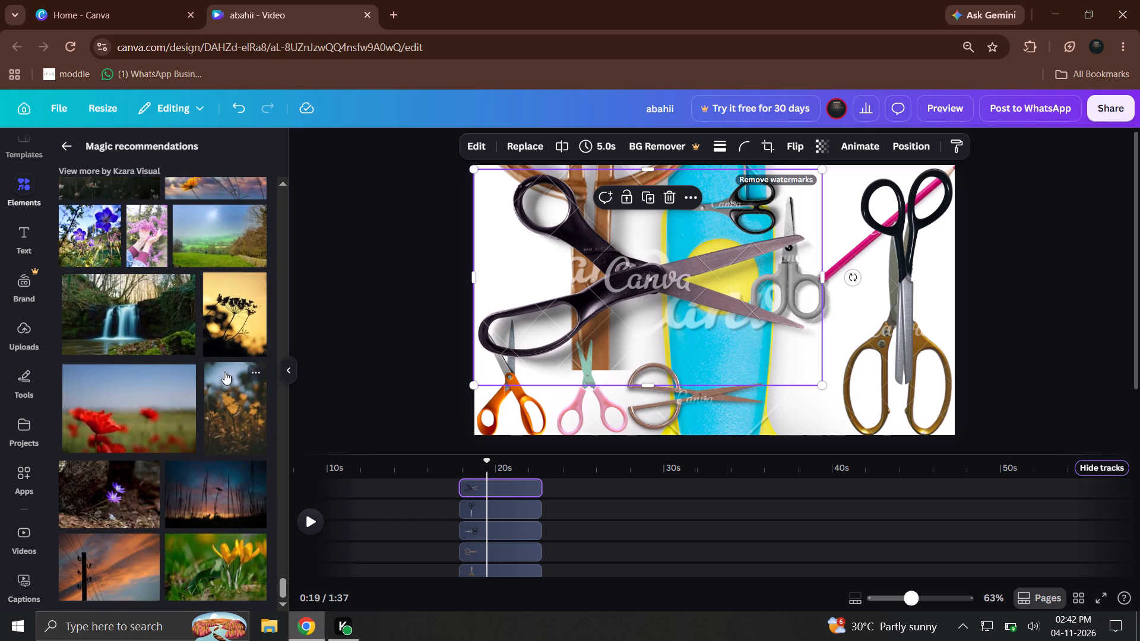
# Add the dark yellow-flower photo from the recommendations to the timeline at about 0:26 and move it to the page's upper-right area.
pyautogui.scroll(-5, 226, 374)
pyautogui.scroll(-11, 154, 423)
pyautogui.moveTo(218, 387); pyautogui.dragTo(613, 537)
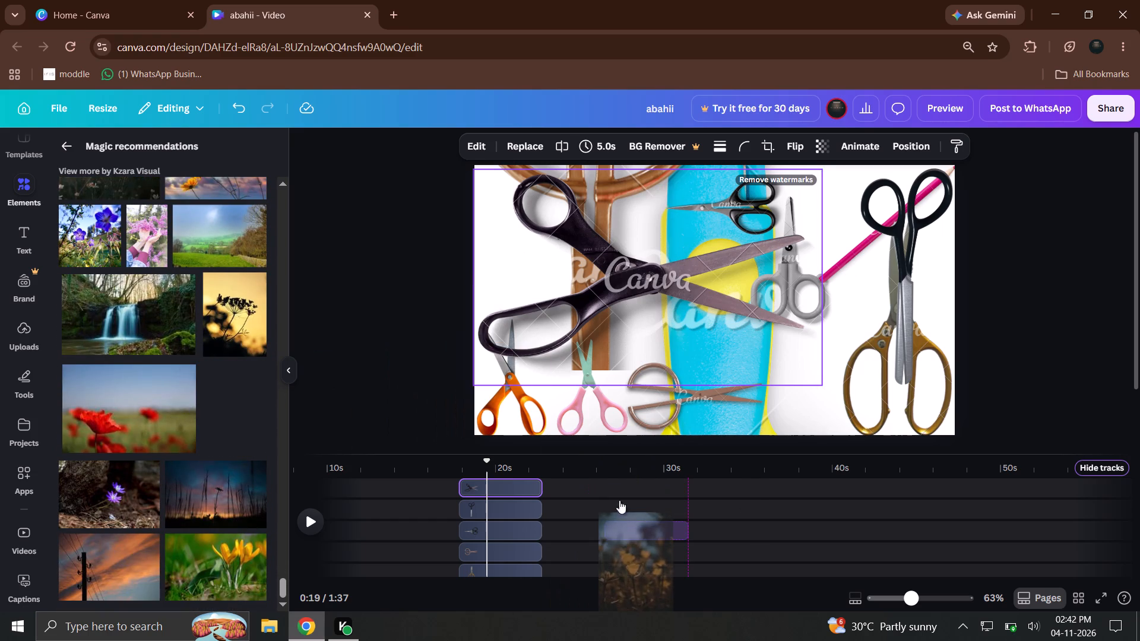
pyautogui.moveTo(615, 469); pyautogui.dragTo(600, 473)
pyautogui.click(612, 463)
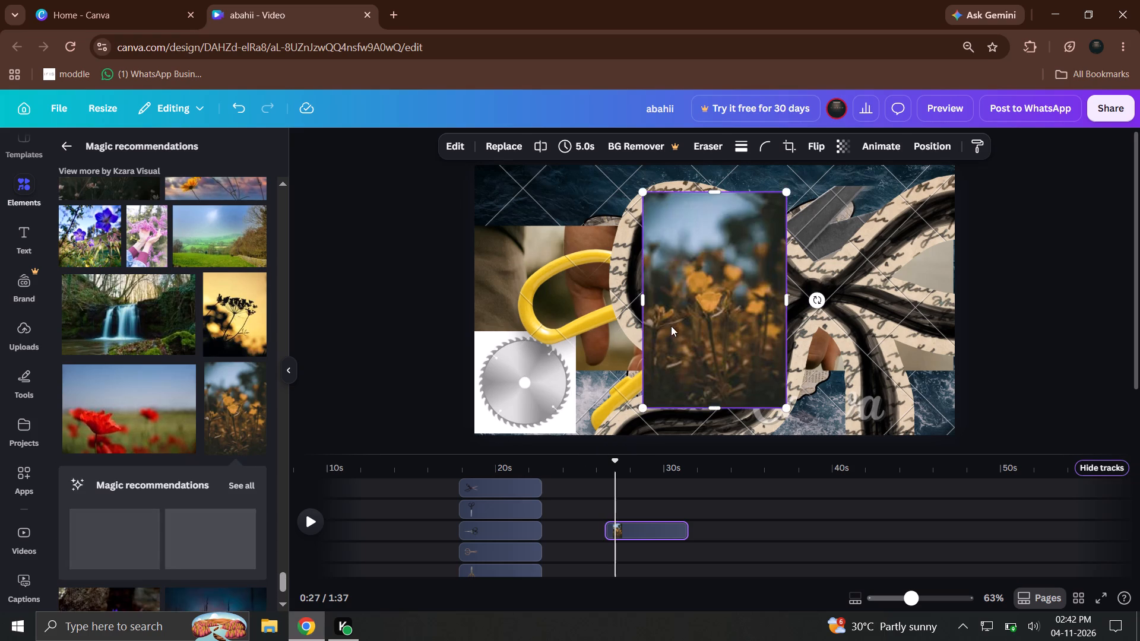
pyautogui.moveTo(673, 316); pyautogui.dragTo(831, 290)
# Shift the large script-patterned picture right and up, and move the yellow-handled scissors to the page's upper-left area.
pyautogui.moveTo(638, 344); pyautogui.dragTo(631, 347)
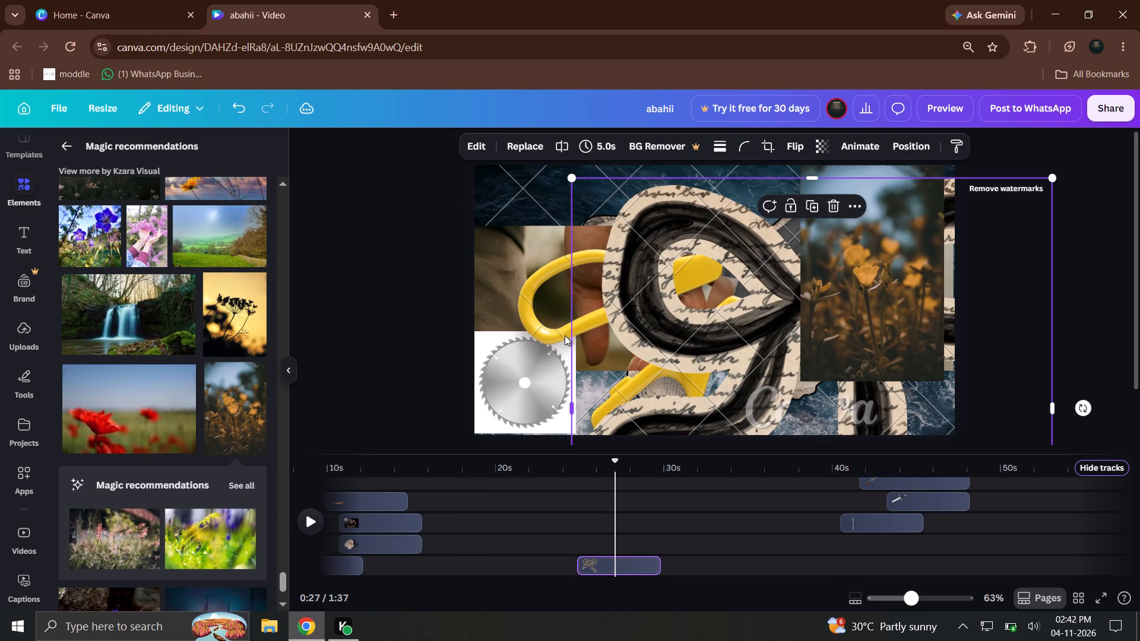
pyautogui.moveTo(723, 294); pyautogui.dragTo(768, 274)
pyautogui.moveTo(639, 306); pyautogui.dragTo(623, 302)
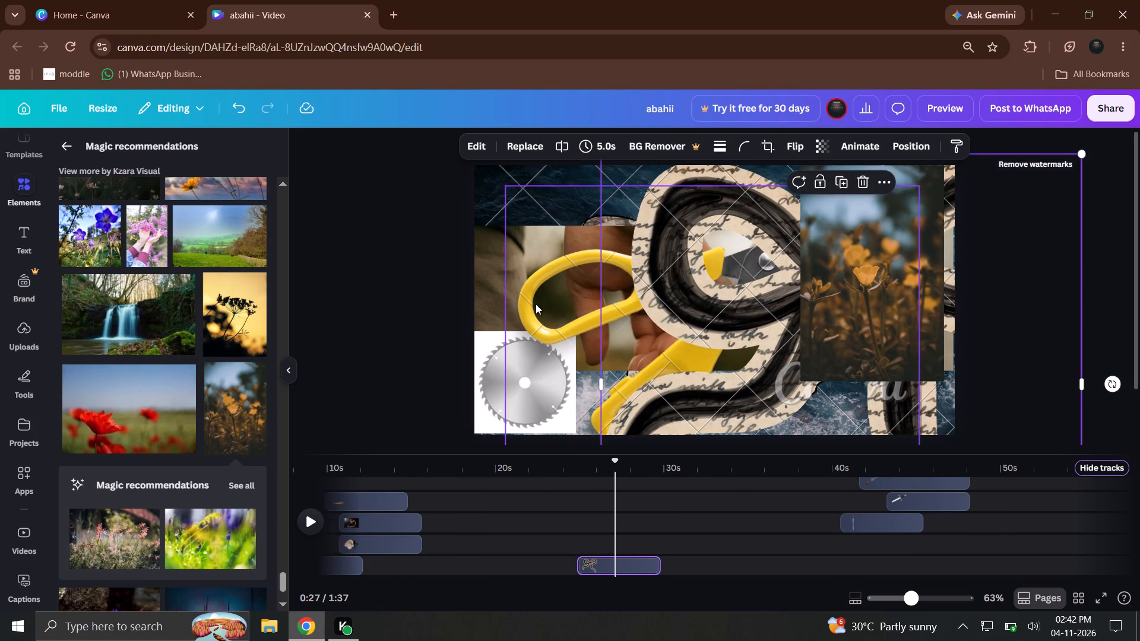
pyautogui.moveTo(533, 304); pyautogui.dragTo(473, 246)
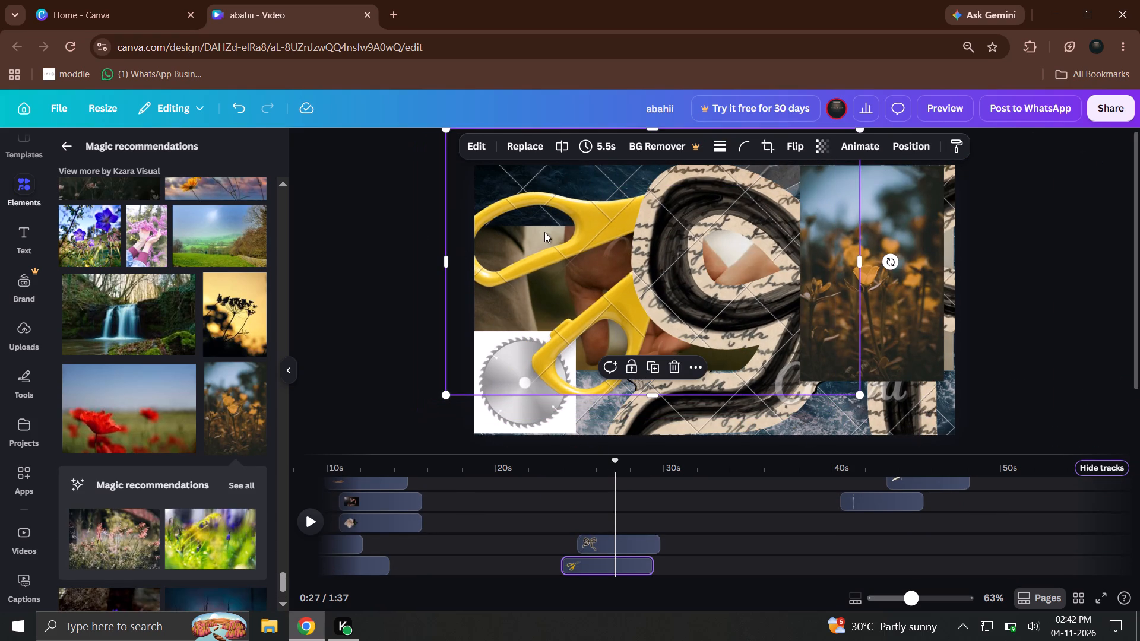
# Browse the nature photo recommendations for further pictures that could suit the scene.
pyautogui.scroll(-5, 205, 442)
pyautogui.scroll(-2, 262, 478)
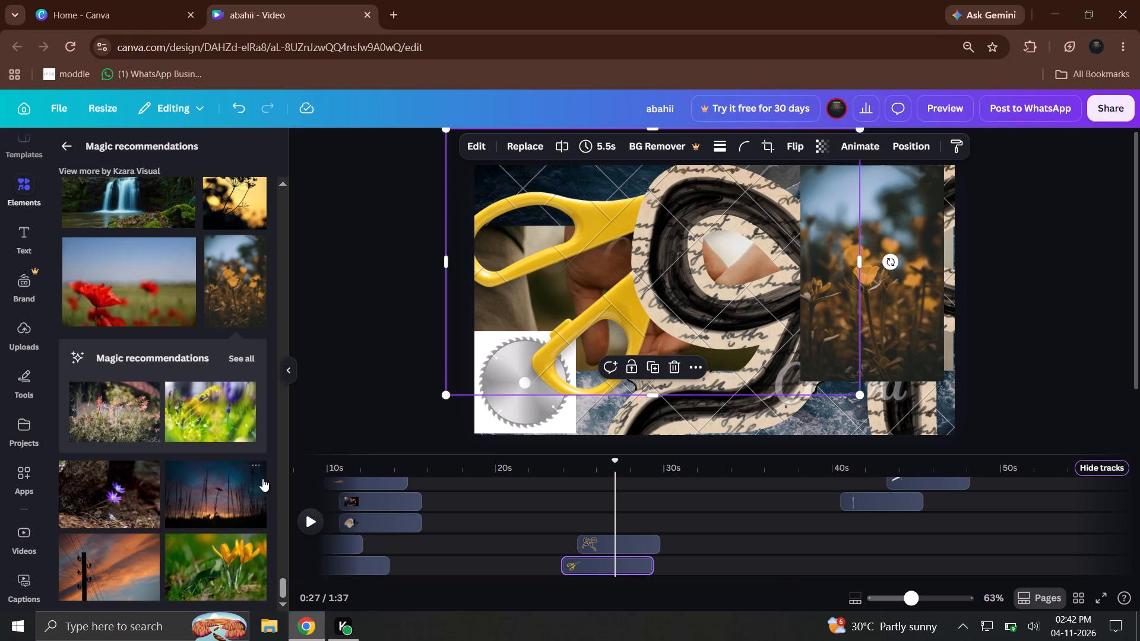
pyautogui.scroll(-14, 262, 478)
pyautogui.scroll(9, 229, 462)
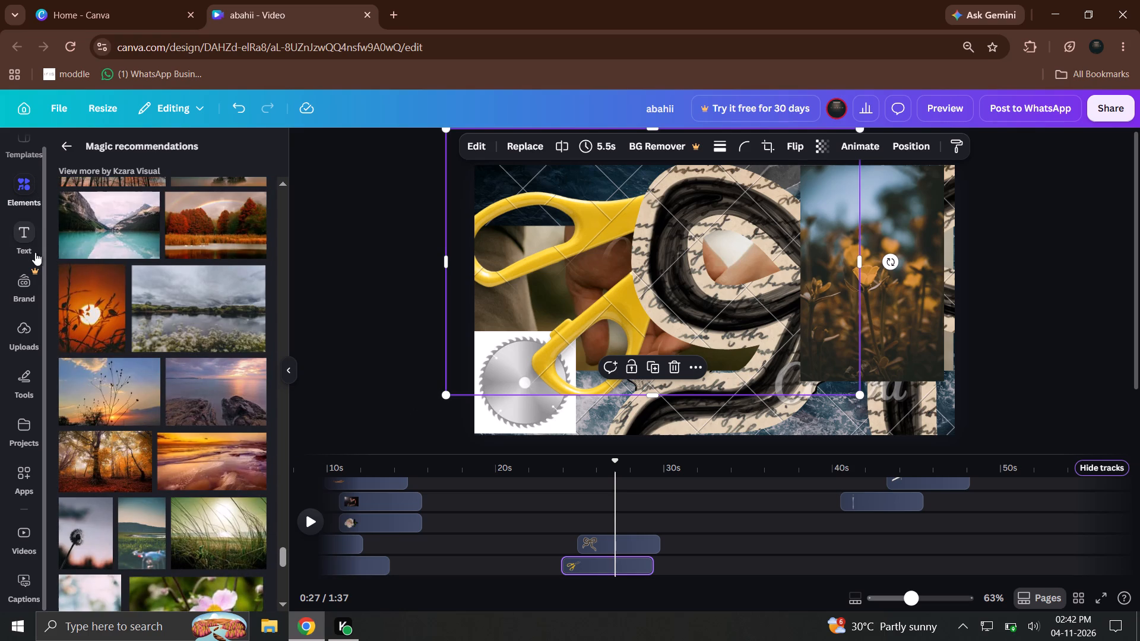
pyautogui.scroll(4, 15, 310)
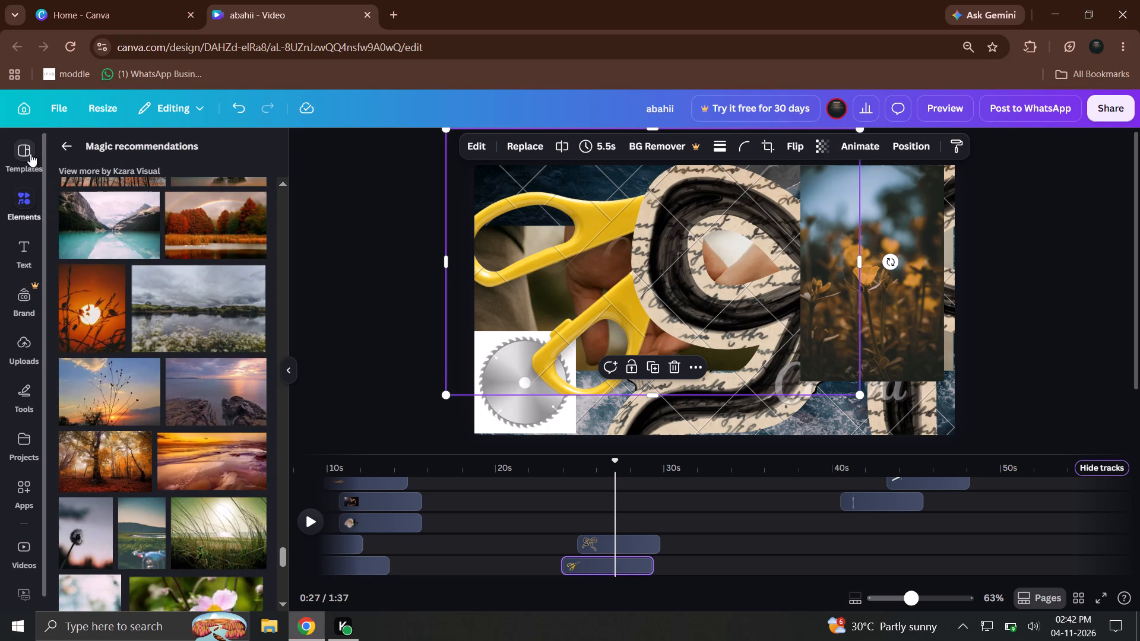
# Add the Blue Modern Neon Stream Starting Soon Gaming Streamer Video template at the end of the timeline, after the last white page.
pyautogui.click(30, 154)
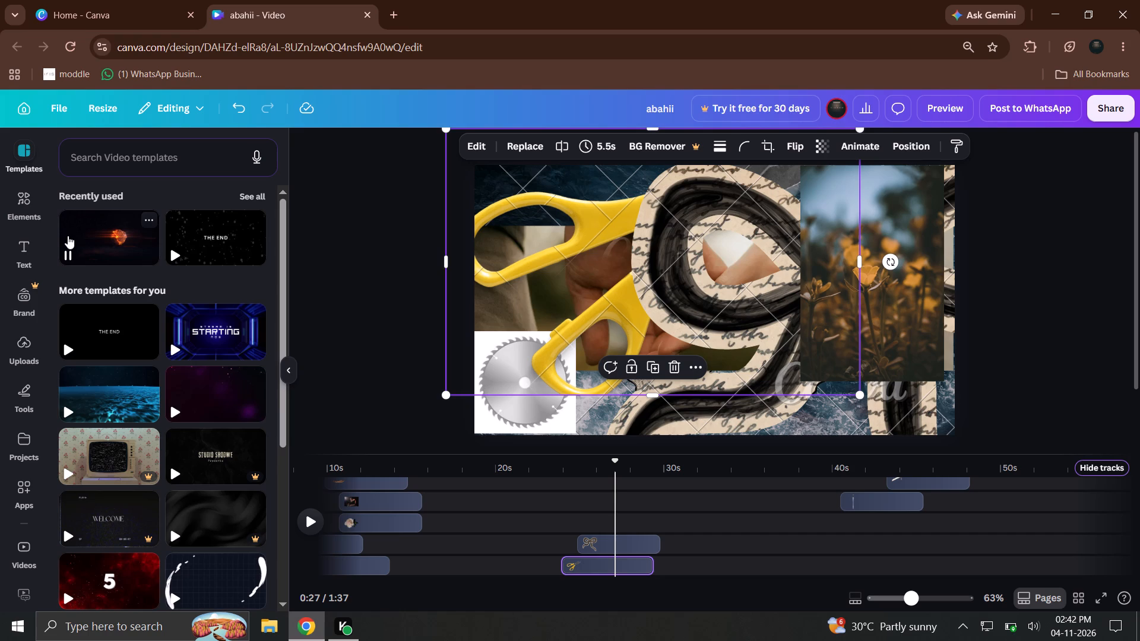
pyautogui.moveTo(195, 336); pyautogui.dragTo(390, 329)
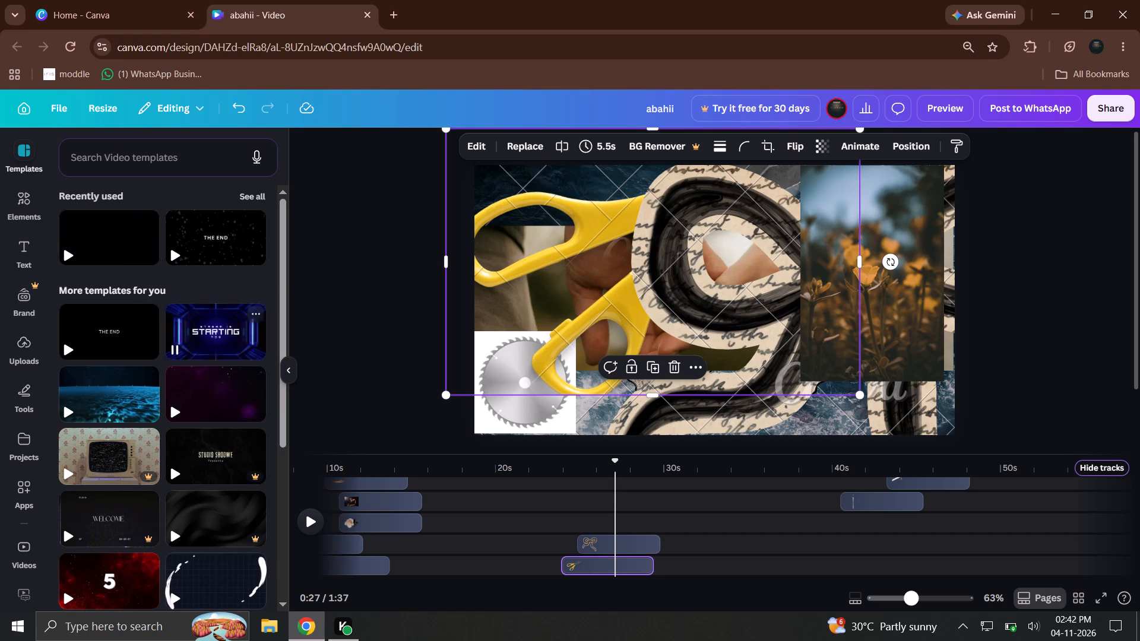
pyautogui.moveTo(390, 329); pyautogui.dragTo(1059, 604)
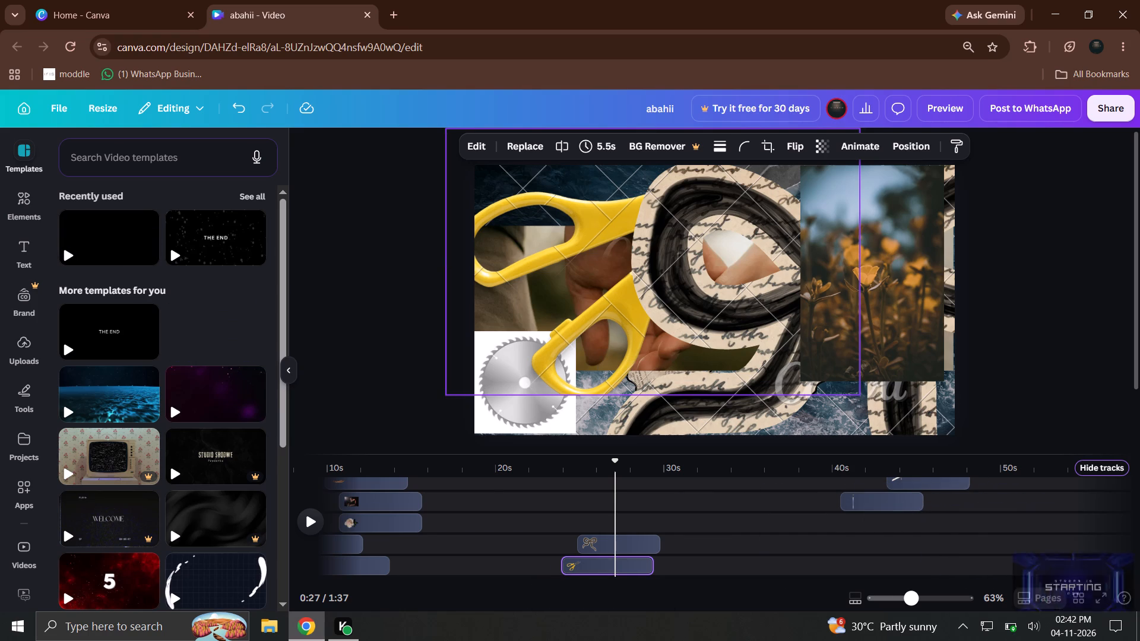
pyautogui.moveTo(1059, 604); pyautogui.dragTo(931, 554)
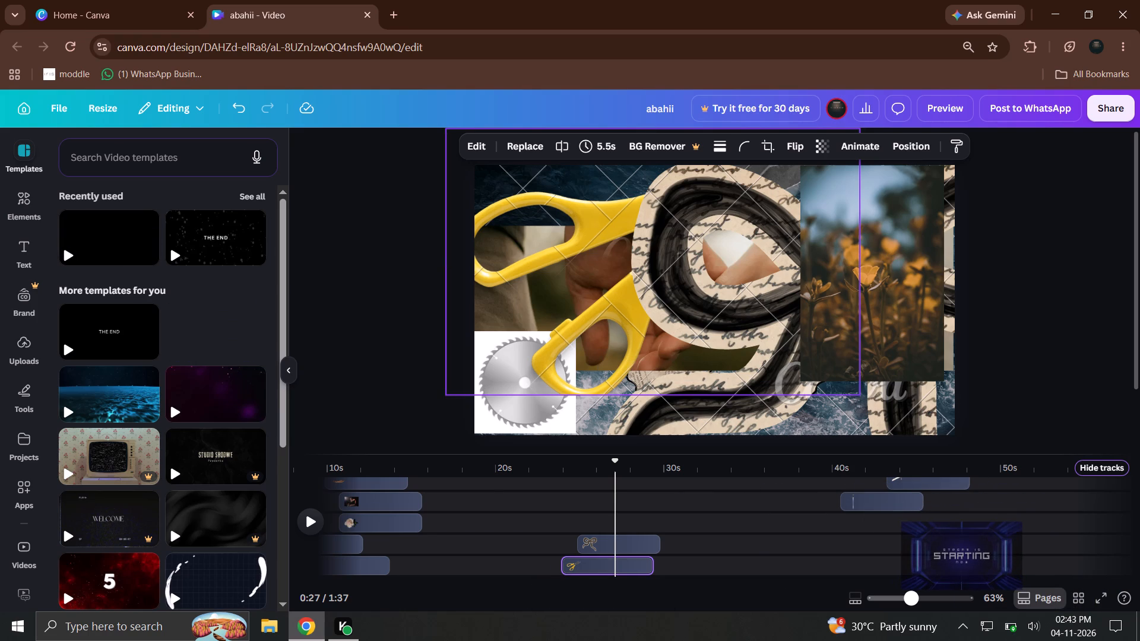
pyautogui.moveTo(931, 554); pyautogui.dragTo(926, 557)
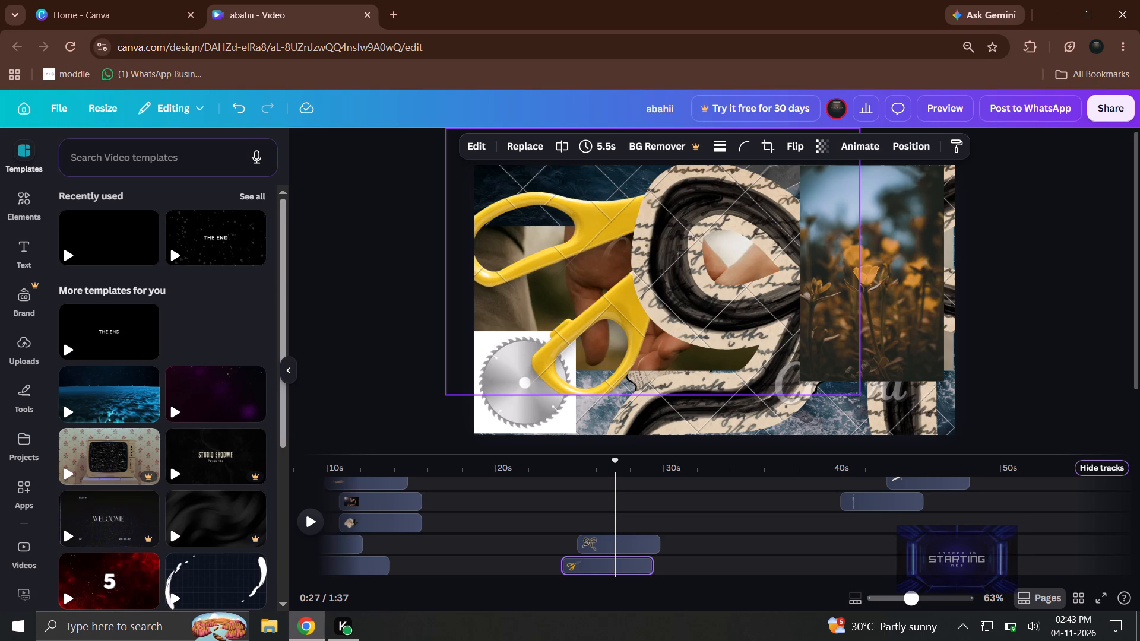
pyautogui.moveTo(926, 557); pyautogui.dragTo(960, 548)
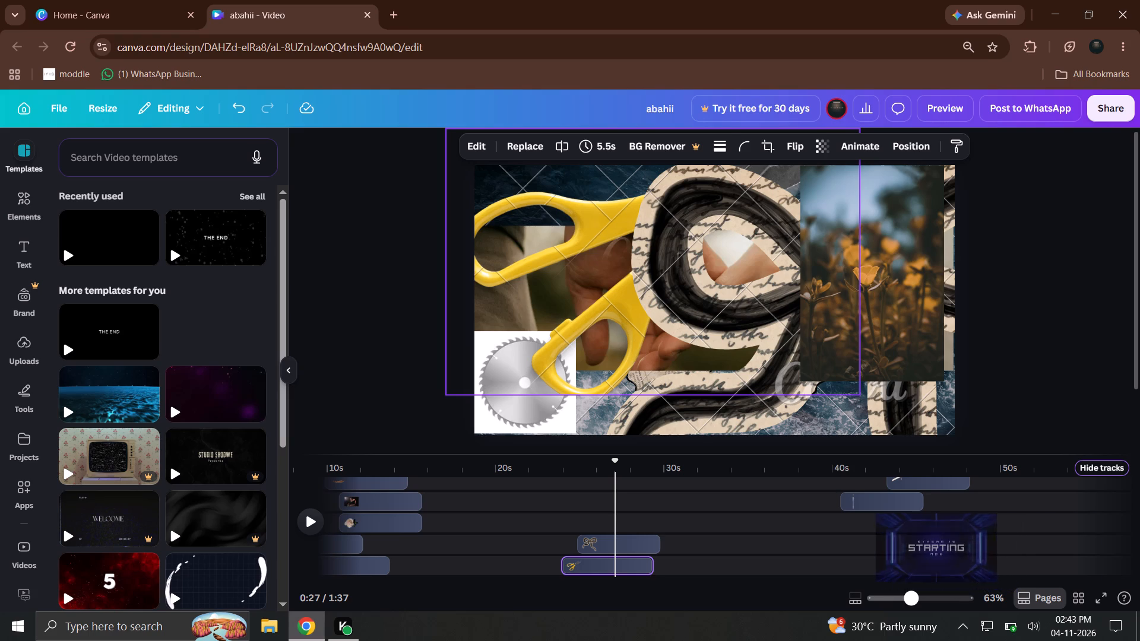
pyautogui.moveTo(960, 548); pyautogui.dragTo(1019, 552)
pyautogui.scroll(-4, 984, 551)
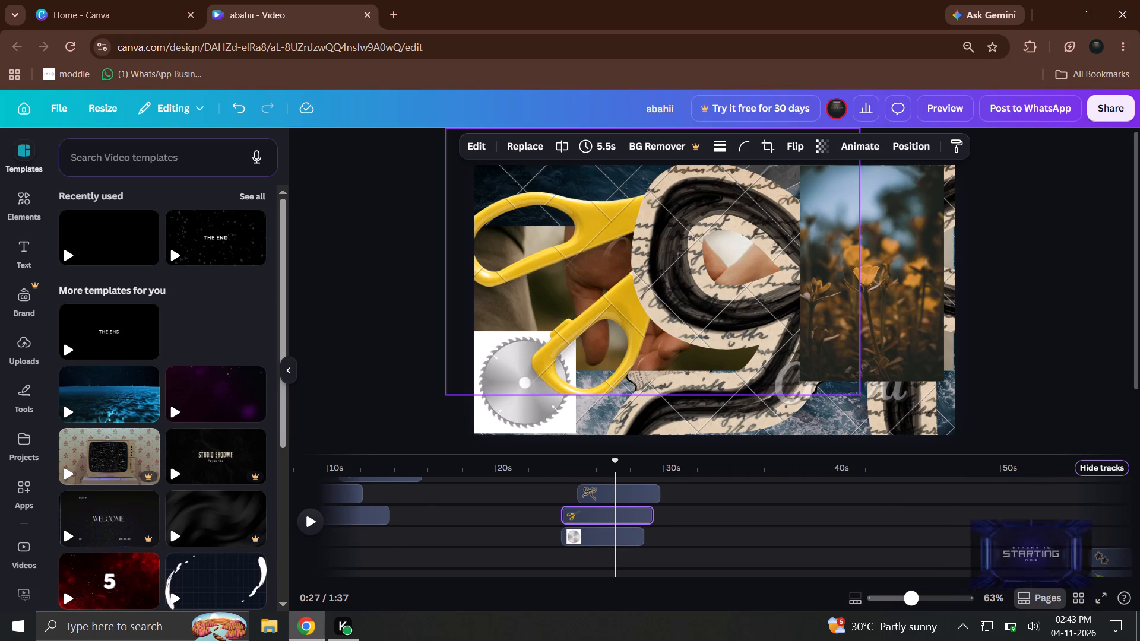
pyautogui.moveTo(1019, 552); pyautogui.dragTo(1066, 554)
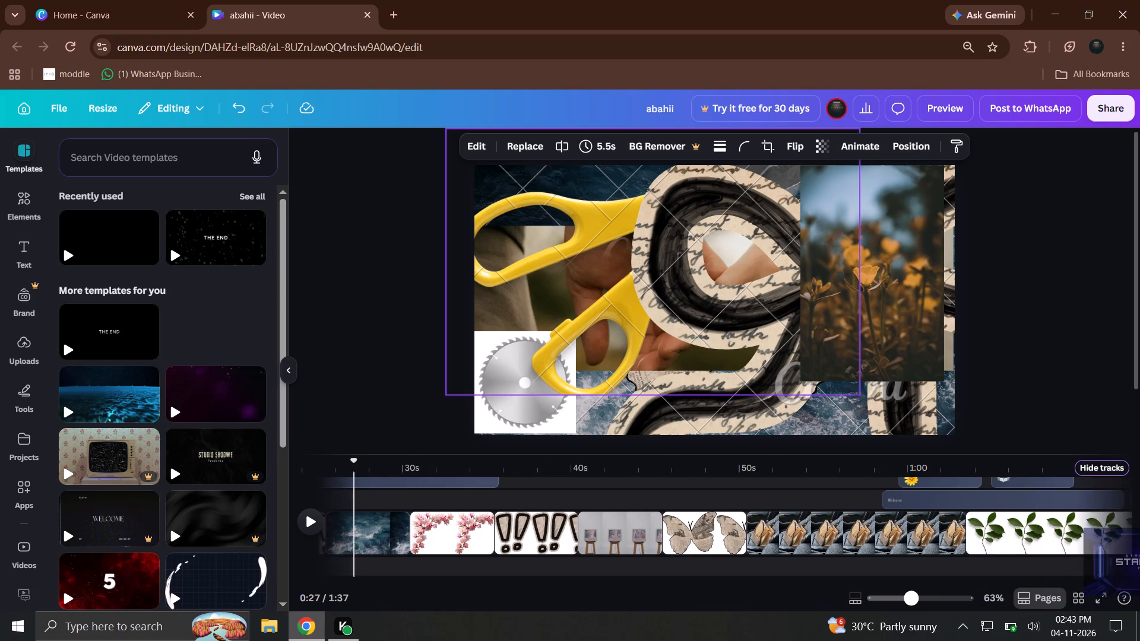
pyautogui.moveTo(1066, 554); pyautogui.dragTo(1136, 534)
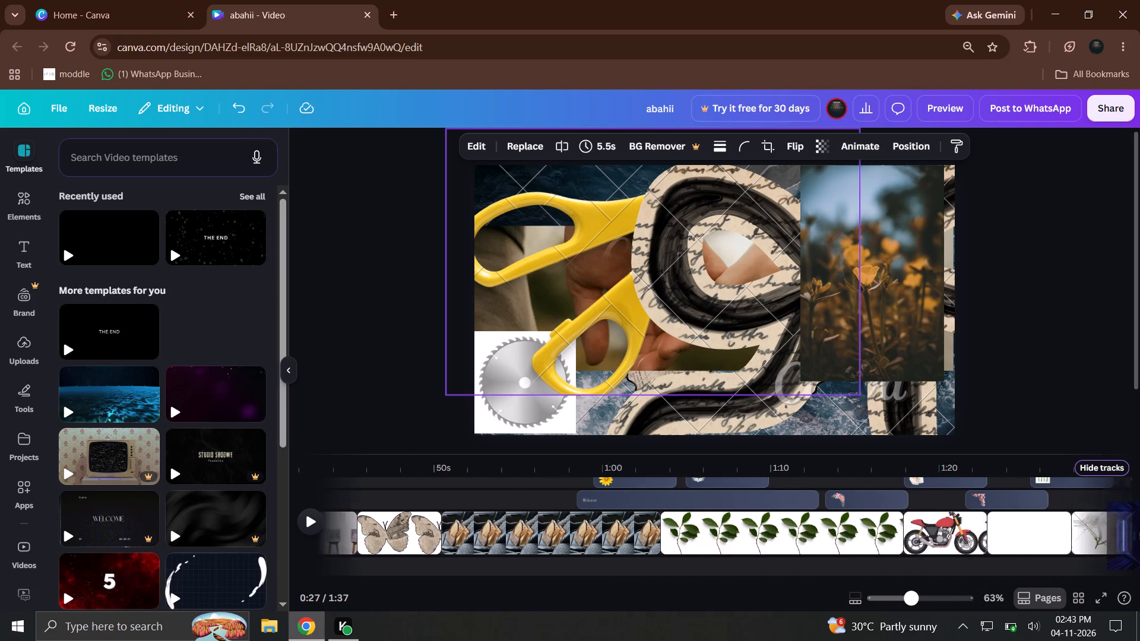
pyautogui.moveTo(1136, 534); pyautogui.dragTo(1113, 535)
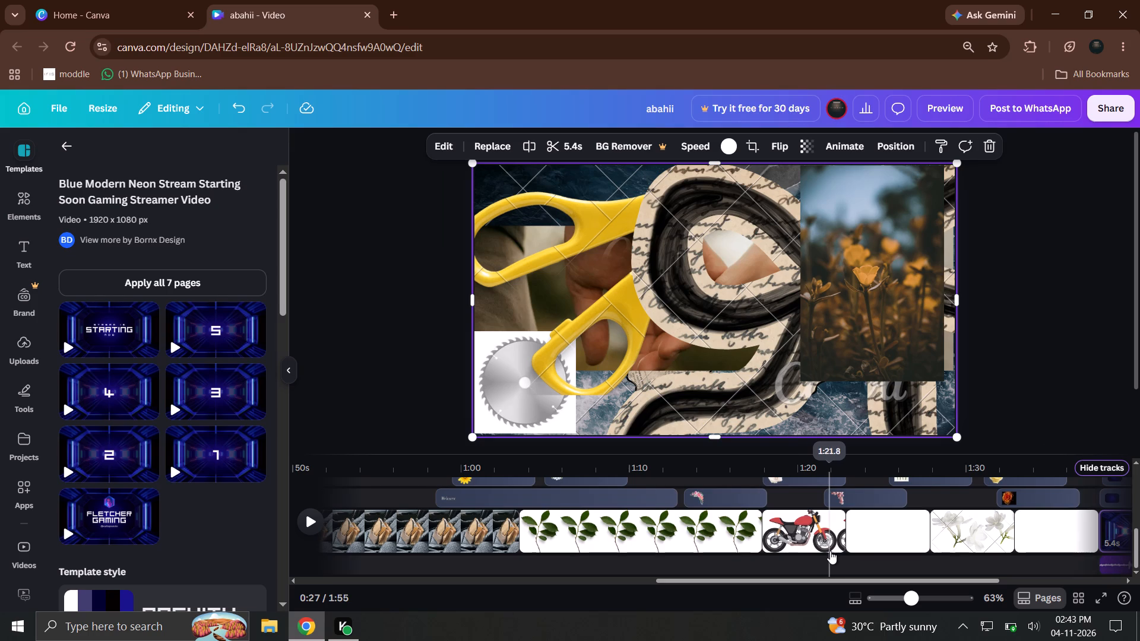
# Add the neon template's Starting, 5, 4, 3, 2, 1 and Fletcher Gaming pages one by one as a second sequence at the timeline's end.
pyautogui.click(107, 342)
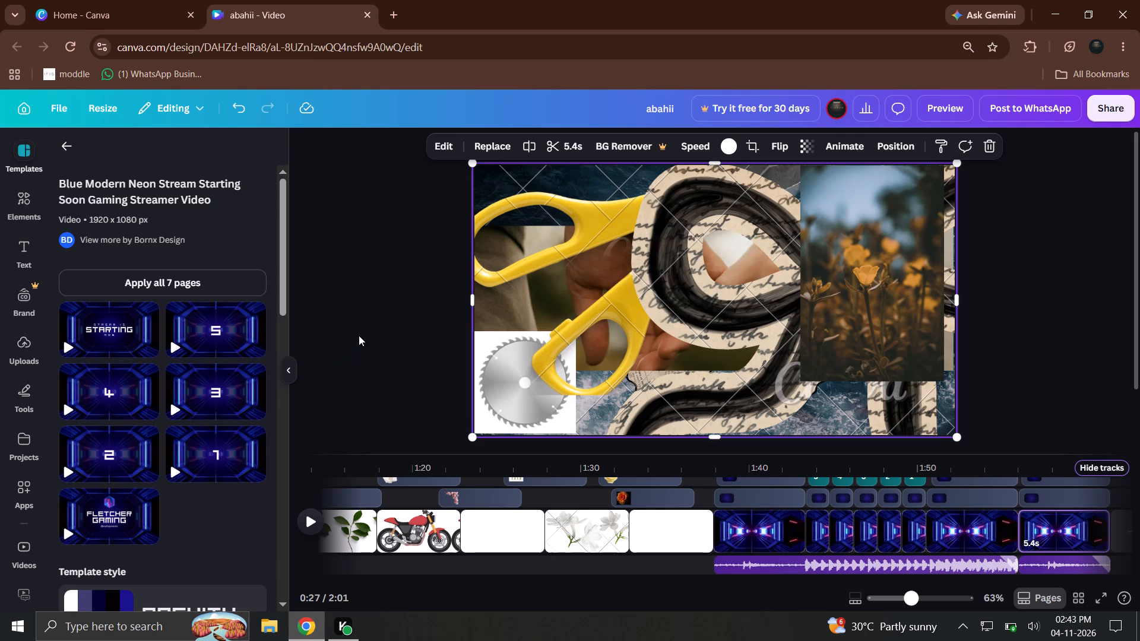
pyautogui.scroll(-5, 32, 404)
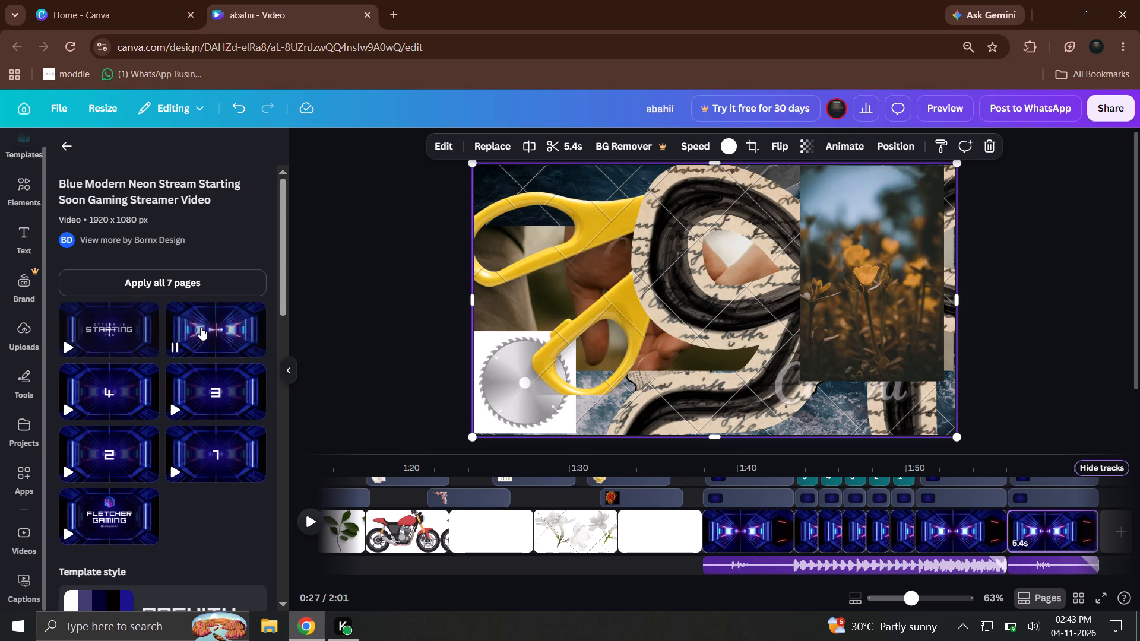
pyautogui.moveTo(201, 327); pyautogui.dragTo(1127, 532)
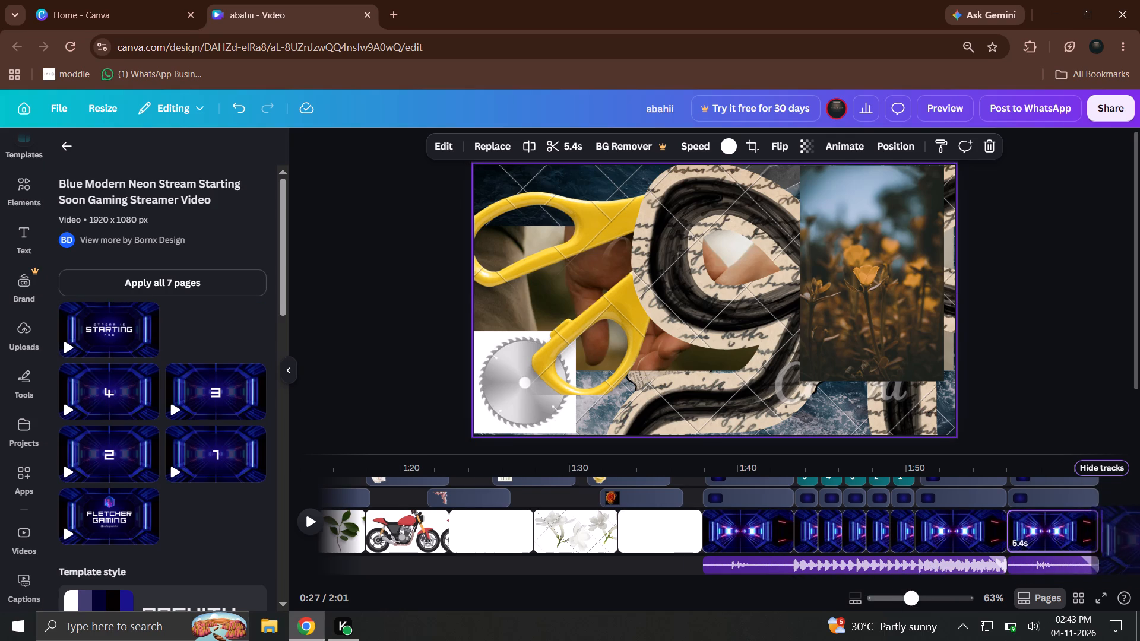
pyautogui.moveTo(1127, 532); pyautogui.dragTo(1128, 531)
pyautogui.moveTo(109, 404); pyautogui.dragTo(398, 434)
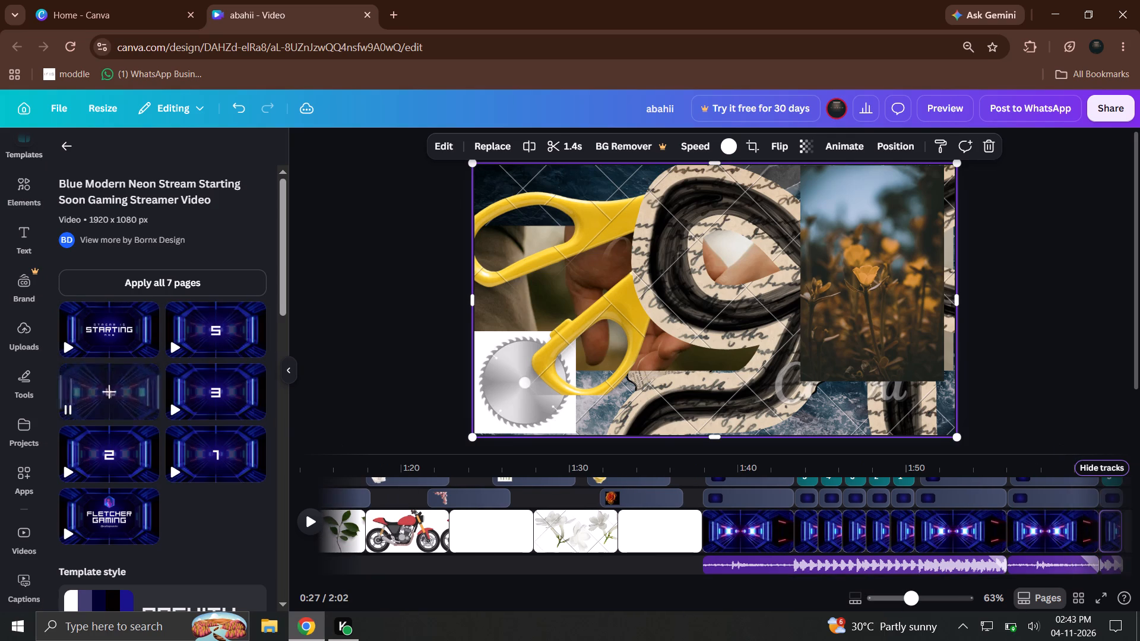
pyautogui.moveTo(398, 434); pyautogui.dragTo(1071, 540)
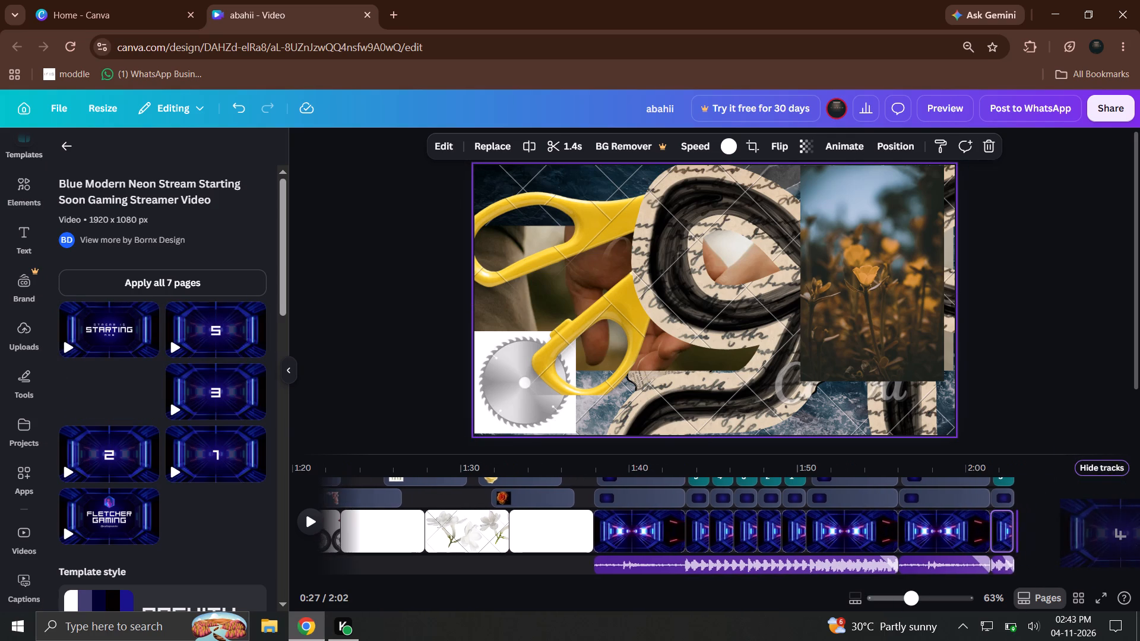
pyautogui.moveTo(1071, 540); pyautogui.dragTo(1036, 538)
pyautogui.moveTo(215, 405); pyautogui.dragTo(1091, 534)
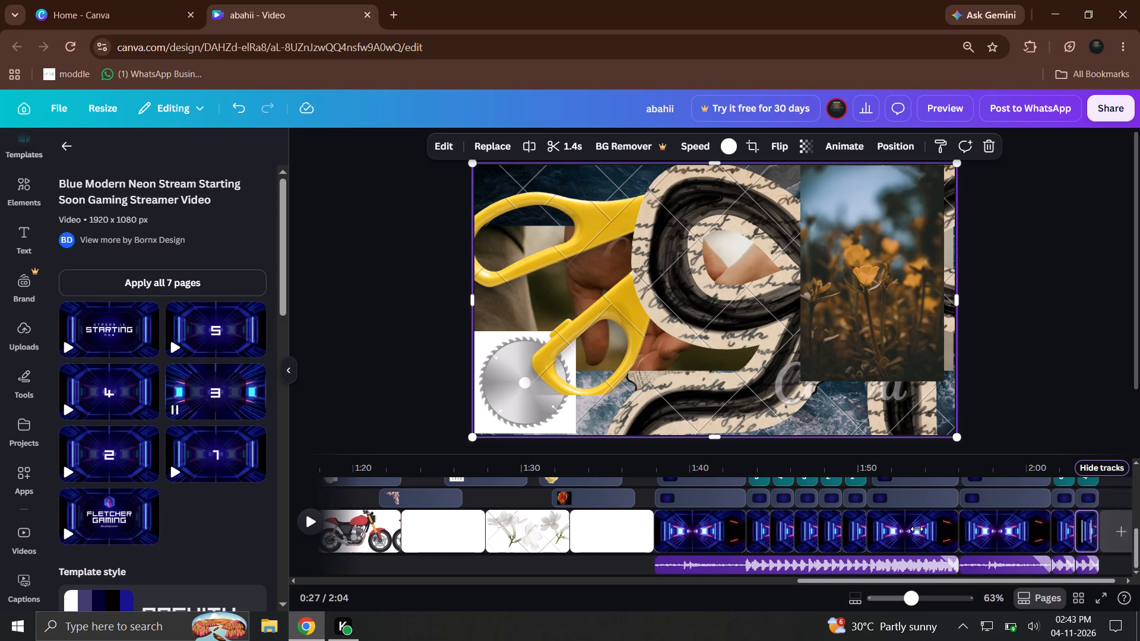
pyautogui.click(113, 459)
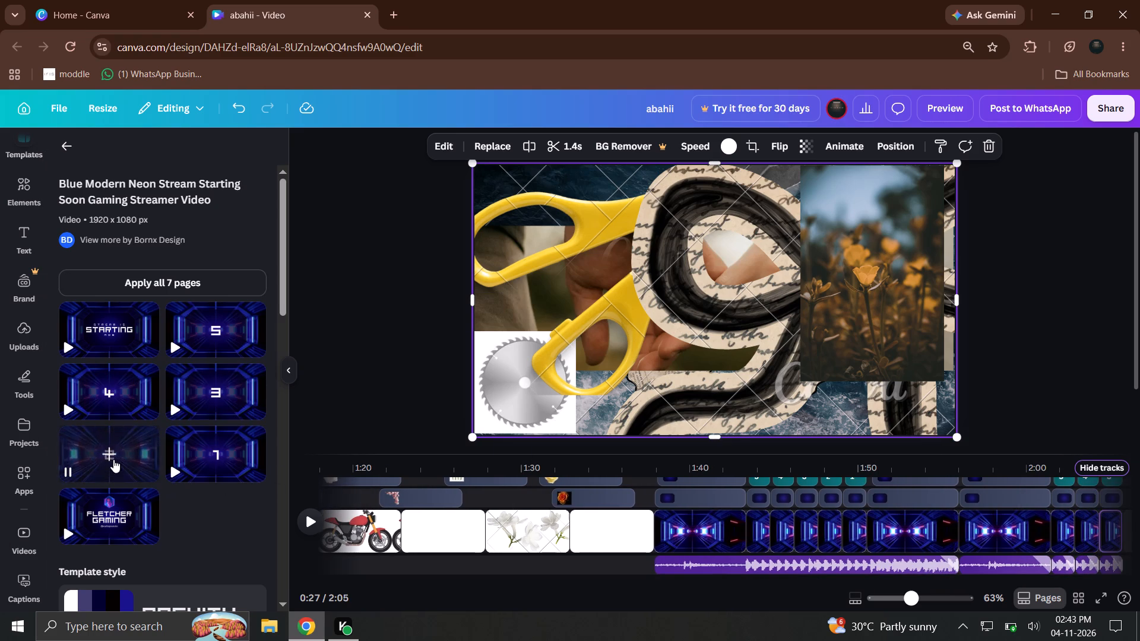
pyautogui.click(216, 454)
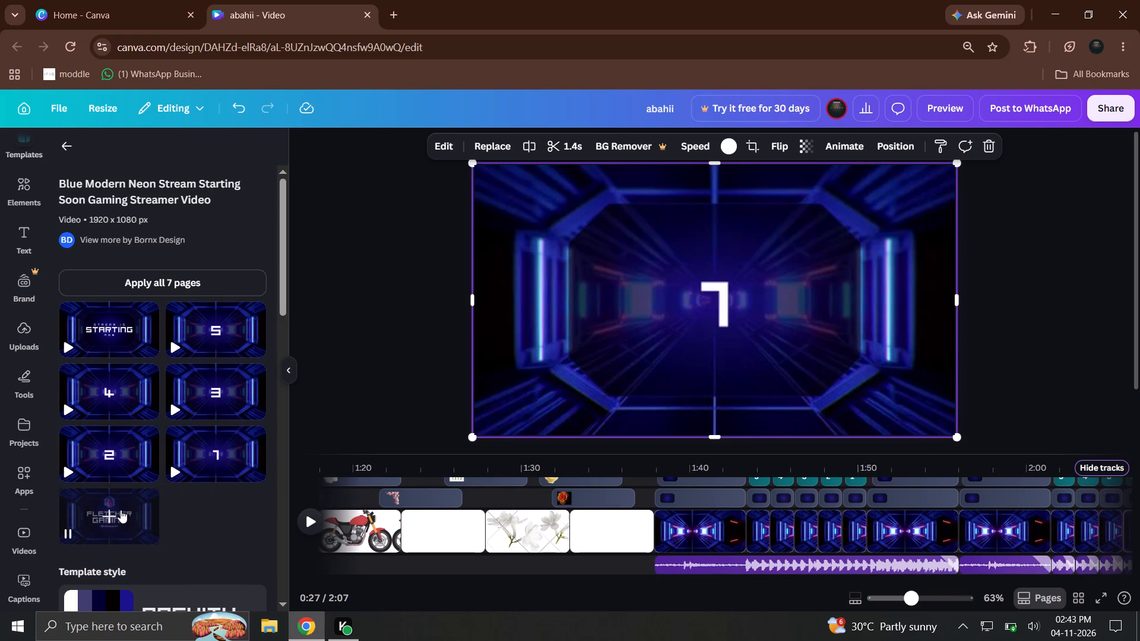
pyautogui.click(107, 516)
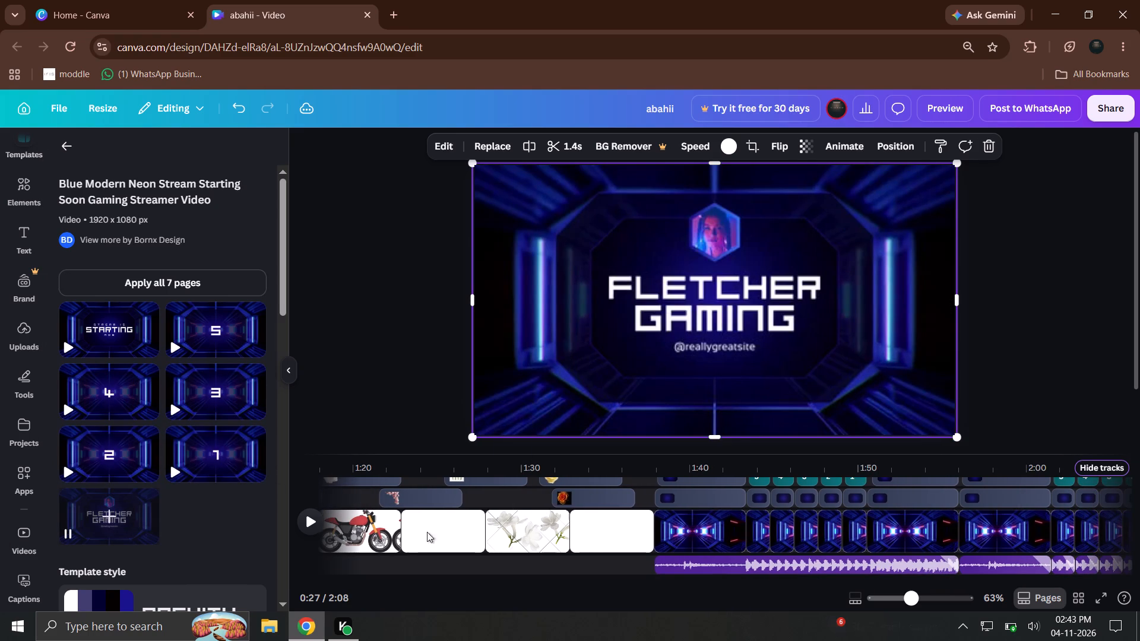
# Play the neon countdown sequence from 1:40 through to its Fletcher Gaming page.
pyautogui.moveTo(736, 461); pyautogui.dragTo(695, 465)
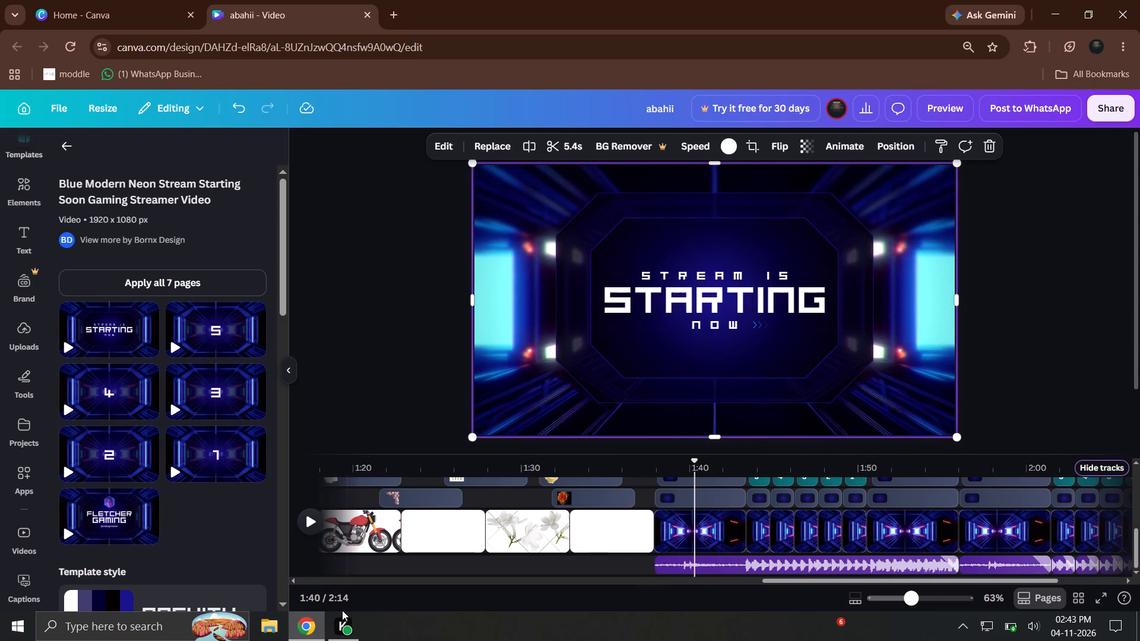
pyautogui.click(313, 525)
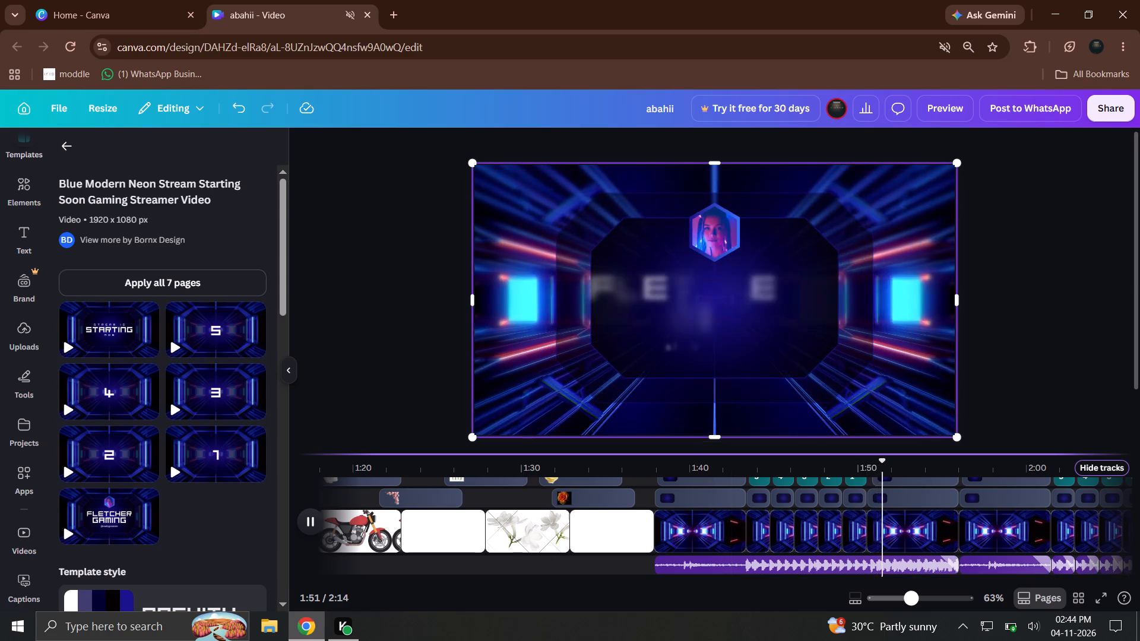
pyautogui.click(759, 337)
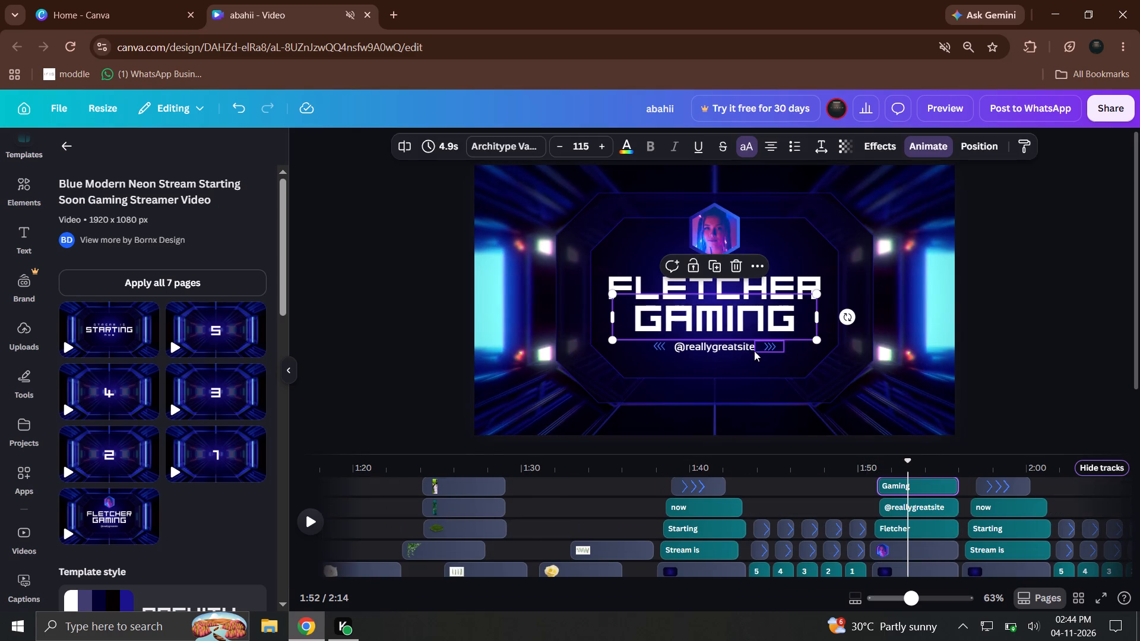
pyautogui.click(731, 353)
pyautogui.click(733, 318)
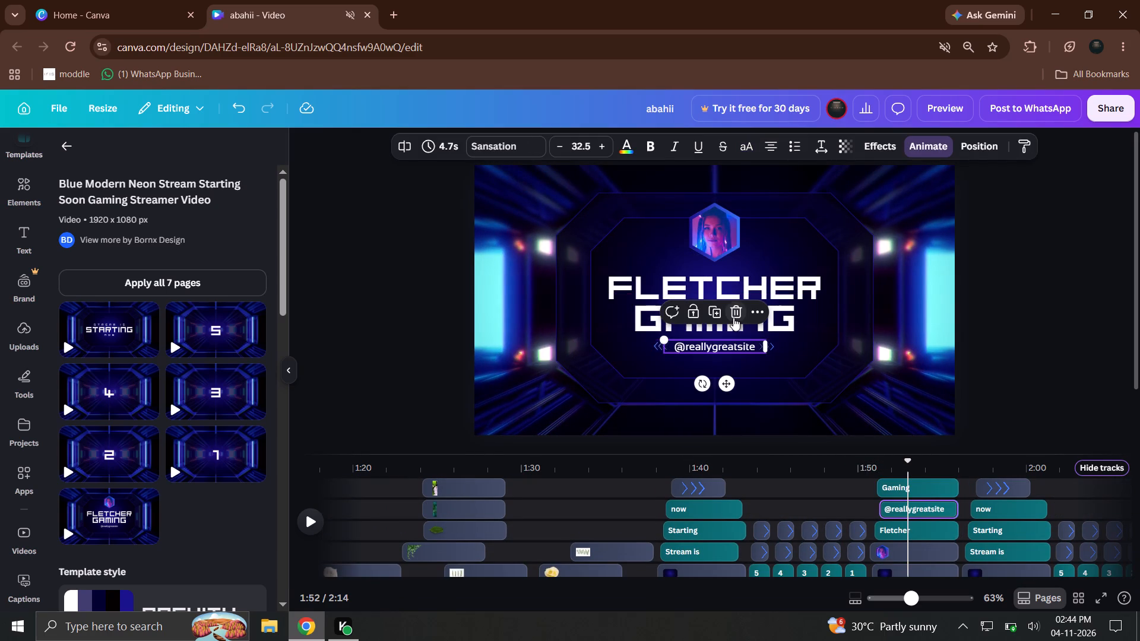
pyautogui.click(718, 253)
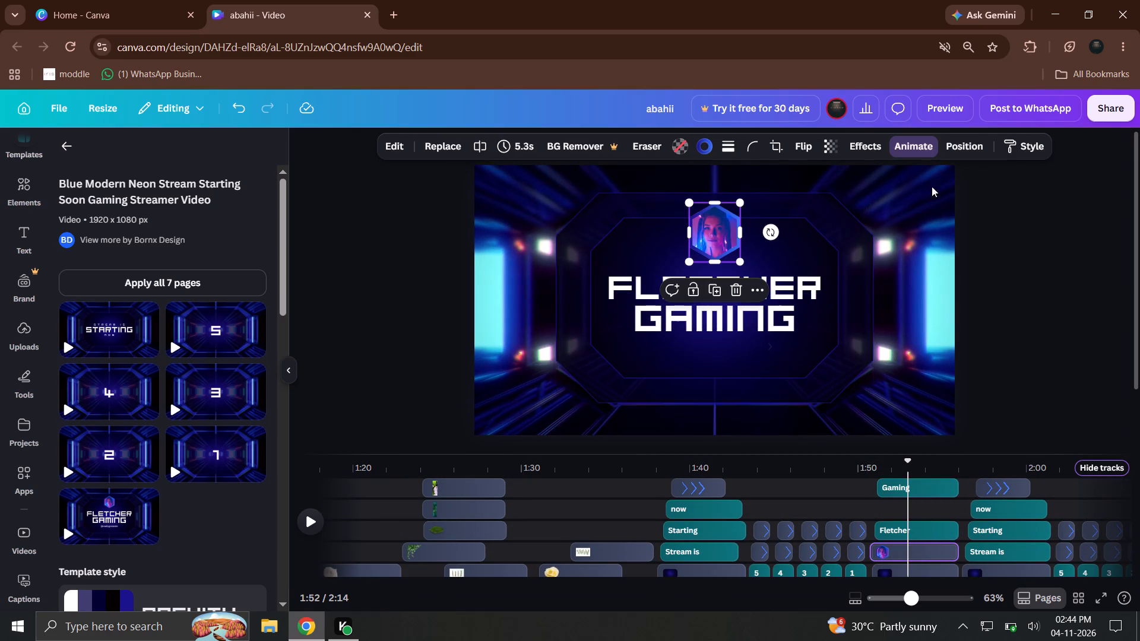
pyautogui.moveTo(714, 219); pyautogui.dragTo(798, 219)
pyautogui.moveTo(798, 219); pyautogui.dragTo(1139, 151)
# Remove the Fletcher title text from the neon name page at 1:52.
pyautogui.click(682, 323)
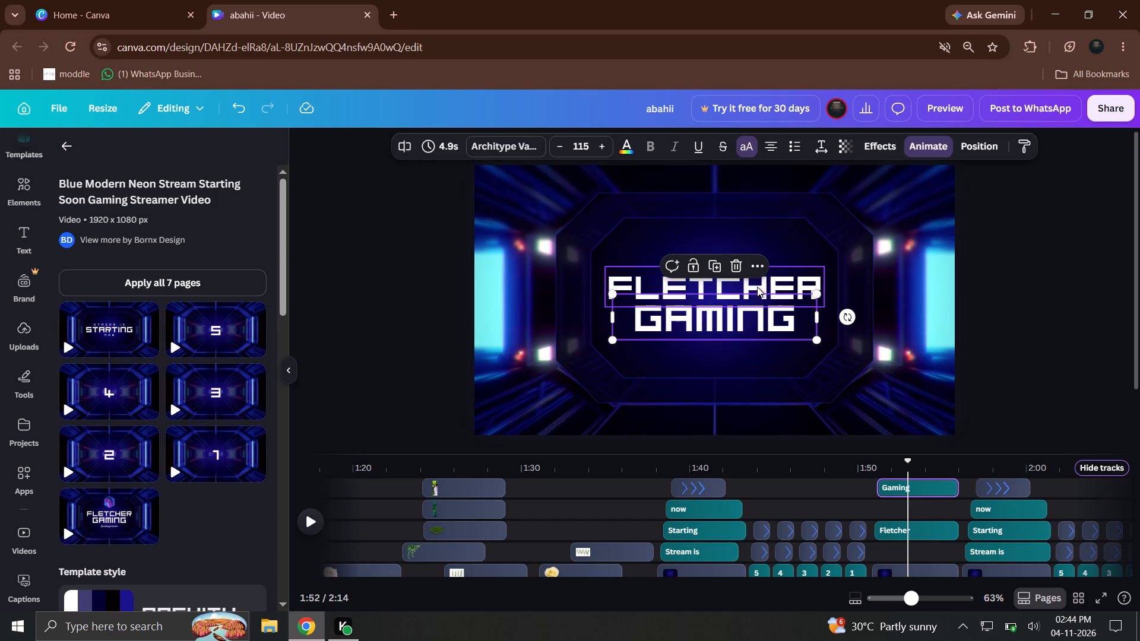
pyautogui.moveTo(757, 287); pyautogui.dragTo(1139, 184)
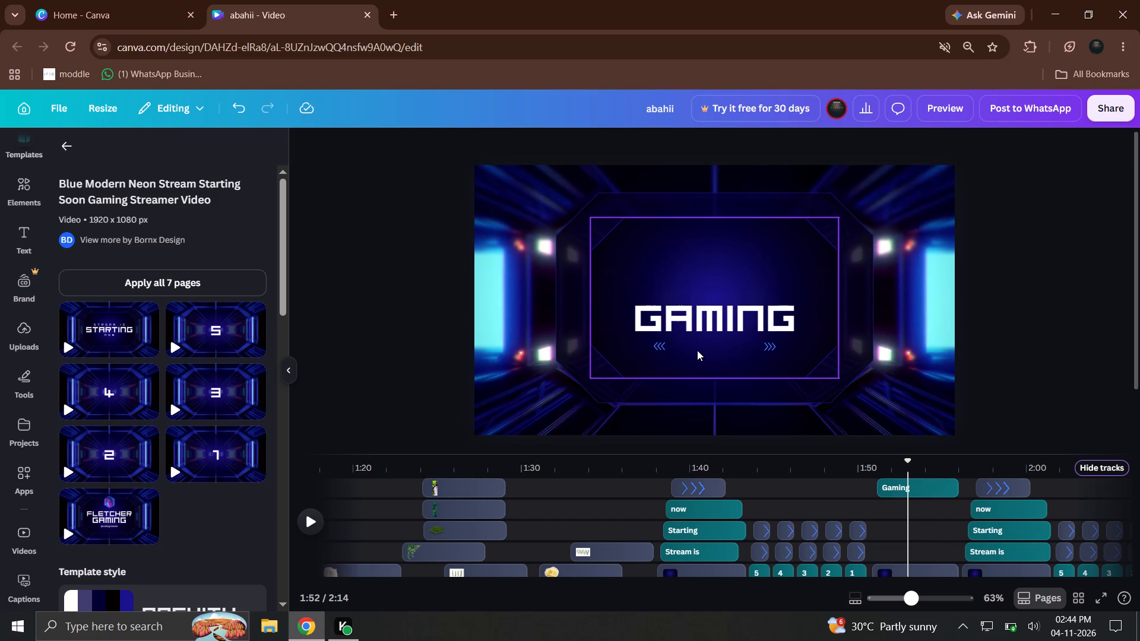
# Shift the page's dark octagonal panel slightly right and nudge the Gaming text slightly up inside it.
pyautogui.click(664, 354)
pyautogui.click(664, 354)
pyautogui.moveTo(661, 354); pyautogui.dragTo(651, 348)
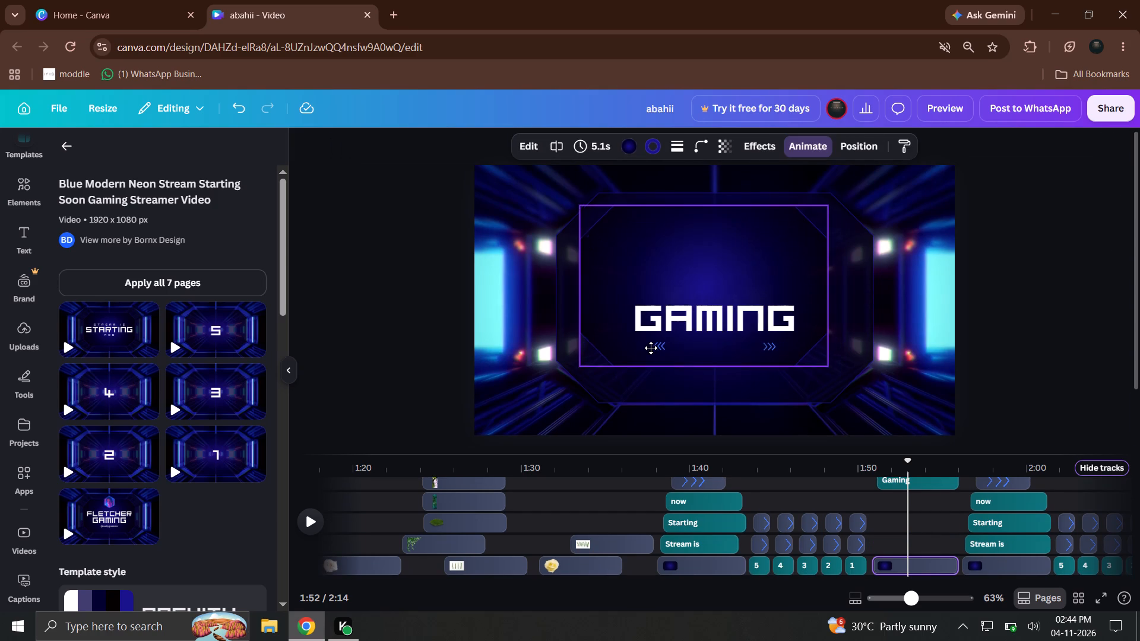
pyautogui.moveTo(651, 348); pyautogui.dragTo(679, 350)
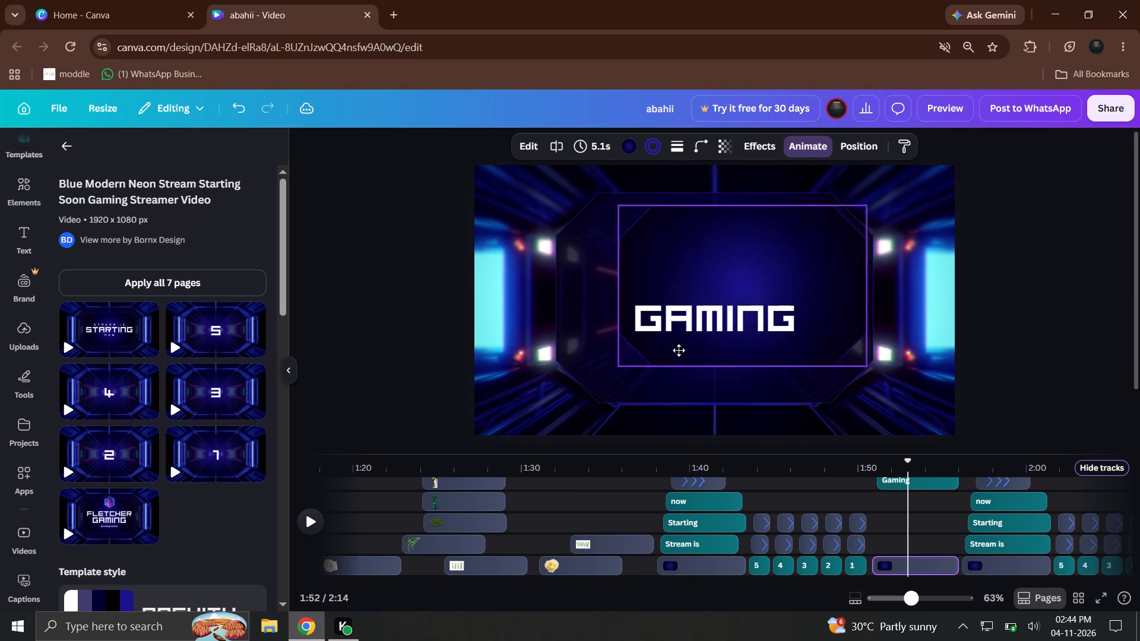
pyautogui.moveTo(679, 350); pyautogui.dragTo(673, 353)
pyautogui.moveTo(717, 315); pyautogui.dragTo(718, 307)
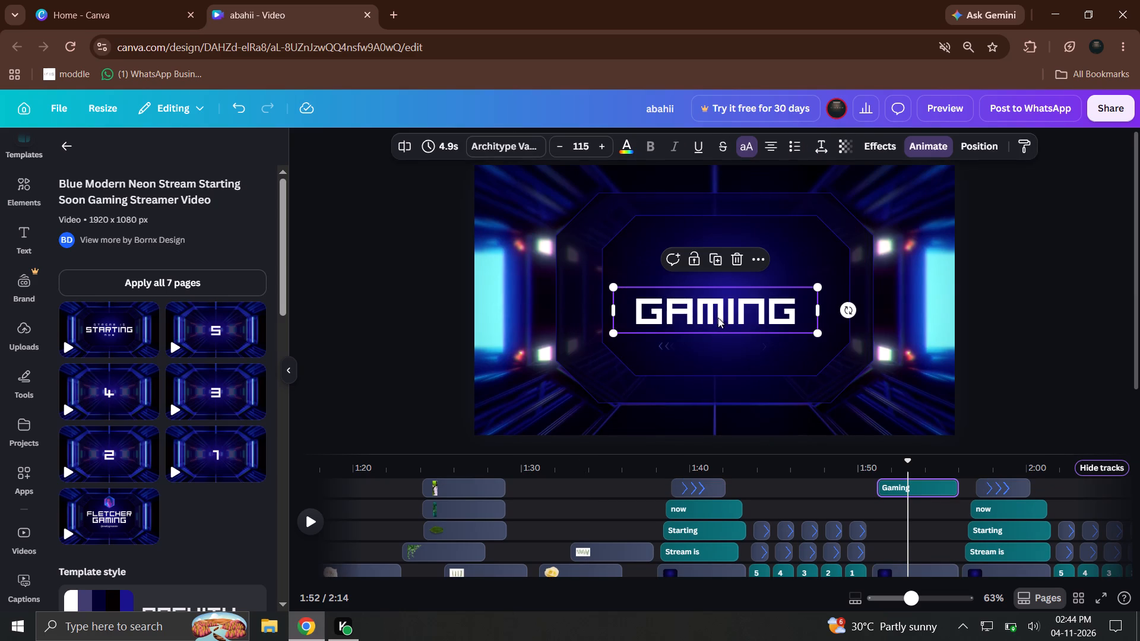
pyautogui.click(199, 291)
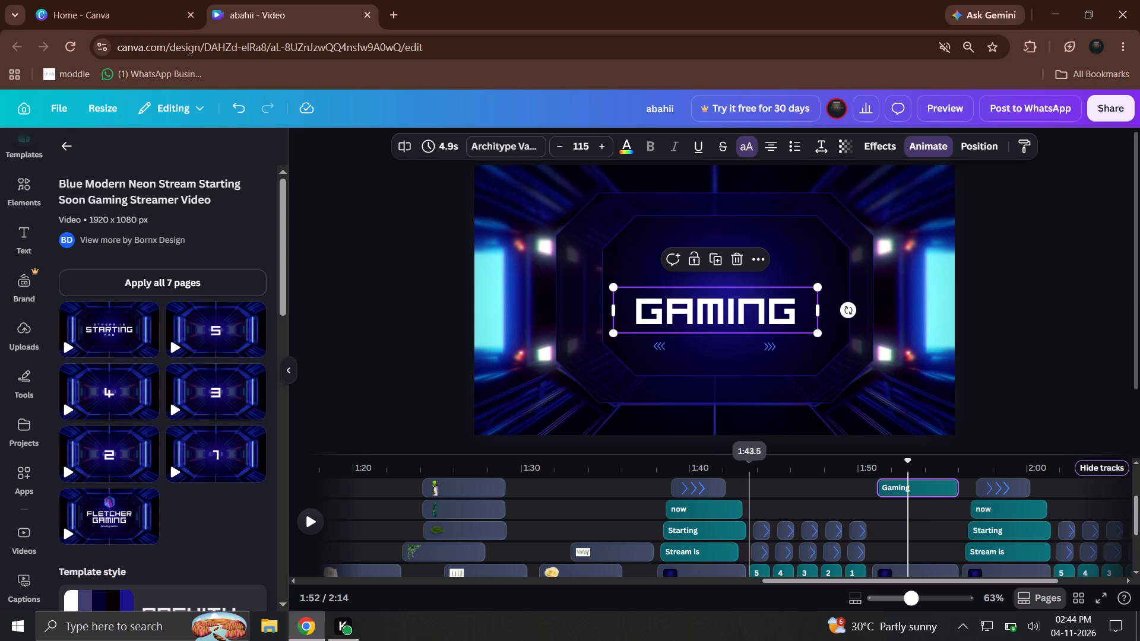
# Play the video from 1:52 through the second neon countdown sequence to its end at 2:14.
pyautogui.click(318, 516)
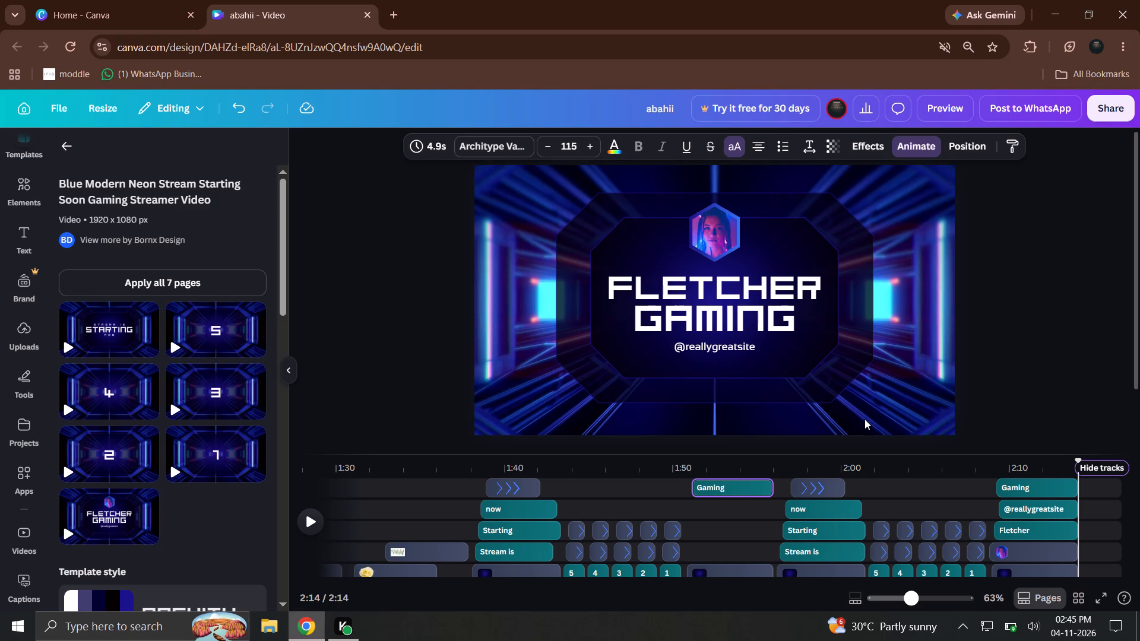
pyautogui.scroll(2, 864, 419)
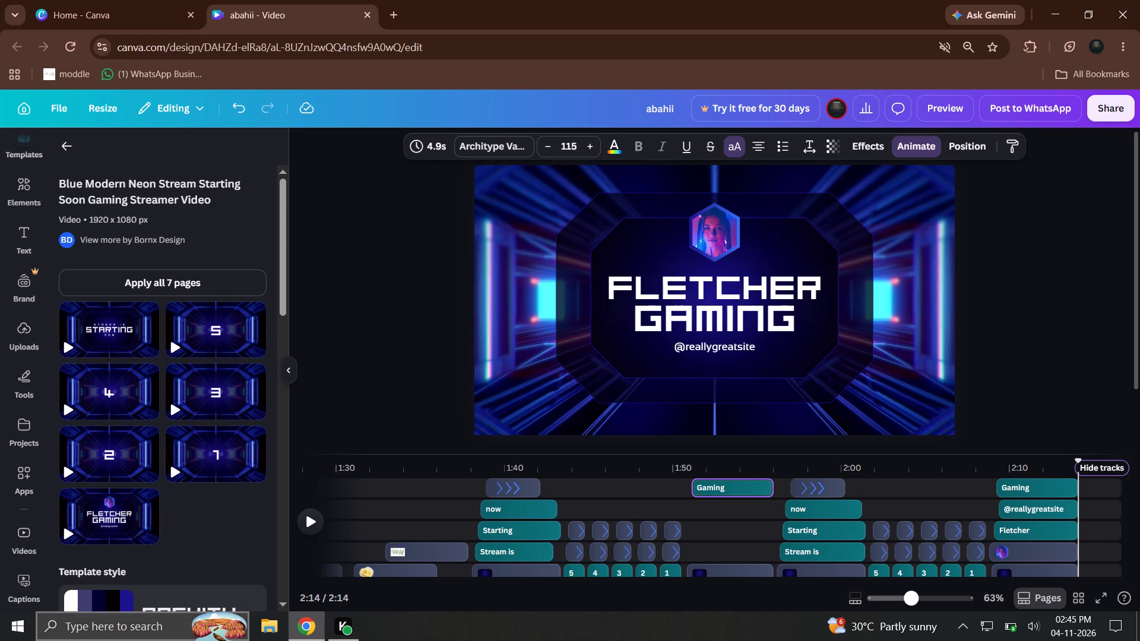